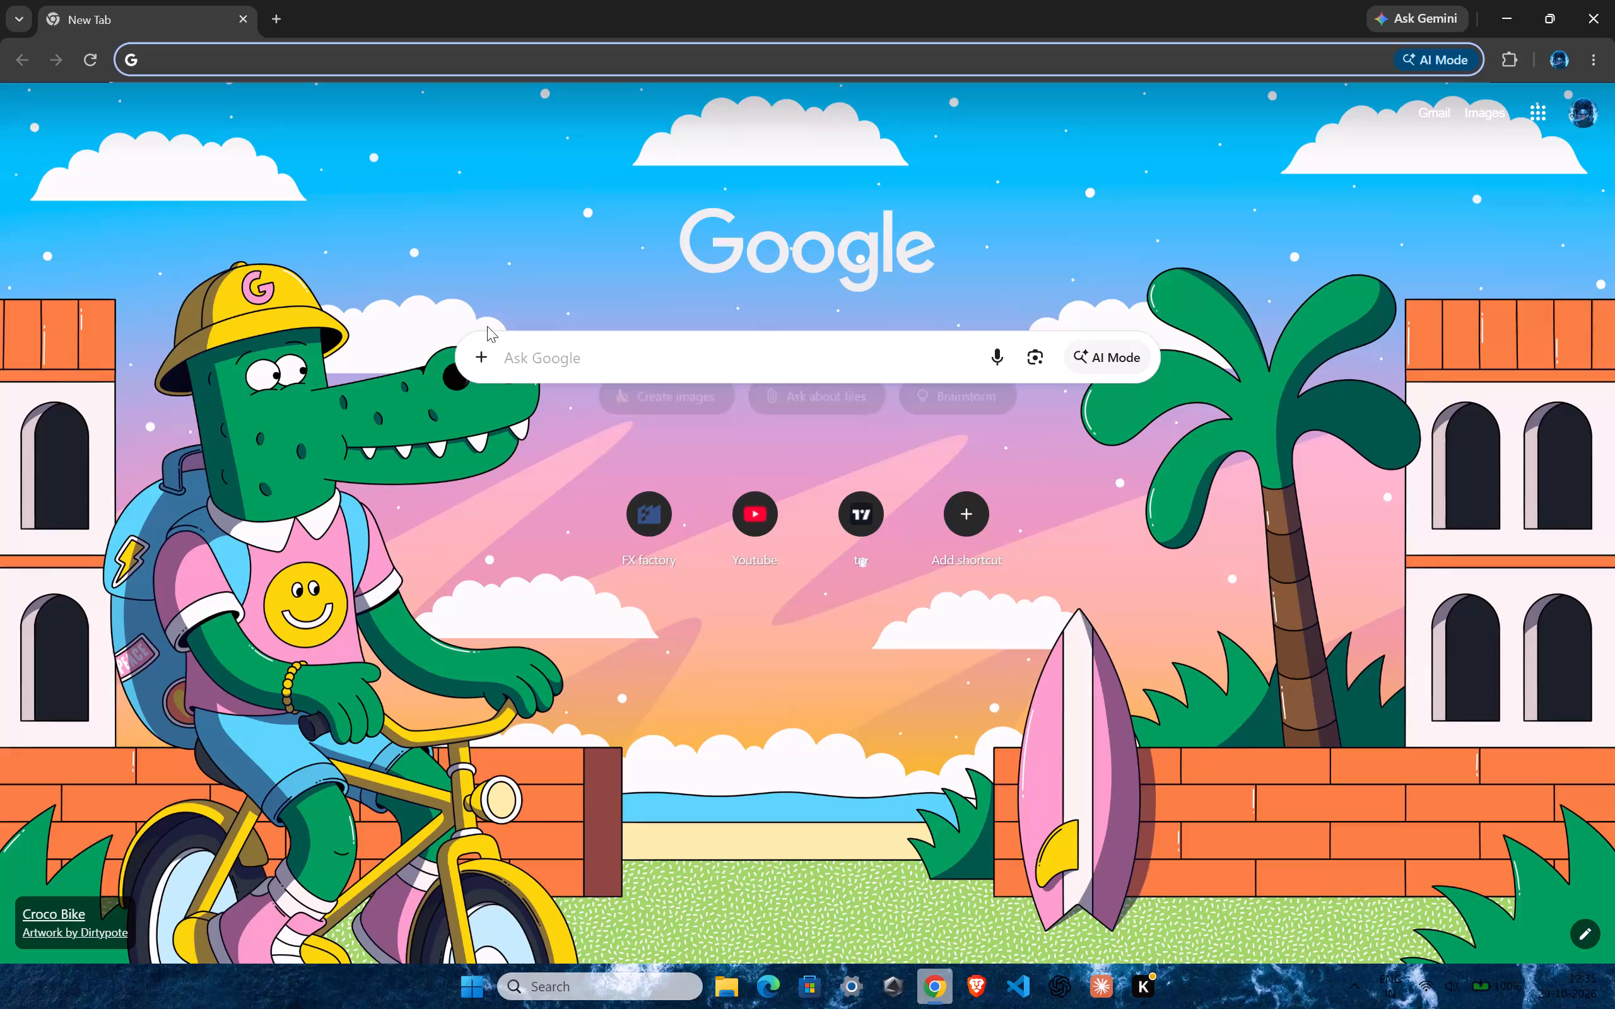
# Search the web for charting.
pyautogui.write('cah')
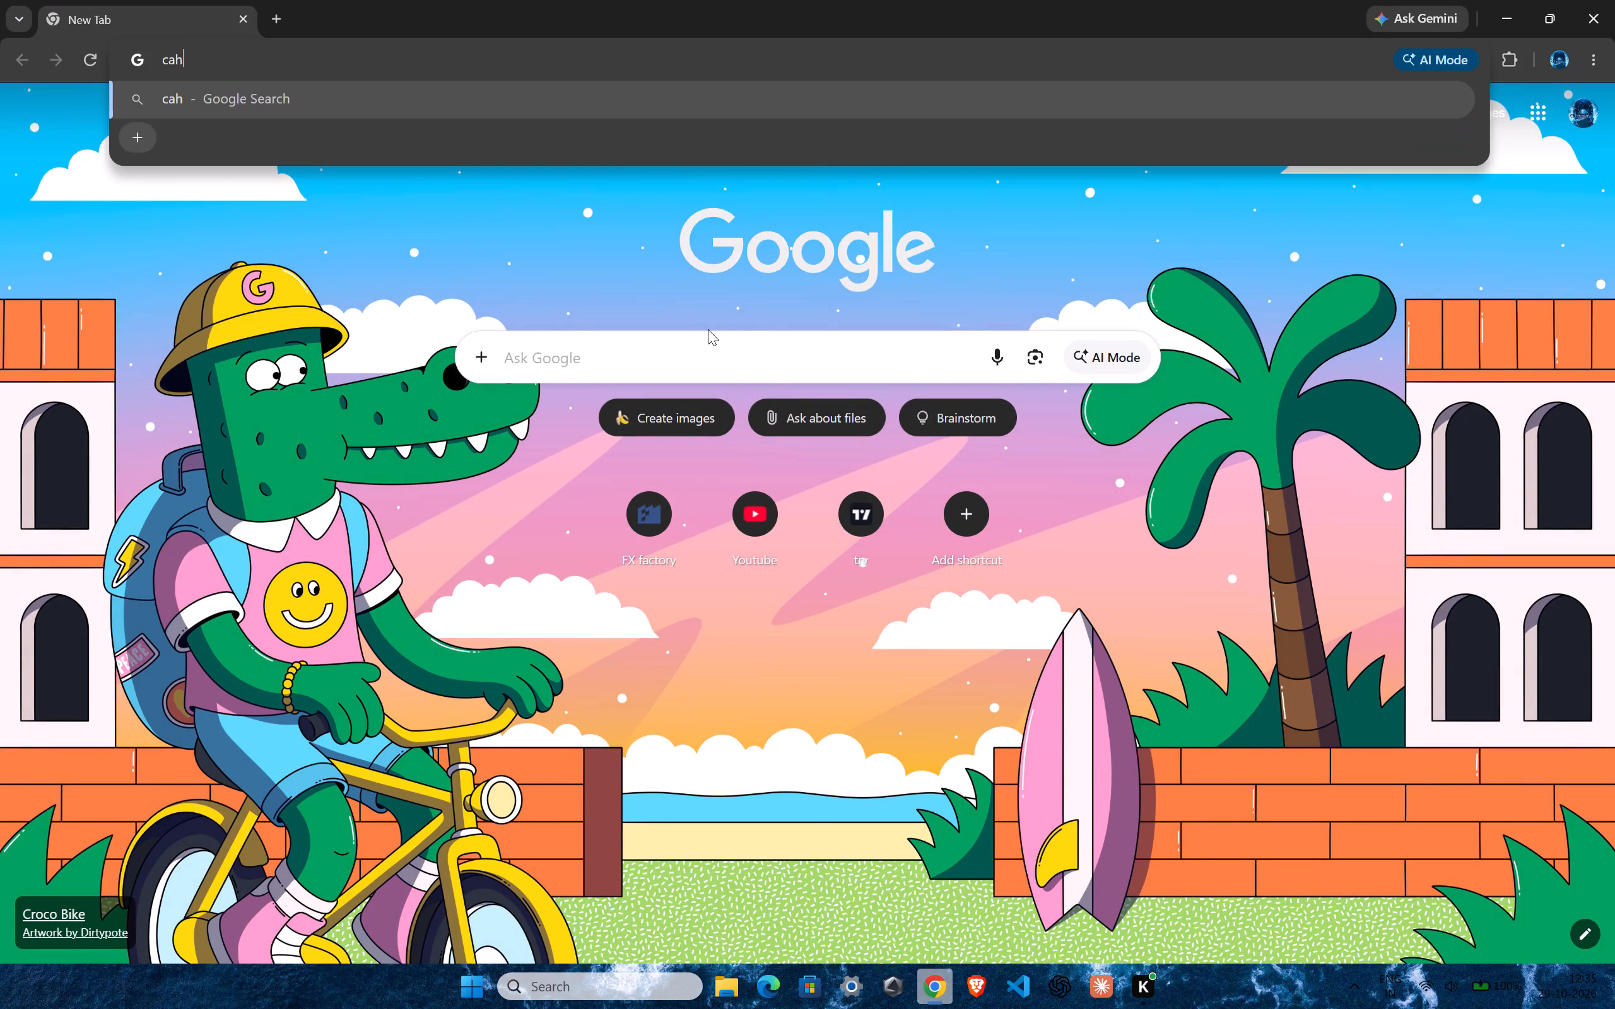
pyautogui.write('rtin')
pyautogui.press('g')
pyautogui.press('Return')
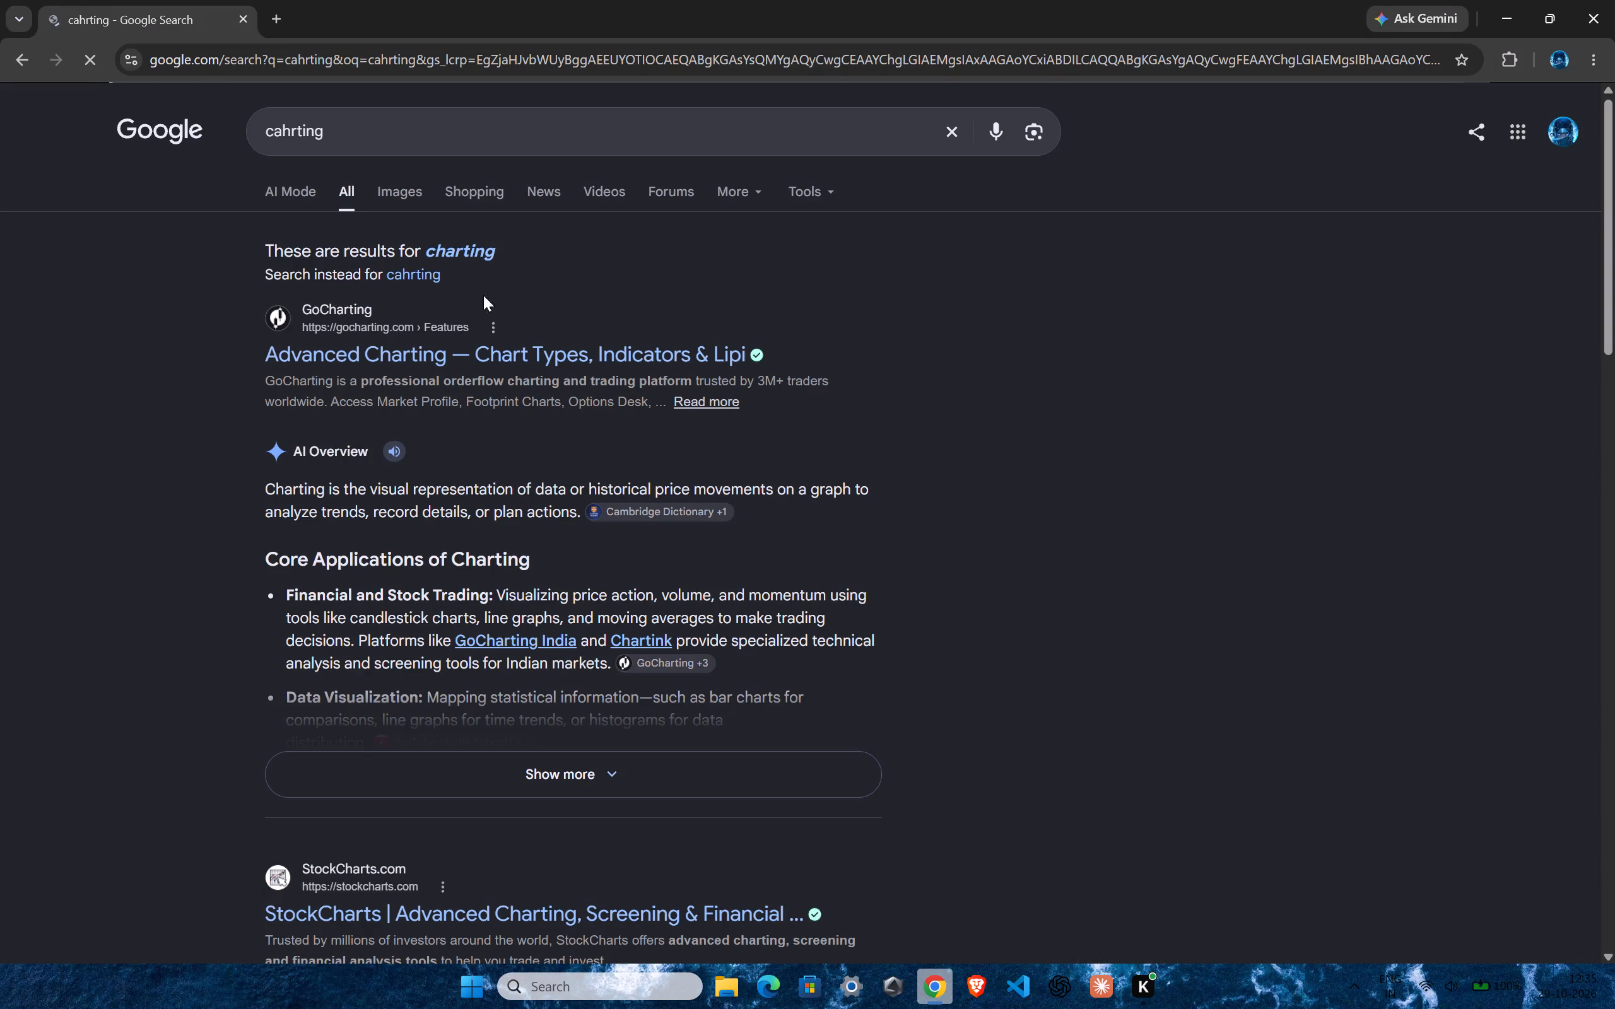
# Replace the search query with "free charting" and run the search.
pyautogui.moveTo(354, 139); pyautogui.dragTo(207, 143)
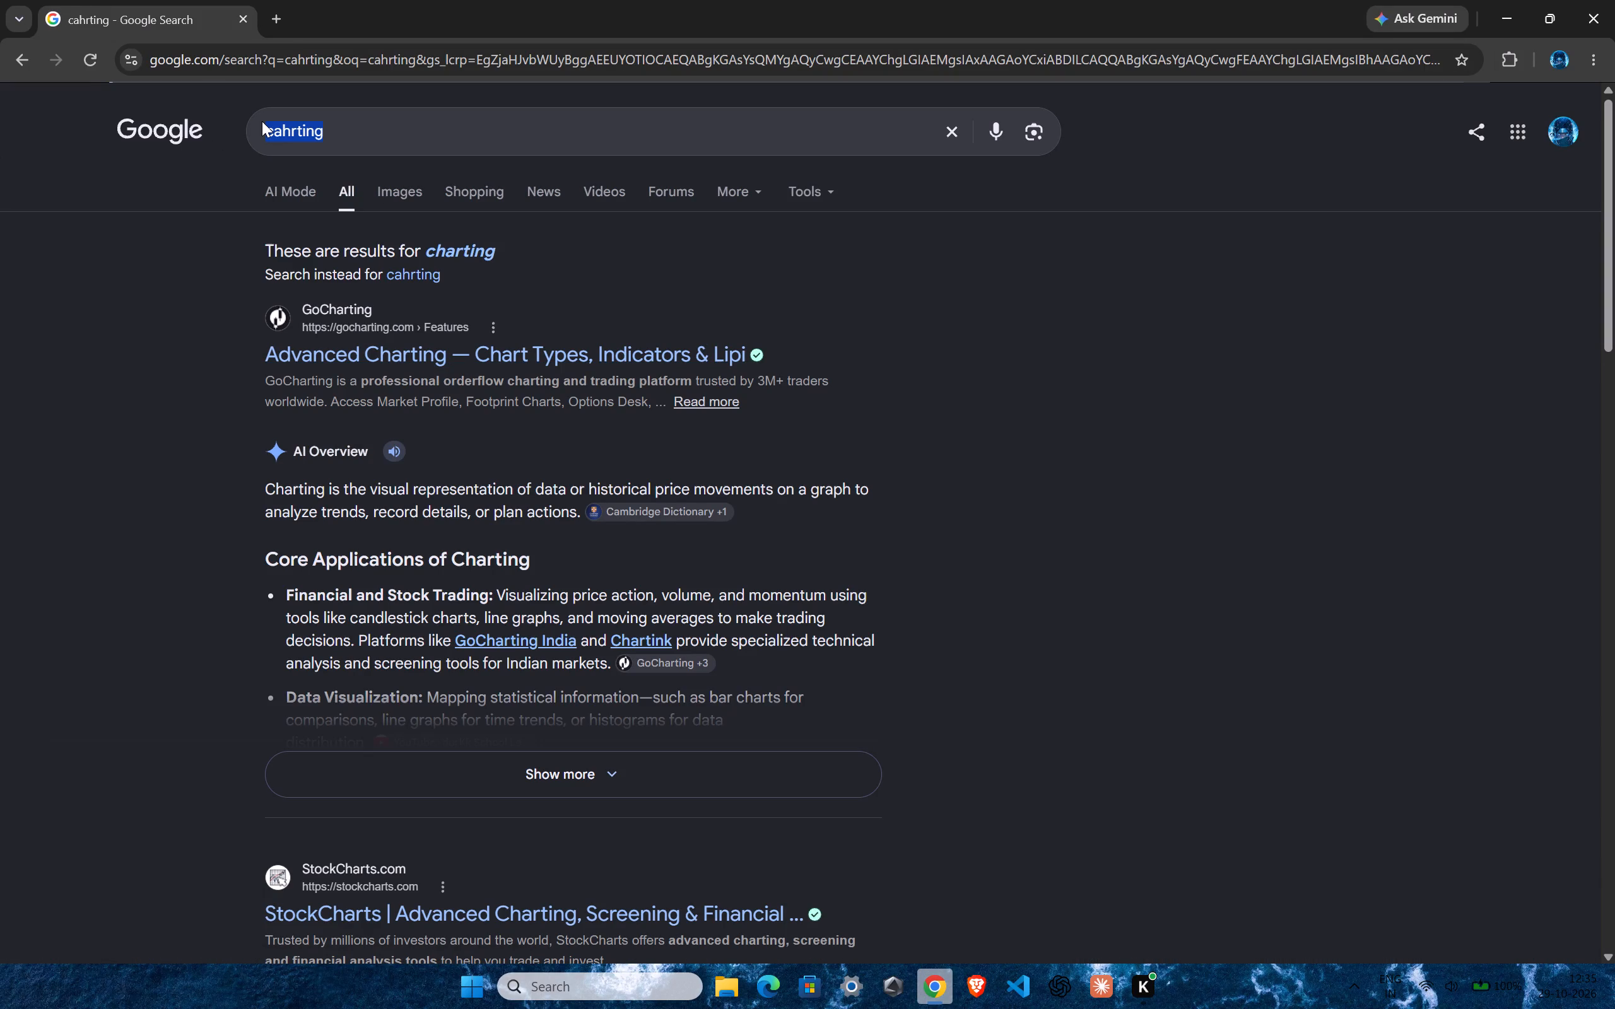
pyautogui.press('d')
pyautogui.press('BackSpace')
pyautogui.write('free')
pyautogui.press('Down')
pyautogui.press('Return')
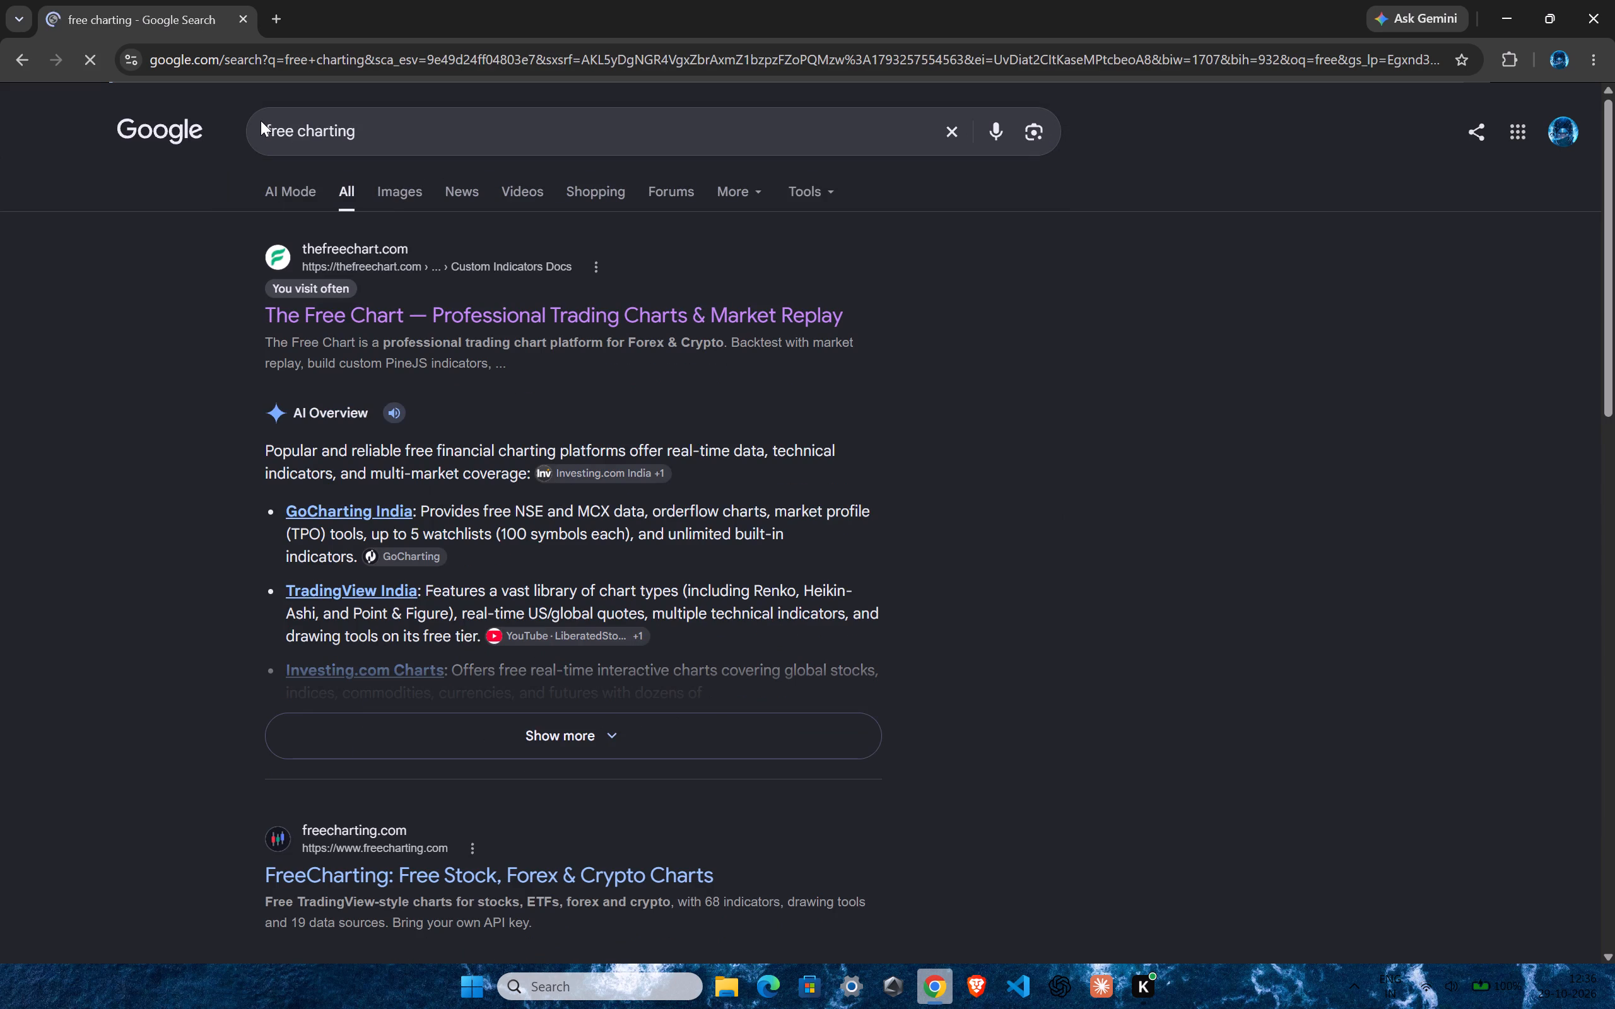
# Open The Free Chart website from the search results and launch its chart.
pyautogui.click(367, 313)
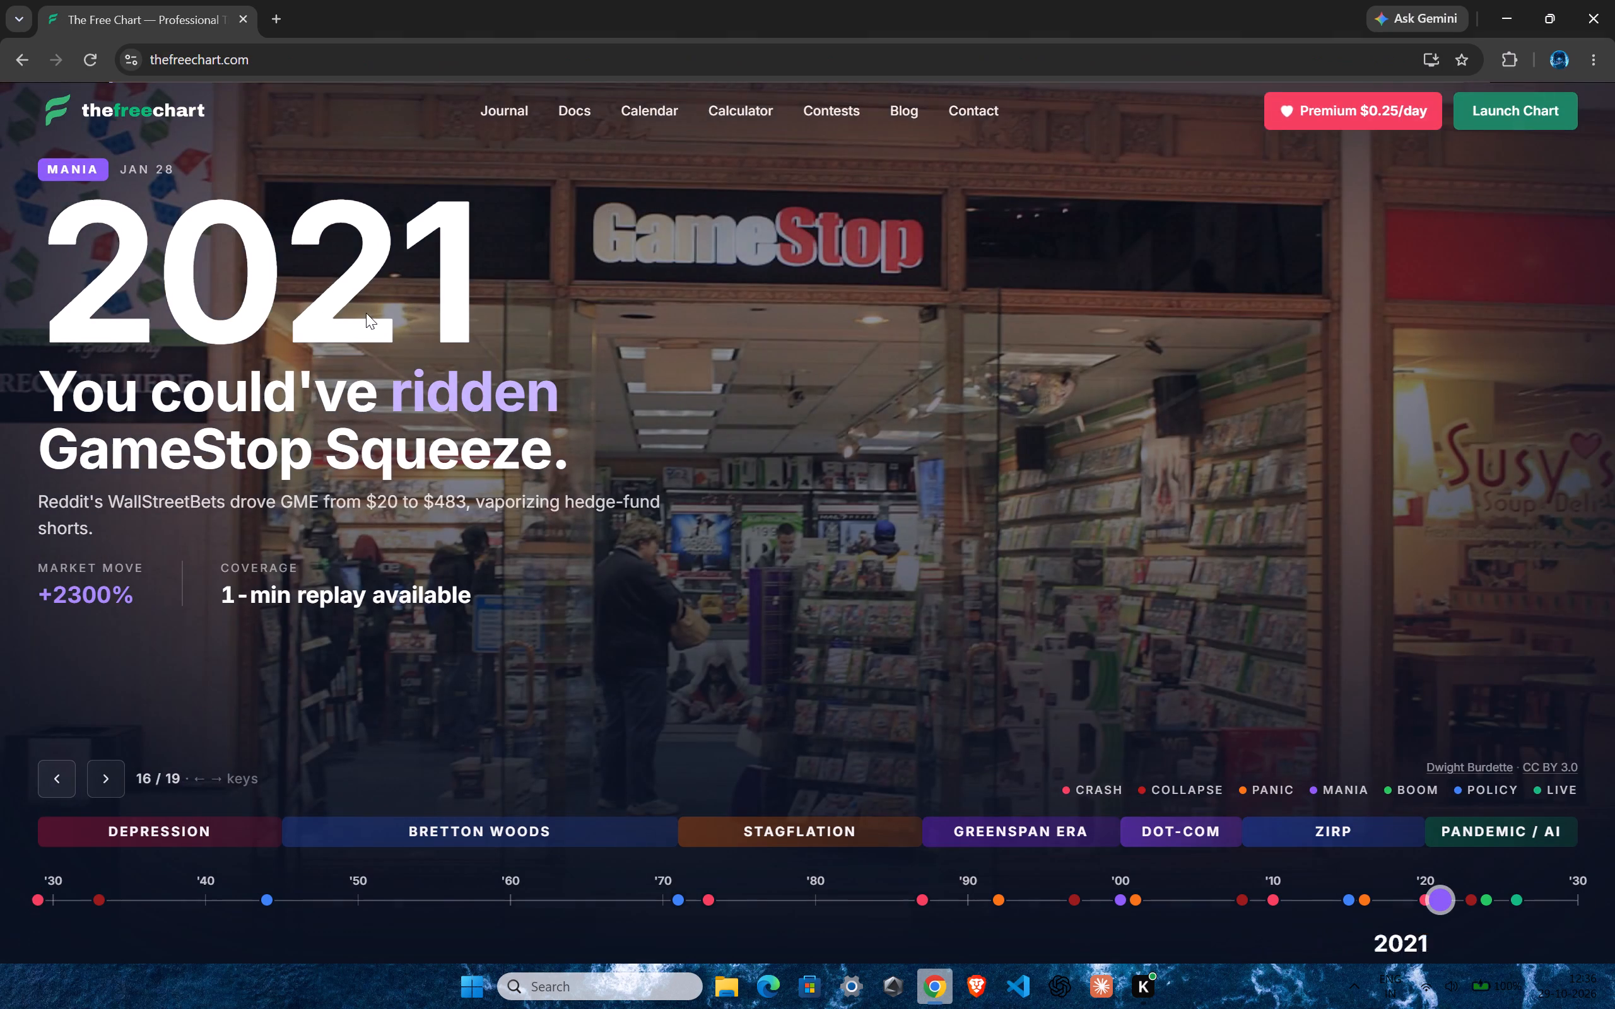
pyautogui.click(1507, 99)
pyautogui.click(1464, 110)
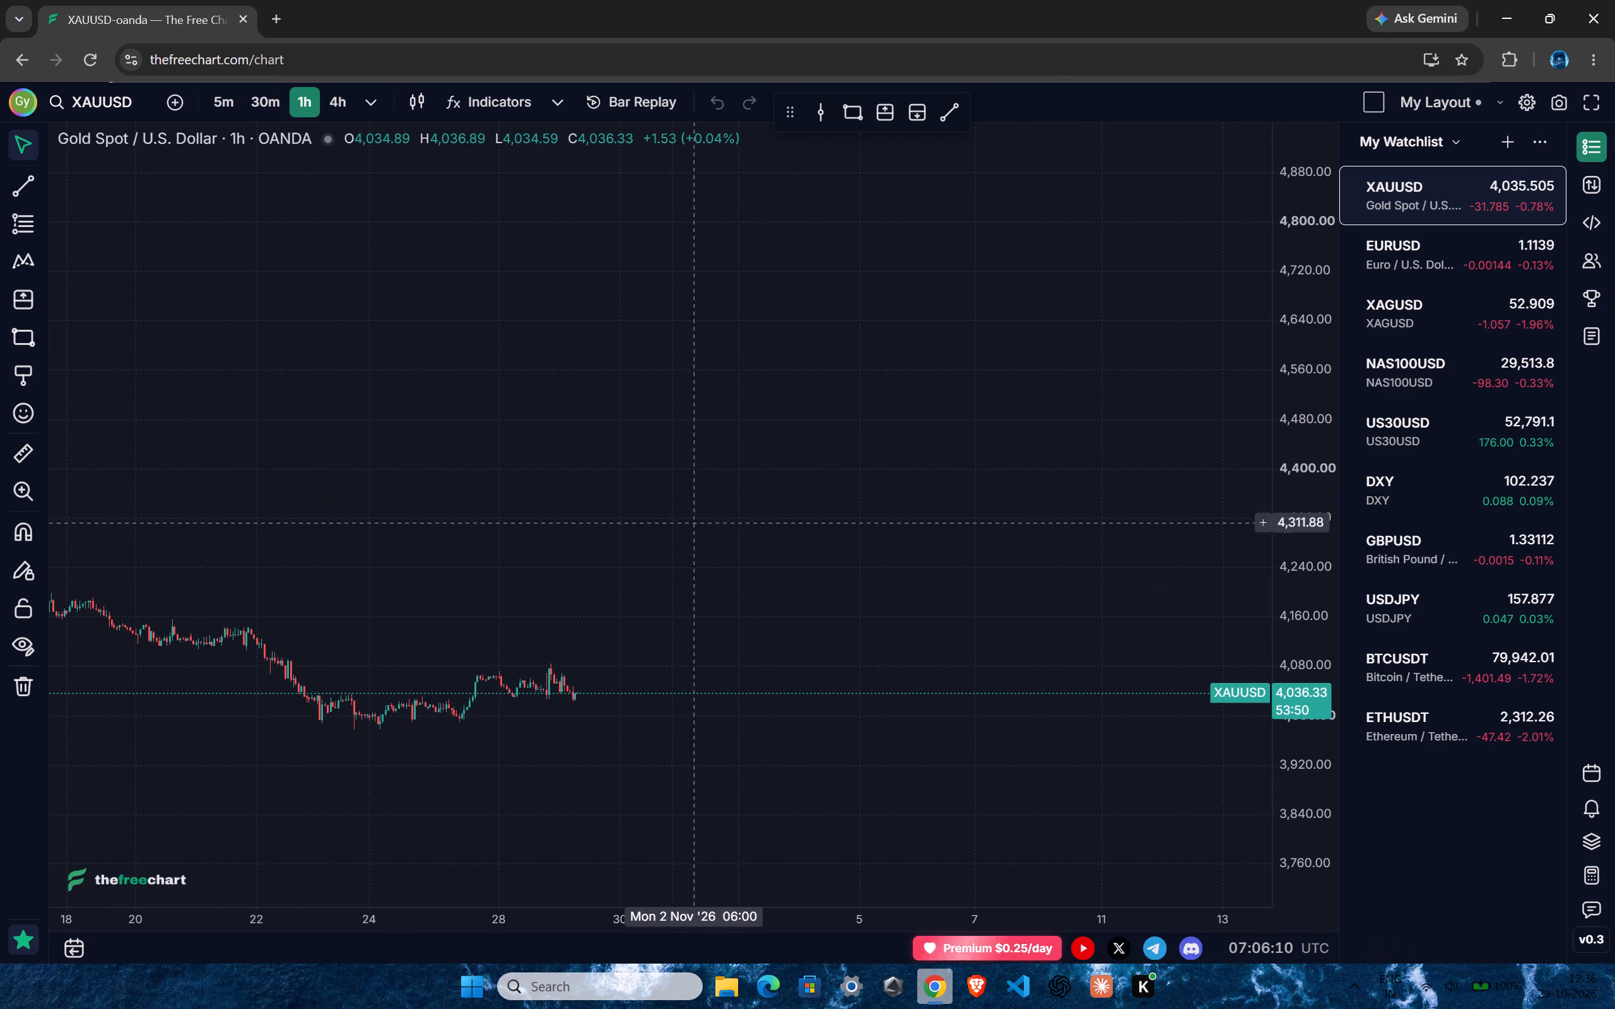
# Examine the recent XAUUSD price action on the 1-hour chart, bringing the candles into a readable view.
pyautogui.moveTo(690, 594); pyautogui.dragTo(817, 256)
pyautogui.keyDown('ctrl'); pyautogui.scroll(-17, 640, 470); pyautogui.keyUp('ctrl')
pyautogui.moveTo(1305, 640); pyautogui.dragTo(1352, 52)
pyautogui.moveTo(994, 346); pyautogui.dragTo(980, 763)
pyautogui.moveTo(860, 358); pyautogui.dragTo(826, 620)
pyautogui.moveTo(867, 197); pyautogui.dragTo(844, 482)
pyautogui.moveTo(834, 195); pyautogui.dragTo(859, 367)
pyautogui.moveTo(904, 279); pyautogui.dragTo(876, 498)
pyautogui.moveTo(881, 391); pyautogui.dragTo(944, 588)
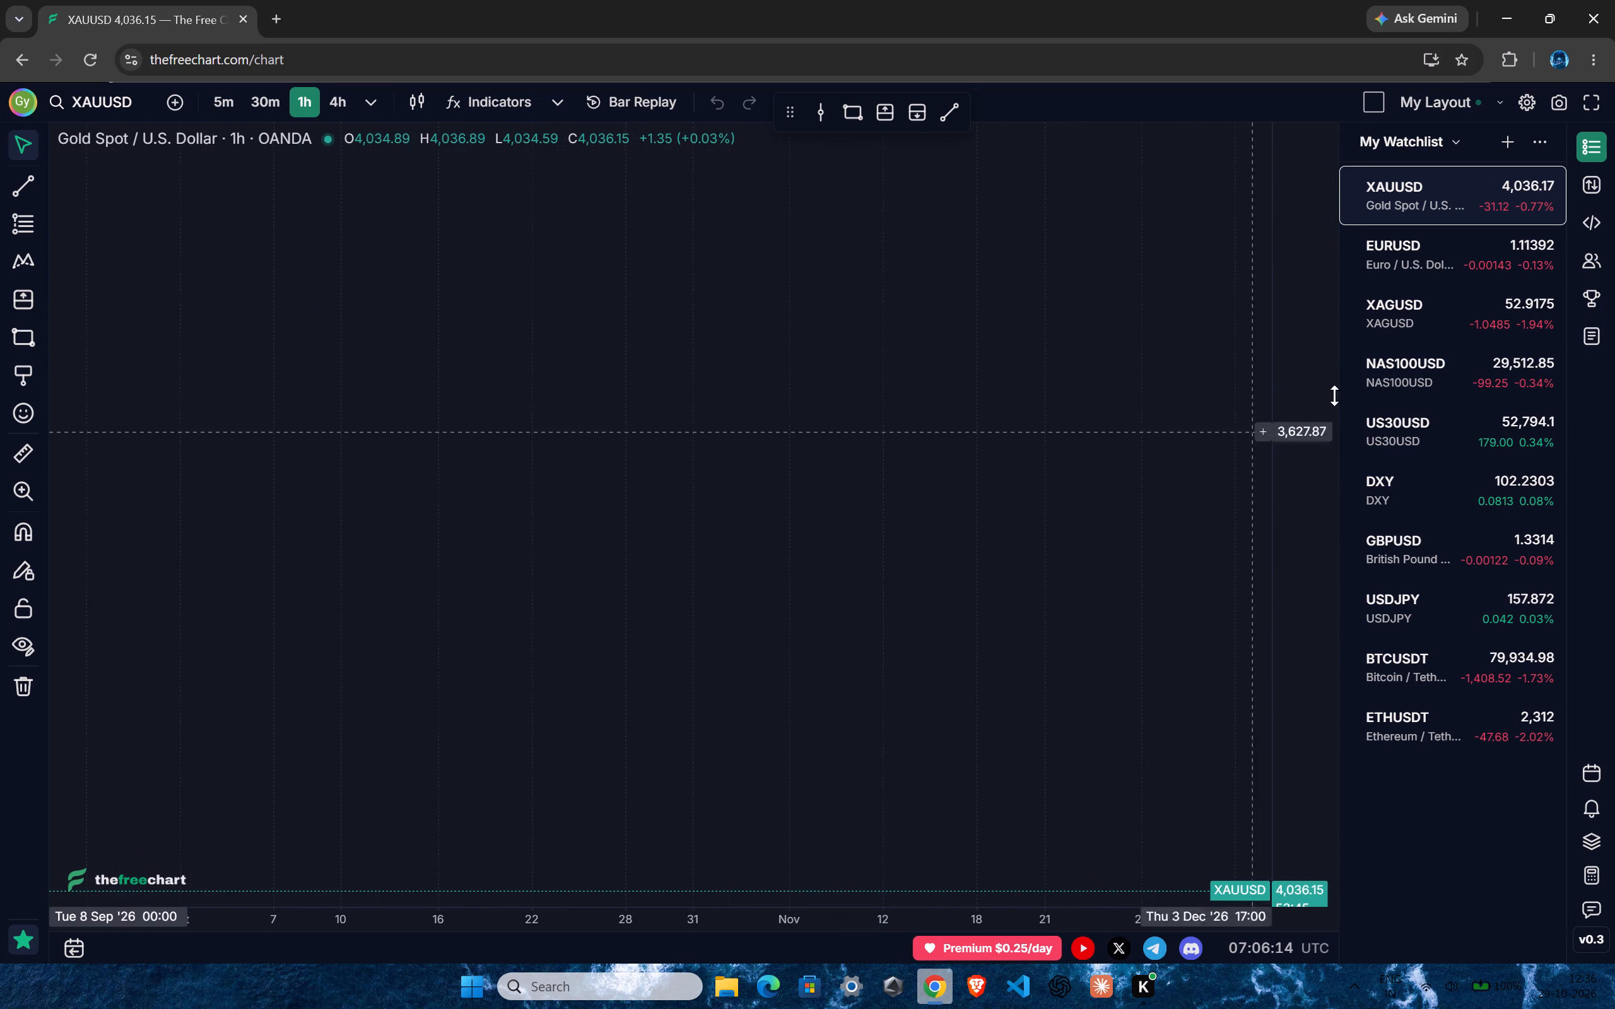
pyautogui.moveTo(1315, 312); pyautogui.dragTo(1255, 612)
pyautogui.moveTo(1305, 220); pyautogui.dragTo(1313, 544)
pyautogui.moveTo(1330, 223); pyautogui.dragTo(1334, 560)
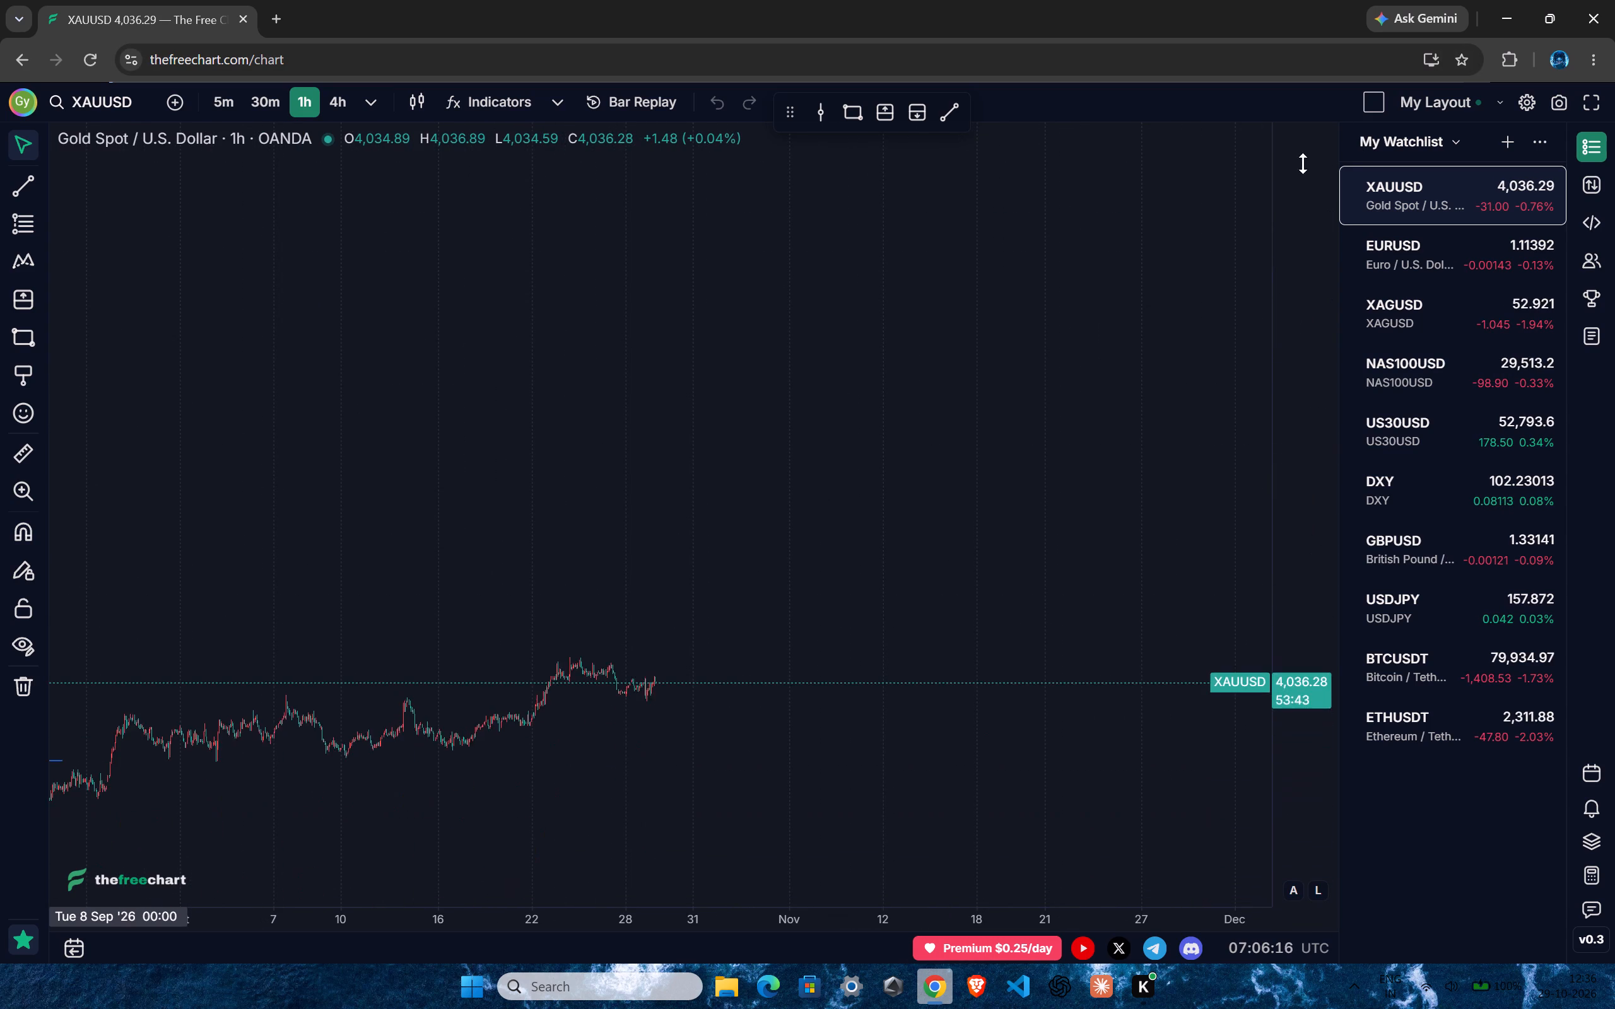
pyautogui.moveTo(1303, 233); pyautogui.dragTo(1301, 414)
pyautogui.moveTo(782, 668); pyautogui.dragTo(912, 497)
pyautogui.keyDown('ctrl'); pyautogui.scroll(-10, 665, 472); pyautogui.keyUp('ctrl')
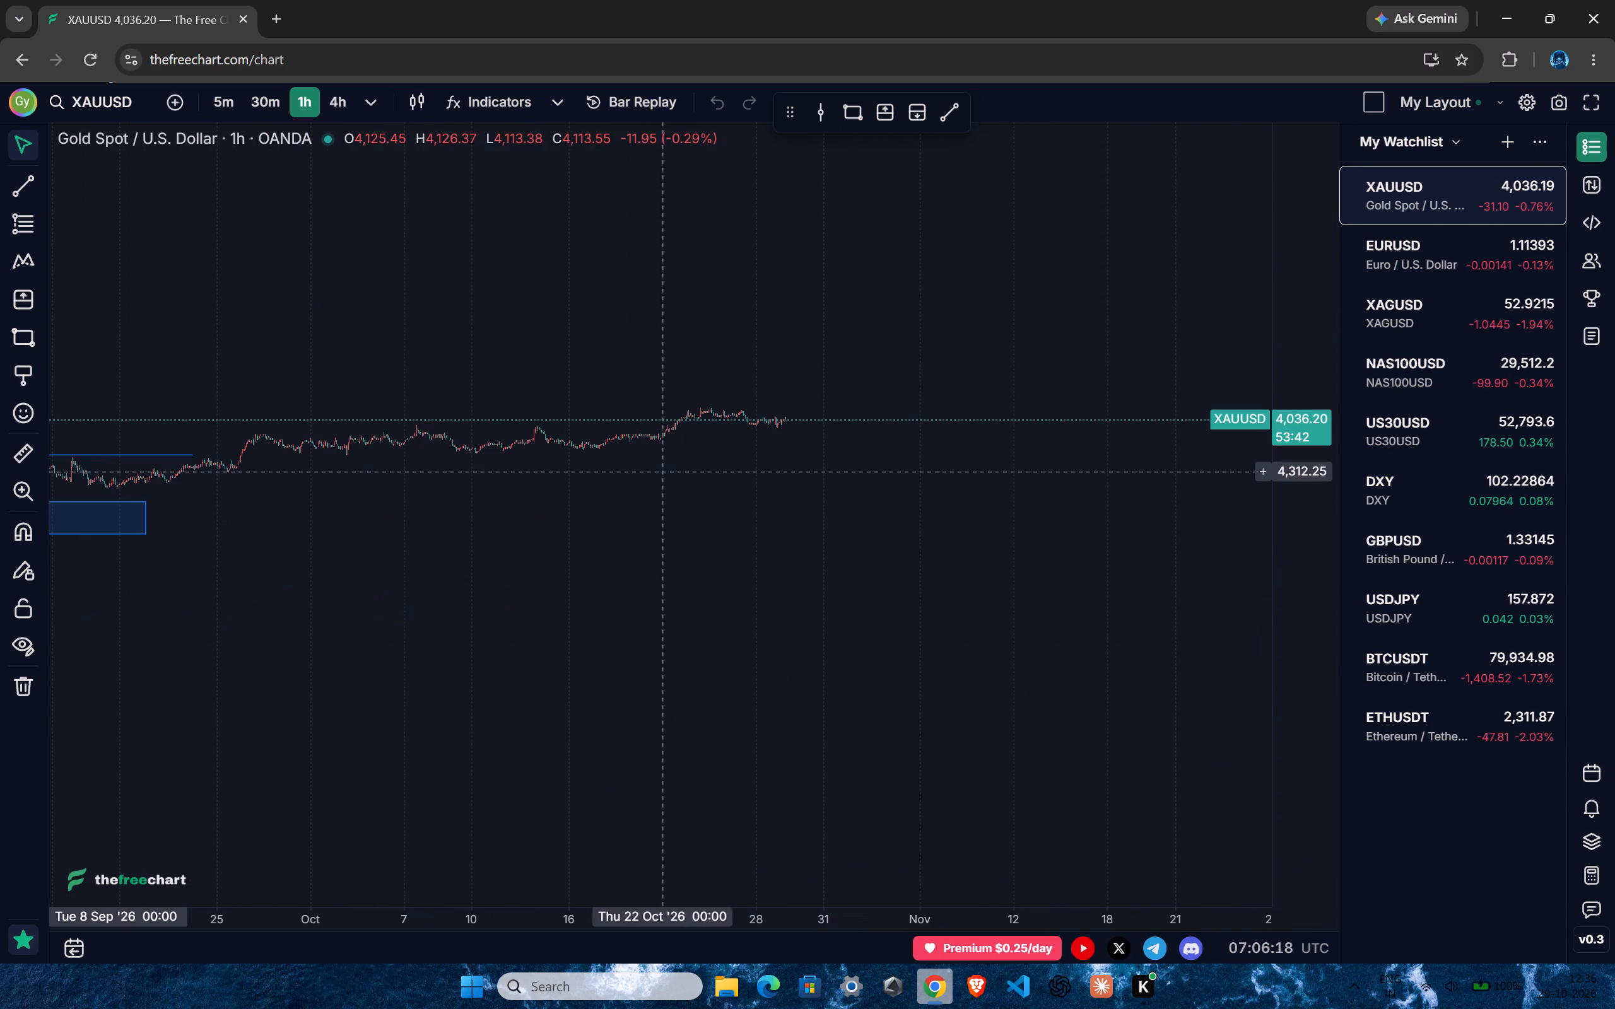
pyautogui.moveTo(1305, 649); pyautogui.dragTo(1269, 47)
pyautogui.moveTo(804, 542); pyautogui.dragTo(819, 583)
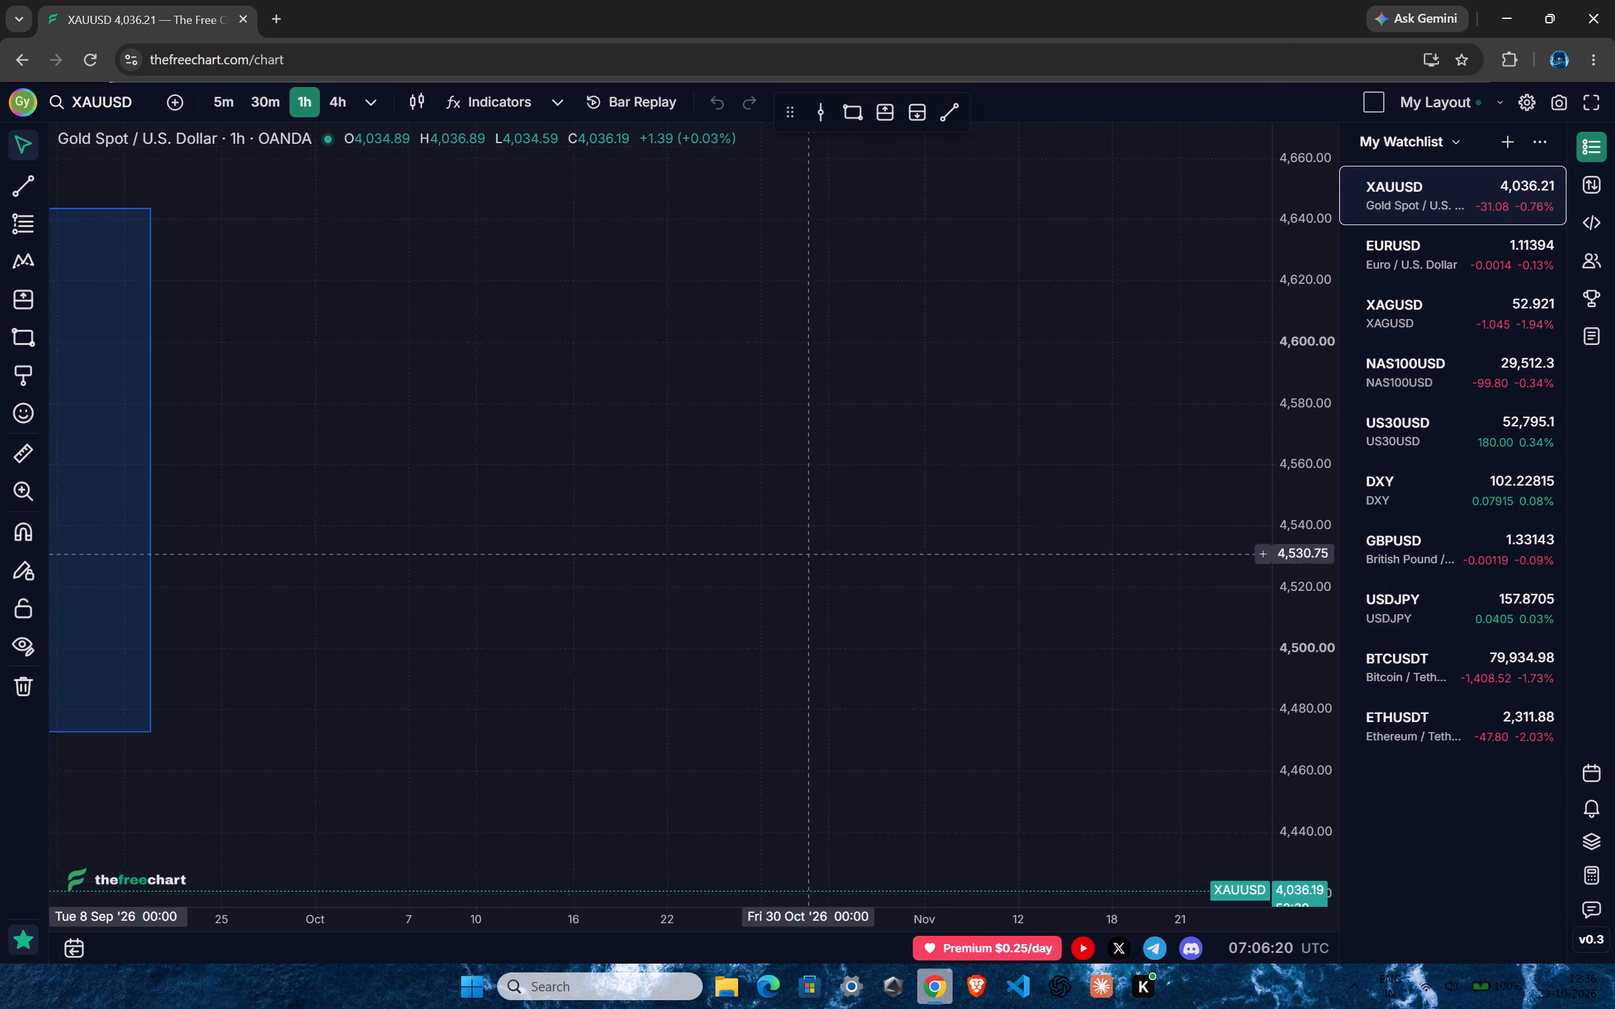
pyautogui.moveTo(819, 583); pyautogui.dragTo(1005, 968)
pyautogui.keyDown('ctrl'); pyautogui.scroll(-7, 702, 747); pyautogui.keyUp('ctrl')
pyautogui.moveTo(1291, 380); pyautogui.dragTo(1289, 723)
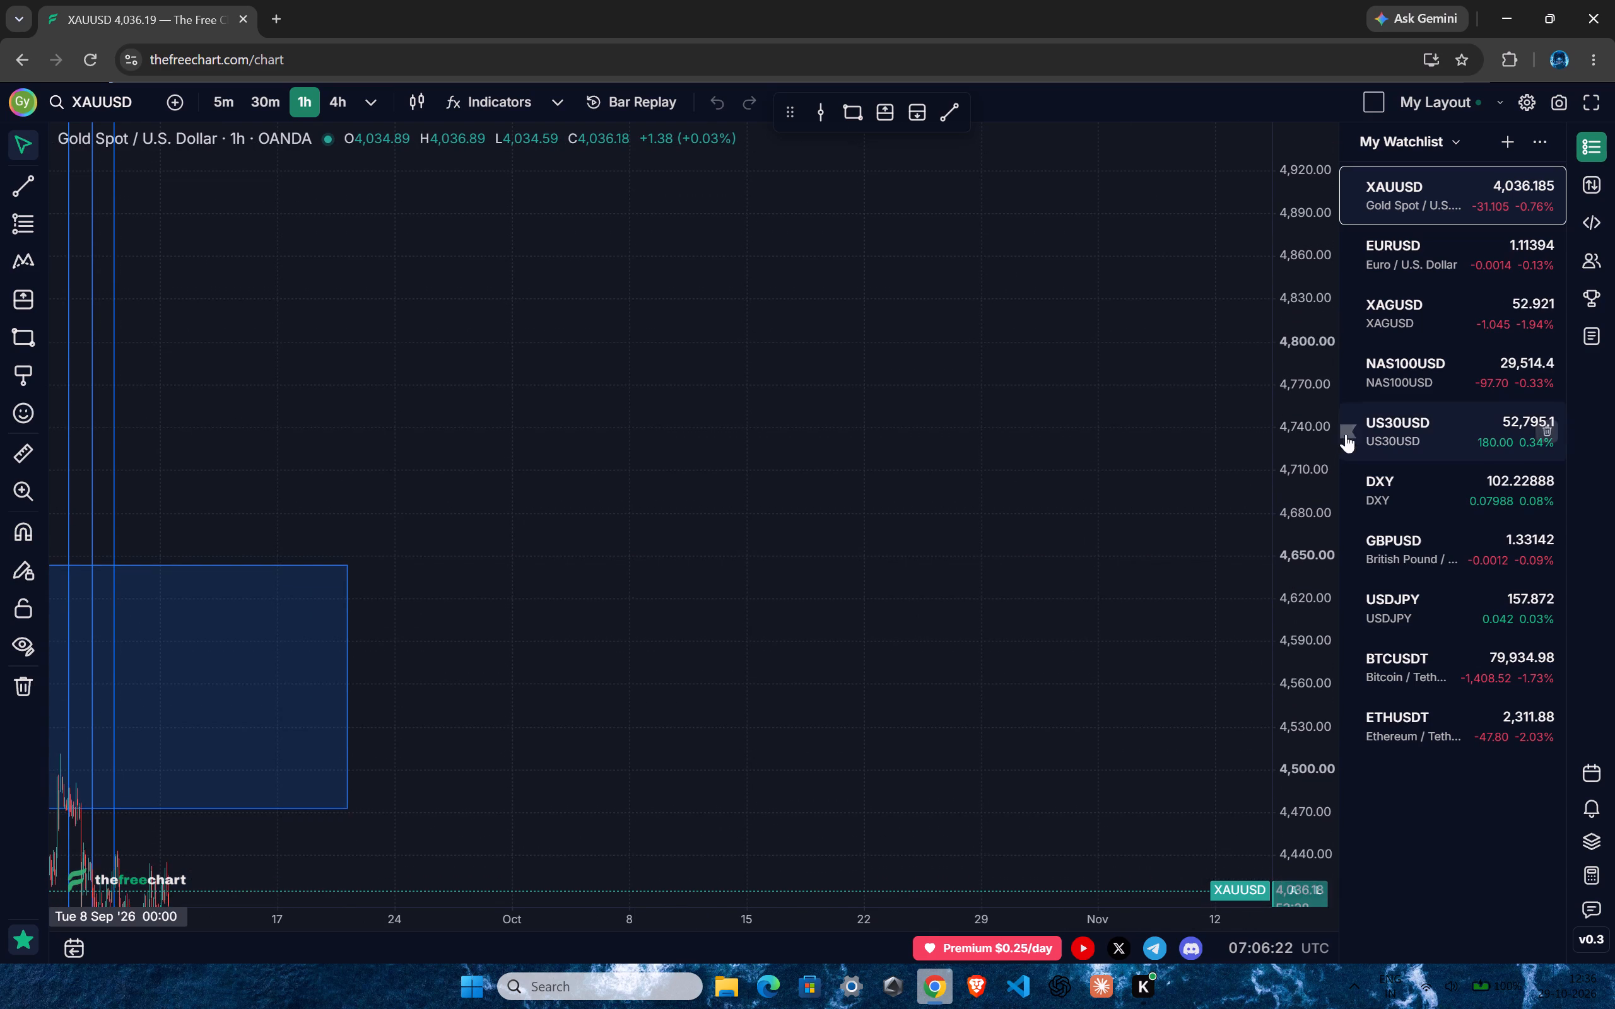
pyautogui.moveTo(1323, 384); pyautogui.dragTo(1307, 691)
pyautogui.moveTo(868, 634); pyautogui.dragTo(1125, 245)
pyautogui.keyDown('ctrl'); pyautogui.scroll(-8, 801, 365); pyautogui.keyUp('ctrl')
pyautogui.keyDown('ctrl'); pyautogui.scroll(-7, 765, 592); pyautogui.keyUp('ctrl')
pyautogui.keyDown('ctrl'); pyautogui.scroll(6, 764, 592); pyautogui.keyUp('ctrl')
pyautogui.keyDown('ctrl'); pyautogui.scroll(-5, 764, 592); pyautogui.keyUp('ctrl')
pyautogui.keyDown('ctrl'); pyautogui.scroll(3, 764, 592); pyautogui.keyUp('ctrl')
pyautogui.keyDown('ctrl'); pyautogui.scroll(-11, 764, 592); pyautogui.keyUp('ctrl')
pyautogui.moveTo(1100, 608); pyautogui.dragTo(556, 545)
pyautogui.keyDown('ctrl'); pyautogui.scroll(-3, 551, 542); pyautogui.keyUp('ctrl')
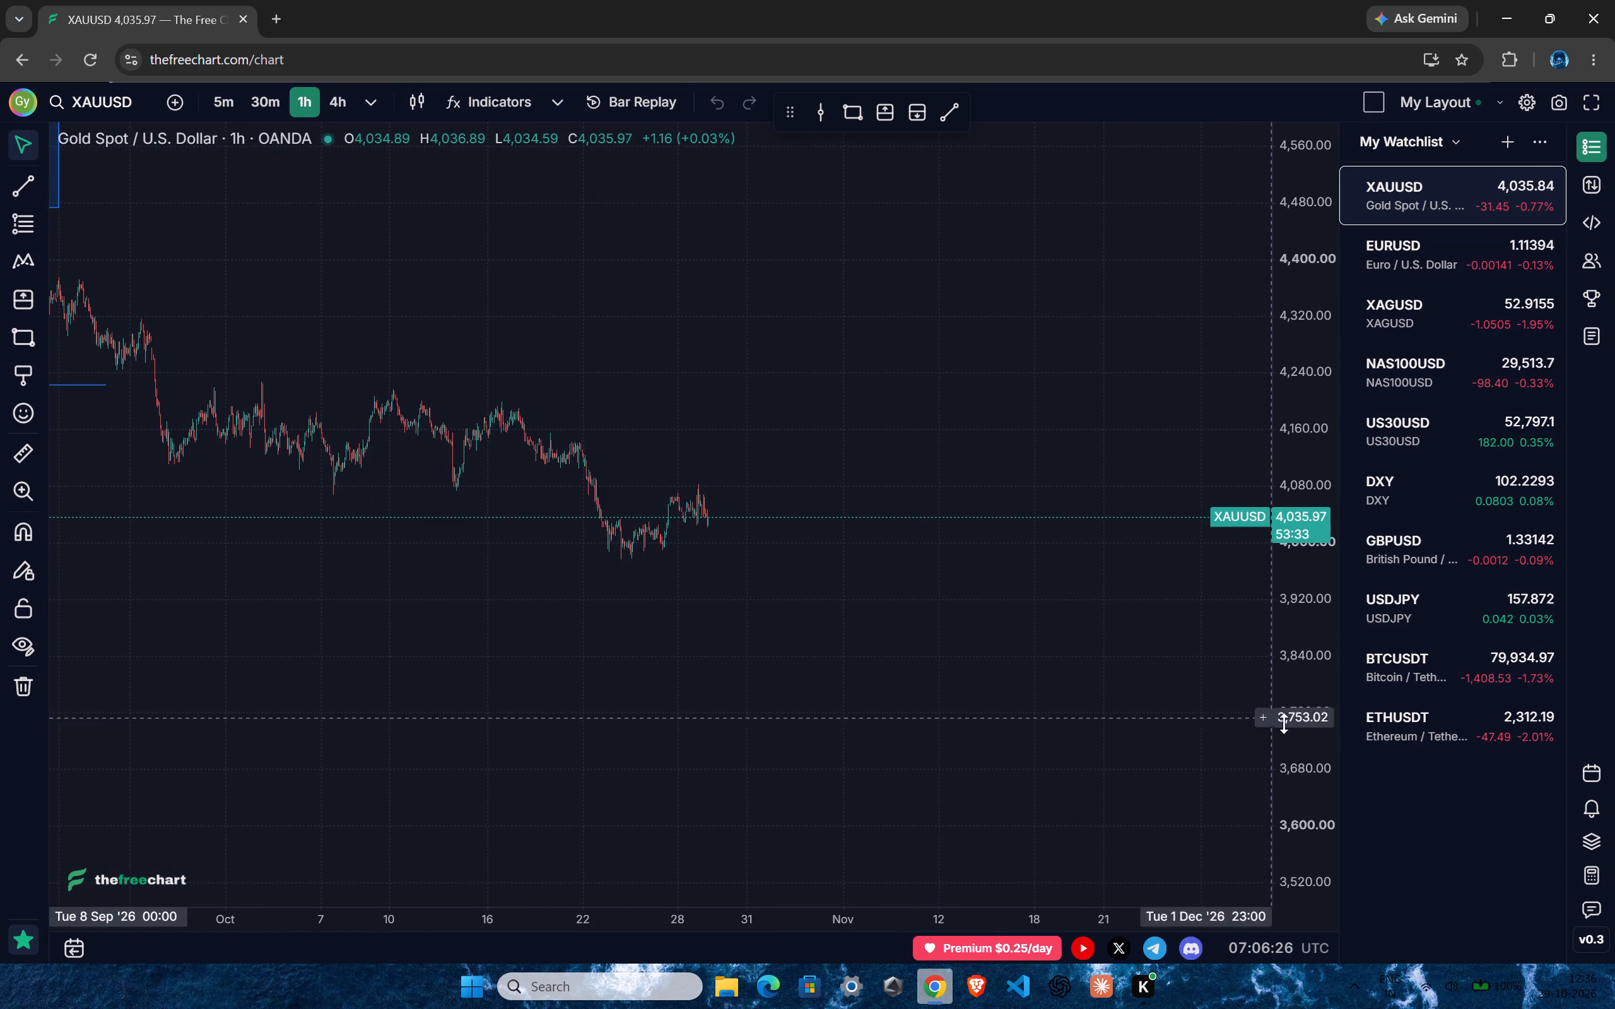
# Examine the August–September price history around the blue zone and the vertical date lines on the 1-hour chart.
pyautogui.moveTo(1301, 725); pyautogui.dragTo(1295, 467)
pyautogui.moveTo(664, 744); pyautogui.dragTo(913, 718)
pyautogui.keyDown('ctrl'); pyautogui.scroll(3, 767, 708); pyautogui.keyUp('ctrl')
pyautogui.moveTo(479, 643); pyautogui.dragTo(880, 802)
pyautogui.keyDown('ctrl'); pyautogui.scroll(-6, 770, 767); pyautogui.keyUp('ctrl')
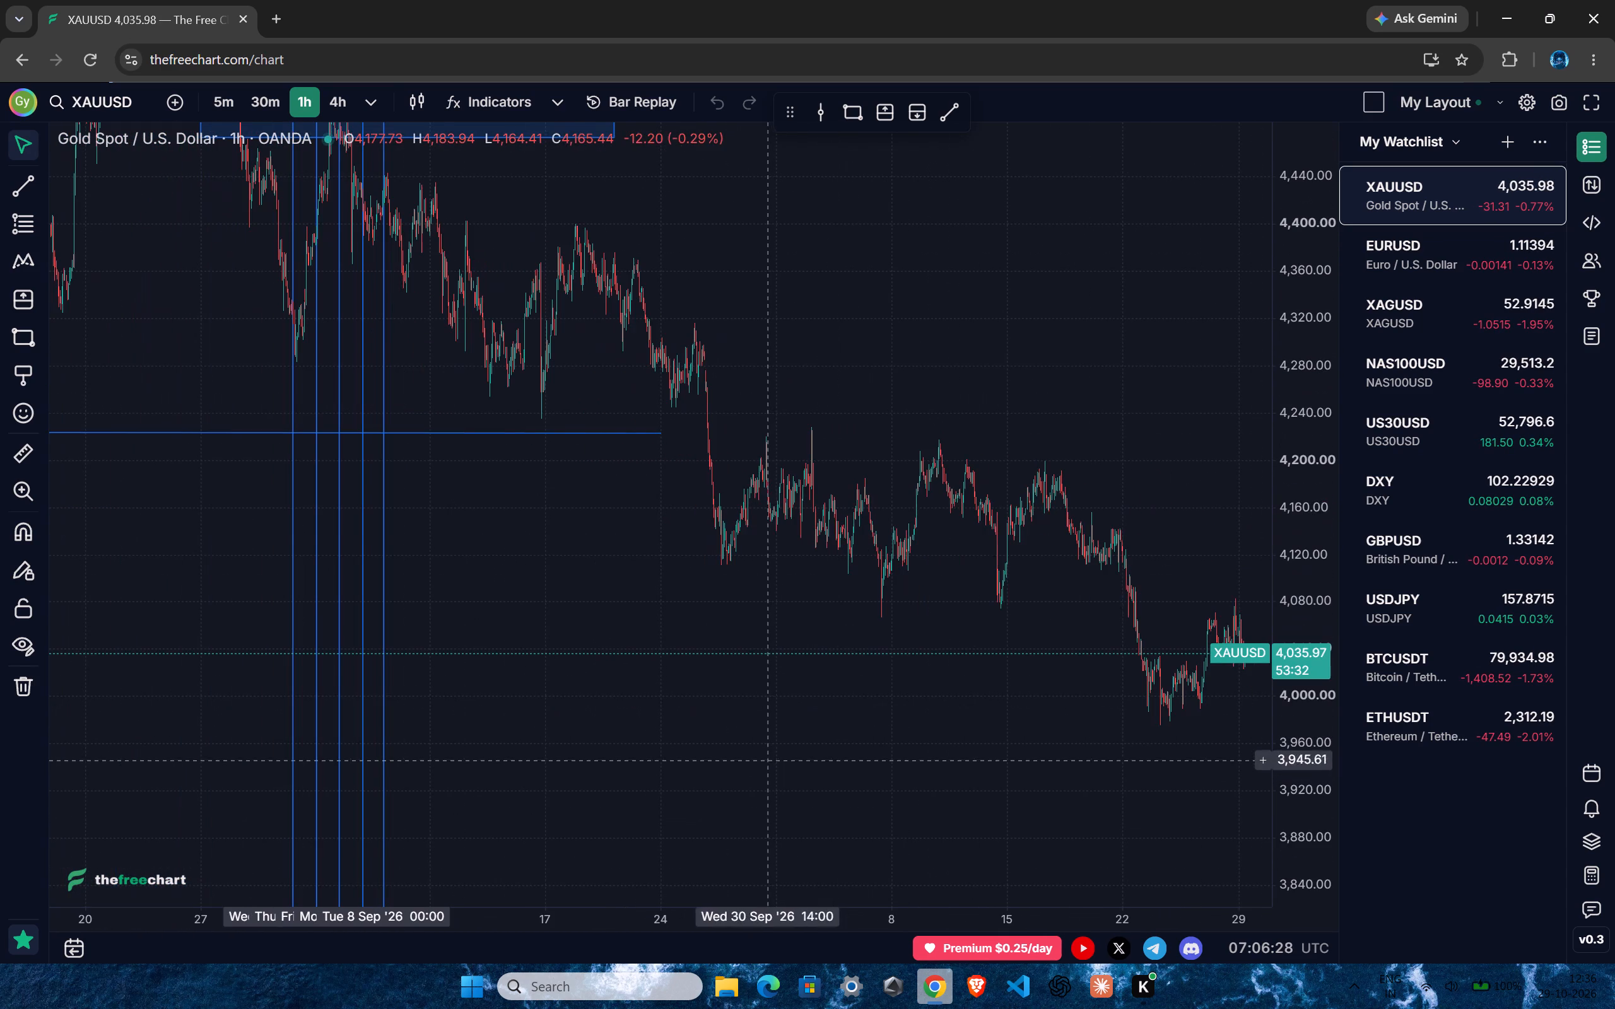
pyautogui.moveTo(1291, 413); pyautogui.dragTo(1309, 718)
pyautogui.keyDown('ctrl'); pyautogui.scroll(-4, 675, 610); pyautogui.keyUp('ctrl')
pyautogui.moveTo(651, 631); pyautogui.dragTo(1034, 708)
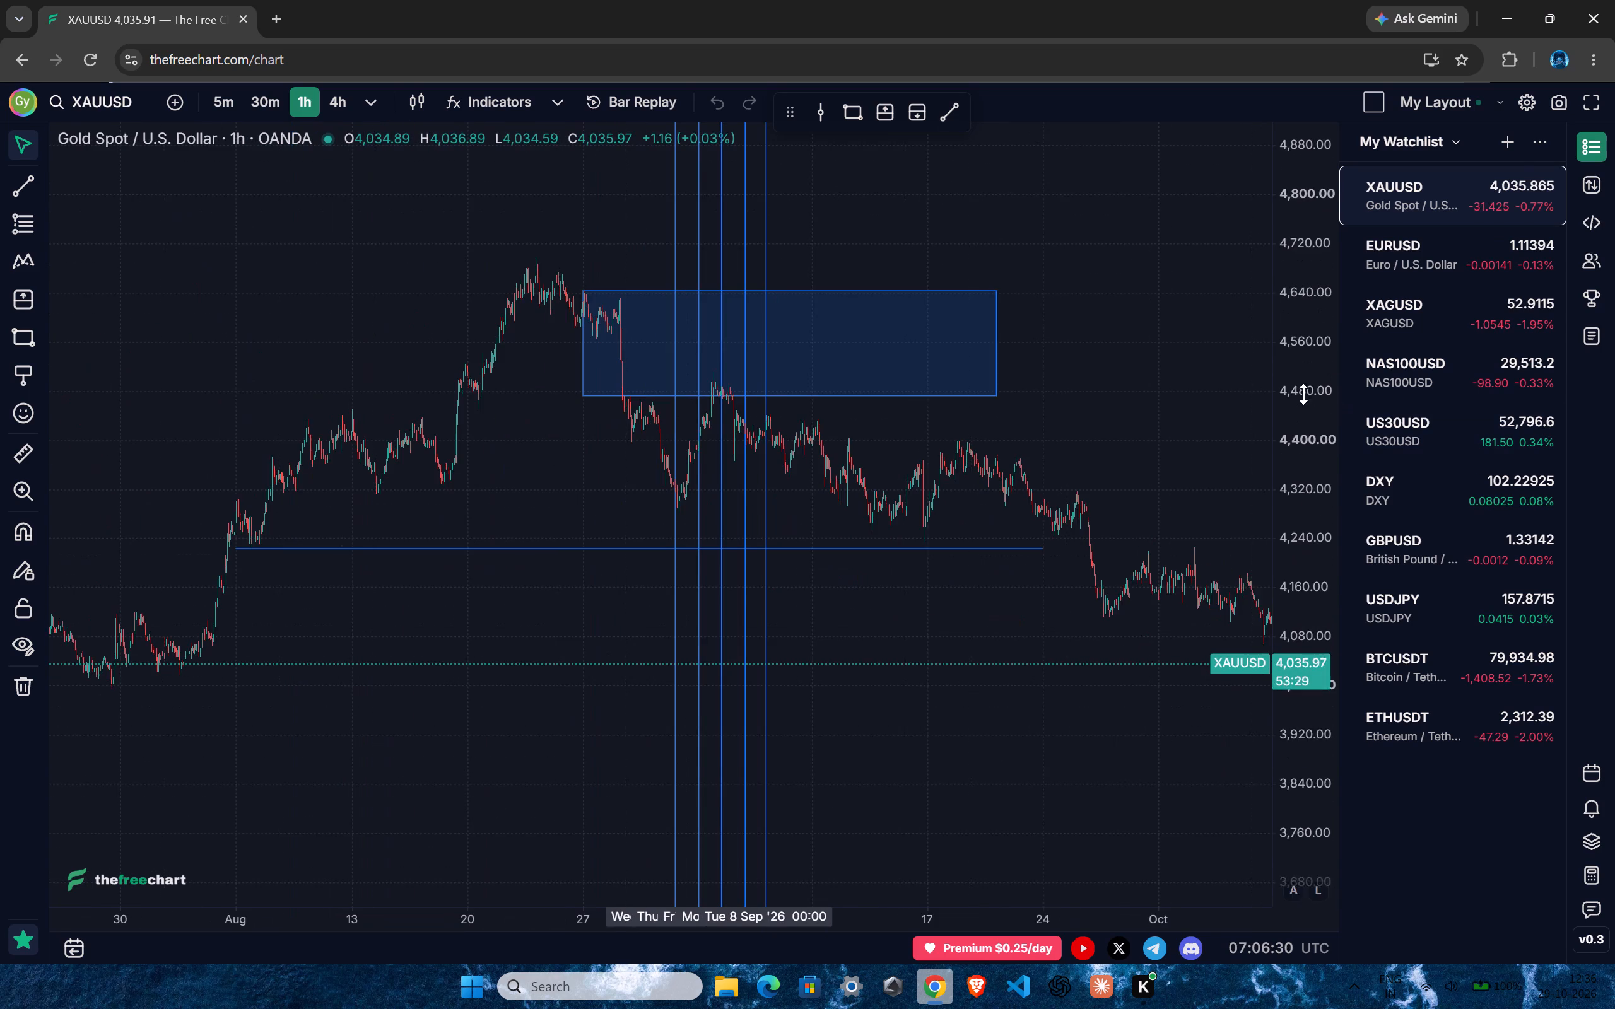
pyautogui.moveTo(1305, 397); pyautogui.dragTo(1286, 564)
# Switch the XAUUSD chart to the 1D interval and examine the daily candles around the blue zone.
pyautogui.write('1d')
pyautogui.press('Return')
pyautogui.press('Return')
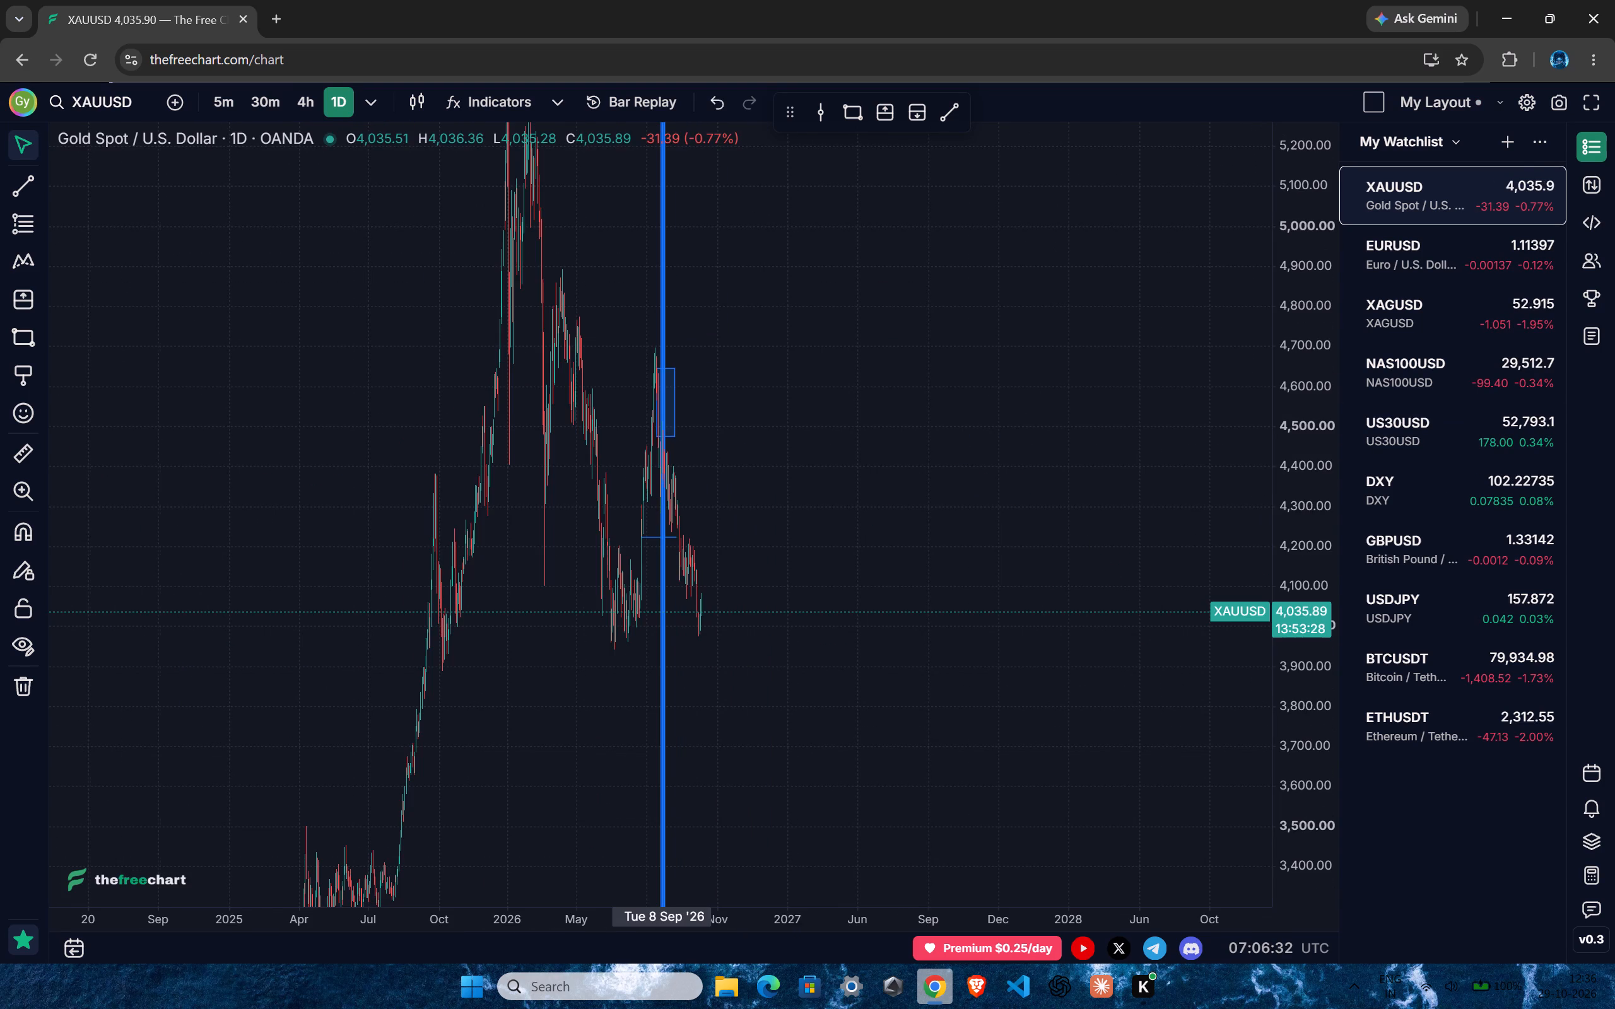
pyautogui.keyDown('ctrl'); pyautogui.scroll(13, 672, 501); pyautogui.keyUp('ctrl')
pyautogui.keyDown('ctrl'); pyautogui.click(751, 471); pyautogui.keyUp('ctrl')
pyautogui.keyDown('ctrl'); pyautogui.scroll(6, 587, 488); pyautogui.keyUp('ctrl')
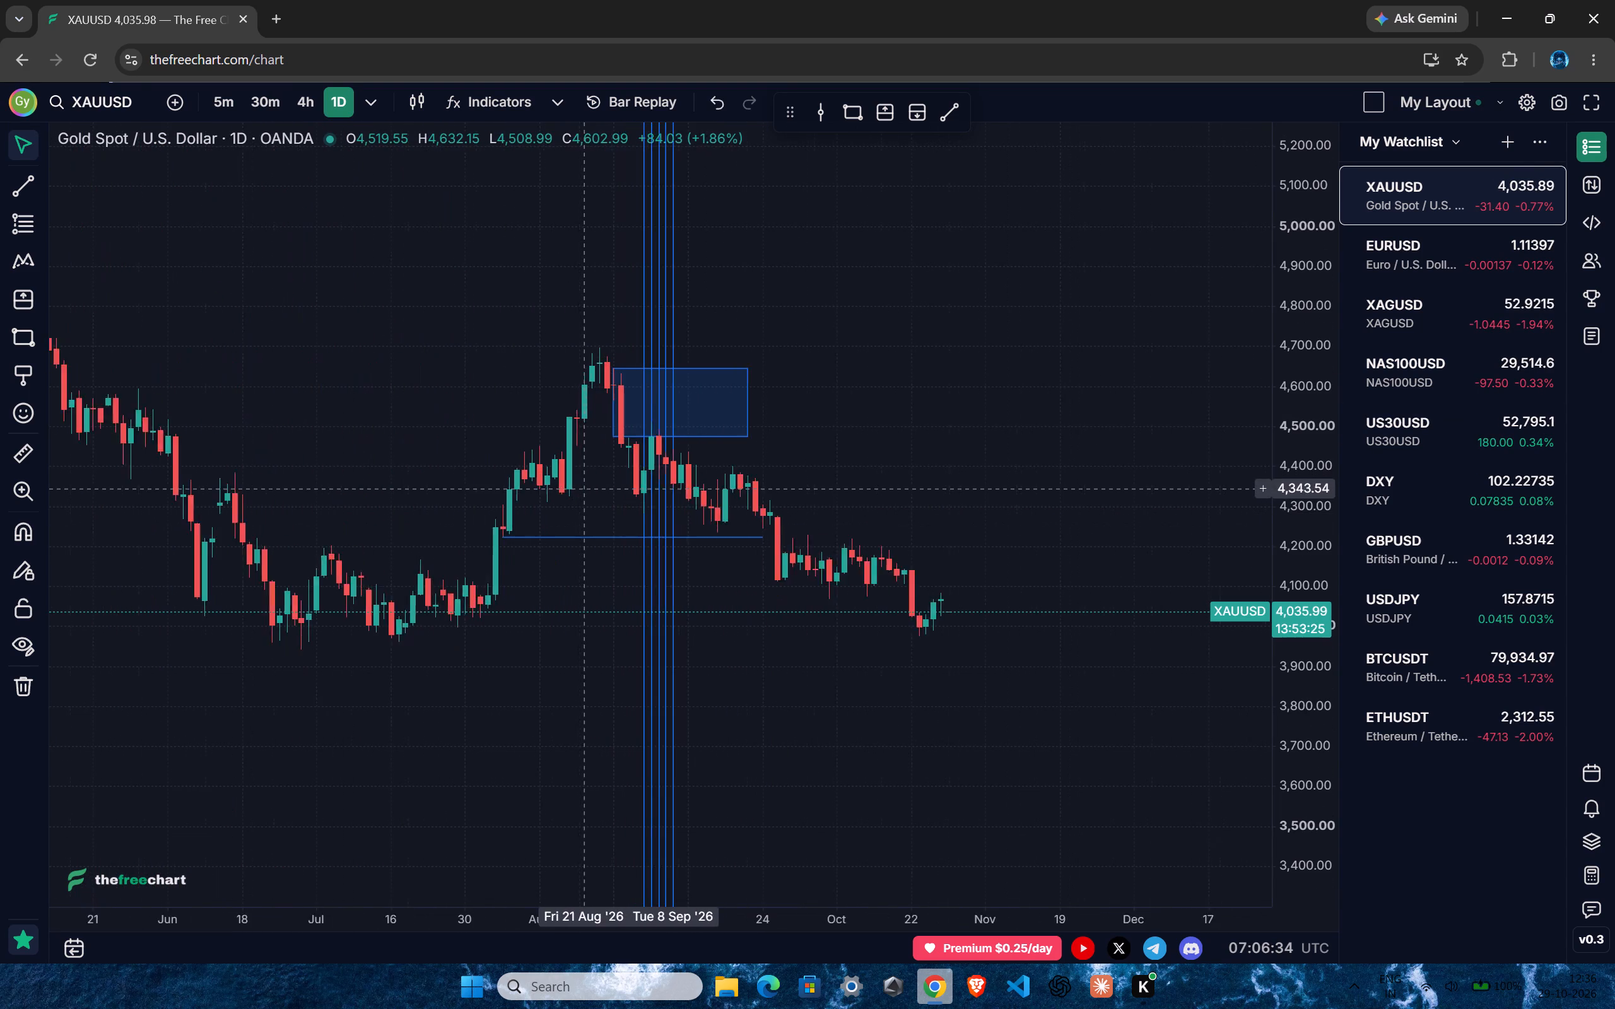
pyautogui.keyDown('ctrl'); pyautogui.scroll(8, 585, 488); pyautogui.keyUp('ctrl')
pyautogui.moveTo(1296, 712); pyautogui.dragTo(1285, 479)
pyautogui.moveTo(1125, 445); pyautogui.dragTo(1137, 569)
pyautogui.keyDown('ctrl'); pyautogui.scroll(3, 975, 587); pyautogui.keyUp('ctrl')
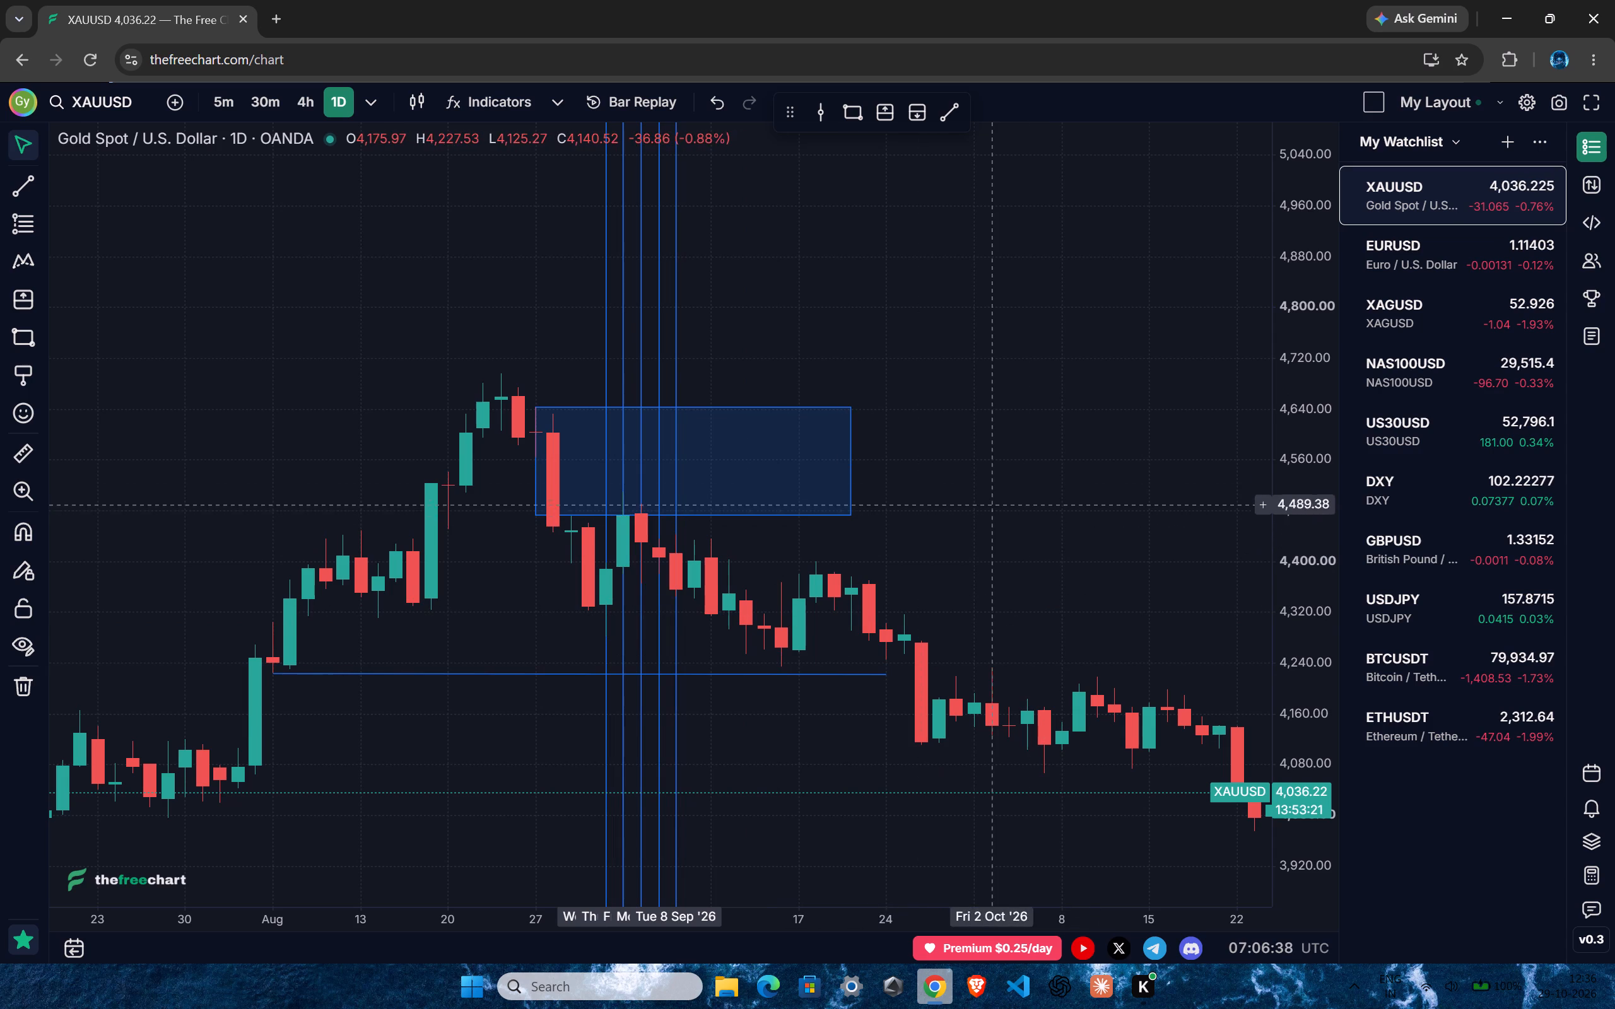
pyautogui.moveTo(992, 511); pyautogui.dragTo(1032, 480)
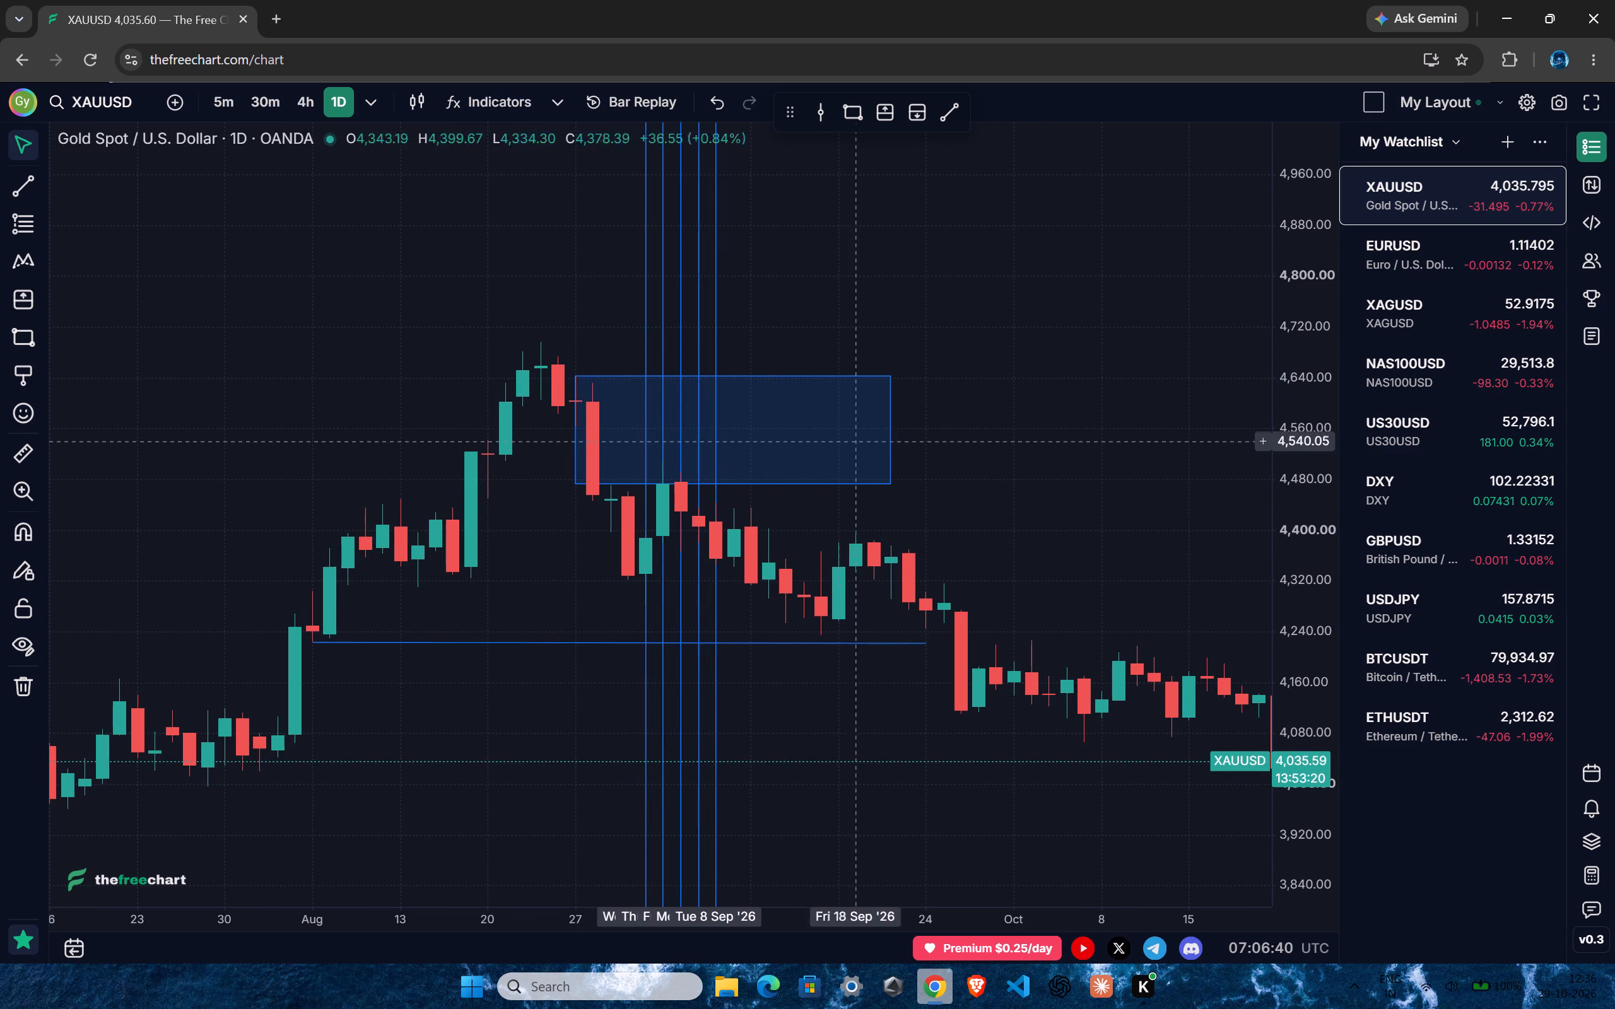
# Switch the XAUUSD chart to the 1h interval.
pyautogui.press('1')
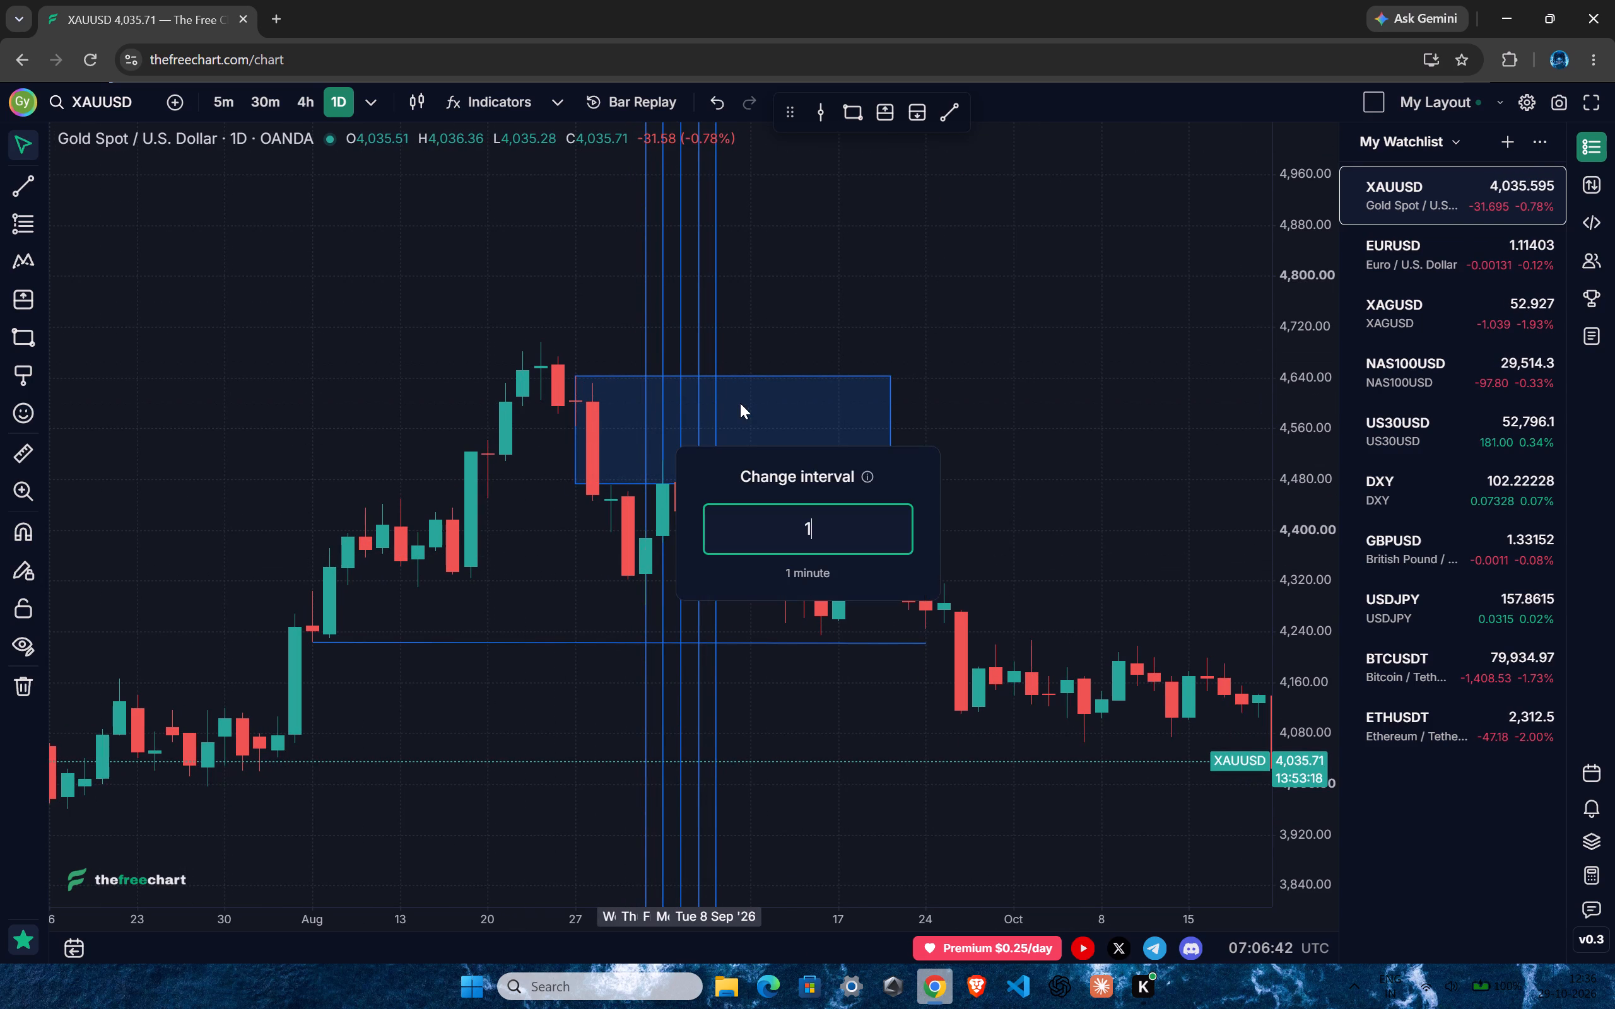
pyautogui.press('h')
pyautogui.press('Return')
# Examine the 1-hour candles around 3–4 September 2026 at the lower edge of the blue zone.
pyautogui.keyDown('ctrl'); pyautogui.scroll(-4, 539, 479); pyautogui.keyUp('ctrl')
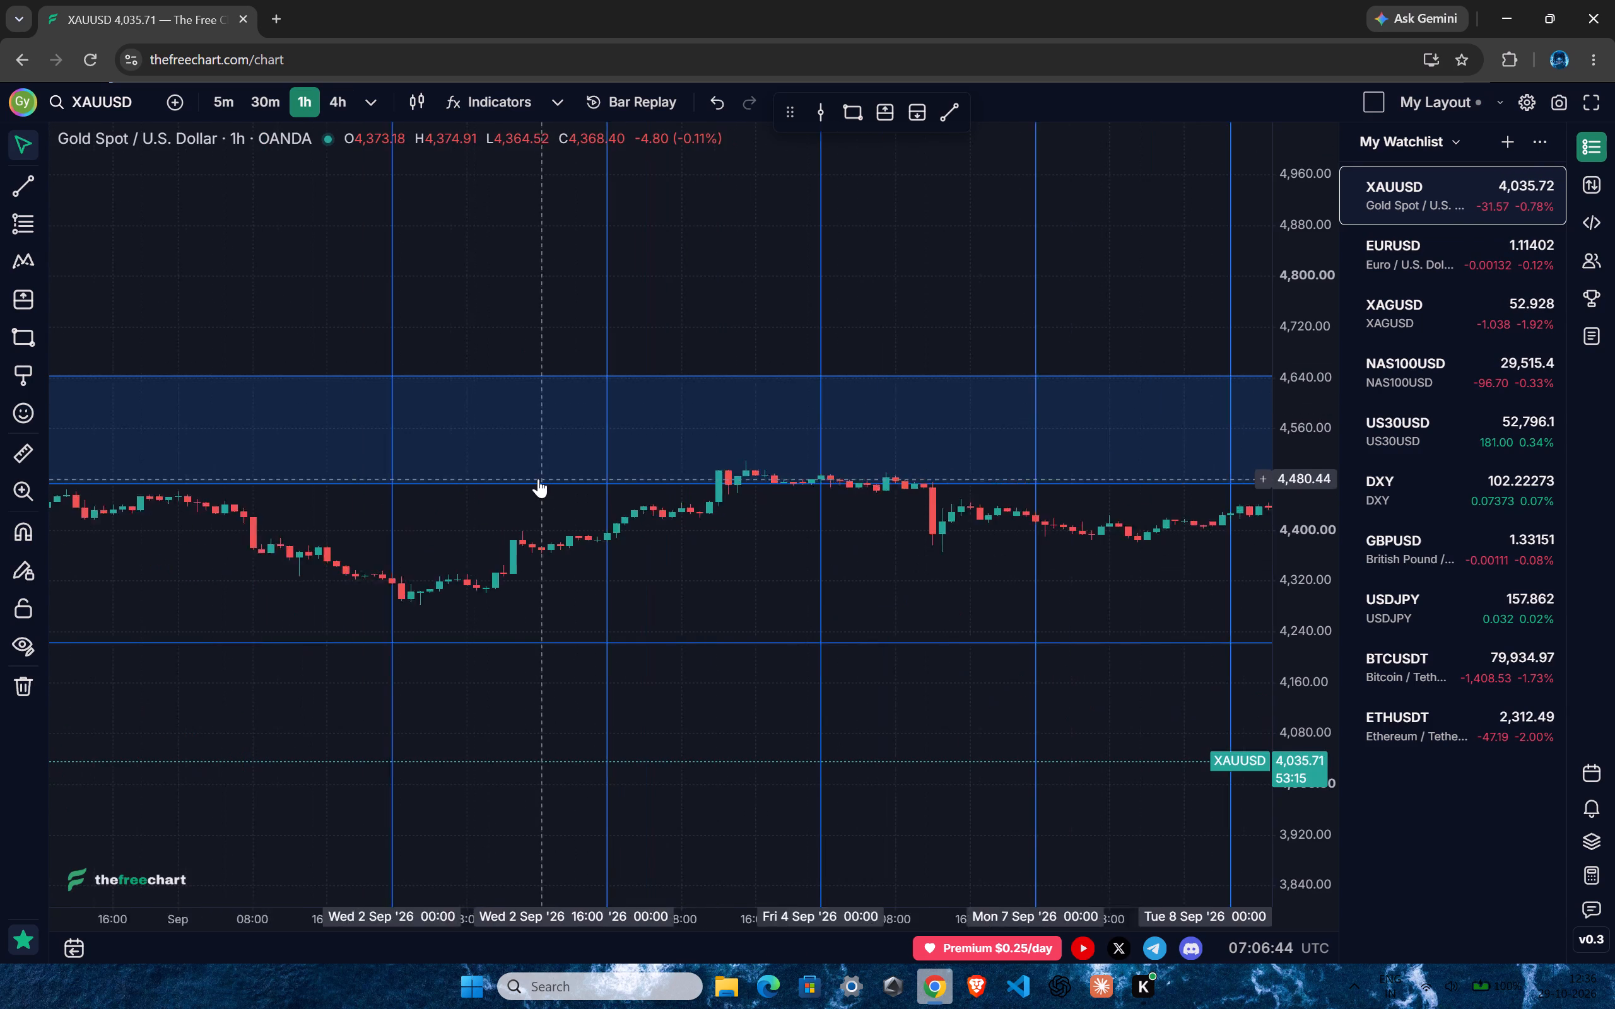
pyautogui.keyDown('ctrl'); pyautogui.scroll(-19, 538, 479); pyautogui.keyUp('ctrl')
pyautogui.moveTo(1300, 678); pyautogui.dragTo(1296, 280)
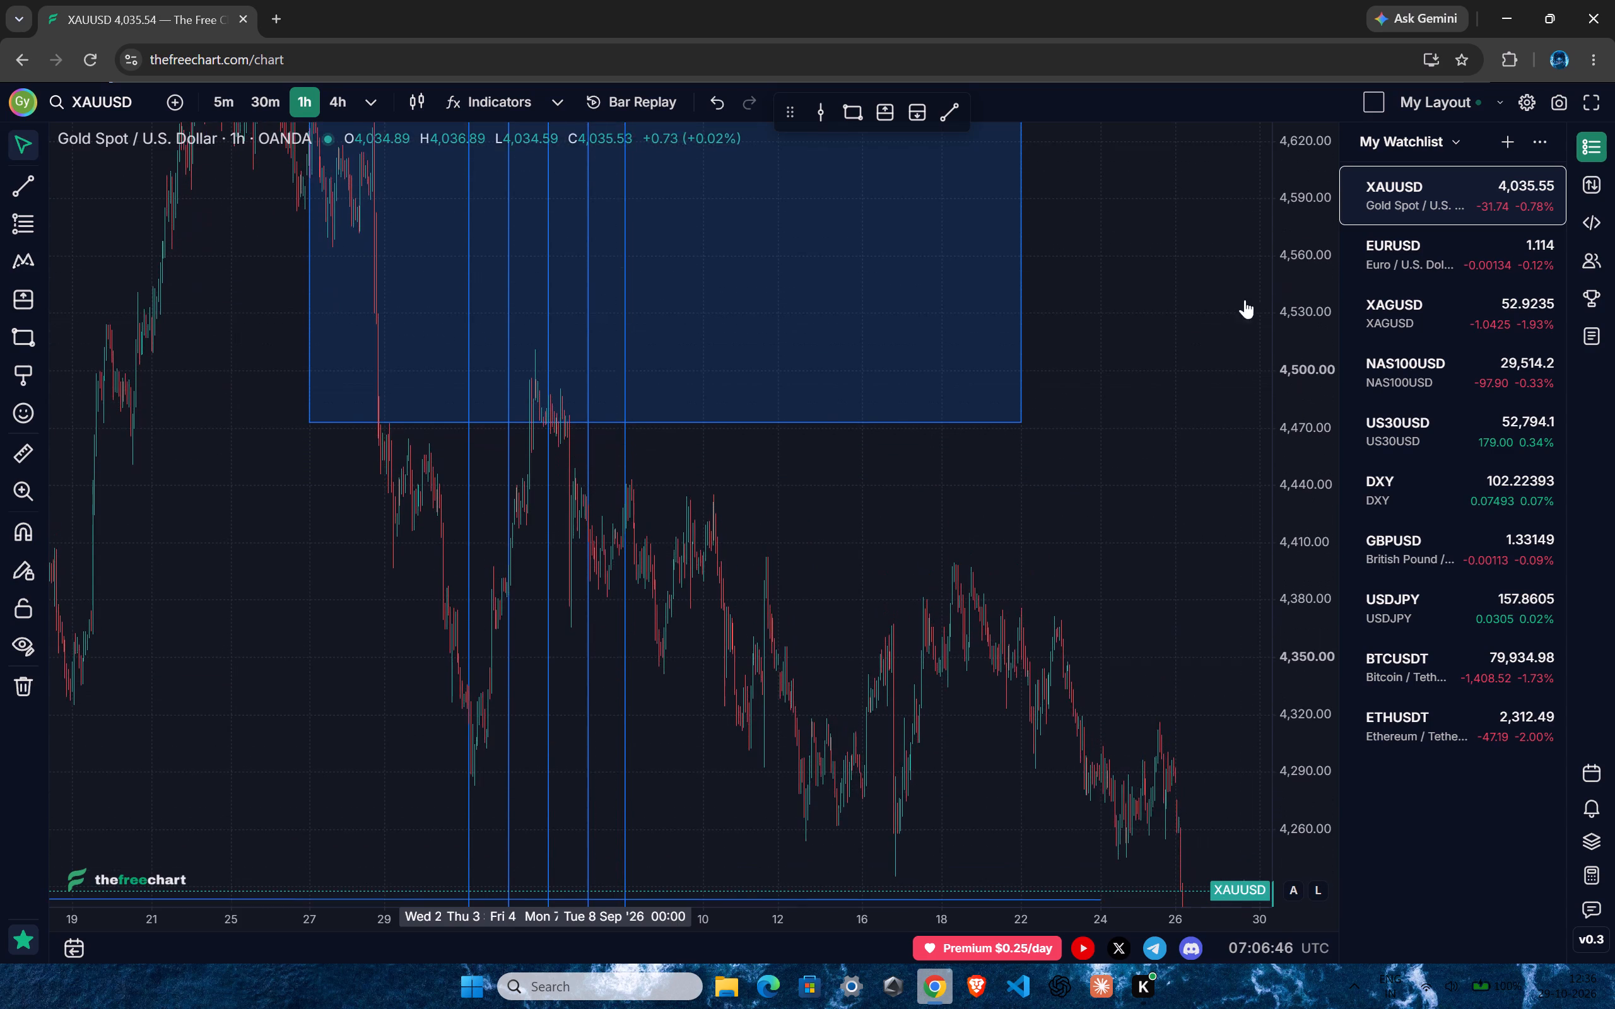
pyautogui.keyDown('ctrl'); pyautogui.scroll(8, 344, 590); pyautogui.keyUp('ctrl')
pyautogui.moveTo(637, 477); pyautogui.dragTo(546, 545)
pyautogui.keyDown('ctrl'); pyautogui.scroll(4, 550, 533); pyautogui.keyUp('ctrl')
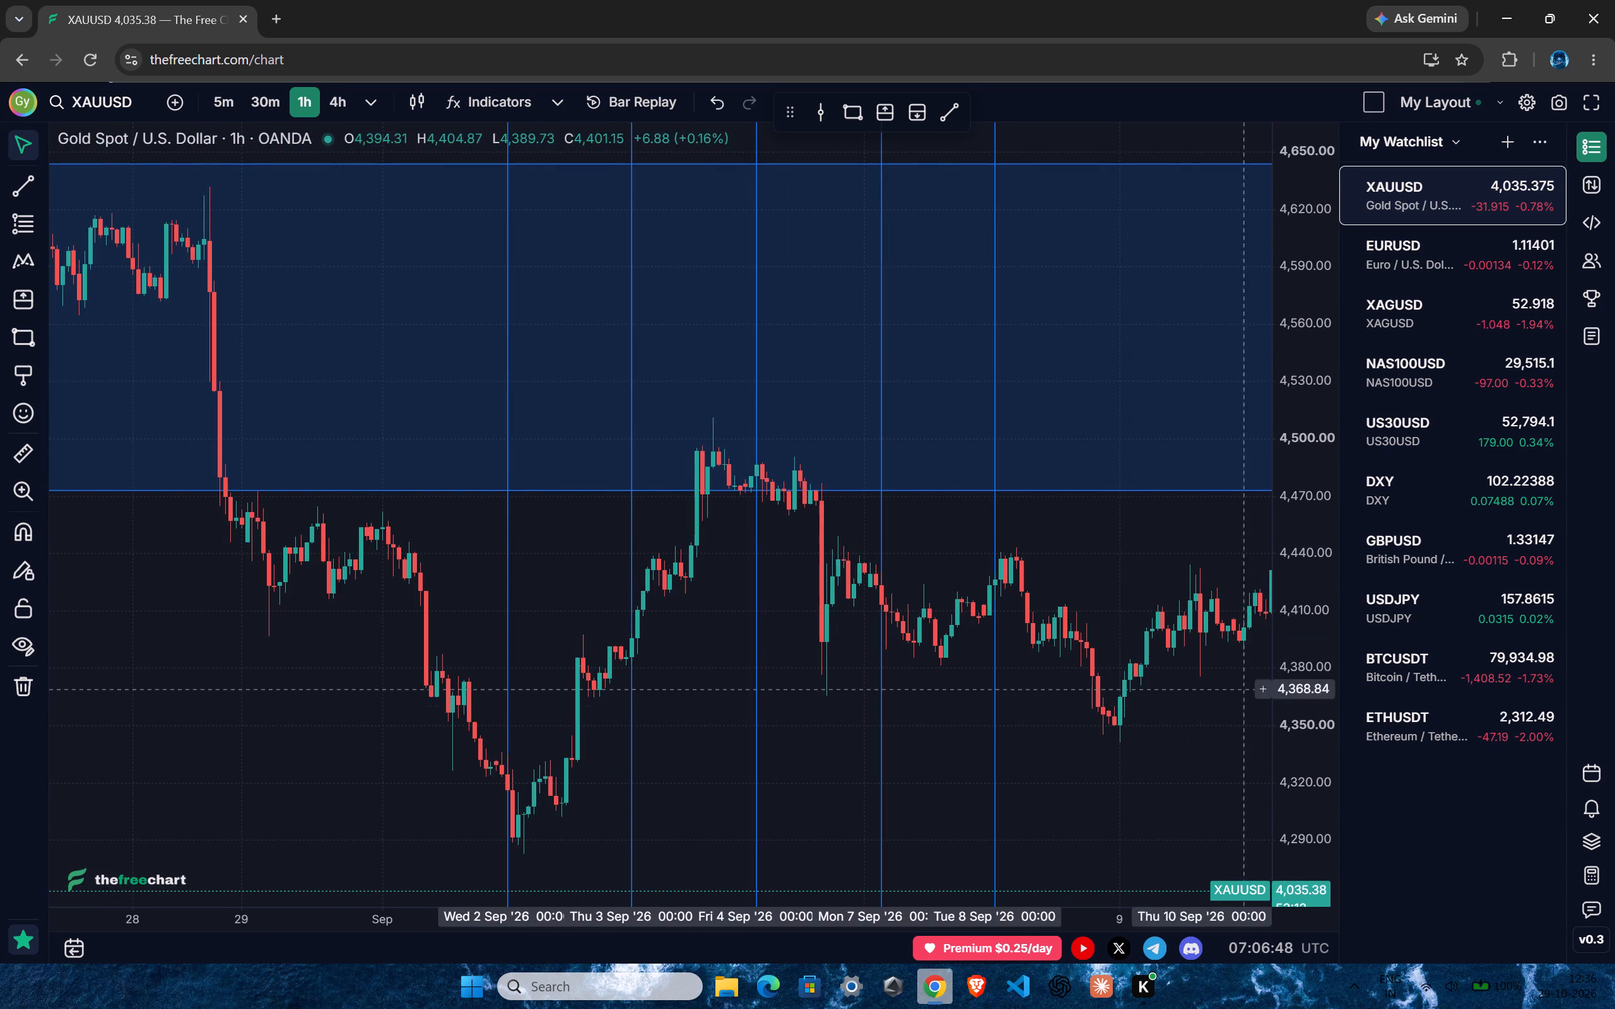
pyautogui.moveTo(1324, 721); pyautogui.dragTo(1239, 388)
pyautogui.moveTo(946, 524); pyautogui.dragTo(885, 650)
pyautogui.keyDown('ctrl'); pyautogui.scroll(4, 751, 627); pyautogui.keyUp('ctrl')
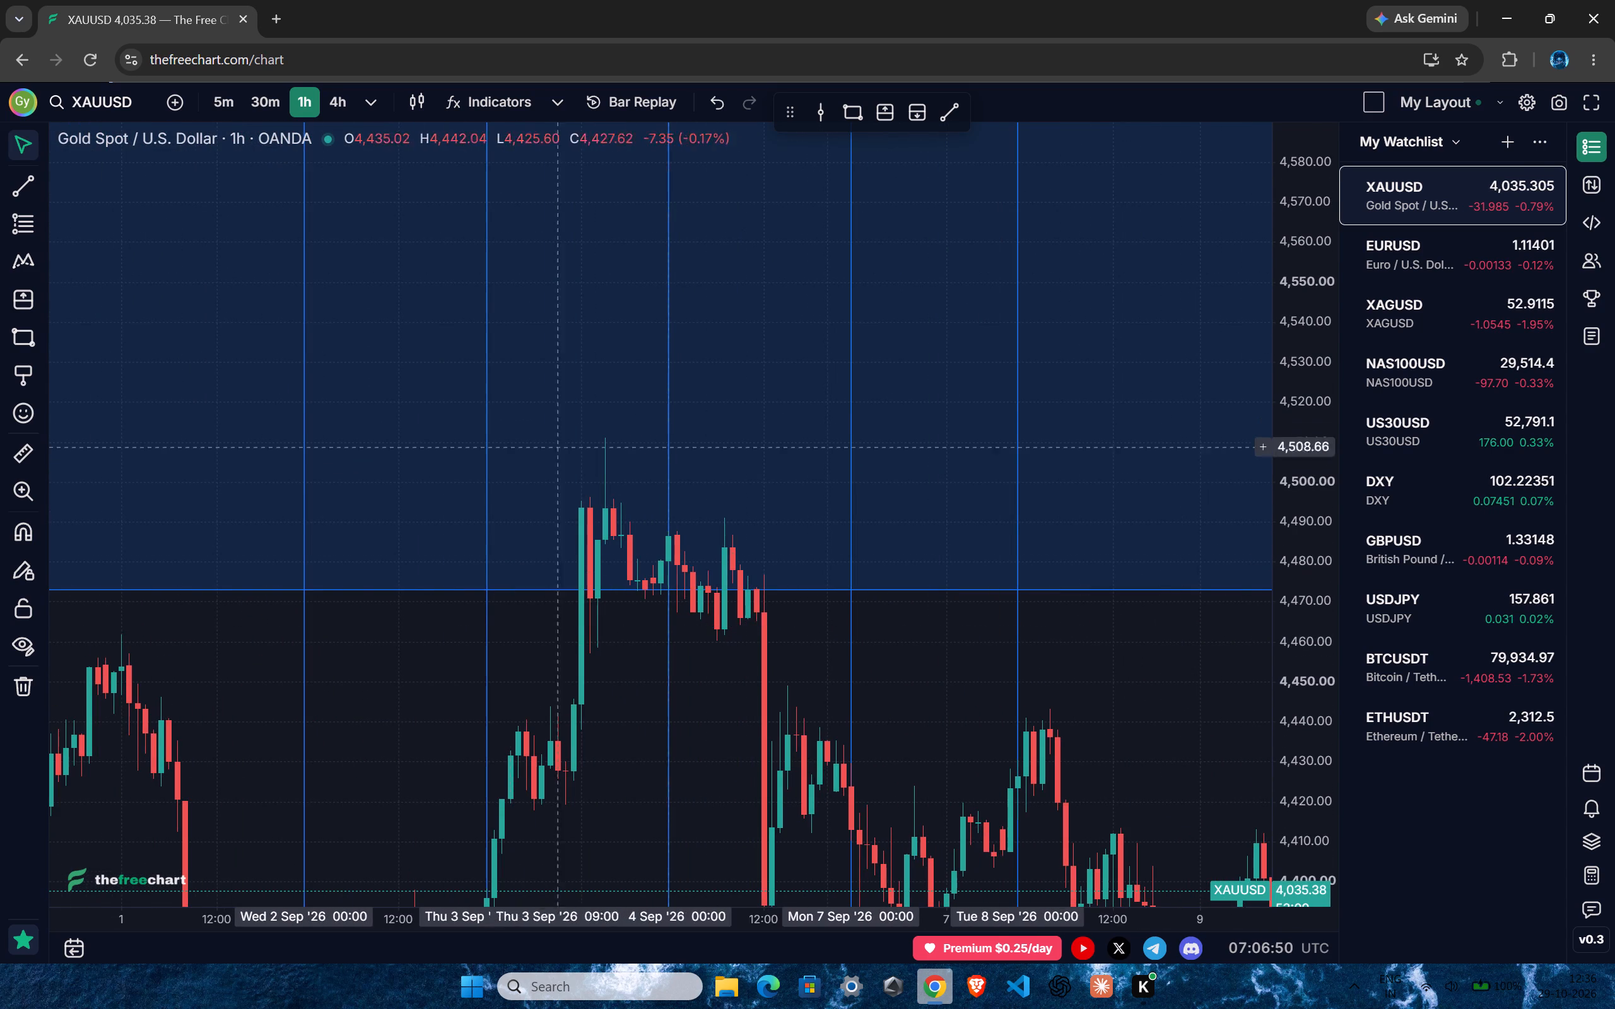
pyautogui.moveTo(1301, 680); pyautogui.dragTo(1271, 455)
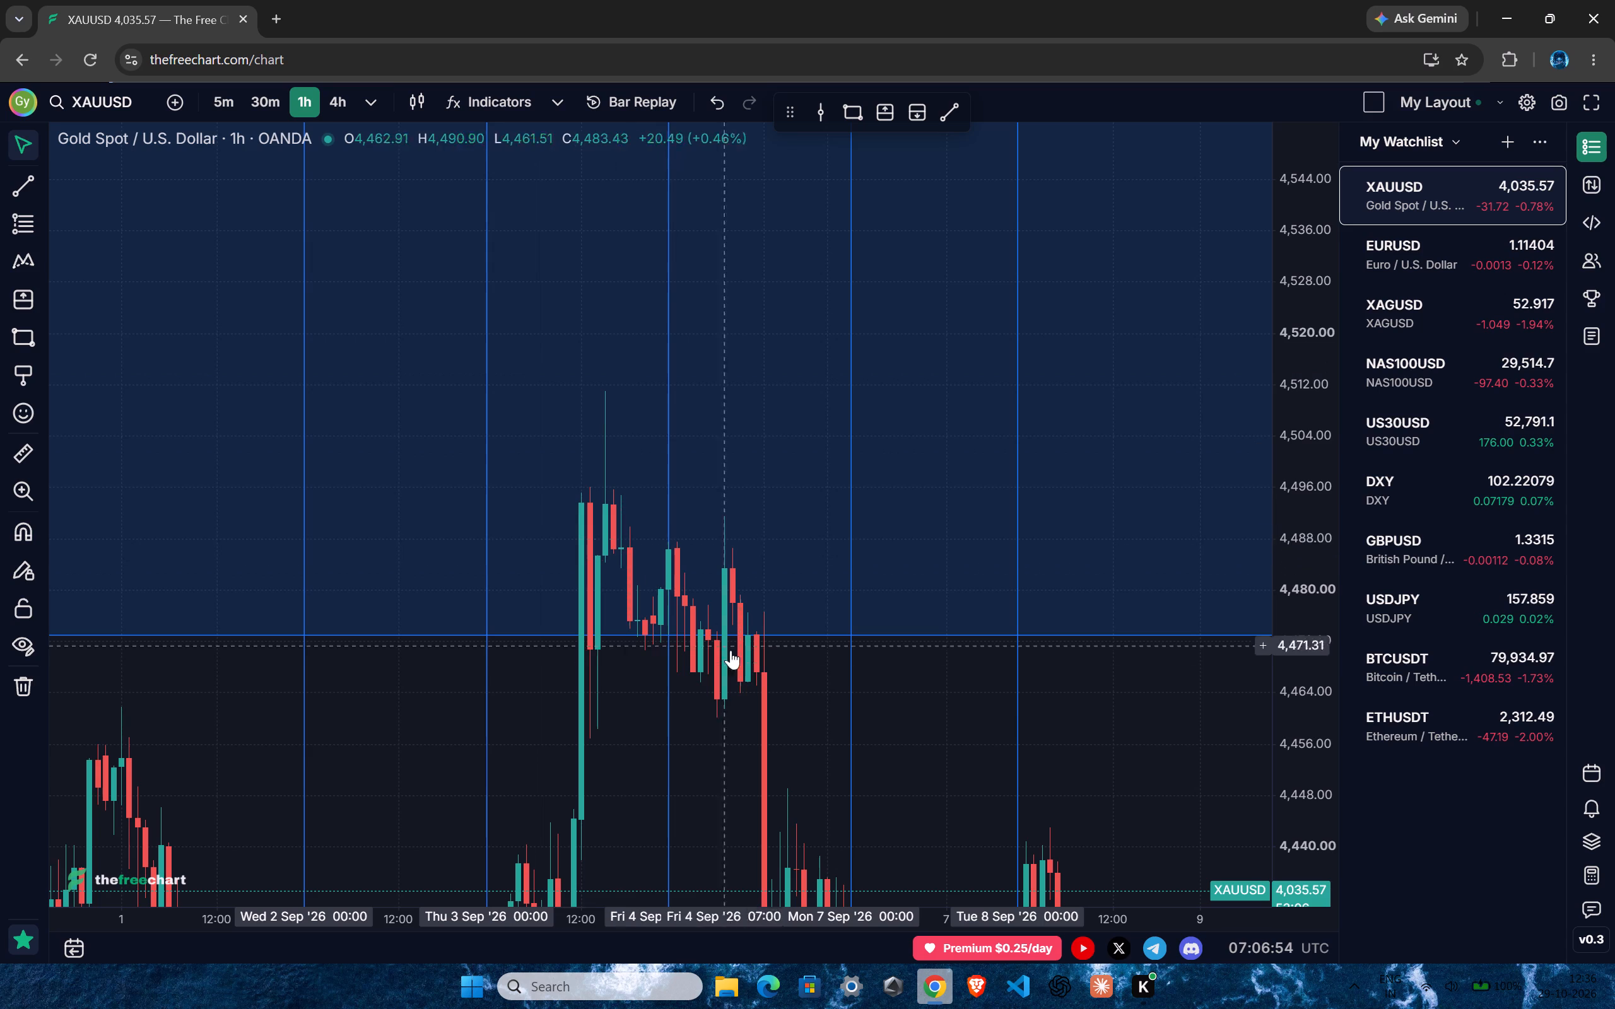
pyautogui.moveTo(915, 713); pyautogui.dragTo(860, 465)
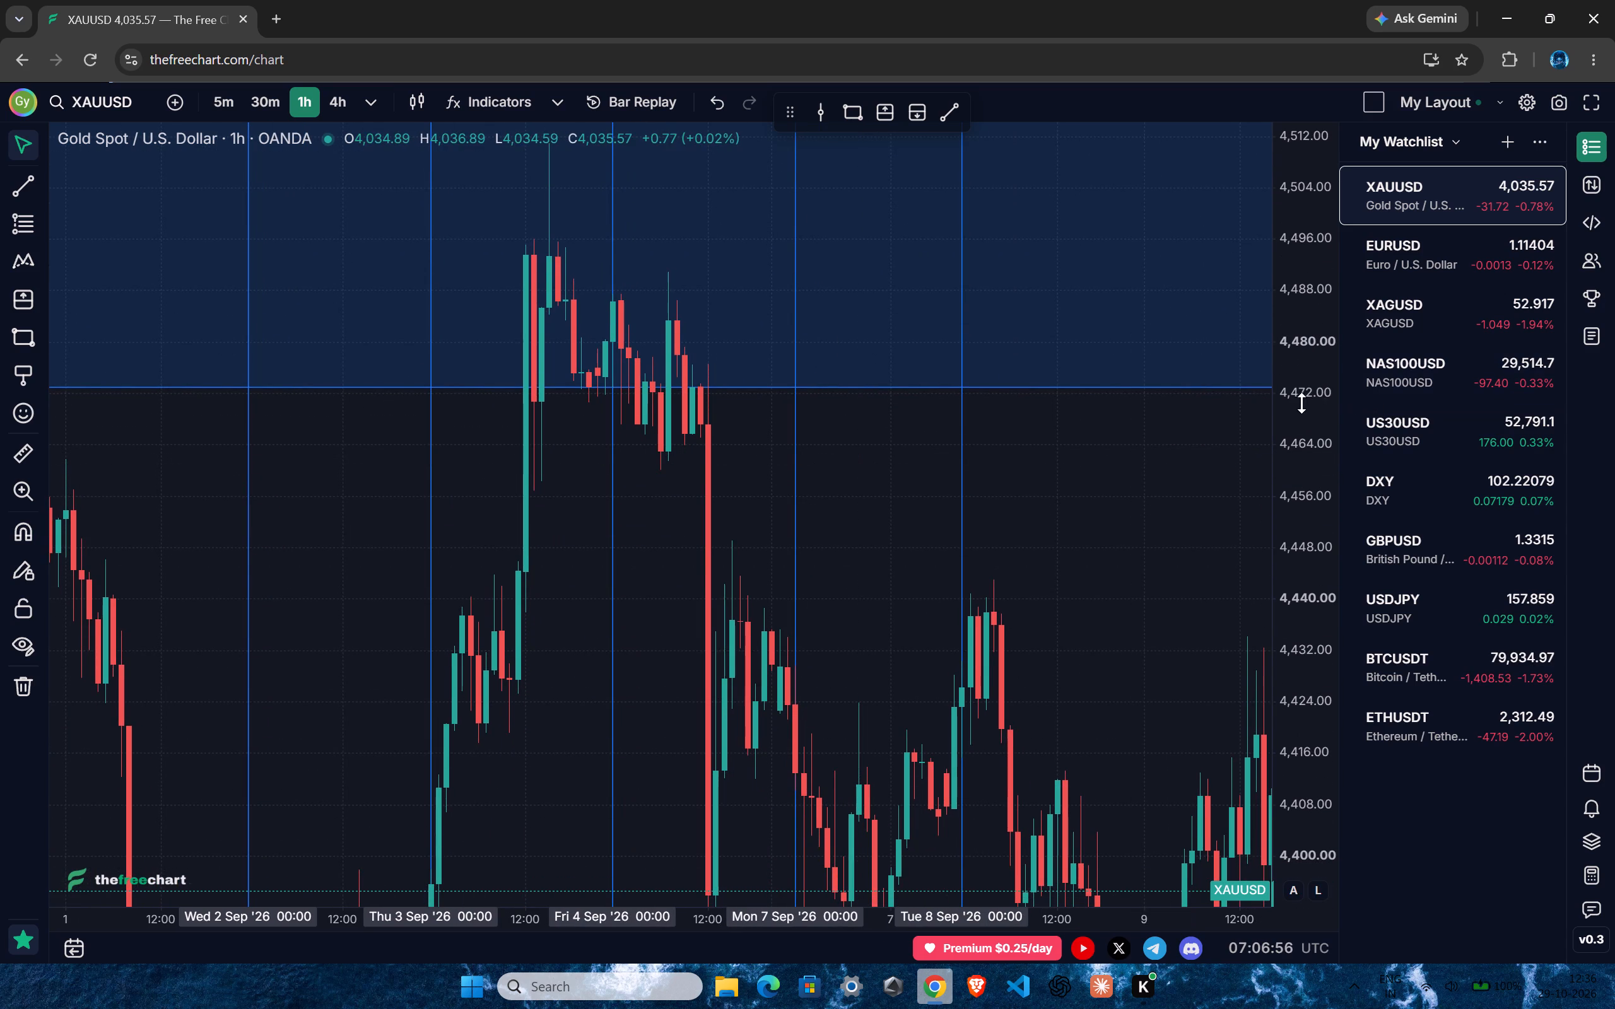
# Examine the wider 1-hour price swings from late August to 12 September 2026 below the blue zone.
pyautogui.moveTo(1300, 414); pyautogui.dragTo(1207, 775)
pyautogui.keyDown('ctrl'); pyautogui.scroll(-6, 731, 660); pyautogui.keyUp('ctrl')
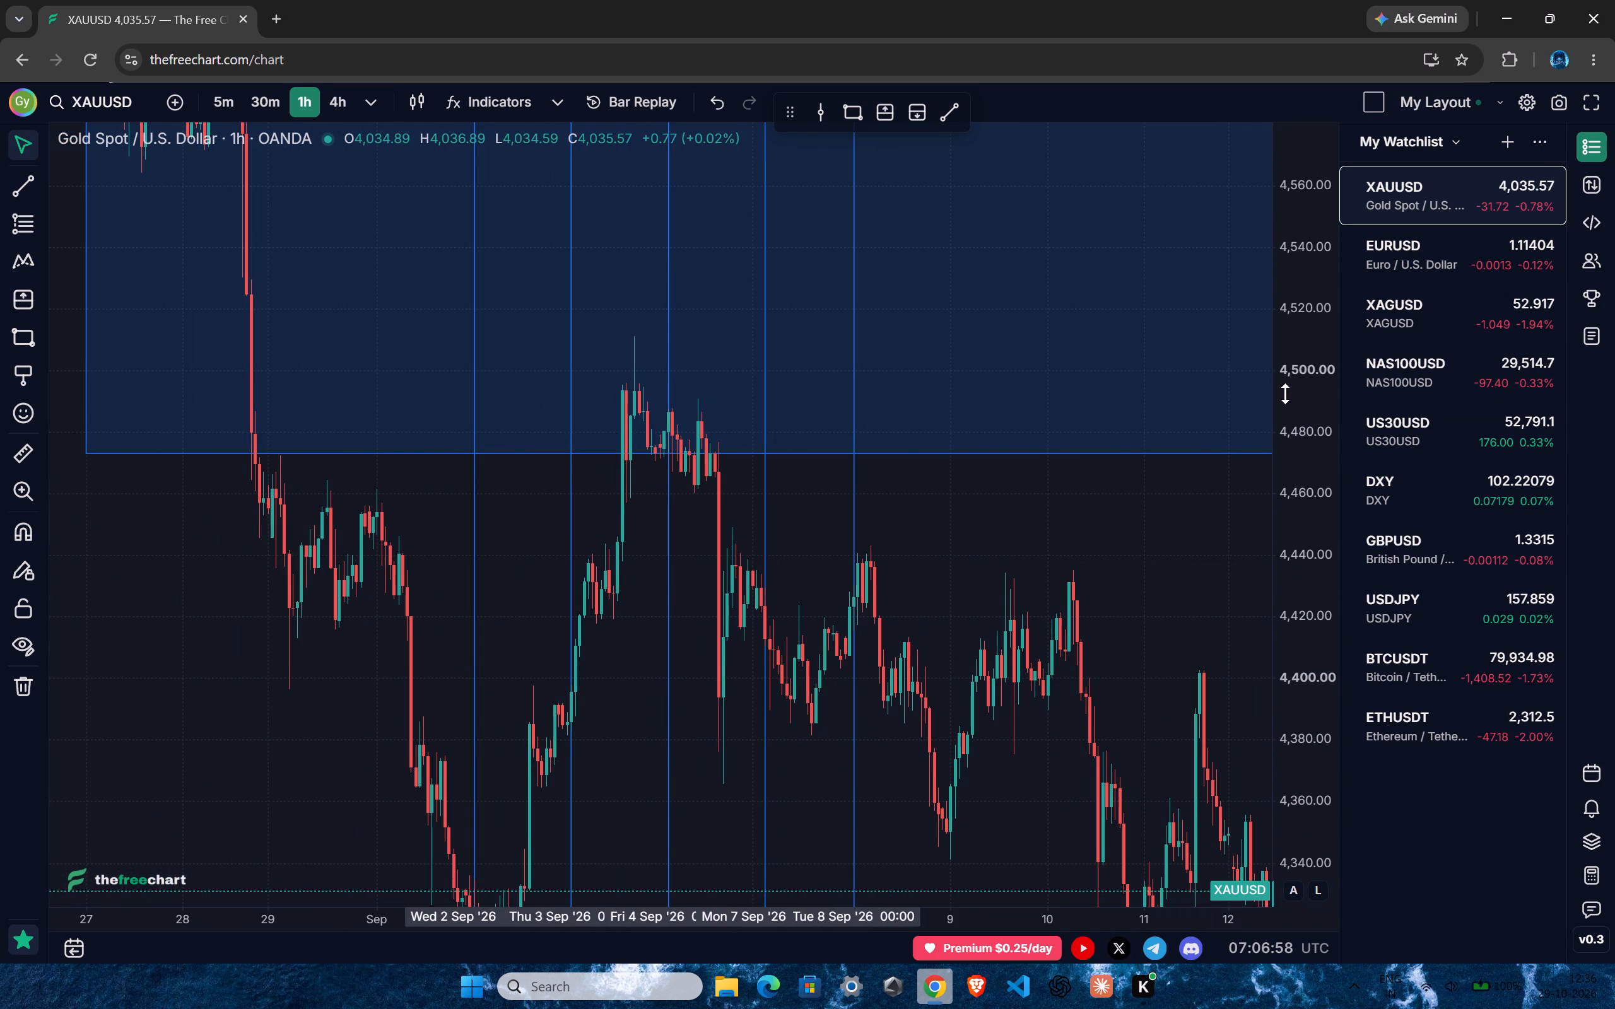
pyautogui.moveTo(1302, 387); pyautogui.dragTo(1301, 667)
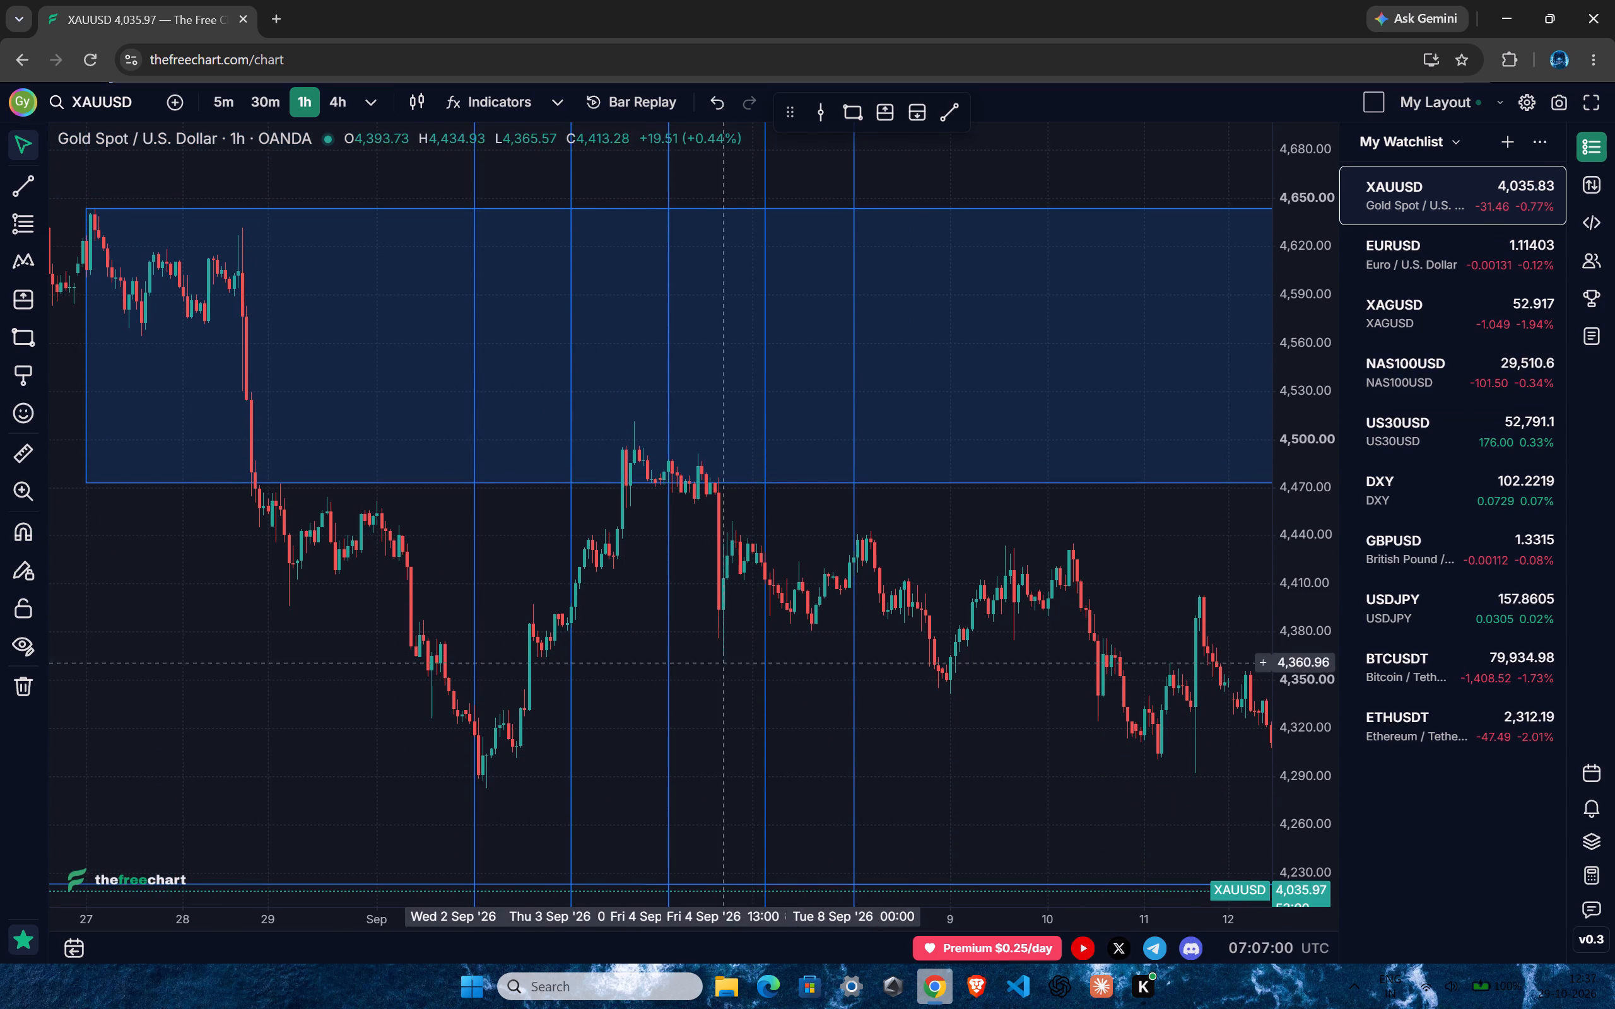
pyautogui.moveTo(1303, 644); pyautogui.dragTo(1283, 466)
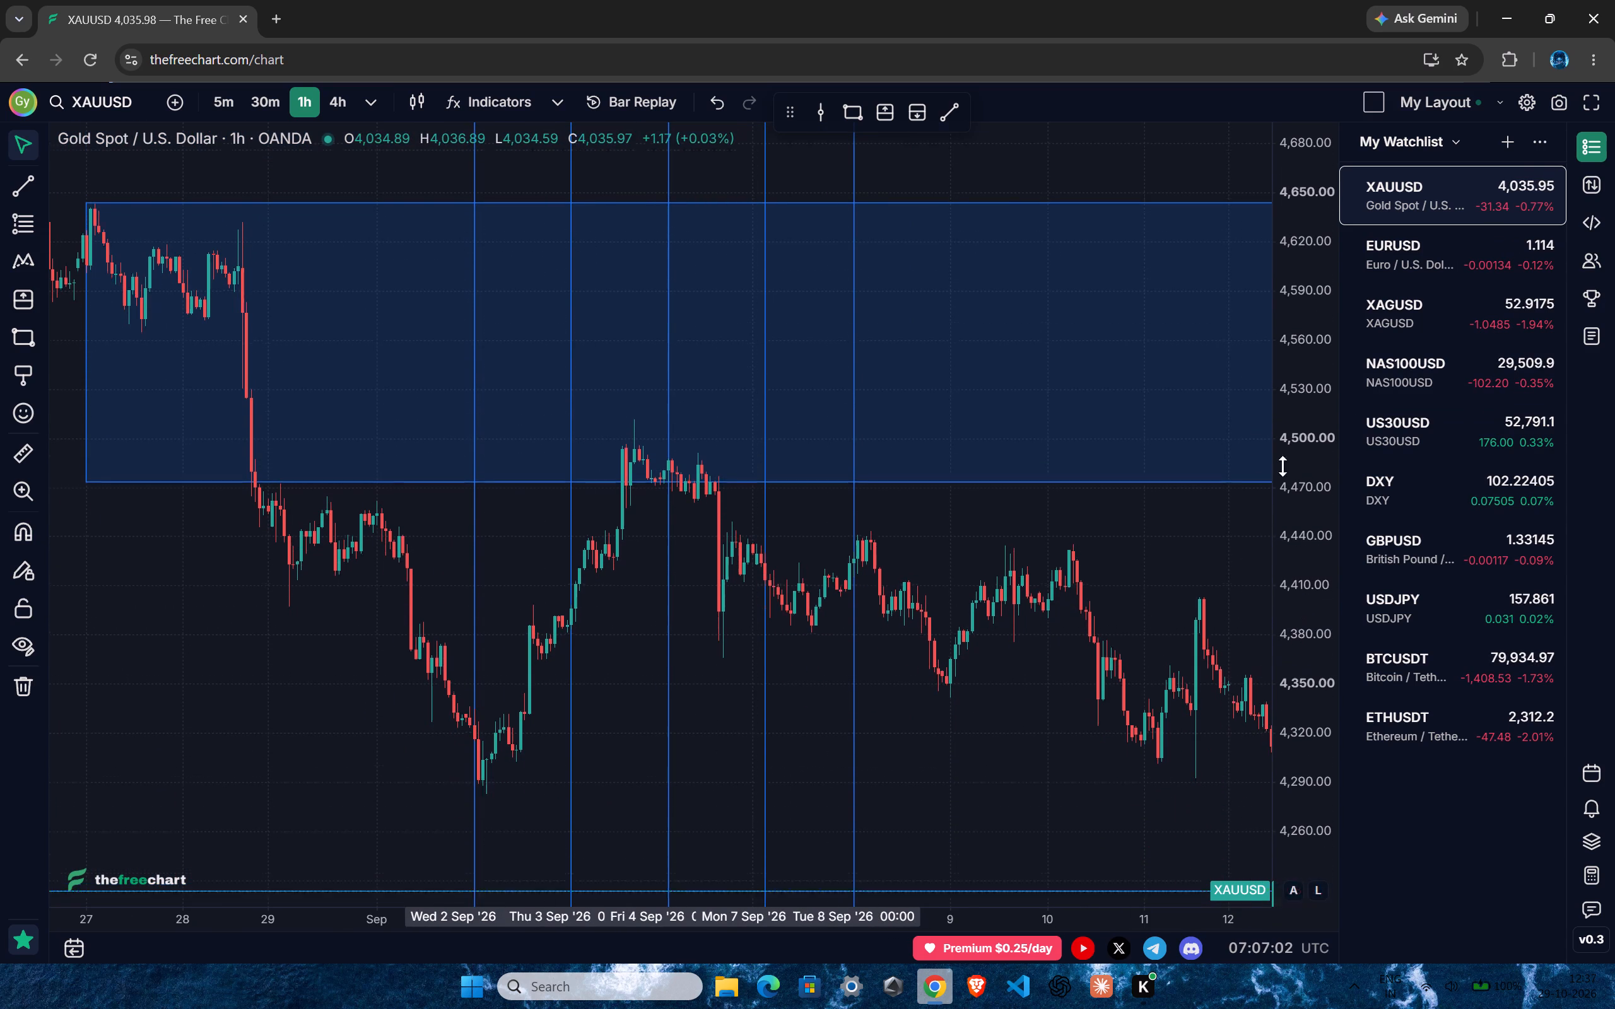
pyautogui.moveTo(1283, 466); pyautogui.dragTo(1257, 262)
pyautogui.moveTo(1298, 446); pyautogui.dragTo(1281, 660)
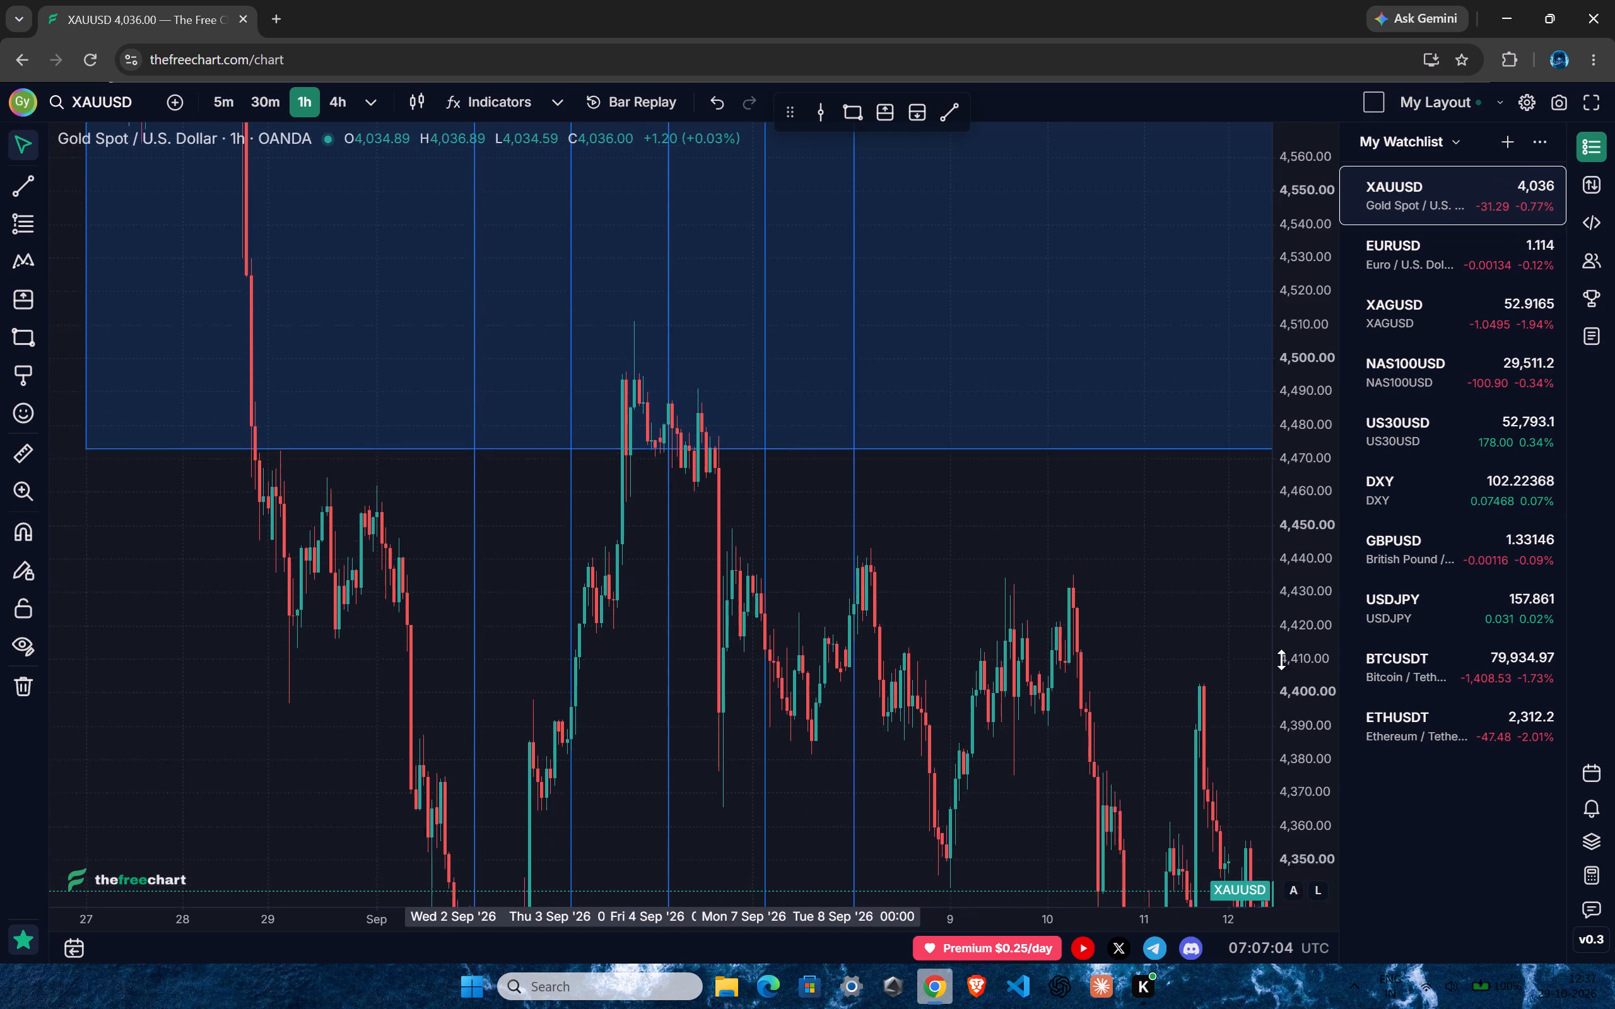
pyautogui.moveTo(1281, 660); pyautogui.dragTo(1252, 741)
pyautogui.keyDown('ctrl'); pyautogui.scroll(2, 759, 609); pyautogui.keyUp('ctrl')
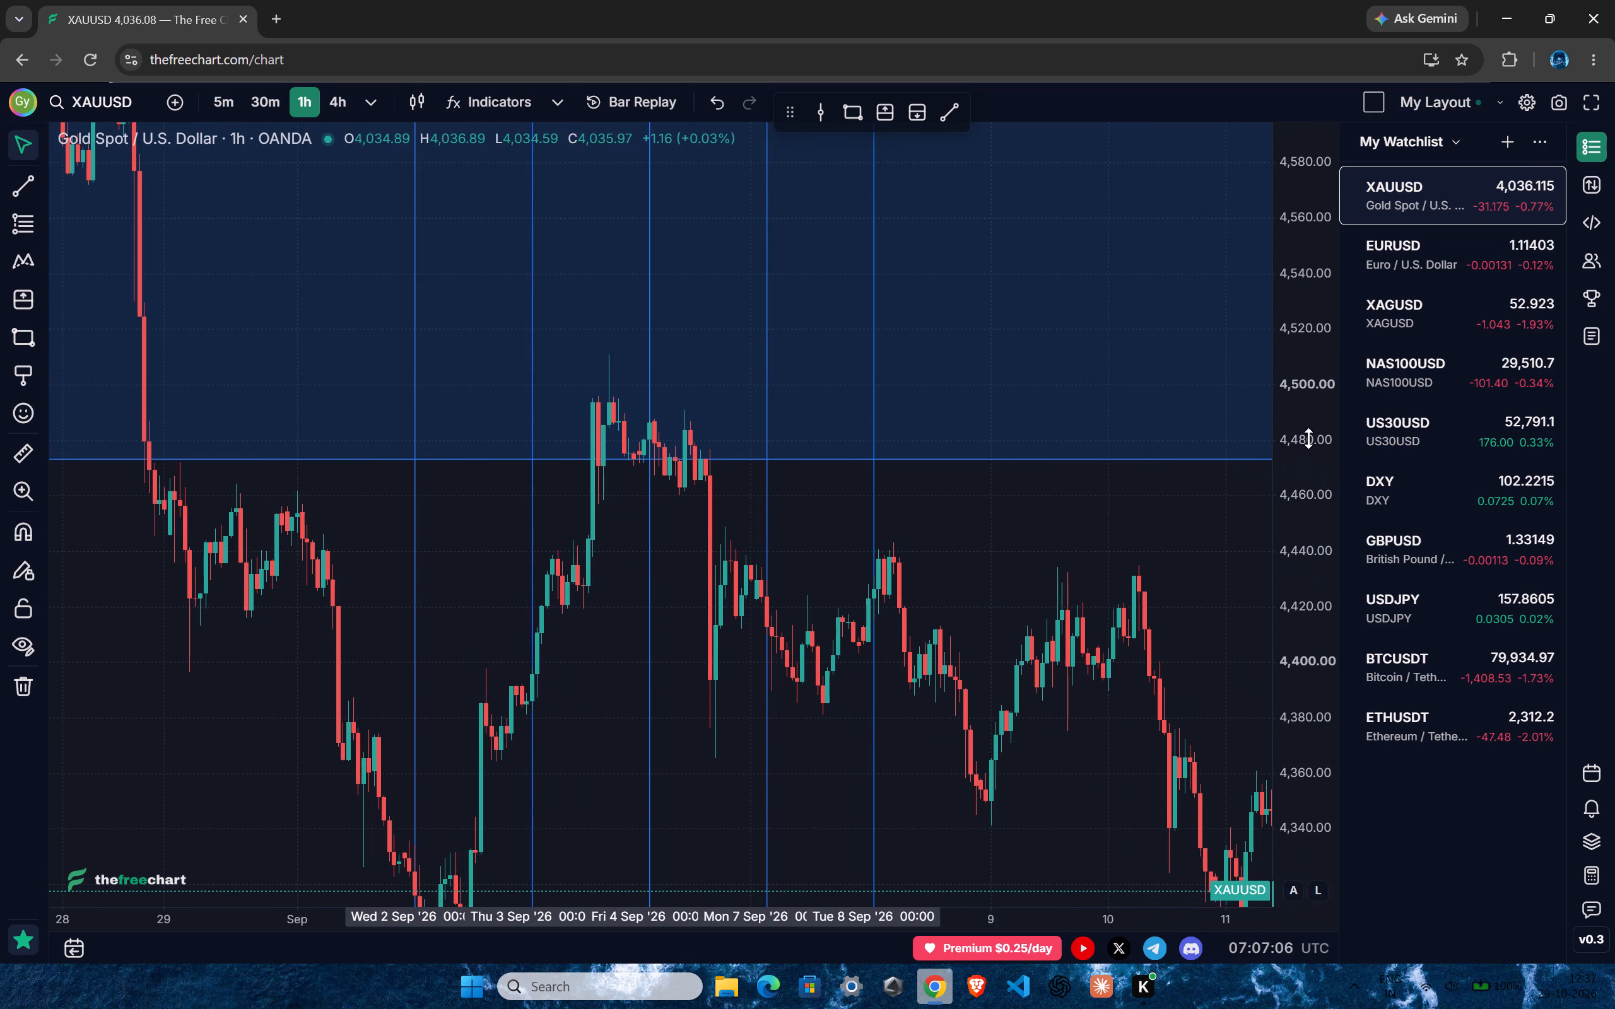
pyautogui.moveTo(1310, 440); pyautogui.dragTo(1305, 546)
pyautogui.moveTo(1105, 520); pyautogui.dragTo(995, 496)
pyautogui.moveTo(950, 520); pyautogui.dragTo(950, 495)
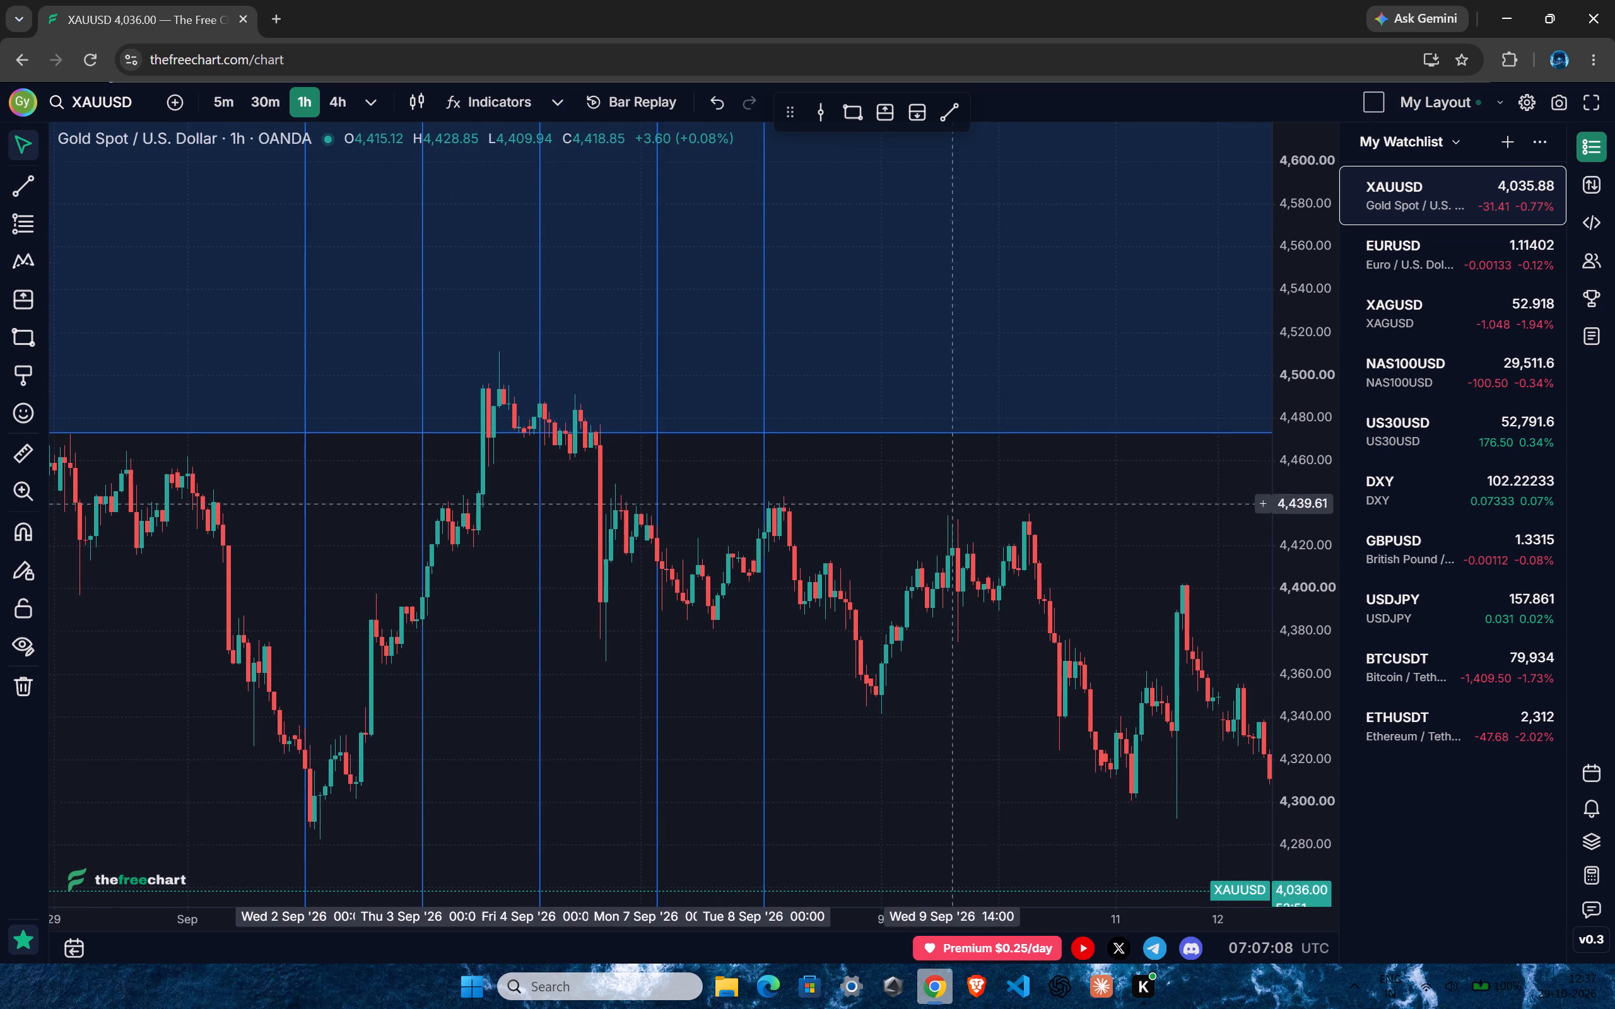
pyautogui.moveTo(950, 495); pyautogui.dragTo(937, 477)
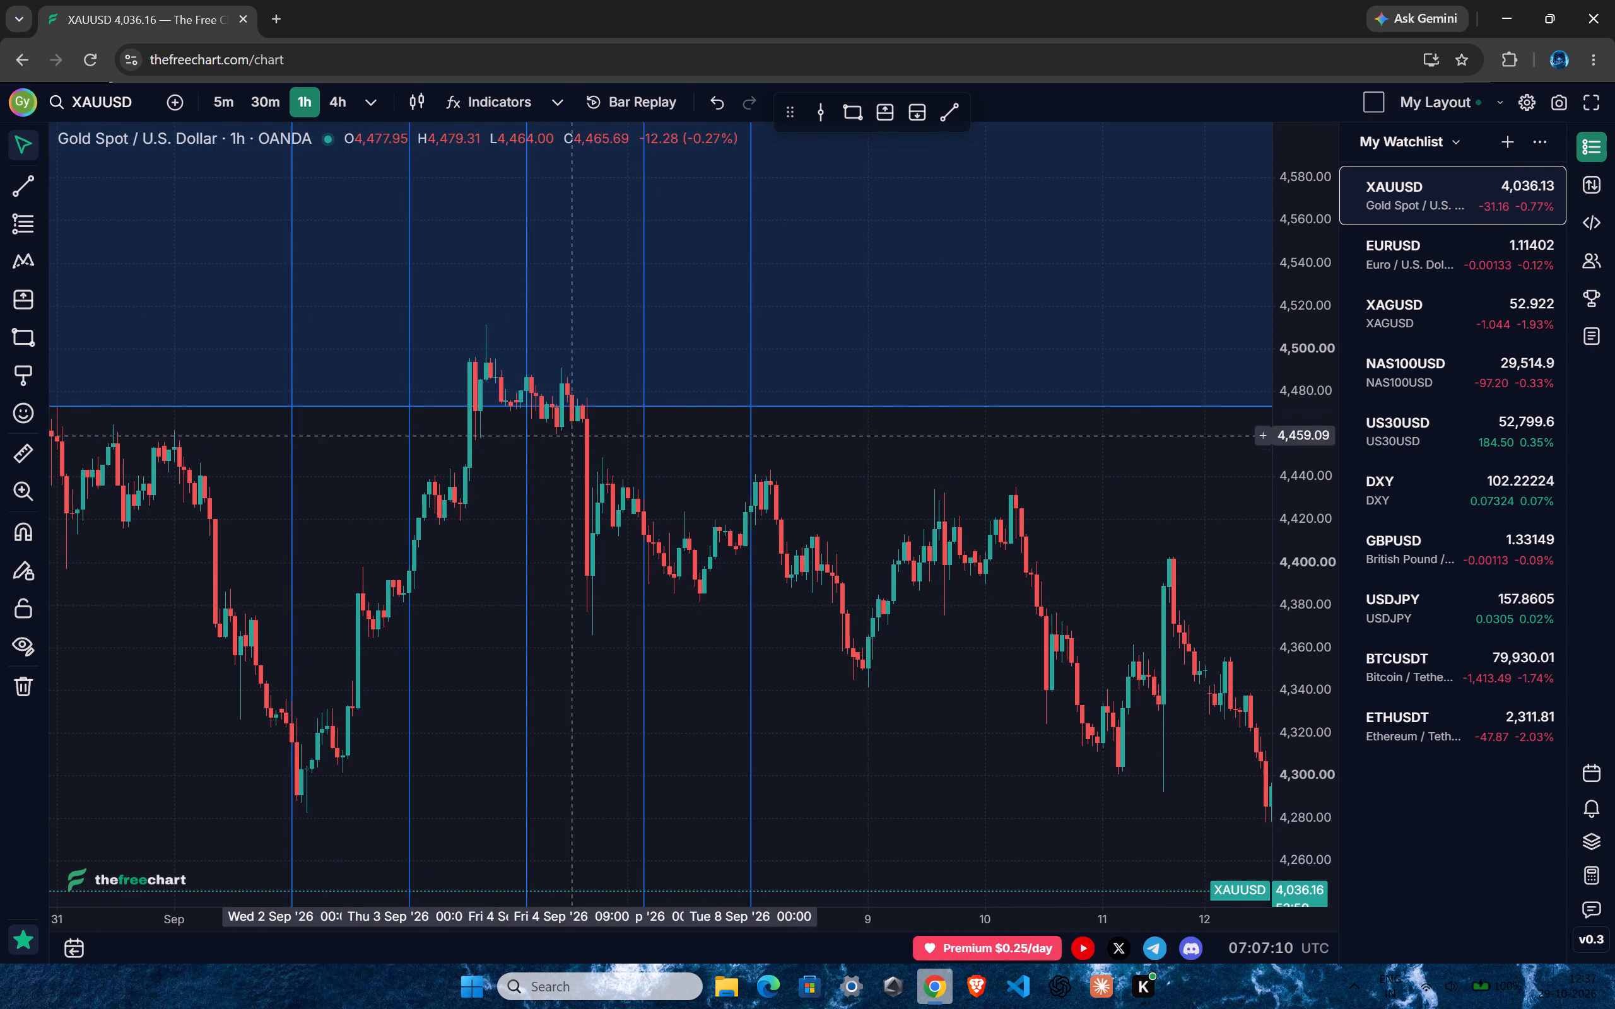
# Start Bar Replay from the Monday 7 September 2026 00:00 candle on the 1-hour XAUUSD chart.
pyautogui.click(947, 110)
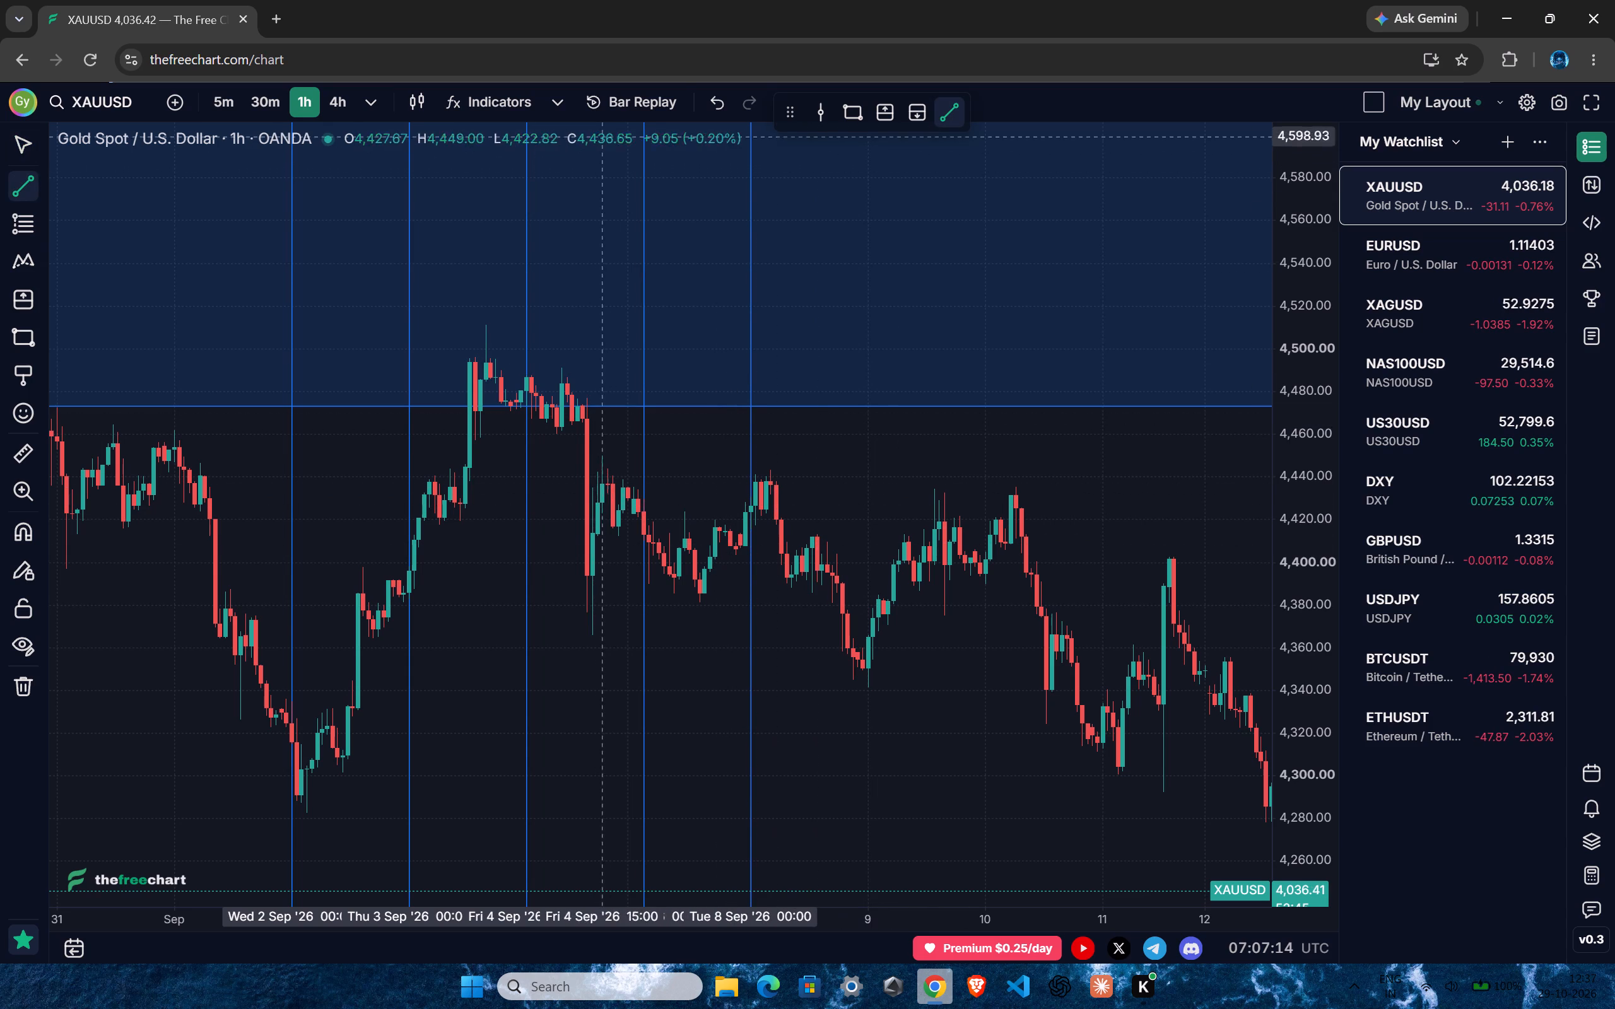
pyautogui.click(616, 106)
pyautogui.click(640, 481)
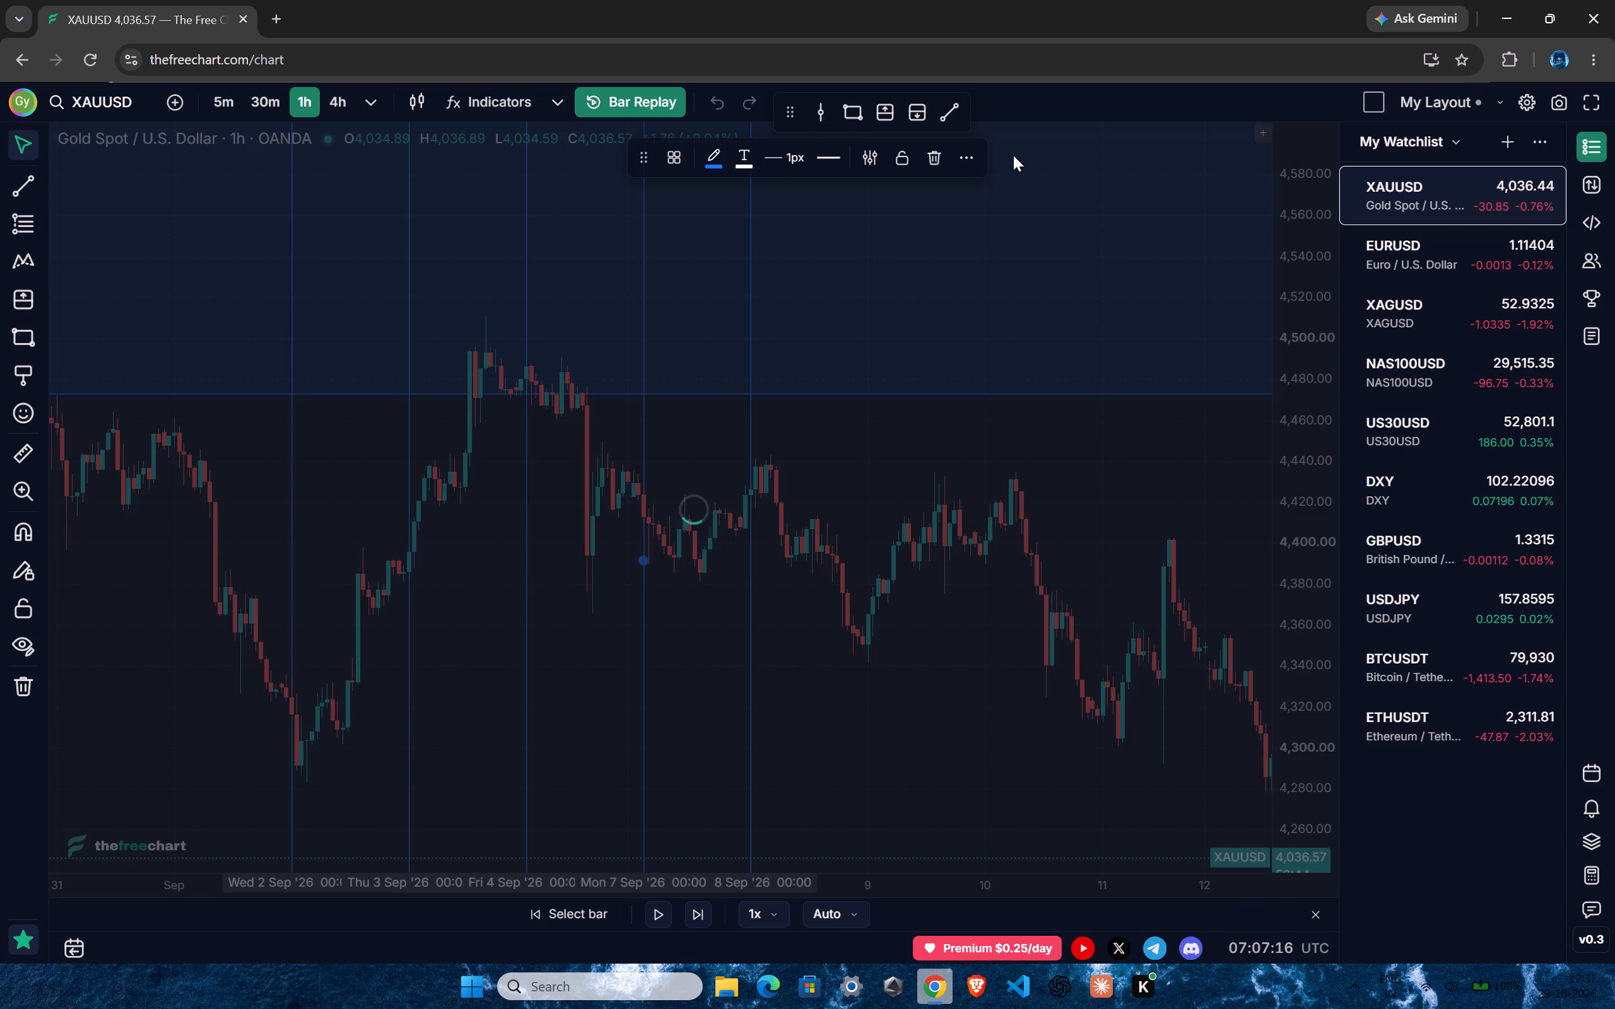
pyautogui.click(901, 507)
pyautogui.moveTo(886, 578); pyautogui.dragTo(937, 508)
pyautogui.scroll(3, 847, 491)
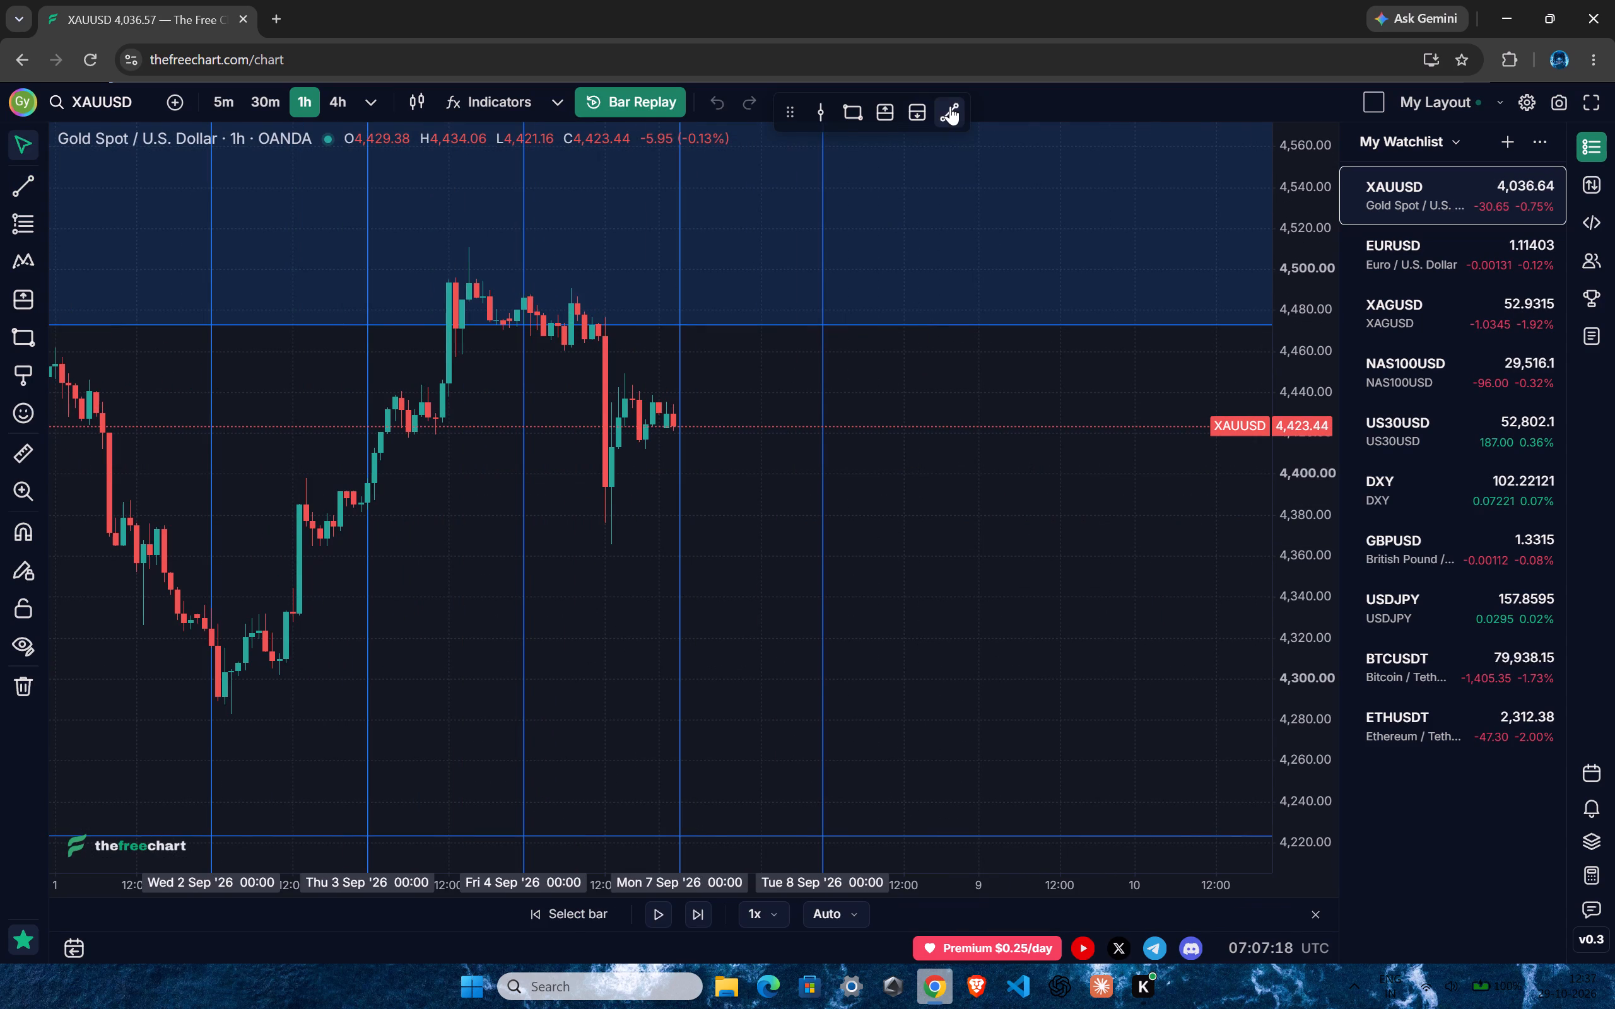
# Draw a horizontal trend line at the 4 September swing low, about 4,366, from 4 Sep 13:00 to 7 Sep 13:00.
pyautogui.click(951, 107)
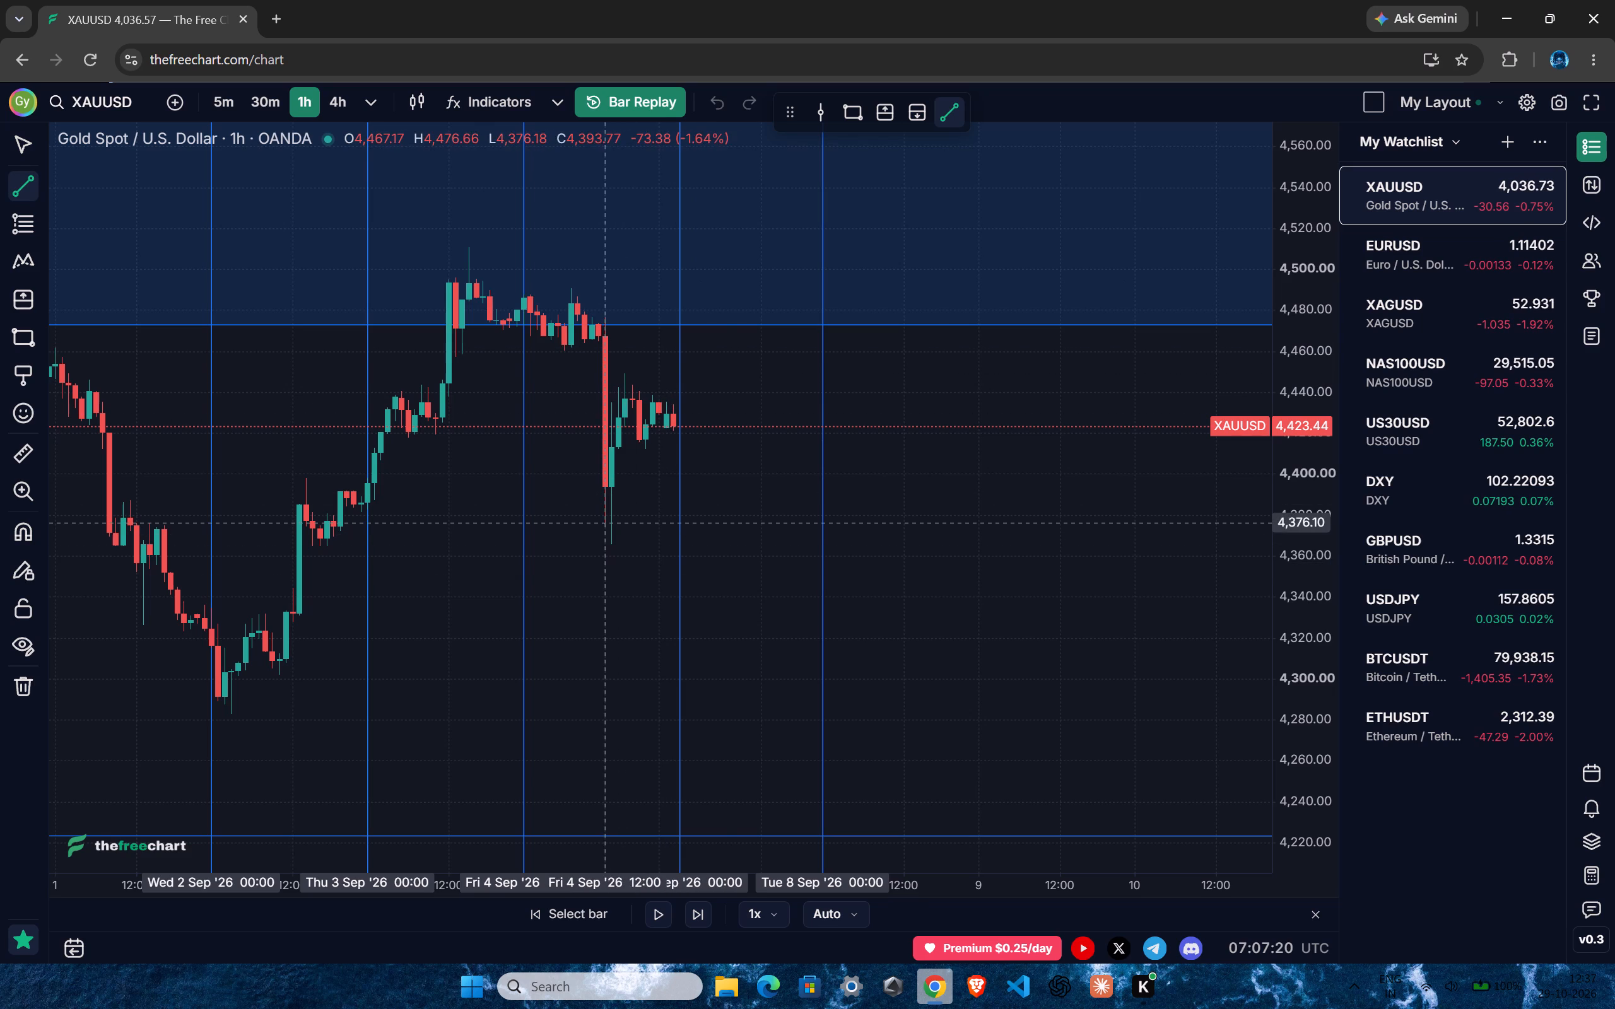
pyautogui.keyDown('ctrl'); pyautogui.click(613, 571); pyautogui.keyUp('ctrl')
pyautogui.keyDown('shift'); pyautogui.click(767, 539); pyautogui.keyUp('shift')
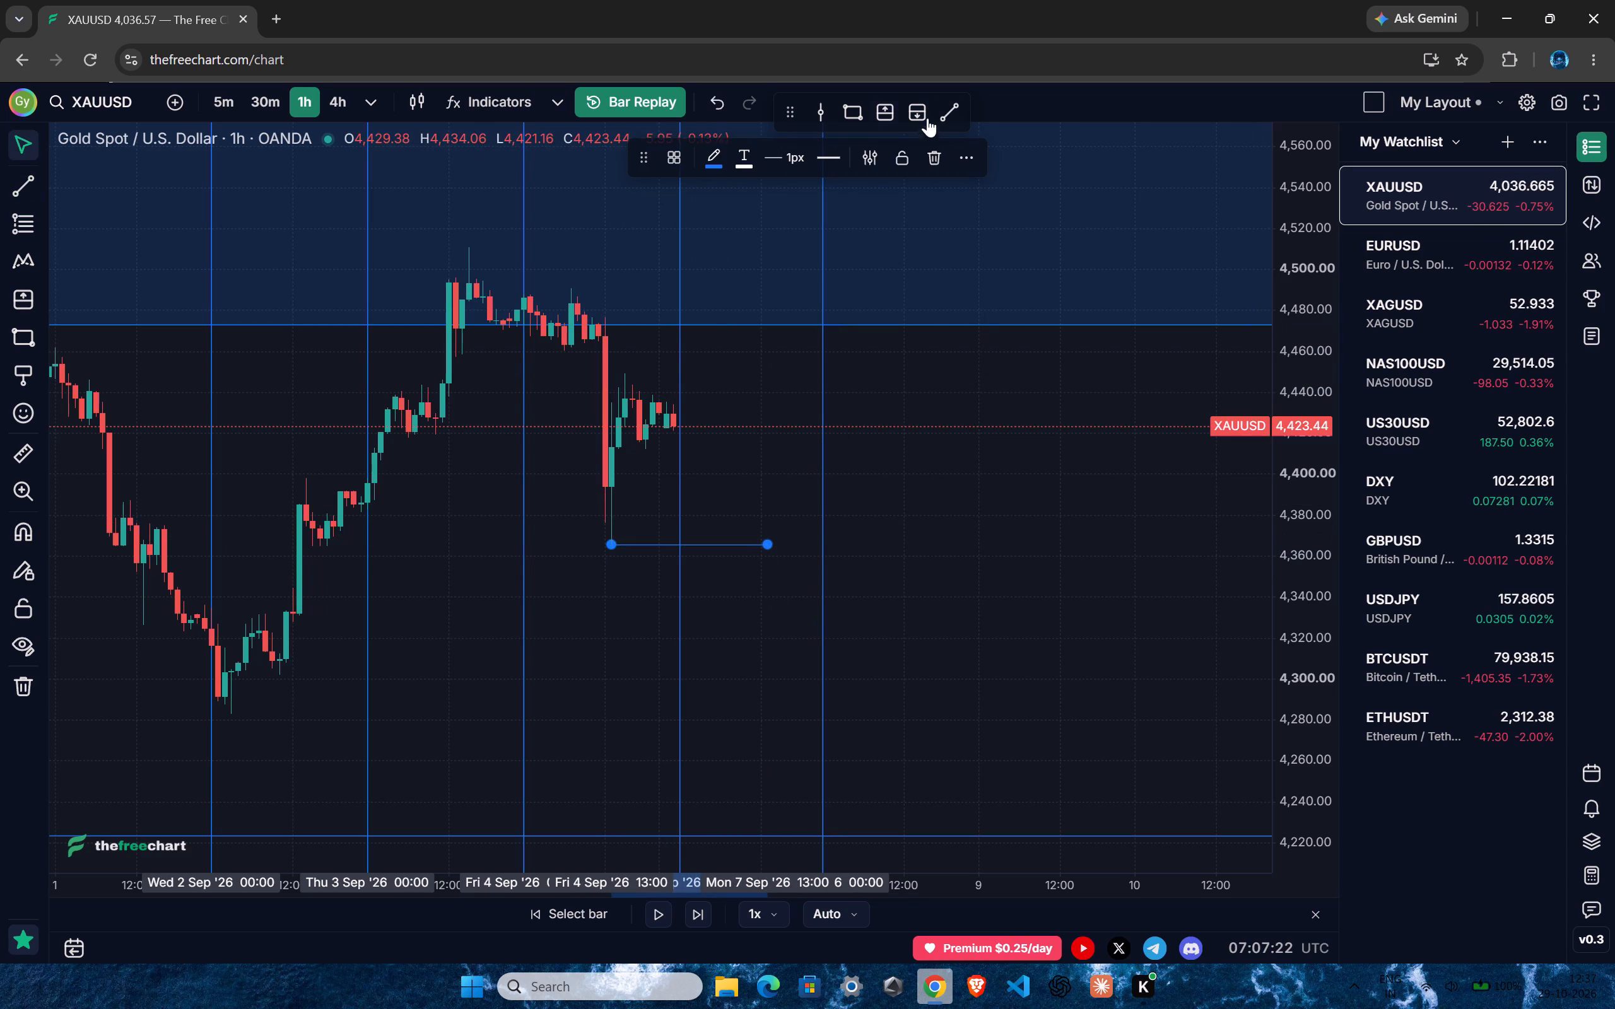
# Draw a horizontal trend line at the 4 September 07:00 swing high, about 4,491, extending to 7 Sep 09:00.
pyautogui.click(951, 114)
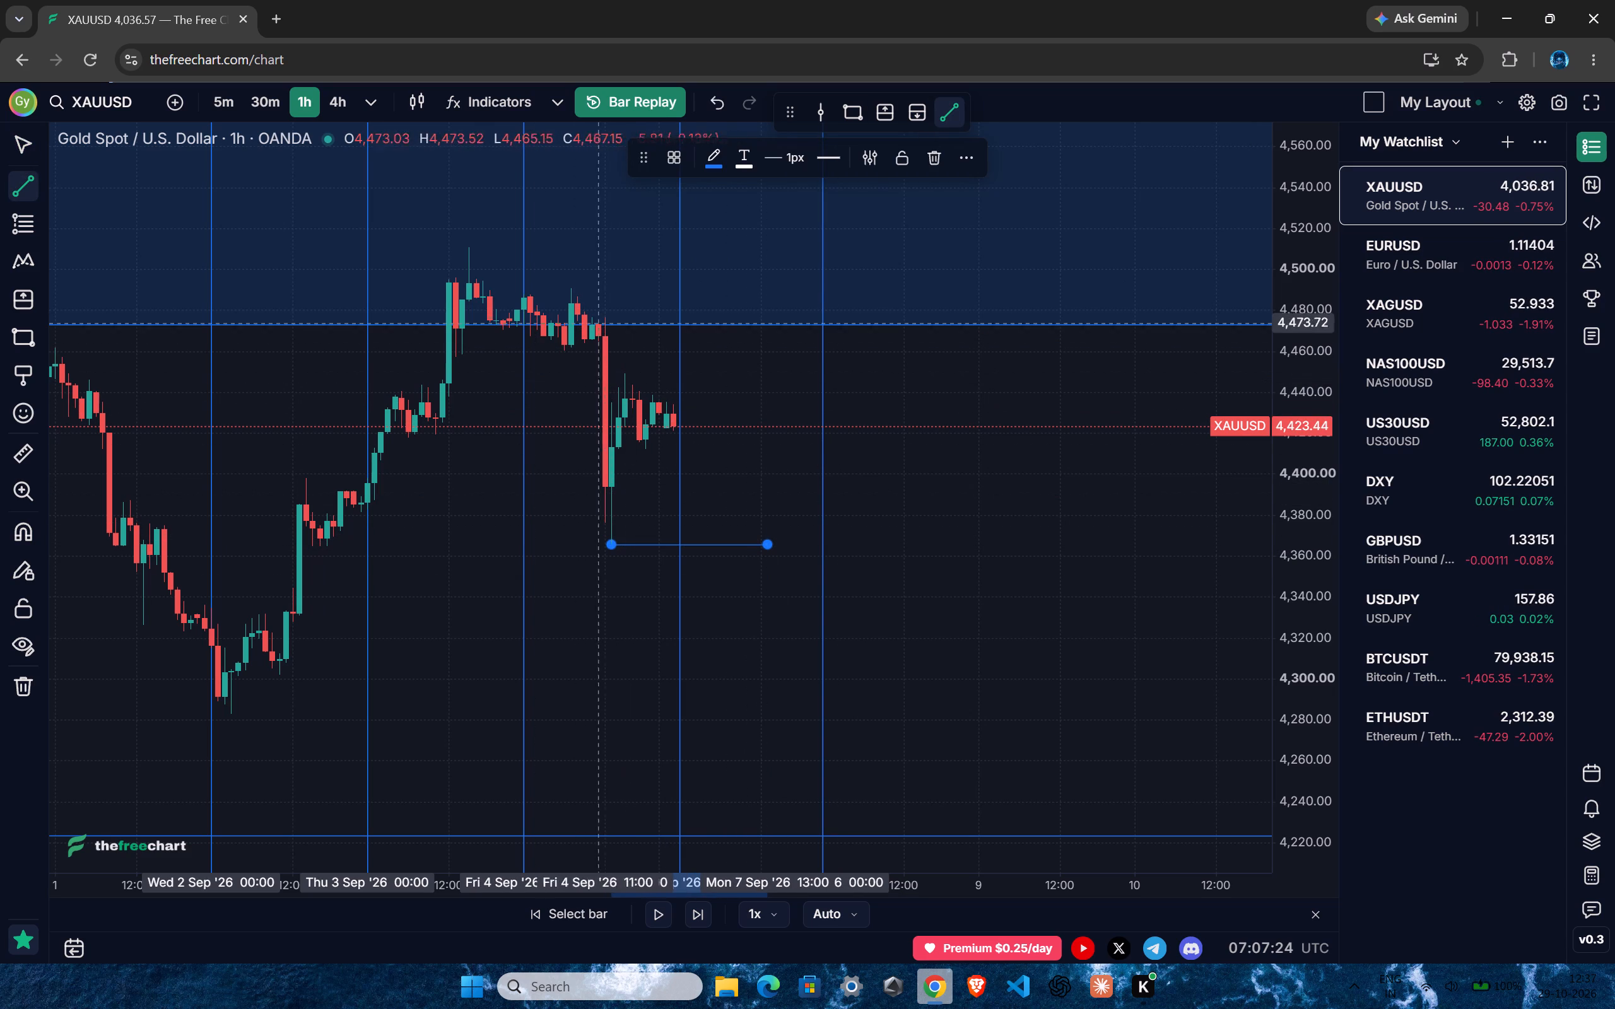
pyautogui.keyDown('ctrl'); pyautogui.click(572, 271); pyautogui.keyUp('ctrl')
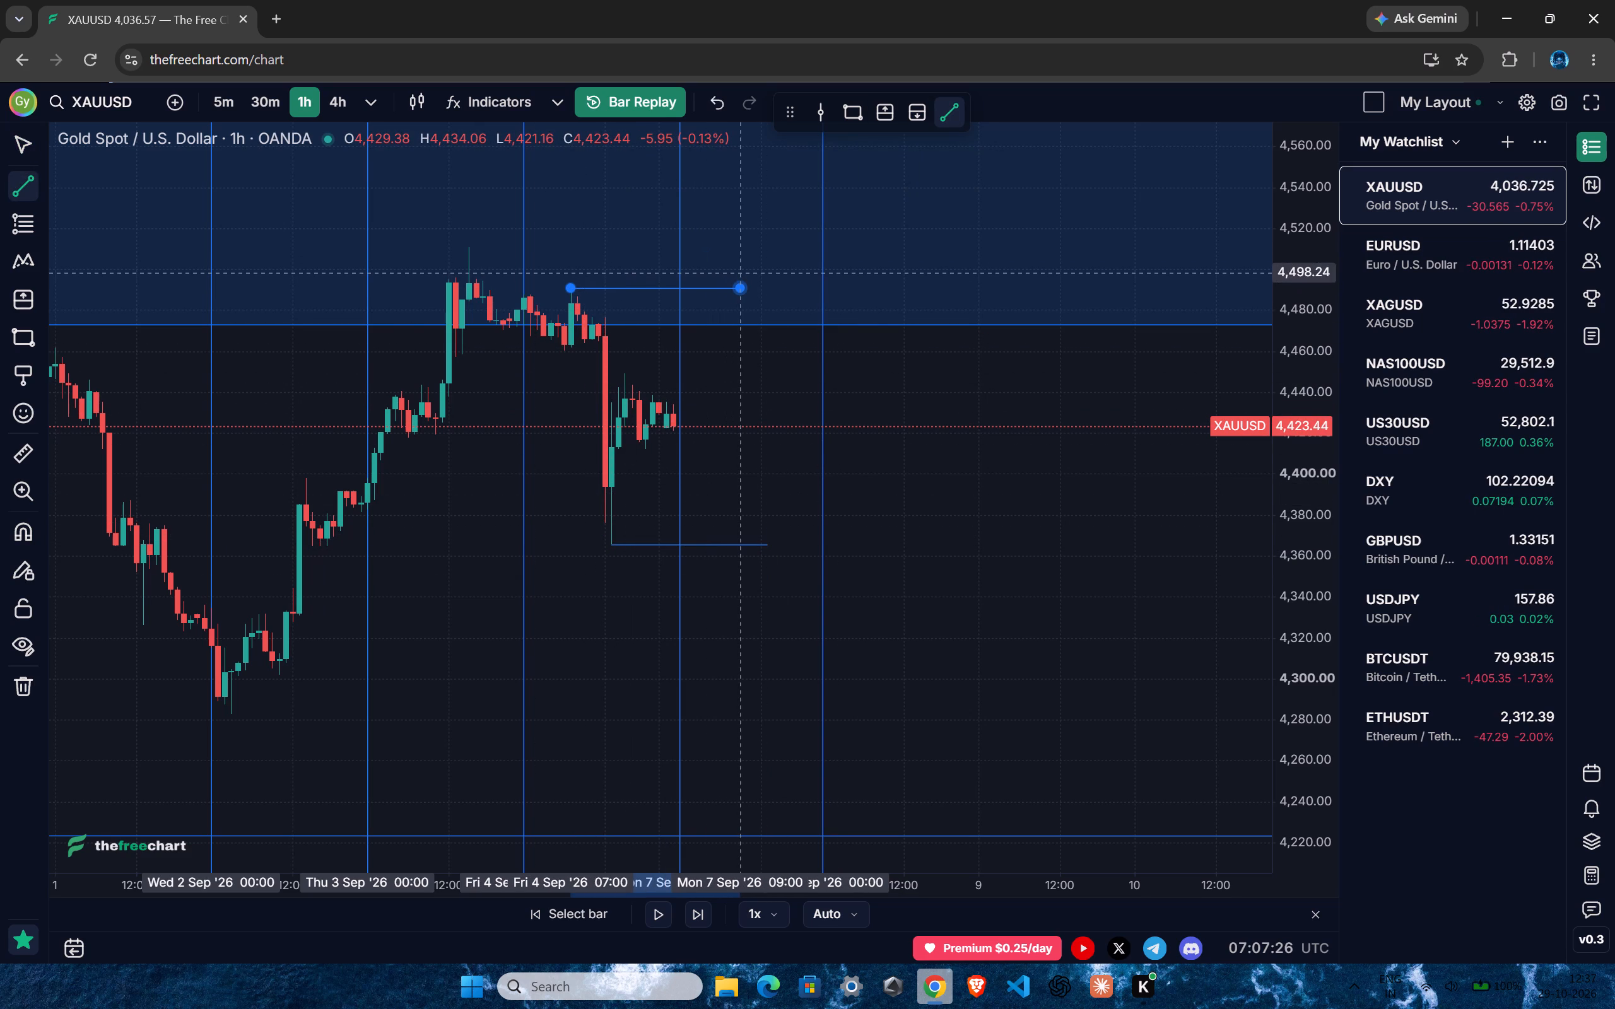
pyautogui.keyDown('shift'); pyautogui.click(744, 271); pyautogui.keyUp('shift')
pyautogui.click(891, 337)
# Draw a rectangle zone from 4 Sep 10:00 to 7 Sep 17:00, spanning about 4,449 to 4,474 around the sell-off candle.
pyautogui.moveTo(893, 342); pyautogui.dragTo(856, 363)
pyautogui.keyDown('ctrl'); pyautogui.scroll(4, 821, 363); pyautogui.keyUp('ctrl')
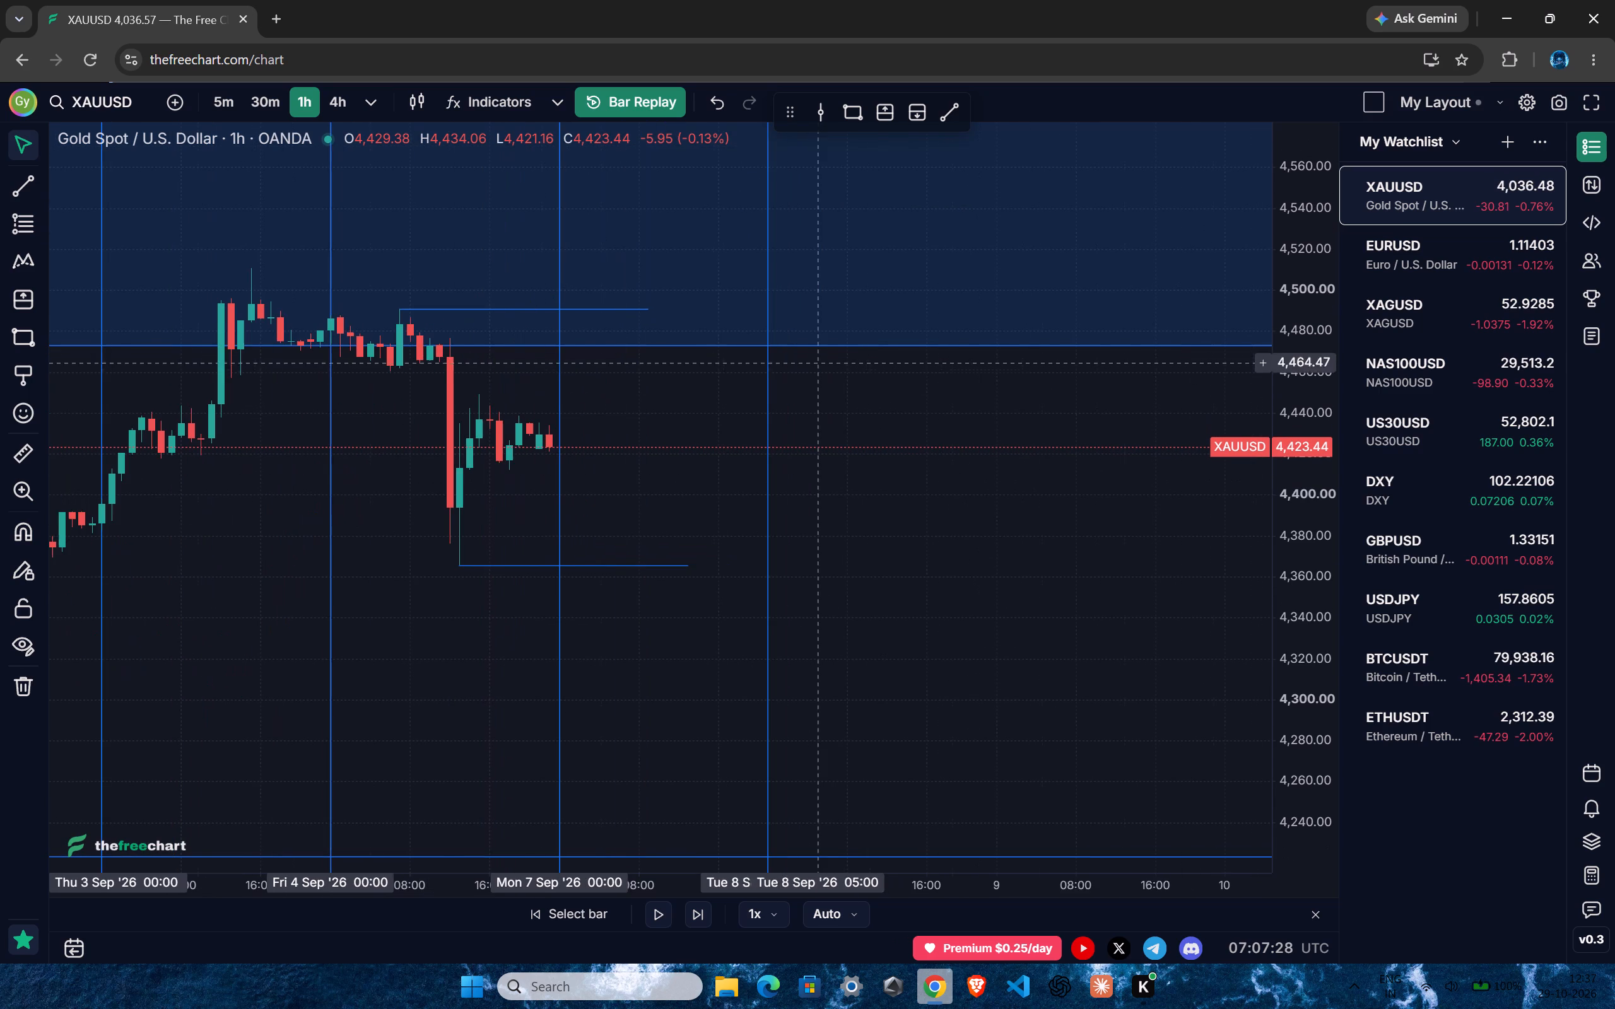
pyautogui.moveTo(1310, 602); pyautogui.dragTo(1283, 226)
pyautogui.moveTo(888, 419); pyautogui.dragTo(1030, 580)
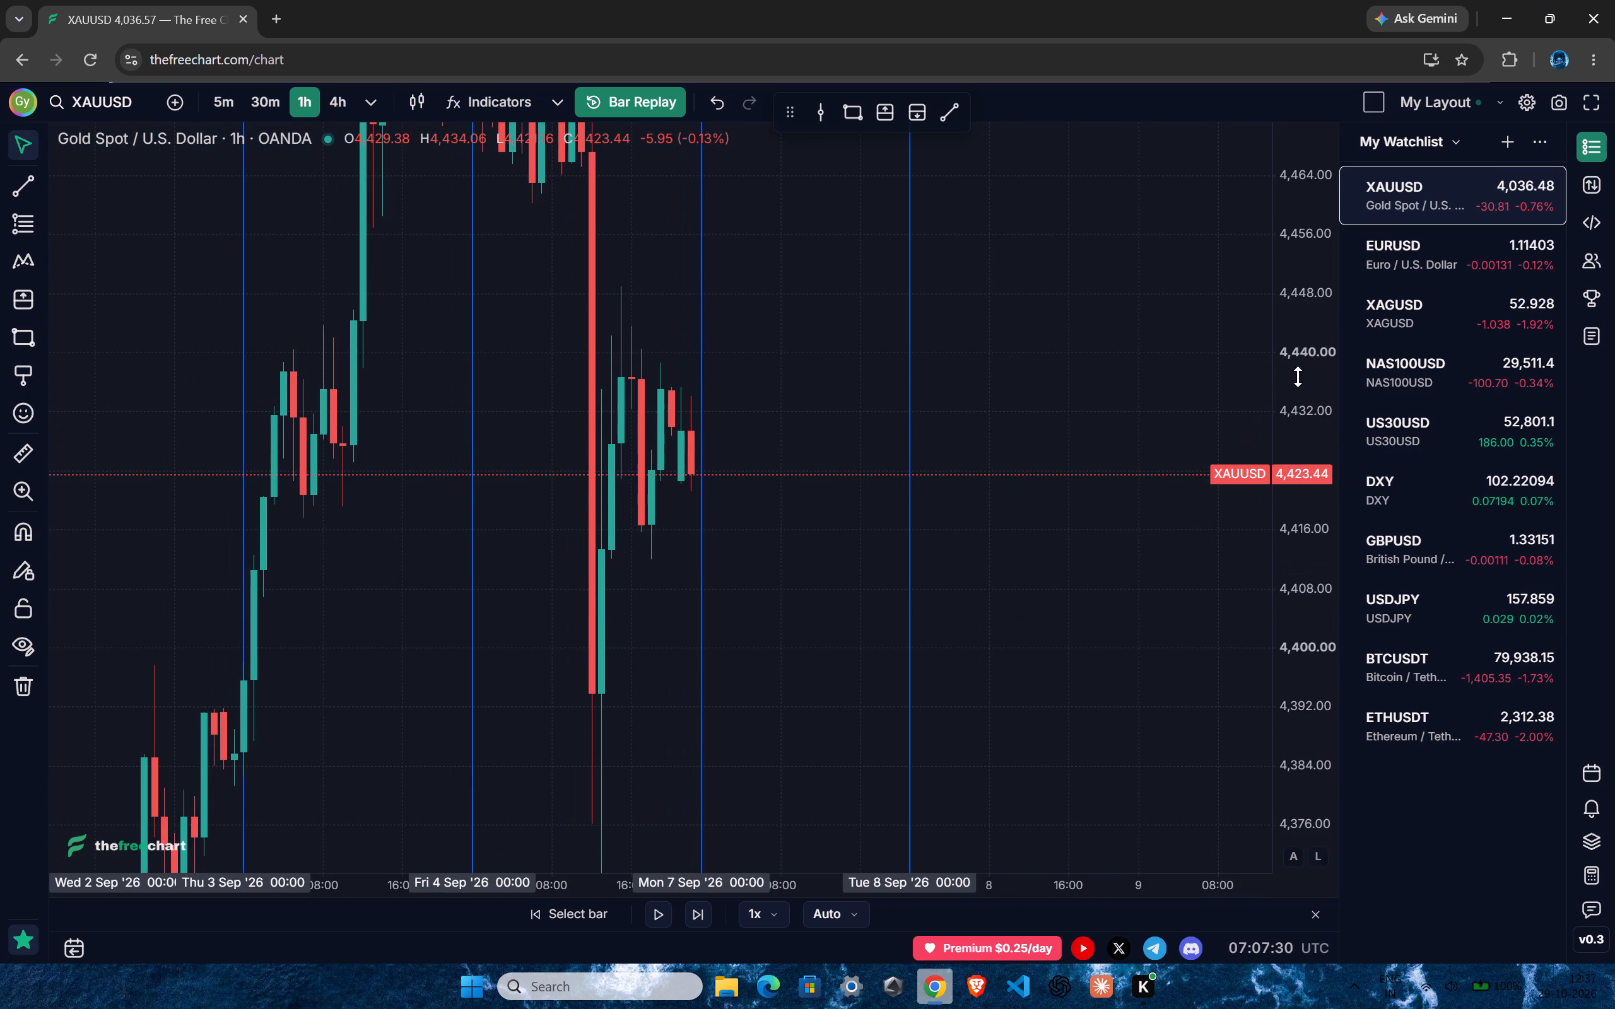
pyautogui.moveTo(1298, 375); pyautogui.dragTo(1308, 631)
pyautogui.moveTo(760, 402); pyautogui.dragTo(760, 426)
pyautogui.keyDown('ctrl'); pyautogui.scroll(2, 643, 431); pyautogui.keyUp('ctrl')
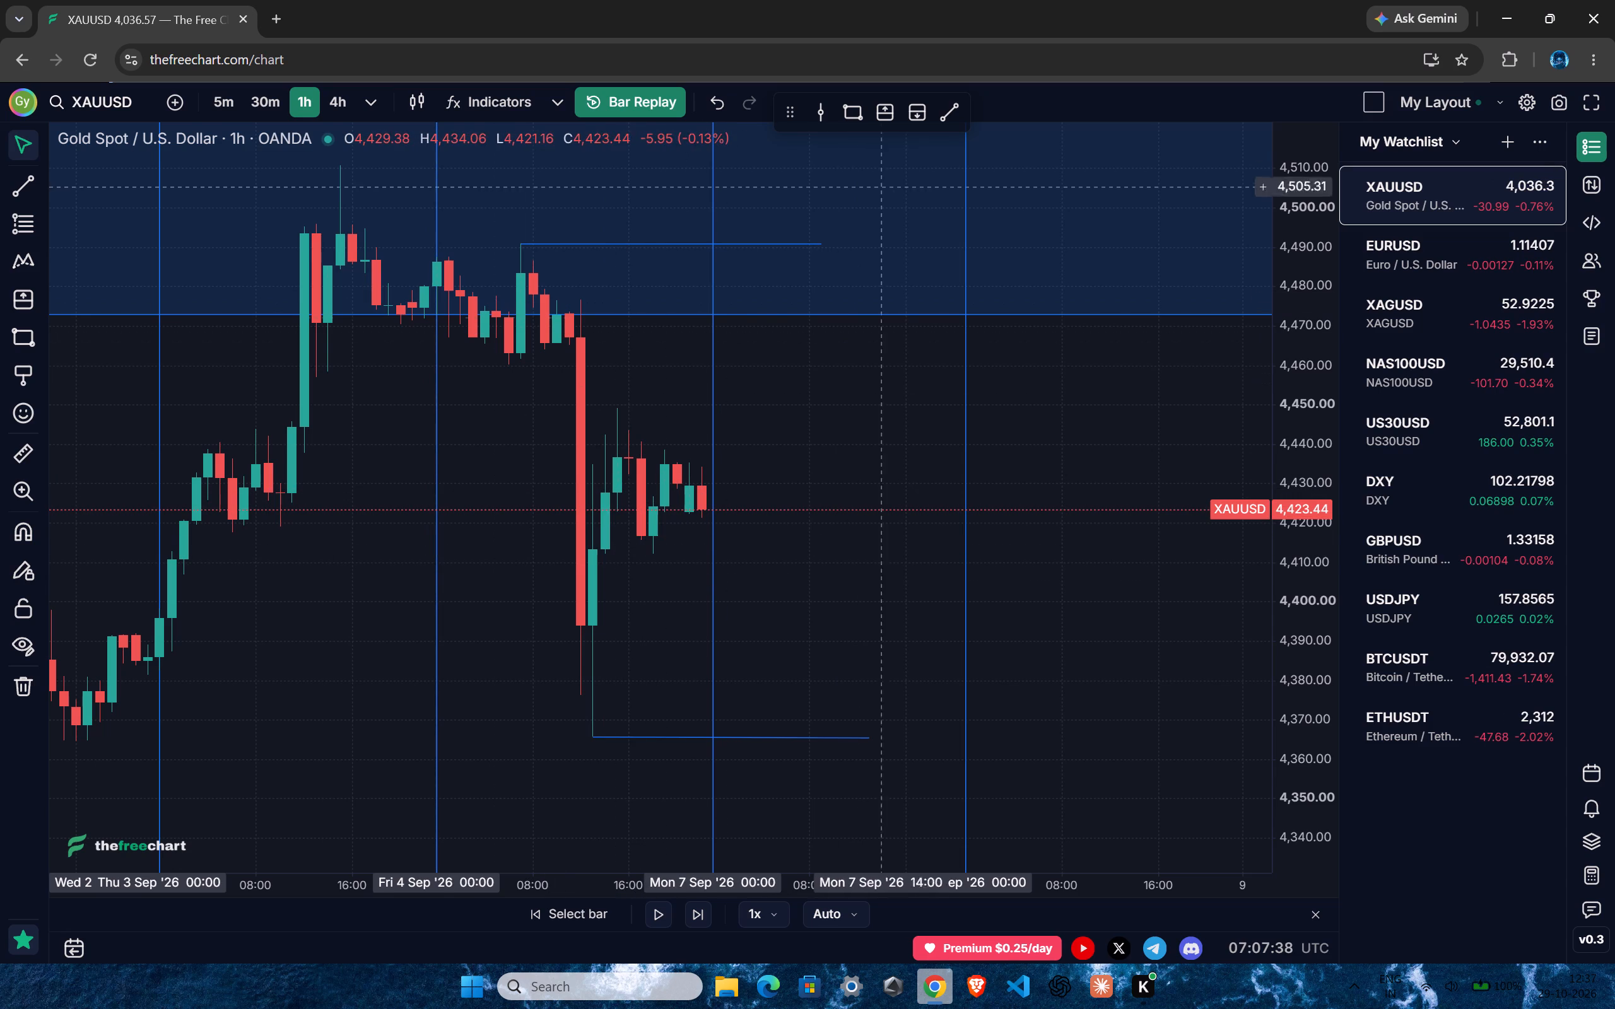
pyautogui.click(859, 119)
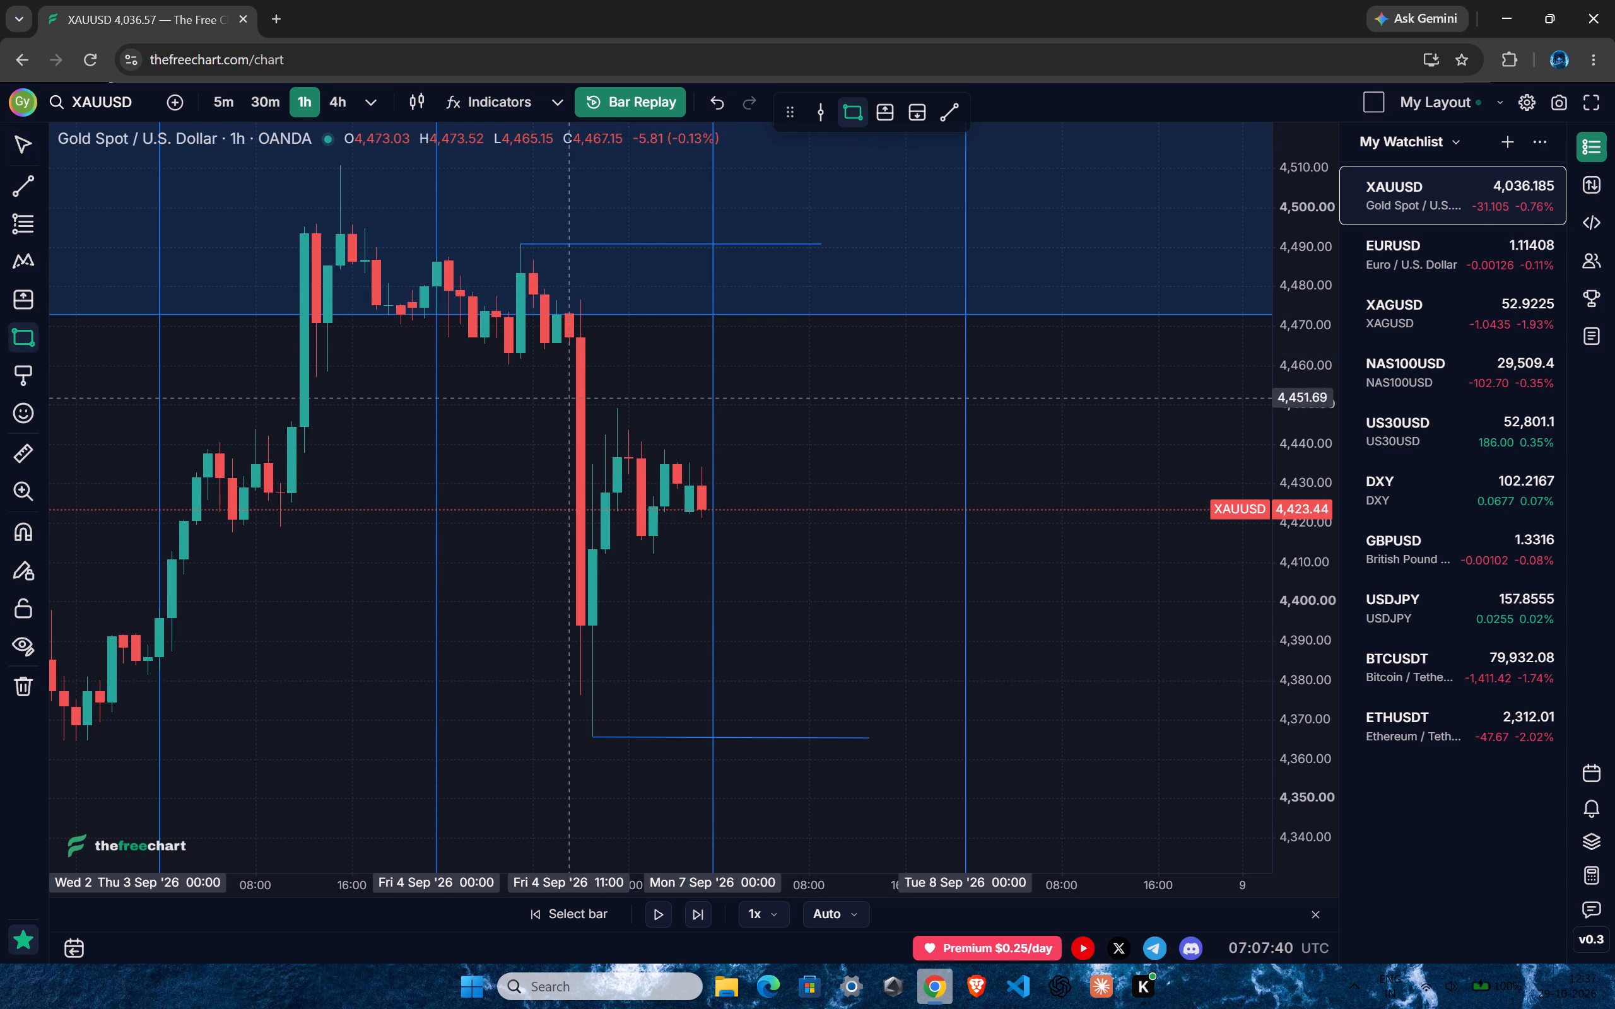
pyautogui.click(561, 407)
pyautogui.click(913, 310)
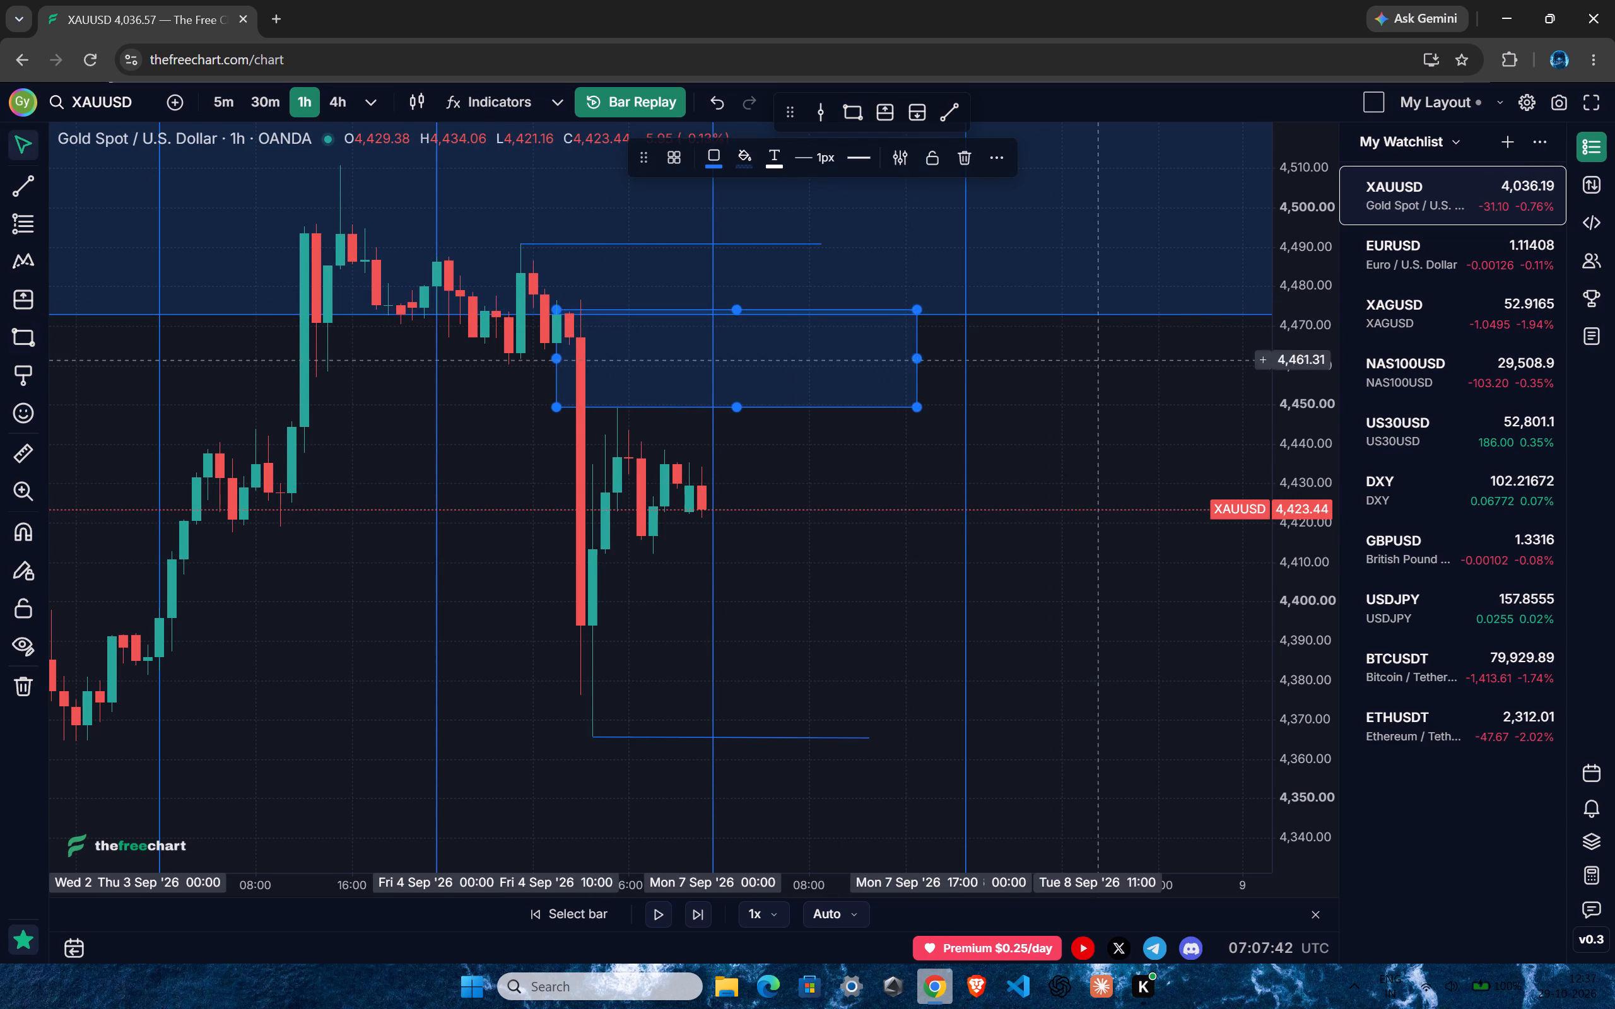
pyautogui.click(1105, 402)
# Play the replay through the first hourly candles of 7 September and pause it.
pyautogui.moveTo(1102, 401); pyautogui.dragTo(1012, 375)
pyautogui.moveTo(1031, 400); pyautogui.dragTo(1019, 397)
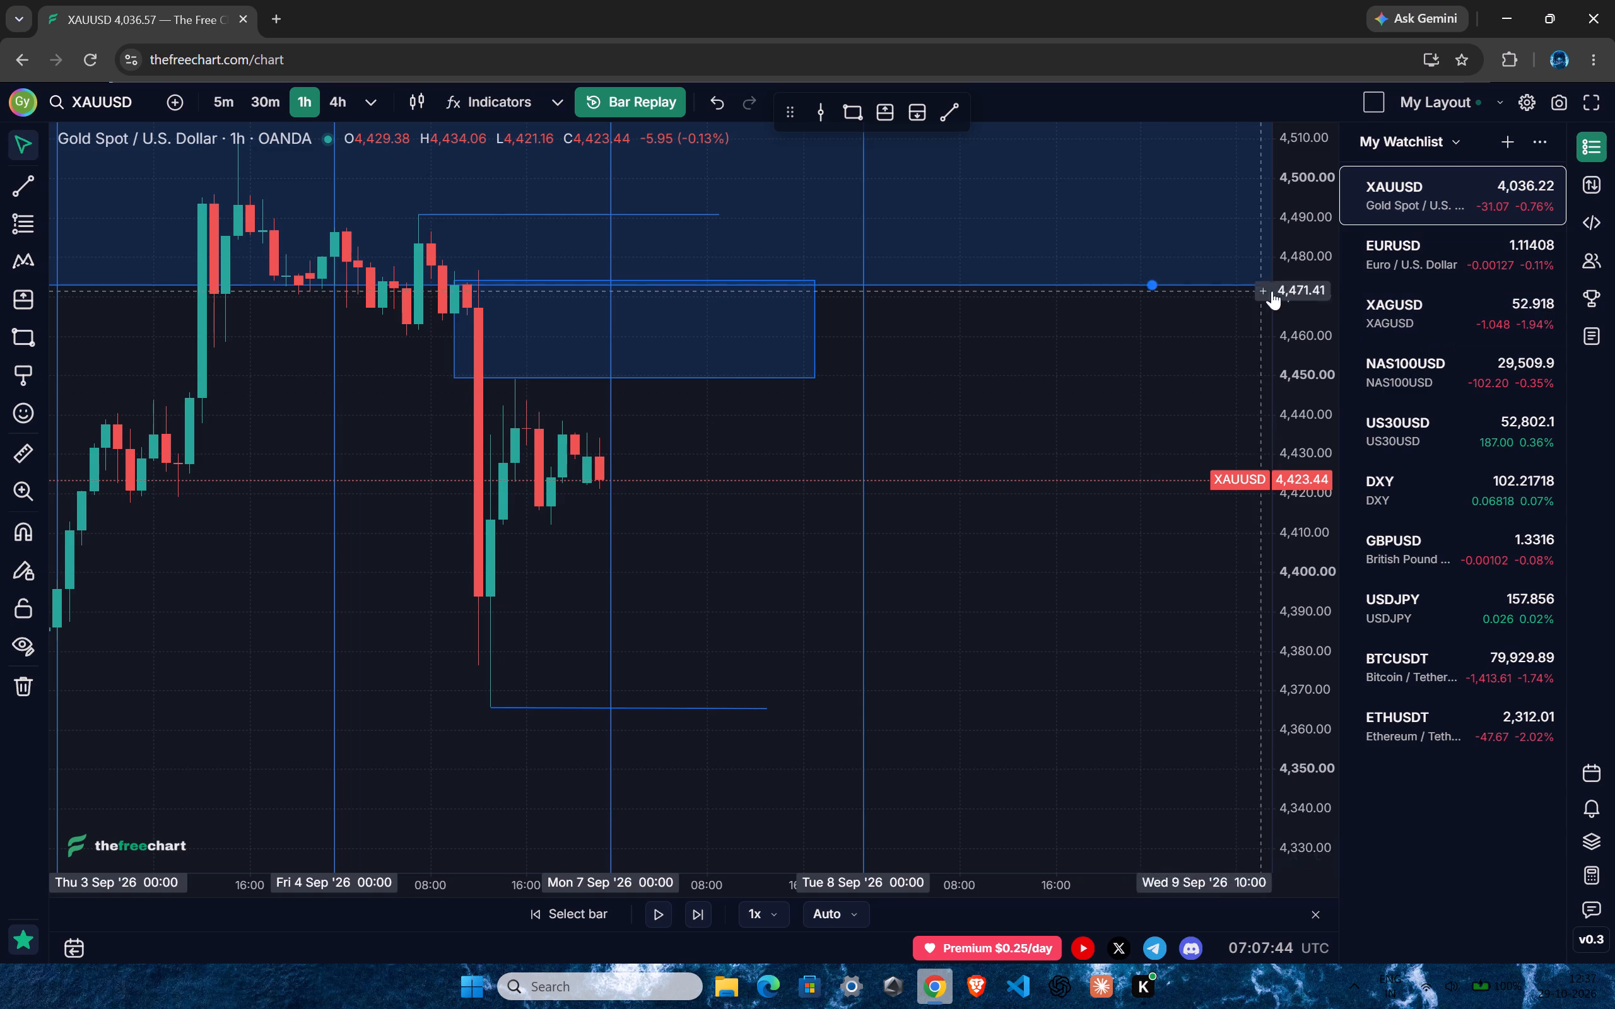
pyautogui.moveTo(1318, 289); pyautogui.dragTo(1324, 322)
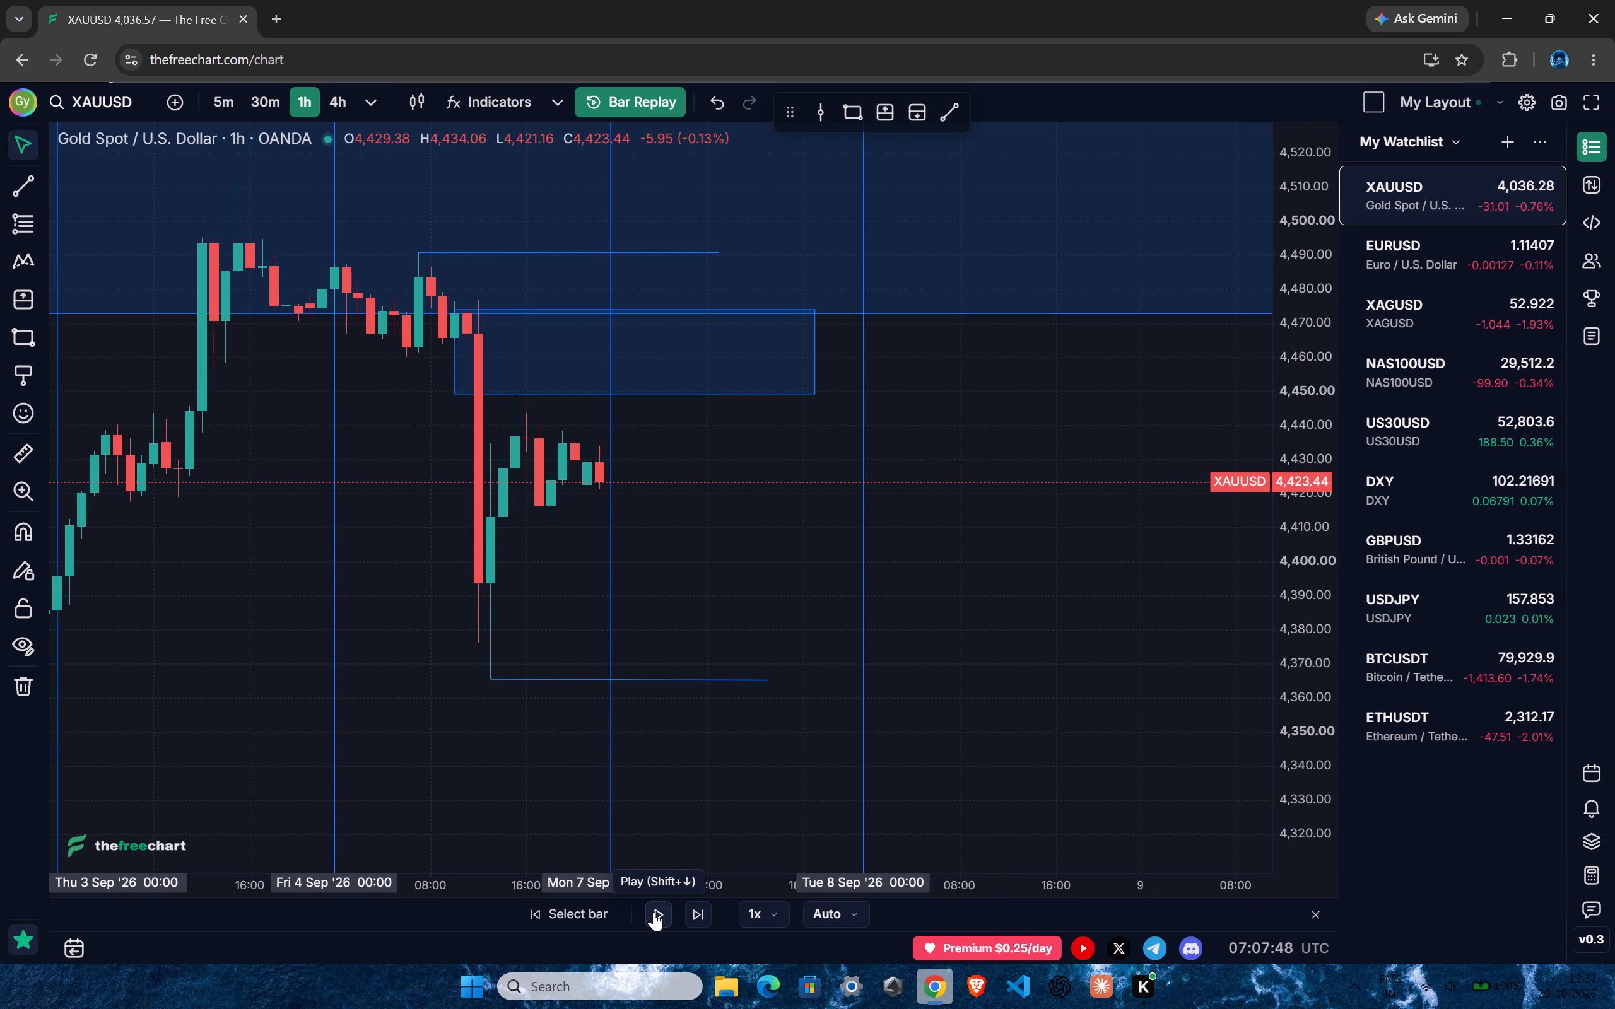
pyautogui.click(654, 912)
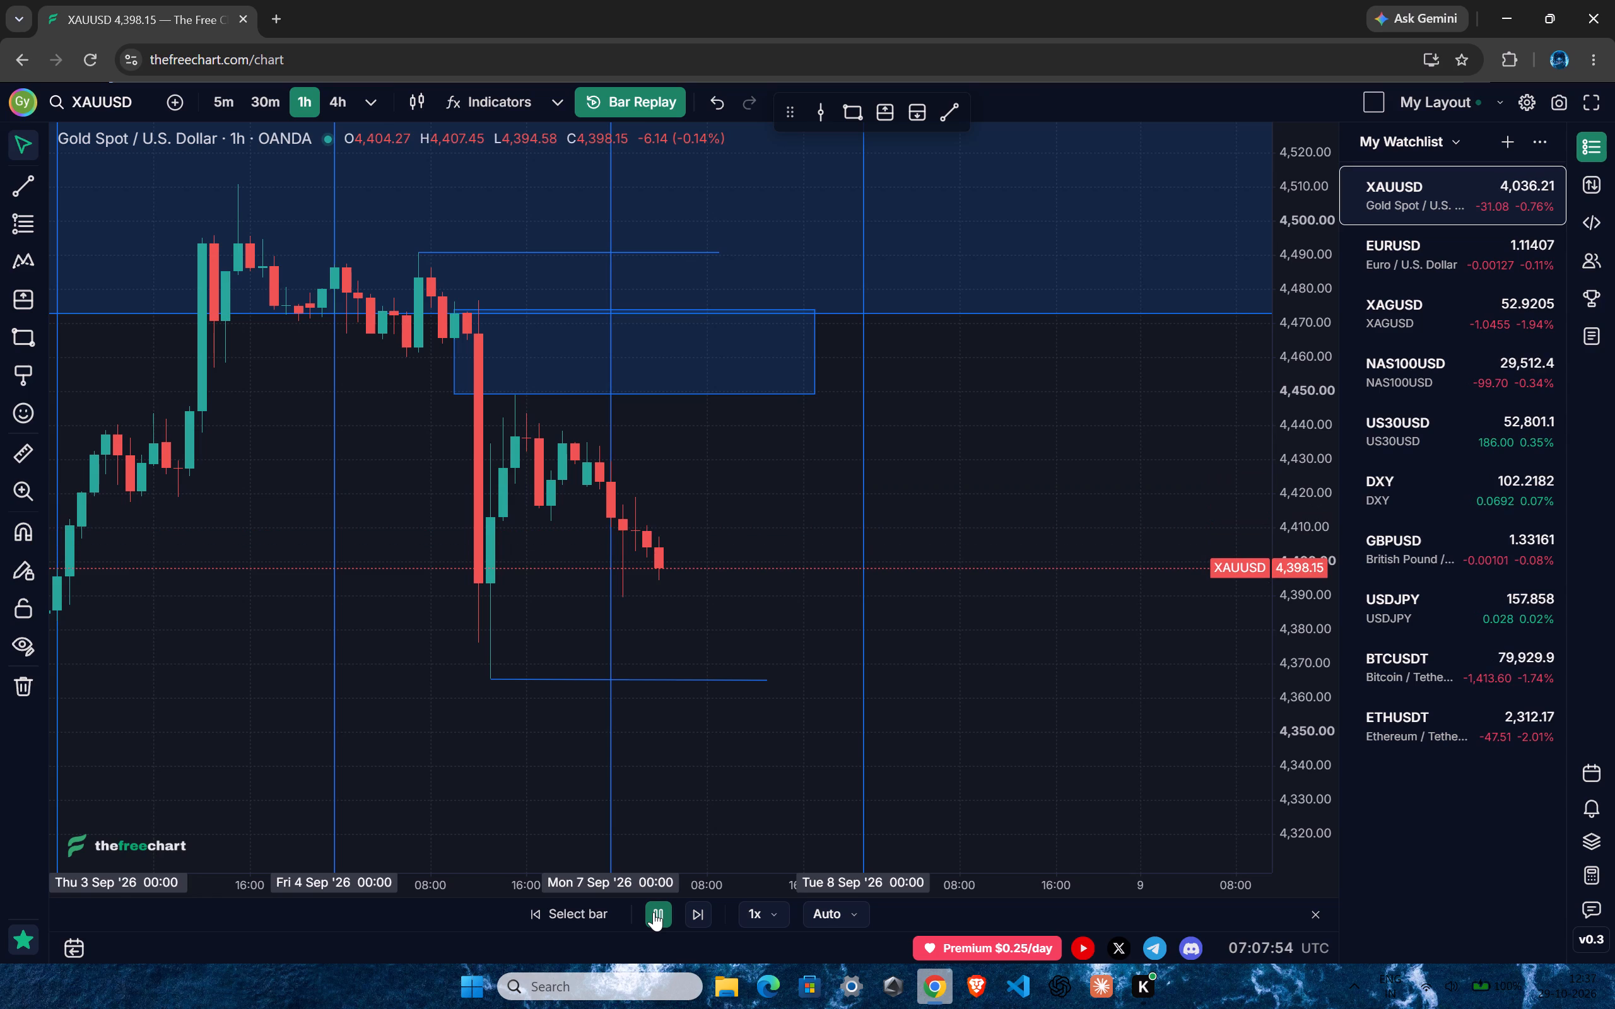
pyautogui.click(654, 912)
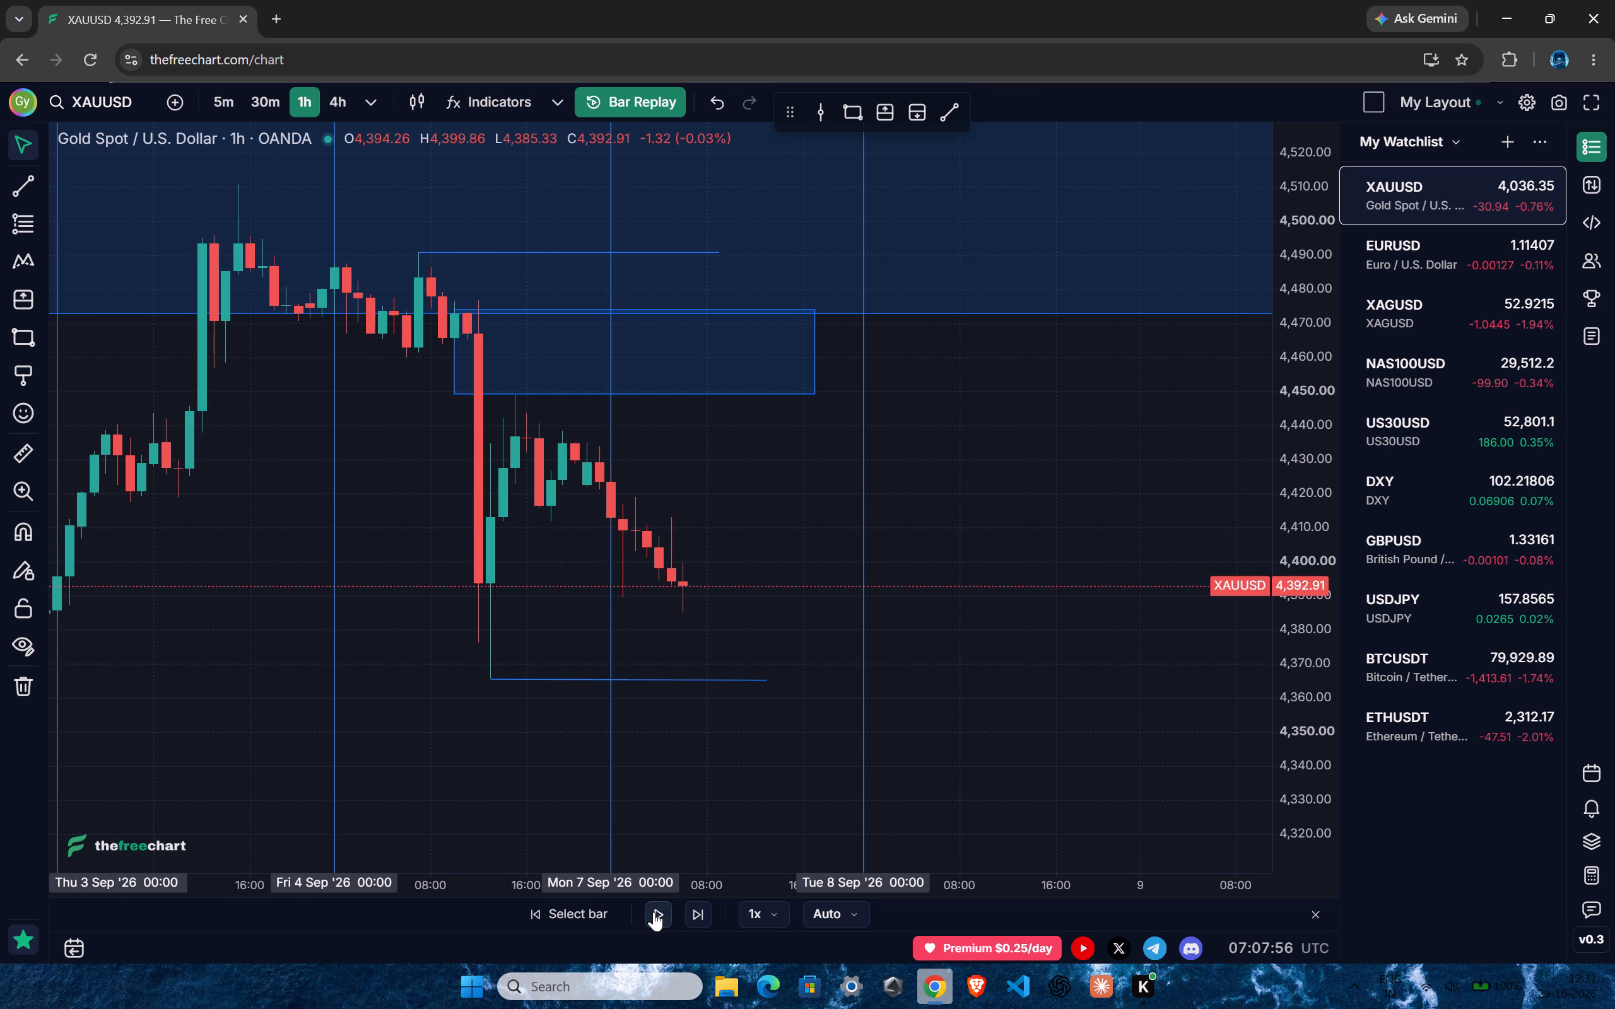
# Set the replay speed to 3x and play on in stages, pausing early on 8 September.
pyautogui.moveTo(1062, 571); pyautogui.dragTo(1071, 601)
pyautogui.keyDown('ctrl'); pyautogui.scroll(2, 633, 617); pyautogui.keyUp('ctrl')
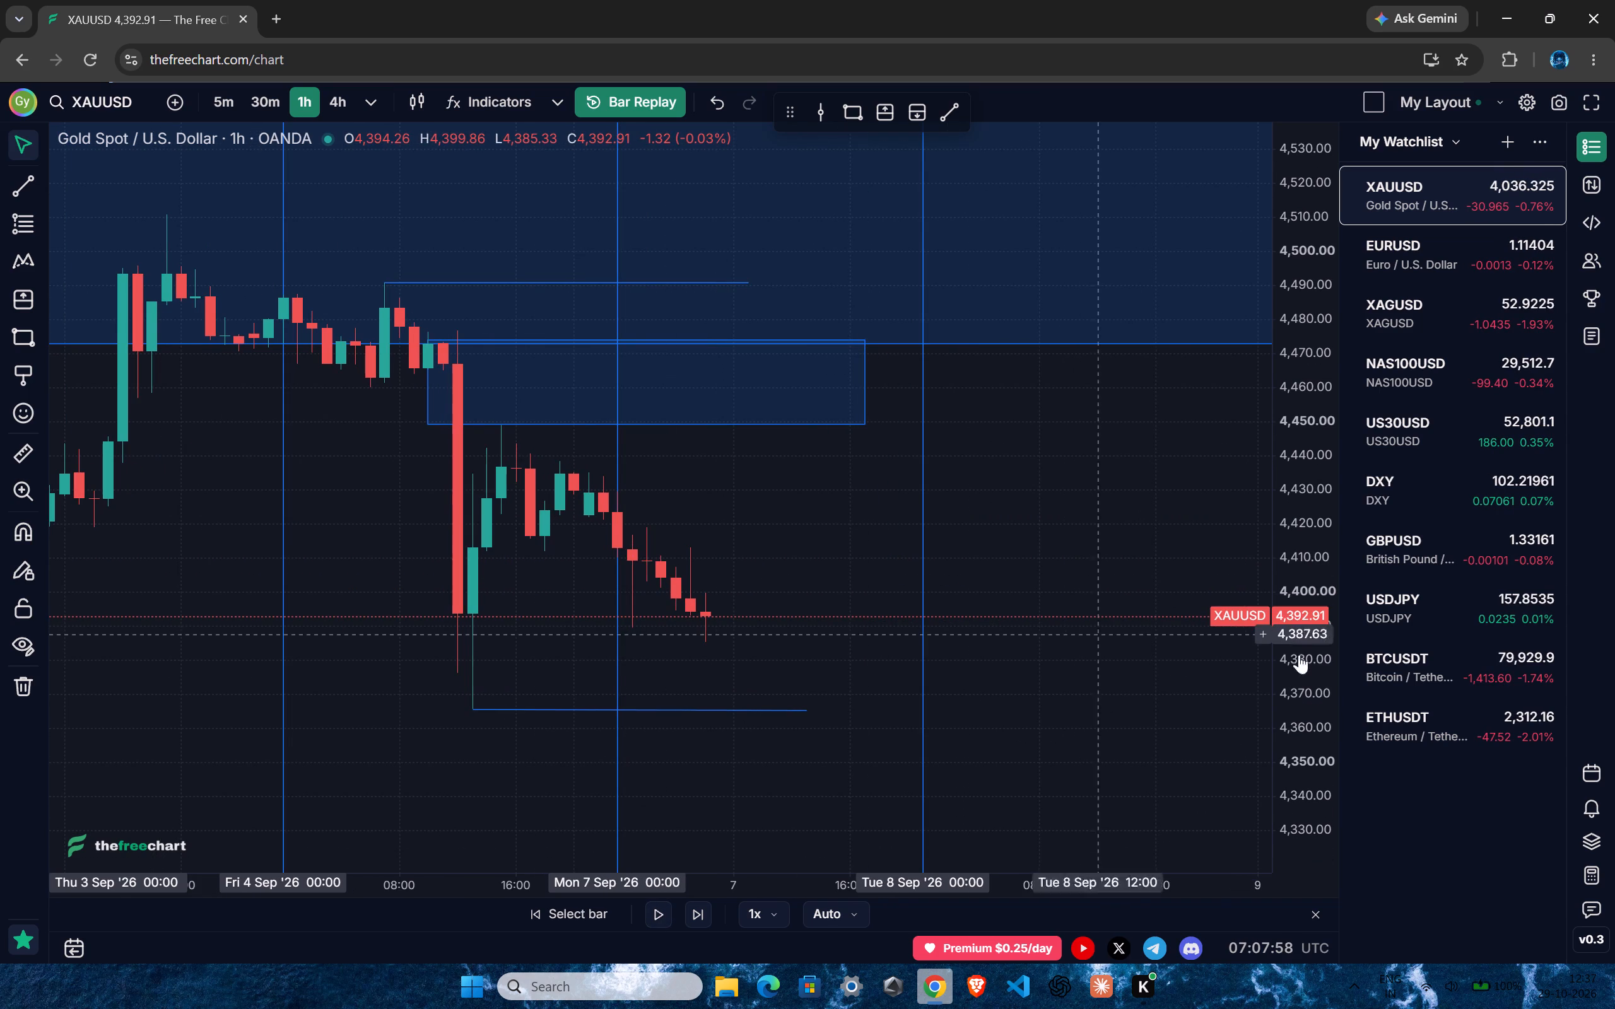
pyautogui.moveTo(1300, 697); pyautogui.dragTo(1278, 395)
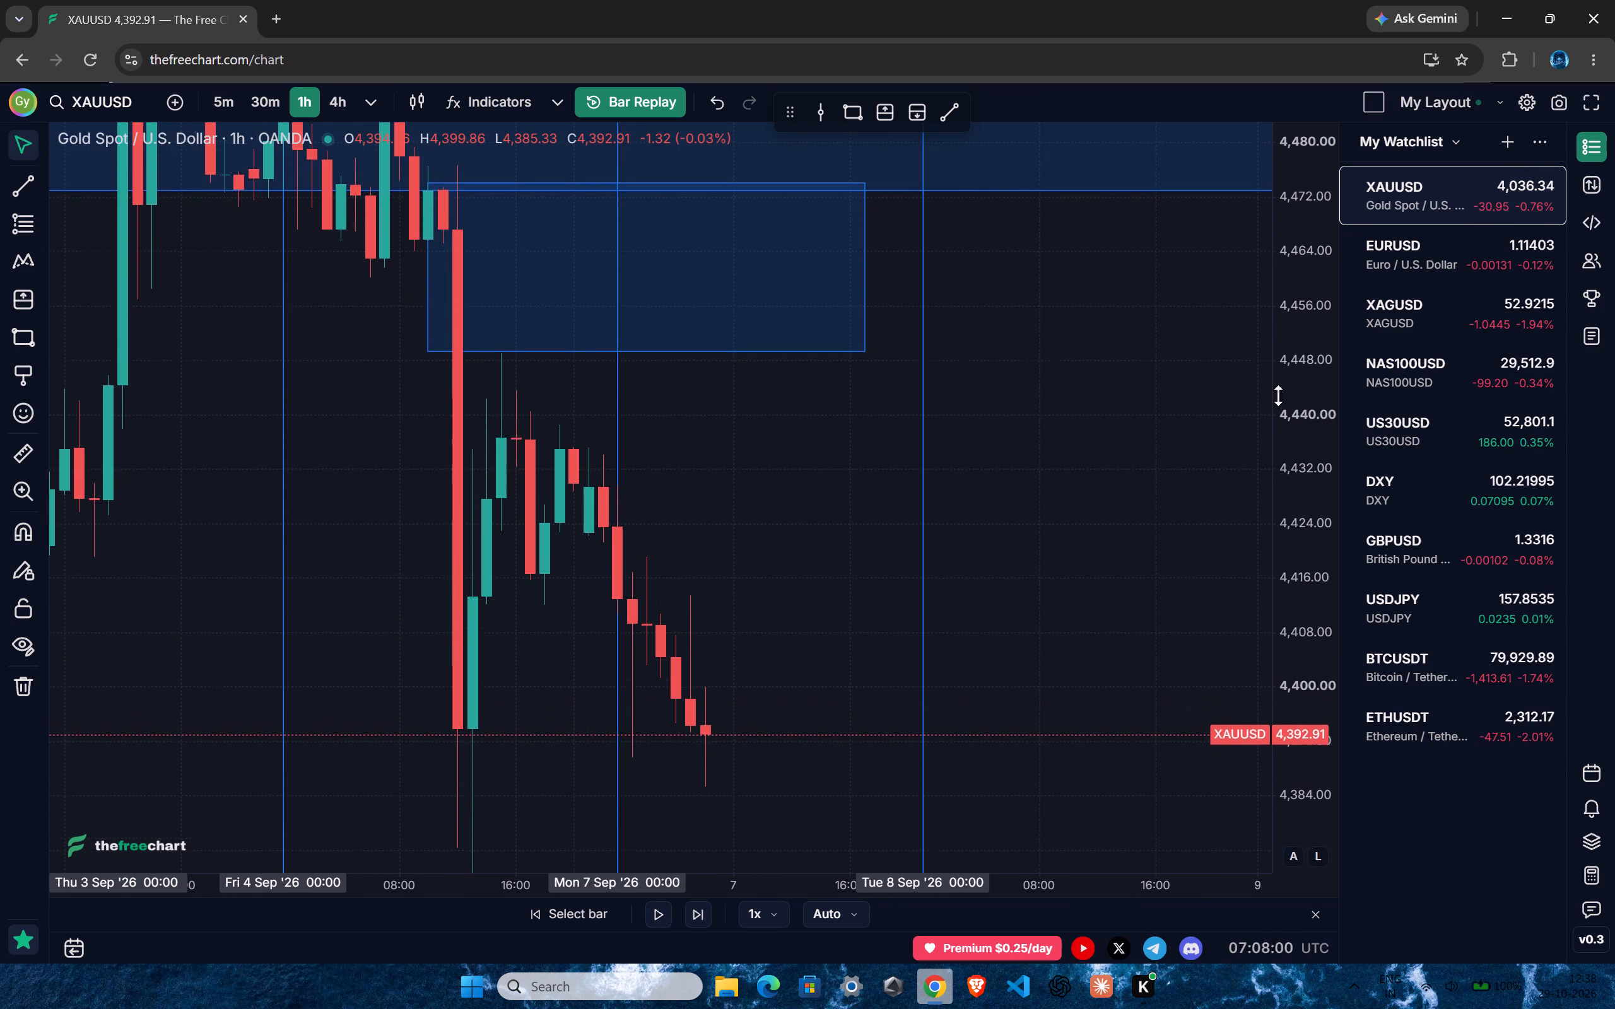
pyautogui.moveTo(1278, 395); pyautogui.dragTo(1307, 569)
pyautogui.moveTo(1021, 557); pyautogui.dragTo(985, 559)
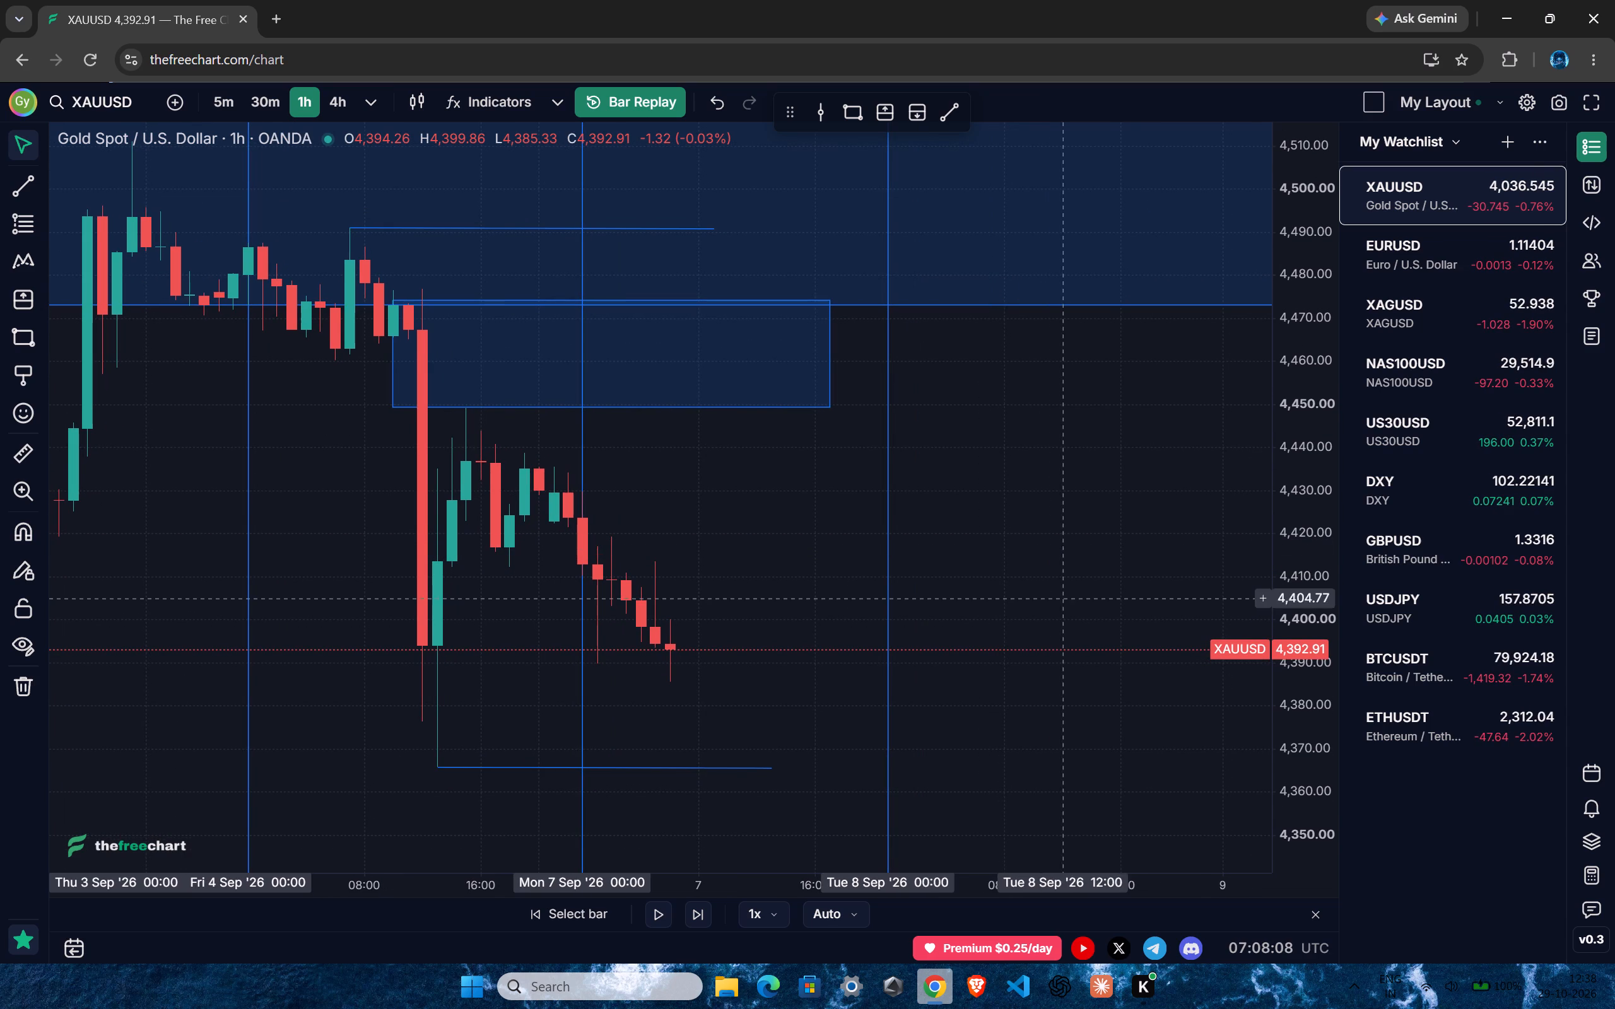
pyautogui.click(762, 923)
pyautogui.click(779, 713)
pyautogui.click(656, 909)
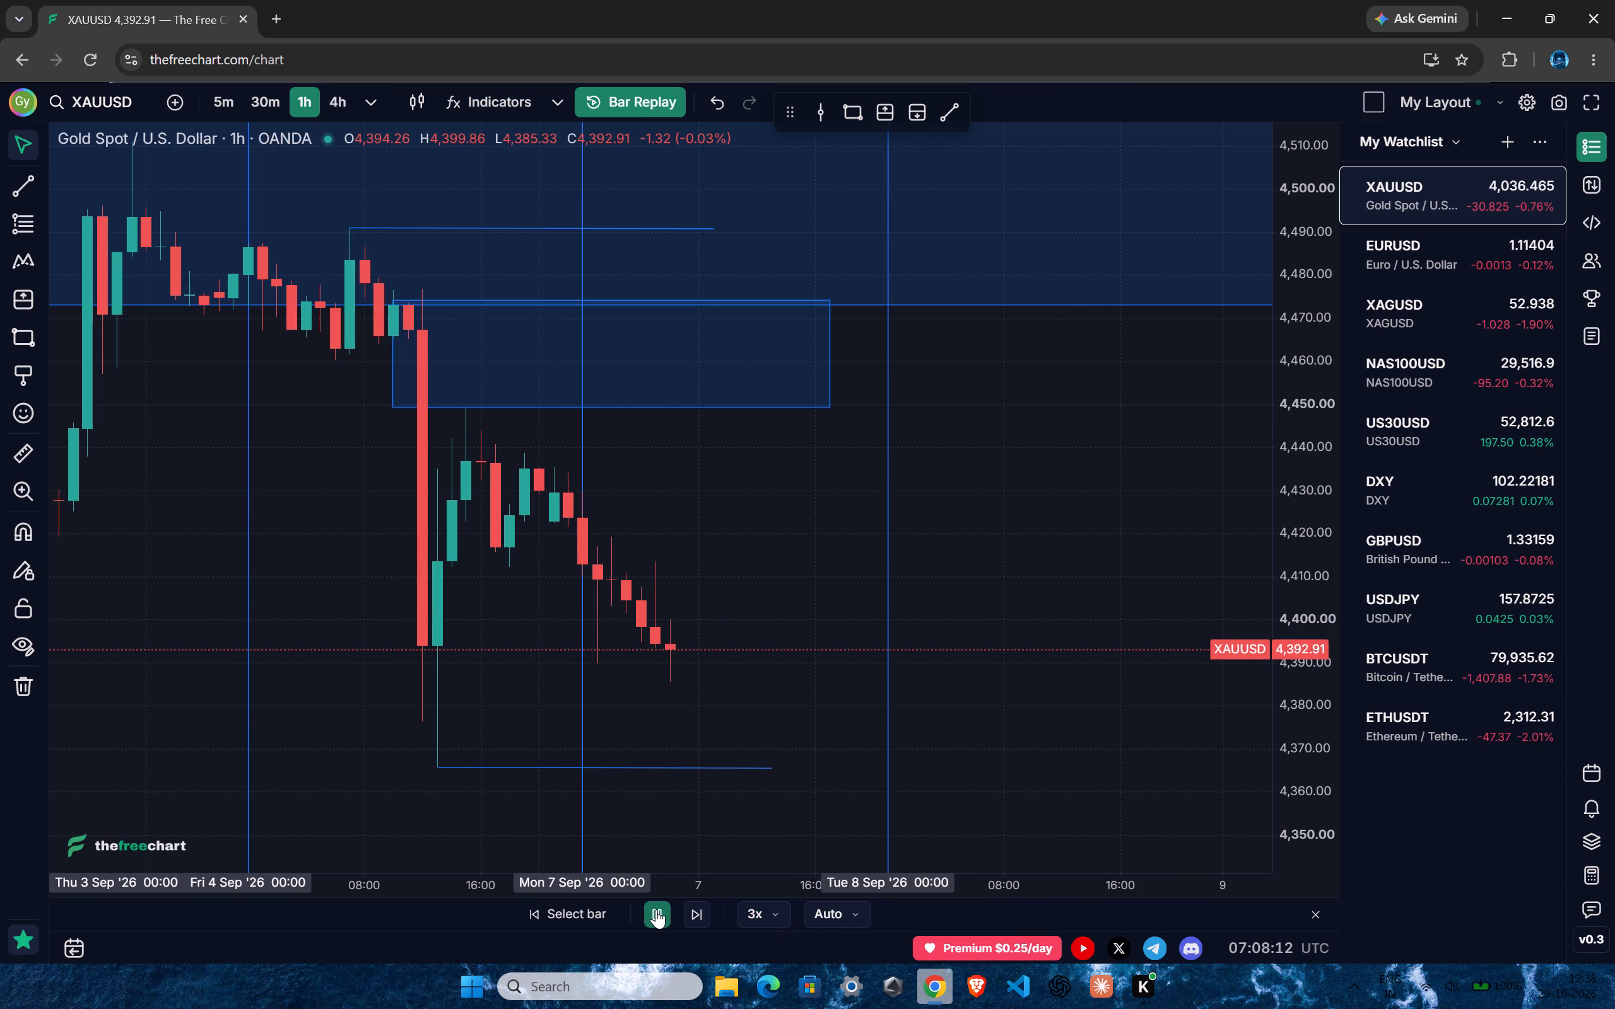
pyautogui.click(656, 909)
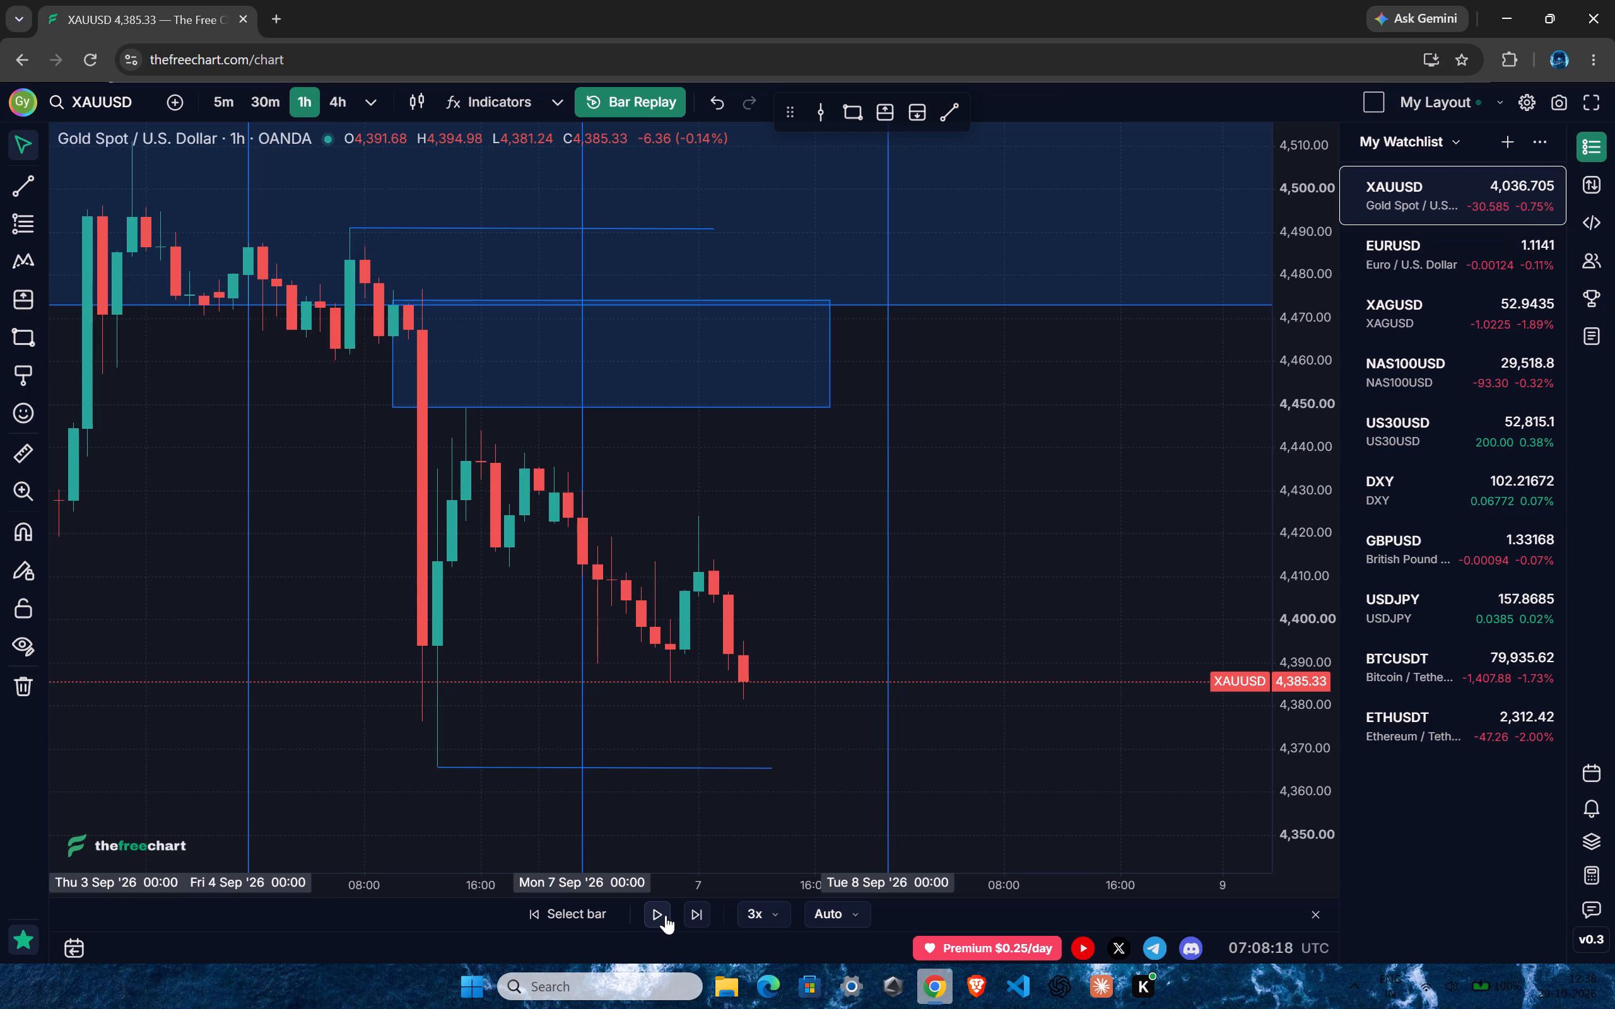
pyautogui.click(666, 920)
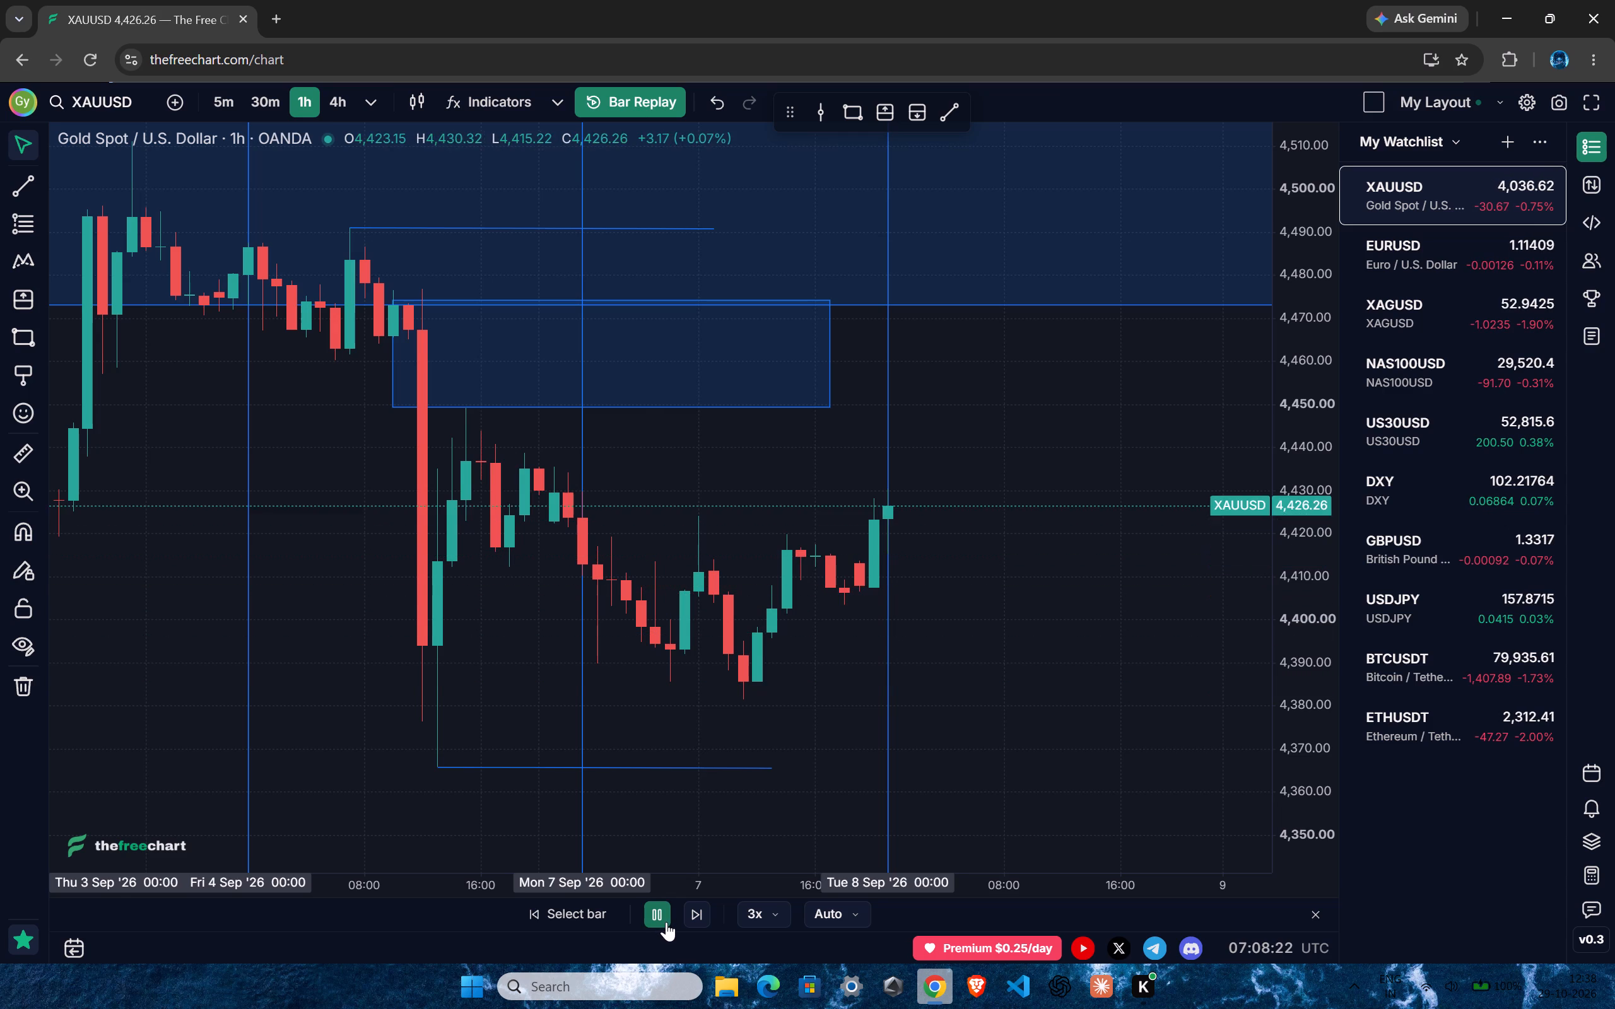
pyautogui.click(666, 924)
# Move the lower trend line from the 4 September low up to the 7 September swing low, about 4,381.
pyautogui.moveTo(1038, 518); pyautogui.dragTo(890, 547)
pyautogui.keyDown('ctrl'); pyautogui.scroll(-4, 794, 547); pyautogui.keyUp('ctrl')
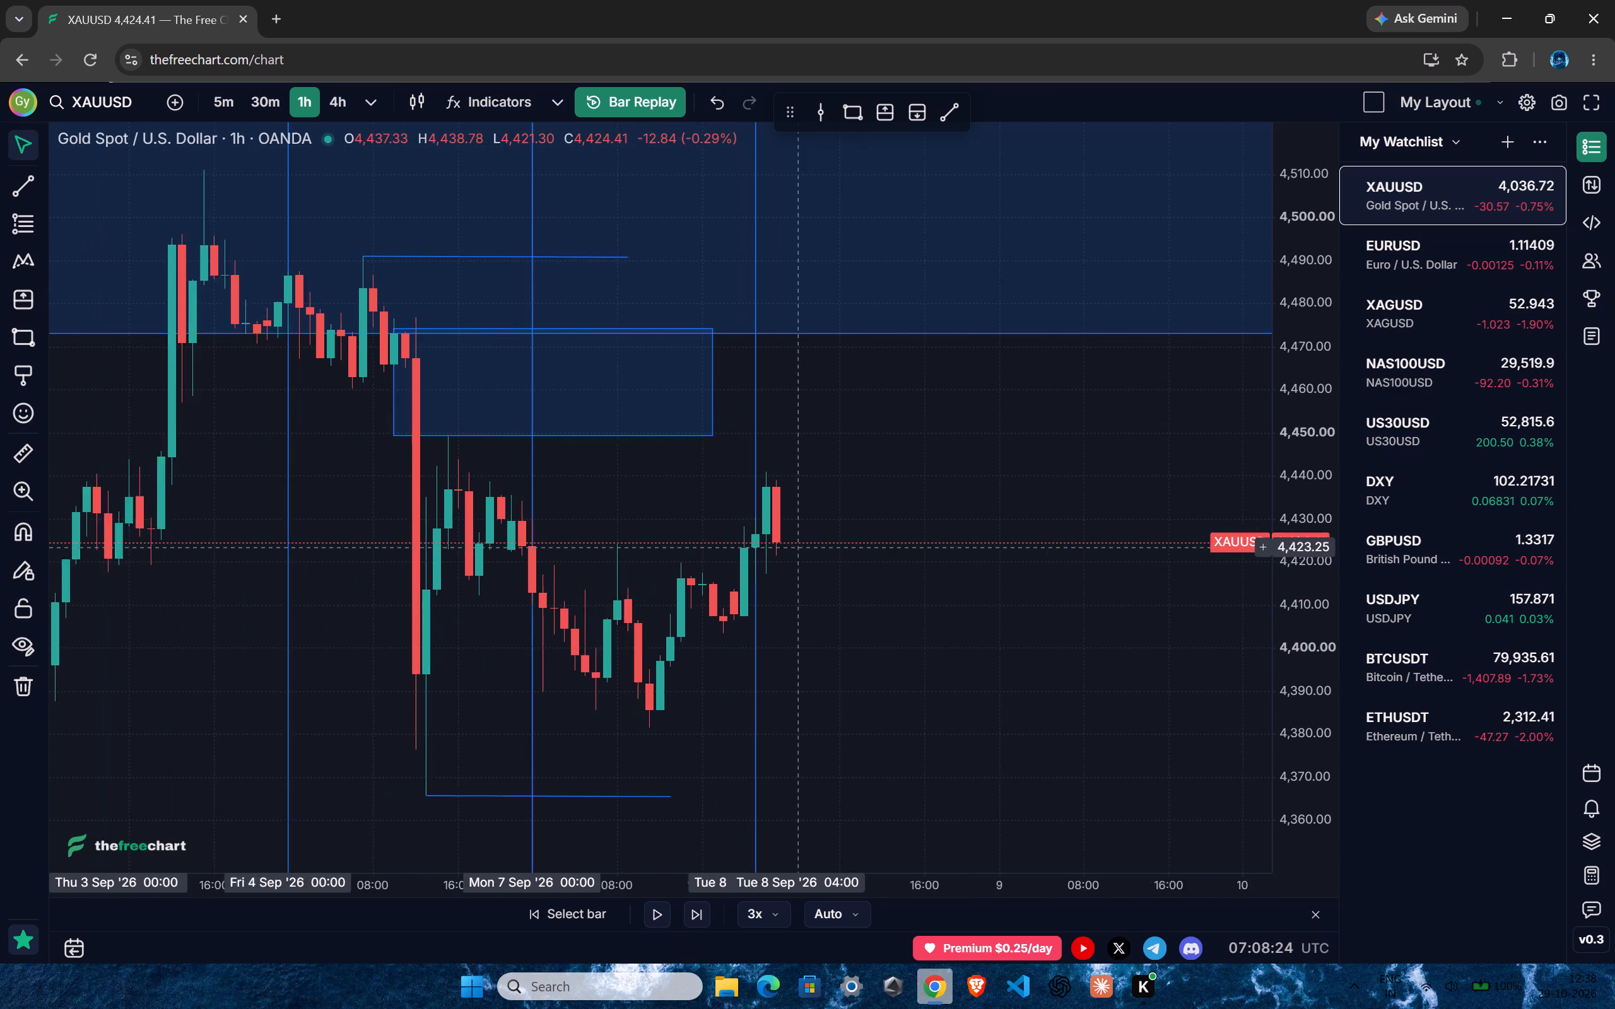
pyautogui.moveTo(947, 682); pyautogui.dragTo(912, 580)
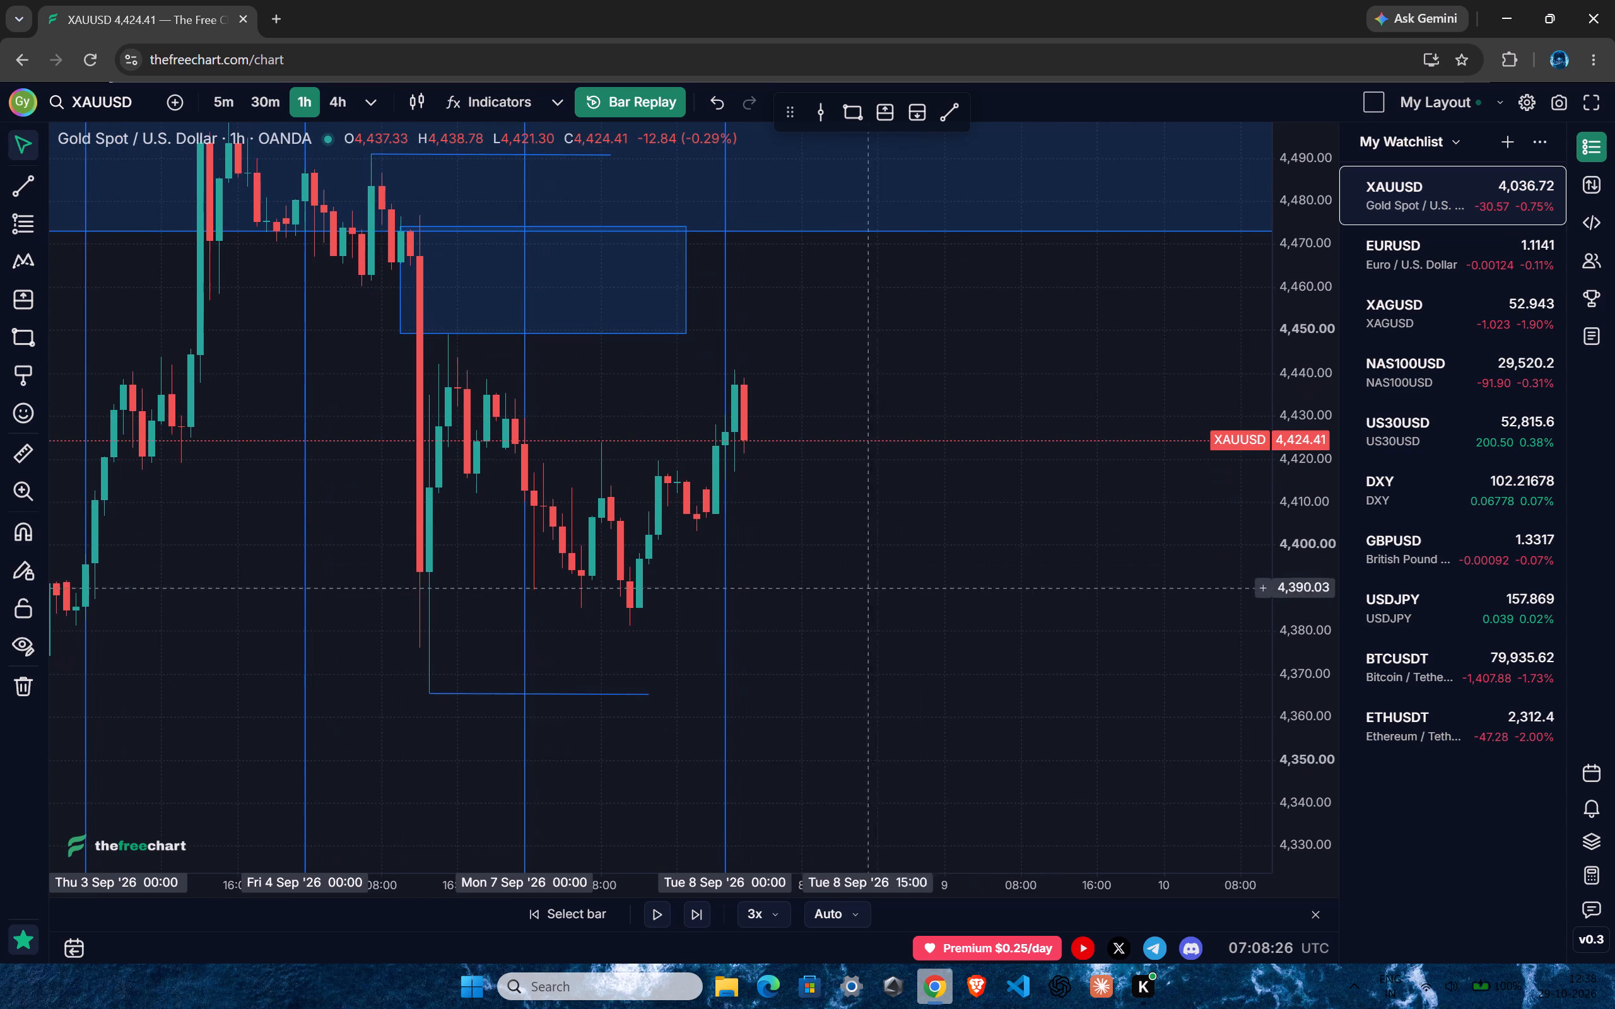
pyautogui.moveTo(830, 596); pyautogui.dragTo(717, 586)
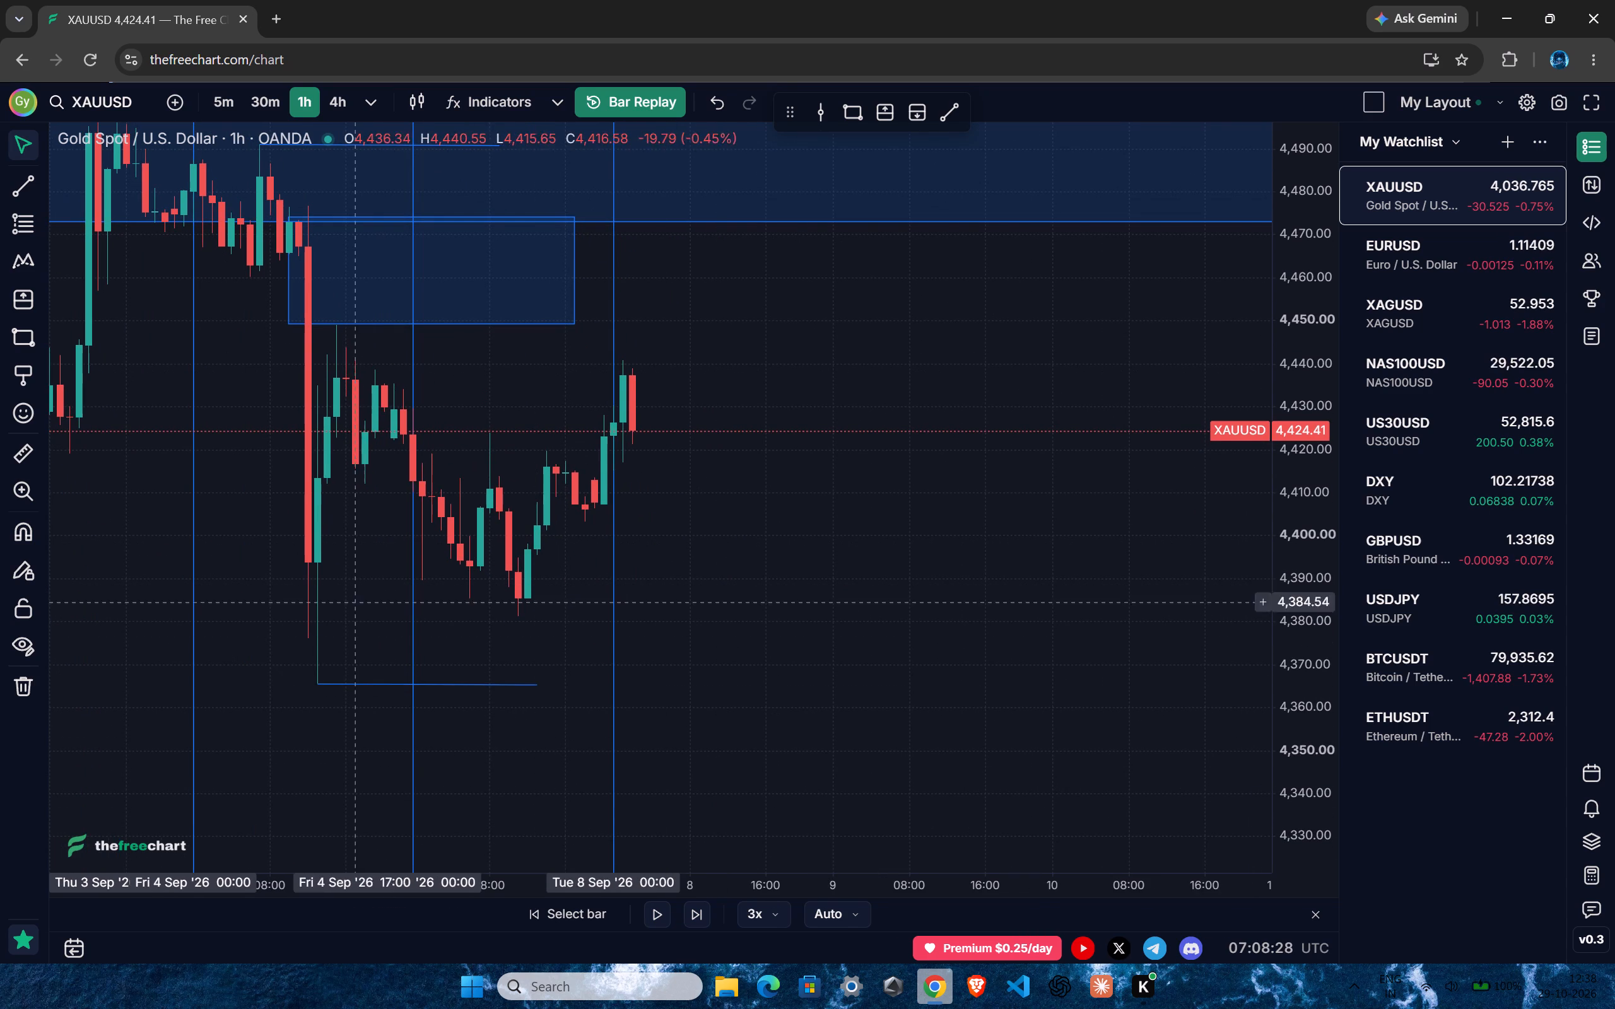
pyautogui.moveTo(857, 556); pyautogui.dragTo(923, 689)
pyautogui.moveTo(907, 689); pyautogui.dragTo(868, 565)
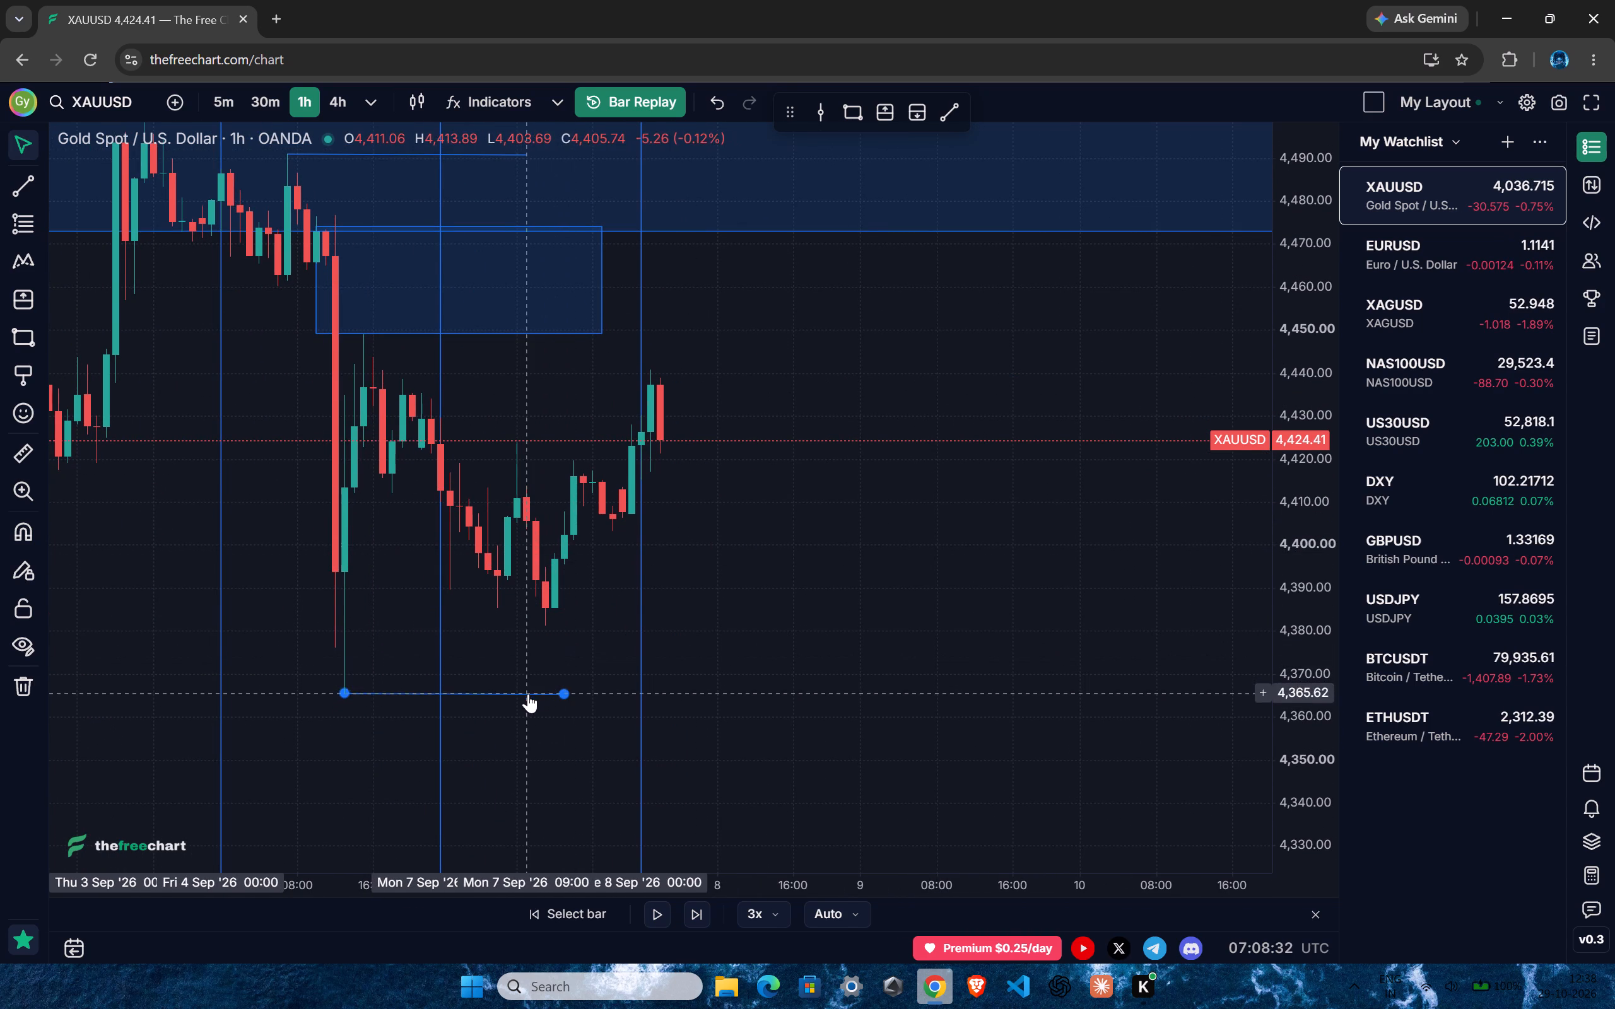
pyautogui.moveTo(528, 693); pyautogui.dragTo(714, 624)
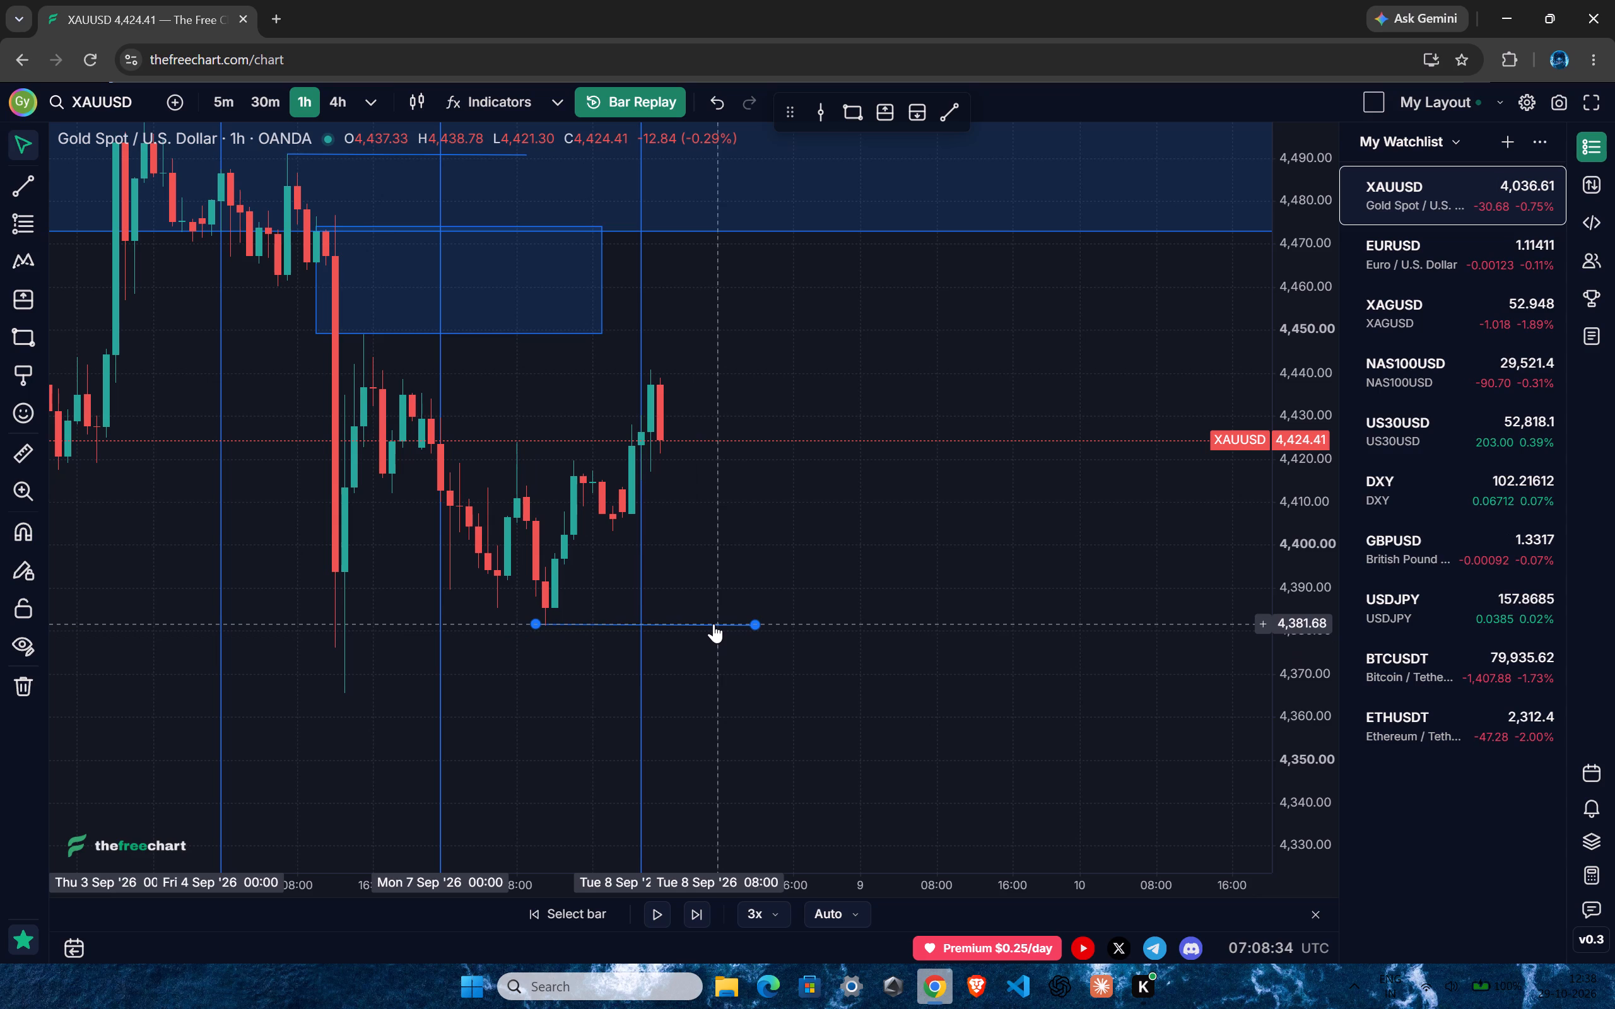
pyautogui.moveTo(714, 624); pyautogui.dragTo(714, 626)
pyautogui.click(817, 506)
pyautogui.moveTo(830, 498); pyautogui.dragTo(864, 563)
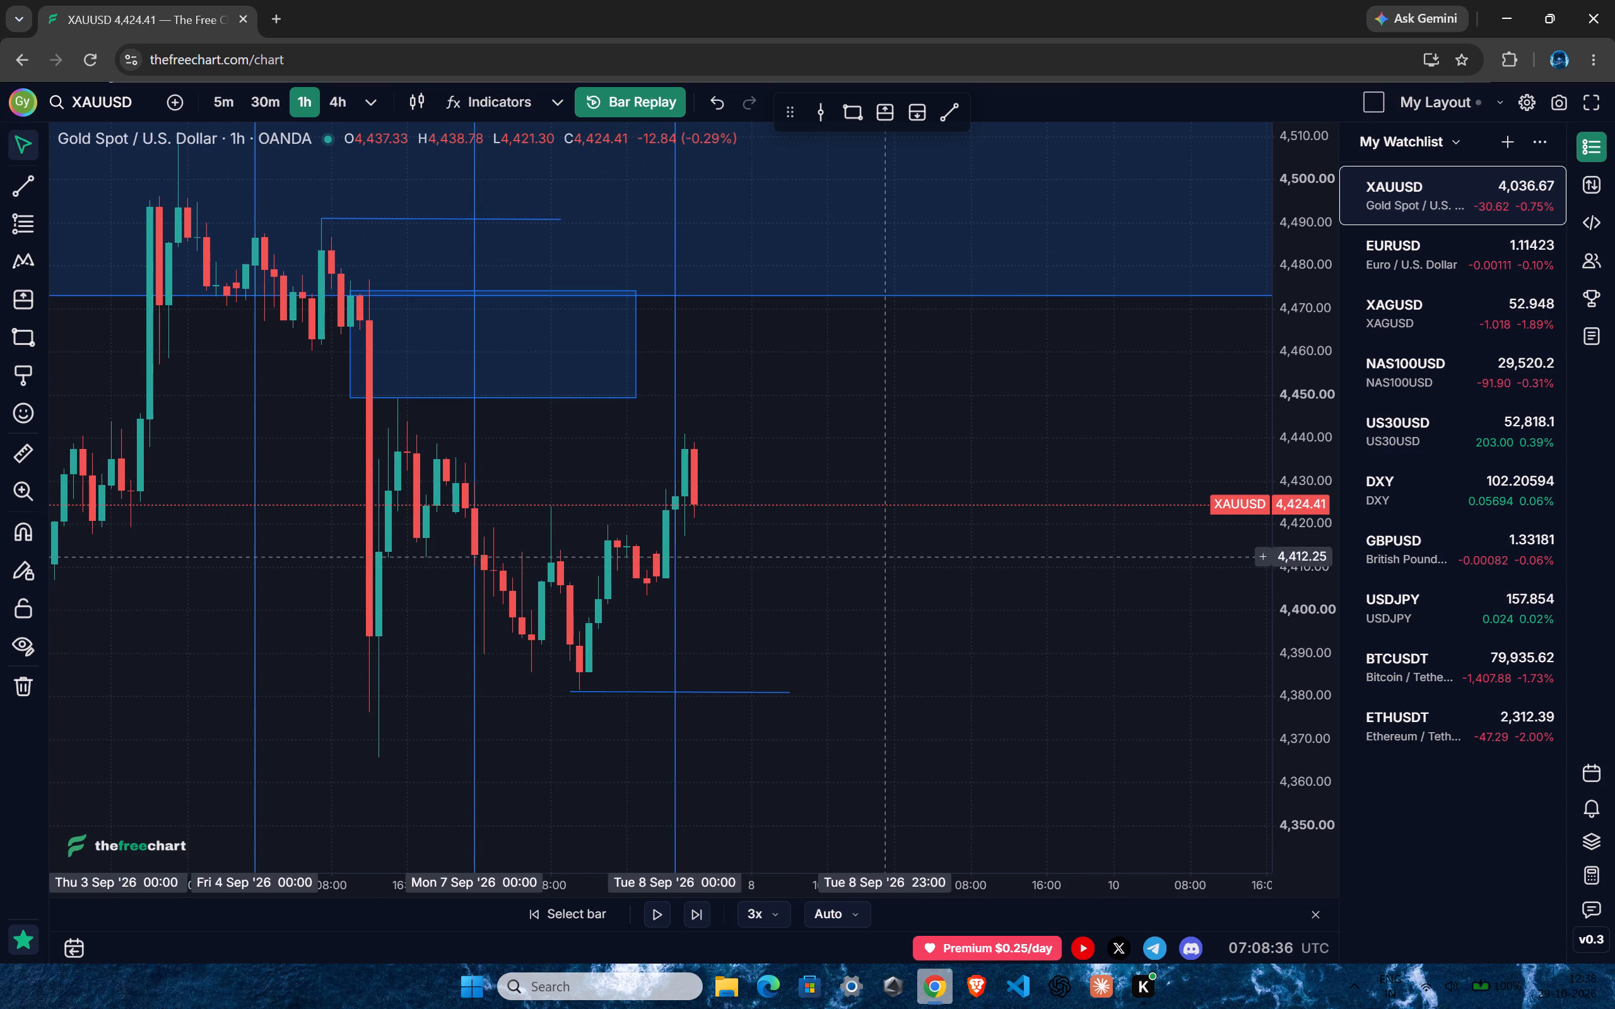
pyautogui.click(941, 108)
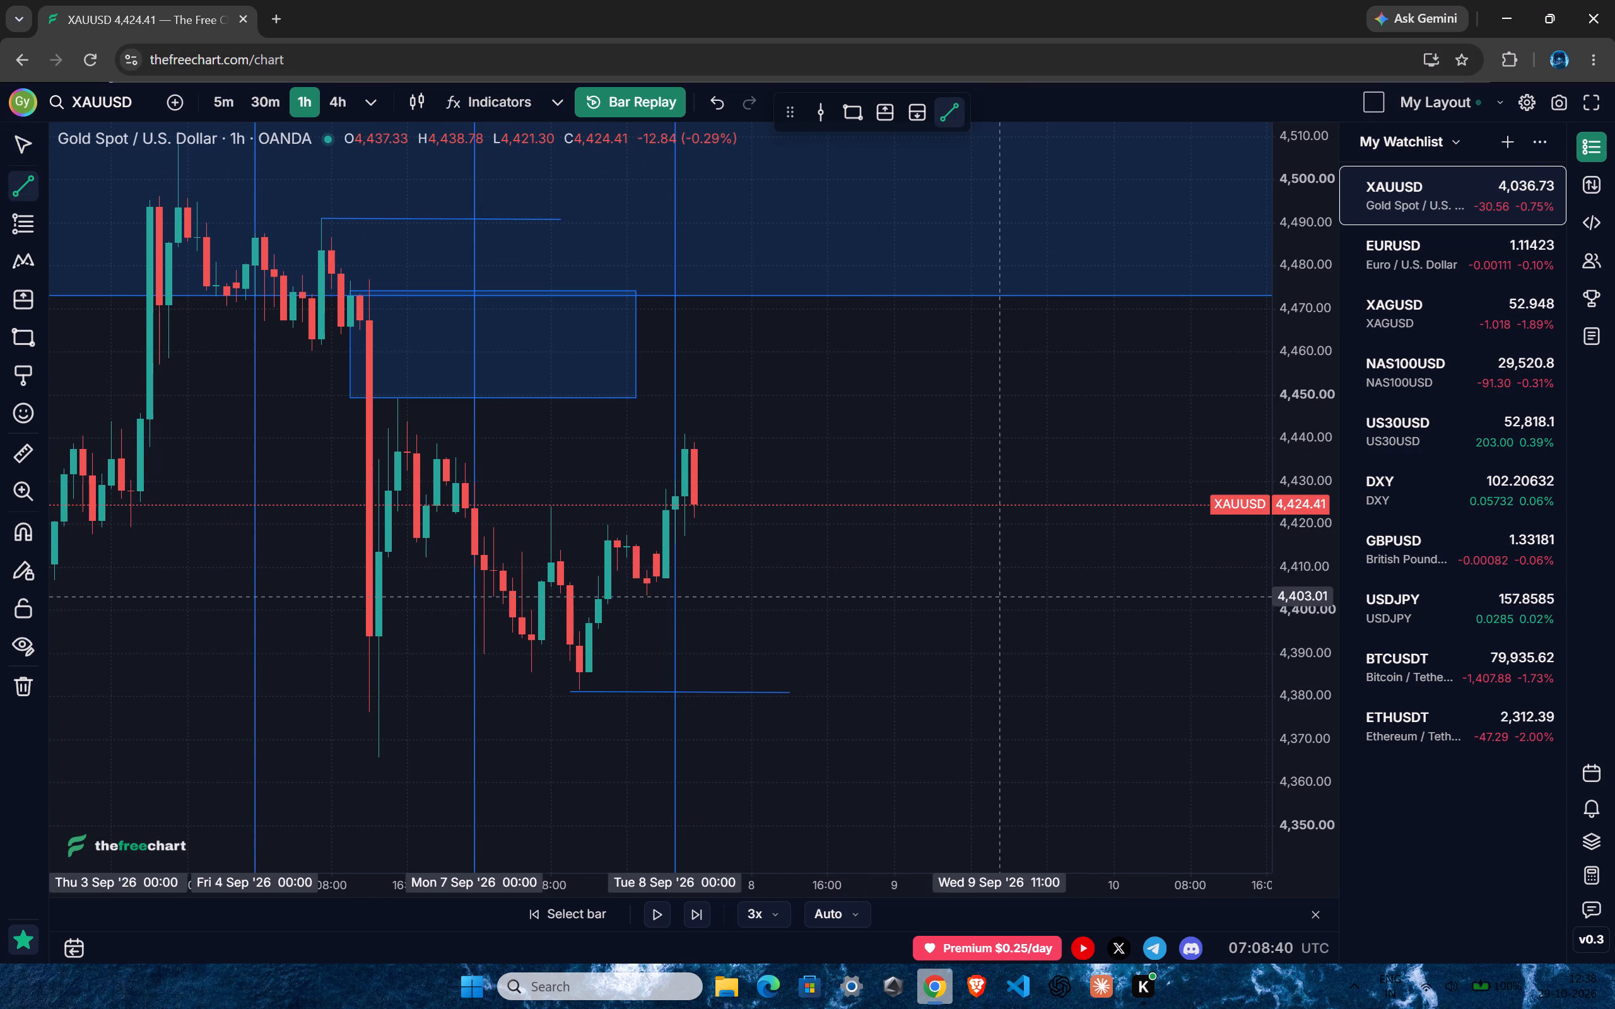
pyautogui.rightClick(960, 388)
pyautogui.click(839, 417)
# Draw a short horizontal trend line at about 4,428 from the 7 Sep 23:00 candle high to 8 Sep 04:00.
pyautogui.moveTo(850, 445); pyautogui.dragTo(833, 368)
pyautogui.moveTo(1313, 609); pyautogui.dragTo(1297, 497)
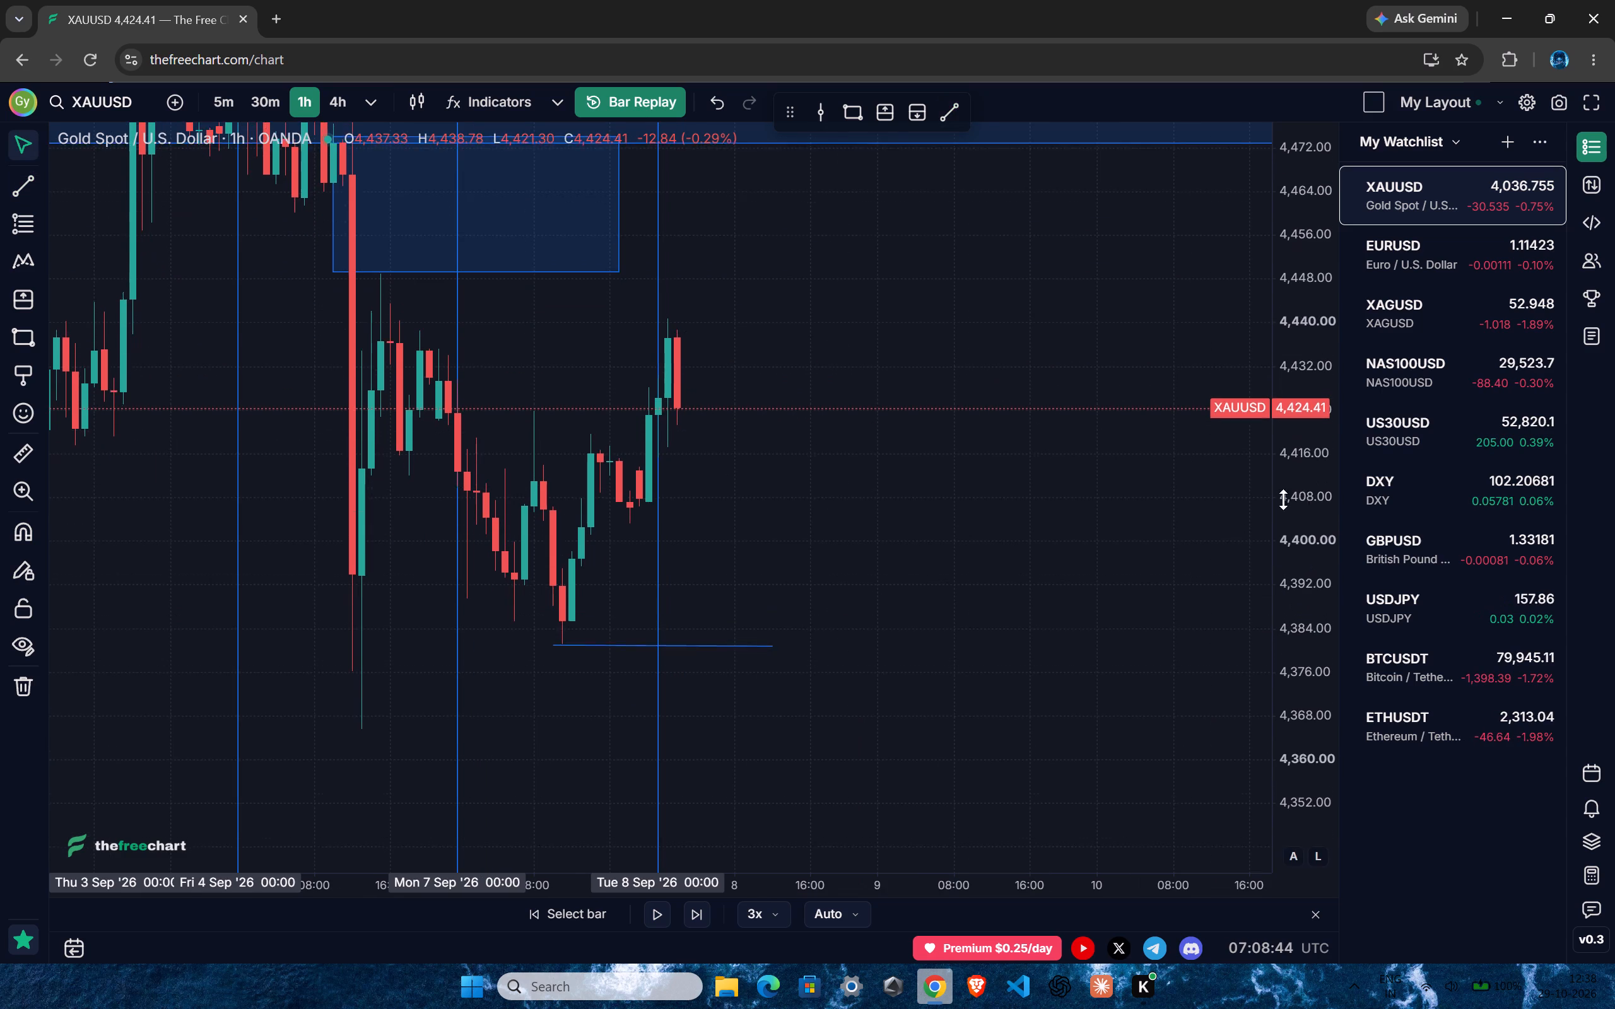
pyautogui.moveTo(1006, 462); pyautogui.dragTo(994, 576)
pyautogui.keyDown('ctrl'); pyautogui.scroll(2, 669, 636); pyautogui.keyUp('ctrl')
pyautogui.moveTo(842, 329); pyautogui.dragTo(849, 355)
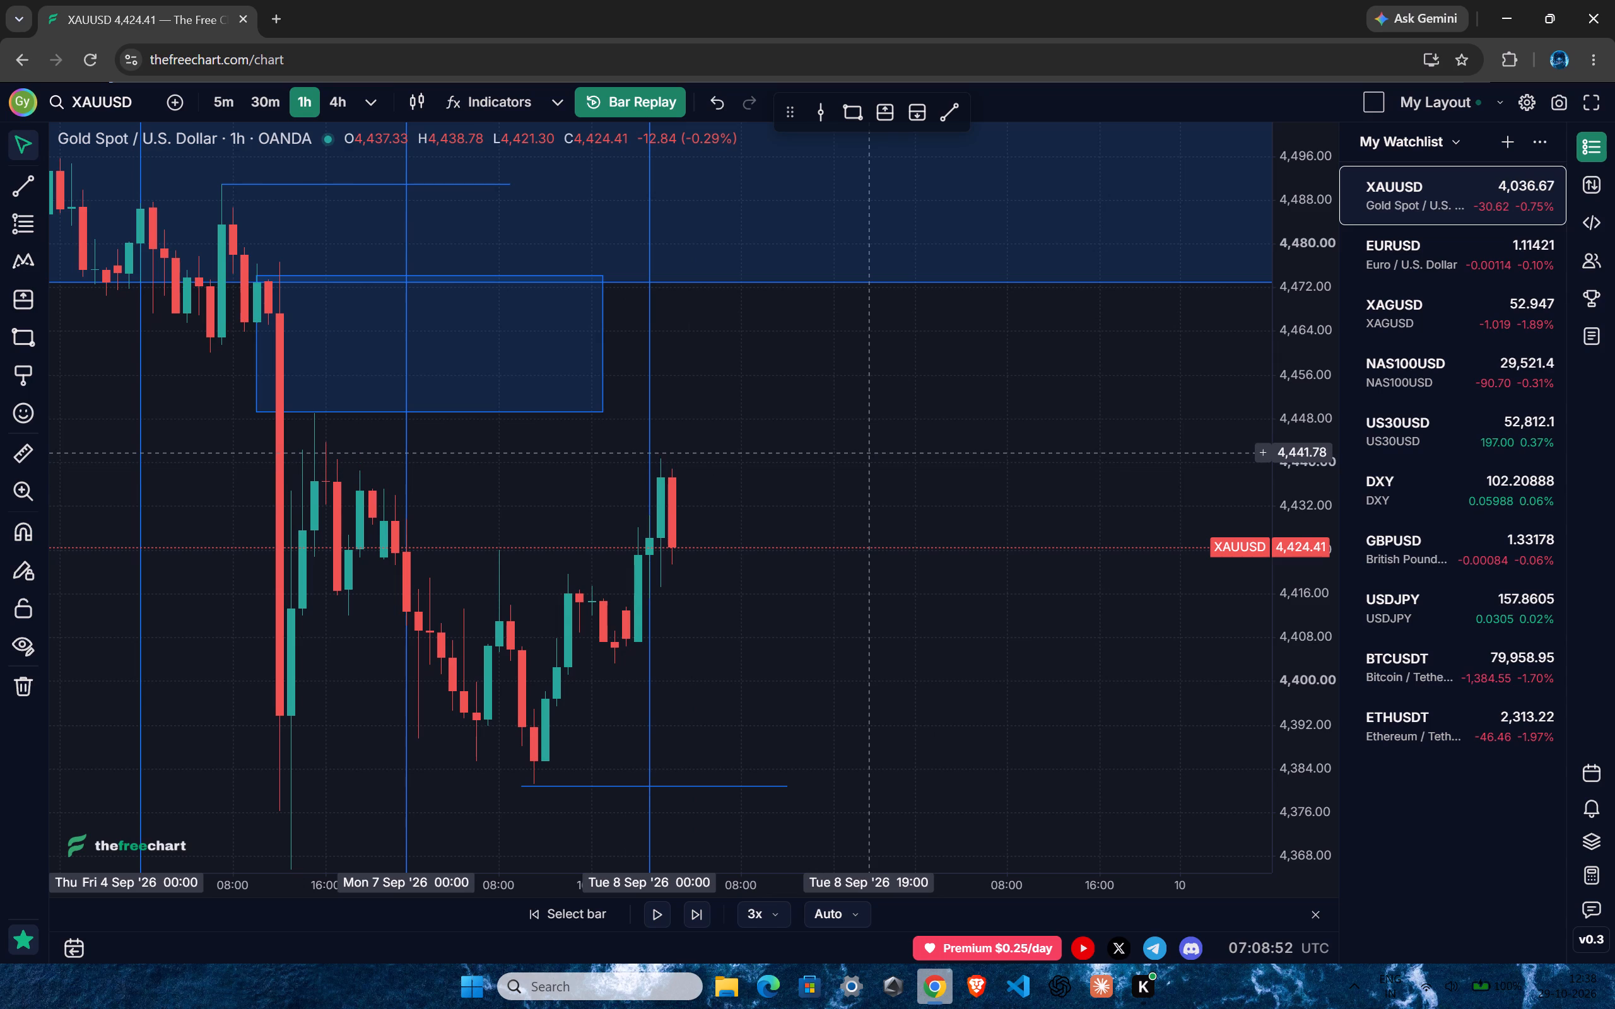
pyautogui.moveTo(879, 509); pyautogui.dragTo(869, 451)
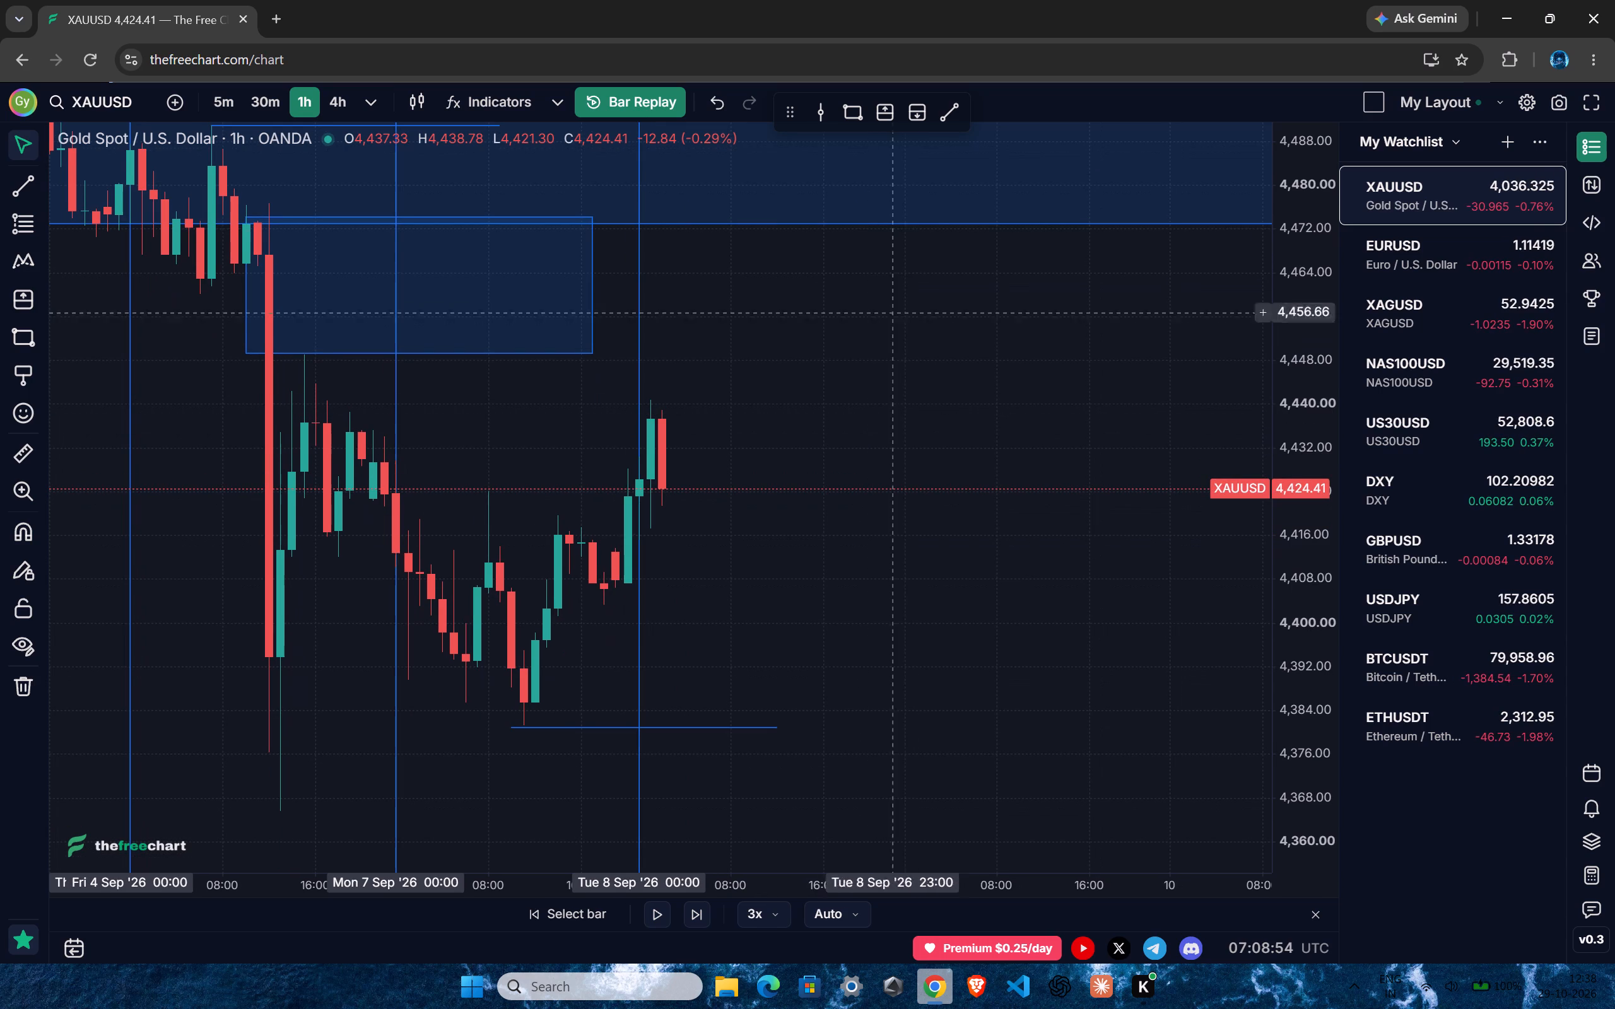
pyautogui.click(948, 119)
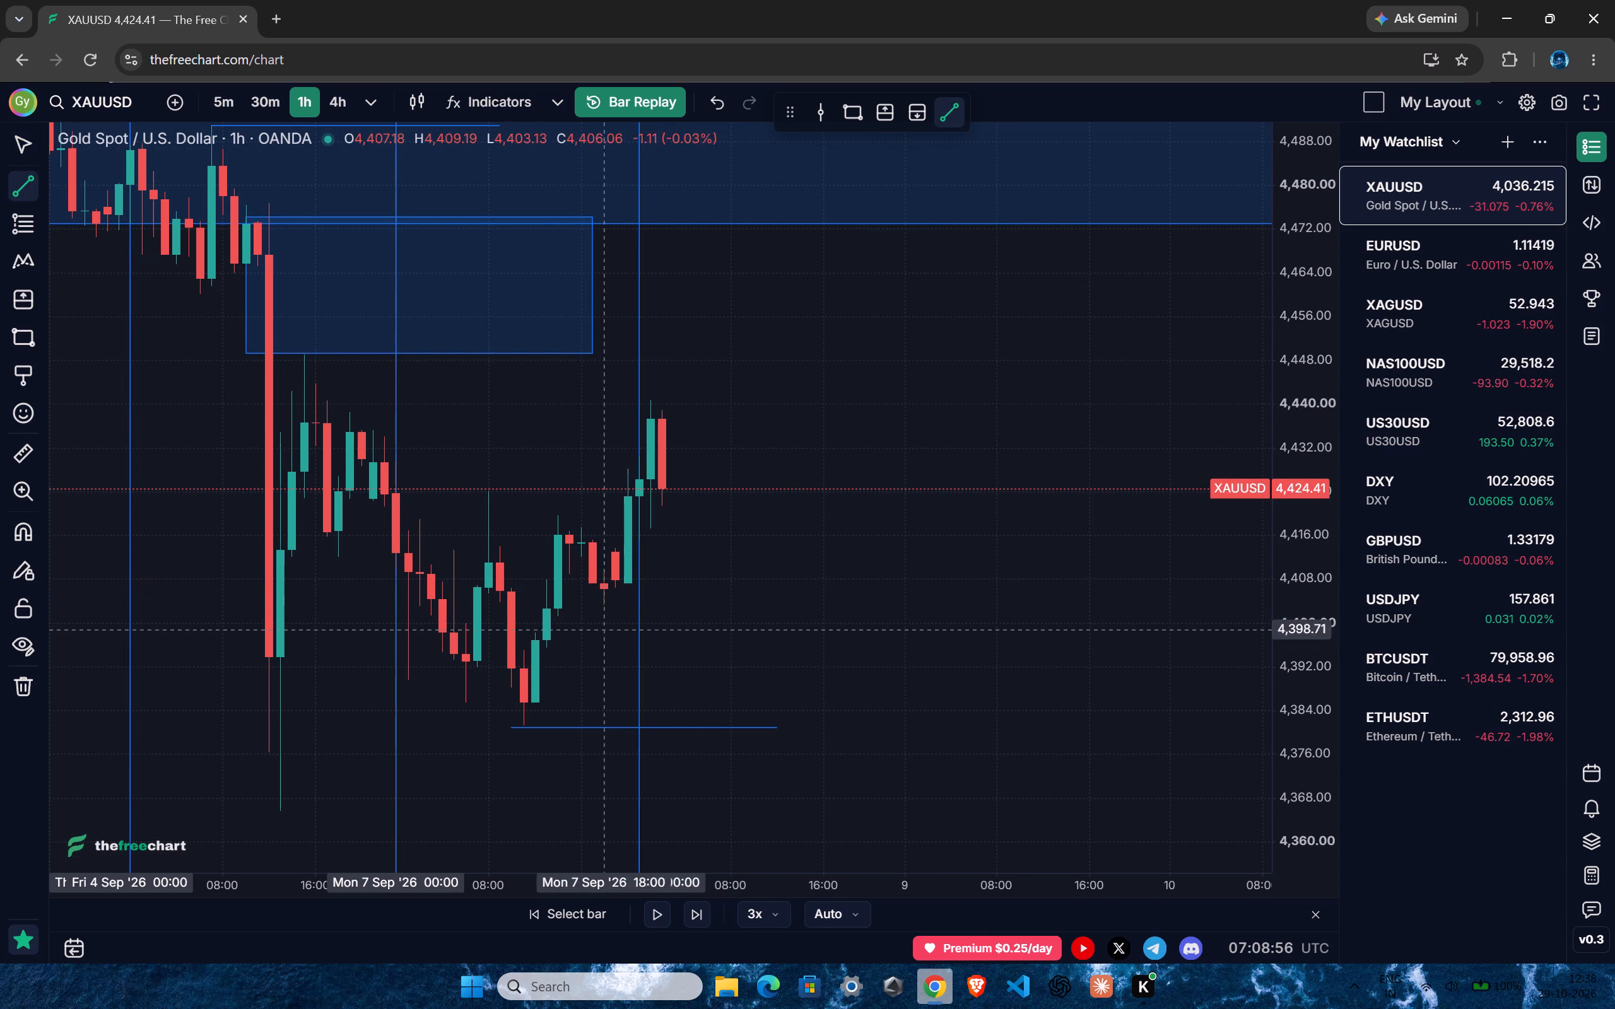
pyautogui.keyDown('ctrl'); pyautogui.click(627, 471); pyautogui.keyUp('ctrl')
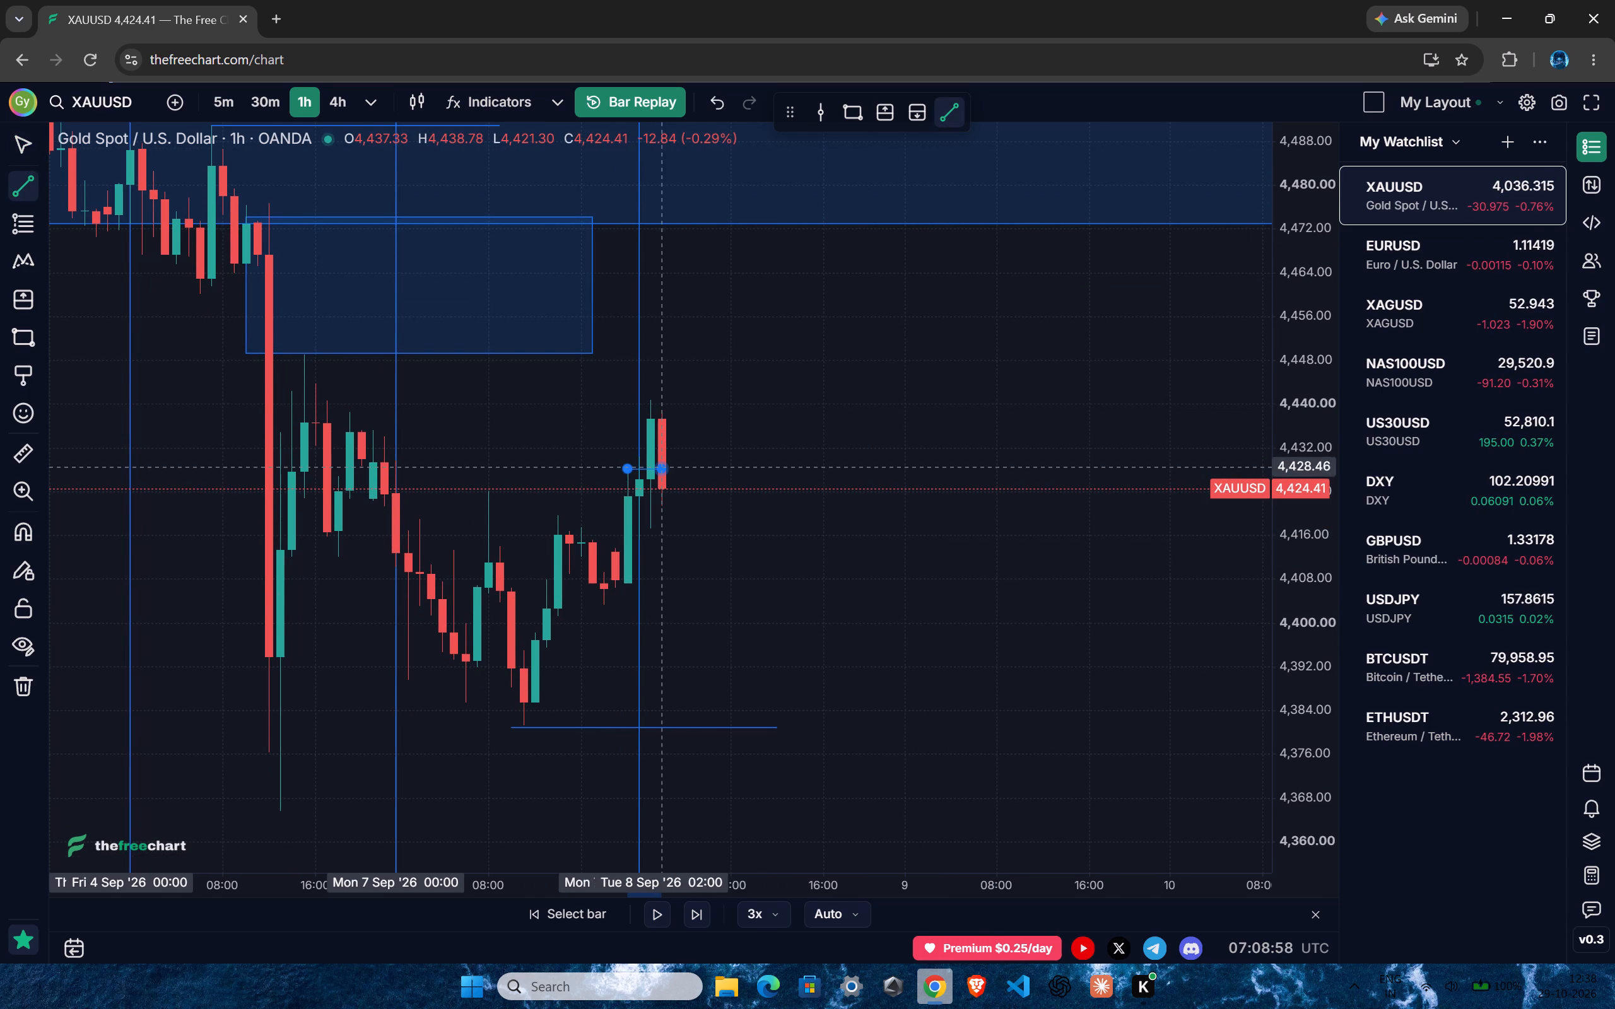
pyautogui.keyDown('shift'); pyautogui.click(684, 462); pyautogui.keyUp('shift')
pyautogui.click(794, 412)
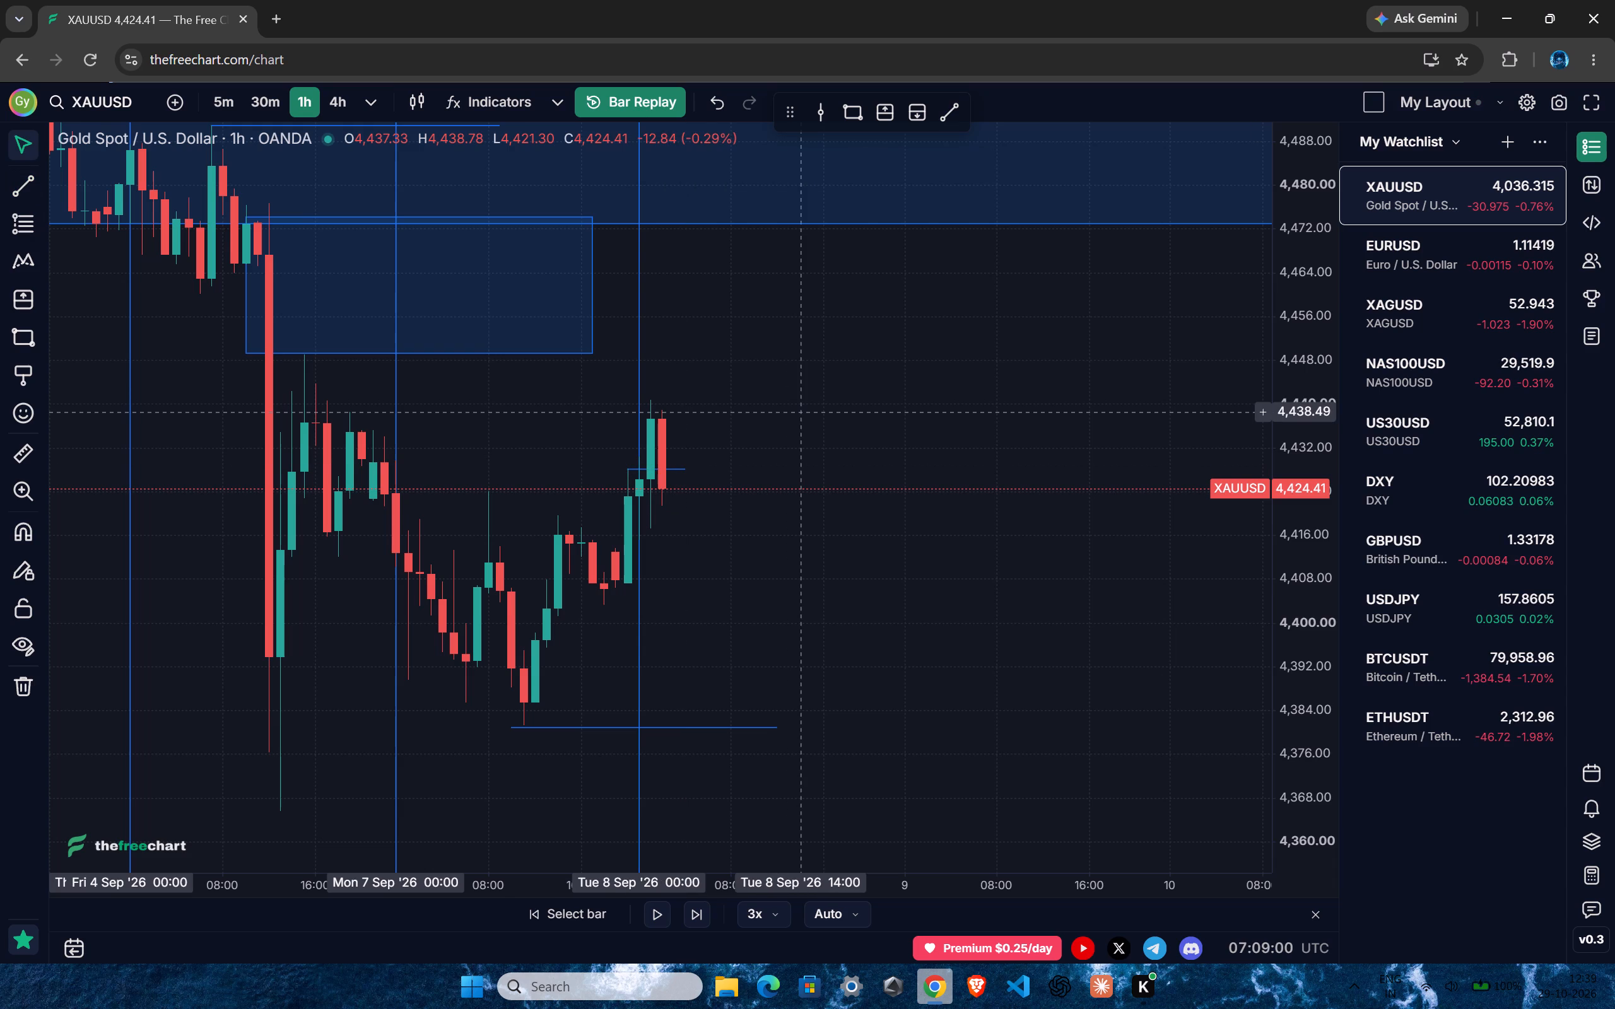
# Switch the XAUUSD chart to the 5m interval around the new 8 September line.
pyautogui.press('5')
pyautogui.press('Return')
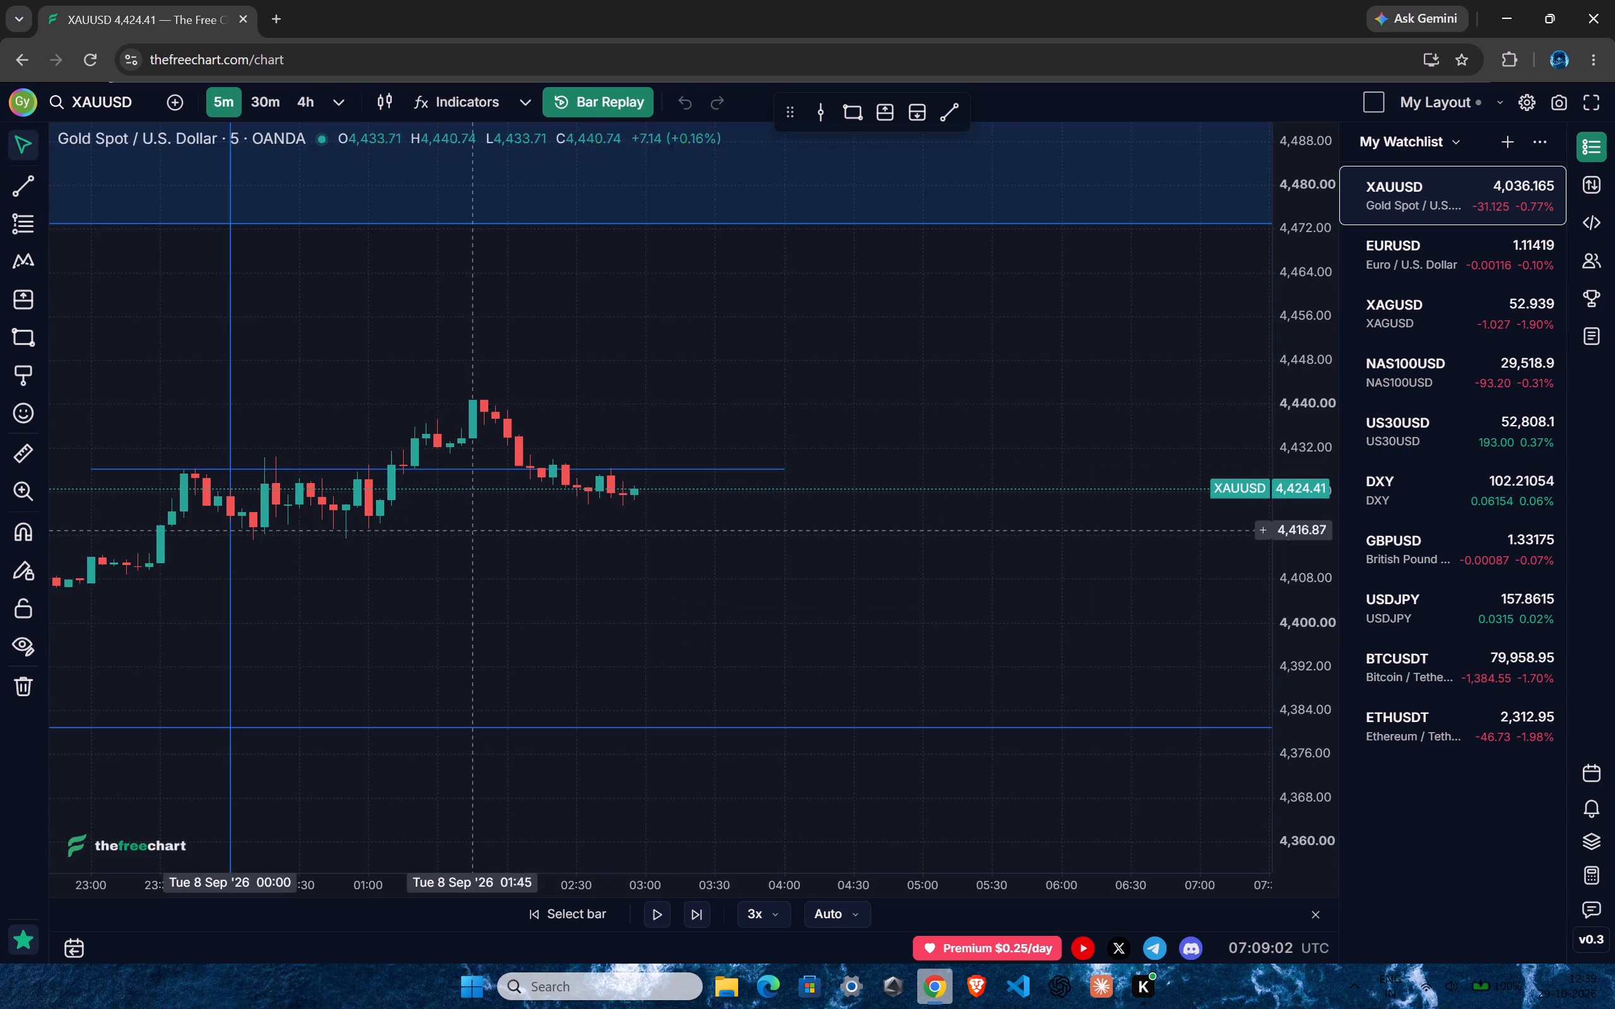
pyautogui.keyDown('ctrl'); pyautogui.scroll(-3, 450, 535); pyautogui.keyUp('ctrl')
pyautogui.moveTo(1305, 699); pyautogui.dragTo(1256, 298)
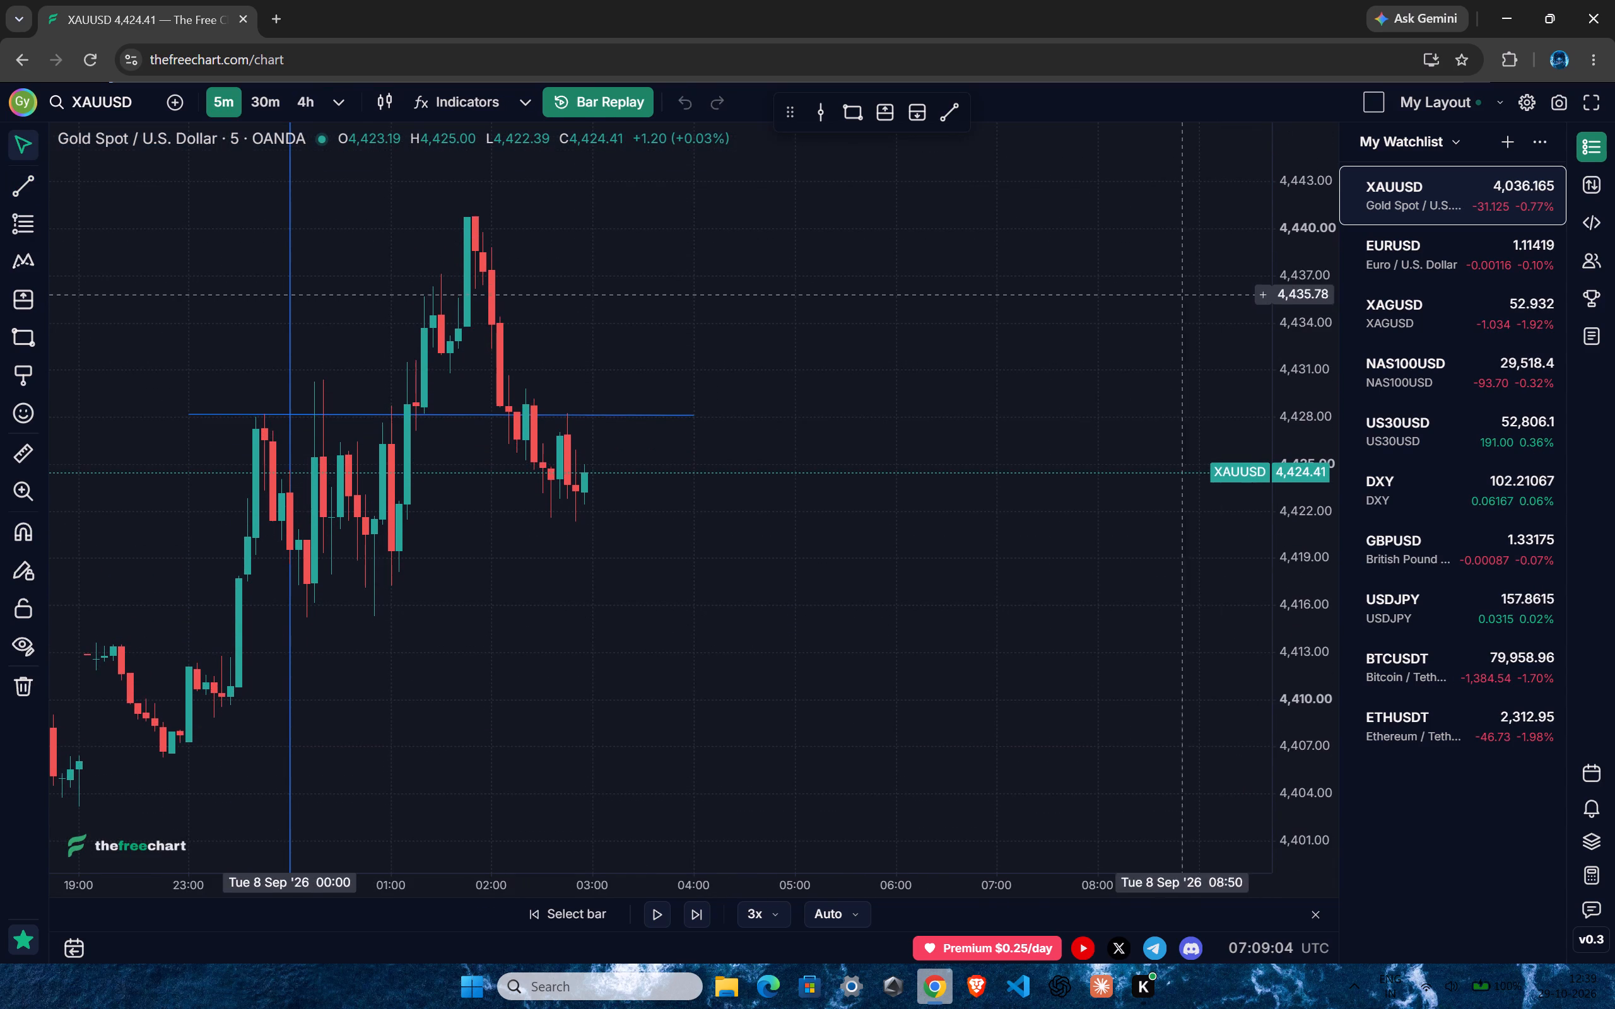
pyautogui.moveTo(1002, 289); pyautogui.dragTo(1059, 338)
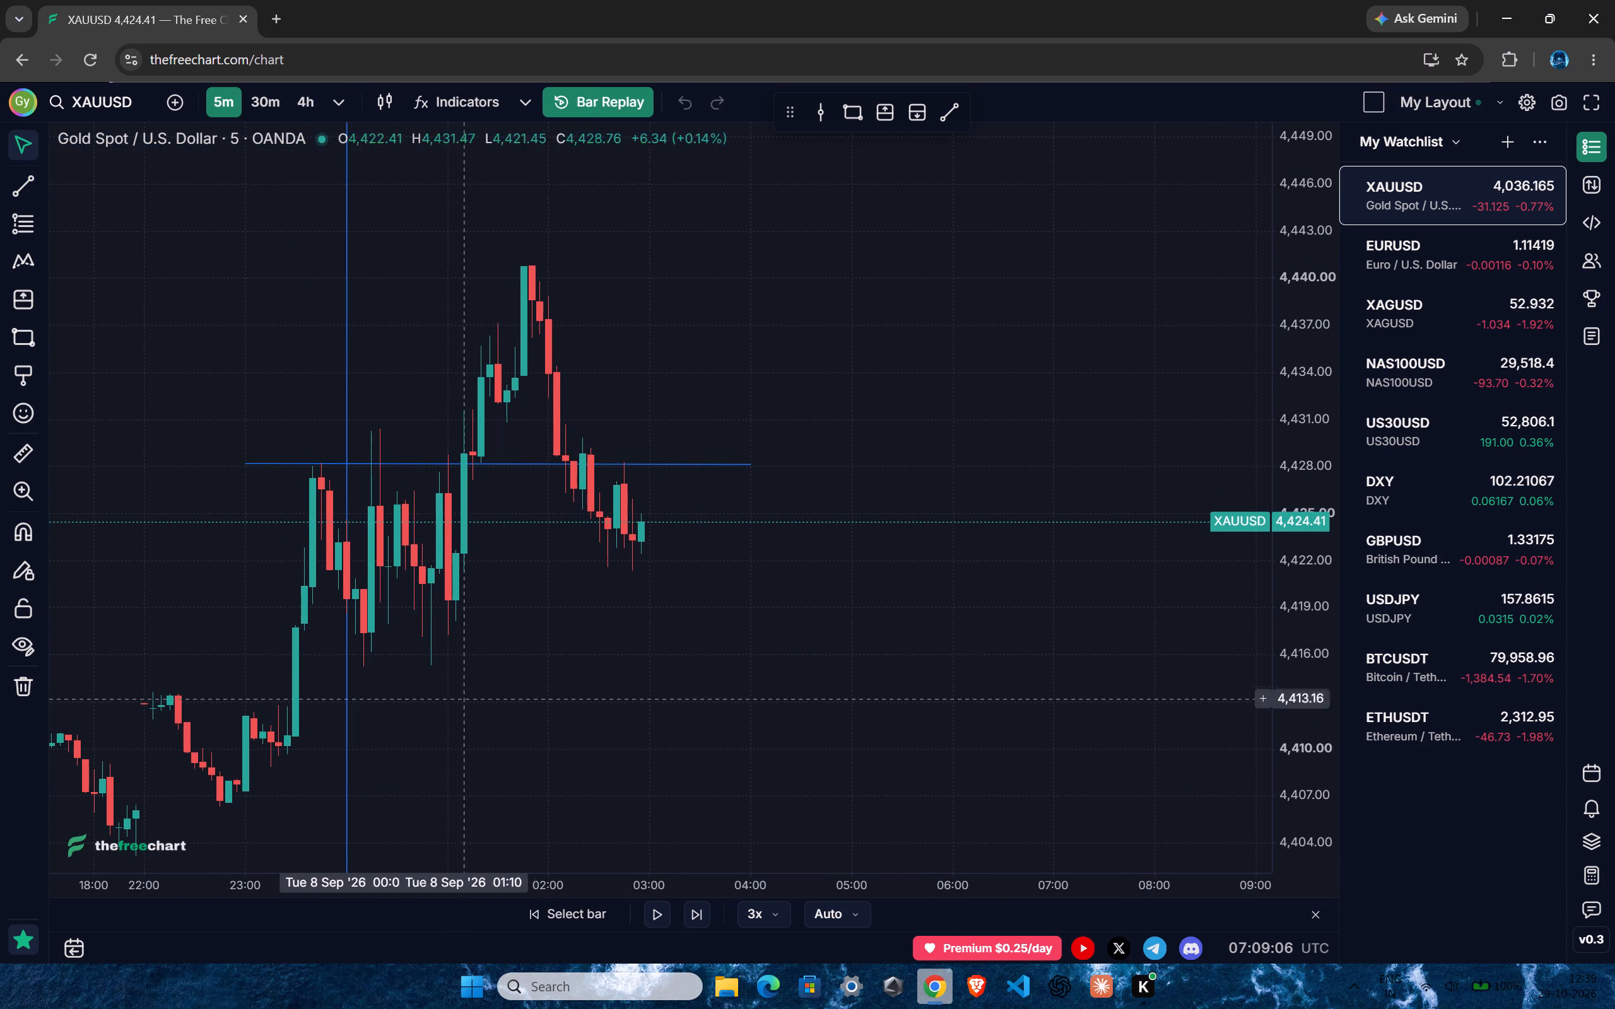
# Examine the 5m candles around the 4,428 line and the swing high just before 02:00 on 8 September.
pyautogui.moveTo(664, 636); pyautogui.dragTo(651, 679)
pyautogui.keyDown('ctrl'); pyautogui.scroll(2, 398, 617); pyautogui.keyUp('ctrl')
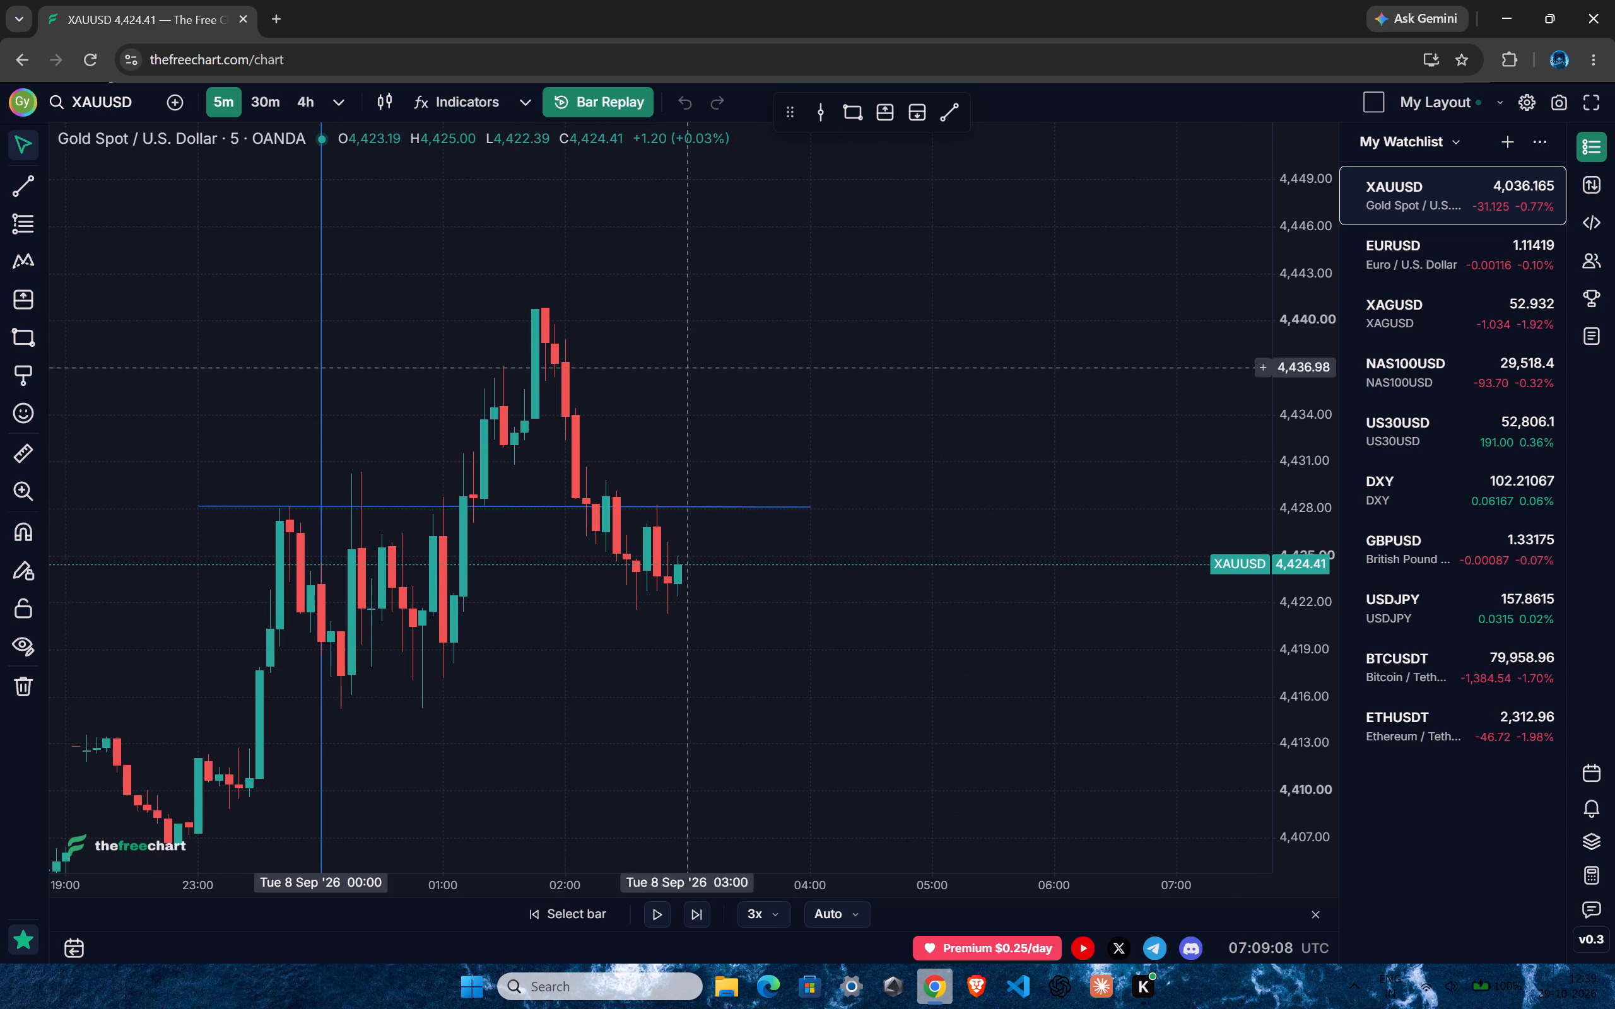
pyautogui.moveTo(818, 416); pyautogui.dragTo(743, 426)
pyautogui.moveTo(785, 385); pyautogui.dragTo(763, 384)
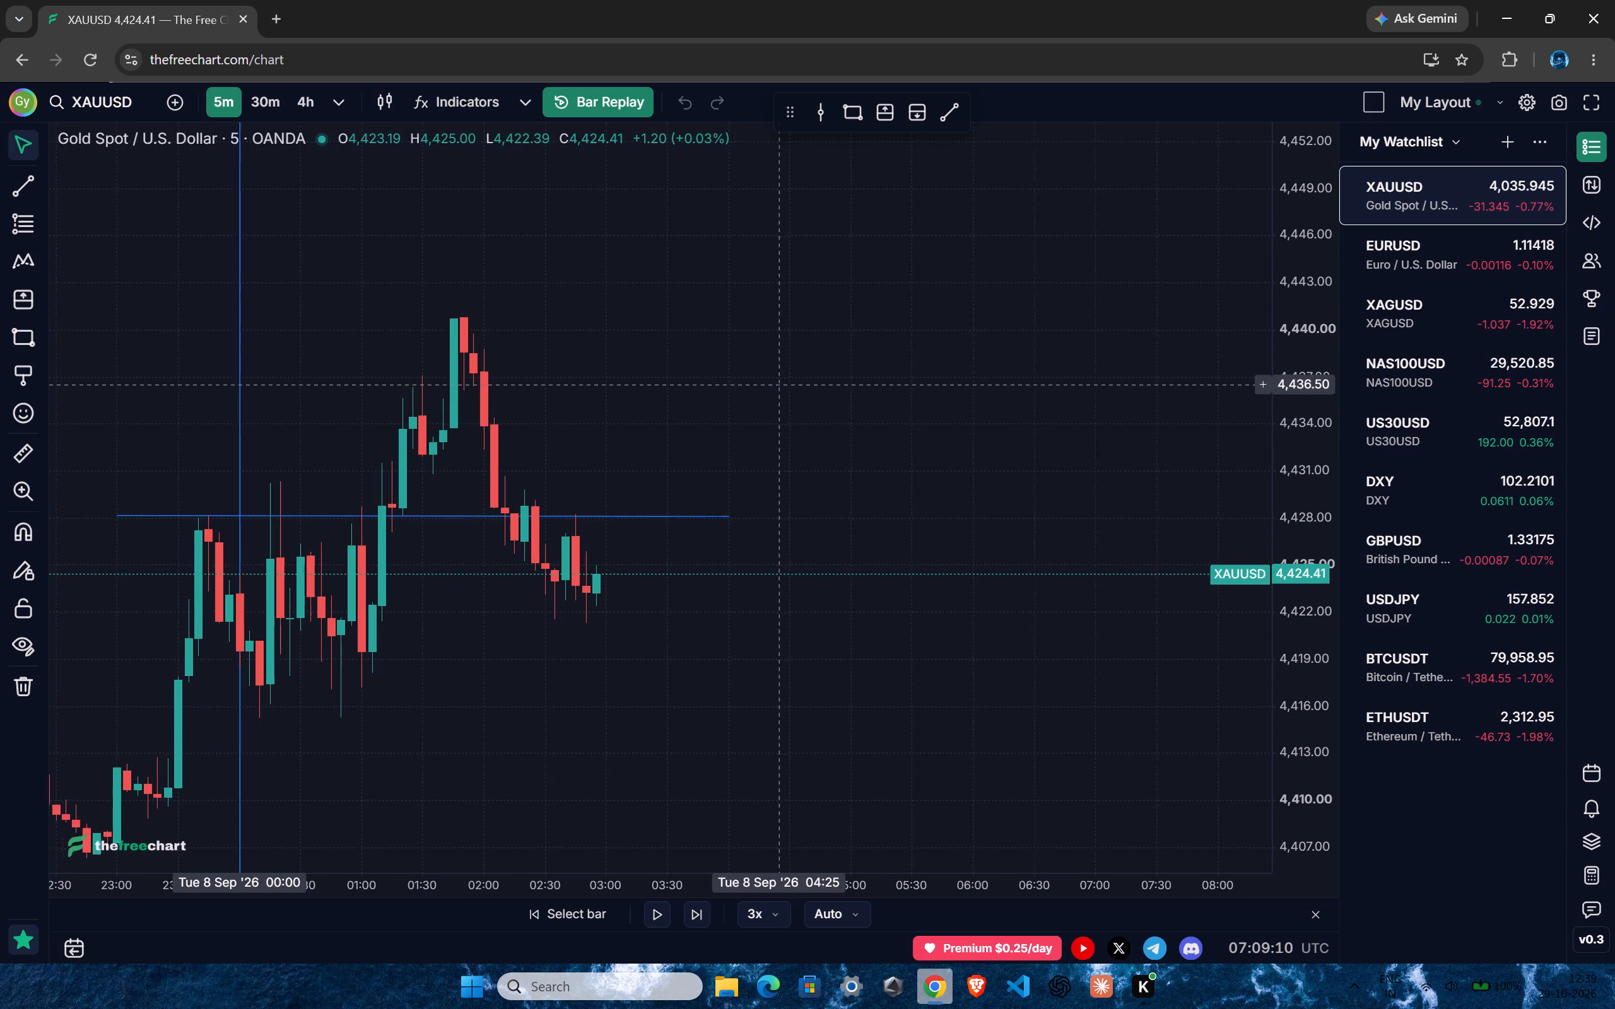
pyautogui.moveTo(763, 384); pyautogui.dragTo(738, 384)
pyautogui.moveTo(806, 424); pyautogui.dragTo(871, 502)
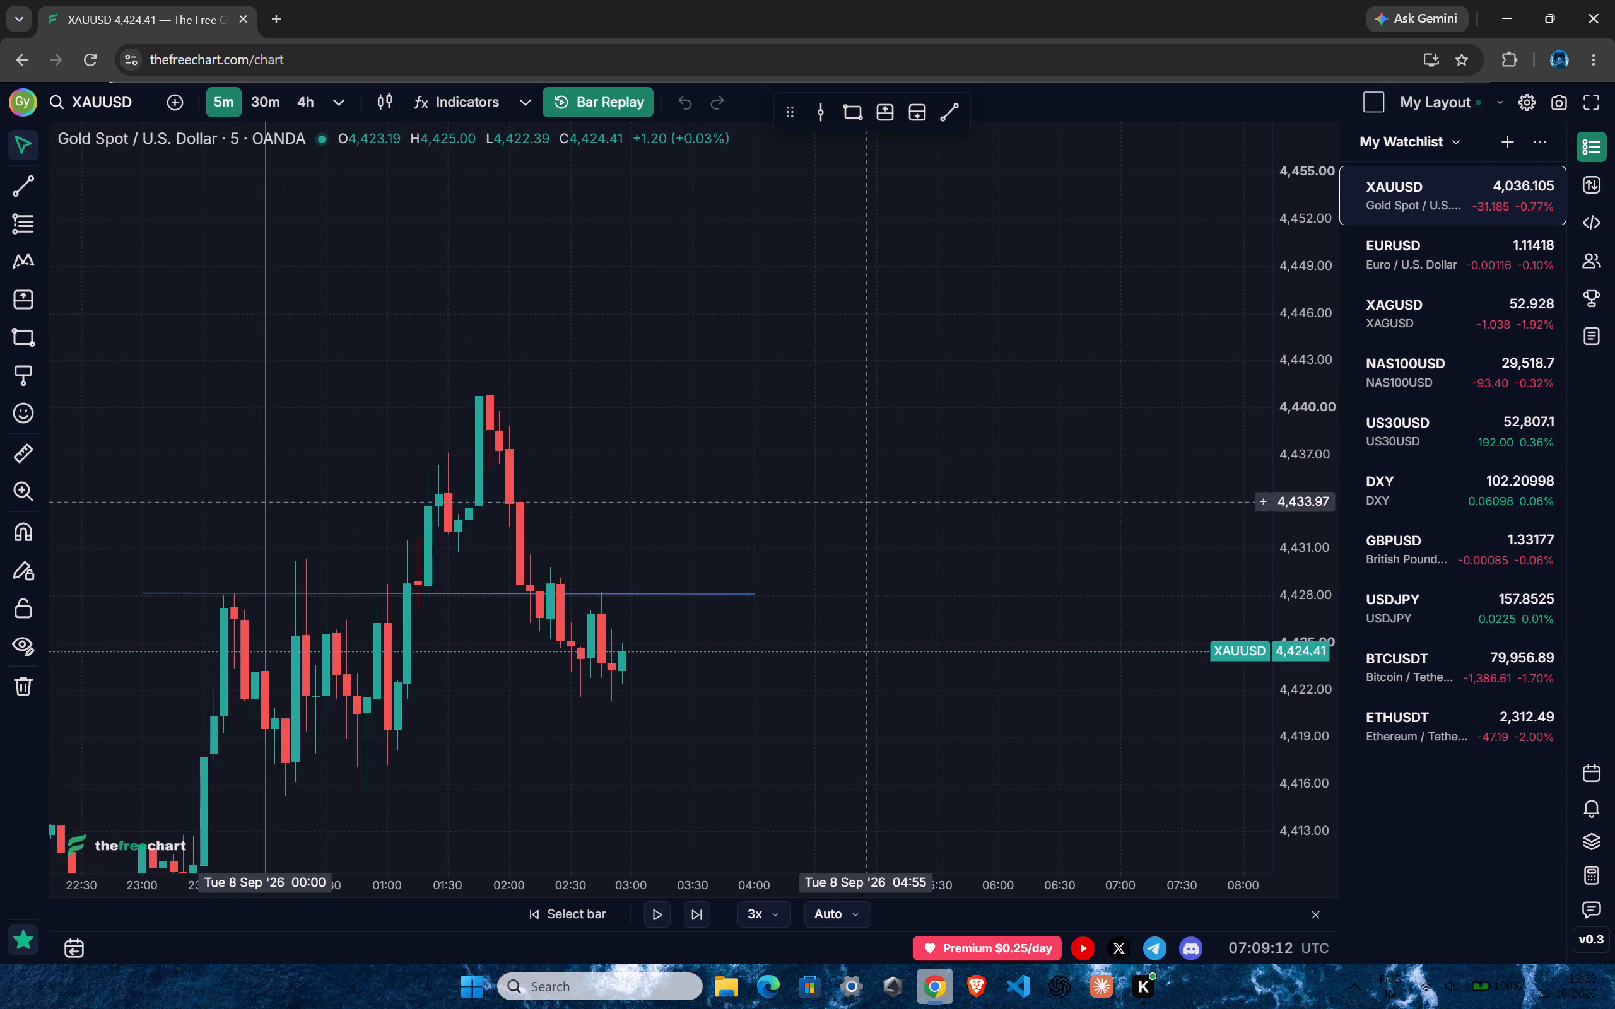
pyautogui.moveTo(871, 502); pyautogui.dragTo(872, 501)
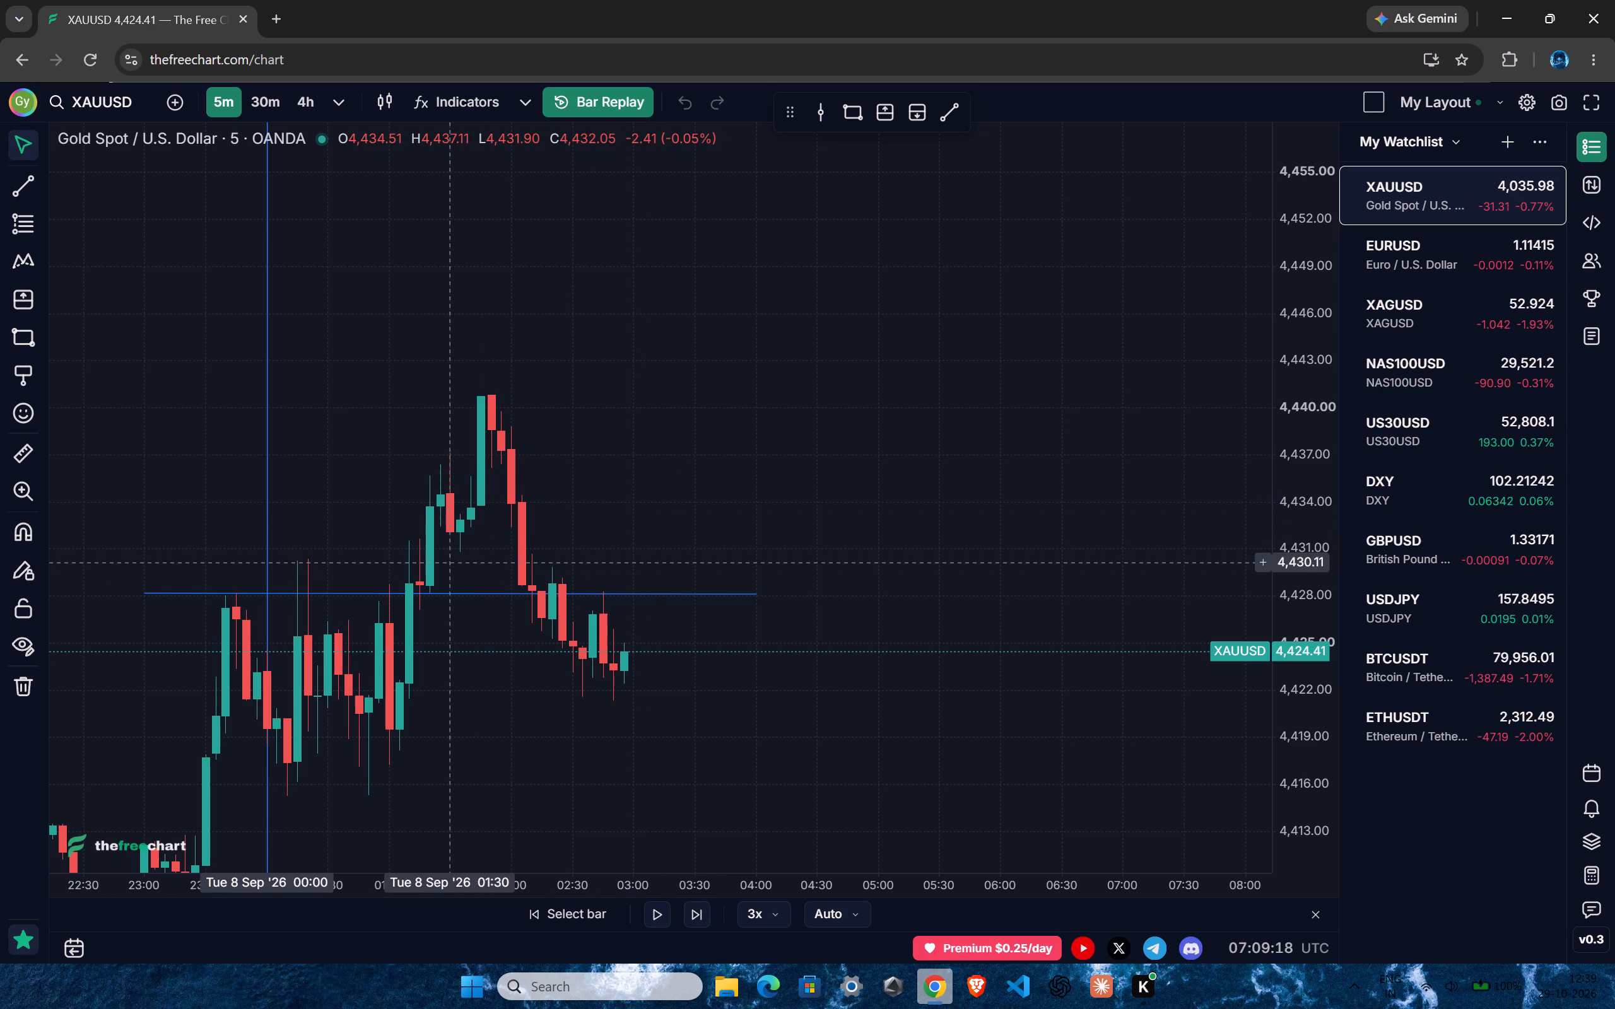
pyautogui.moveTo(1293, 707); pyautogui.dragTo(1257, 481)
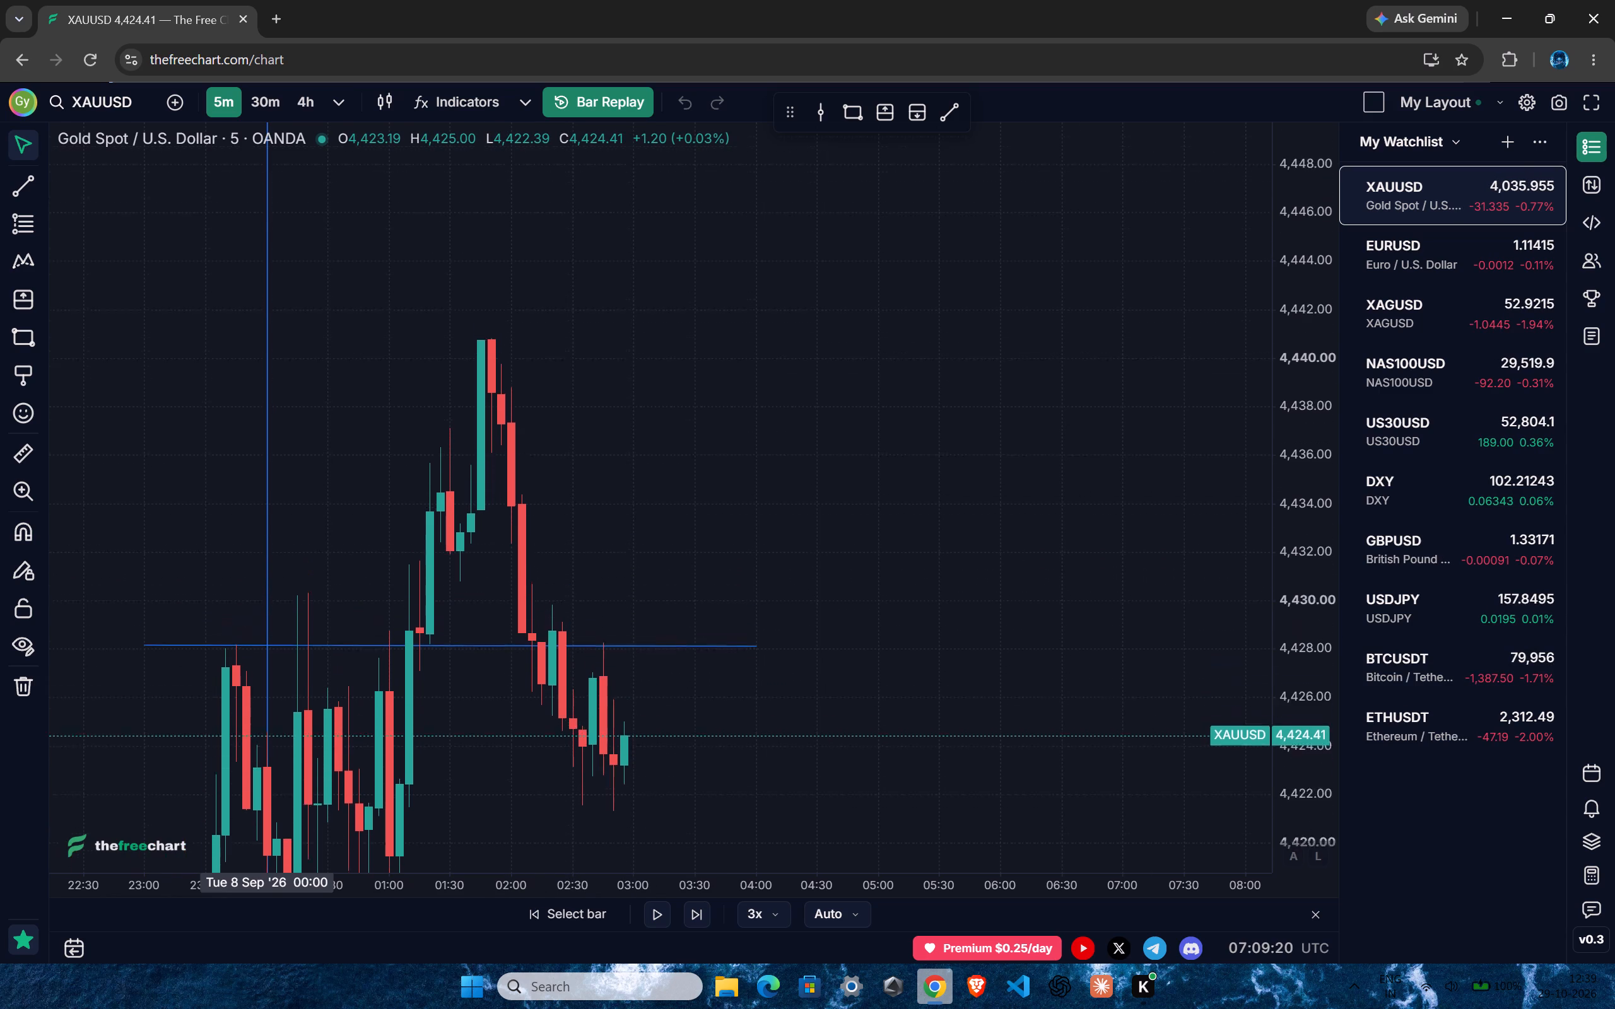
pyautogui.moveTo(1257, 481); pyautogui.dragTo(1222, 277)
pyautogui.moveTo(1322, 716); pyautogui.dragTo(1305, 564)
pyautogui.moveTo(915, 683); pyautogui.dragTo(985, 460)
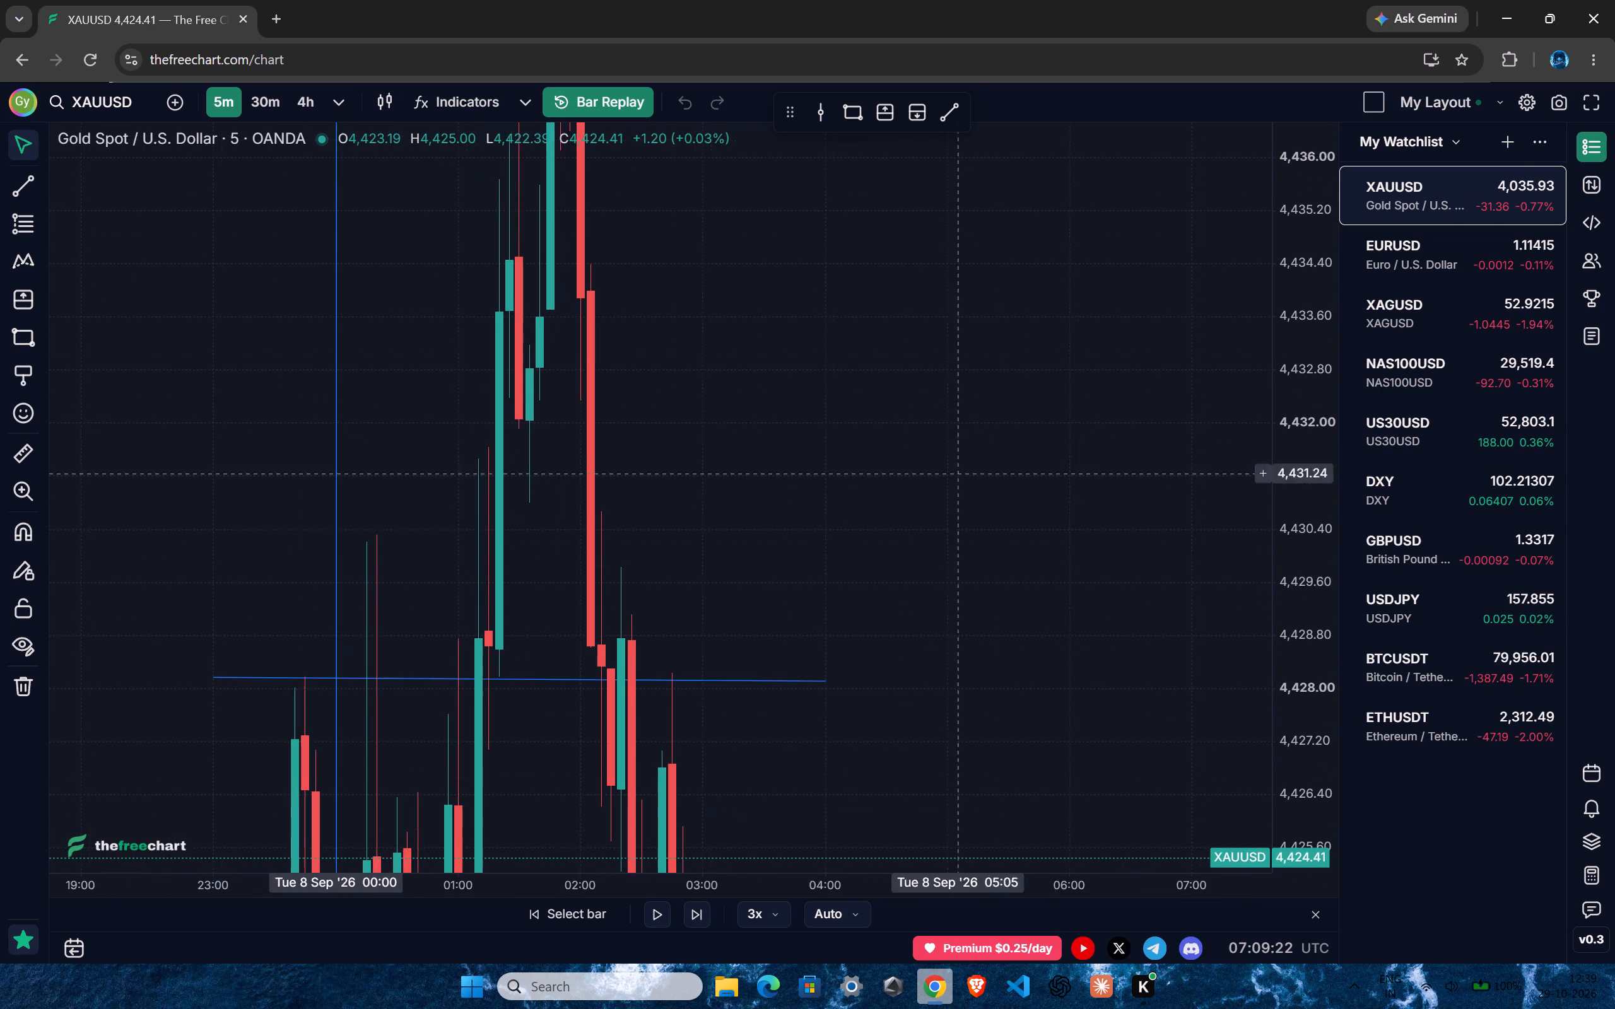
pyautogui.scroll(4, 623, 575)
pyautogui.moveTo(1305, 716); pyautogui.dragTo(1310, 860)
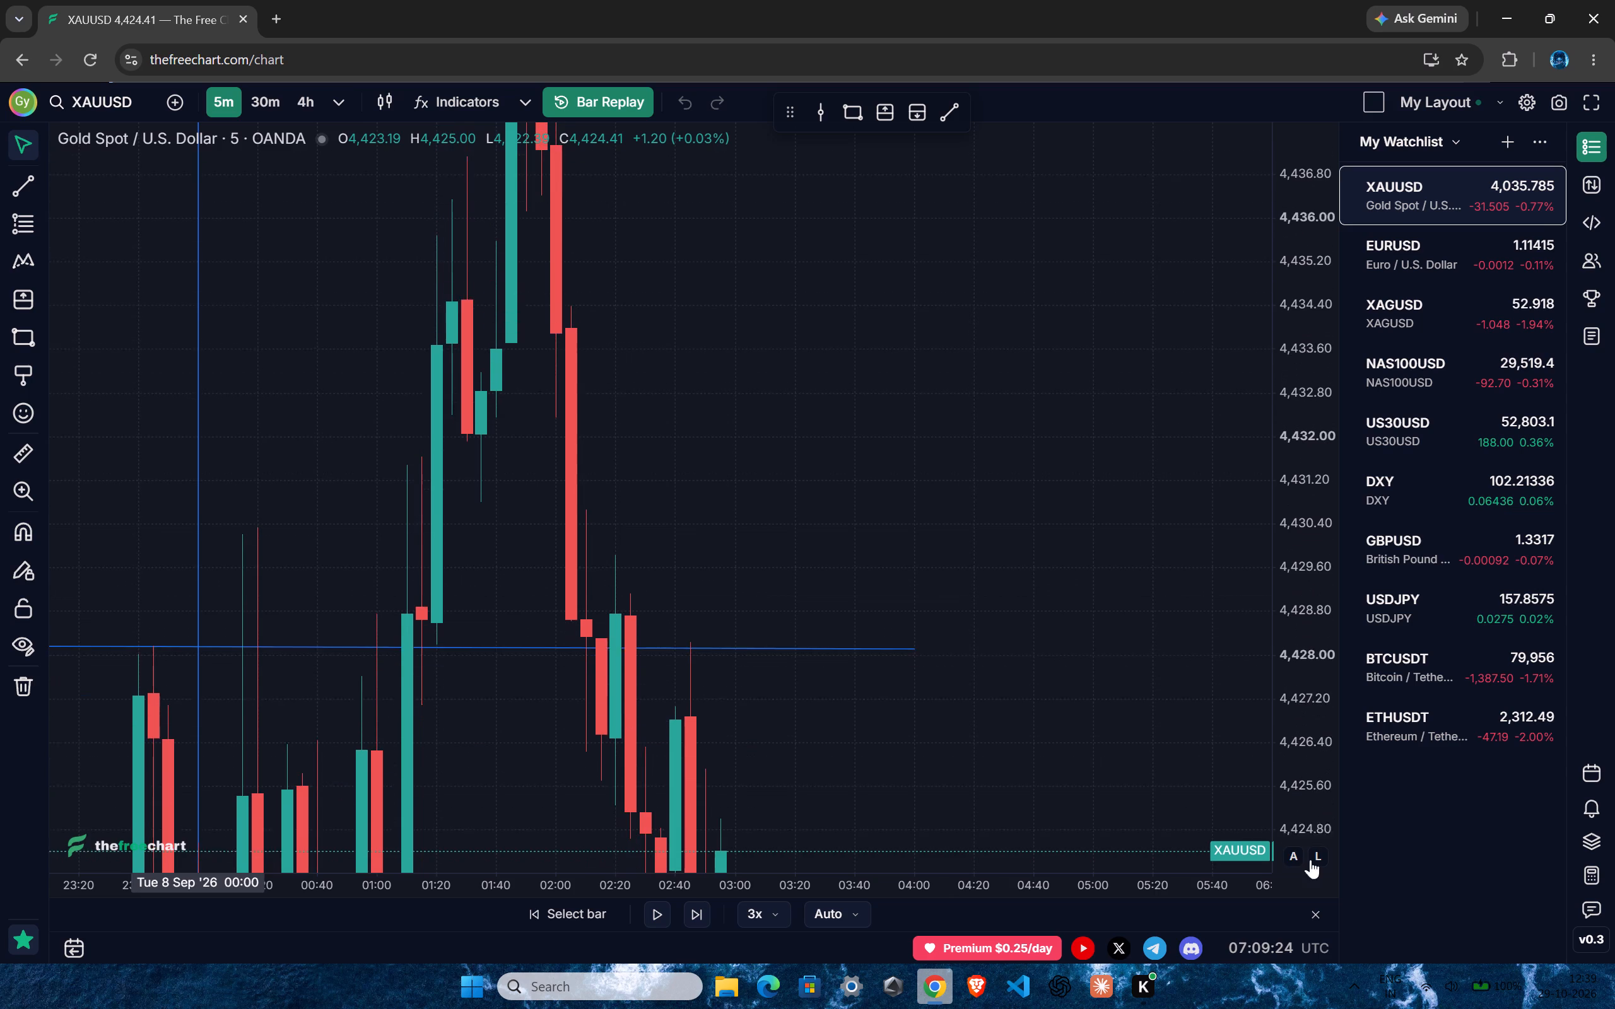
pyautogui.moveTo(1310, 860); pyautogui.dragTo(1309, 877)
pyautogui.moveTo(1329, 513); pyautogui.dragTo(1315, 801)
pyautogui.moveTo(1310, 423); pyautogui.dragTo(1307, 433)
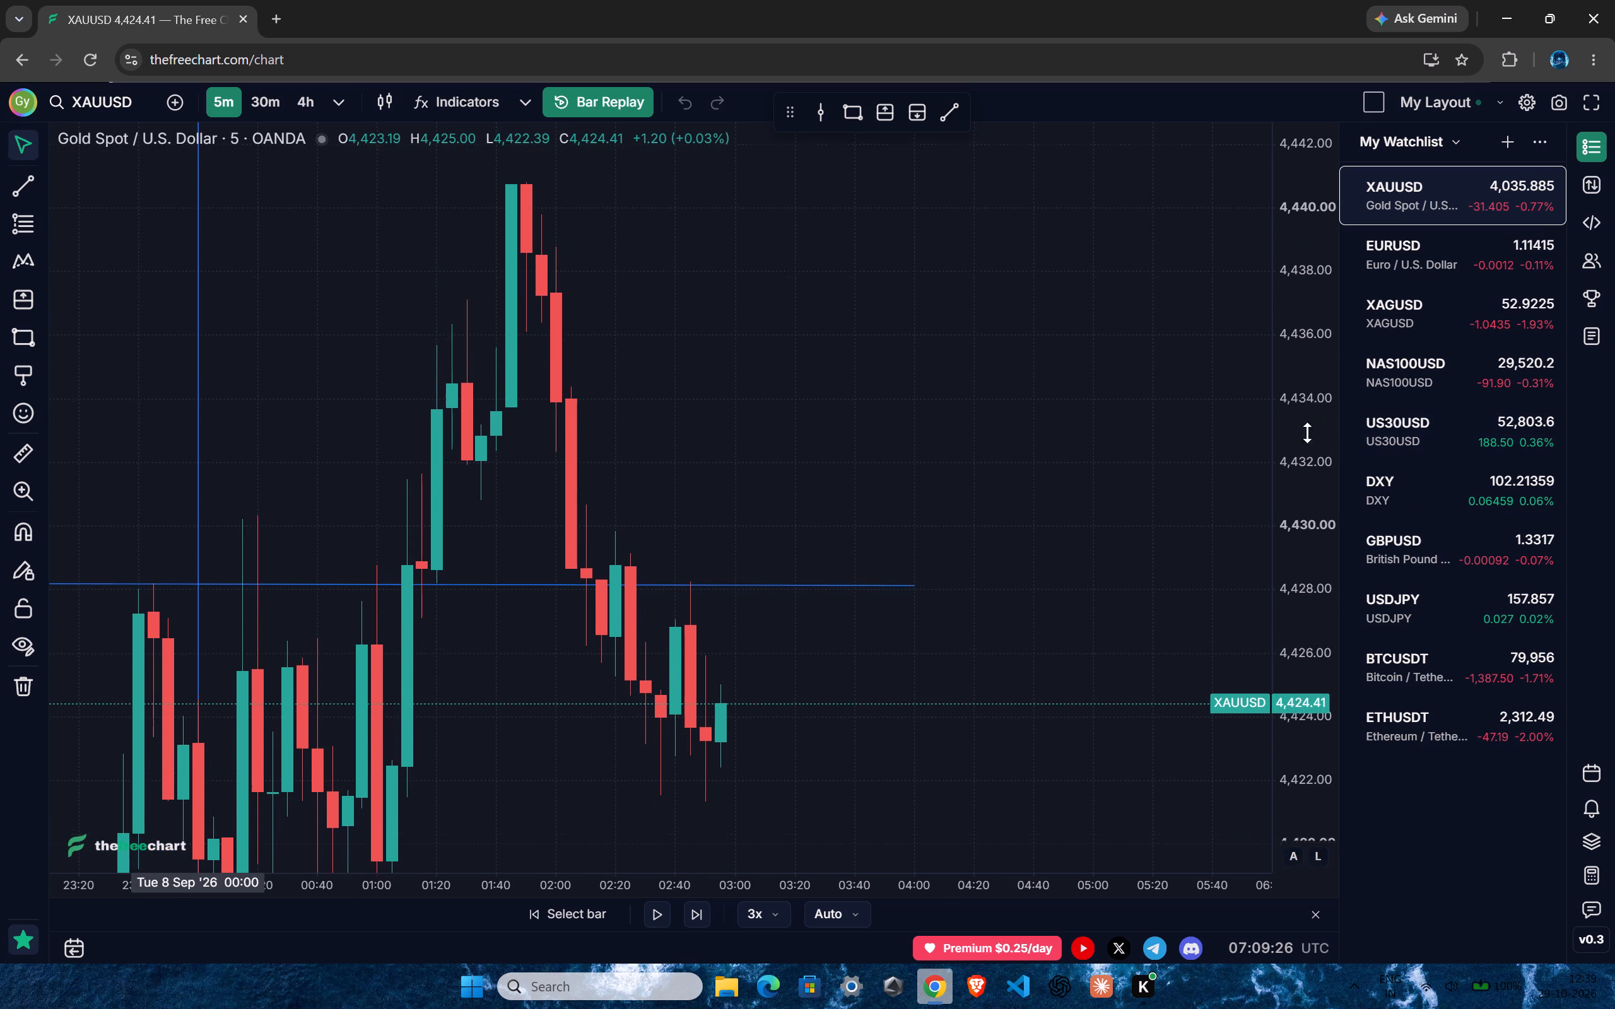
pyautogui.moveTo(1307, 433); pyautogui.dragTo(1243, 576)
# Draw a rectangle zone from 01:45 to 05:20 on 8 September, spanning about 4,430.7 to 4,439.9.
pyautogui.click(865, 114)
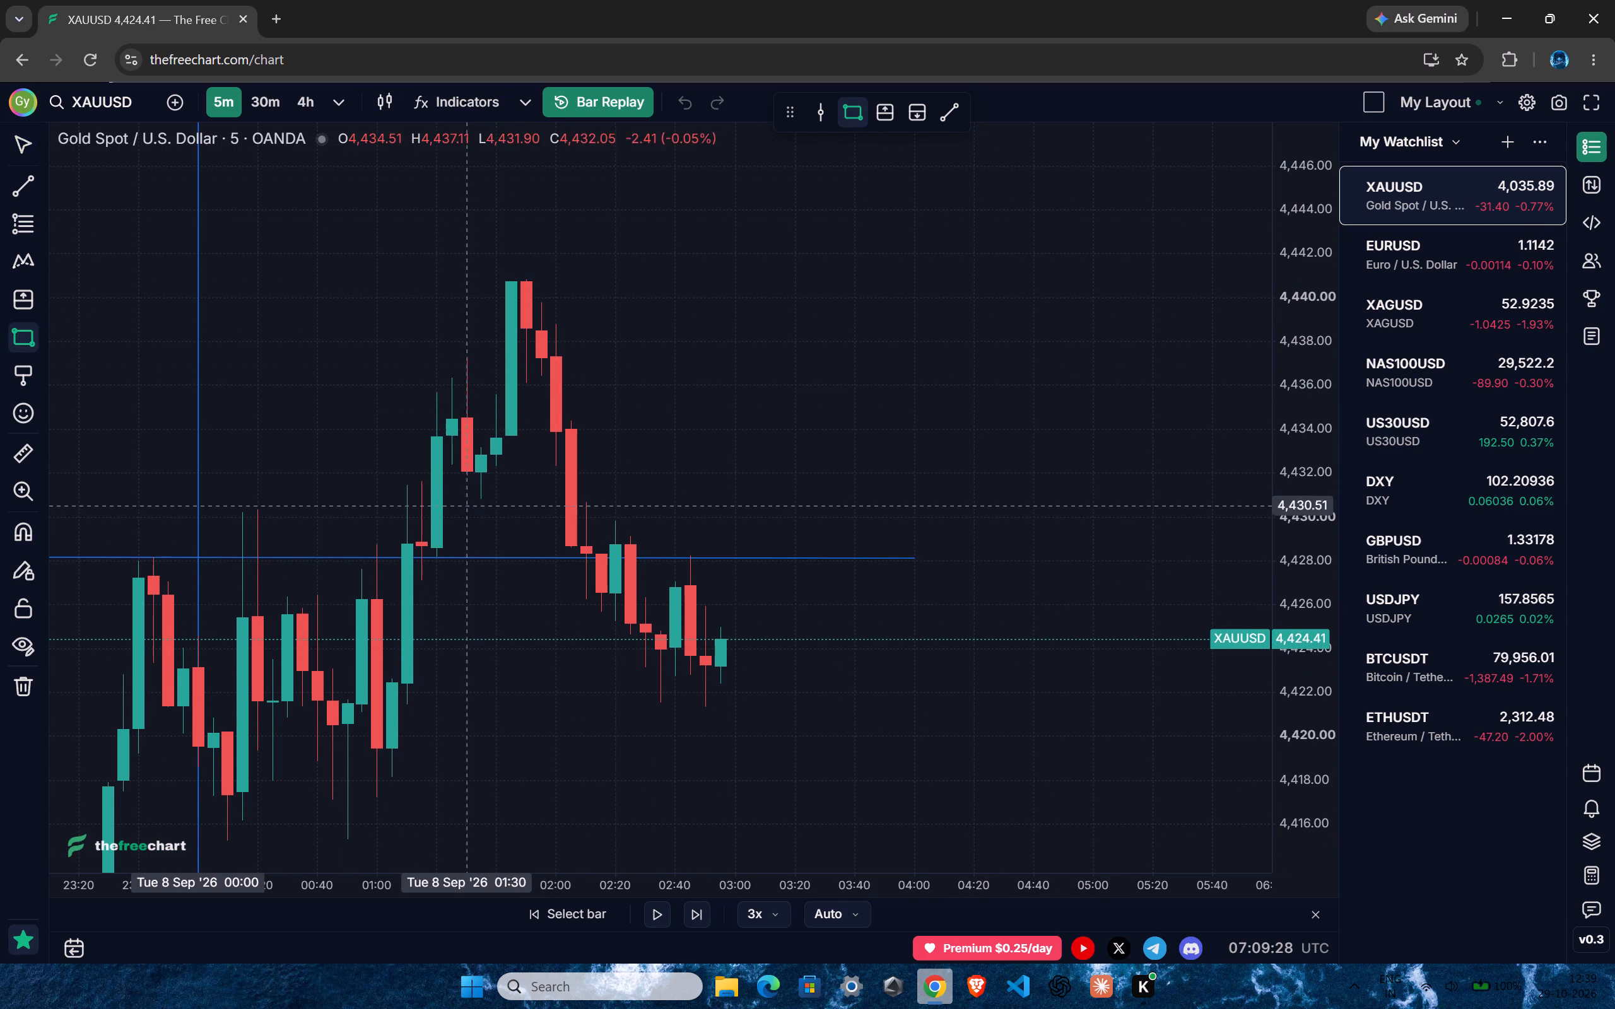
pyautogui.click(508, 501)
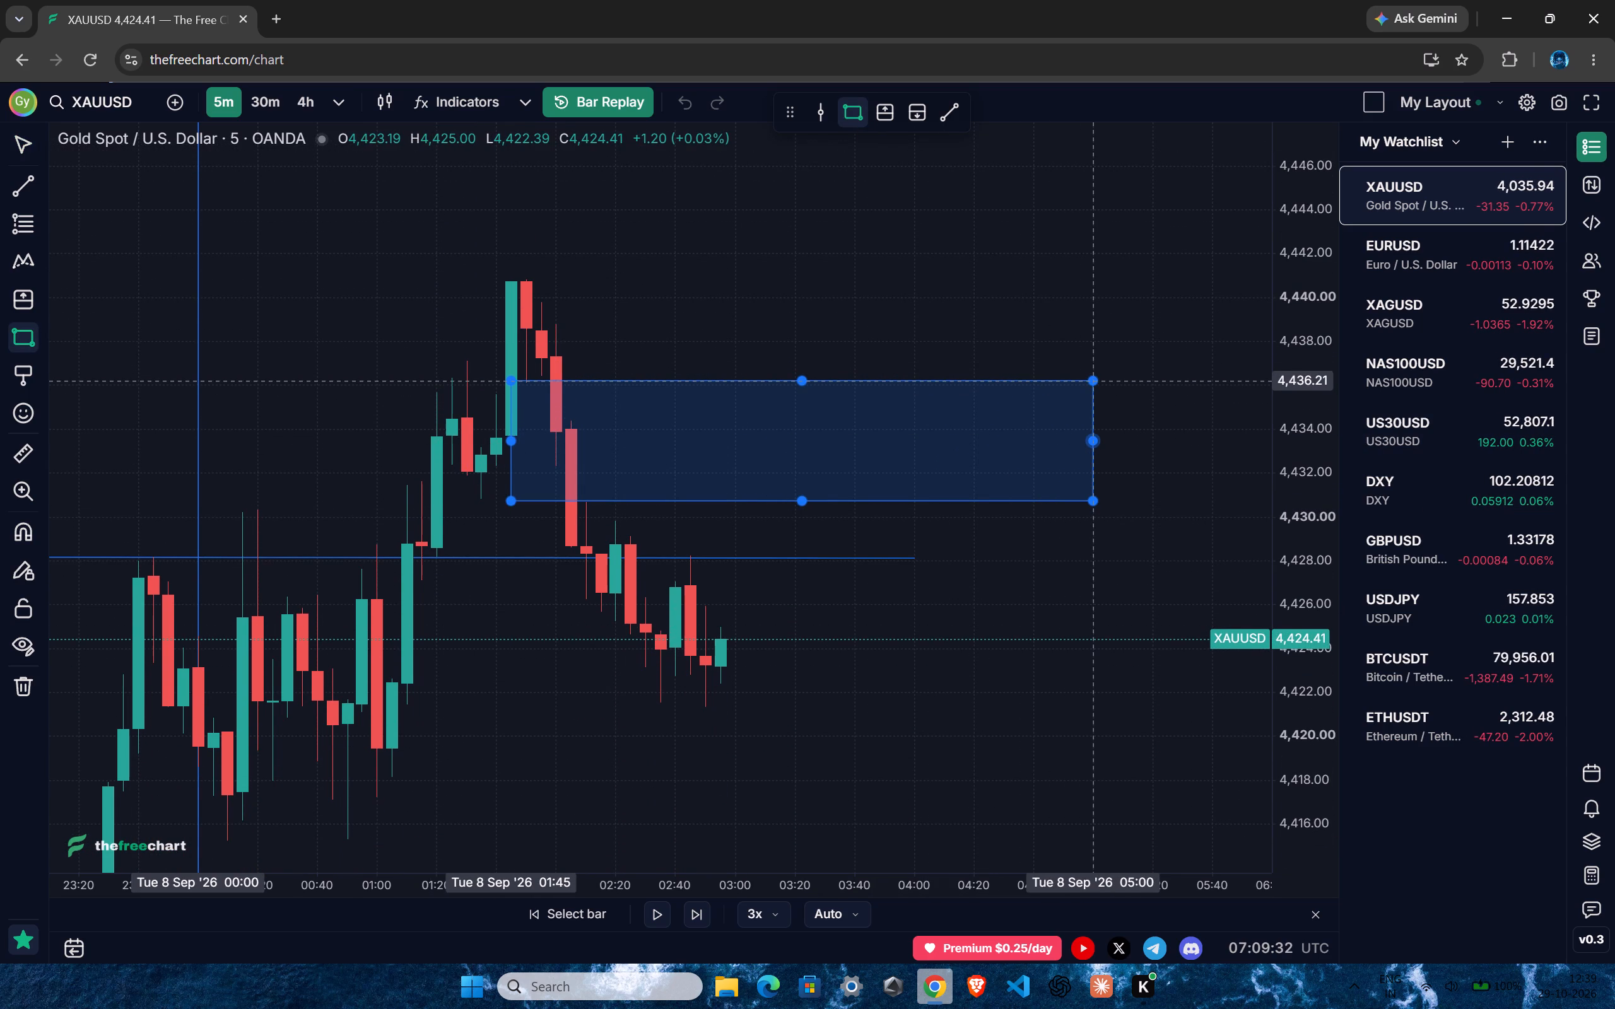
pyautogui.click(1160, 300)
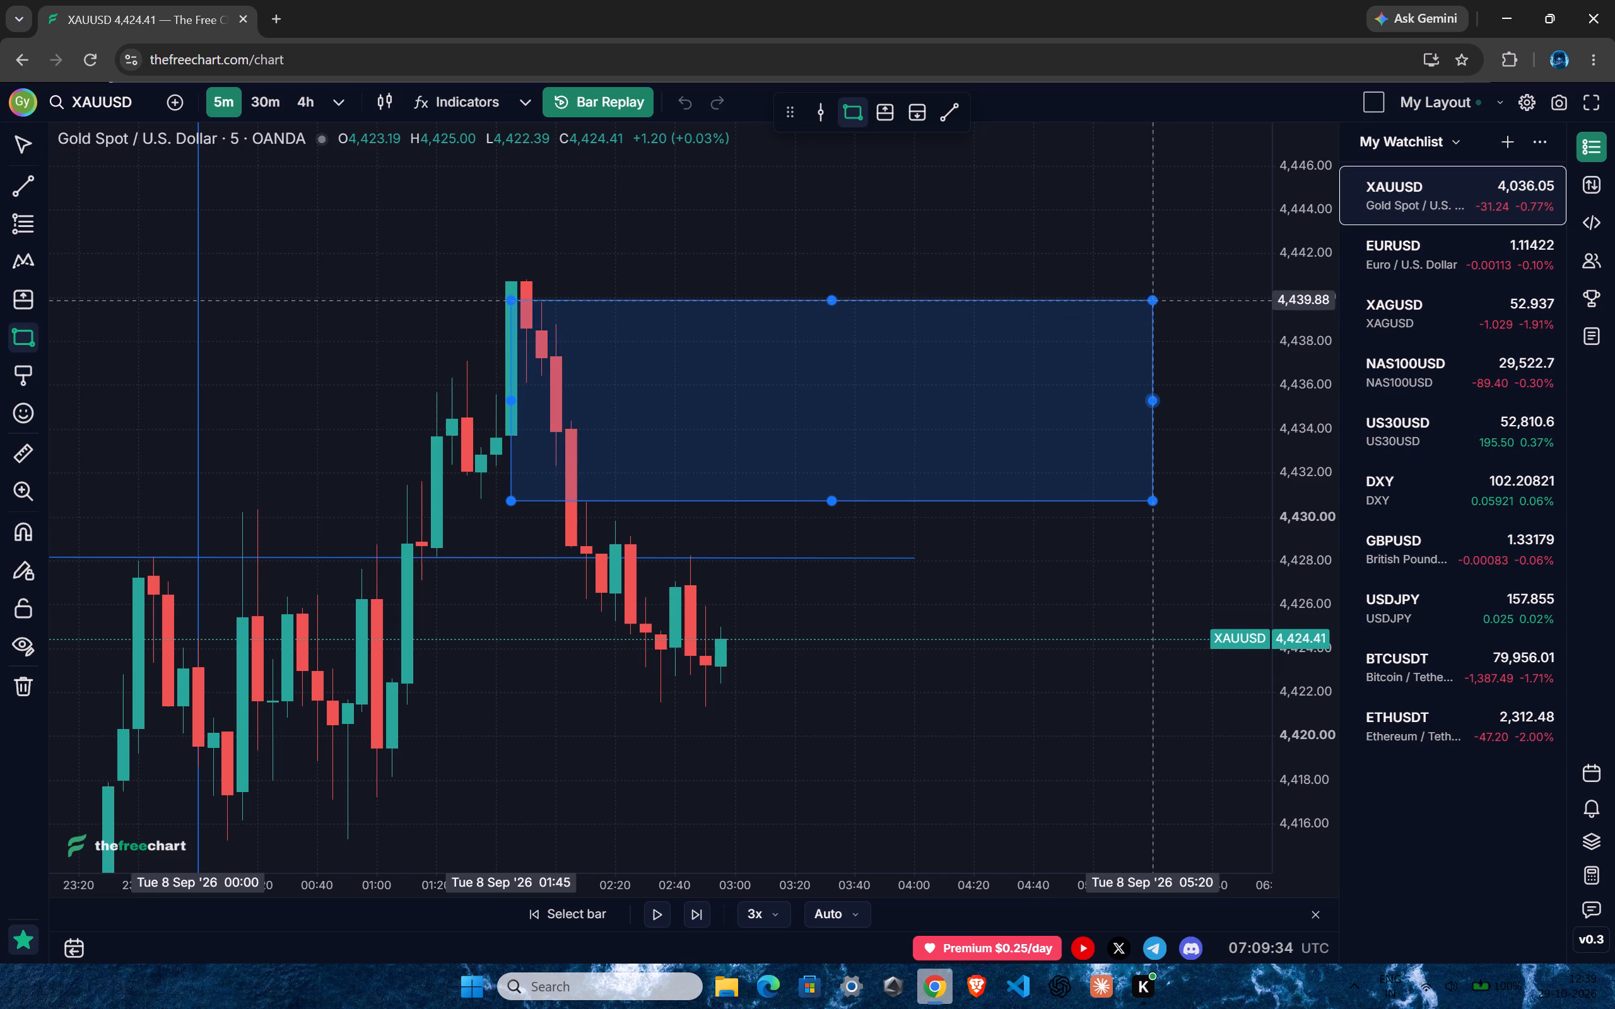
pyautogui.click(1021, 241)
# Play the replay on briefly and pause at the 03:15 candle on 8 September.
pyautogui.moveTo(1020, 241); pyautogui.dragTo(901, 252)
pyautogui.moveTo(1169, 588); pyautogui.dragTo(1078, 571)
pyautogui.keyDown('ctrl'); pyautogui.scroll(-2, 947, 580); pyautogui.keyUp('ctrl')
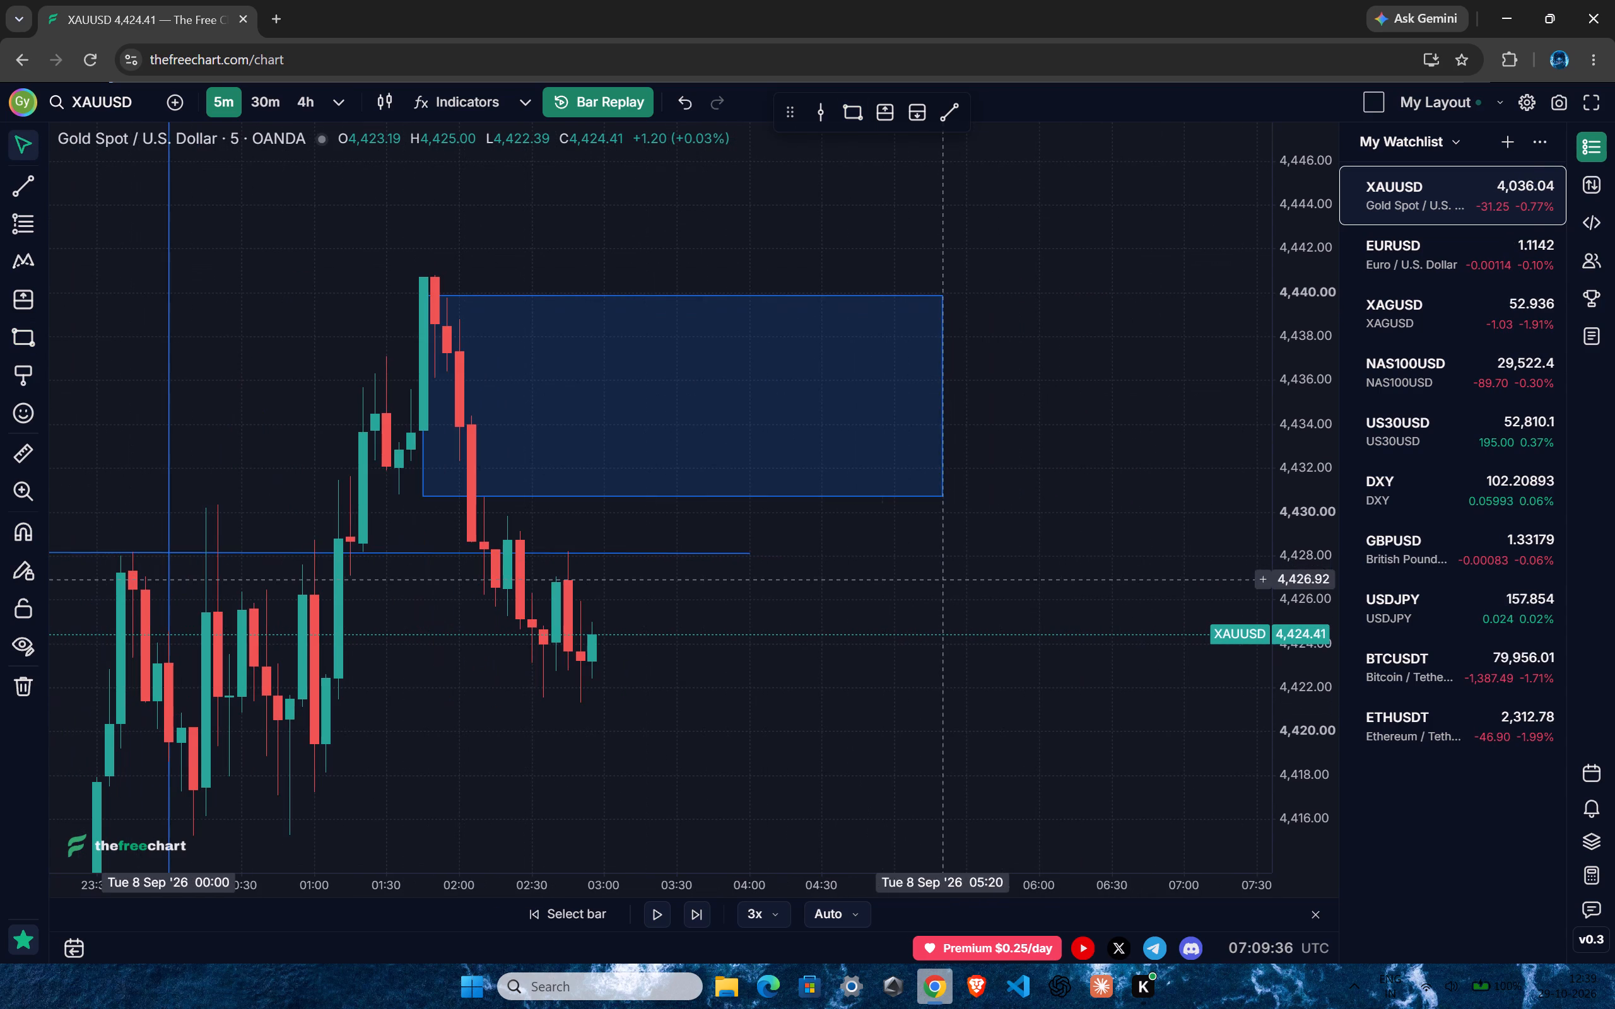
pyautogui.moveTo(1301, 497); pyautogui.dragTo(1293, 593)
pyautogui.click(662, 911)
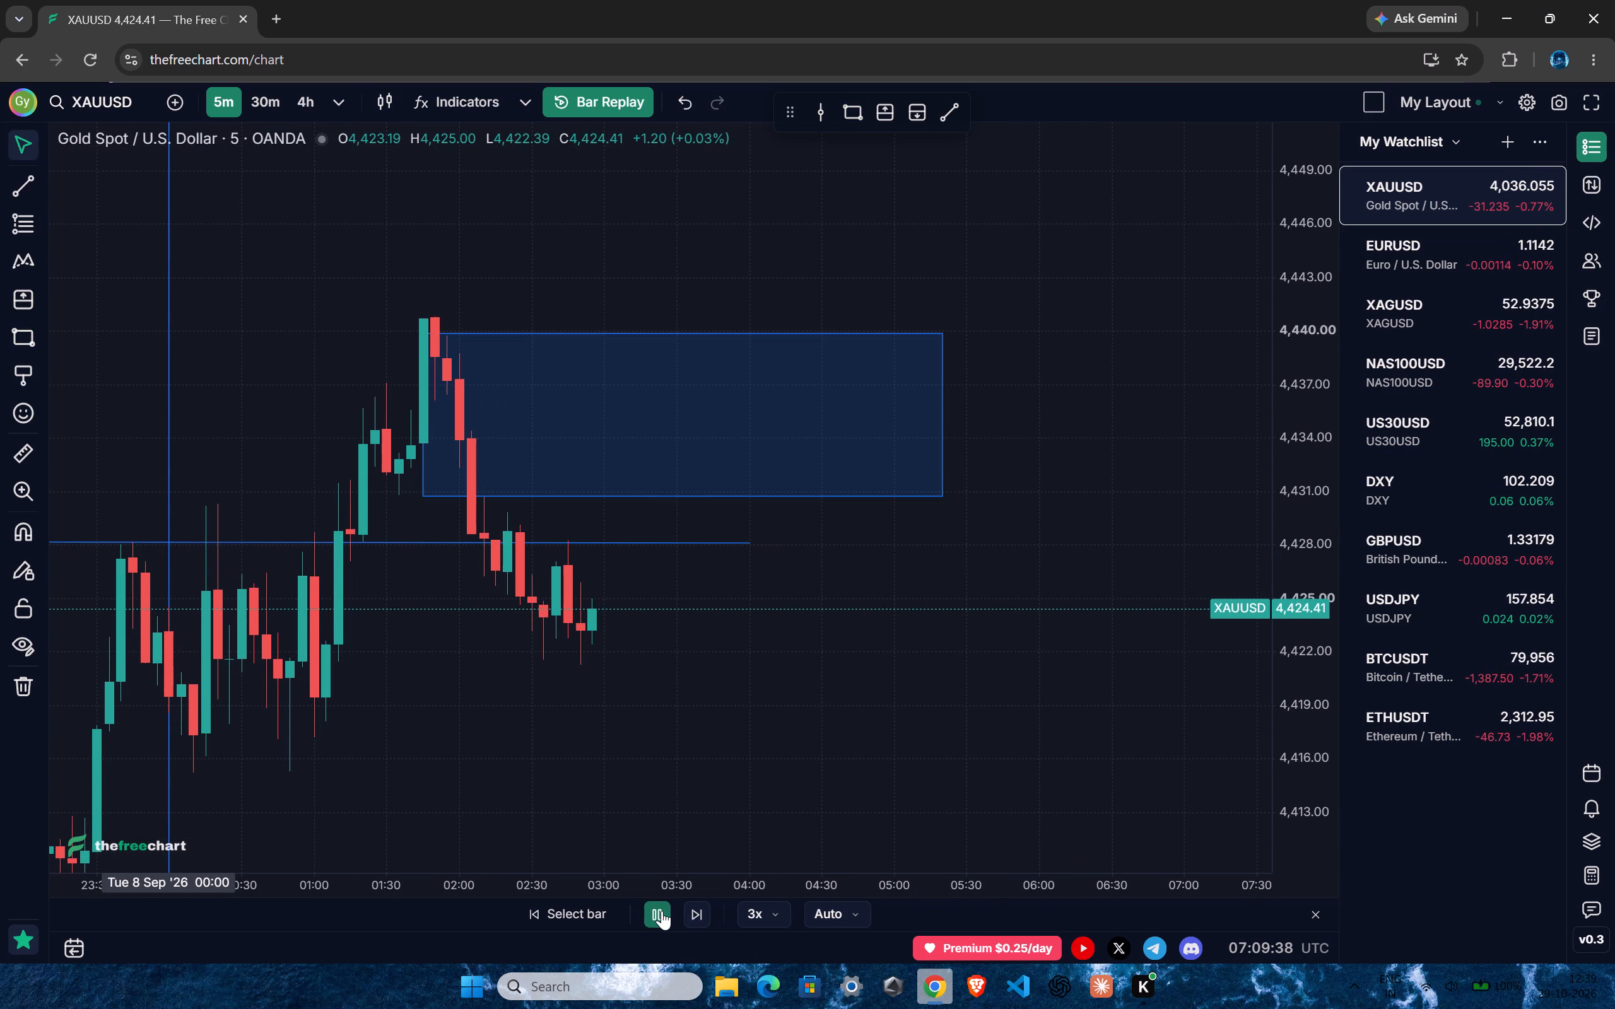
pyautogui.click(660, 911)
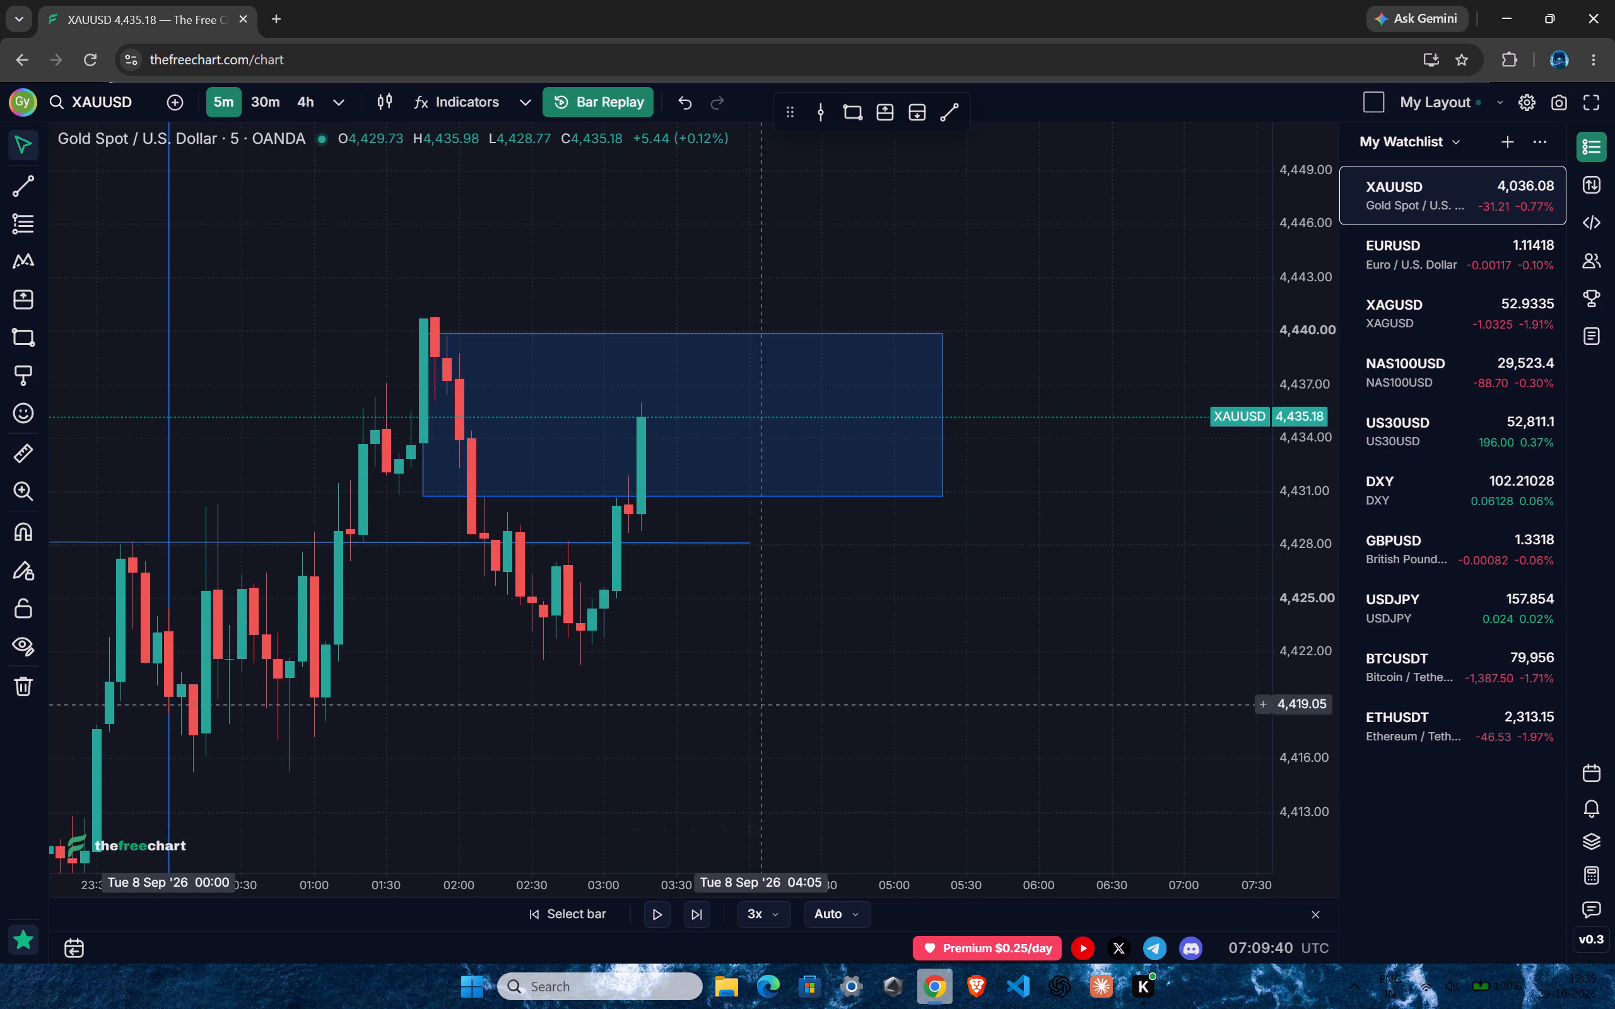
# Play the replay on in two stages and pause at the 04:25 candle on 8 September.
pyautogui.moveTo(763, 670); pyautogui.dragTo(769, 706)
pyautogui.keyDown('ctrl'); pyautogui.scroll(2, 625, 687); pyautogui.keyUp('ctrl')
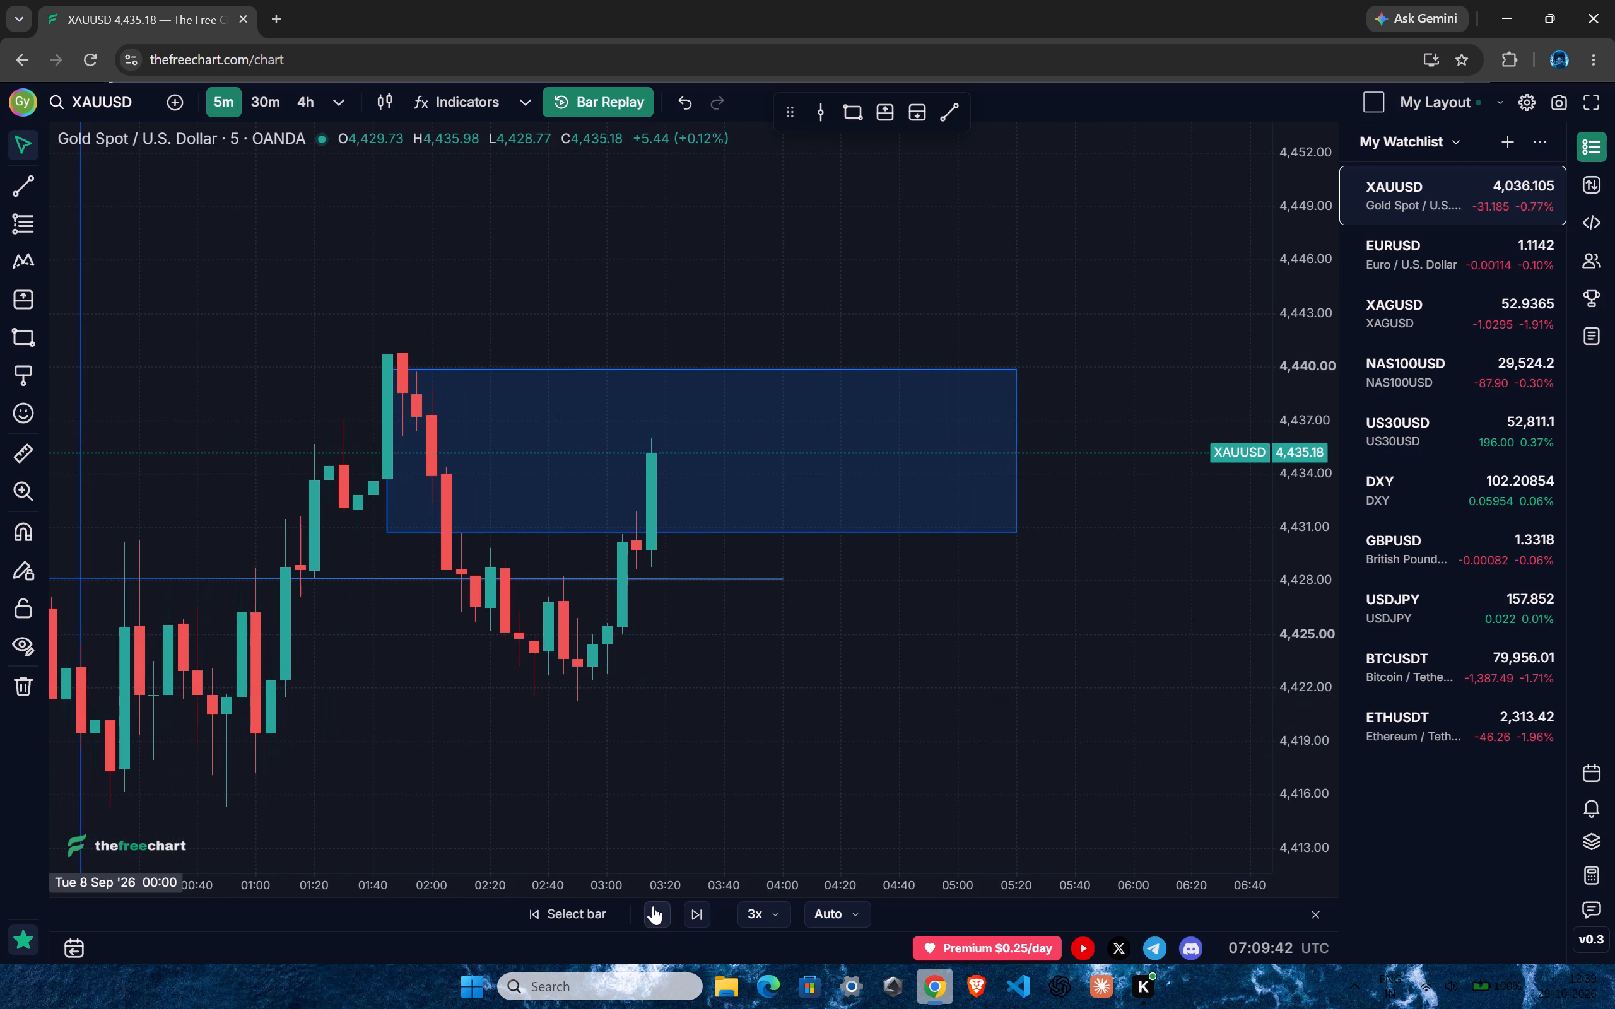
pyautogui.moveTo(708, 737); pyautogui.dragTo(737, 720)
pyautogui.keyDown('ctrl'); pyautogui.scroll(-3, 720, 711); pyautogui.keyUp('ctrl')
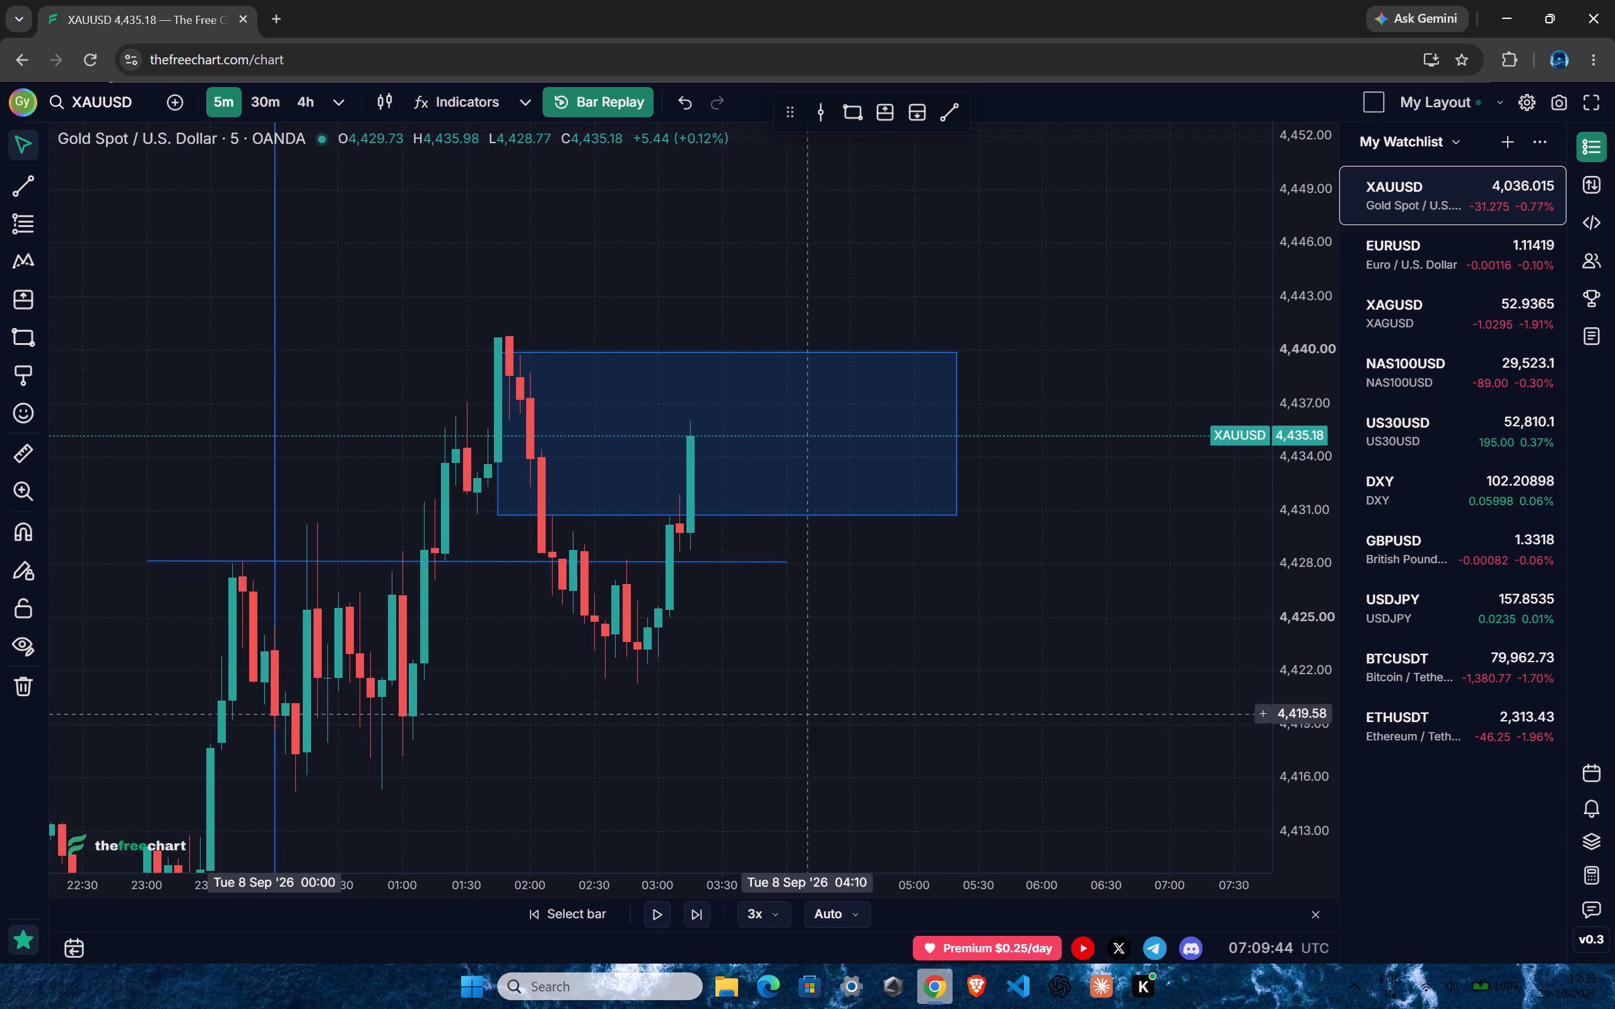
pyautogui.moveTo(861, 680); pyautogui.dragTo(858, 704)
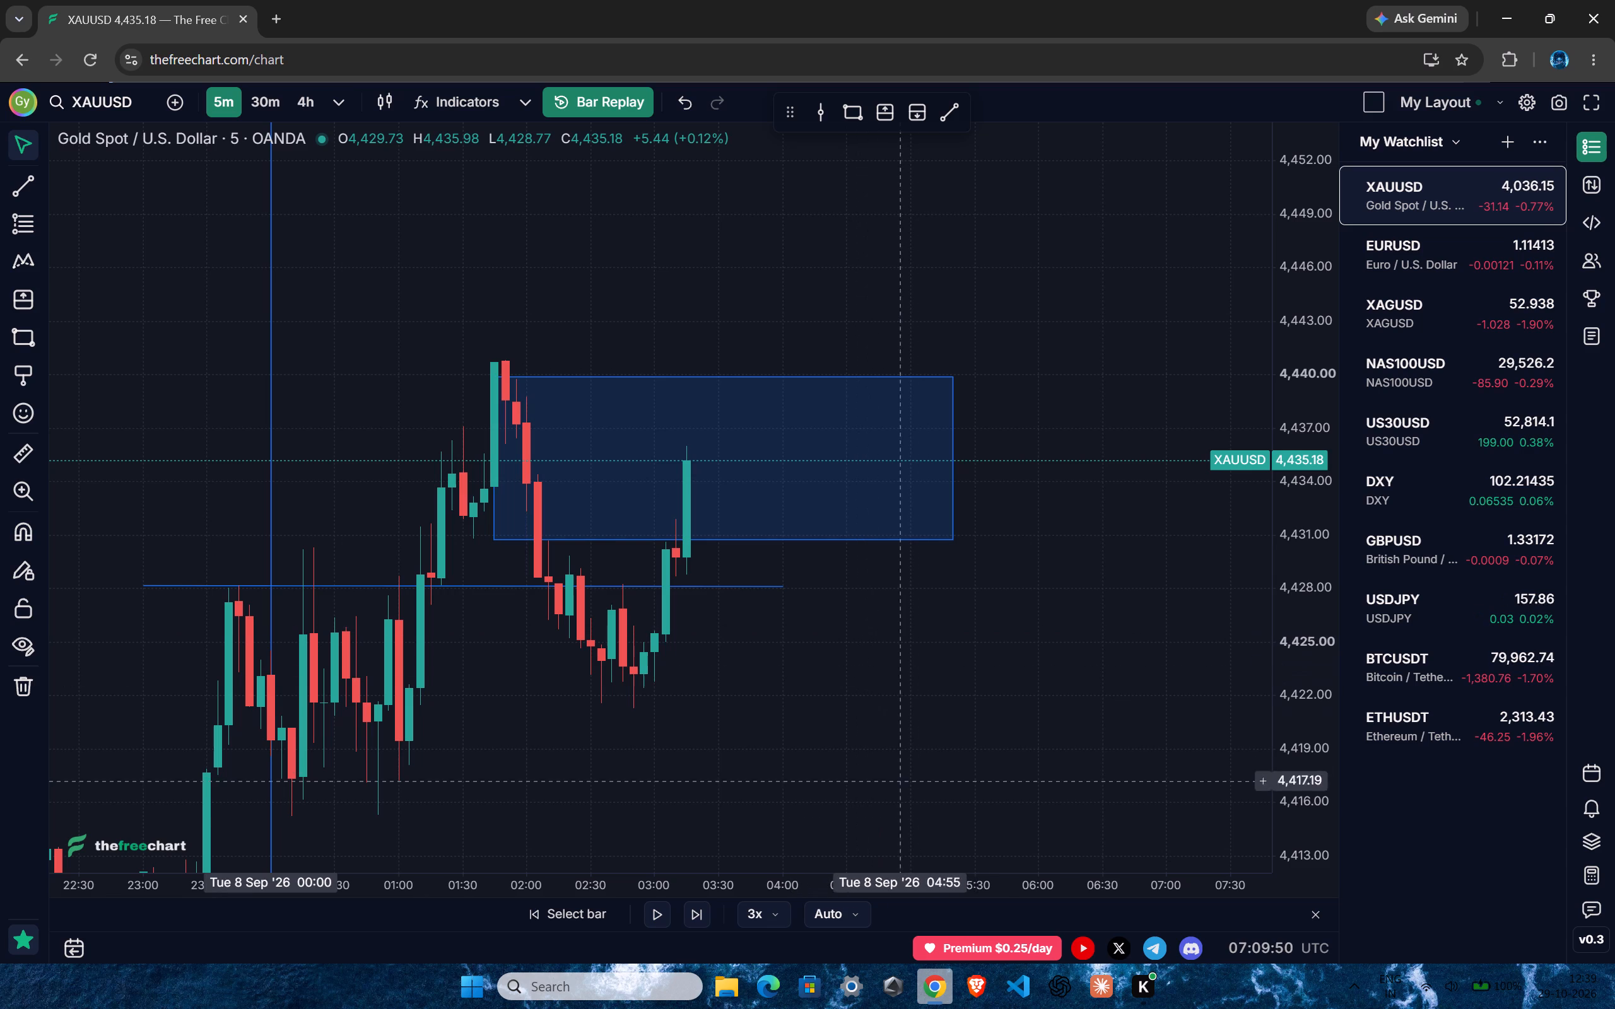
pyautogui.click(658, 913)
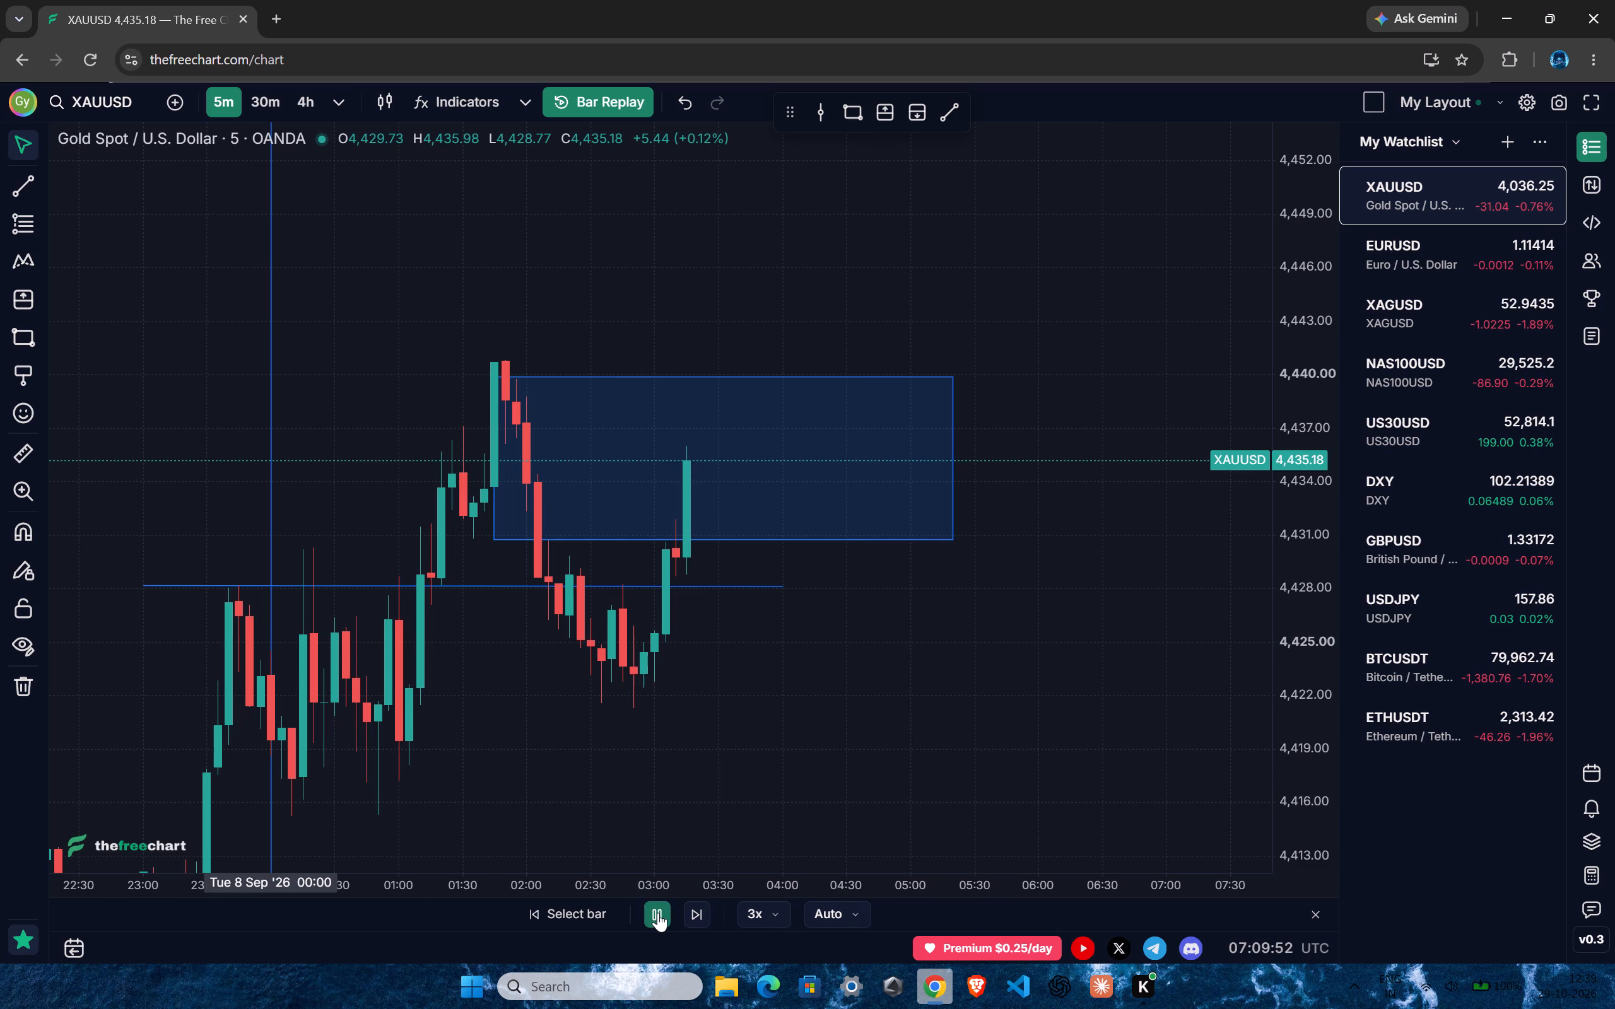
pyautogui.click(658, 913)
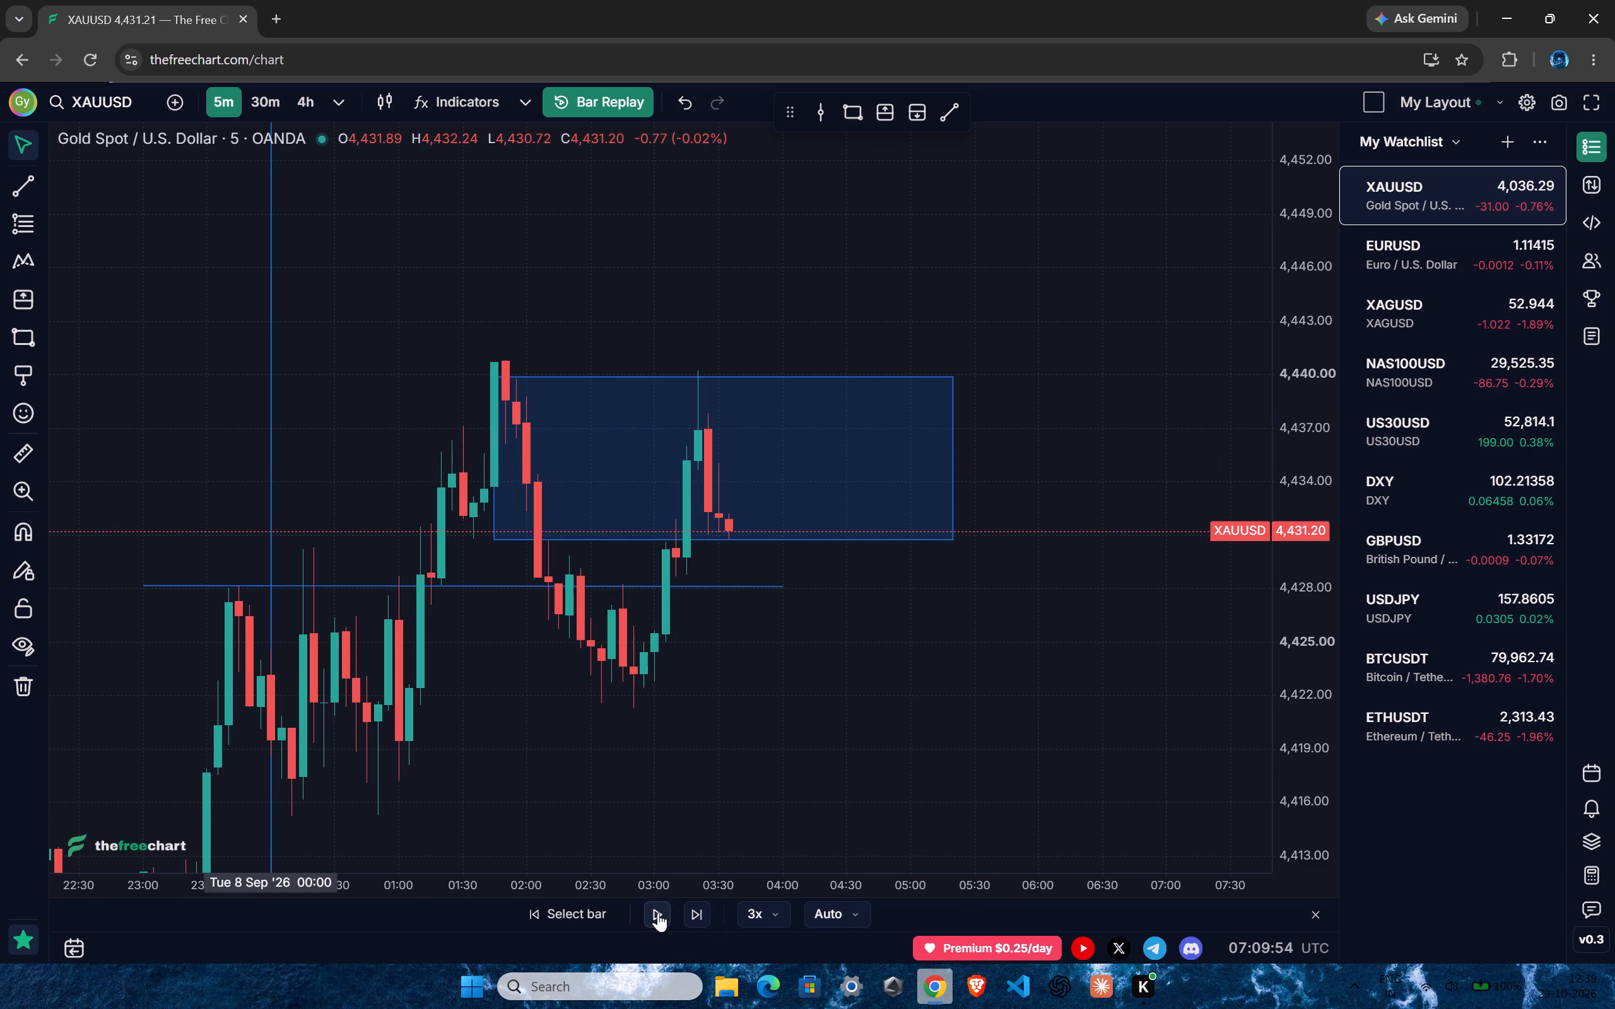
pyautogui.click(658, 913)
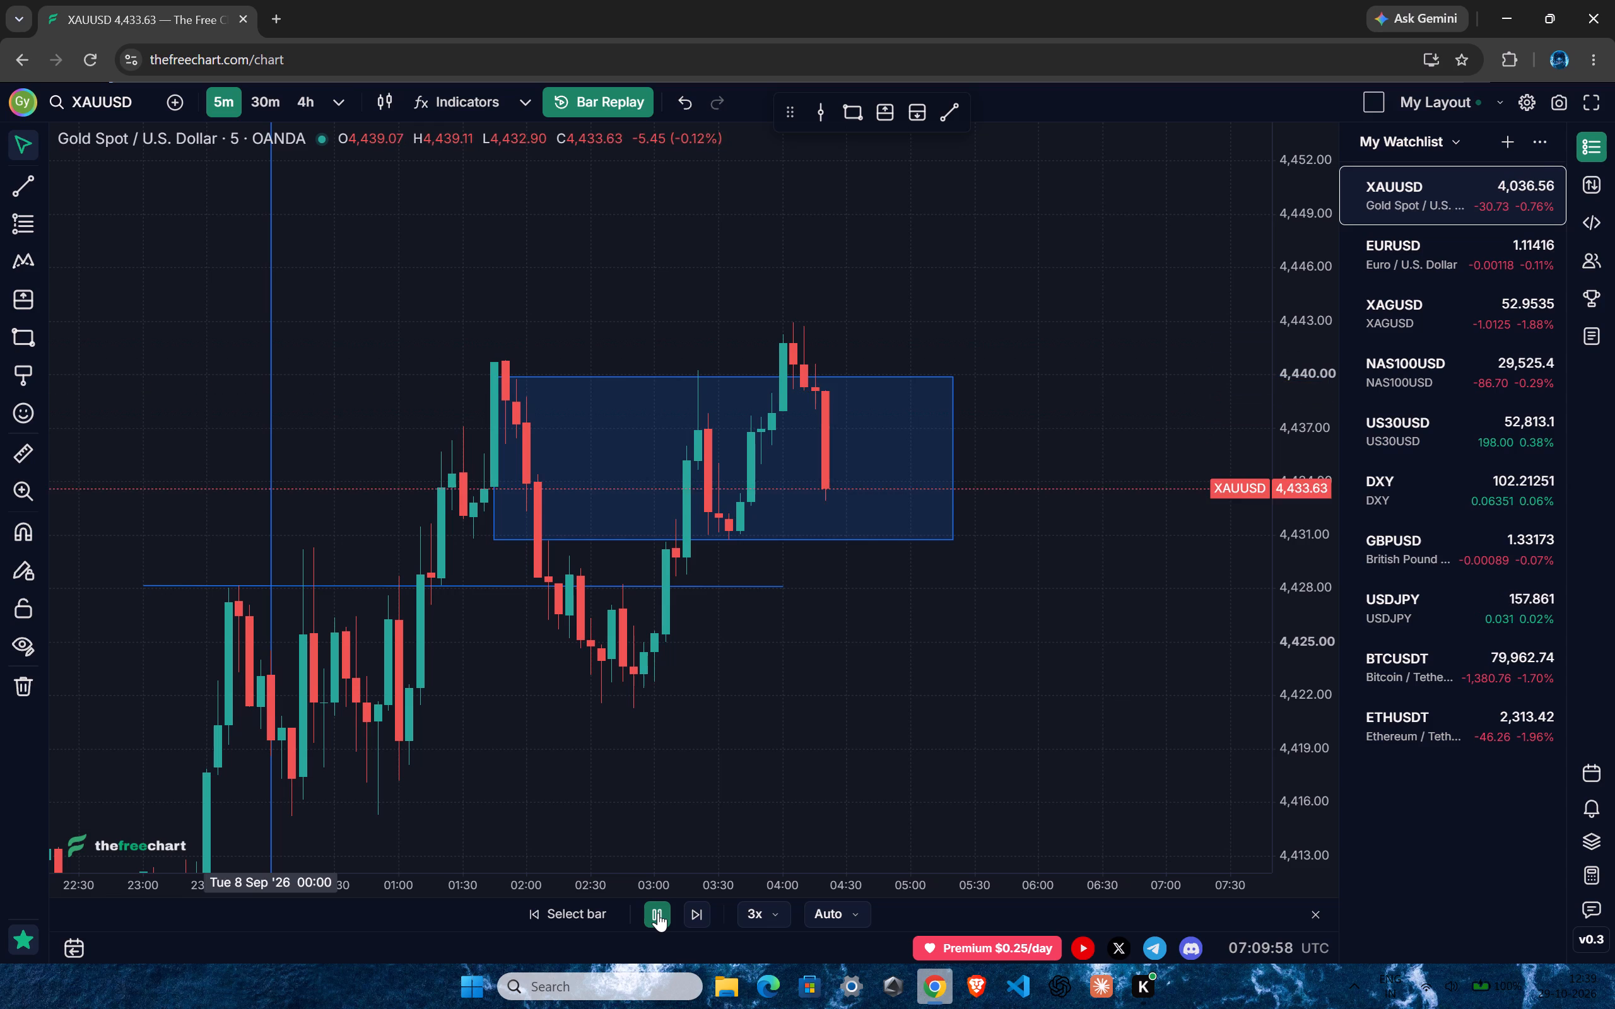
pyautogui.click(658, 913)
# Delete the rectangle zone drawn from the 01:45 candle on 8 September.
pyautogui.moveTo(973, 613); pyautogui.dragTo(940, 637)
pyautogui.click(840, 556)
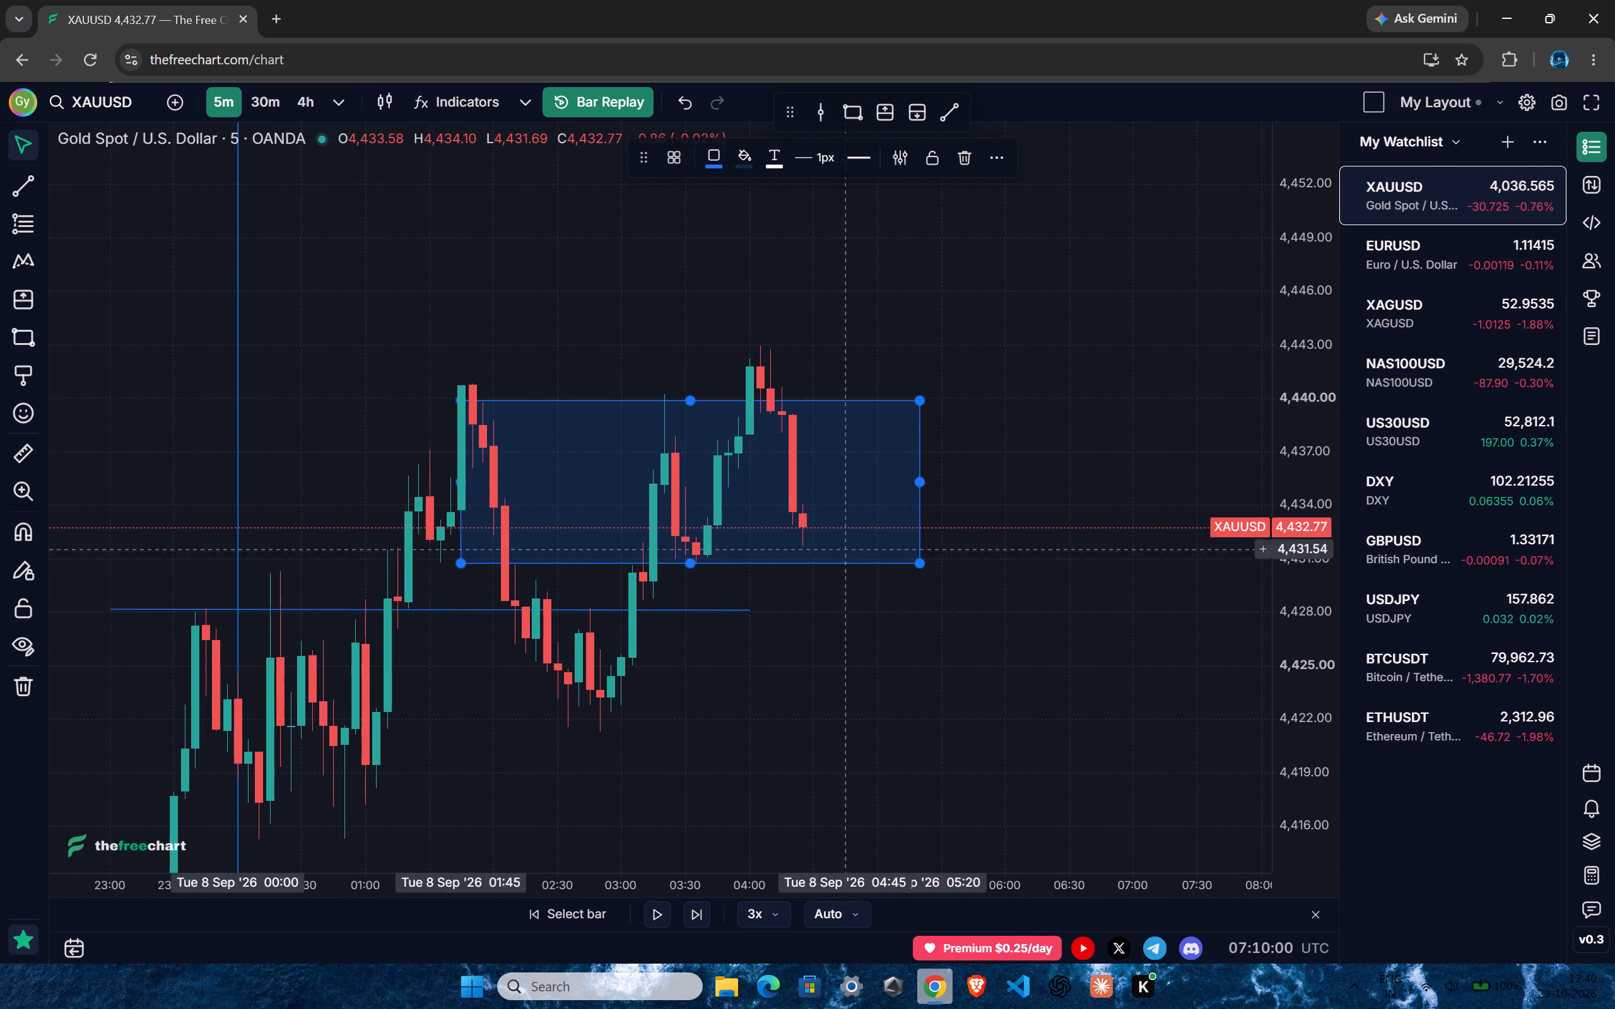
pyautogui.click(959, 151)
# Play the replay on and pause at the 05:15 candle on 8 September.
pyautogui.moveTo(976, 564); pyautogui.dragTo(875, 530)
pyautogui.moveTo(960, 511); pyautogui.dragTo(940, 516)
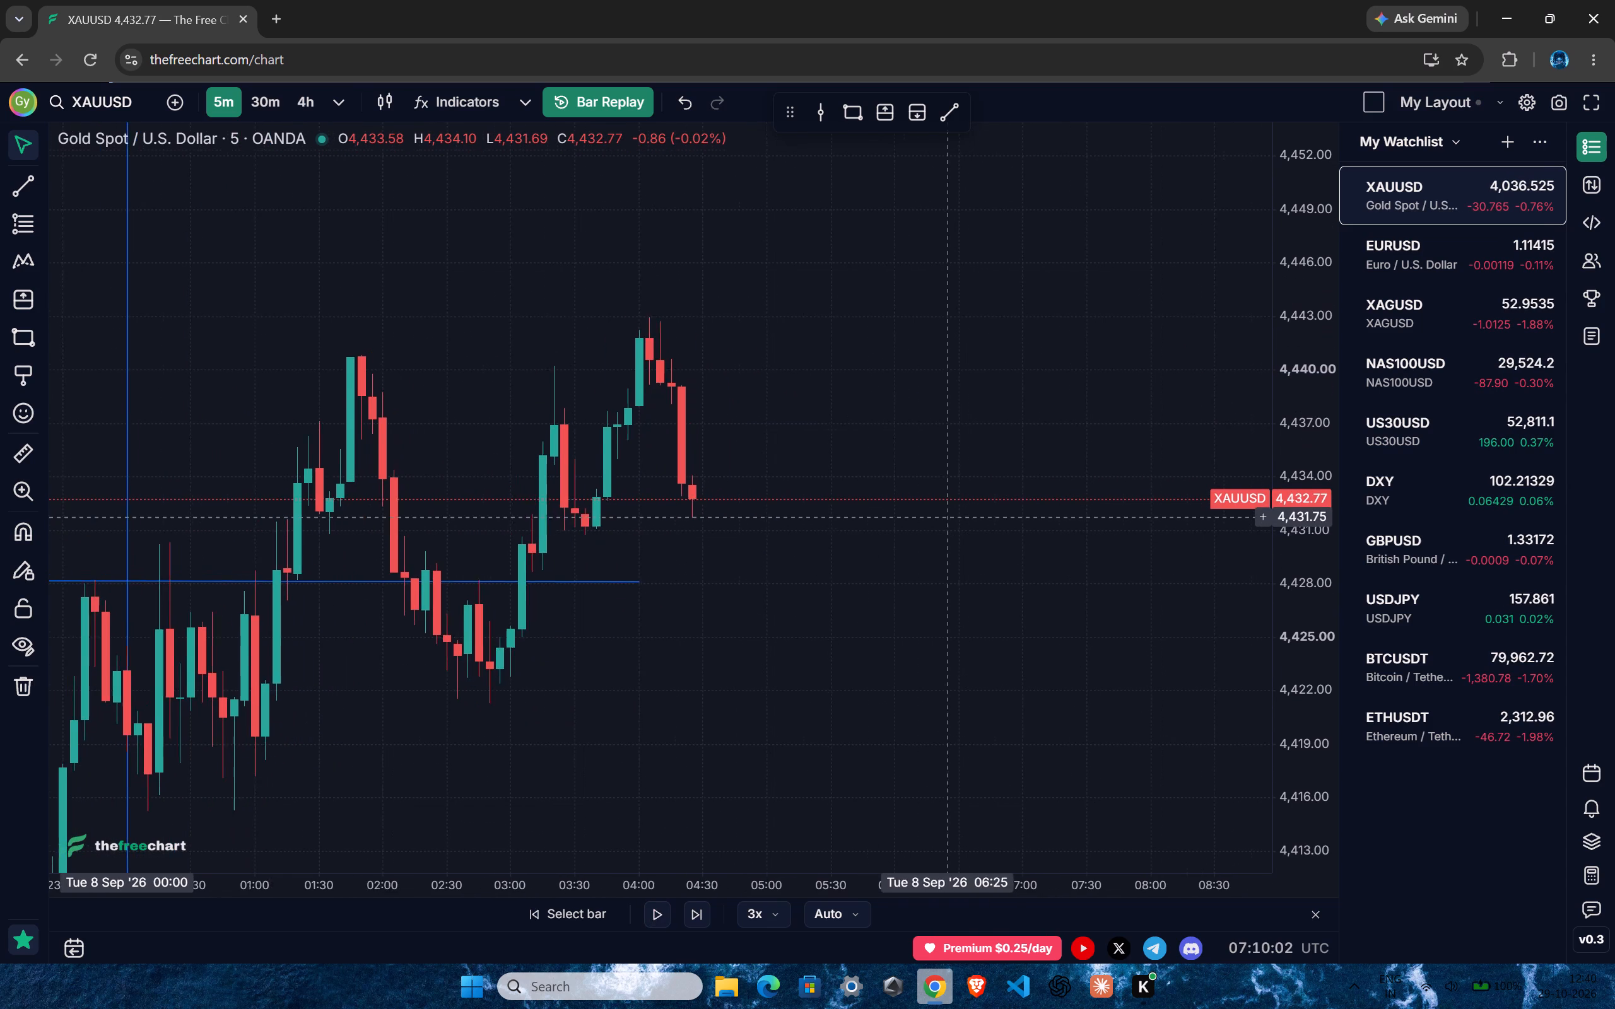
pyautogui.moveTo(940, 516); pyautogui.dragTo(923, 516)
pyautogui.keyDown('ctrl'); pyautogui.scroll(2, 766, 609); pyautogui.keyUp('ctrl')
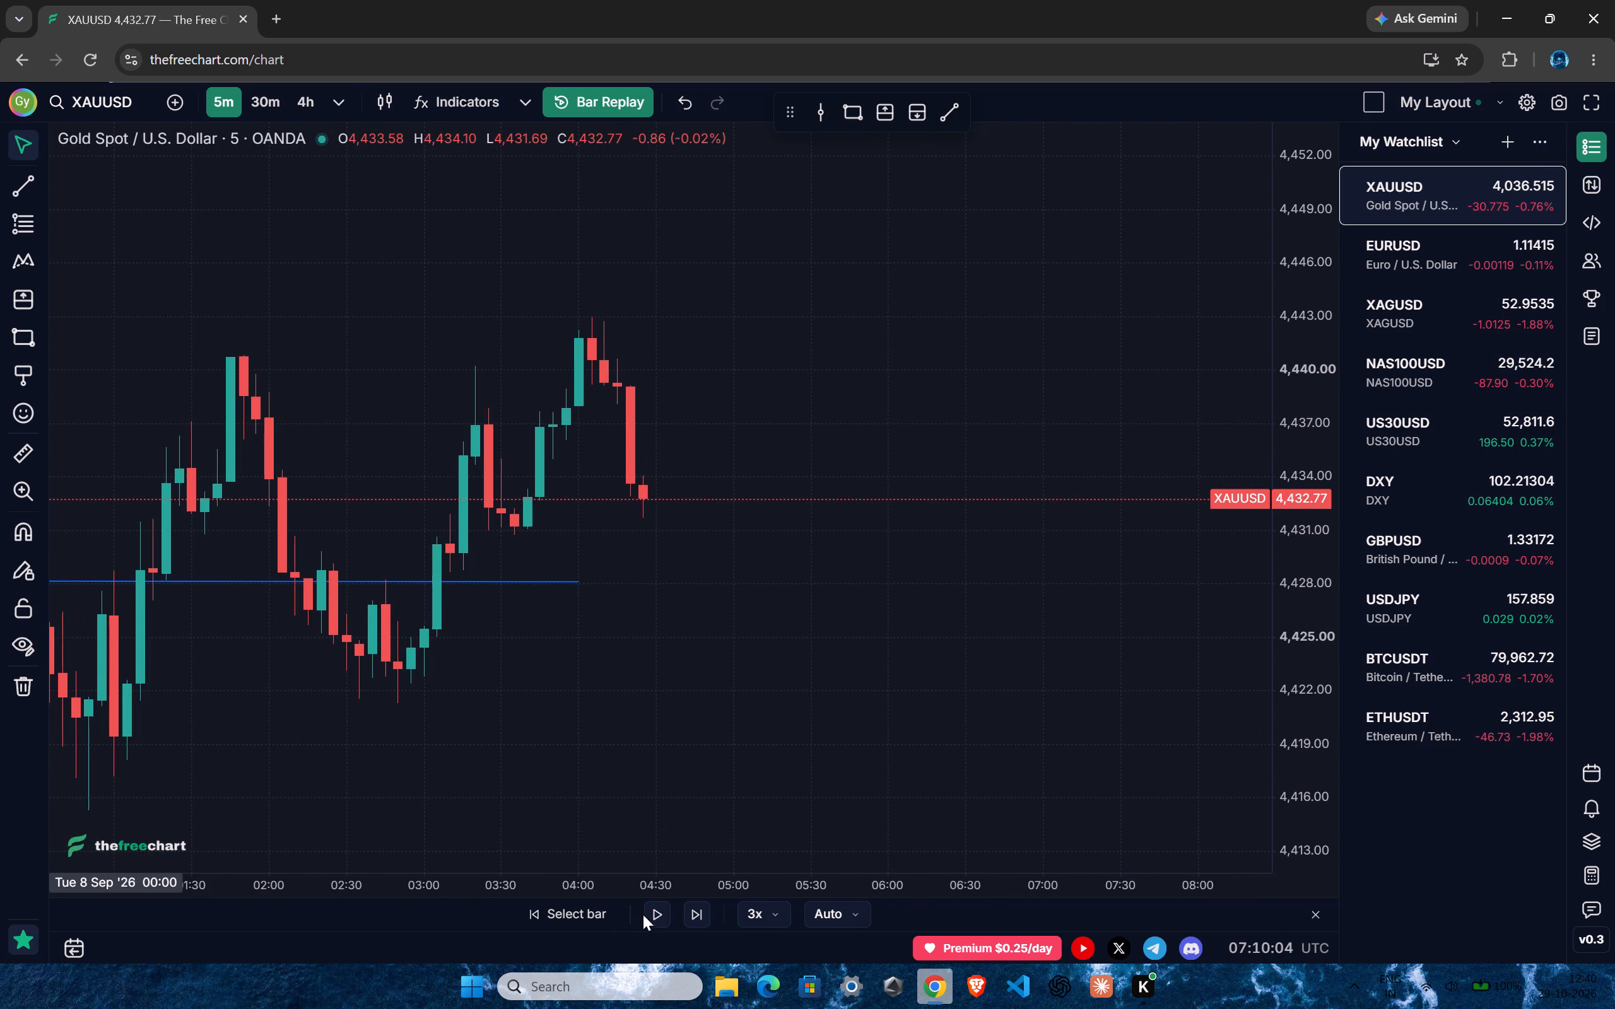
pyautogui.click(650, 912)
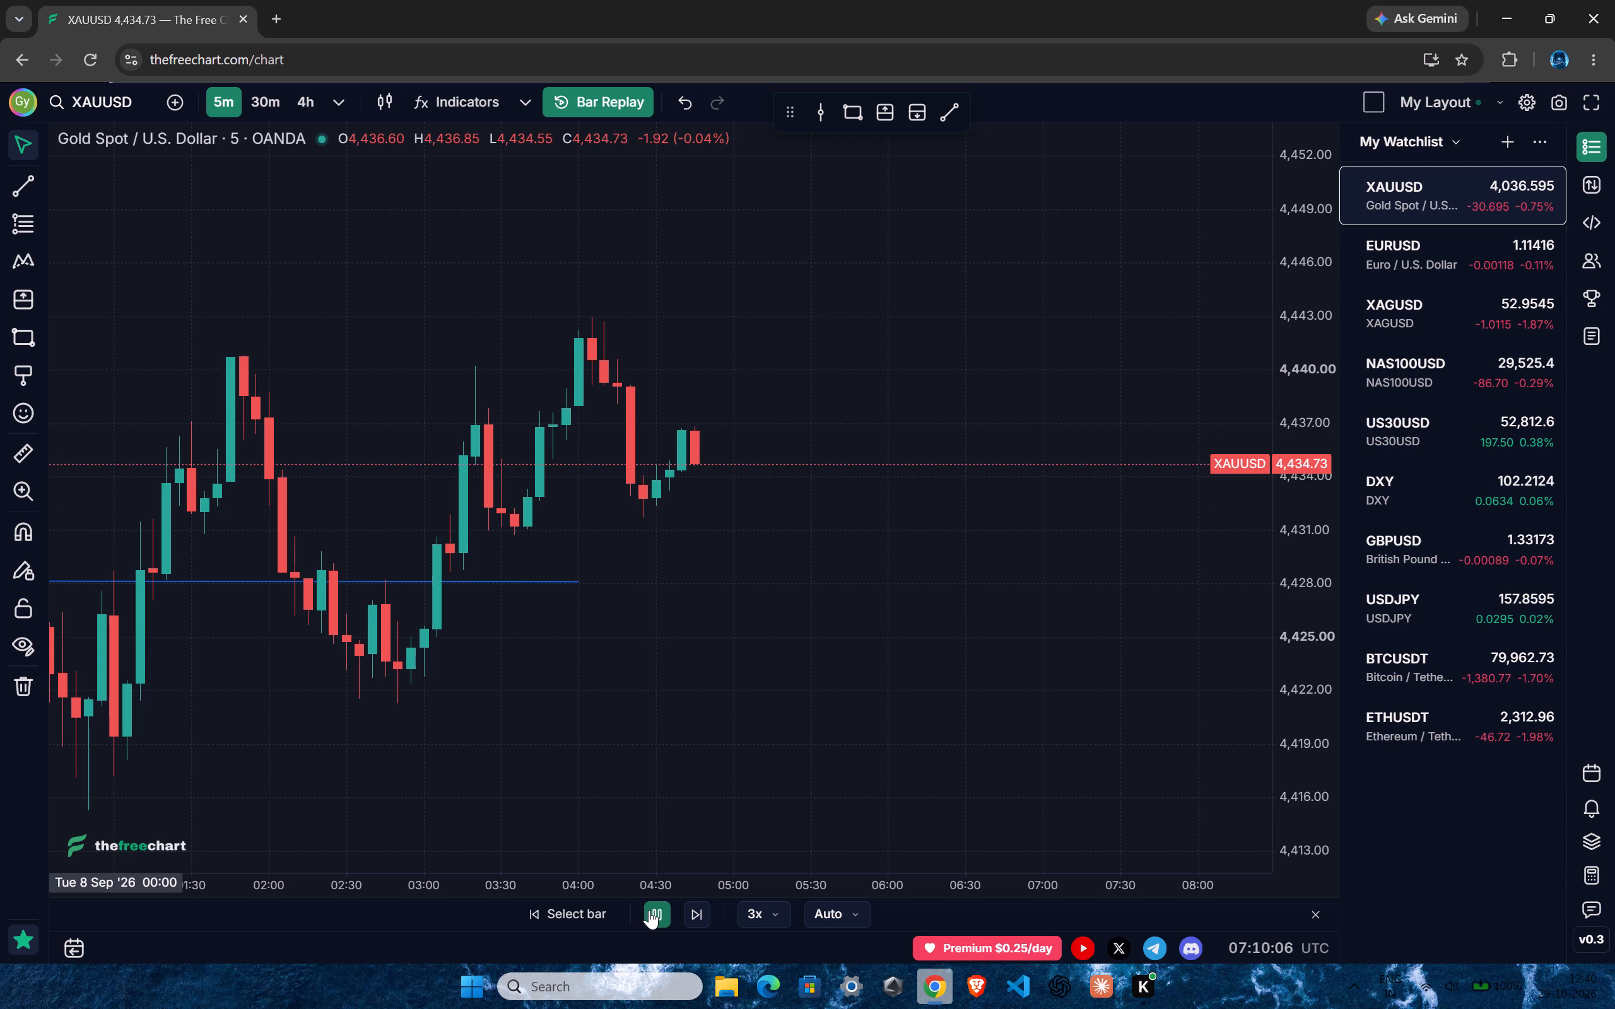
pyautogui.click(649, 910)
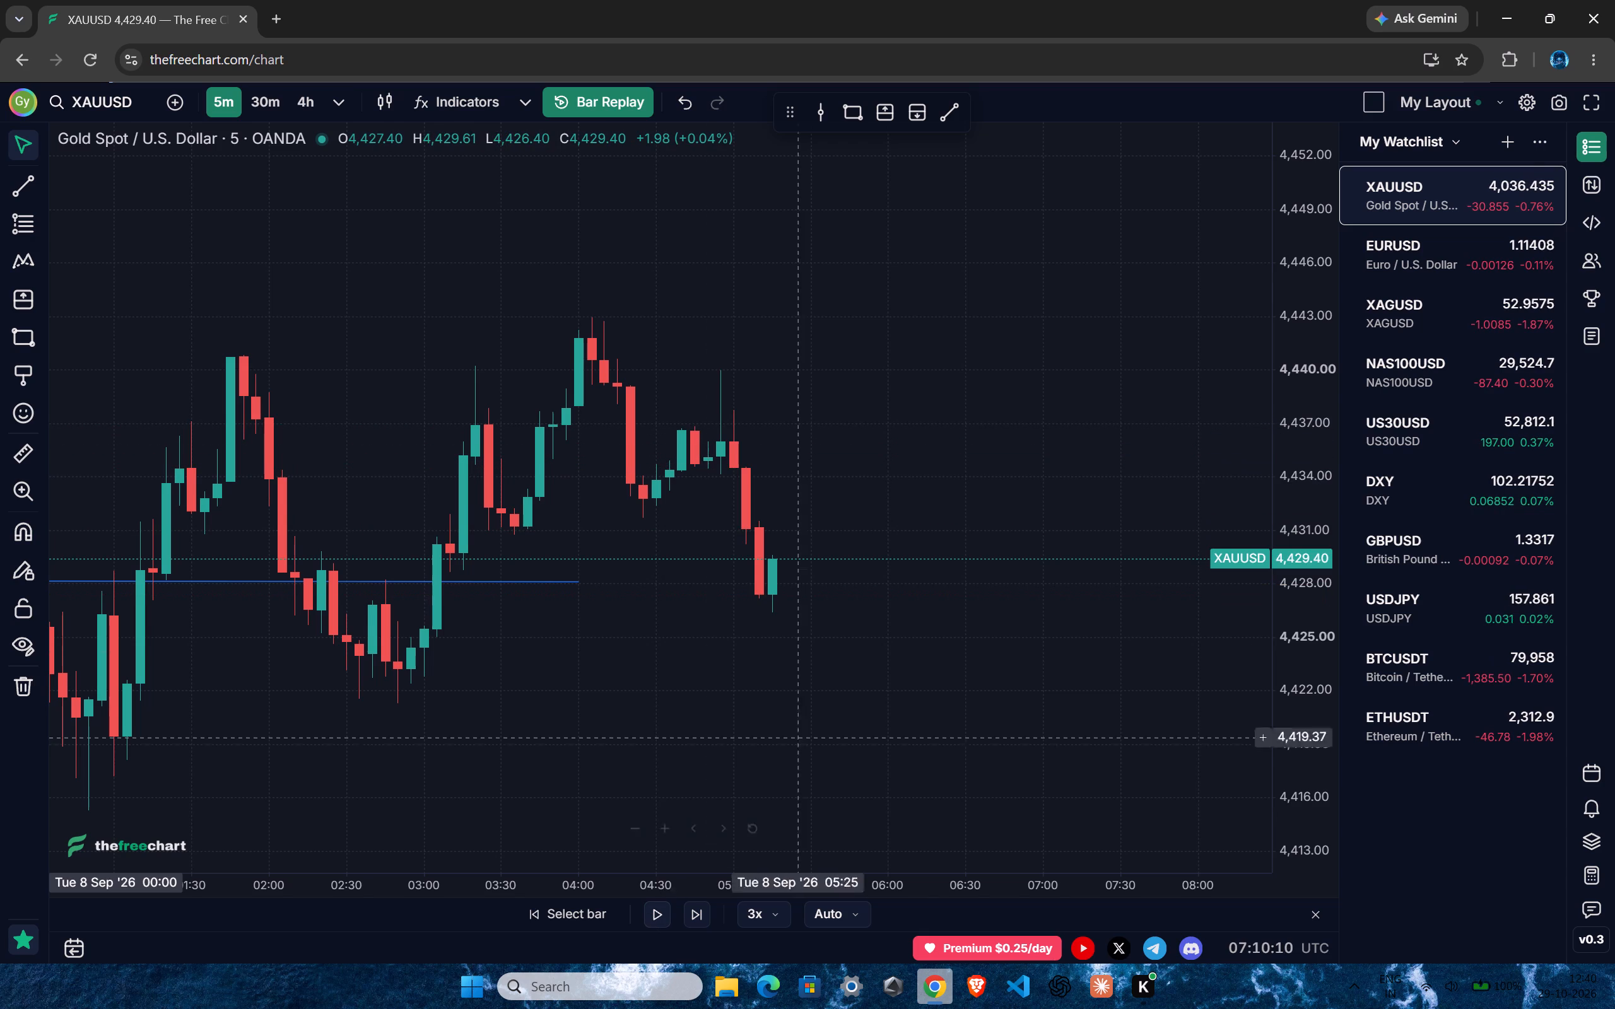
# Place a short position at the 05:15 candle with entry at about 4,432.86 and stop at about 4,440.14.
pyautogui.moveTo(869, 629); pyautogui.dragTo(662, 651)
pyautogui.moveTo(766, 689); pyautogui.dragTo(734, 691)
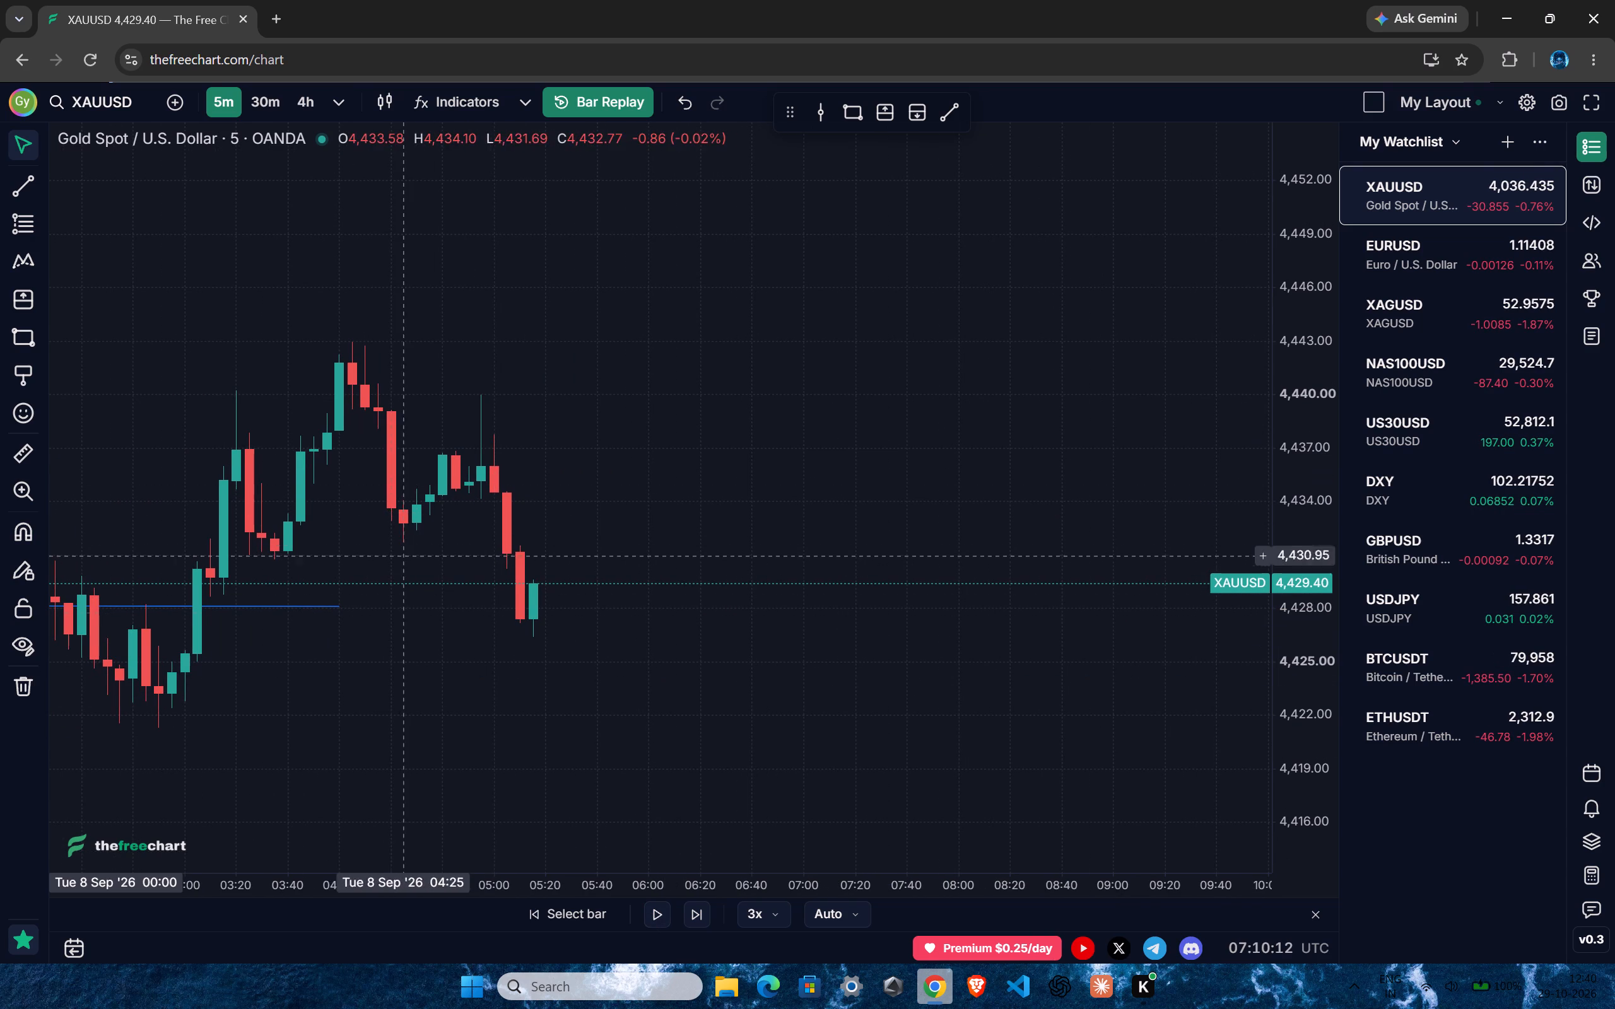
pyautogui.moveTo(595, 493); pyautogui.dragTo(576, 490)
pyautogui.keyDown('ctrl'); pyautogui.scroll(-2, 596, 571); pyautogui.keyUp('ctrl')
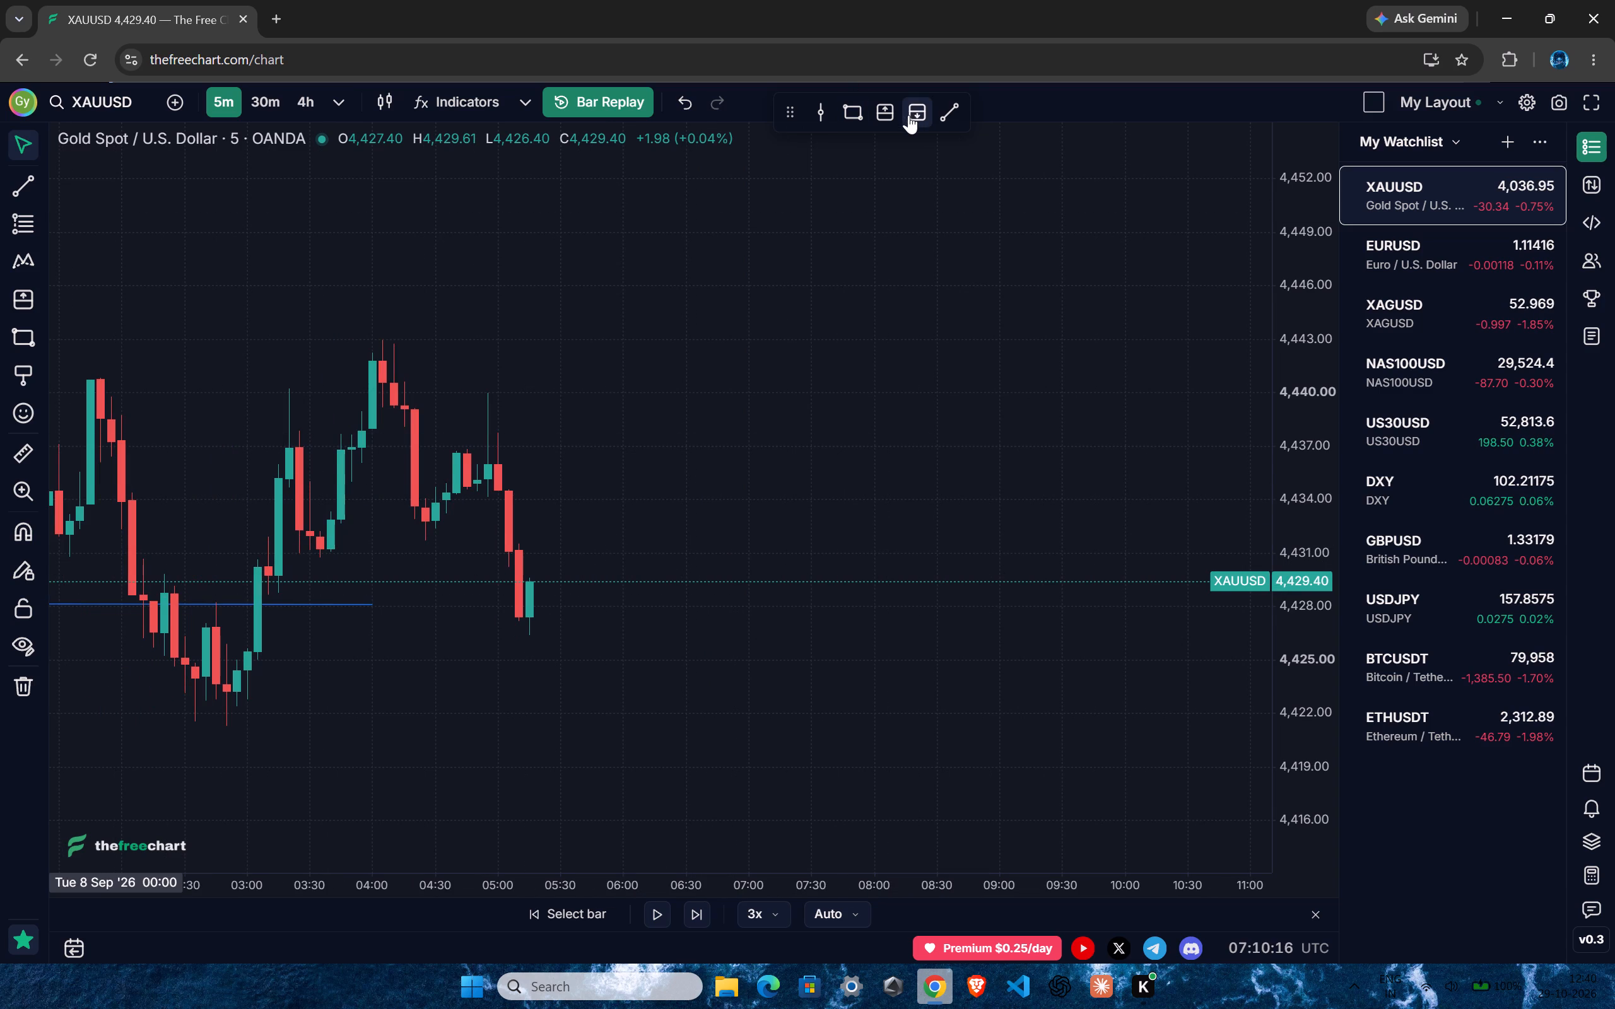
pyautogui.click(911, 114)
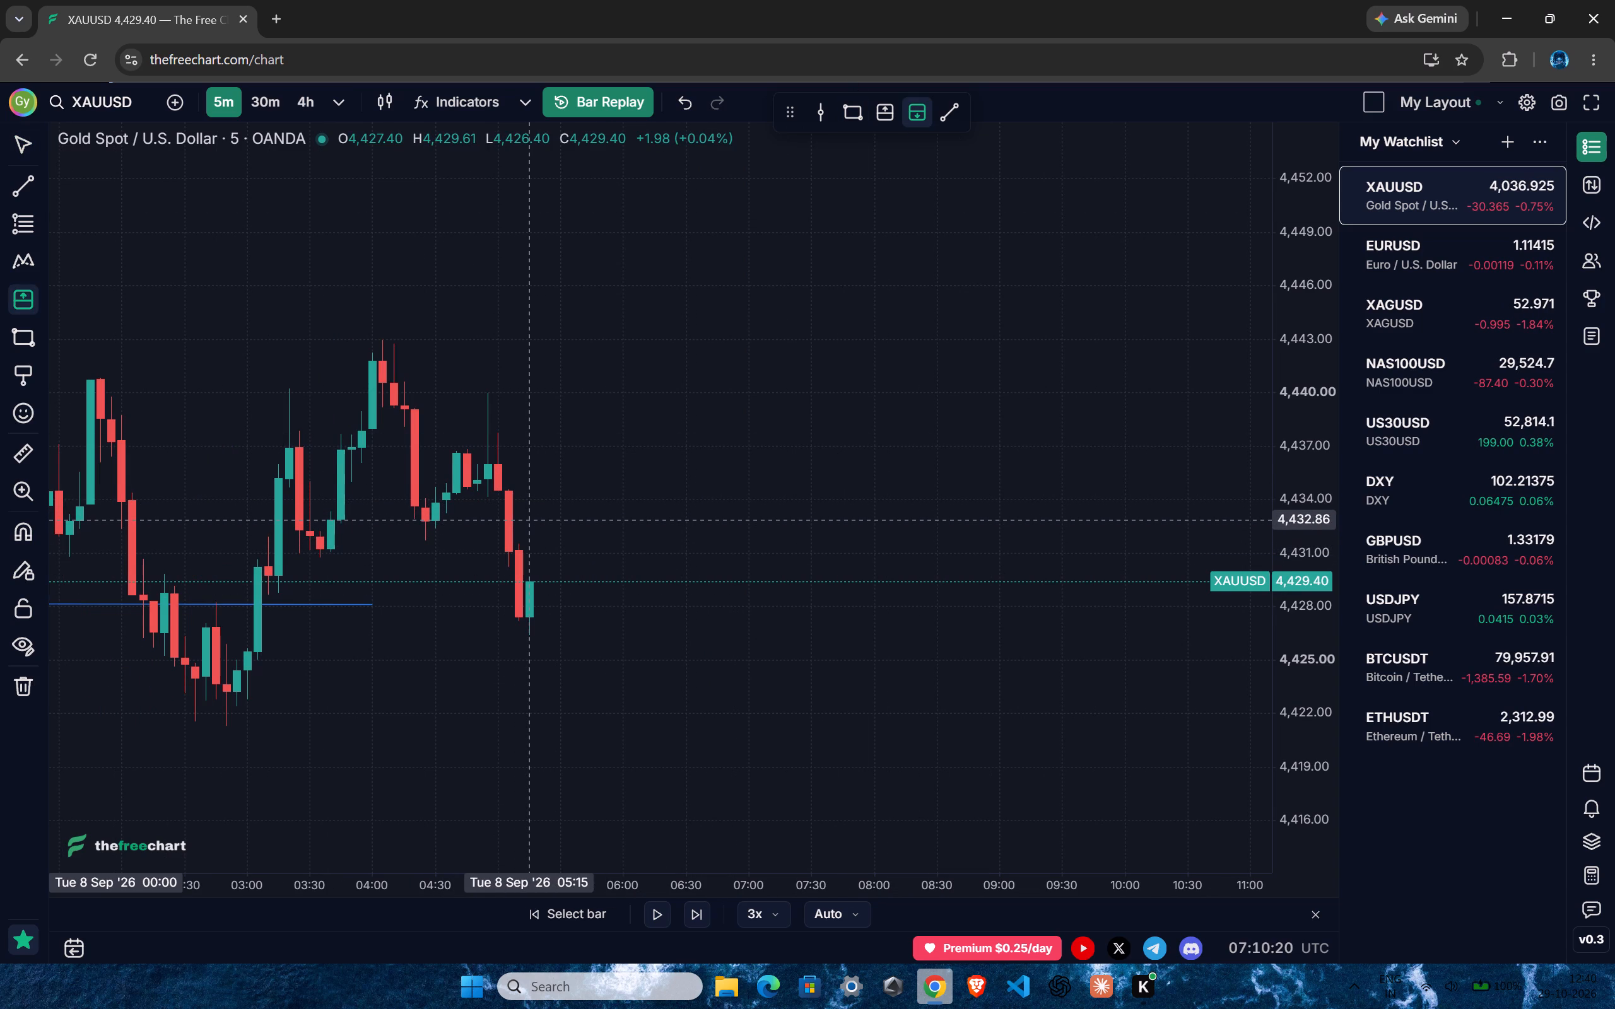
pyautogui.click(533, 520)
pyautogui.moveTo(531, 405); pyautogui.dragTo(541, 391)
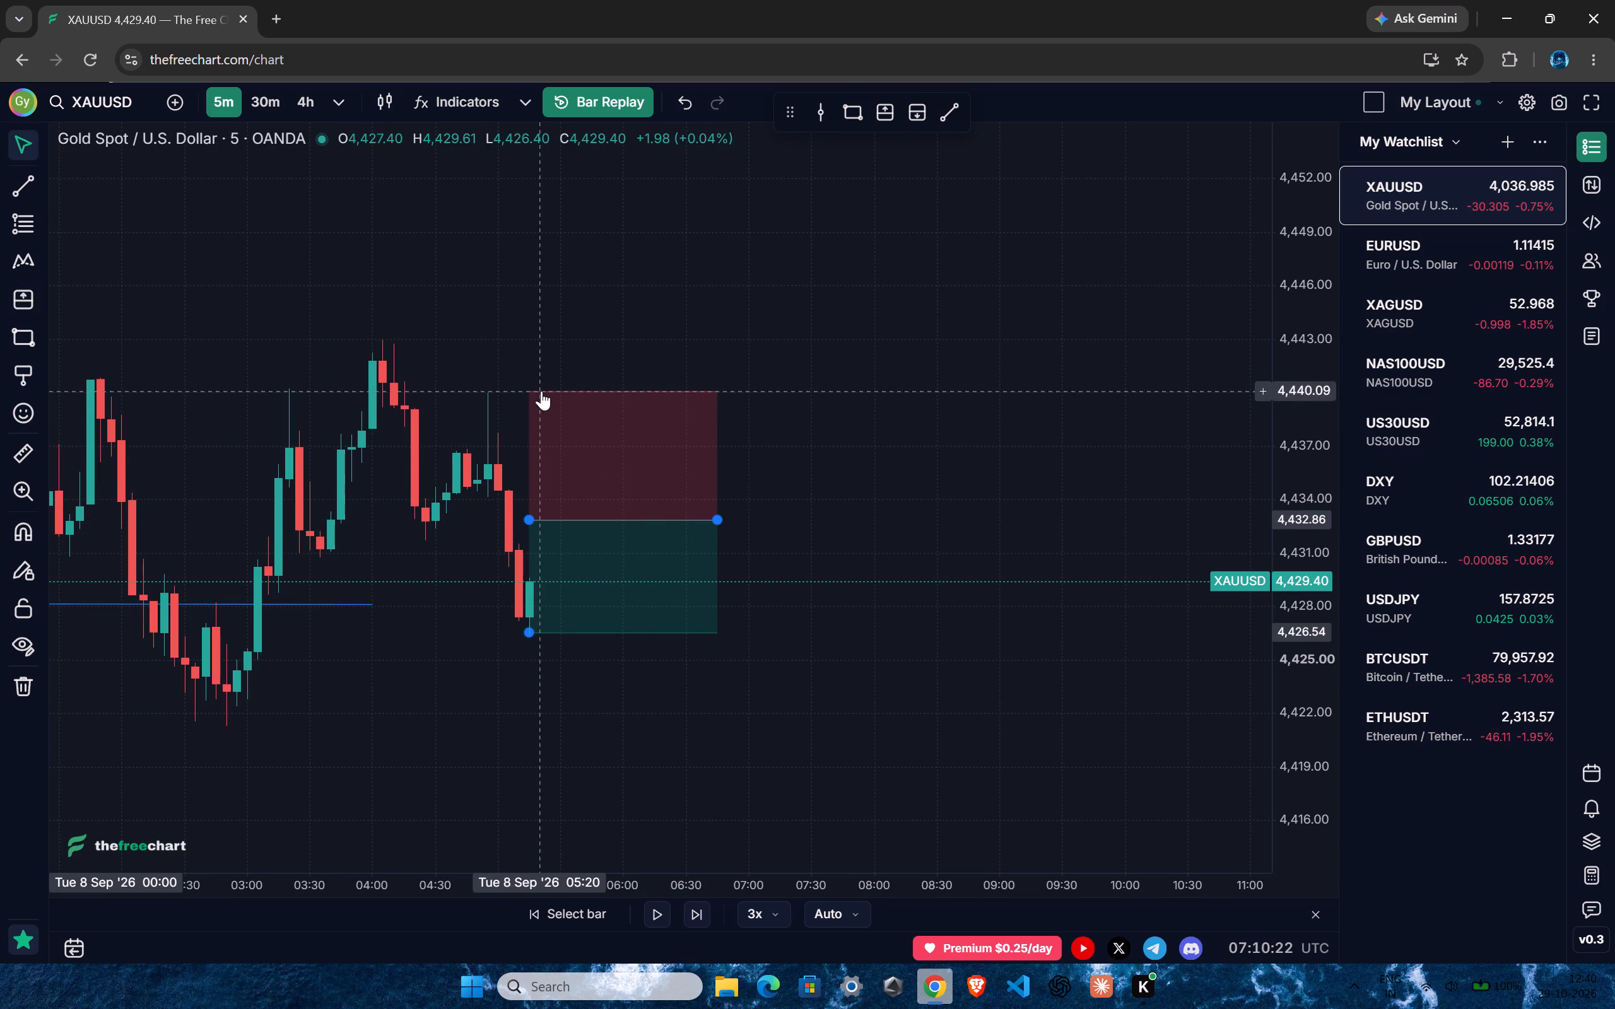
pyautogui.moveTo(541, 391); pyautogui.dragTo(542, 390)
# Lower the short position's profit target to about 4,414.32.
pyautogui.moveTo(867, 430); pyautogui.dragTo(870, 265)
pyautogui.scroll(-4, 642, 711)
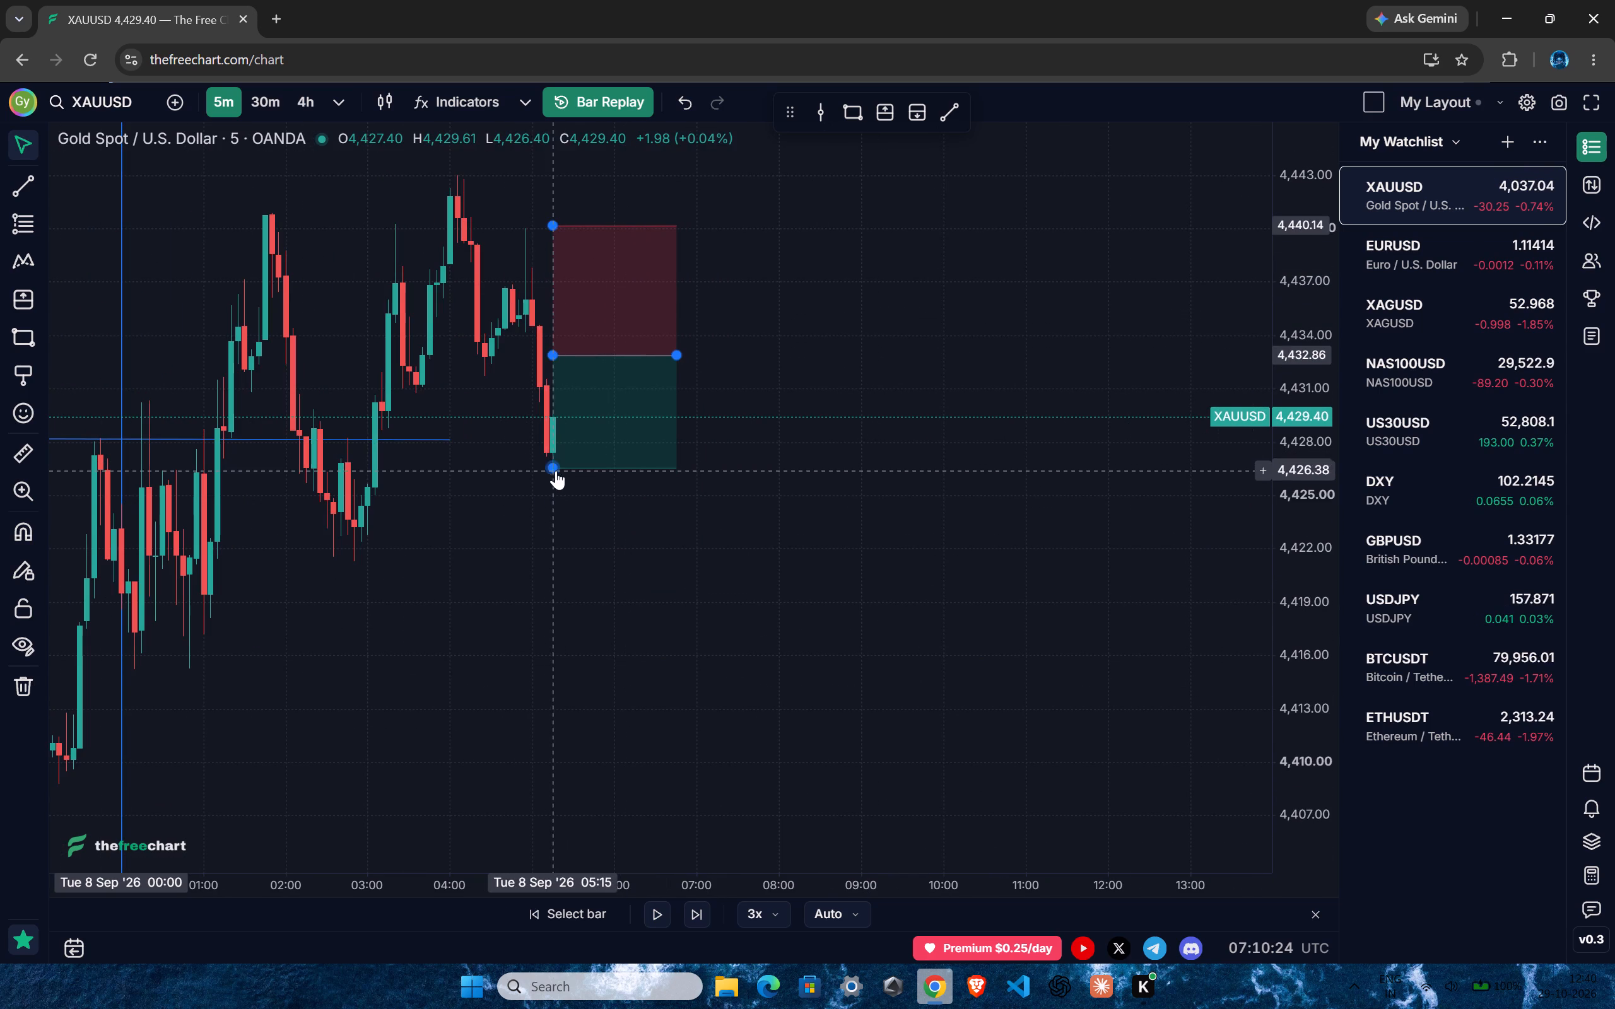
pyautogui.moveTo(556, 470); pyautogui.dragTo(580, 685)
# Extend the short position's profit target down to the 7 September swing-low trend line, at about 4,380.82.
pyautogui.moveTo(902, 452); pyautogui.dragTo(920, 445)
pyautogui.moveTo(1303, 341); pyautogui.dragTo(1168, 743)
pyautogui.keyDown('ctrl'); pyautogui.scroll(-6, 589, 667); pyautogui.keyUp('ctrl')
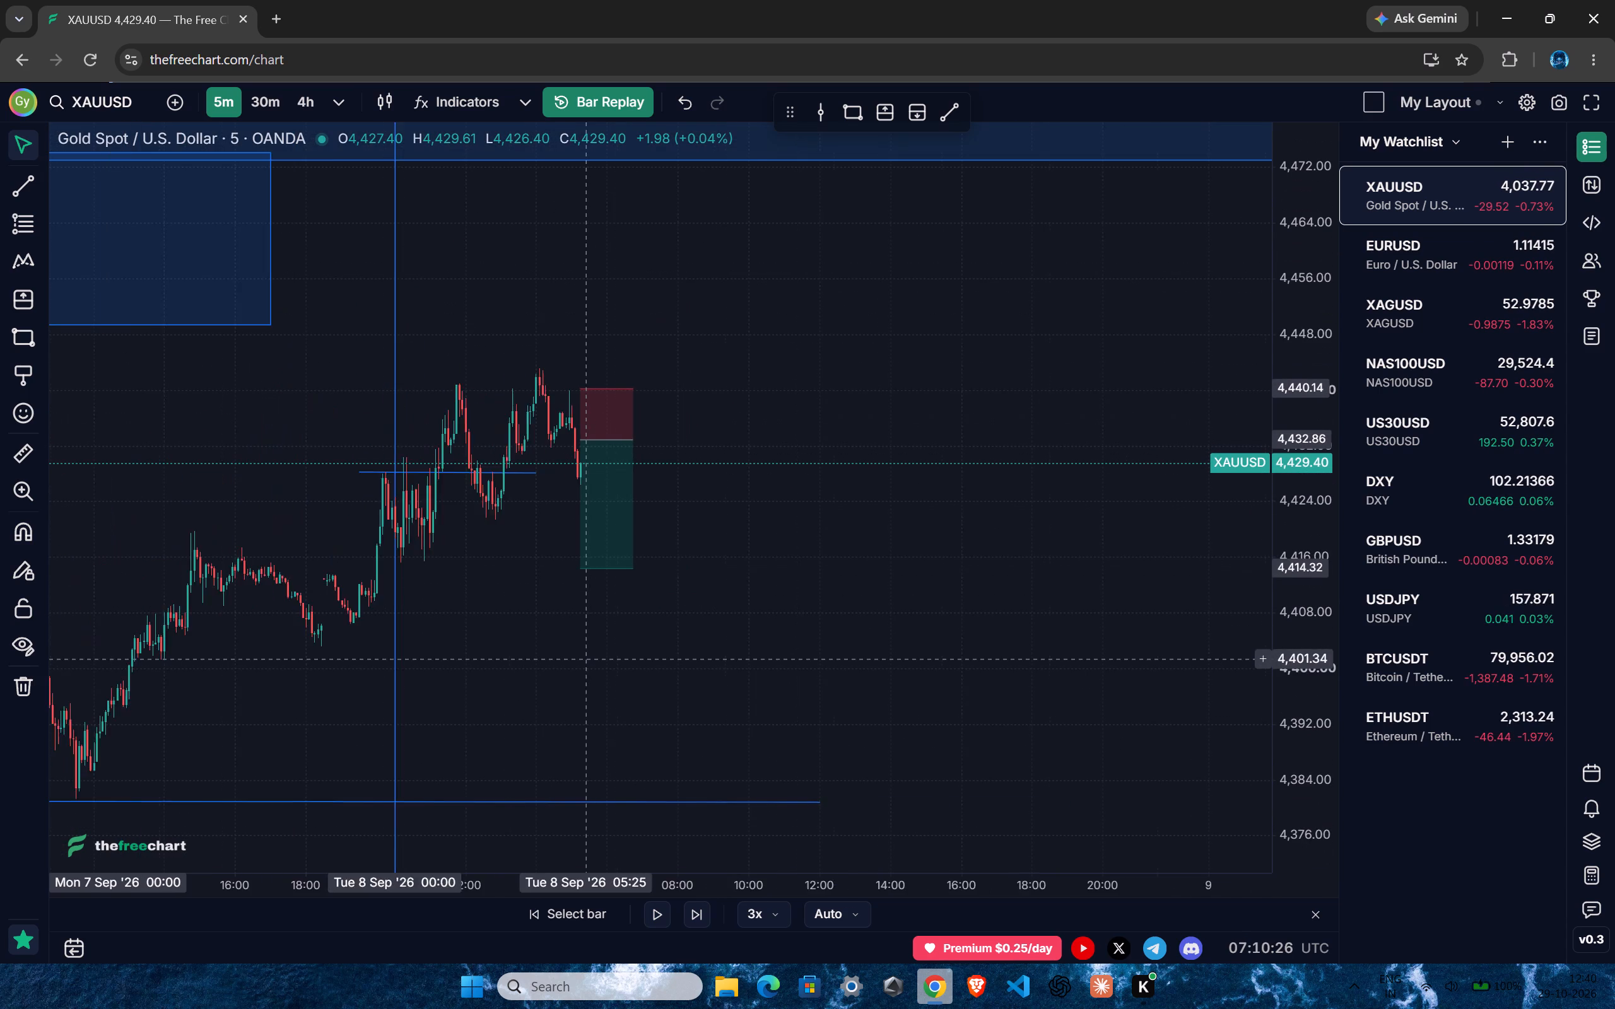
pyautogui.keyDown('ctrl'); pyautogui.scroll(-5, 587, 659); pyautogui.keyUp('ctrl')
pyautogui.moveTo(754, 583); pyautogui.dragTo(785, 537)
pyautogui.moveTo(670, 584); pyautogui.dragTo(732, 536)
pyautogui.click(734, 534)
pyautogui.moveTo(654, 596); pyautogui.dragTo(731, 568)
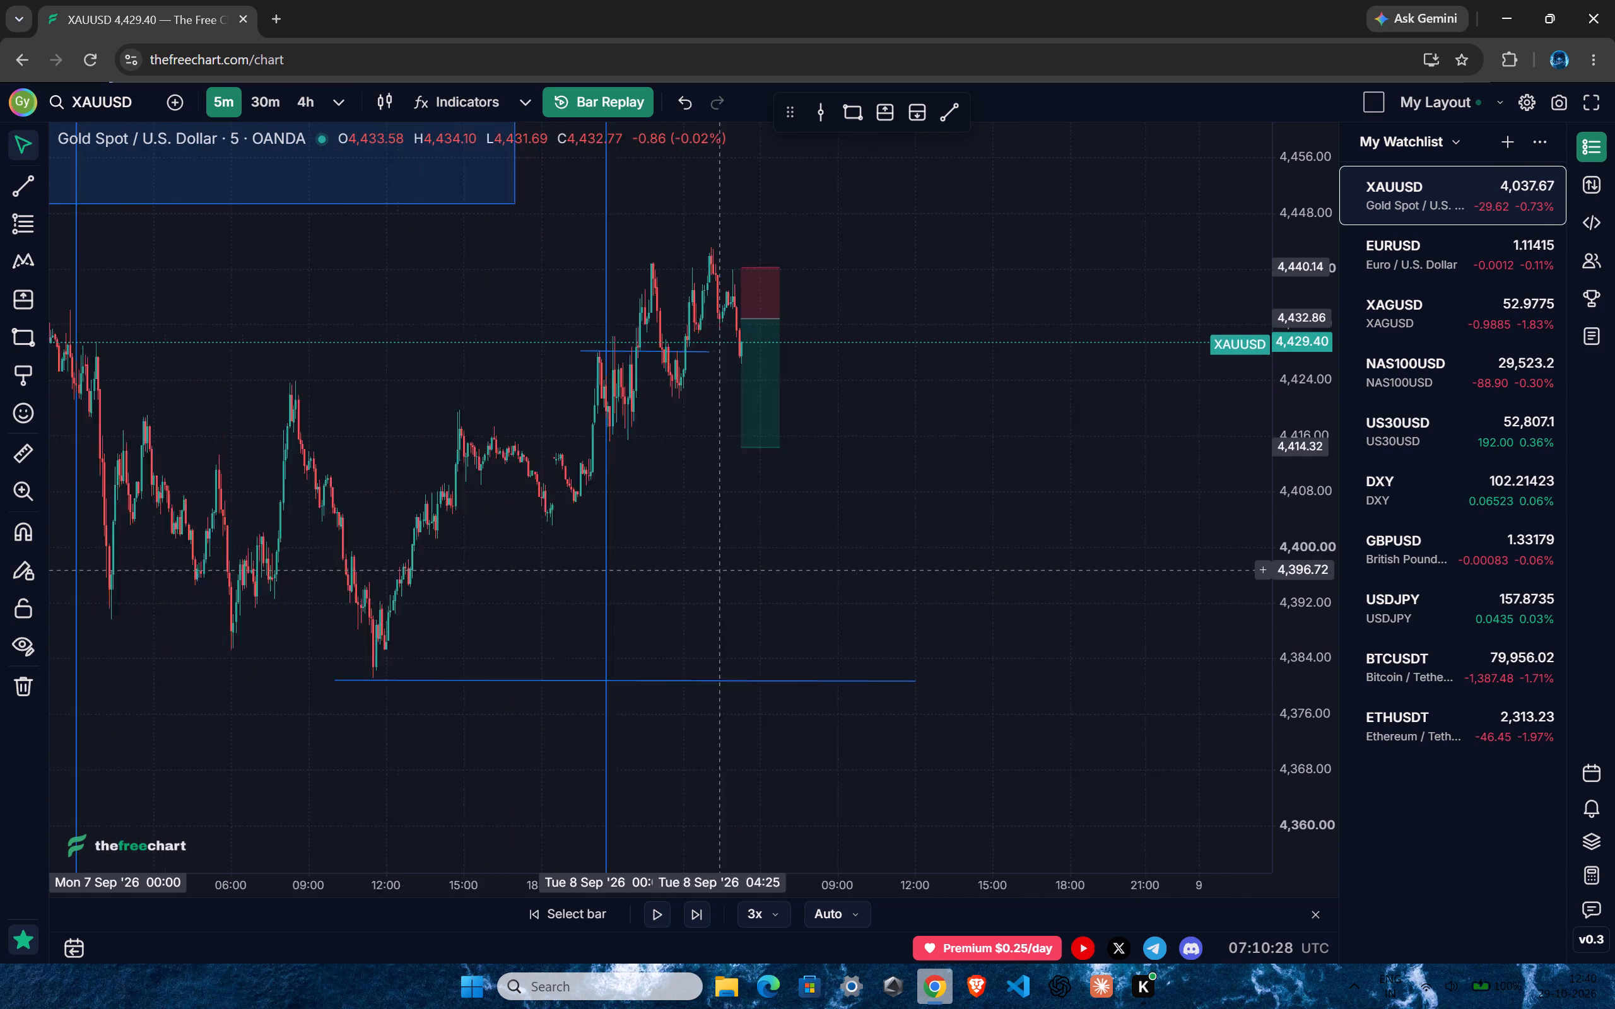
pyautogui.moveTo(731, 568); pyautogui.dragTo(837, 562)
pyautogui.keyDown('ctrl'); pyautogui.scroll(-4, 712, 567); pyautogui.keyUp('ctrl')
pyautogui.moveTo(835, 545); pyautogui.dragTo(739, 551)
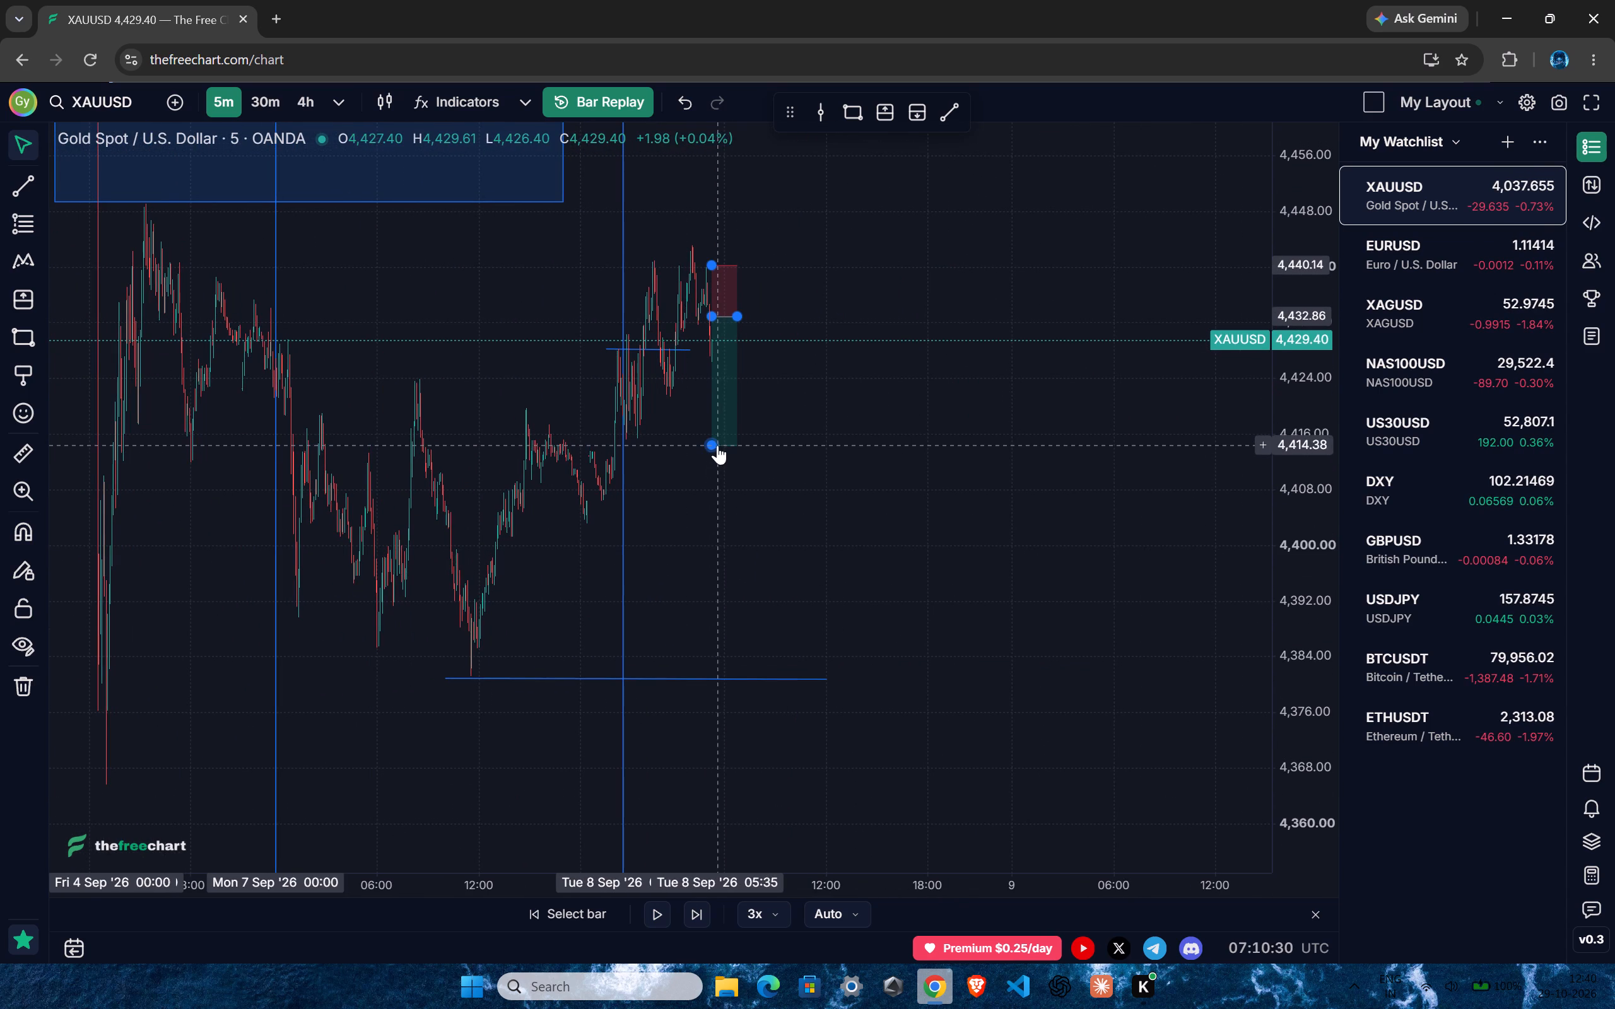
pyautogui.moveTo(710, 445); pyautogui.dragTo(825, 675)
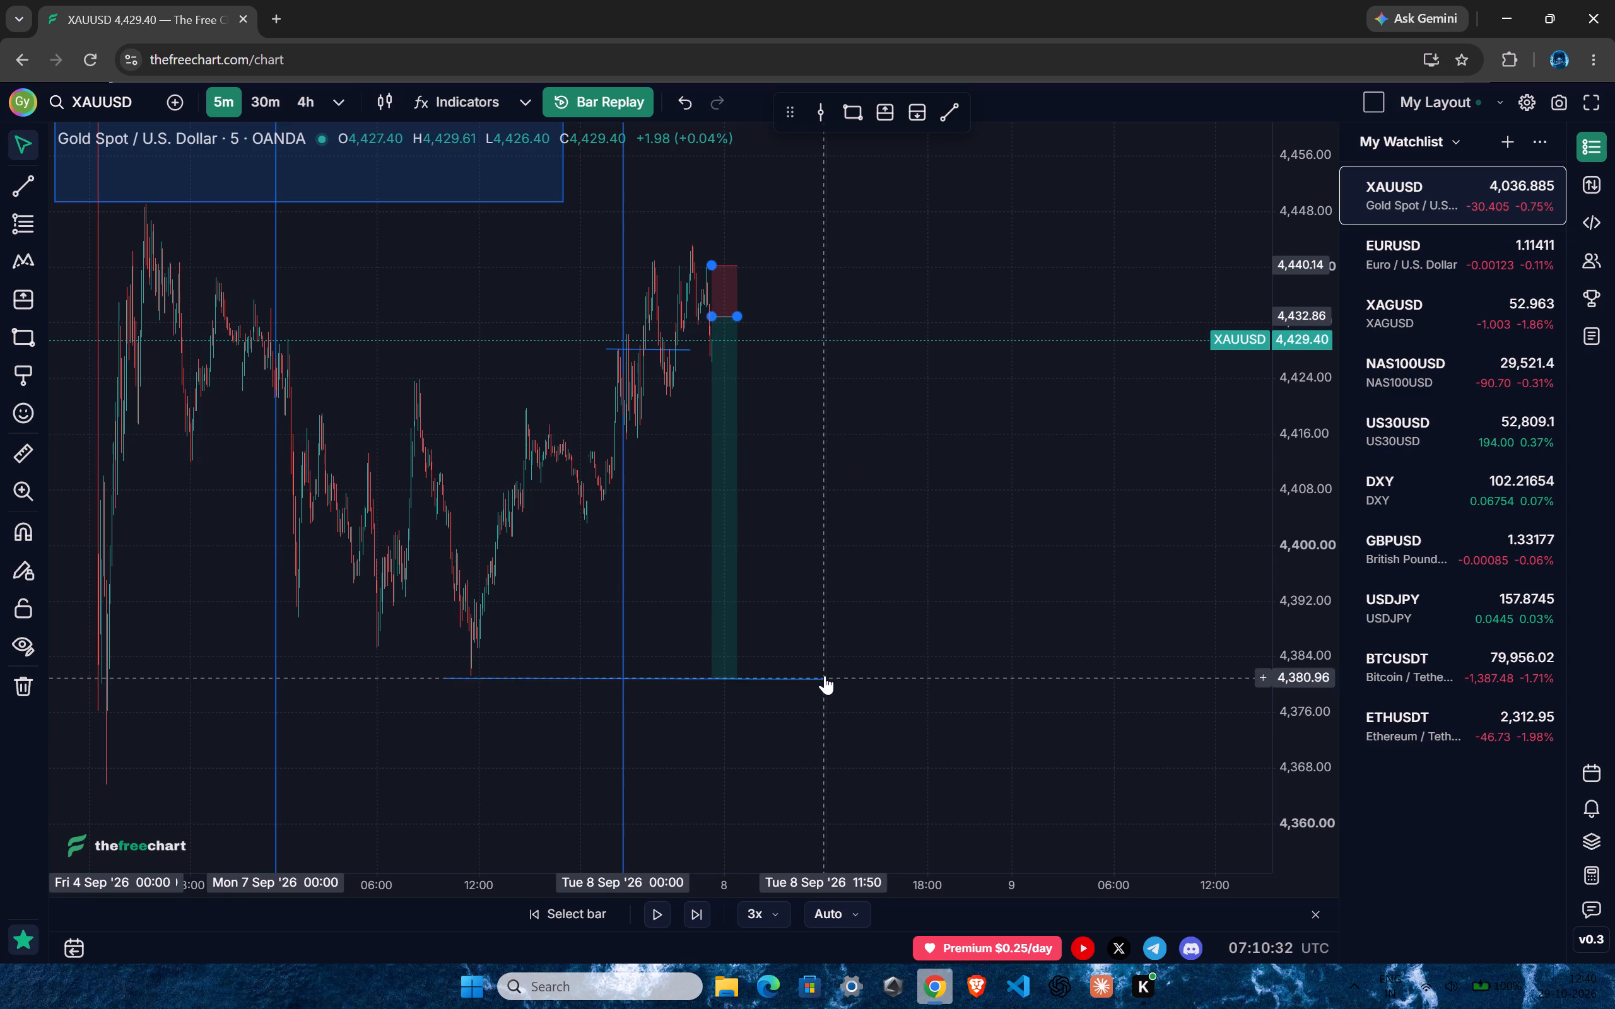
pyautogui.moveTo(825, 675); pyautogui.dragTo(826, 679)
pyautogui.click(819, 543)
pyautogui.moveTo(821, 512); pyautogui.dragTo(778, 634)
pyautogui.keyDown('ctrl'); pyautogui.scroll(3, 624, 597); pyautogui.keyUp('ctrl')
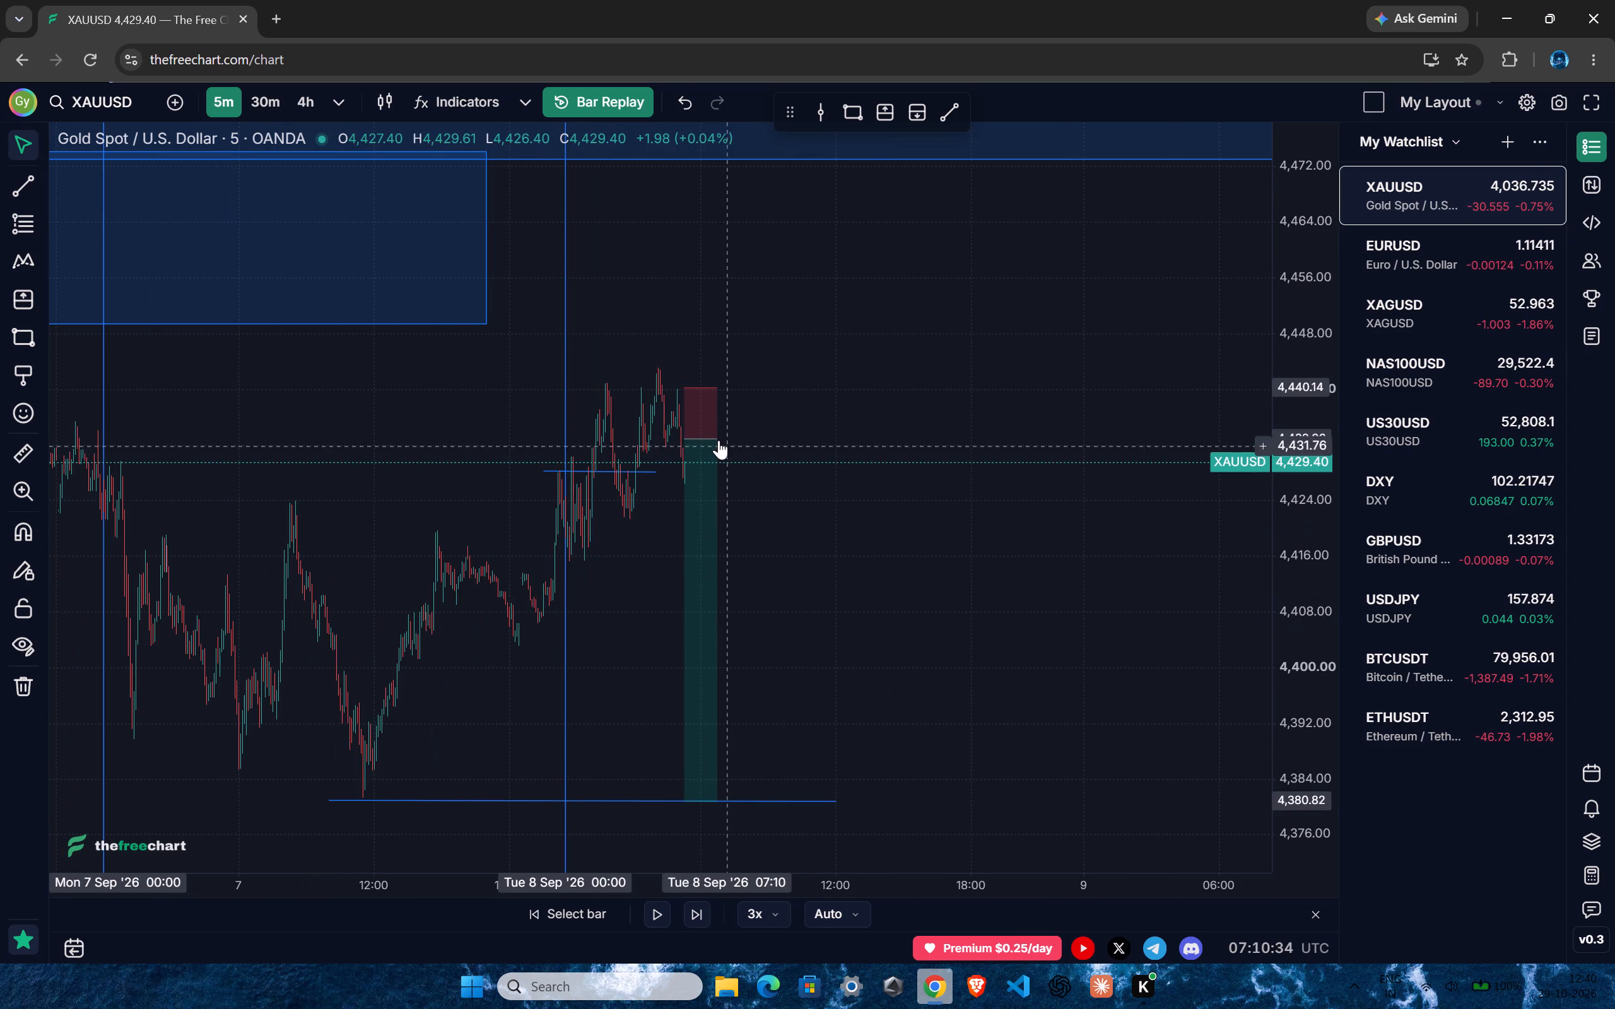
# Extend the short position's right edge to about 12:55 on 8 September.
pyautogui.moveTo(719, 439); pyautogui.dragTo(858, 440)
pyautogui.click(898, 503)
# Play the replay on from the 05:15 candle and pause at the 06:25 candle on 8 September.
pyautogui.moveTo(907, 559); pyautogui.dragTo(837, 612)
pyautogui.keyDown('ctrl'); pyautogui.scroll(4, 801, 606); pyautogui.keyUp('ctrl')
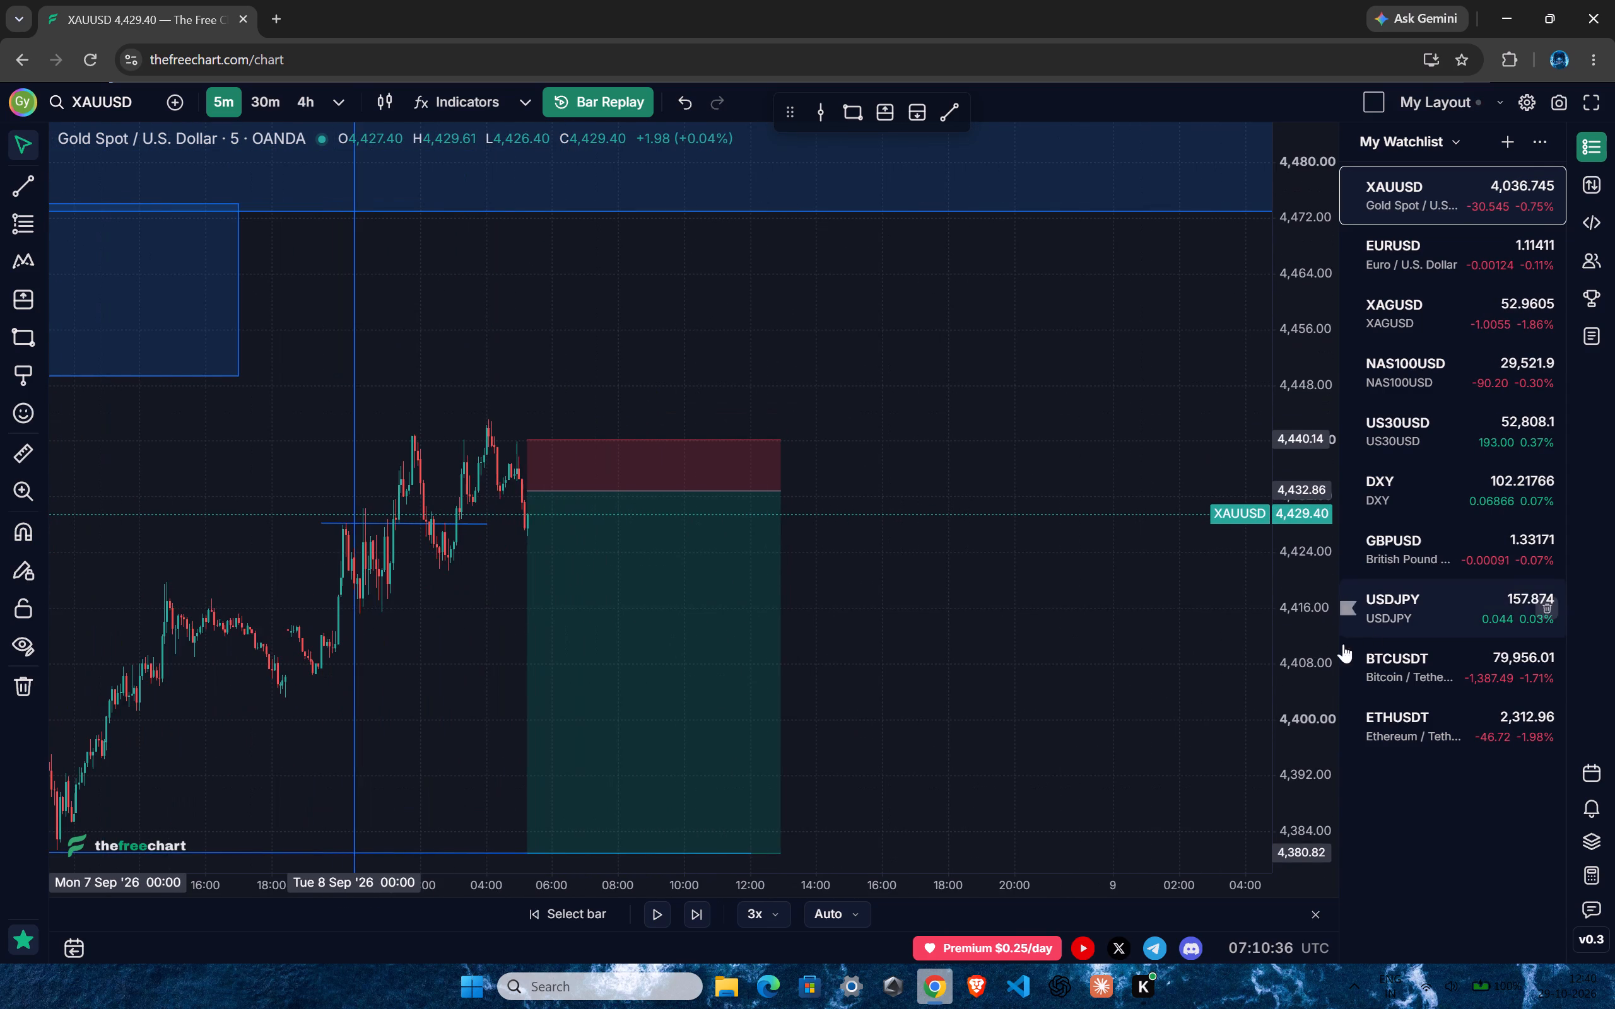
pyautogui.moveTo(1313, 648); pyautogui.dragTo(1293, 378)
pyautogui.moveTo(956, 712); pyautogui.dragTo(990, 637)
pyautogui.keyDown('ctrl'); pyautogui.scroll(6, 946, 630); pyautogui.keyUp('ctrl')
pyautogui.moveTo(886, 738); pyautogui.dragTo(1245, 566)
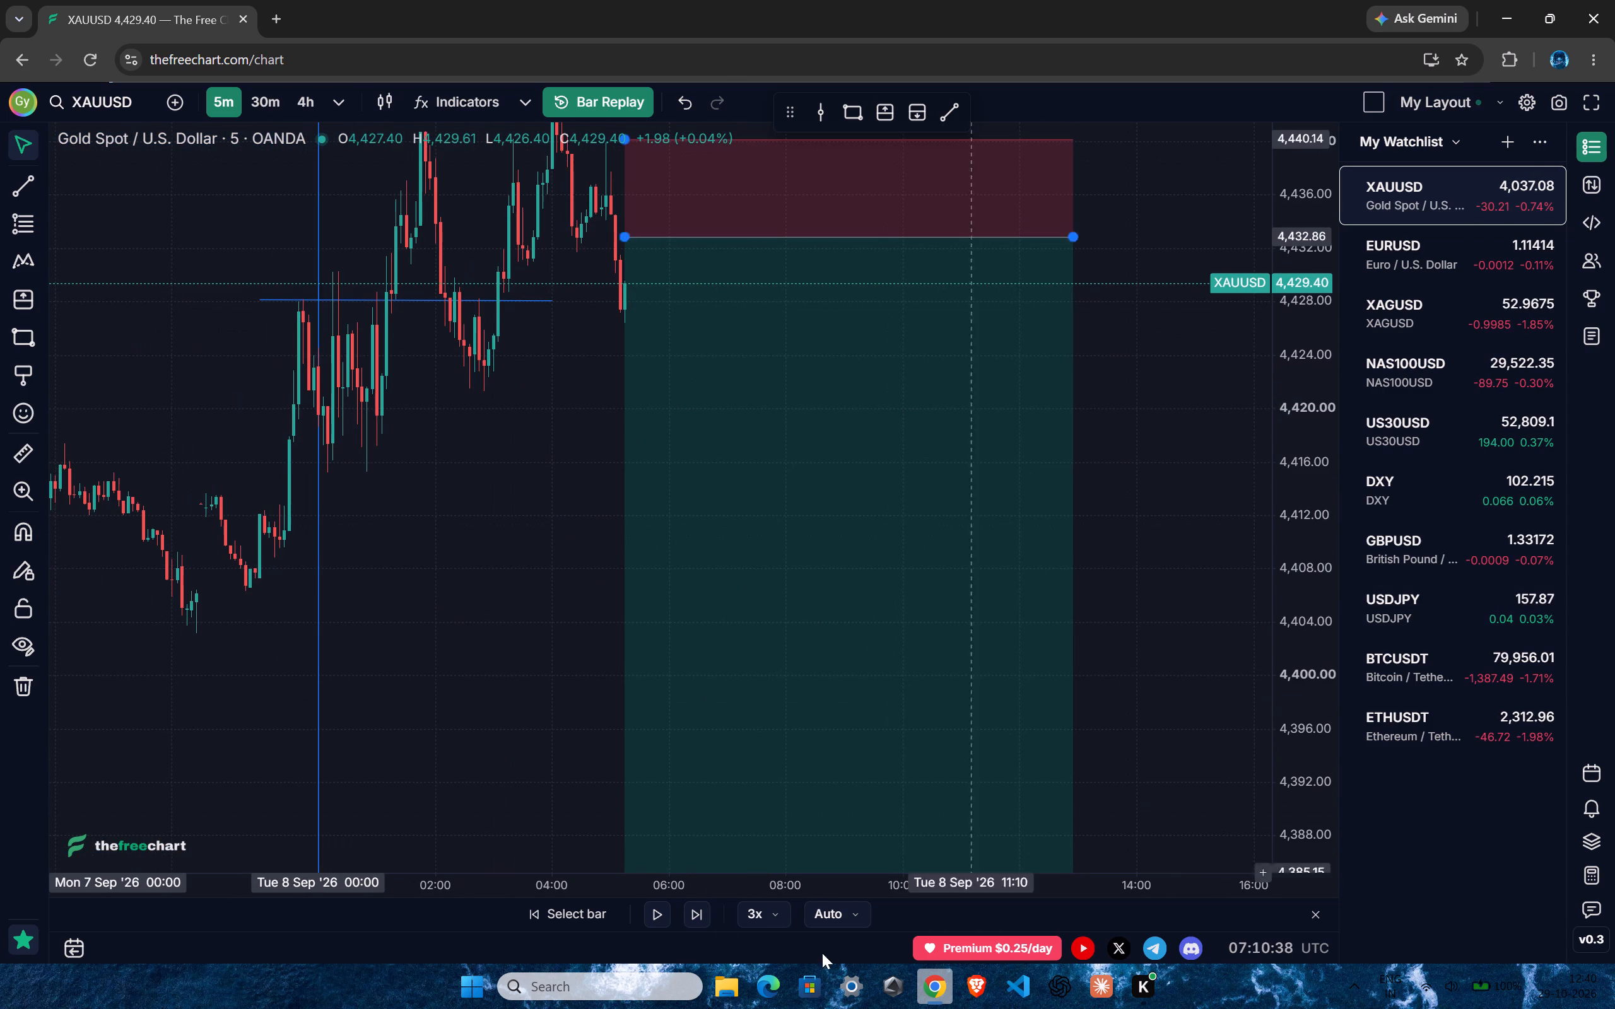
pyautogui.click(652, 919)
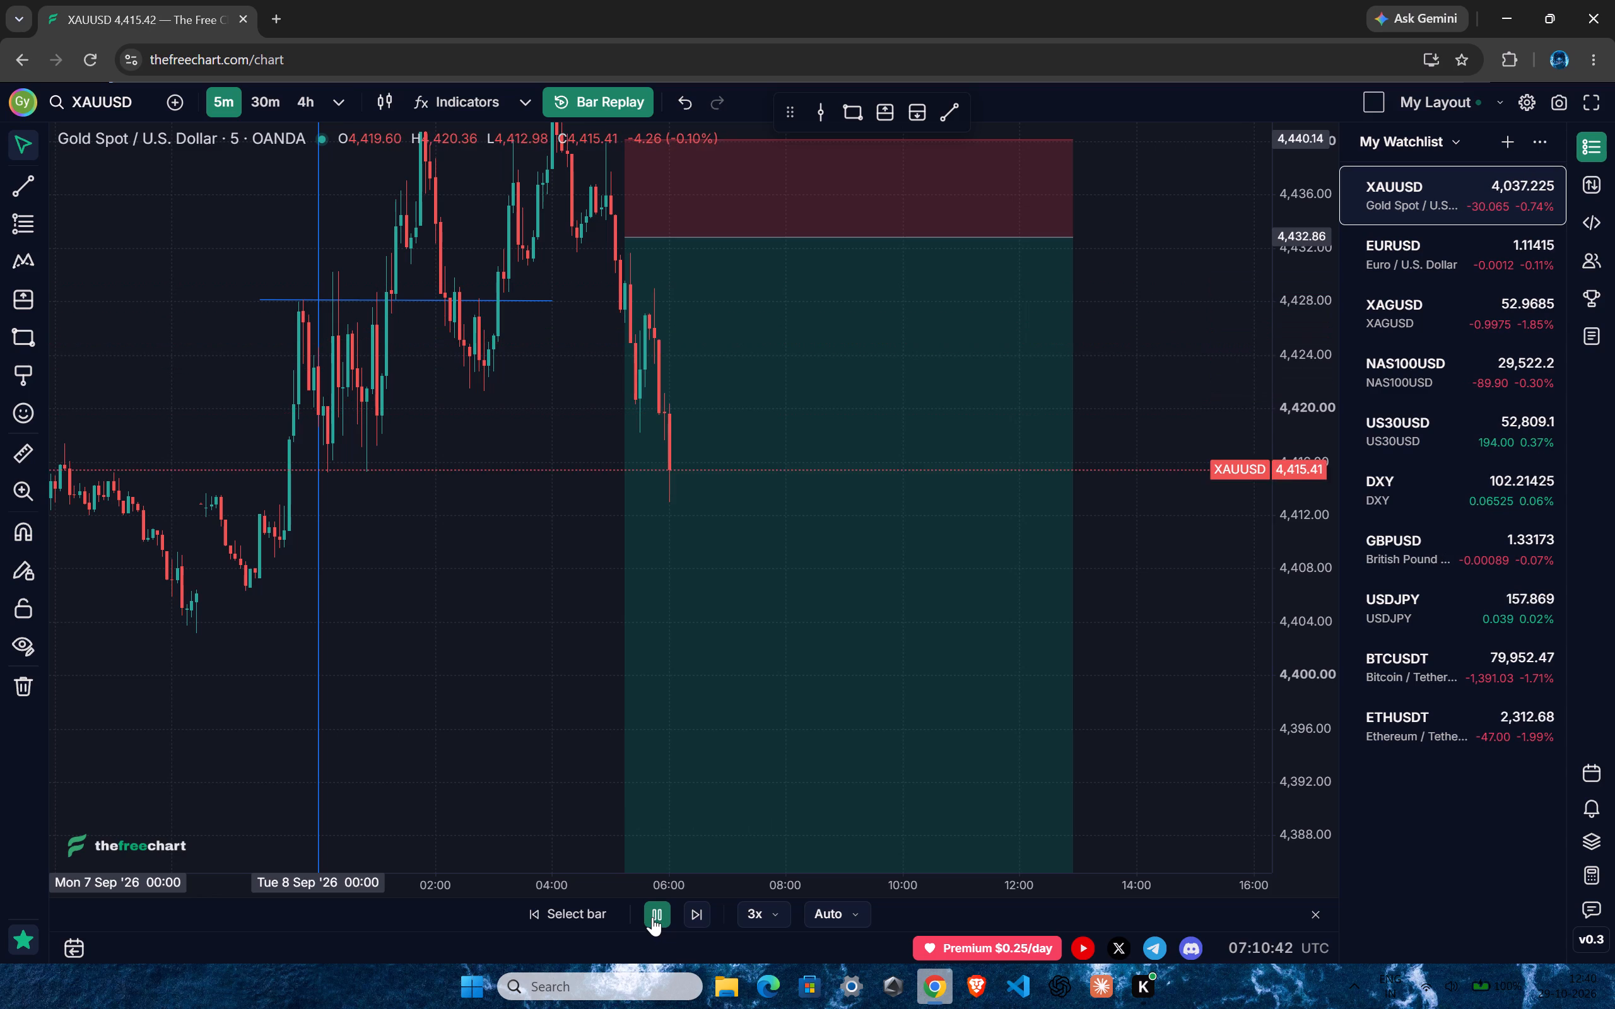
pyautogui.click(652, 916)
# Switch the chart to the 1-hour timeframe.
pyautogui.moveTo(497, 661); pyautogui.dragTo(493, 576)
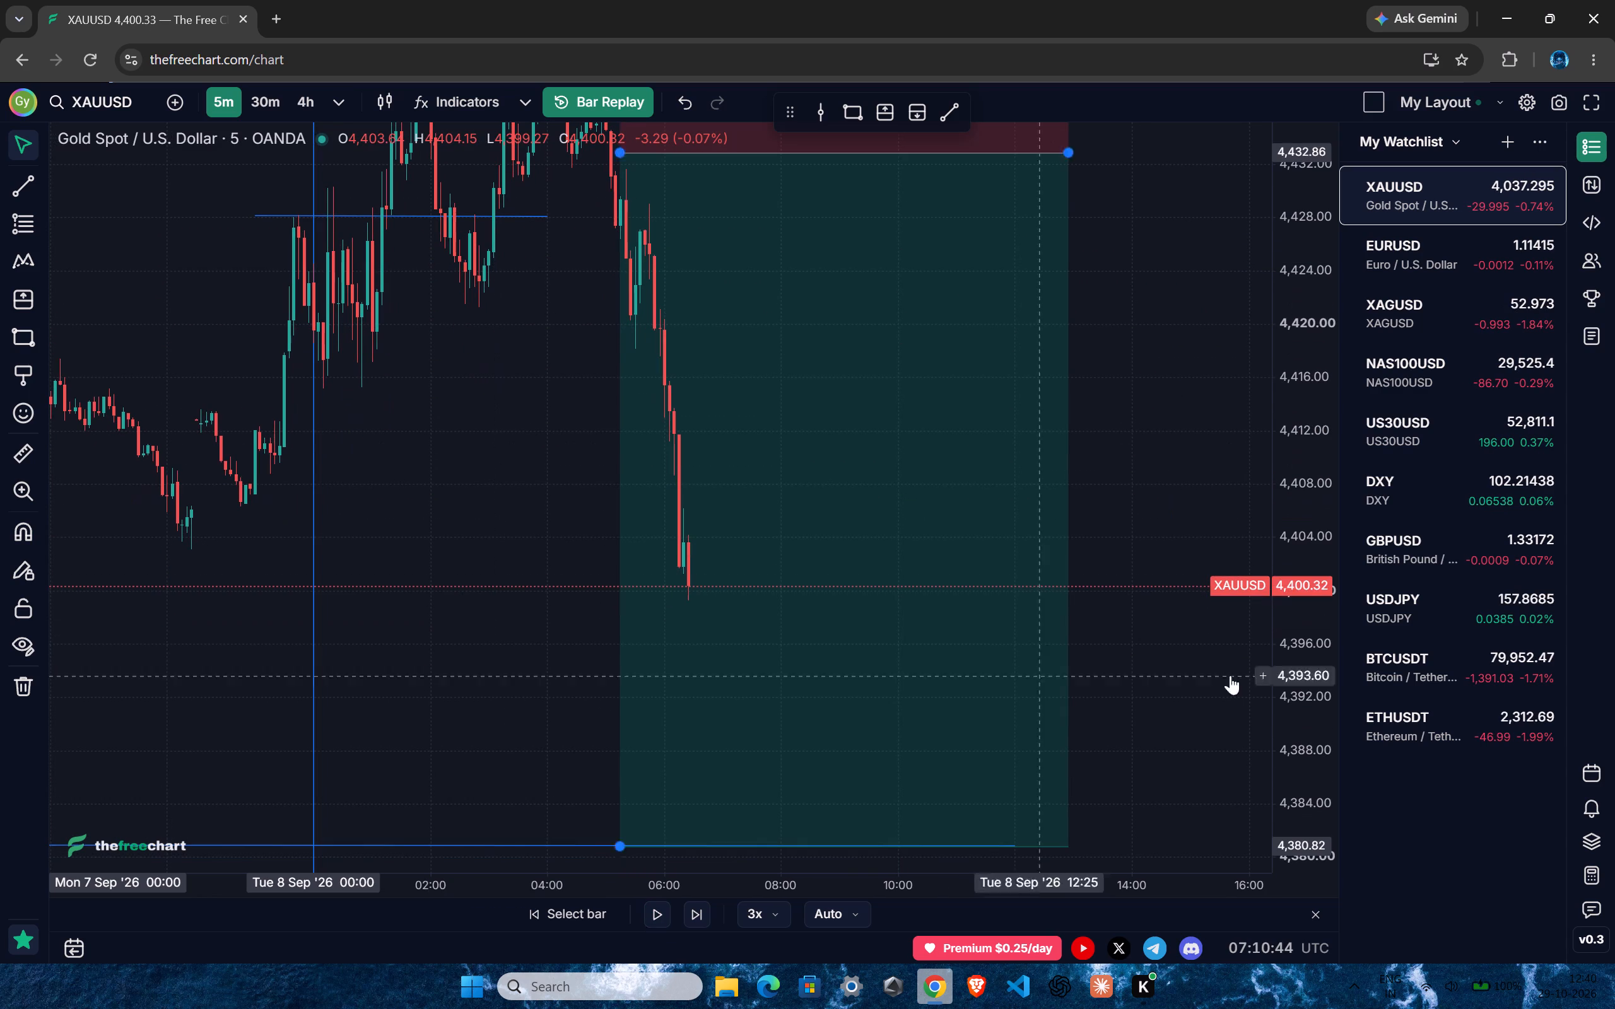
pyautogui.moveTo(1307, 423); pyautogui.dragTo(1207, 860)
pyautogui.keyDown('ctrl'); pyautogui.scroll(-7, 985, 820); pyautogui.keyUp('ctrl')
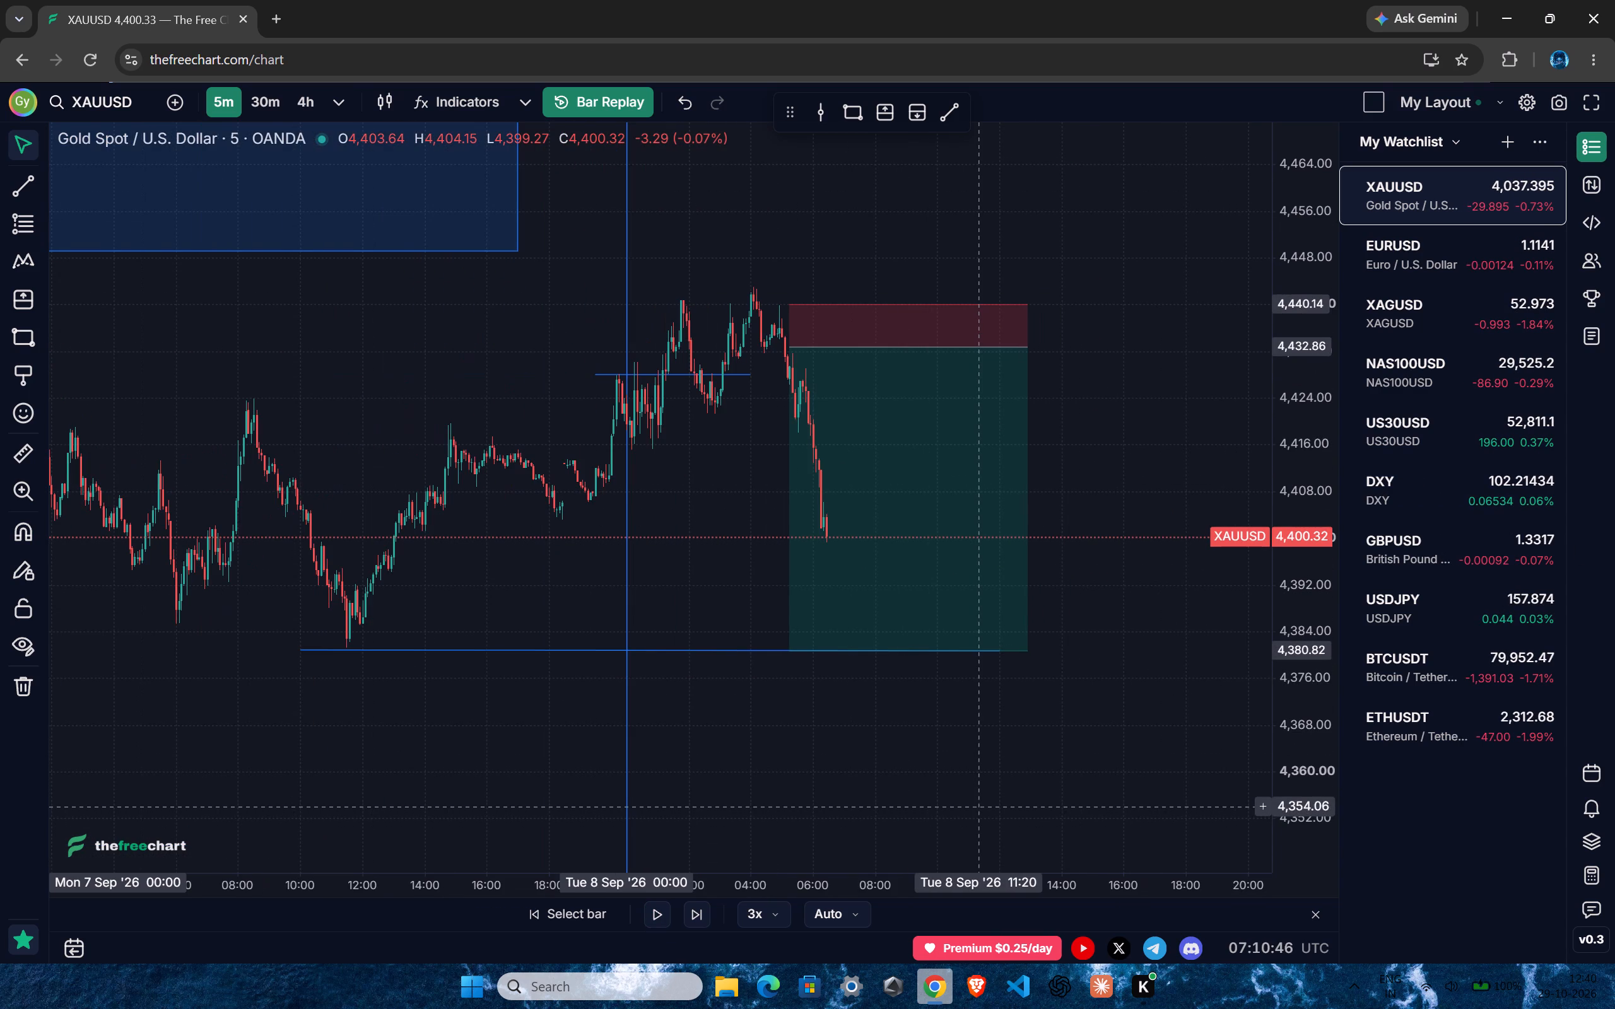
pyautogui.write('1h')
pyautogui.press('Return')
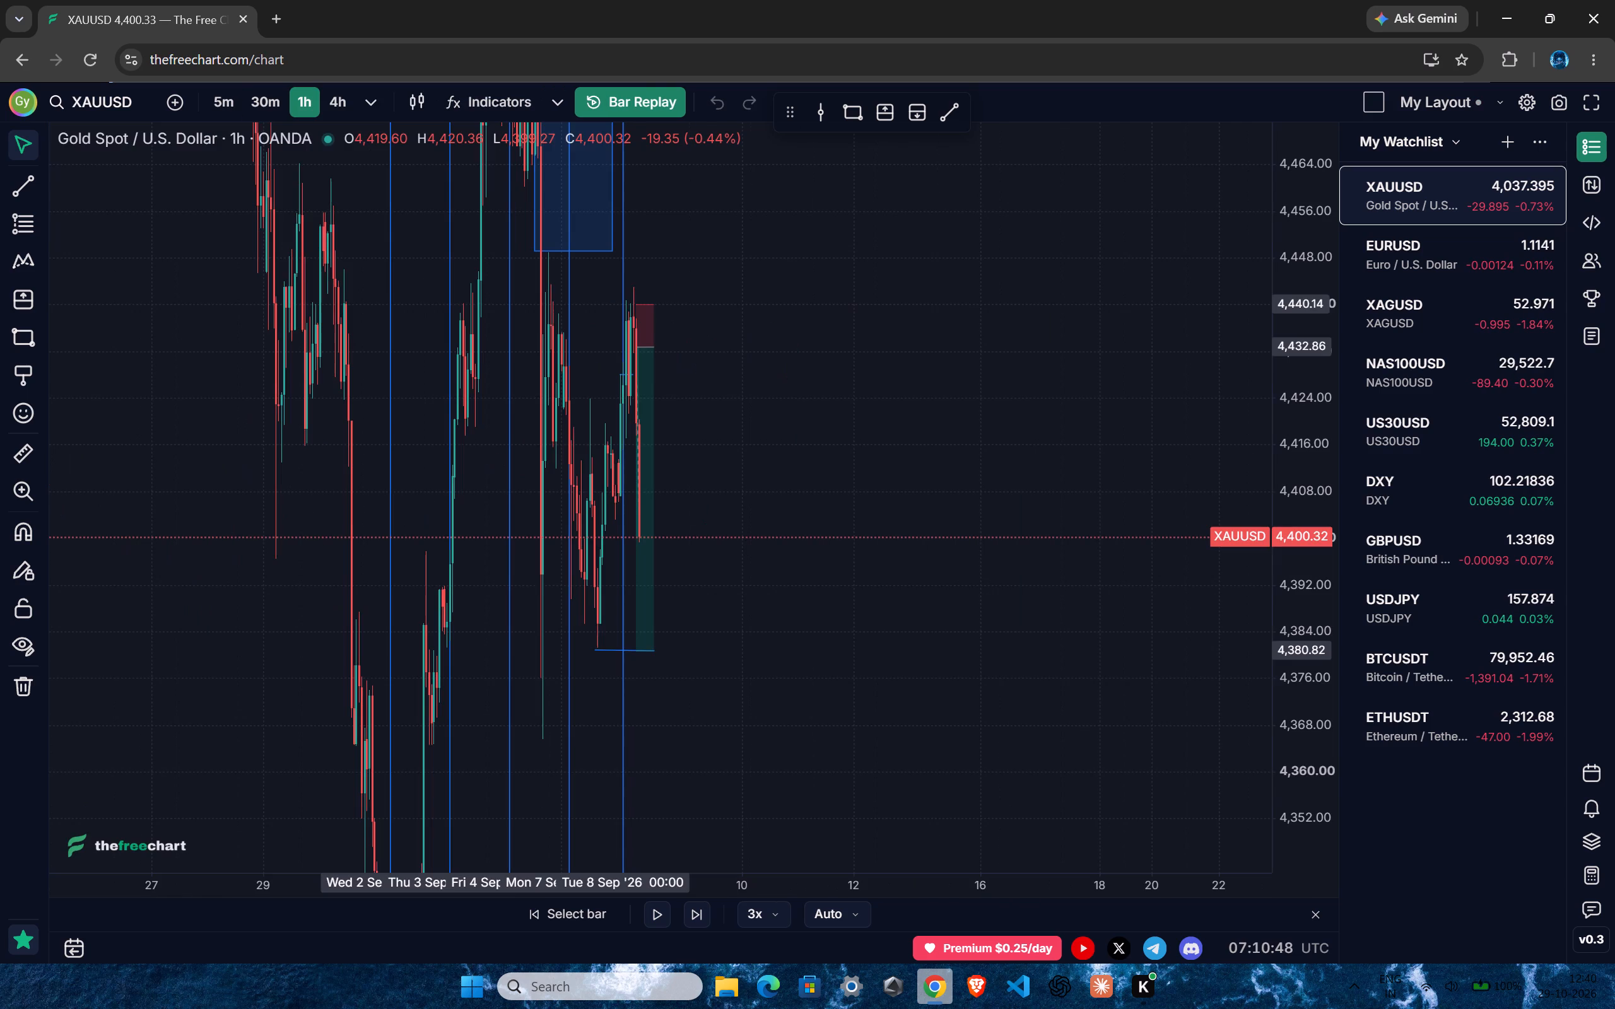
# Examine the hourly price structure around the short position, the marked zones and the 7 September swing low.
pyautogui.moveTo(956, 403); pyautogui.dragTo(949, 419)
pyautogui.keyDown('ctrl'); pyautogui.scroll(8, 799, 479); pyautogui.keyUp('ctrl')
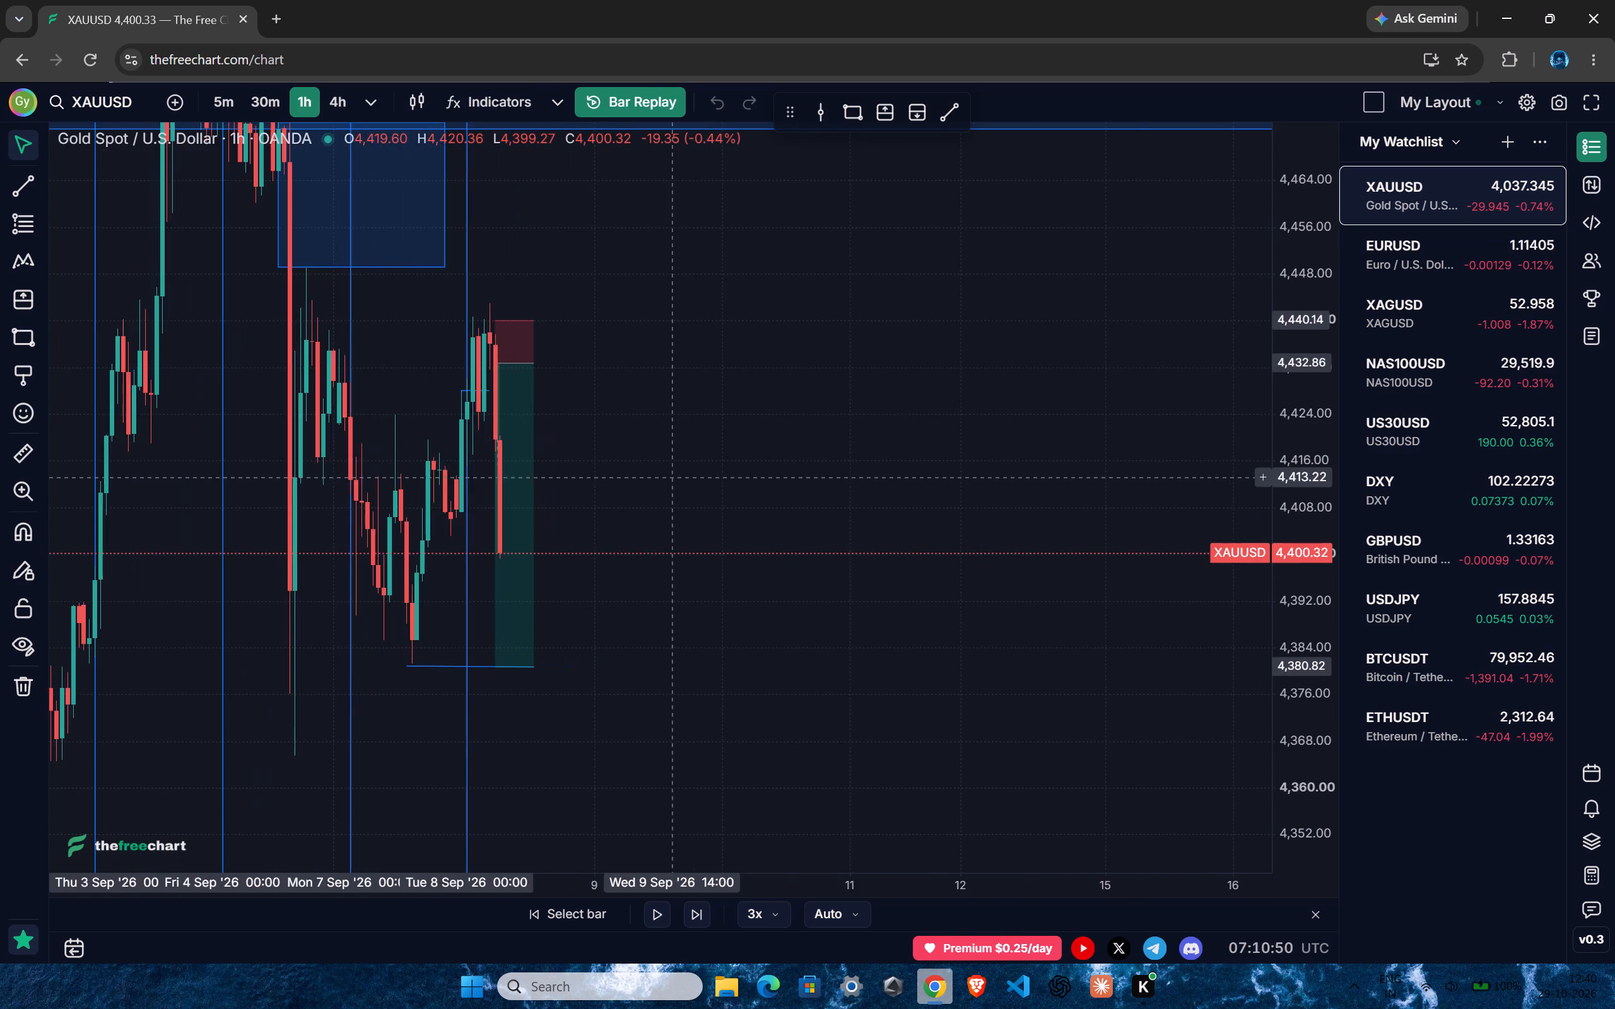
pyautogui.moveTo(699, 466); pyautogui.dragTo(947, 420)
pyautogui.keyDown('ctrl'); pyautogui.scroll(4, 848, 470); pyautogui.keyUp('ctrl')
pyautogui.moveTo(1303, 437); pyautogui.dragTo(1307, 441)
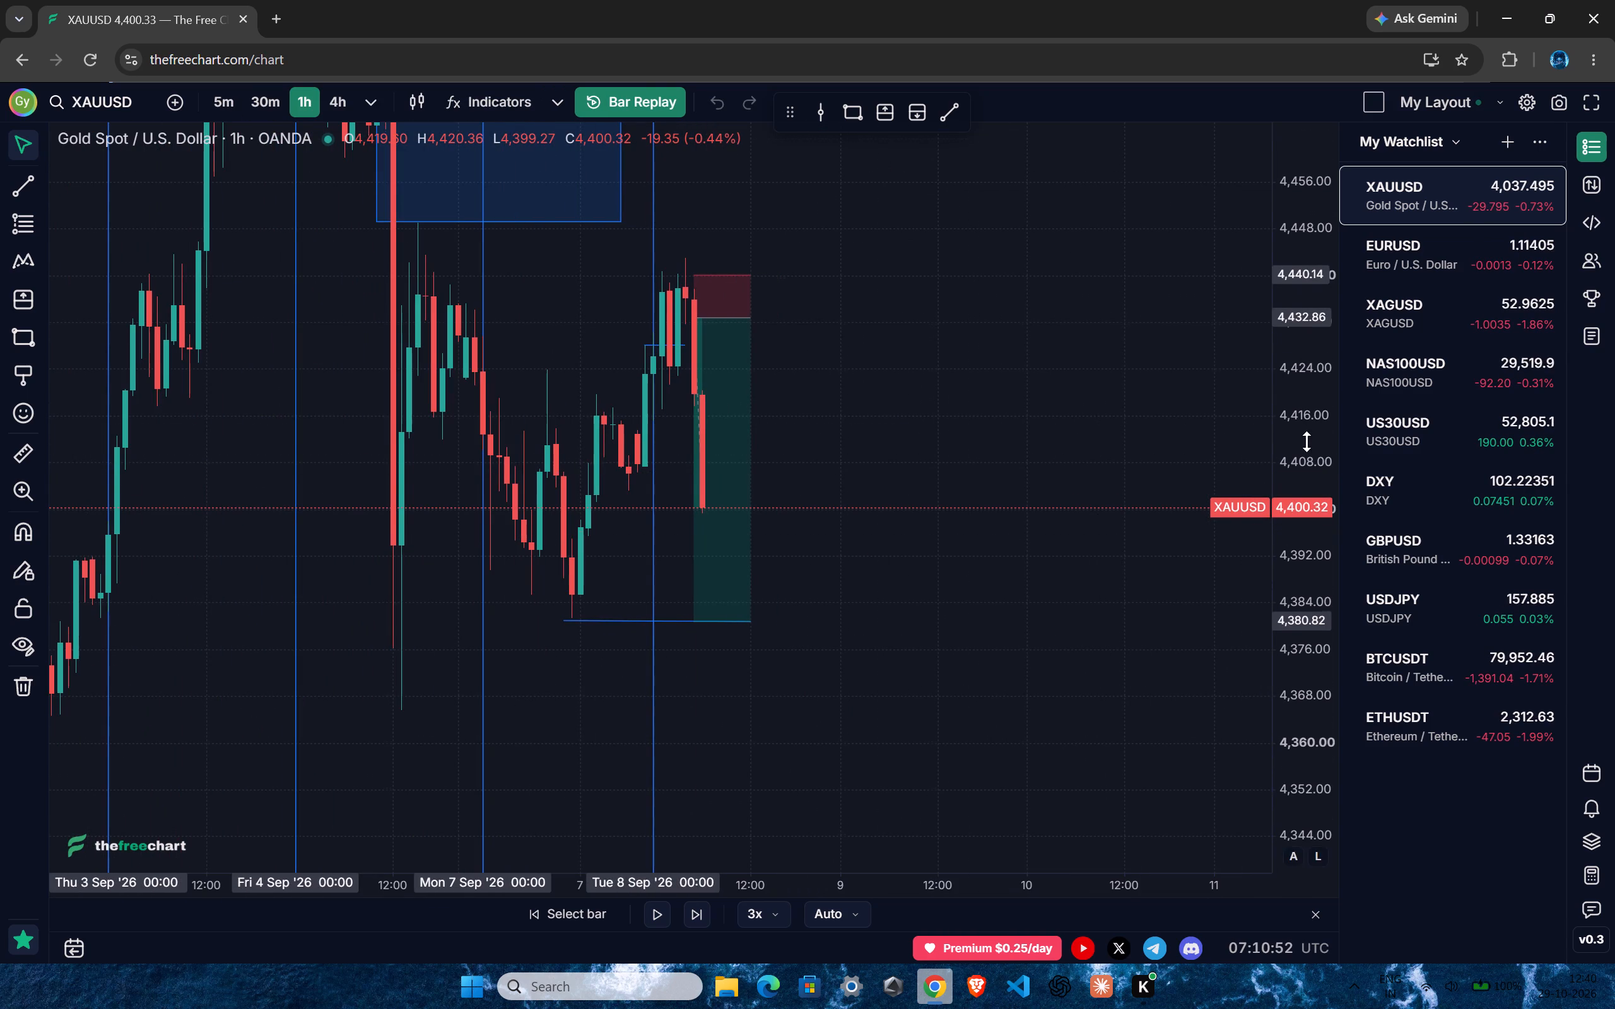
pyautogui.moveTo(1307, 441); pyautogui.dragTo(1307, 487)
pyautogui.moveTo(1126, 727); pyautogui.dragTo(1077, 708)
pyautogui.keyDown('ctrl'); pyautogui.scroll(3, 621, 660); pyautogui.keyUp('ctrl')
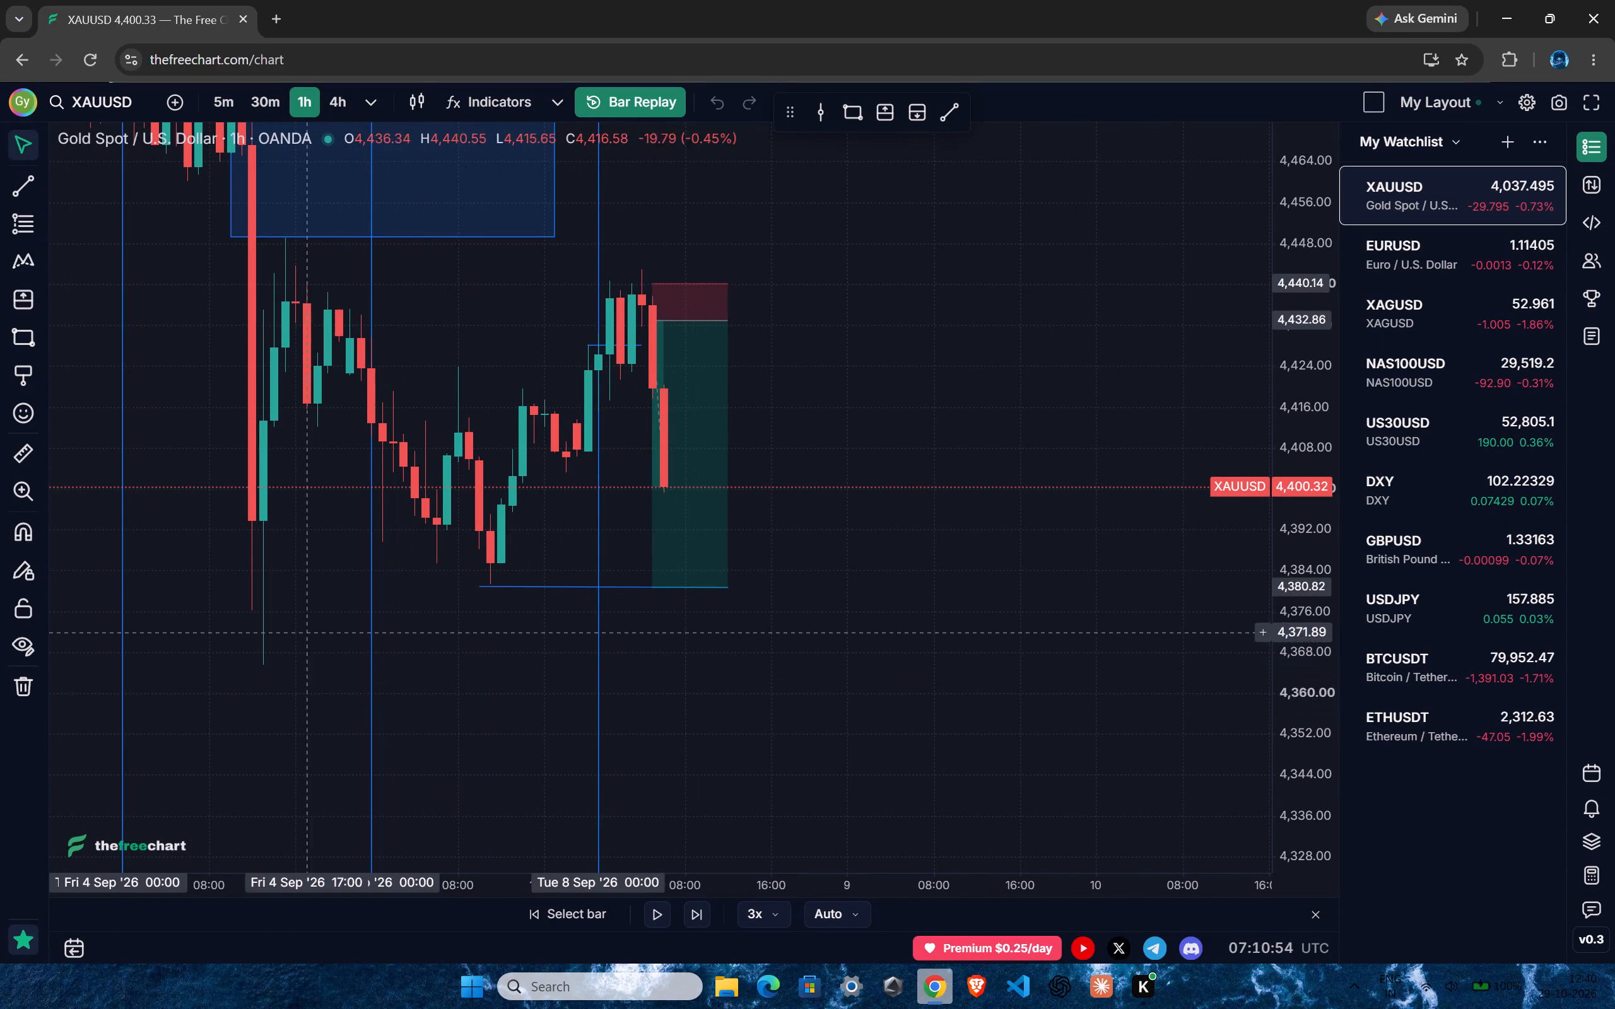
pyautogui.moveTo(815, 658); pyautogui.dragTo(856, 683)
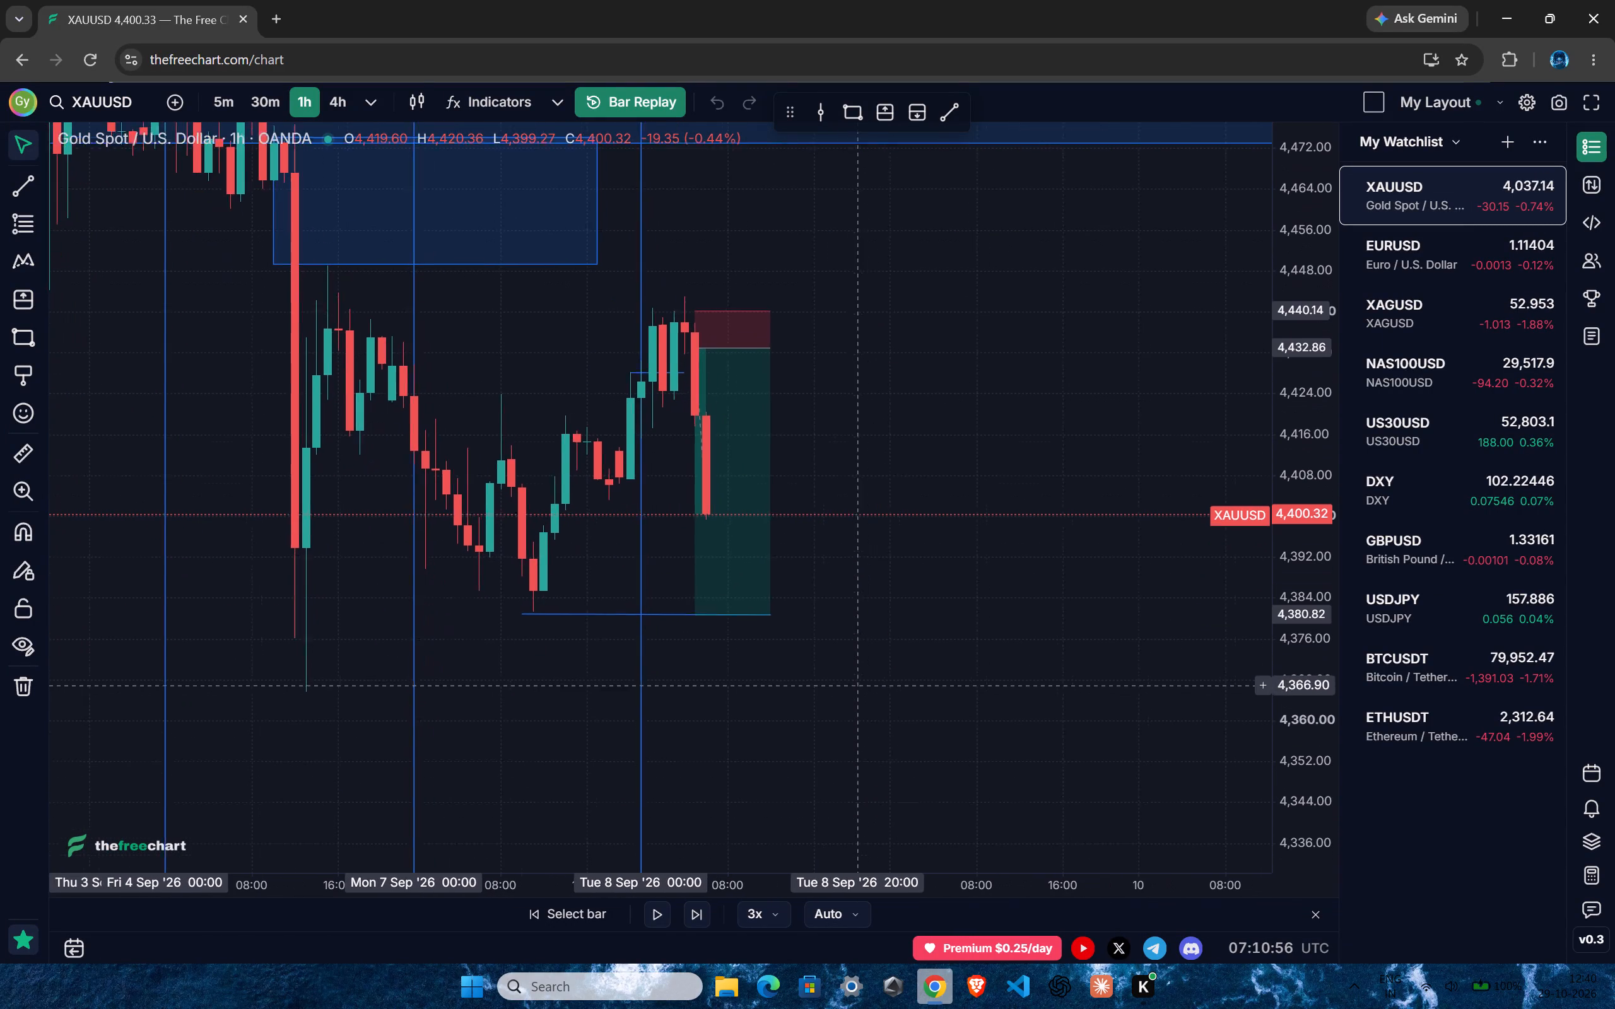
pyautogui.moveTo(856, 683); pyautogui.dragTo(851, 679)
pyautogui.moveTo(874, 689); pyautogui.dragTo(782, 660)
pyautogui.keyDown('ctrl'); pyautogui.scroll(-2, 763, 649); pyautogui.keyUp('ctrl')
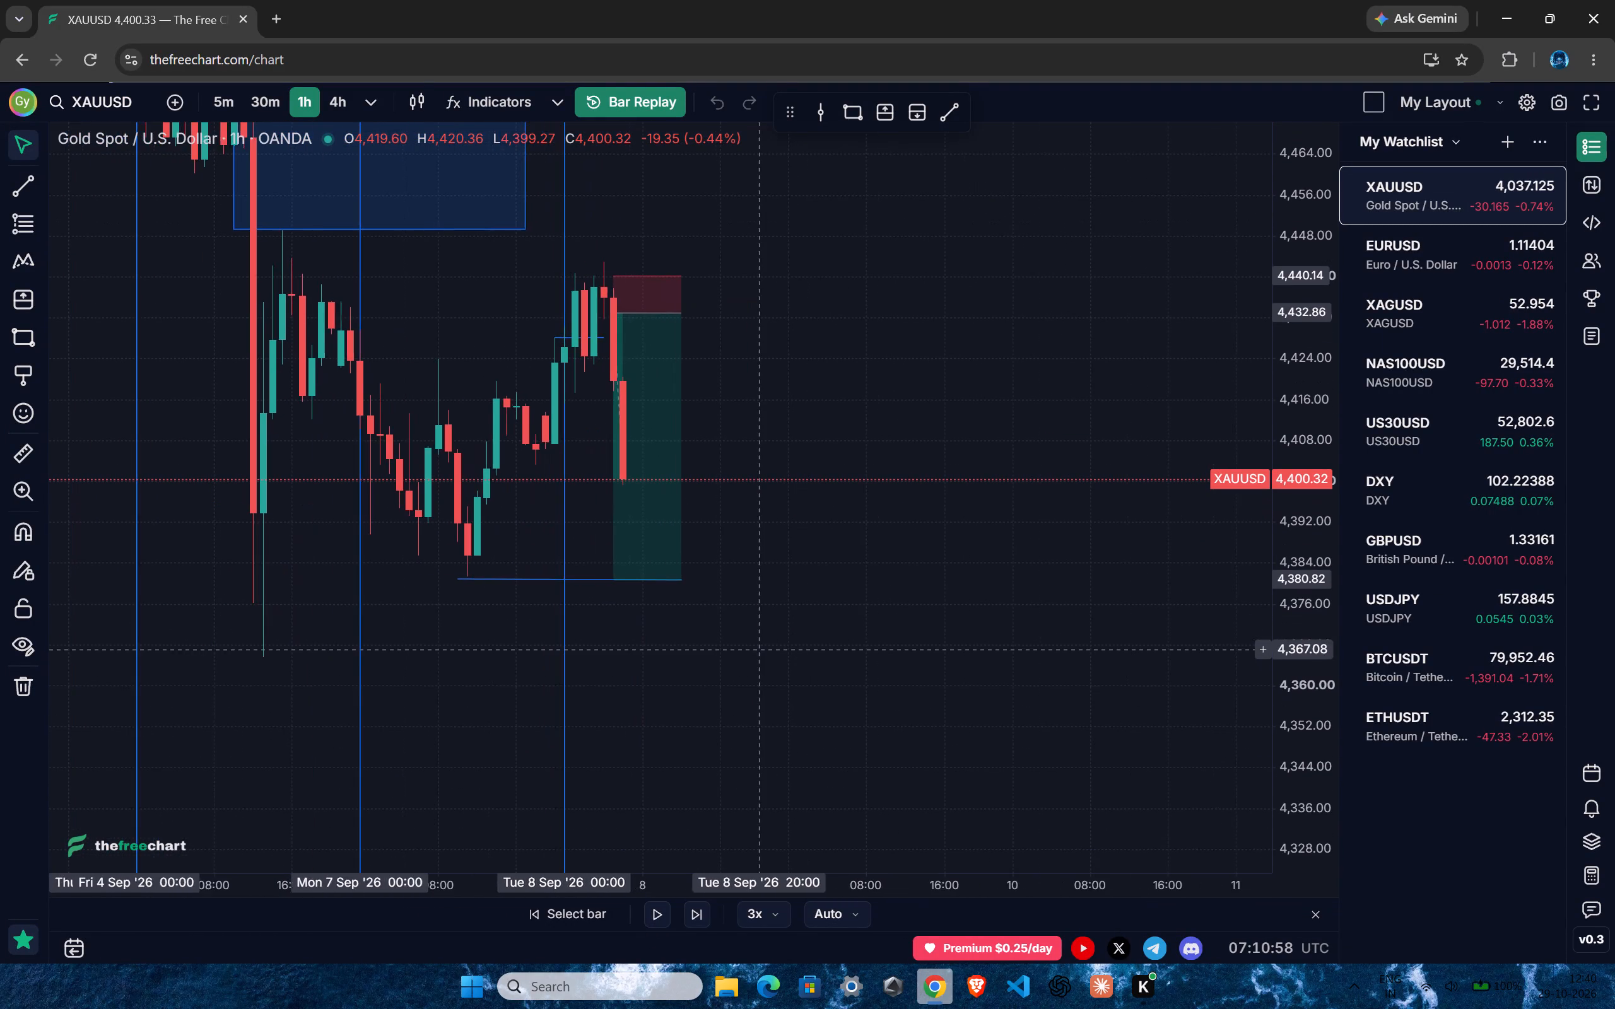
pyautogui.keyDown('ctrl'); pyautogui.scroll(-13, 763, 649); pyautogui.keyUp('ctrl')
pyautogui.moveTo(1306, 381); pyautogui.dragTo(1199, 701)
pyautogui.moveTo(972, 696); pyautogui.dragTo(903, 719)
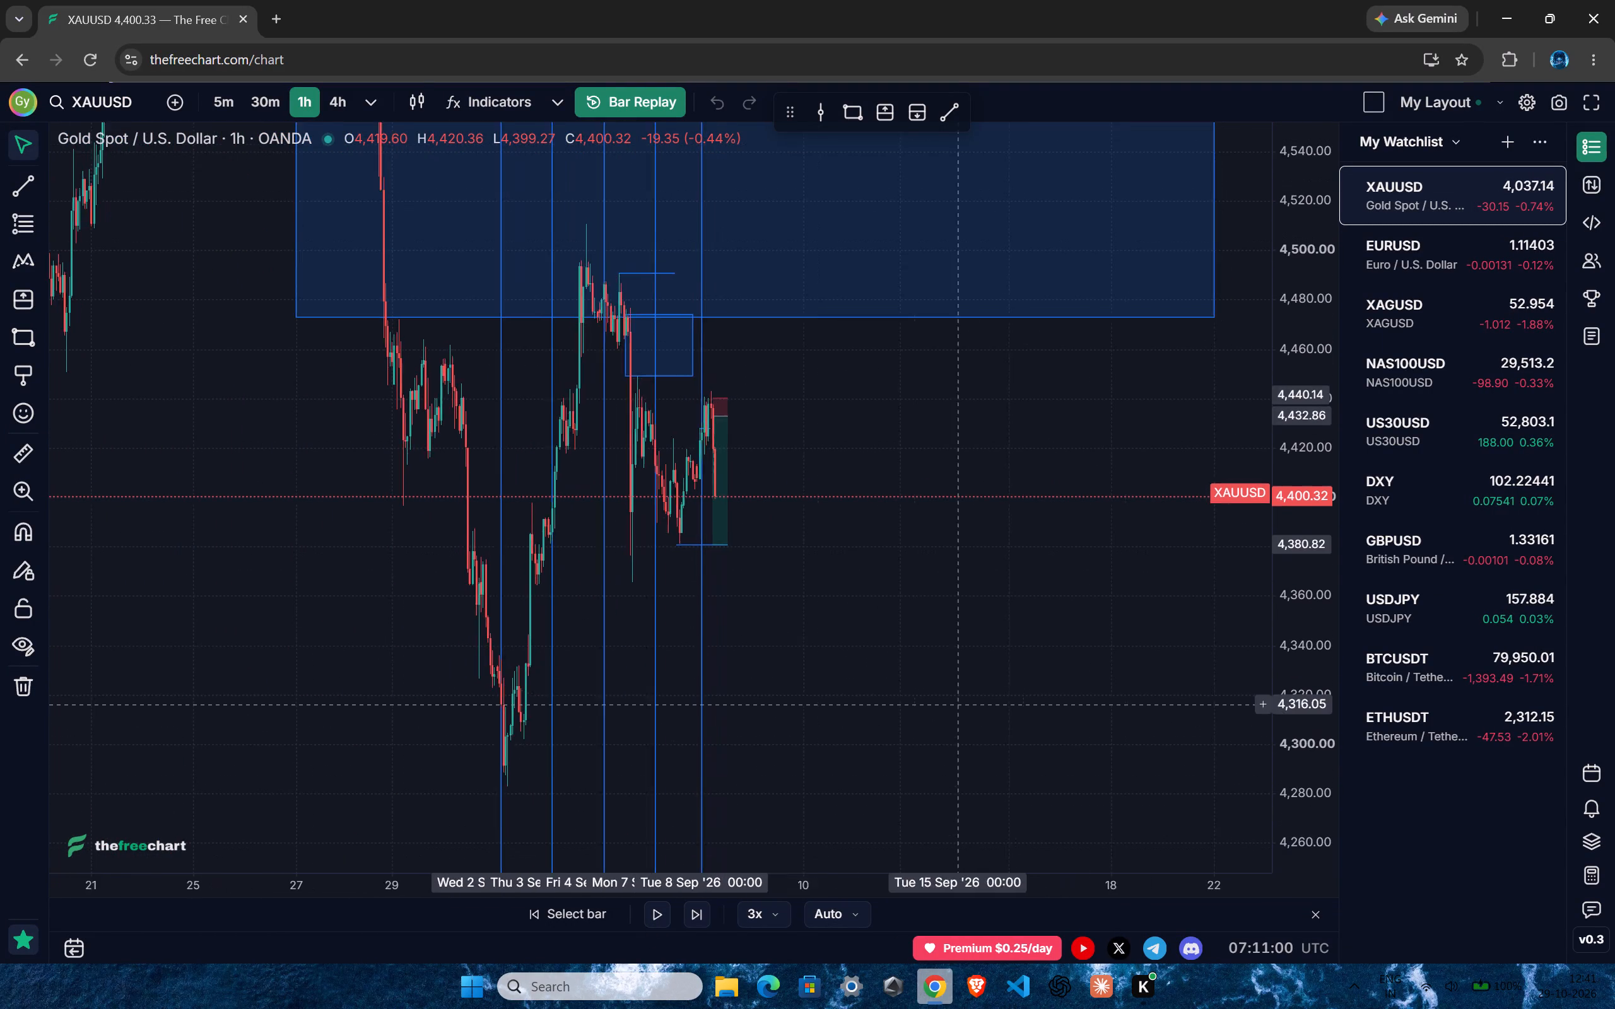
pyautogui.moveTo(903, 719); pyautogui.dragTo(782, 754)
pyautogui.keyDown('ctrl'); pyautogui.scroll(7, 569, 676); pyautogui.keyUp('ctrl')
pyautogui.moveTo(688, 714); pyautogui.dragTo(772, 652)
pyautogui.keyDown('ctrl'); pyautogui.scroll(2, 700, 651); pyautogui.keyUp('ctrl')
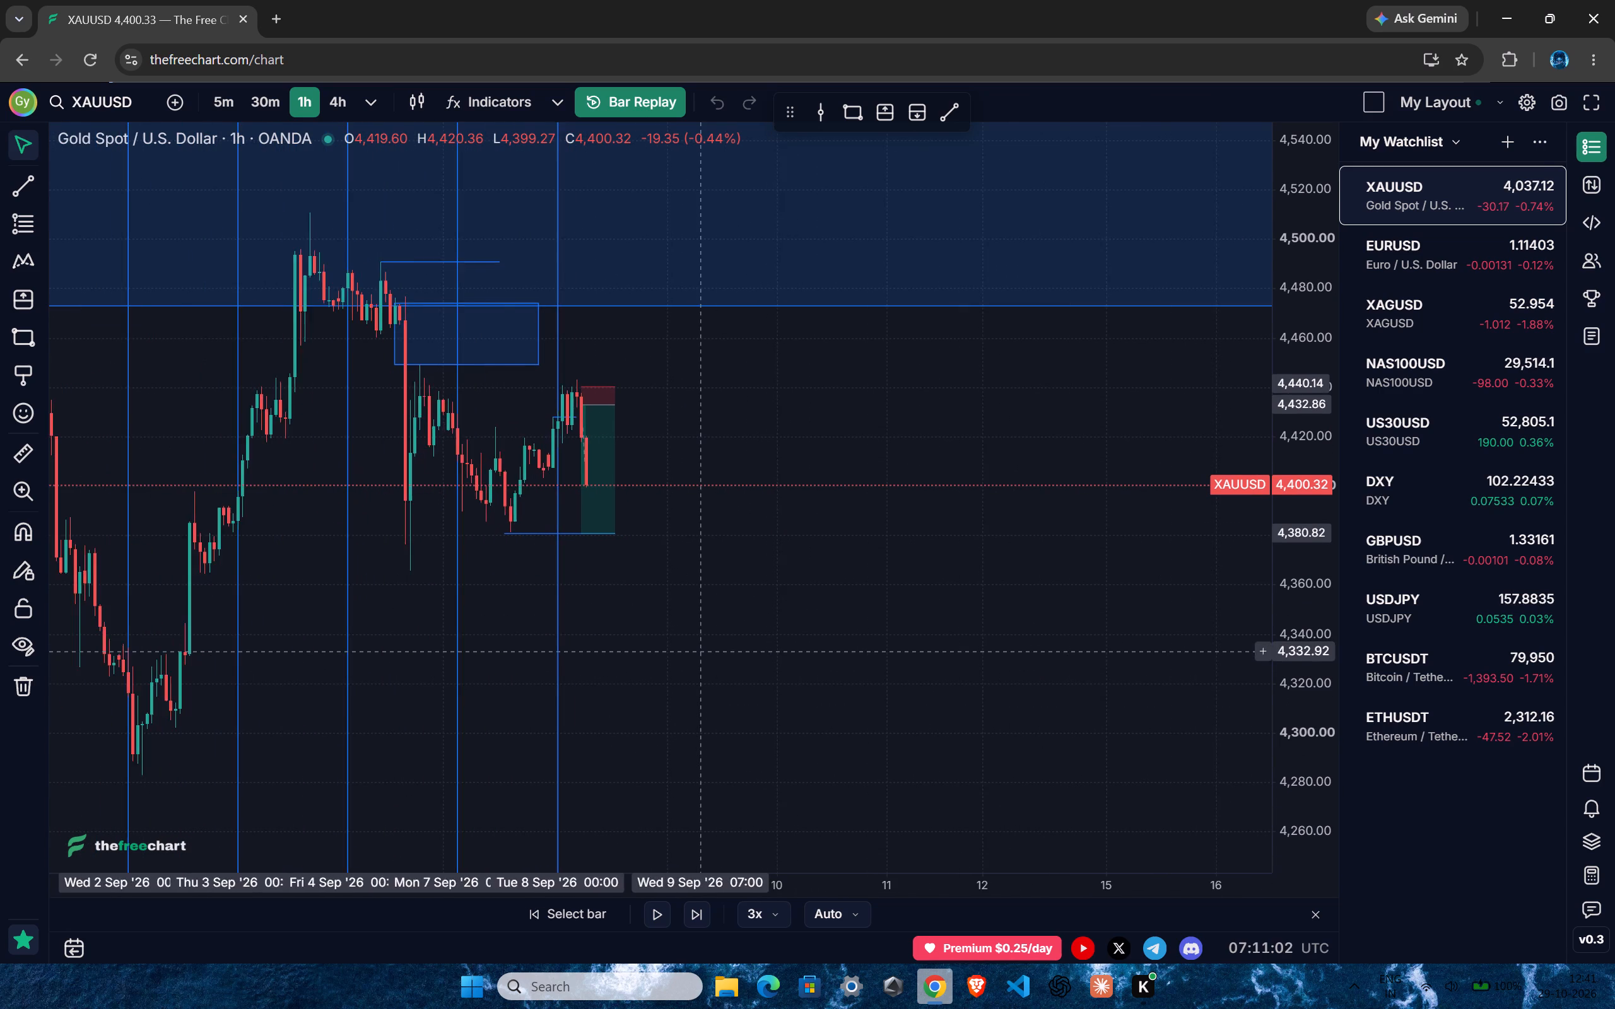
pyautogui.keyDown('ctrl'); pyautogui.scroll(1, 700, 651); pyautogui.keyUp('ctrl')
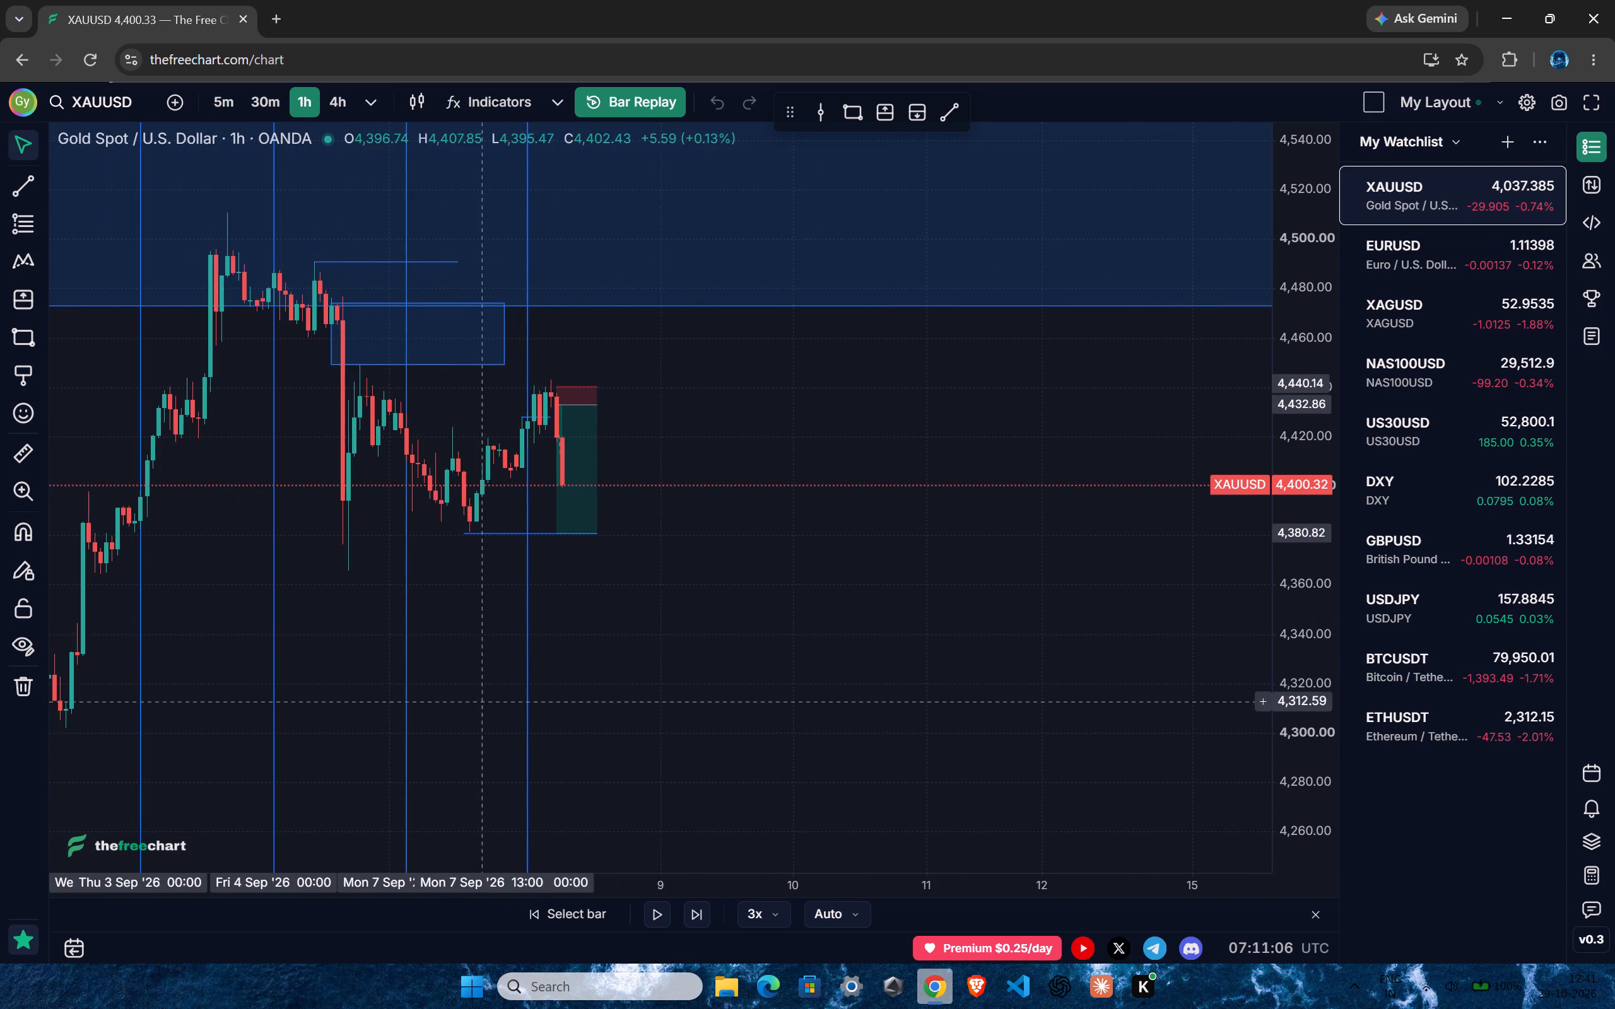
pyautogui.keyDown('ctrl'); pyautogui.scroll(4, 486, 706); pyautogui.keyUp('ctrl')
pyautogui.scroll(1, 802, 203)
# Play the hourly replay on and pause at the 10:00 candle on 8 September.
pyautogui.click(657, 915)
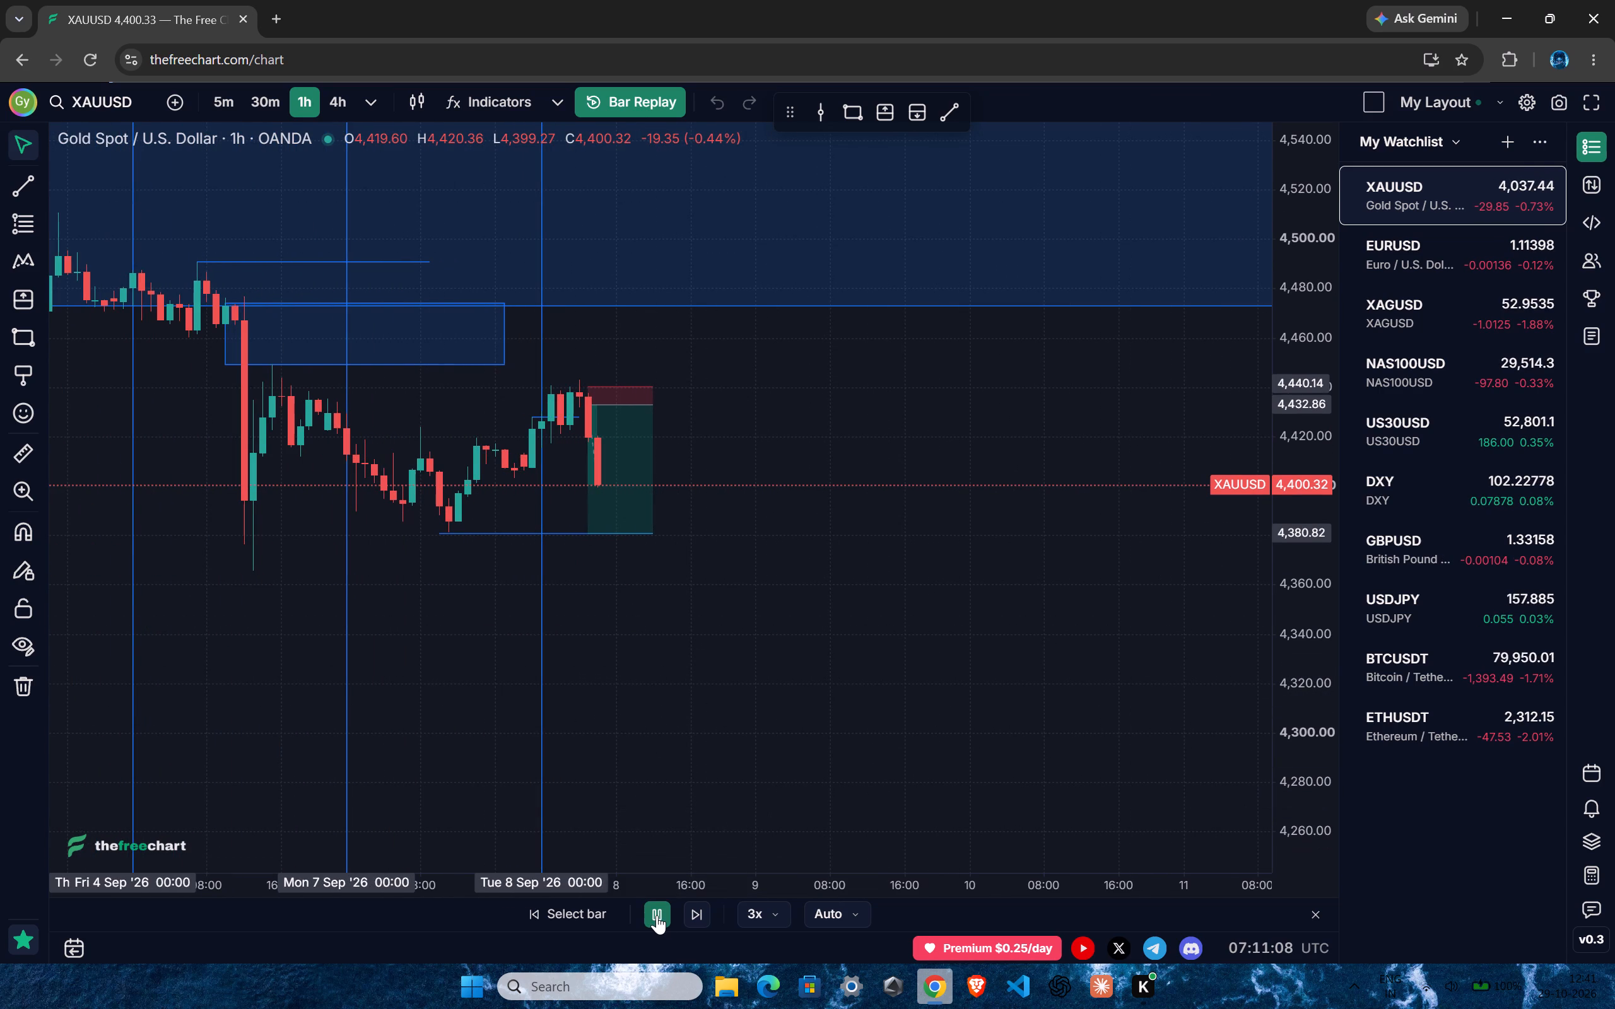
pyautogui.click(656, 915)
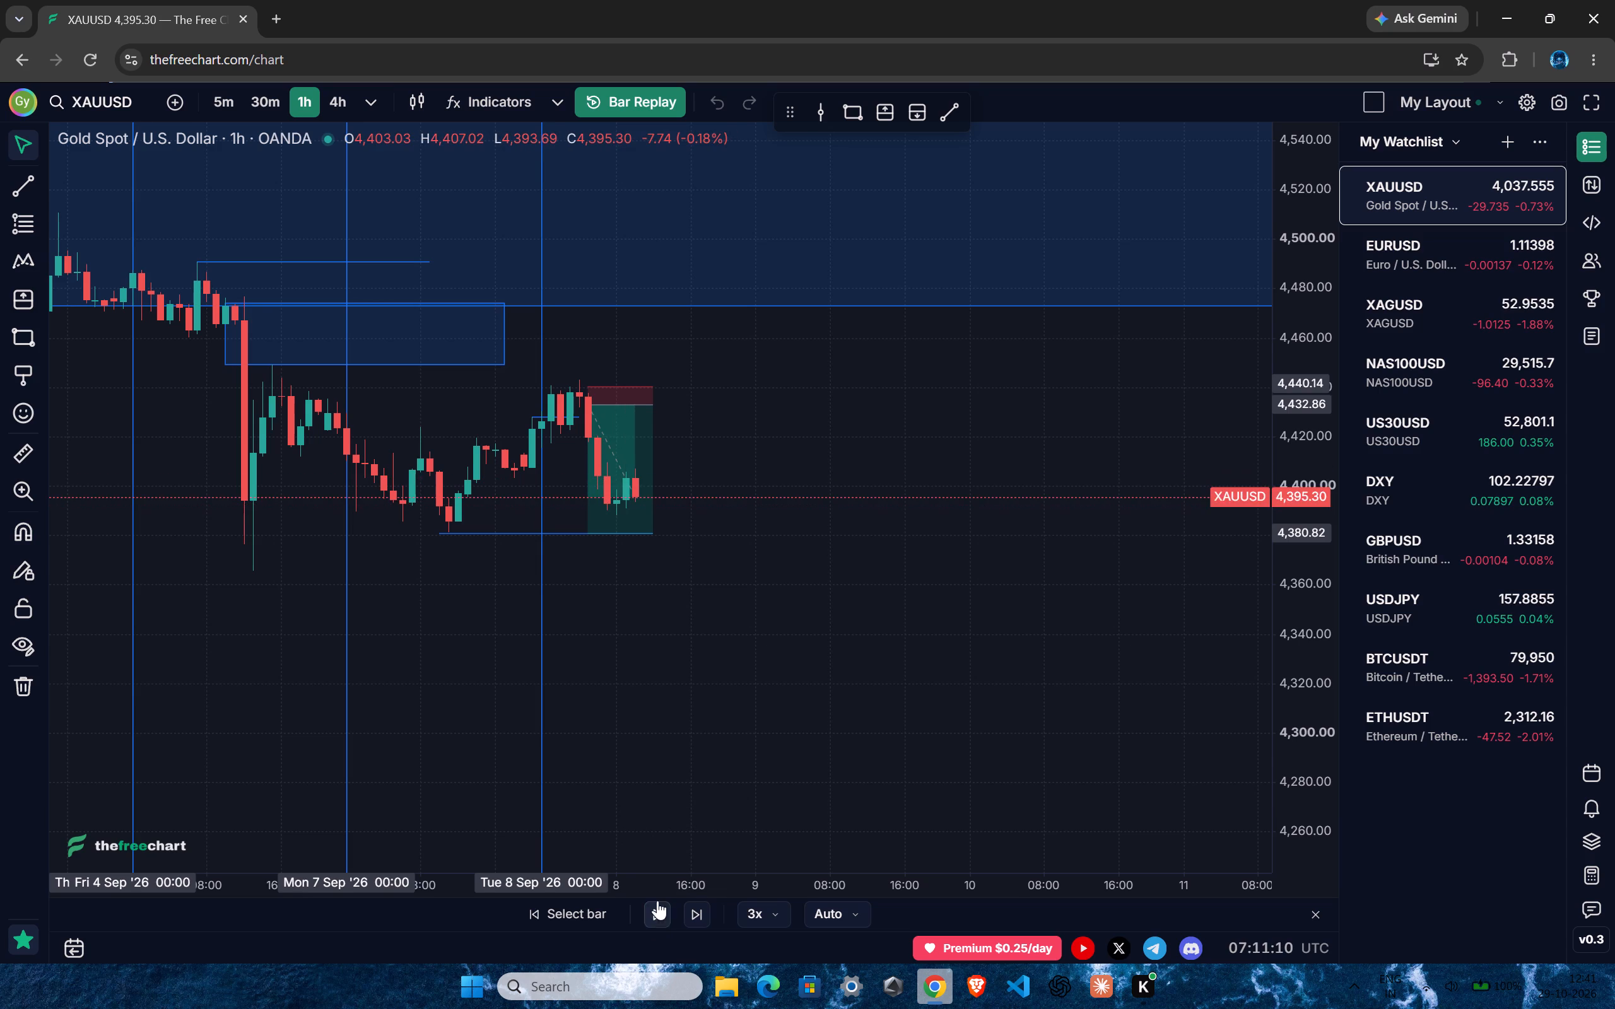
# Examine the hourly candles inside the short position and those just before its entry.
pyautogui.moveTo(719, 426); pyautogui.dragTo(732, 464)
pyautogui.moveTo(1304, 695); pyautogui.dragTo(1284, 292)
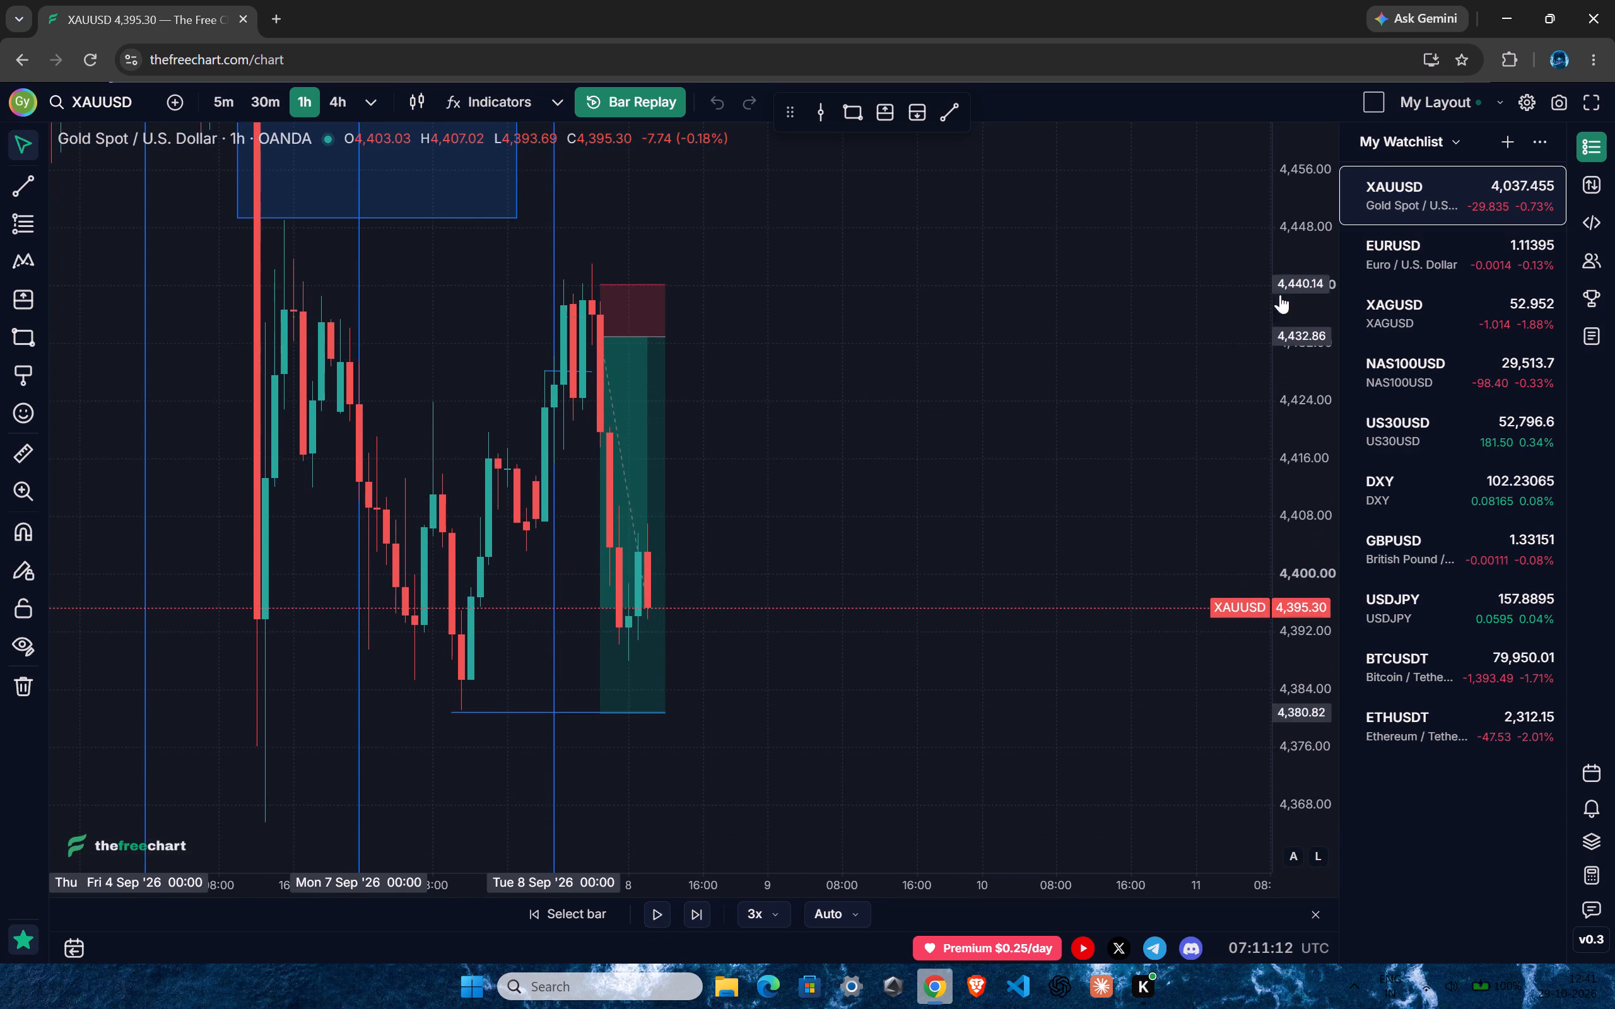
pyautogui.moveTo(879, 683); pyautogui.dragTo(893, 610)
pyautogui.keyDown('ctrl'); pyautogui.scroll(2, 575, 656); pyautogui.keyUp('ctrl')
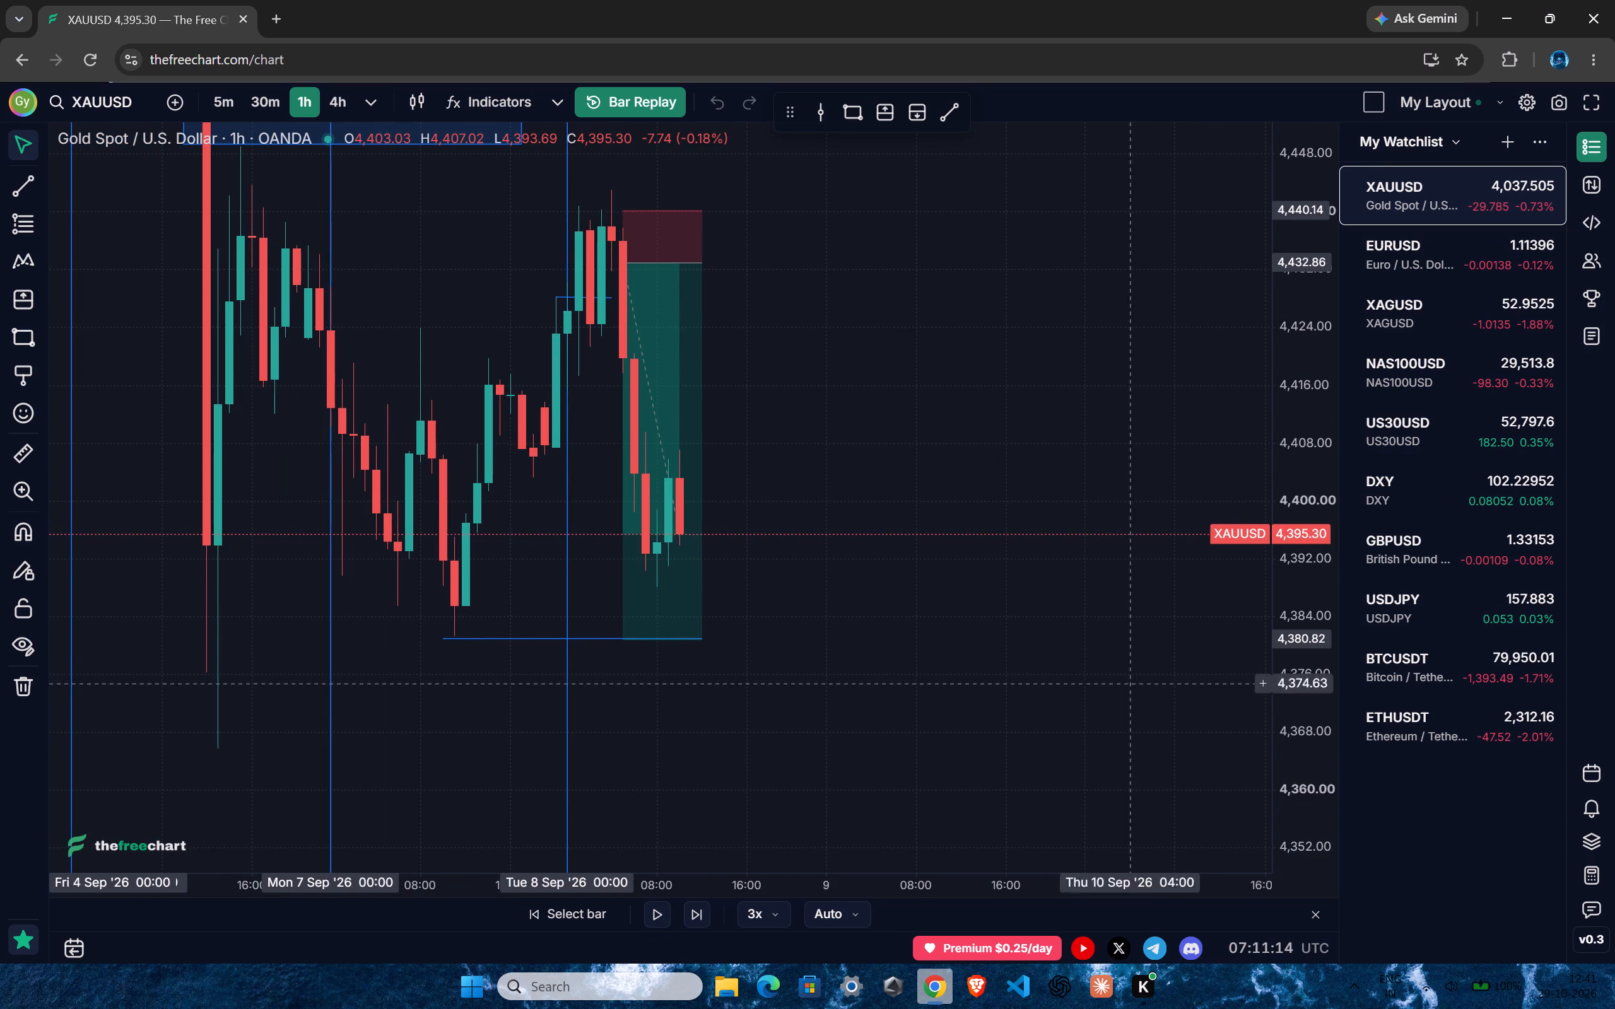
pyautogui.moveTo(1308, 525); pyautogui.dragTo(1285, 574)
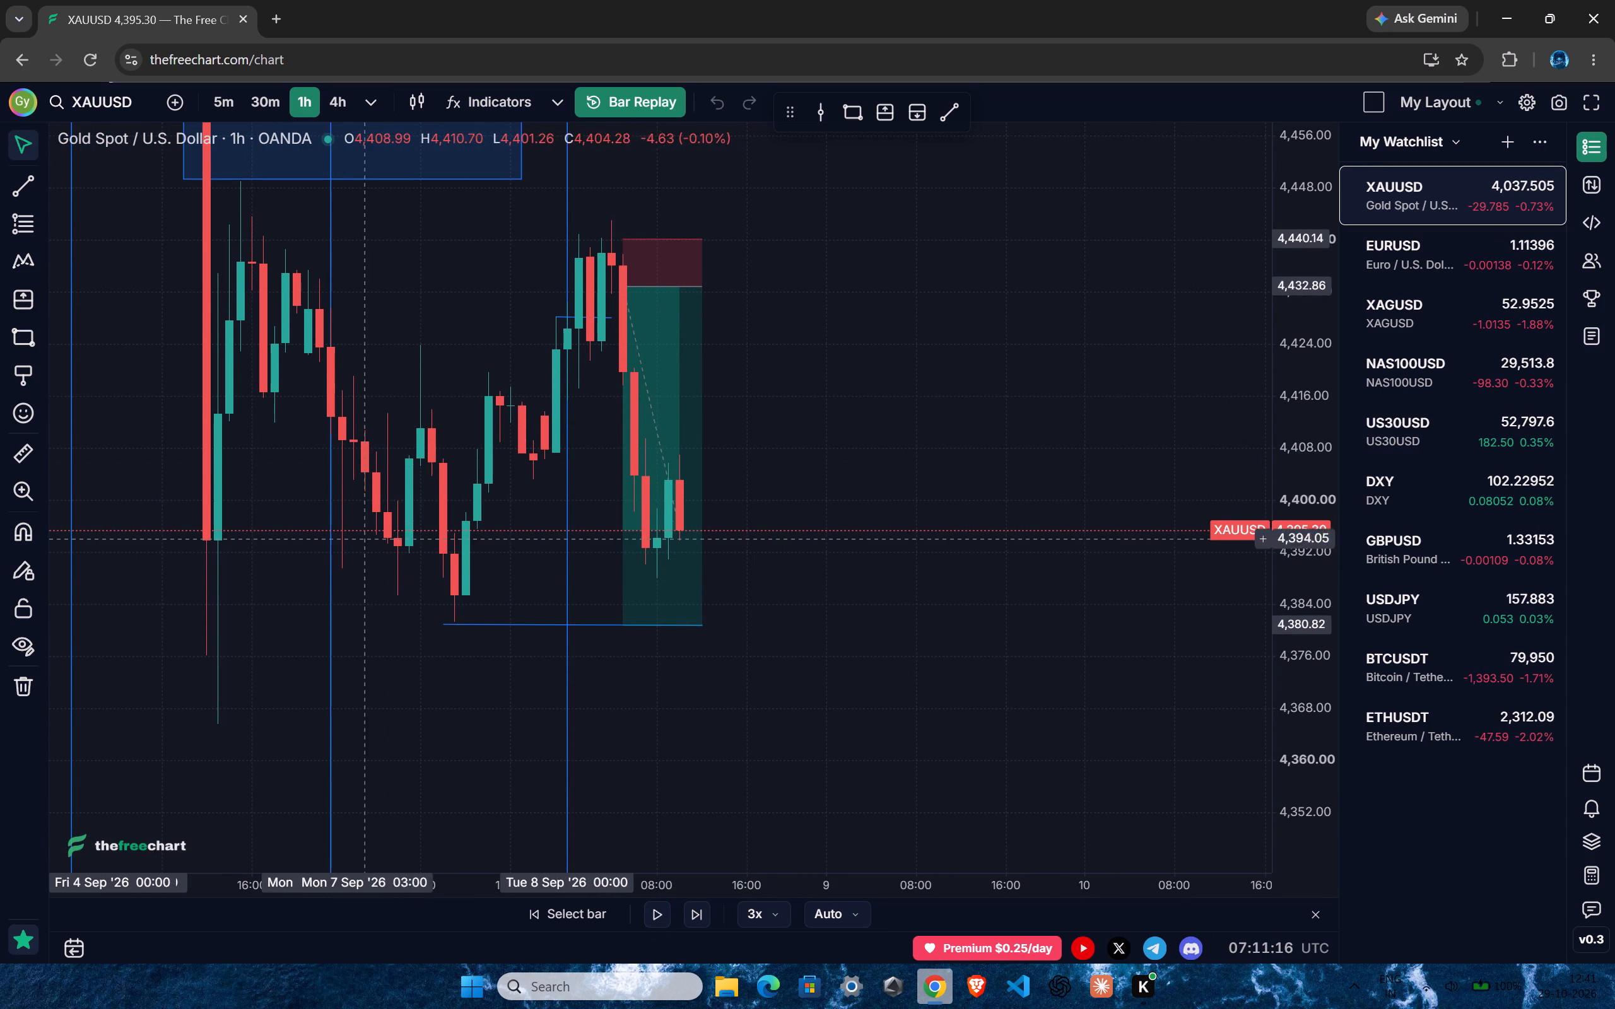
pyautogui.moveTo(830, 381); pyautogui.dragTo(827, 421)
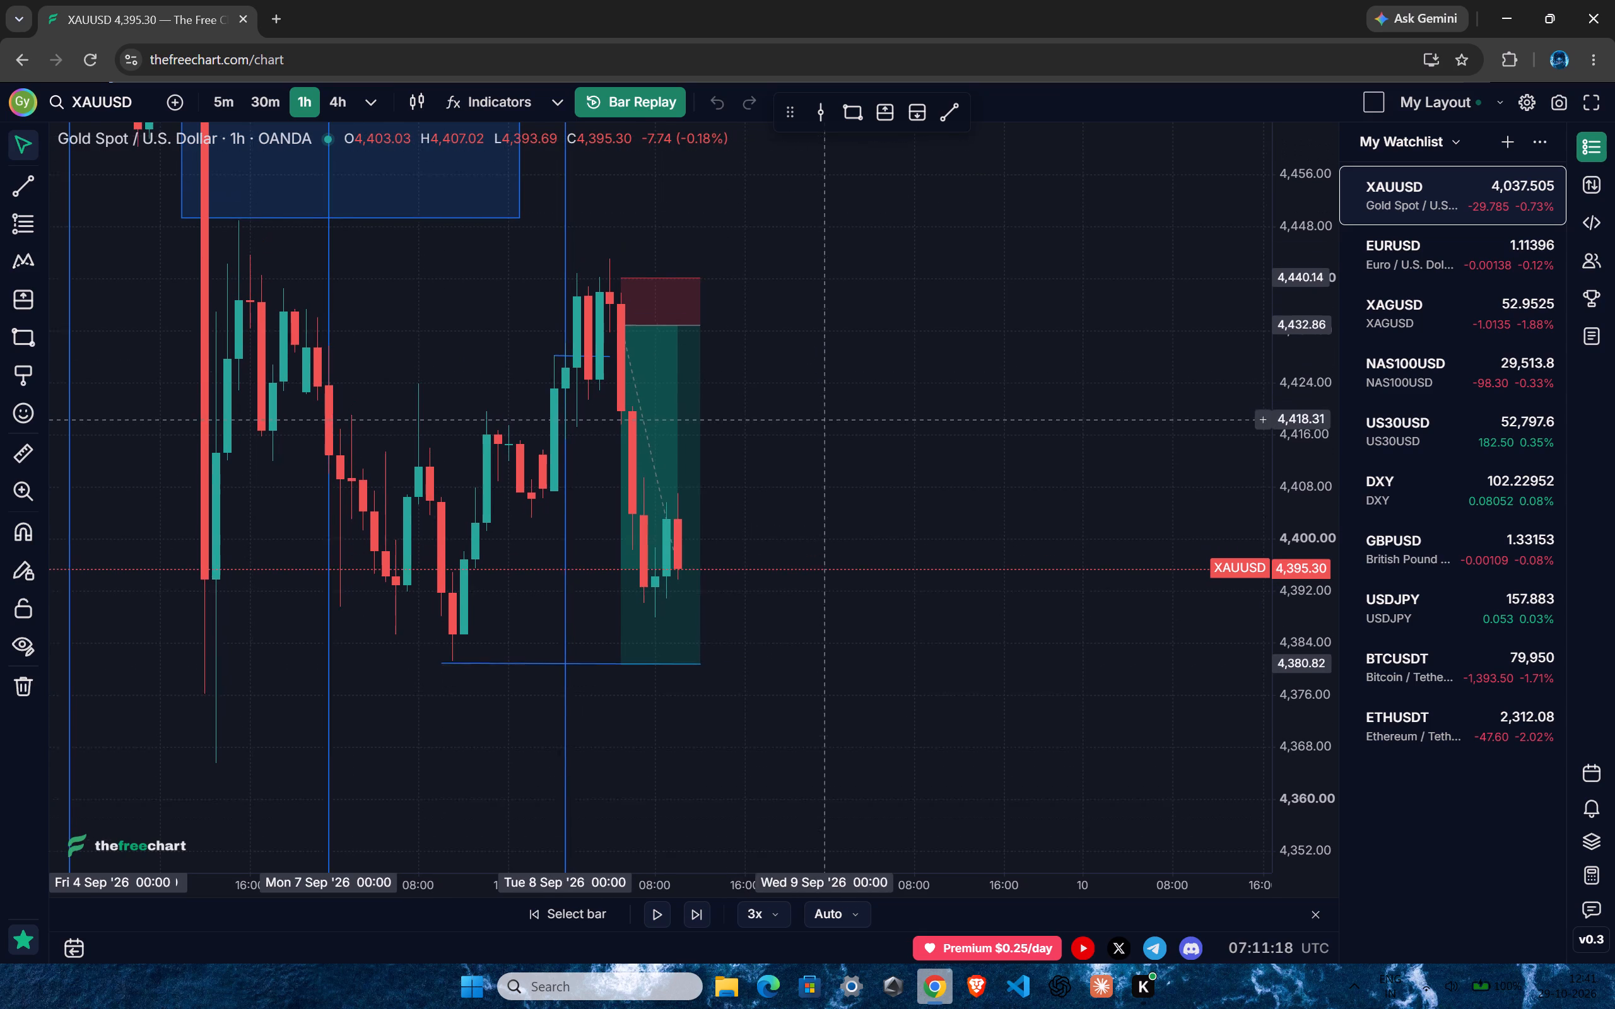
pyautogui.moveTo(827, 421); pyautogui.dragTo(826, 428)
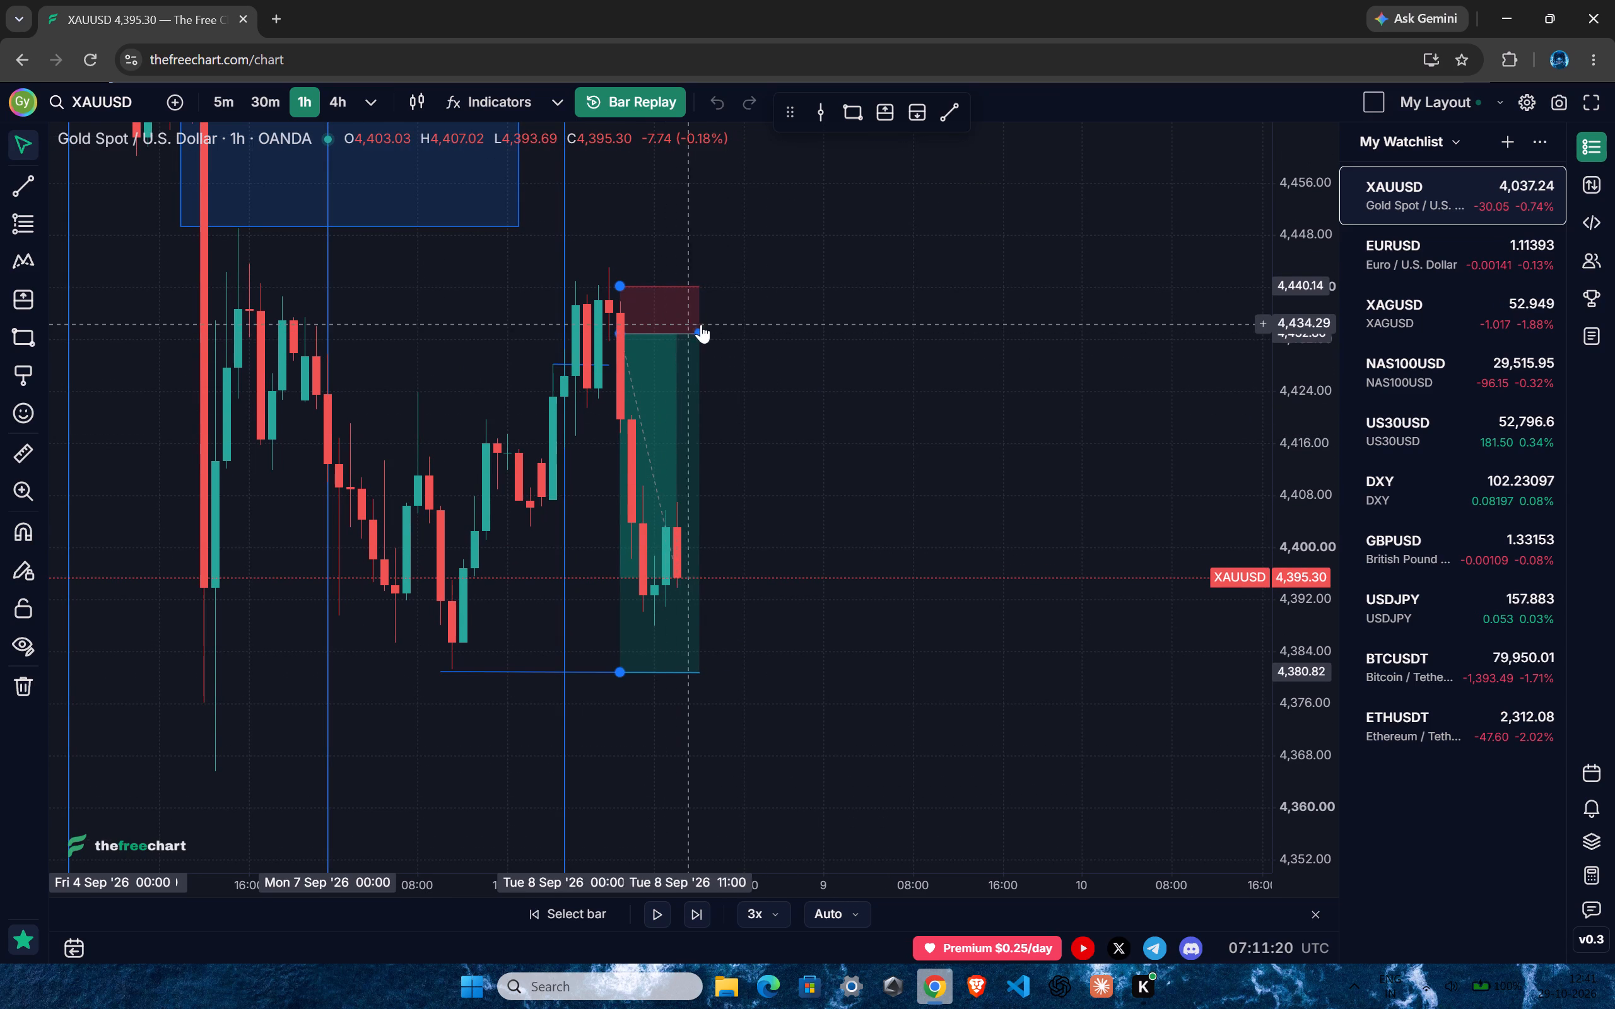
pyautogui.click(999, 405)
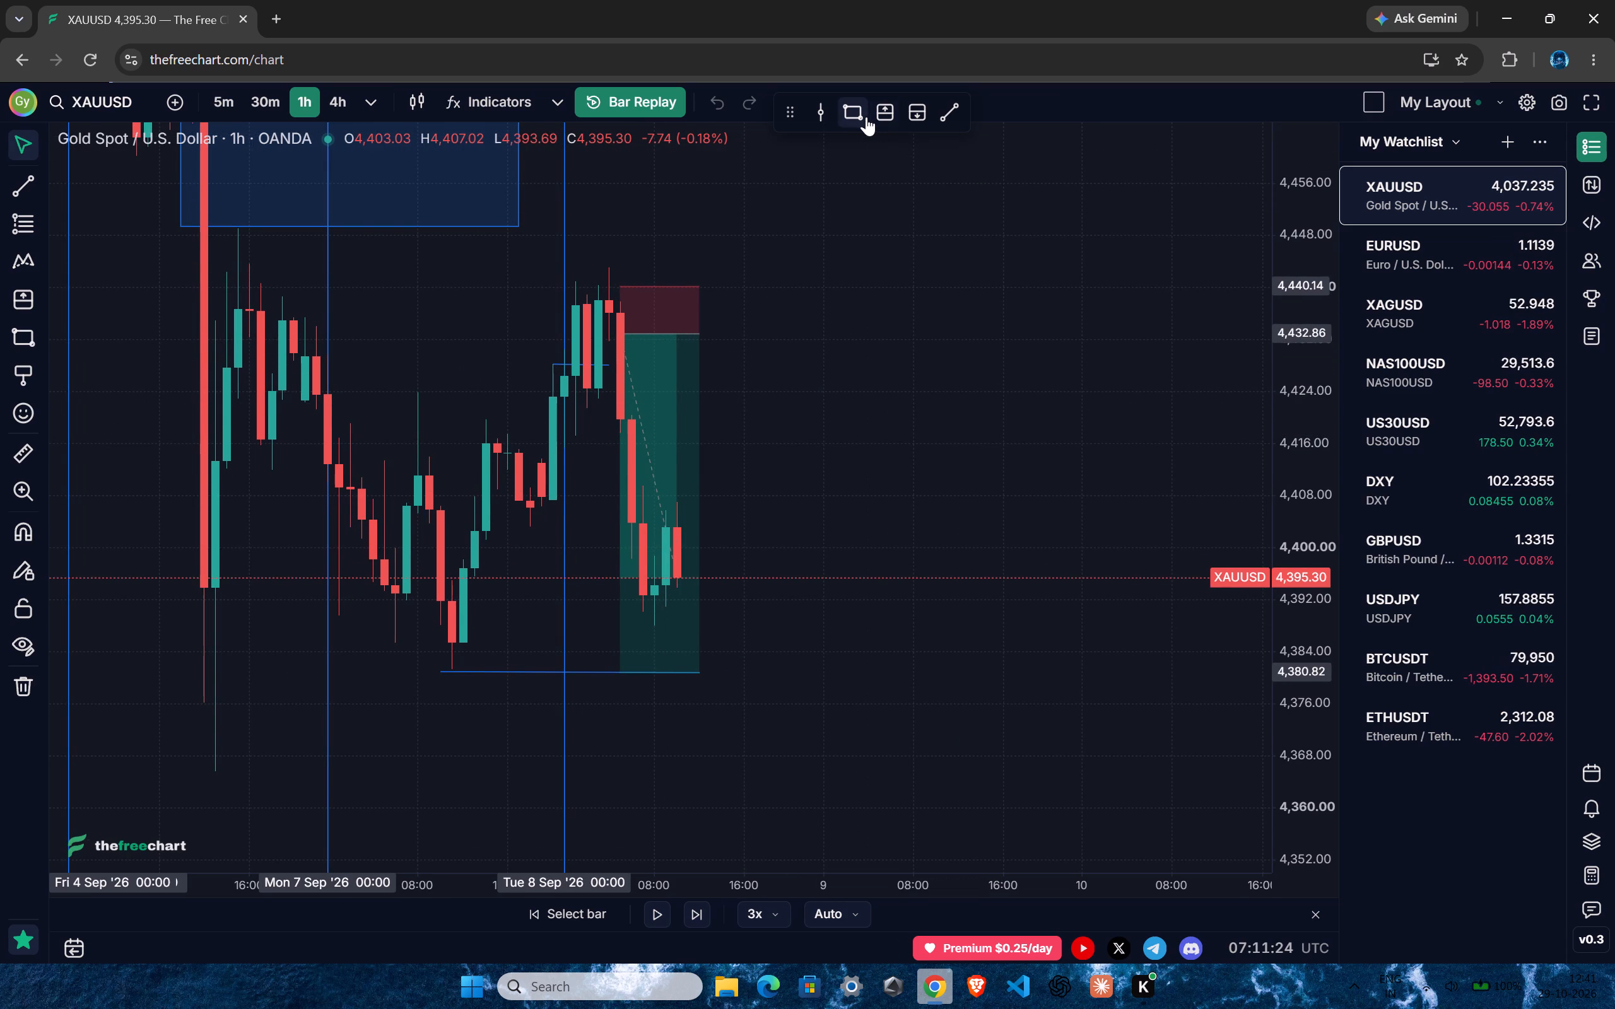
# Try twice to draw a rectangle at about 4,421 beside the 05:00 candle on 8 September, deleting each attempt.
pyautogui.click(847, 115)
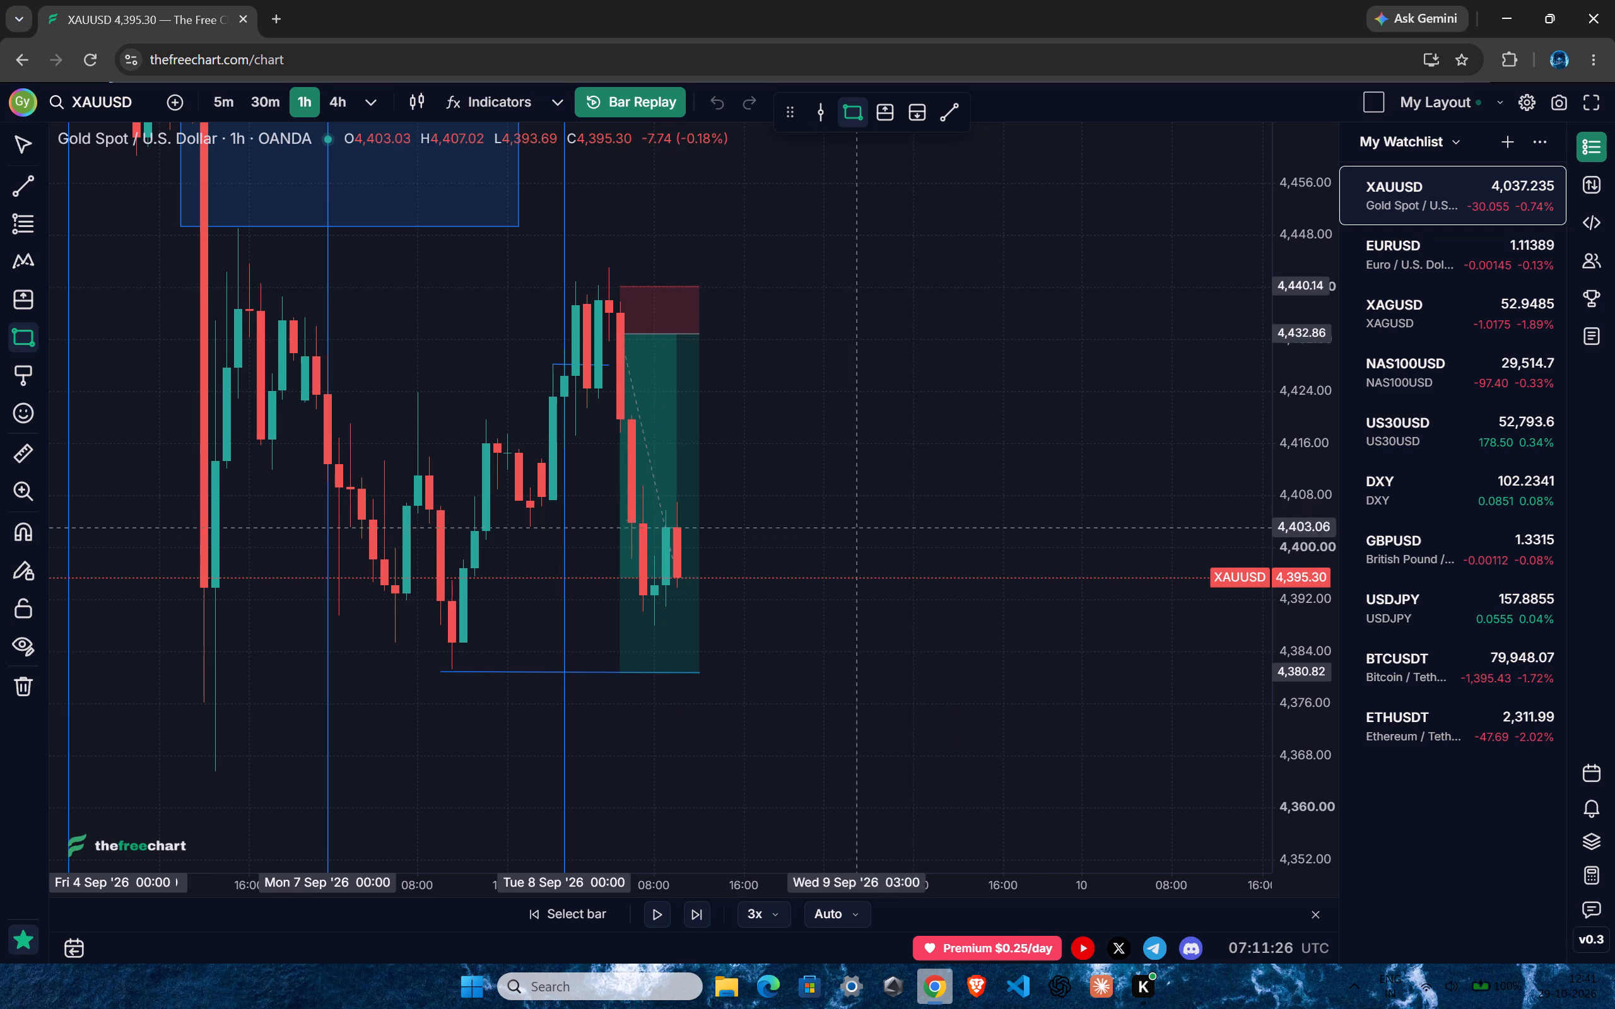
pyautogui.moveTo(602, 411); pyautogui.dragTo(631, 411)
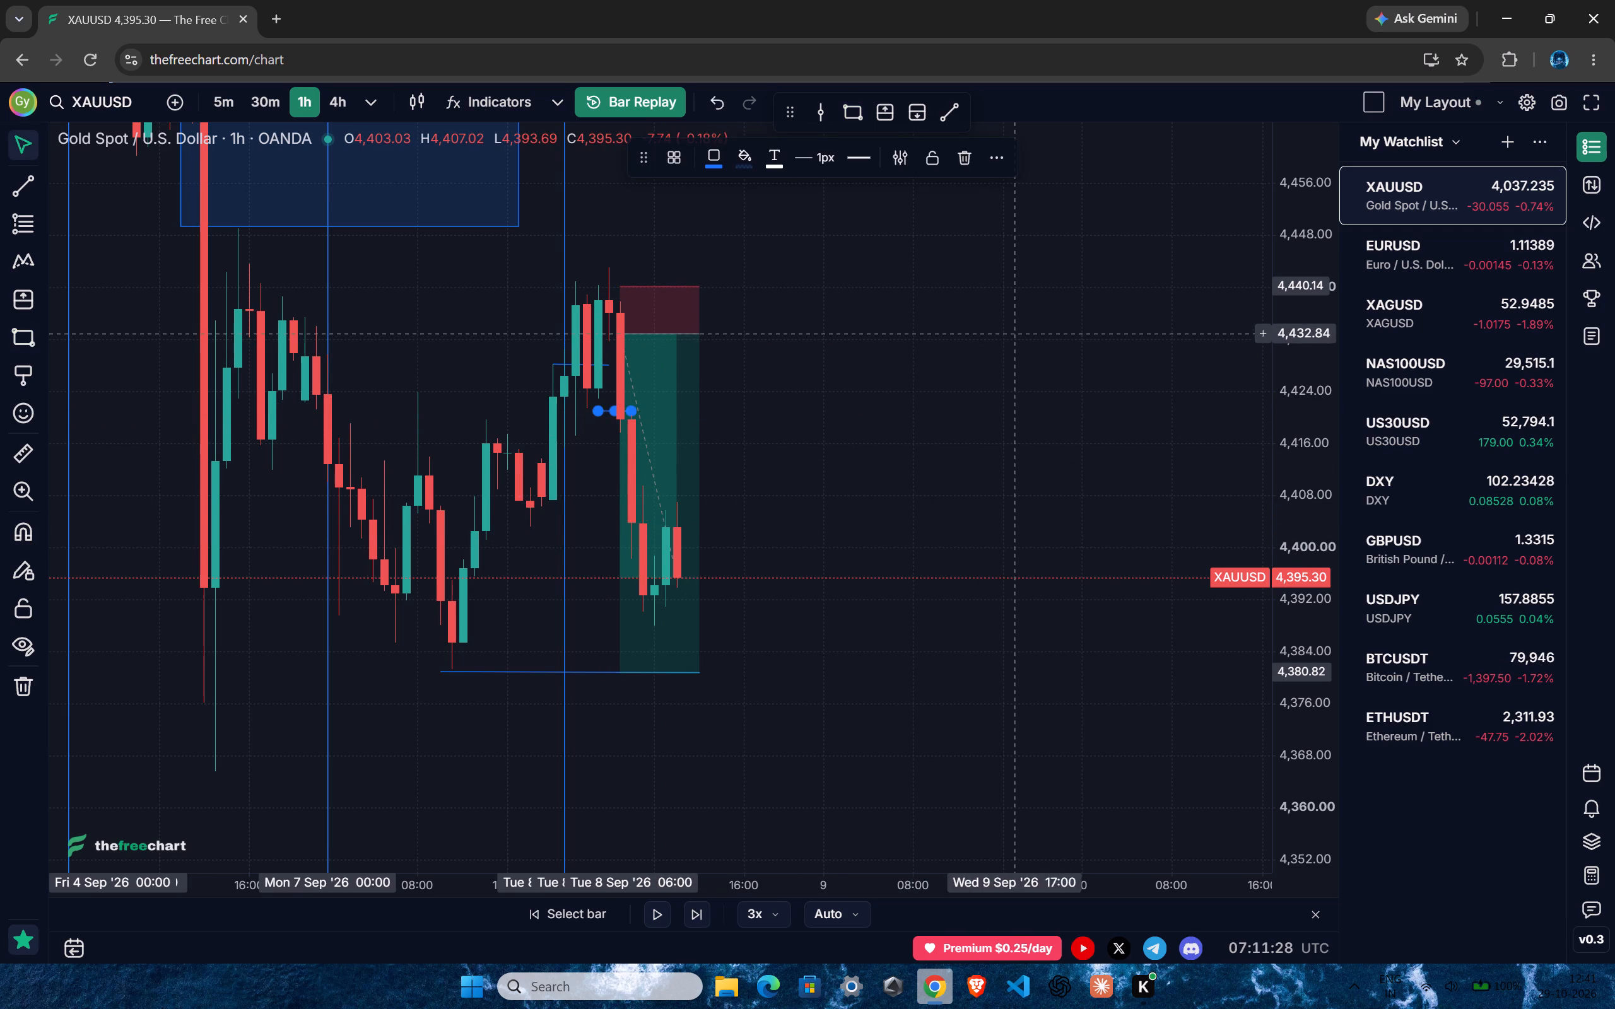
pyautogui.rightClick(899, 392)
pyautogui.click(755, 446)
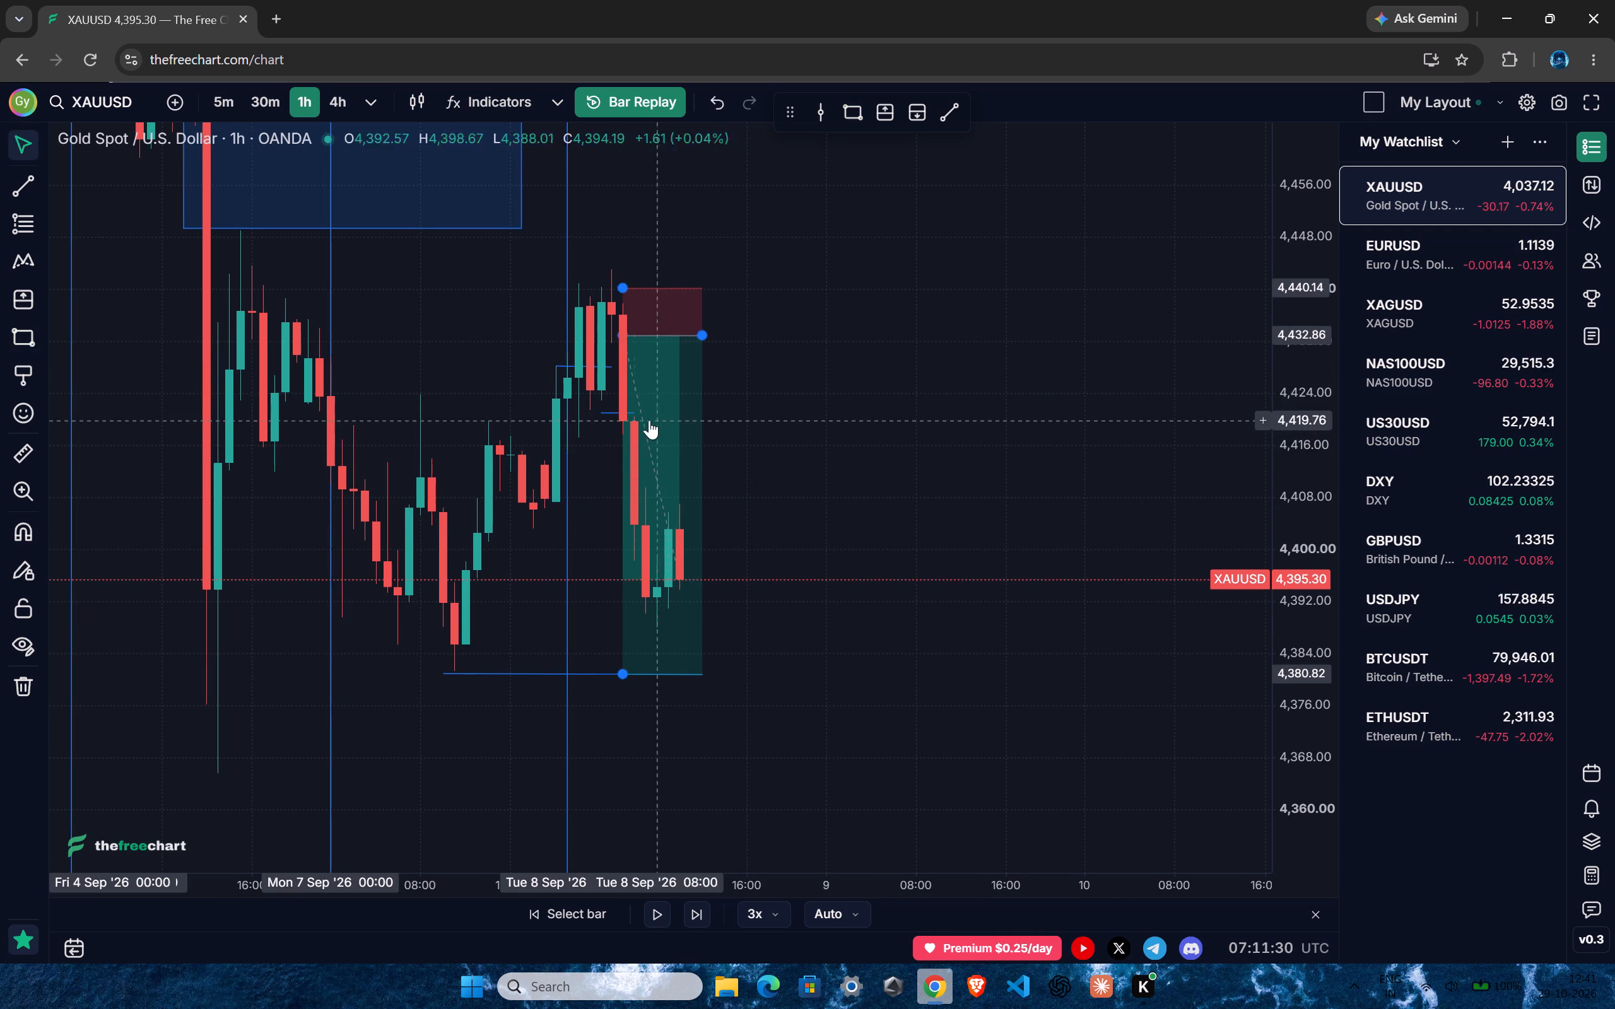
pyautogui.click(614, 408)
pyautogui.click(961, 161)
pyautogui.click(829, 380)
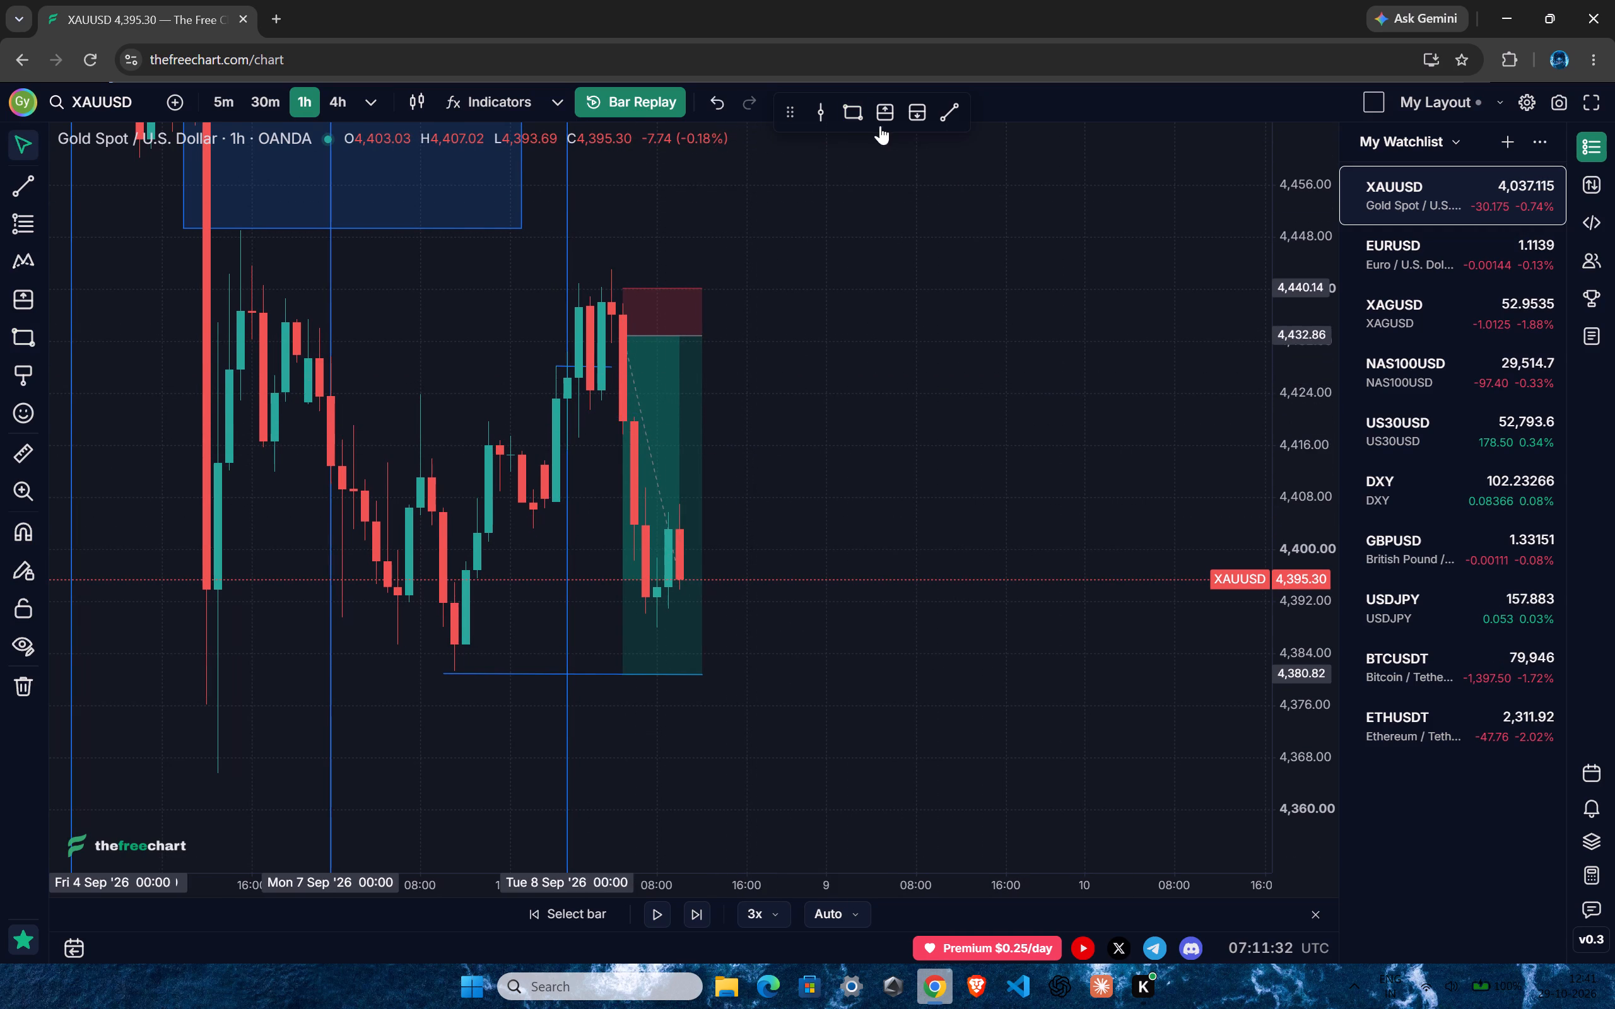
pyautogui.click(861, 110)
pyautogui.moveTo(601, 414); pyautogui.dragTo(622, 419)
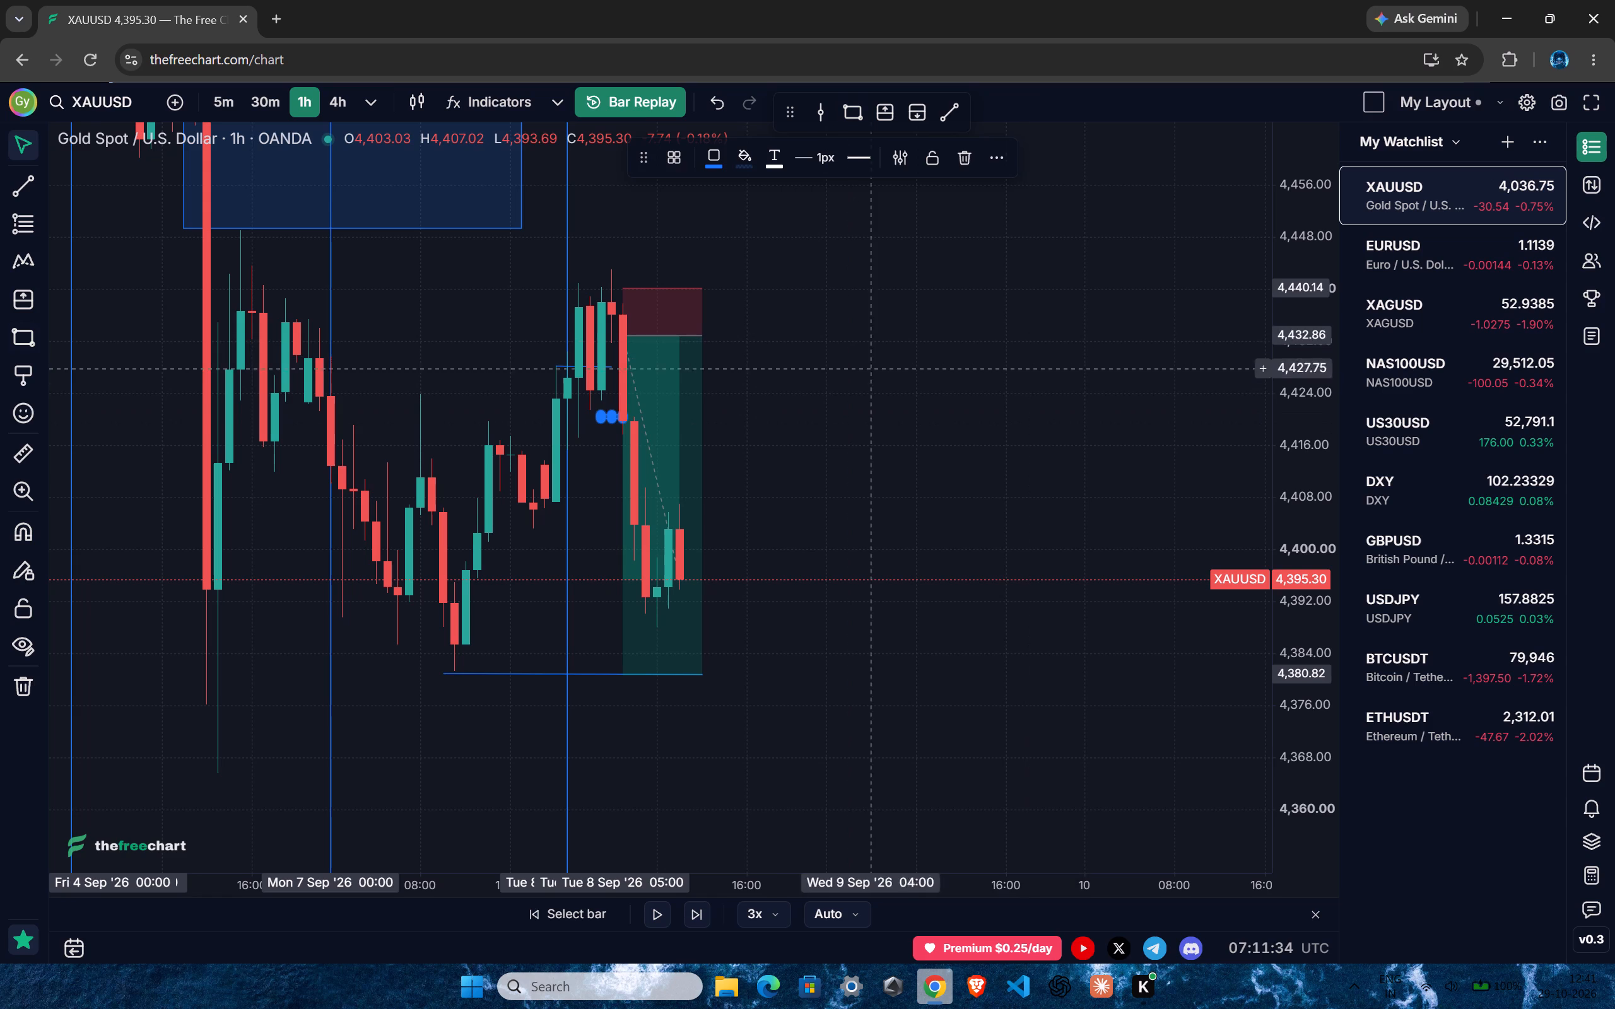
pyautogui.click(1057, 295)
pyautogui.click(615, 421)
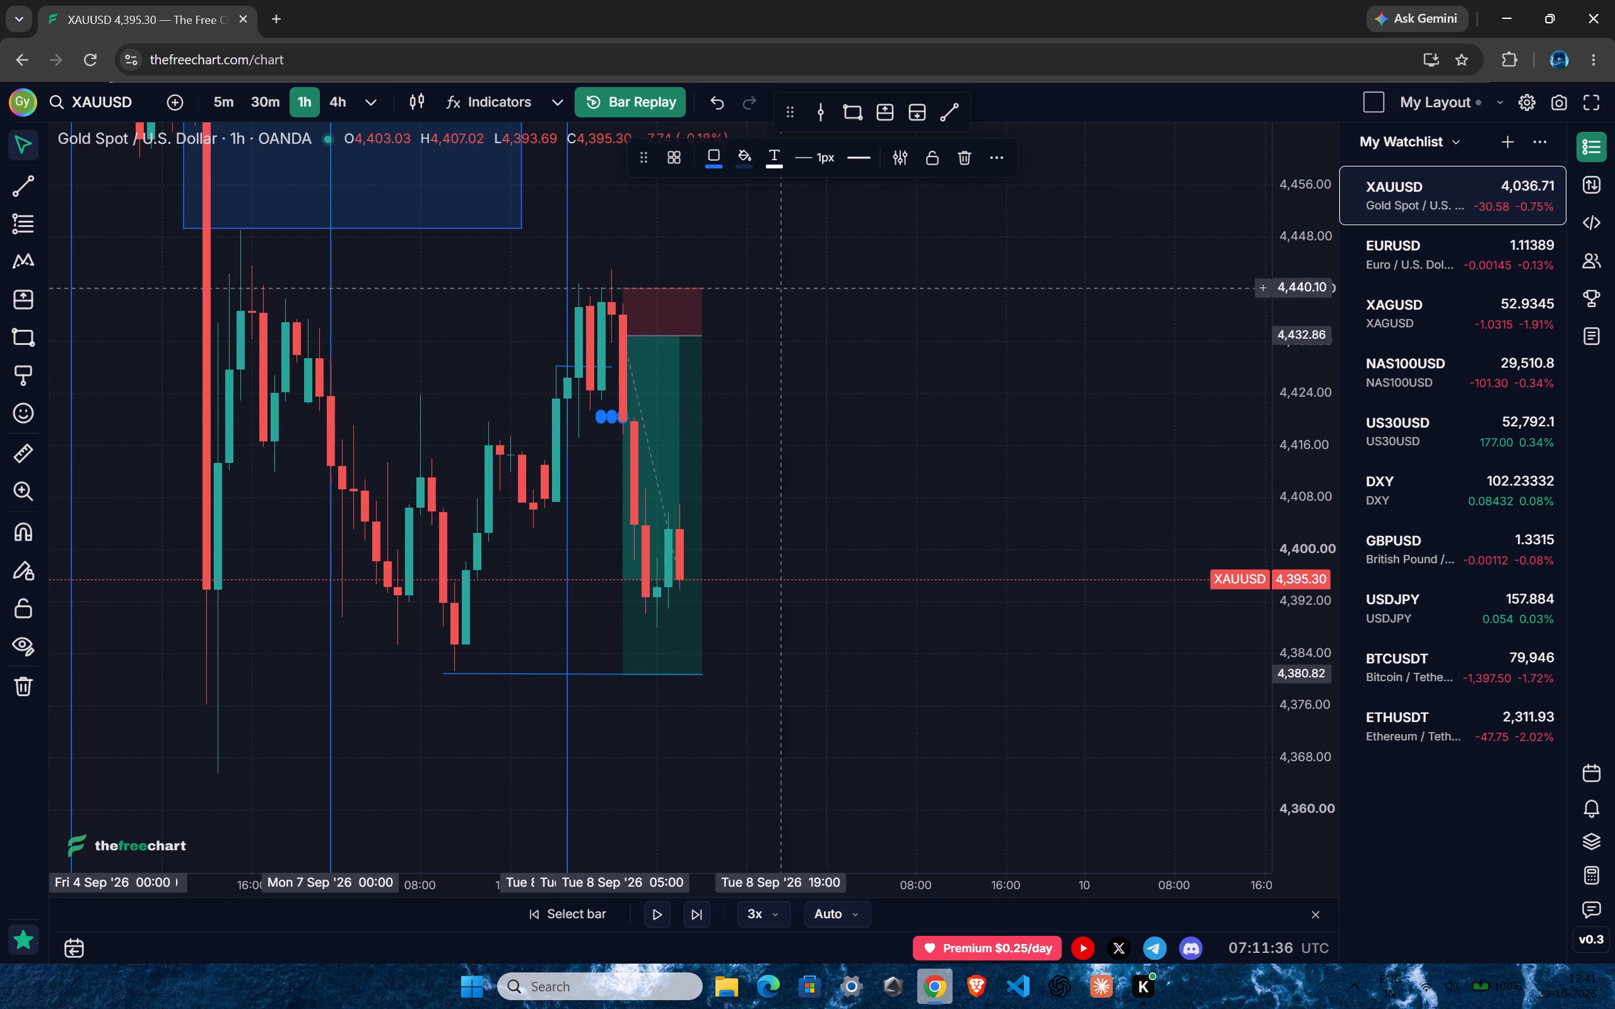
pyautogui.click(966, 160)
# Draw a rectangle zone from 02:00 on 8 September to about 14:00 on 9 September, between about 4,420.7 and 4,438.5.
pyautogui.click(854, 108)
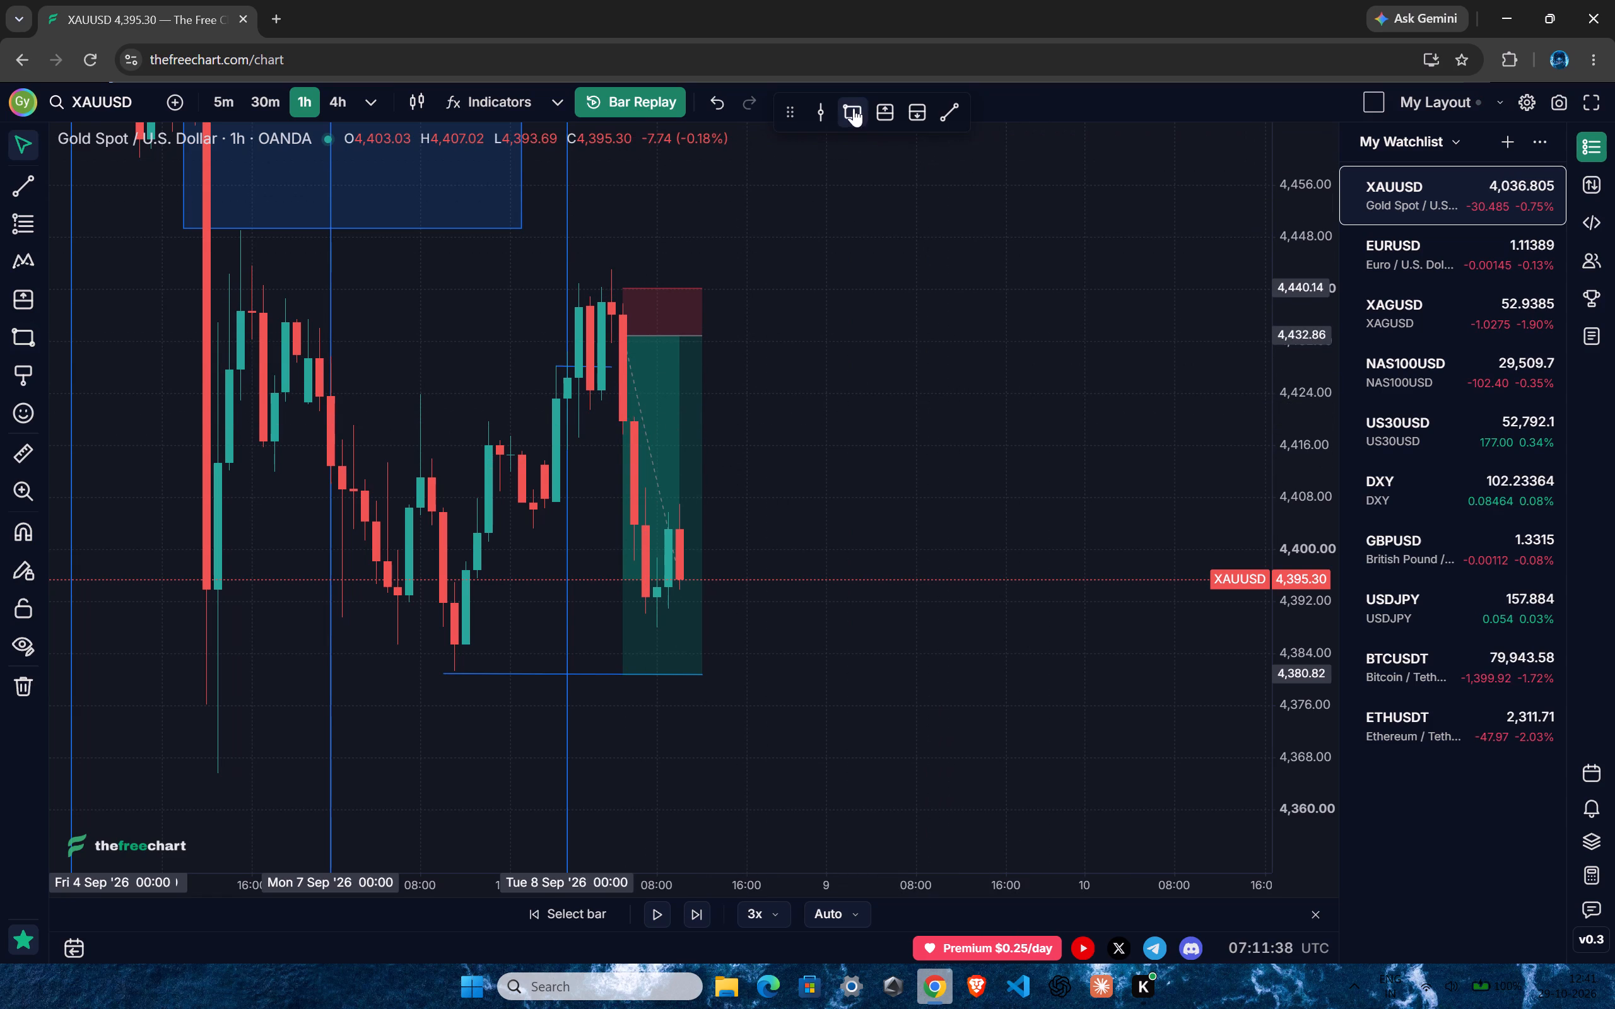
pyautogui.click(589, 414)
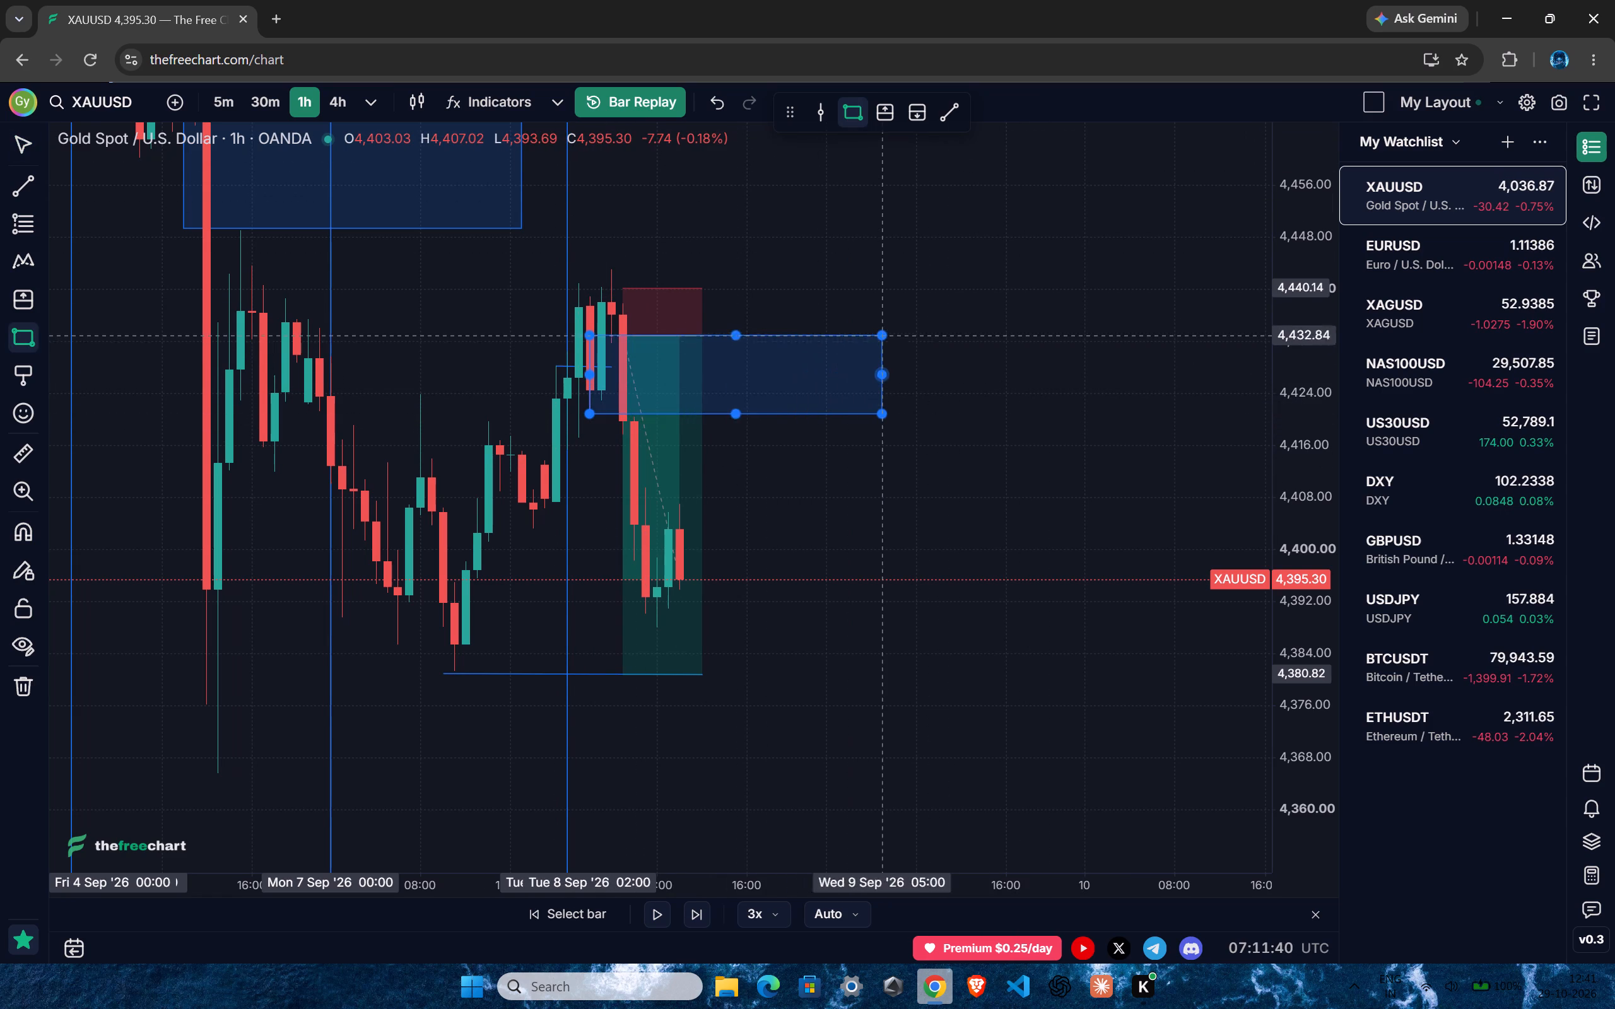
pyautogui.click(978, 298)
pyautogui.click(972, 556)
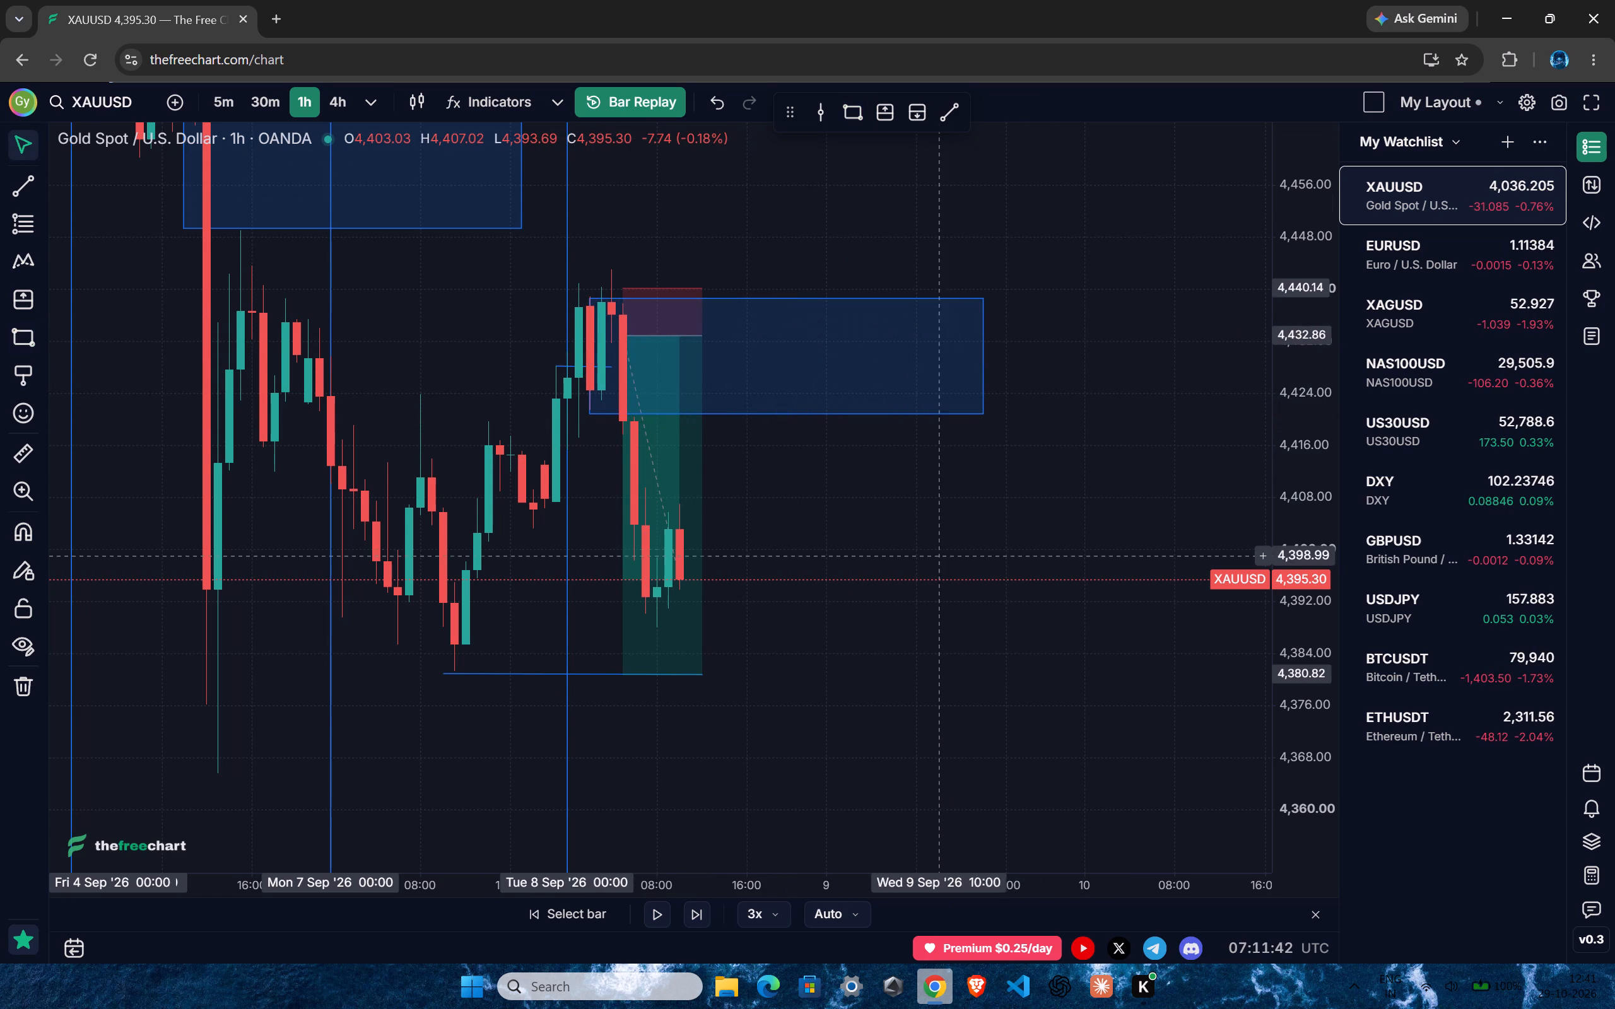
# Play the replay on past the 17:00 candle on 8 September, pausing along the way, and leave it paused.
pyautogui.click(655, 918)
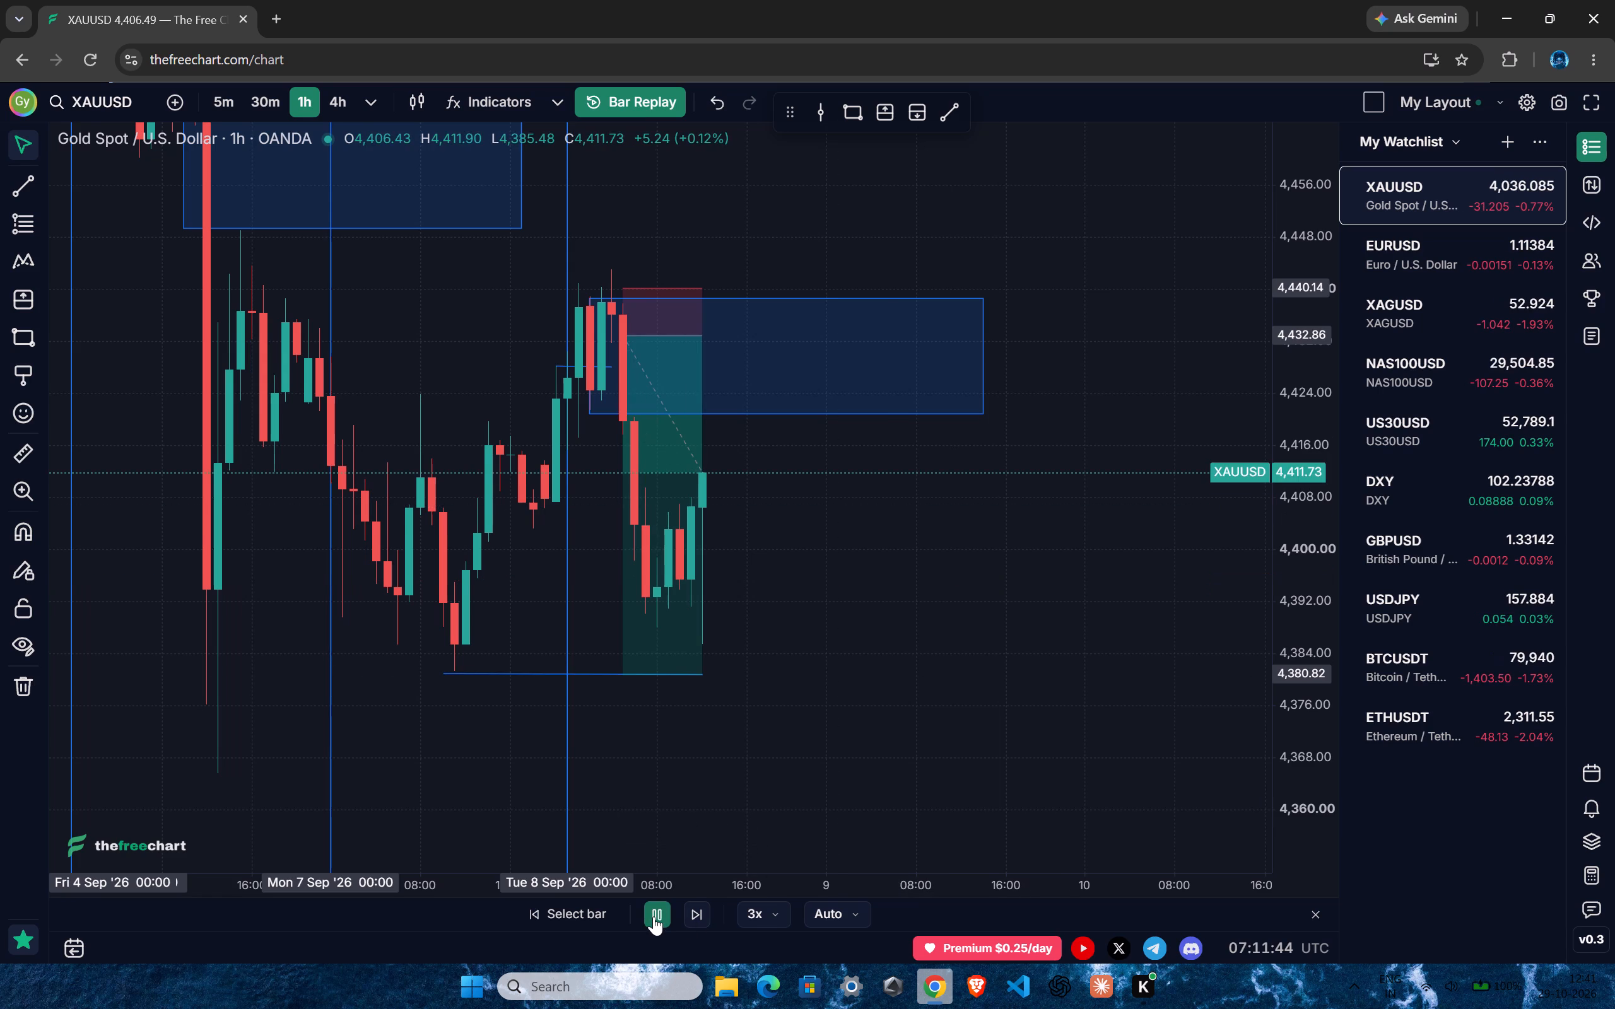
pyautogui.click(654, 916)
pyautogui.click(654, 916)
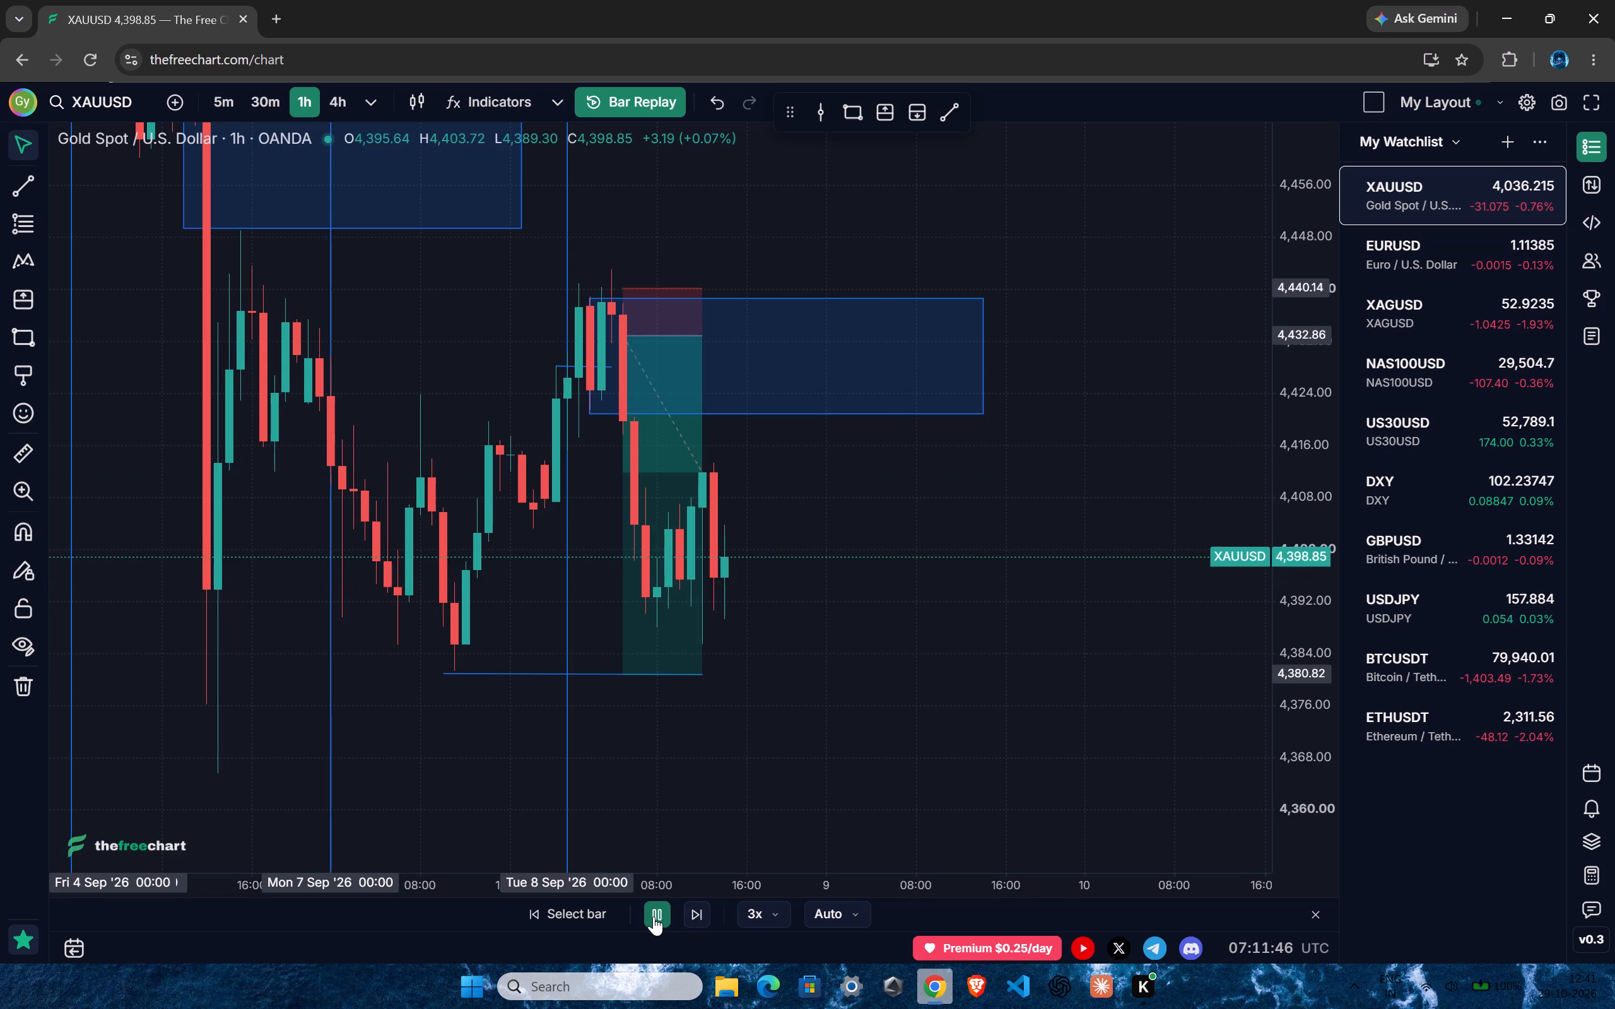
pyautogui.click(654, 916)
pyautogui.click(655, 915)
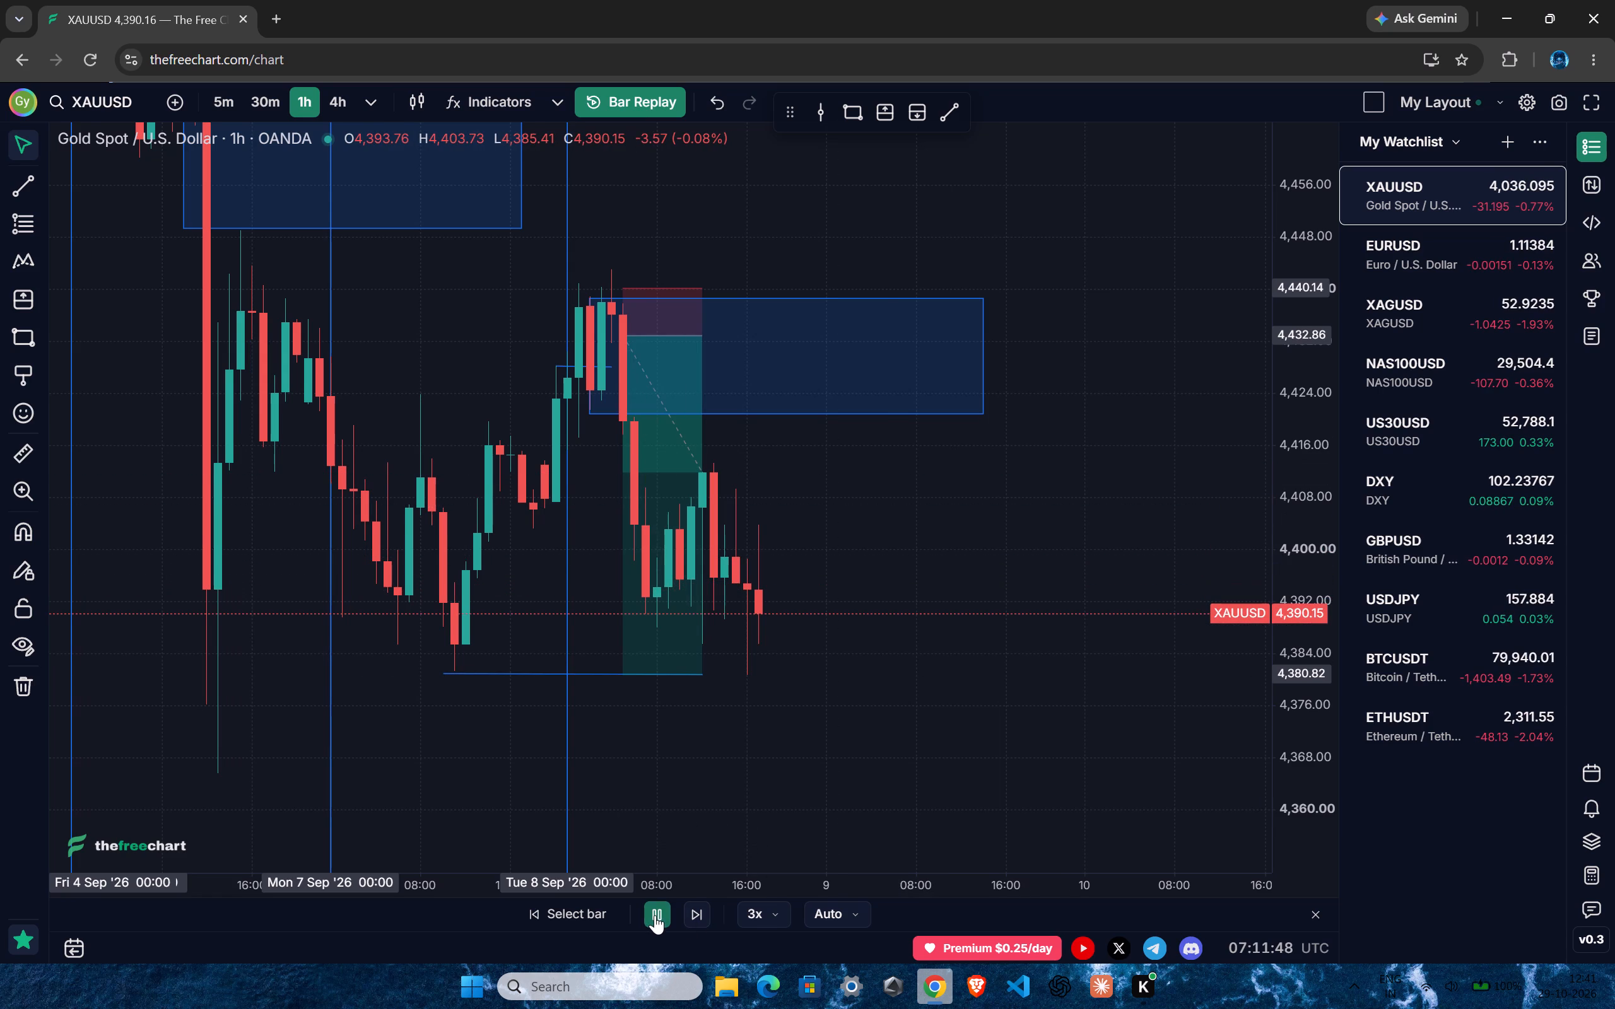
pyautogui.click(655, 915)
# Switch the chart to the daily timeframe.
pyautogui.moveTo(1305, 464); pyautogui.dragTo(1275, 589)
pyautogui.write('1d')
pyautogui.press('Return')
pyautogui.moveTo(932, 535); pyautogui.dragTo(934, 405)
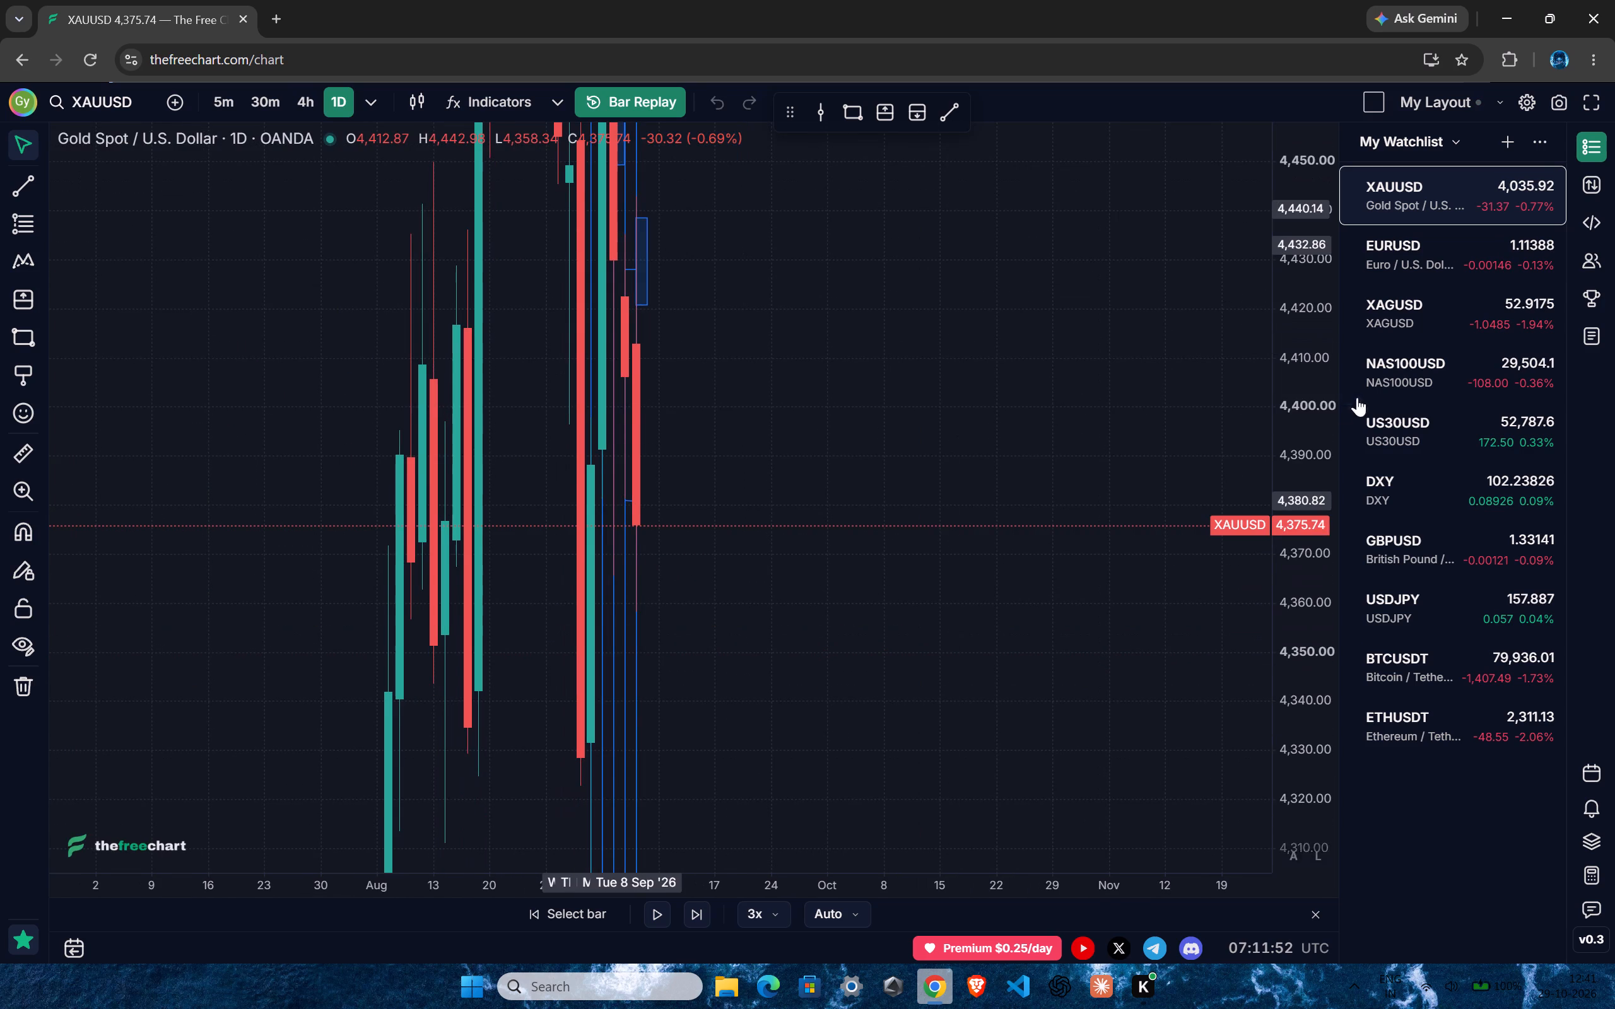
# Examine the recent daily candles against the large zone and the long horizontal level at about 4,223.
pyautogui.moveTo(1310, 379); pyautogui.dragTo(1235, 822)
pyautogui.keyDown('ctrl'); pyautogui.scroll(-4, 872, 710); pyautogui.keyUp('ctrl')
pyautogui.moveTo(952, 651); pyautogui.dragTo(877, 682)
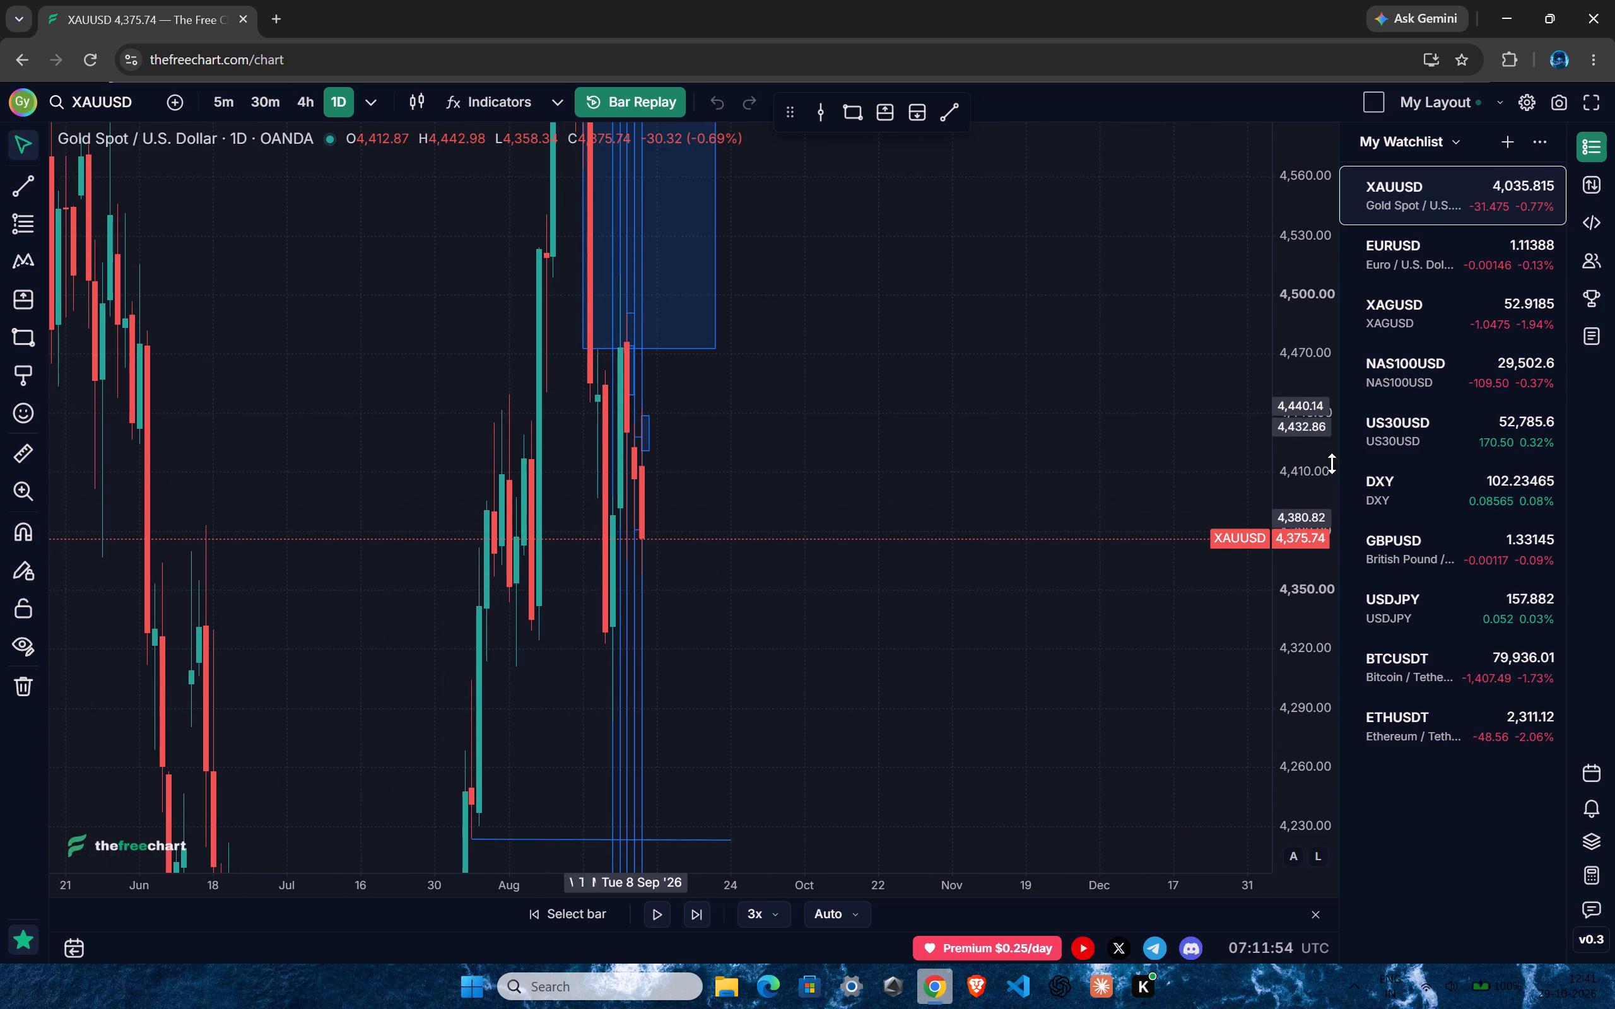
pyautogui.moveTo(1306, 481); pyautogui.dragTo(1320, 663)
pyautogui.moveTo(835, 703); pyautogui.dragTo(874, 576)
pyautogui.keyDown('ctrl'); pyautogui.scroll(12, 804, 576); pyautogui.keyUp('ctrl')
pyautogui.moveTo(674, 538); pyautogui.dragTo(765, 590)
pyautogui.keyDown('ctrl'); pyautogui.scroll(3, 766, 583); pyautogui.keyUp('ctrl')
pyautogui.moveTo(1342, 698); pyautogui.dragTo(1283, 433)
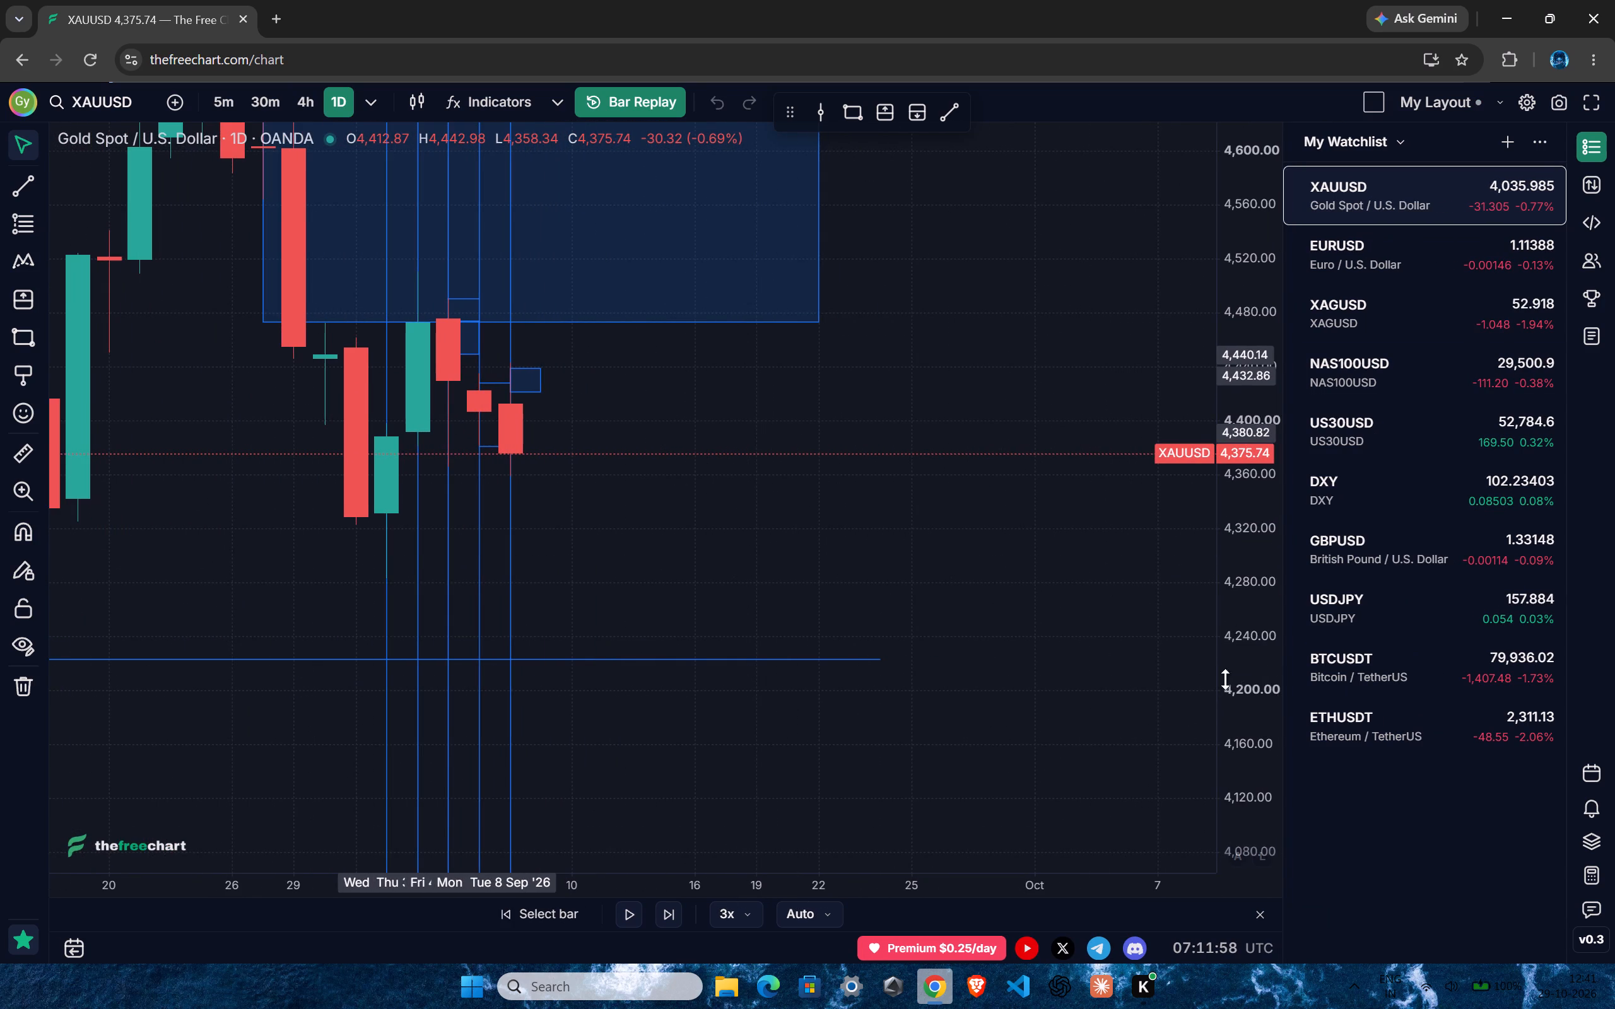
pyautogui.moveTo(1259, 657); pyautogui.dragTo(1248, 427)
pyautogui.moveTo(797, 689); pyautogui.dragTo(919, 737)
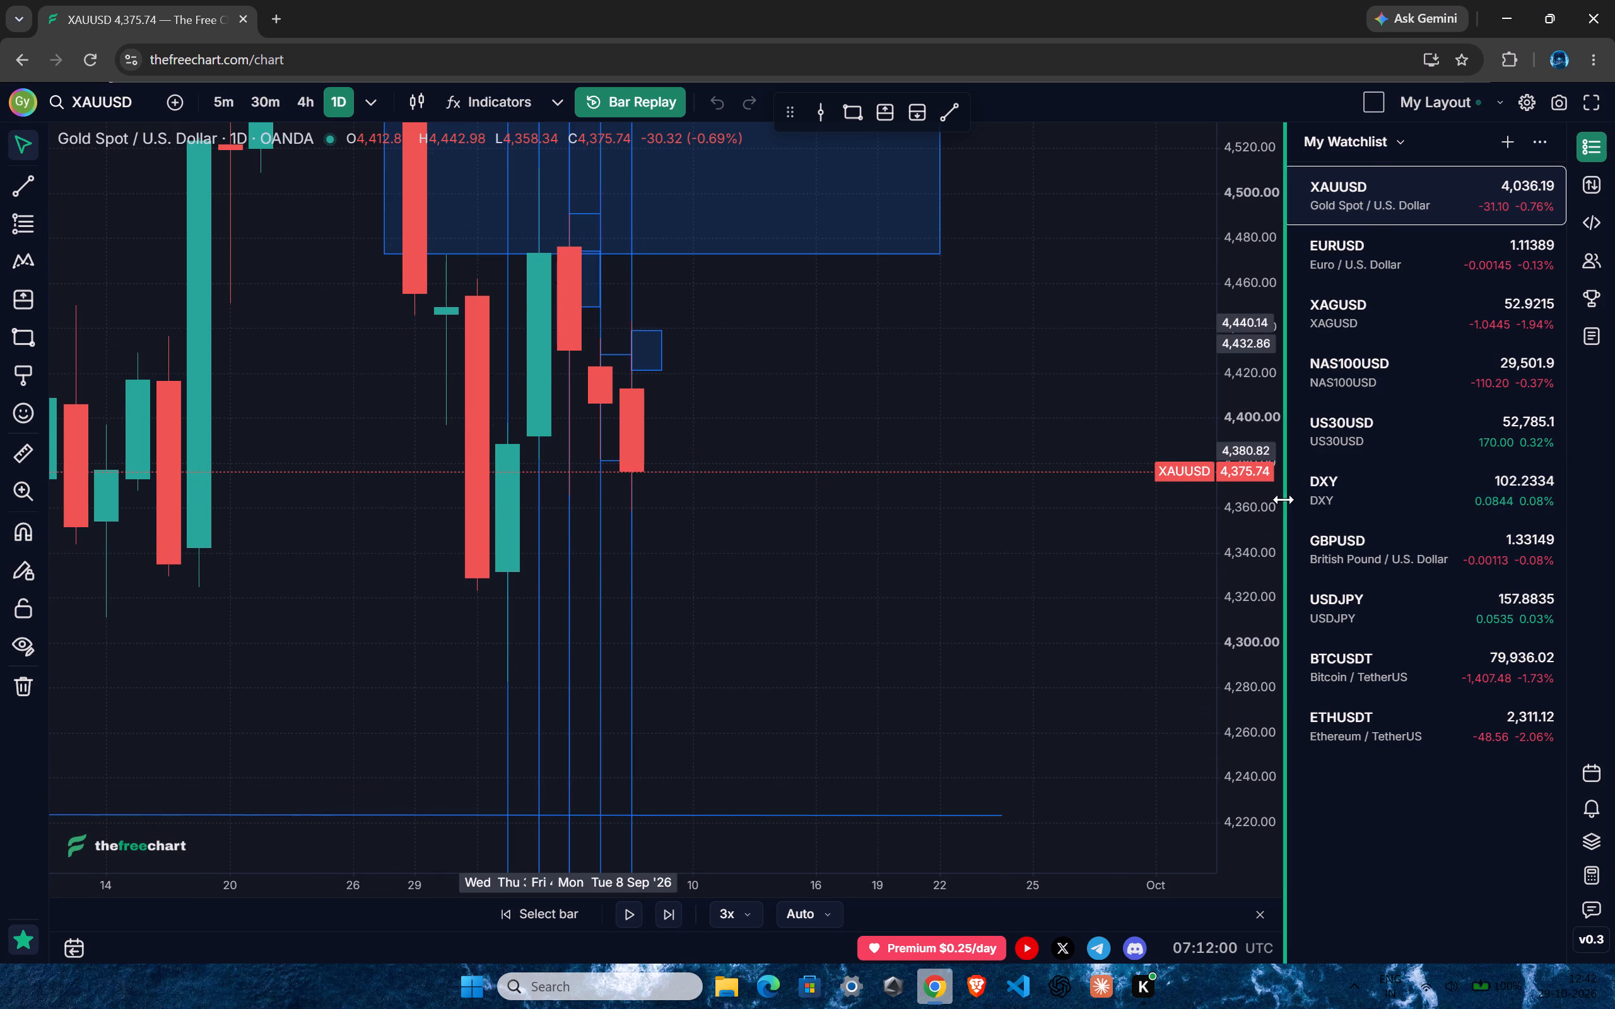
# Narrow the watchlist to give the chart more width.
pyautogui.moveTo(1284, 499); pyautogui.dragTo(1527, 482)
pyautogui.click(993, 675)
# Add vertical lines on the daily chart at 9, 10 and 11 September 2026.
pyautogui.click(824, 123)
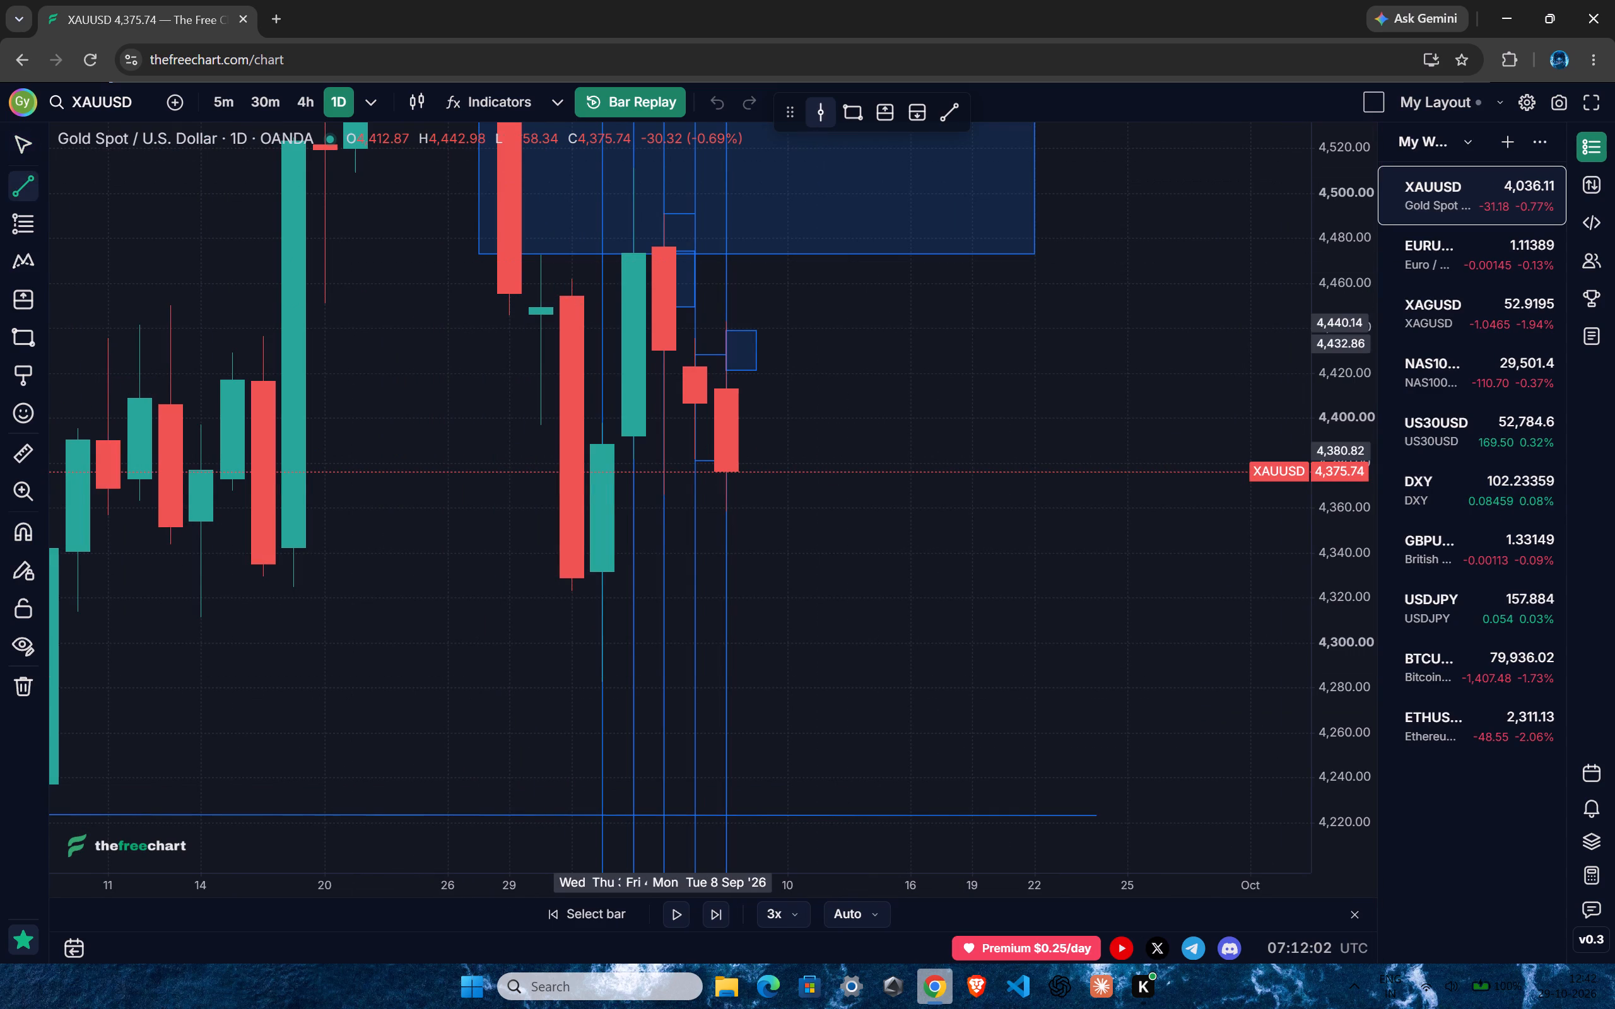
pyautogui.click(760, 550)
pyautogui.click(832, 110)
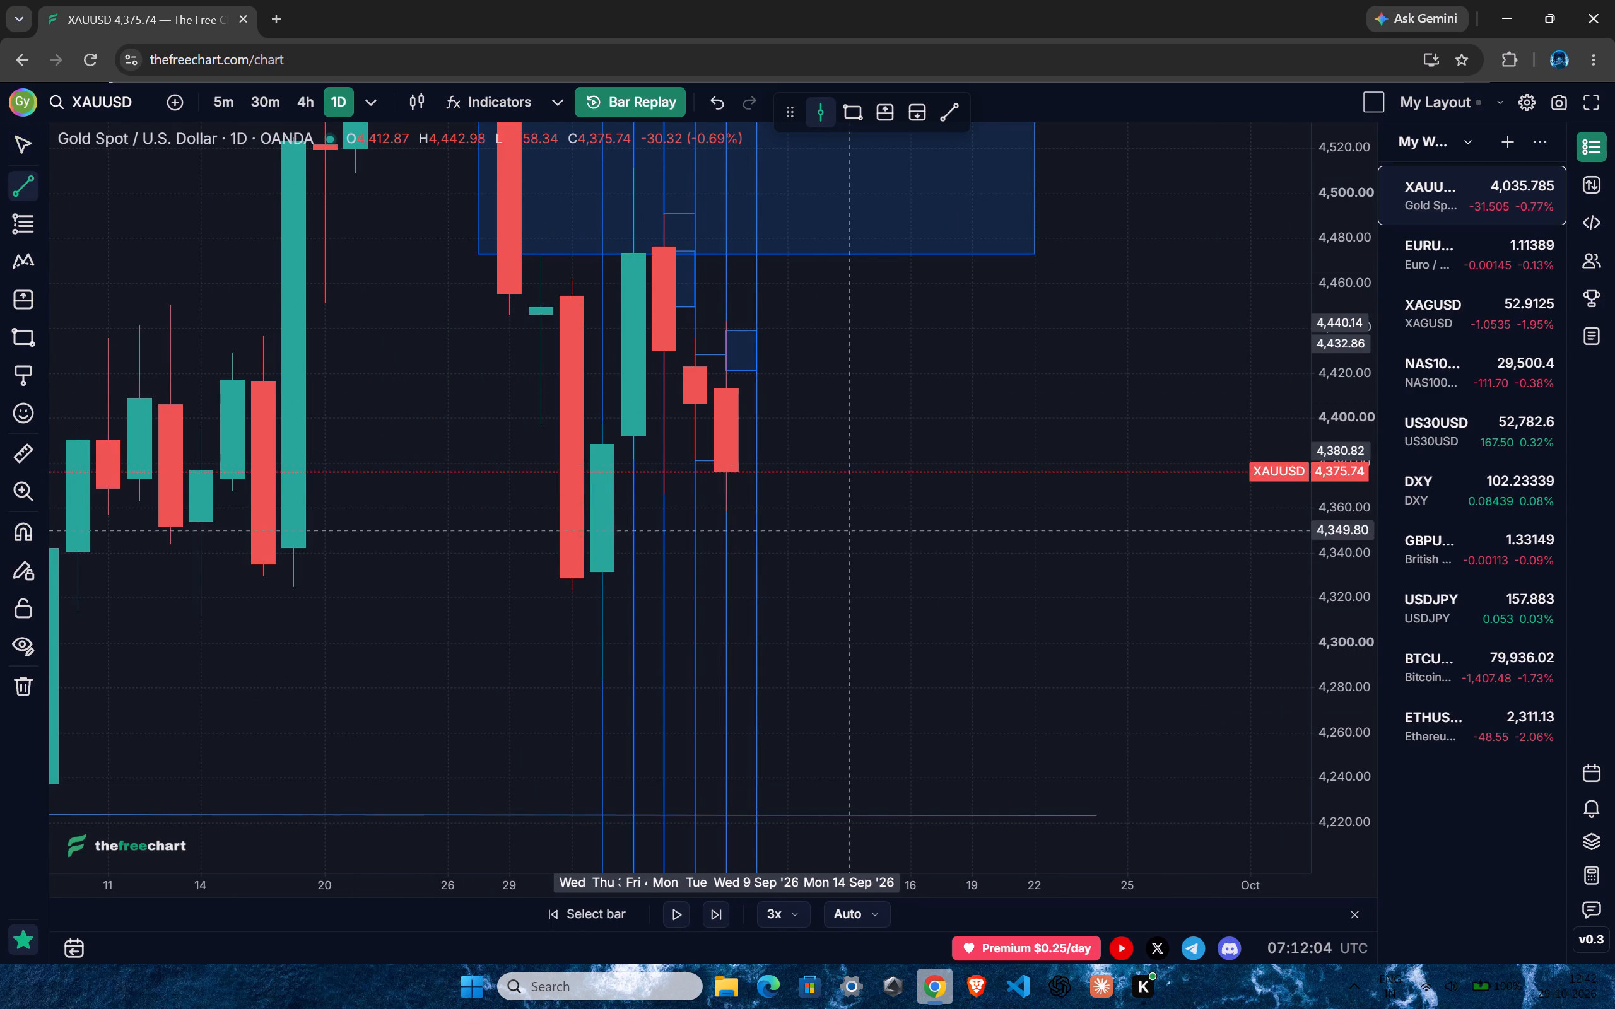
pyautogui.click(780, 532)
pyautogui.click(825, 120)
pyautogui.click(817, 549)
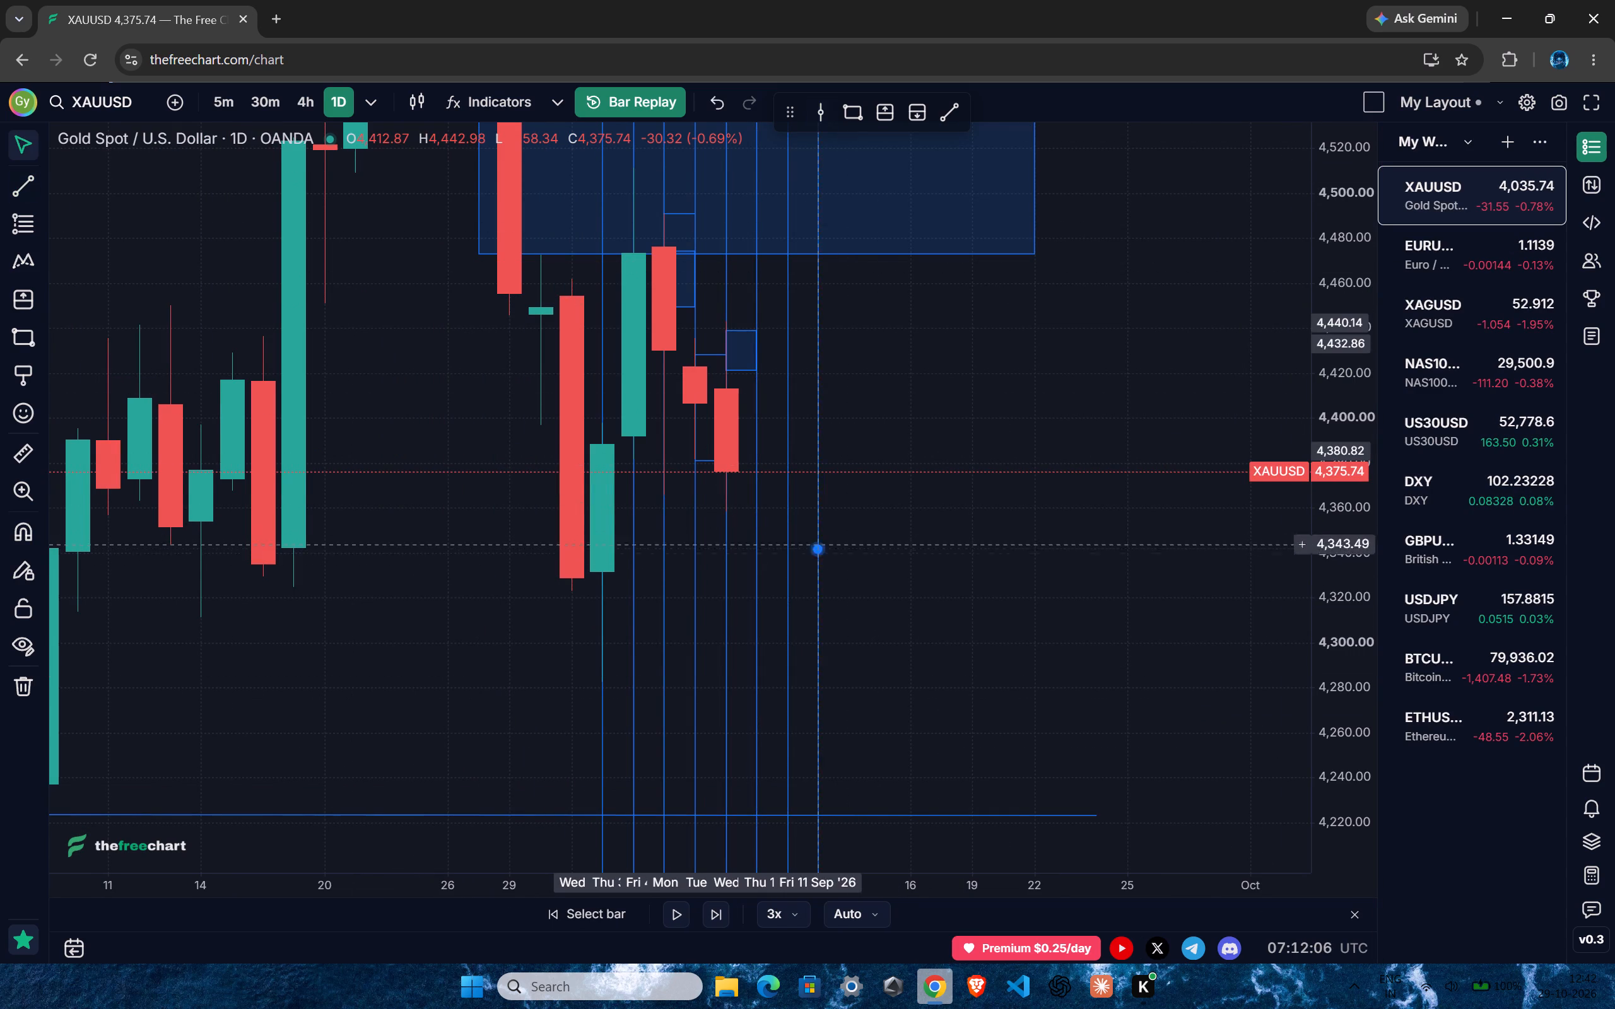
# Add vertical lines for the following trading week, at 14, 15, 16, 17 and 18 September 2026.
pyautogui.click(820, 121)
pyautogui.click(852, 576)
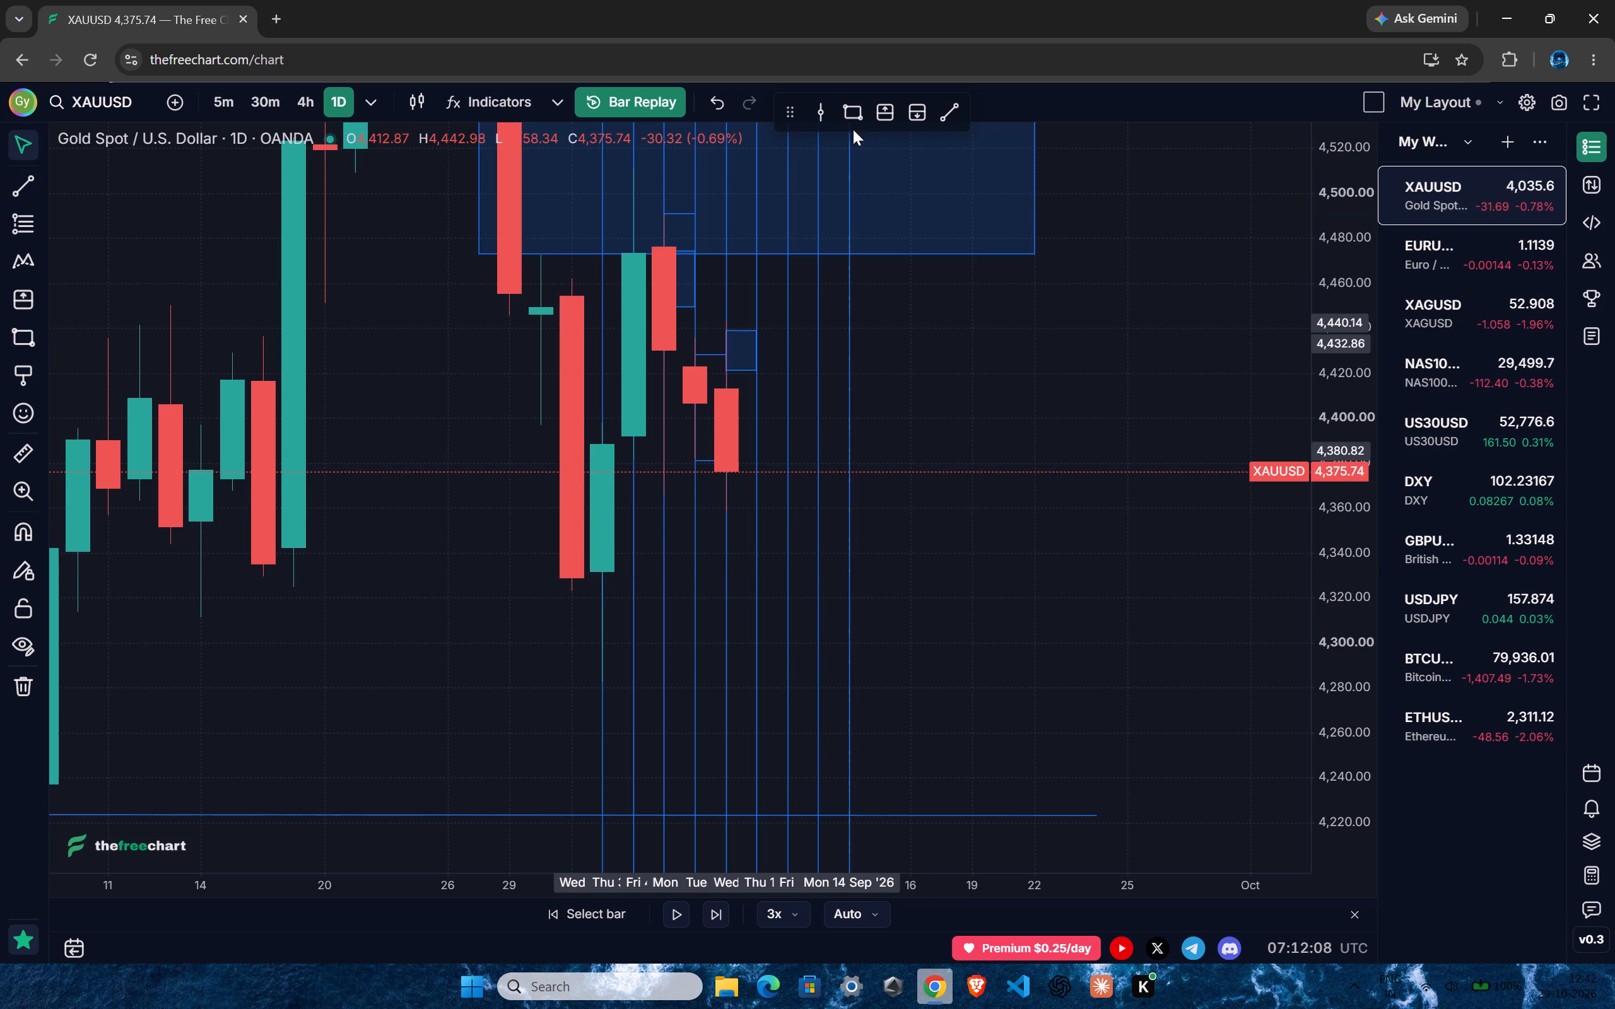
pyautogui.click(827, 118)
pyautogui.click(886, 583)
pyautogui.click(816, 121)
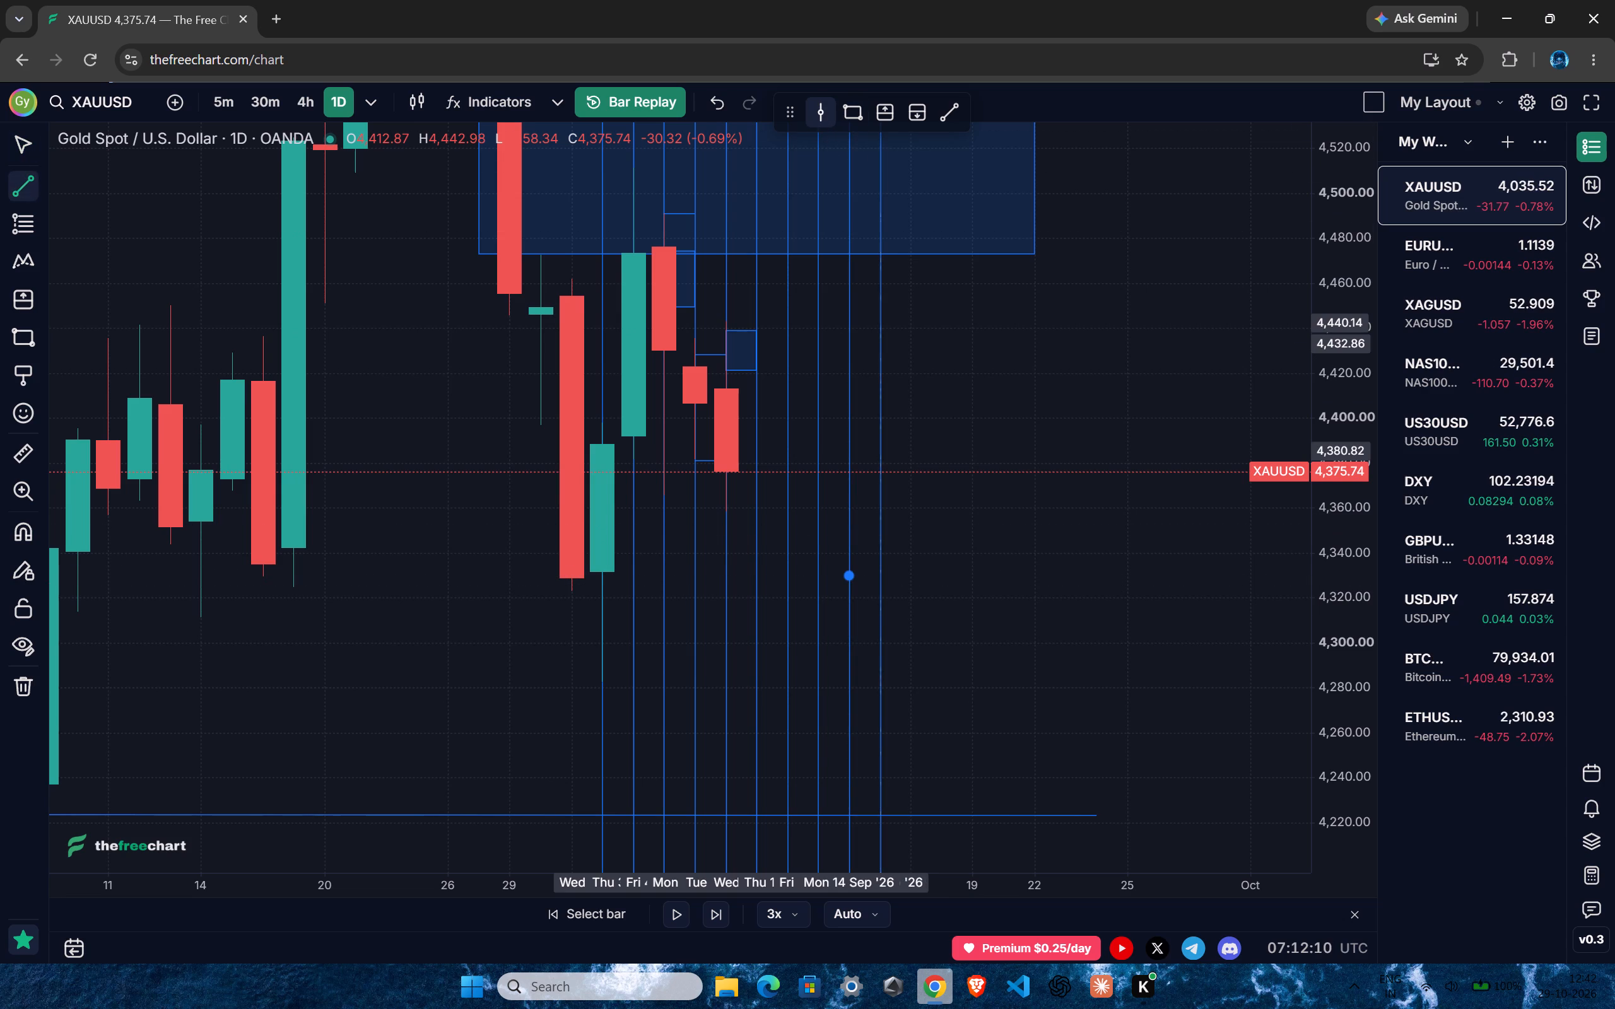
pyautogui.click(913, 545)
pyautogui.click(823, 114)
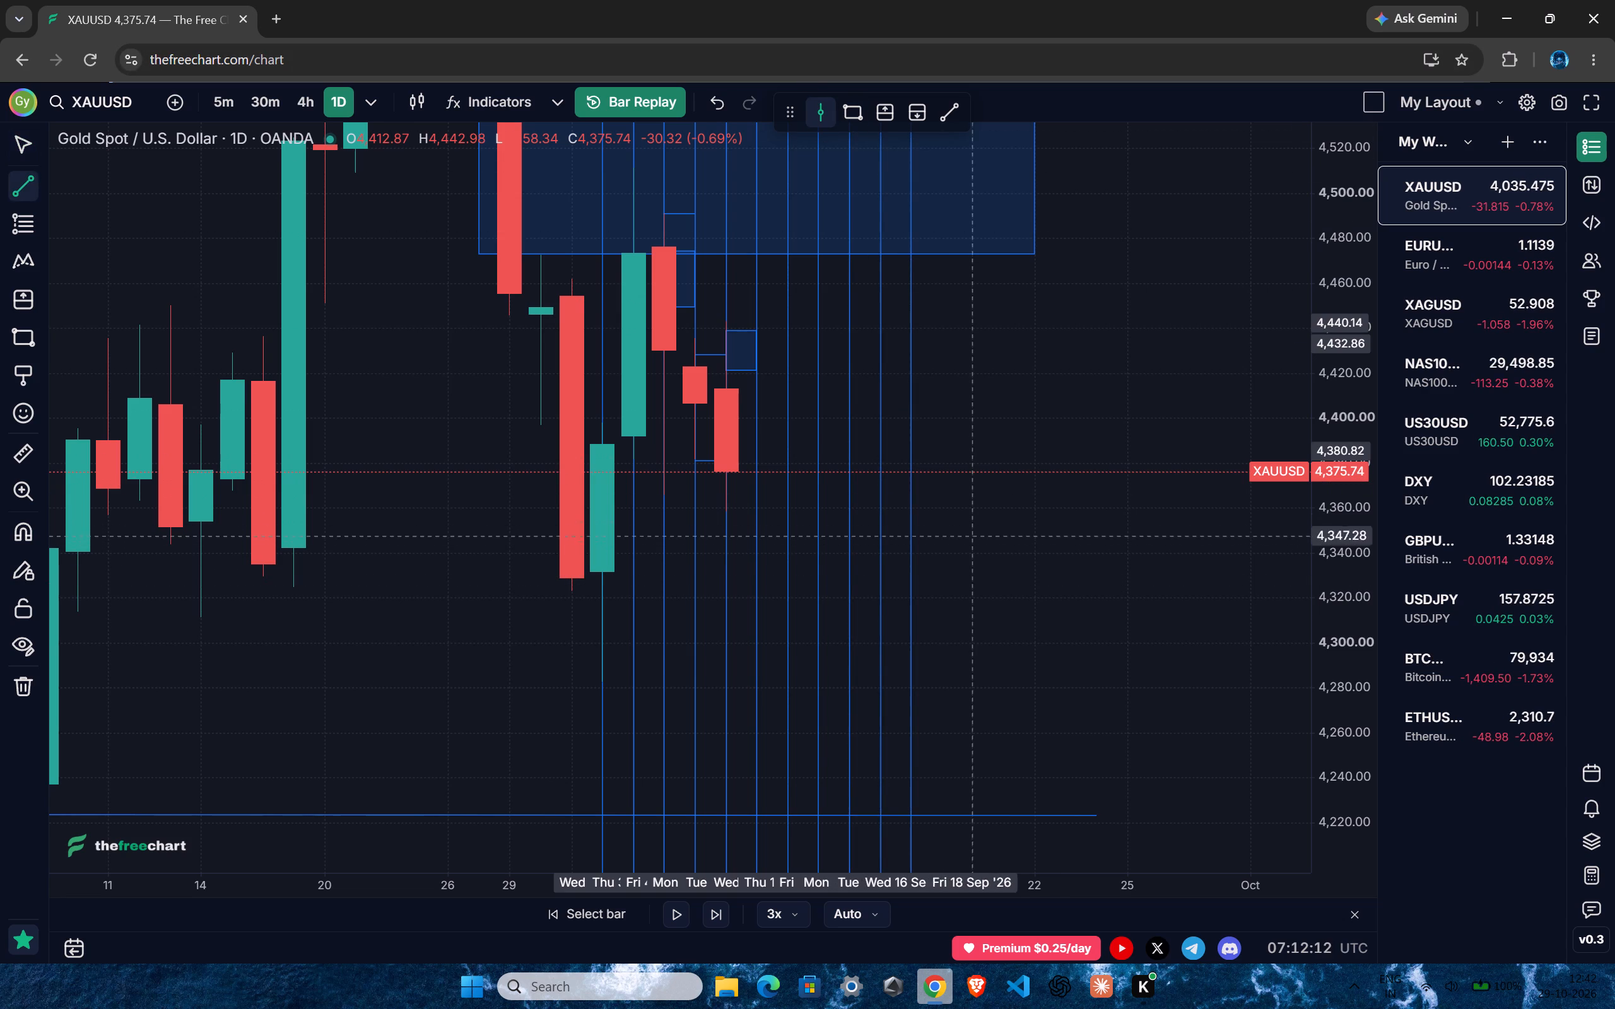
pyautogui.moveTo(945, 564); pyautogui.dragTo(940, 558)
pyautogui.click(817, 119)
pyautogui.click(977, 534)
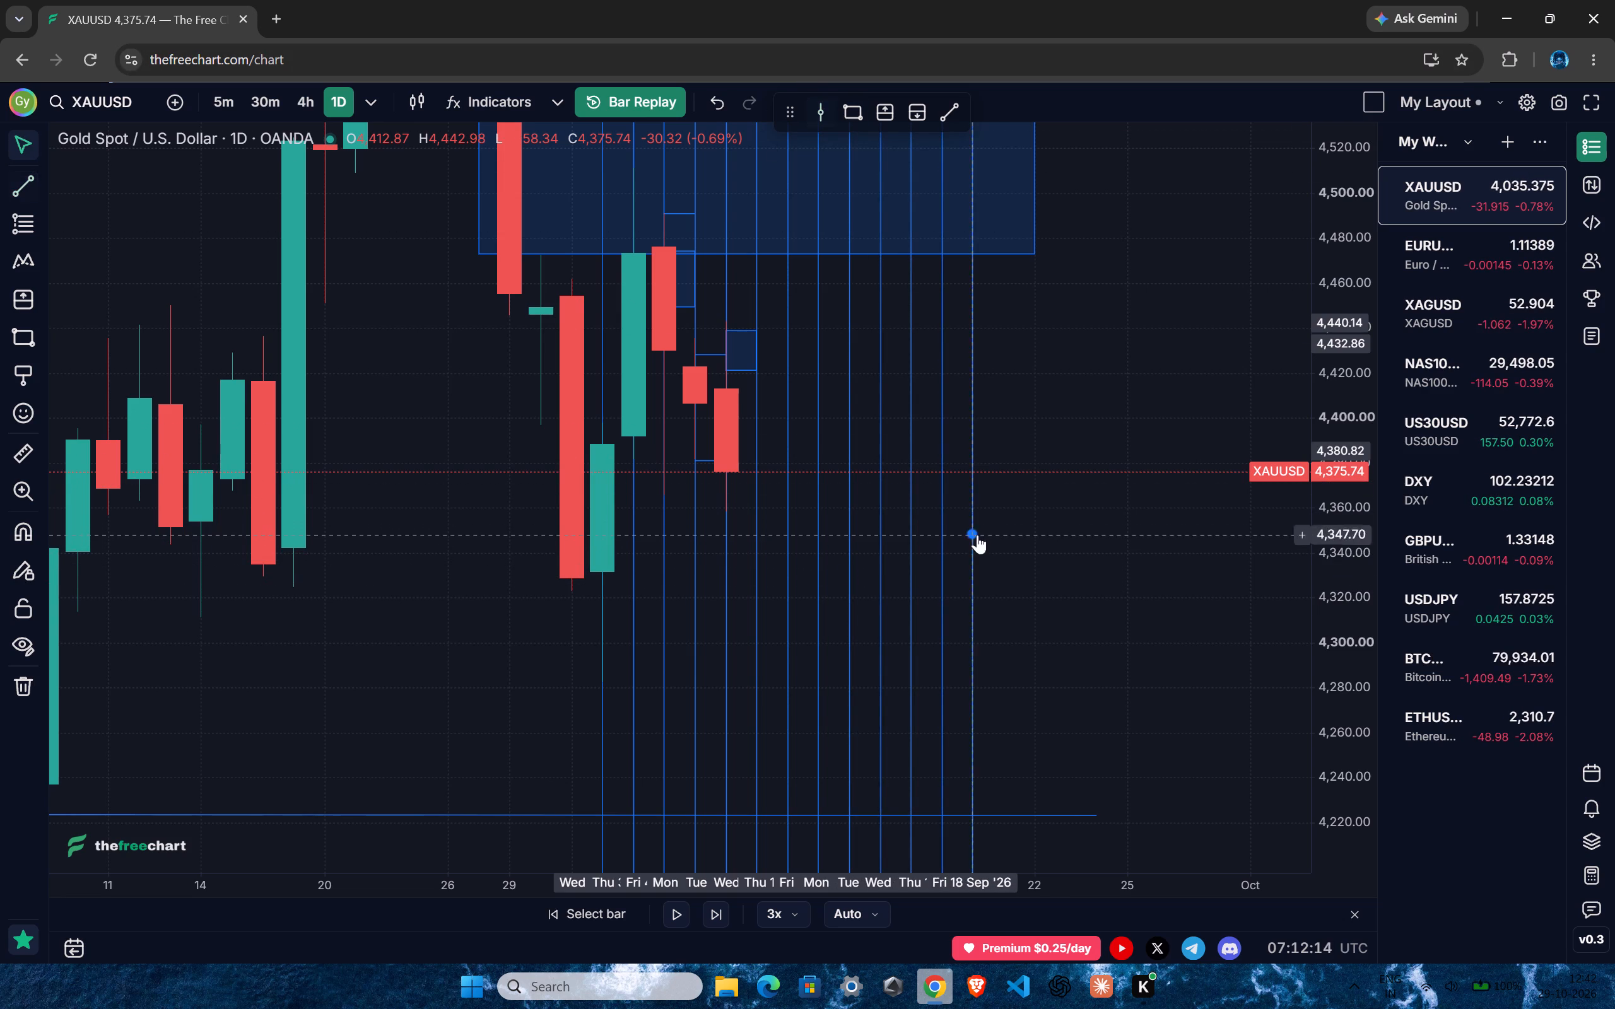
# Add a vertical line at 21 September 2026 on the daily chart.
pyautogui.moveTo(813, 103); pyautogui.dragTo(817, 114)
pyautogui.click(998, 521)
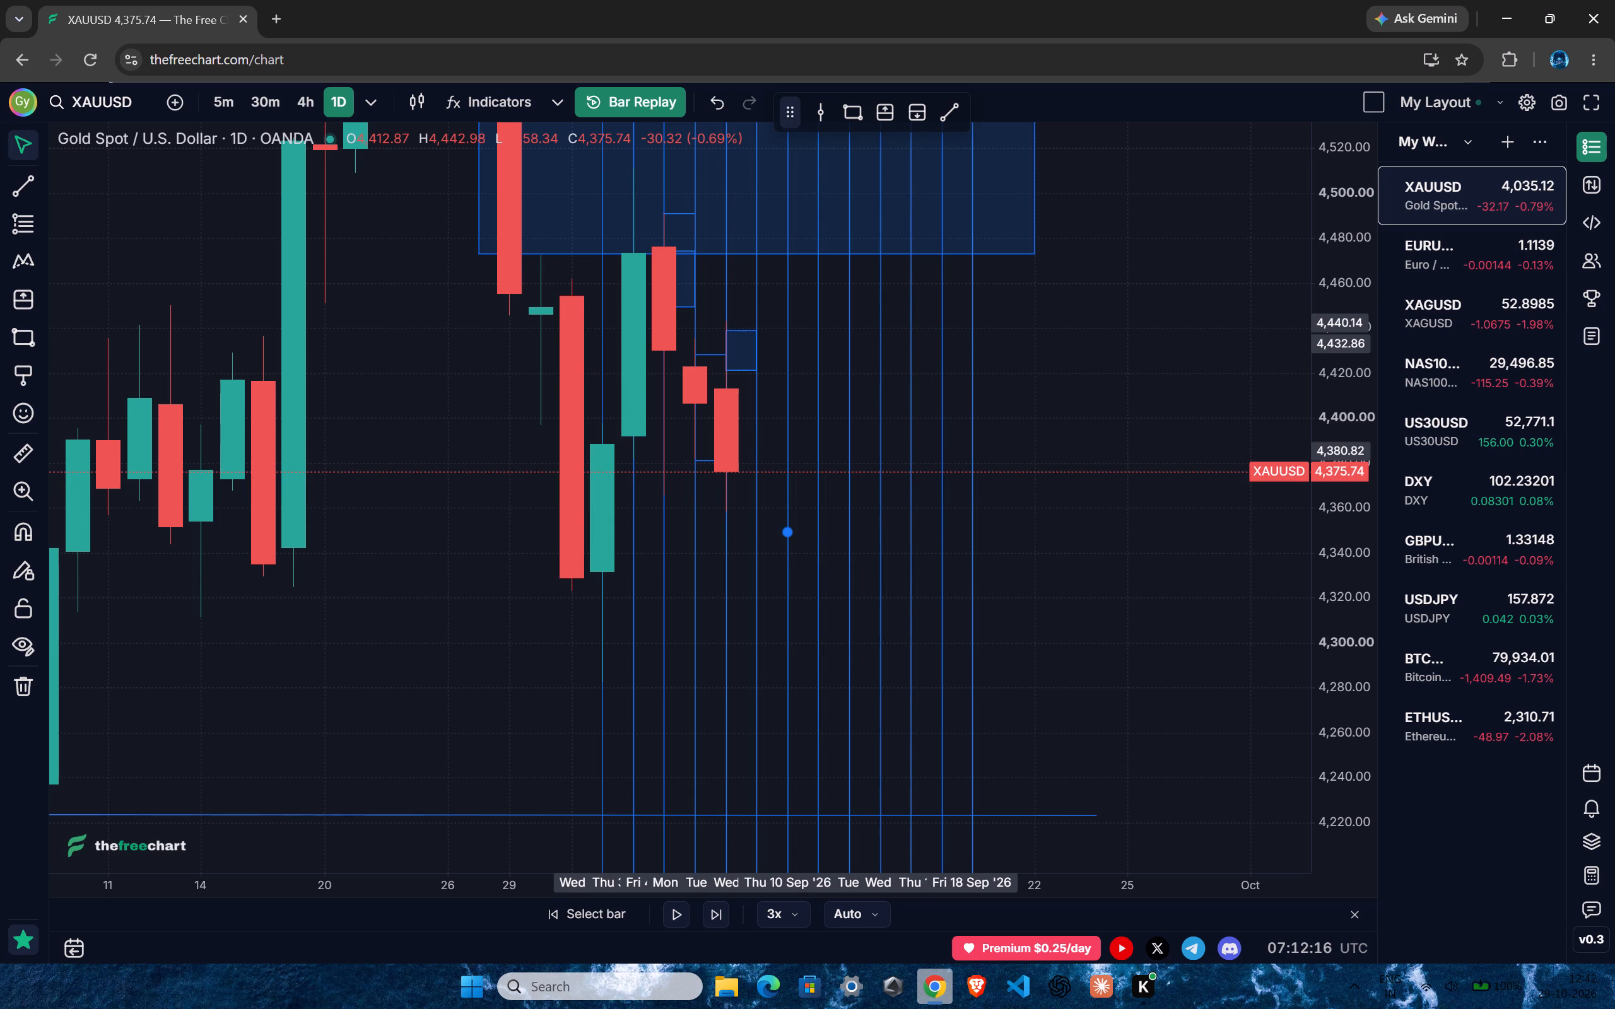
pyautogui.click(820, 125)
pyautogui.click(995, 519)
pyautogui.click(1033, 342)
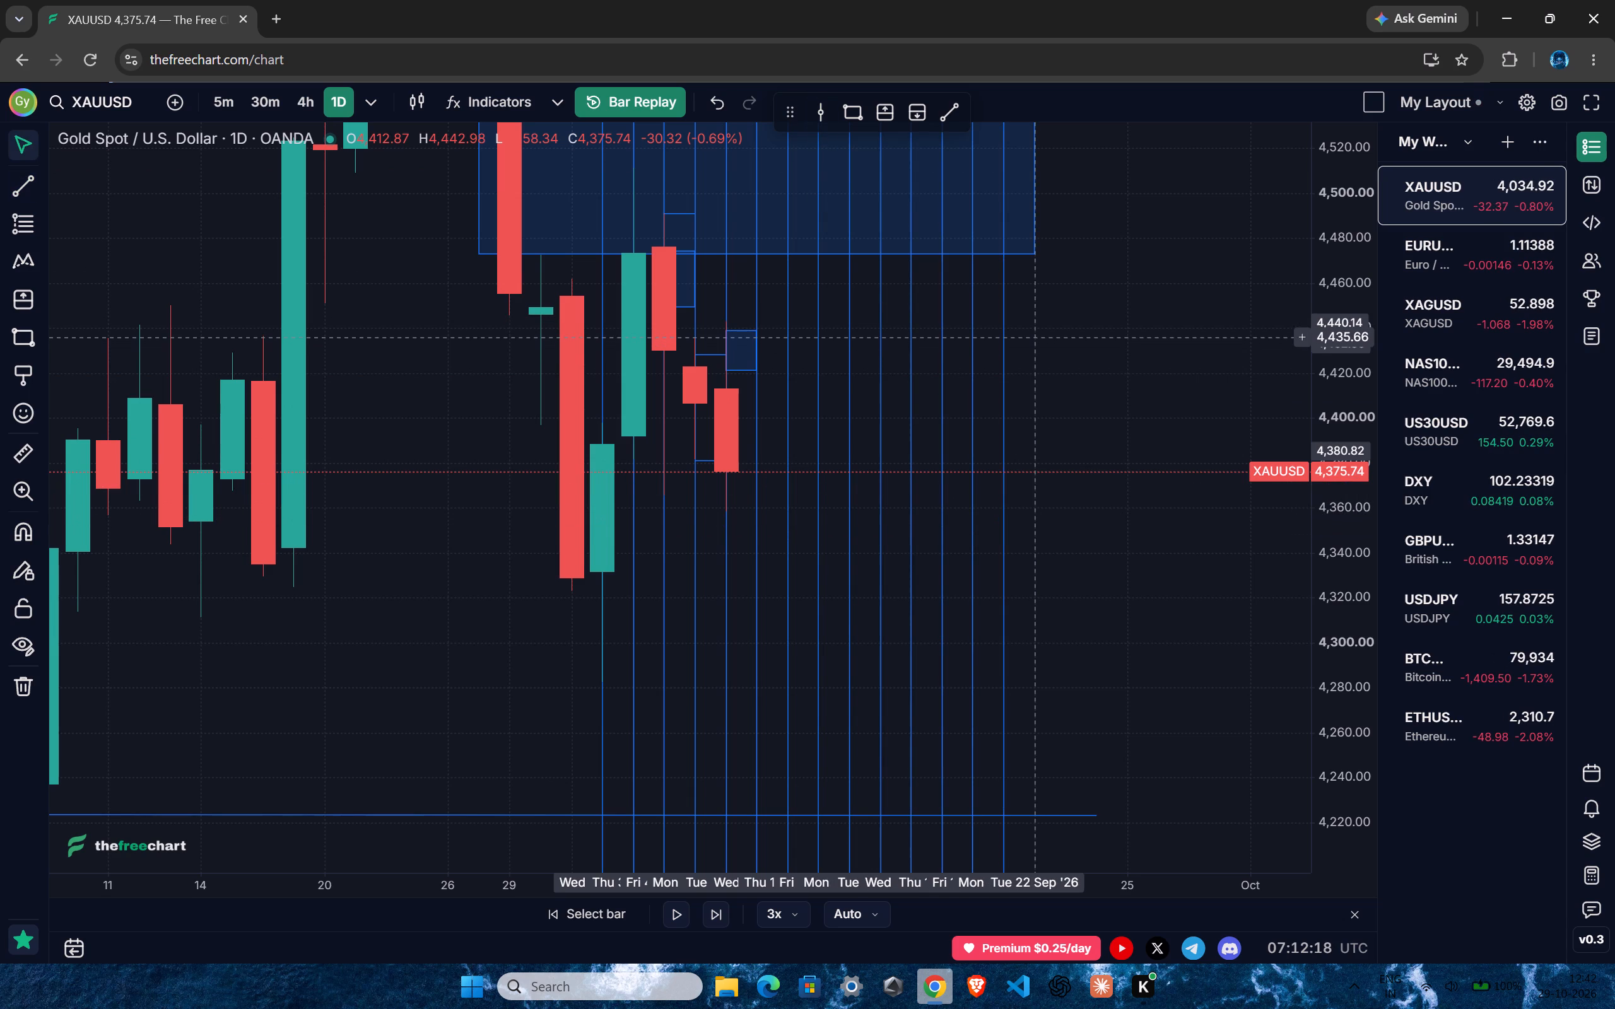
# Switch the chart to the 1-hour timeframe.
pyautogui.press('1')
pyautogui.press('h')
pyautogui.press('Return')
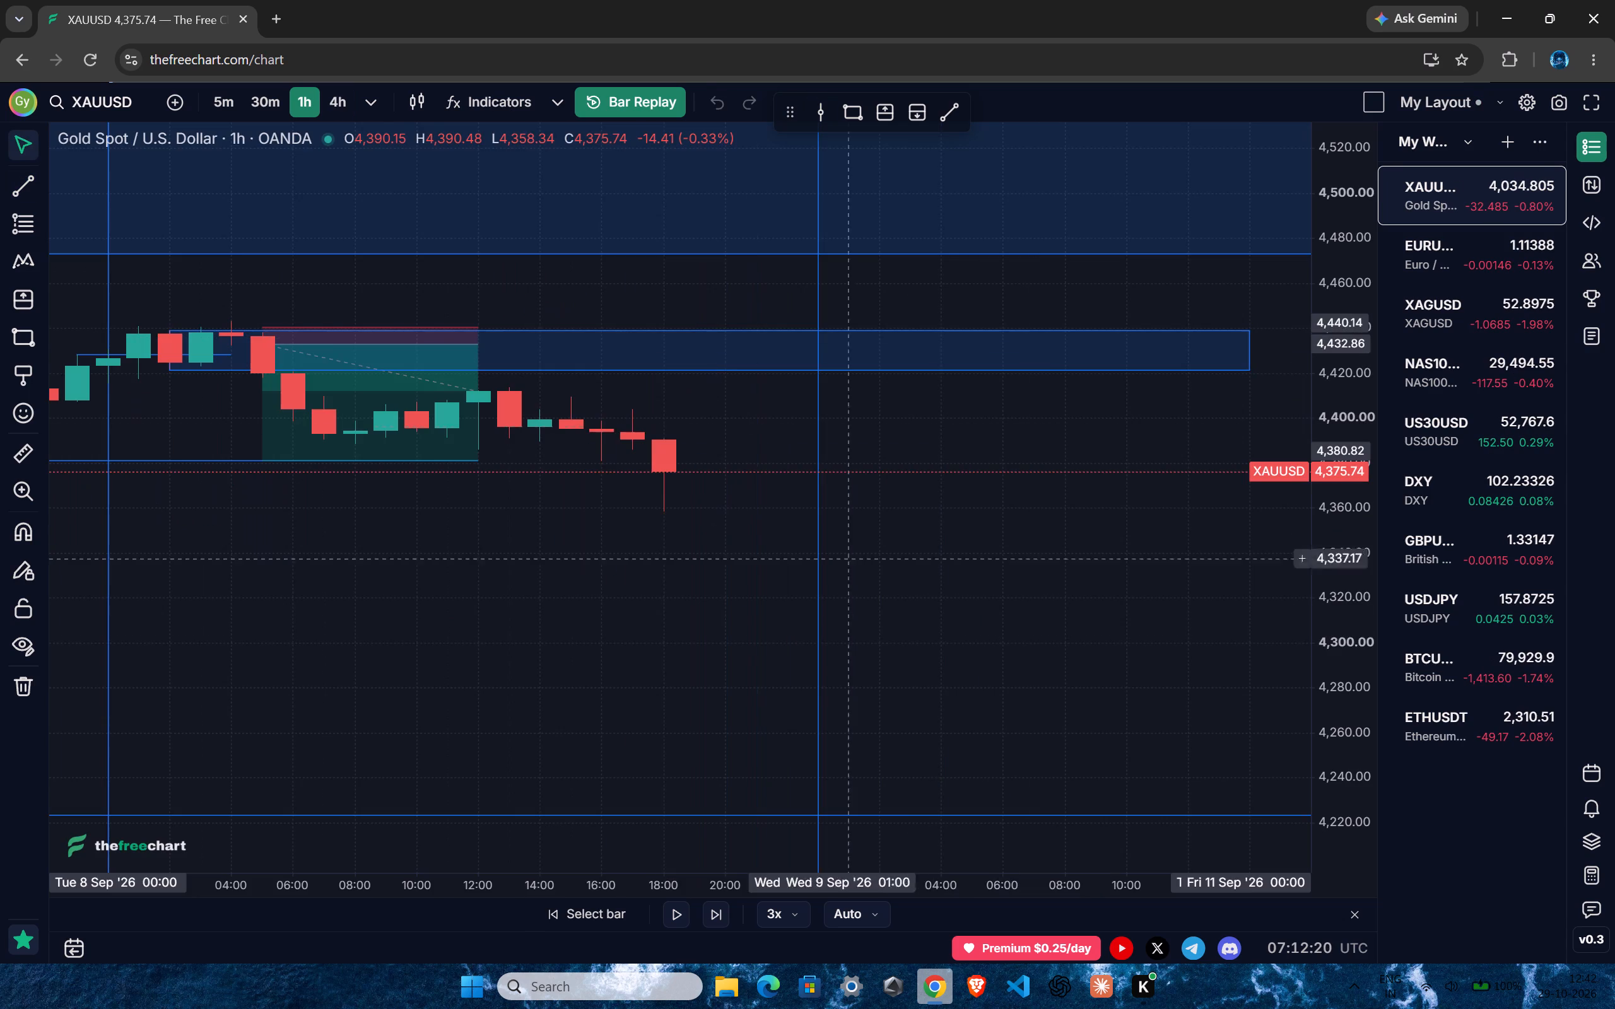
# Play the replay on to the last hourly candle before 9 September, pausing along the way, and leave it paused.
pyautogui.keyDown('ctrl'); pyautogui.scroll(-17, 499, 627); pyautogui.keyUp('ctrl')
pyautogui.keyDown('ctrl'); pyautogui.scroll(-4, 690, 593); pyautogui.keyUp('ctrl')
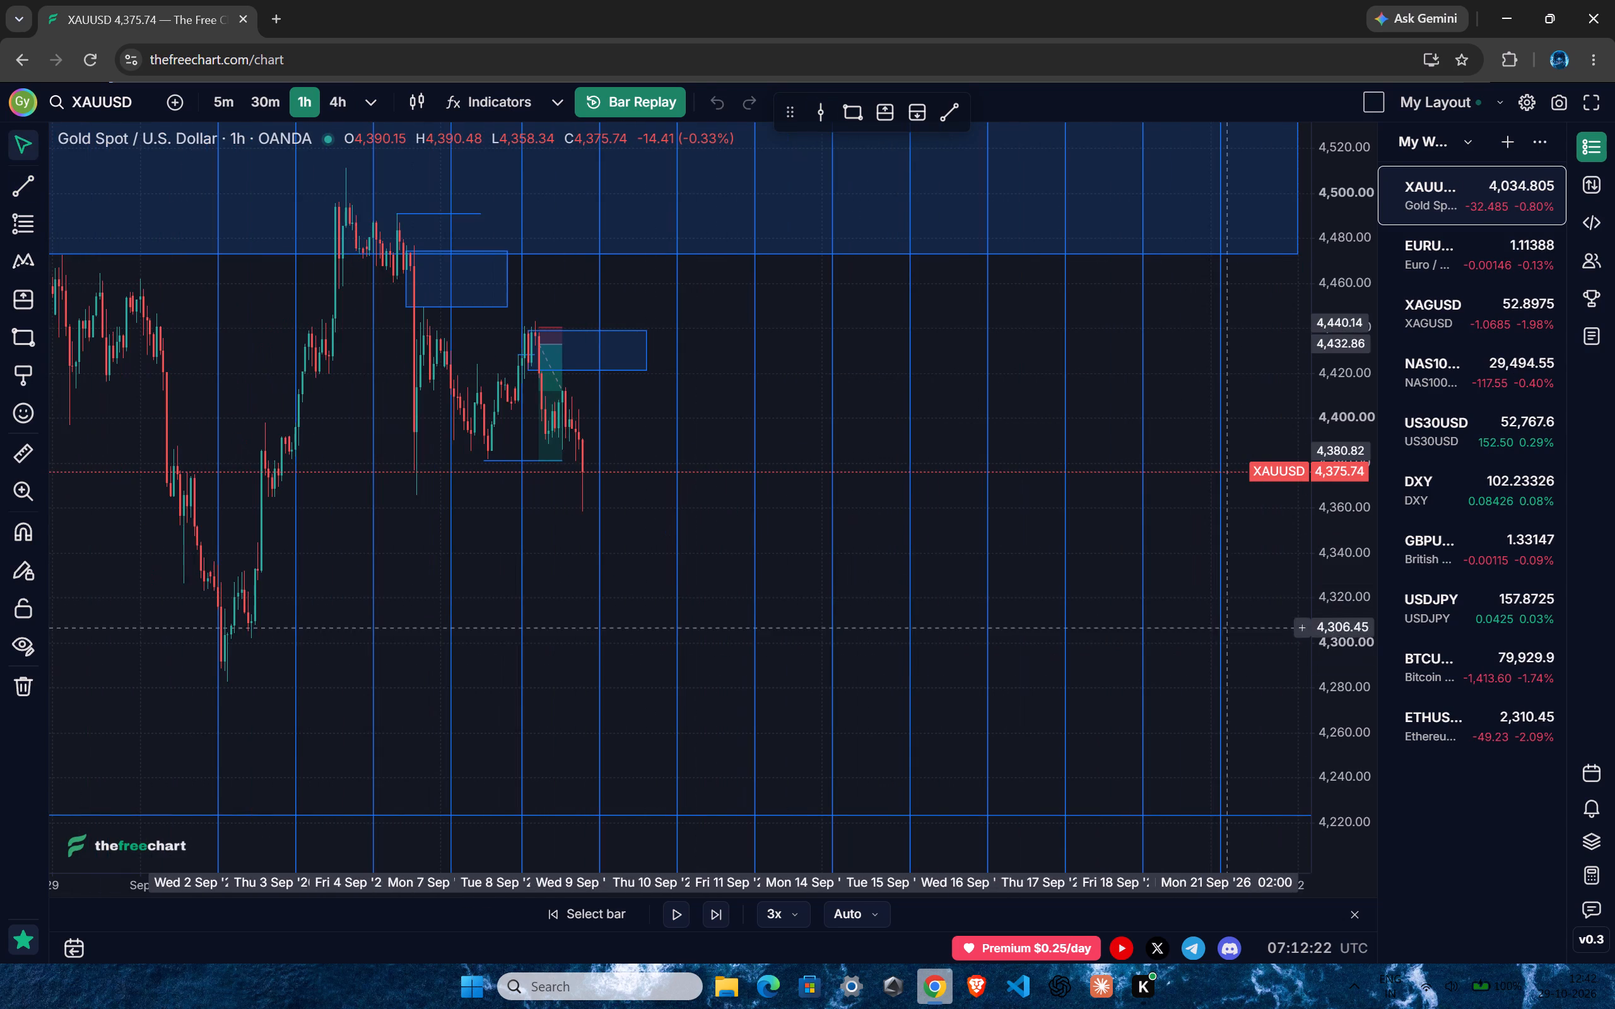
pyautogui.moveTo(1336, 634); pyautogui.dragTo(1262, 243)
pyautogui.moveTo(727, 471); pyautogui.dragTo(828, 670)
pyautogui.keyDown('ctrl'); pyautogui.scroll(10, 746, 638); pyautogui.keyUp('ctrl')
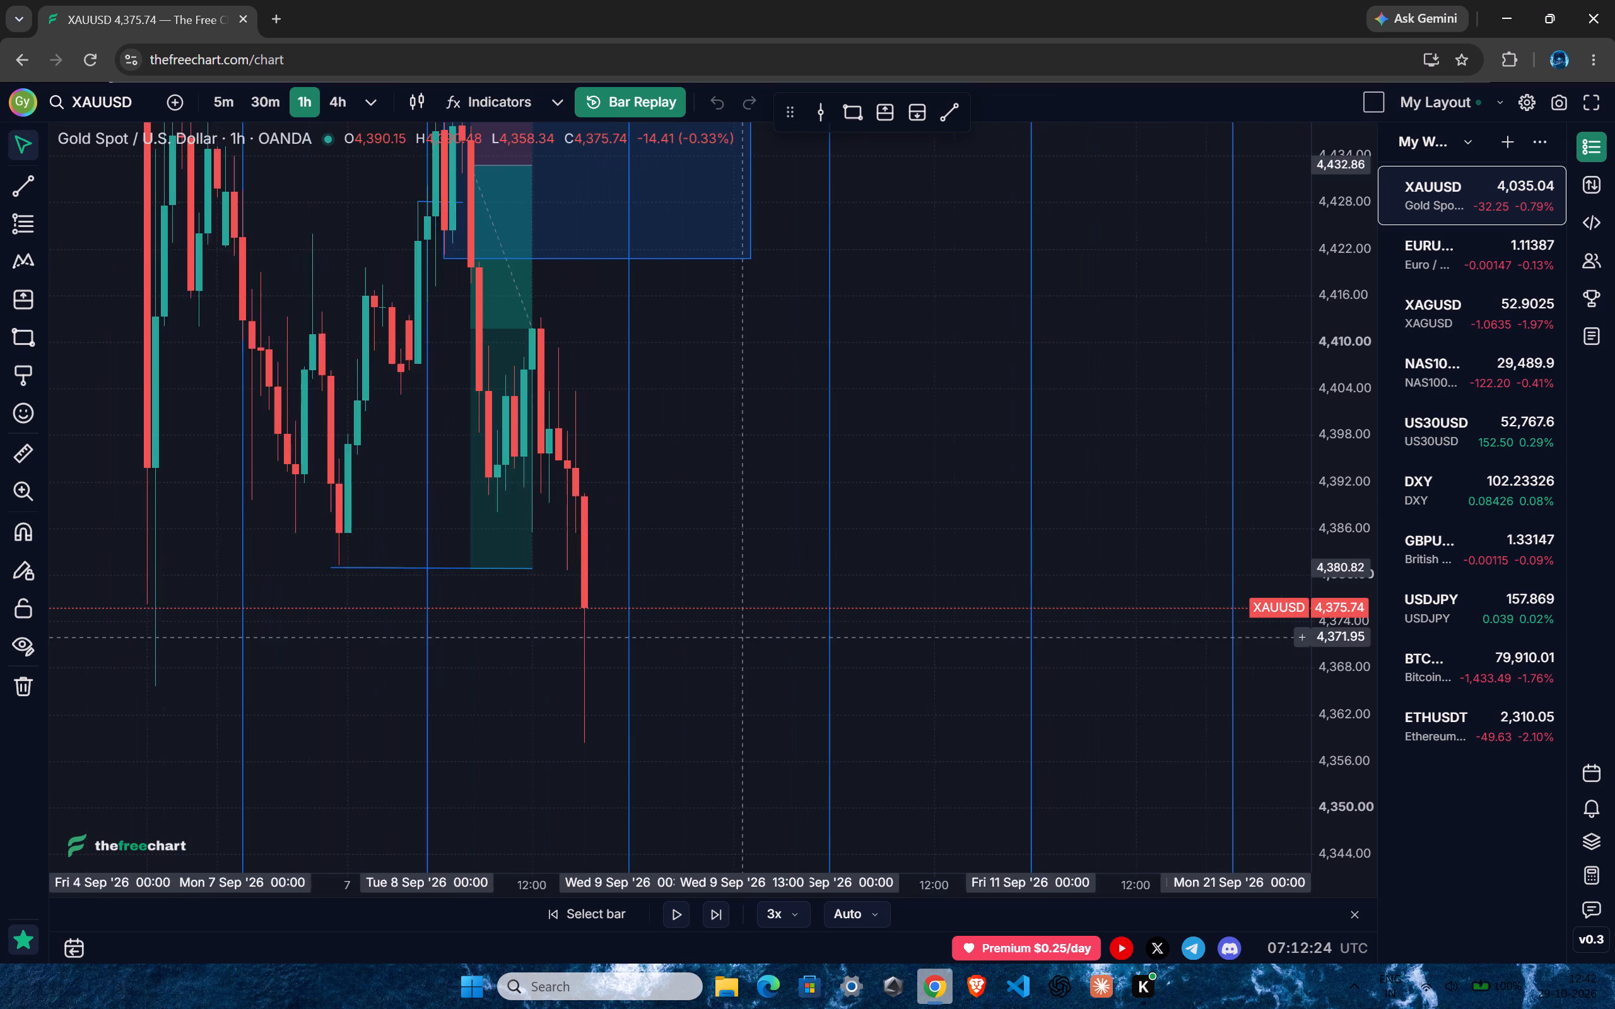
pyautogui.keyDown('ctrl'); pyautogui.scroll(2, 744, 637); pyautogui.keyUp('ctrl')
pyautogui.moveTo(1345, 409); pyautogui.dragTo(1327, 769)
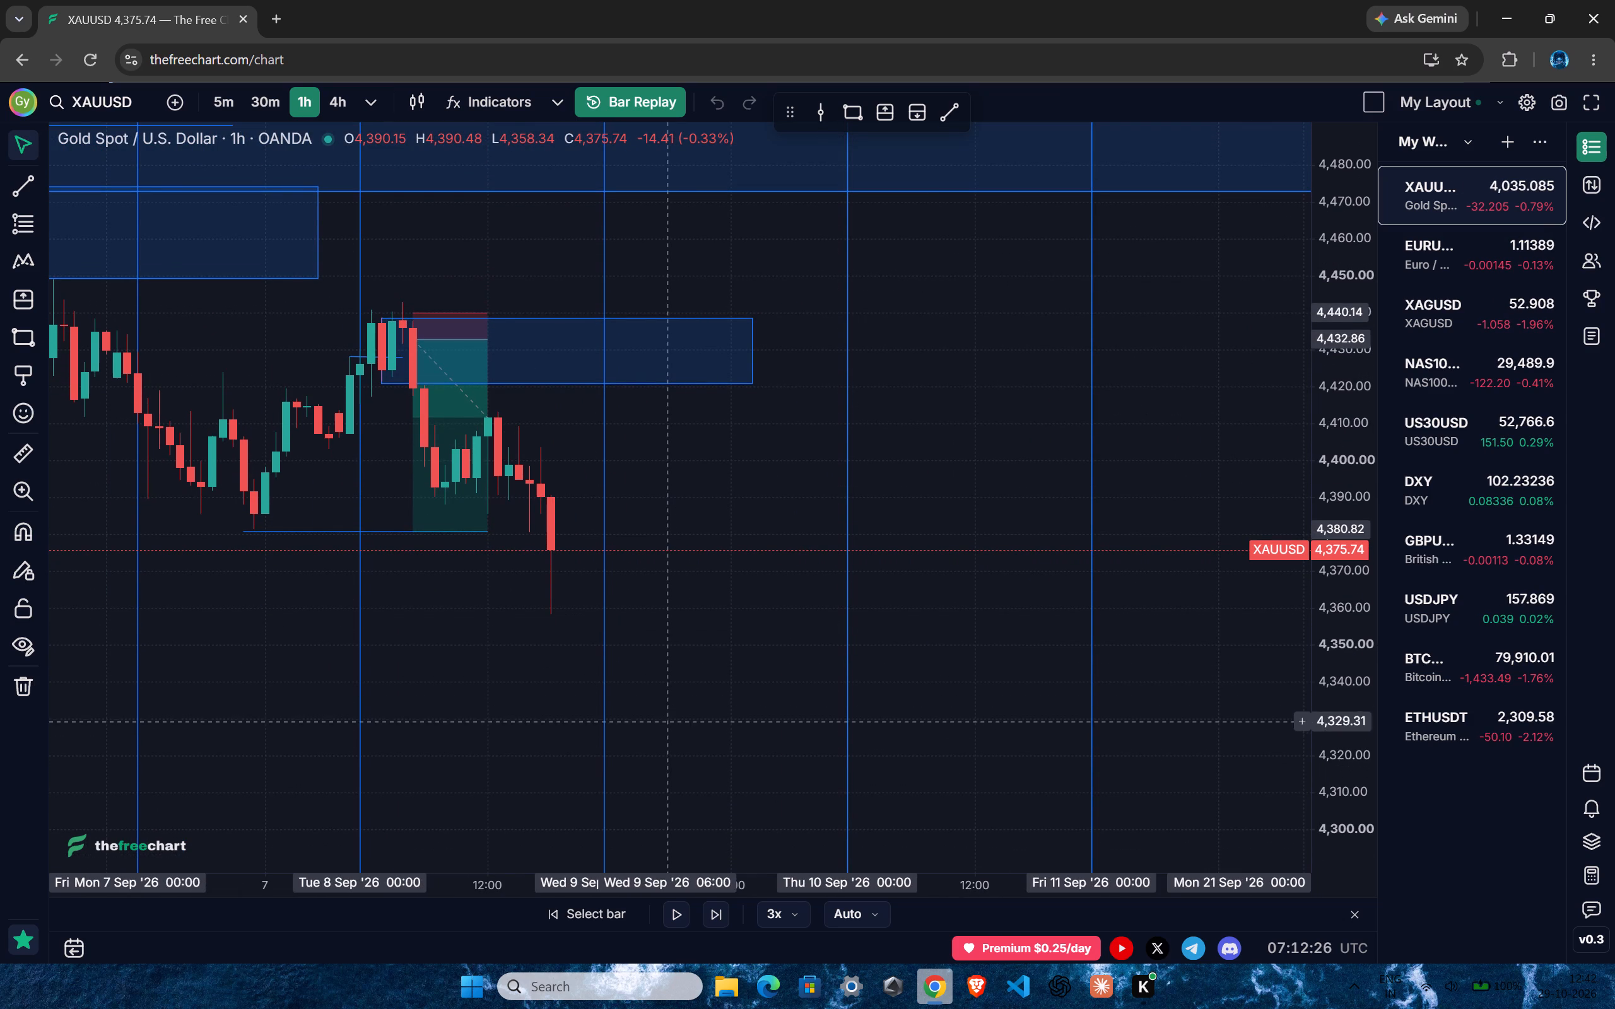
pyautogui.click(672, 920)
pyautogui.click(672, 920)
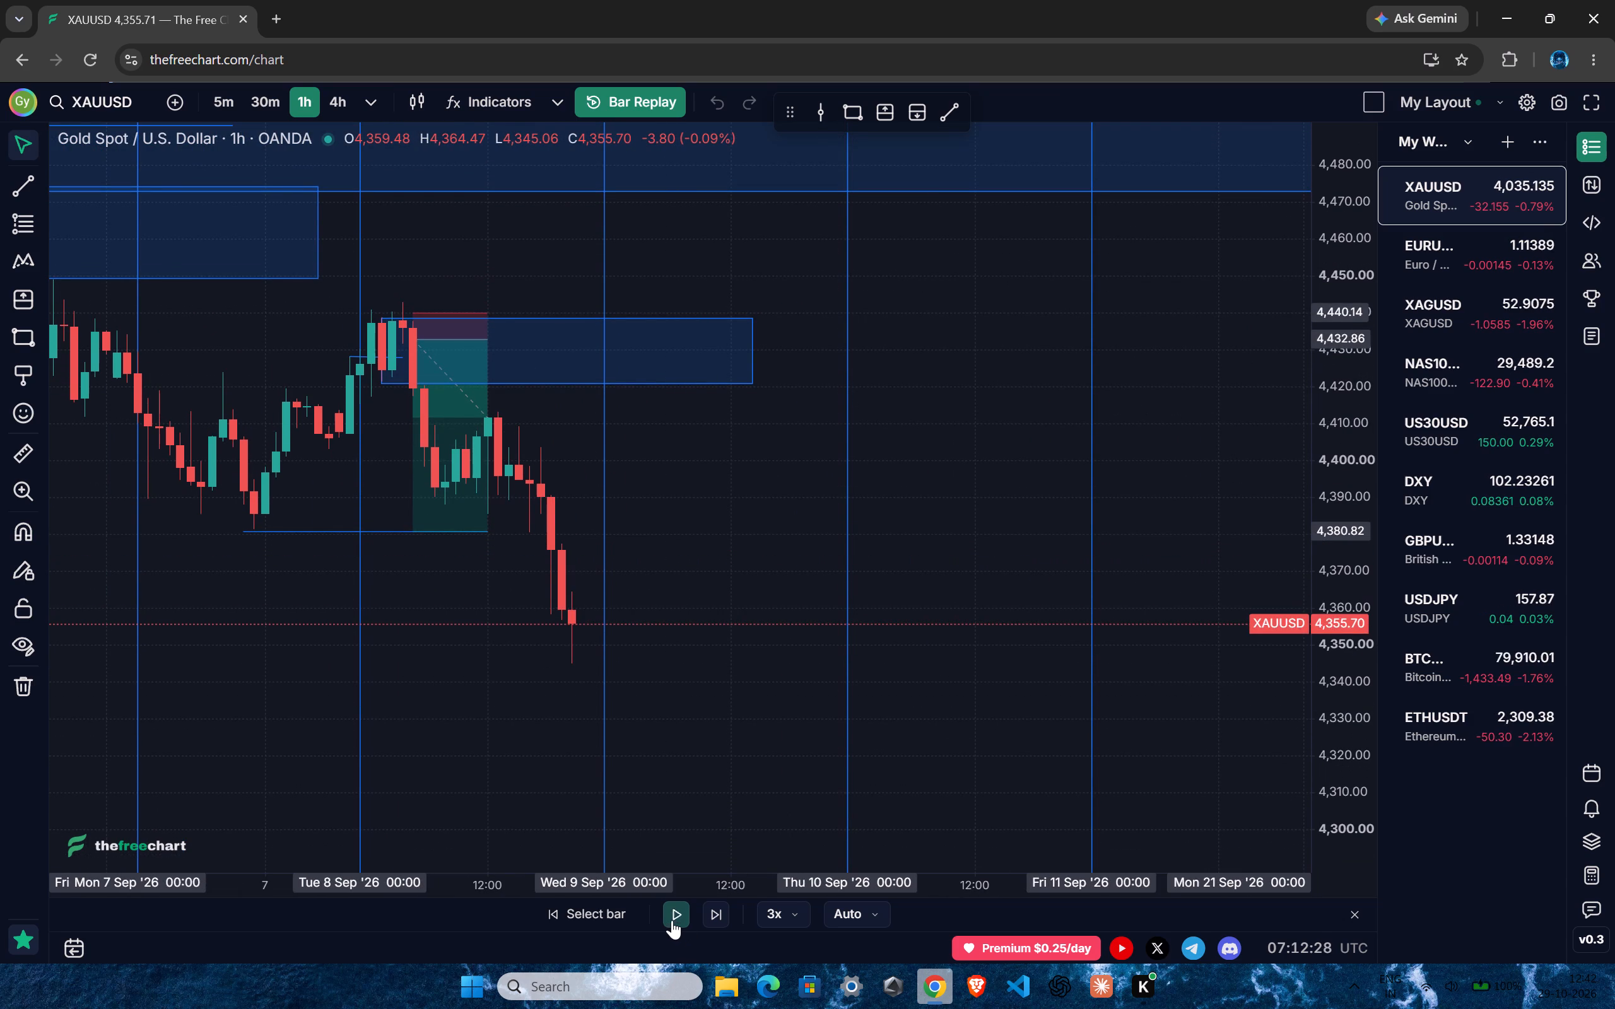
pyautogui.click(672, 920)
pyautogui.click(672, 920)
pyautogui.click(672, 920)
pyautogui.click(672, 920)
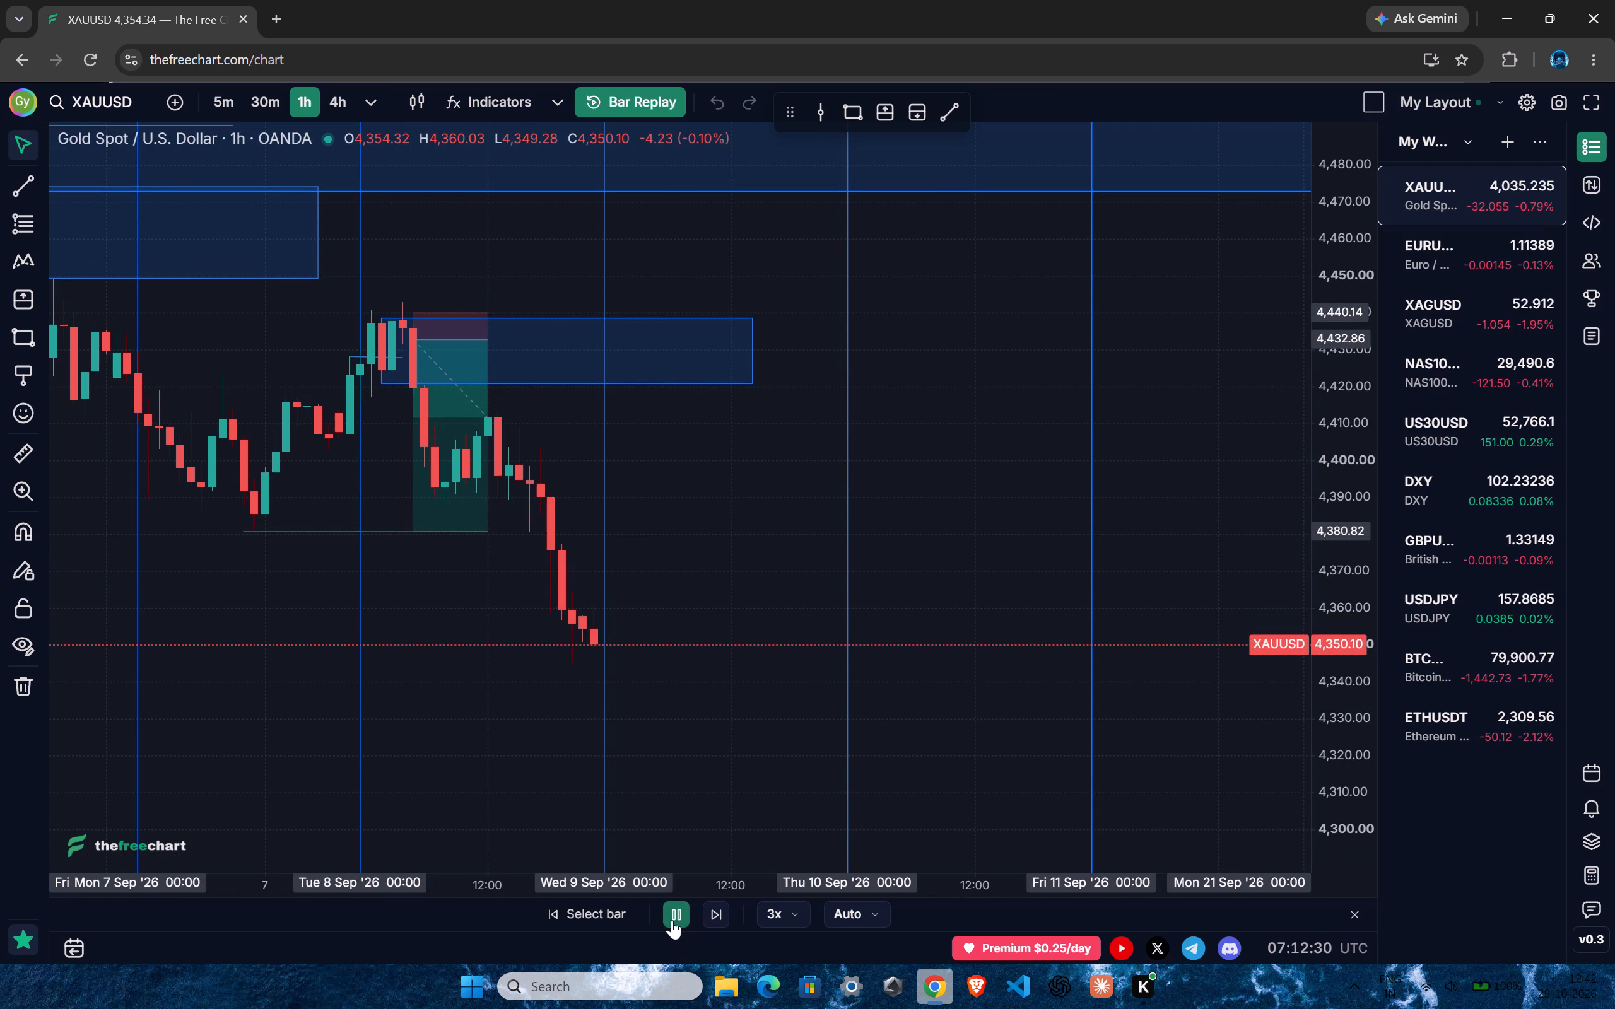
pyautogui.click(686, 714)
# Draw a level trend line from the 20:00 low on 8 September, at about 4,345, to about 11:00 on 9 September.
pyautogui.click(831, 121)
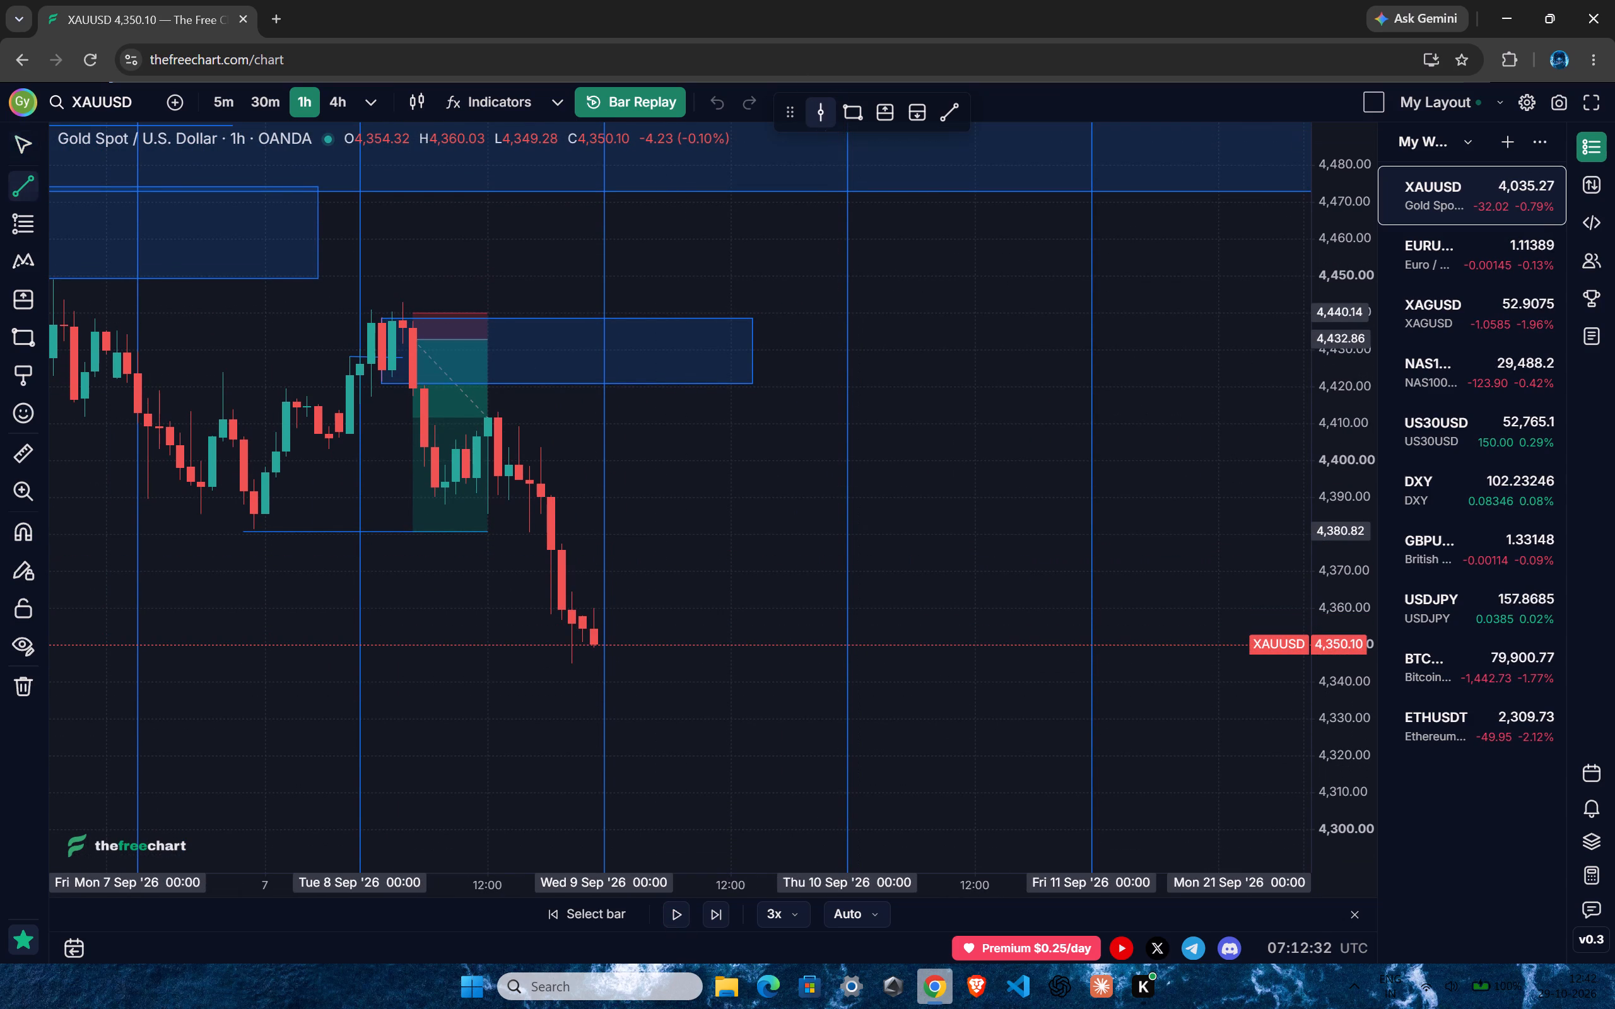
pyautogui.click(951, 115)
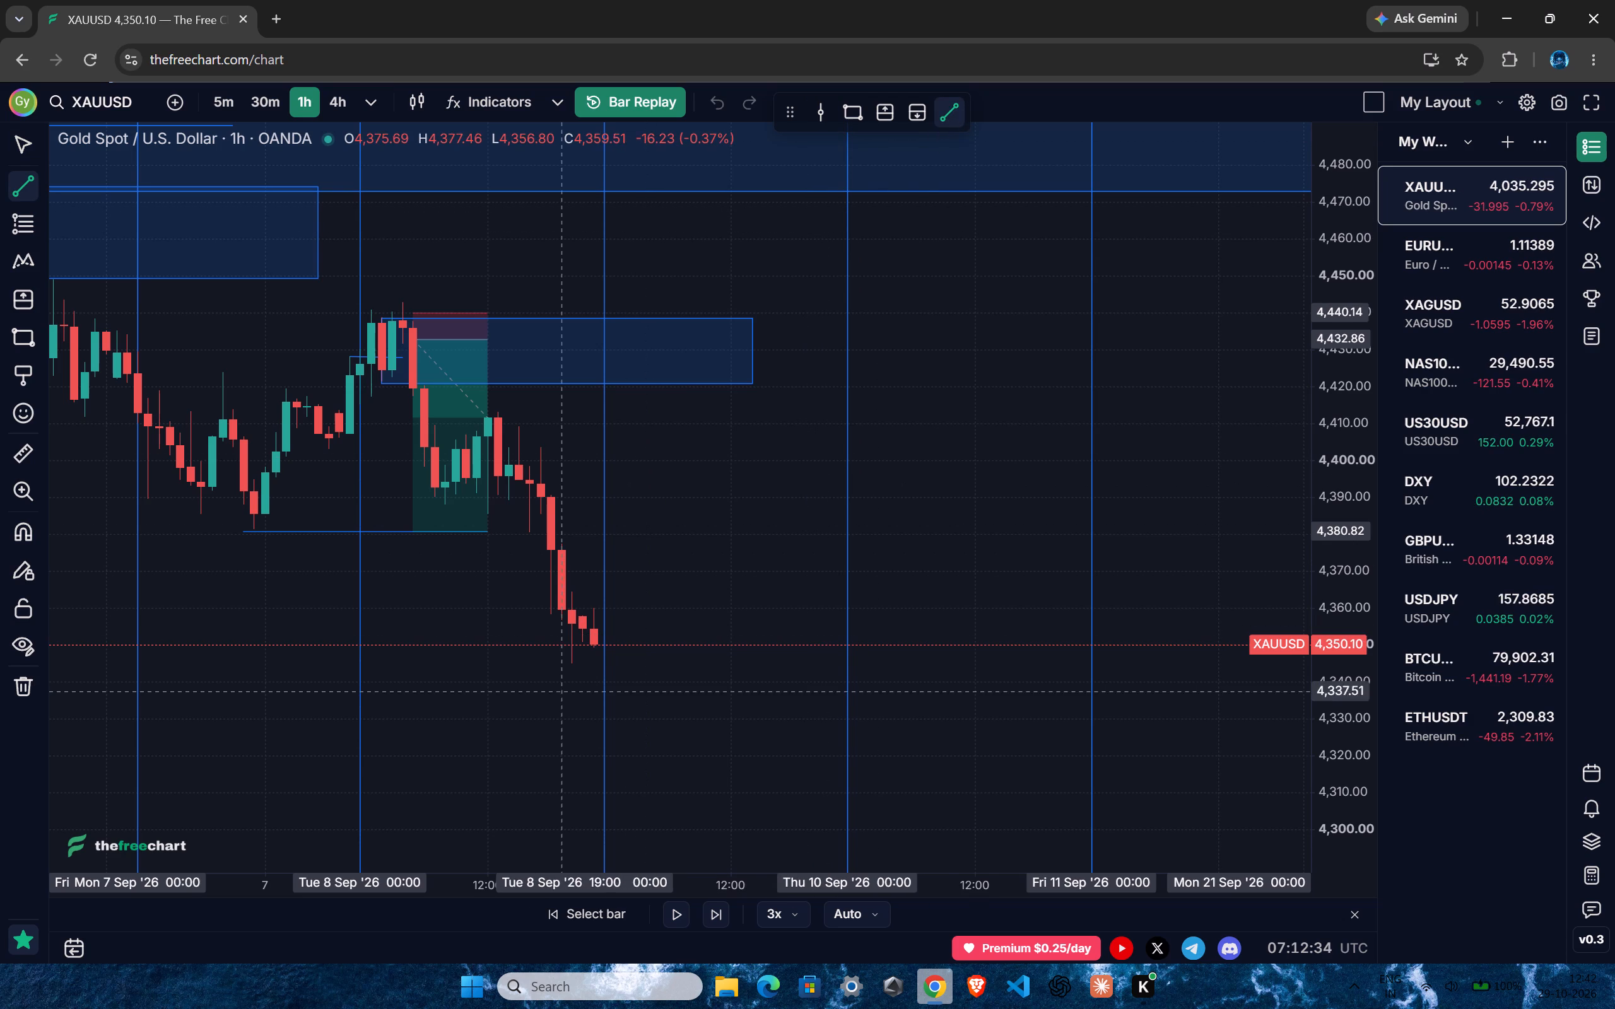
pyautogui.keyDown('ctrl'); pyautogui.click(573, 672); pyautogui.keyUp('ctrl')
pyautogui.keyDown('shift'); pyautogui.click(716, 662); pyautogui.keyUp('shift')
pyautogui.moveTo(764, 475); pyautogui.dragTo(757, 475)
pyautogui.moveTo(728, 476); pyautogui.dragTo(746, 500)
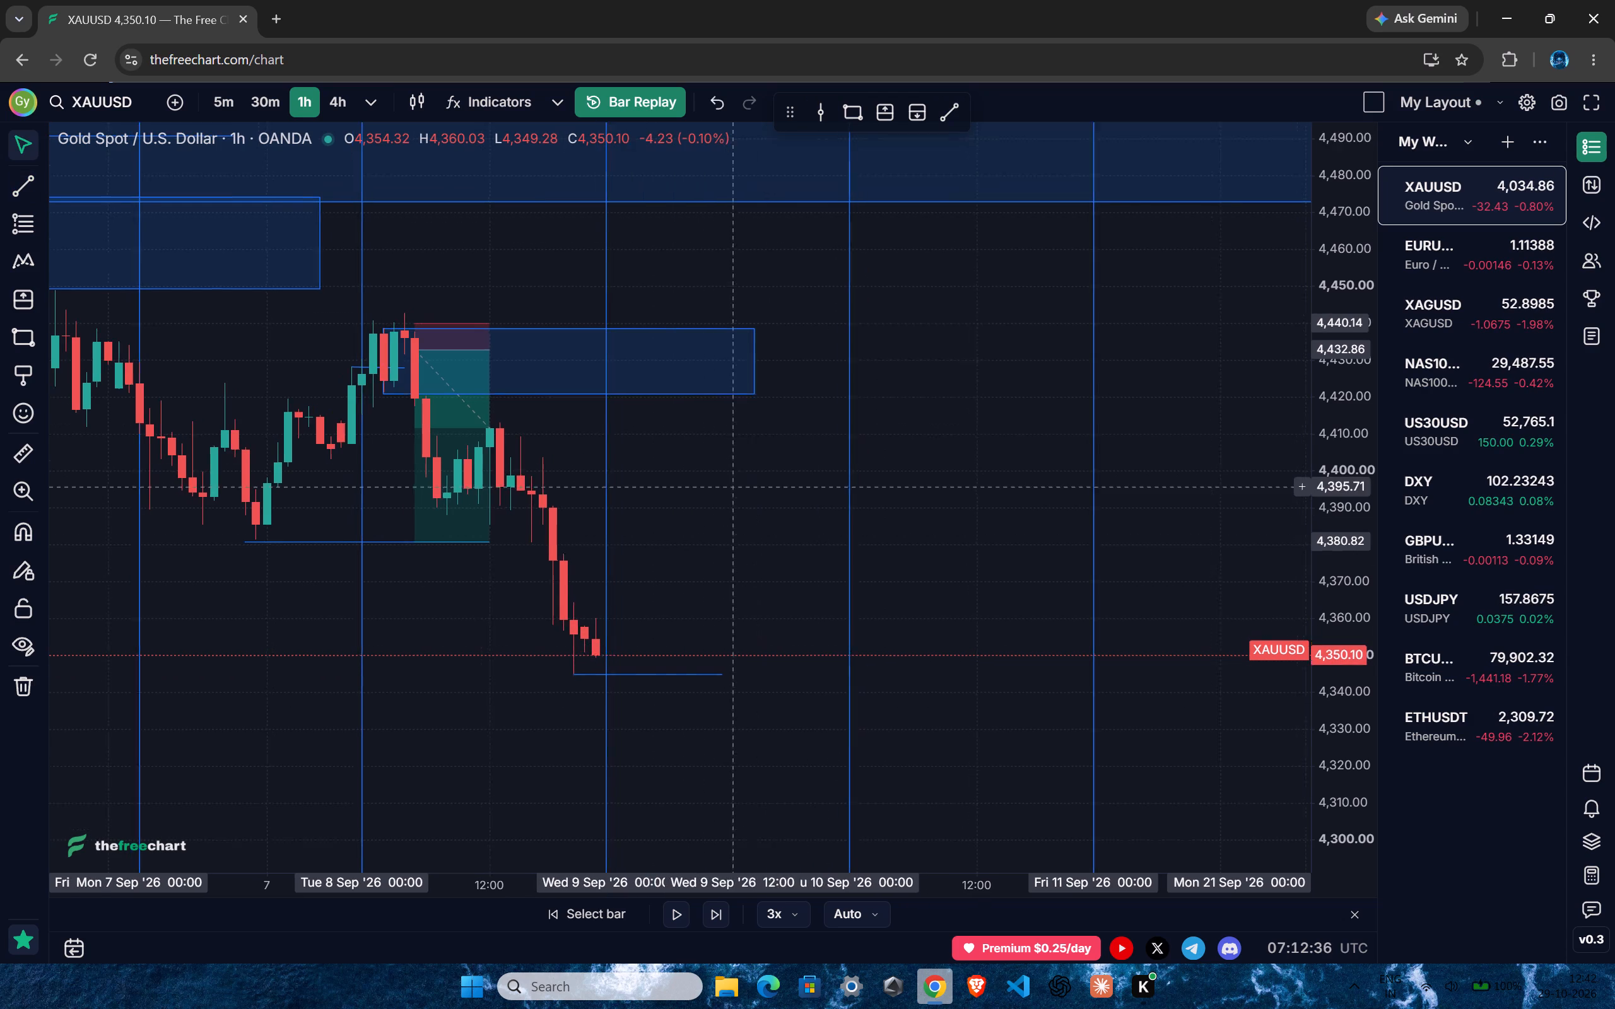
pyautogui.moveTo(746, 500); pyautogui.dragTo(772, 520)
pyautogui.click(763, 540)
pyautogui.keyDown('ctrl'); pyautogui.scroll(-3, 745, 525); pyautogui.keyUp('ctrl')
# Draw a level trend line from the 04:00 high on 8 September, at about 4,443, to about 13:00 on 9 September.
pyautogui.click(945, 100)
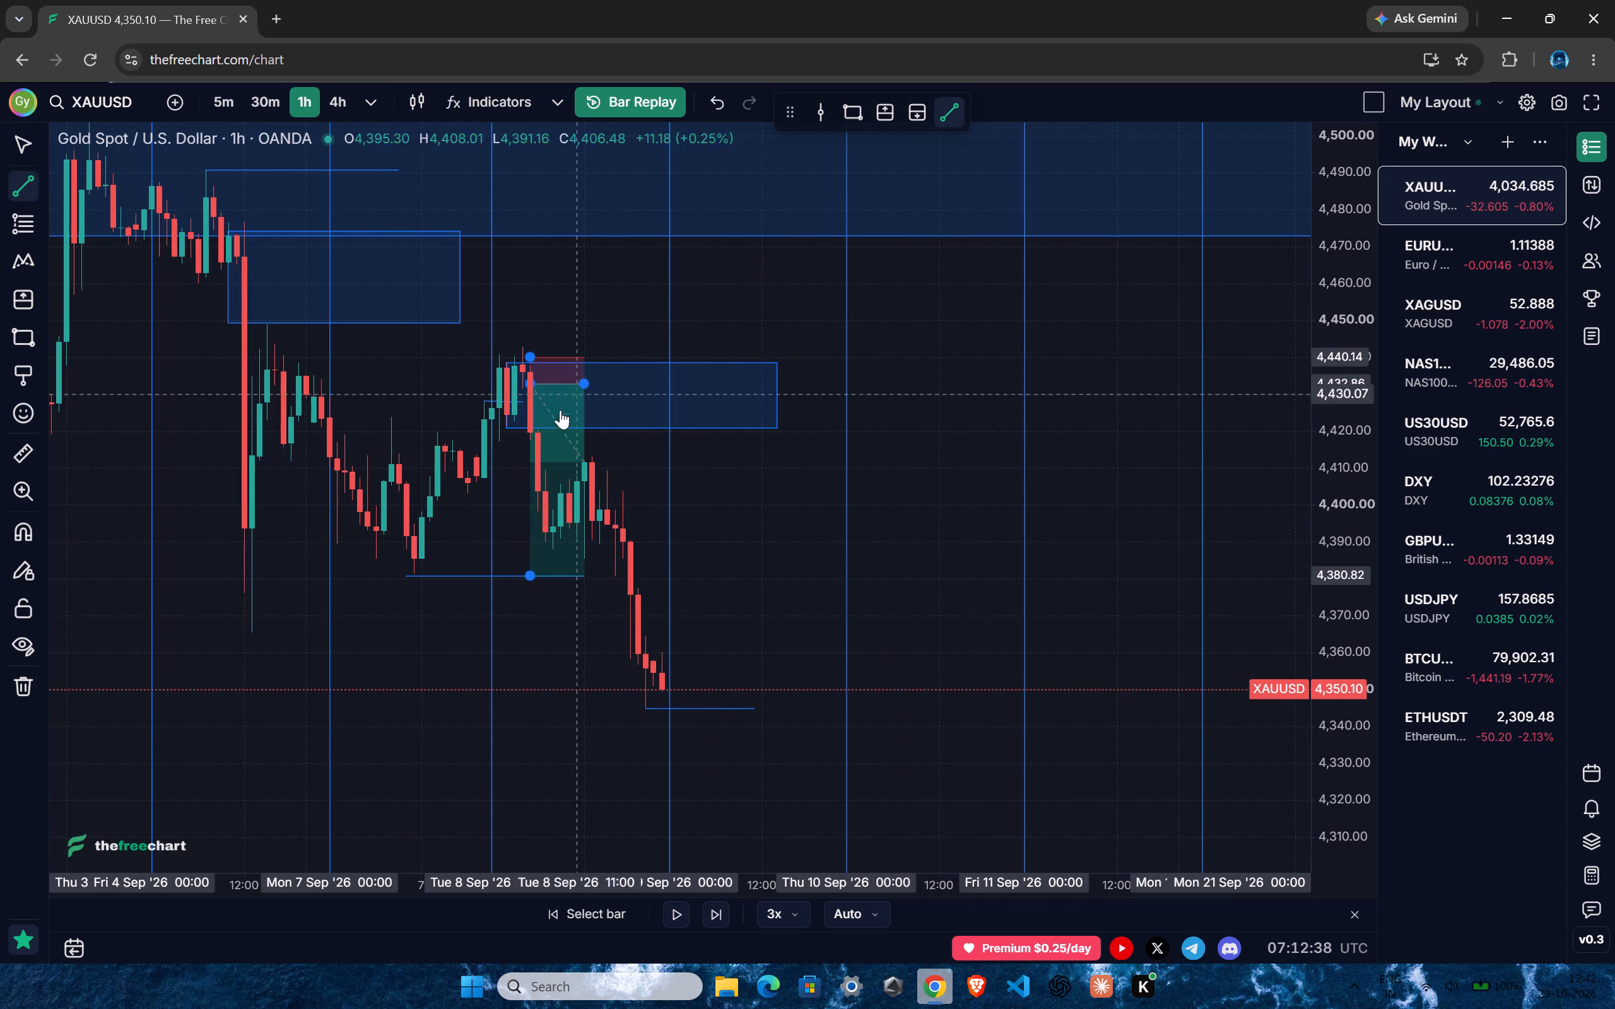
pyautogui.keyDown('ctrl'); pyautogui.click(525, 346); pyautogui.keyUp('ctrl')
pyautogui.keyDown('shift'); pyautogui.click(766, 335); pyautogui.keyUp('shift')
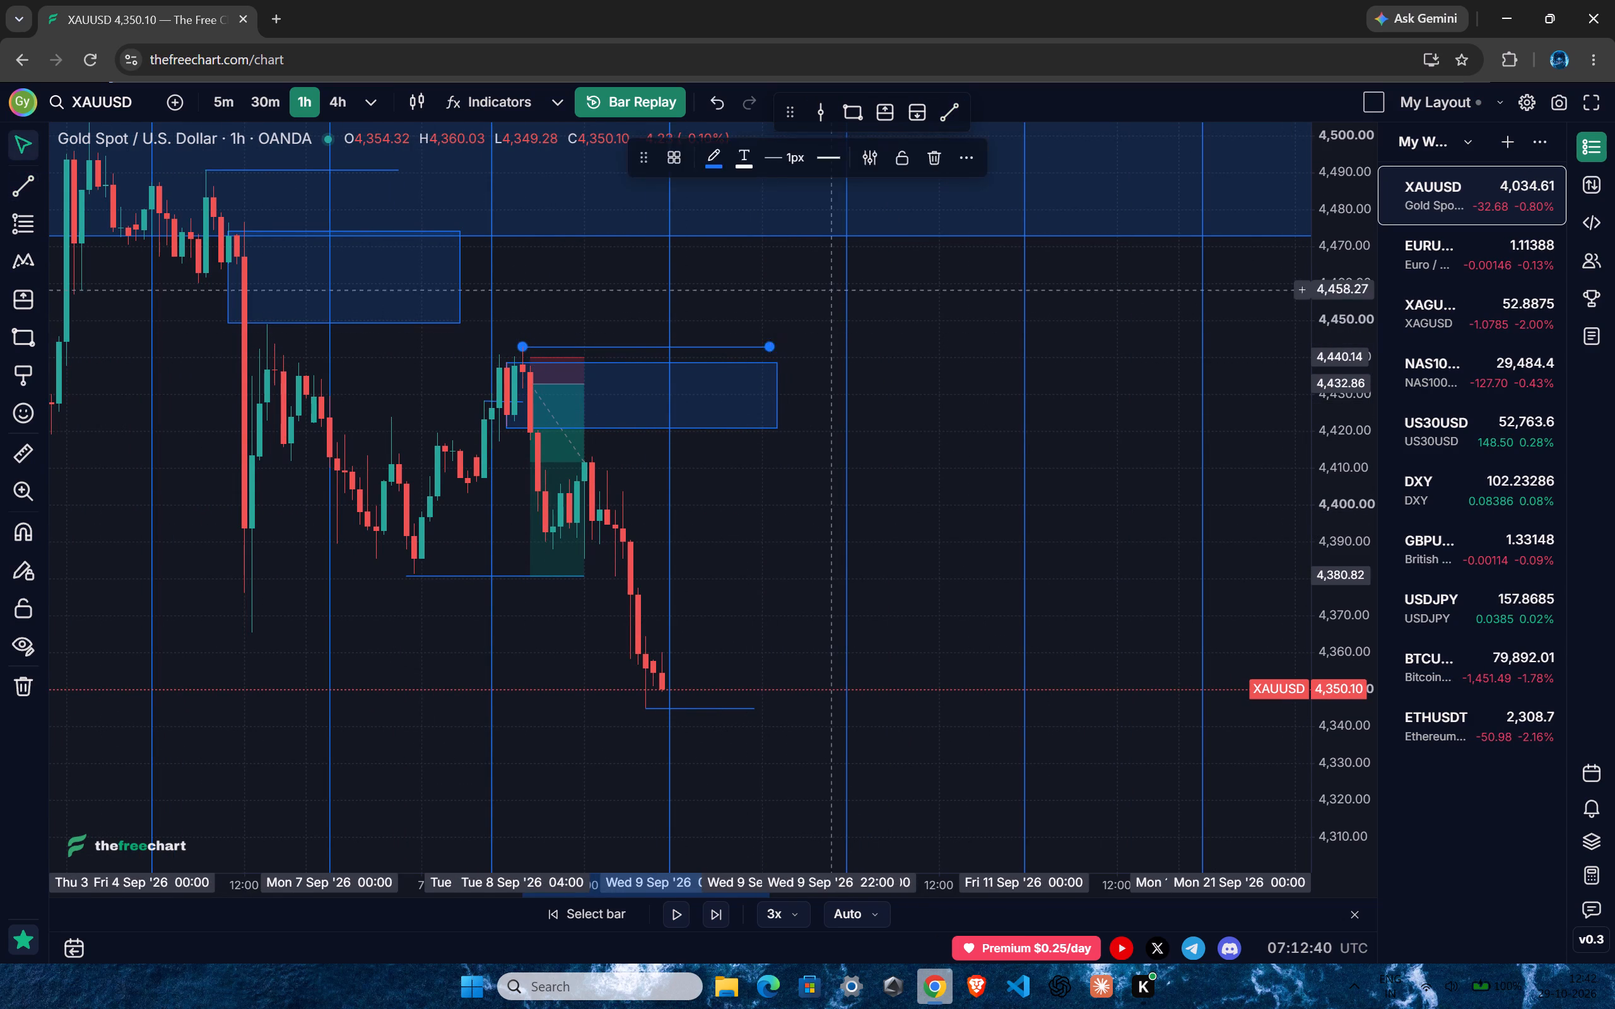
pyautogui.click(835, 290)
# Draw a rectangle zone from 17:00 on 8 September to about 07:00 on 9 September, between about 4,377.5 and 4,403.
pyautogui.click(748, 553)
pyautogui.moveTo(710, 585); pyautogui.dragTo(717, 568)
pyautogui.keyDown('ctrl'); pyautogui.scroll(4, 710, 563); pyautogui.keyUp('ctrl')
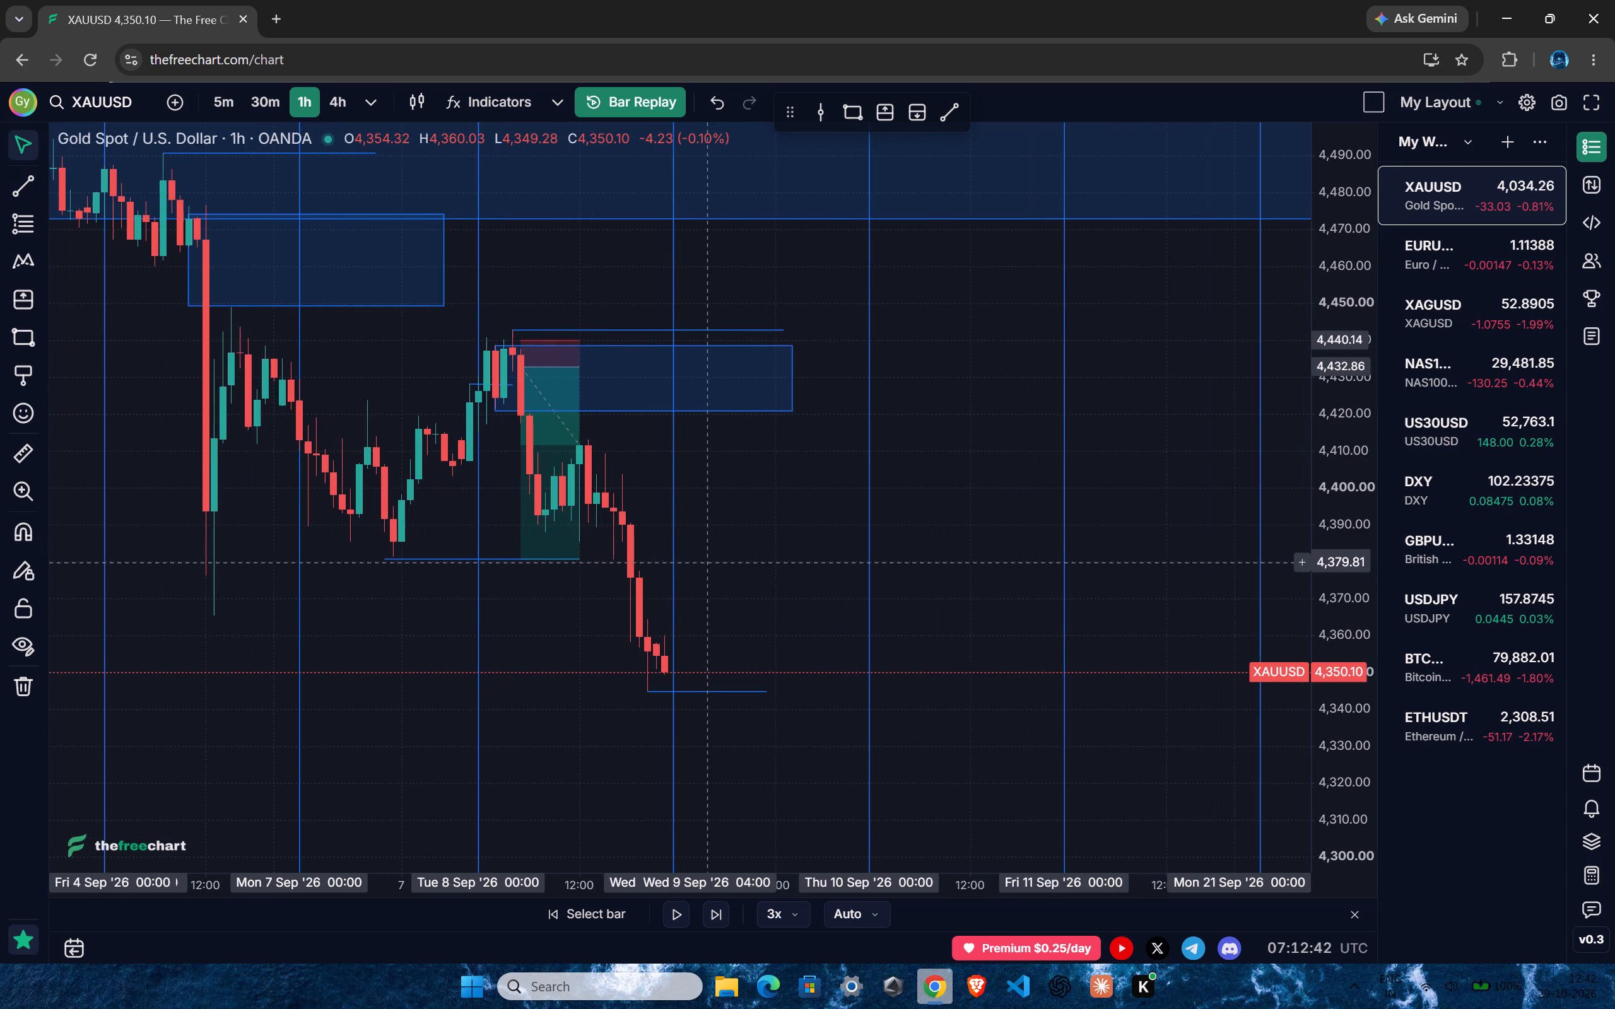
pyautogui.keyDown('ctrl'); pyautogui.scroll(2, 710, 563); pyautogui.keyUp('ctrl')
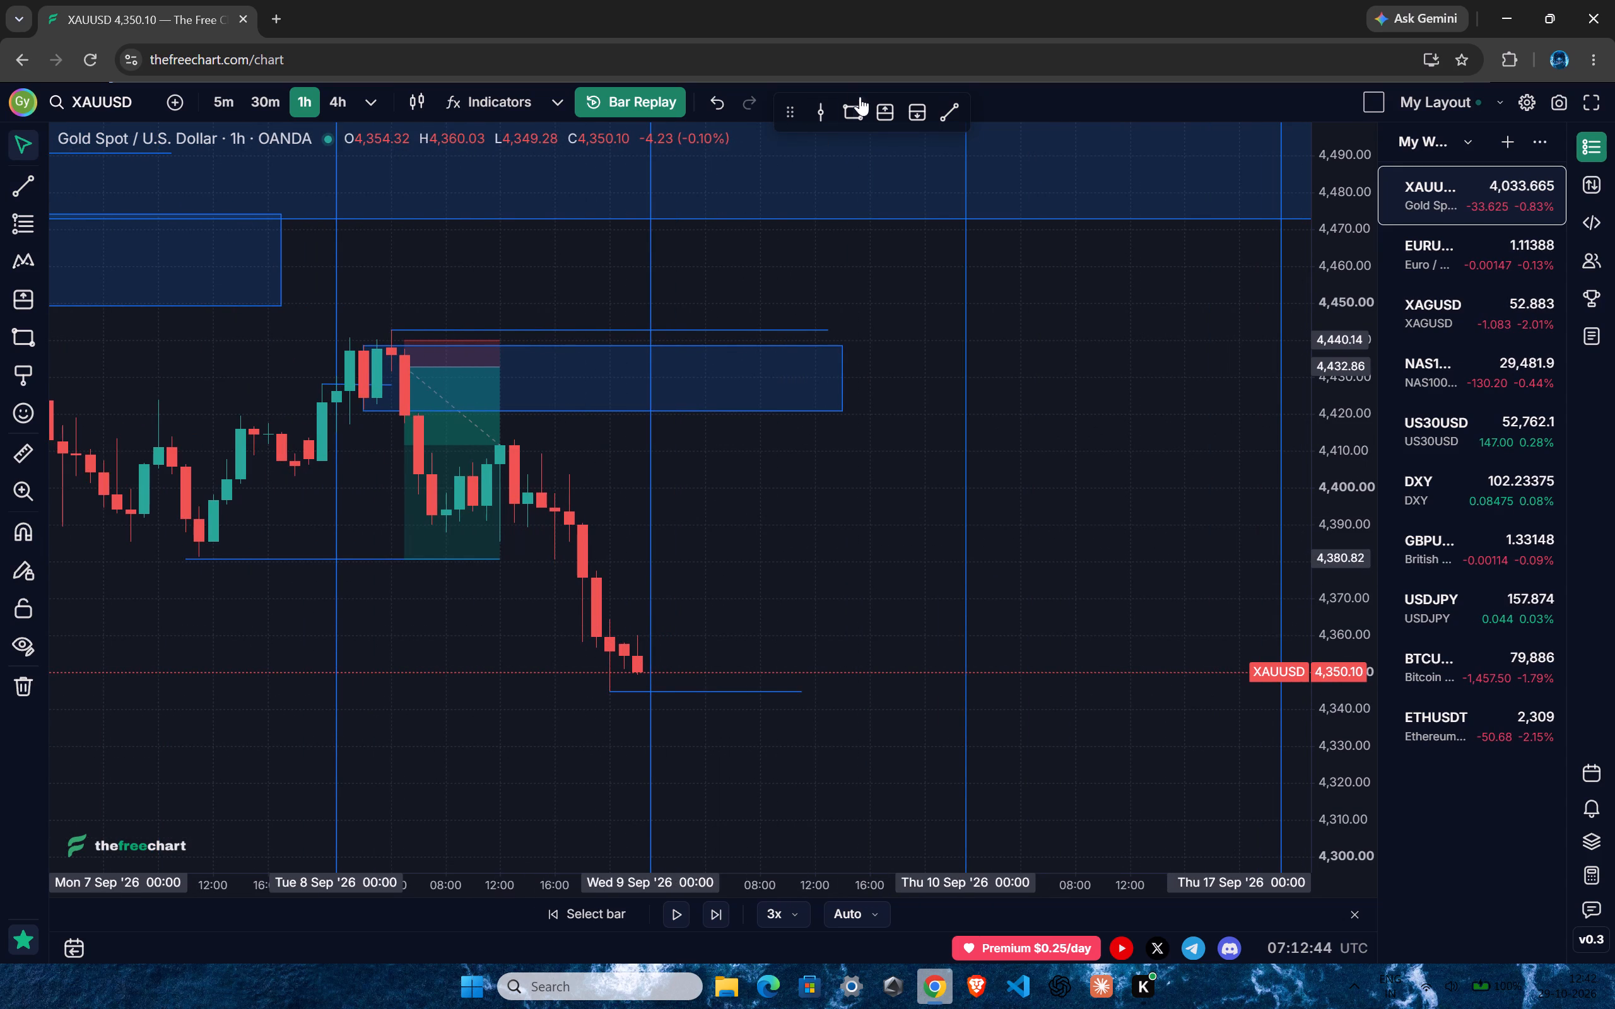
pyautogui.click(855, 104)
pyautogui.click(563, 571)
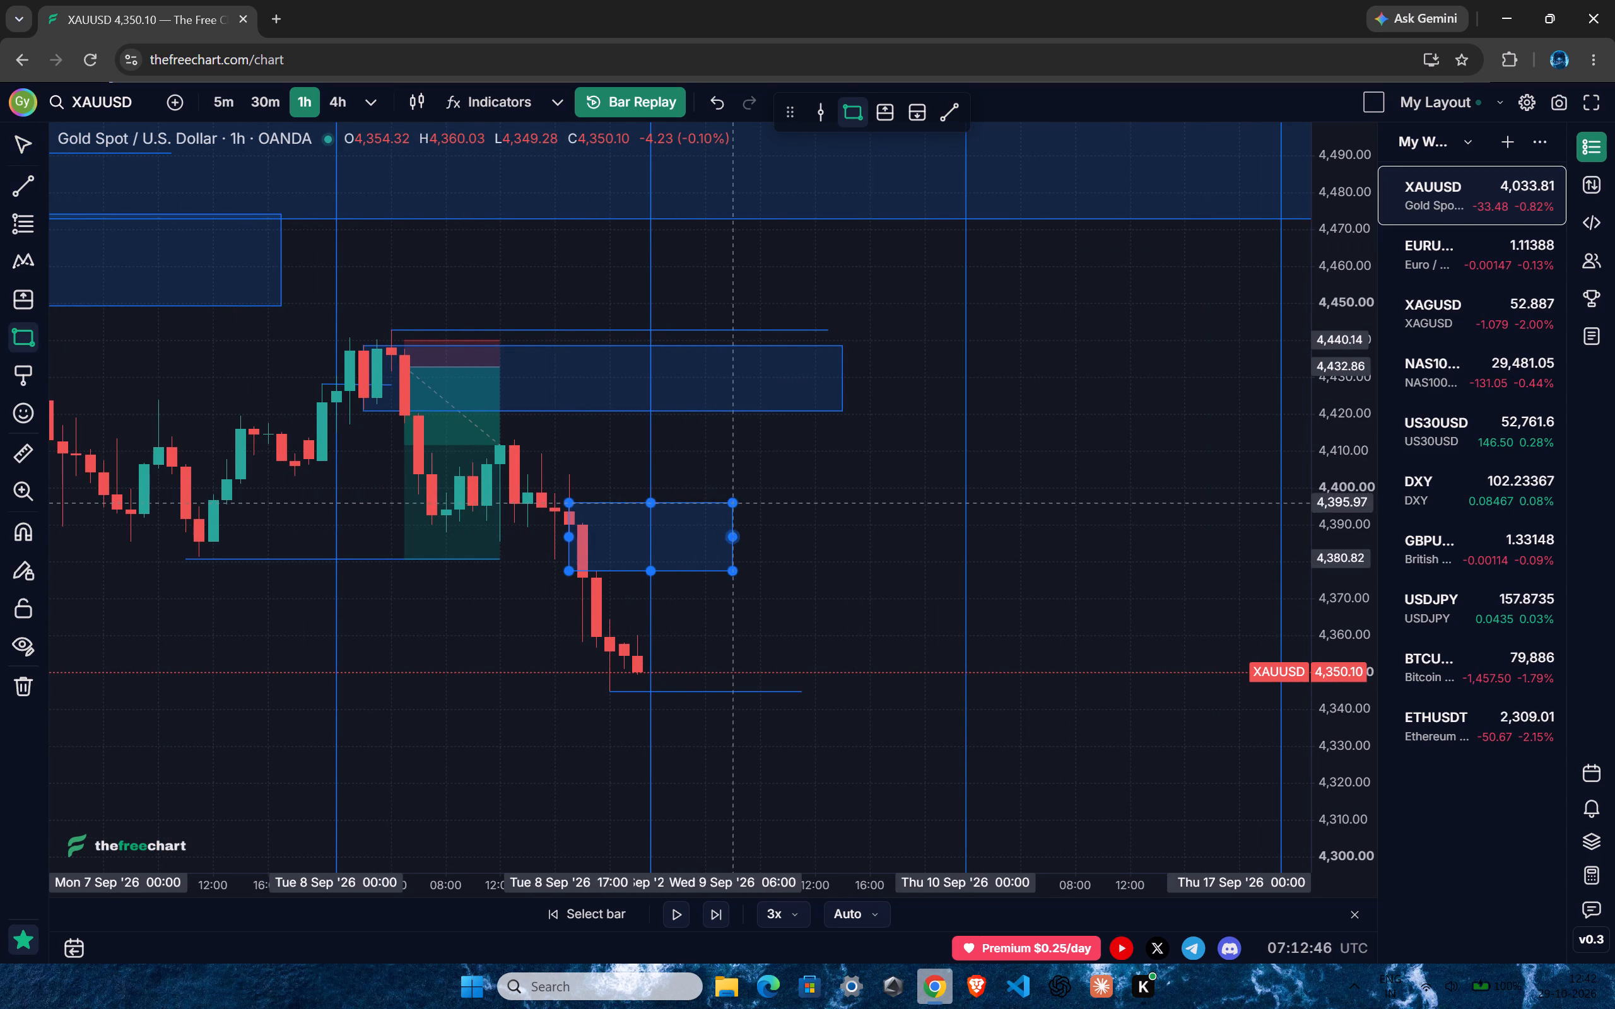
pyautogui.click(745, 477)
pyautogui.click(799, 486)
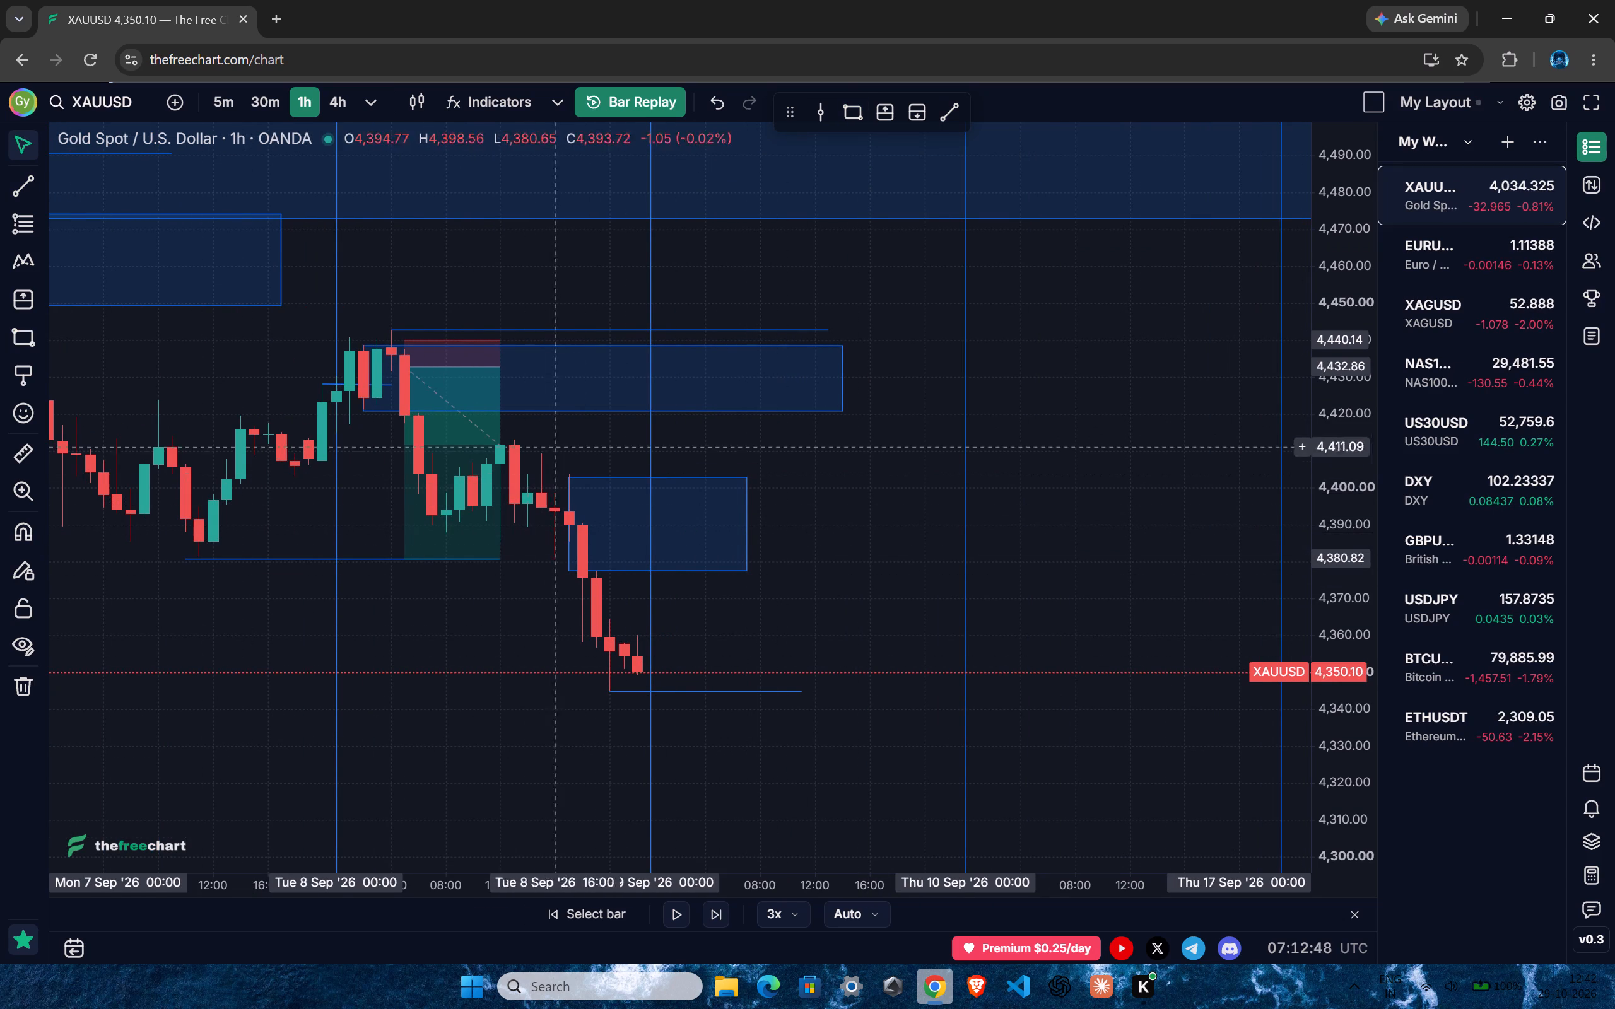
# Extend the new rectangle zone's end to about 18:00 on 9 September.
pyautogui.moveTo(870, 547); pyautogui.dragTo(858, 474)
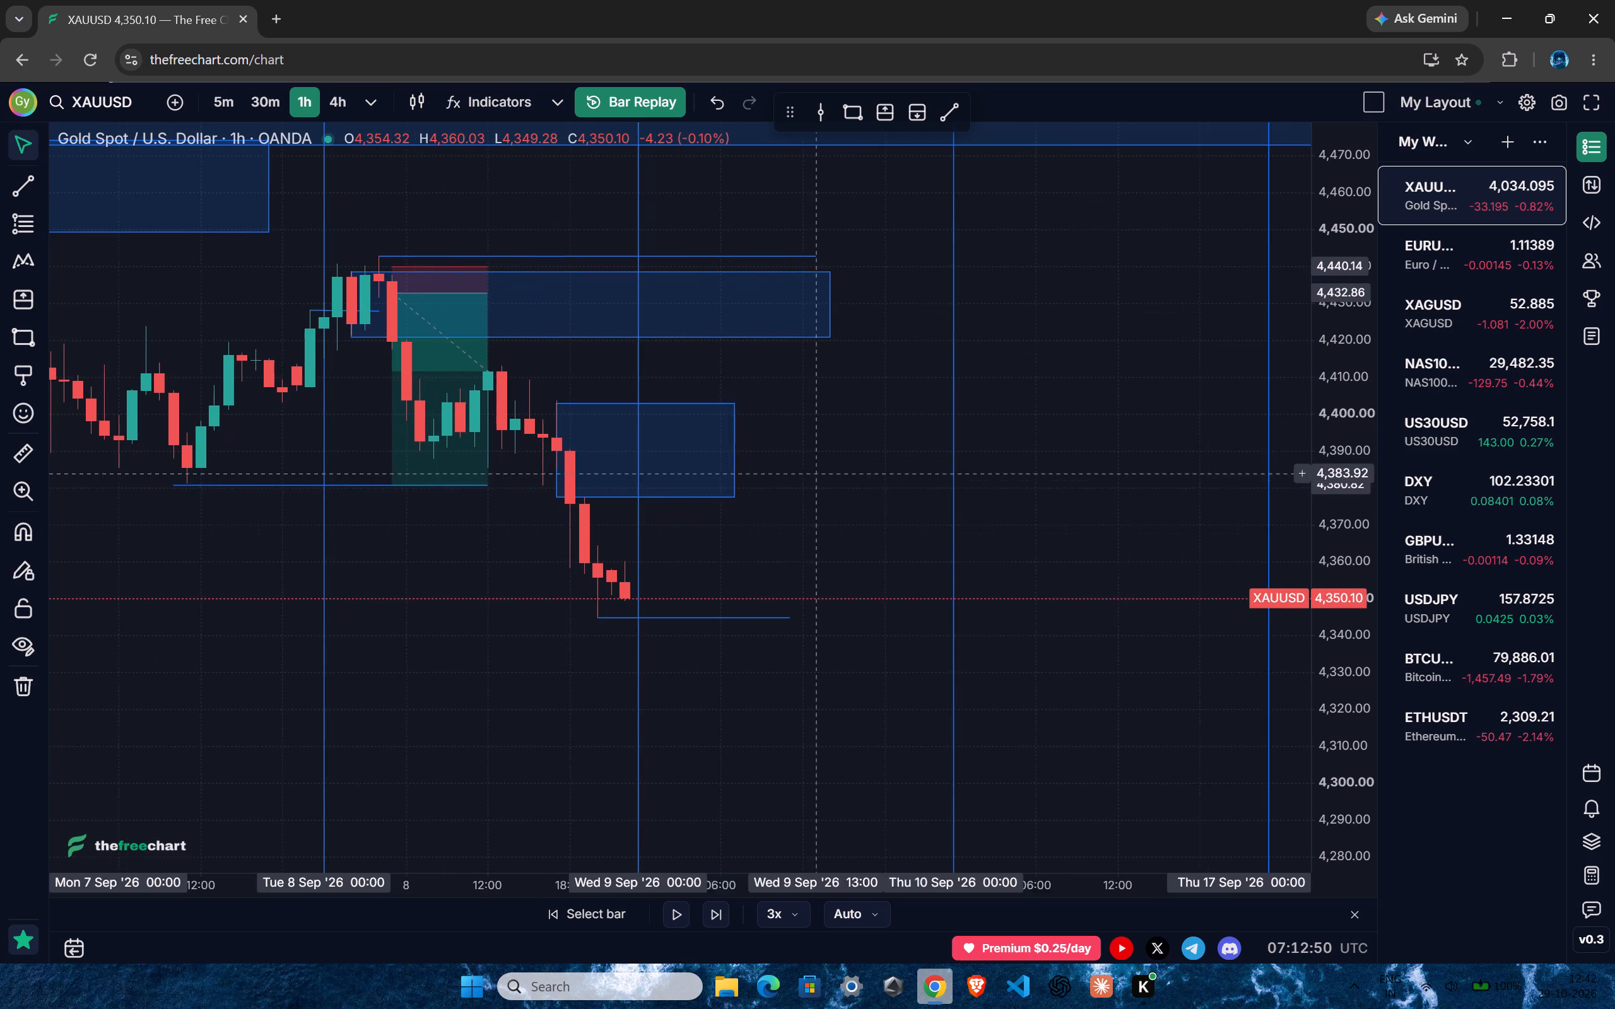
pyautogui.scroll(-2, 760, 487)
pyautogui.moveTo(710, 446); pyautogui.dragTo(831, 445)
pyautogui.click(955, 423)
# Play the replay on to the 01:00 candle on 9 September and pause it.
pyautogui.moveTo(1012, 451); pyautogui.dragTo(1009, 329)
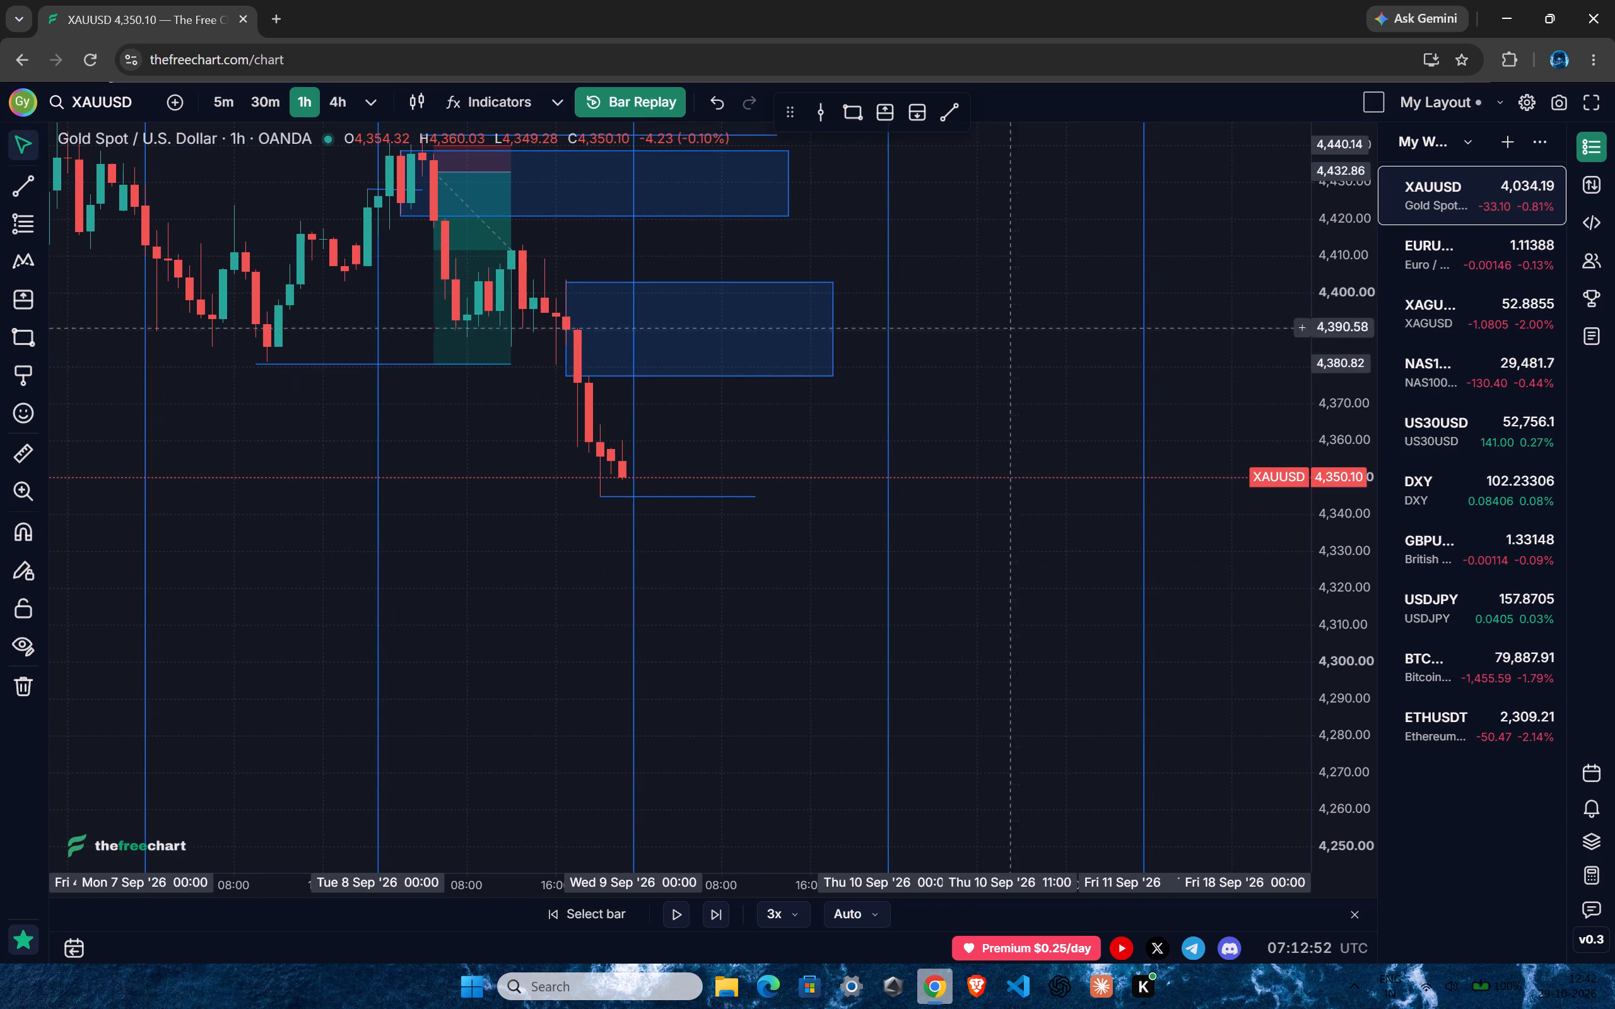
pyautogui.moveTo(775, 697); pyautogui.dragTo(772, 646)
pyautogui.keyDown('ctrl'); pyautogui.scroll(3, 674, 638); pyautogui.keyUp('ctrl')
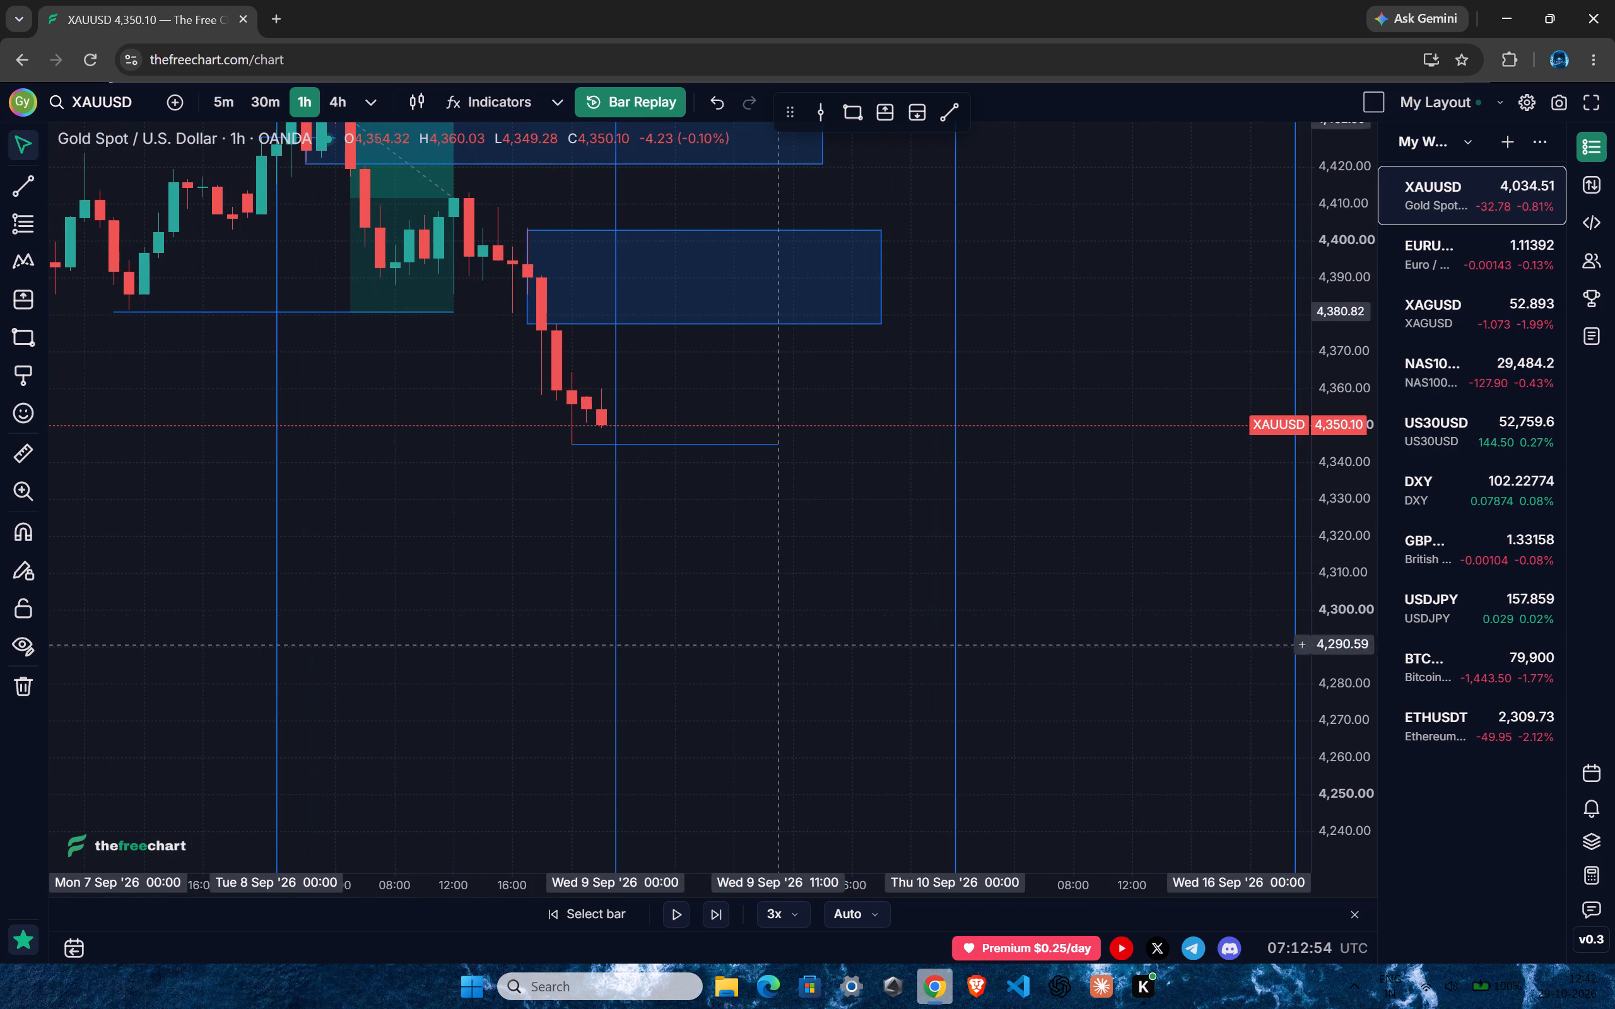
pyautogui.moveTo(783, 600); pyautogui.dragTo(836, 796)
pyautogui.keyDown('ctrl'); pyautogui.scroll(-3, 770, 737); pyautogui.keyUp('ctrl')
pyautogui.moveTo(783, 739); pyautogui.dragTo(714, 655)
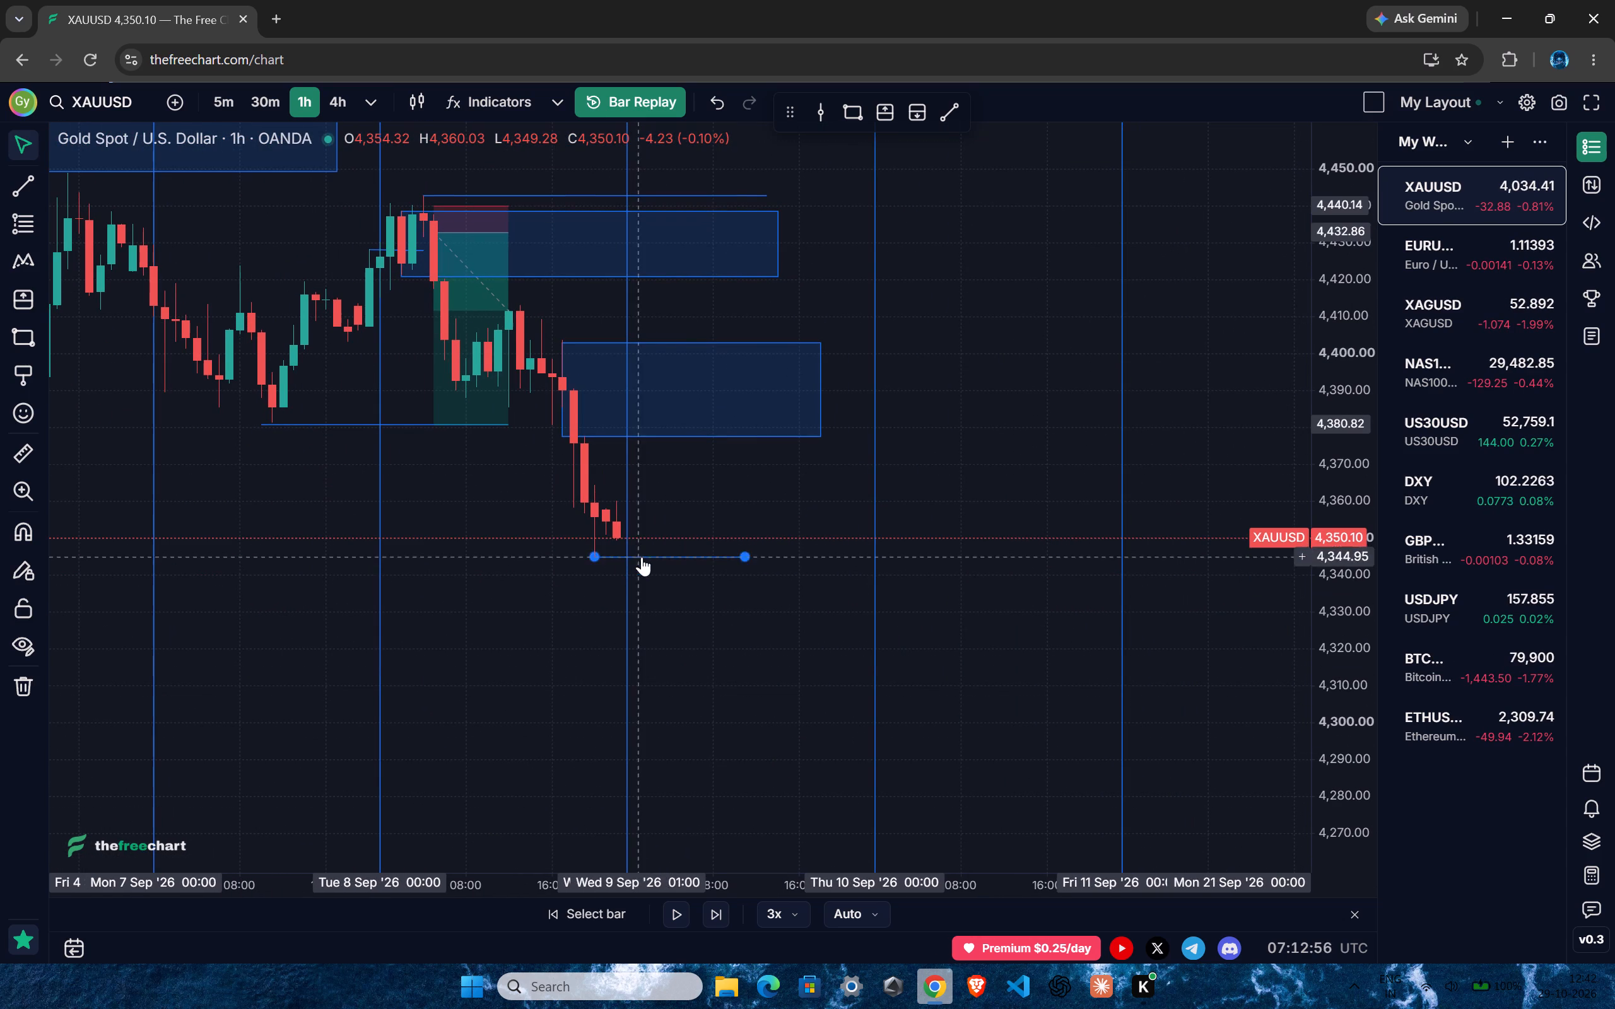
pyautogui.moveTo(744, 684); pyautogui.dragTo(739, 681)
pyautogui.keyDown('ctrl'); pyautogui.scroll(3, 732, 680); pyautogui.keyUp('ctrl')
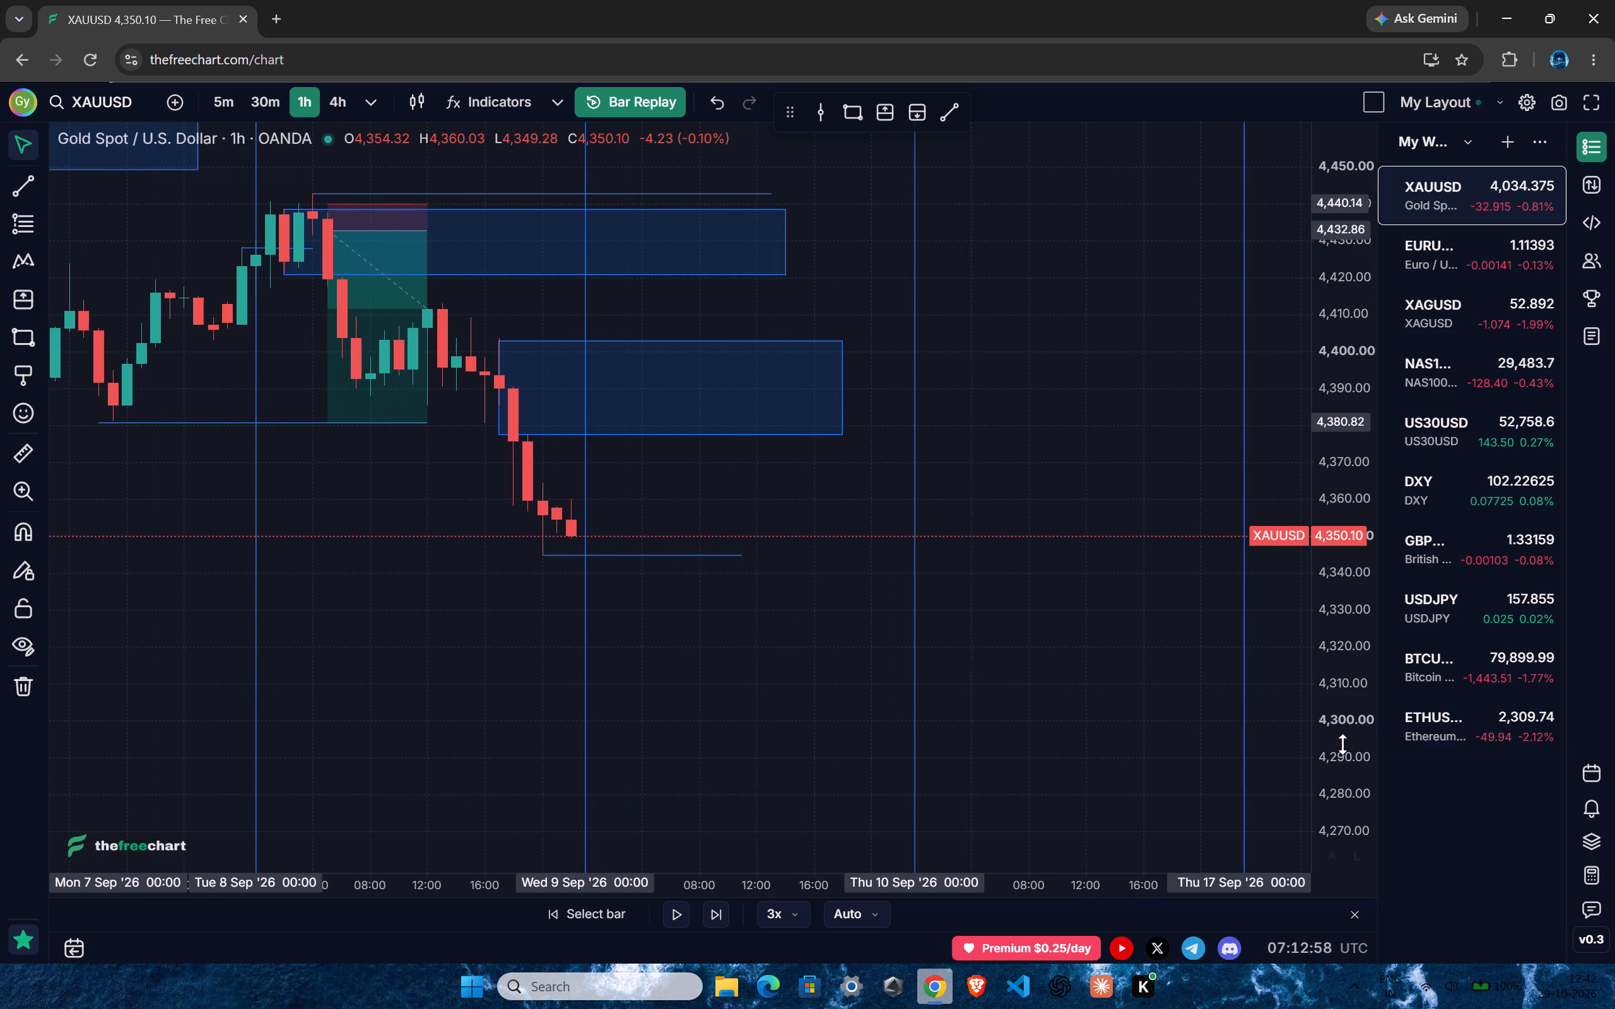
pyautogui.moveTo(1339, 738); pyautogui.dragTo(1317, 643)
pyautogui.click(681, 918)
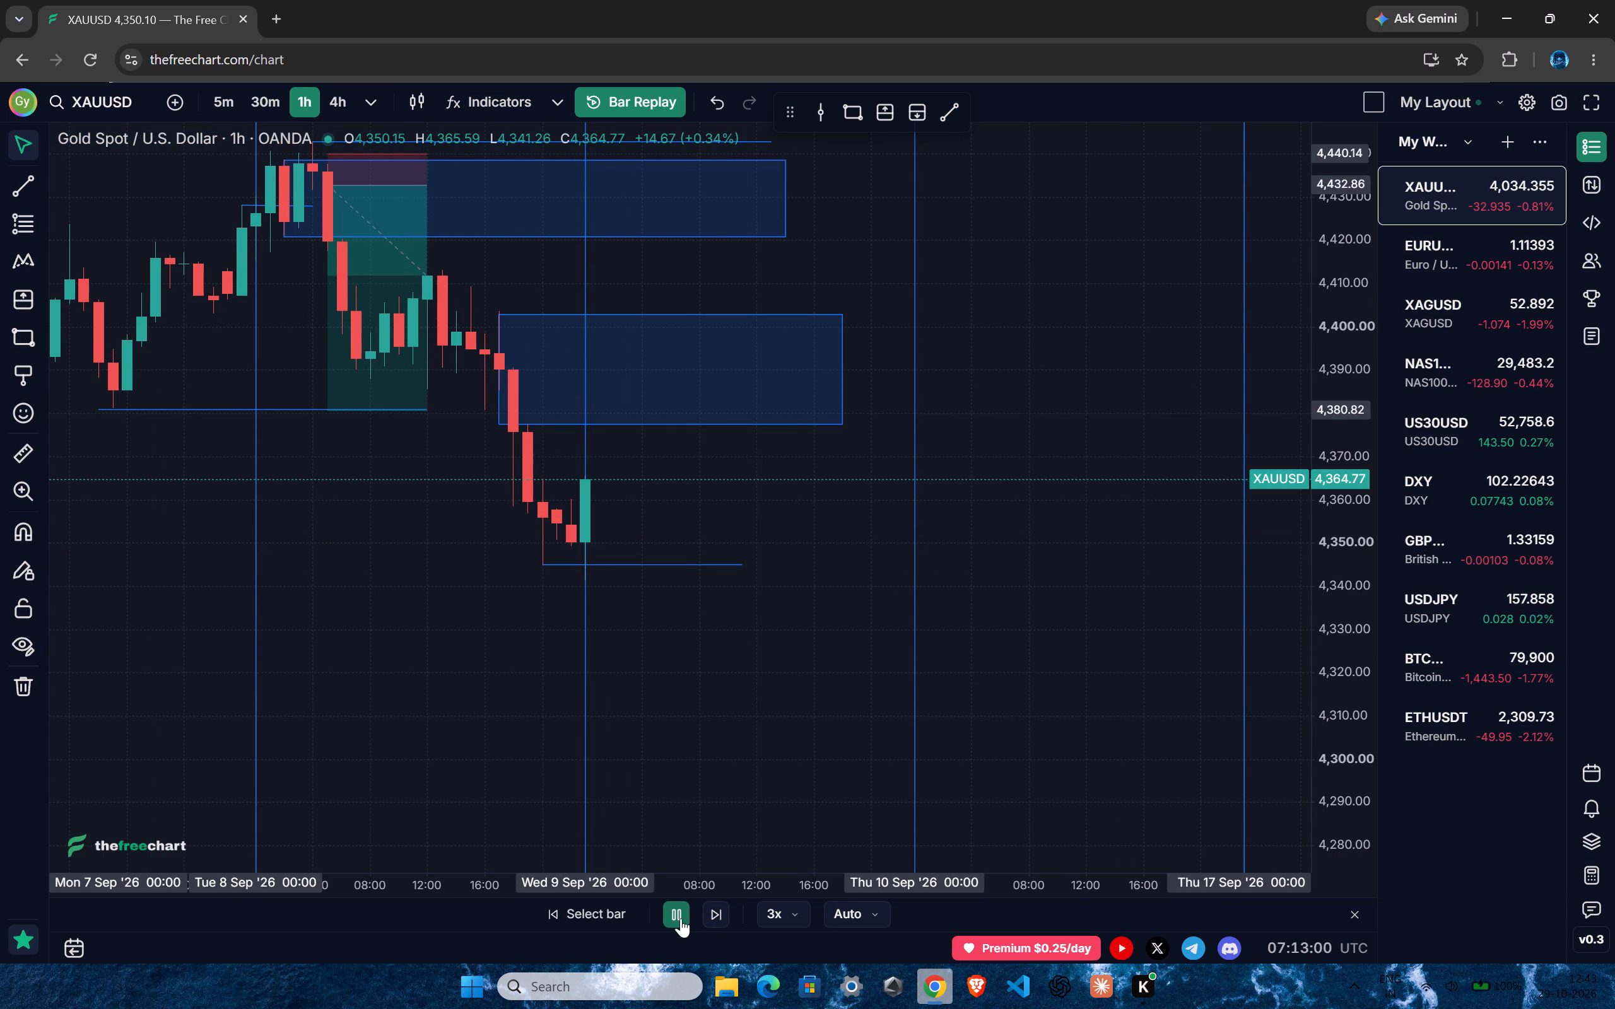
pyautogui.click(681, 918)
# Reset the replay's starting bar to the 01:00 candle on 9 September.
pyautogui.click(688, 742)
pyautogui.keyDown('ctrl'); pyautogui.scroll(6, 627, 736); pyautogui.keyUp('ctrl')
pyautogui.moveTo(666, 706); pyautogui.dragTo(714, 721)
pyautogui.keyDown('ctrl'); pyautogui.scroll(-3, 718, 725); pyautogui.keyUp('ctrl')
pyautogui.click(566, 919)
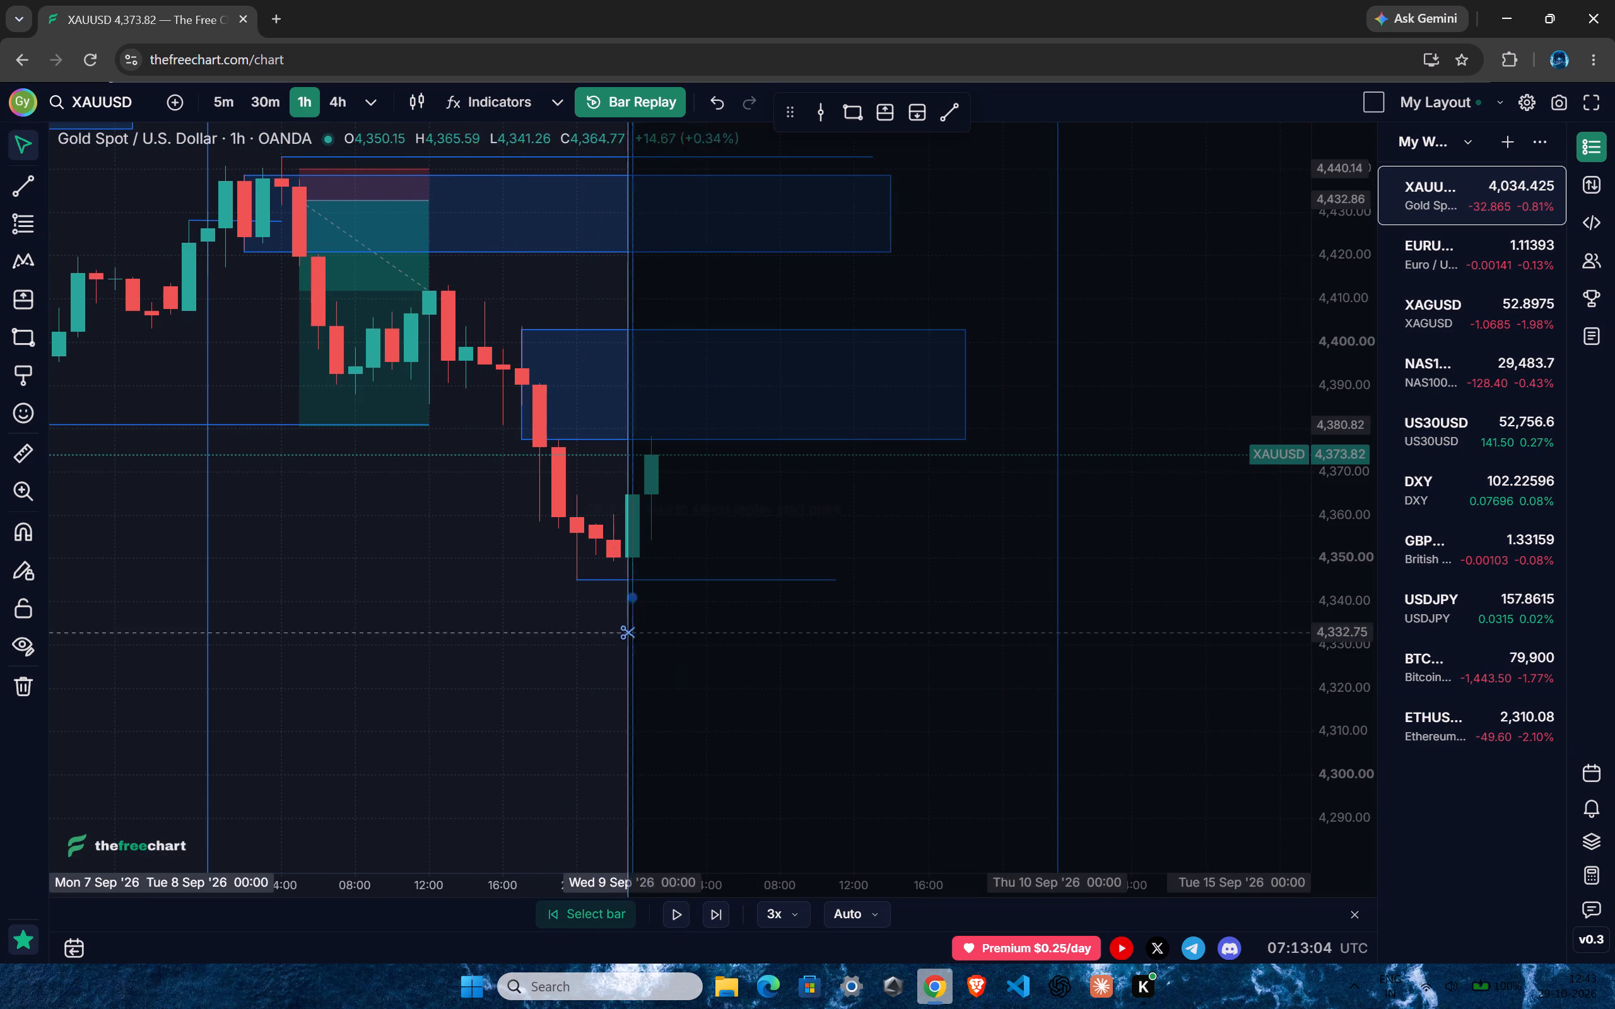
pyautogui.click(650, 616)
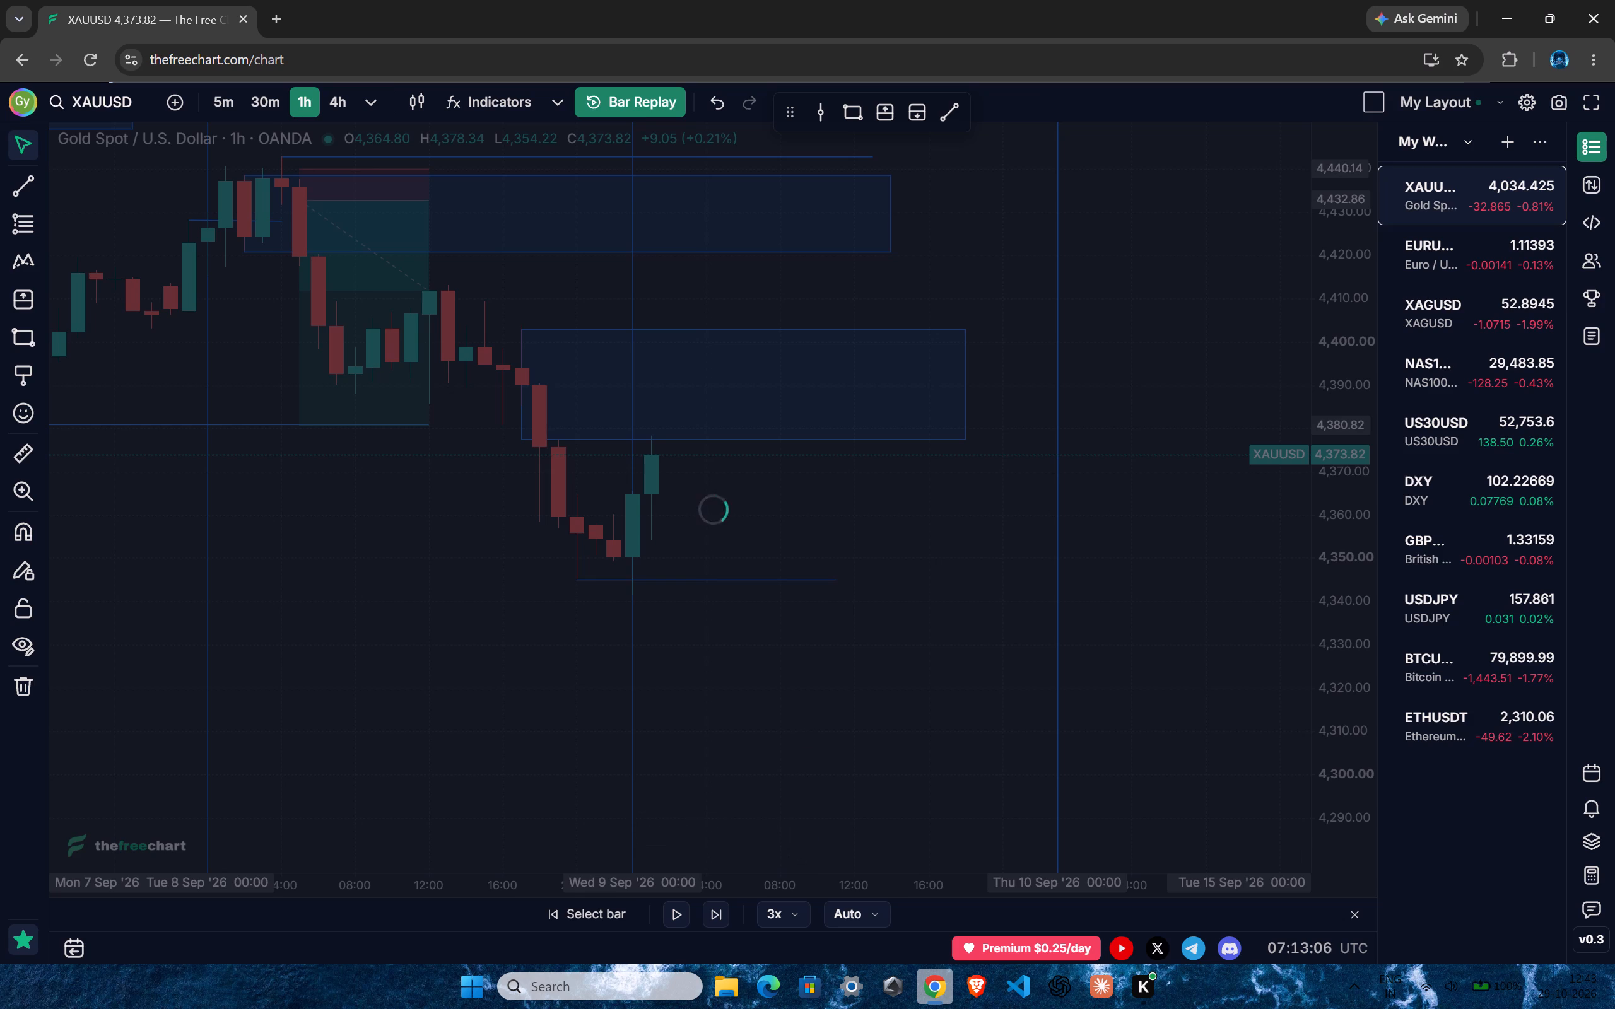
# Reset the replay's starting bar back to the 23:00 candle on 8 September.
pyautogui.click(591, 906)
pyautogui.click(619, 646)
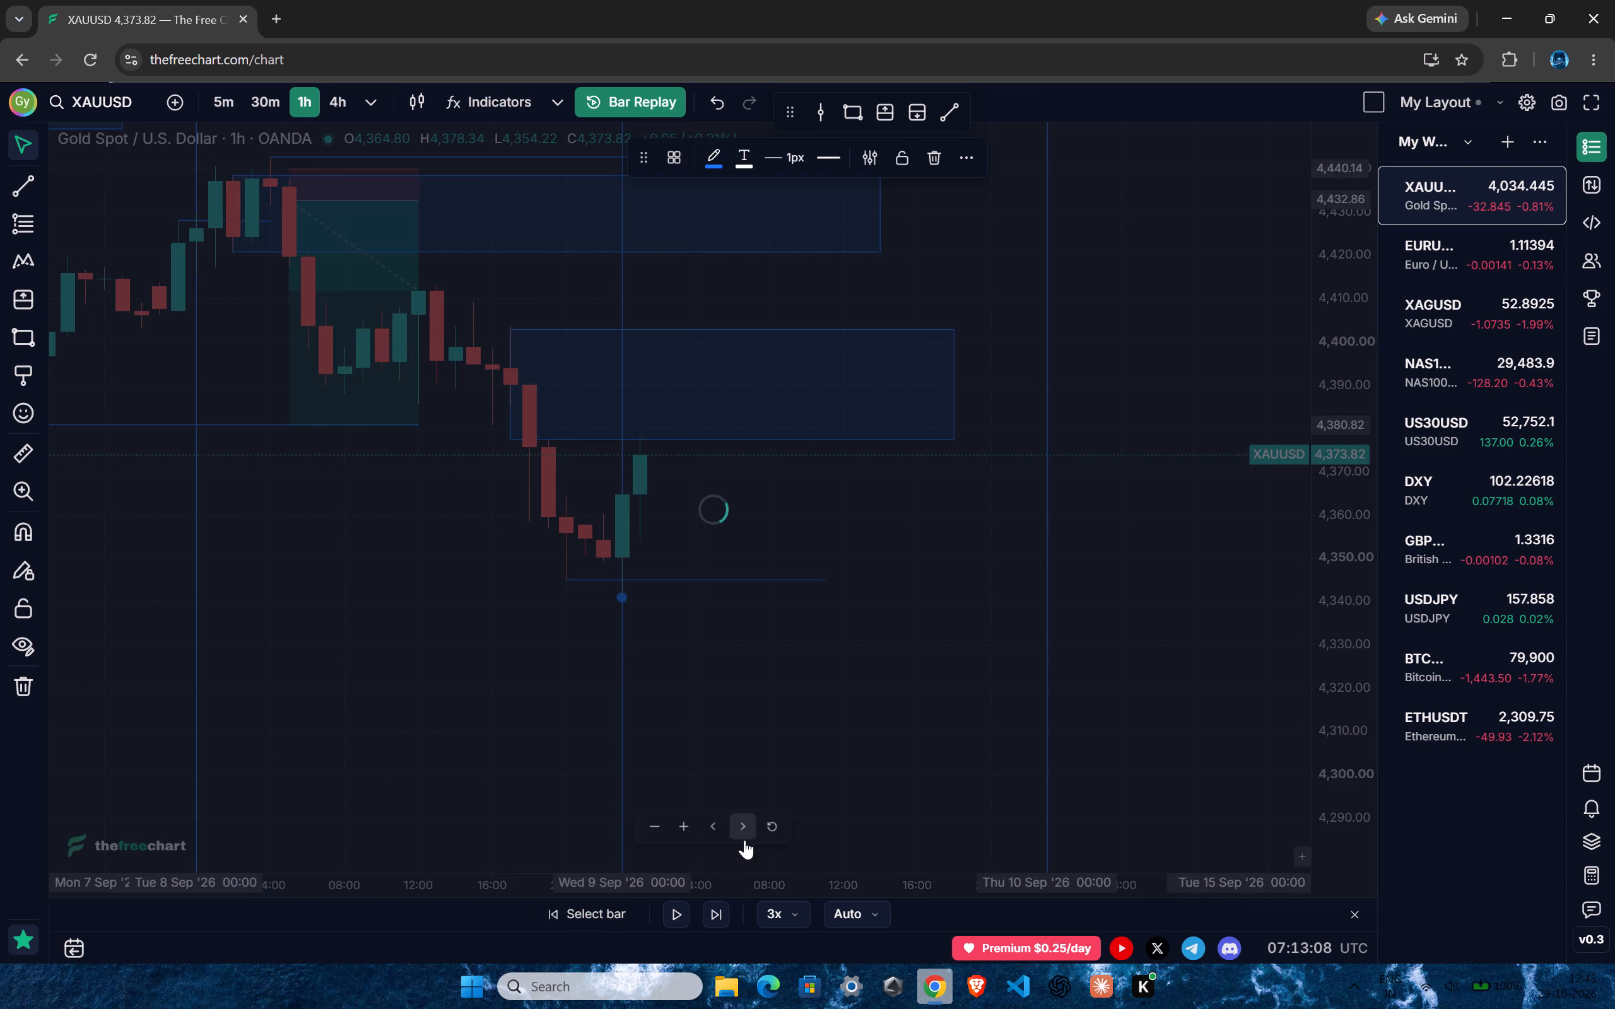
pyautogui.click(592, 902)
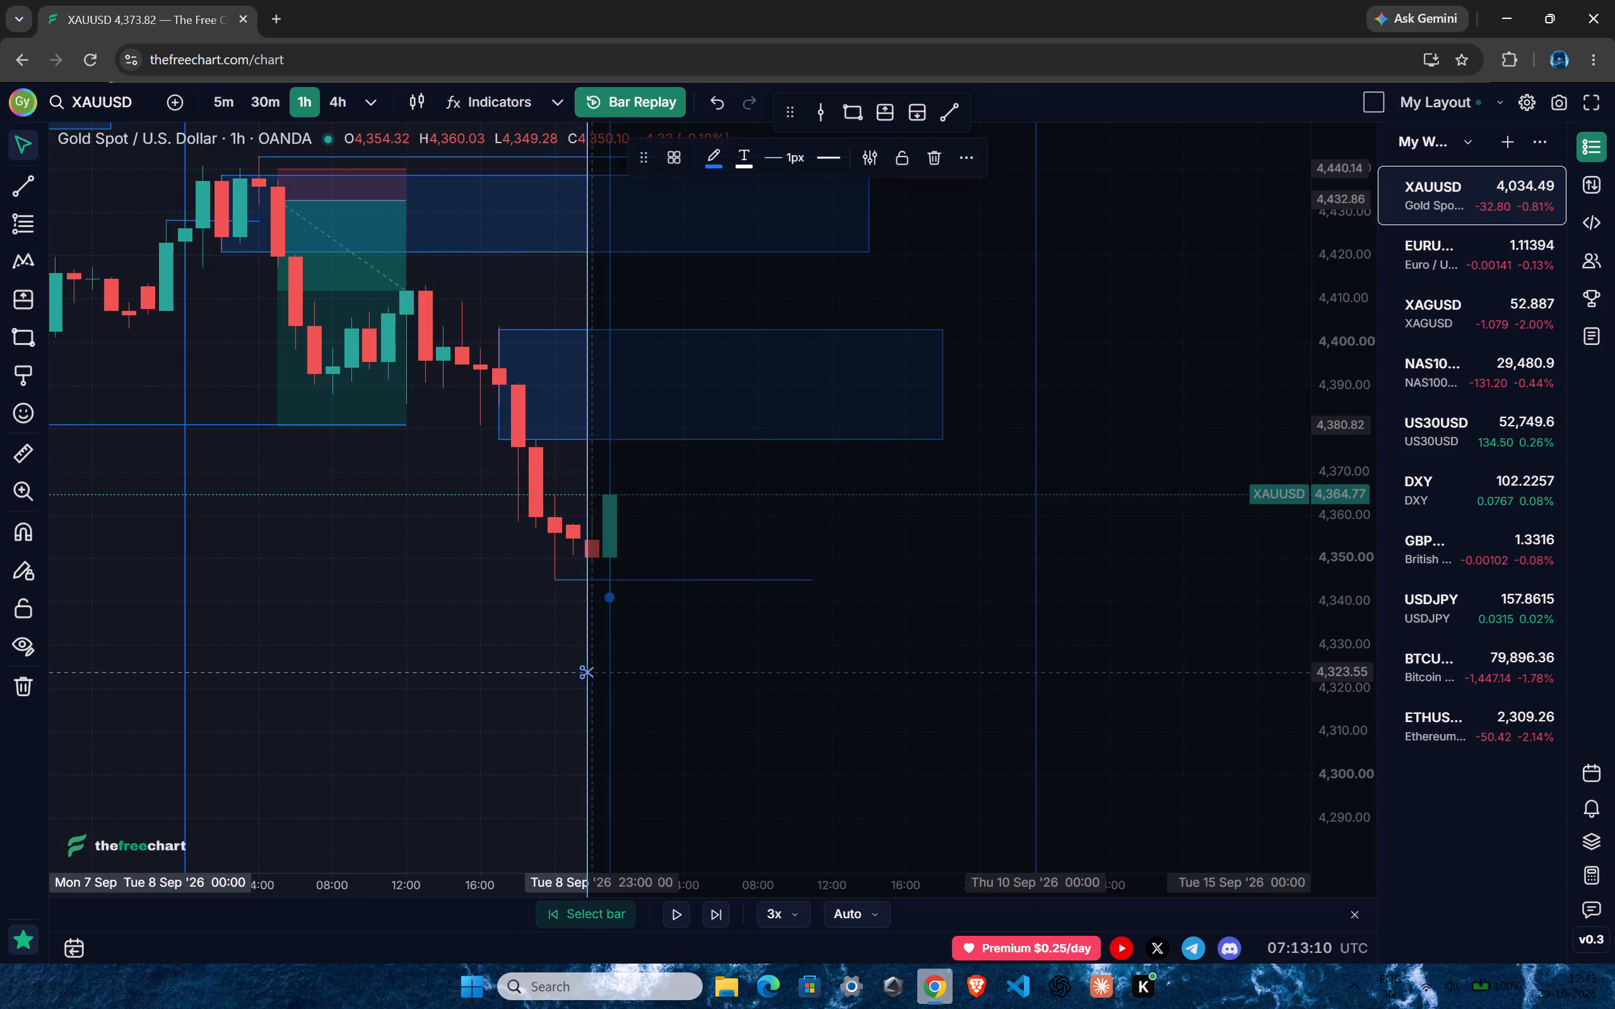
pyautogui.click(589, 670)
pyautogui.click(705, 686)
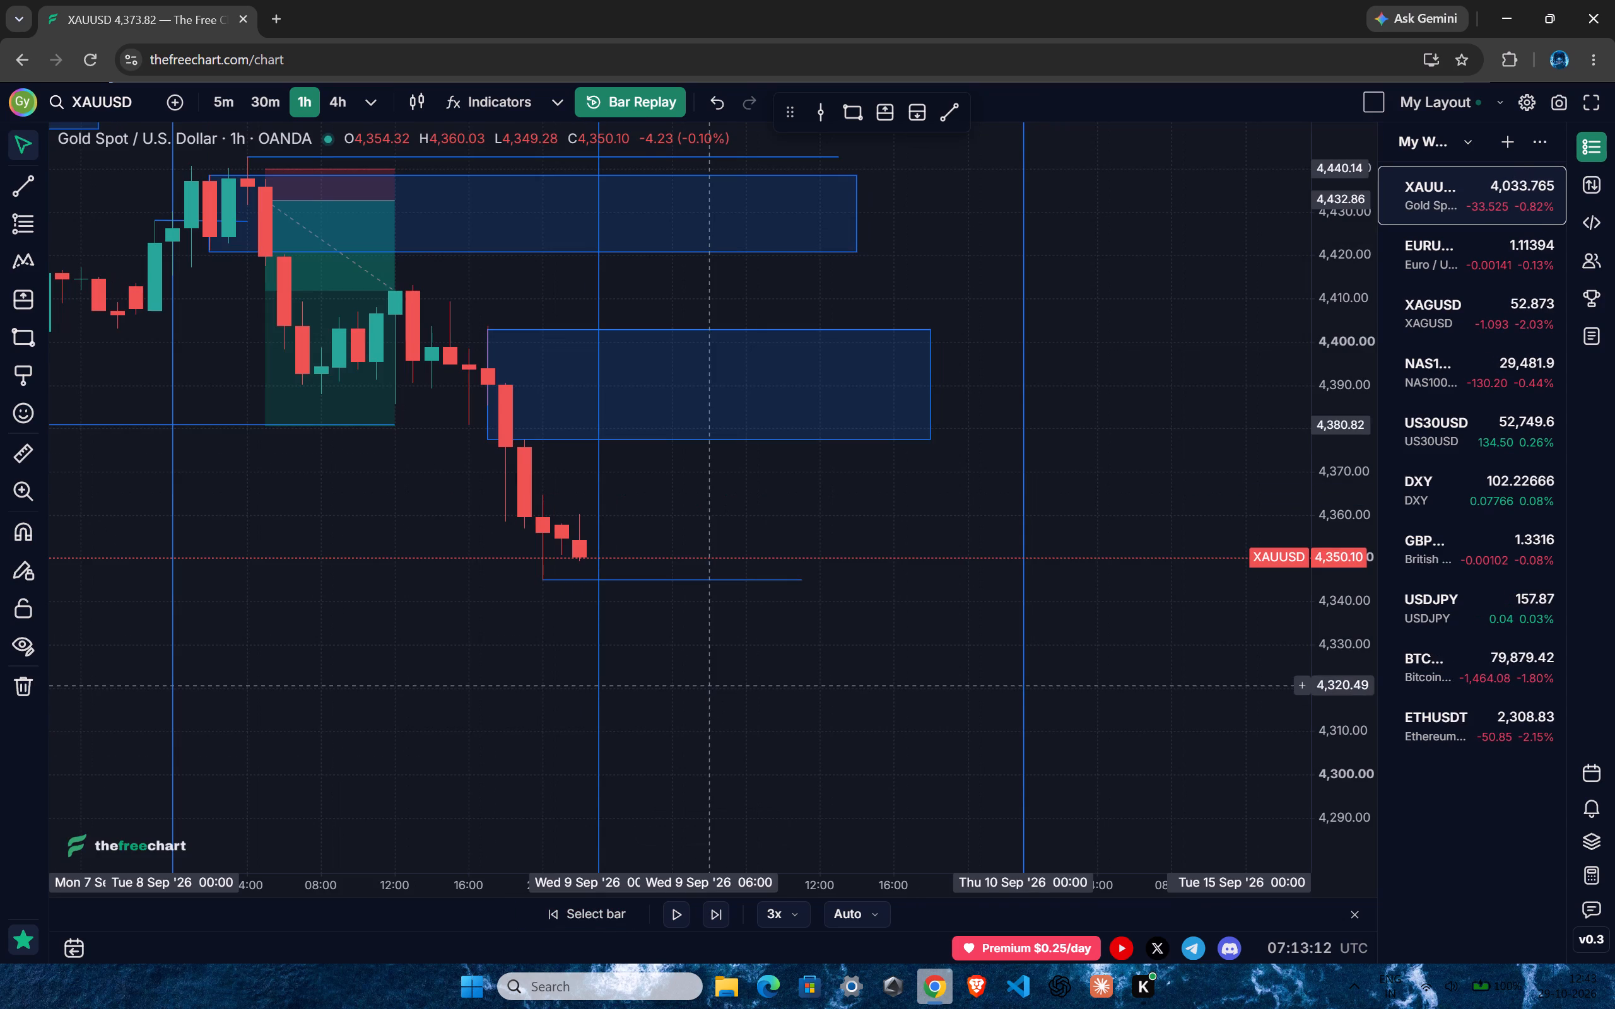
# Switch to the 5-minute chart and play the replay on to the 01:00 candle on 9 September, pausing there.
pyautogui.press('5')
pyautogui.press('Return')
pyautogui.keyDown('ctrl'); pyautogui.scroll(-8, 613, 650); pyautogui.keyUp('ctrl')
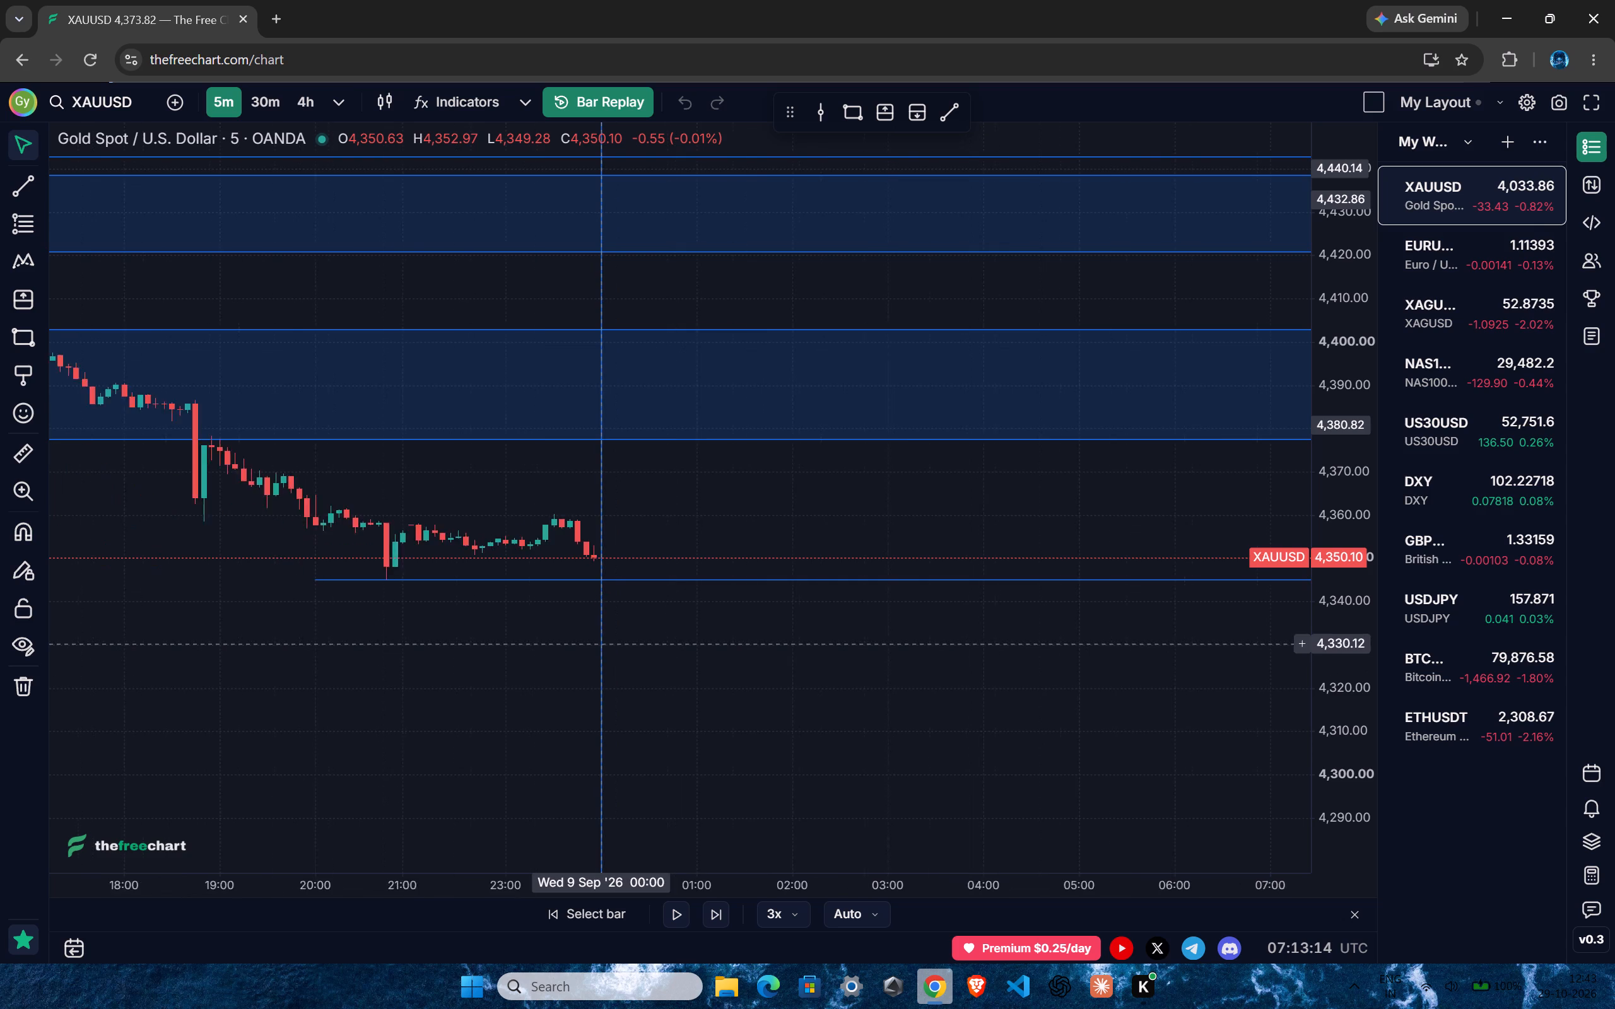
pyautogui.keyDown('ctrl'); pyautogui.scroll(-8, 599, 643); pyautogui.keyUp('ctrl')
pyautogui.click(682, 912)
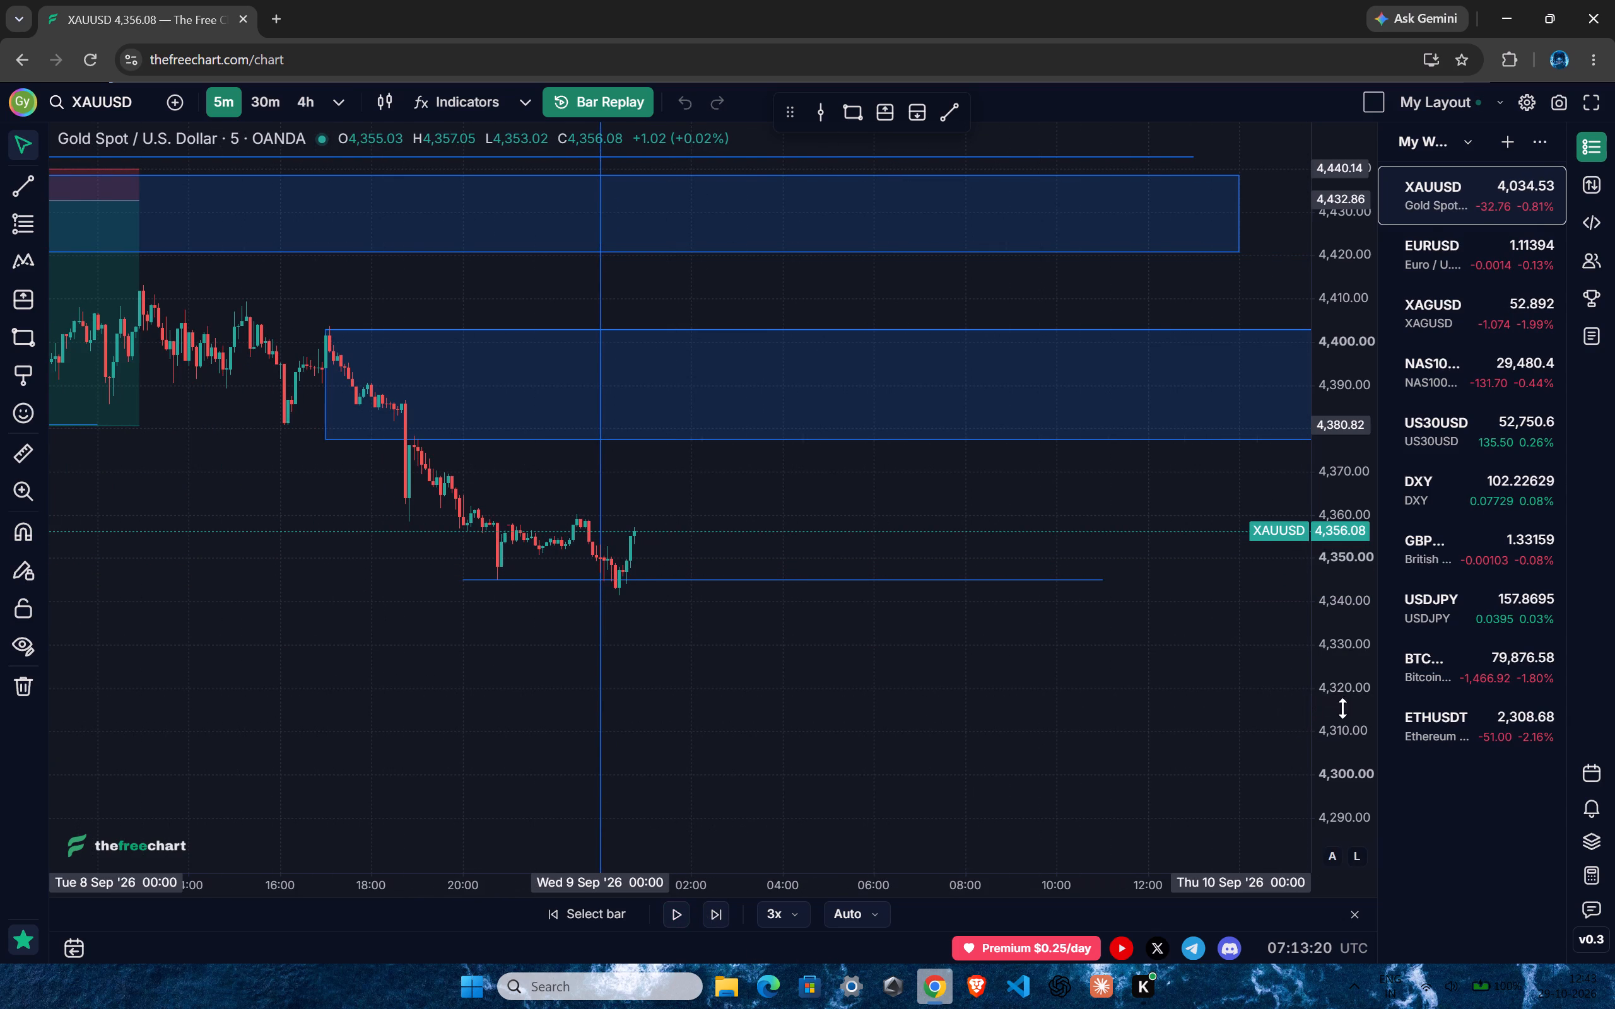
pyautogui.moveTo(1350, 720); pyautogui.dragTo(1344, 414)
pyautogui.scroll(6, 604, 754)
pyautogui.moveTo(1354, 771); pyautogui.dragTo(1349, 530)
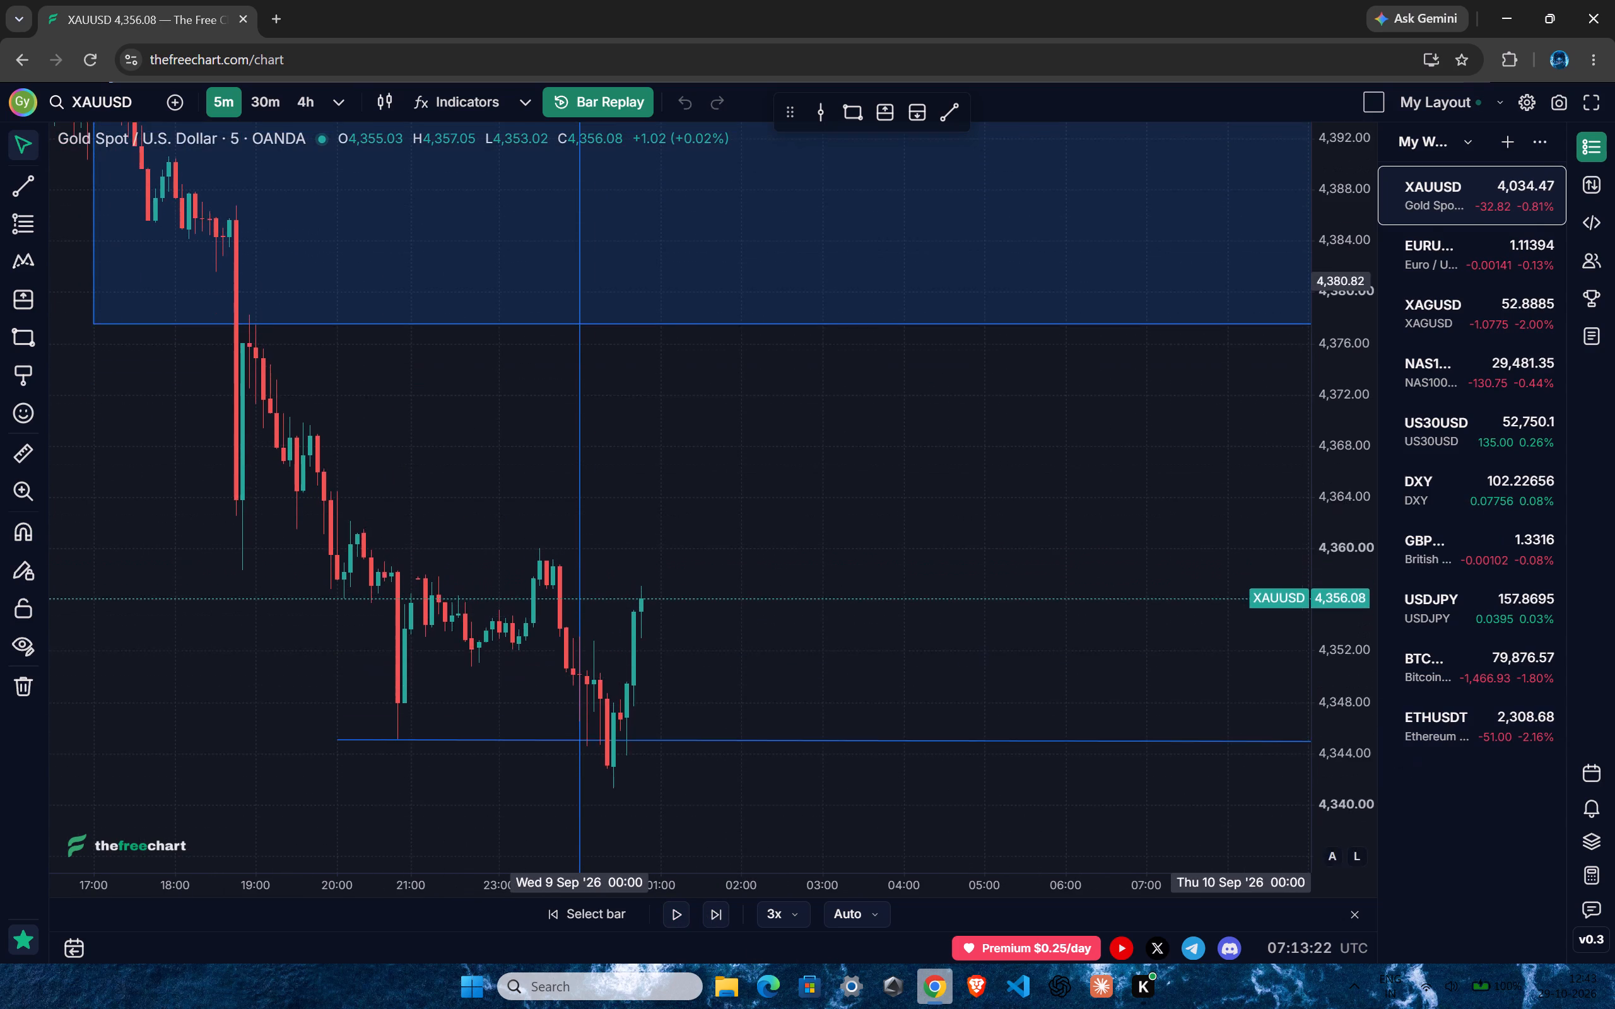
pyautogui.moveTo(874, 607); pyautogui.dragTo(912, 532)
pyautogui.keyDown('ctrl'); pyautogui.scroll(4, 663, 643); pyautogui.keyUp('ctrl')
pyautogui.click(679, 921)
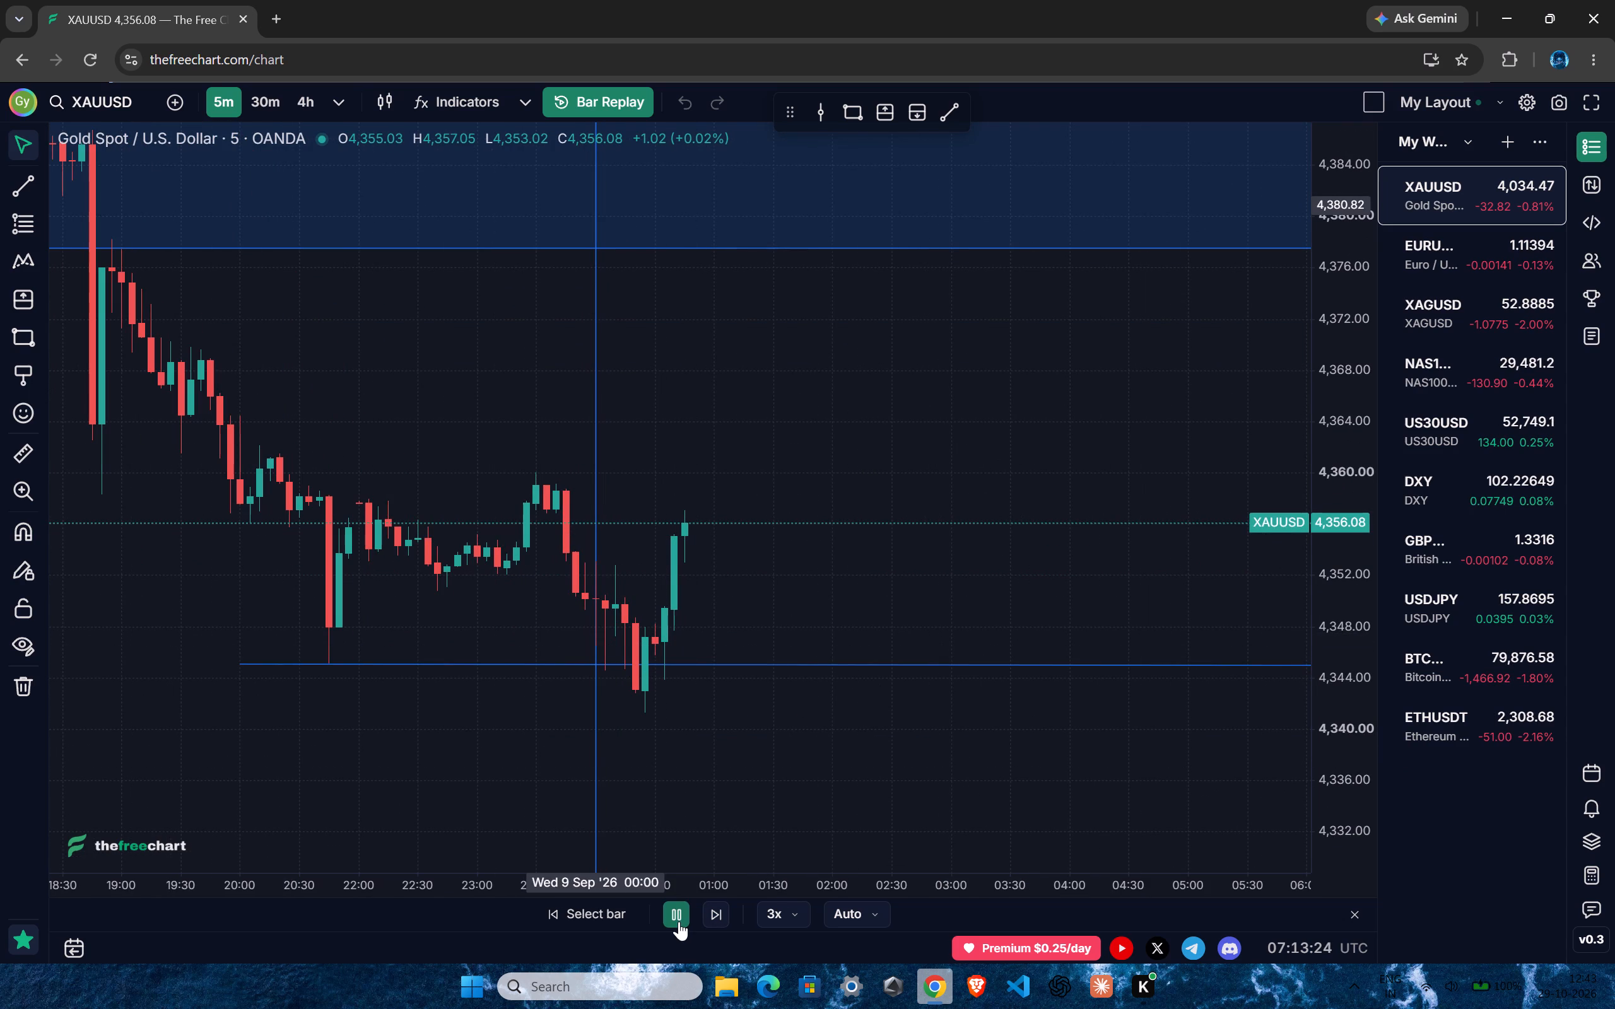
pyautogui.click(679, 921)
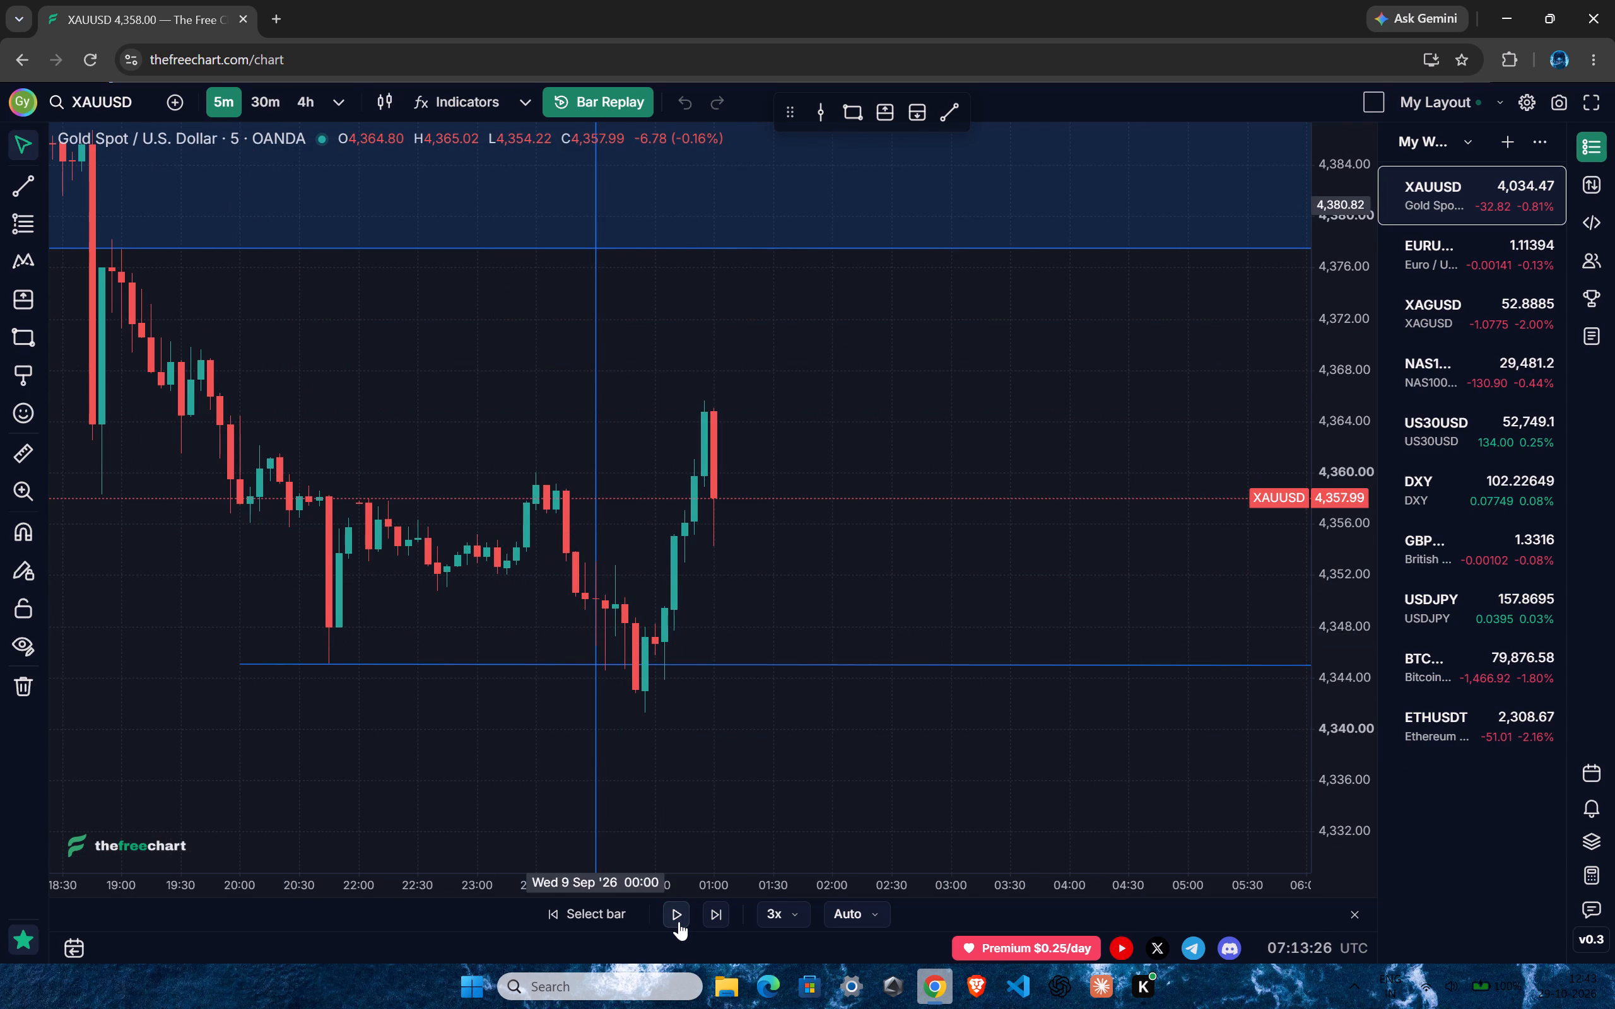
# Draw a rectangle zone from 00:30 to about 02:35 on 9 September, between about 4,345.3 and 4,352.8.
pyautogui.click(850, 108)
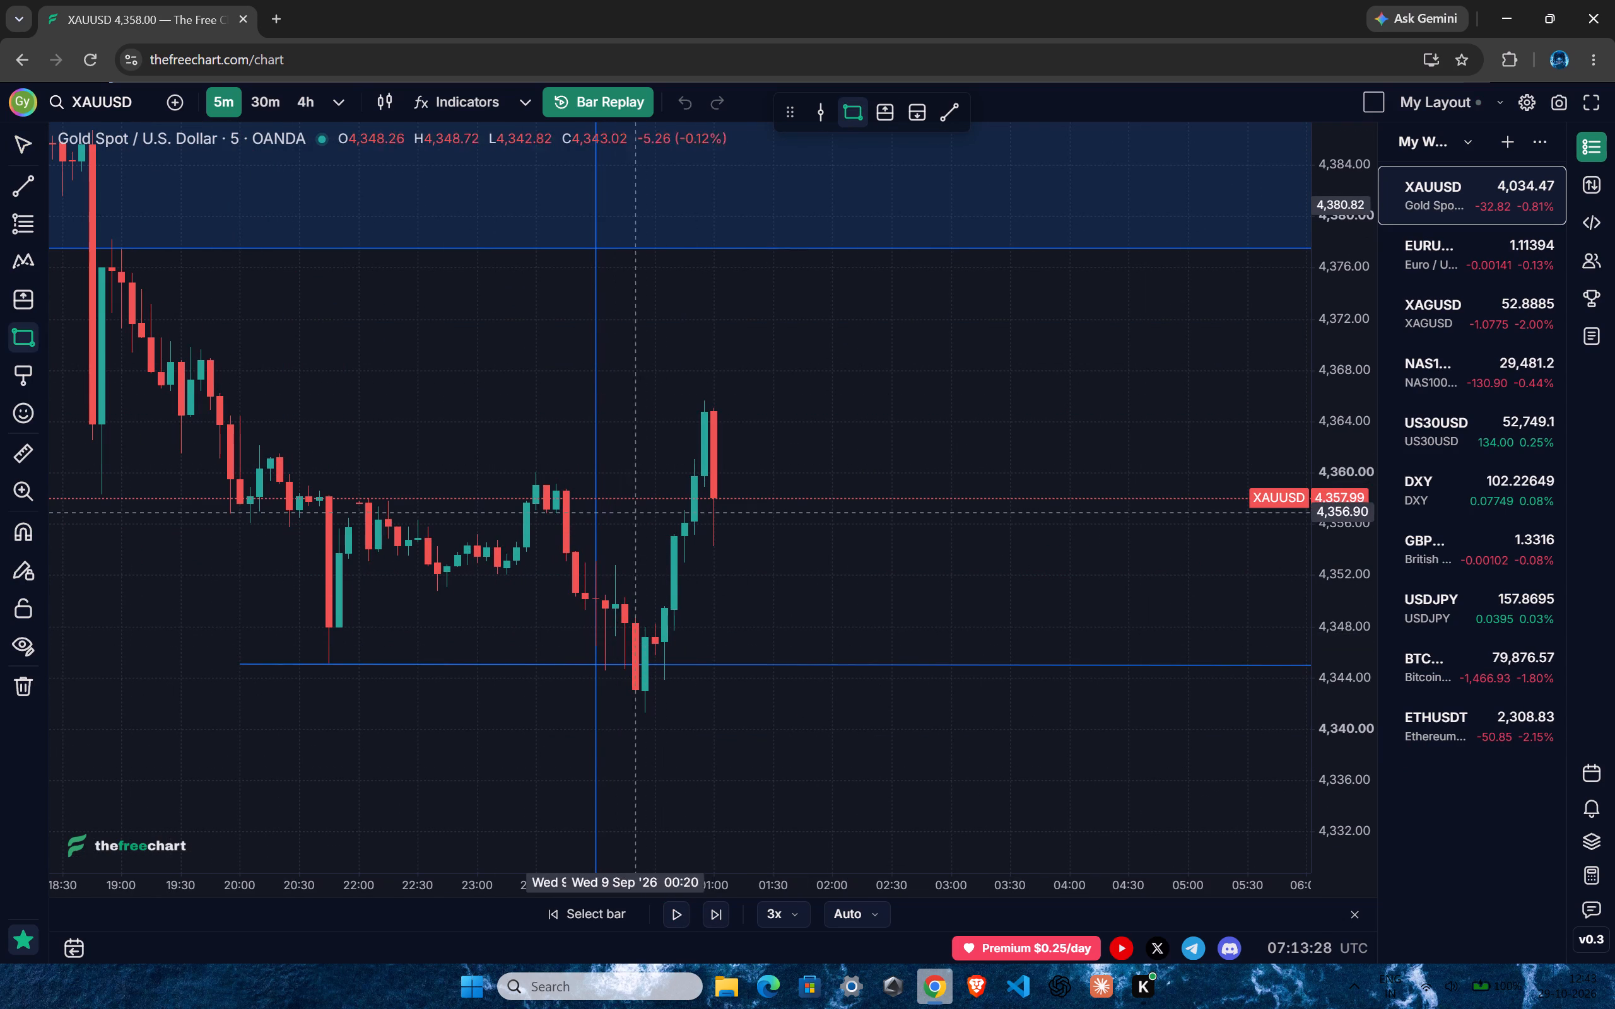
pyautogui.click(655, 563)
pyautogui.click(901, 661)
pyautogui.click(1026, 479)
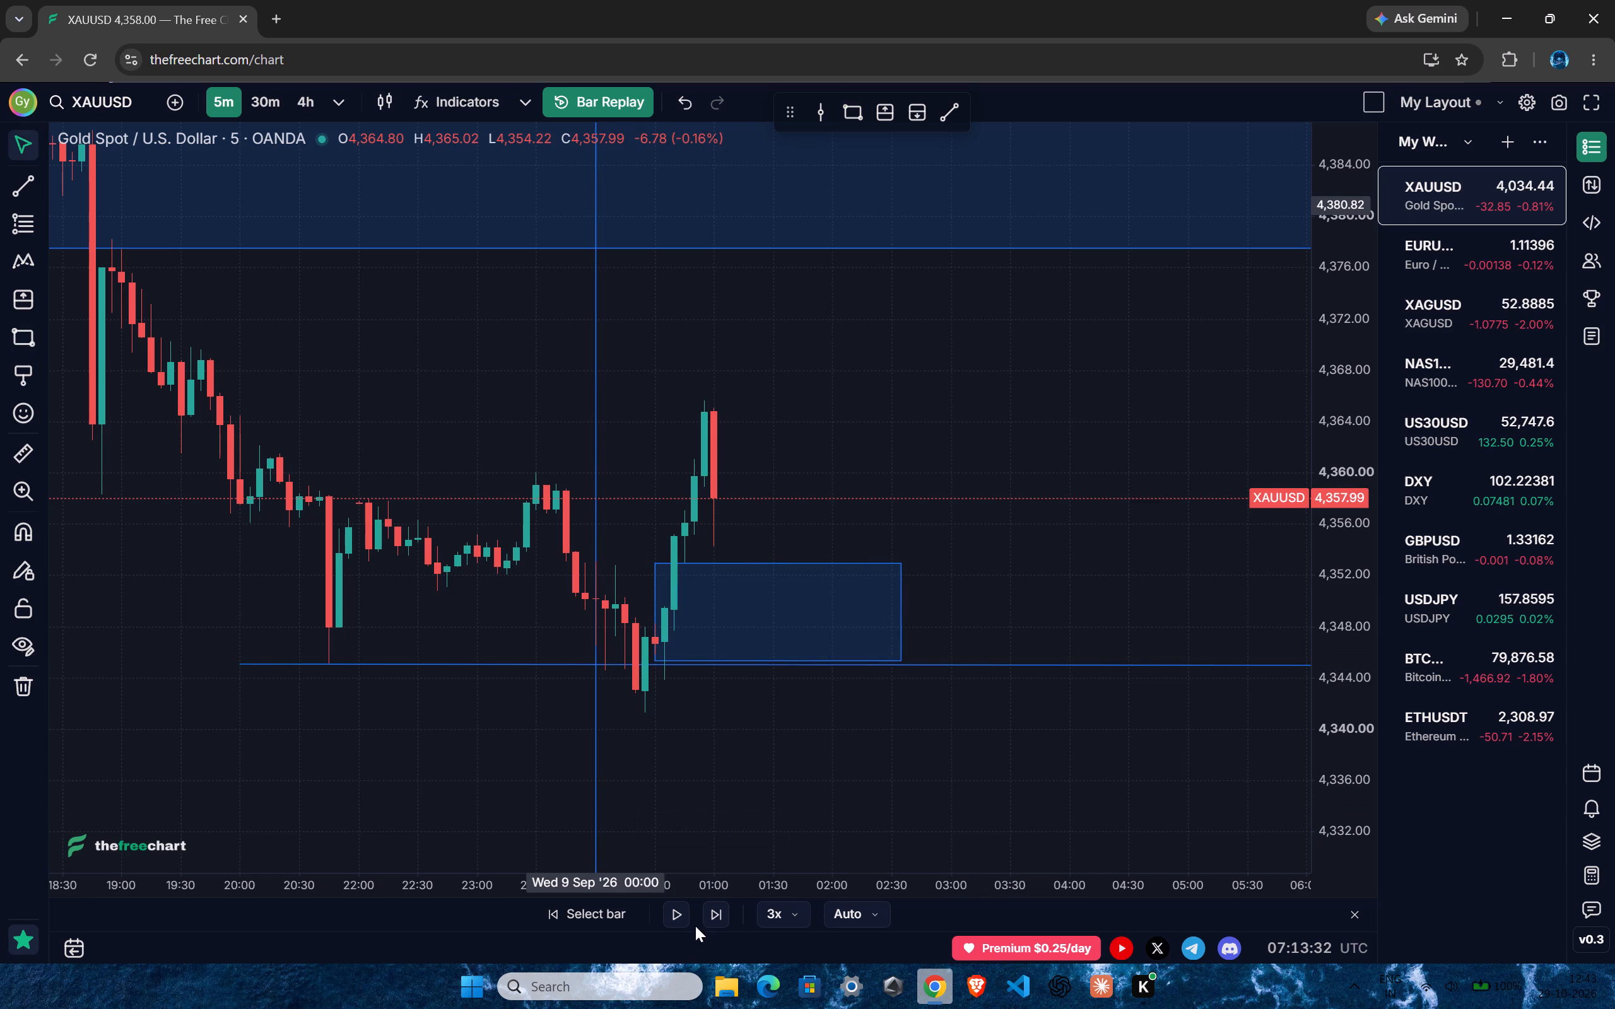
# Play the replay on to the 01:20 candle on 9 September and pause it.
pyautogui.click(680, 915)
pyautogui.click(680, 916)
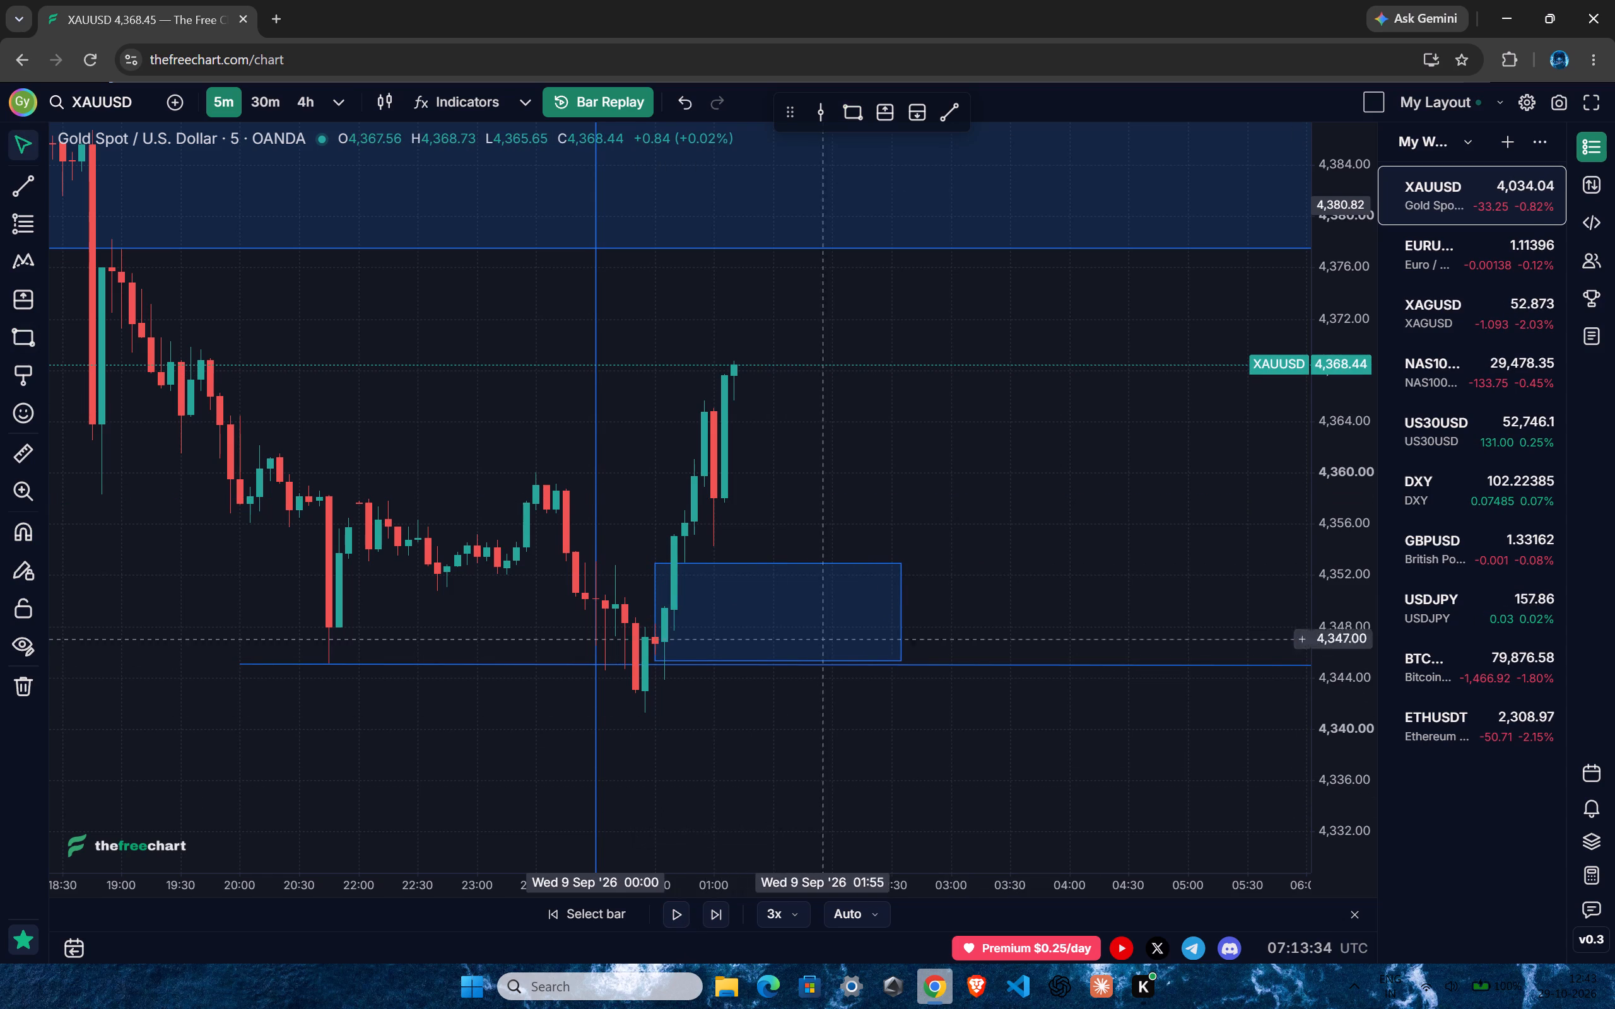
pyautogui.moveTo(875, 486); pyautogui.dragTo(744, 560)
pyautogui.moveTo(748, 500); pyautogui.dragTo(727, 498)
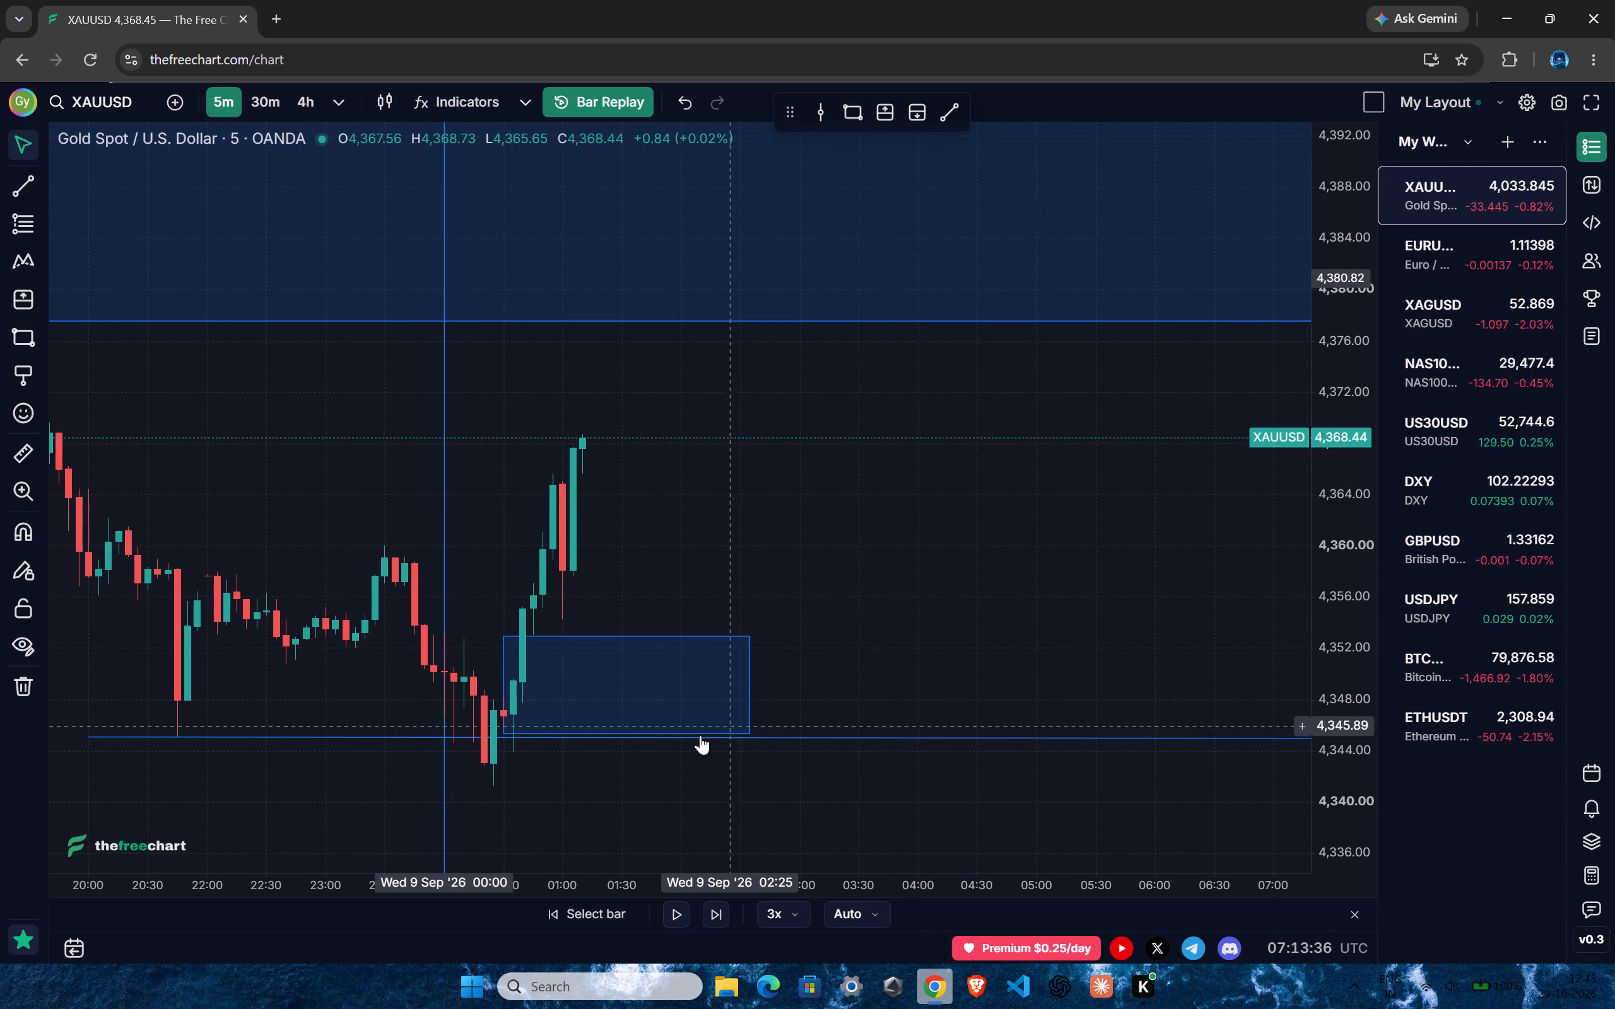
pyautogui.click(685, 916)
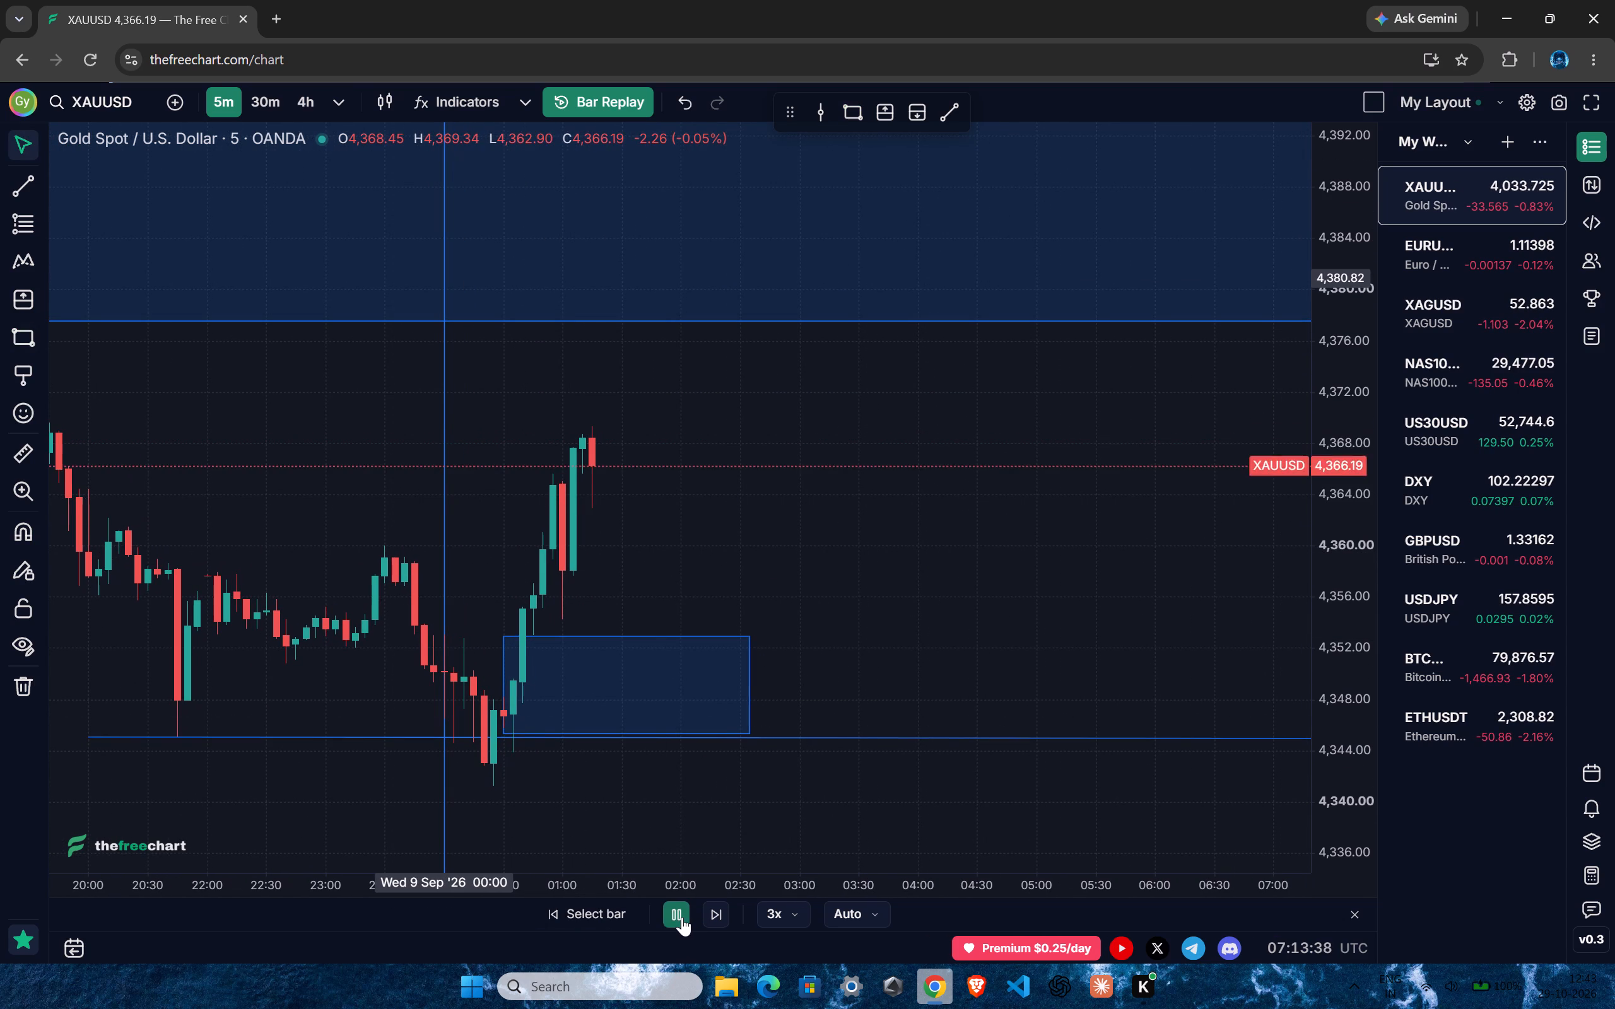
pyautogui.click(682, 917)
# Place a long position at 01:10 on 9 September with entry at 4,364.52 and stop at 4,353.65.
pyautogui.click(890, 116)
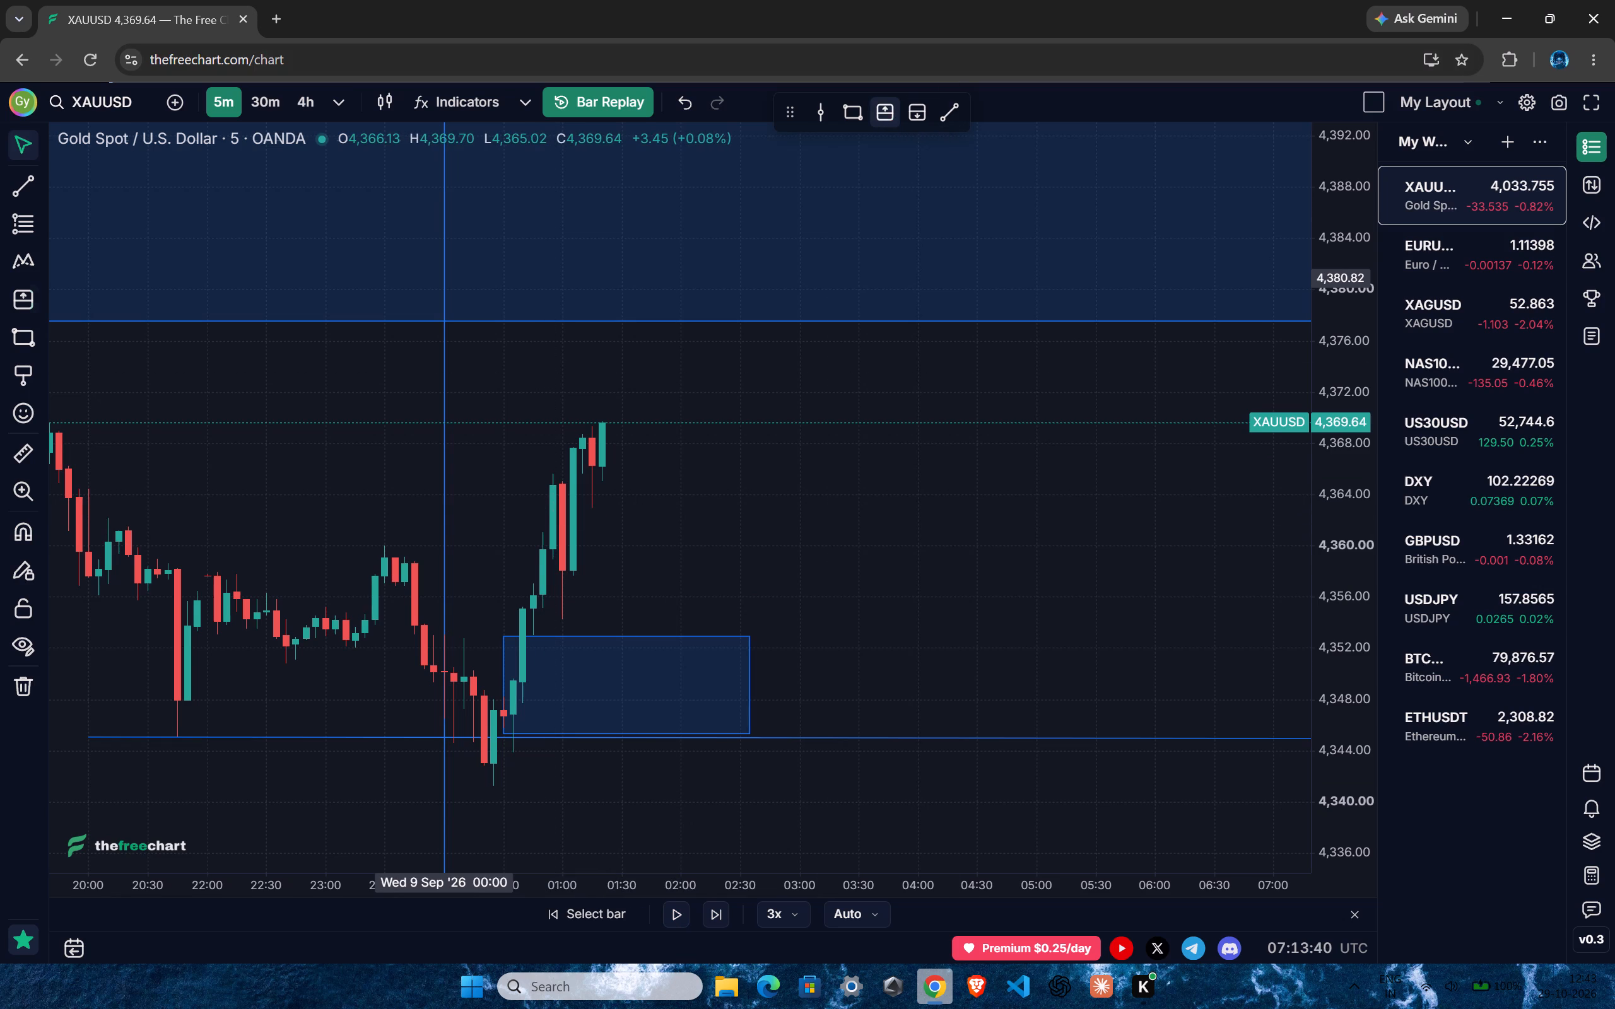
pyautogui.click(587, 487)
pyautogui.moveTo(584, 597); pyautogui.dragTo(584, 635)
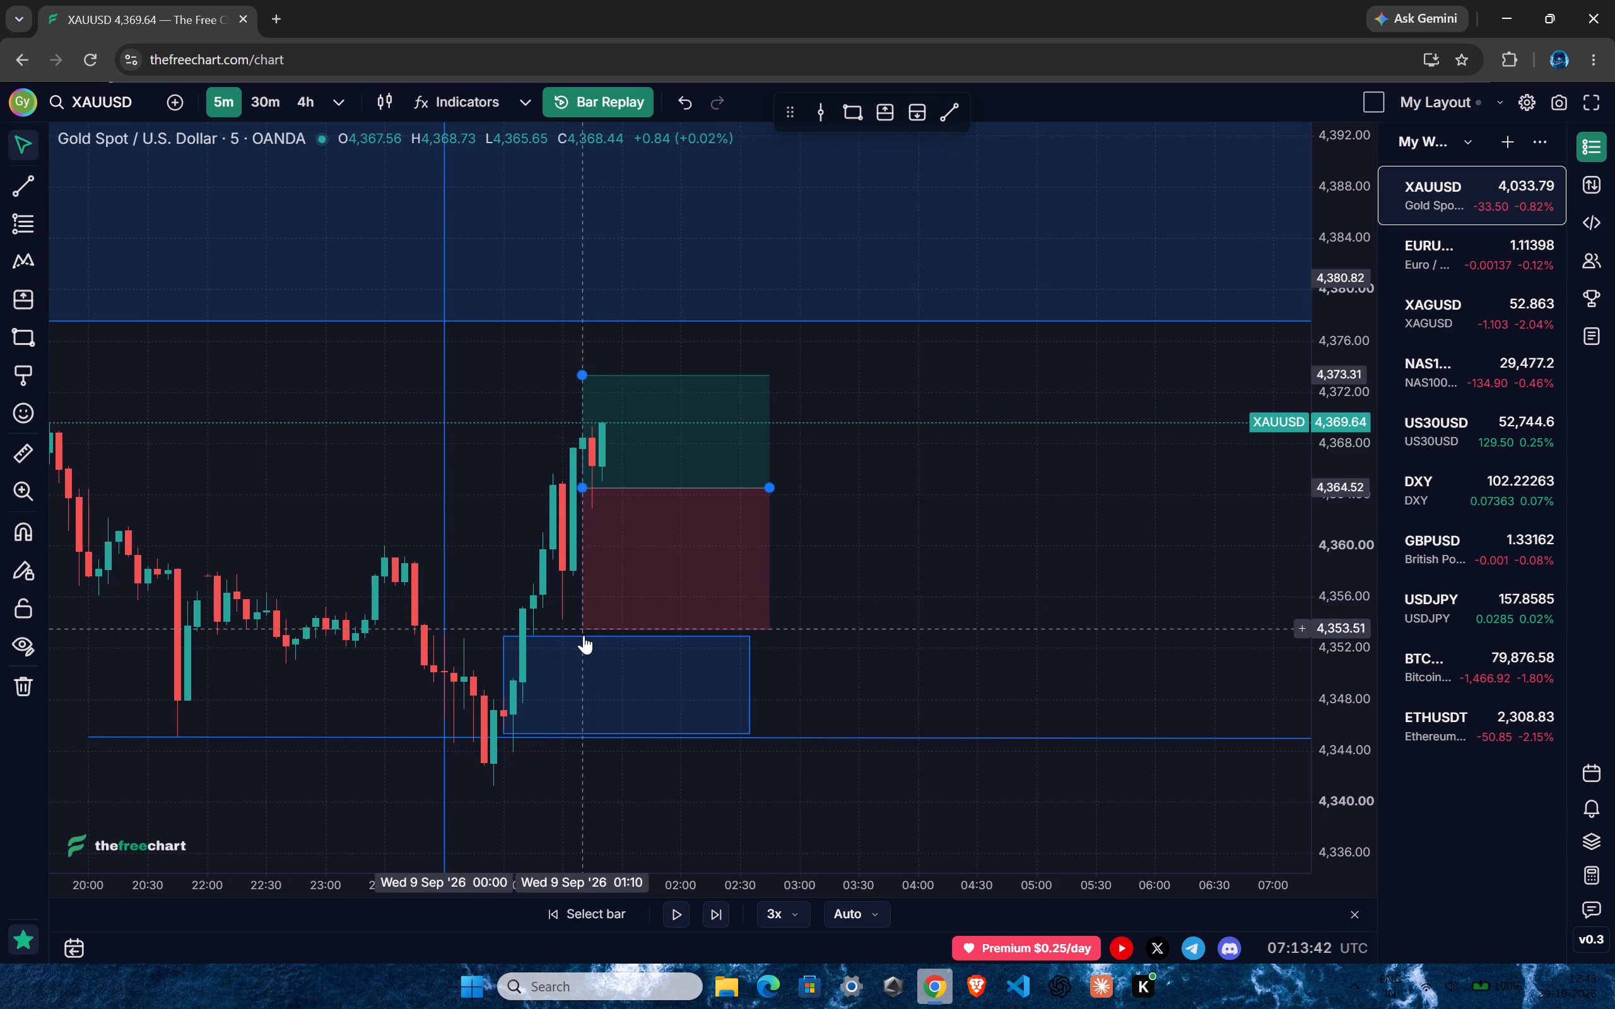
pyautogui.moveTo(584, 635); pyautogui.dragTo(584, 627)
pyautogui.click(905, 478)
# Raise the long position's target to 4,420.05, at the lower edge of the upper zone.
pyautogui.moveTo(947, 473); pyautogui.dragTo(936, 605)
pyautogui.moveTo(1341, 378); pyautogui.dragTo(1363, 561)
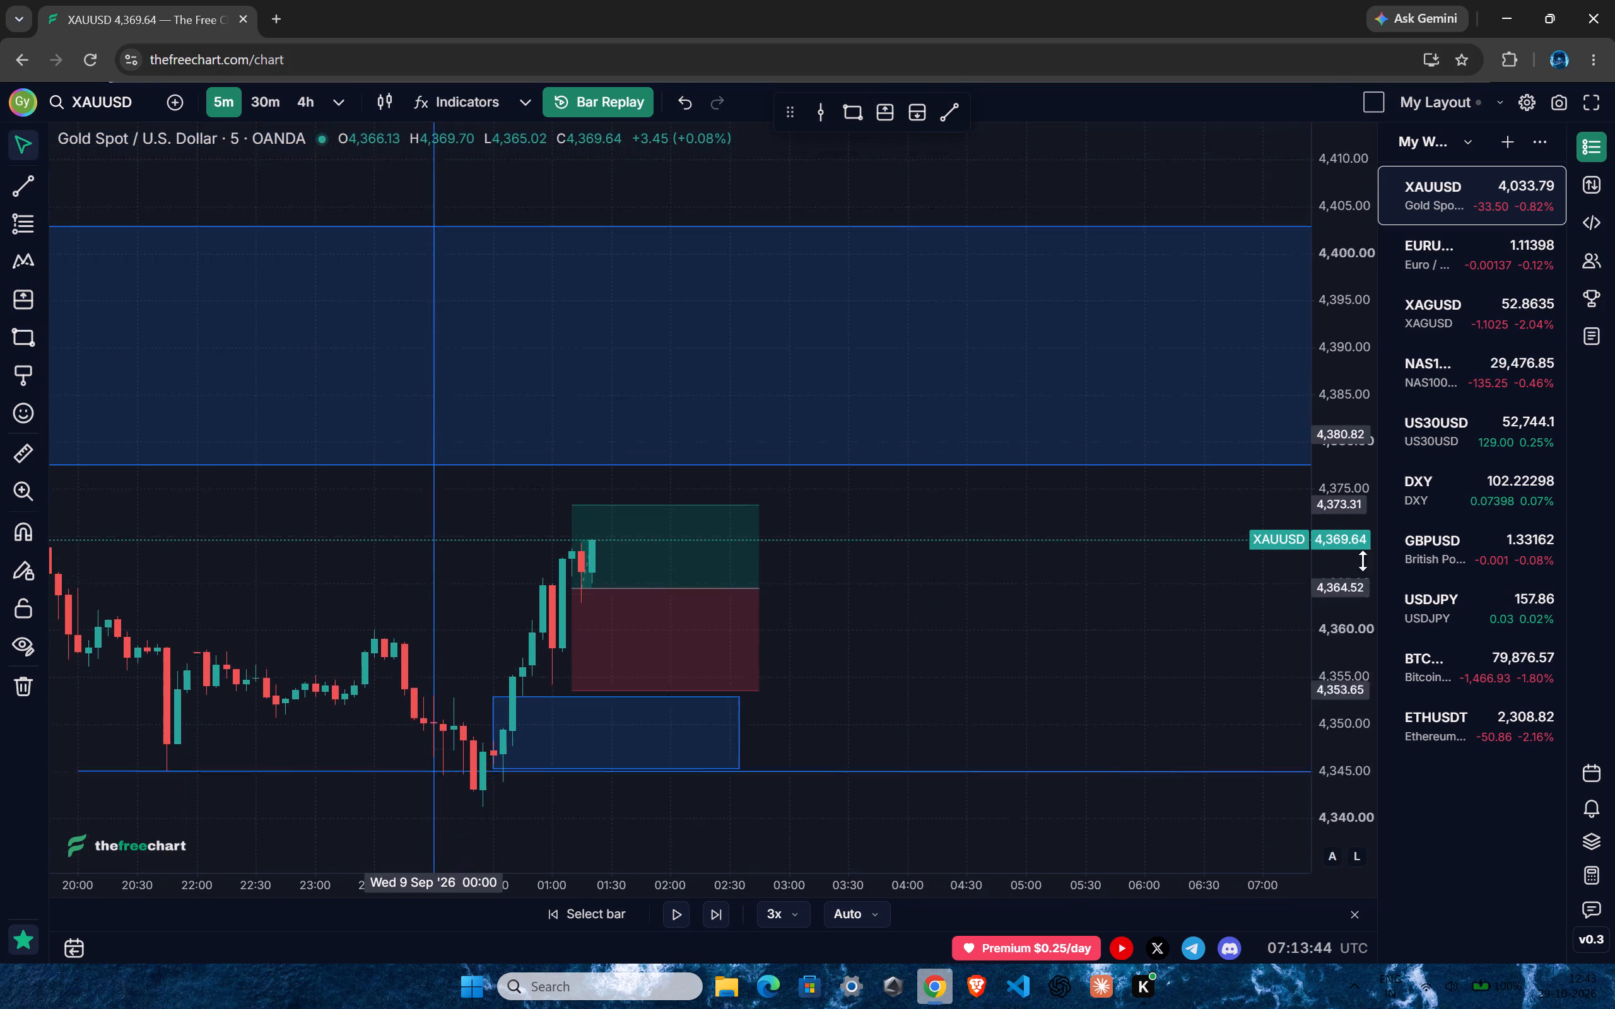
pyautogui.moveTo(1363, 561); pyautogui.dragTo(1316, 744)
pyautogui.scroll(-10, 987, 672)
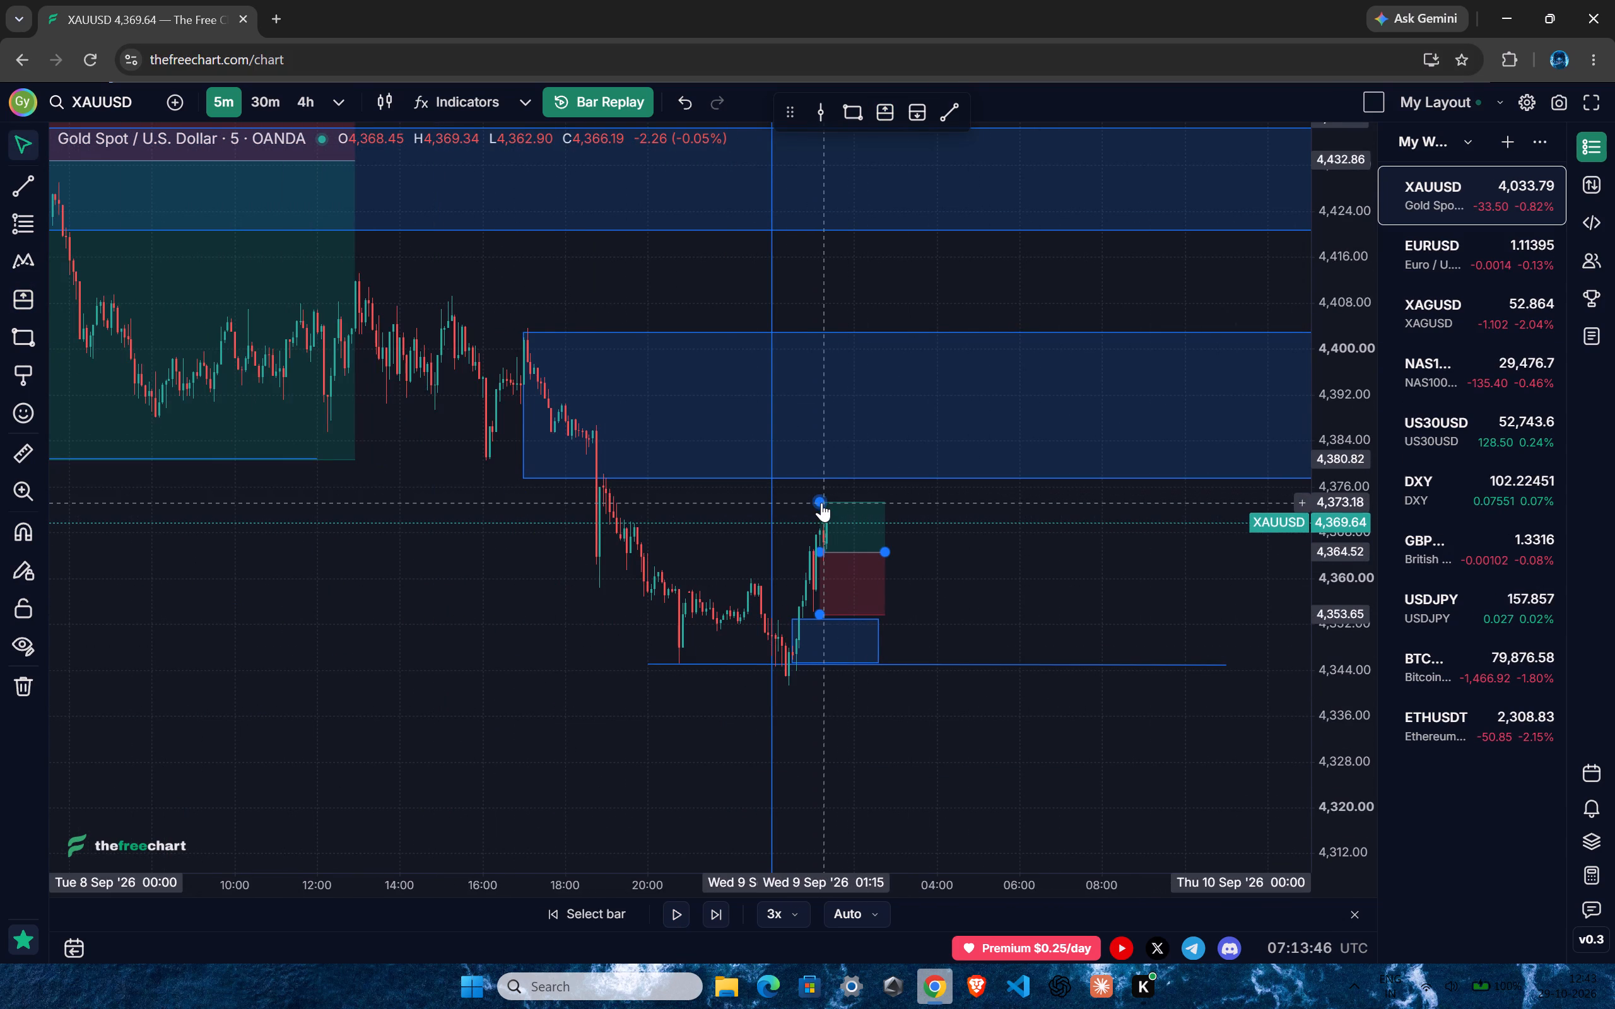
pyautogui.moveTo(819, 501); pyautogui.dragTo(866, 335)
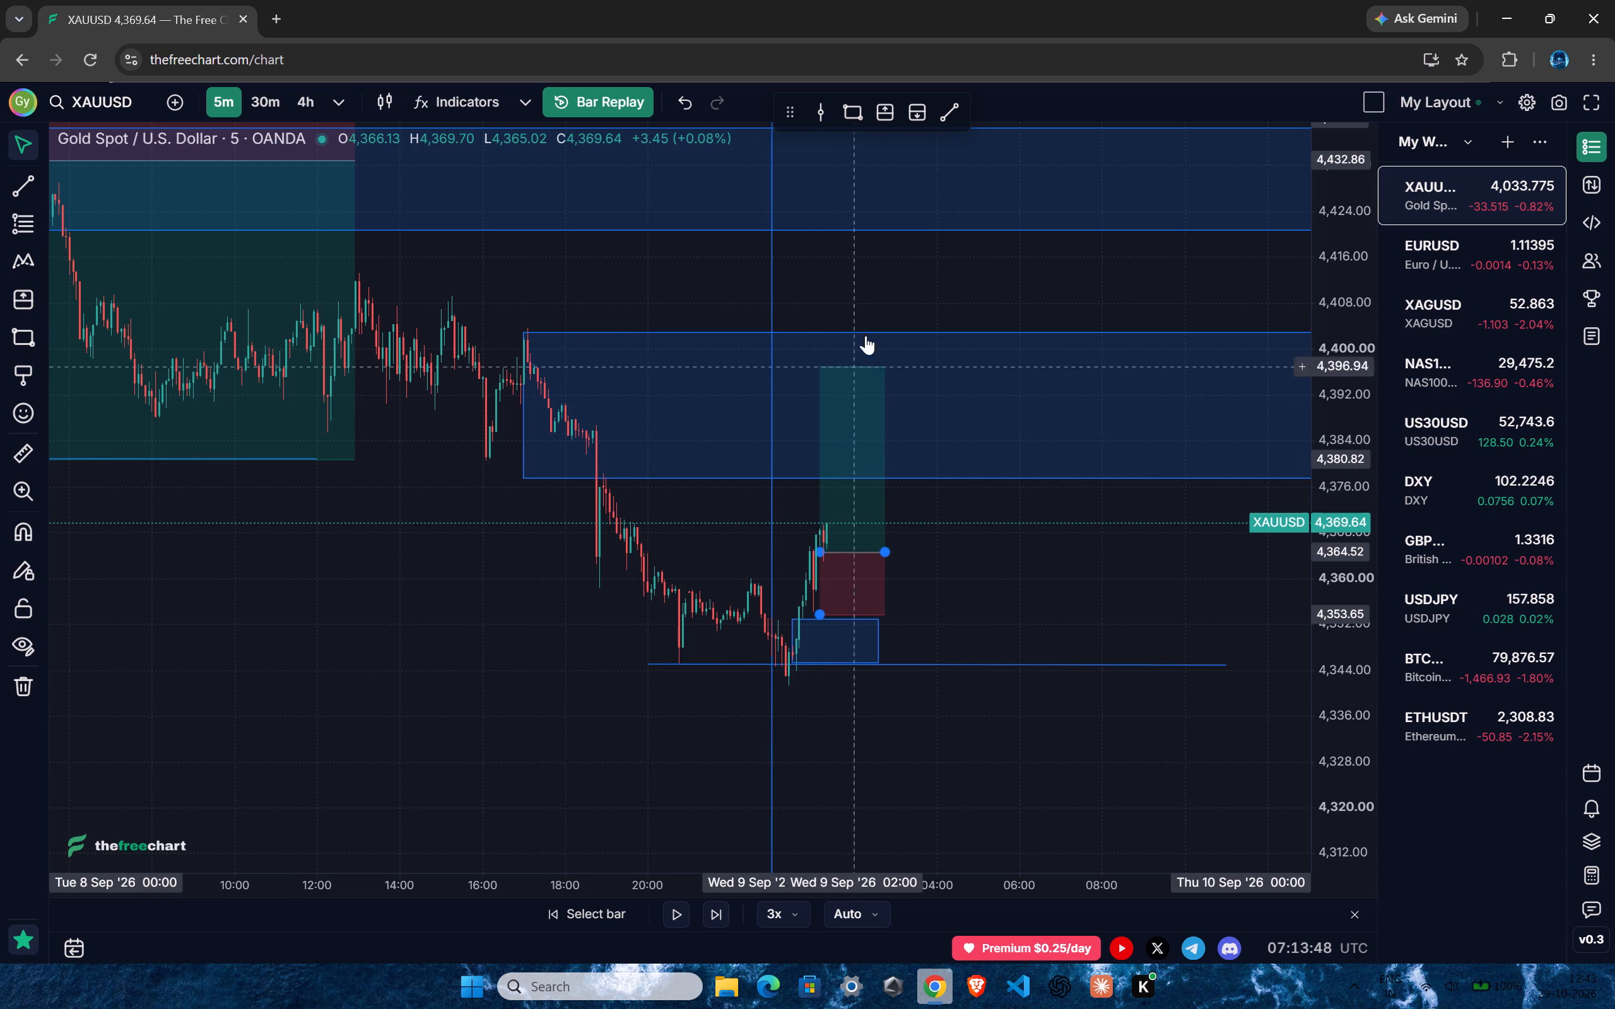
pyautogui.moveTo(866, 335); pyautogui.dragTo(923, 234)
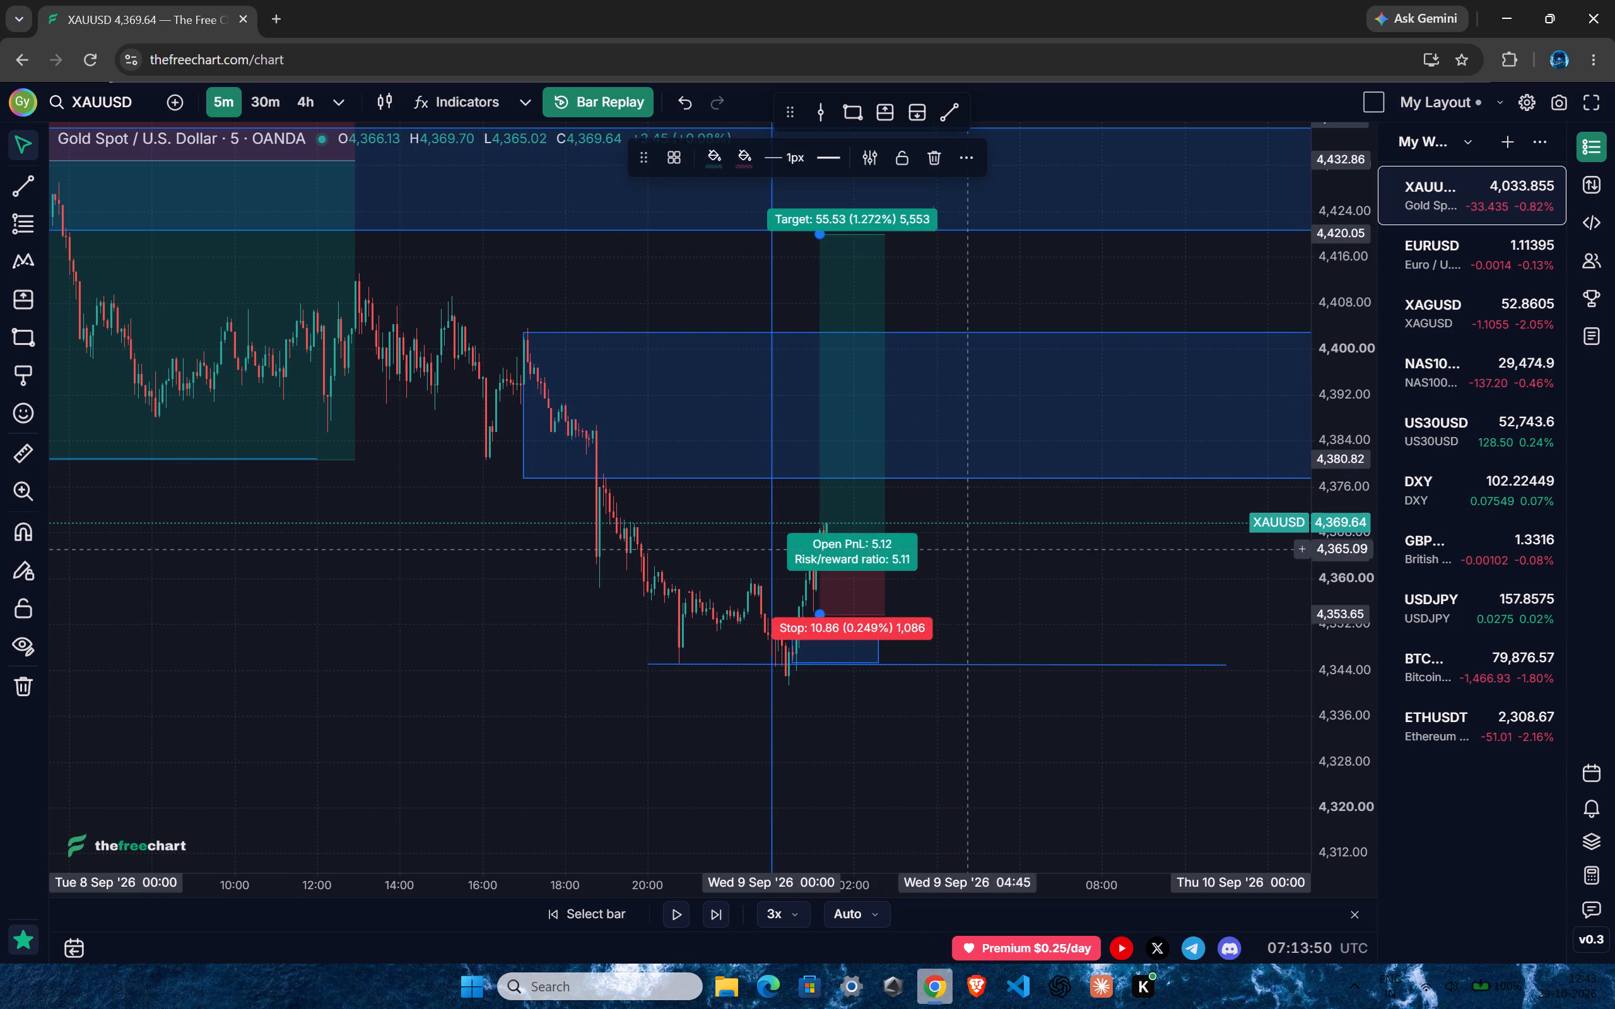
pyautogui.click(969, 548)
# Extend the long position's end to about 06:25 on 9 September.
pyautogui.moveTo(887, 550); pyautogui.dragTo(1037, 542)
pyautogui.click(1133, 549)
pyautogui.moveTo(1135, 561); pyautogui.dragTo(998, 557)
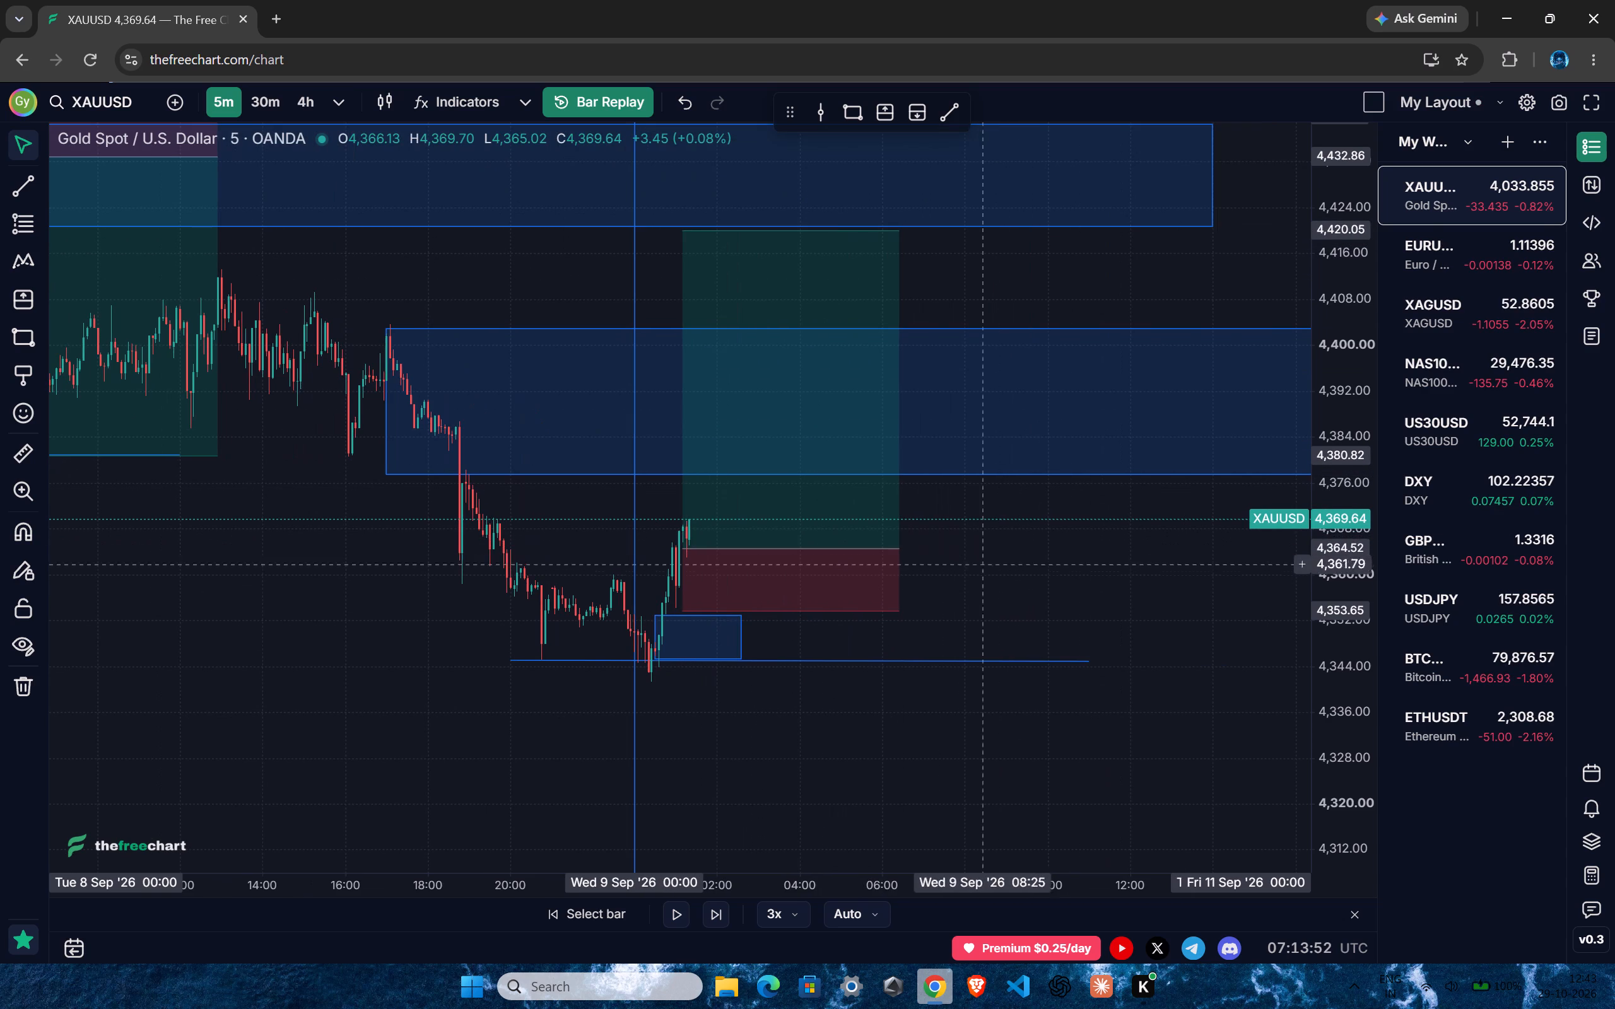
# Play the replay on to about 02:55 on 9 September.
pyautogui.click(673, 909)
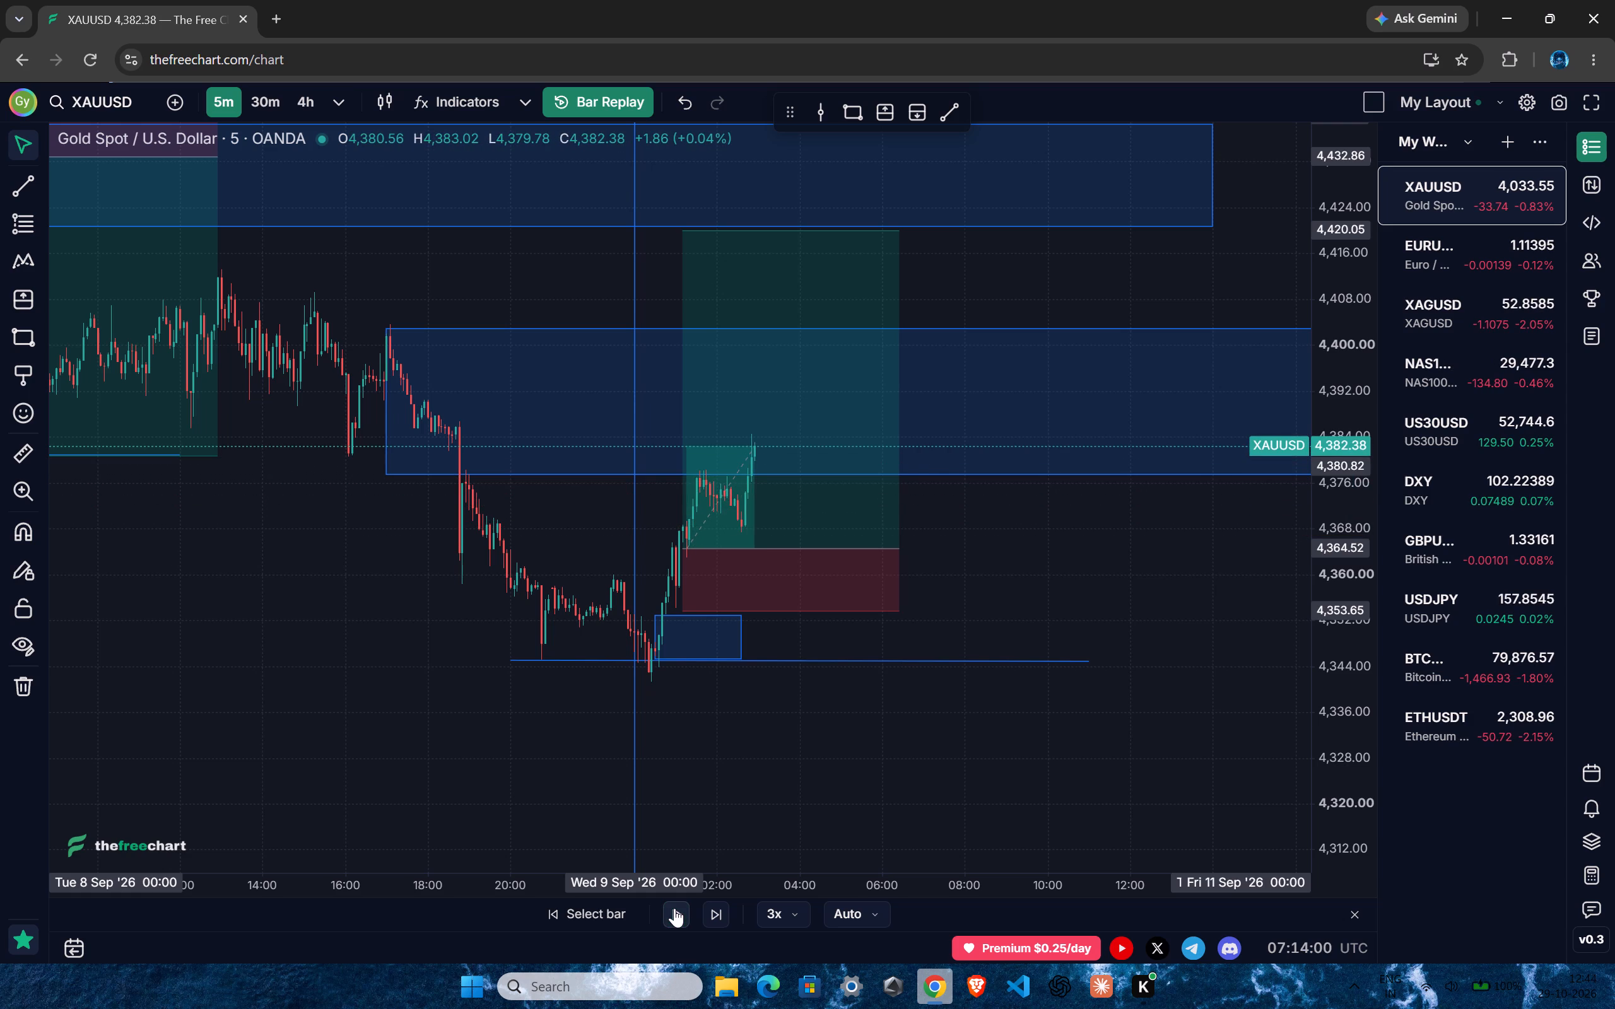
# Switch to the 1-hour chart and play the replay on to the 08:00 candle on 9 September, pausing there.
pyautogui.write('1h')
pyautogui.press('Return')
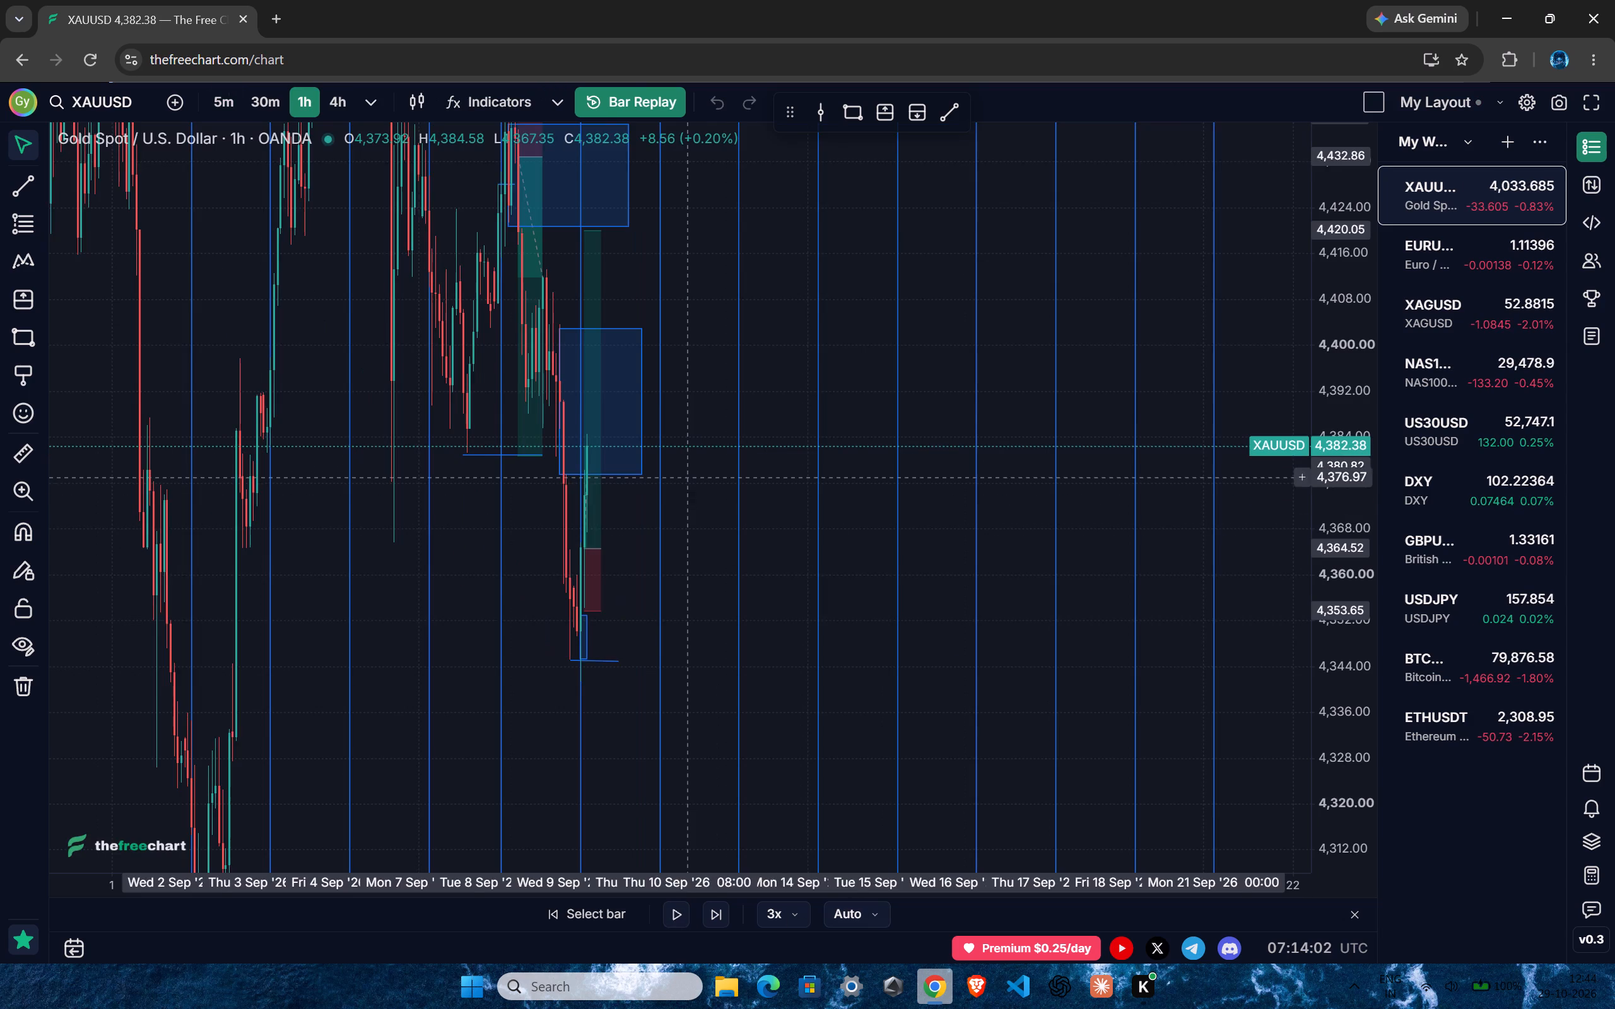
pyautogui.keyDown('ctrl'); pyautogui.scroll(15, 686, 477); pyautogui.keyUp('ctrl')
pyautogui.moveTo(1349, 431); pyautogui.dragTo(1315, 612)
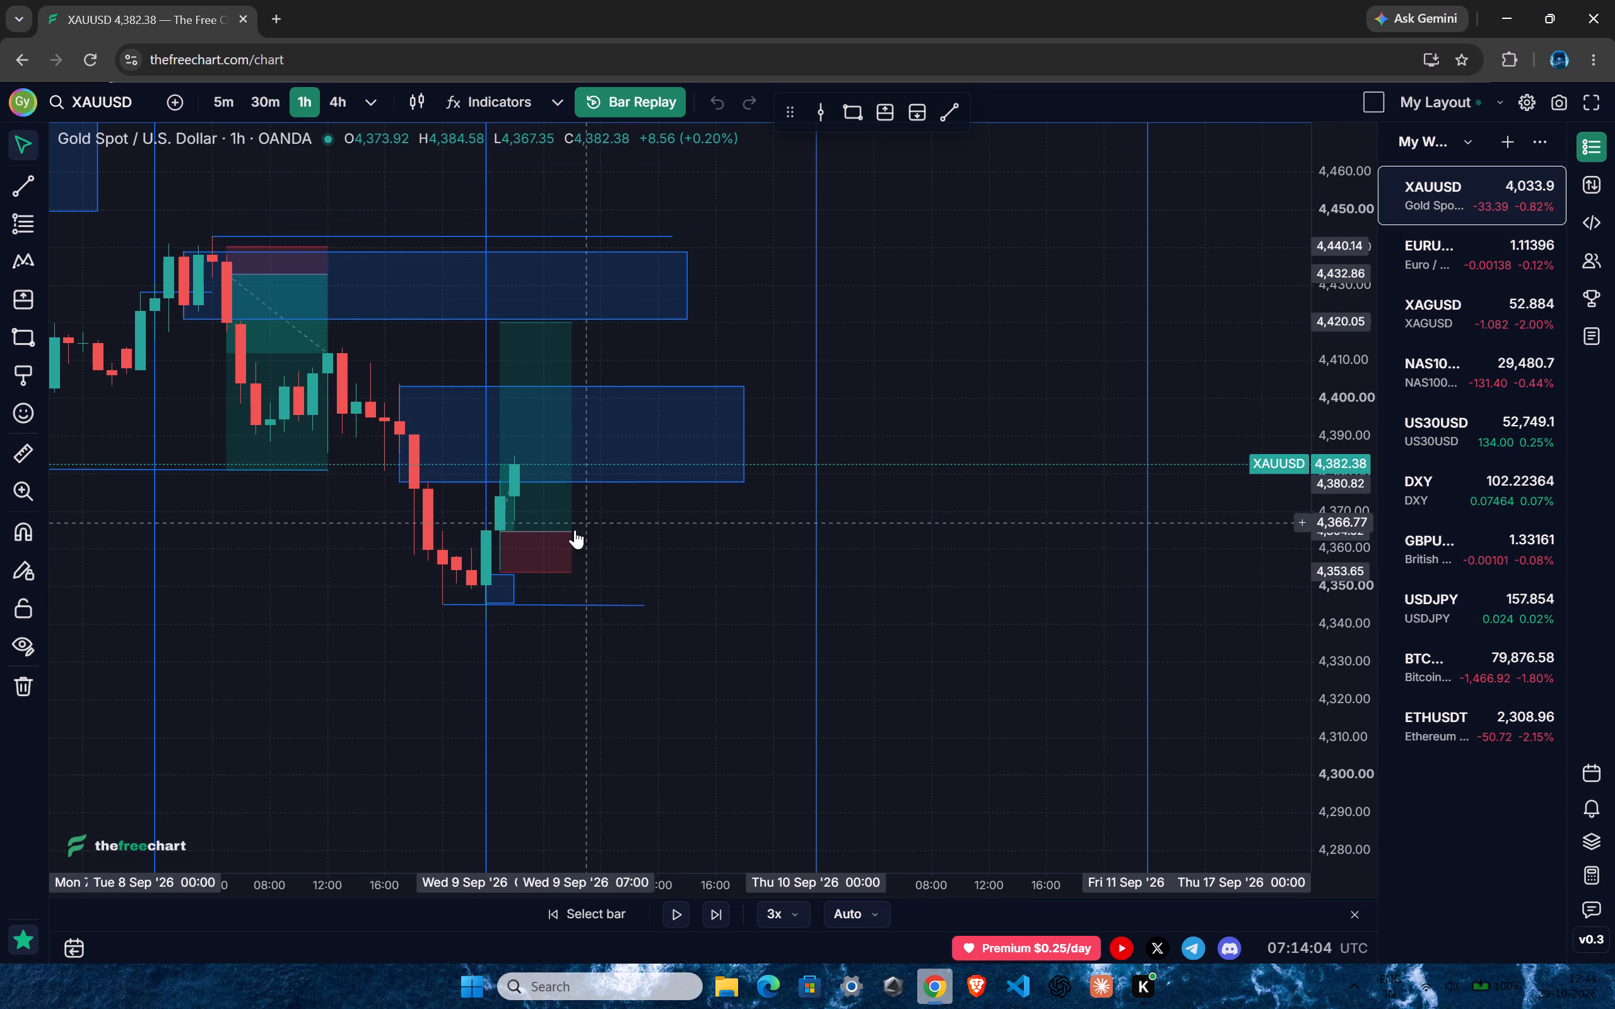
pyautogui.click(562, 527)
pyautogui.click(647, 517)
pyautogui.moveTo(661, 547); pyautogui.dragTo(753, 628)
pyautogui.keyDown('ctrl'); pyautogui.scroll(2, 744, 660); pyautogui.keyUp('ctrl')
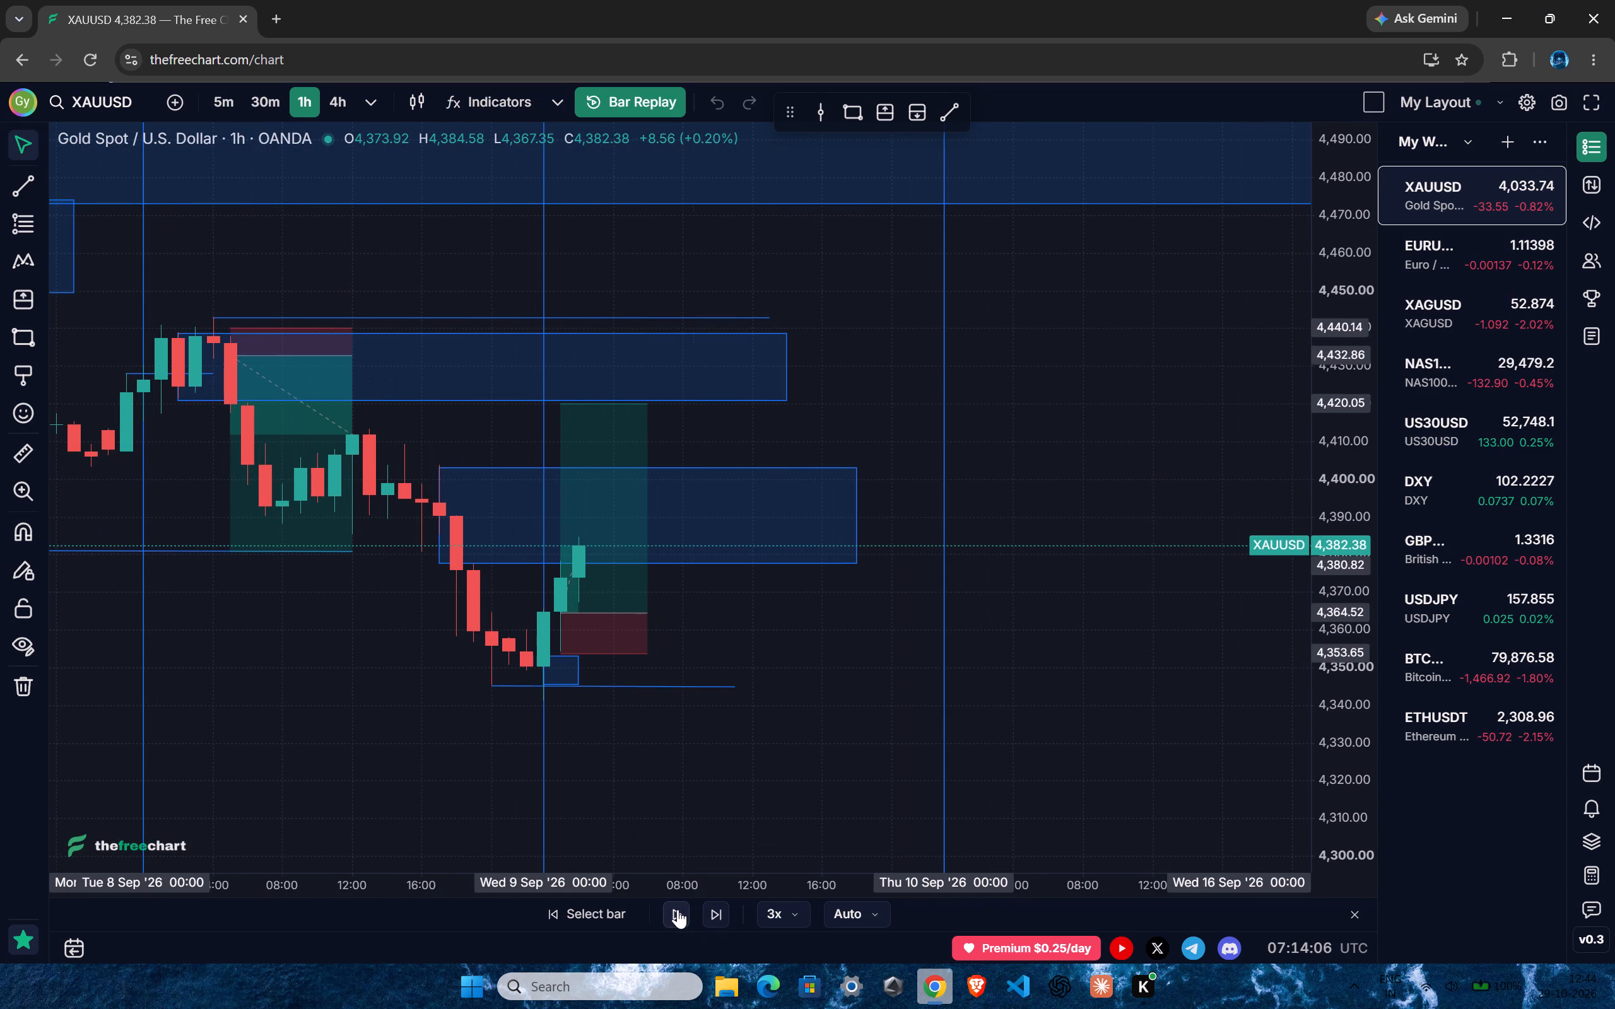
pyautogui.click(677, 909)
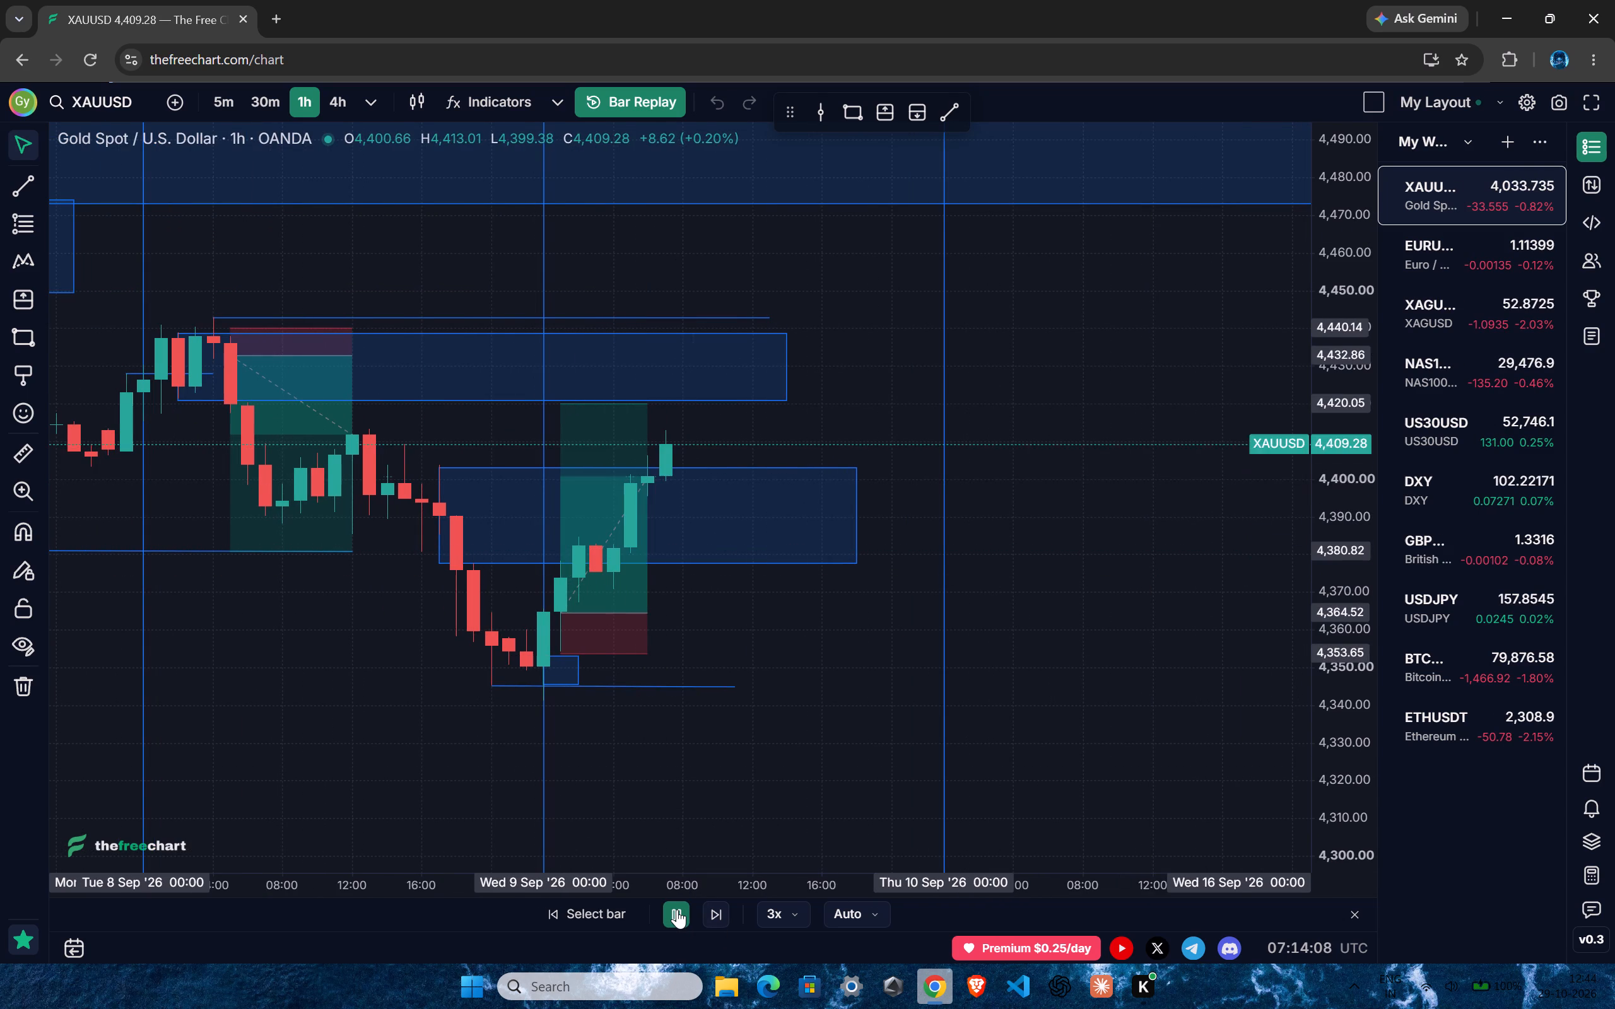
pyautogui.click(677, 909)
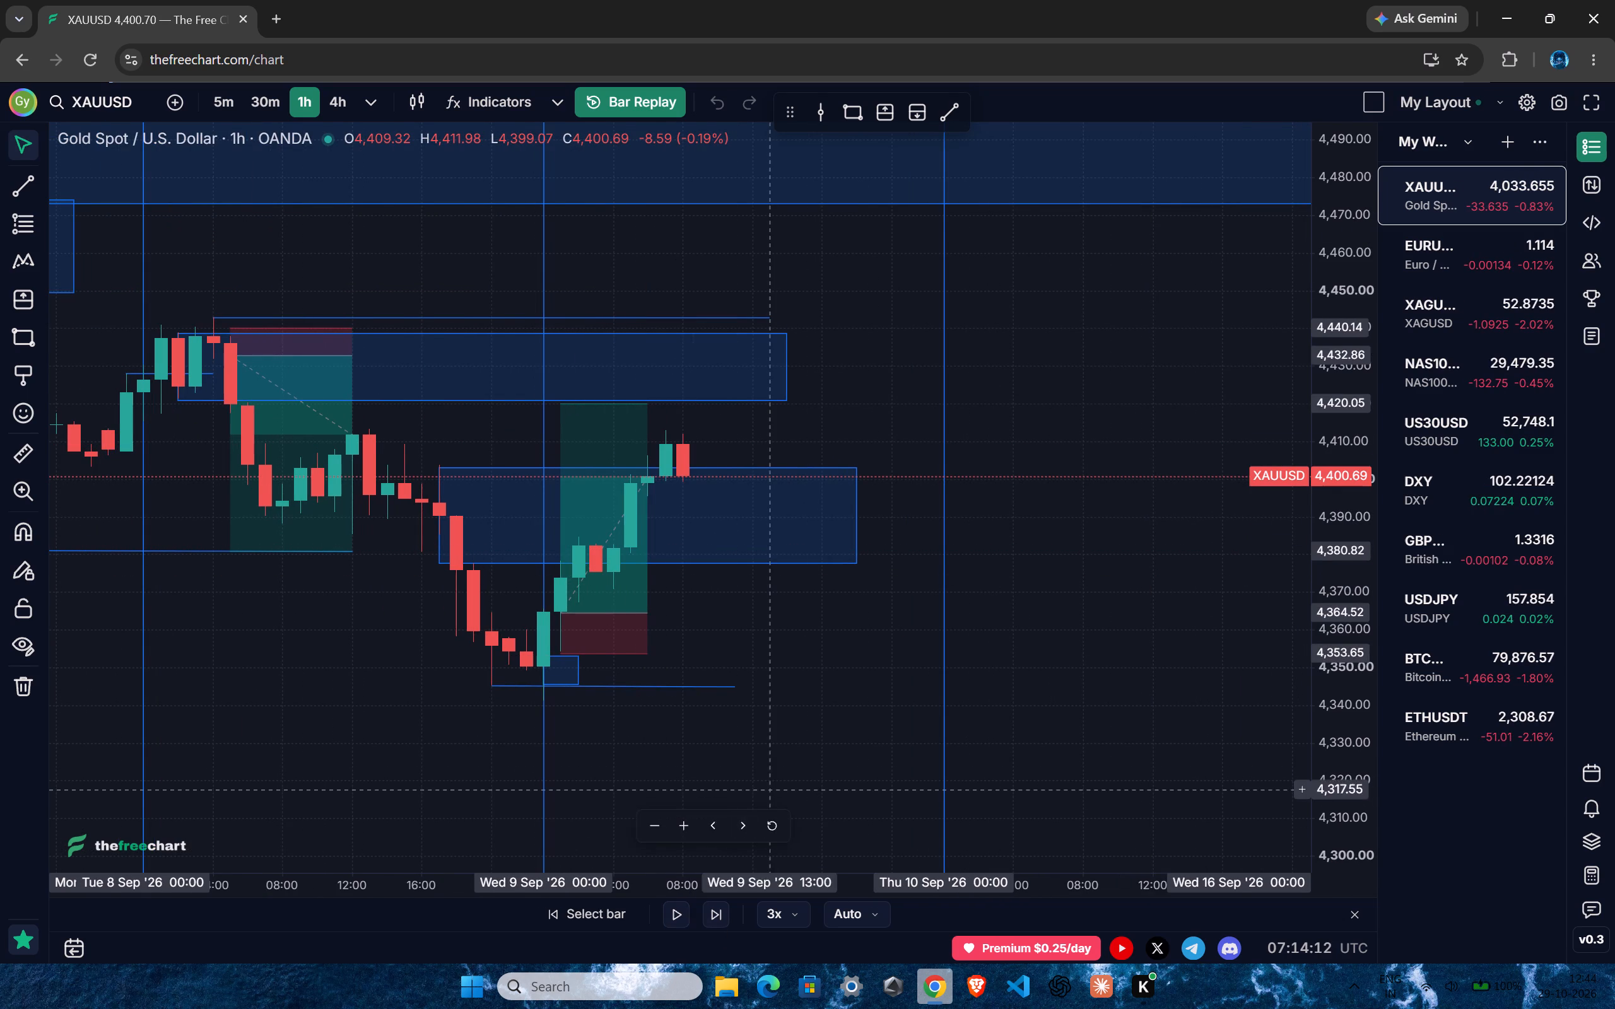
# Play the replay on in short bursts to the 13:00 candle on 9 September, pausing there.
pyautogui.scroll(-5, 736, 760)
pyautogui.moveTo(1336, 642); pyautogui.dragTo(1337, 411)
pyautogui.moveTo(944, 548); pyautogui.dragTo(977, 630)
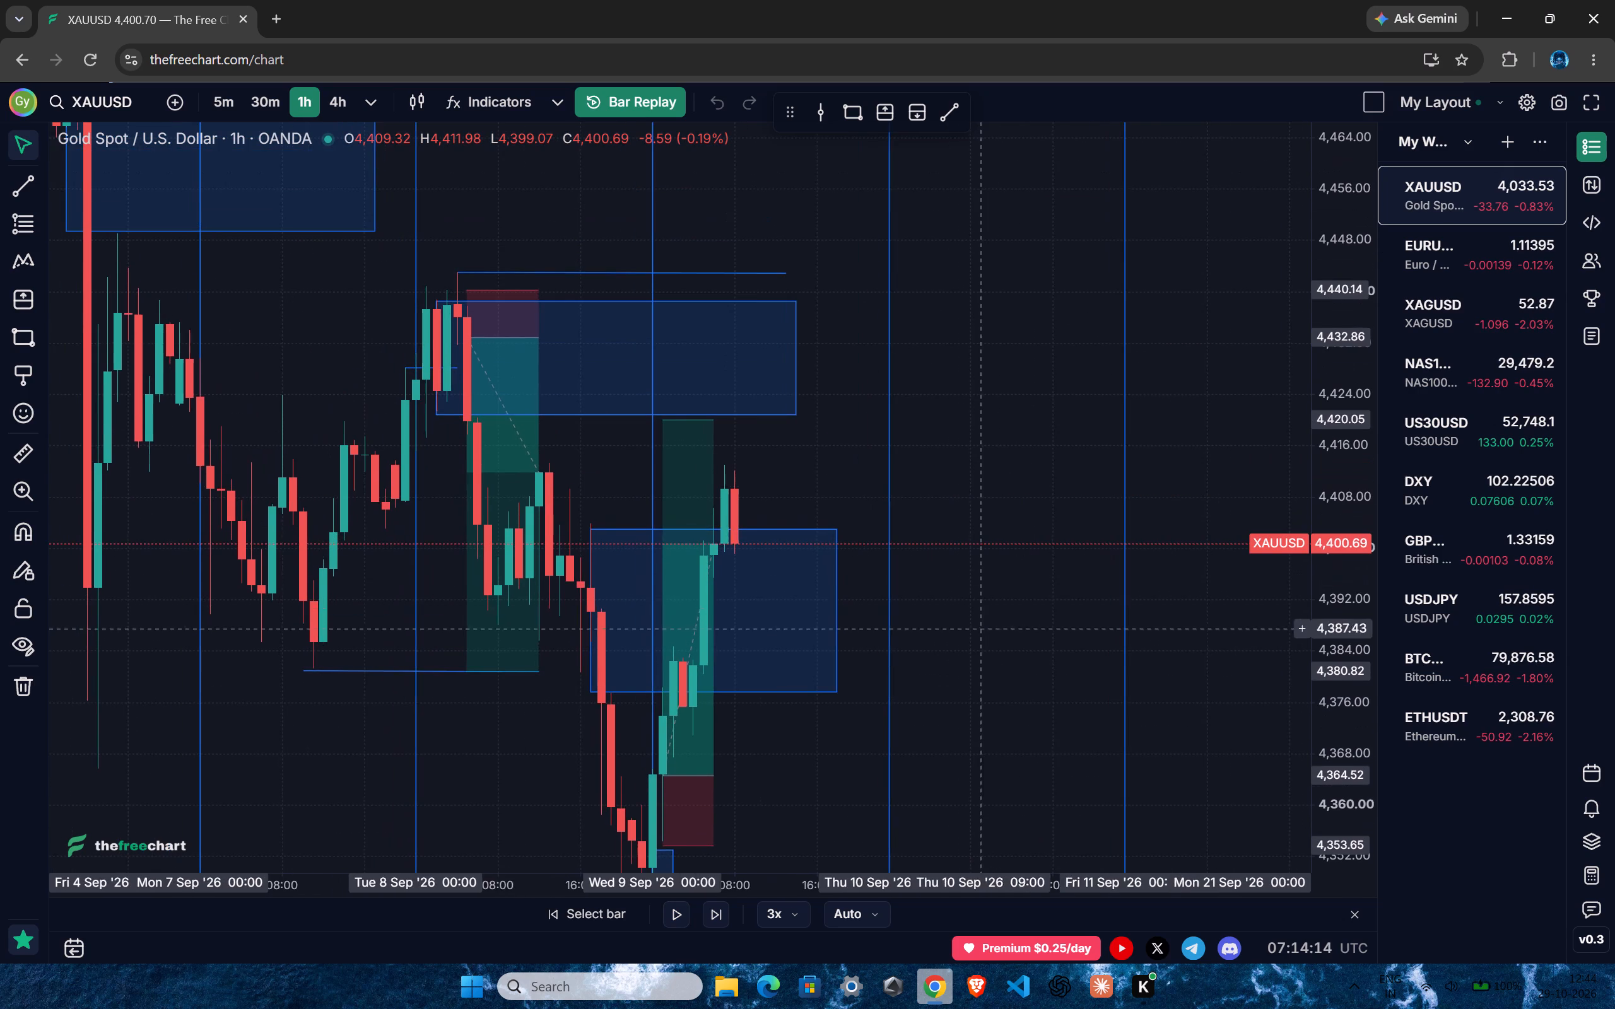
pyautogui.keyDown('ctrl'); pyautogui.scroll(2, 873, 596); pyautogui.keyUp('ctrl')
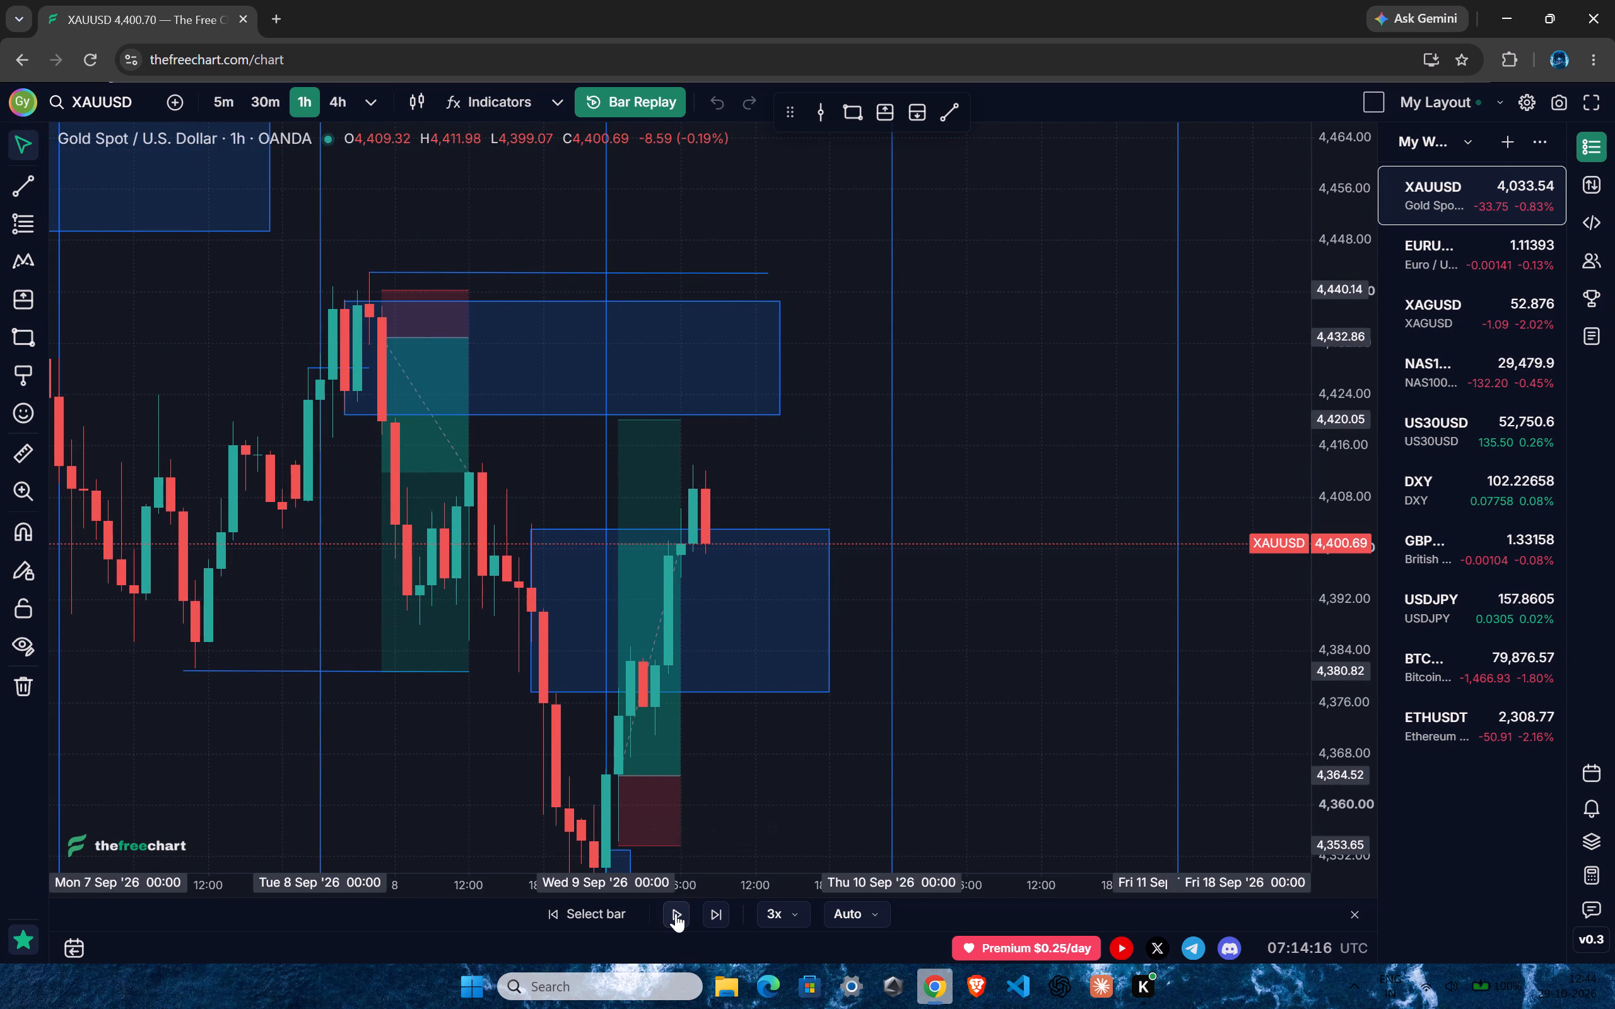
pyautogui.click(675, 913)
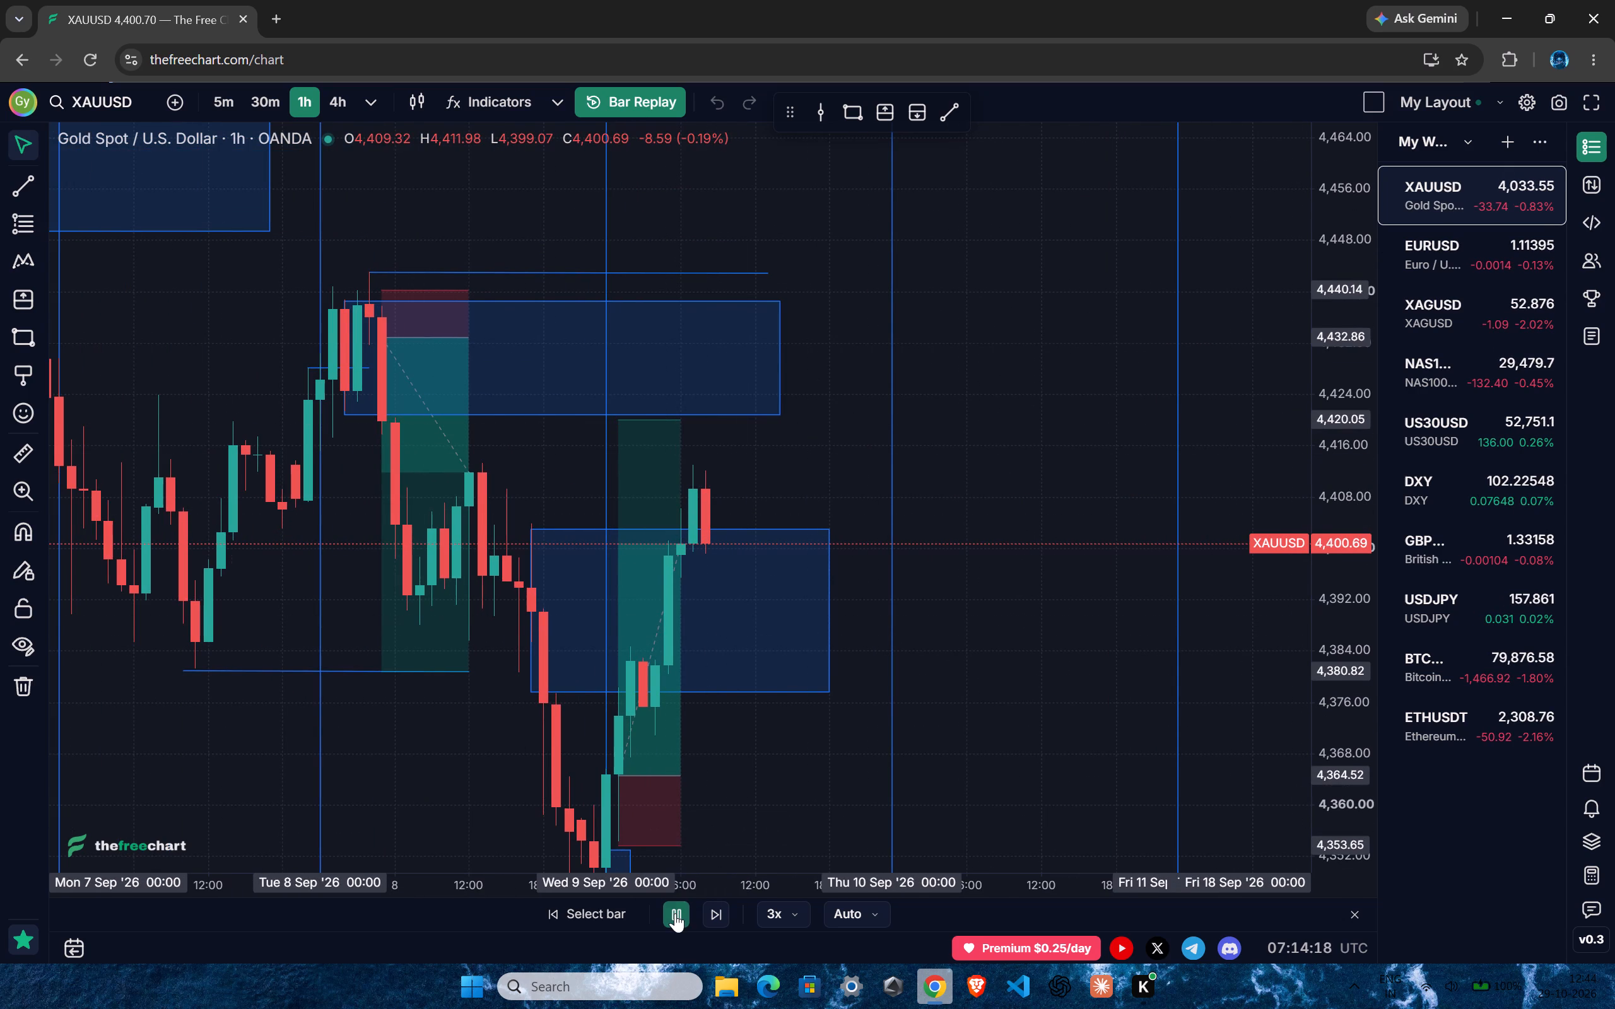
pyautogui.click(675, 913)
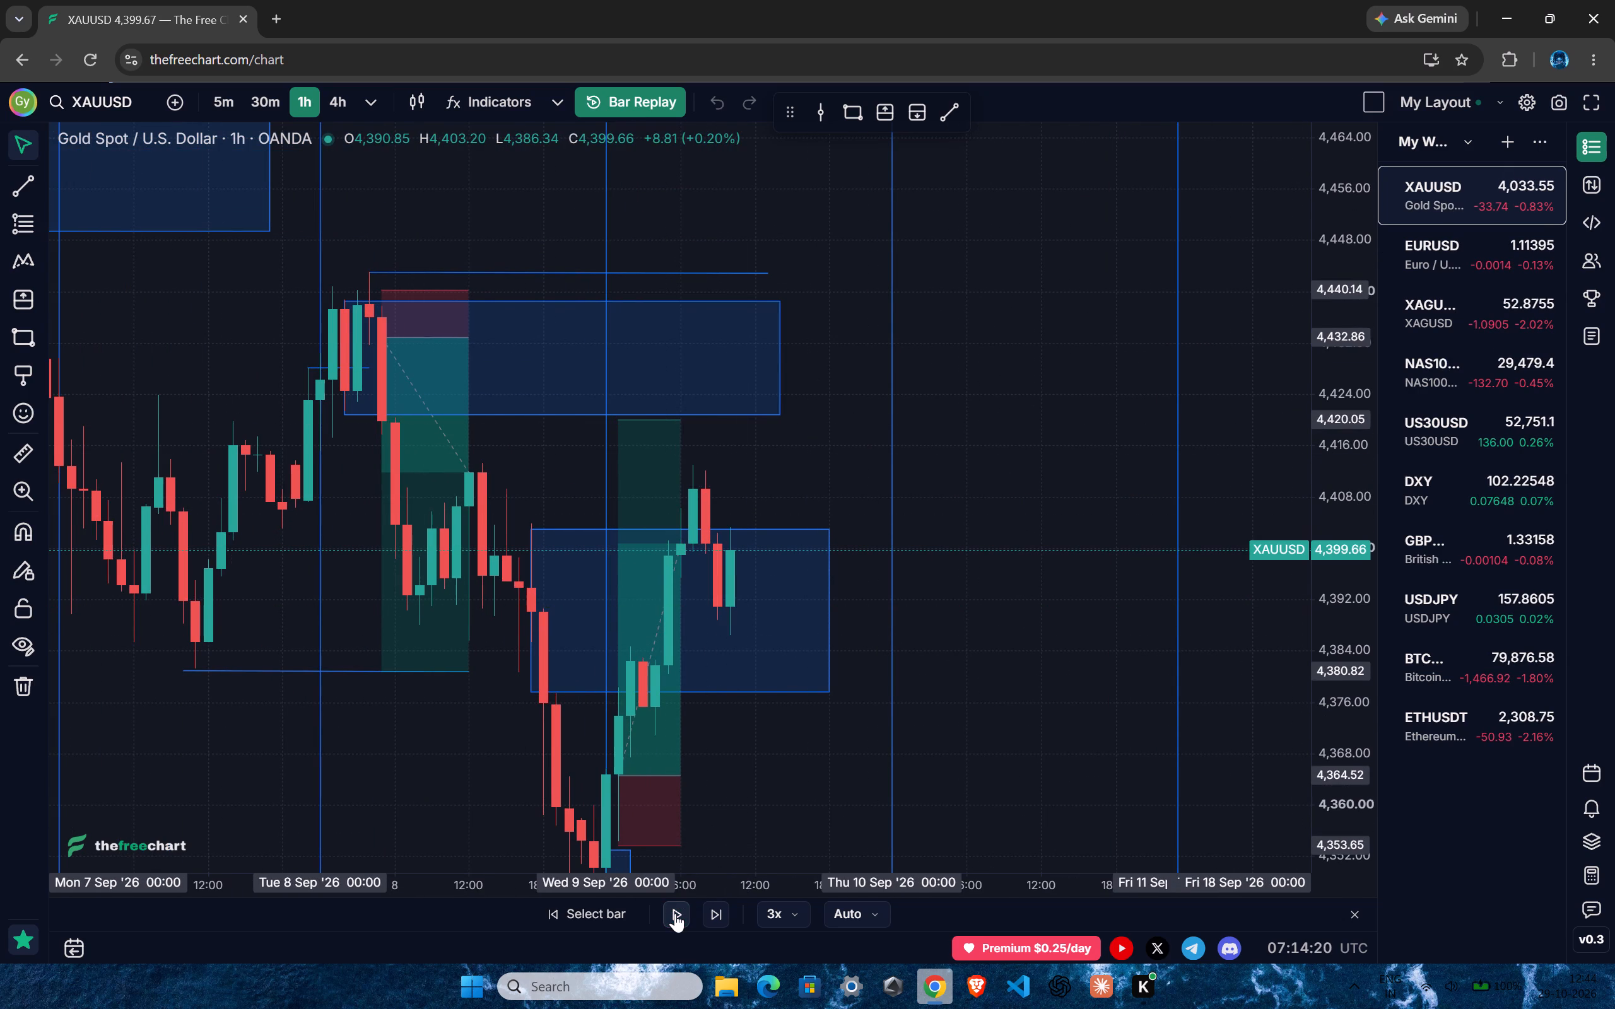
pyautogui.click(675, 913)
pyautogui.click(675, 913)
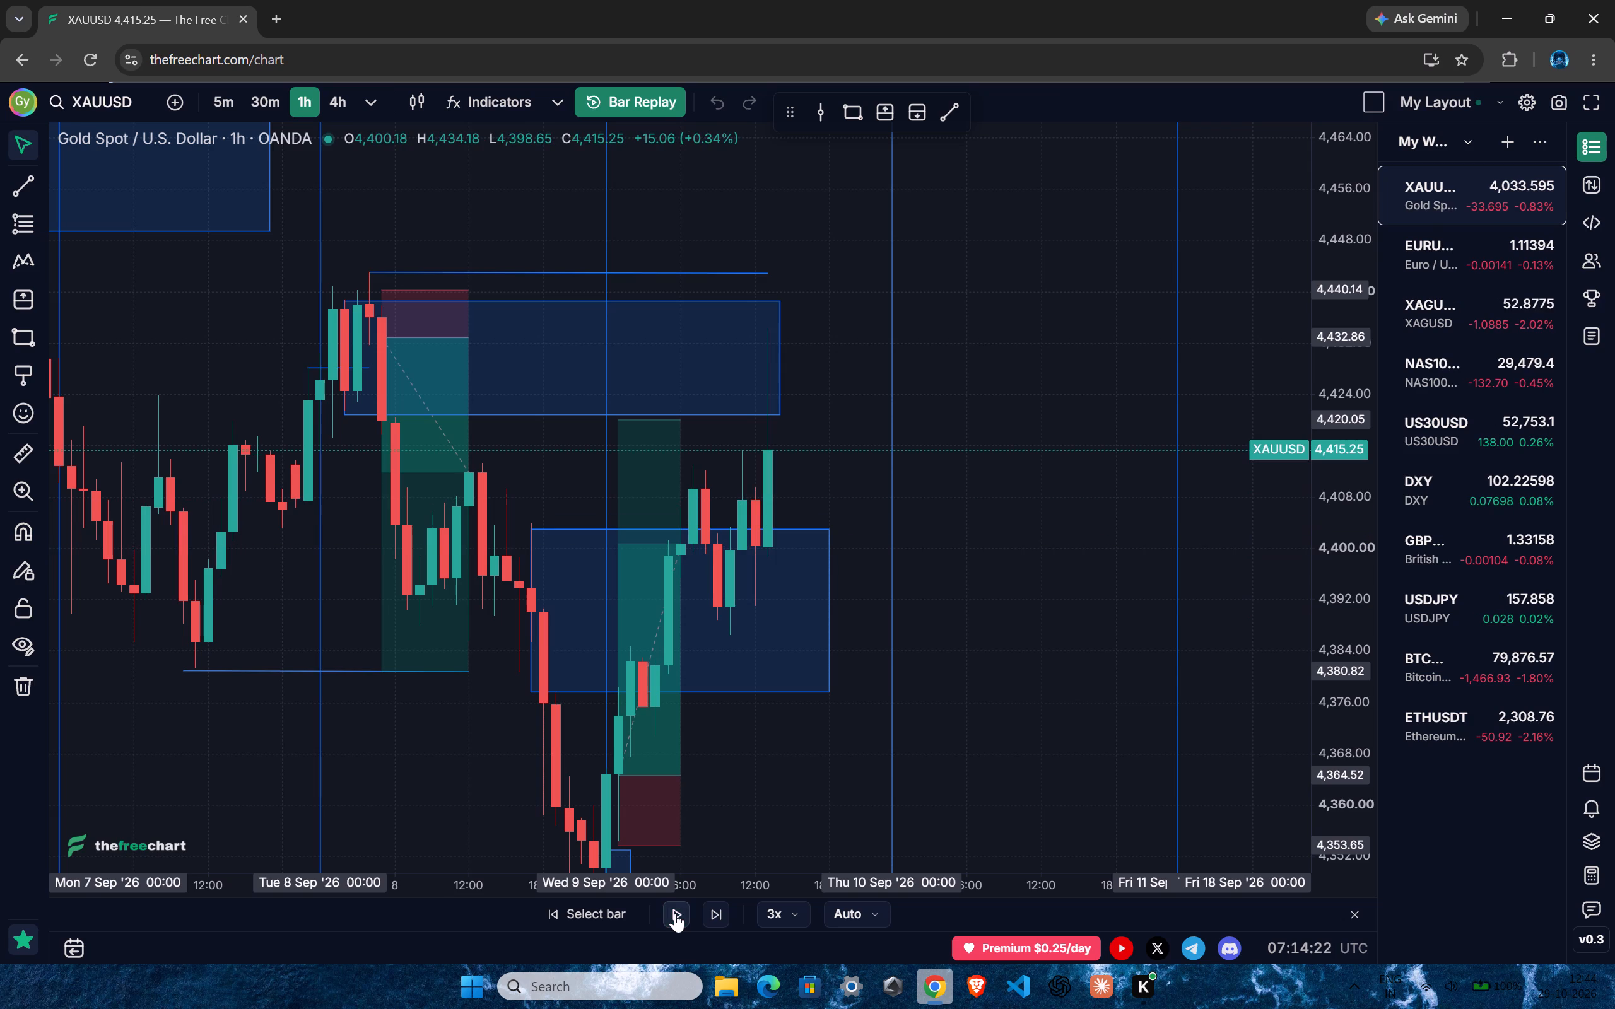
# Extend the end of the zone that starts at 02:00 on 8 September to about 17:00 on 9 September.
pyautogui.moveTo(782, 354); pyautogui.dragTo(813, 354)
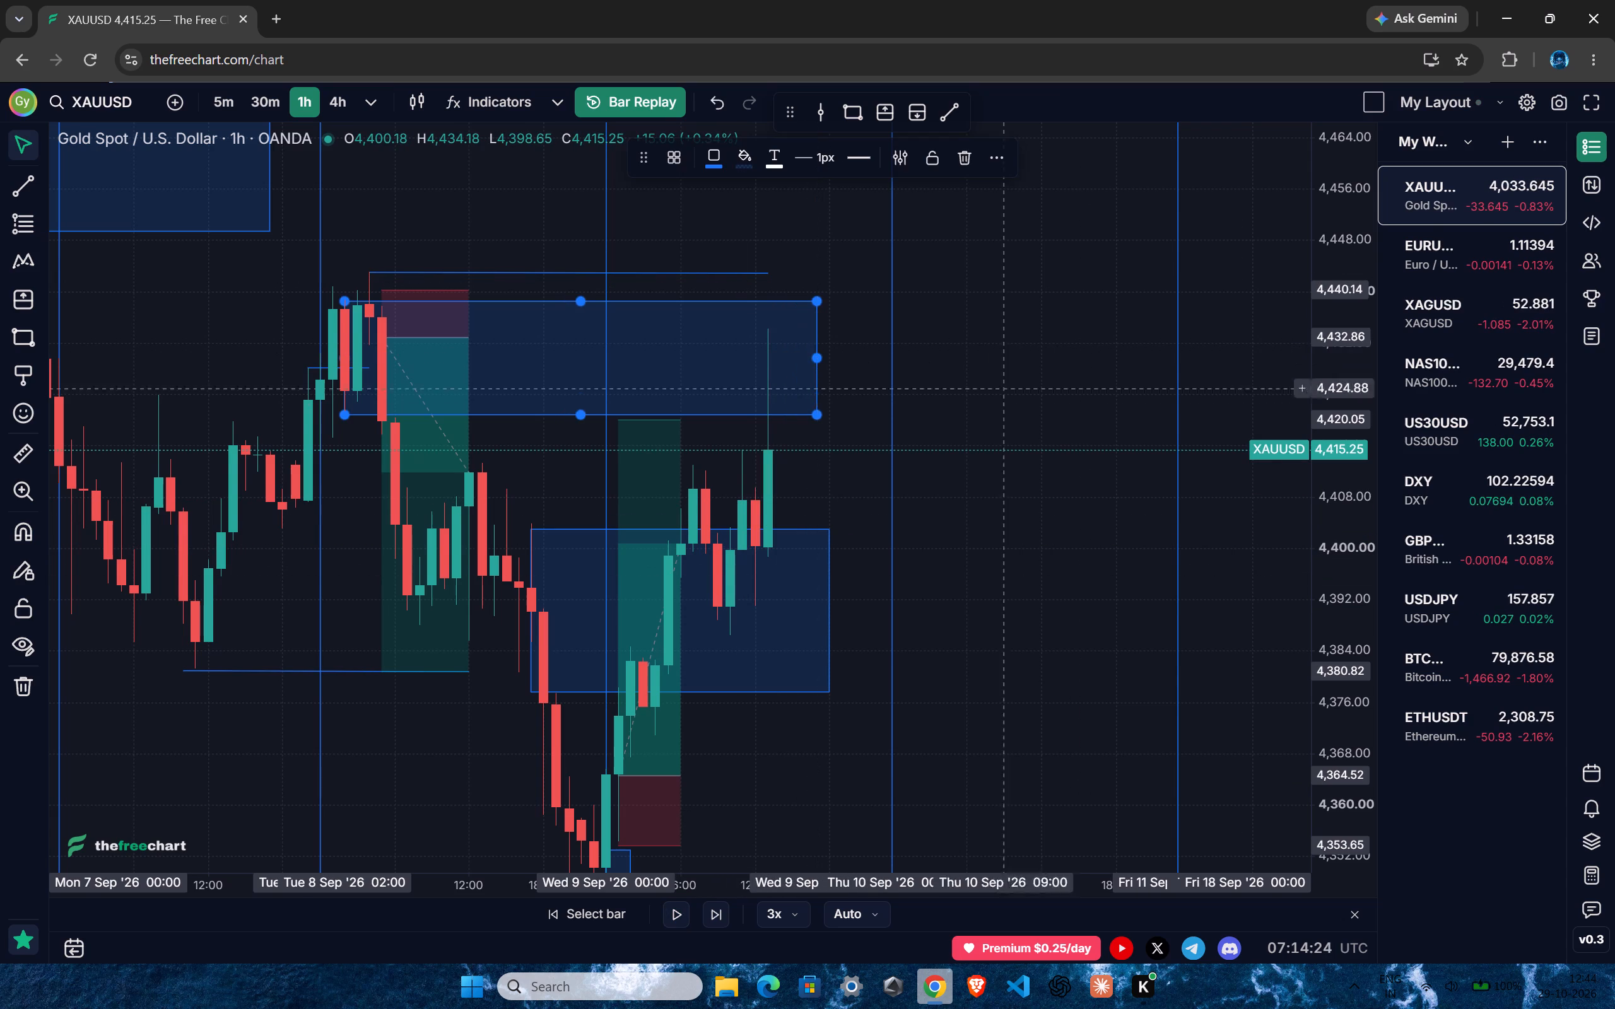
# Examine the hourly price action from 7 to 9 September against the drawn zones, levels and positions.
pyautogui.moveTo(1346, 337); pyautogui.dragTo(1272, 676)
pyautogui.click(1074, 669)
pyautogui.moveTo(1071, 668); pyautogui.dragTo(908, 544)
pyautogui.scroll(-4, 841, 526)
pyautogui.moveTo(969, 557); pyautogui.dragTo(949, 646)
pyautogui.keyDown('ctrl'); pyautogui.scroll(2, 660, 627); pyautogui.keyUp('ctrl')
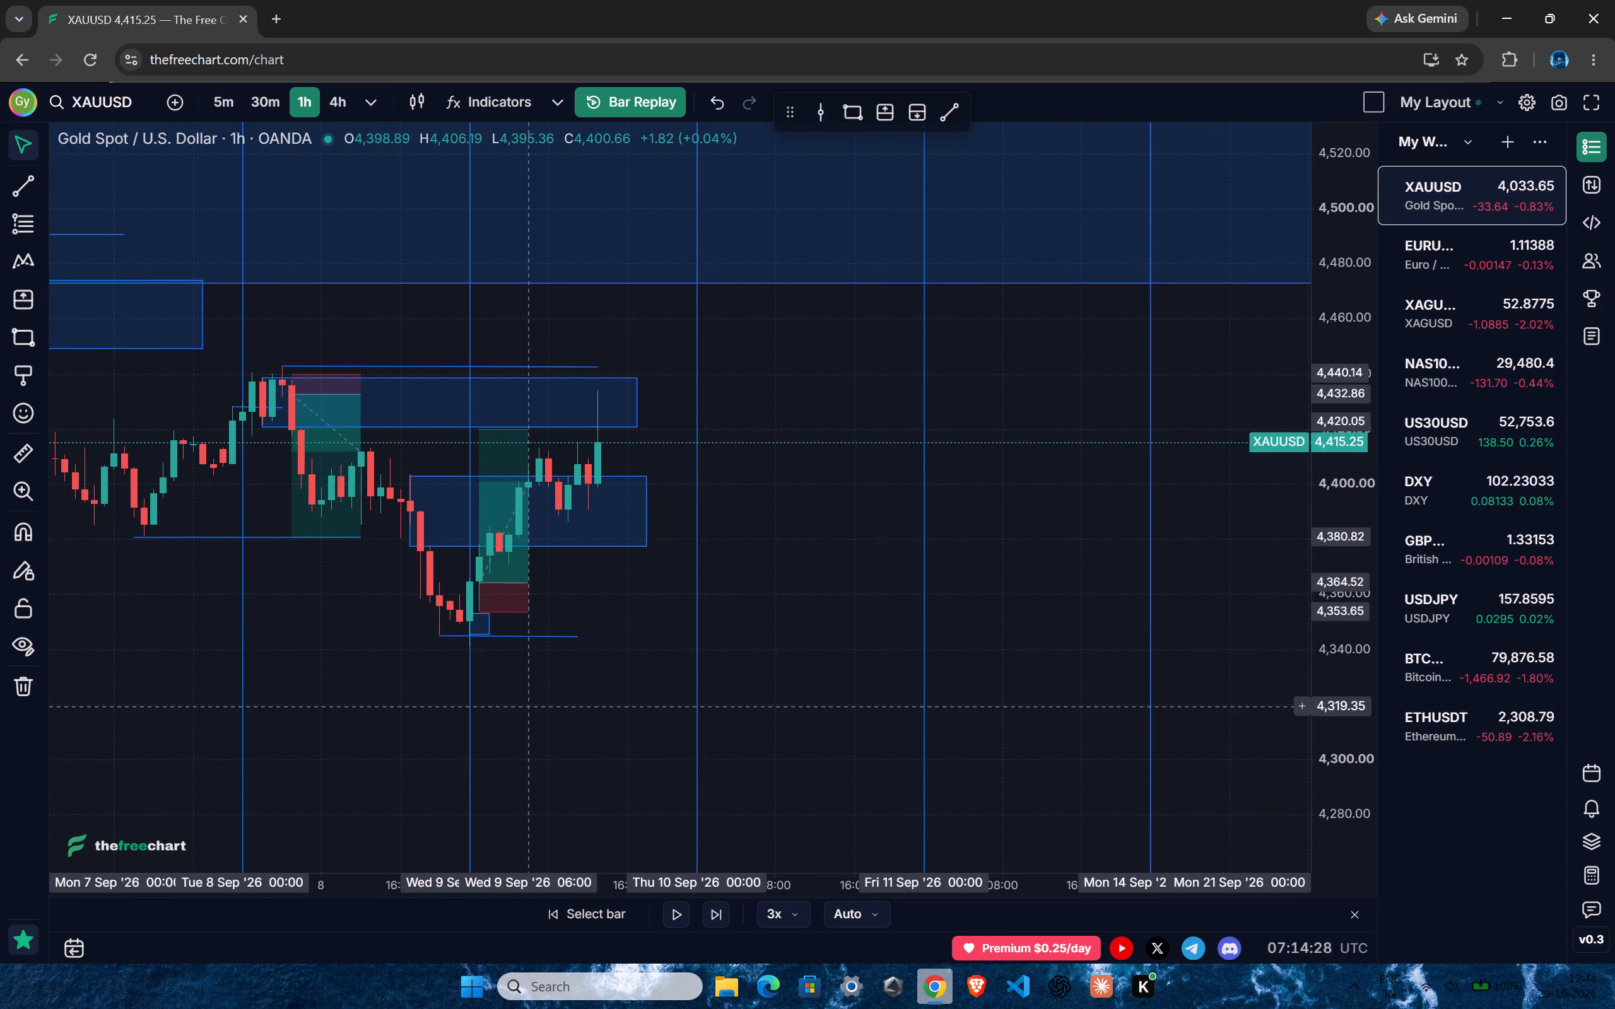
pyautogui.moveTo(526, 704); pyautogui.dragTo(583, 671)
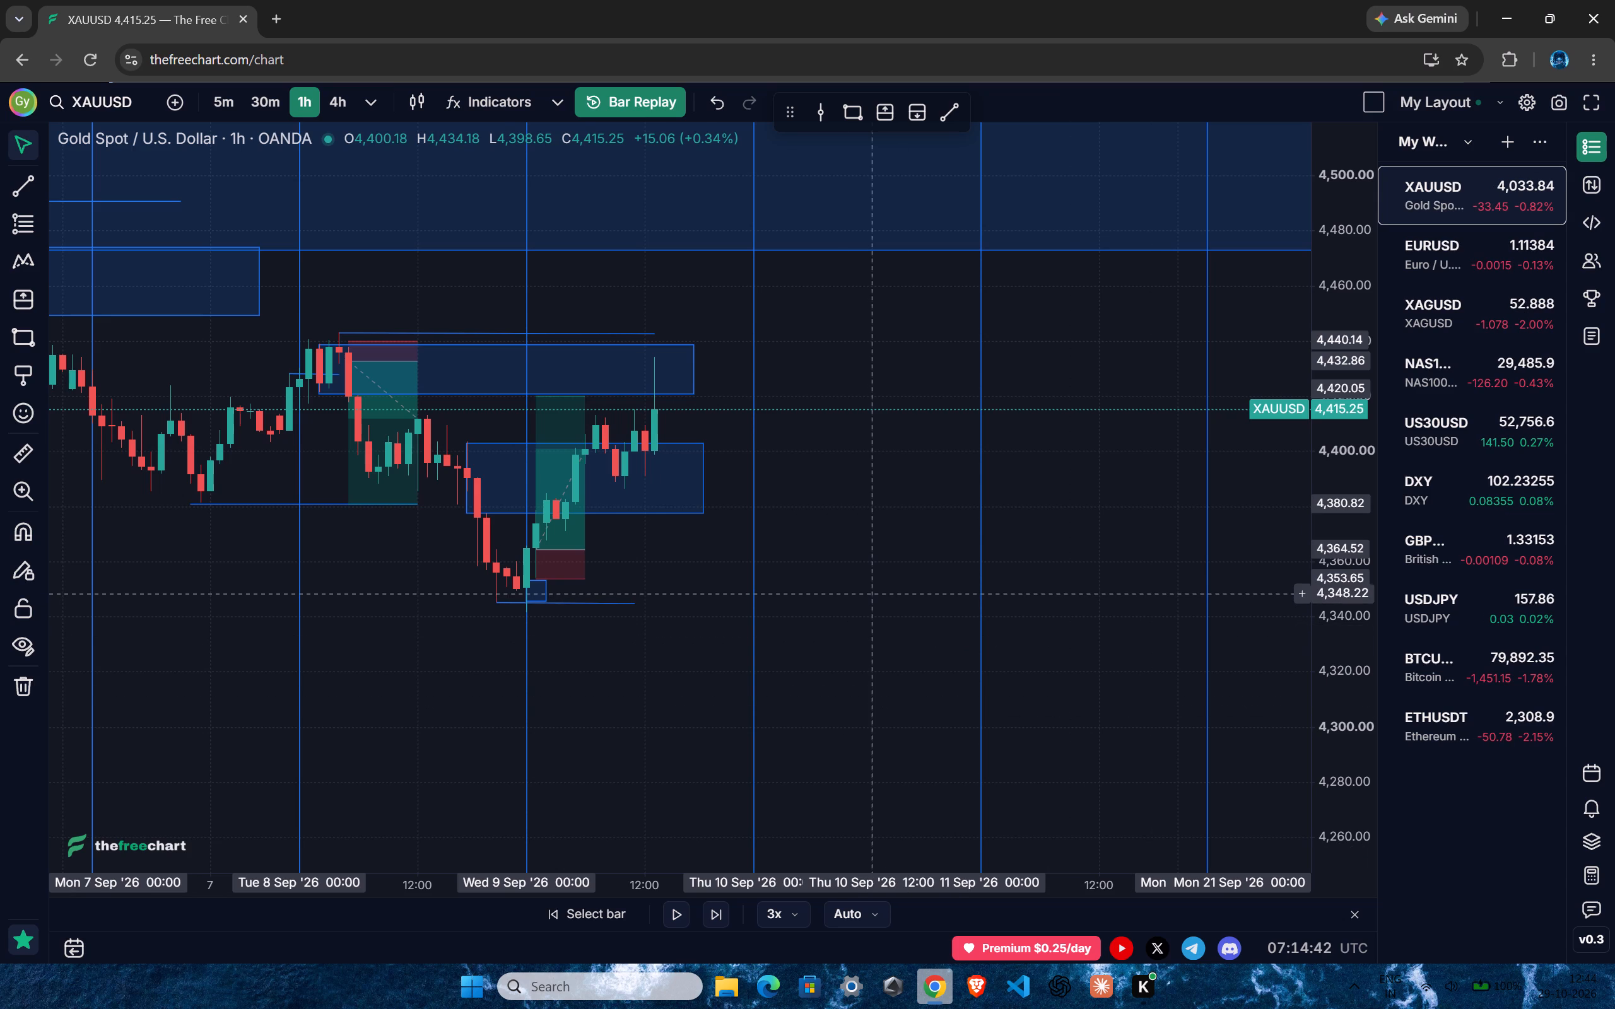
pyautogui.moveTo(854, 615); pyautogui.dragTo(907, 564)
pyautogui.keyDown('ctrl'); pyautogui.scroll(3, 669, 526); pyautogui.keyUp('ctrl')
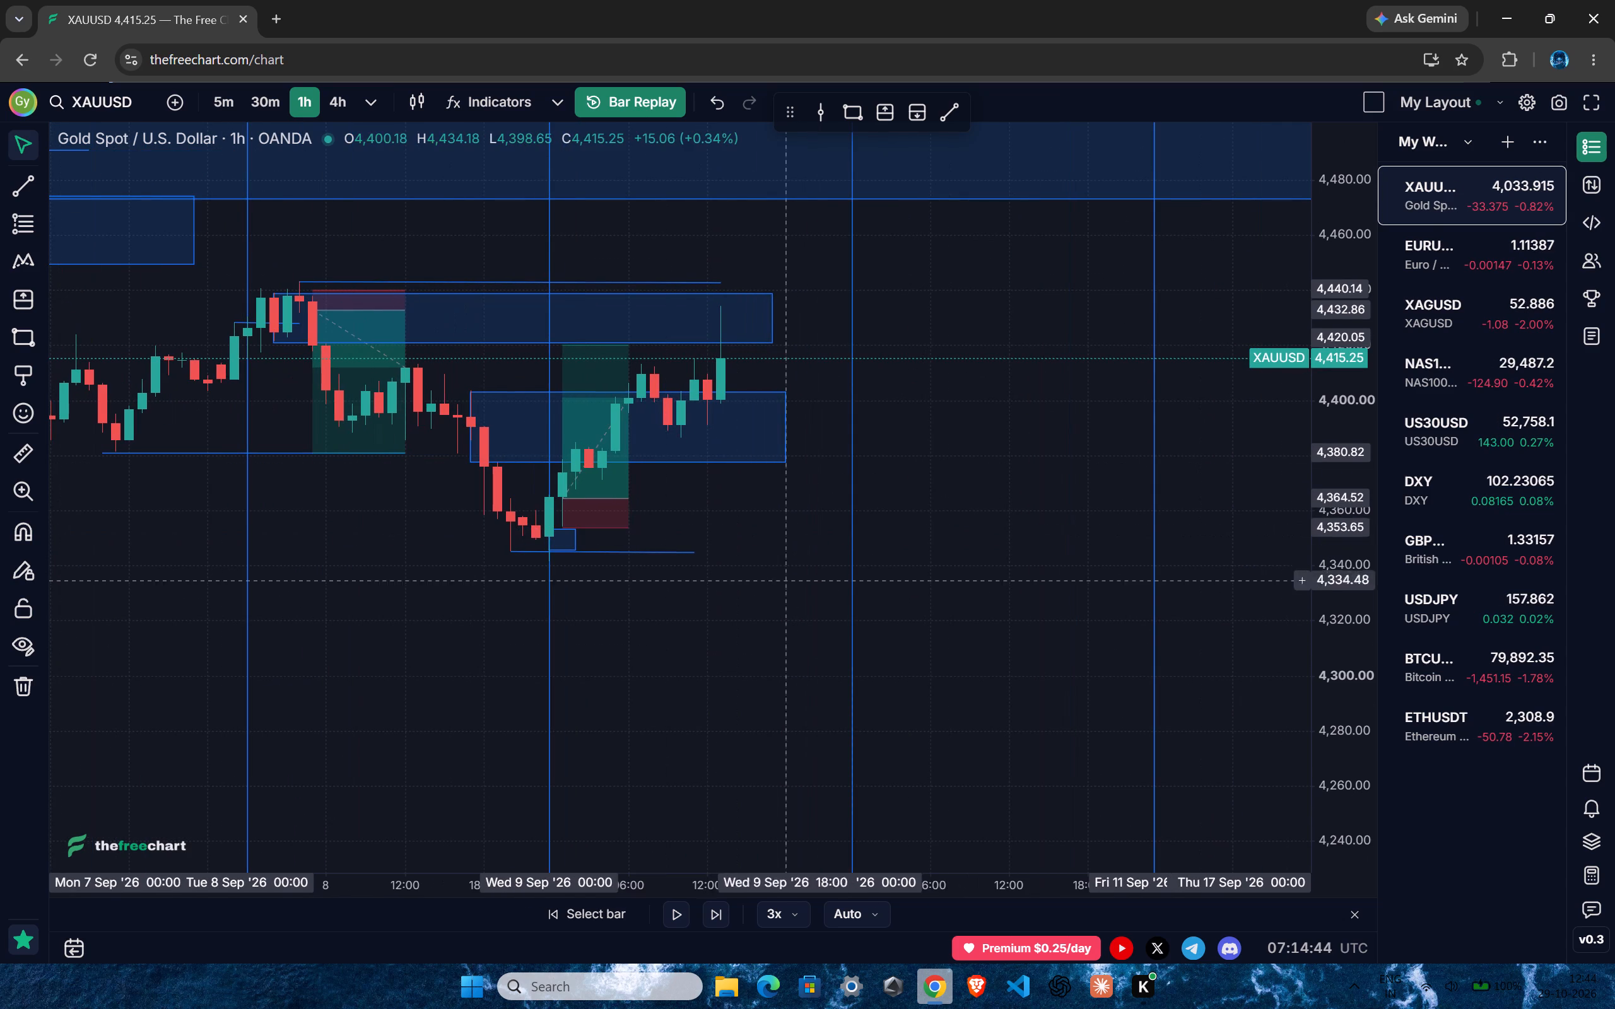
# Delete the level line beneath the 9 September low, near 4,341.
pyautogui.moveTo(630, 547); pyautogui.dragTo(661, 558)
pyautogui.click(631, 670)
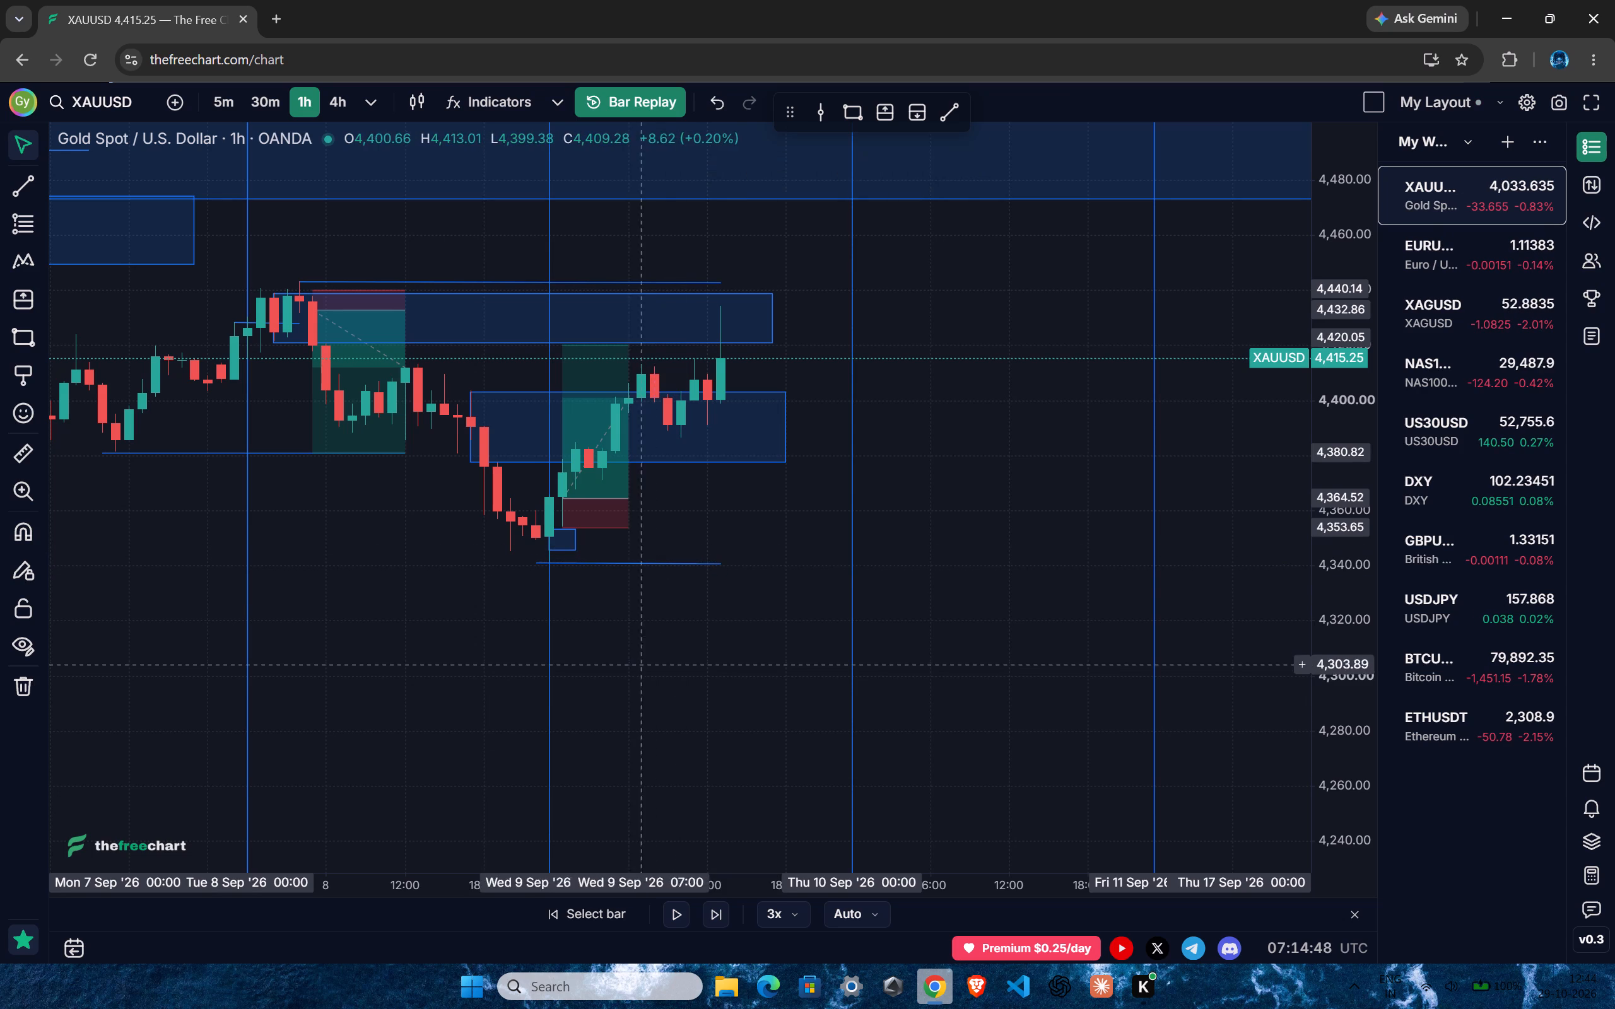
pyautogui.moveTo(642, 661); pyautogui.dragTo(690, 642)
pyautogui.keyDown('ctrl'); pyautogui.scroll(4, 666, 632); pyautogui.keyUp('ctrl')
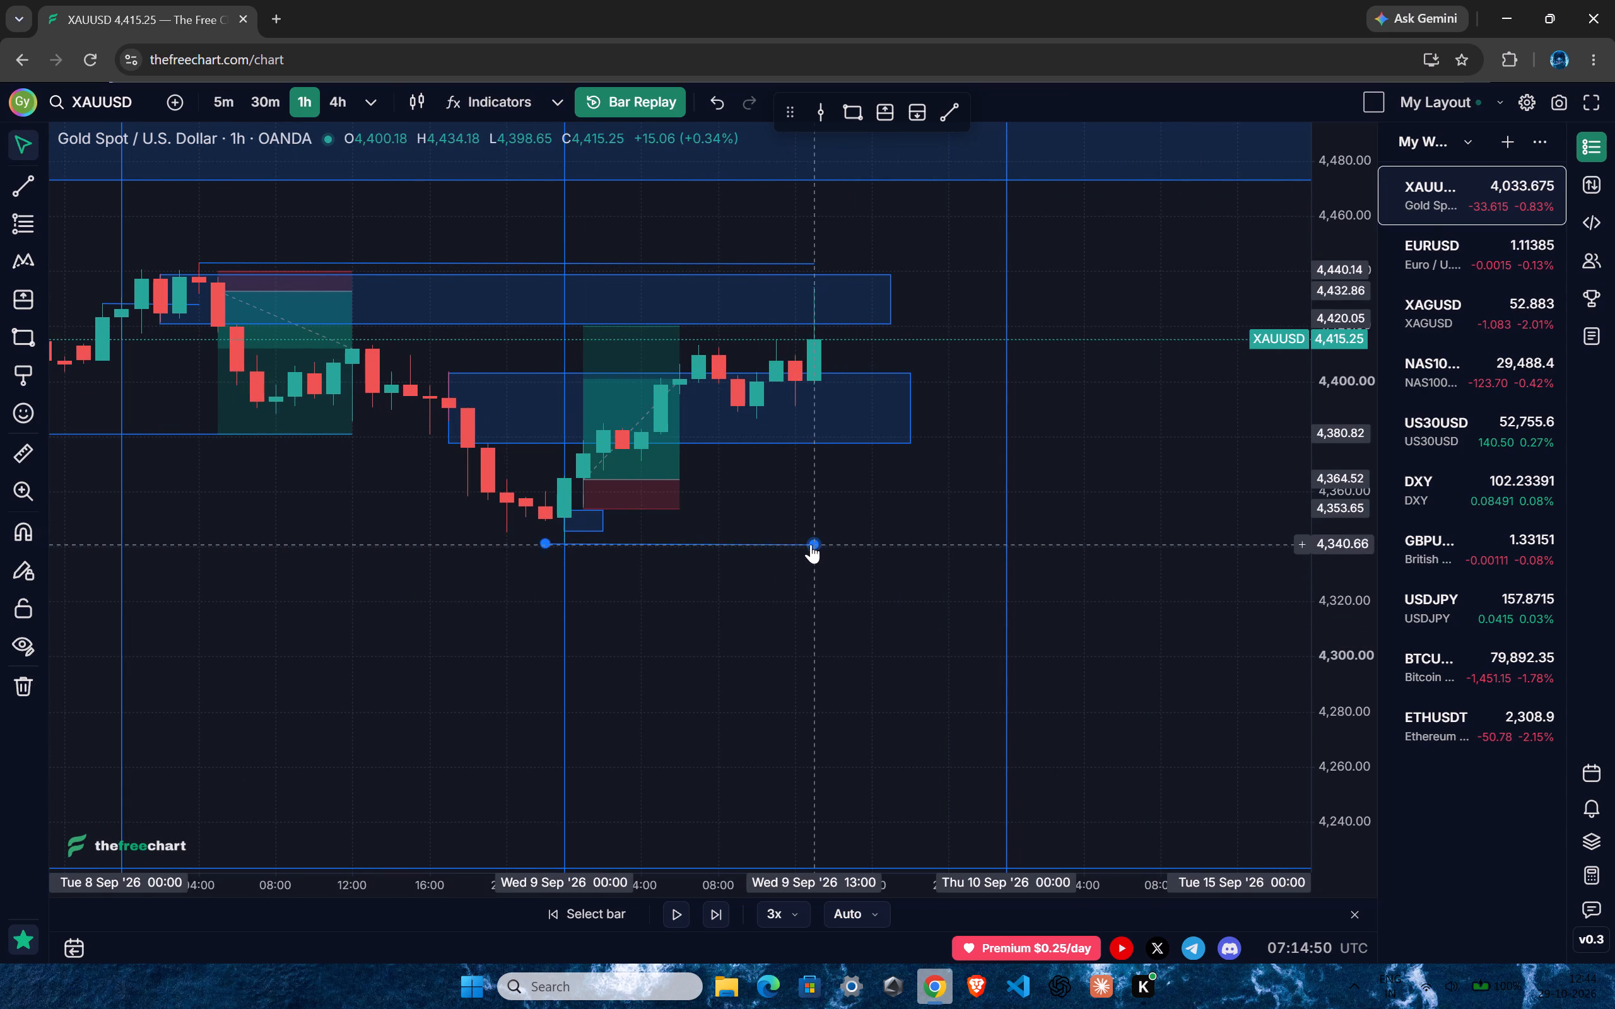
pyautogui.keyDown('ctrl'); pyautogui.moveTo(727, 604); pyautogui.dragTo(785, 534); pyautogui.keyUp('ctrl')
pyautogui.press('BackSpace')
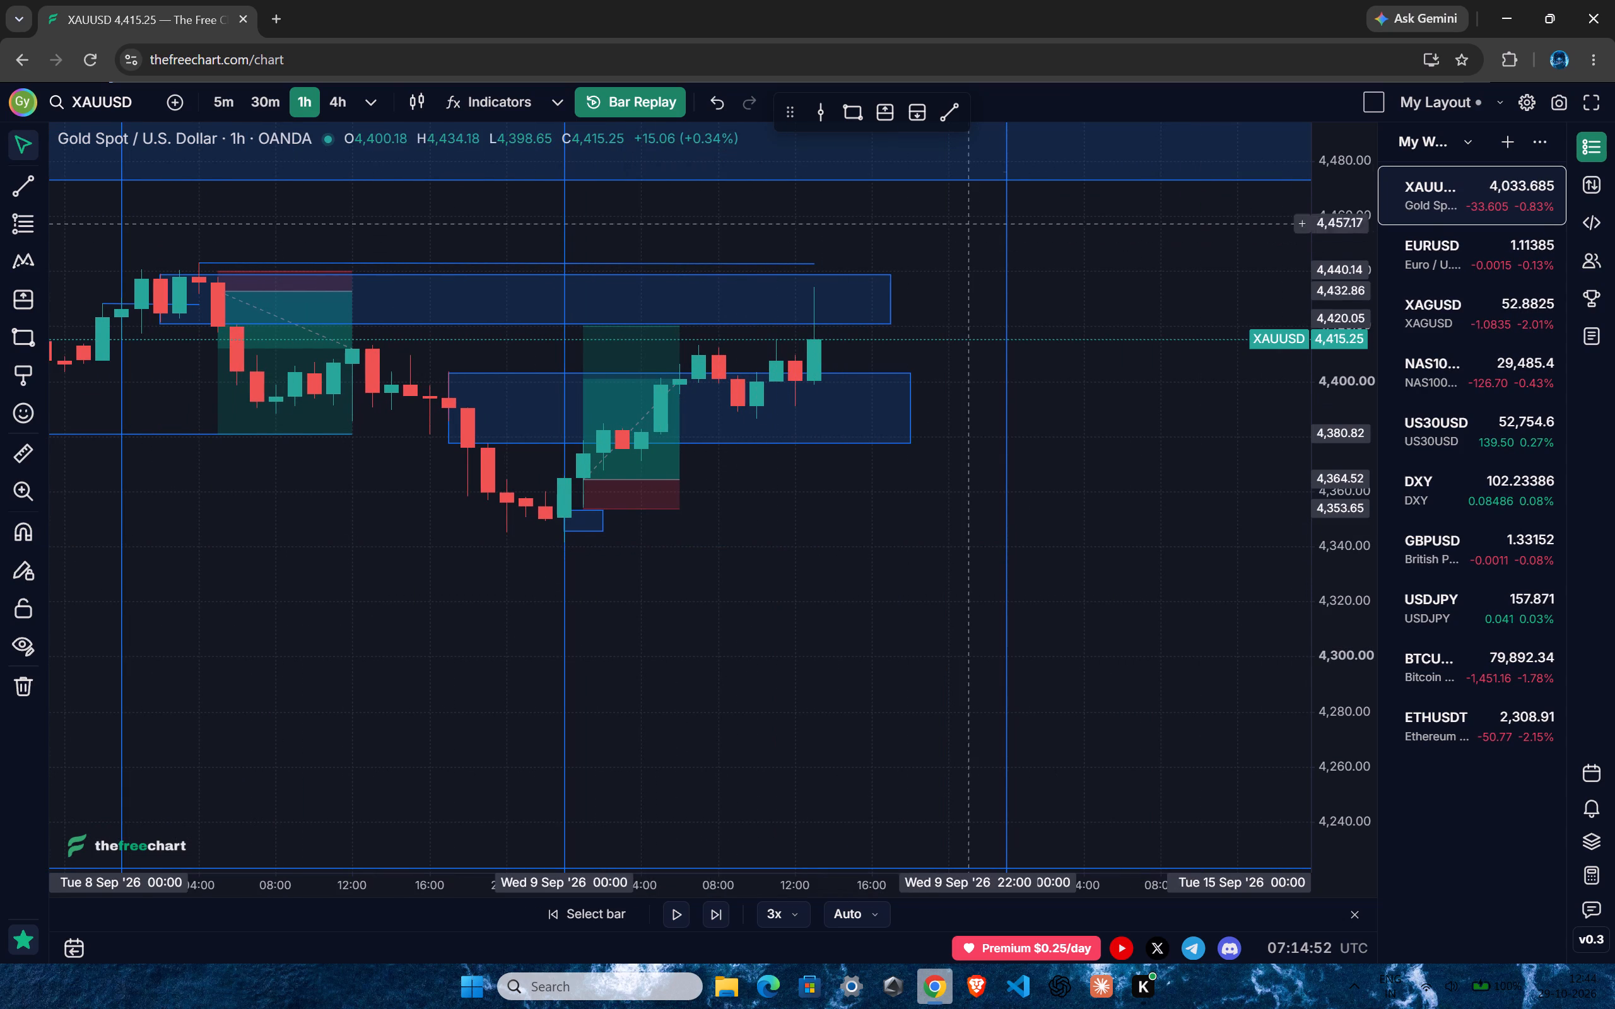
# Draw a near-horizontal trend line at about 4,341 from 00:00 to about 20:00 on 9 September.
pyautogui.click(954, 122)
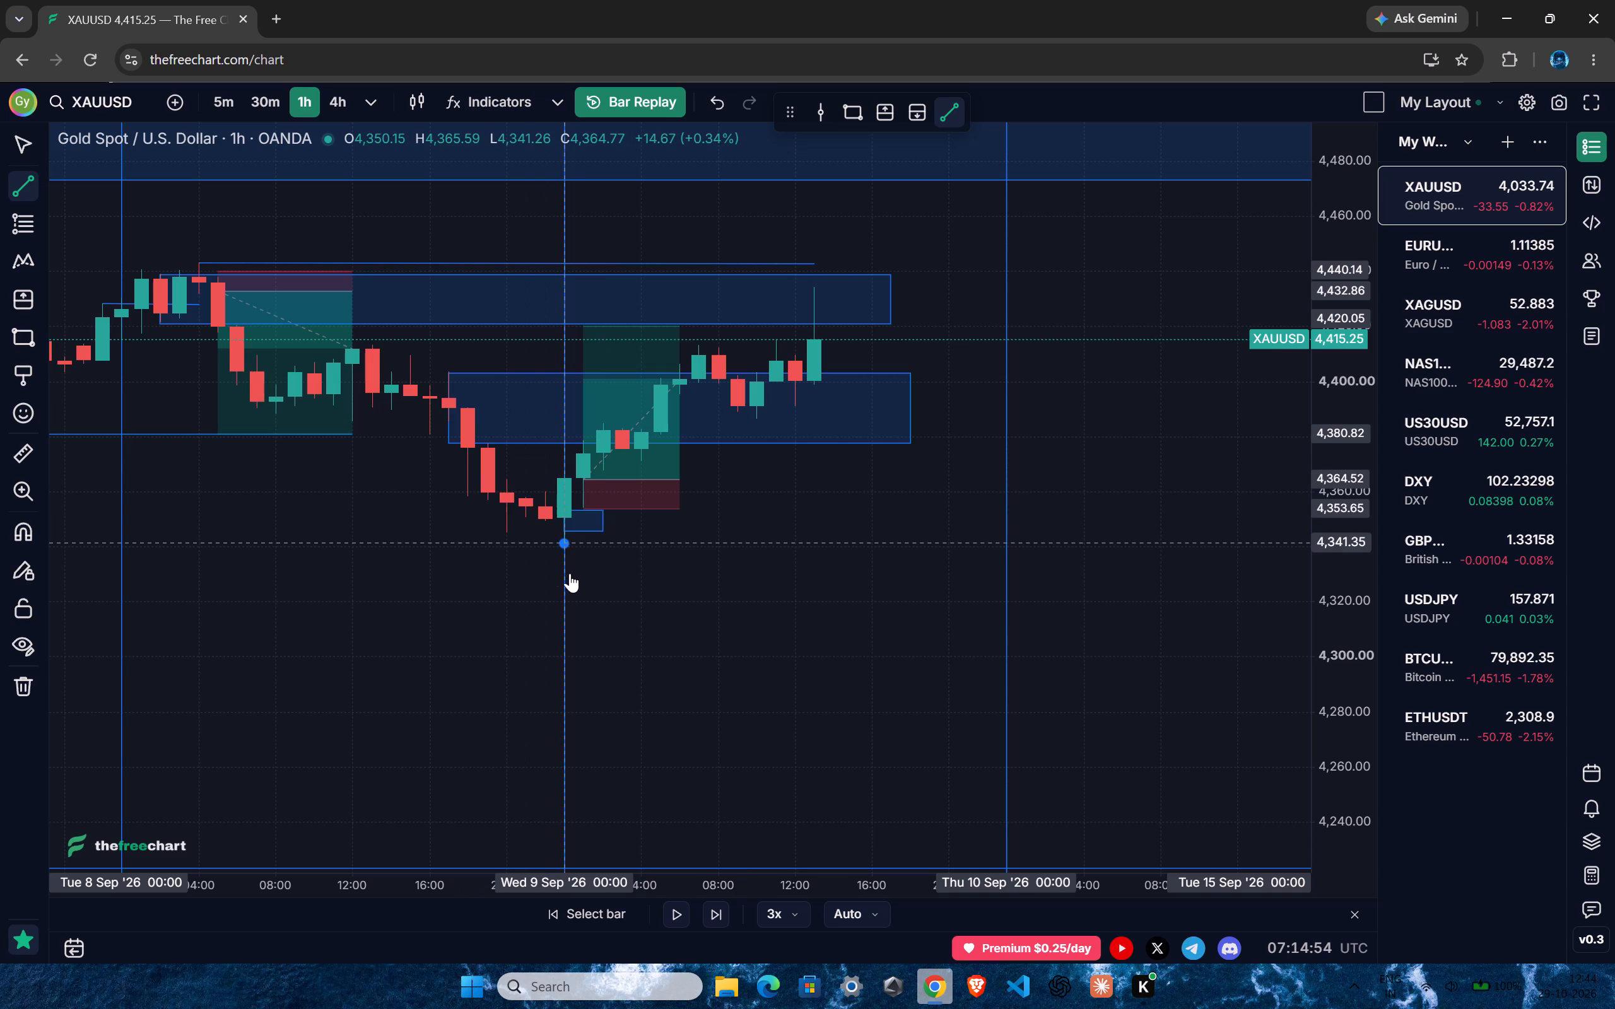
pyautogui.keyDown('ctrl'); pyautogui.click(570, 573); pyautogui.keyUp('ctrl')
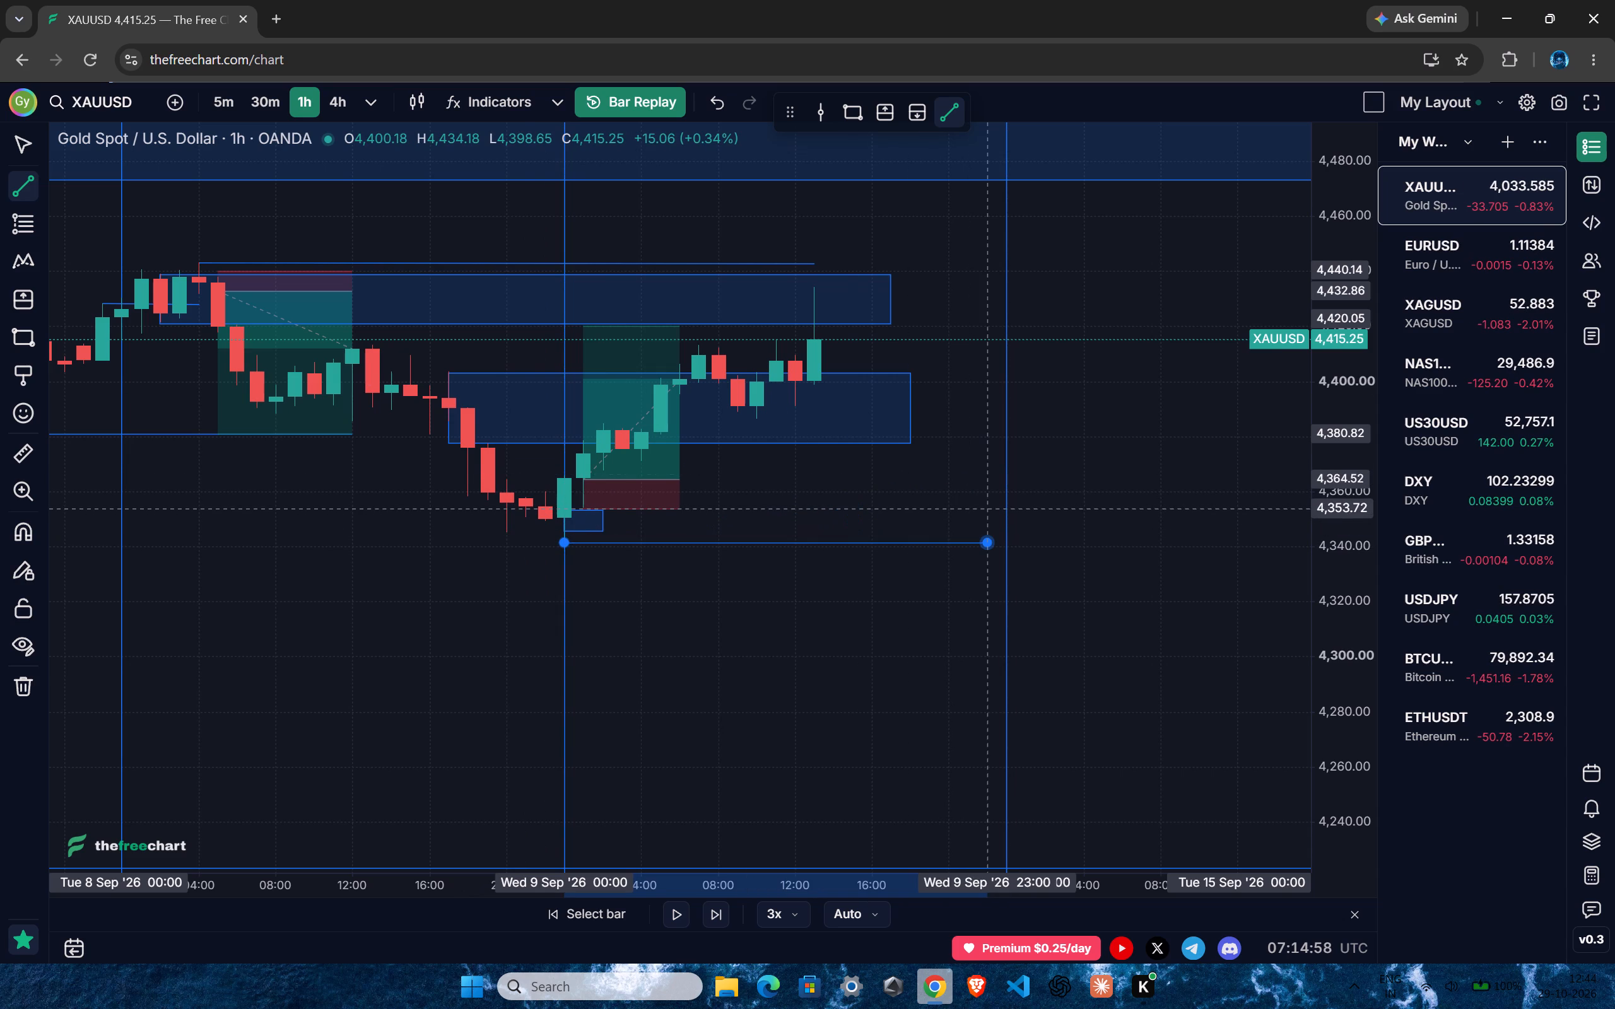
pyautogui.keyDown('shift'); pyautogui.click(954, 506); pyautogui.keyUp('shift')
pyautogui.click(953, 457)
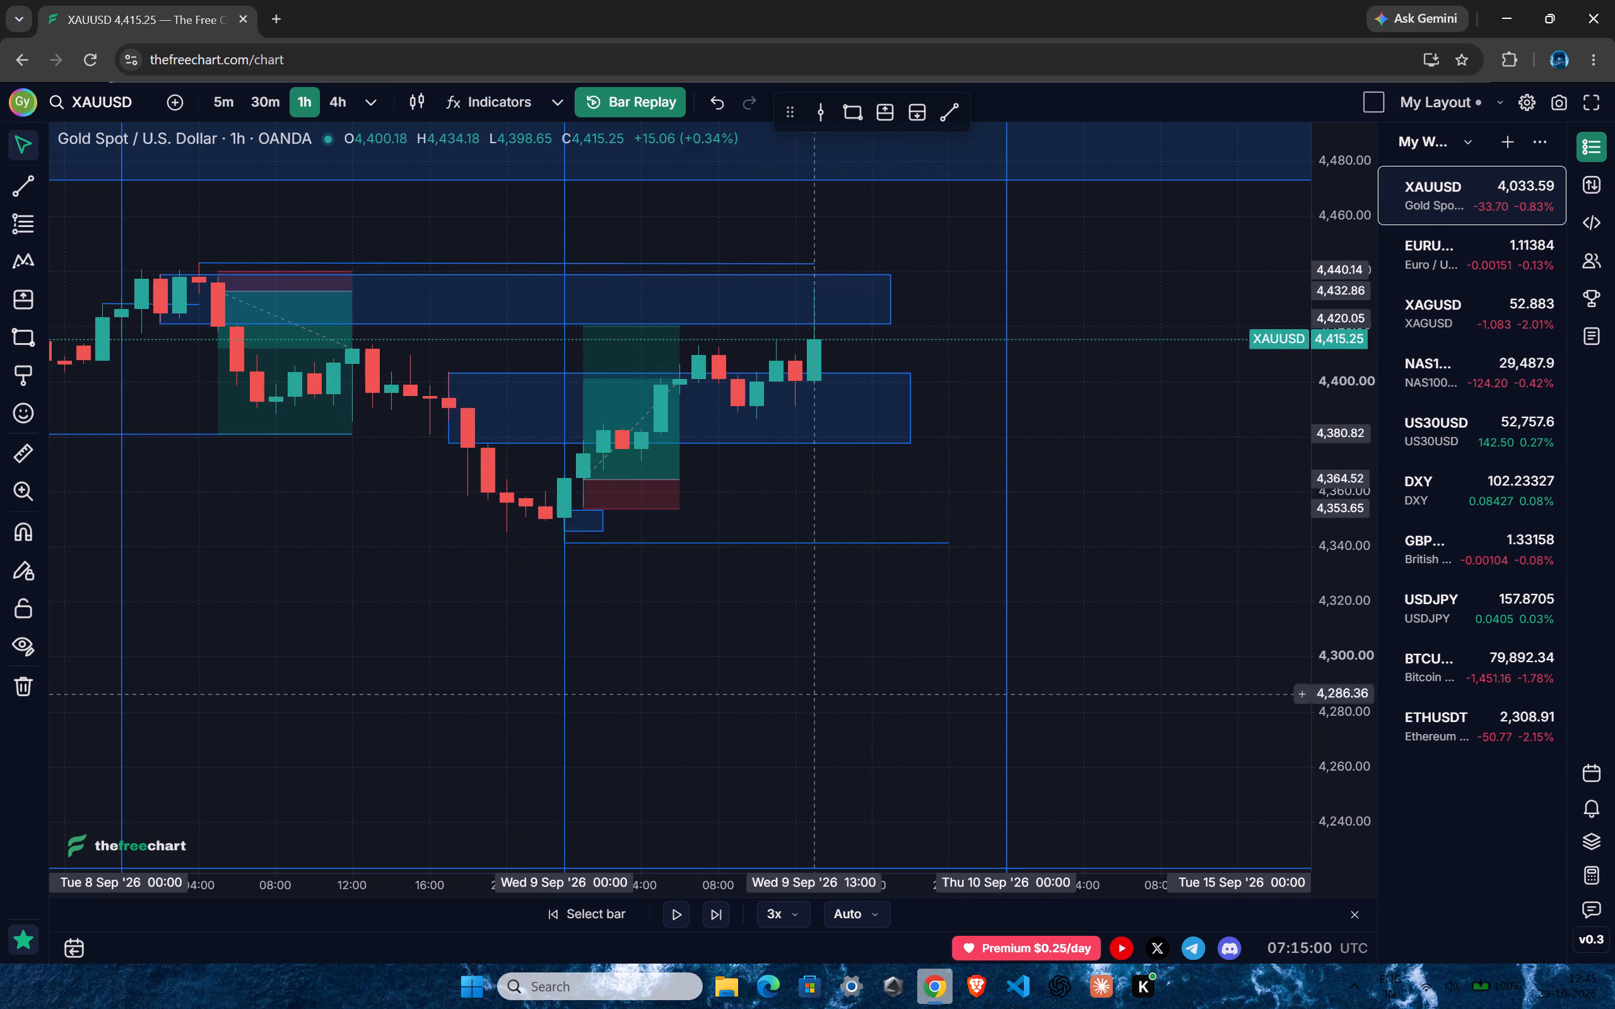
# Switch to the 5-minute chart and play the replay on in short bursts to the 14:20 candle on 9 September, pausing there.
pyautogui.moveTo(796, 729); pyautogui.dragTo(777, 742)
pyautogui.keyDown('ctrl'); pyautogui.scroll(-6, 759, 737); pyautogui.keyUp('ctrl')
pyautogui.moveTo(1014, 525); pyautogui.dragTo(1008, 665)
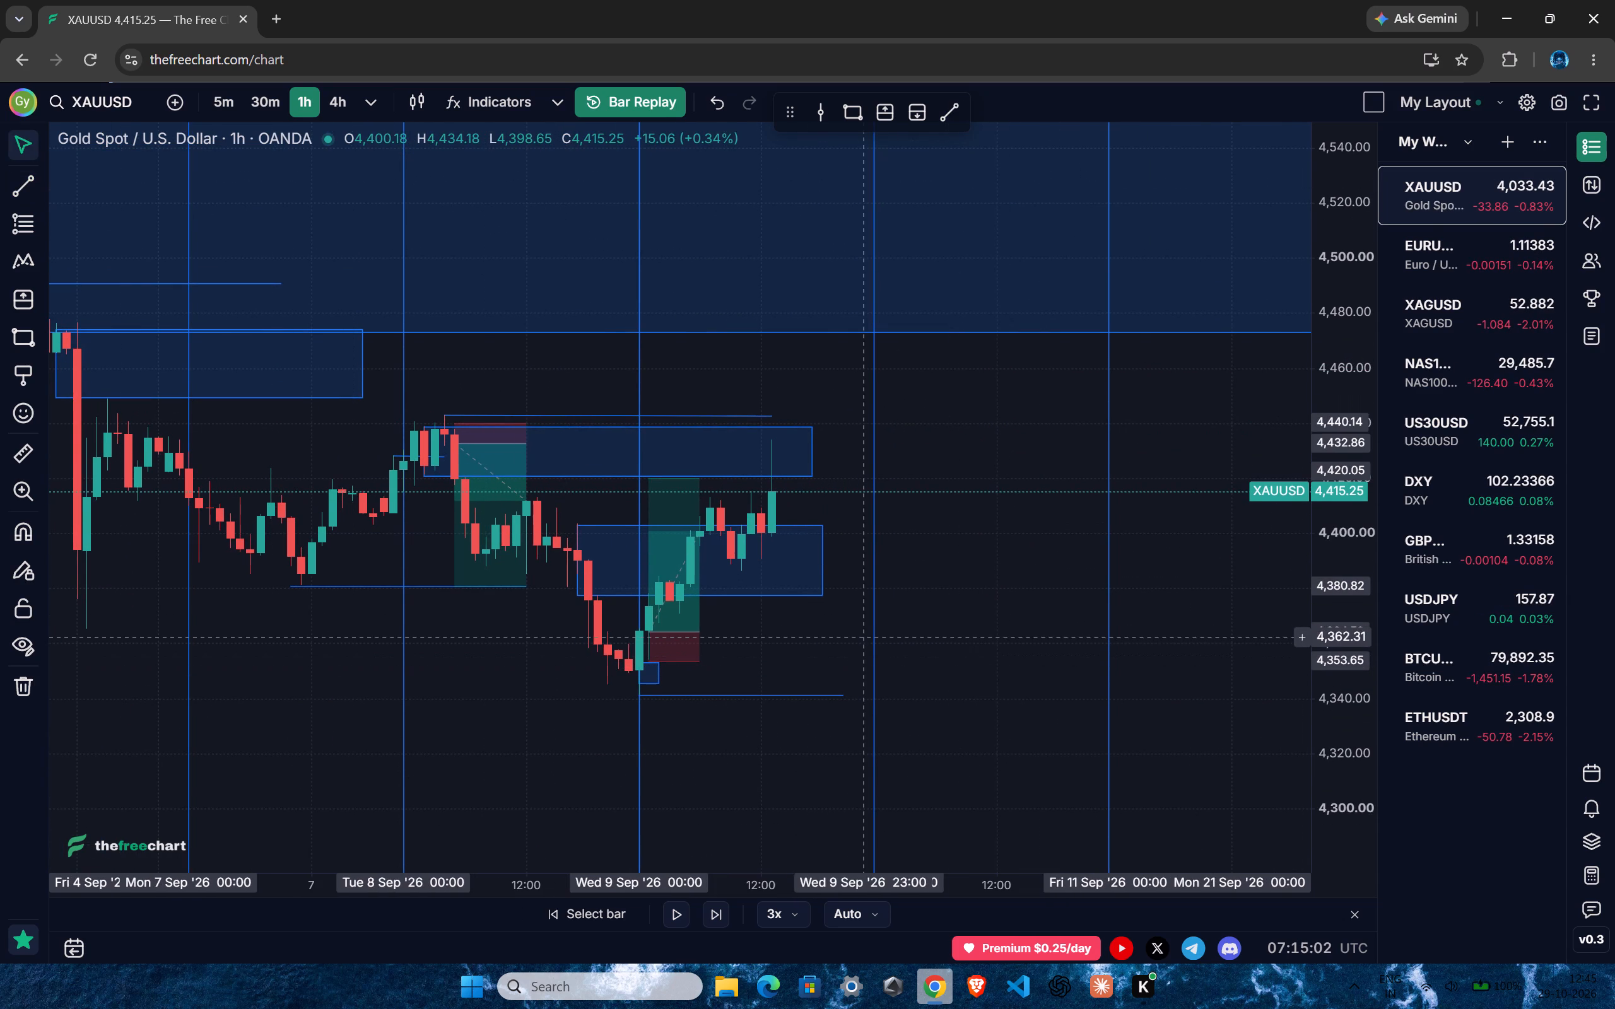
pyautogui.keyDown('ctrl'); pyautogui.scroll(2, 816, 629); pyautogui.keyUp('ctrl')
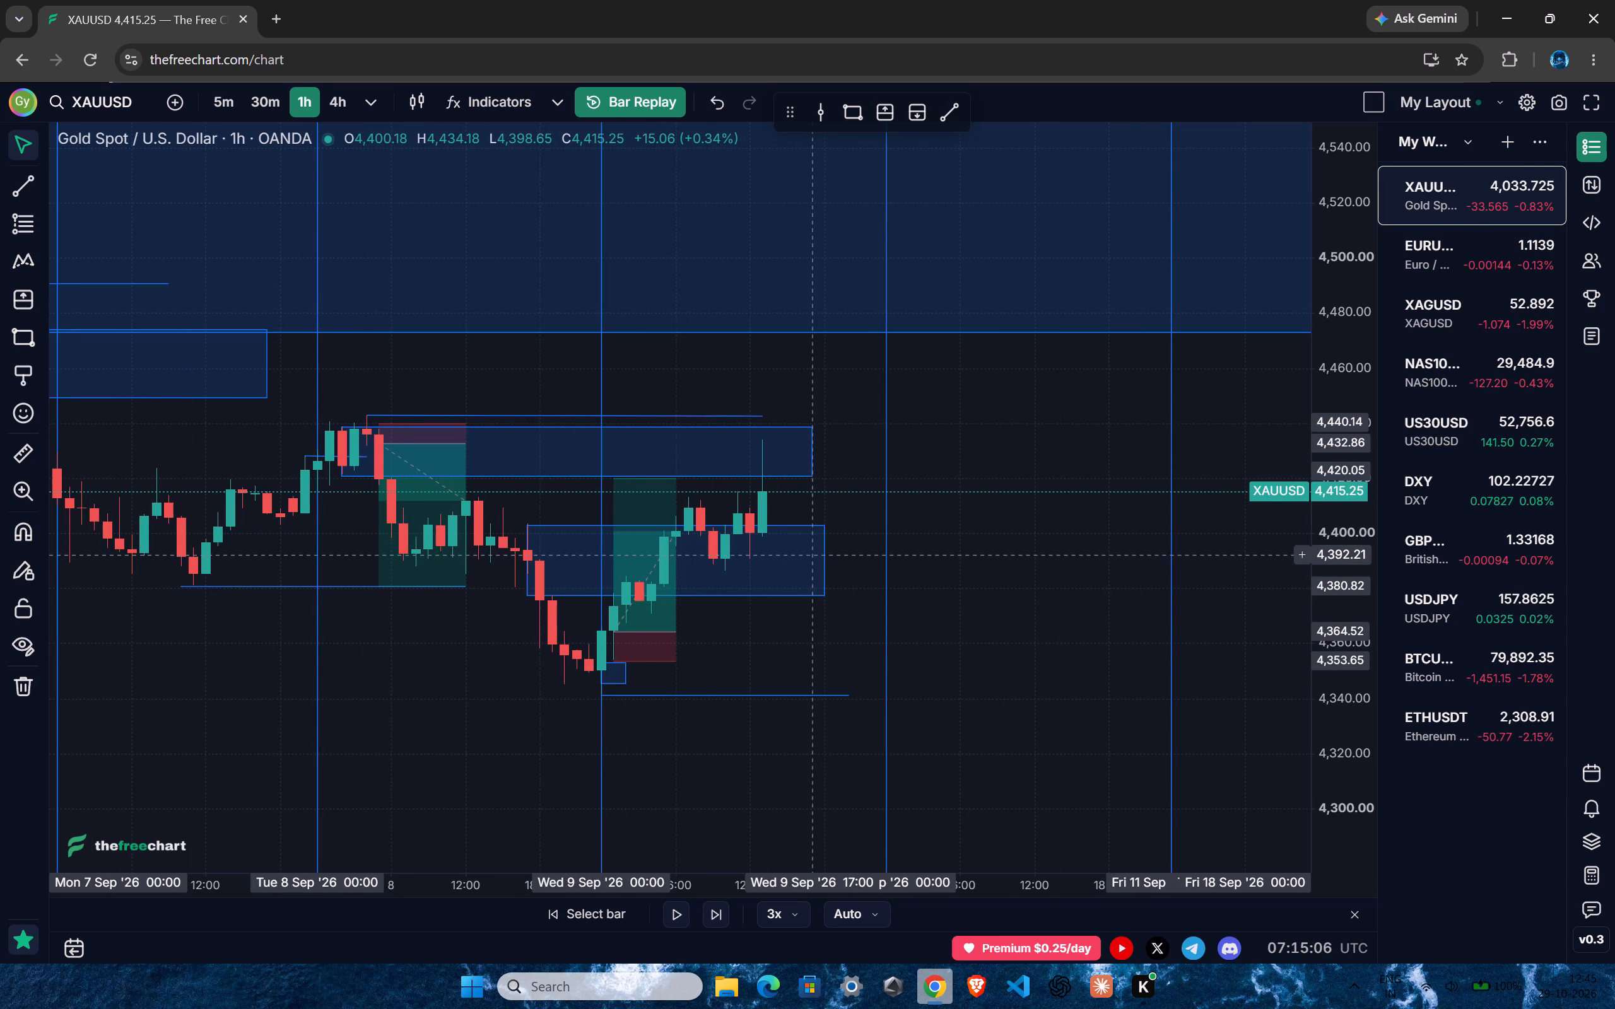
pyautogui.press('5')
pyautogui.press('Return')
pyautogui.keyDown('ctrl'); pyautogui.scroll(-5, 555, 581); pyautogui.keyUp('ctrl')
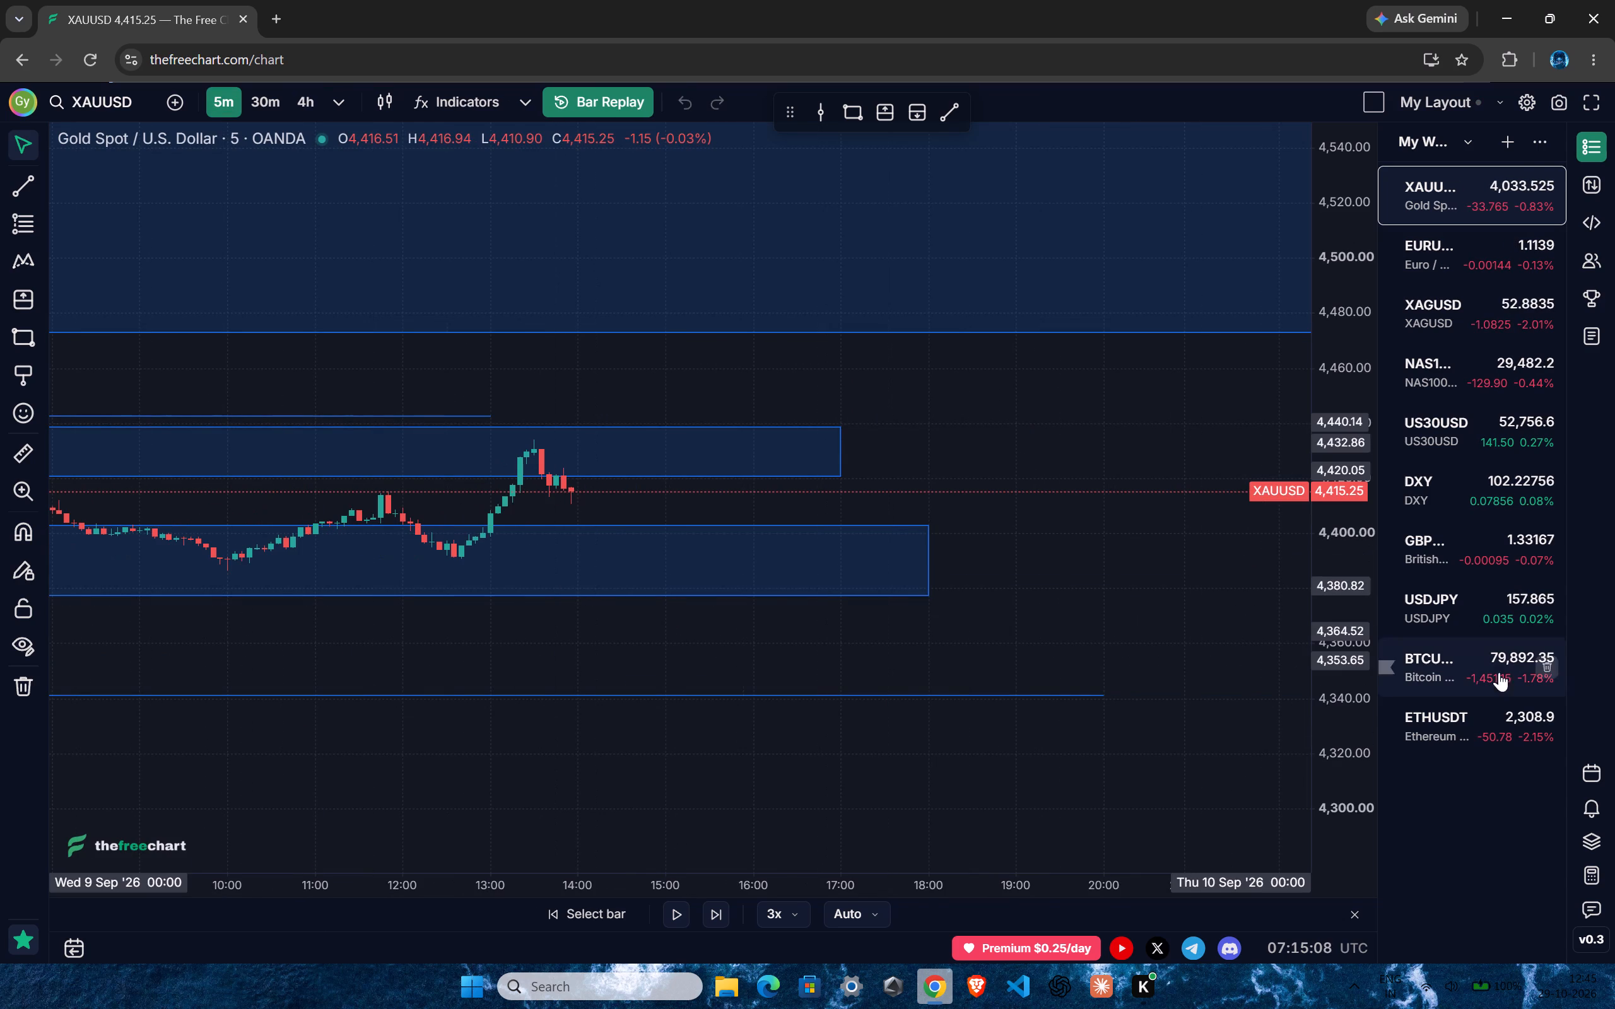
pyautogui.moveTo(1350, 726); pyautogui.dragTo(1316, 242)
pyautogui.moveTo(947, 516); pyautogui.dragTo(1044, 587)
pyautogui.keyDown('ctrl'); pyautogui.scroll(7, 734, 581); pyautogui.keyUp('ctrl')
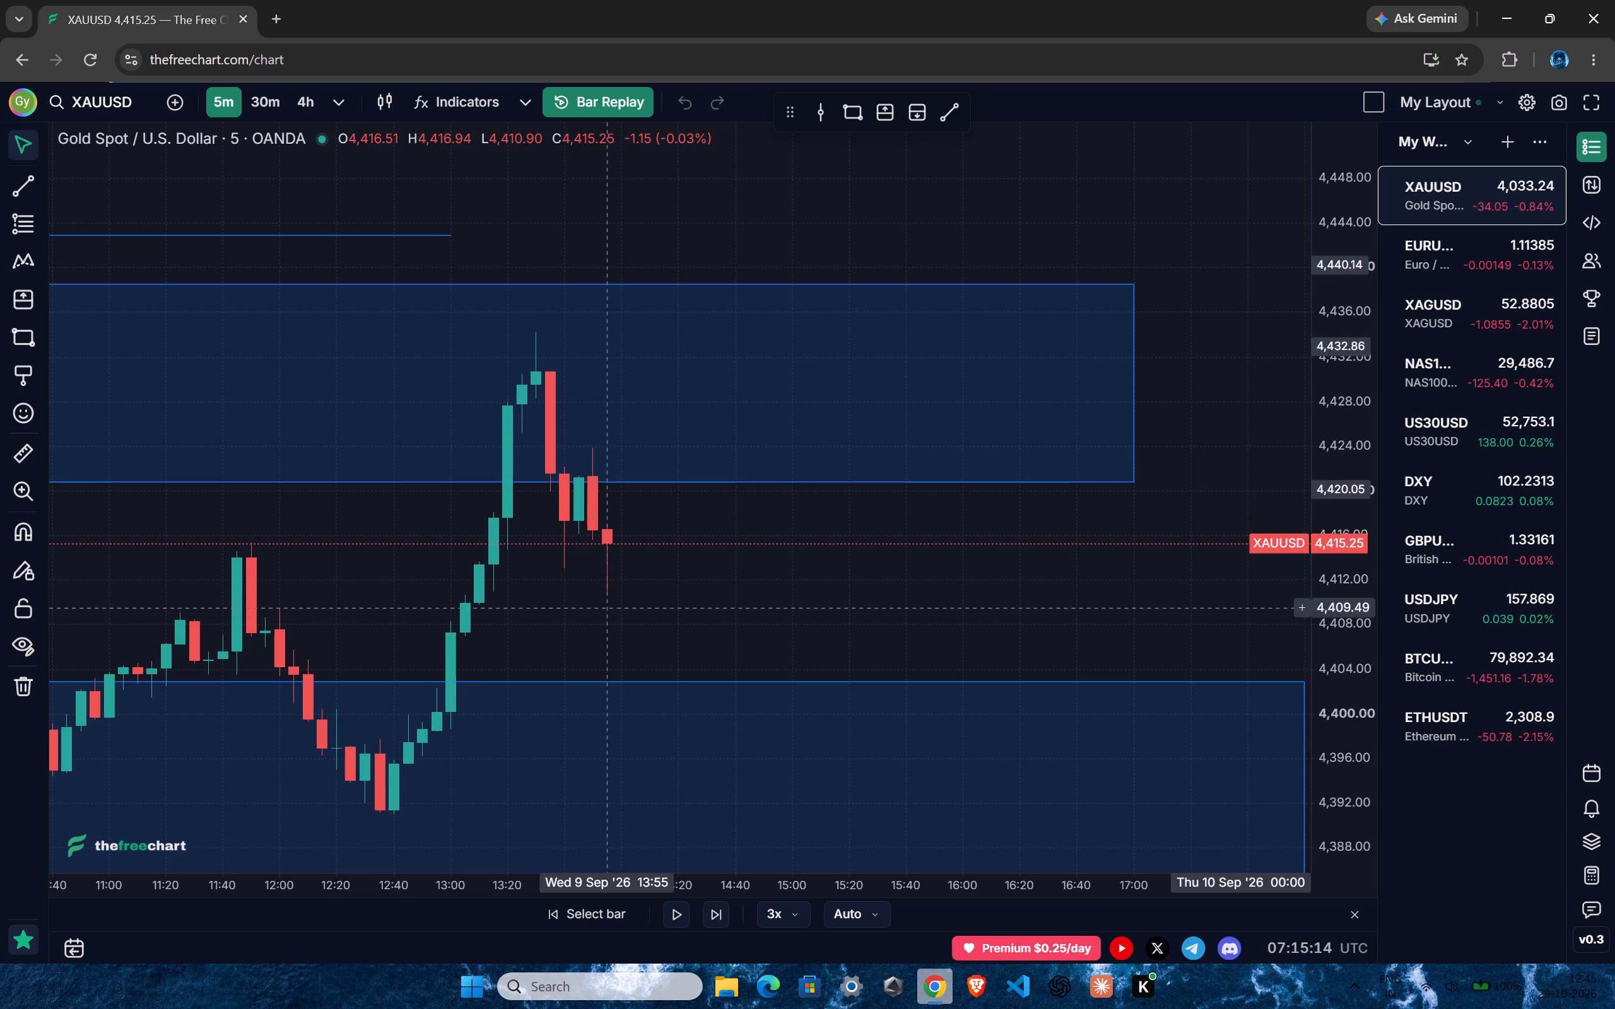
pyautogui.click(675, 903)
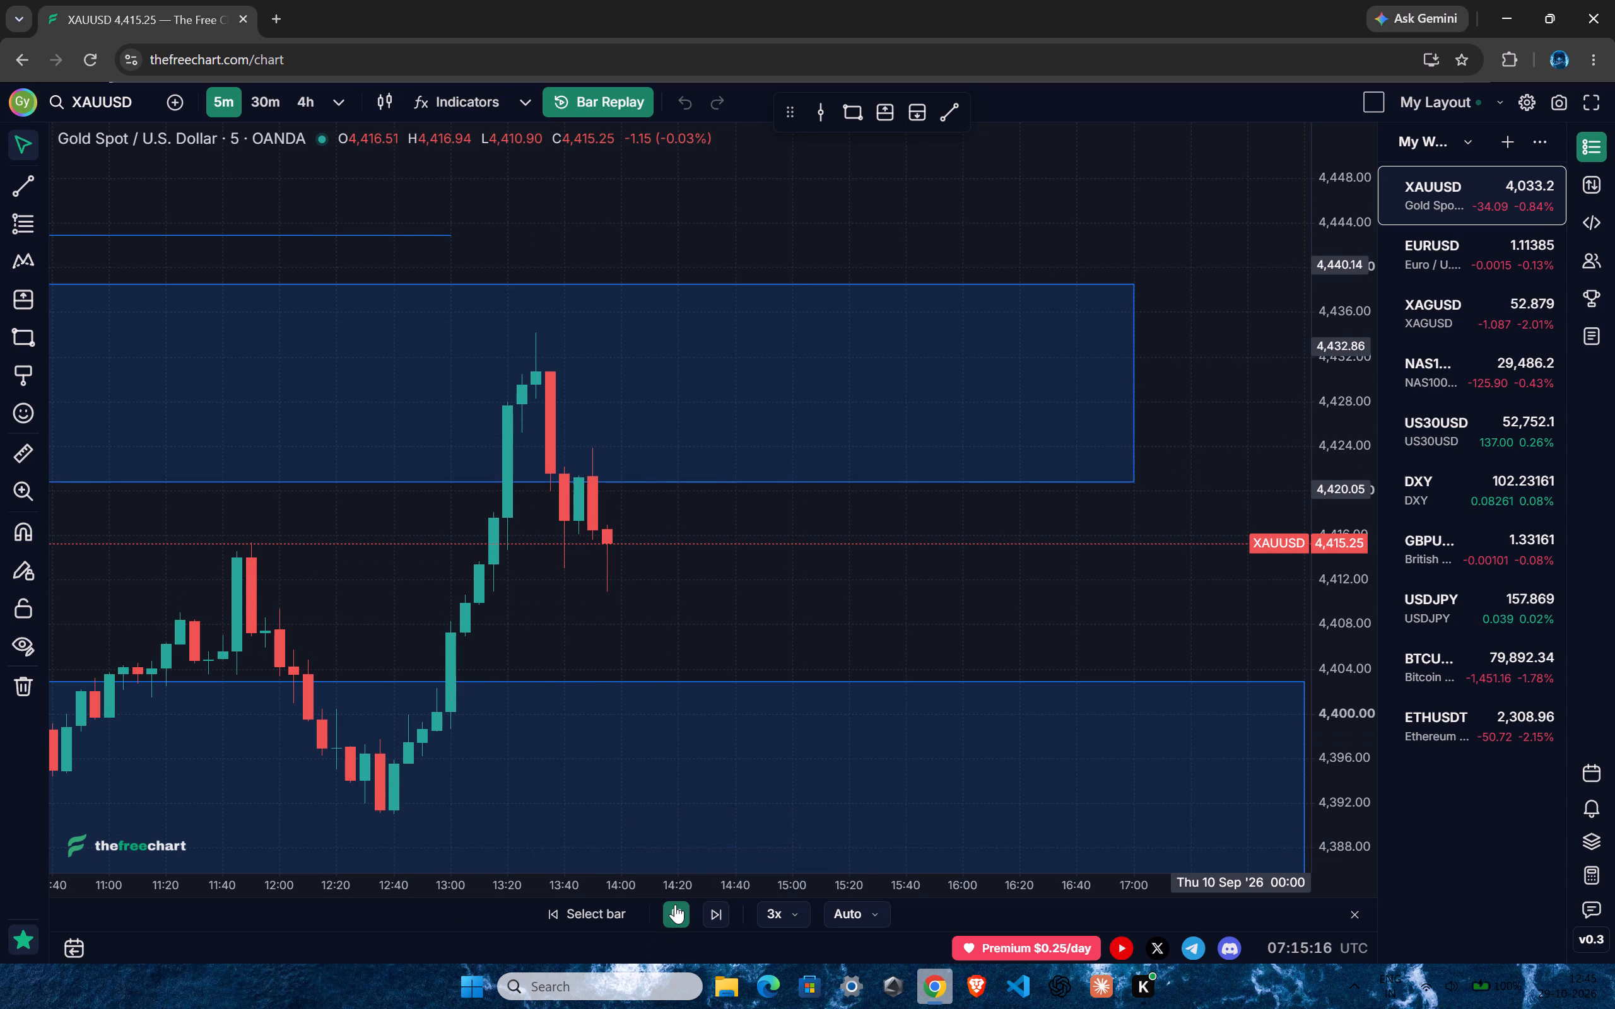
pyautogui.click(675, 906)
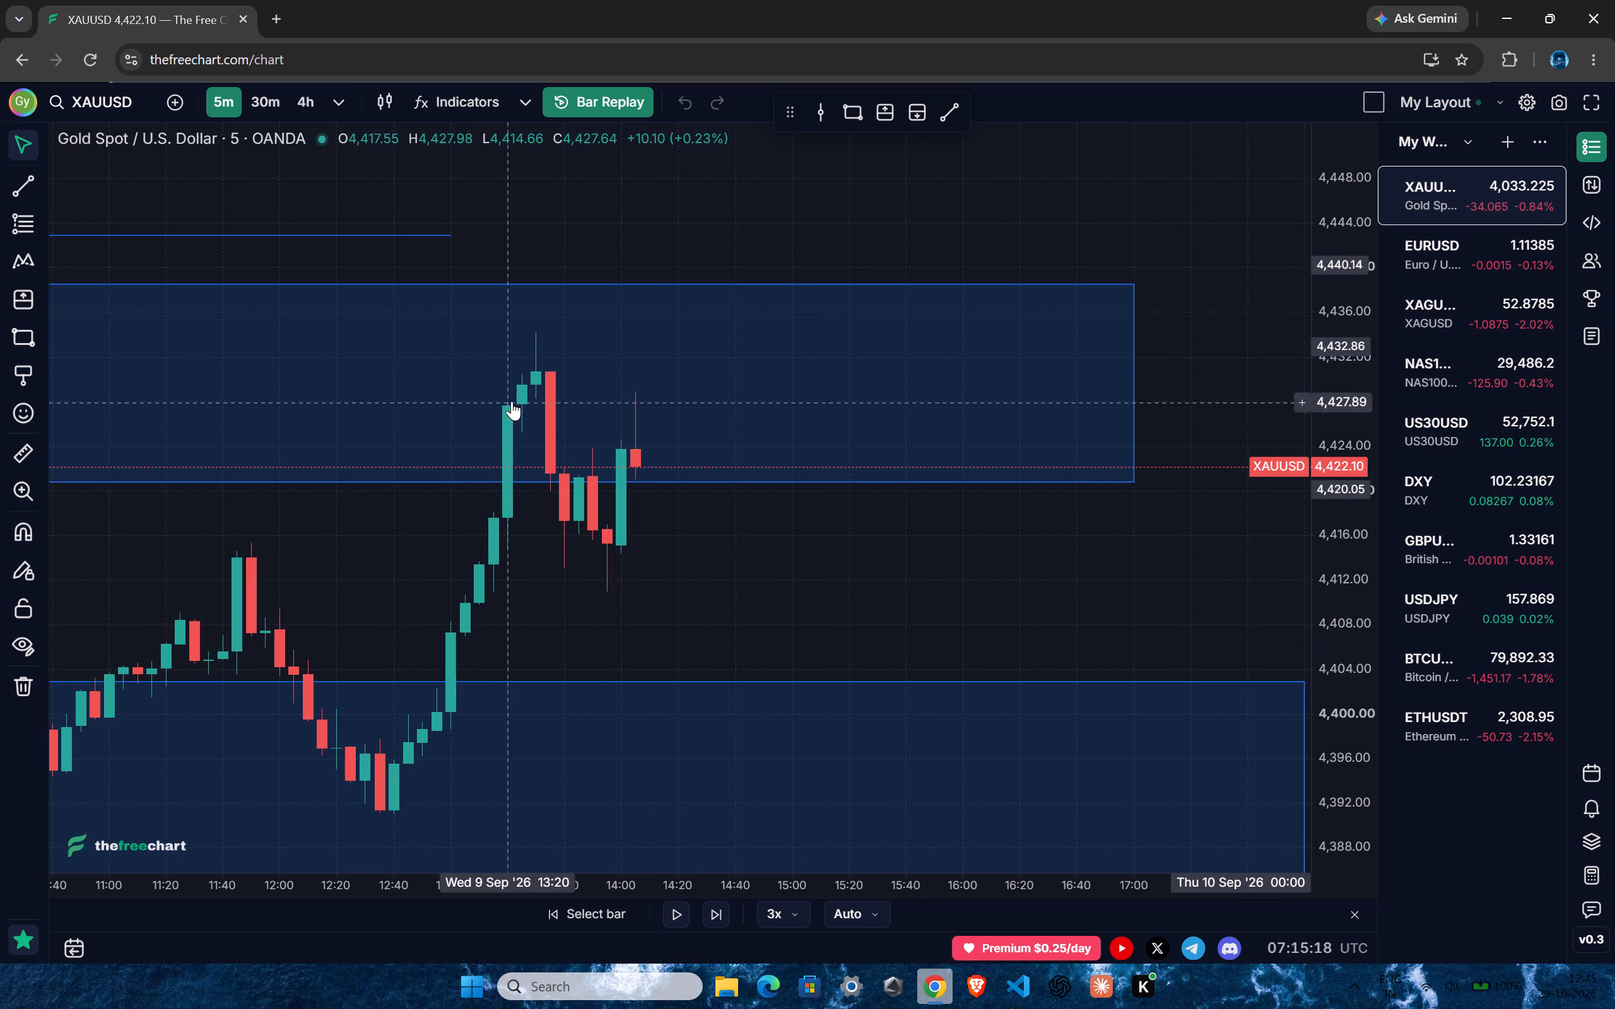
pyautogui.click(676, 921)
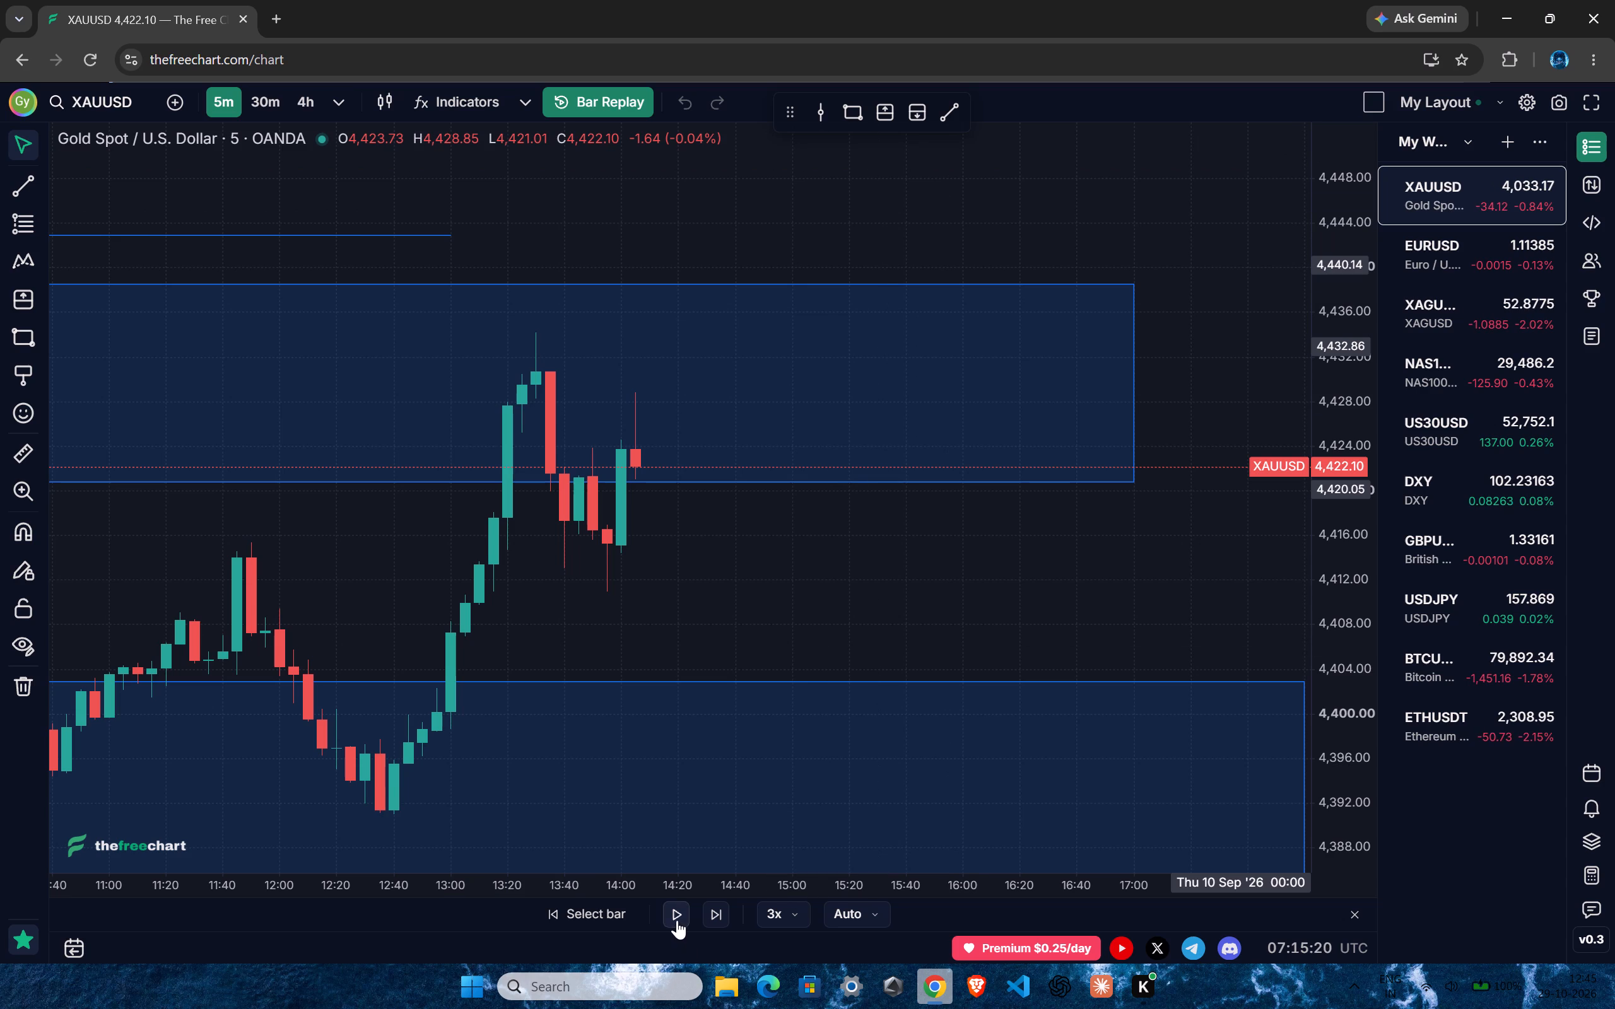
pyautogui.click(678, 921)
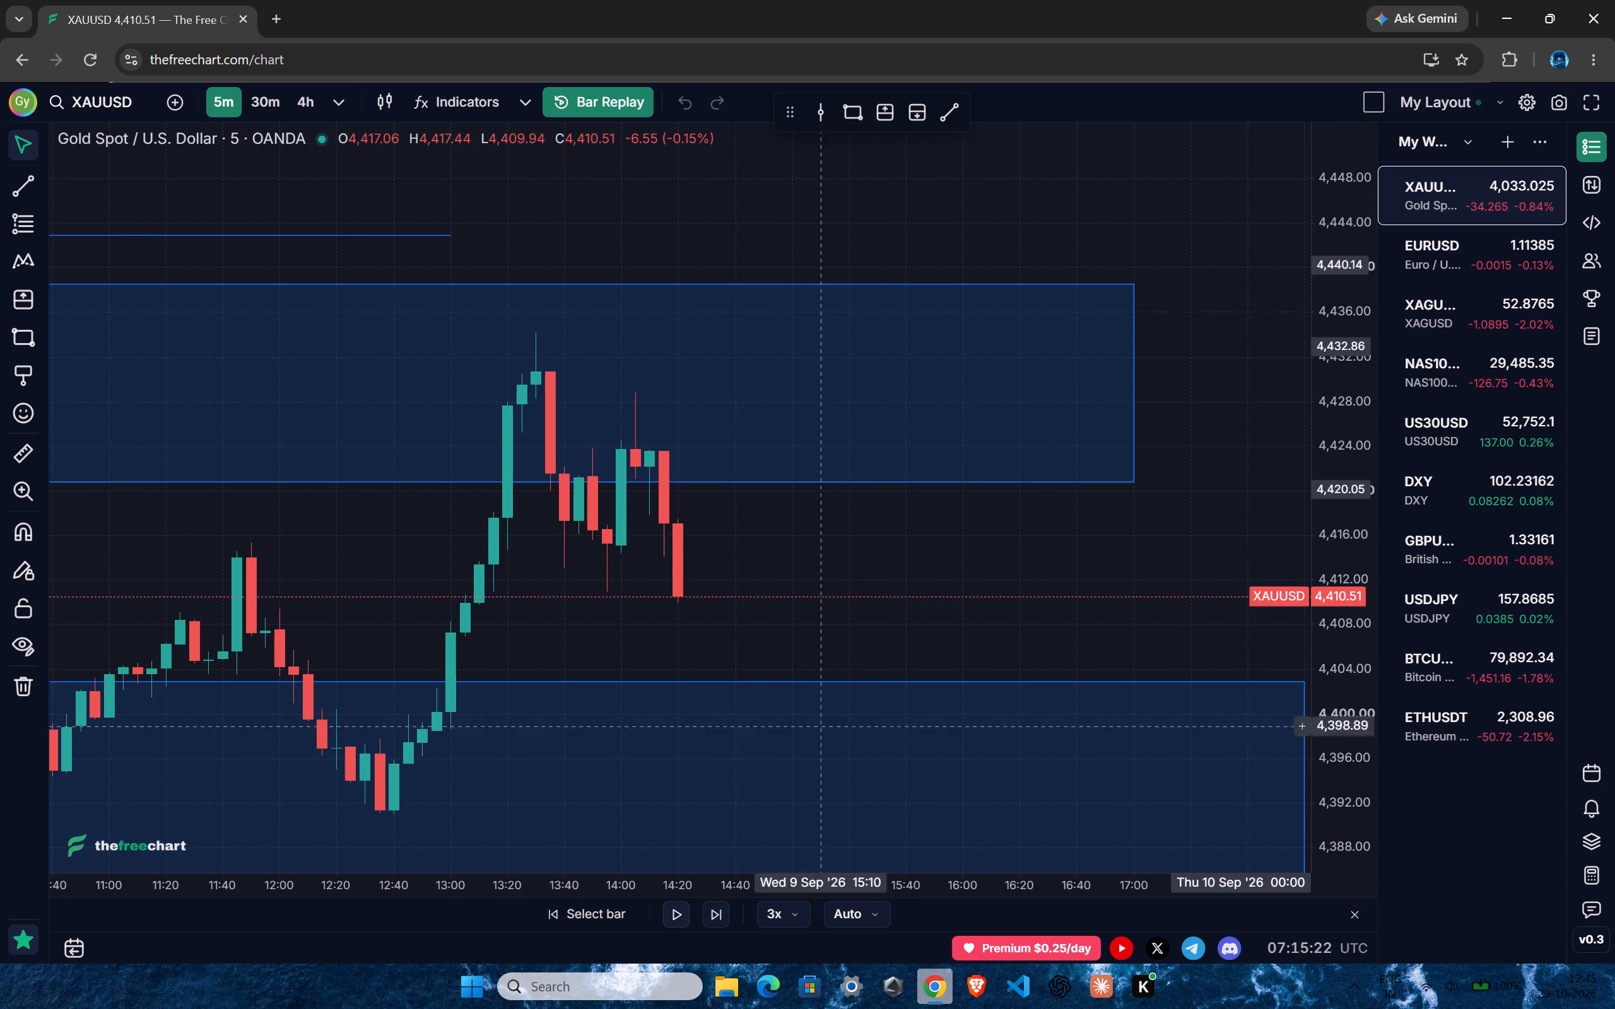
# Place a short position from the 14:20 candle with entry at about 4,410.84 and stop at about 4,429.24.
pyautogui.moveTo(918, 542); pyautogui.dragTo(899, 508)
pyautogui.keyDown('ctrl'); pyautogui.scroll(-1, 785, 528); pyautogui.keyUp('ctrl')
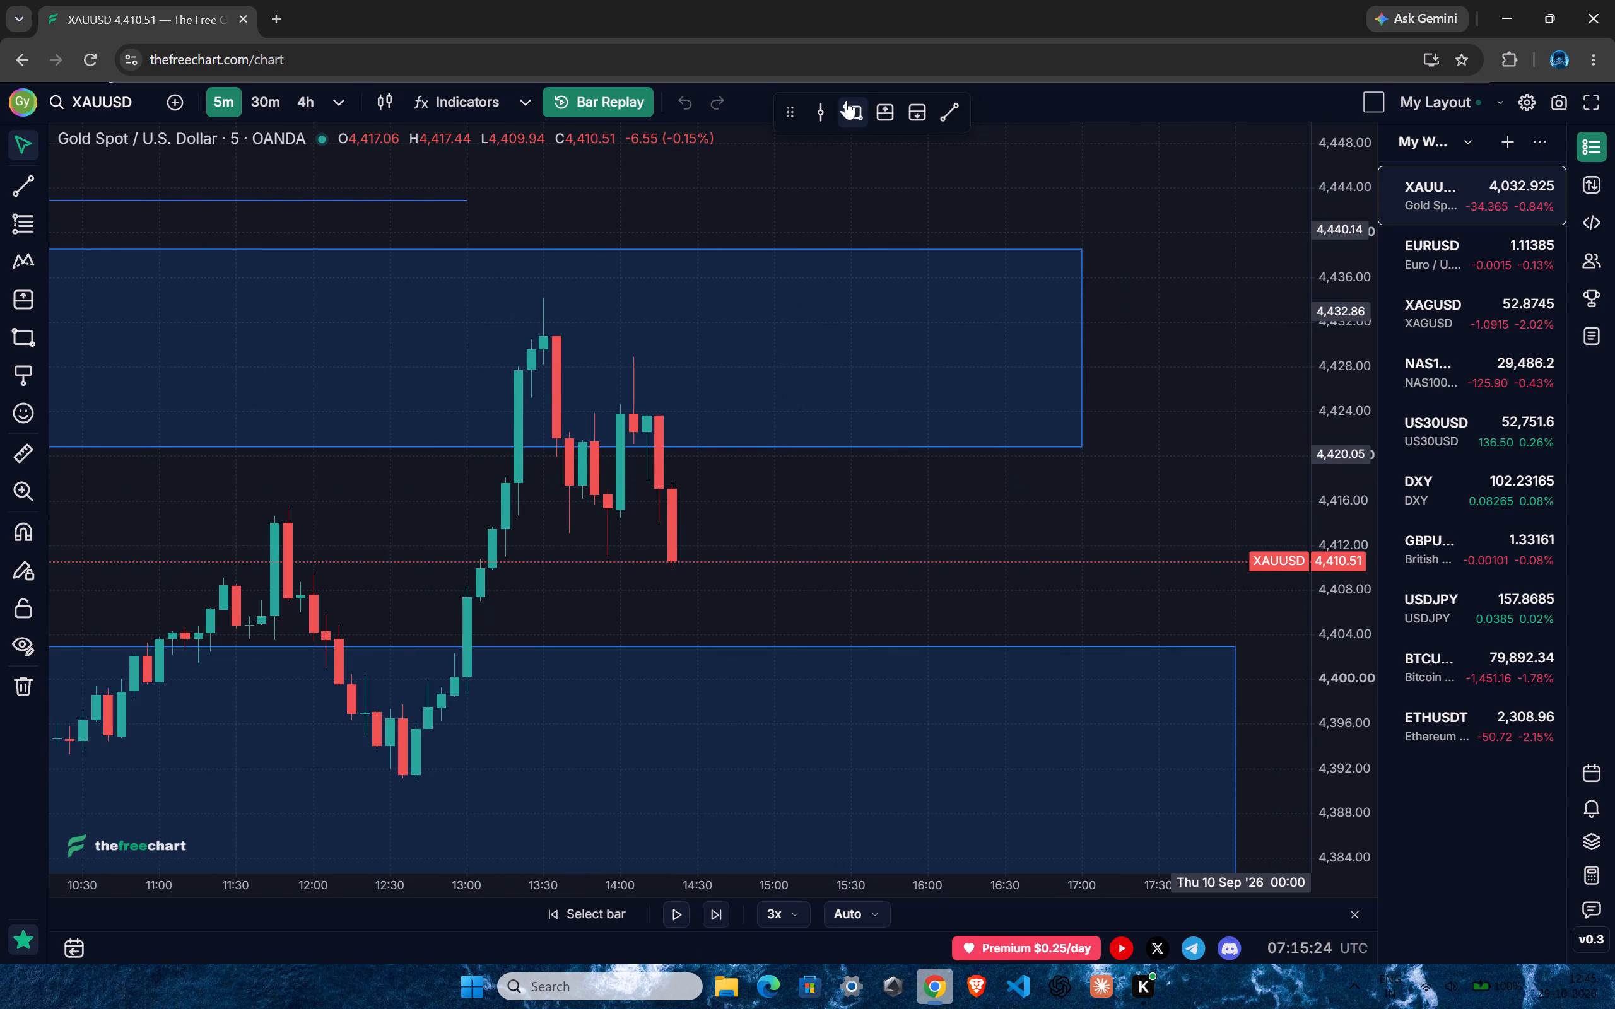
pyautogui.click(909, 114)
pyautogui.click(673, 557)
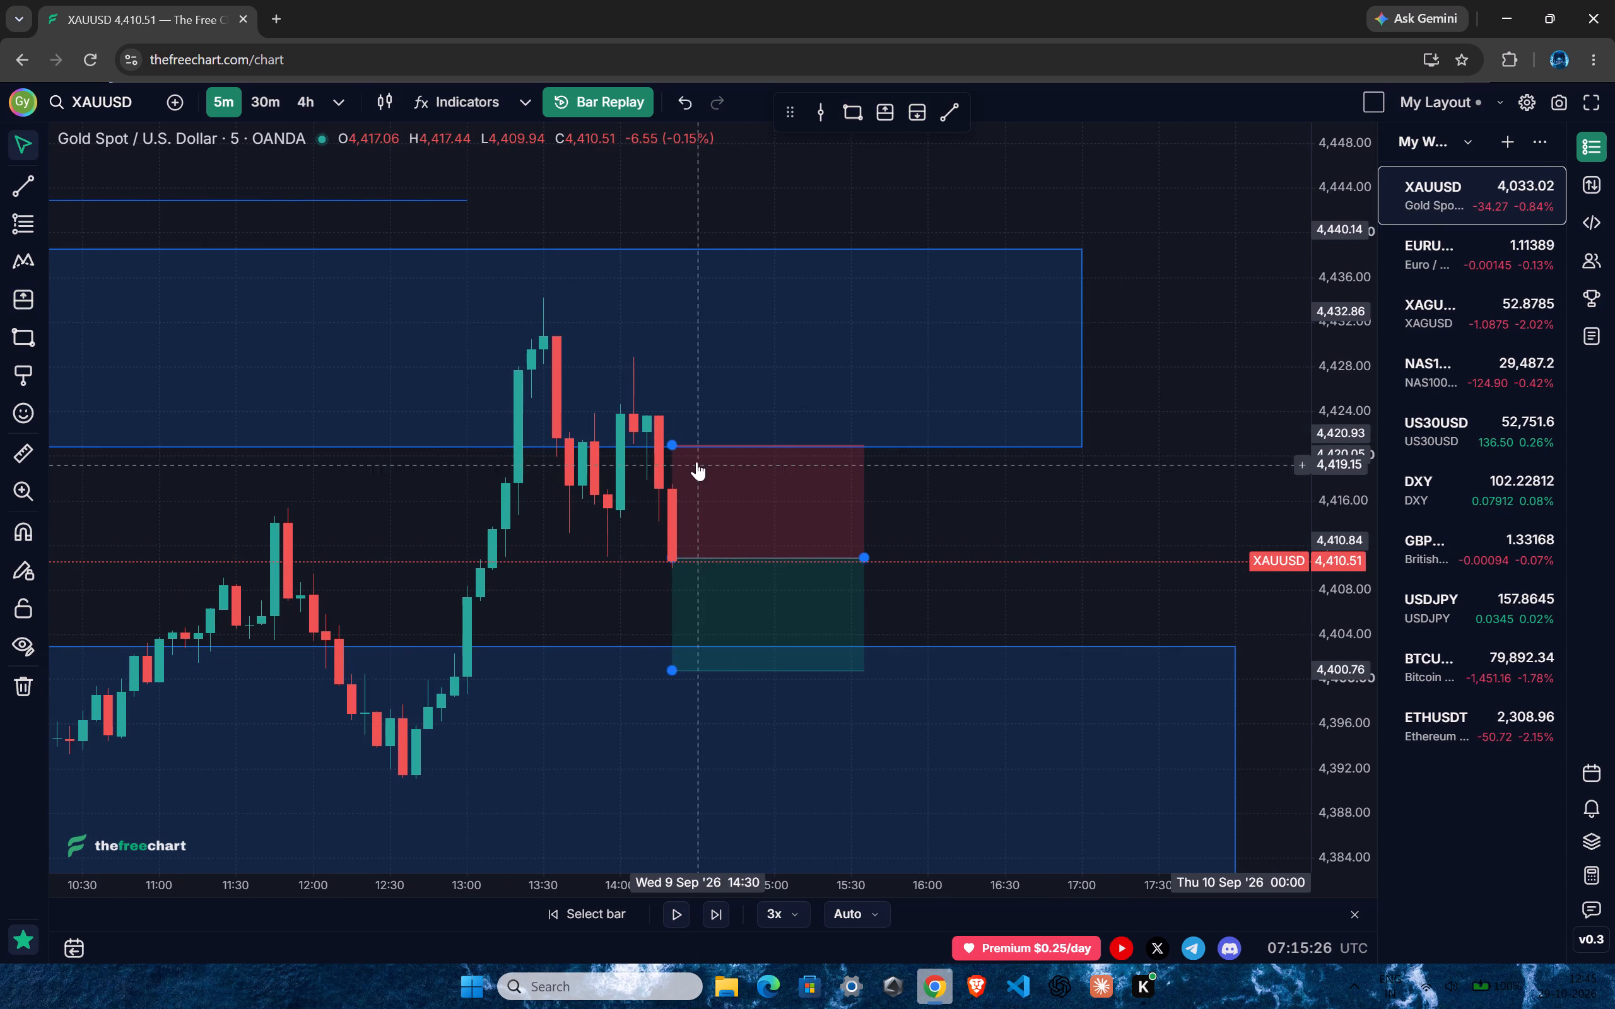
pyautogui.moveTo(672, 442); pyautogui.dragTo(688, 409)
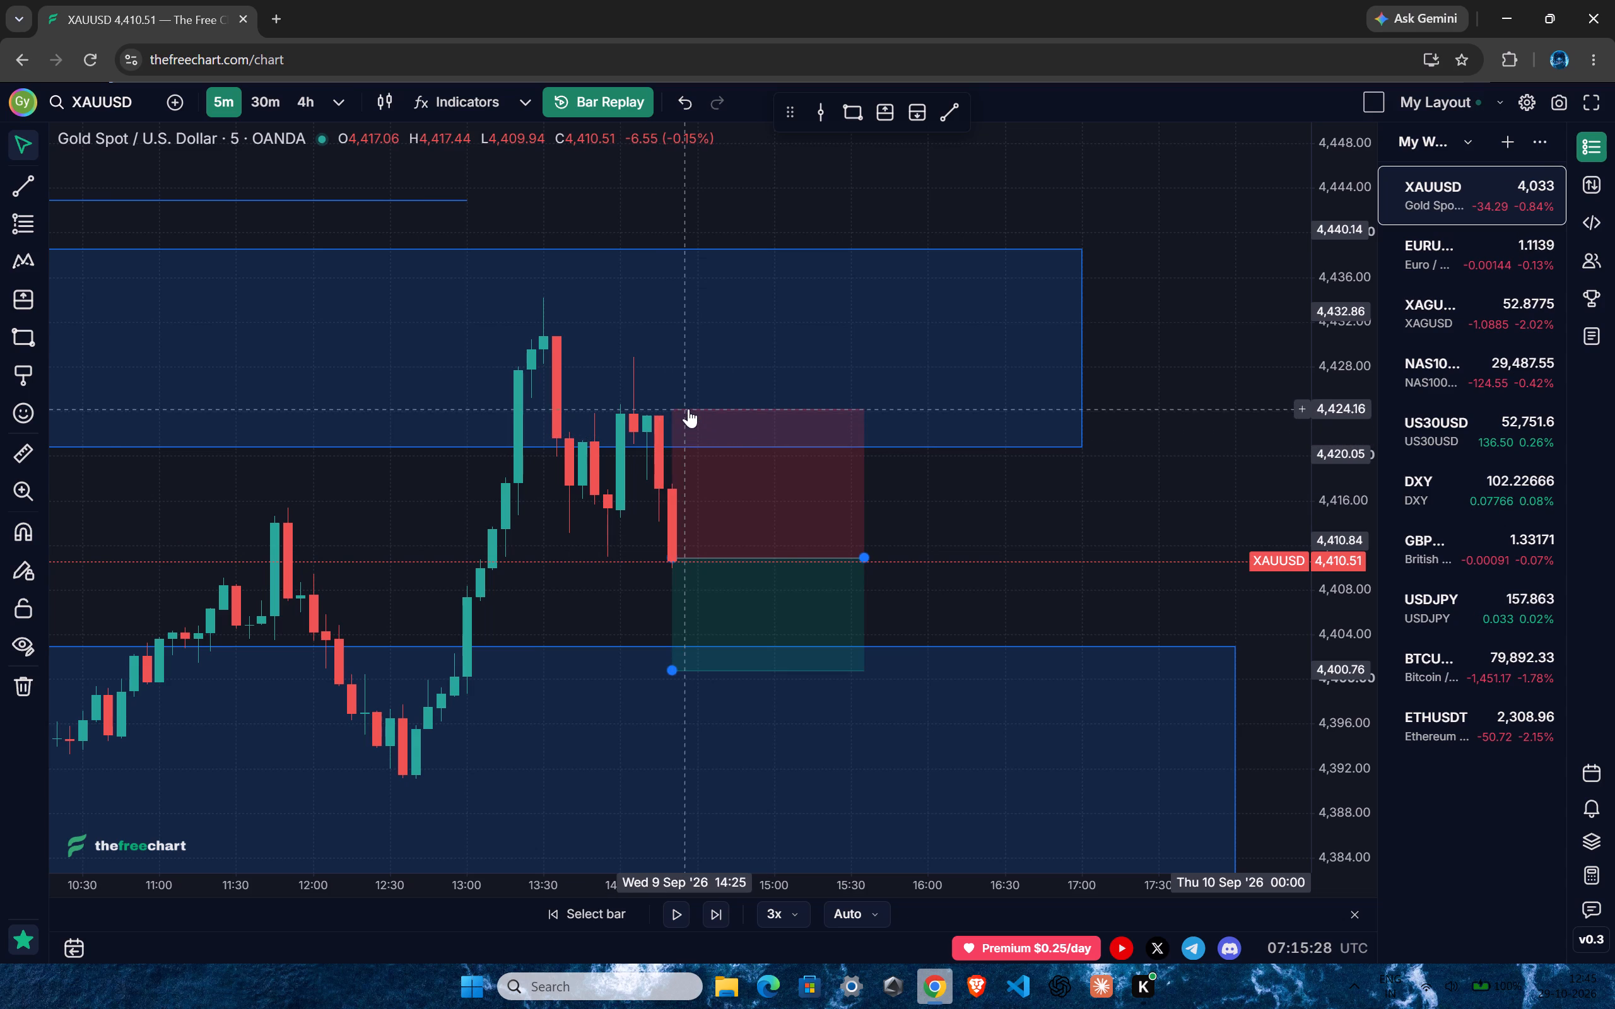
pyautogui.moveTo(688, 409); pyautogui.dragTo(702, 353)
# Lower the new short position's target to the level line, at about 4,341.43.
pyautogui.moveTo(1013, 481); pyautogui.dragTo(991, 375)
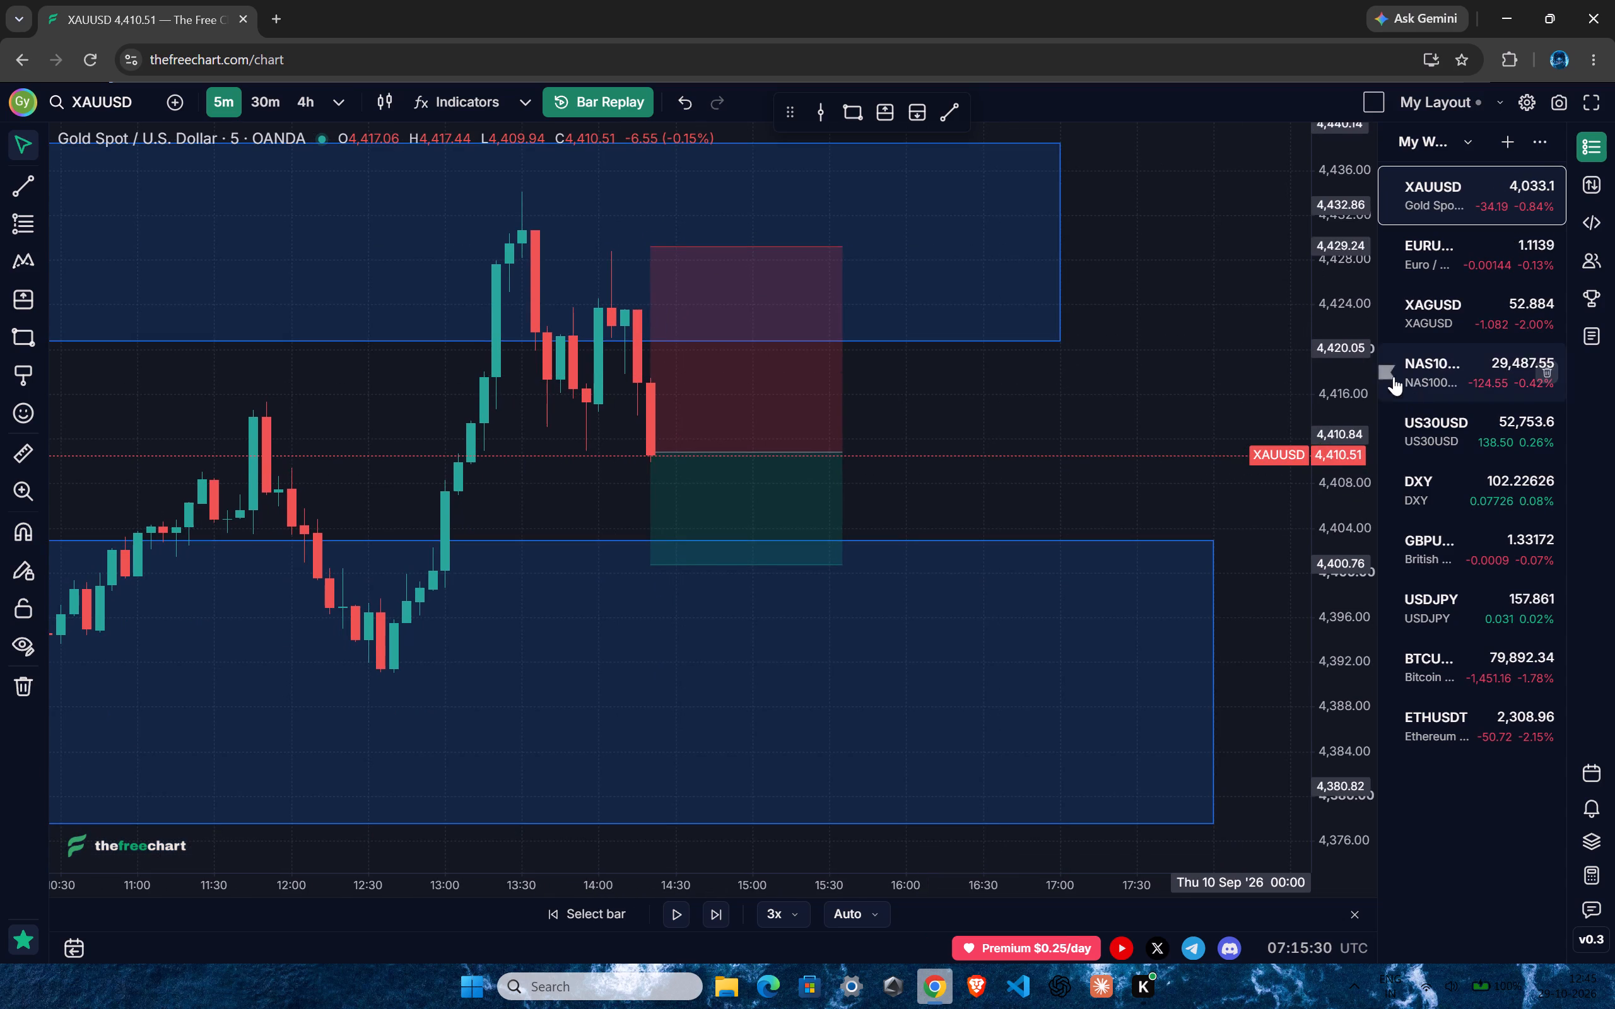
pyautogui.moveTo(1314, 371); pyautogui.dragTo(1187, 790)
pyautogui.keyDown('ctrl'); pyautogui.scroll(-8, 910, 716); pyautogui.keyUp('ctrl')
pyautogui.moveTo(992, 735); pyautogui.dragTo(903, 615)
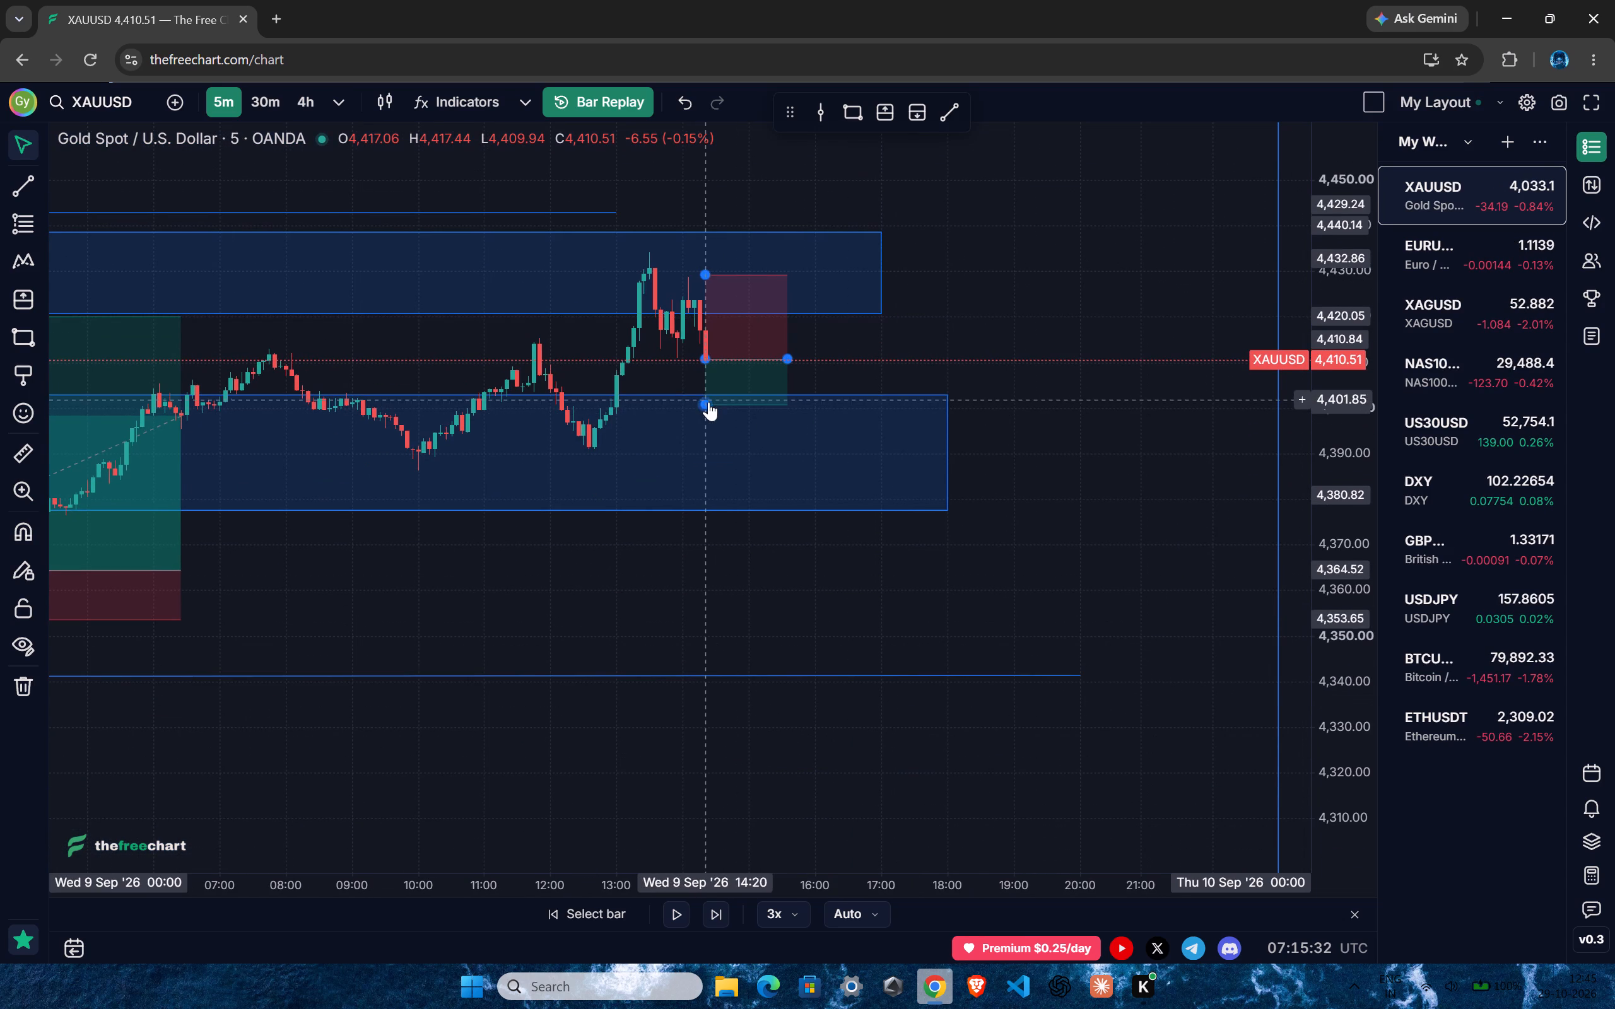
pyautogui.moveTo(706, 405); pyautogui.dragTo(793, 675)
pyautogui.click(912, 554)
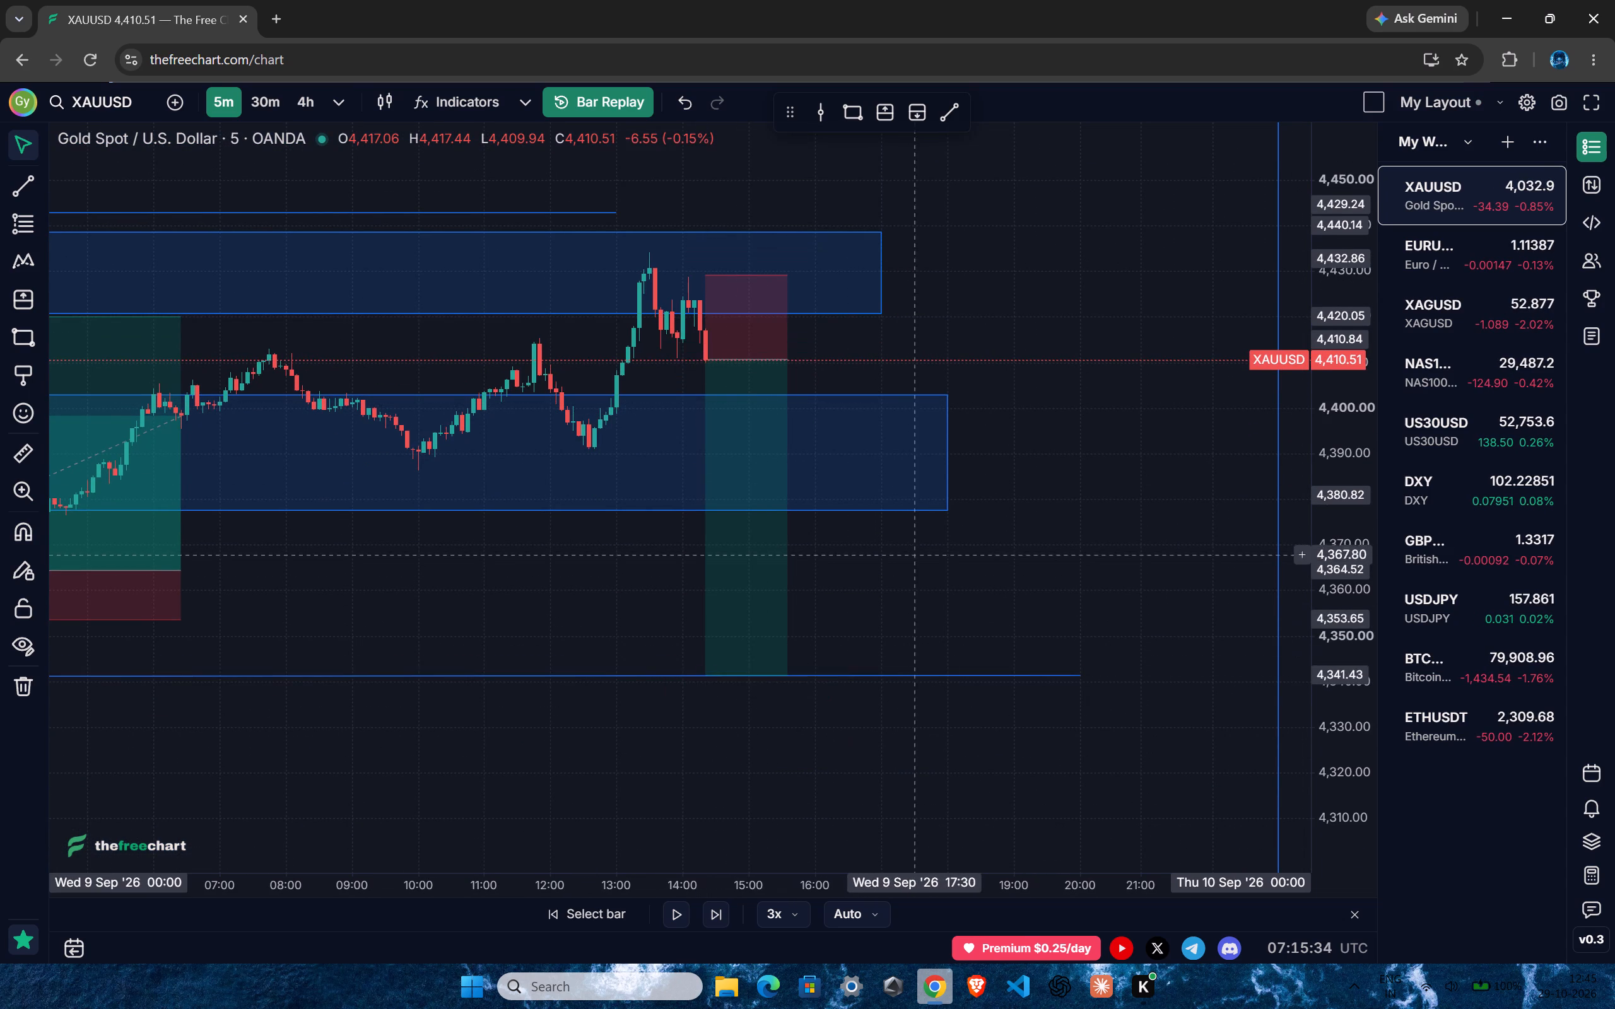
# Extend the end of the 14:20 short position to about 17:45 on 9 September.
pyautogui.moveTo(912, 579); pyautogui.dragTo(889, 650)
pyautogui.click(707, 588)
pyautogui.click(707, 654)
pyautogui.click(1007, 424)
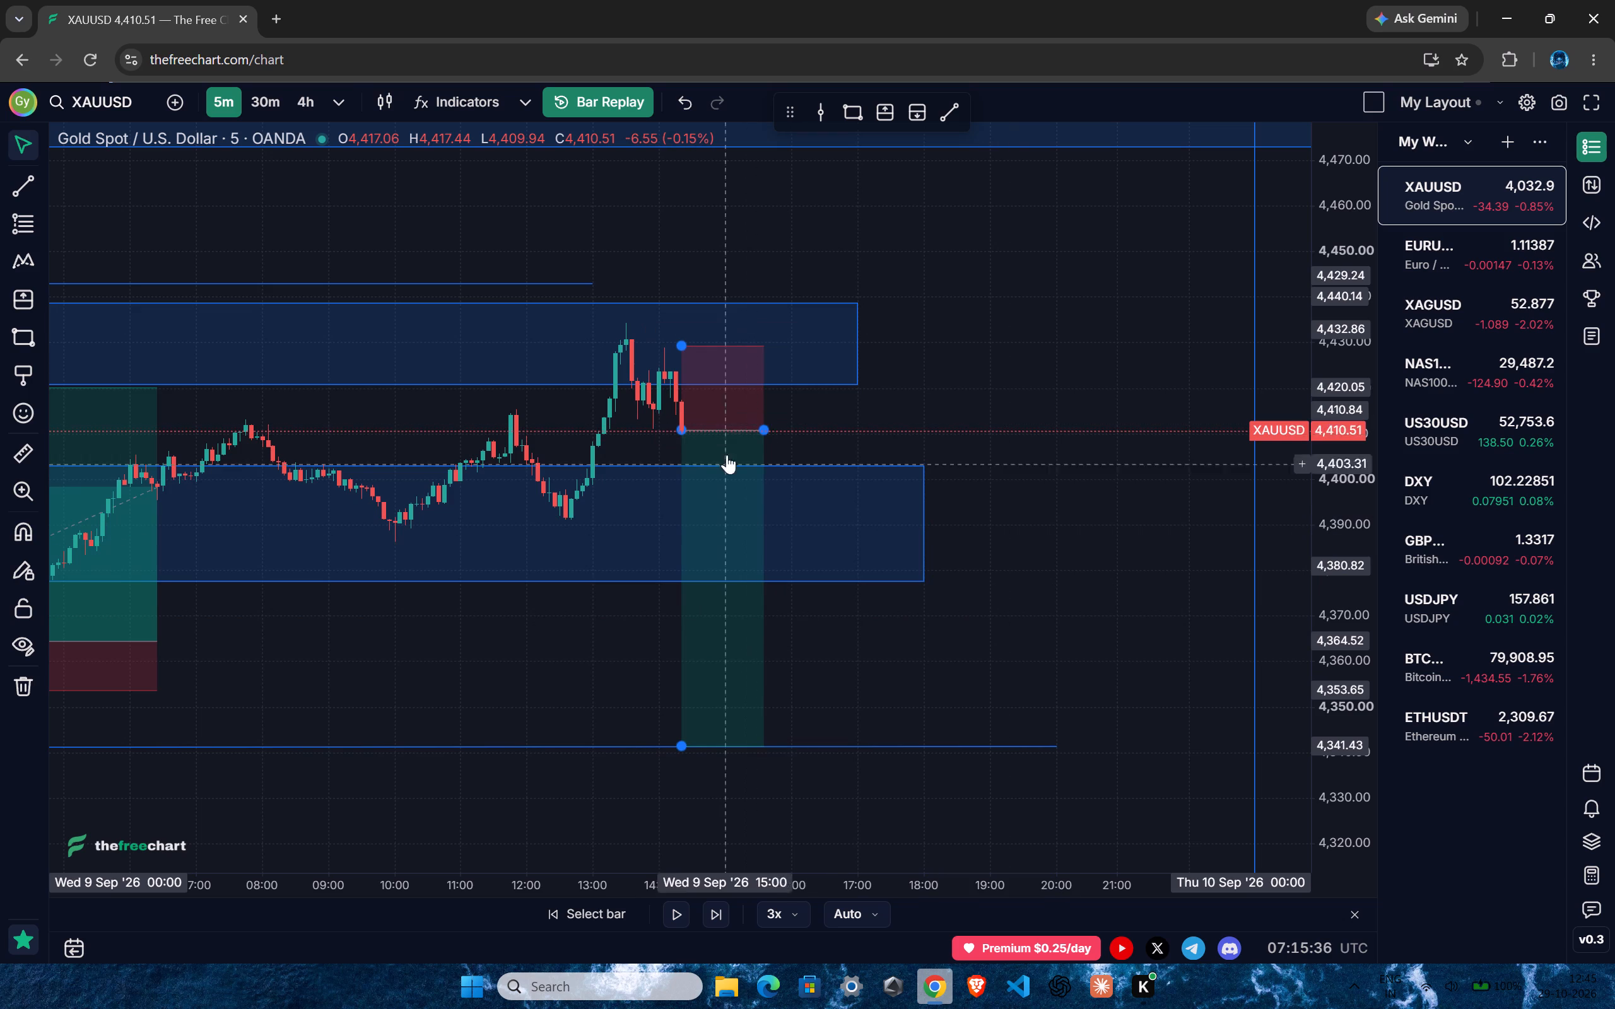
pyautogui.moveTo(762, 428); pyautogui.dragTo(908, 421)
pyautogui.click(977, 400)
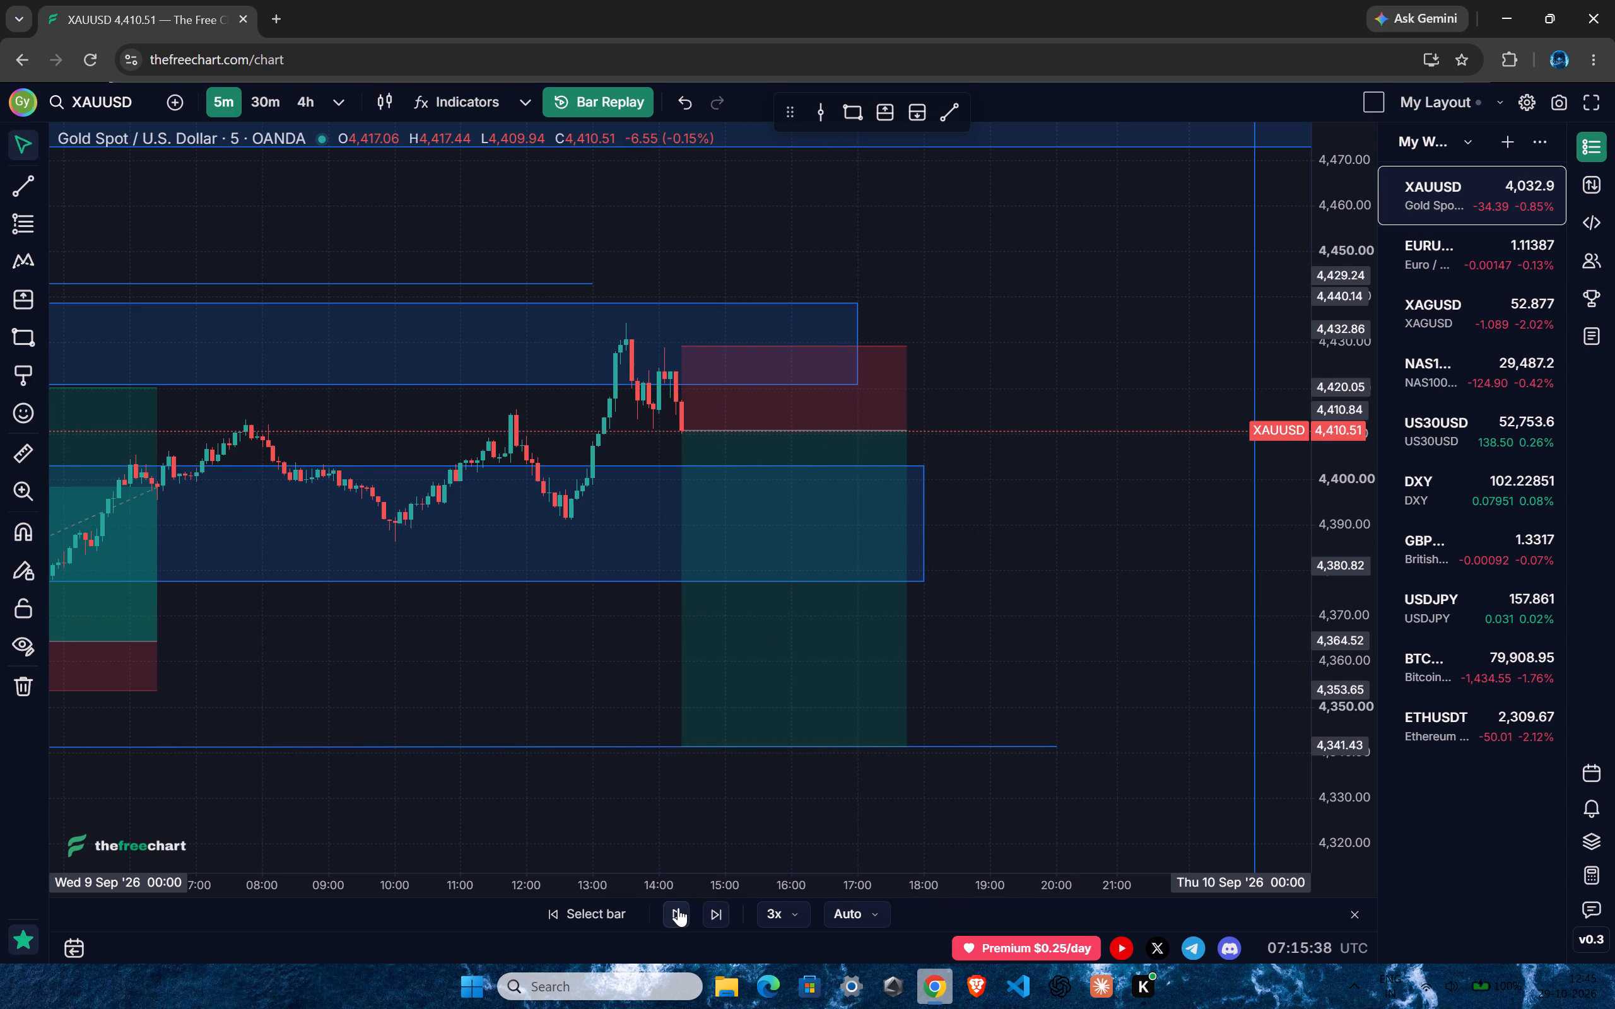
# Play the replay on in bursts to the 15:55 candle on 9 September, pausing there.
pyautogui.click(674, 913)
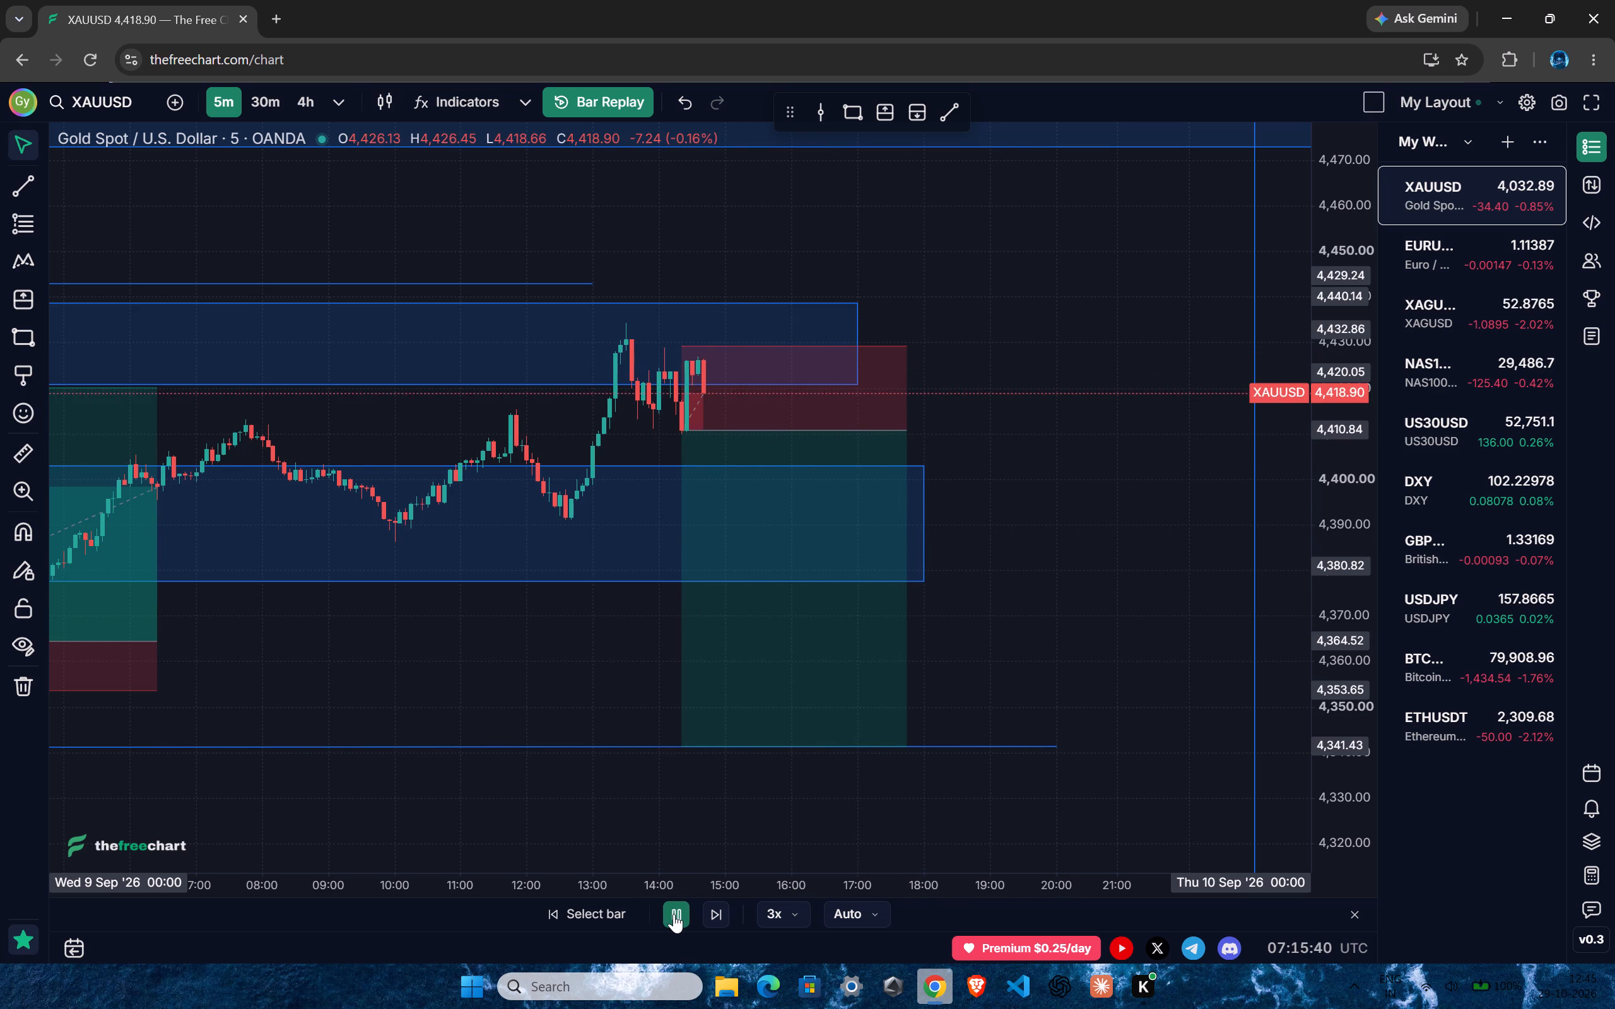
pyautogui.click(674, 914)
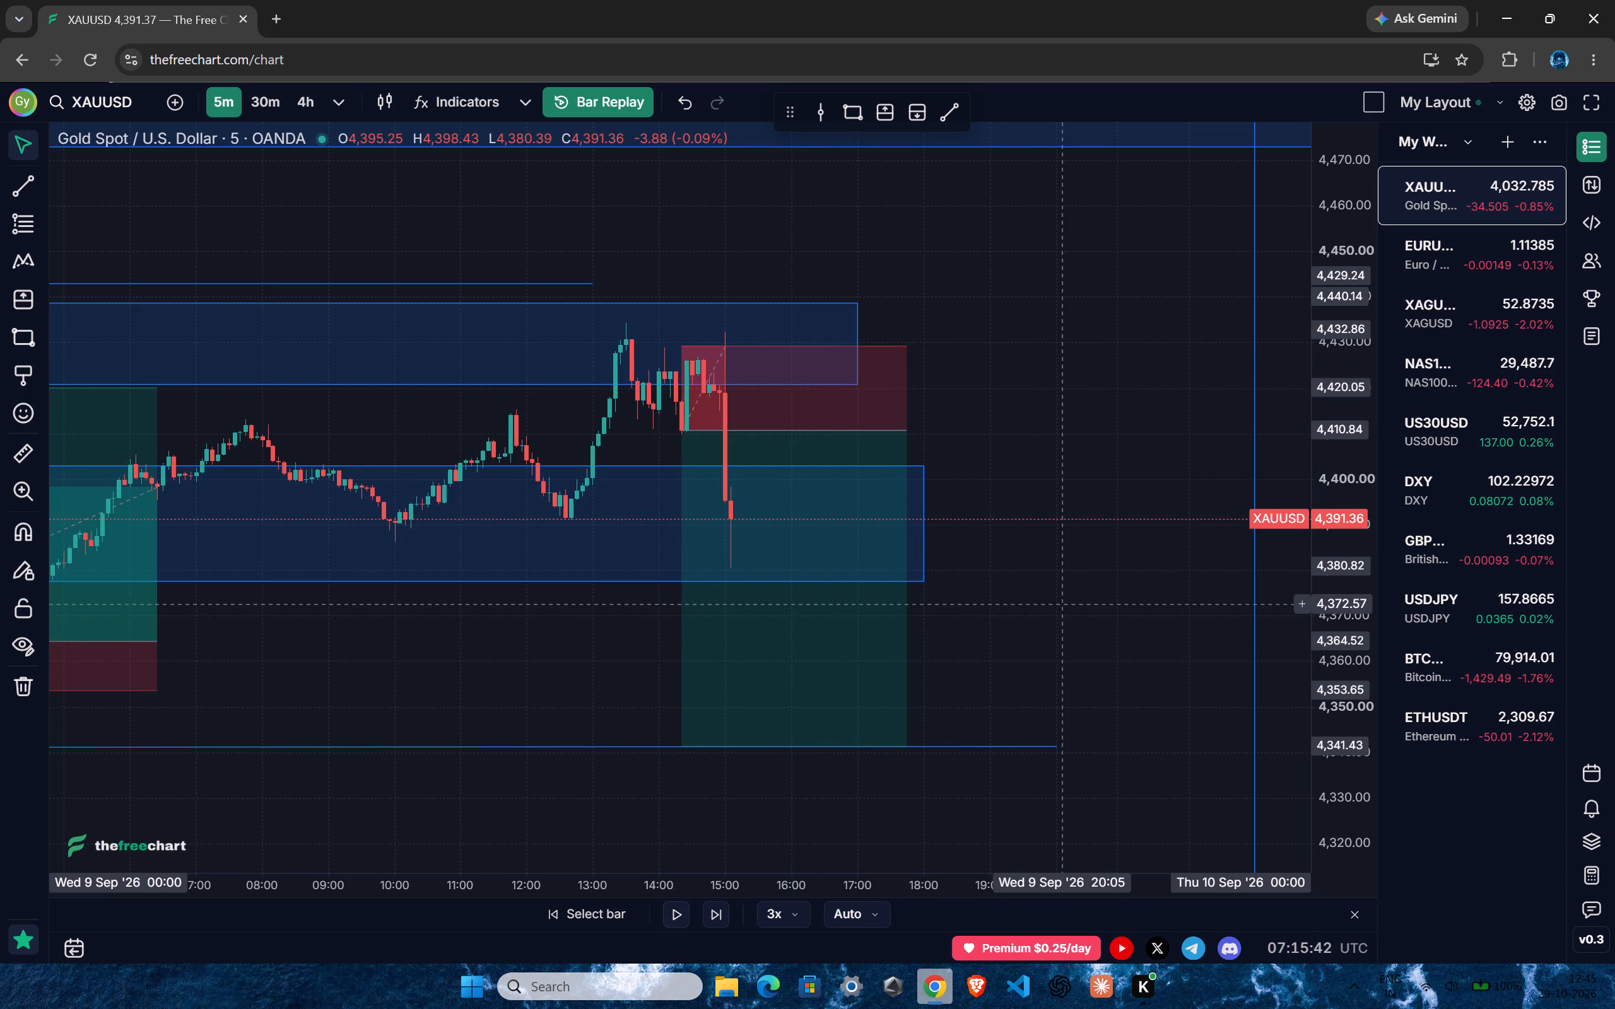
pyautogui.moveTo(1068, 598); pyautogui.dragTo(1085, 653)
pyautogui.keyDown('ctrl'); pyautogui.scroll(6, 845, 612); pyautogui.keyUp('ctrl')
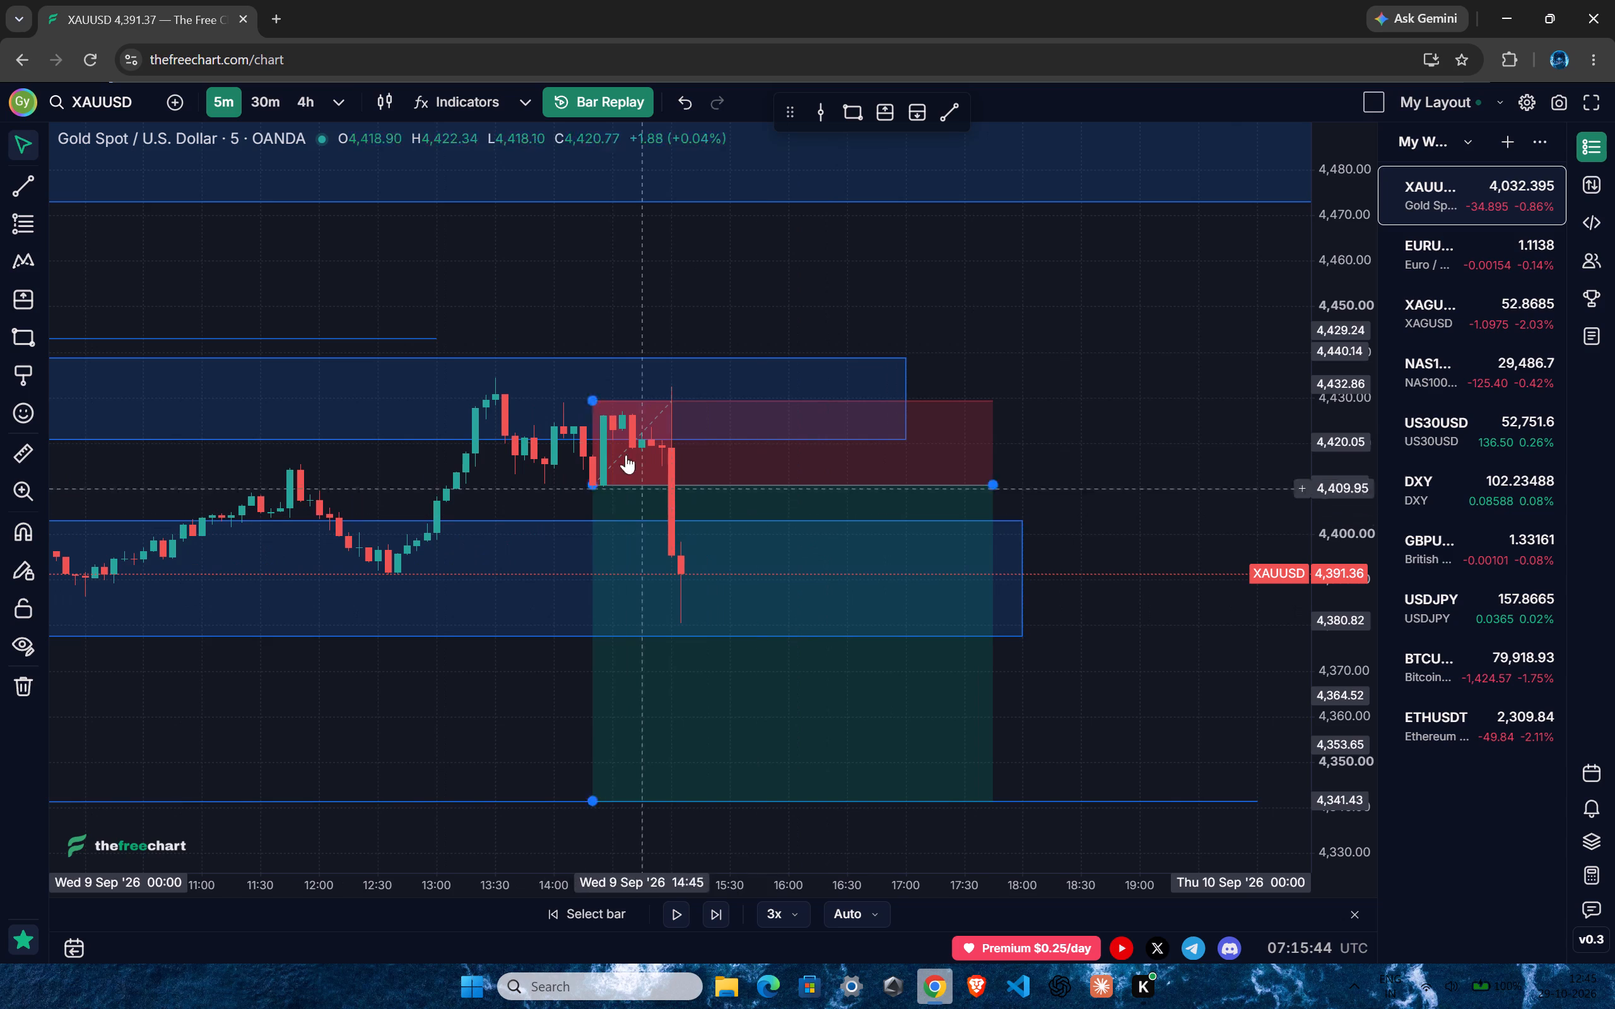
pyautogui.keyDown('ctrl'); pyautogui.scroll(-6, 952, 631); pyautogui.keyUp('ctrl')
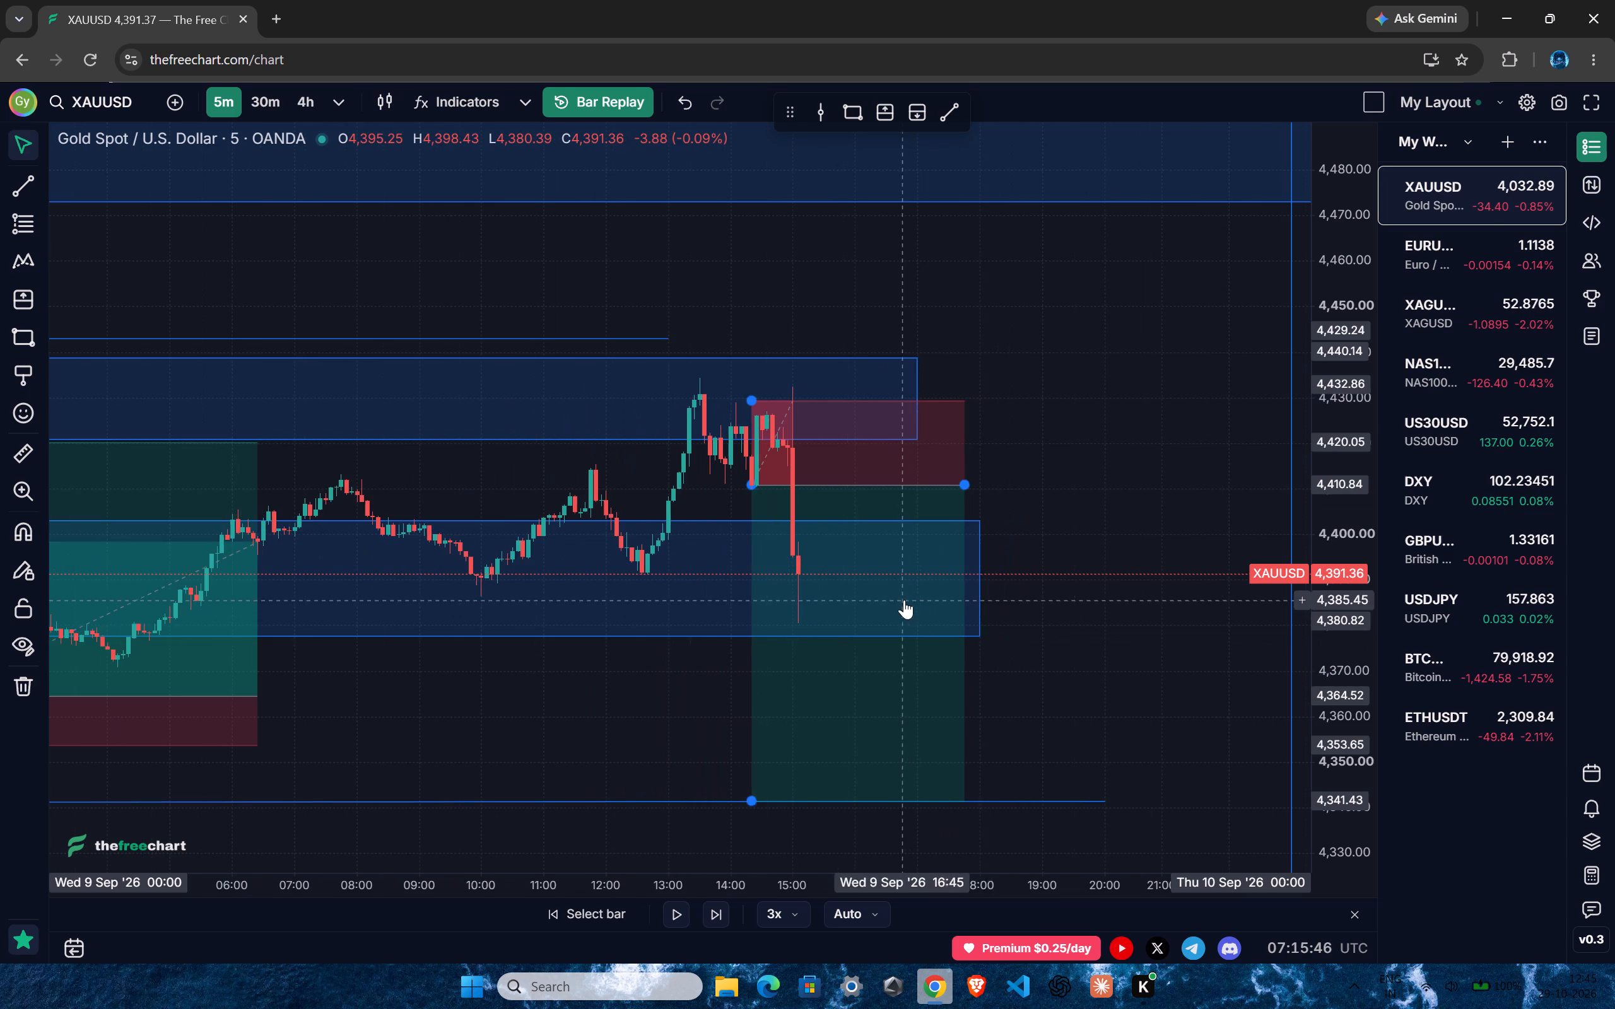
pyautogui.moveTo(1324, 455); pyautogui.dragTo(1347, 565)
pyautogui.click(671, 913)
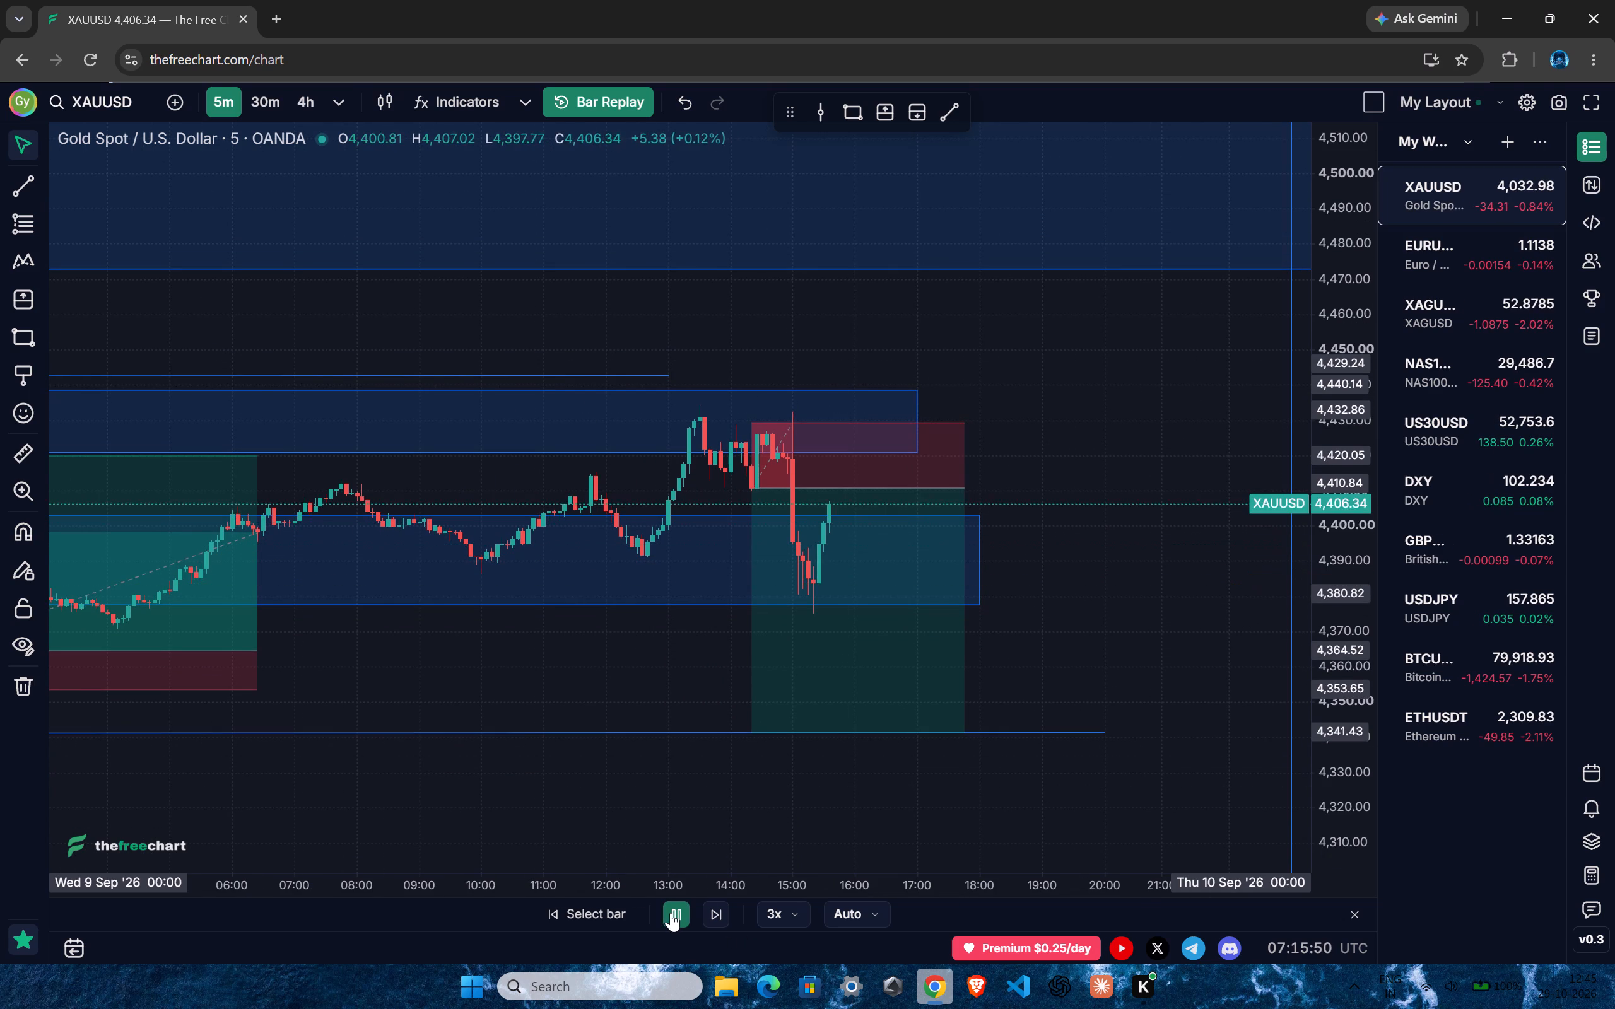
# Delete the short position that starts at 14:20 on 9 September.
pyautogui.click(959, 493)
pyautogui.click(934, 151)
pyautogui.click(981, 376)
# Switch to the 15-minute chart and place a short position at 15:30 on 9 September with entry at about 4,407.84.
pyautogui.keyDown('ctrl'); pyautogui.scroll(3, 896, 532); pyautogui.keyUp('ctrl')
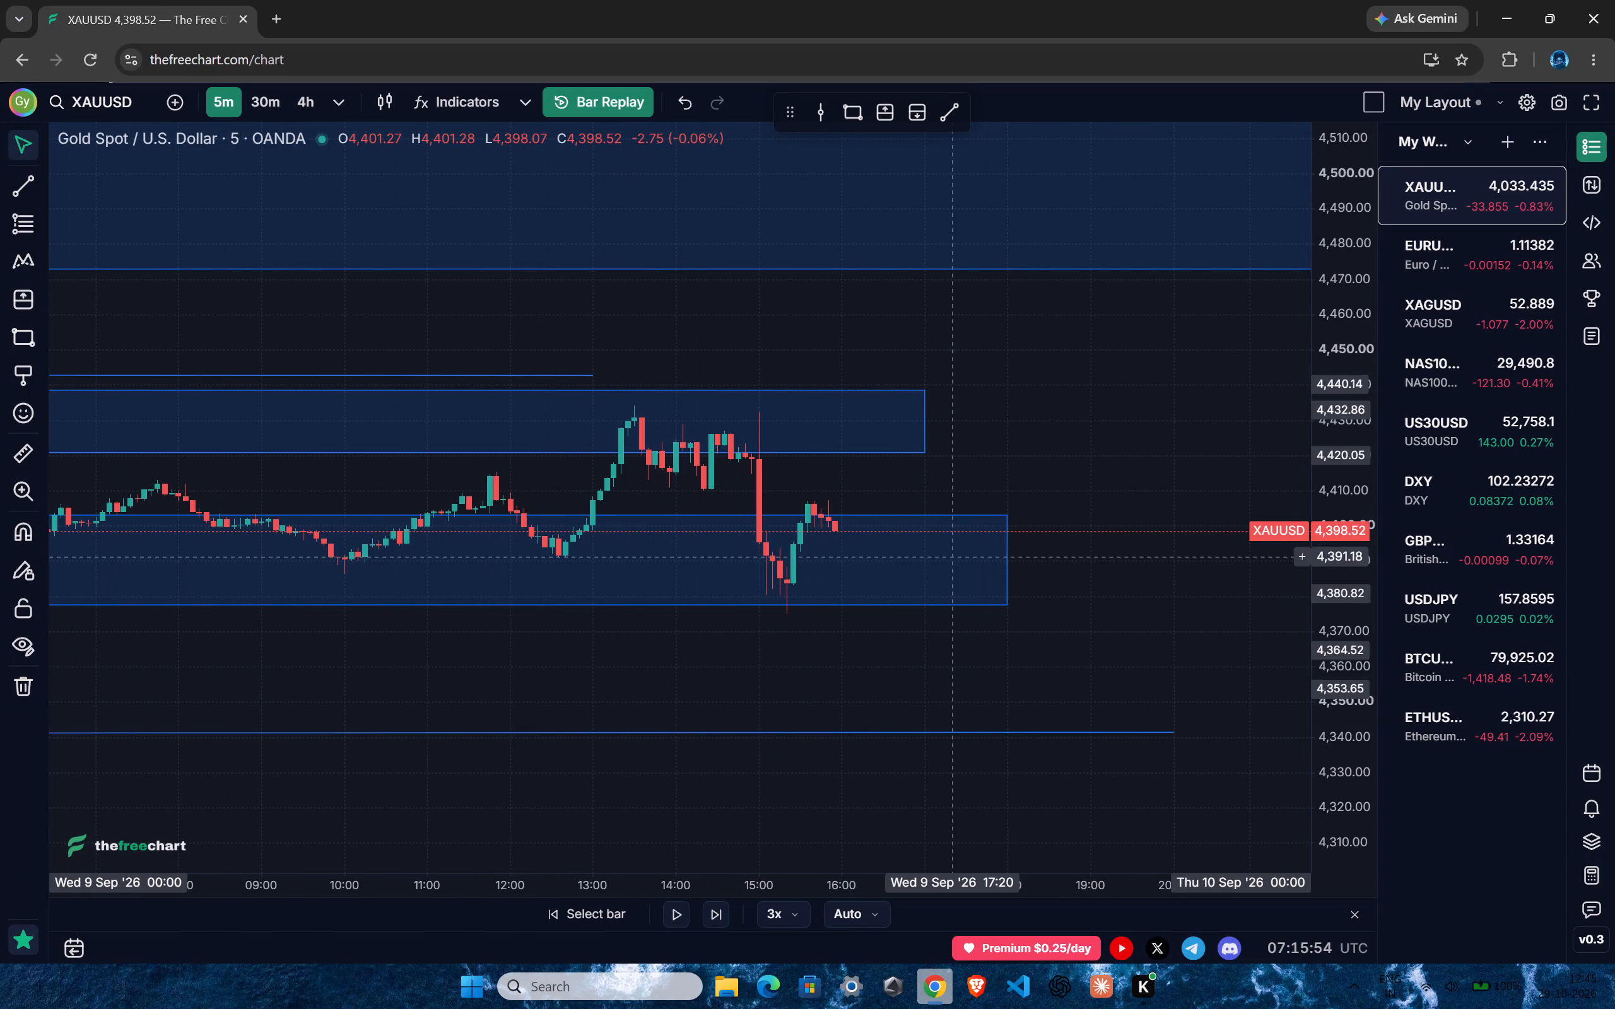
pyautogui.write('15')
pyautogui.press('Return')
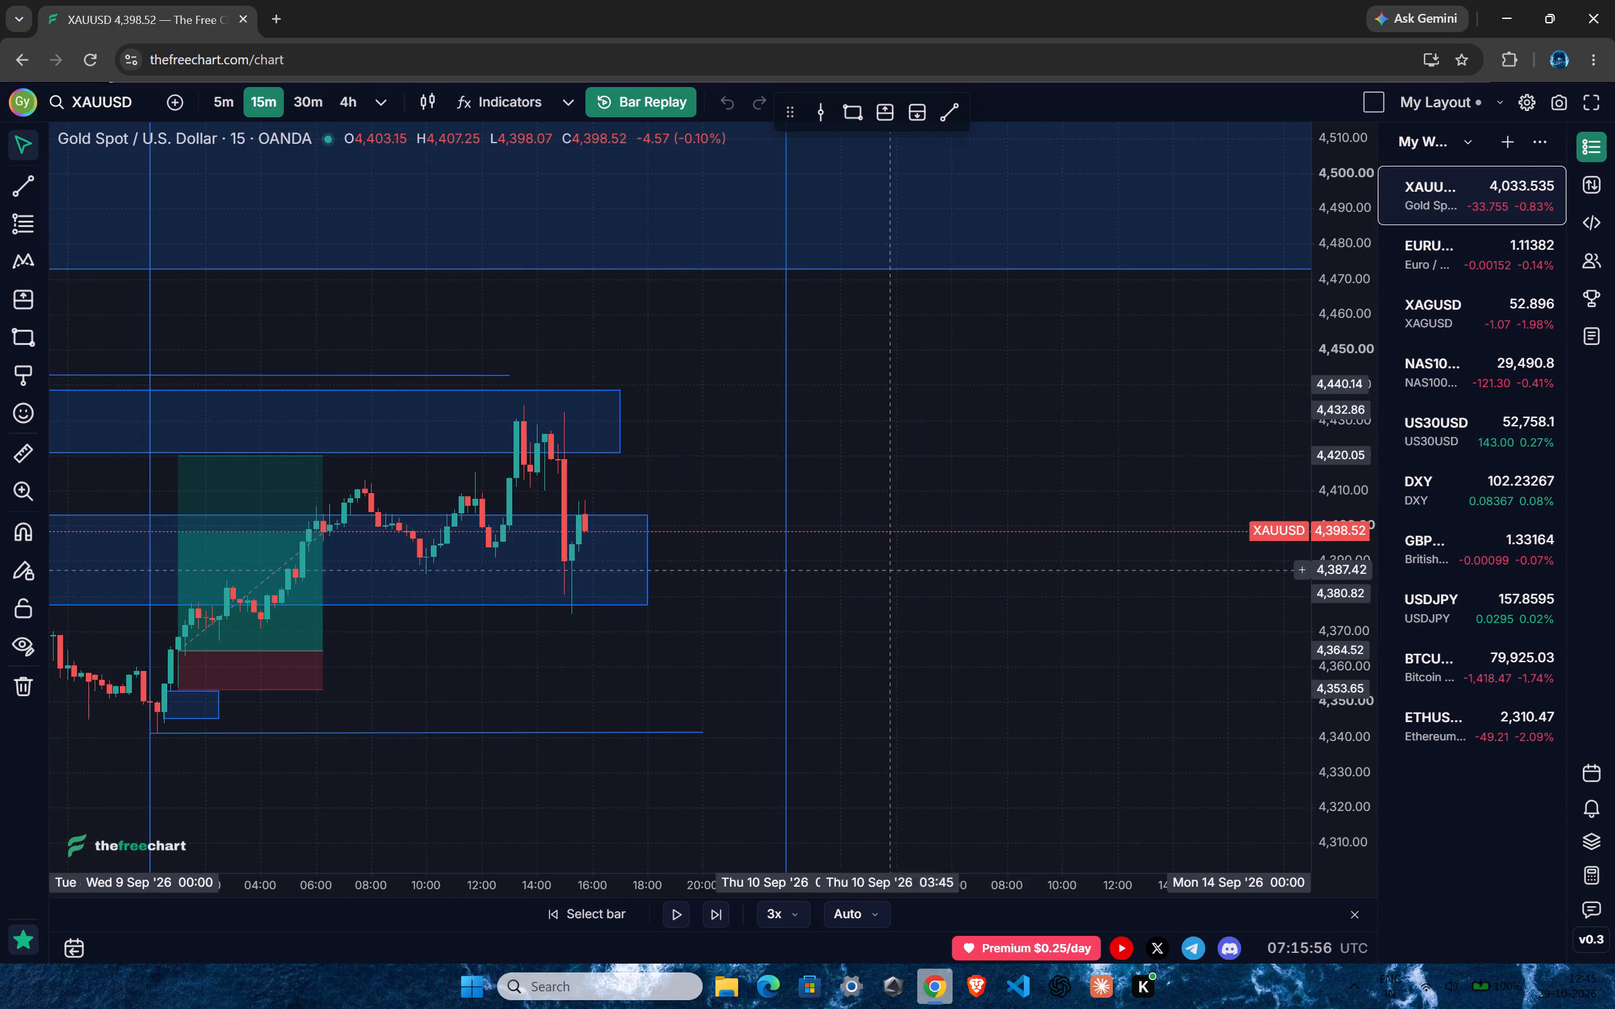
pyautogui.keyDown('ctrl'); pyautogui.scroll(7, 570, 555); pyautogui.keyUp('ctrl')
pyautogui.keyDown('ctrl'); pyautogui.scroll(2, 589, 505); pyautogui.keyUp('ctrl')
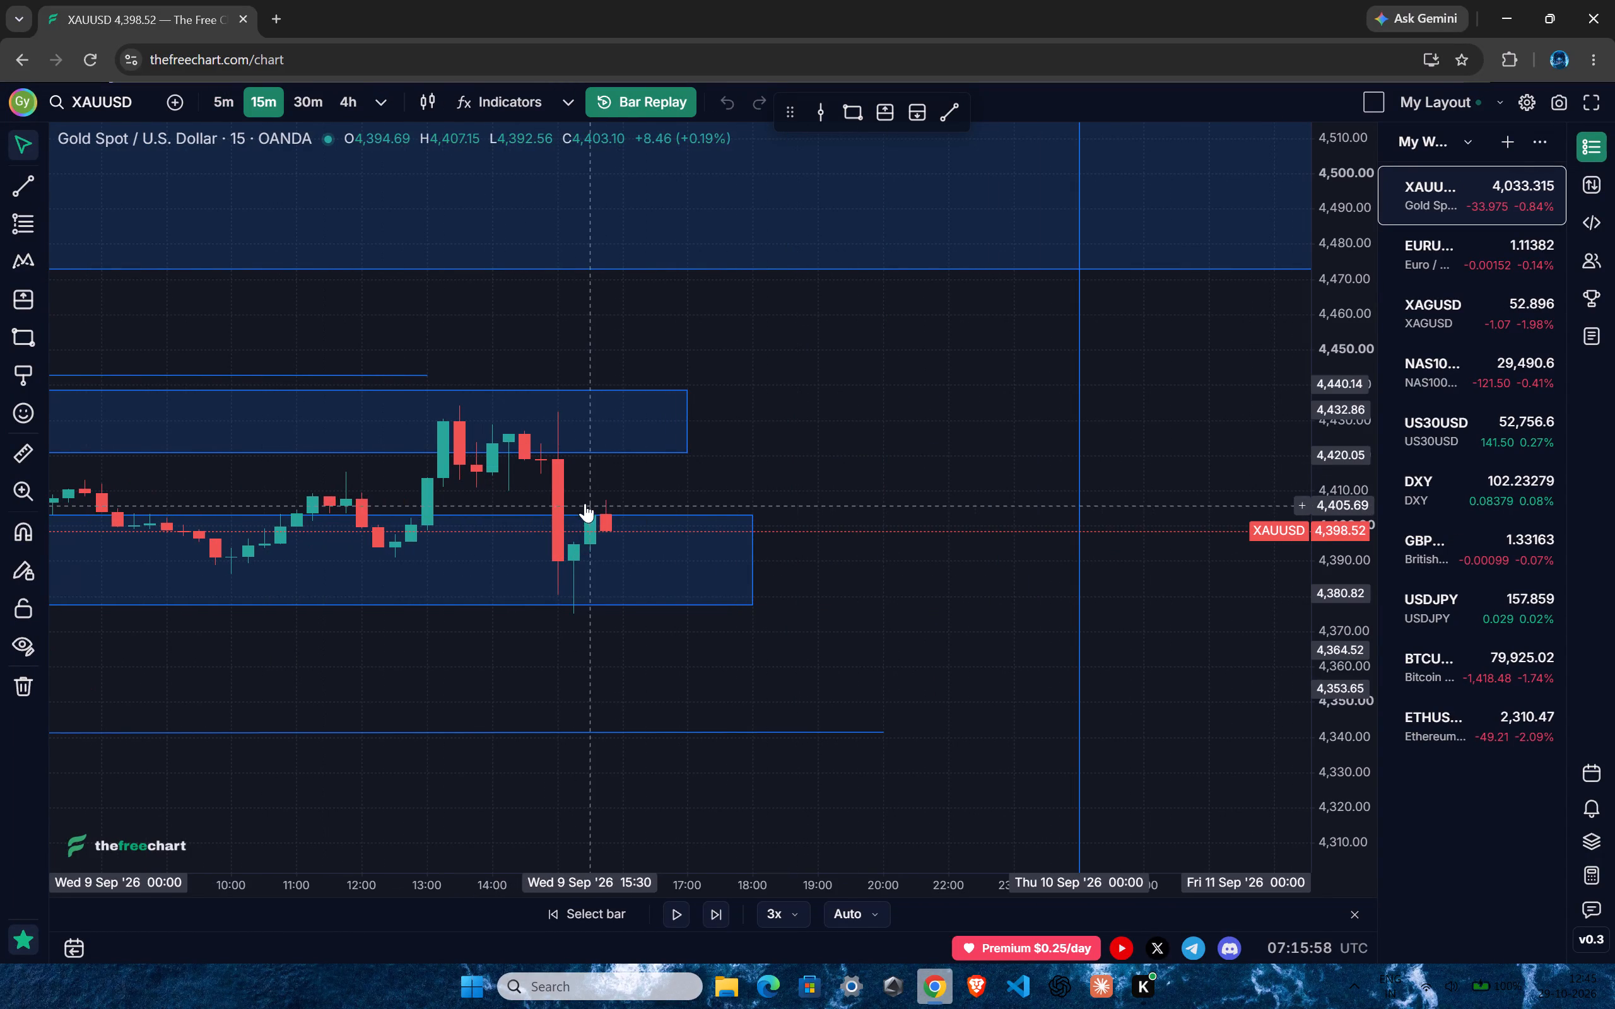
pyautogui.click(888, 109)
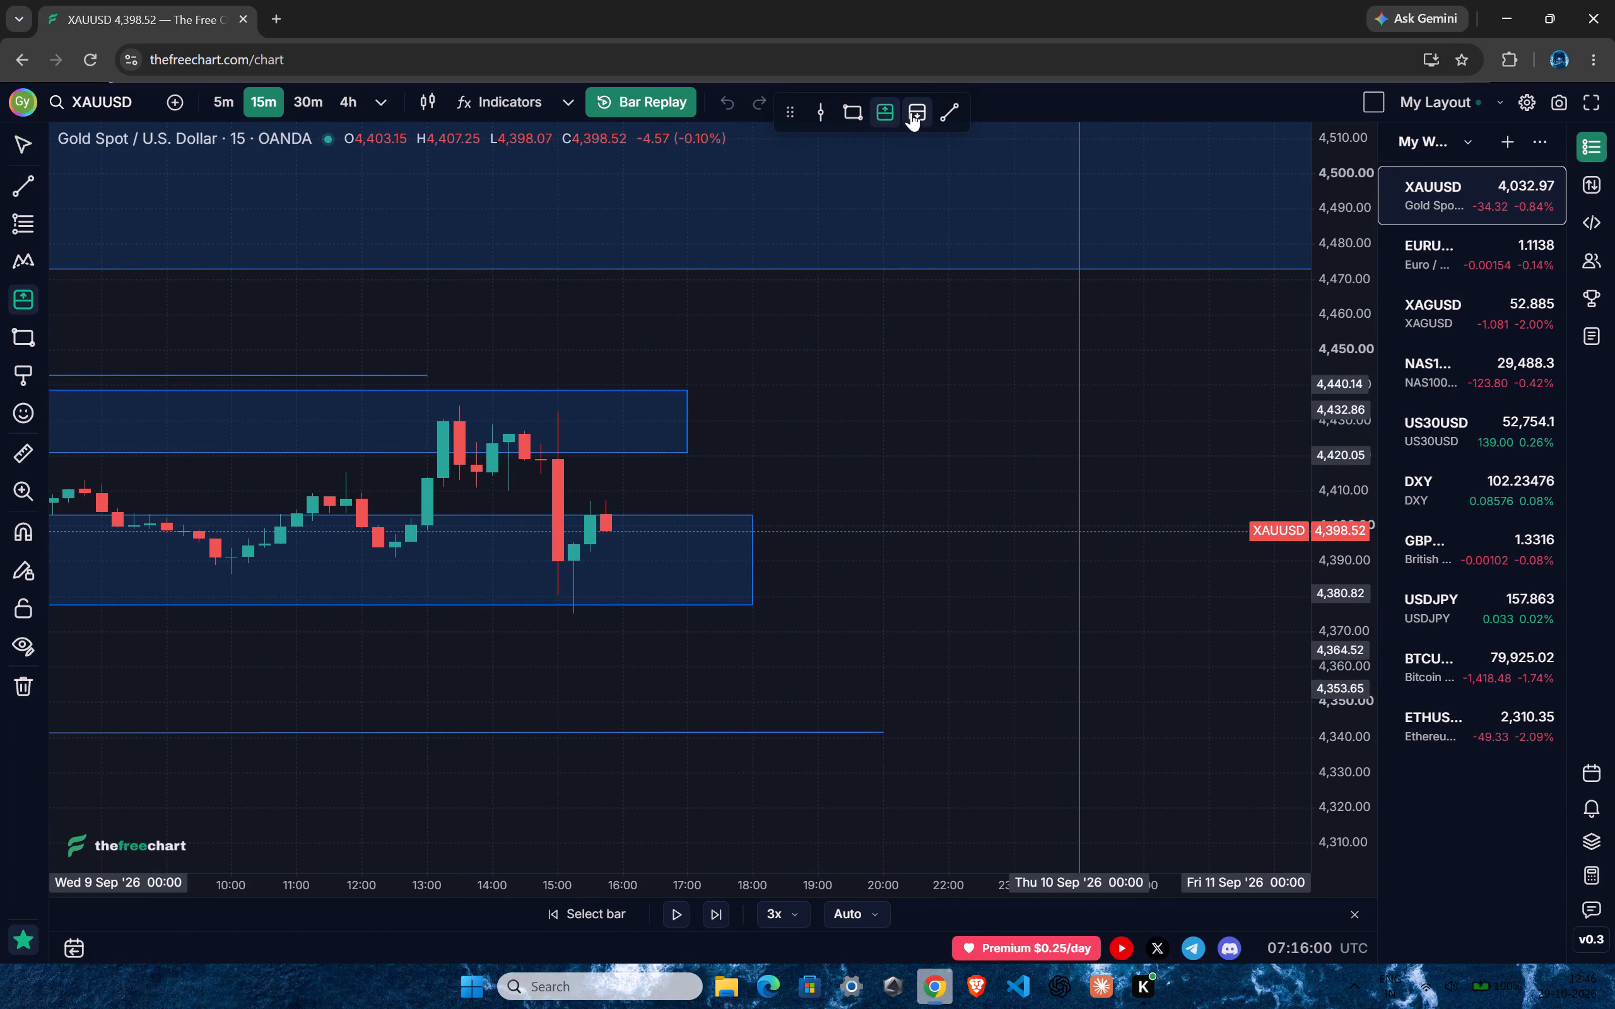
pyautogui.click(911, 112)
pyautogui.click(597, 498)
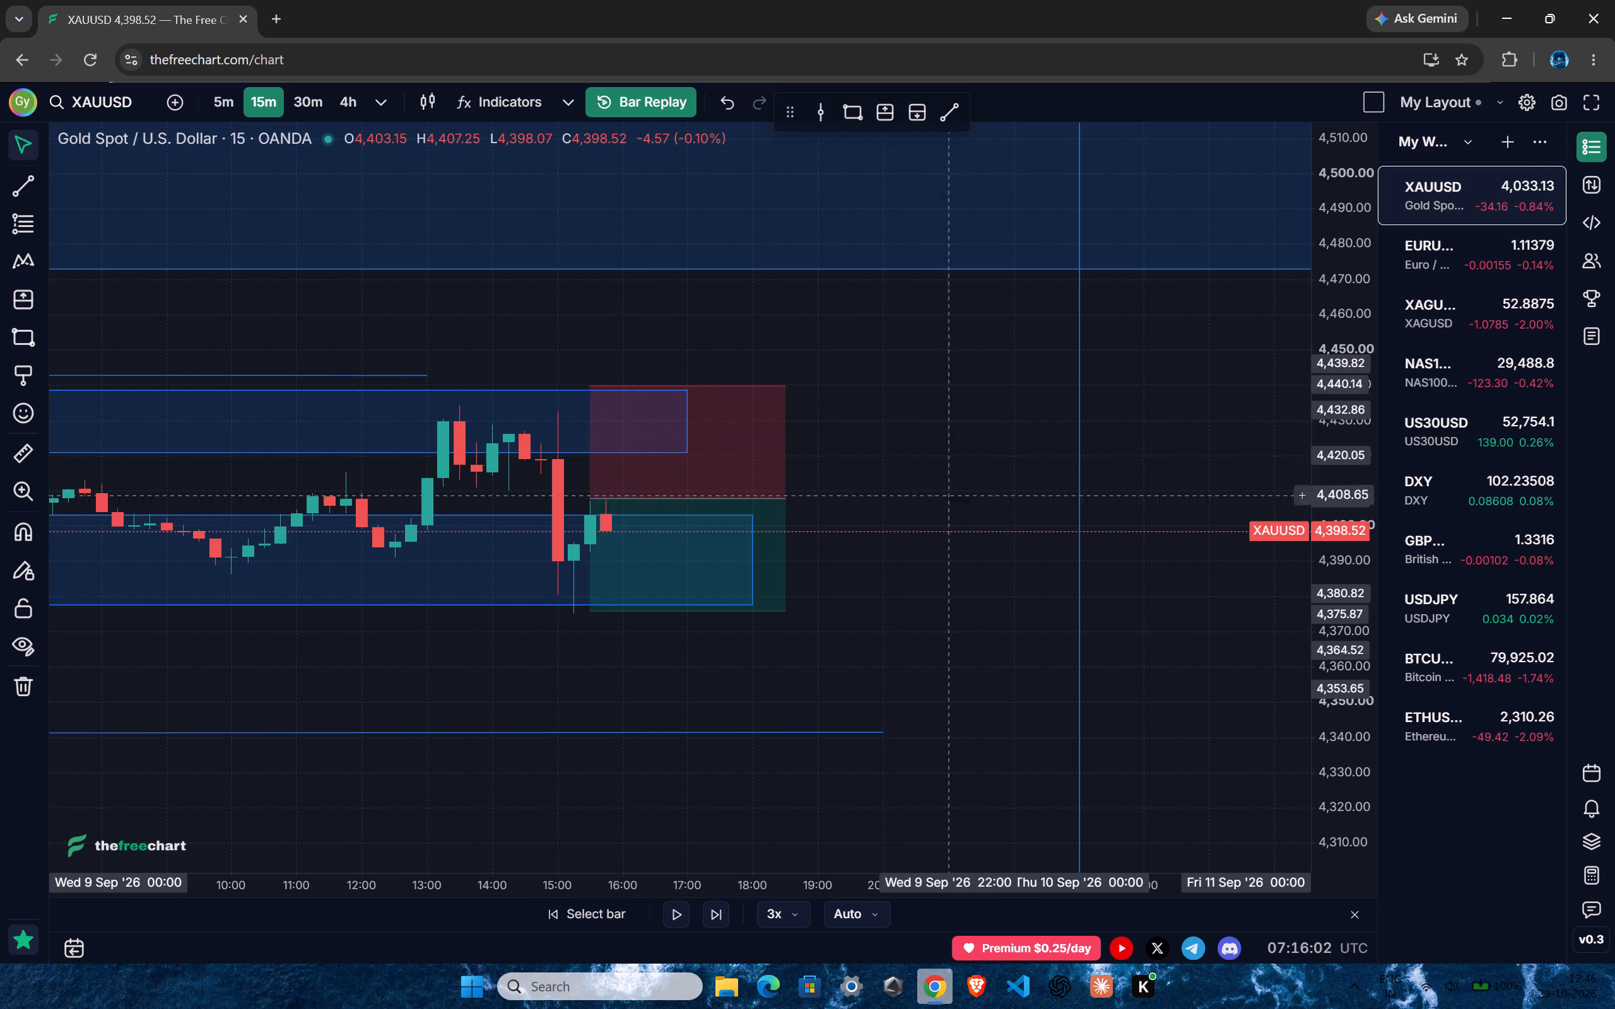
# Set the 15:30 short position's target to about 4,340.65 at the lower level line and its stop to about 4,434.45.
pyautogui.moveTo(973, 511); pyautogui.dragTo(961, 374)
pyautogui.keyDown('ctrl'); pyautogui.scroll(-2, 631, 507); pyautogui.keyUp('ctrl')
pyautogui.moveTo(588, 474); pyautogui.dragTo(596, 597)
pyautogui.moveTo(840, 477); pyautogui.dragTo(866, 551)
pyautogui.moveTo(616, 317); pyautogui.dragTo(616, 327)
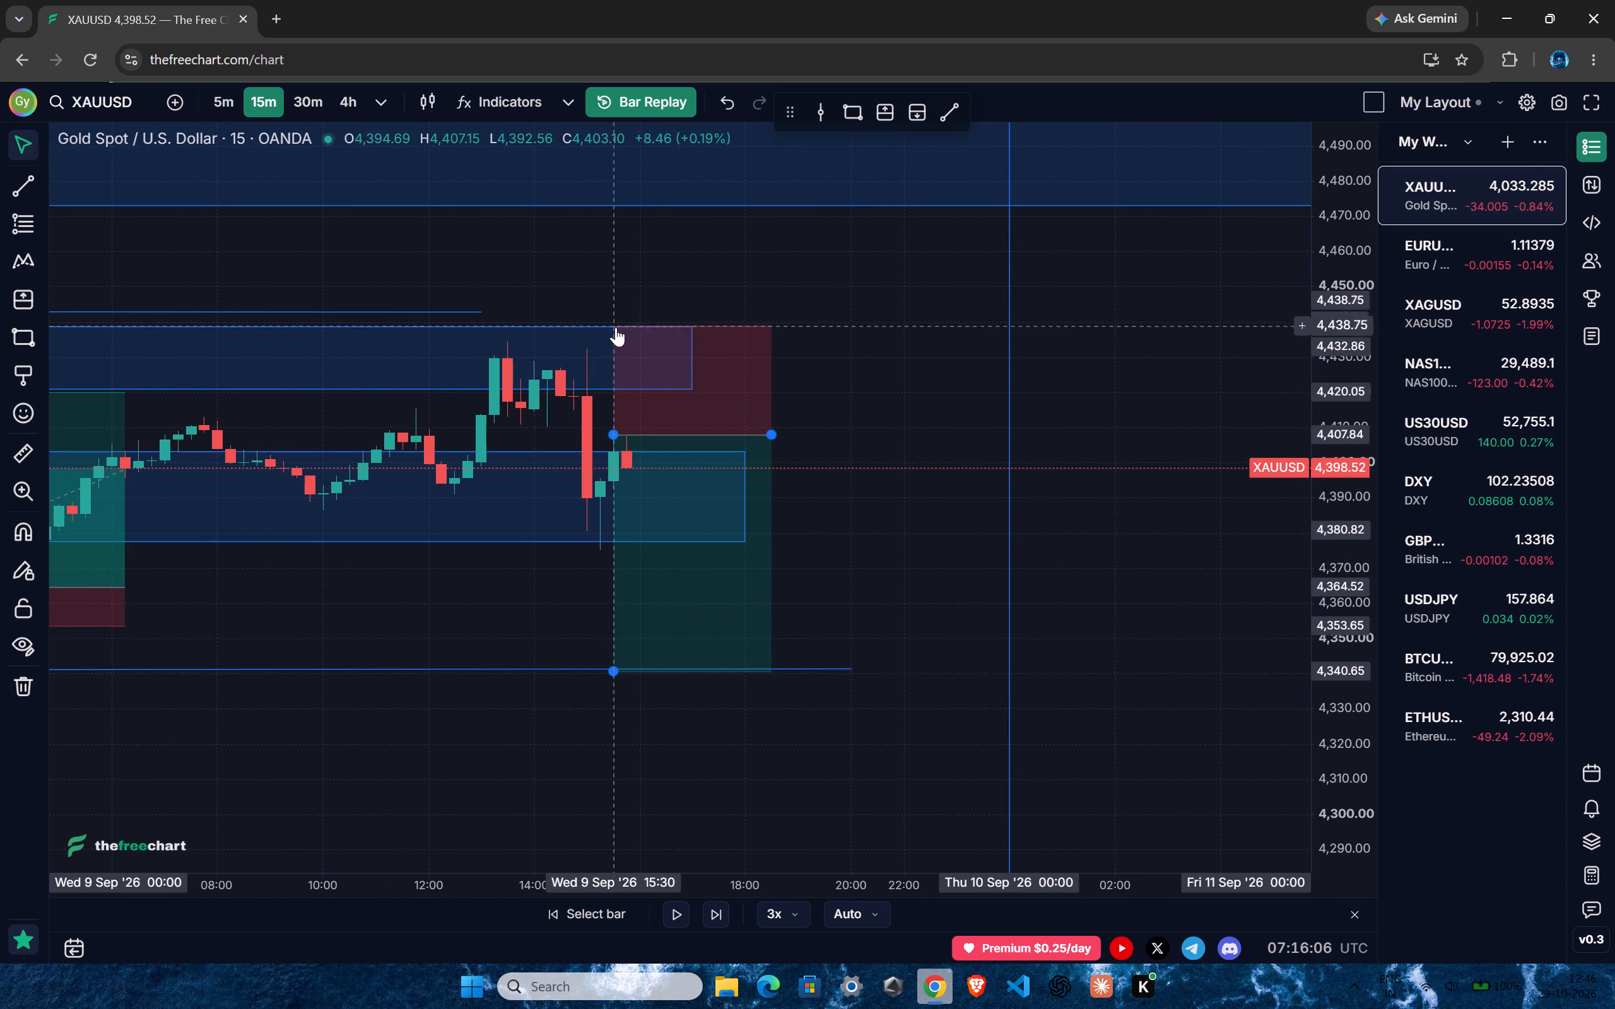
pyautogui.moveTo(616, 327); pyautogui.dragTo(614, 341)
pyautogui.moveTo(893, 513); pyautogui.dragTo(888, 428)
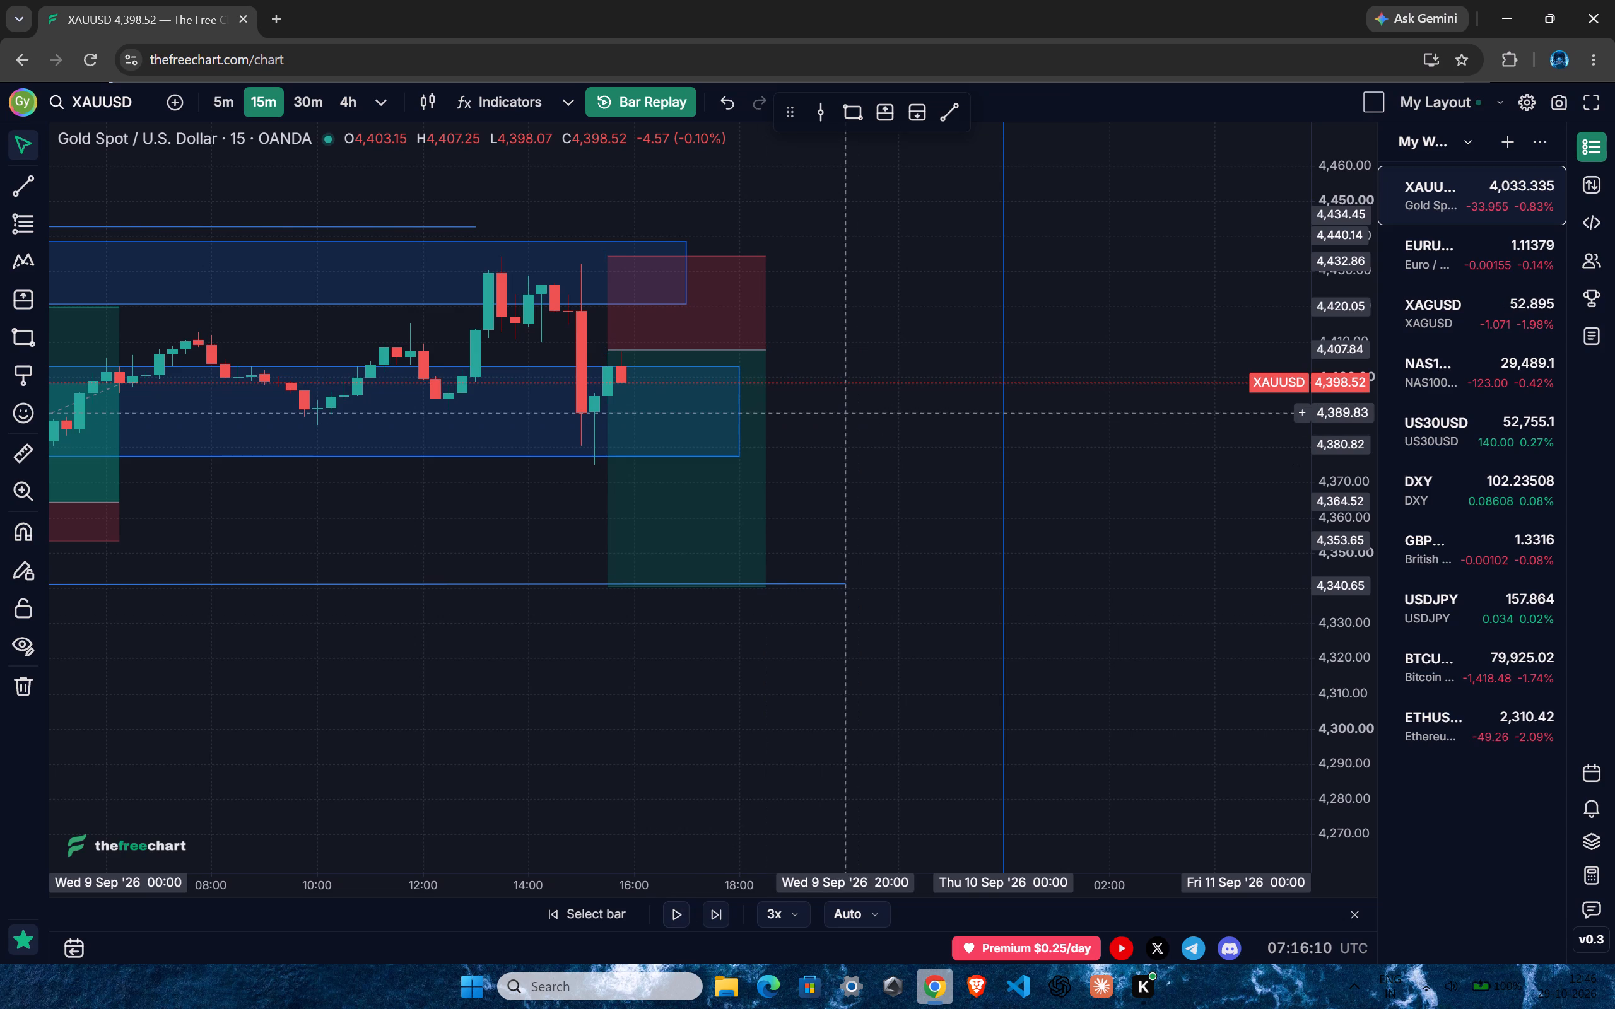
# Switch to the 5-minute chart and delete the short position that starts at 15:30 on 9 September.
pyautogui.press('5')
pyautogui.press('Return')
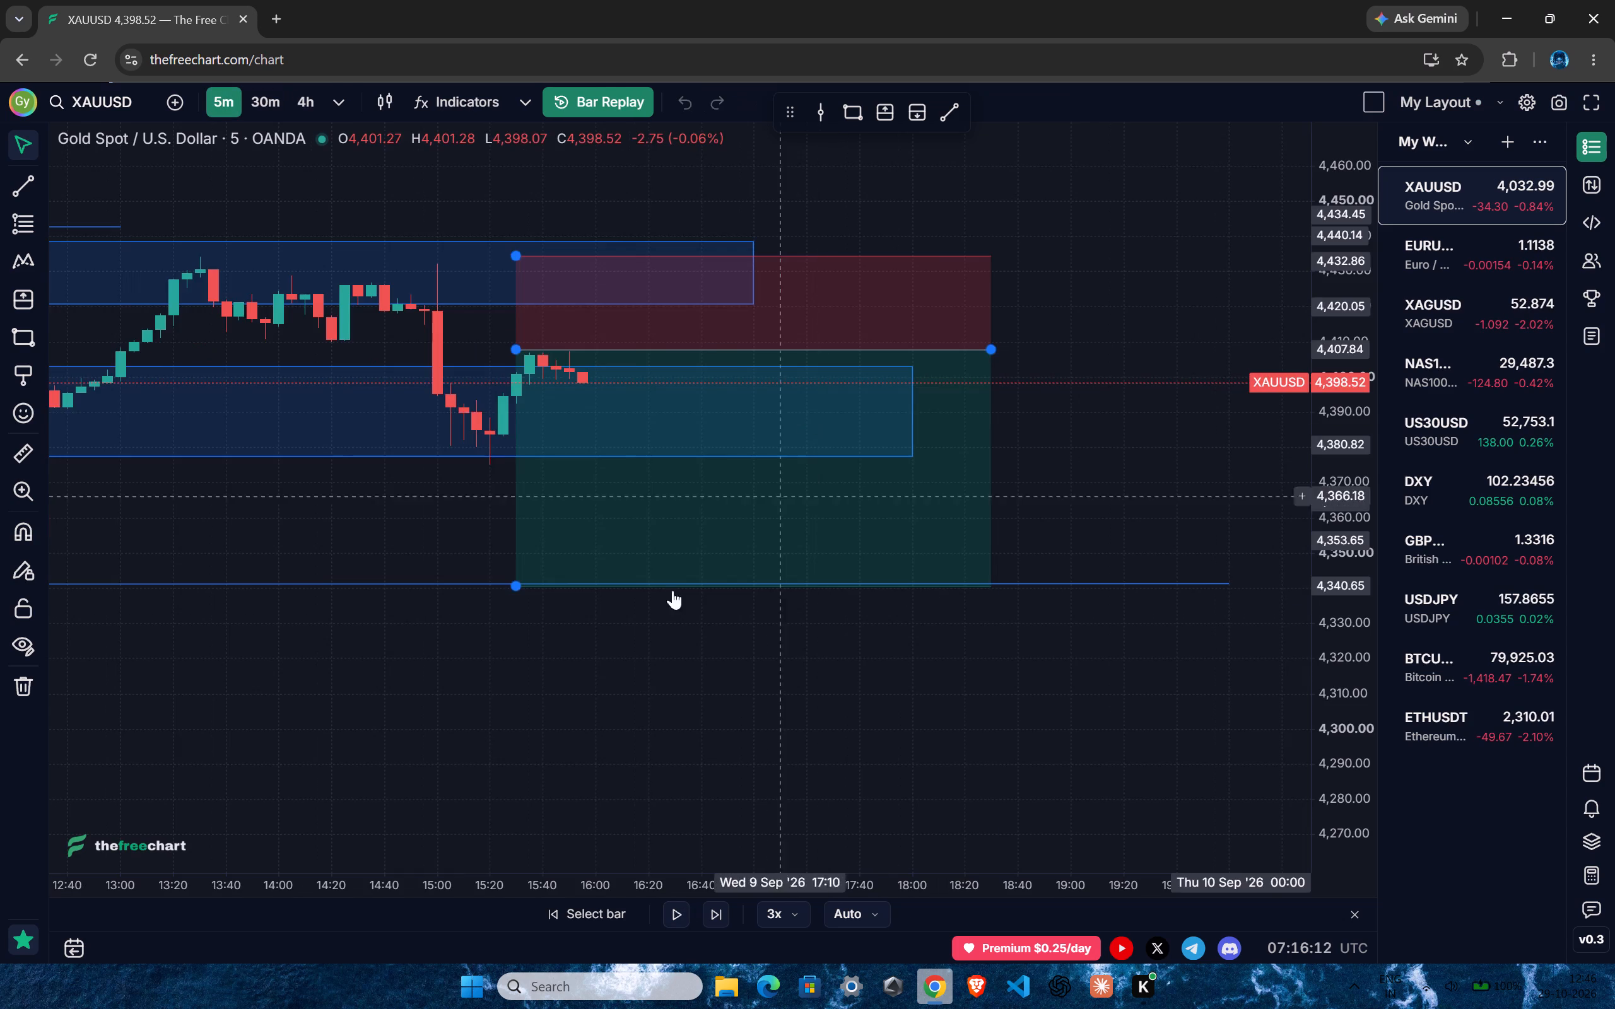
pyautogui.keyDown('ctrl'); pyautogui.scroll(-5, 407, 527); pyautogui.keyUp('ctrl')
pyautogui.moveTo(1351, 650); pyautogui.dragTo(1367, 354)
pyautogui.moveTo(967, 413); pyautogui.dragTo(982, 528)
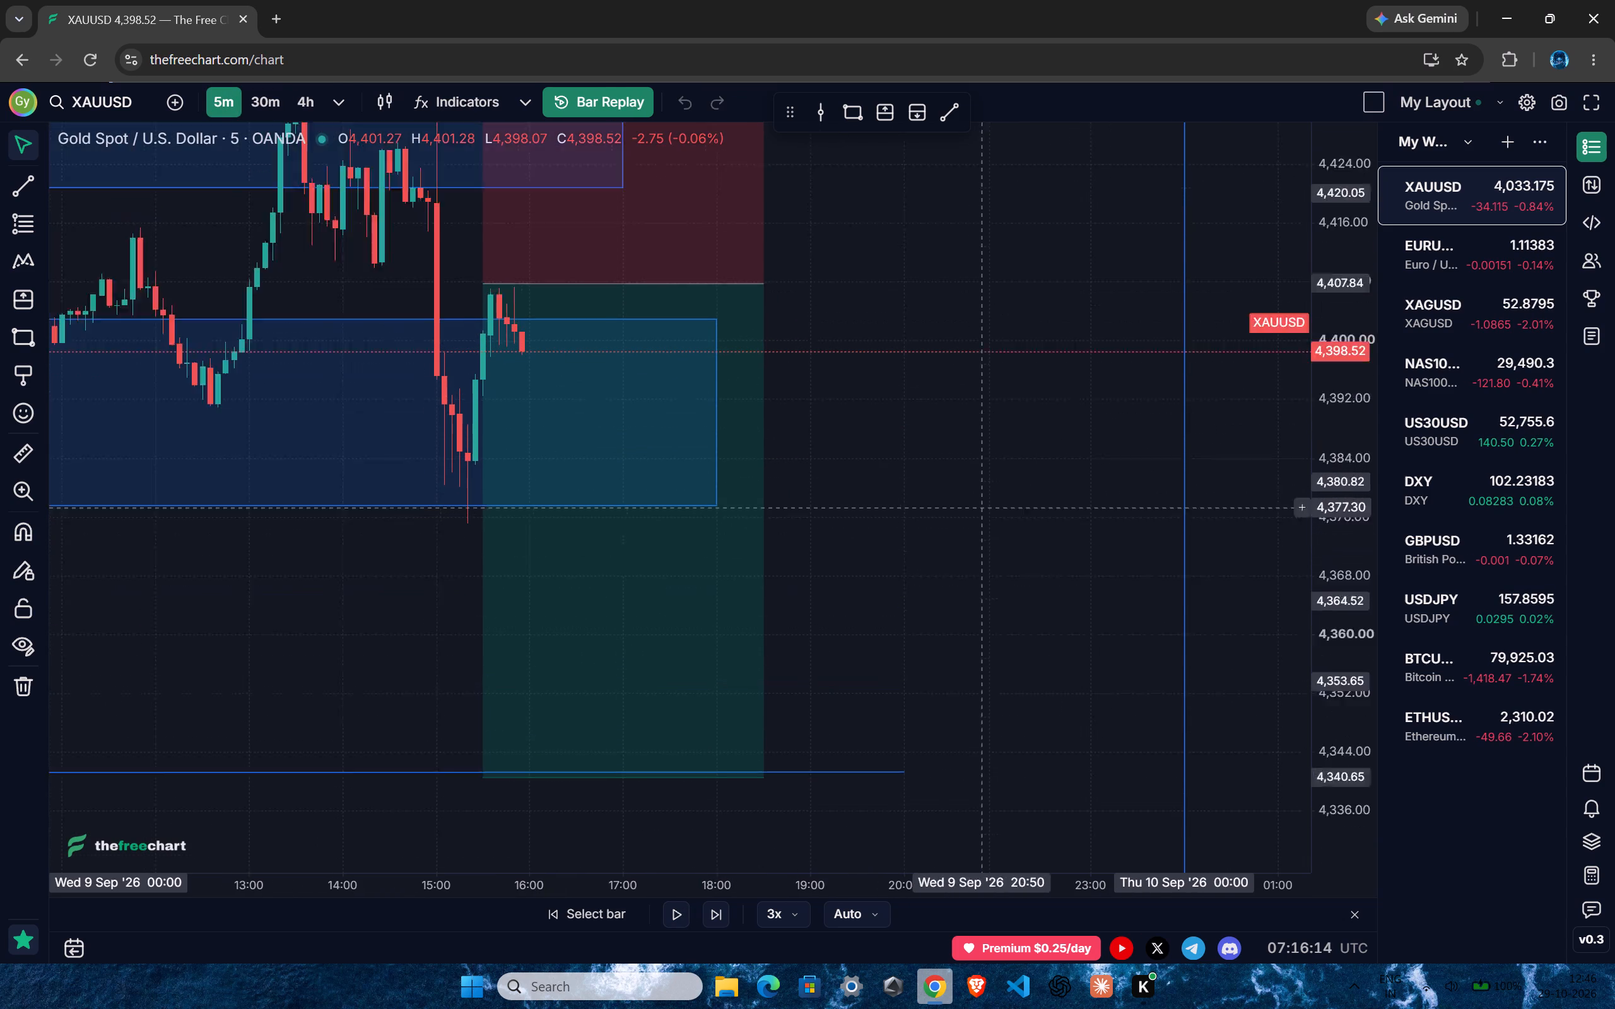
pyautogui.moveTo(982, 528); pyautogui.dragTo(1096, 784)
pyautogui.keyDown('ctrl'); pyautogui.scroll(3, 571, 704); pyautogui.keyUp('ctrl')
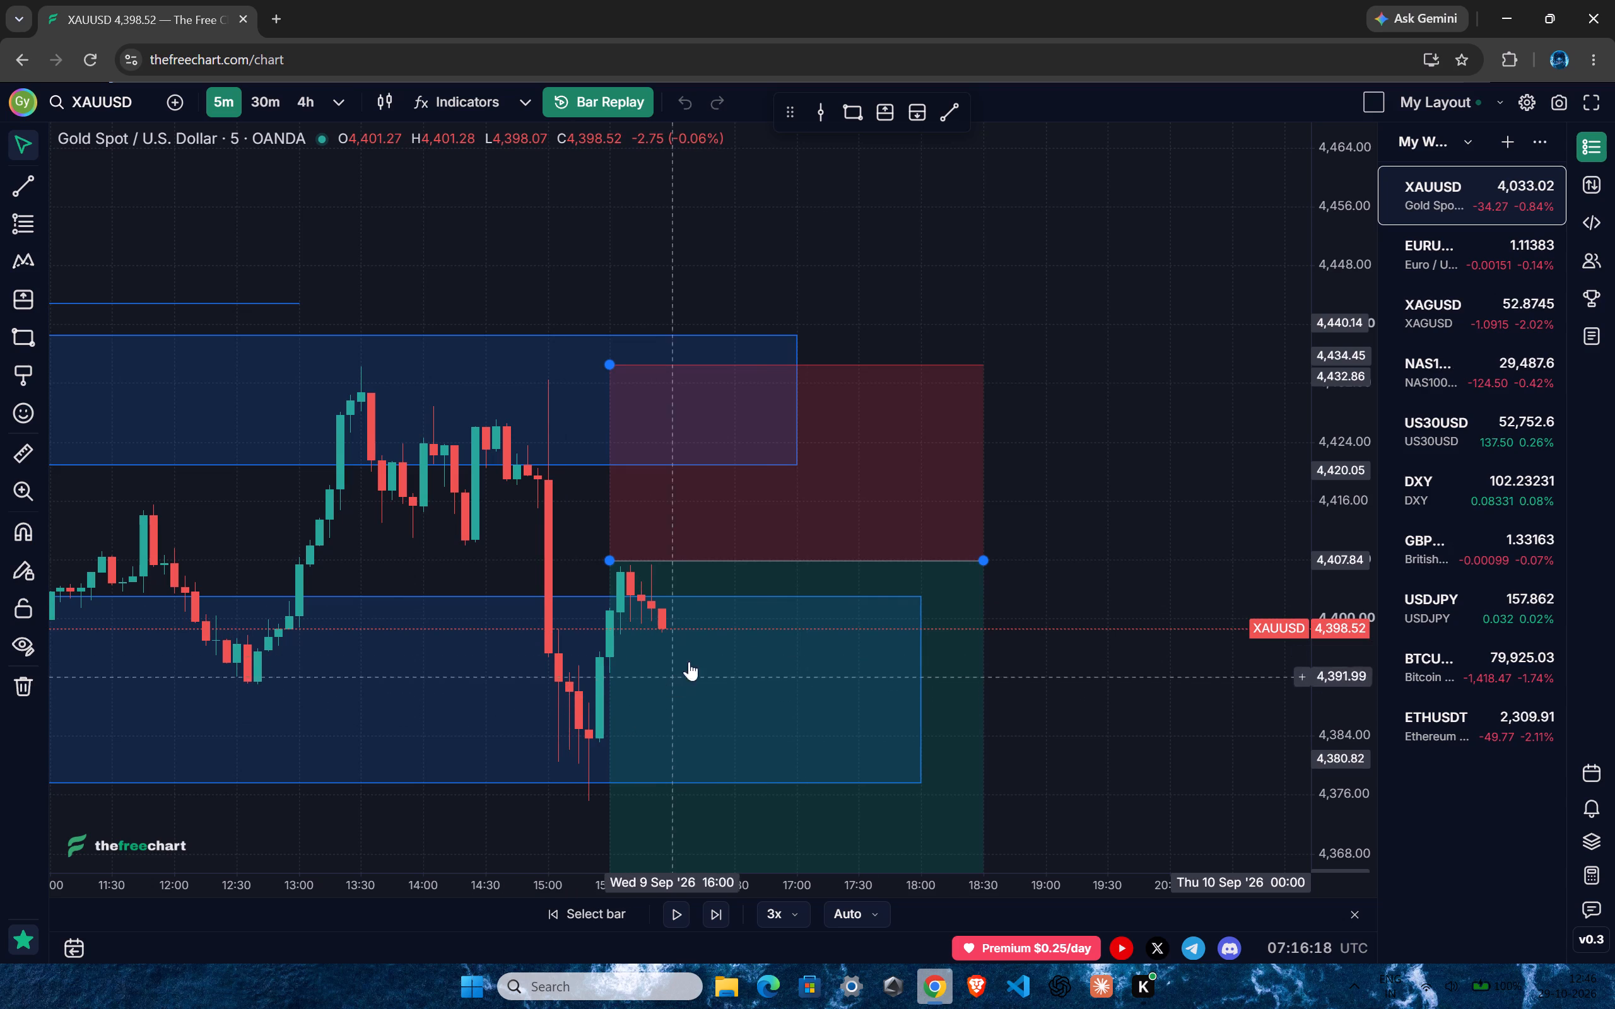
pyautogui.click(871, 554)
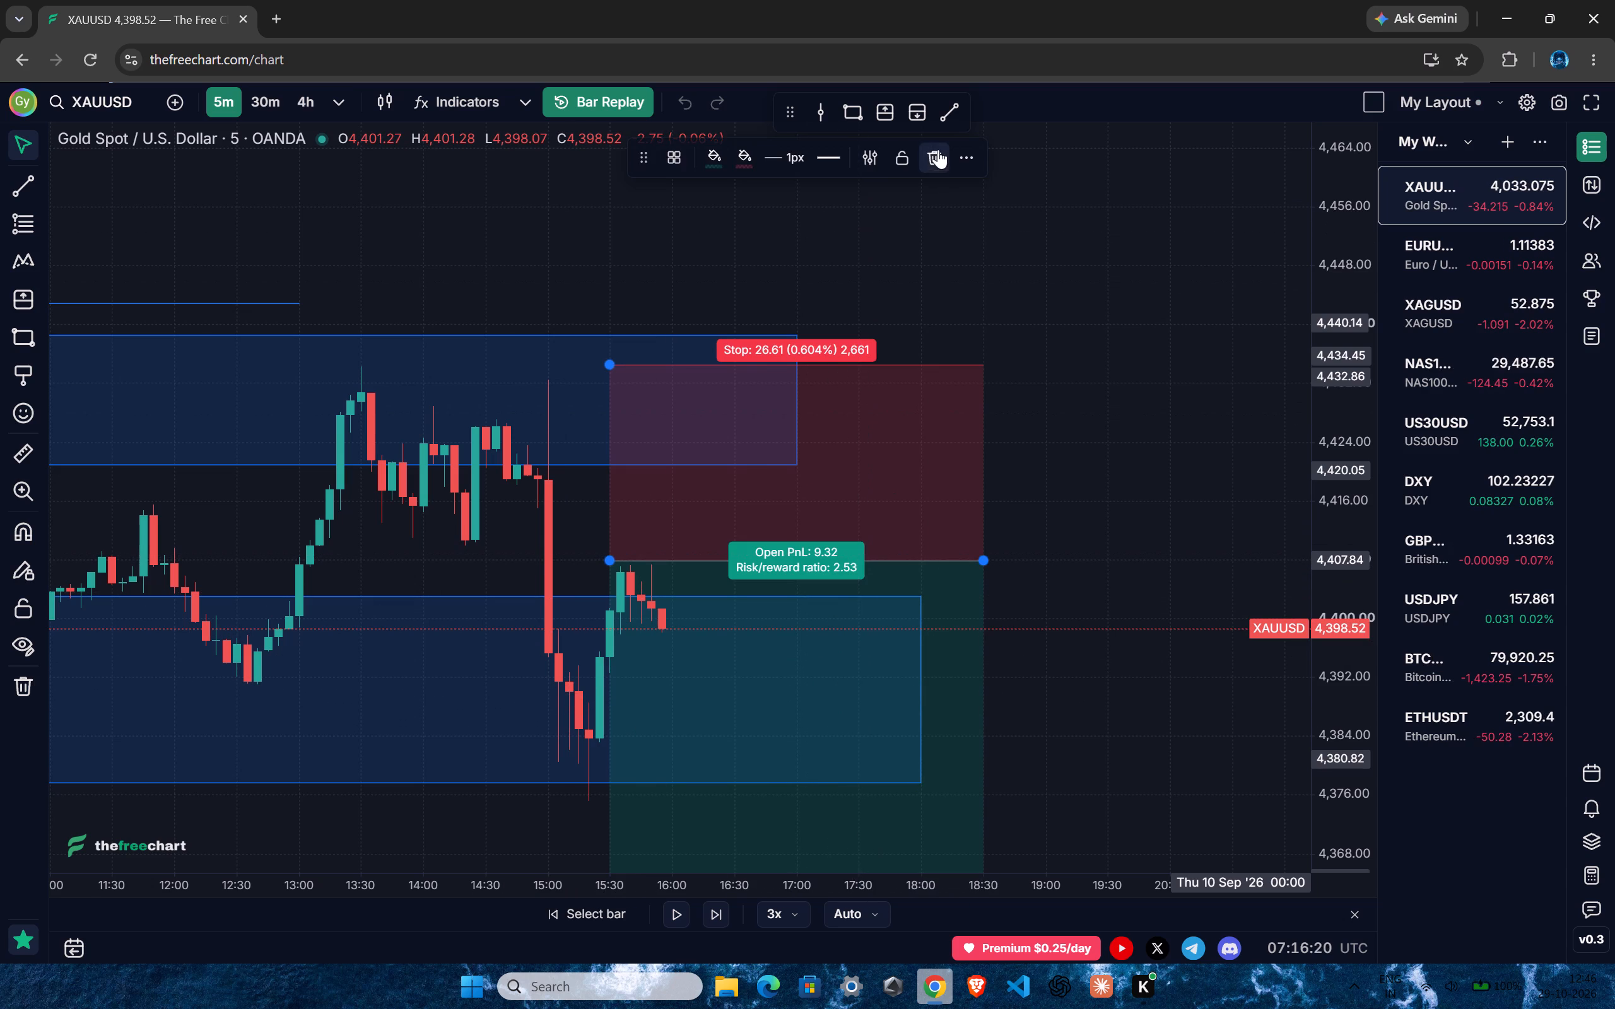
pyautogui.click(936, 153)
# Play the replay on in bursts to the 17:35 candle on 9 September, pausing there.
pyautogui.moveTo(964, 508); pyautogui.dragTo(984, 409)
pyautogui.moveTo(1350, 622); pyautogui.dragTo(1317, 461)
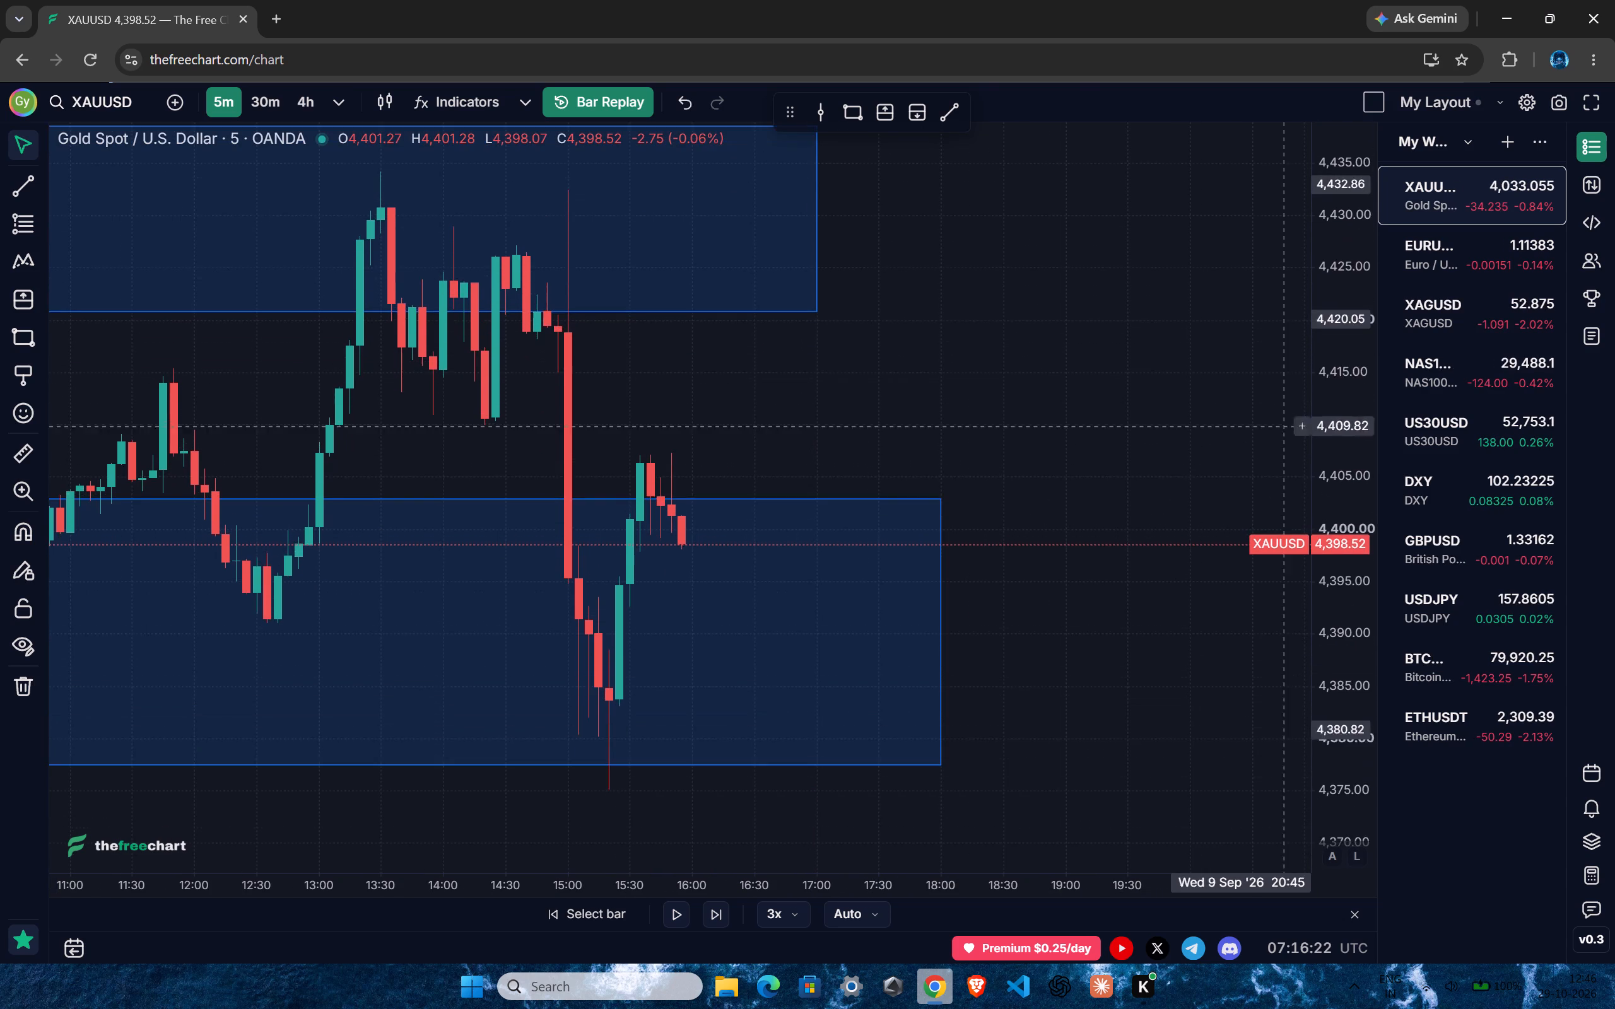
pyautogui.moveTo(974, 385); pyautogui.dragTo(992, 475)
pyautogui.keyDown('ctrl'); pyautogui.scroll(2, 694, 480); pyautogui.keyUp('ctrl')
pyautogui.click(686, 915)
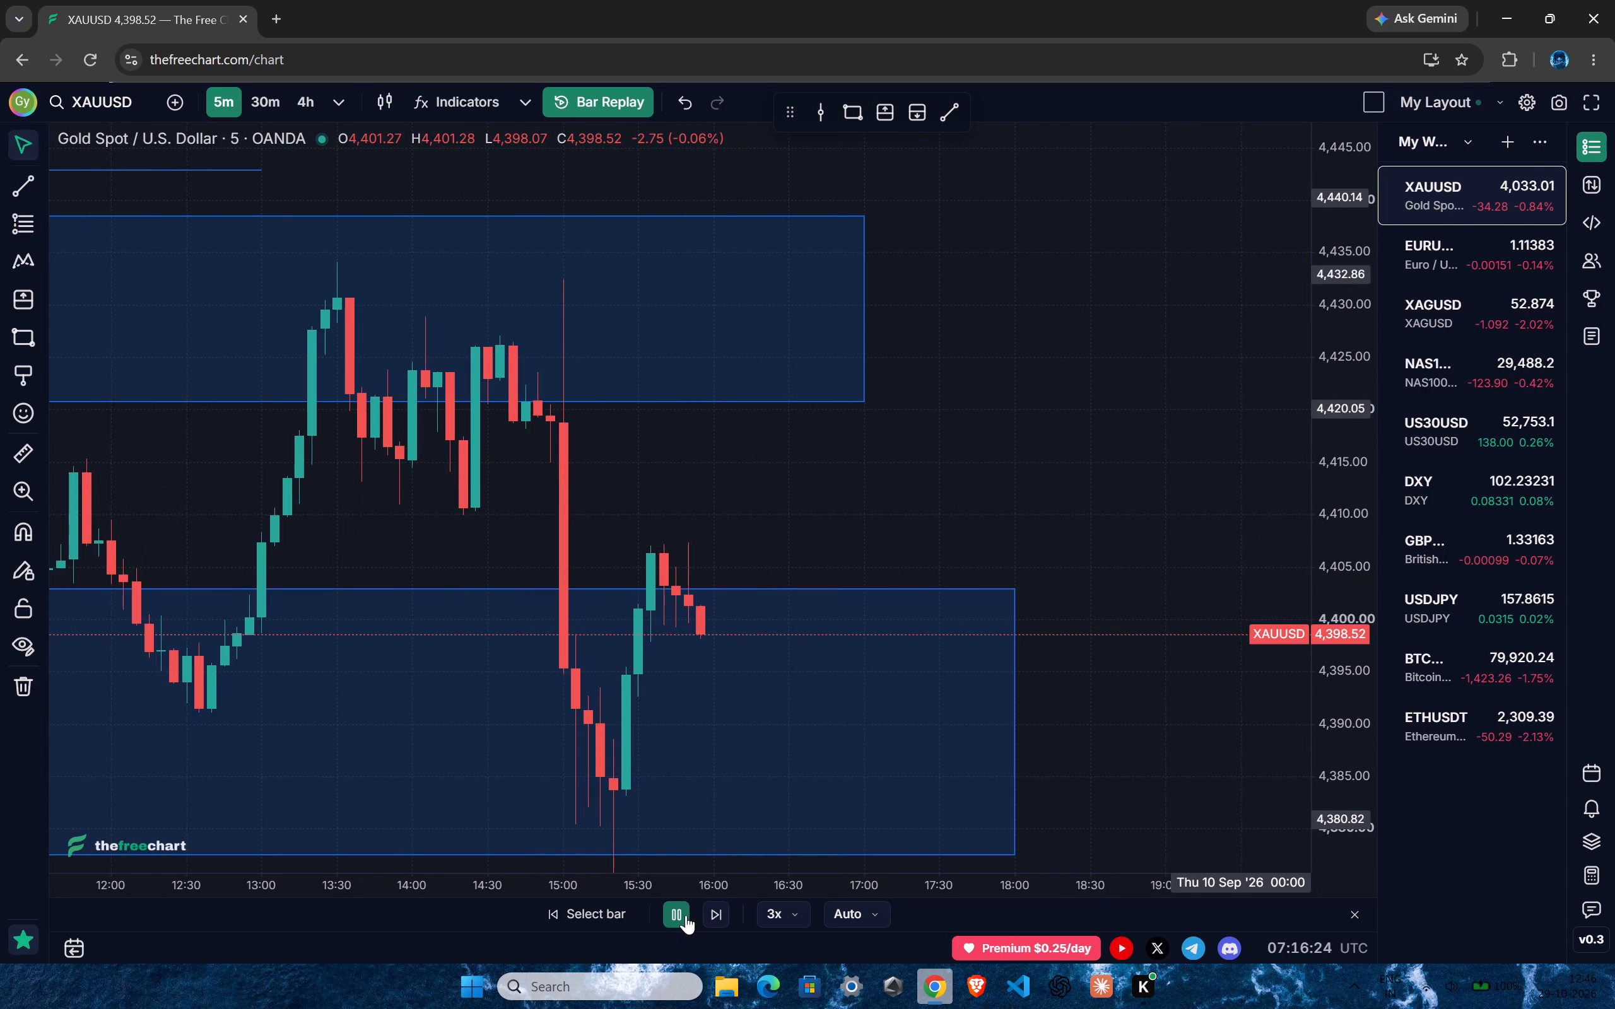
pyautogui.click(686, 915)
pyautogui.click(686, 915)
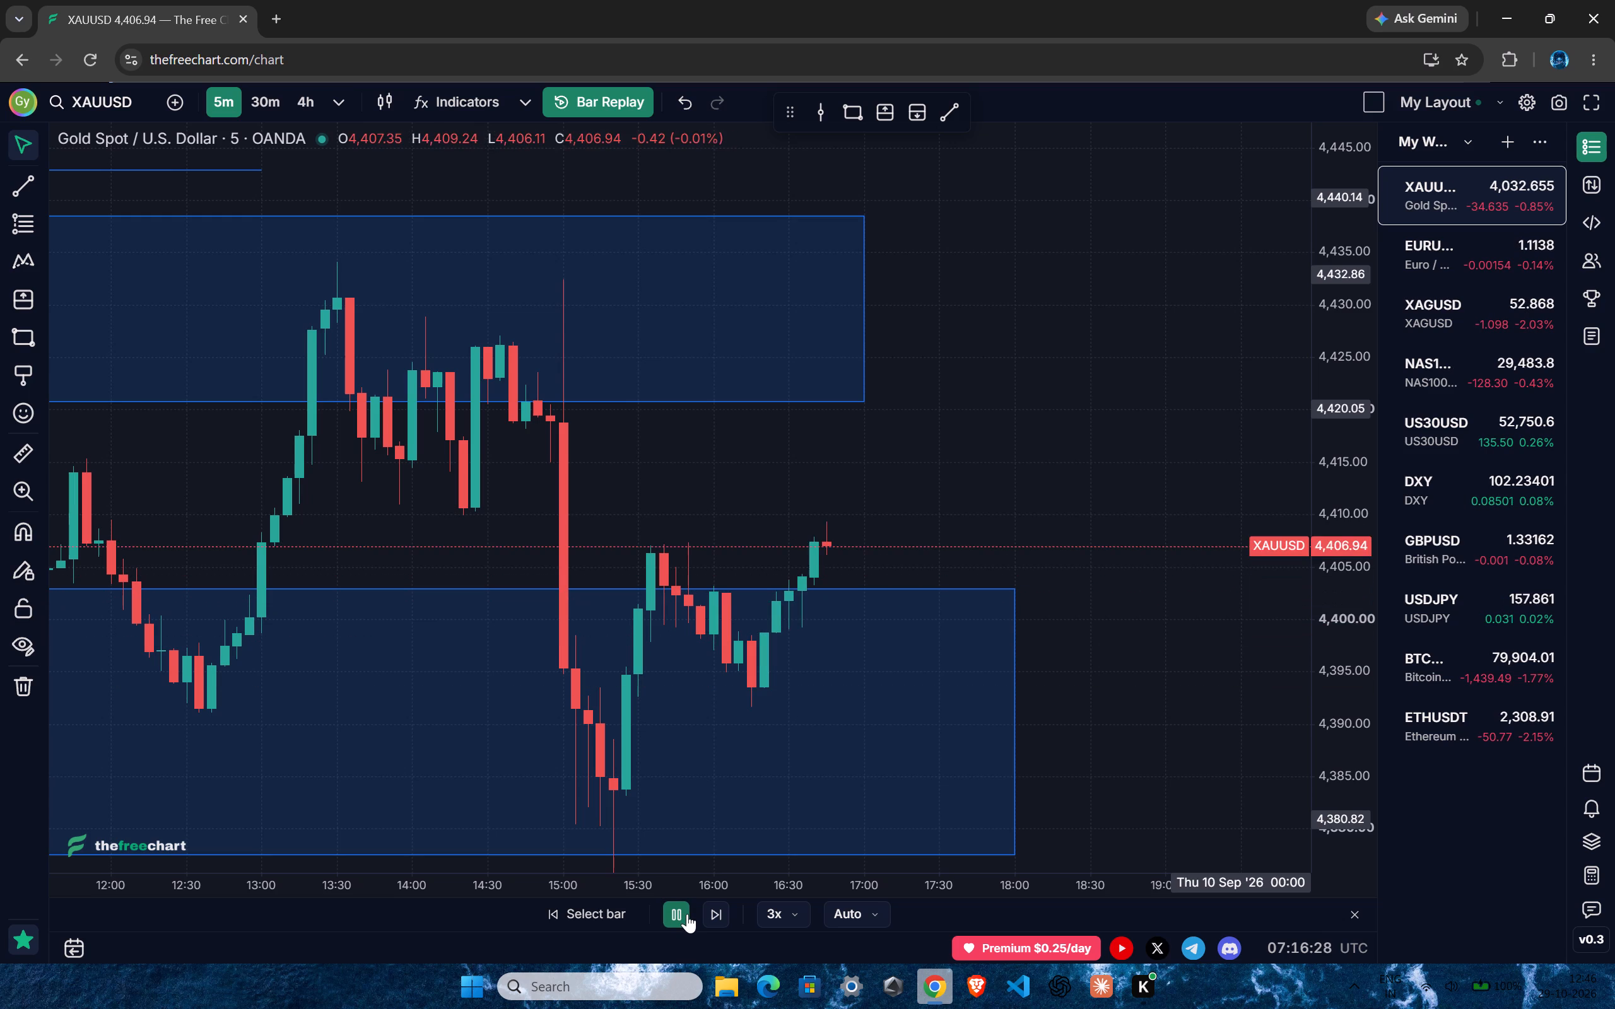
pyautogui.click(687, 913)
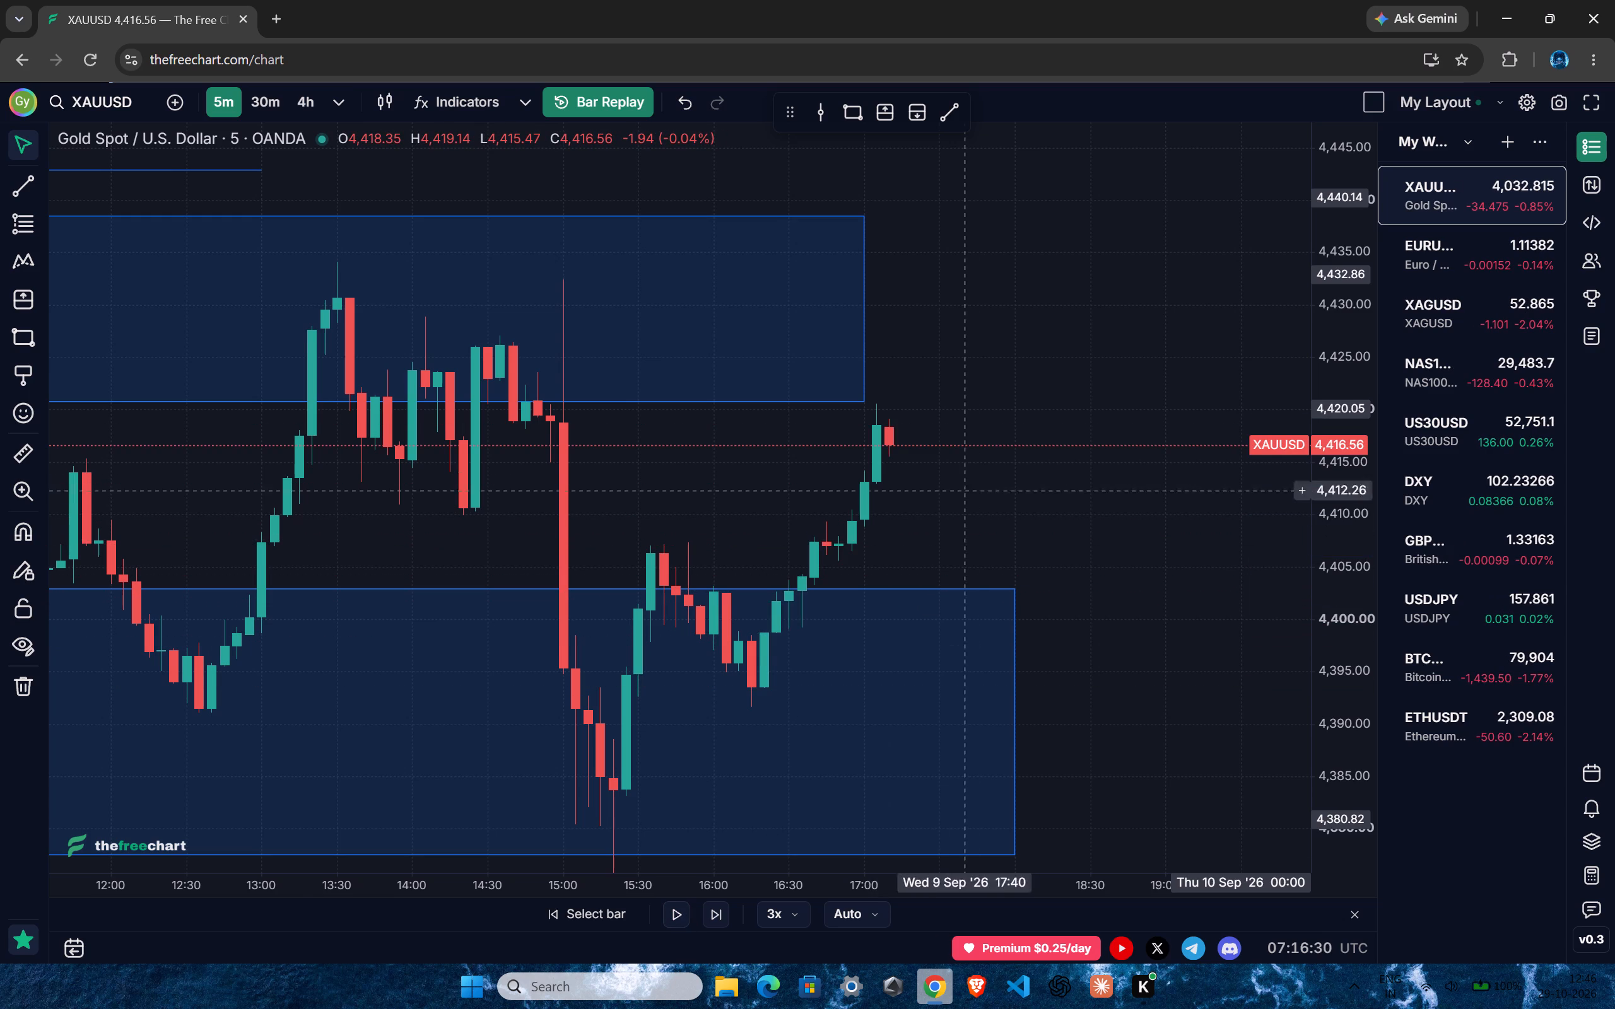
pyautogui.moveTo(1007, 464); pyautogui.dragTo(919, 470)
pyautogui.moveTo(1338, 337); pyautogui.dragTo(1310, 594)
pyautogui.scroll(-2, 958, 541)
pyautogui.moveTo(1033, 484); pyautogui.dragTo(991, 493)
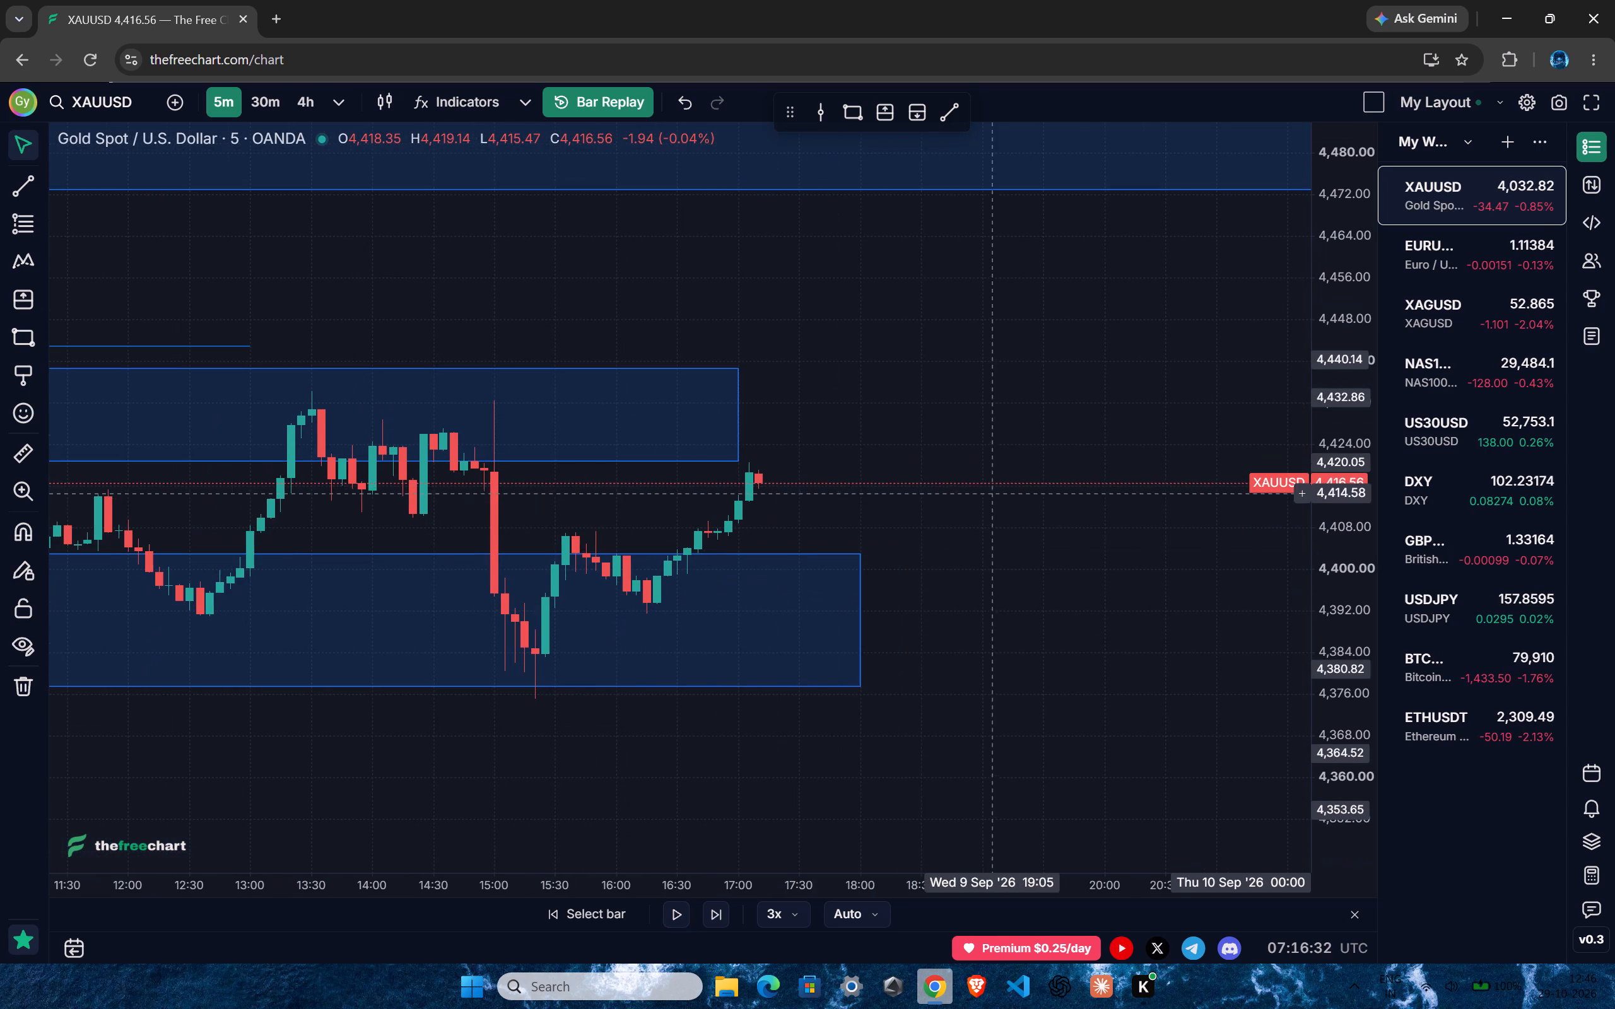
pyautogui.click(681, 909)
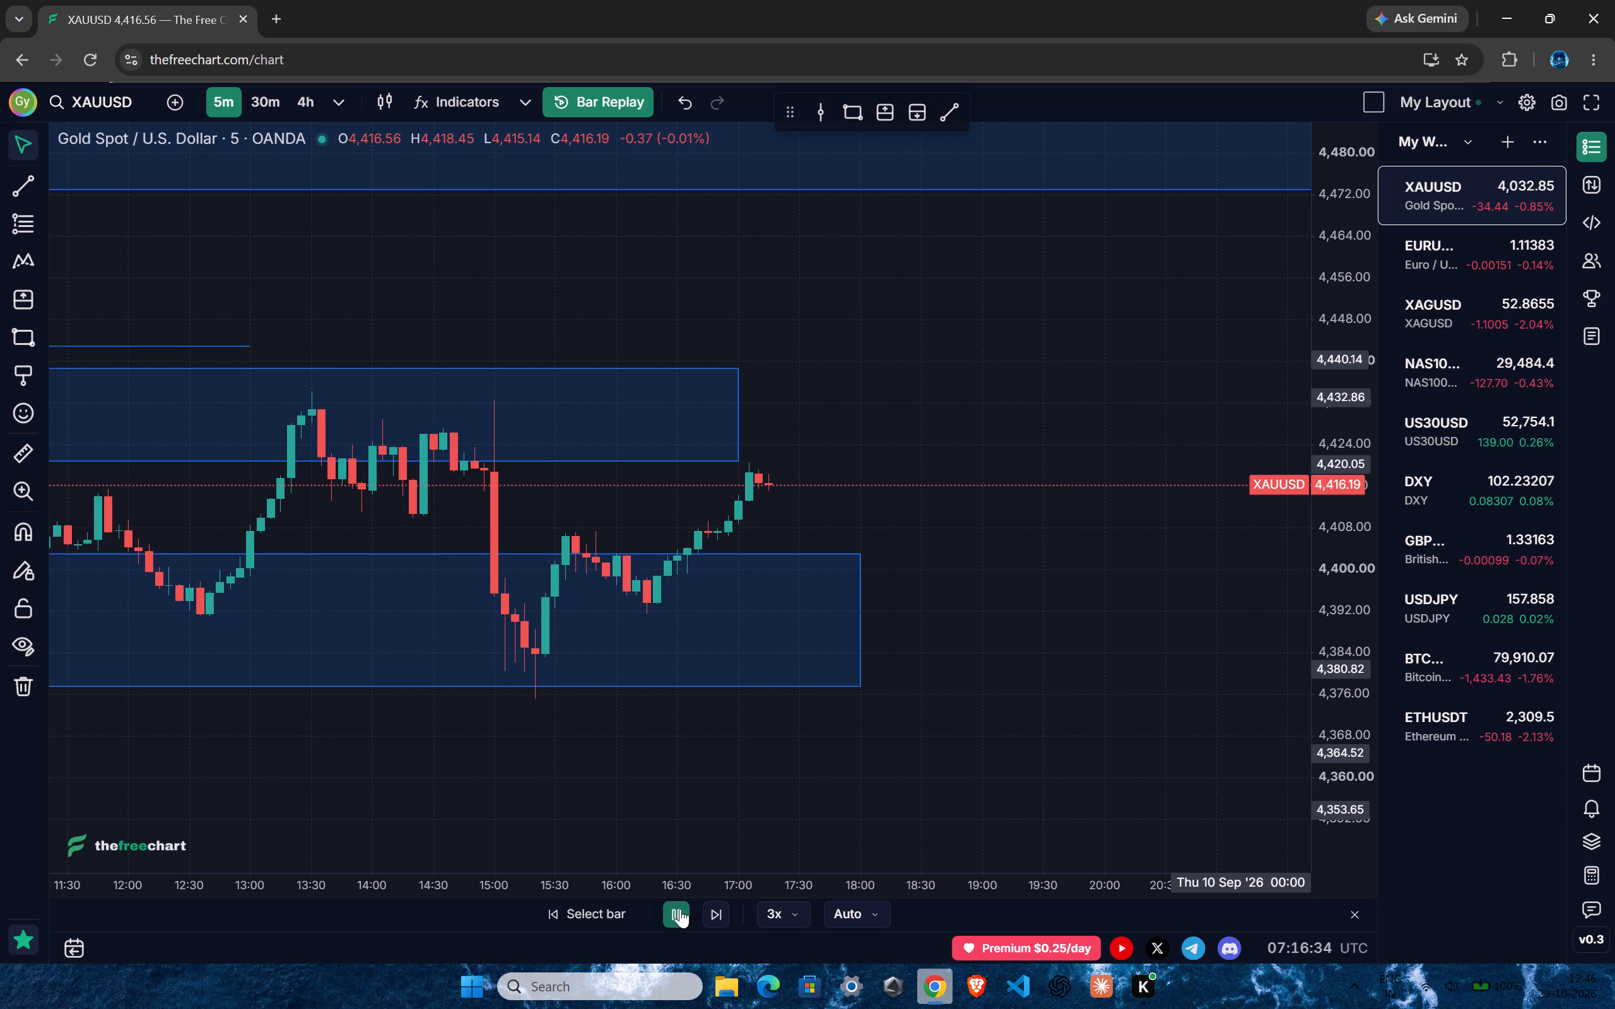
pyautogui.click(680, 909)
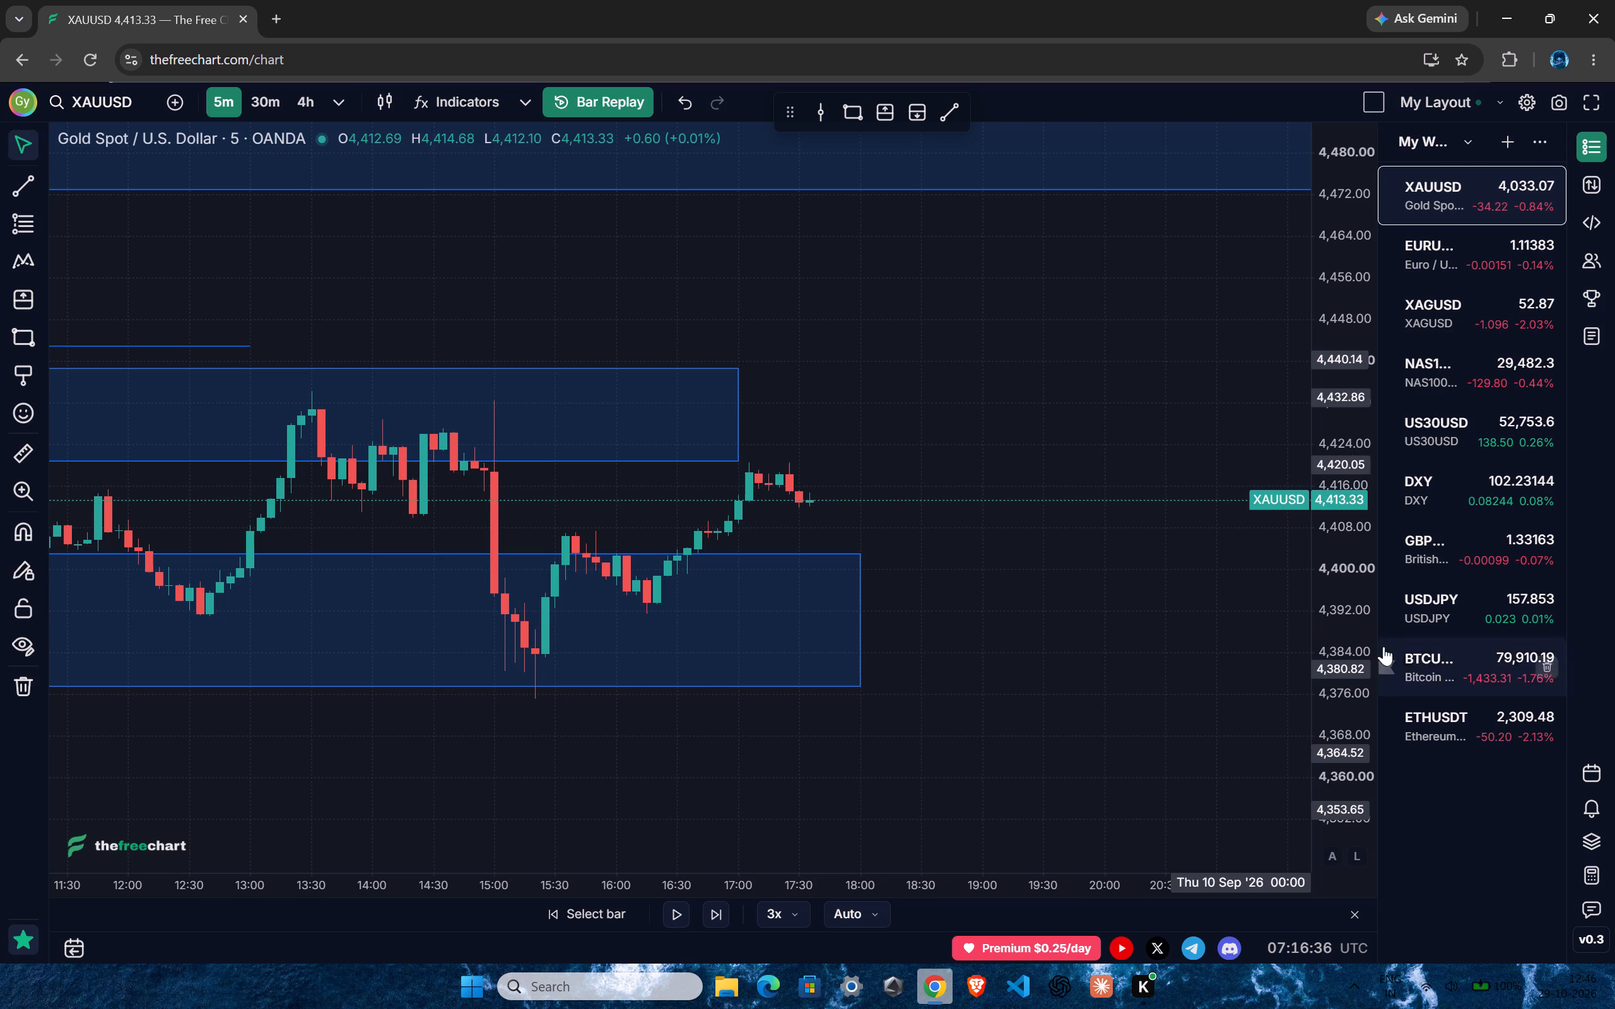
# Place a short position at 17:30 on 9 September with entry at about 4,415.52 and stop at about 4,421.96.
pyautogui.moveTo(1343, 701); pyautogui.dragTo(1254, 140)
pyautogui.moveTo(1333, 365); pyautogui.dragTo(1344, 546)
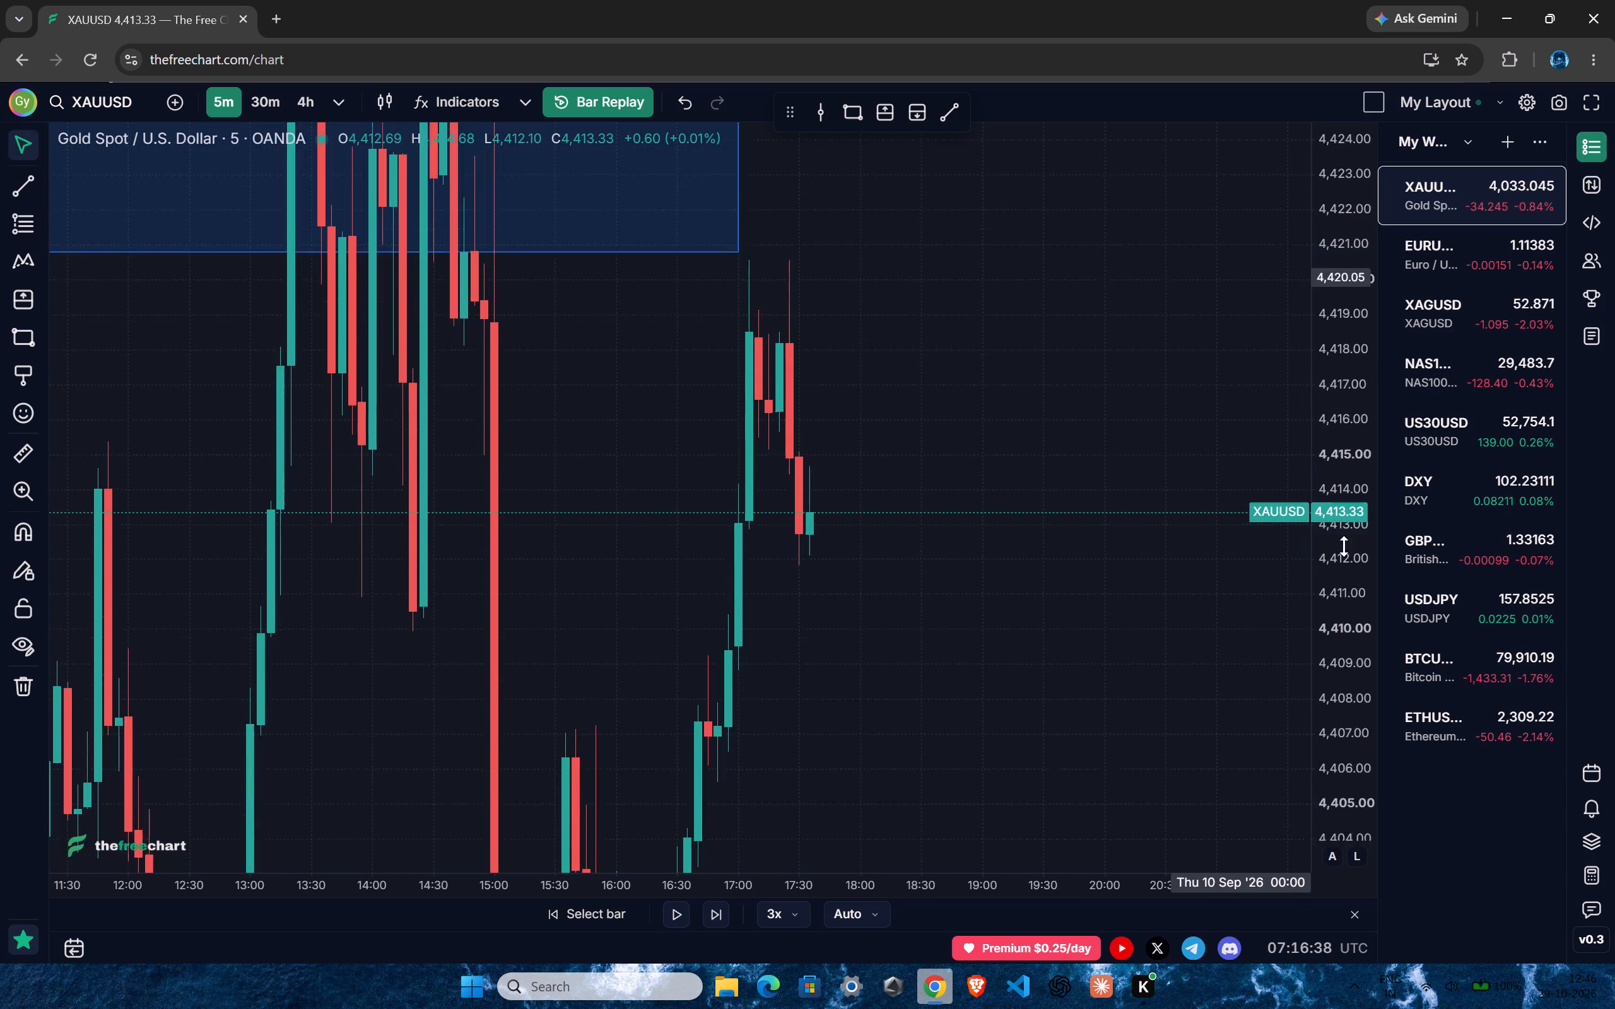
pyautogui.moveTo(1344, 546); pyautogui.dragTo(1289, 716)
pyautogui.moveTo(1064, 410); pyautogui.dragTo(990, 441)
pyautogui.moveTo(1346, 289); pyautogui.dragTo(1281, 576)
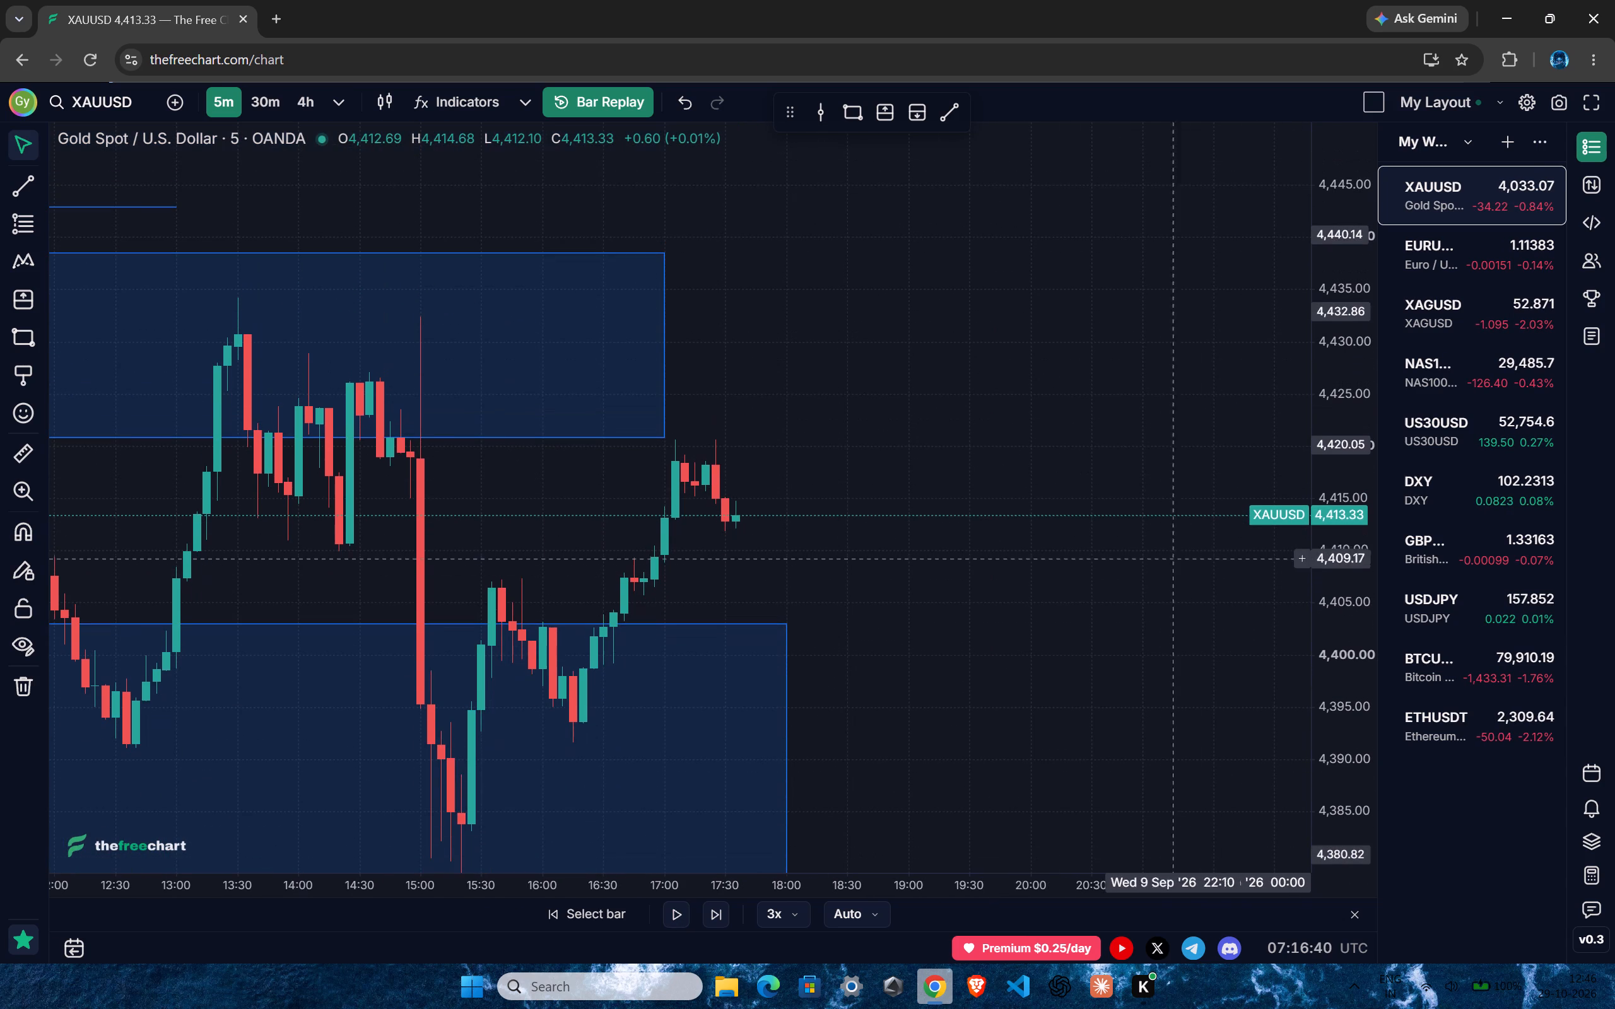
pyautogui.moveTo(963, 638); pyautogui.dragTo(989, 494)
pyautogui.scroll(-3, 763, 506)
pyautogui.moveTo(1037, 483); pyautogui.dragTo(1023, 491)
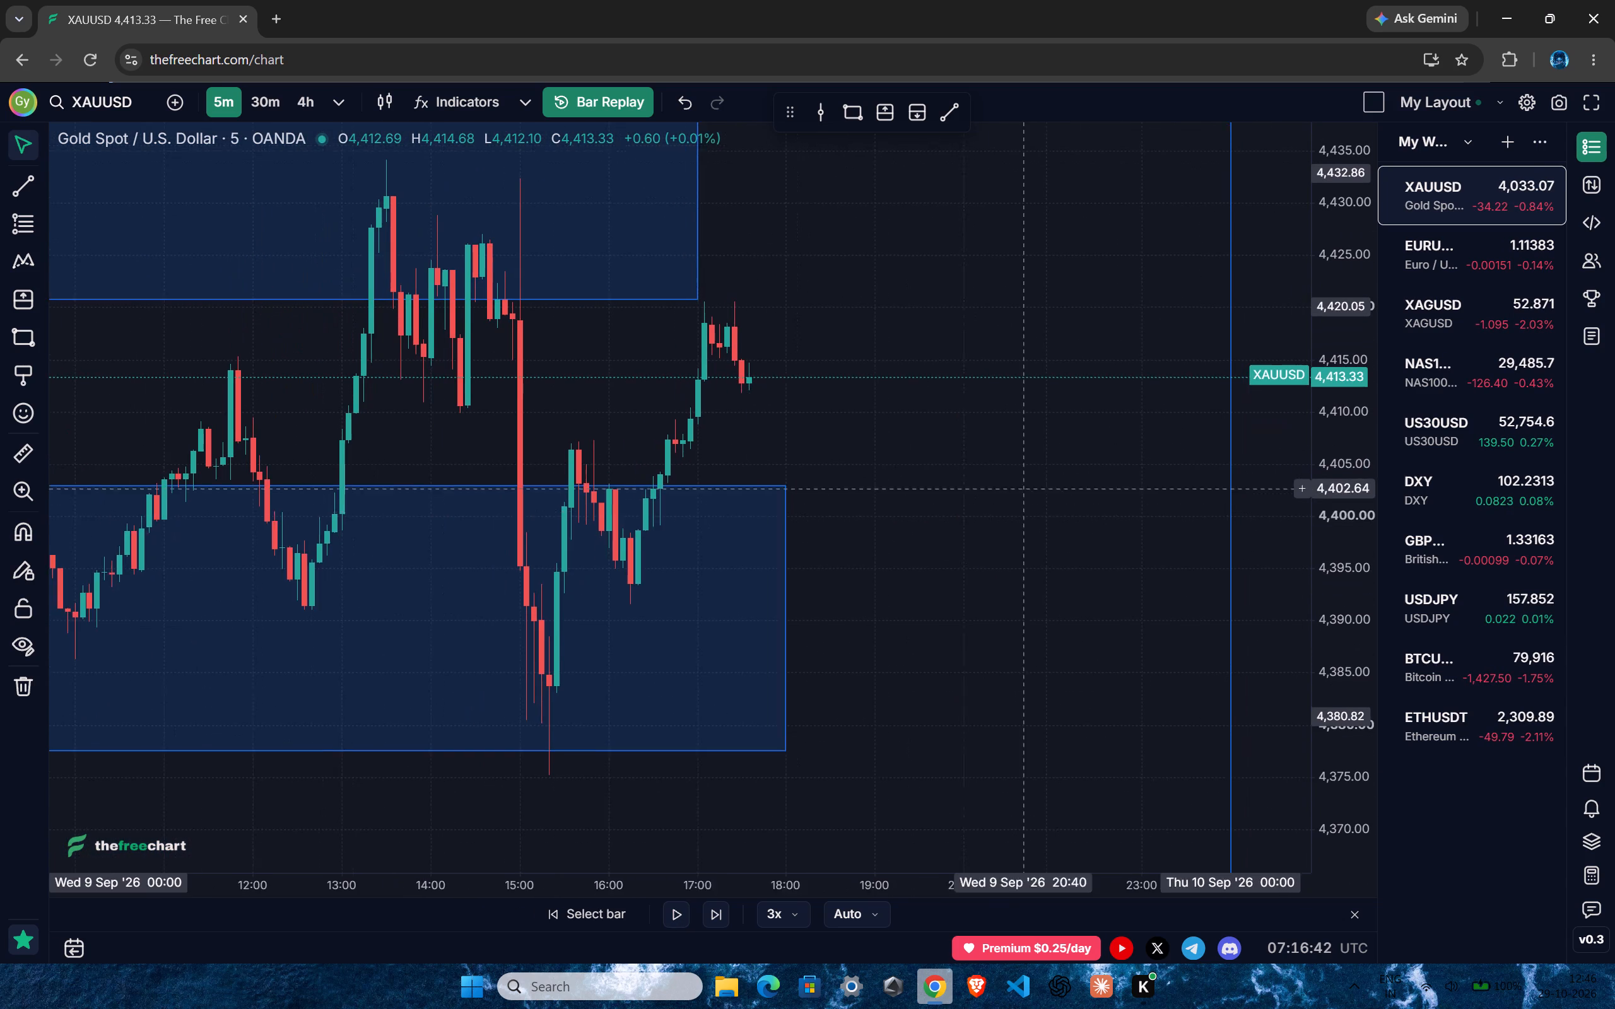
pyautogui.moveTo(1023, 491); pyautogui.dragTo(961, 517)
pyautogui.click(914, 112)
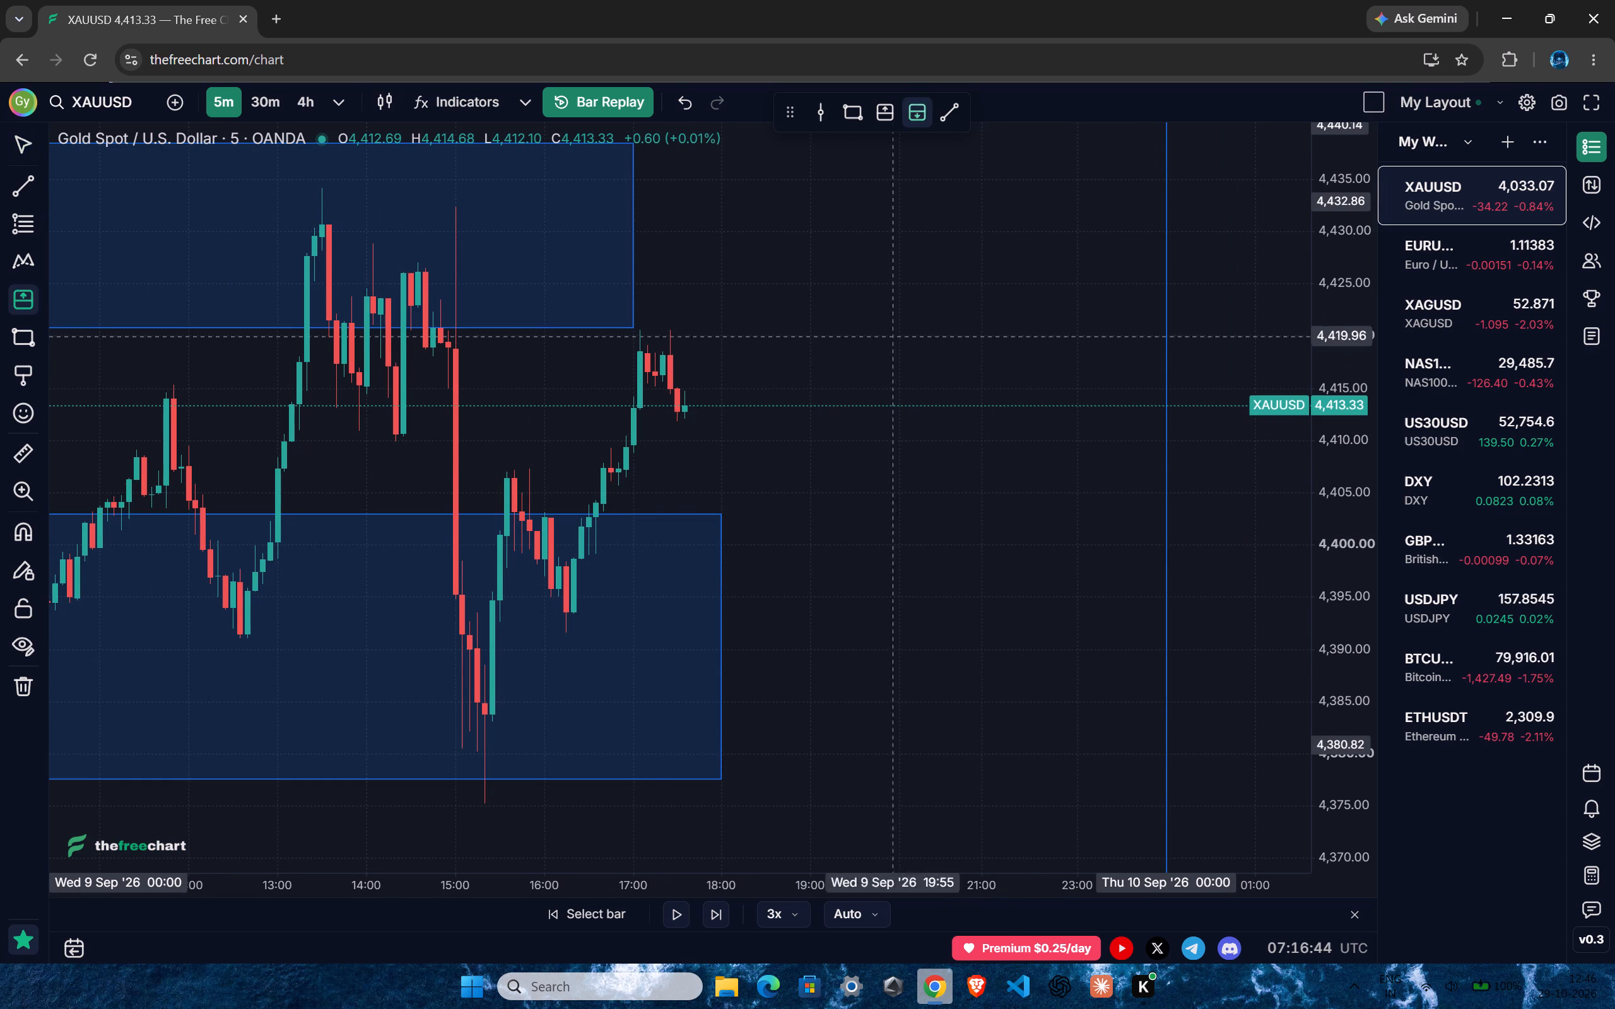
pyautogui.click(678, 382)
pyautogui.moveTo(677, 265); pyautogui.dragTo(675, 270)
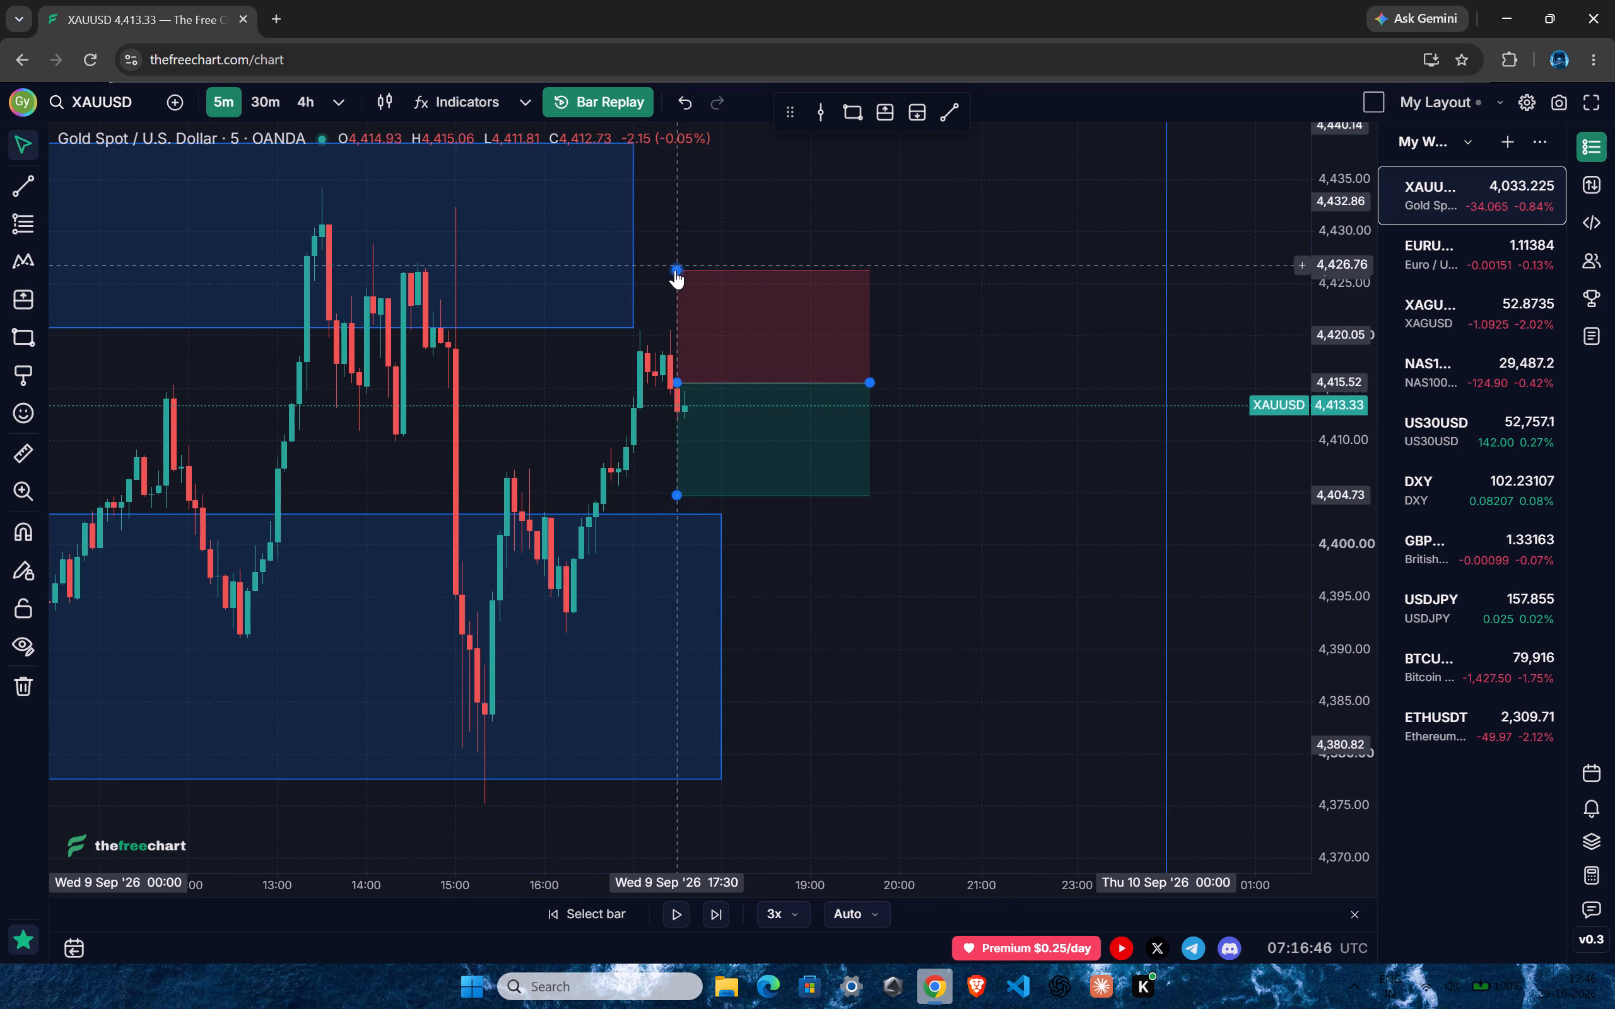
pyautogui.moveTo(675, 270); pyautogui.dragTo(669, 315)
# Extend the 17:30 short position's target to about 4,342.16, near the lower level line.
pyautogui.moveTo(1047, 459); pyautogui.dragTo(1017, 294)
pyautogui.scroll(-2, 652, 394)
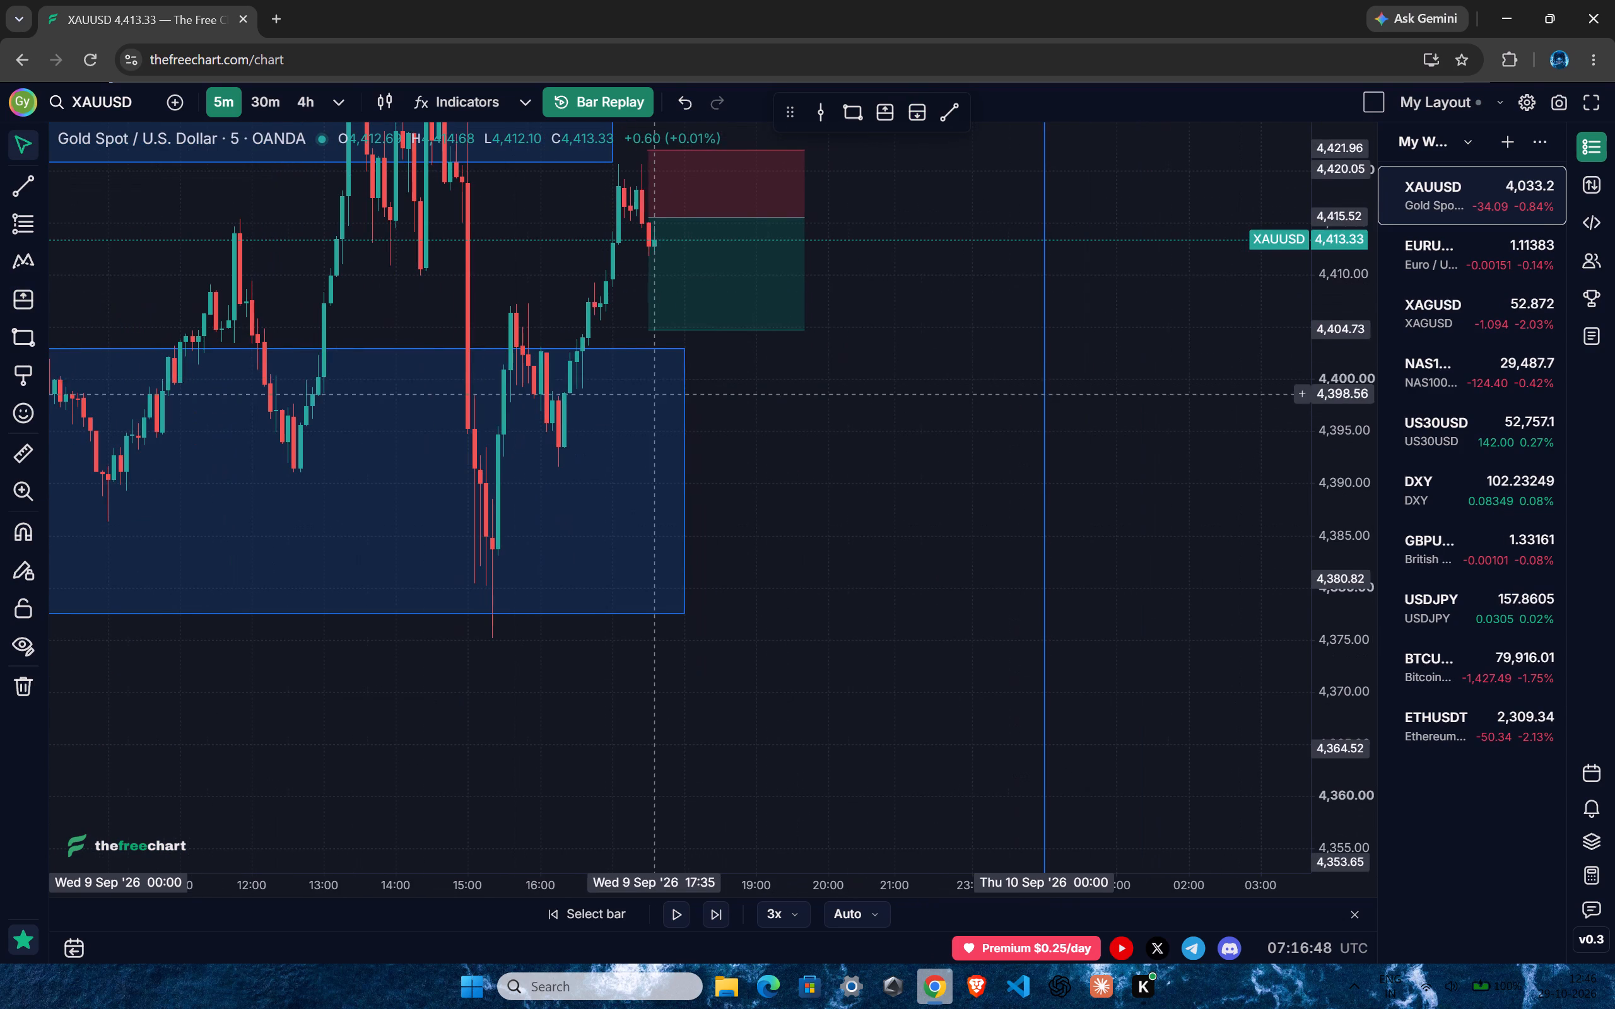
pyautogui.moveTo(652, 330); pyautogui.dragTo(685, 660)
pyautogui.moveTo(886, 592); pyautogui.dragTo(872, 435)
pyautogui.keyDown('ctrl'); pyautogui.scroll(-5, 826, 441); pyautogui.keyUp('ctrl')
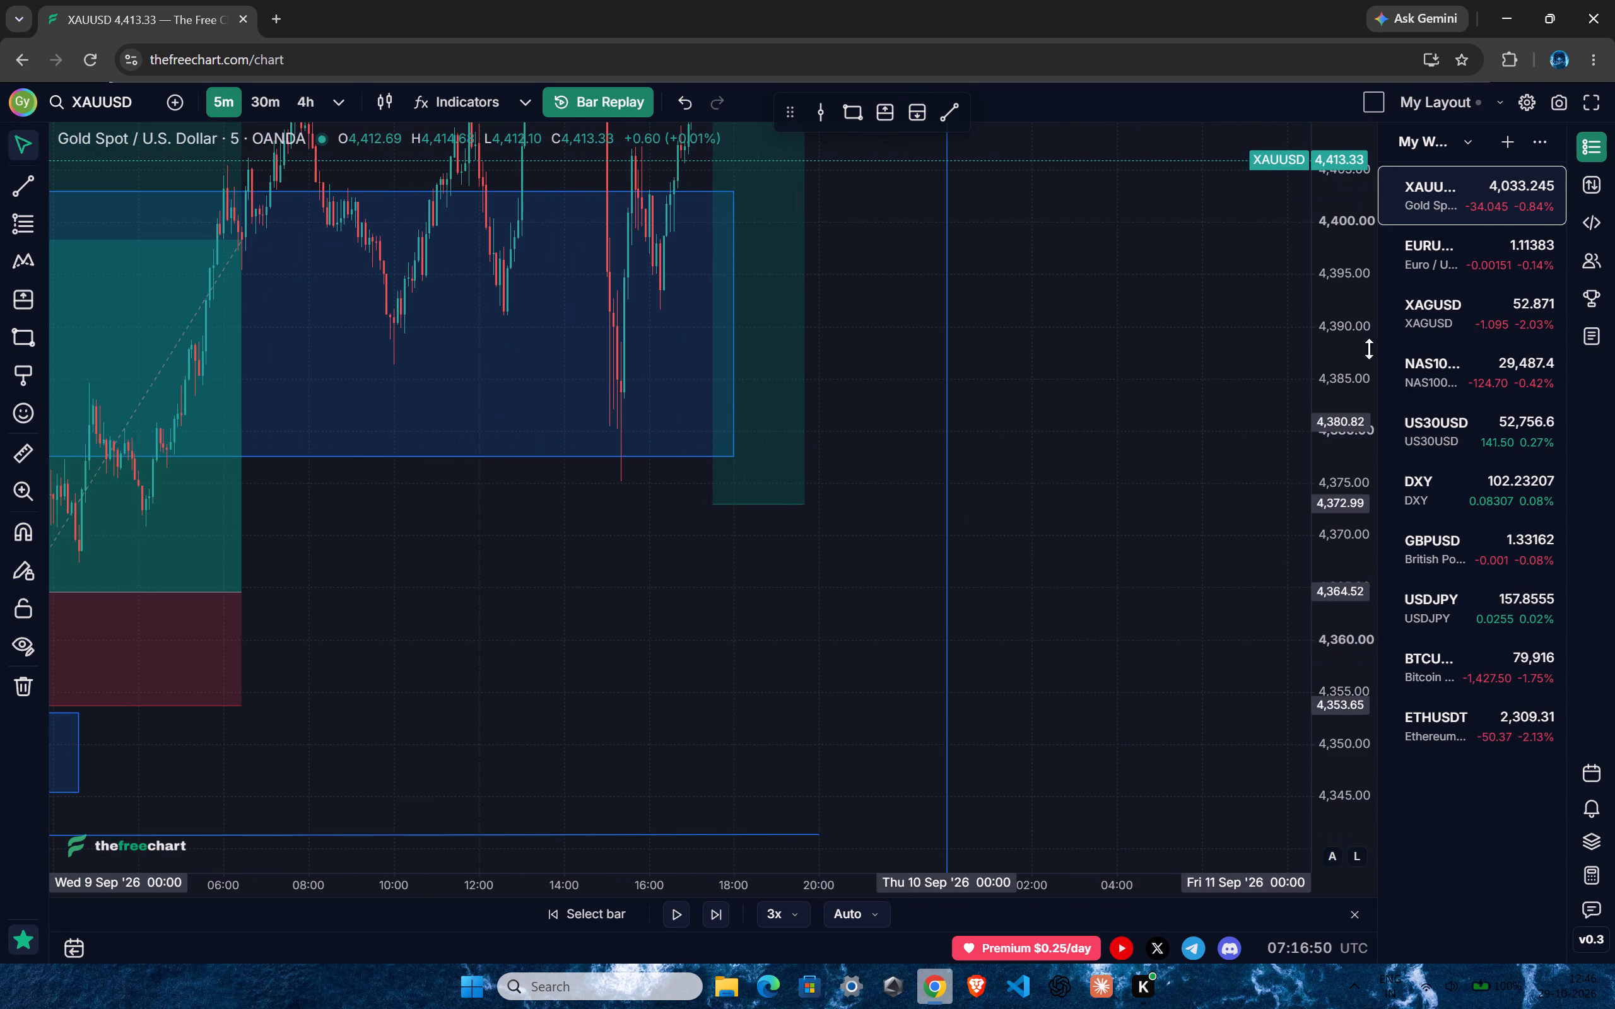
pyautogui.moveTo(1340, 332); pyautogui.dragTo(1266, 754)
pyautogui.moveTo(712, 501); pyautogui.dragTo(728, 619)
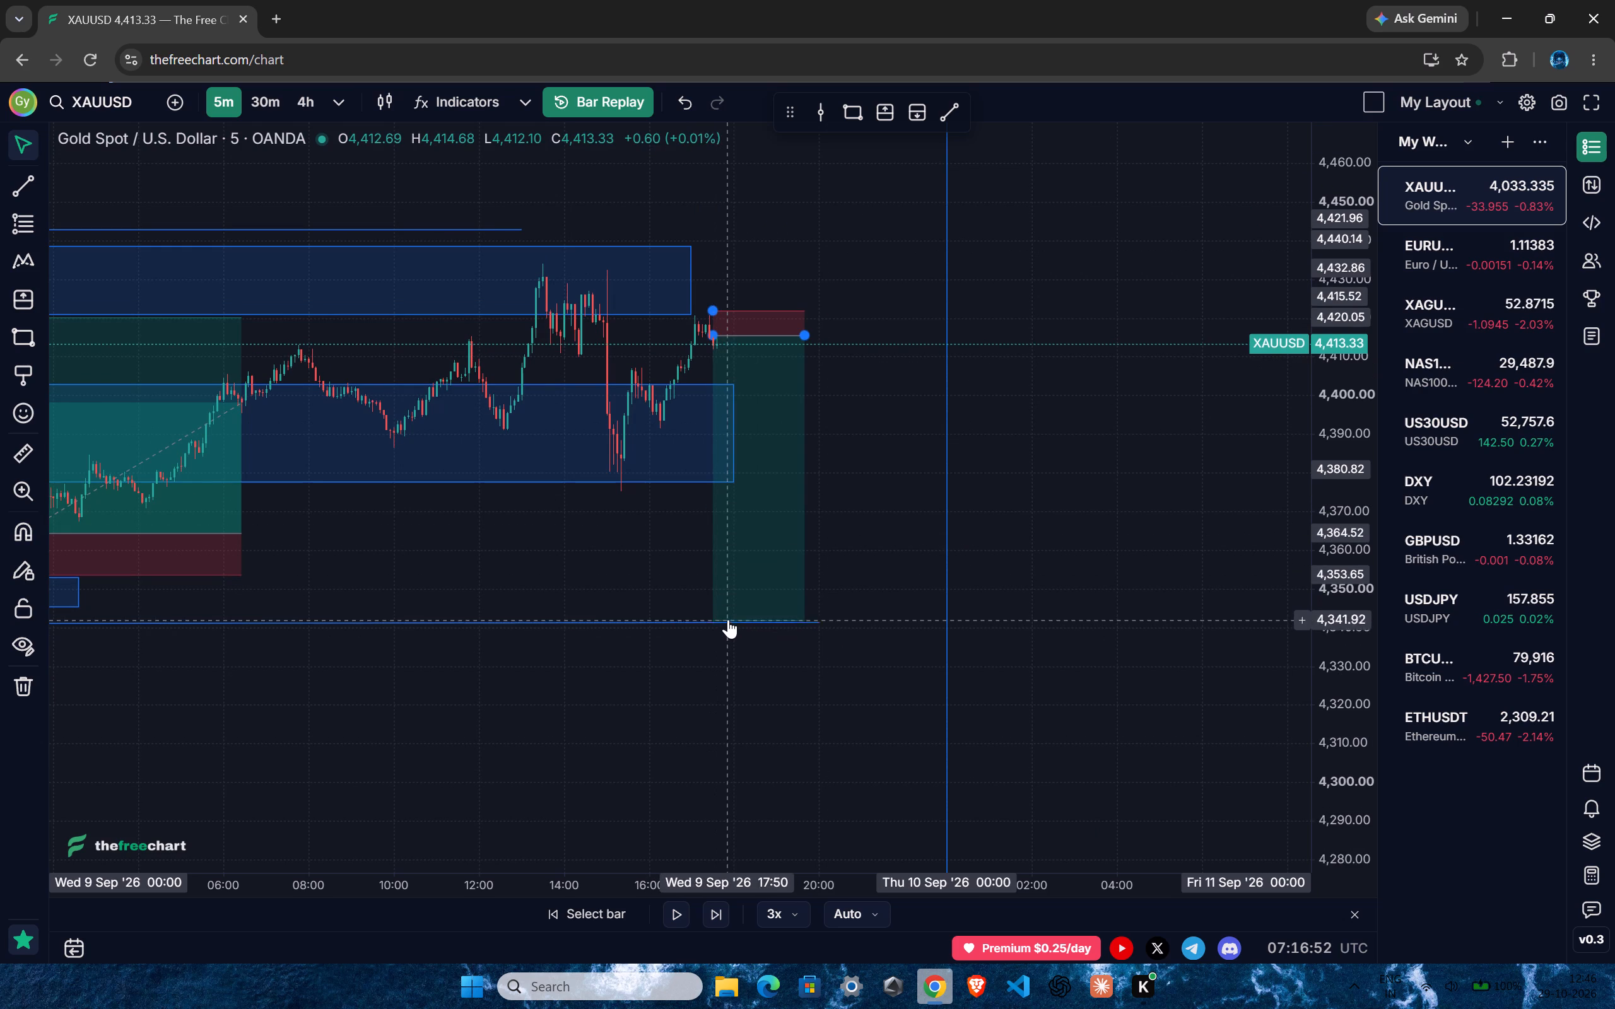
pyautogui.moveTo(728, 619); pyautogui.dragTo(727, 619)
pyautogui.click(867, 537)
pyautogui.moveTo(928, 423); pyautogui.dragTo(903, 559)
pyautogui.keyDown('ctrl'); pyautogui.scroll(1, 722, 541); pyautogui.keyUp('ctrl')
pyautogui.click(721, 540)
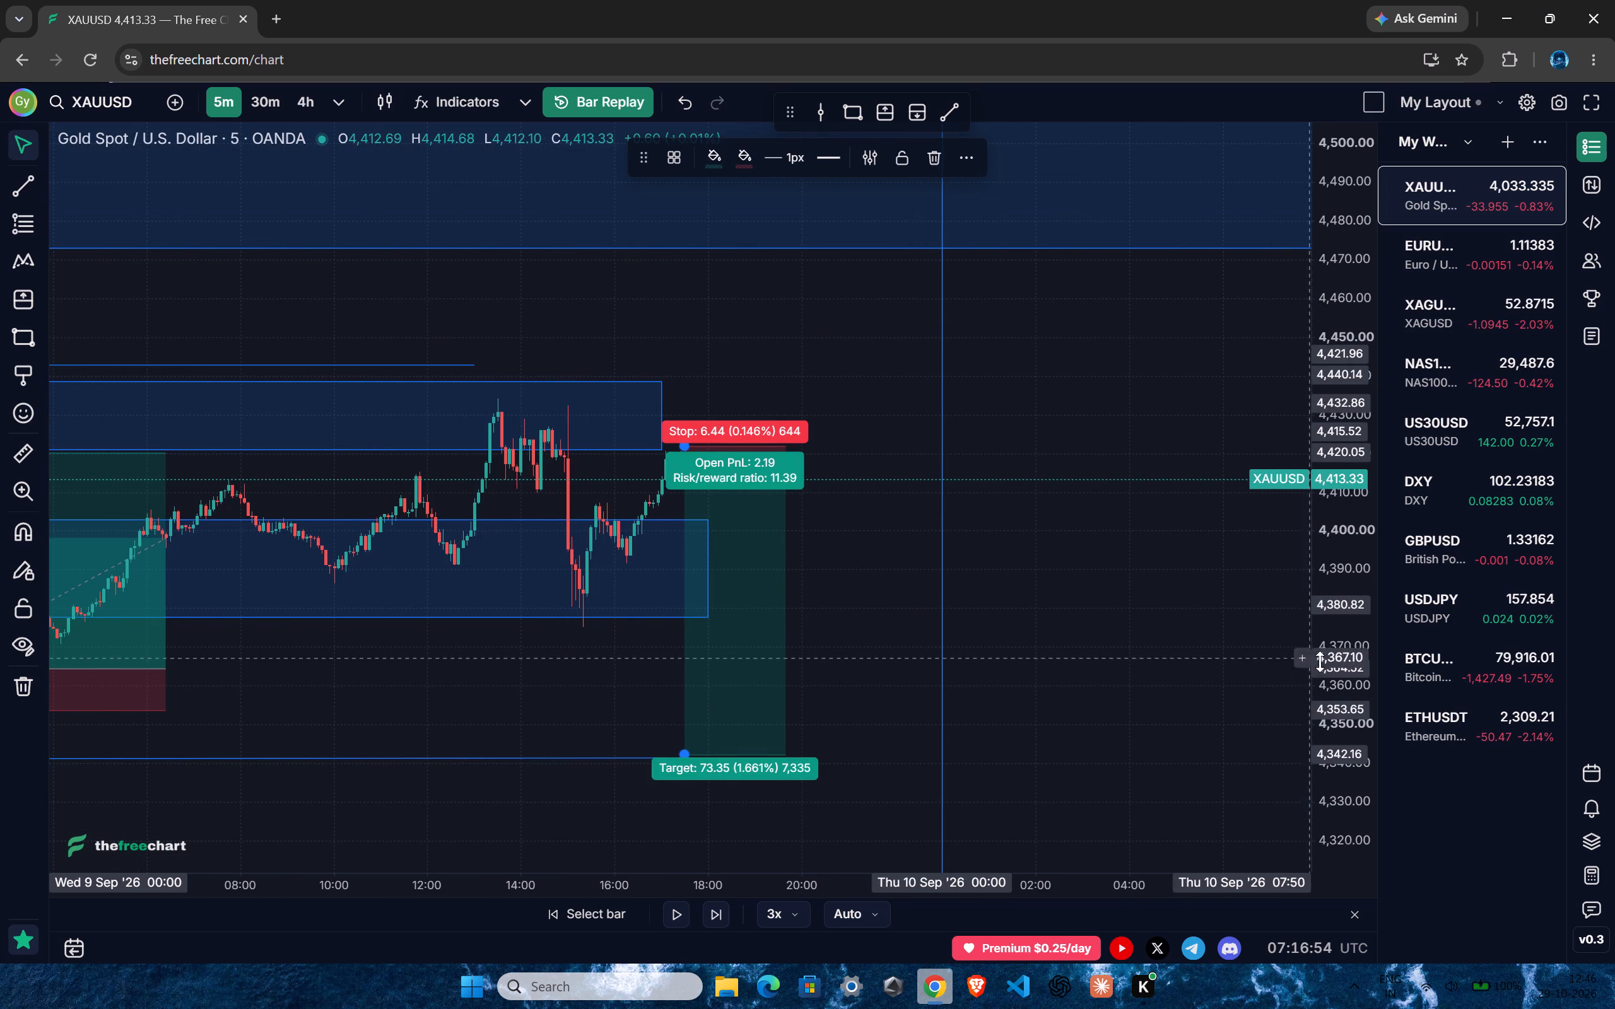
# Play the replay on to the 19:00 candle on 9 September, following price through the new short position.
pyautogui.moveTo(1329, 662); pyautogui.dragTo(1235, 170)
pyautogui.moveTo(845, 465); pyautogui.dragTo(859, 594)
pyautogui.keyDown('ctrl'); pyautogui.scroll(4, 796, 566); pyautogui.keyUp('ctrl')
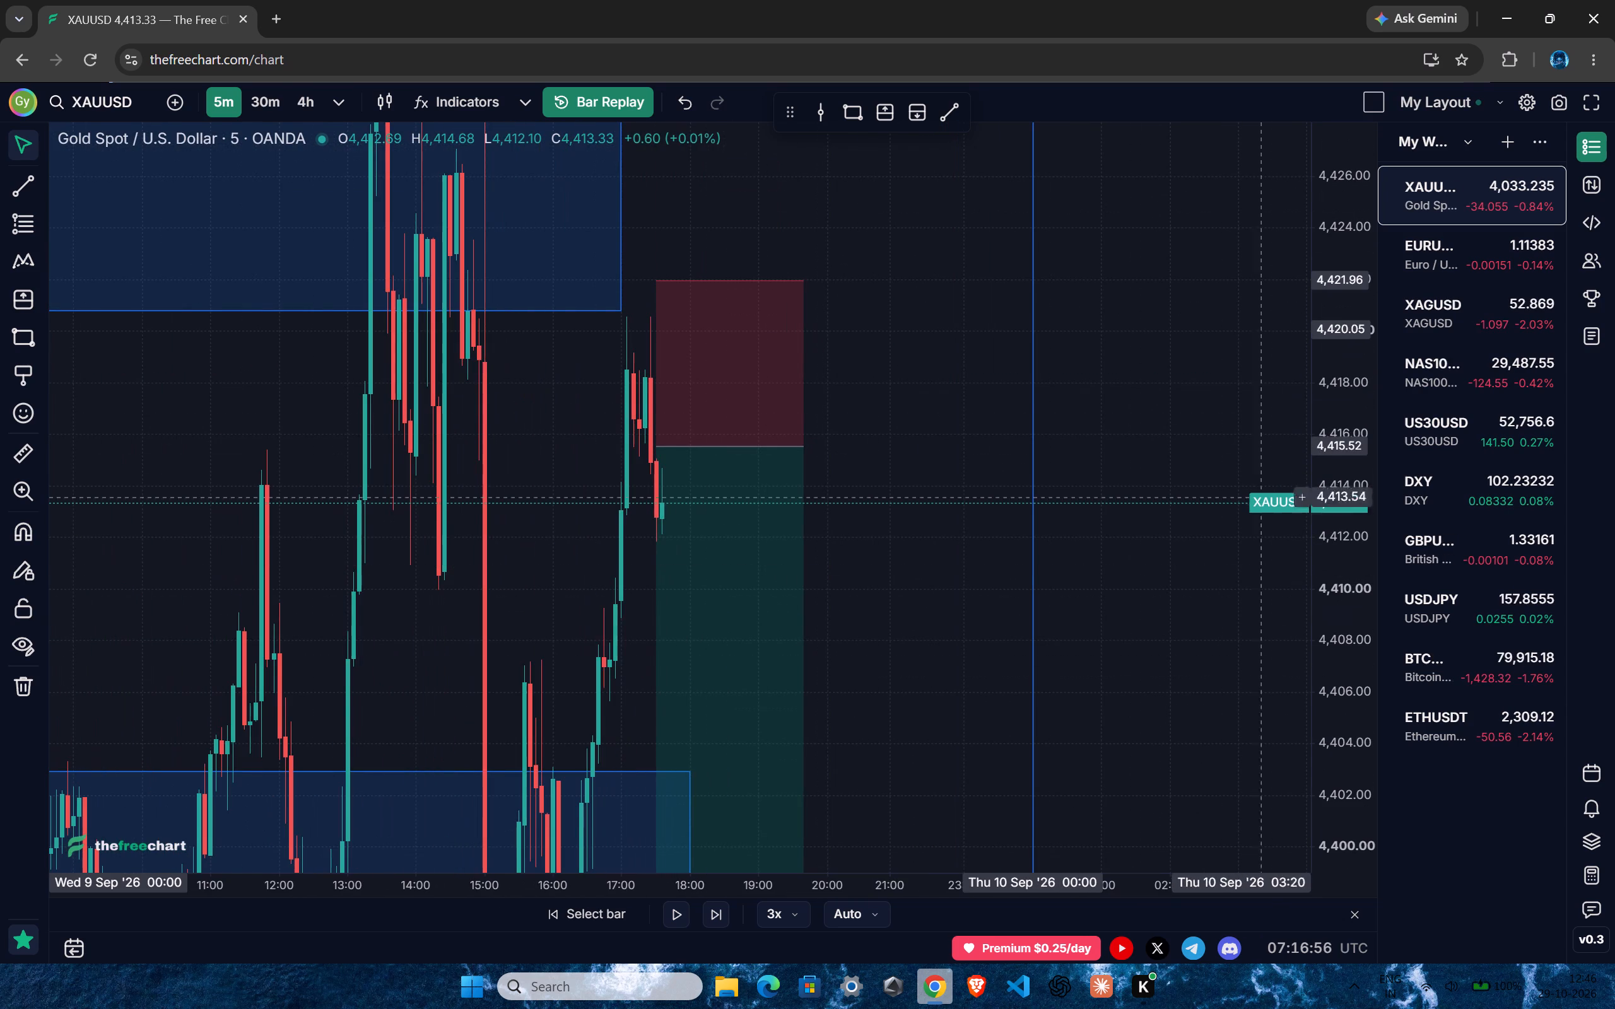
pyautogui.moveTo(1345, 373); pyautogui.dragTo(1360, 541)
pyautogui.keyDown('ctrl'); pyautogui.scroll(2, 715, 527); pyautogui.keyUp('ctrl')
pyautogui.click(682, 913)
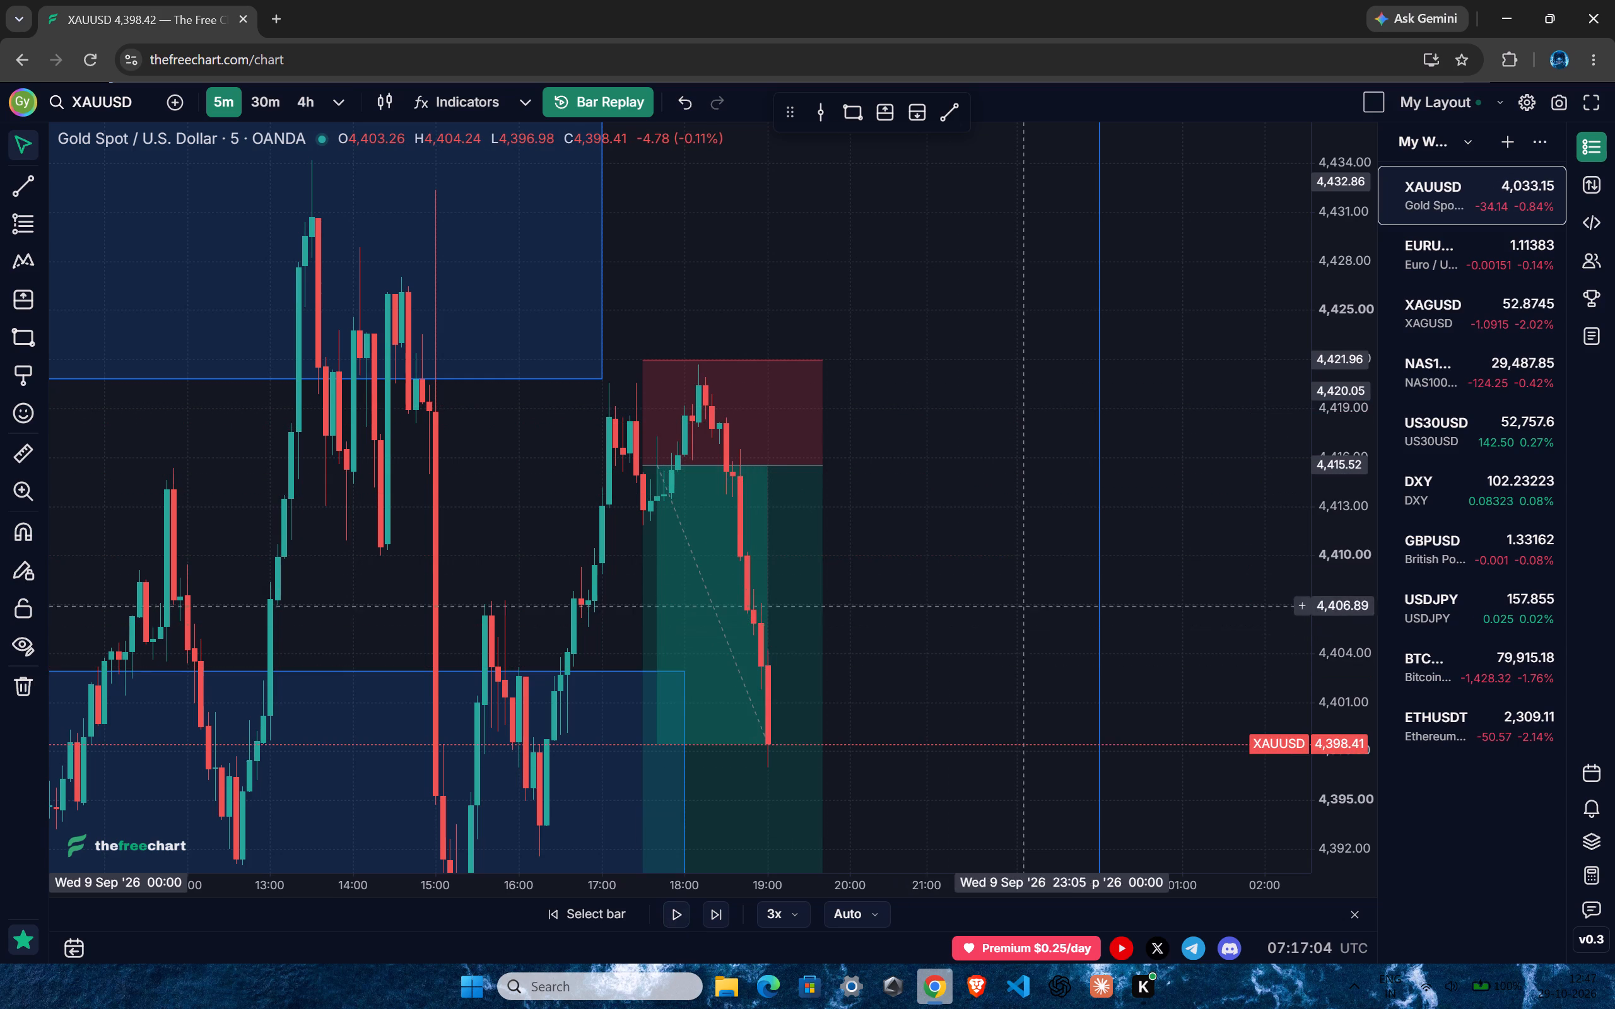
# Play the replay on to about 20:15 on 9 September and pause it.
pyautogui.moveTo(1047, 570); pyautogui.dragTo(1037, 462)
pyautogui.keyDown('ctrl'); pyautogui.scroll(-7, 816, 487); pyautogui.keyUp('ctrl')
pyautogui.moveTo(1347, 327); pyautogui.dragTo(1347, 332)
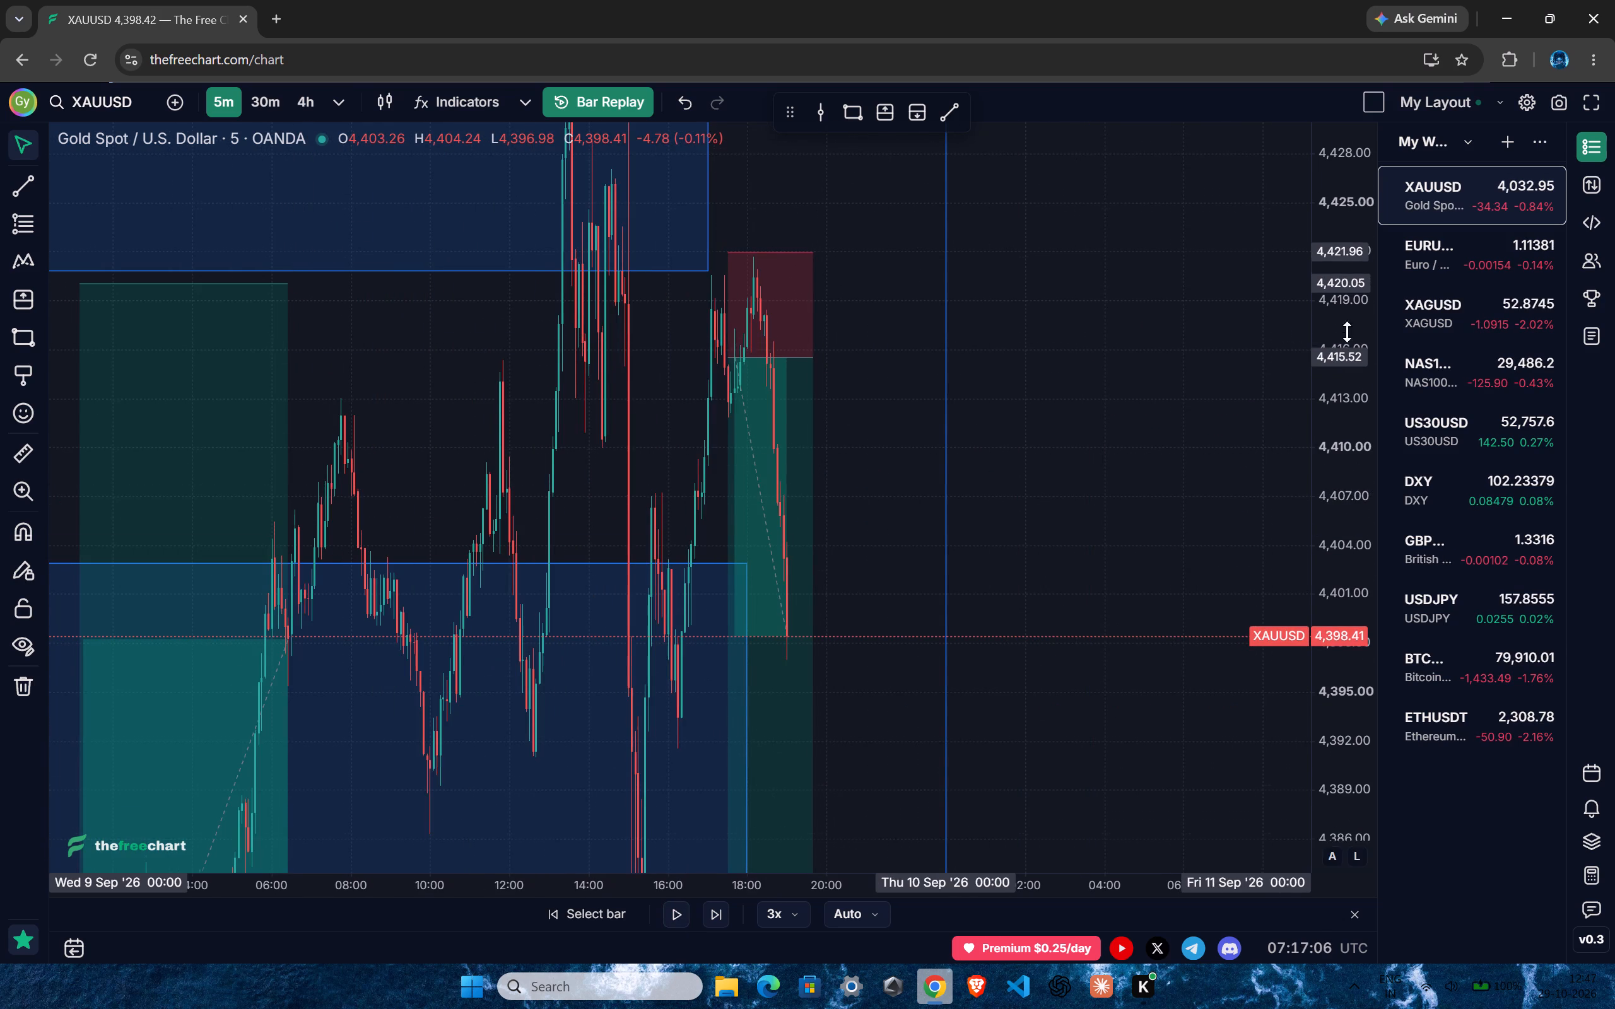
pyautogui.moveTo(1347, 332); pyautogui.dragTo(1332, 612)
pyautogui.keyDown('ctrl'); pyautogui.scroll(-6, 994, 544); pyautogui.keyUp('ctrl')
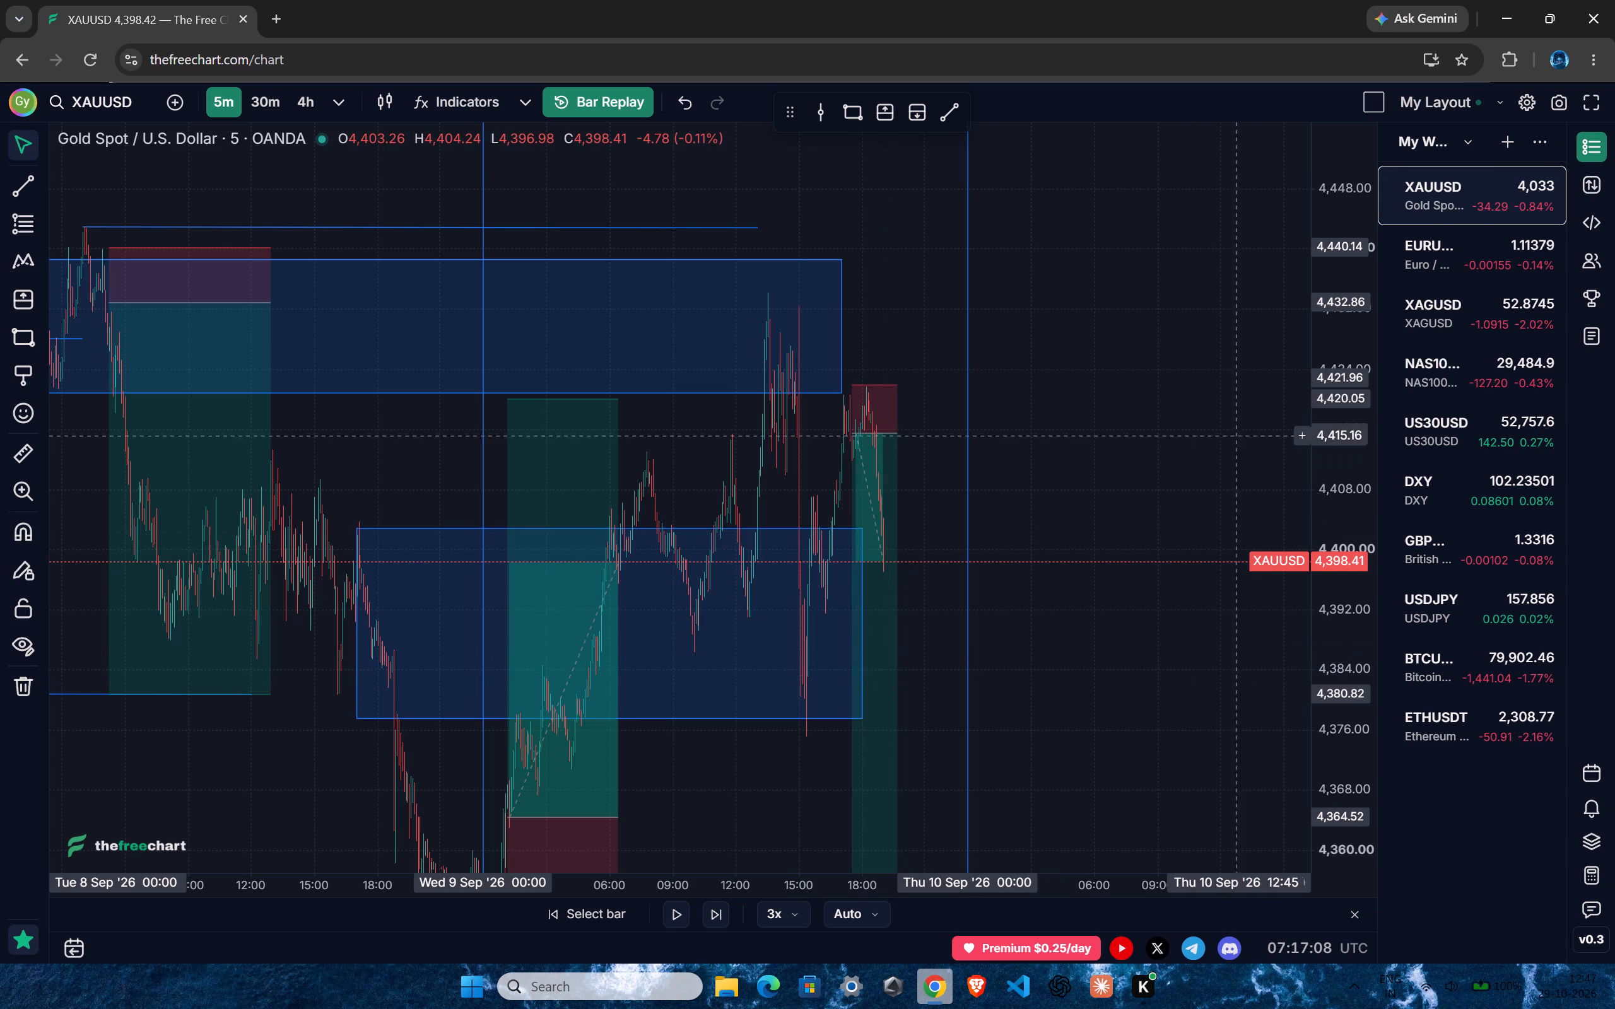
pyautogui.moveTo(1330, 365); pyautogui.dragTo(1306, 604)
pyautogui.moveTo(1179, 652); pyautogui.dragTo(1053, 356)
pyautogui.moveTo(1335, 360); pyautogui.dragTo(1307, 648)
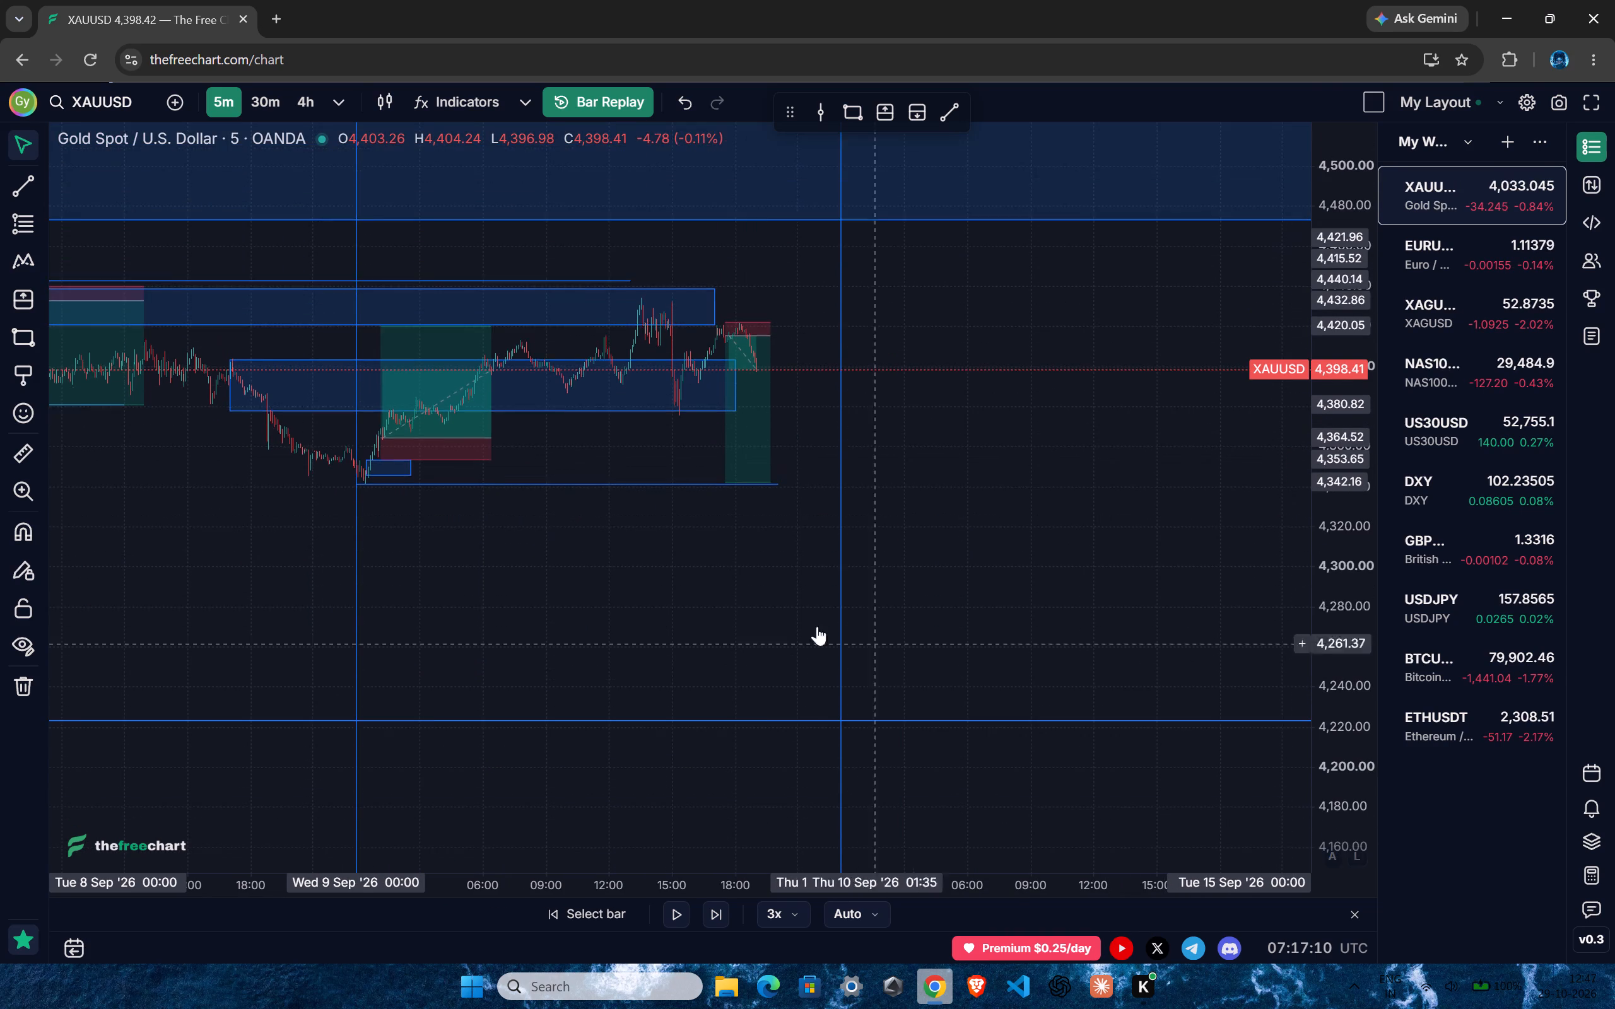
pyautogui.keyDown('ctrl'); pyautogui.scroll(-3, 760, 610); pyautogui.keyUp('ctrl')
pyautogui.click(670, 915)
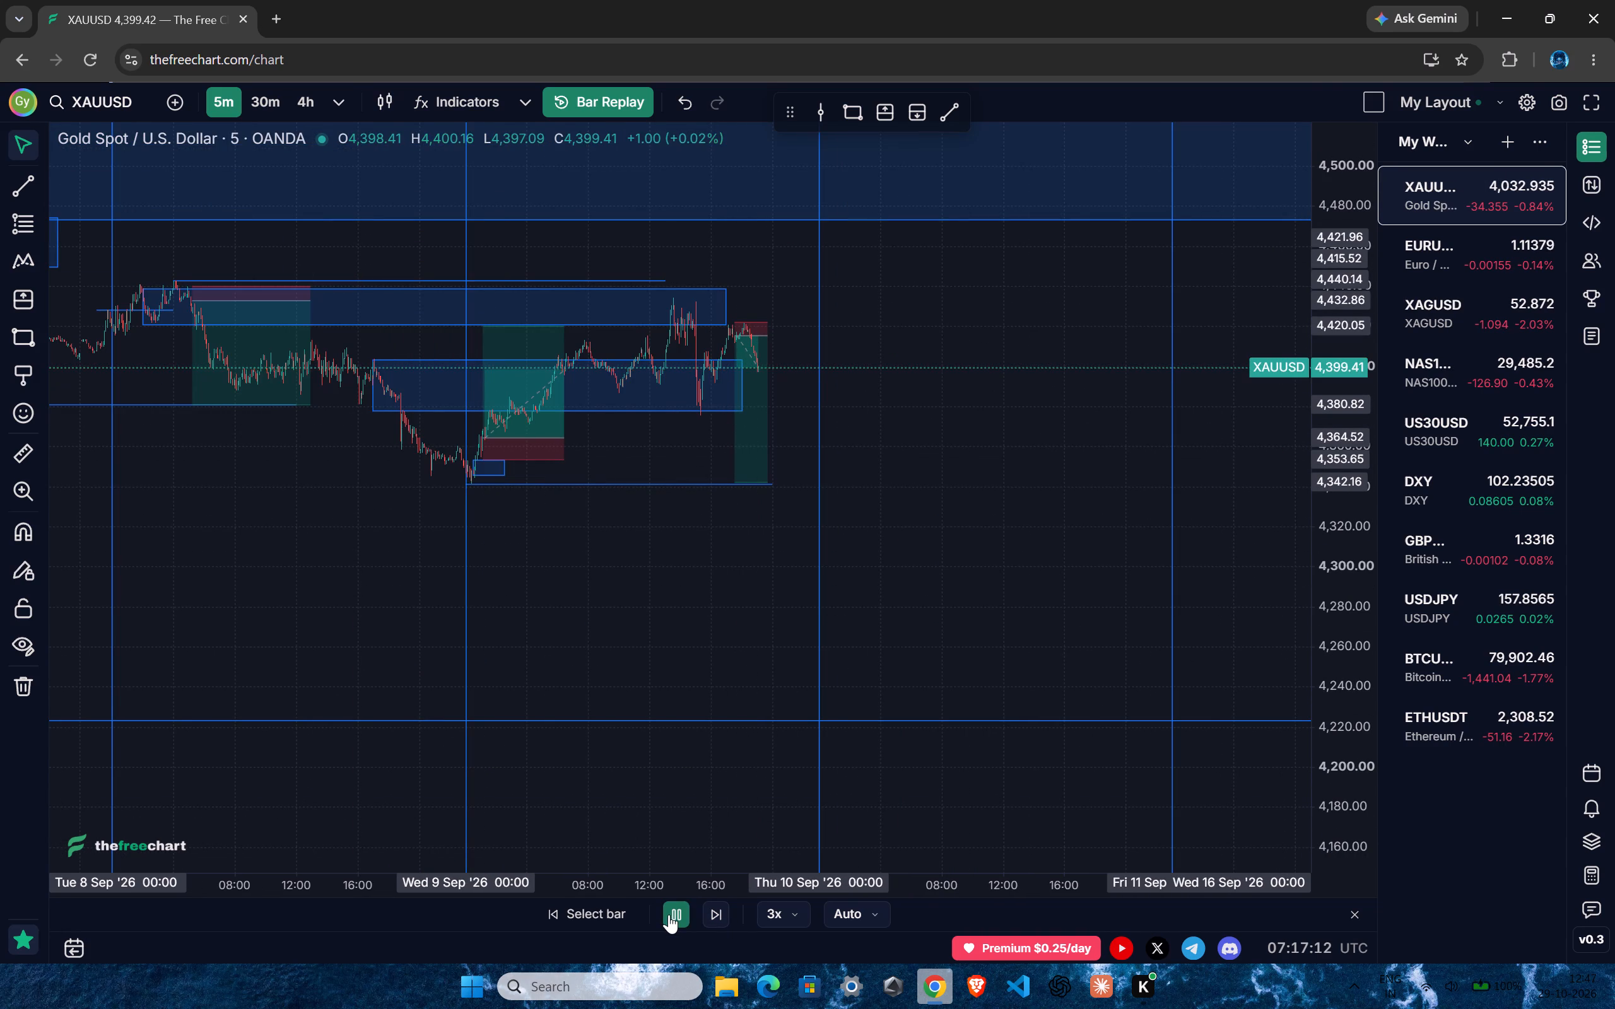
pyautogui.moveTo(937, 516); pyautogui.dragTo(922, 585)
pyautogui.keyDown('ctrl'); pyautogui.scroll(8, 750, 577); pyautogui.keyUp('ctrl')
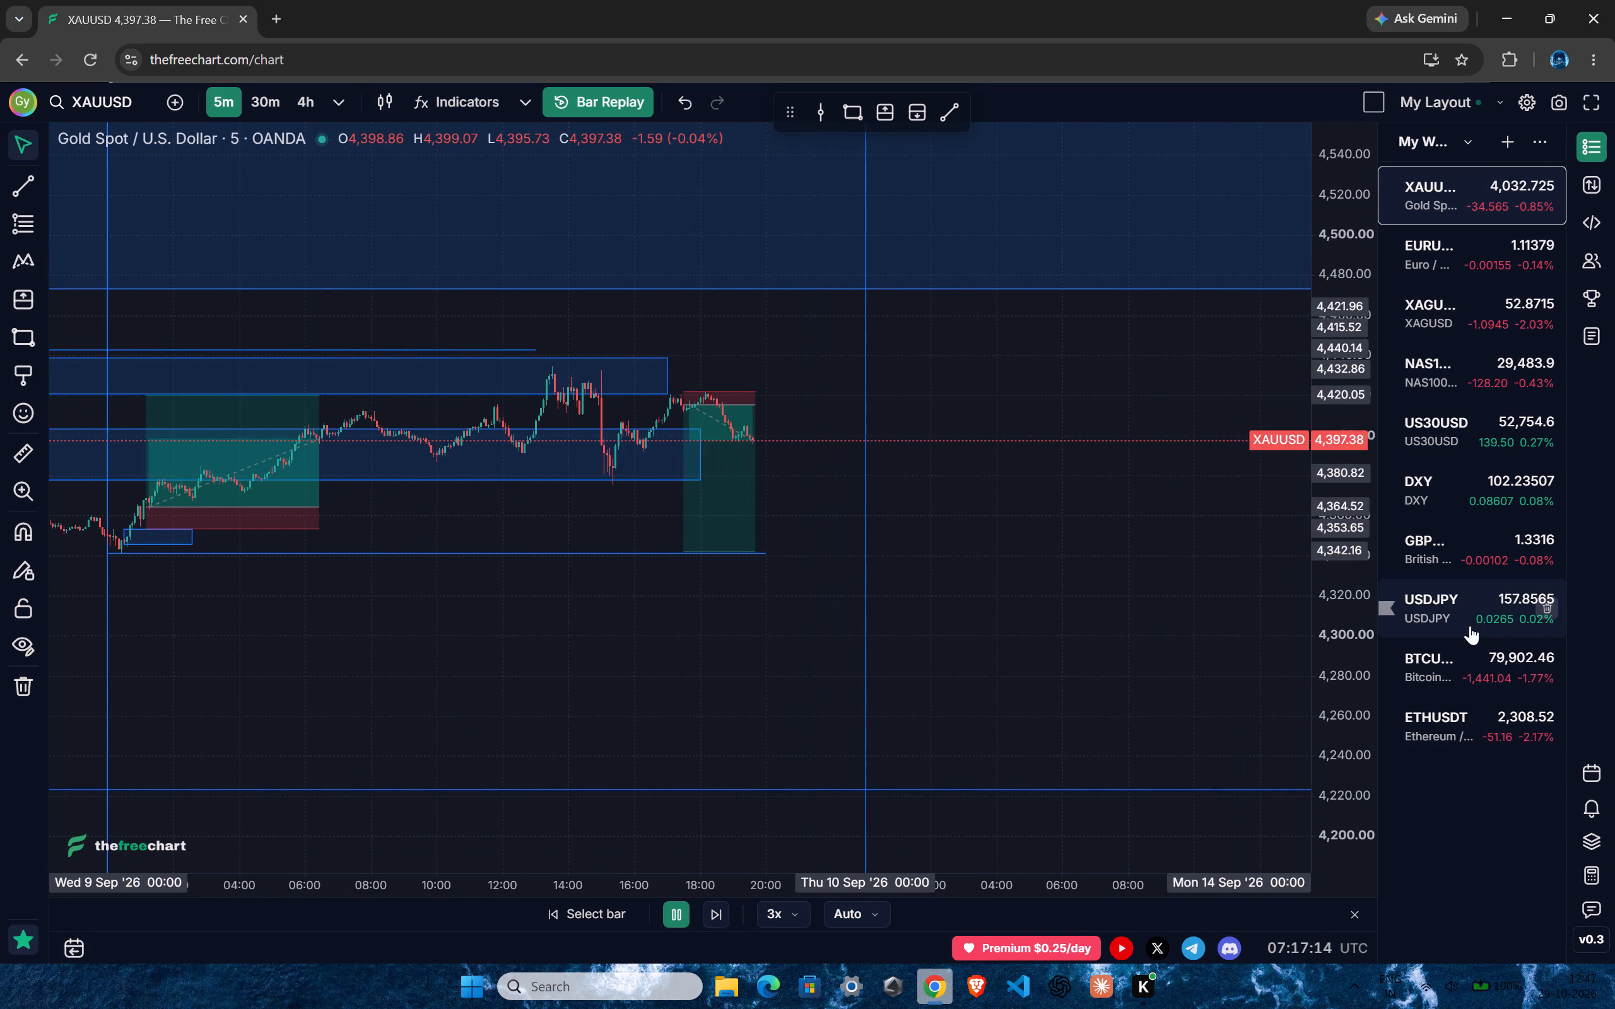
pyautogui.moveTo(1347, 672); pyautogui.dragTo(1325, 488)
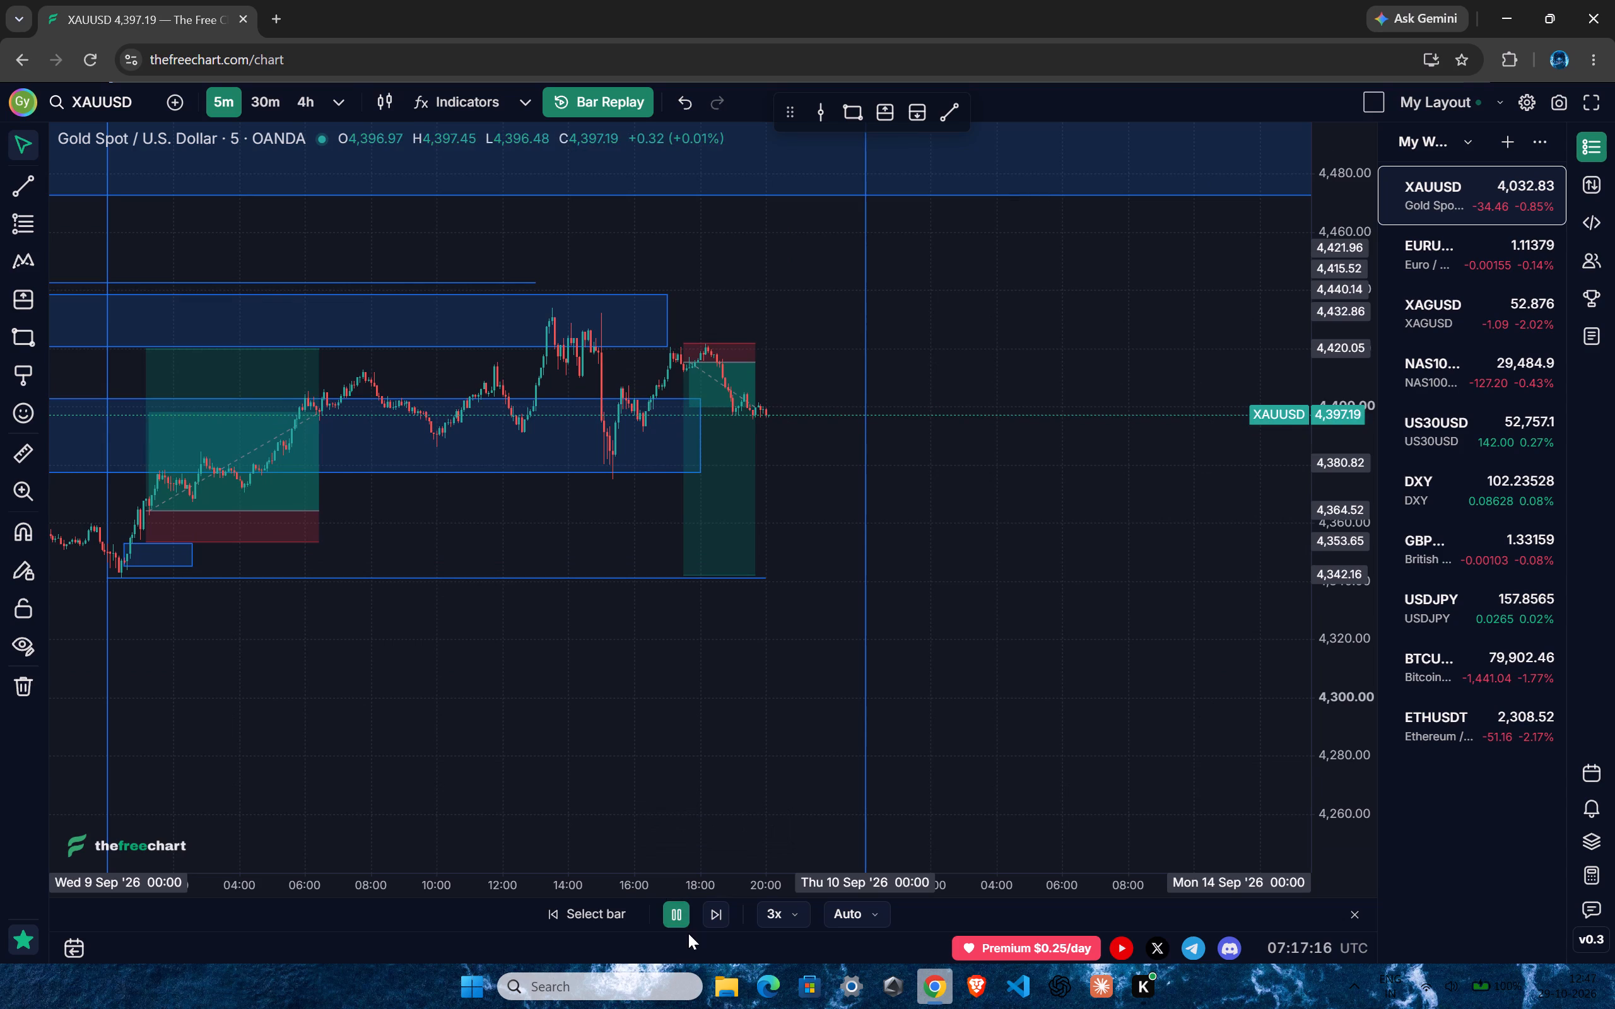
pyautogui.click(681, 916)
# Switch to the 1-hour chart and play the replay on to the 00:00 candle on 10 September, pausing there.
pyautogui.write('1h')
pyautogui.press('Return')
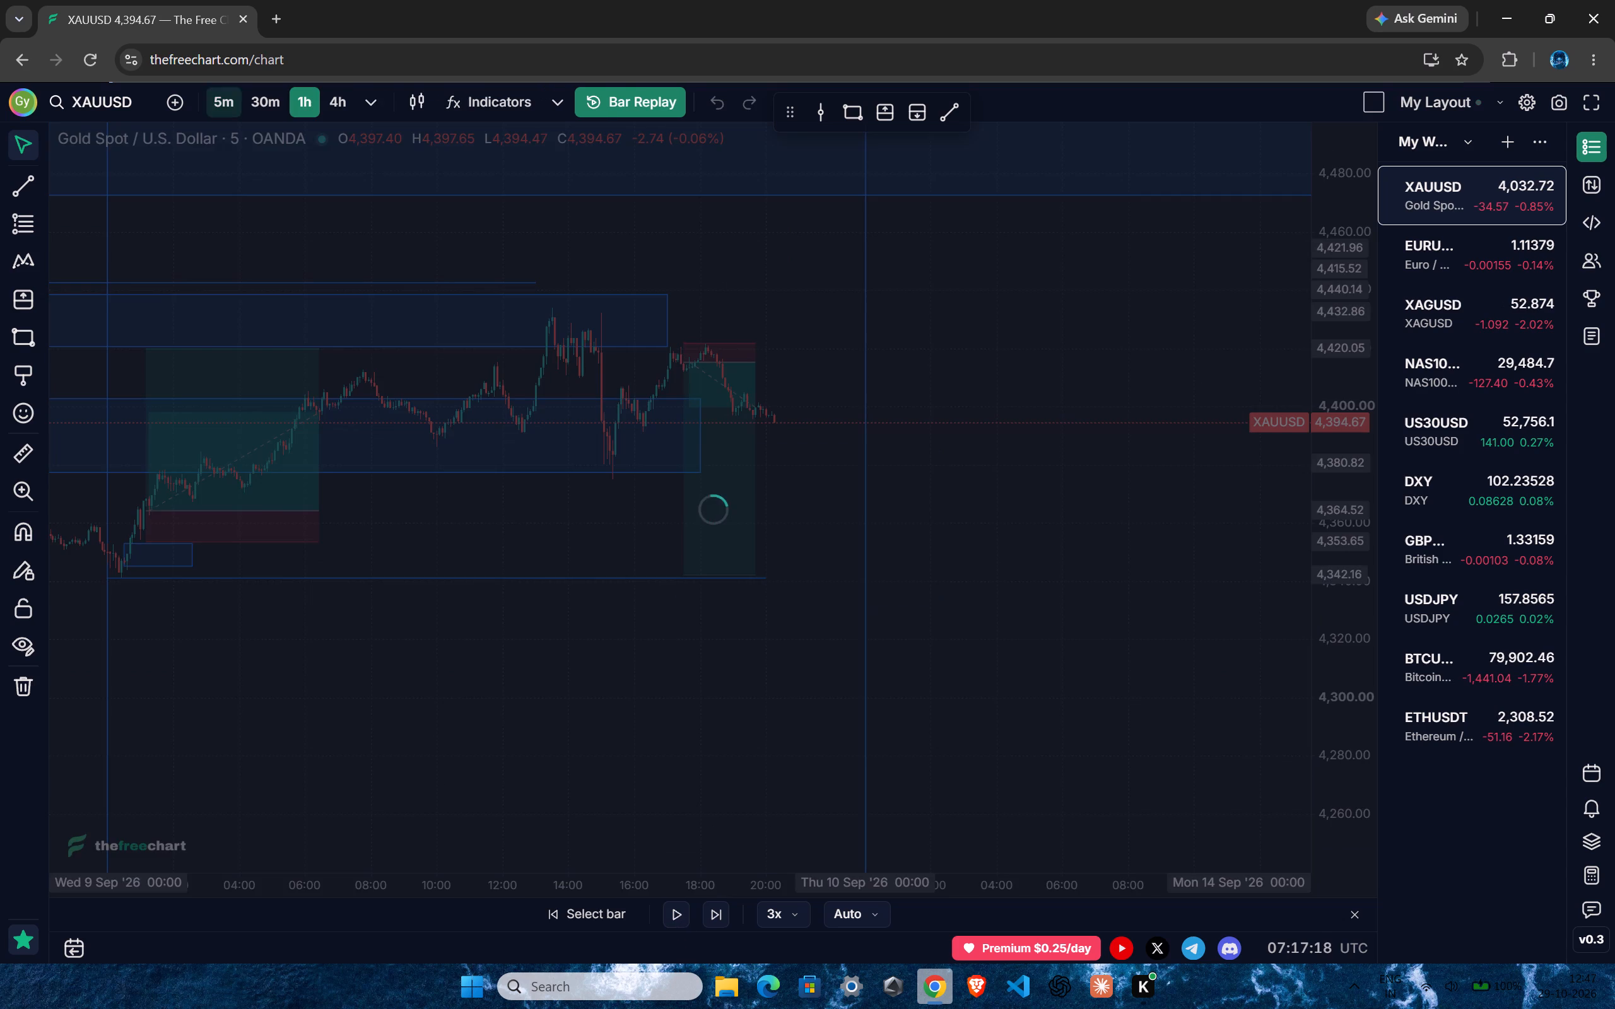
pyautogui.keyDown('ctrl'); pyautogui.scroll(11, 657, 482); pyautogui.keyUp('ctrl')
pyautogui.moveTo(600, 533); pyautogui.dragTo(714, 530)
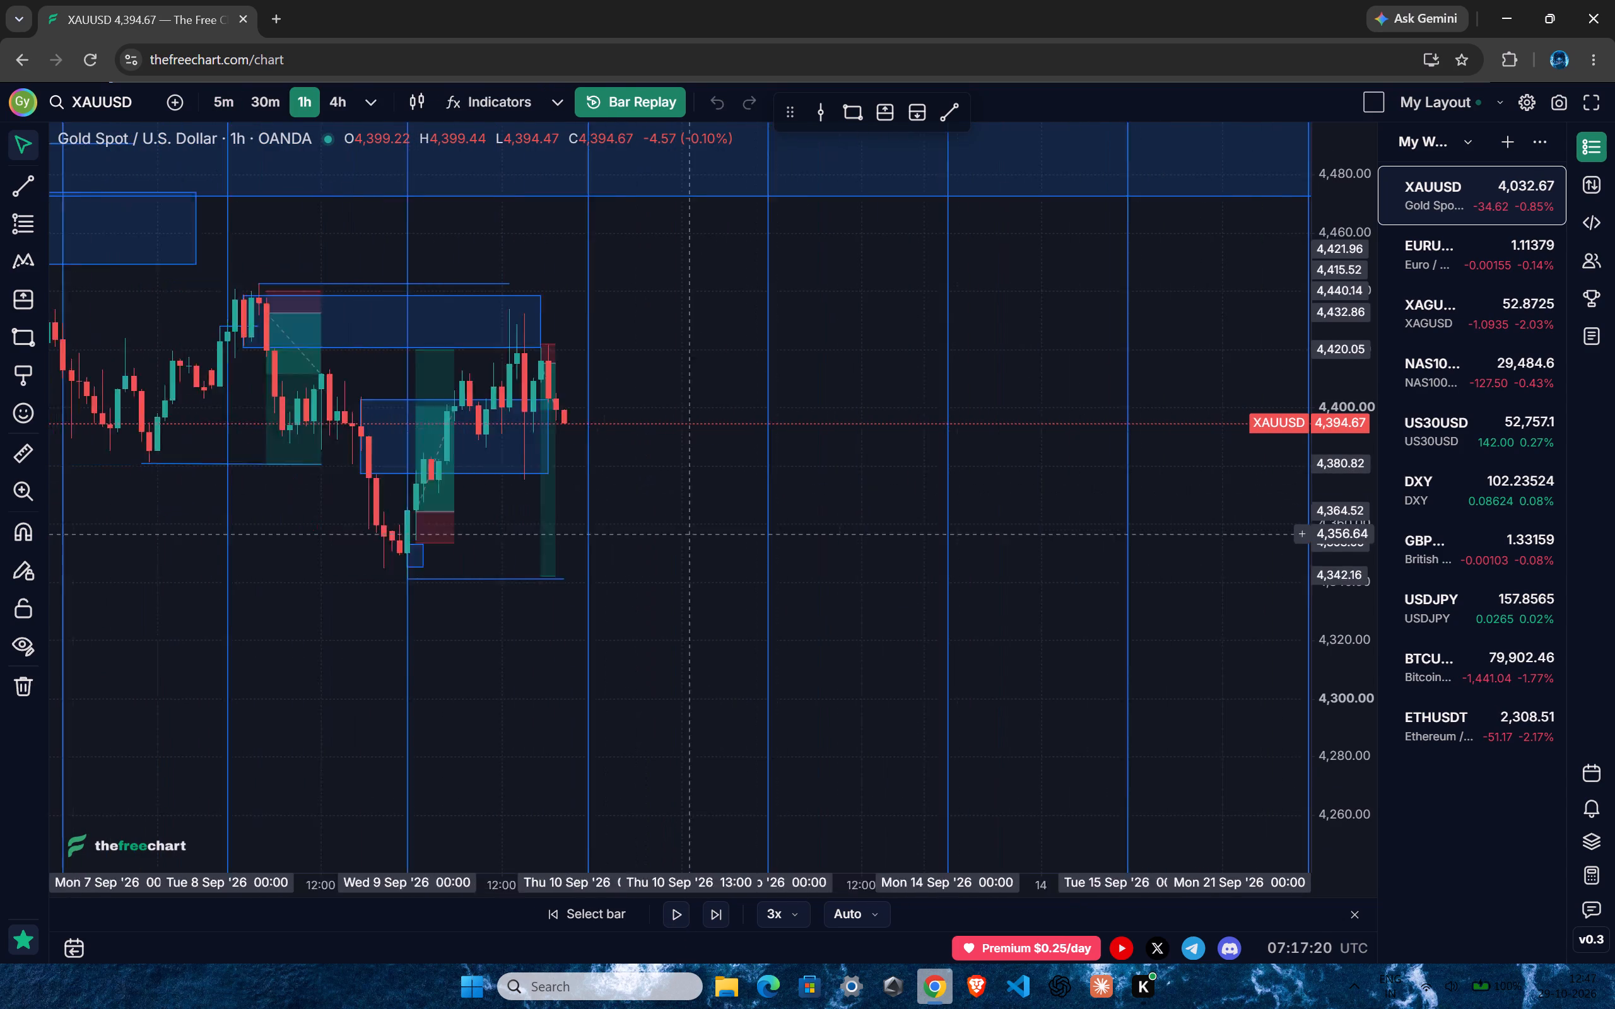
pyautogui.moveTo(714, 530); pyautogui.dragTo(826, 498)
pyautogui.keyDown('ctrl'); pyautogui.scroll(4, 693, 512); pyautogui.keyUp('ctrl')
pyautogui.click(678, 909)
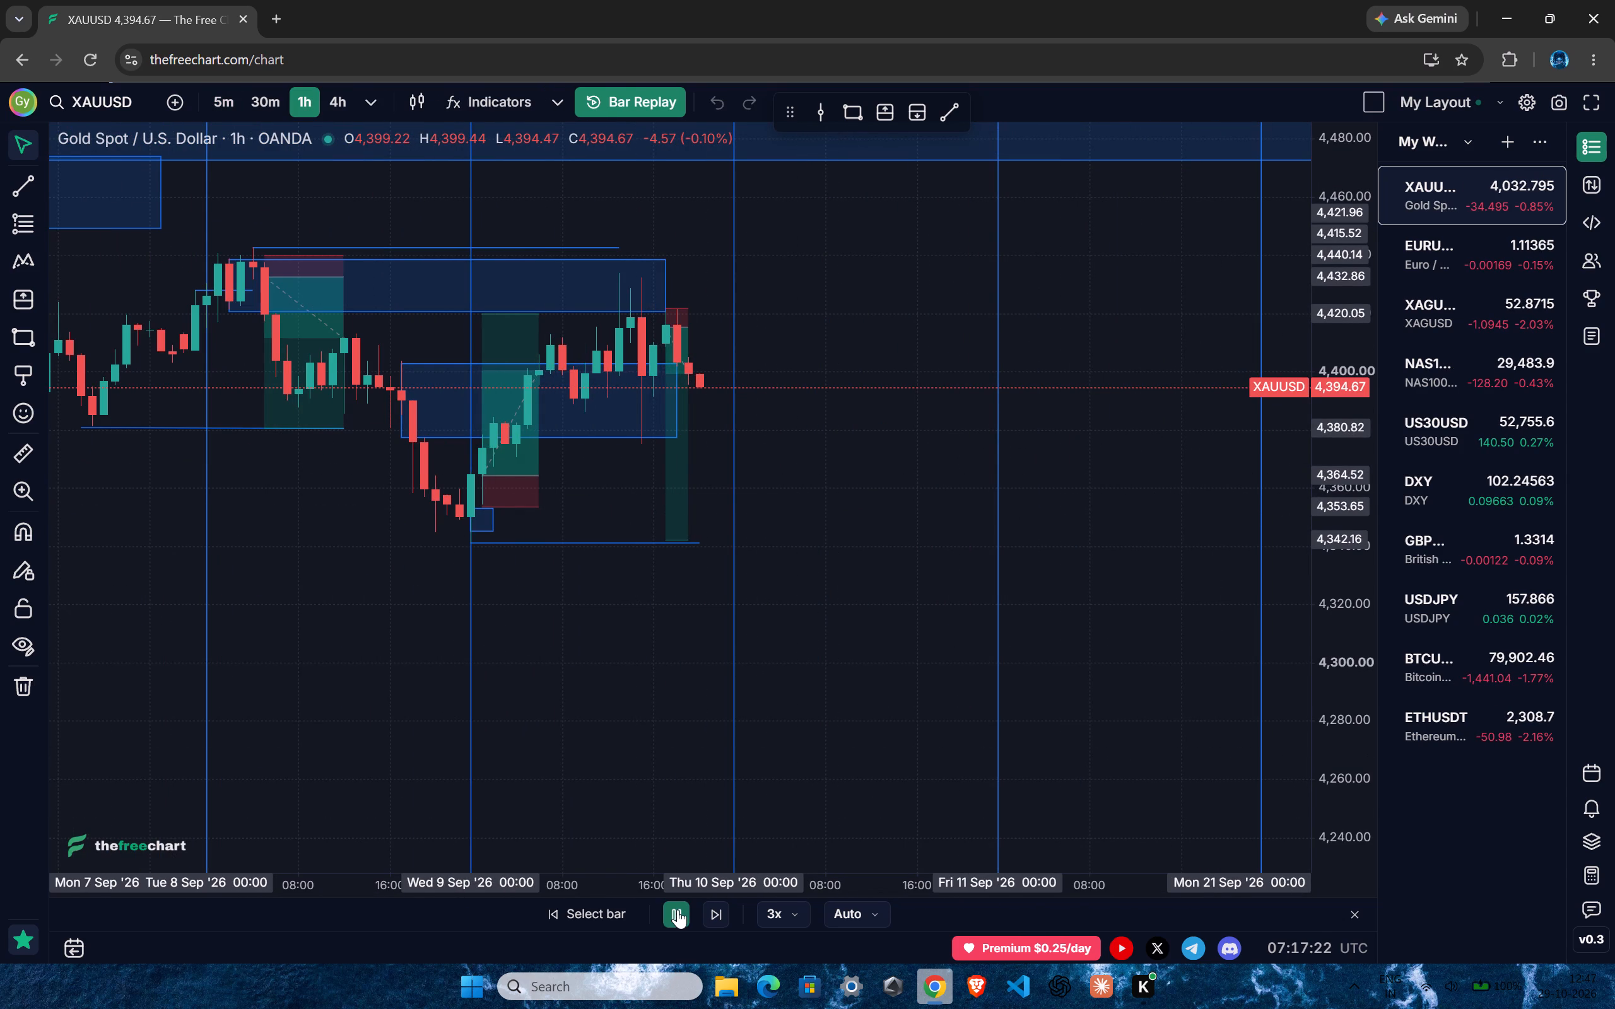
pyautogui.click(678, 909)
# Examine the hourly price action from 8 to 10 September against the marked zones, levels and trade positions.
pyautogui.moveTo(828, 491); pyautogui.dragTo(850, 607)
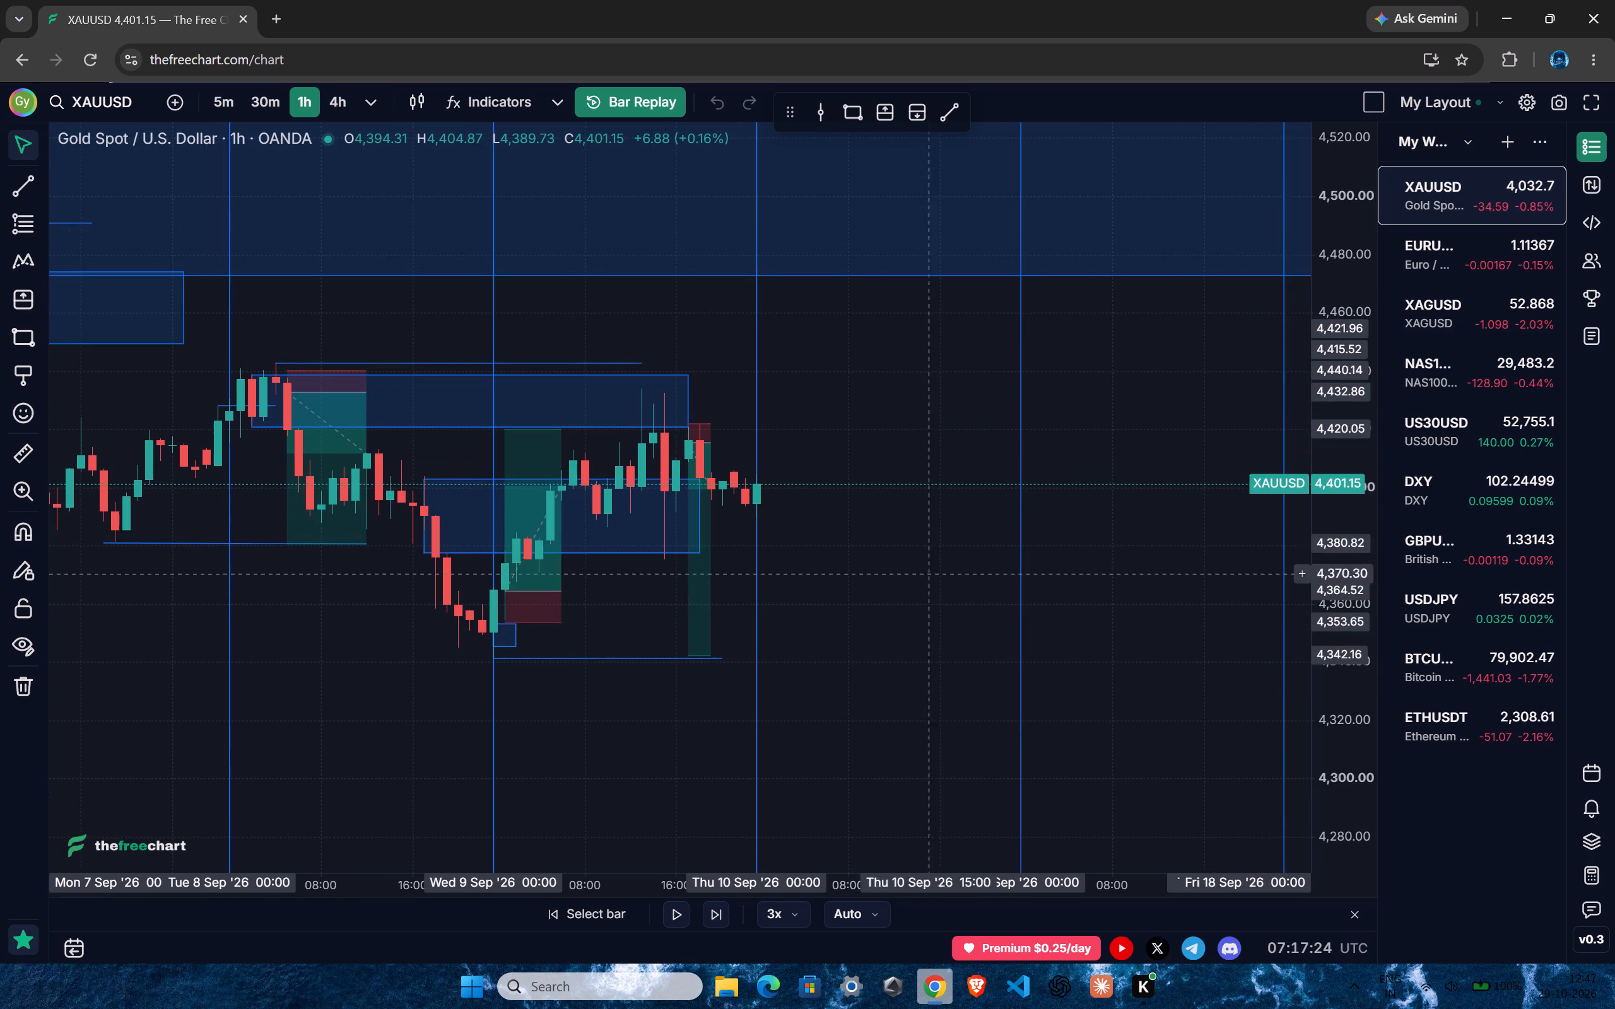
pyautogui.moveTo(1353, 663); pyautogui.dragTo(1365, 283)
pyautogui.moveTo(814, 584); pyautogui.dragTo(830, 569)
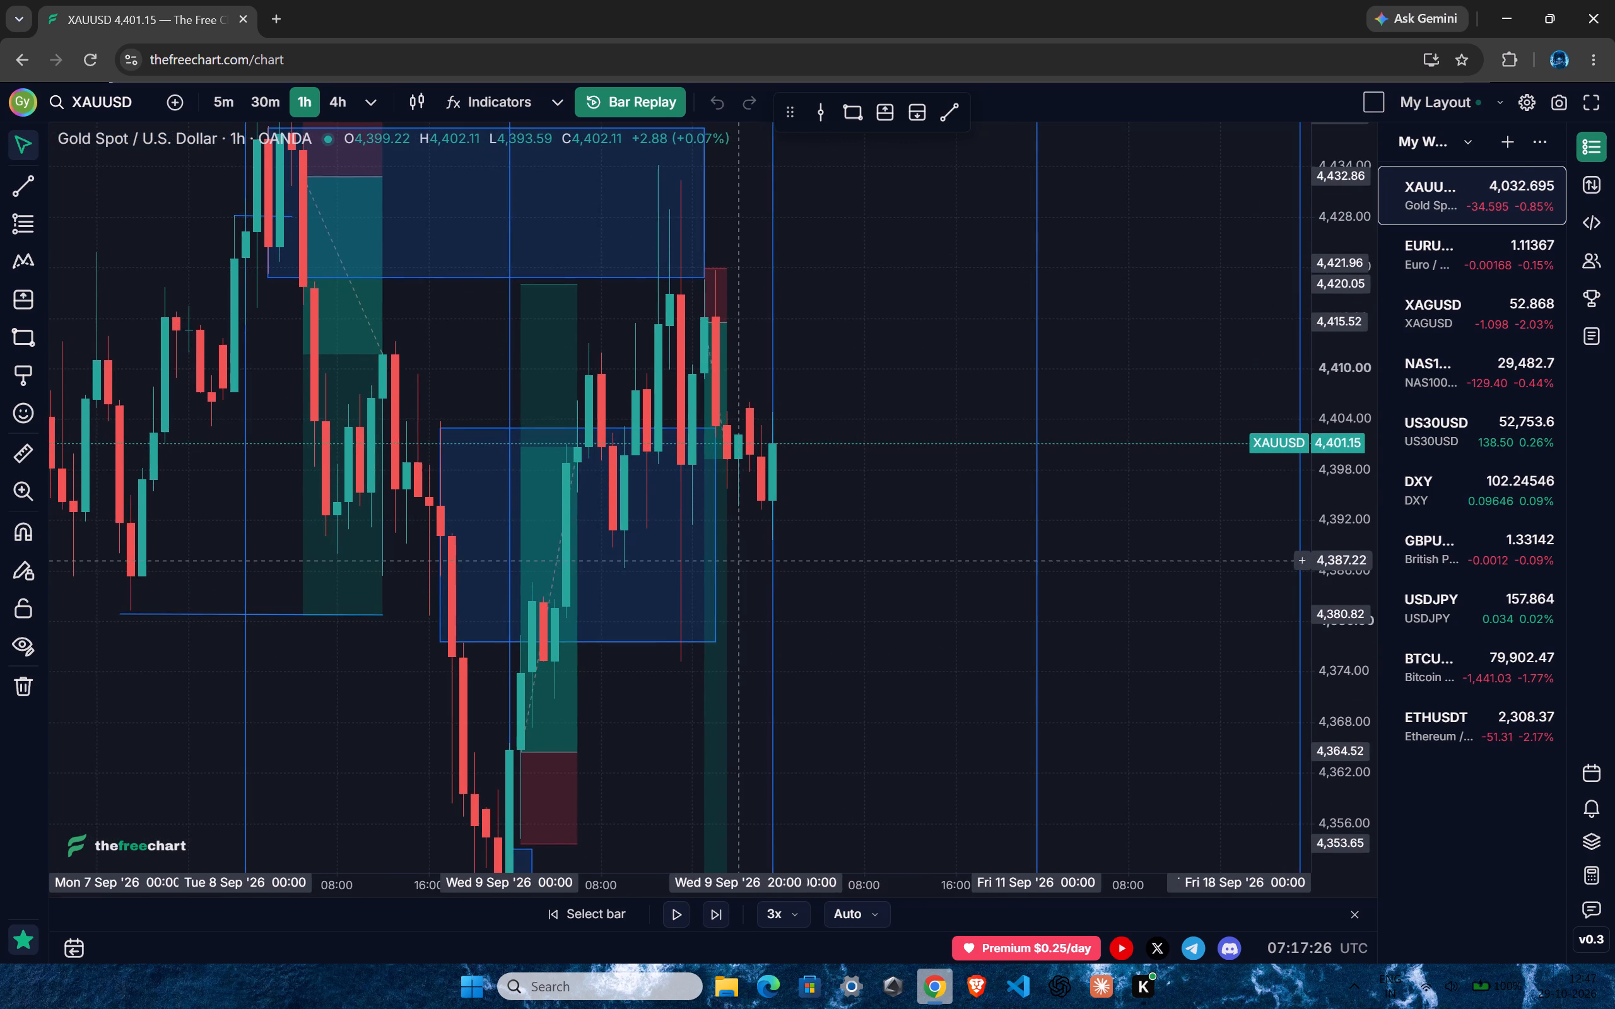
pyautogui.keyDown('ctrl'); pyautogui.scroll(5, 735, 558); pyautogui.keyUp('ctrl')
pyautogui.moveTo(869, 634); pyautogui.dragTo(820, 605)
pyautogui.moveTo(1325, 348); pyautogui.dragTo(1230, 769)
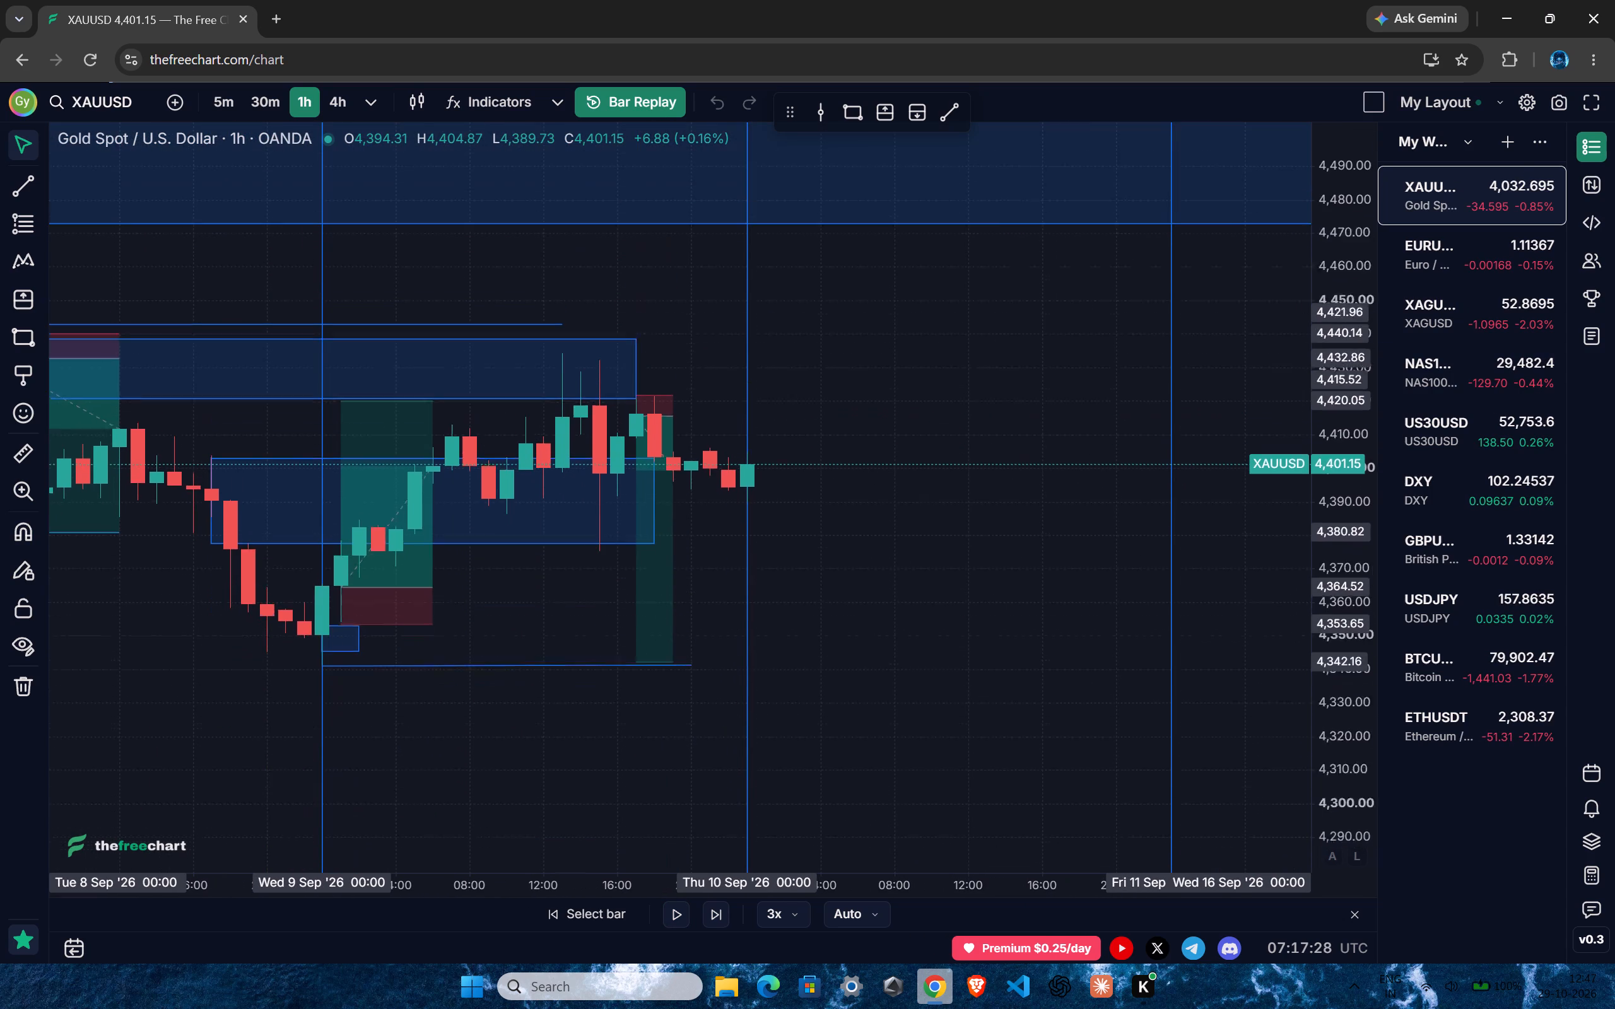
pyautogui.moveTo(1230, 769); pyautogui.dragTo(1158, 793)
pyautogui.keyDown('ctrl'); pyautogui.scroll(-5, 808, 658); pyautogui.keyUp('ctrl')
pyautogui.moveTo(865, 642); pyautogui.dragTo(850, 491)
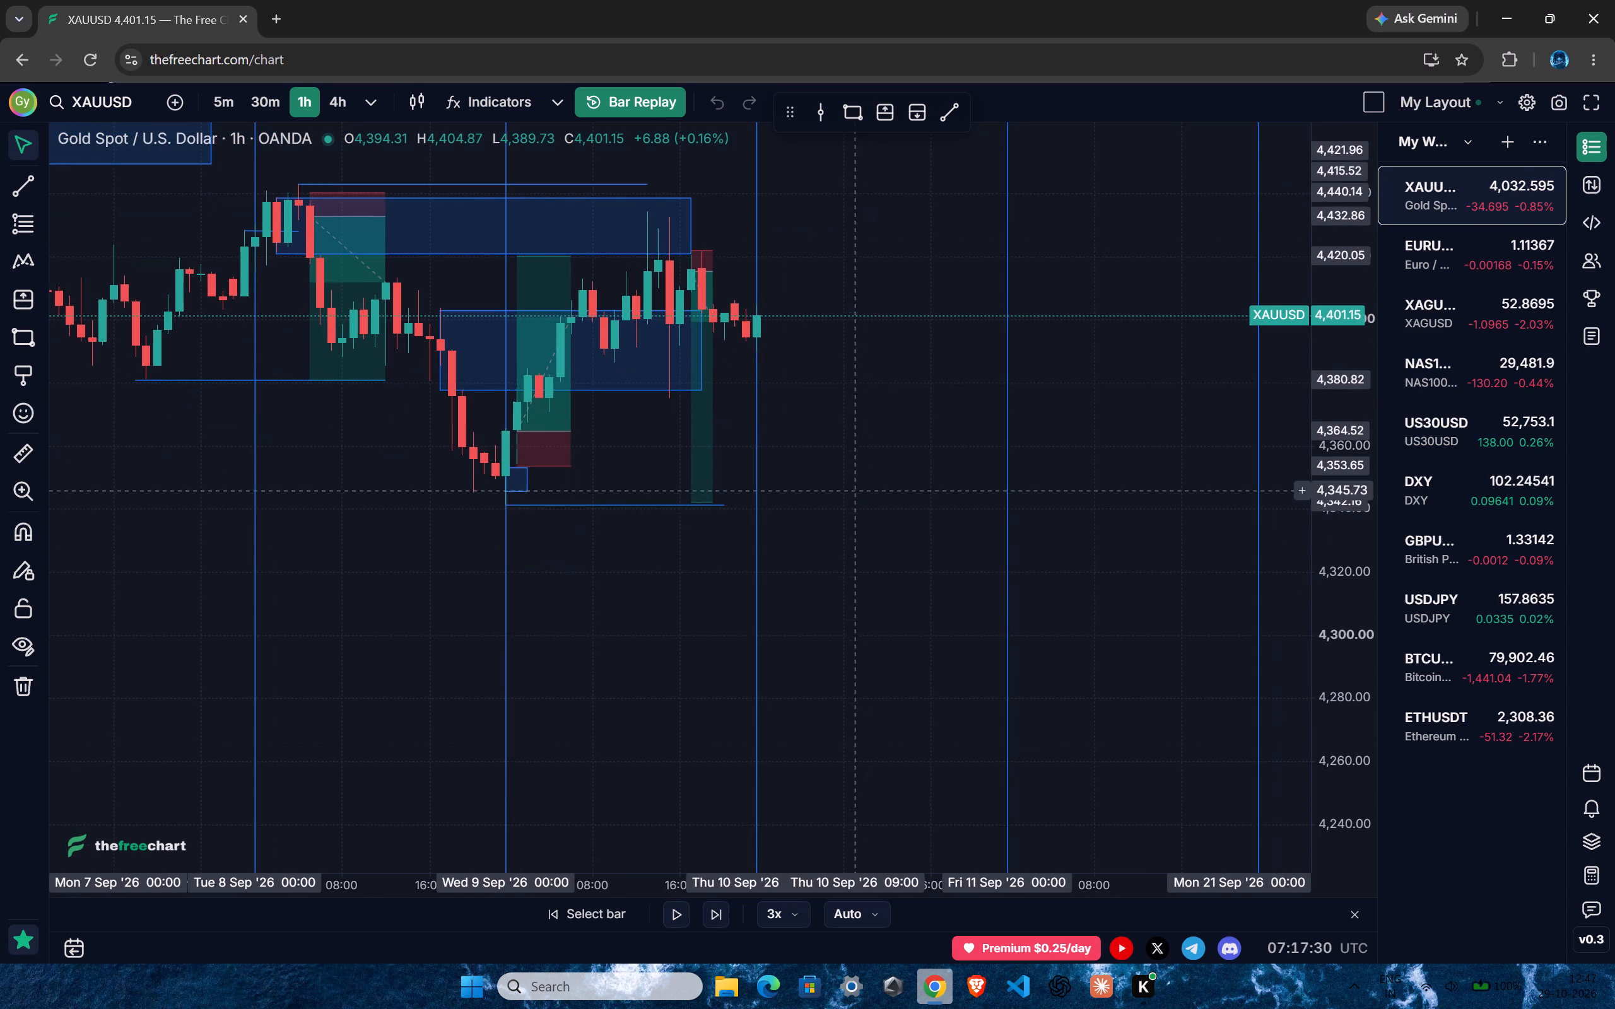
# Draw a level line at about 4,434 from the 9 September 13:00 high to about 04:00 on 10 September.
pyautogui.keyDown('ctrl'); pyautogui.scroll(-4, 768, 484); pyautogui.keyUp('ctrl')
pyautogui.moveTo(953, 437); pyautogui.dragTo(952, 527)
pyautogui.keyDown('ctrl'); pyautogui.scroll(9, 731, 551); pyautogui.keyUp('ctrl')
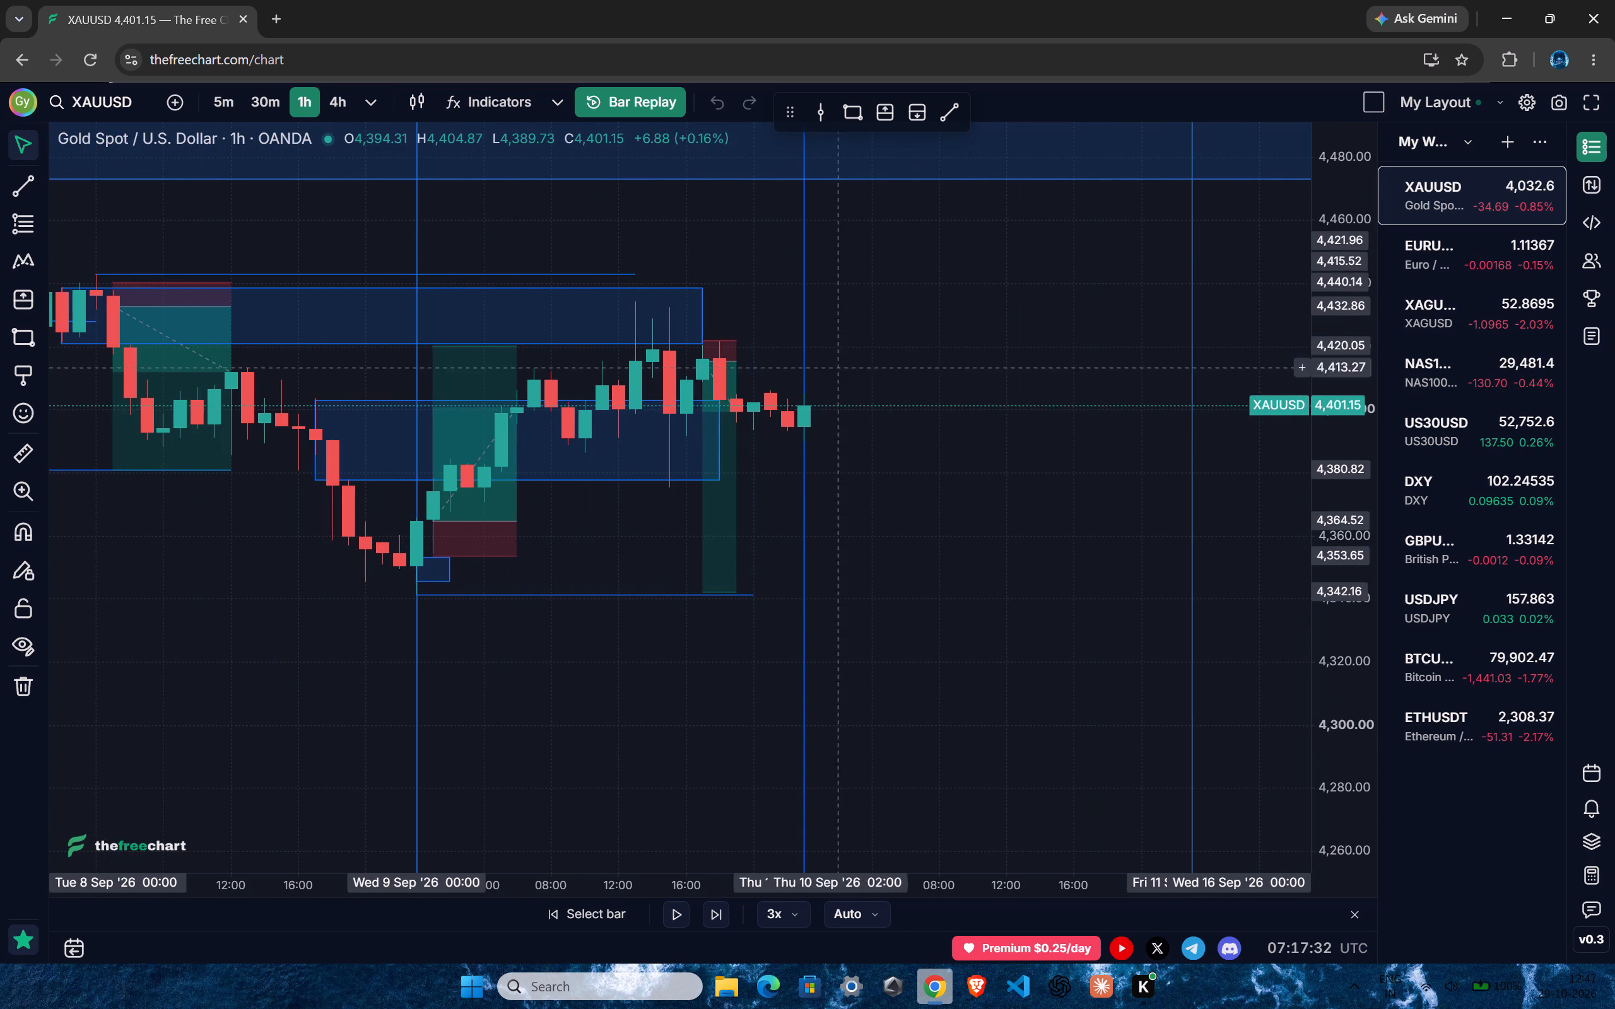
pyautogui.moveTo(966, 283); pyautogui.dragTo(968, 315)
pyautogui.click(946, 115)
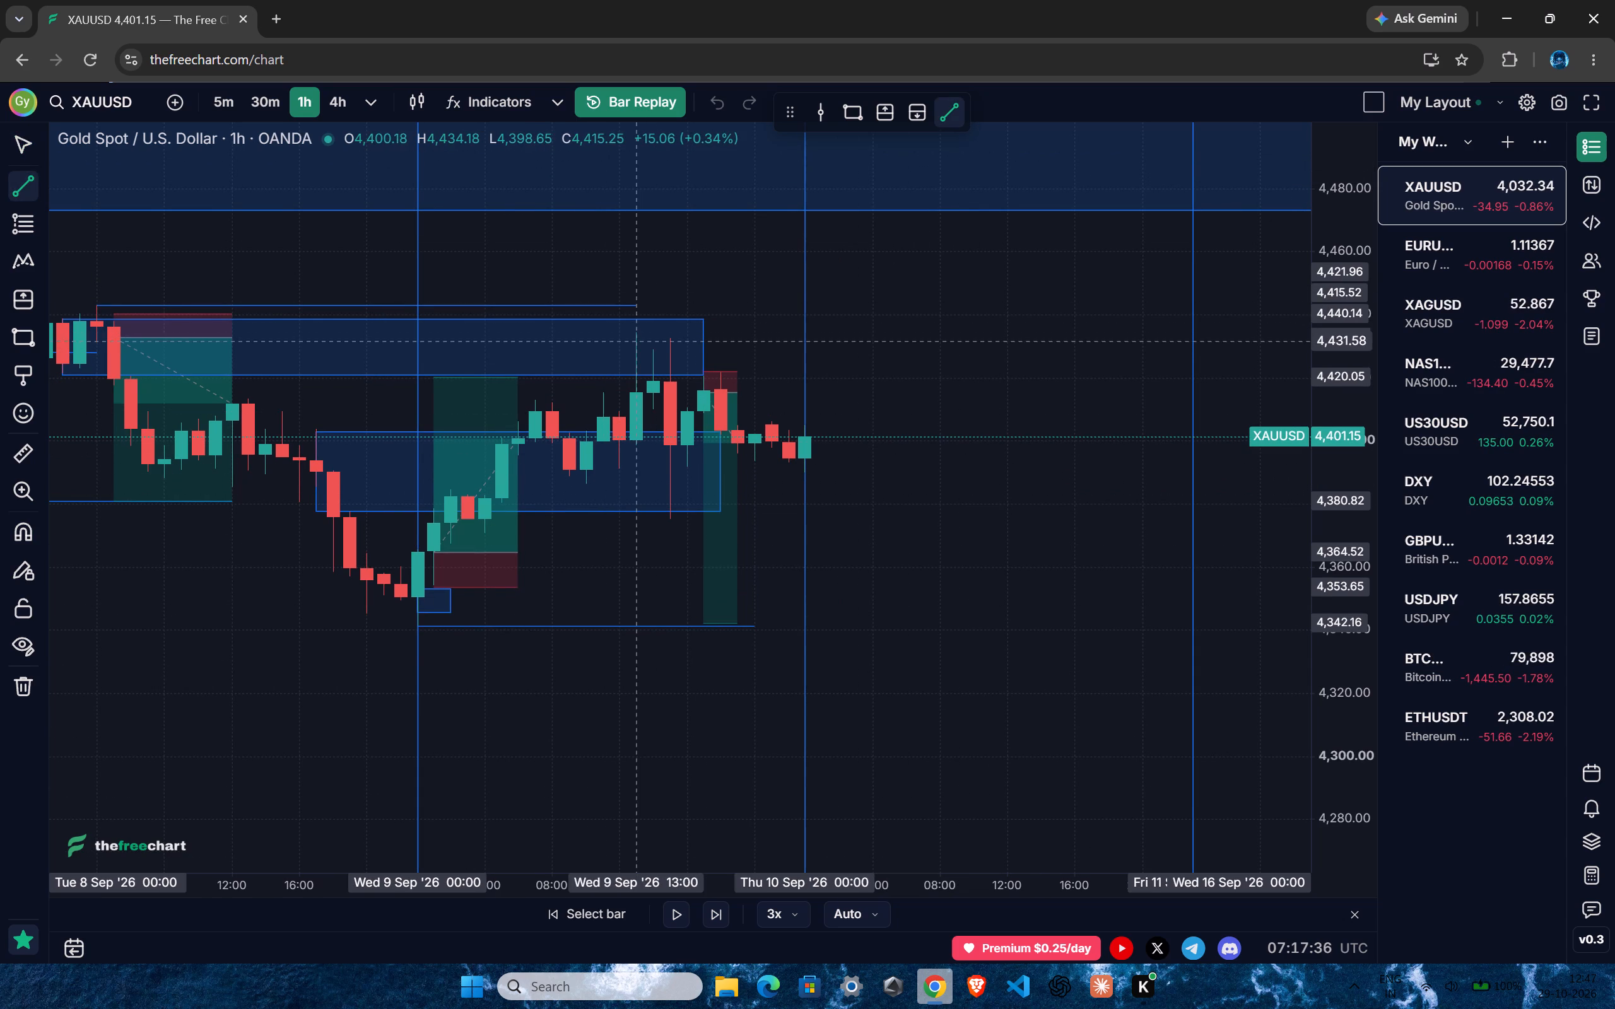
pyautogui.keyDown('ctrl'); pyautogui.click(635, 323); pyautogui.keyUp('ctrl')
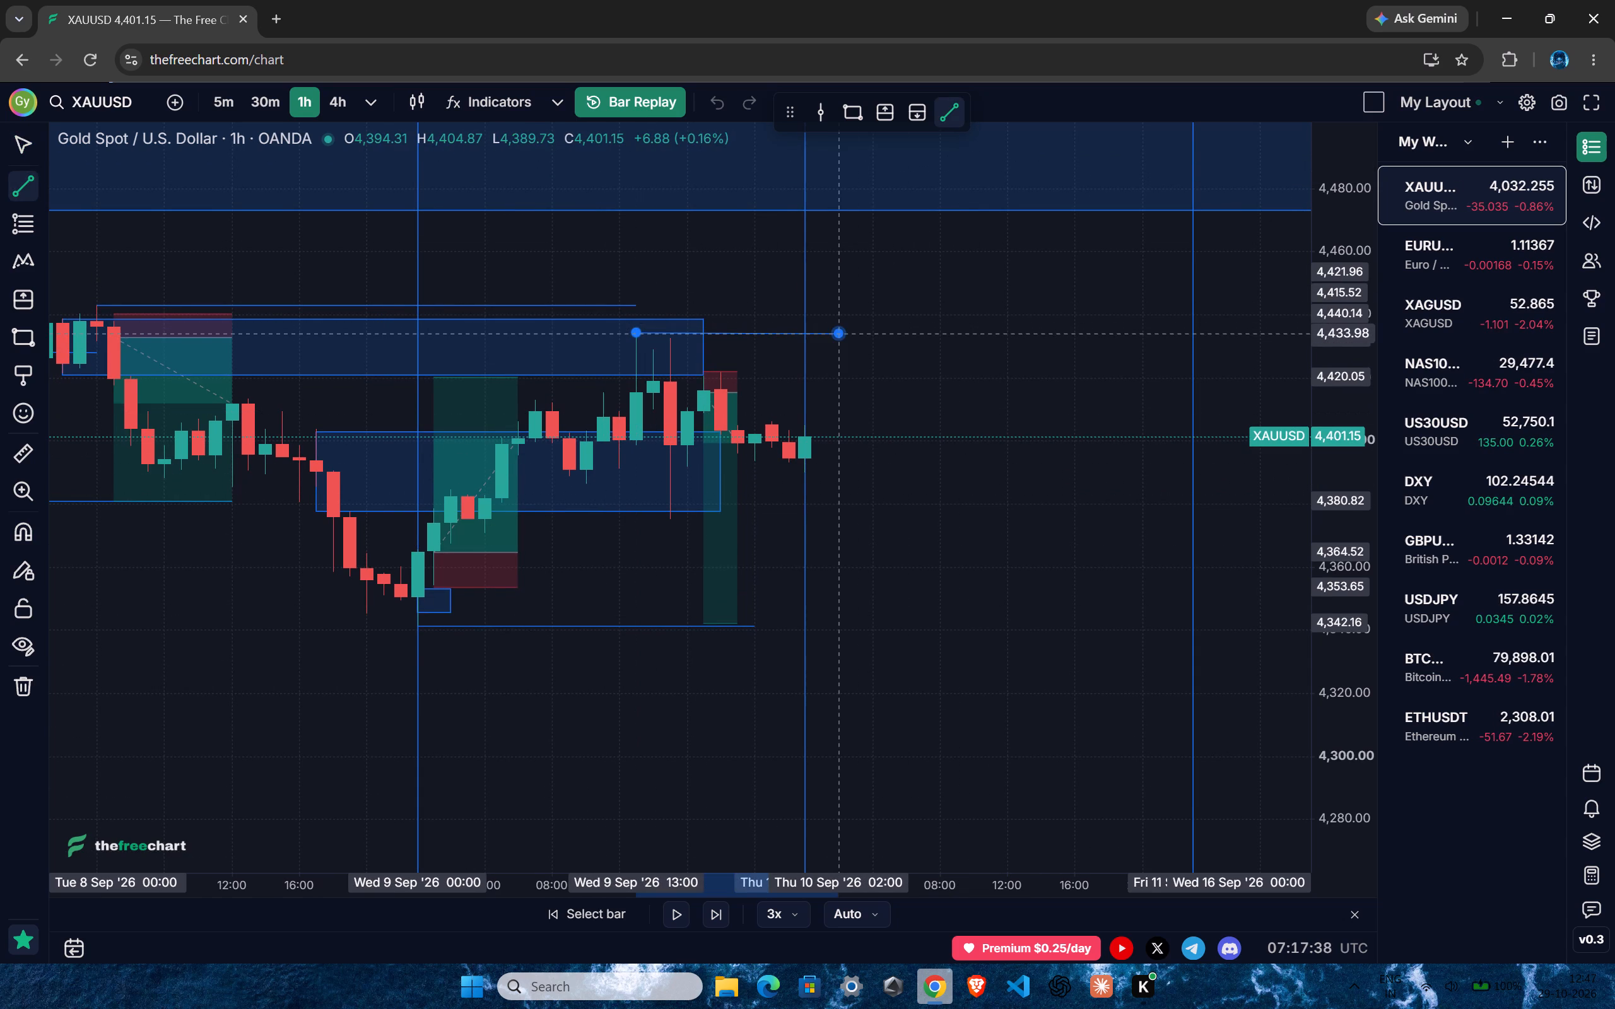
pyautogui.keyDown('shift'); pyautogui.click(879, 331); pyautogui.keyUp('shift')
pyautogui.click(970, 721)
# Delete the older level line near 4,443 that runs from 8 September to 9 September 13:00.
pyautogui.moveTo(977, 701); pyautogui.dragTo(931, 586)
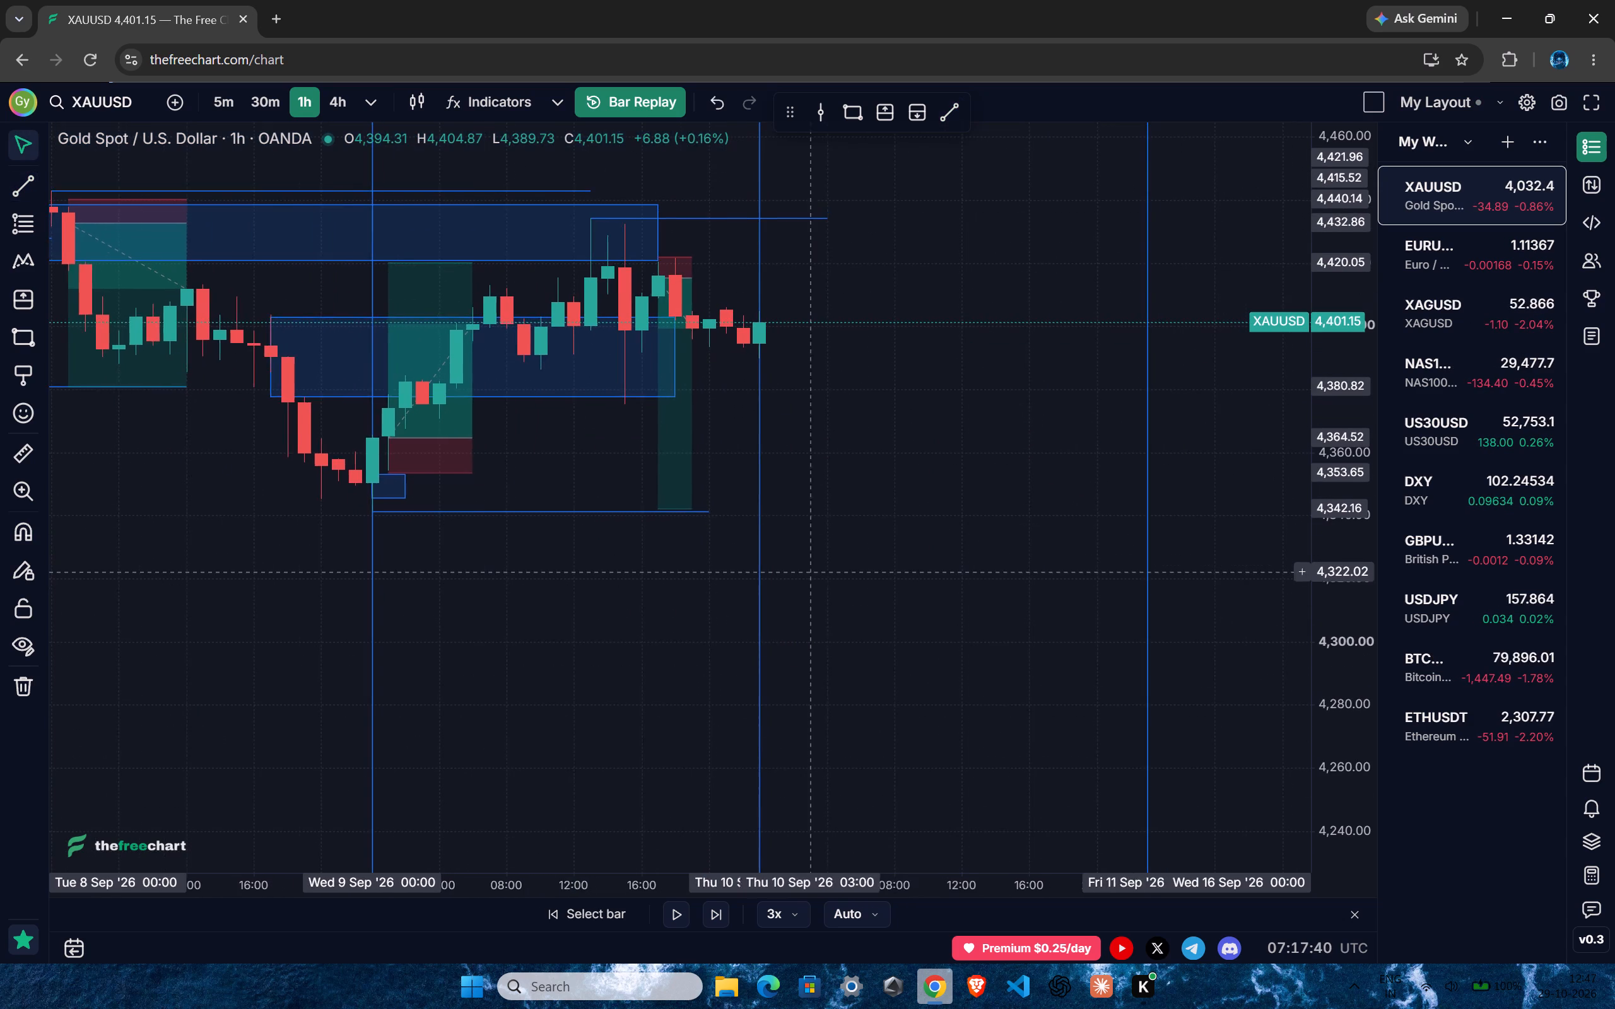
pyautogui.keyDown('ctrl'); pyautogui.scroll(-3, 785, 572); pyautogui.keyUp('ctrl')
pyautogui.click(623, 194)
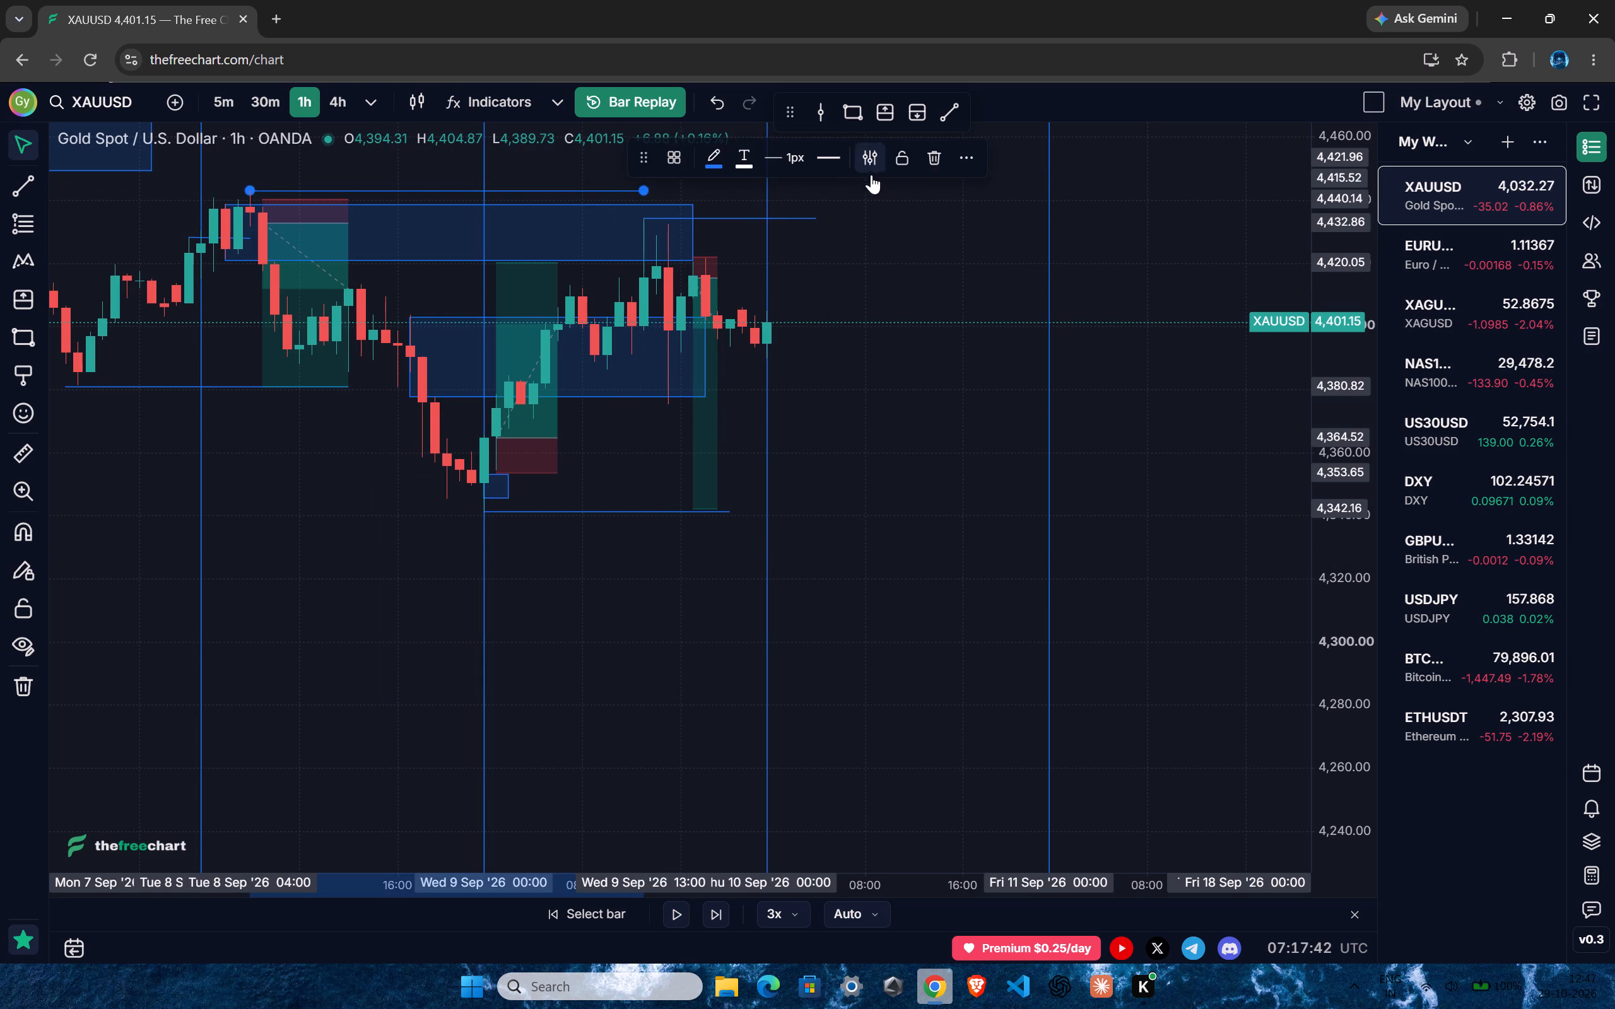
pyautogui.click(937, 158)
pyautogui.click(895, 566)
# Examine the wider hourly price history from early September, including the lows beneath the marked zones.
pyautogui.moveTo(882, 570); pyautogui.dragTo(882, 493)
pyautogui.keyDown('ctrl'); pyautogui.scroll(-4, 843, 493); pyautogui.keyUp('ctrl')
pyautogui.moveTo(843, 537); pyautogui.dragTo(837, 506)
pyautogui.keyDown('ctrl'); pyautogui.scroll(-20, 823, 493); pyautogui.keyUp('ctrl')
pyautogui.keyDown('ctrl'); pyautogui.scroll(-4, 823, 493); pyautogui.keyUp('ctrl')
pyautogui.keyDown('ctrl'); pyautogui.scroll(11, 819, 491); pyautogui.keyUp('ctrl')
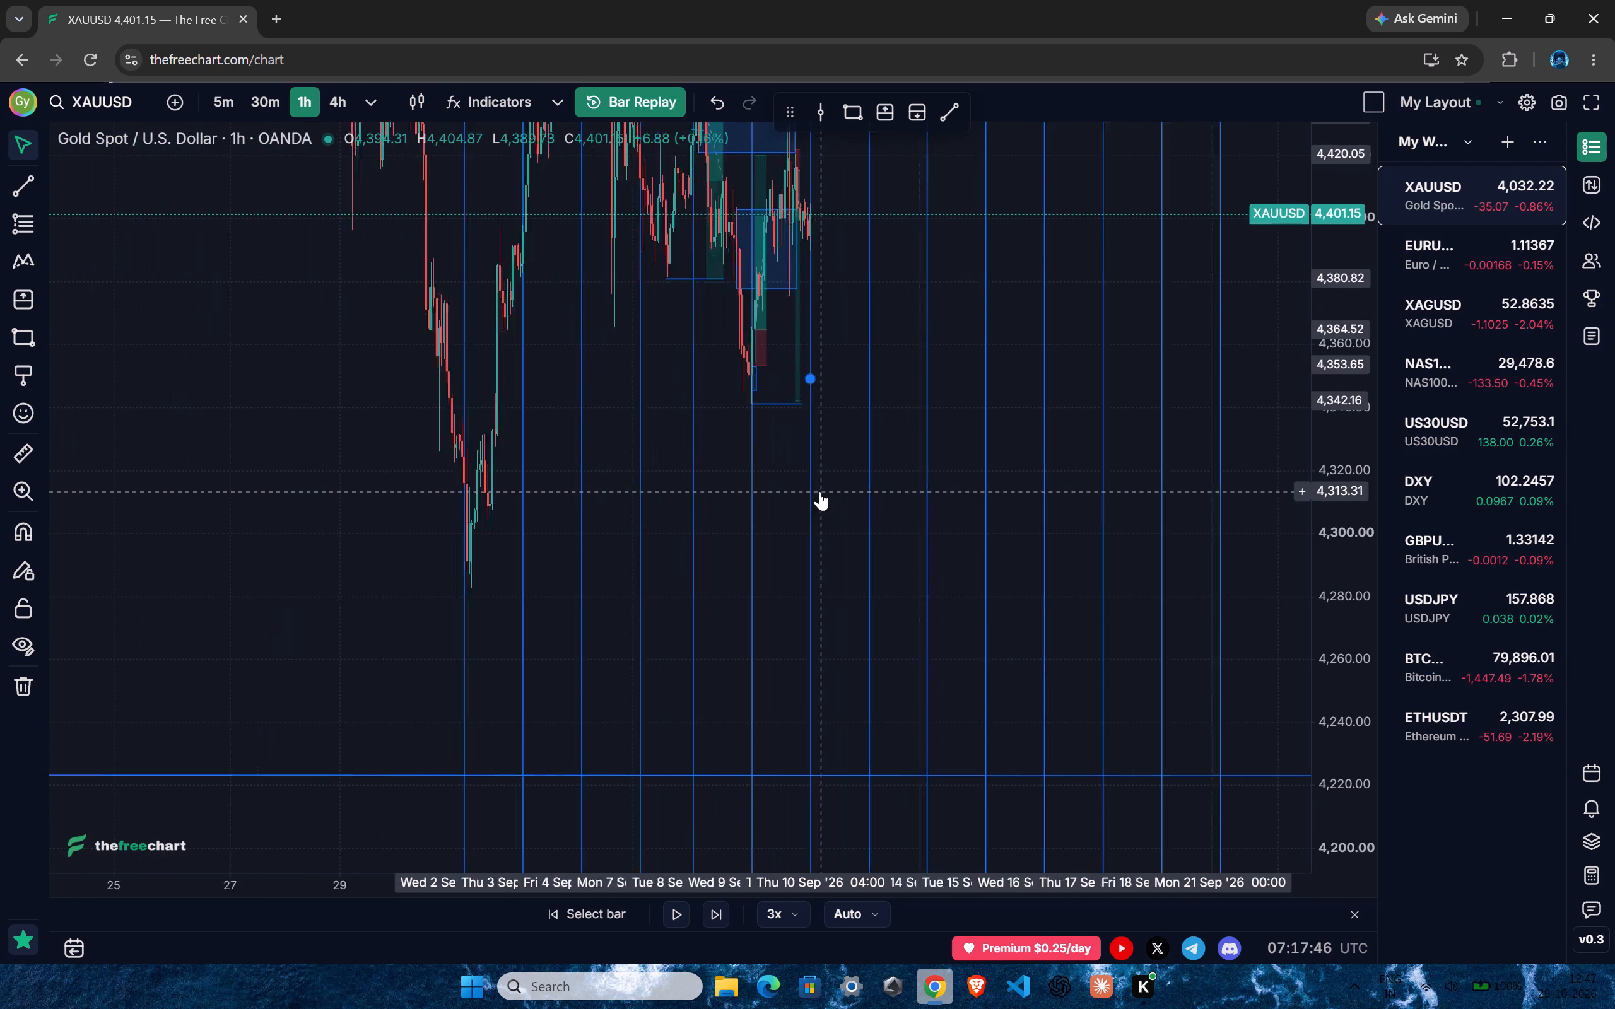
pyautogui.keyDown('ctrl'); pyautogui.scroll(7, 819, 491); pyautogui.keyUp('ctrl')
pyautogui.click(902, 399)
pyautogui.moveTo(872, 431); pyautogui.dragTo(884, 555)
pyautogui.keyDown('ctrl'); pyautogui.scroll(3, 872, 560); pyautogui.keyUp('ctrl')
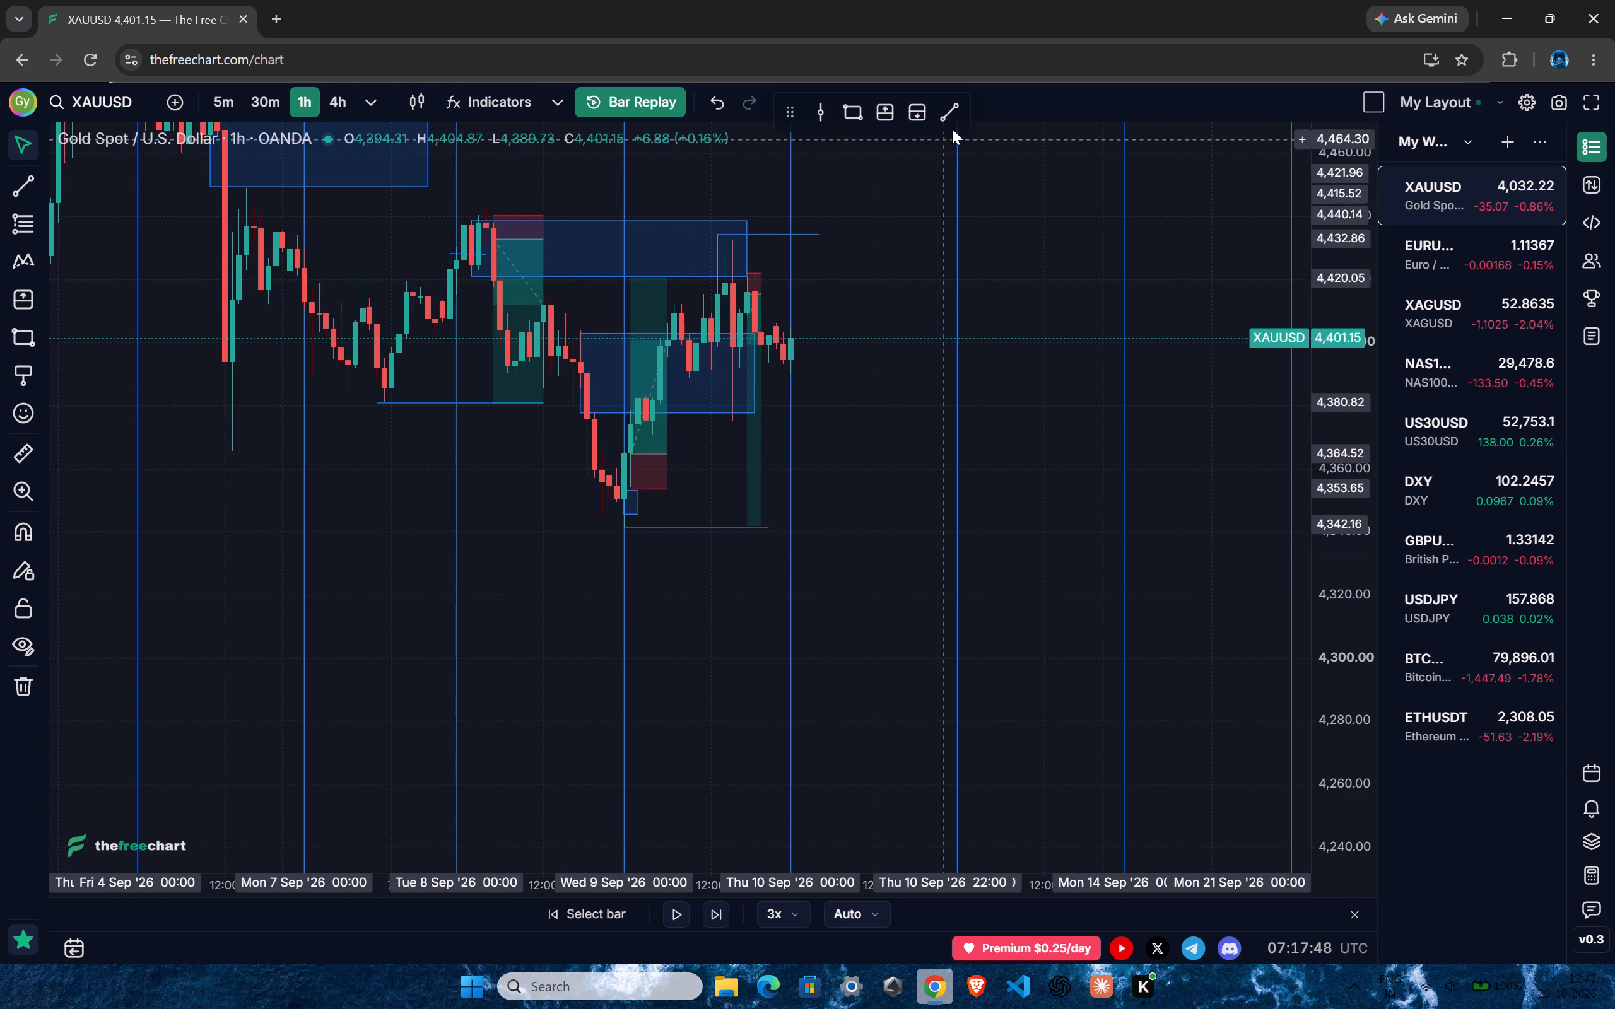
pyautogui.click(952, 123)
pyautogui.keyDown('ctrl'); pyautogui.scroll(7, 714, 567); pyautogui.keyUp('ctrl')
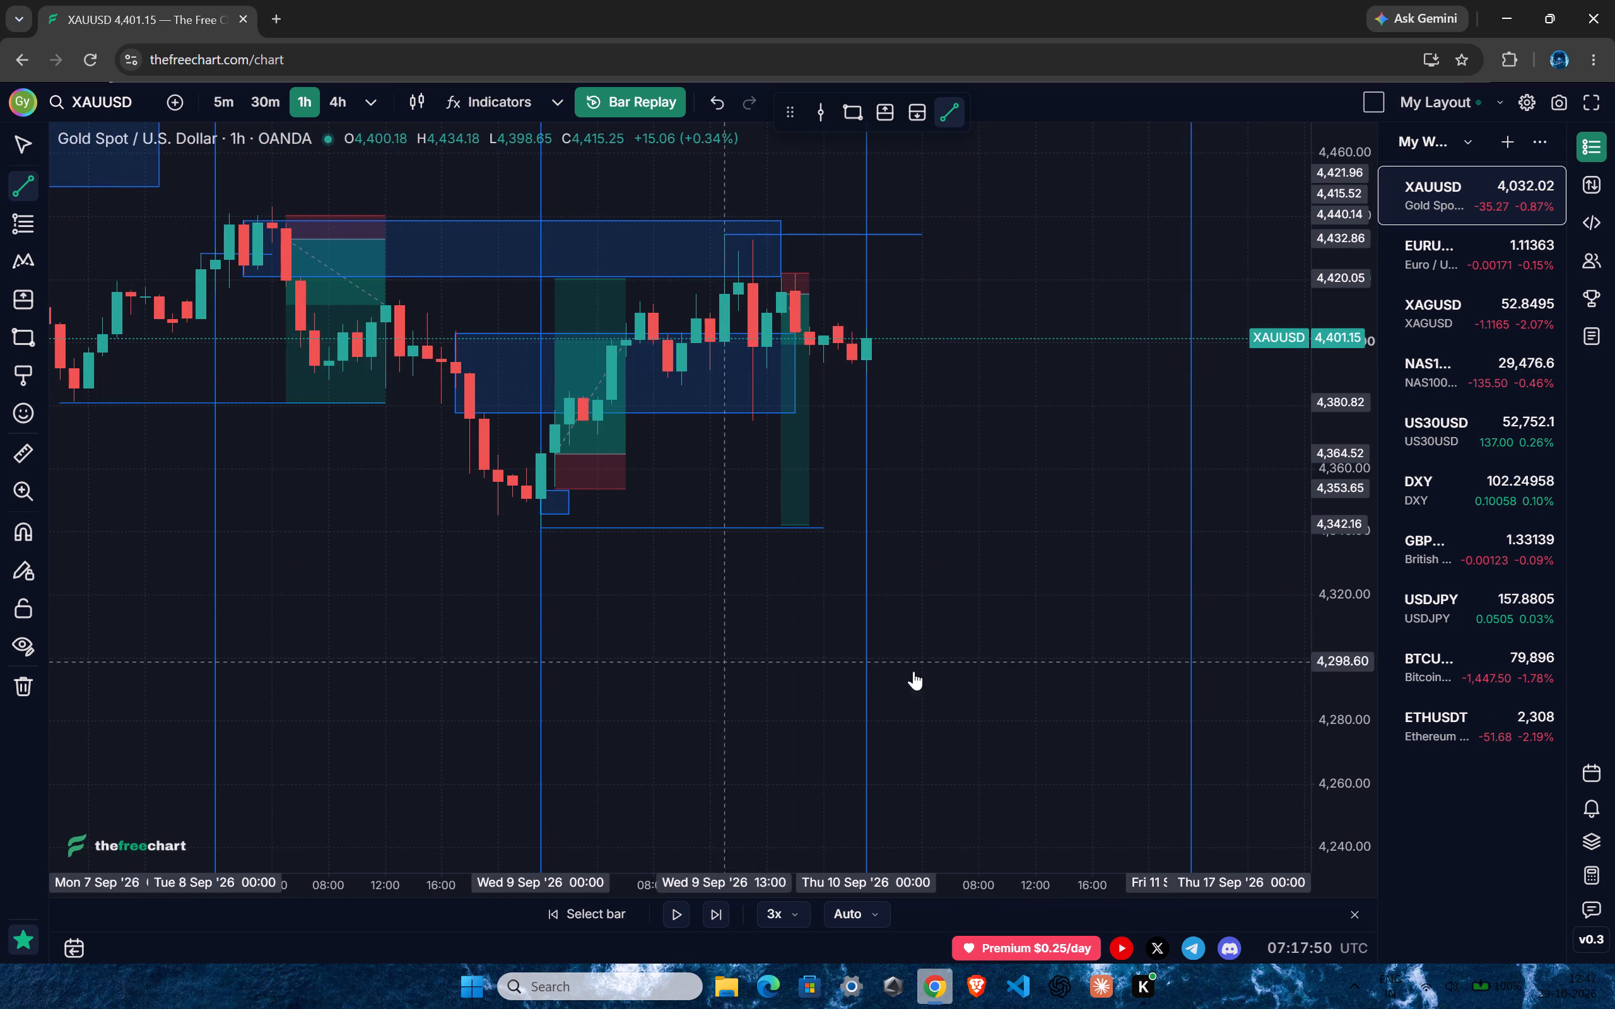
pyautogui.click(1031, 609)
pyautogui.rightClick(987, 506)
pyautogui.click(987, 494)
# Extend the lower level line near 4,341 so it ends at about 06:00 on 10 September.
pyautogui.moveTo(977, 569); pyautogui.dragTo(944, 594)
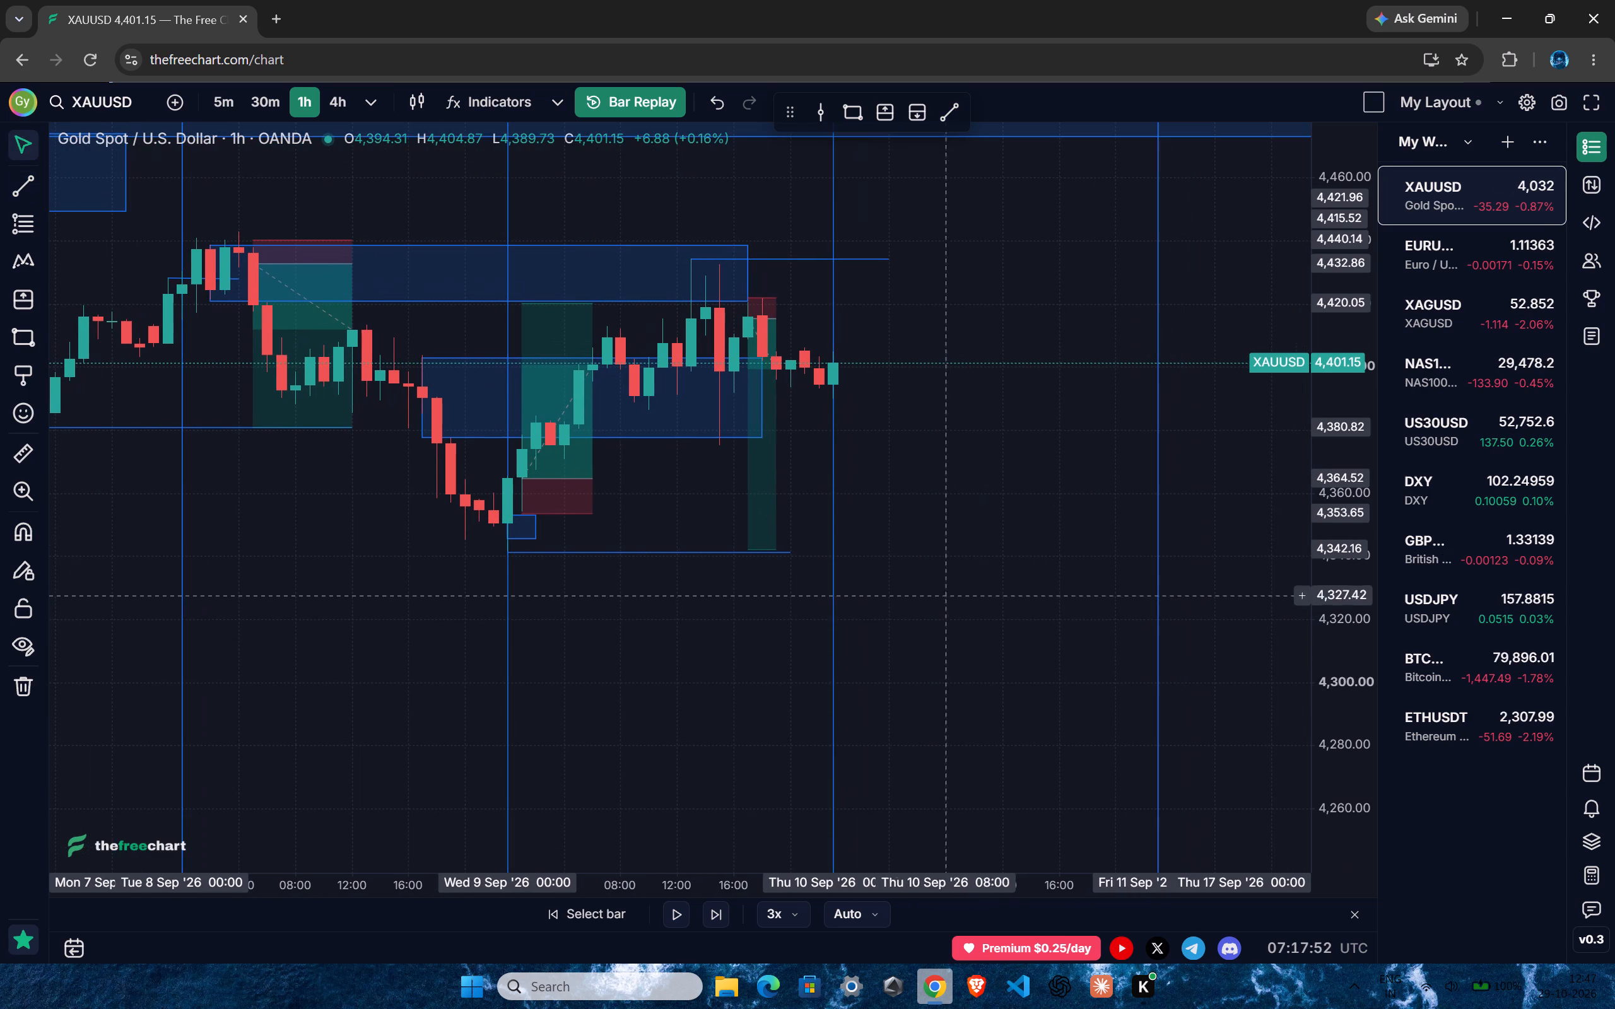
pyautogui.moveTo(791, 551); pyautogui.dragTo(920, 548)
pyautogui.click(931, 503)
# Draw a rectangular zone from 9 September 14:00 to 10 September 15:00, spanning about 4,408.5 to 4,420.5.
pyautogui.moveTo(931, 504); pyautogui.dragTo(906, 560)
pyautogui.keyDown('ctrl'); pyautogui.scroll(-3, 809, 554); pyautogui.keyUp('ctrl')
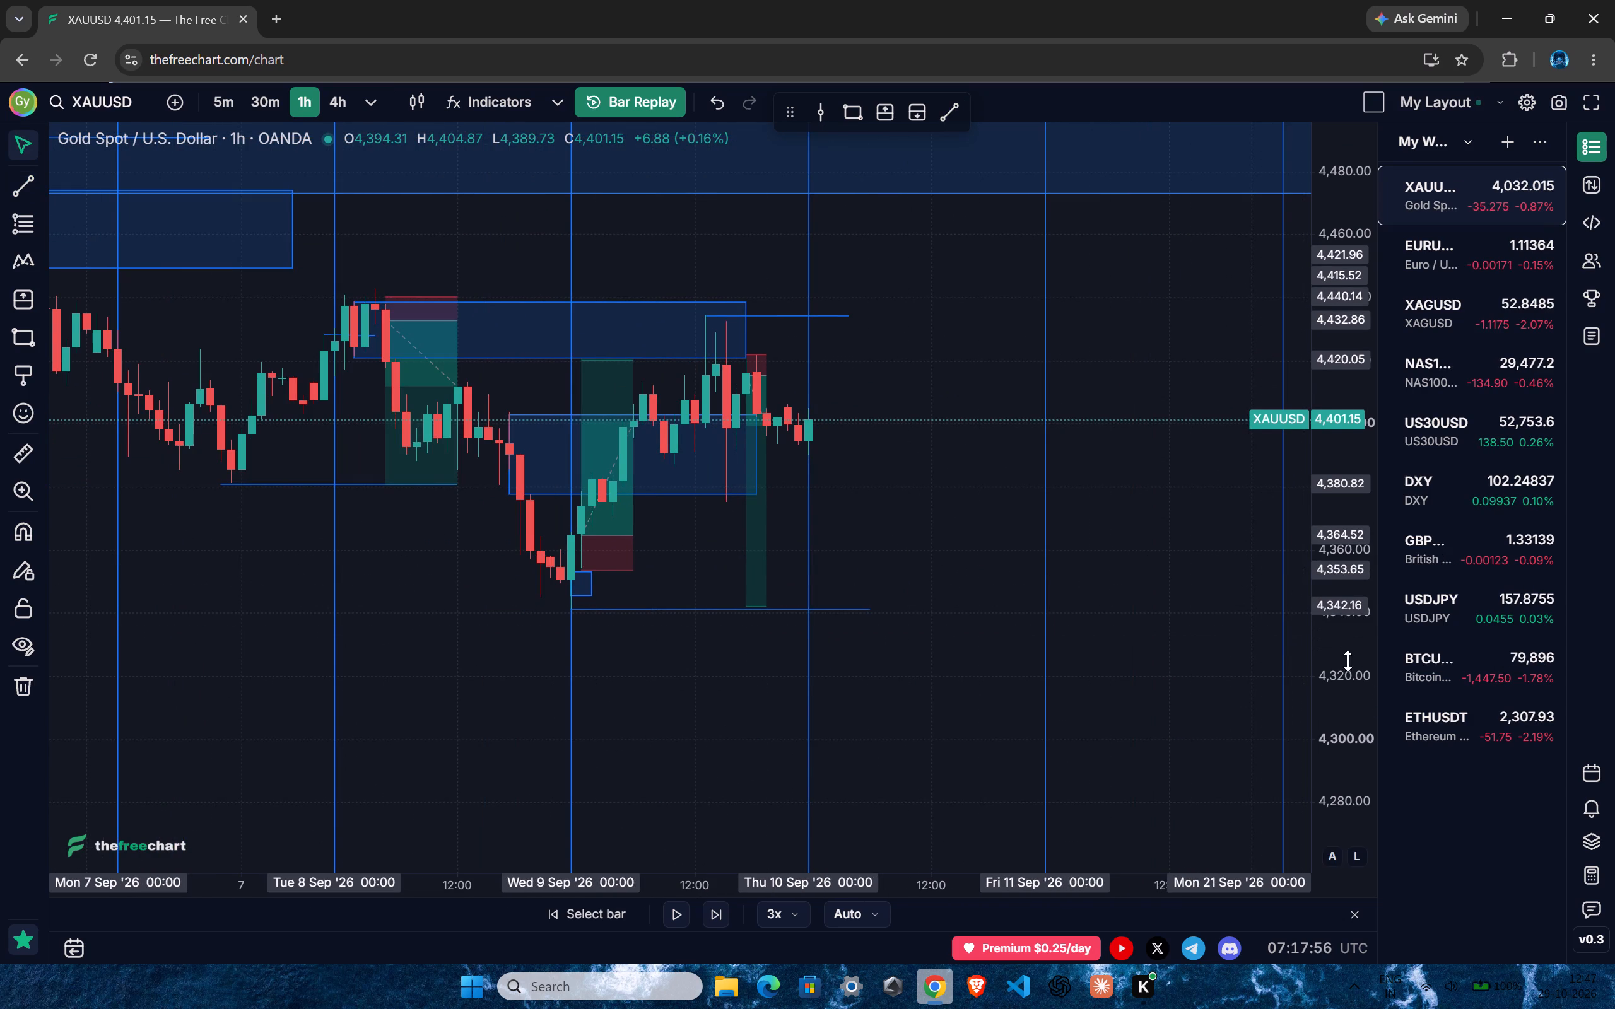
pyautogui.moveTo(1342, 663); pyautogui.dragTo(1325, 469)
pyautogui.moveTo(951, 535); pyautogui.dragTo(941, 646)
pyautogui.keyDown('ctrl'); pyautogui.scroll(7, 798, 641); pyautogui.keyUp('ctrl')
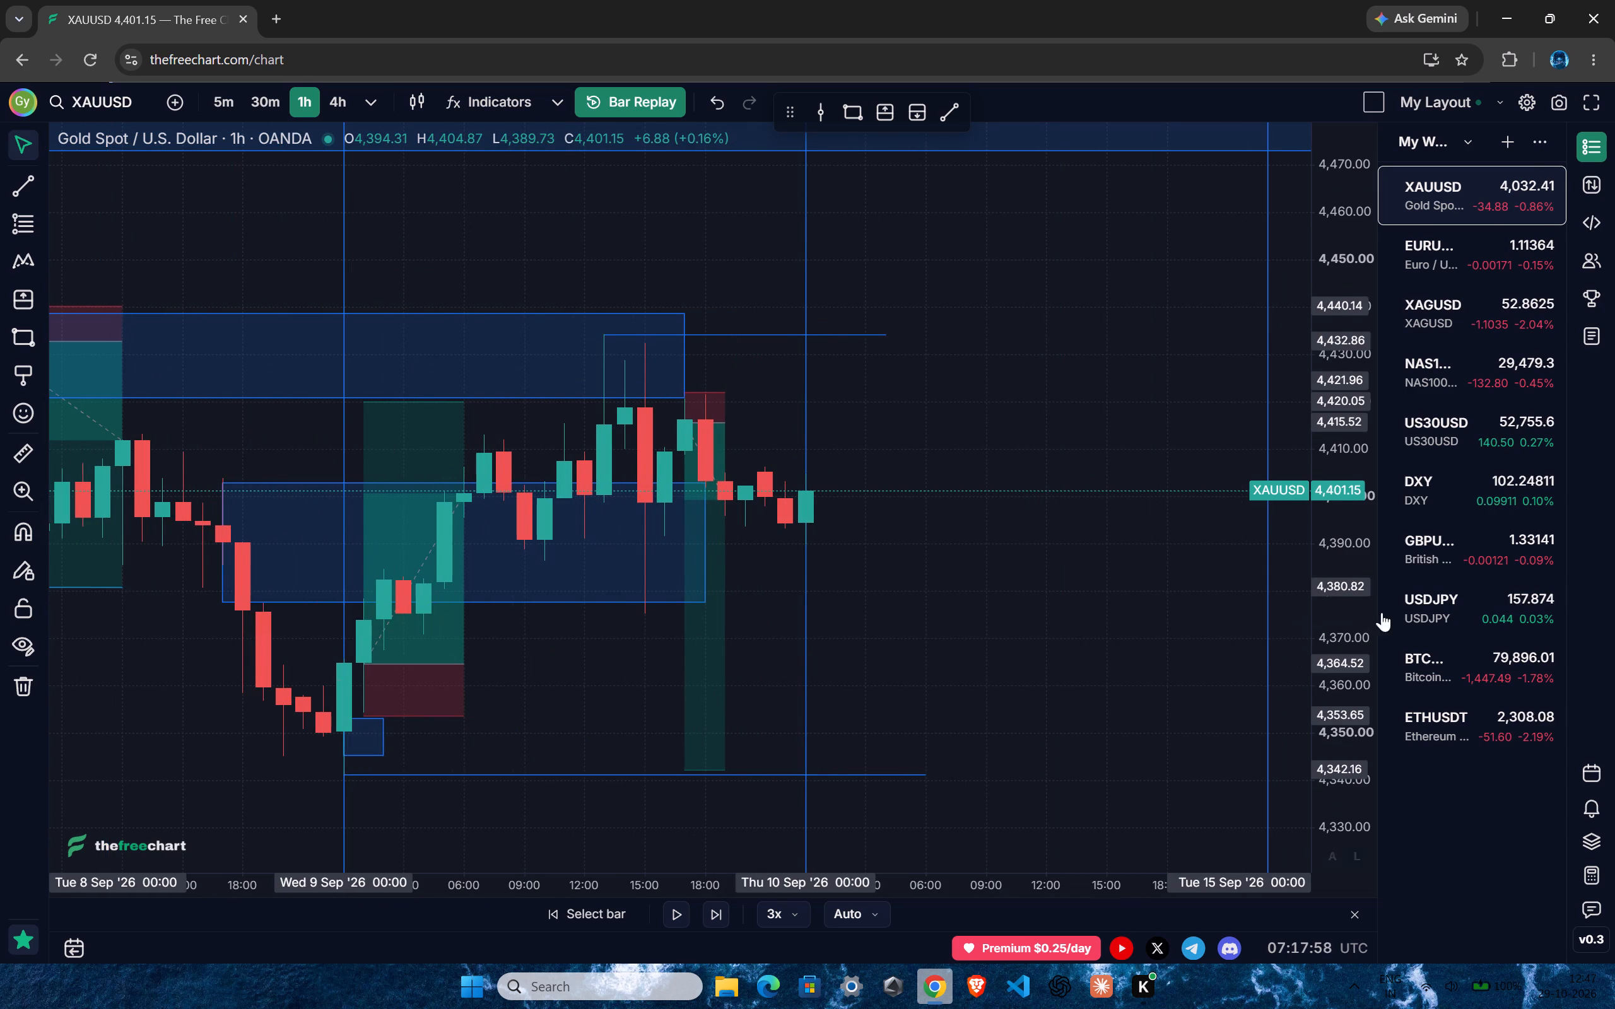
pyautogui.moveTo(1341, 670); pyautogui.dragTo(1293, 335)
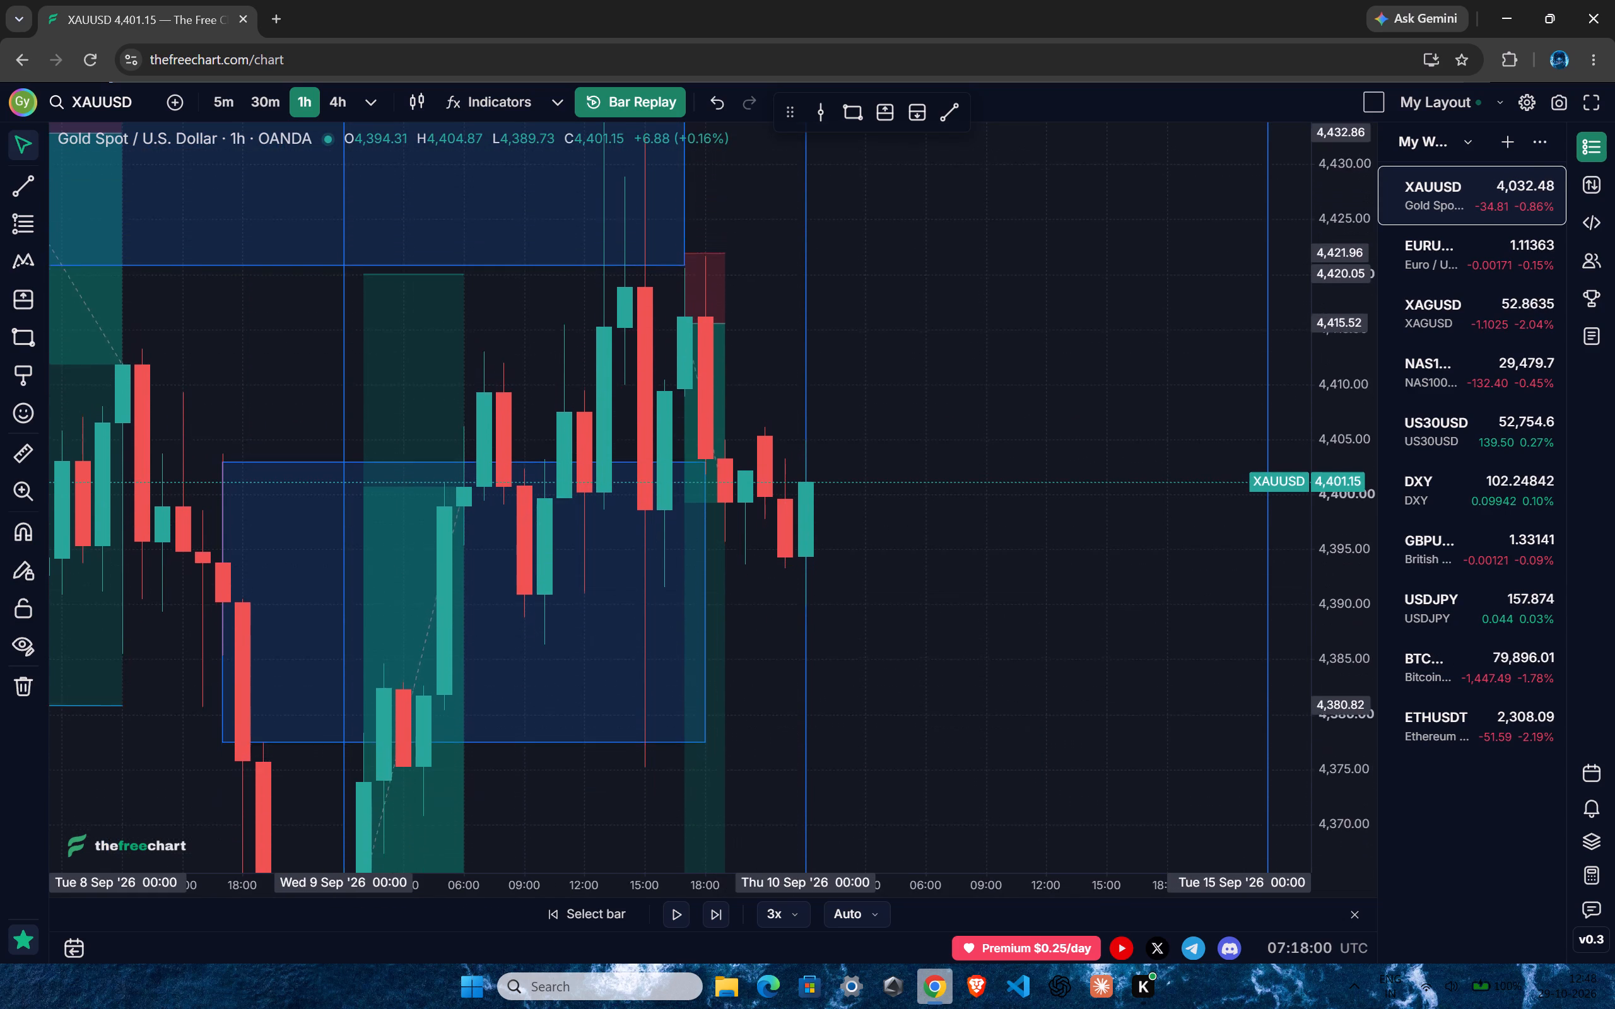
pyautogui.moveTo(1293, 335); pyautogui.dragTo(1320, 400)
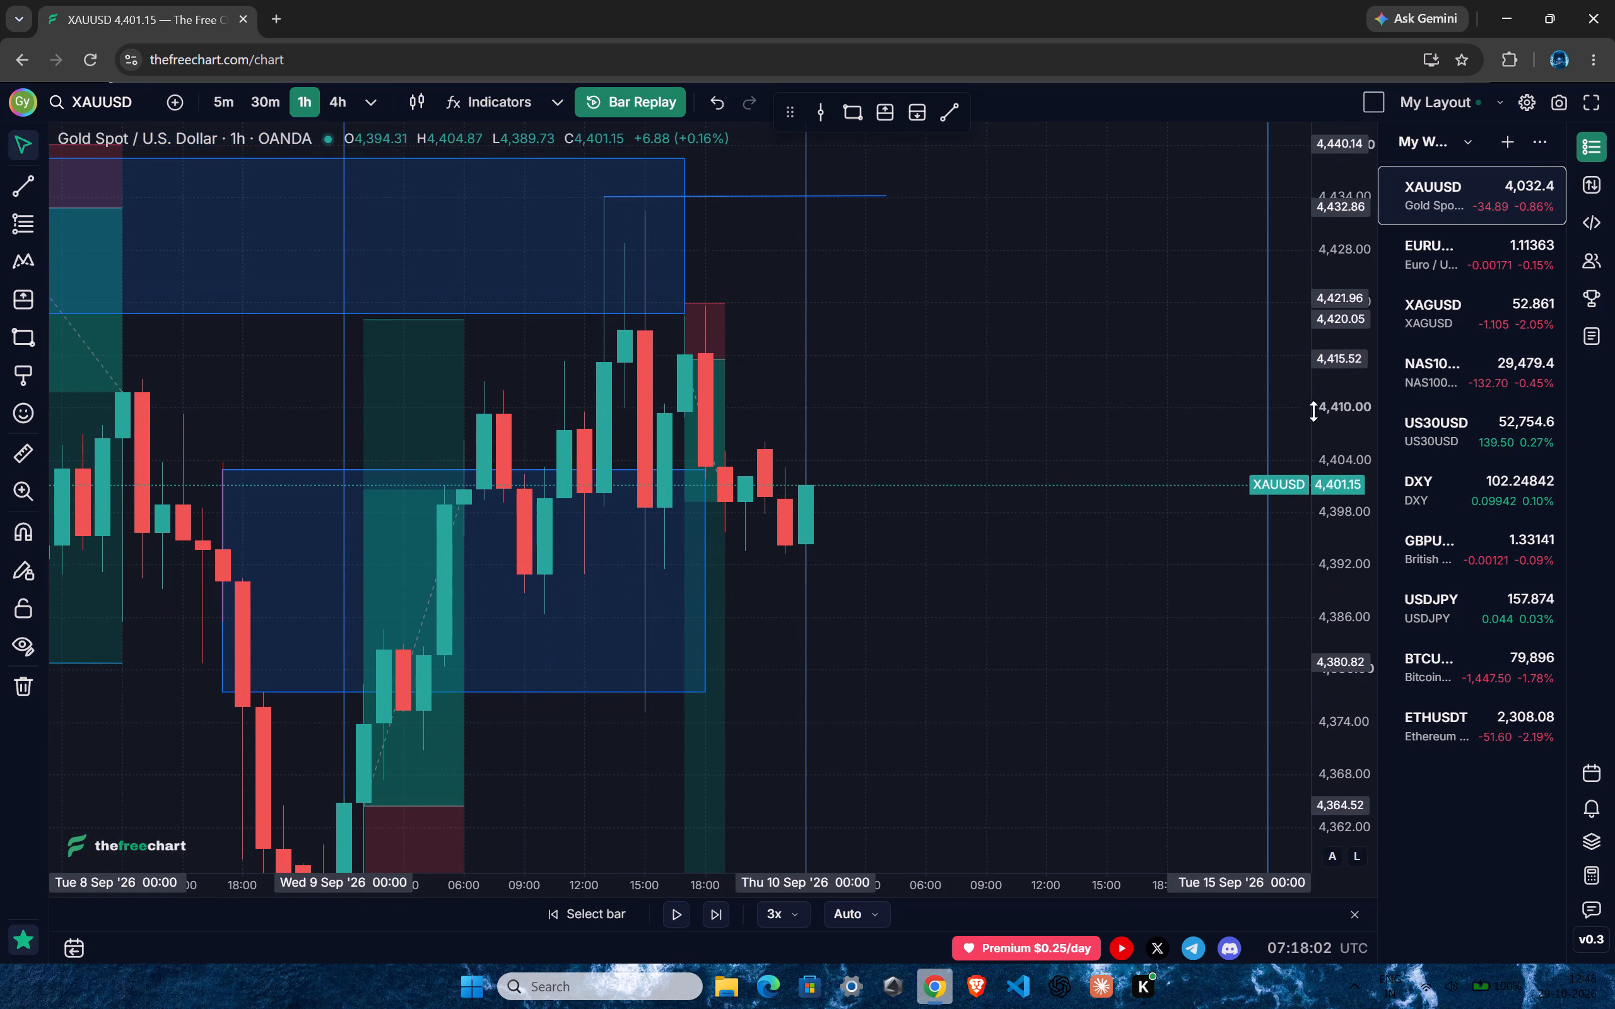
pyautogui.click(854, 114)
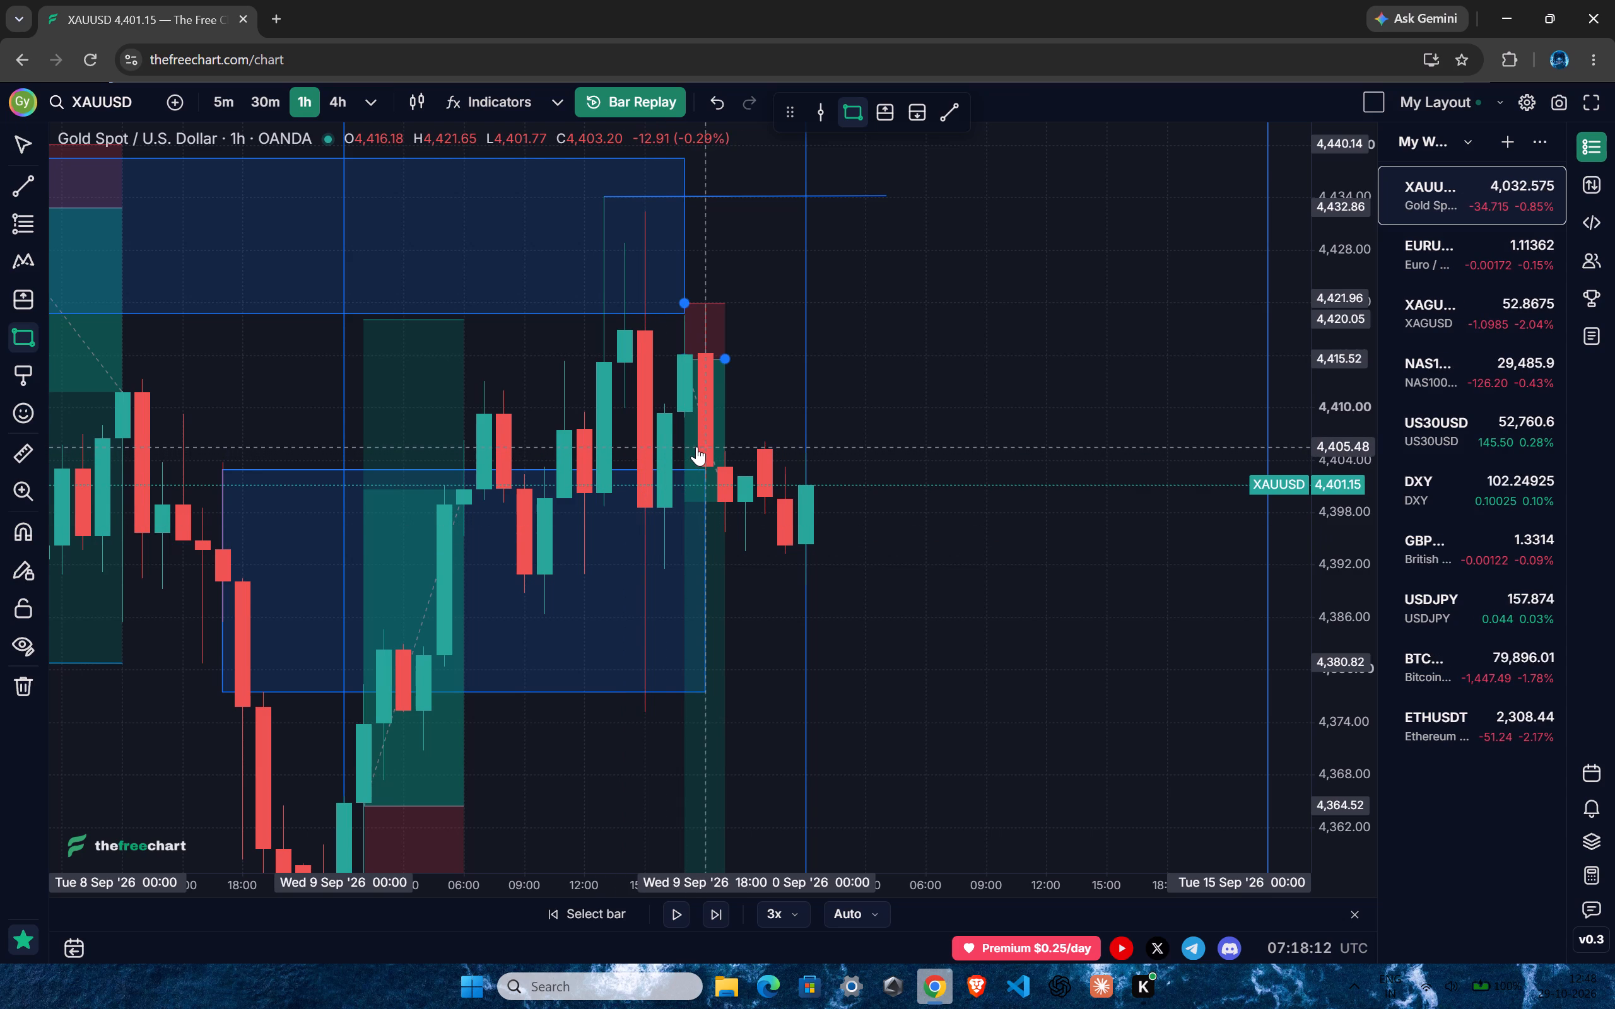
pyautogui.click(623, 419)
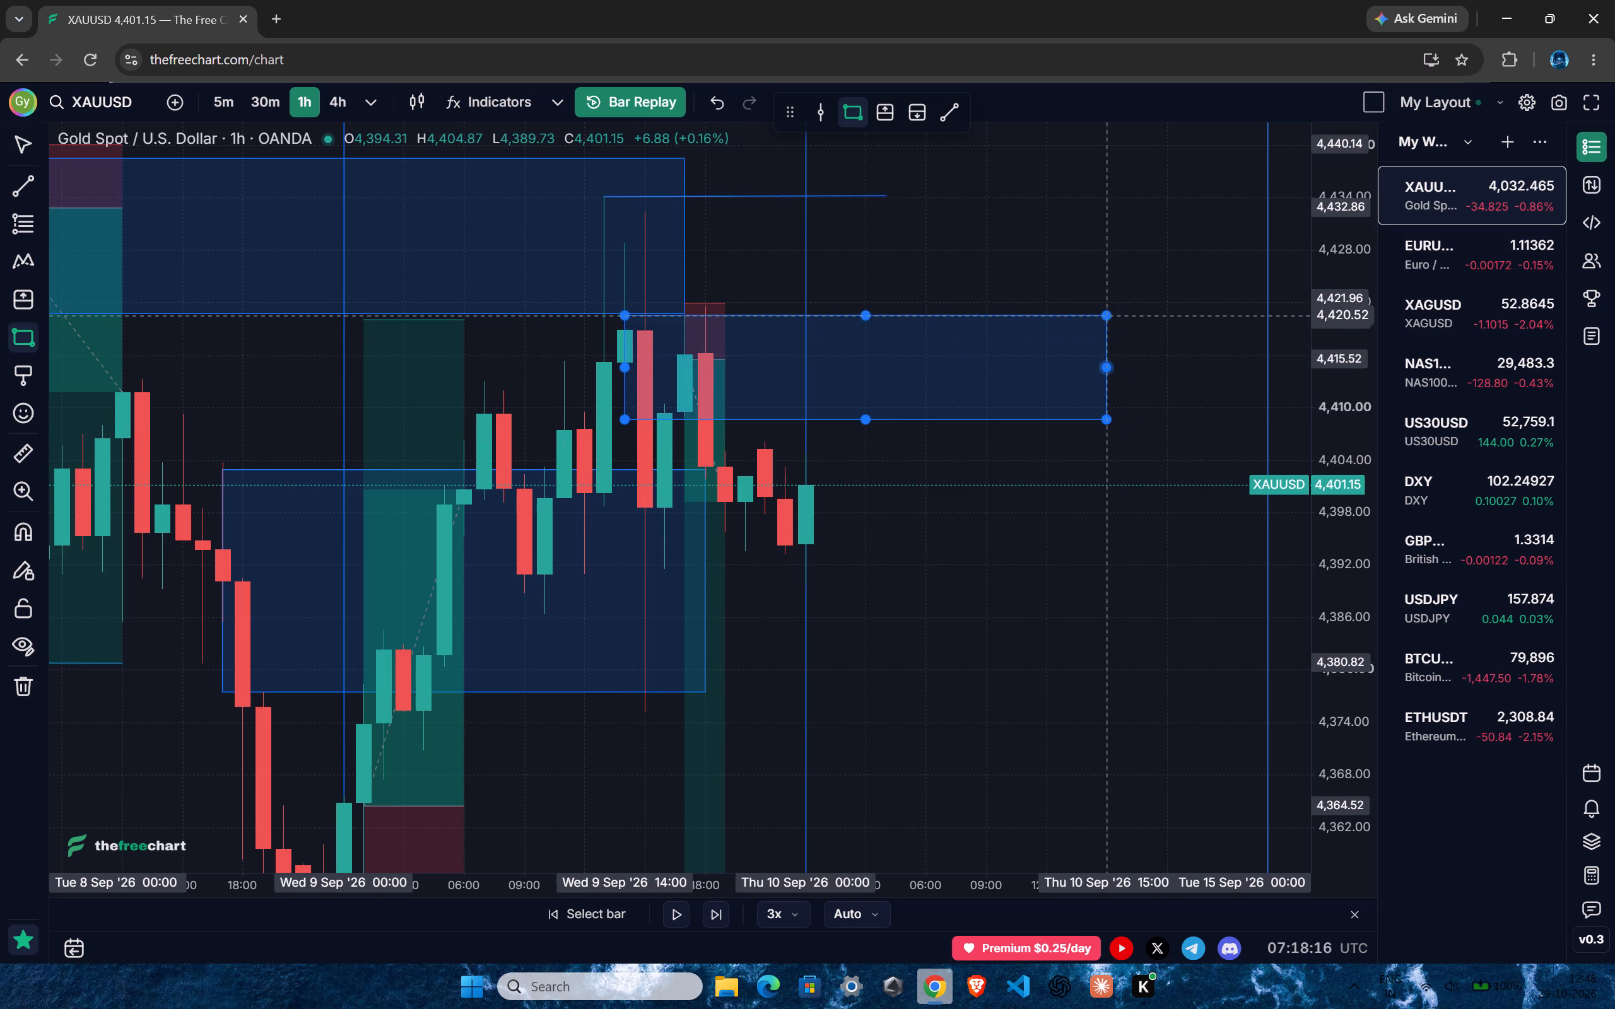
pyautogui.click(1101, 317)
# Play the hourly replay on to the 02:00 candle on 10 September and pause it.
pyautogui.moveTo(1087, 618); pyautogui.dragTo(992, 561)
pyautogui.moveTo(1321, 396); pyautogui.dragTo(1258, 569)
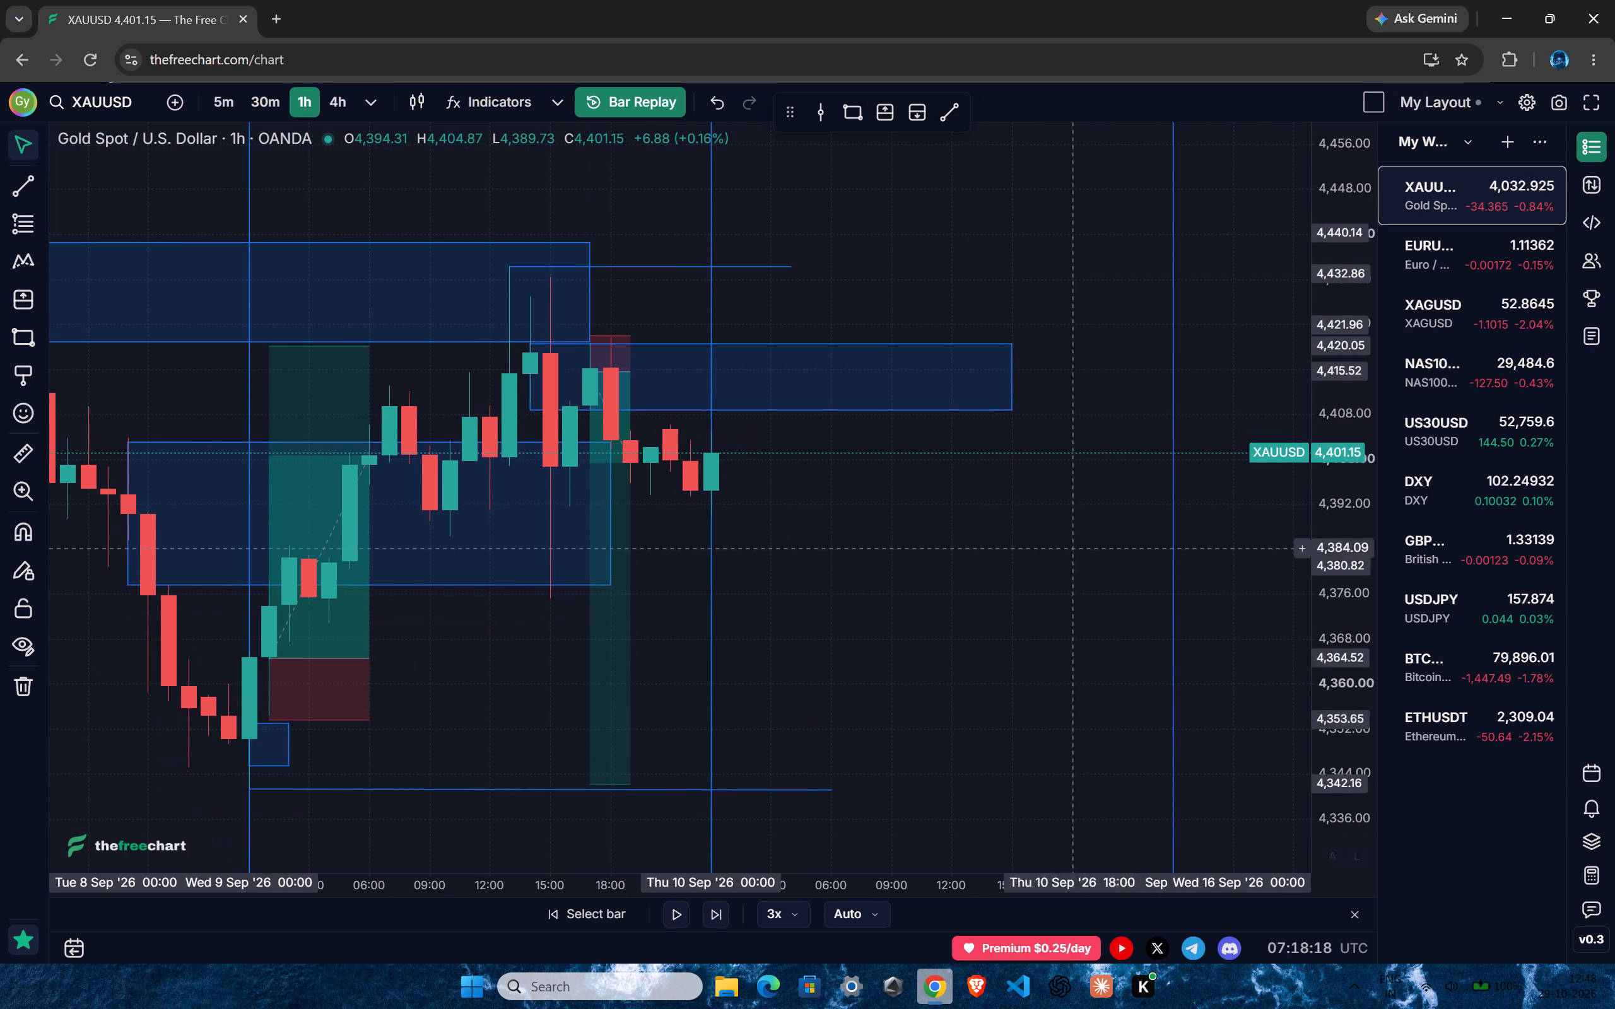
pyautogui.keyDown('ctrl'); pyautogui.scroll(-3, 893, 566); pyautogui.keyUp('ctrl')
pyautogui.moveTo(912, 564); pyautogui.dragTo(906, 593)
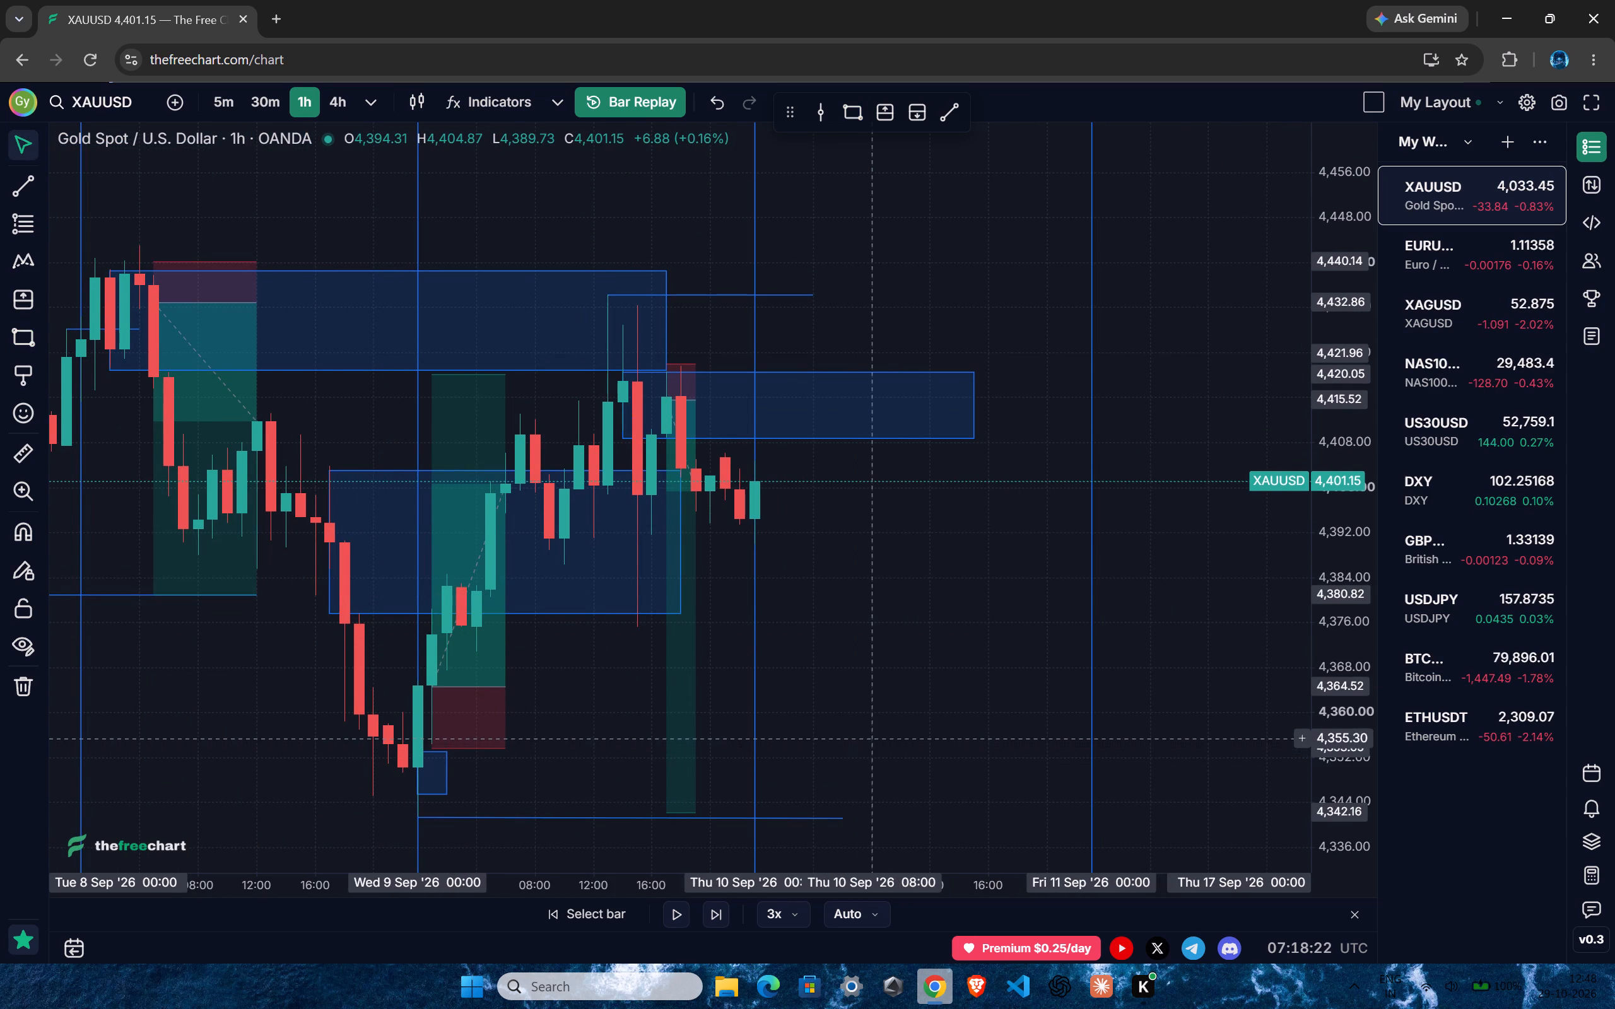
pyautogui.click(679, 915)
pyautogui.click(678, 915)
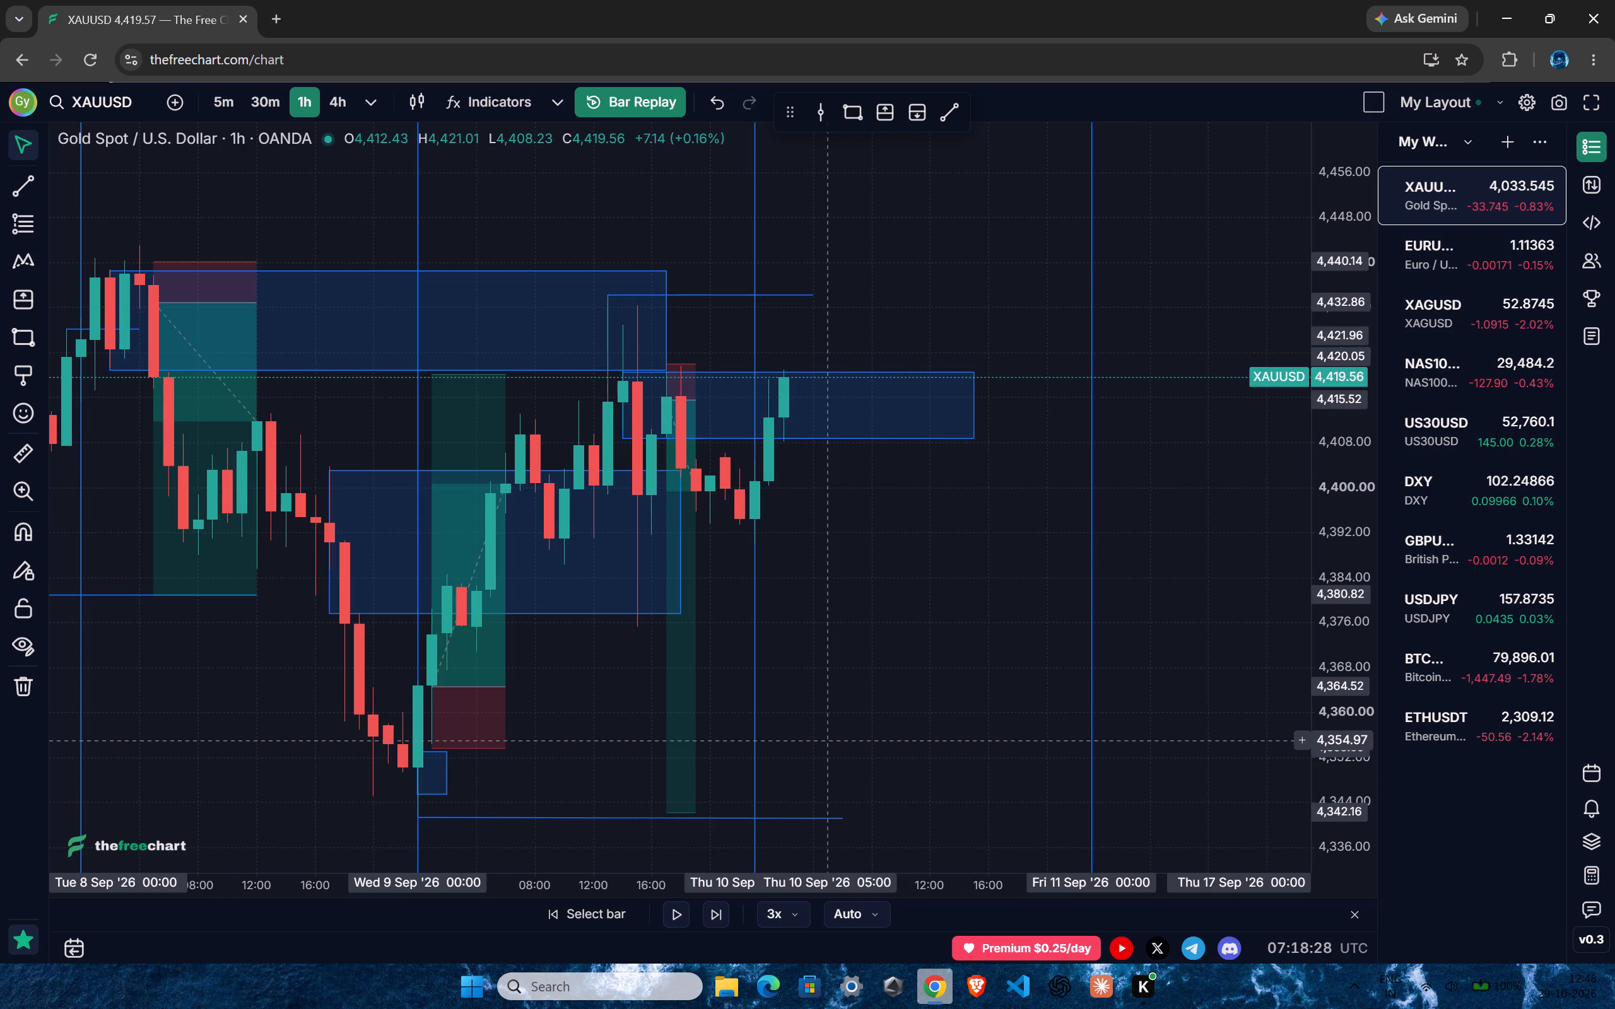
# Switch to the 5-minute chart and play the replay on to about 03:55 on 10 September, pausing there.
pyautogui.press('5')
pyautogui.press('Return')
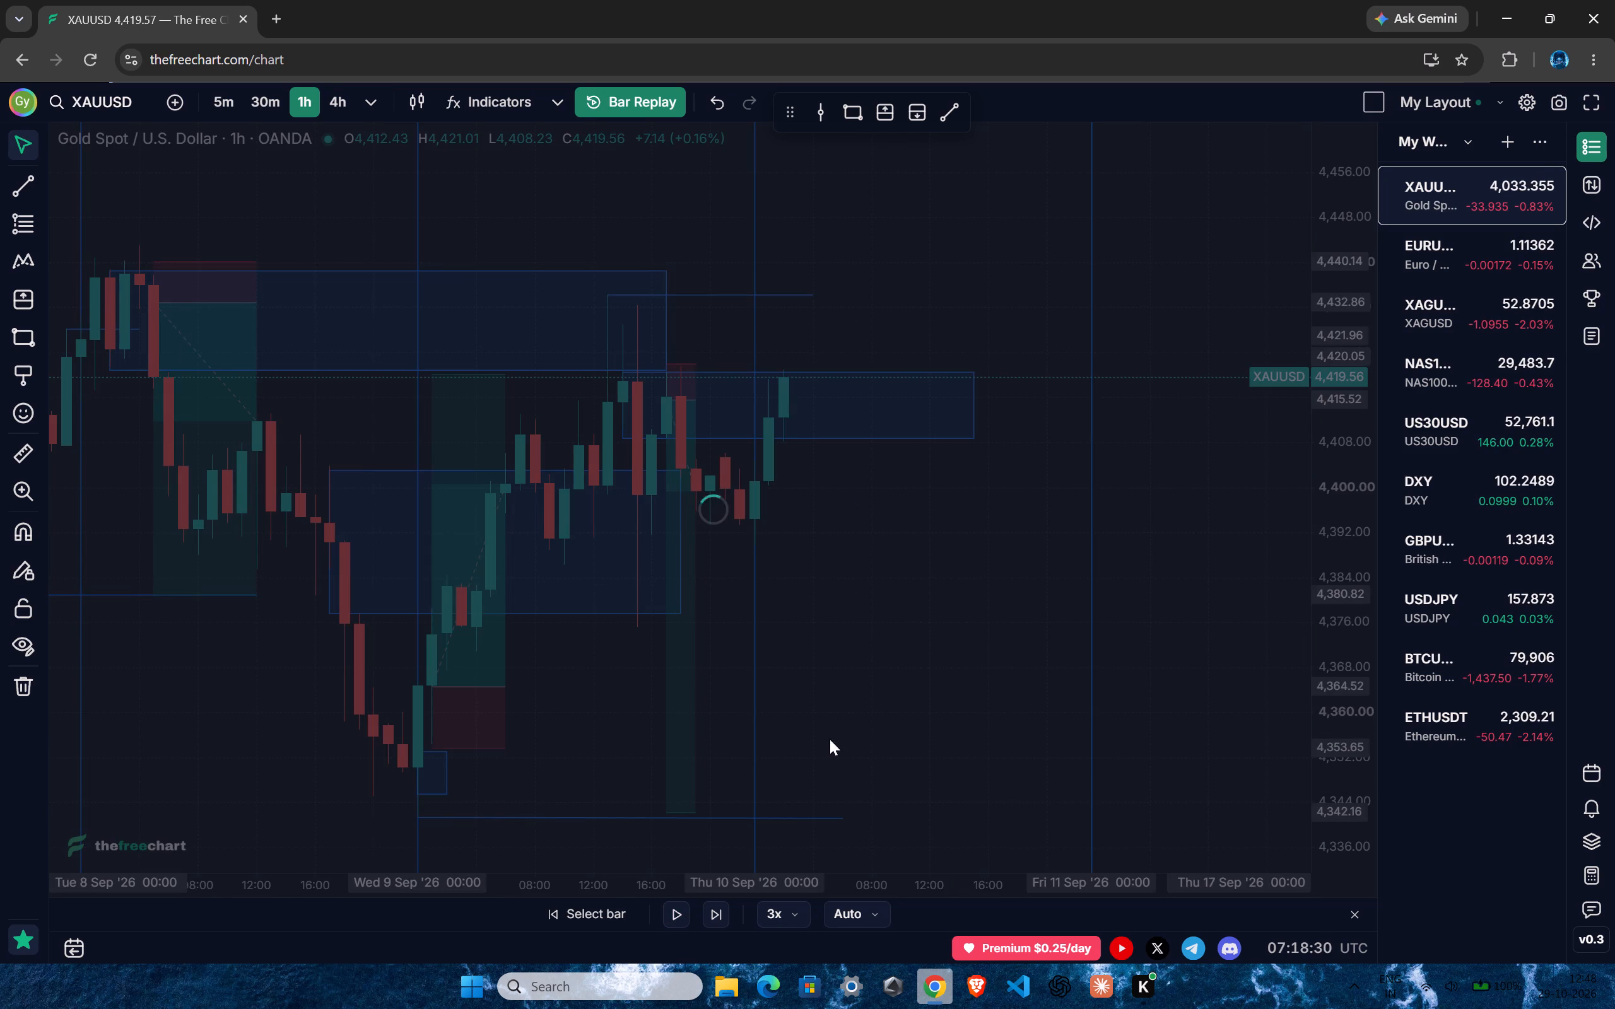
pyautogui.keyDown('ctrl'); pyautogui.scroll(-17, 733, 513); pyautogui.keyUp('ctrl')
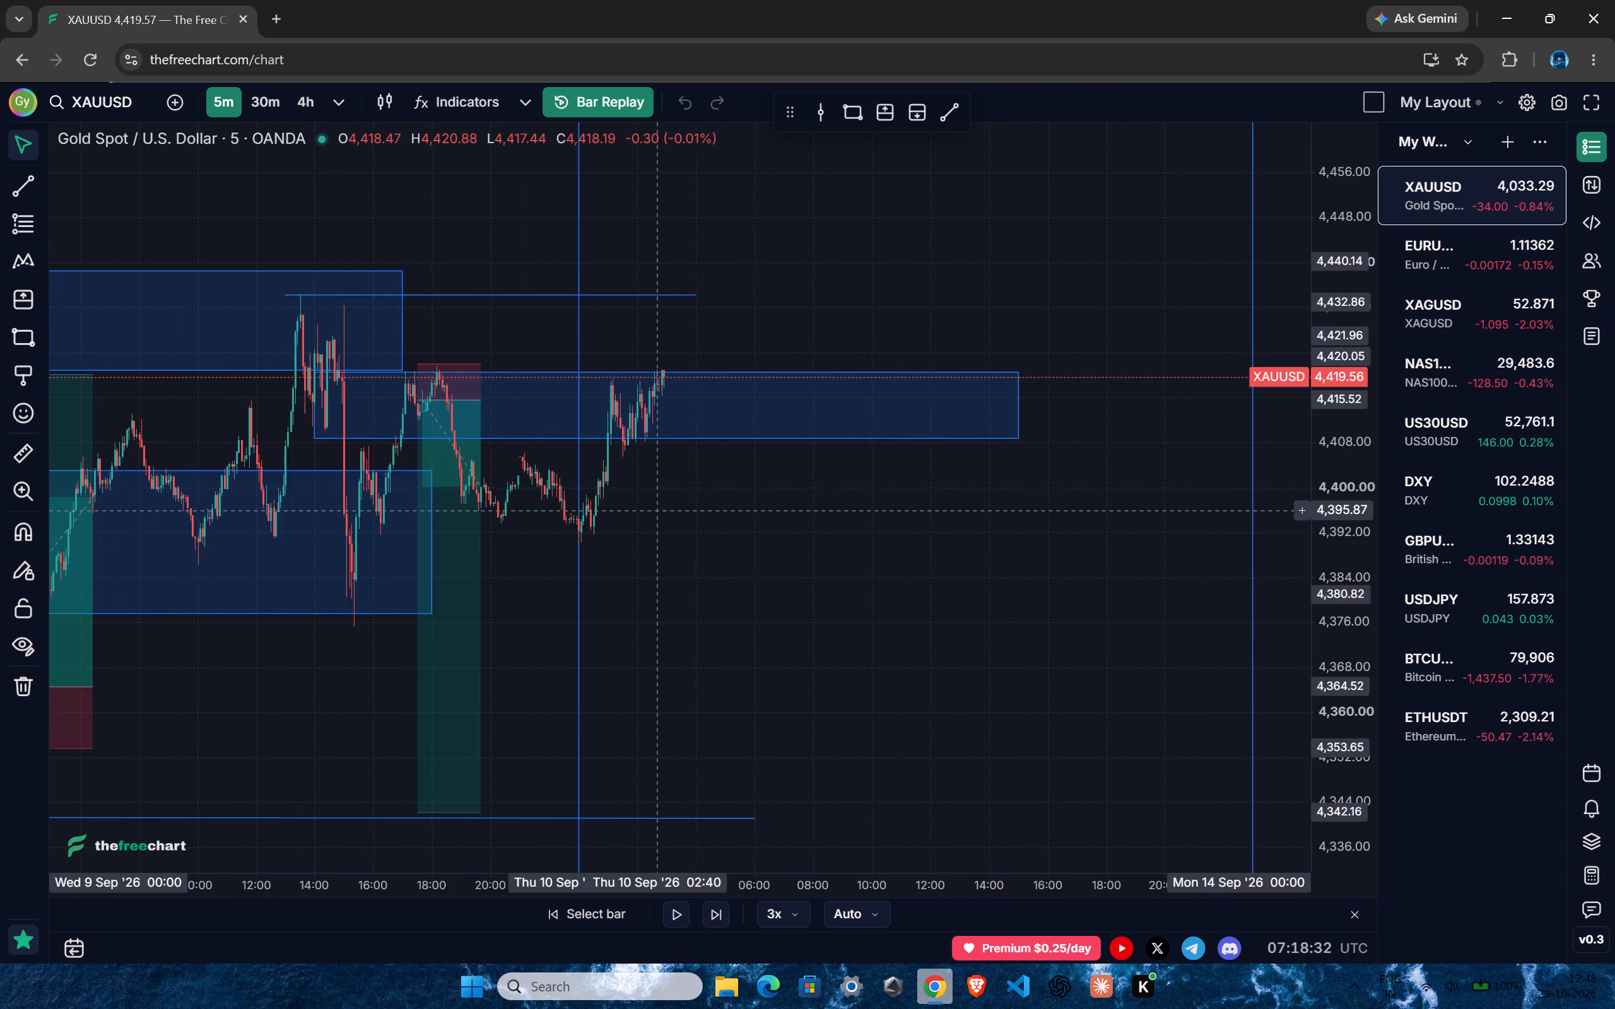
pyautogui.keyDown('ctrl'); pyautogui.scroll(-6, 656, 510); pyautogui.keyUp('ctrl')
pyautogui.moveTo(1346, 651); pyautogui.dragTo(1347, 333)
pyautogui.moveTo(931, 462); pyautogui.dragTo(951, 627)
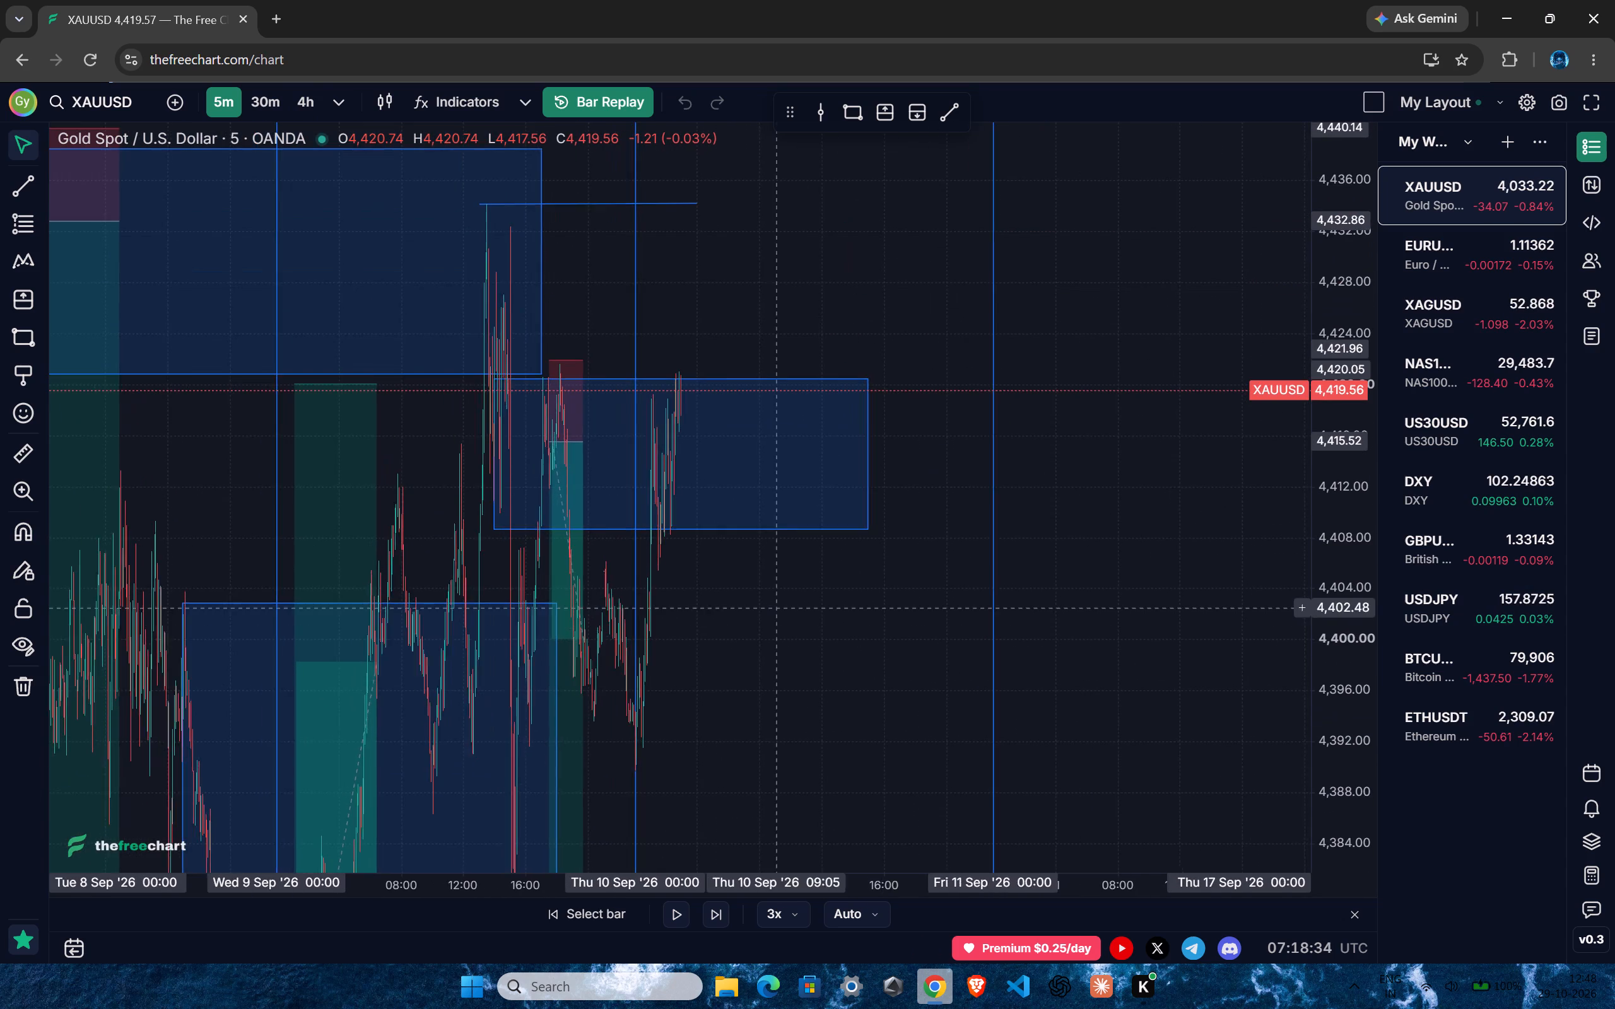
pyautogui.keyDown('ctrl'); pyautogui.scroll(18, 685, 609); pyautogui.keyUp('ctrl')
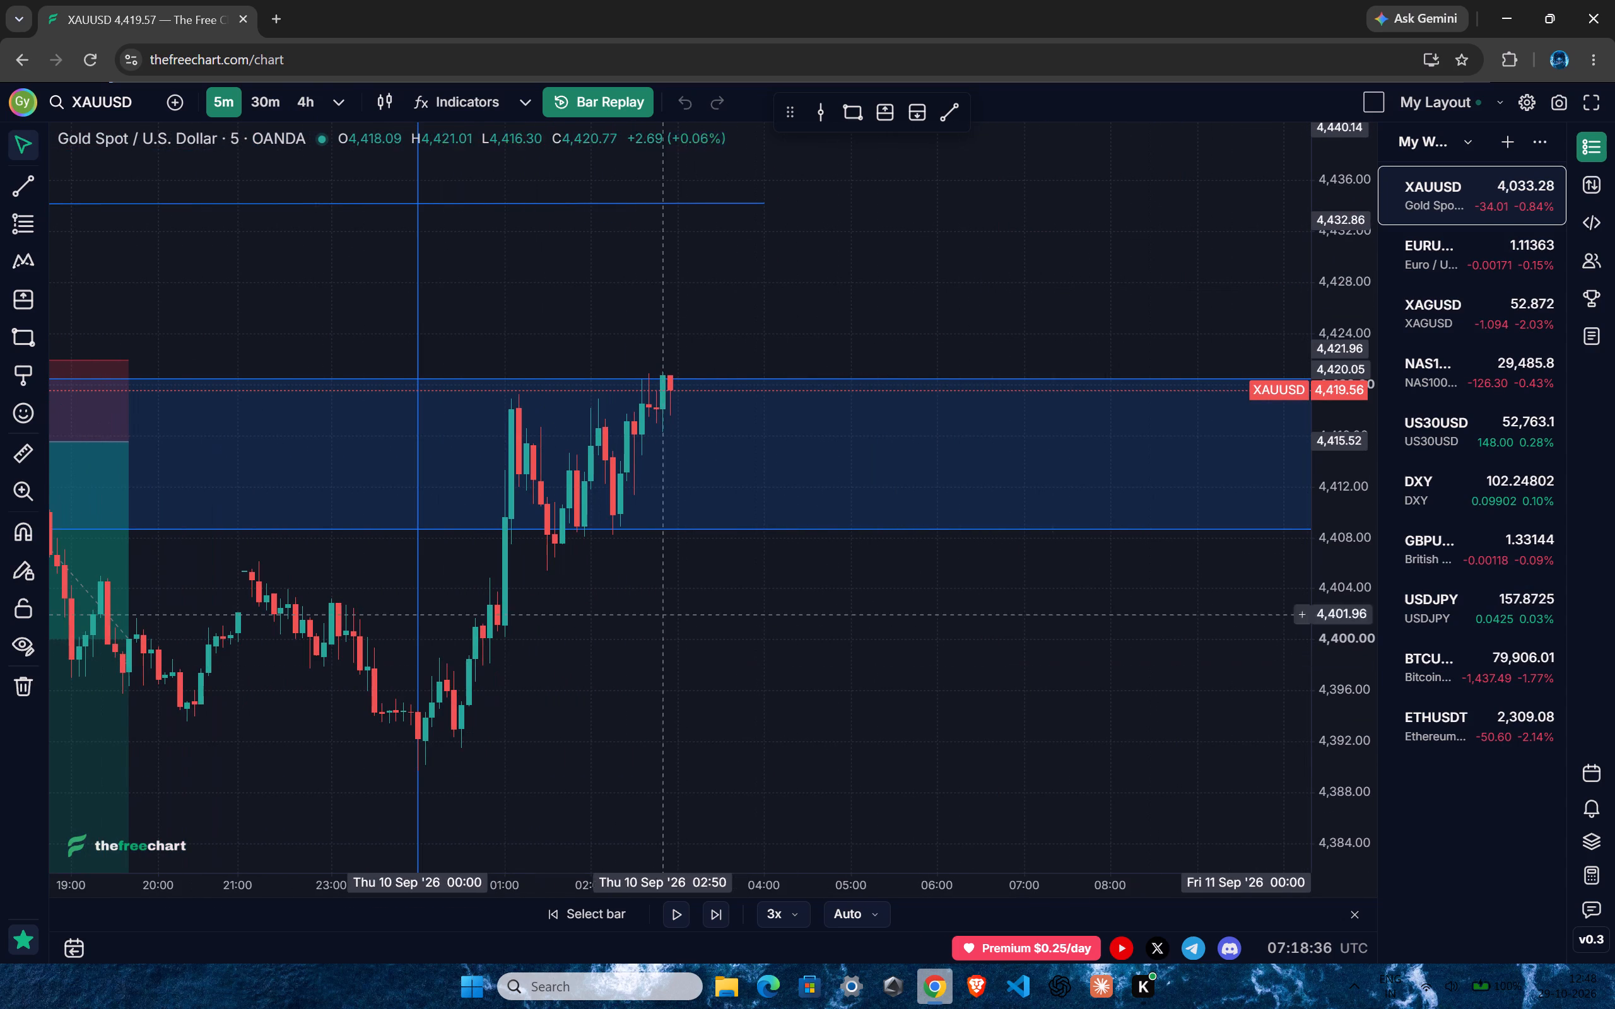
pyautogui.click(677, 903)
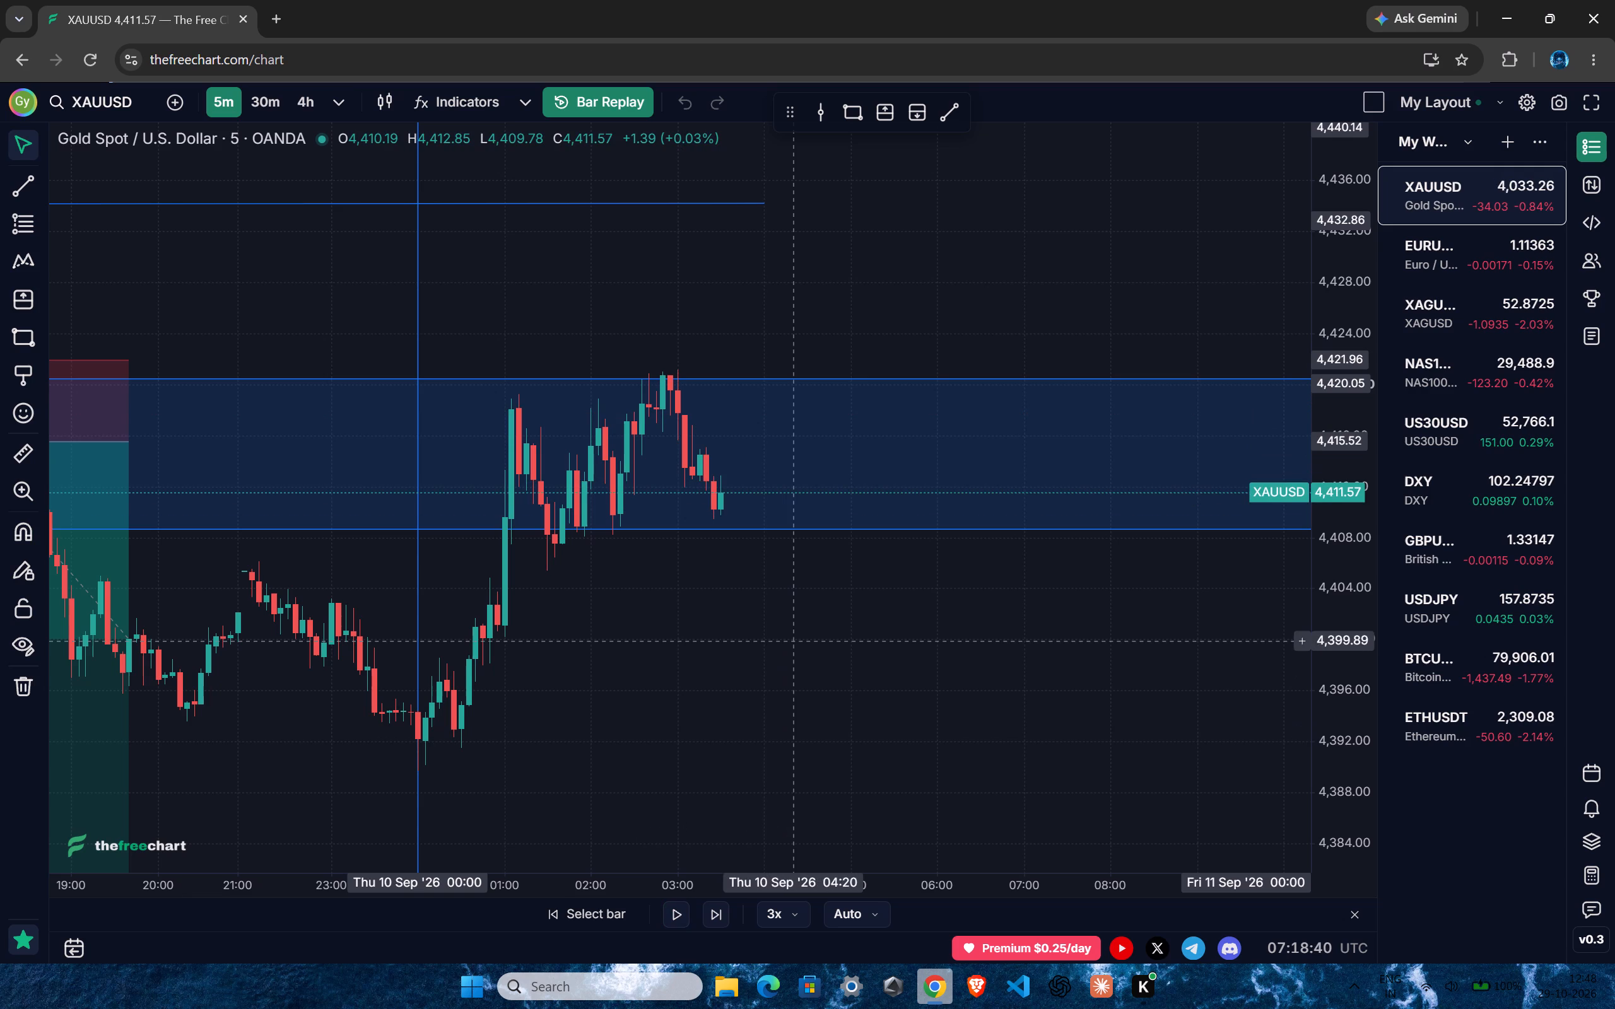
pyautogui.keyDown('ctrl'); pyautogui.scroll(4, 654, 704); pyautogui.keyUp('ctrl')
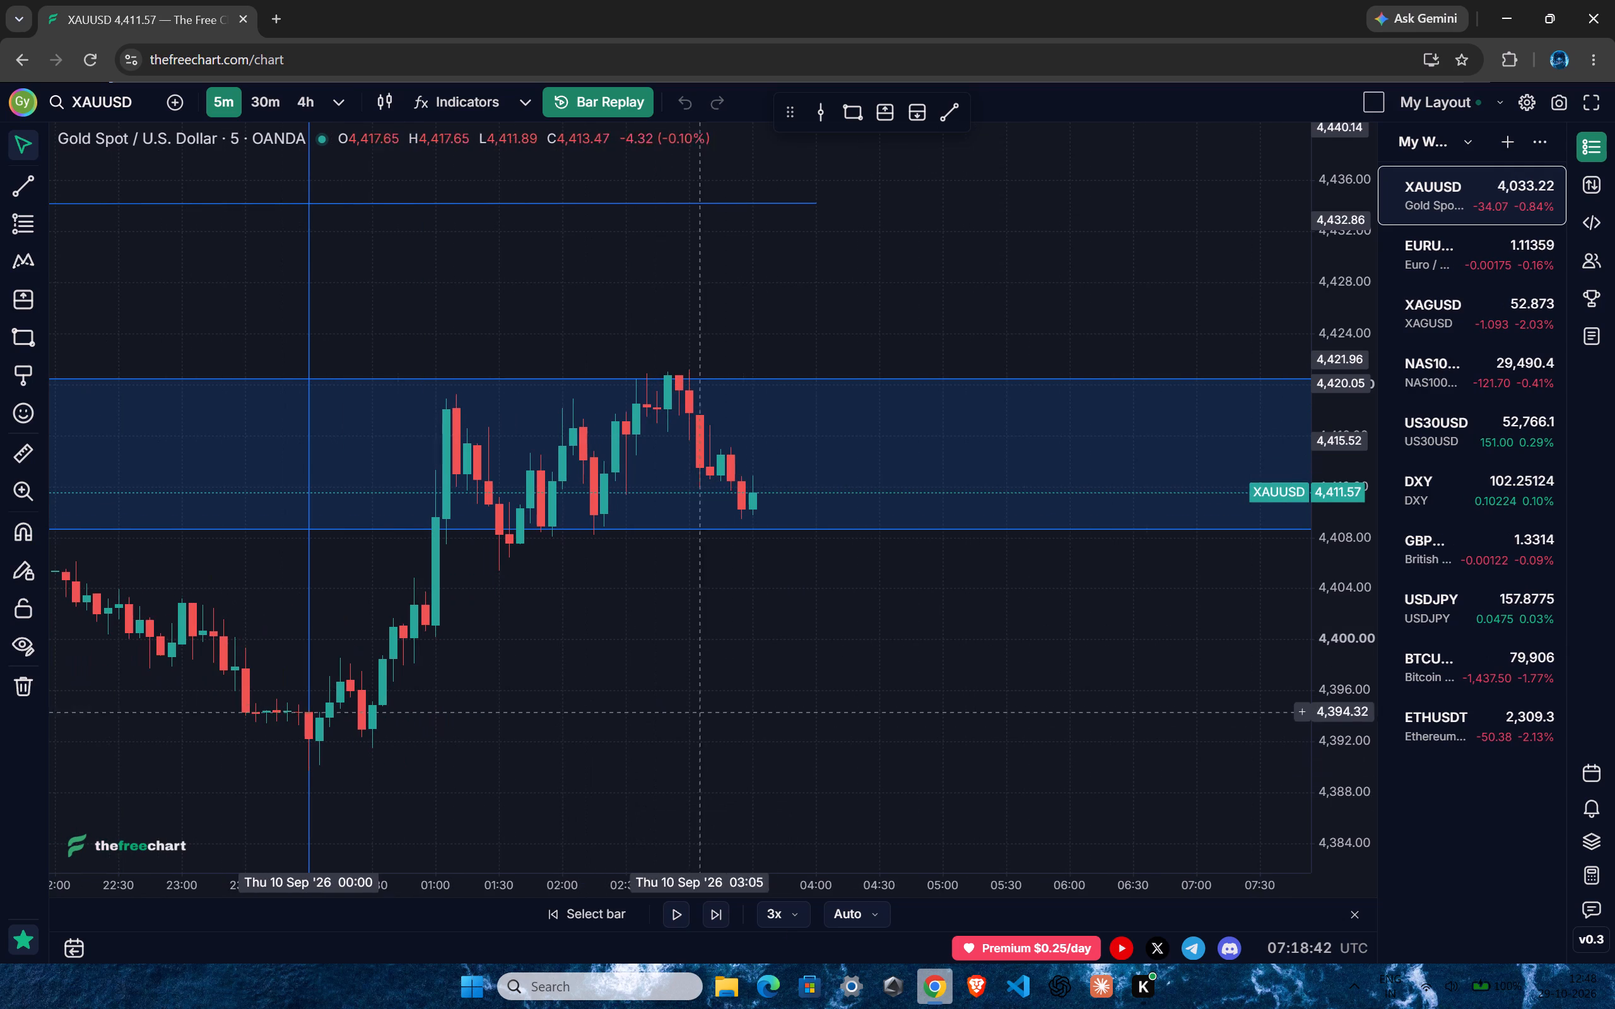
pyautogui.click(671, 913)
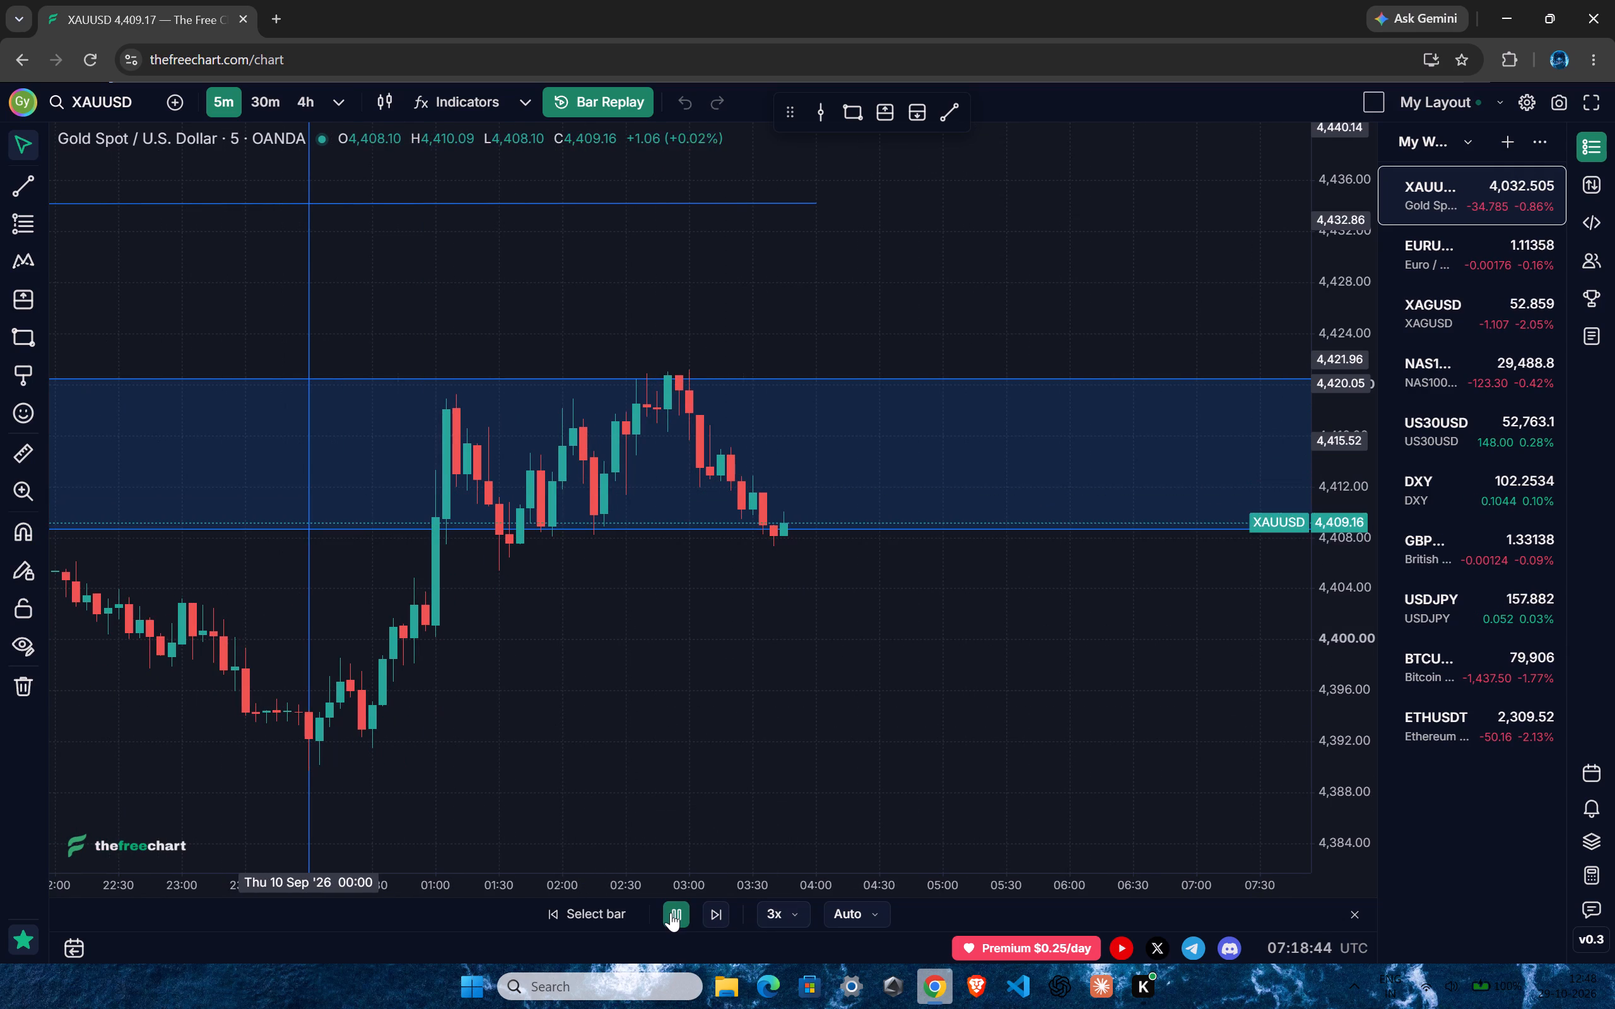
pyautogui.click(671, 913)
# Switch to the 15-minute chart and examine the 9 and 10 September price action around the new zone.
pyautogui.keyDown('ctrl'); pyautogui.scroll(-7, 689, 706); pyautogui.keyUp('ctrl')
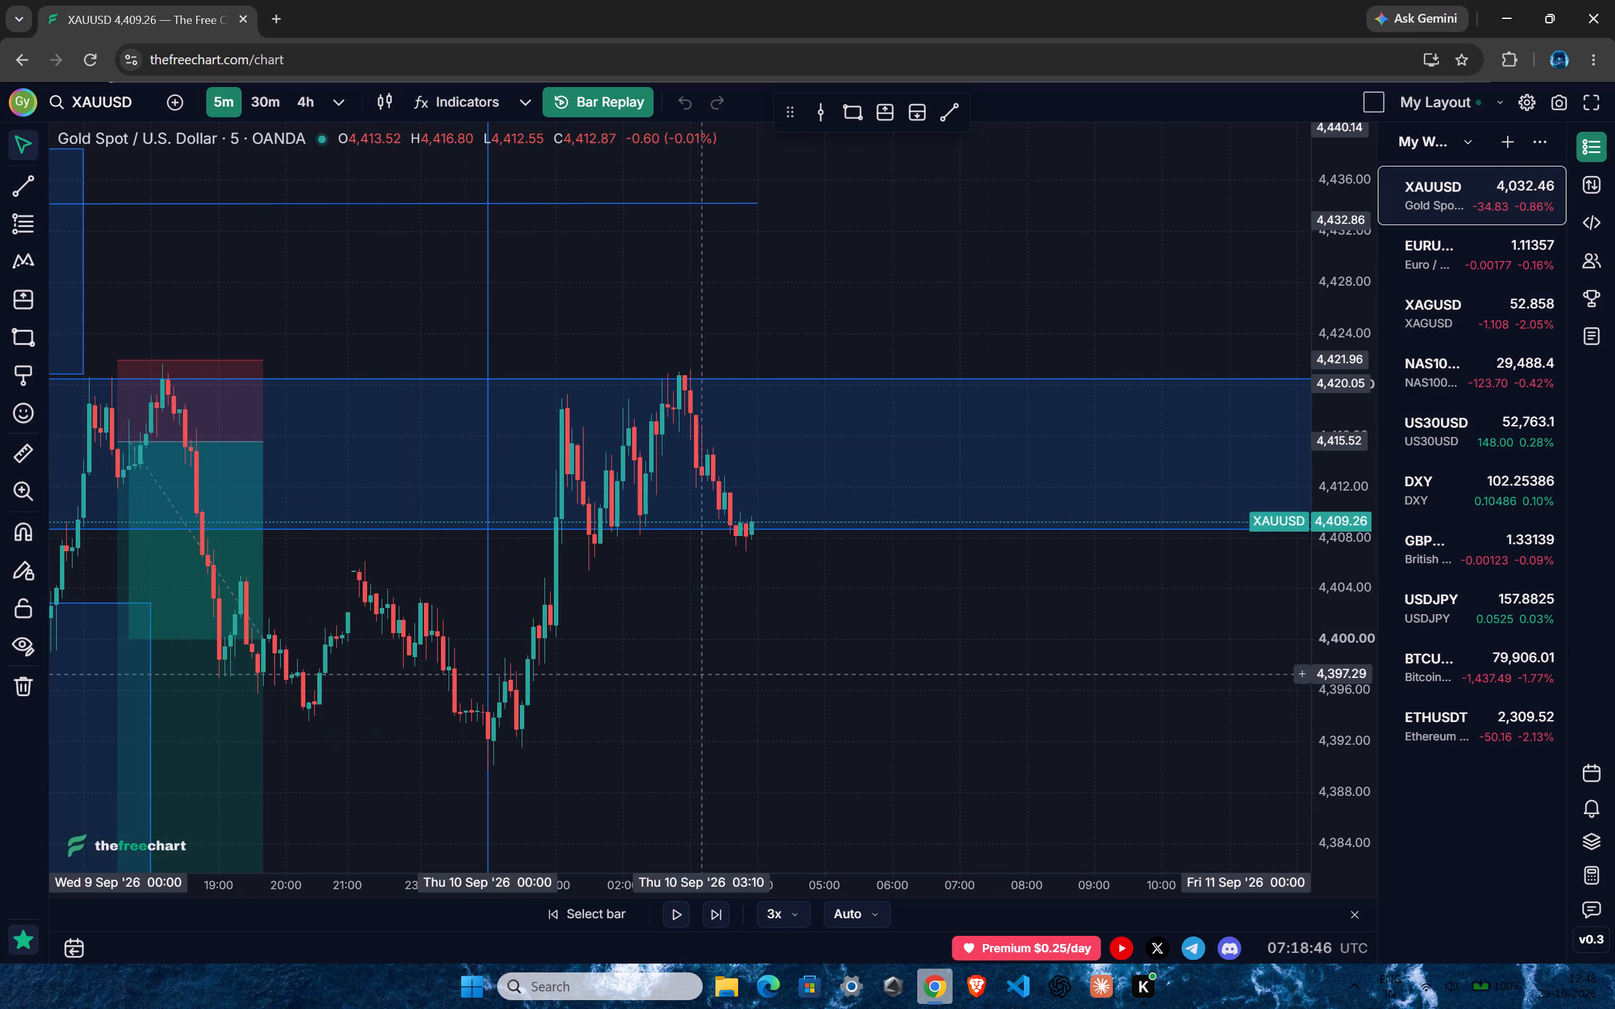
pyautogui.write('15')
pyautogui.press('Return')
pyautogui.keyDown('ctrl'); pyautogui.scroll(4, 561, 565); pyautogui.keyUp('ctrl')
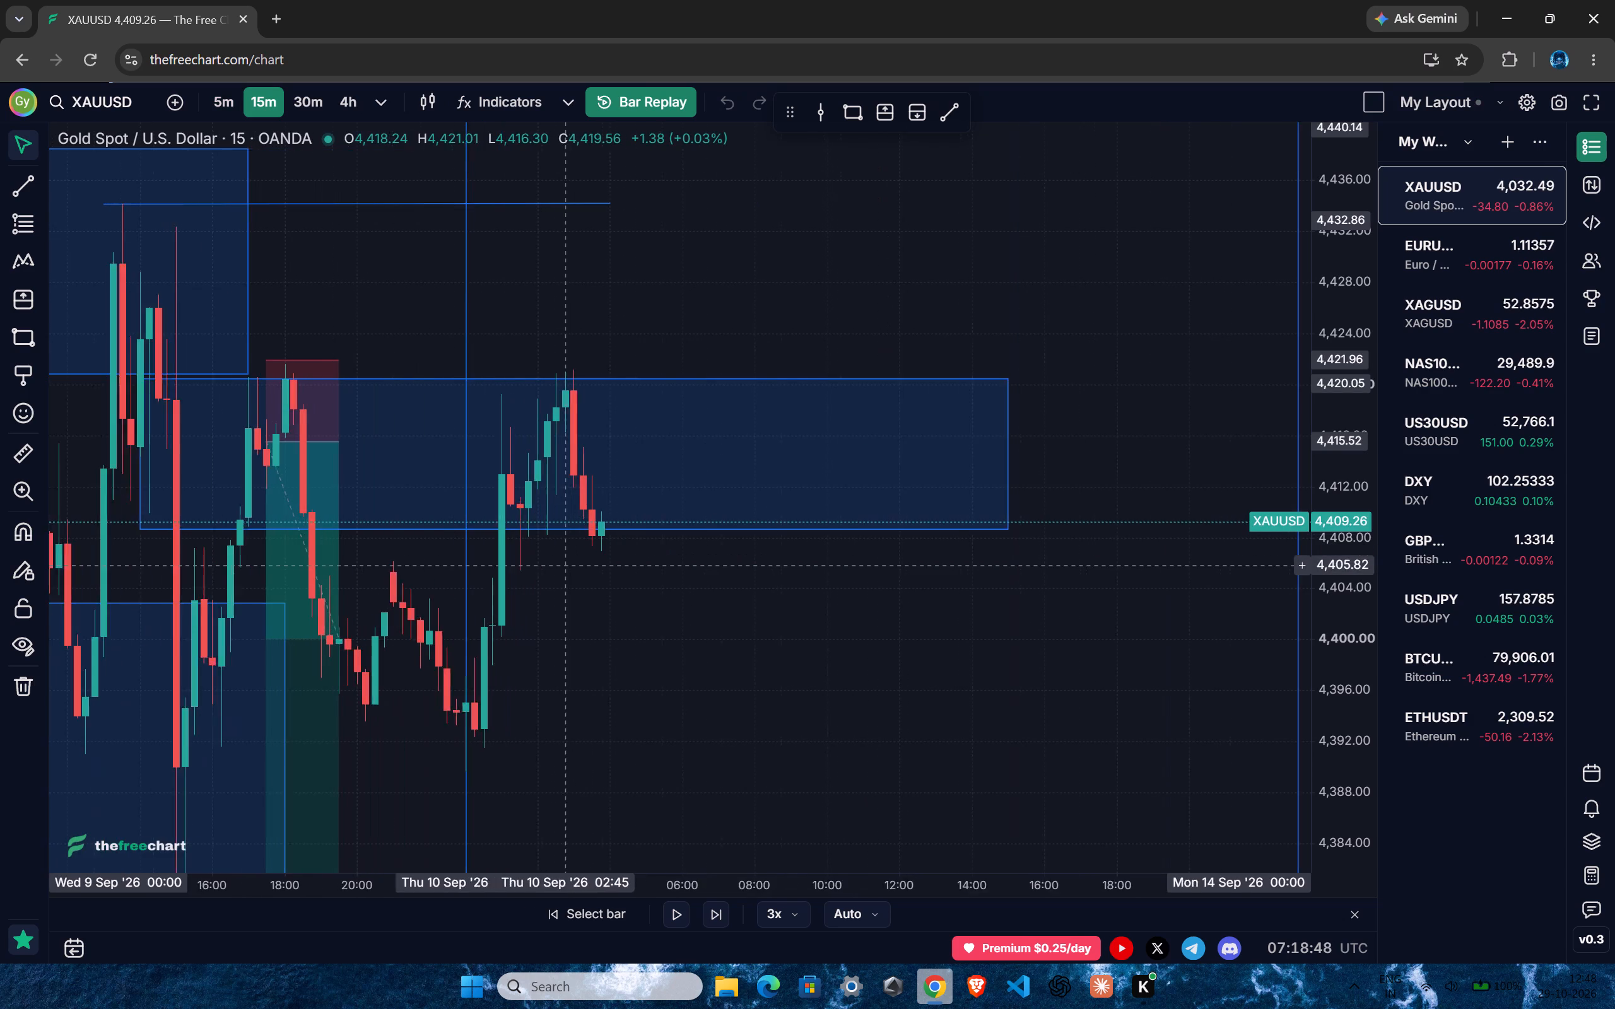
pyautogui.keyDown('ctrl'); pyautogui.scroll(7, 558, 565); pyautogui.keyUp('ctrl')
pyautogui.moveTo(774, 659); pyautogui.dragTo(819, 649)
pyautogui.keyDown('ctrl'); pyautogui.scroll(-5, 667, 636); pyautogui.keyUp('ctrl')
pyautogui.moveTo(763, 607); pyautogui.dragTo(796, 615)
pyautogui.moveTo(789, 643); pyautogui.dragTo(832, 559)
pyautogui.keyDown('ctrl'); pyautogui.scroll(-5, 805, 558); pyautogui.keyUp('ctrl')
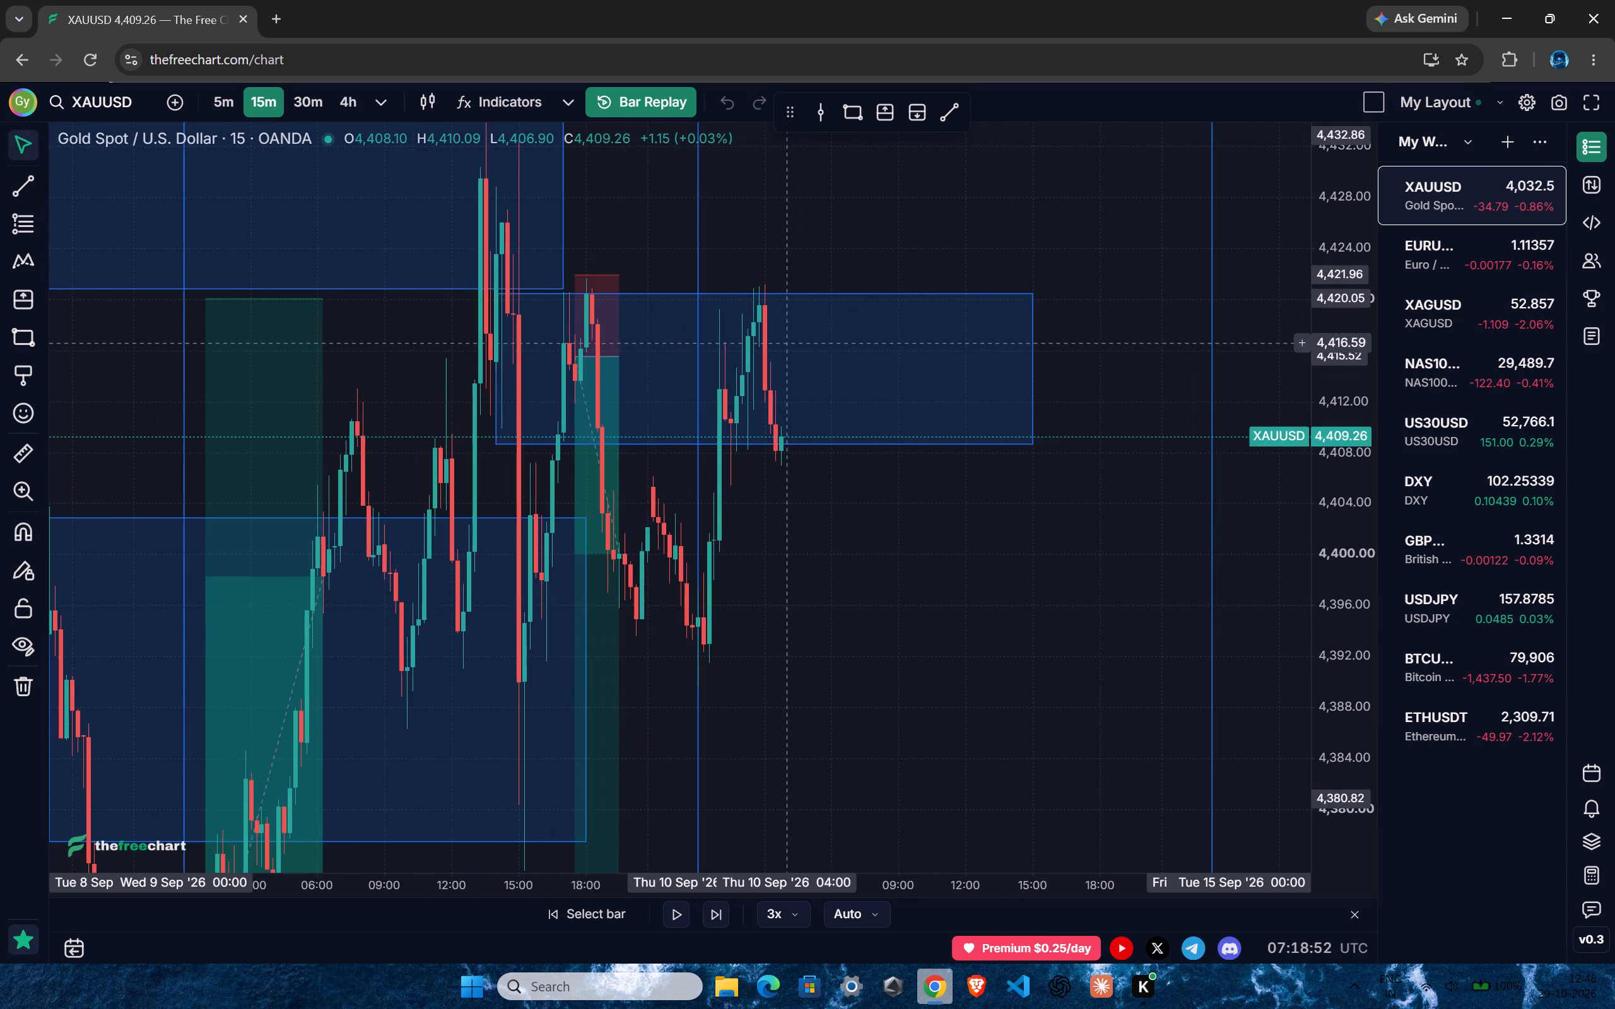
# Extend the end of the 9 September short position to about 20:15 that day.
pyautogui.moveTo(620, 351); pyautogui.dragTo(669, 352)
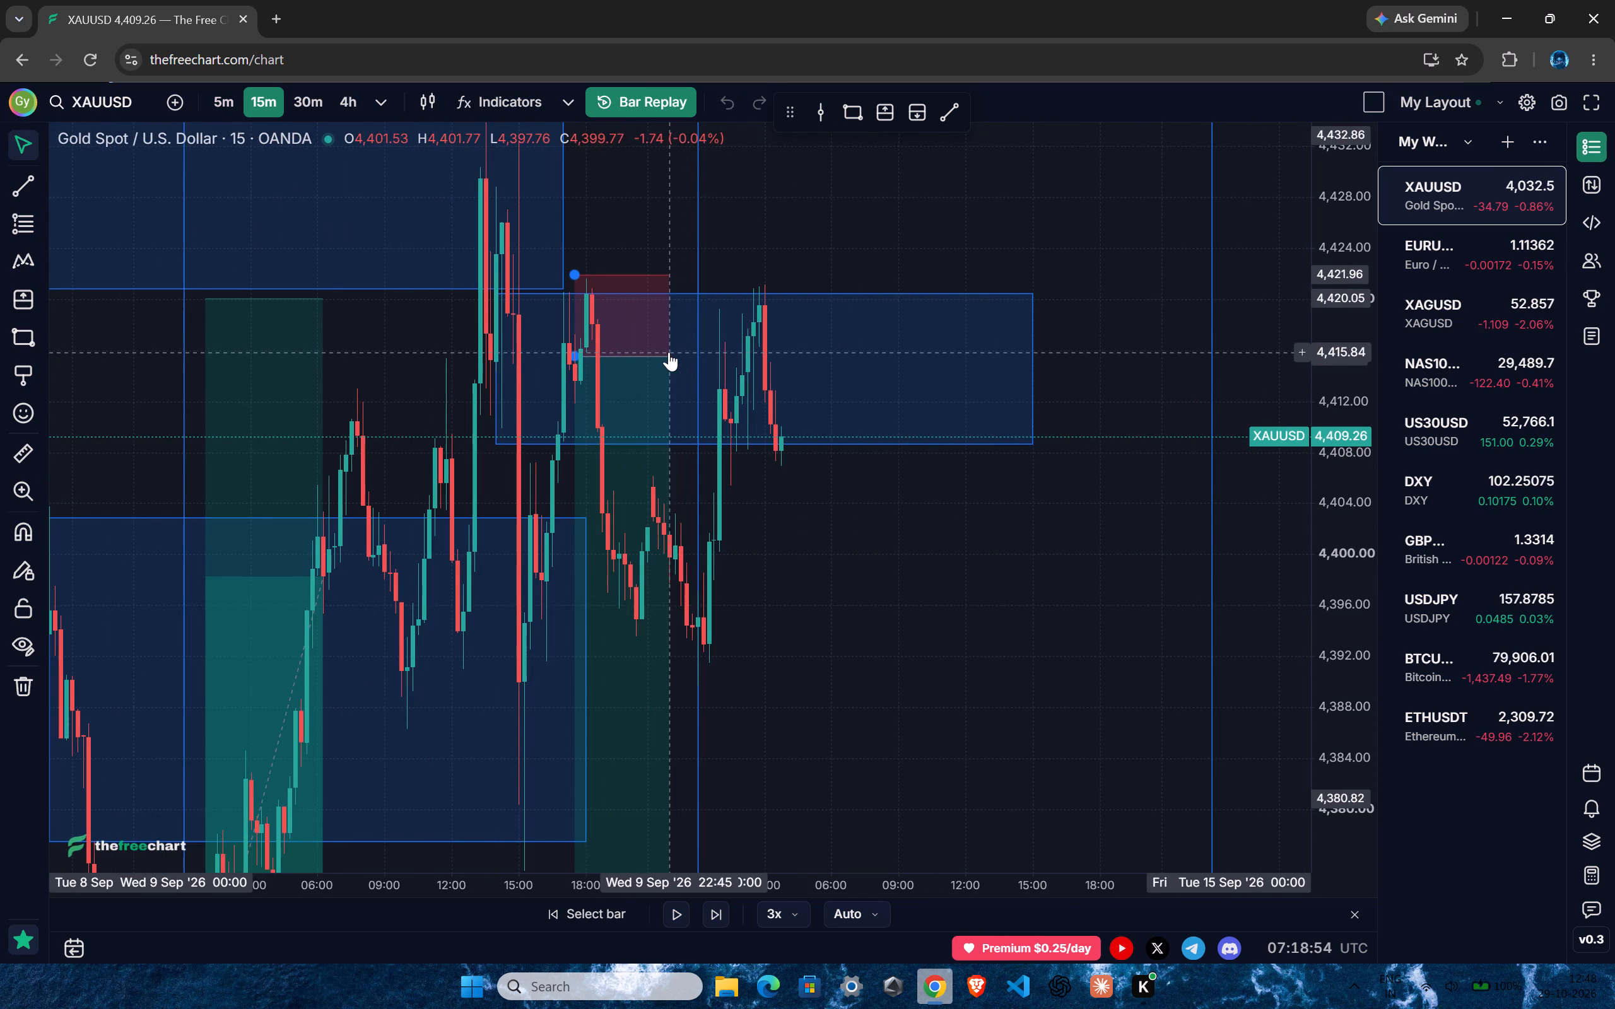
pyautogui.moveTo(669, 352); pyautogui.dragTo(634, 352)
pyautogui.click(751, 643)
pyautogui.click(813, 576)
# Play the 15-minute replay on to the 04:15 candle on 10 September and pause it.
pyautogui.moveTo(823, 570); pyautogui.dragTo(788, 569)
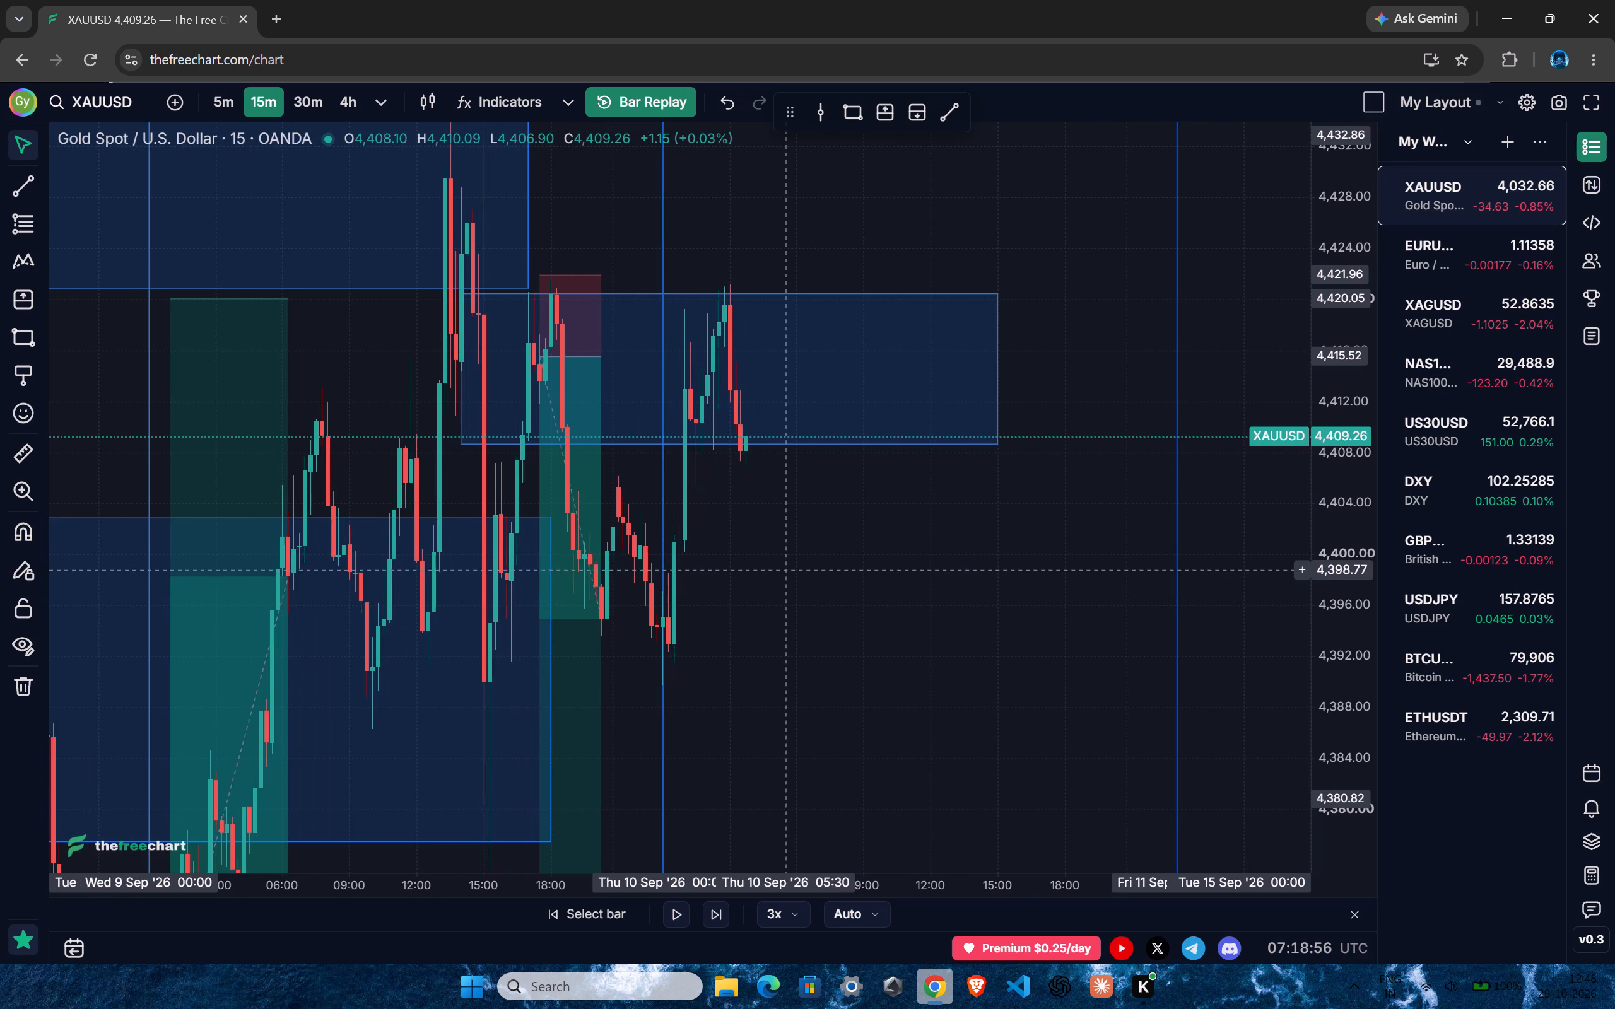
pyautogui.keyDown('ctrl'); pyautogui.scroll(7, 777, 569); pyautogui.keyUp('ctrl')
pyautogui.moveTo(784, 566); pyautogui.dragTo(751, 633)
pyautogui.keyDown('ctrl'); pyautogui.scroll(4, 695, 615); pyautogui.keyUp('ctrl')
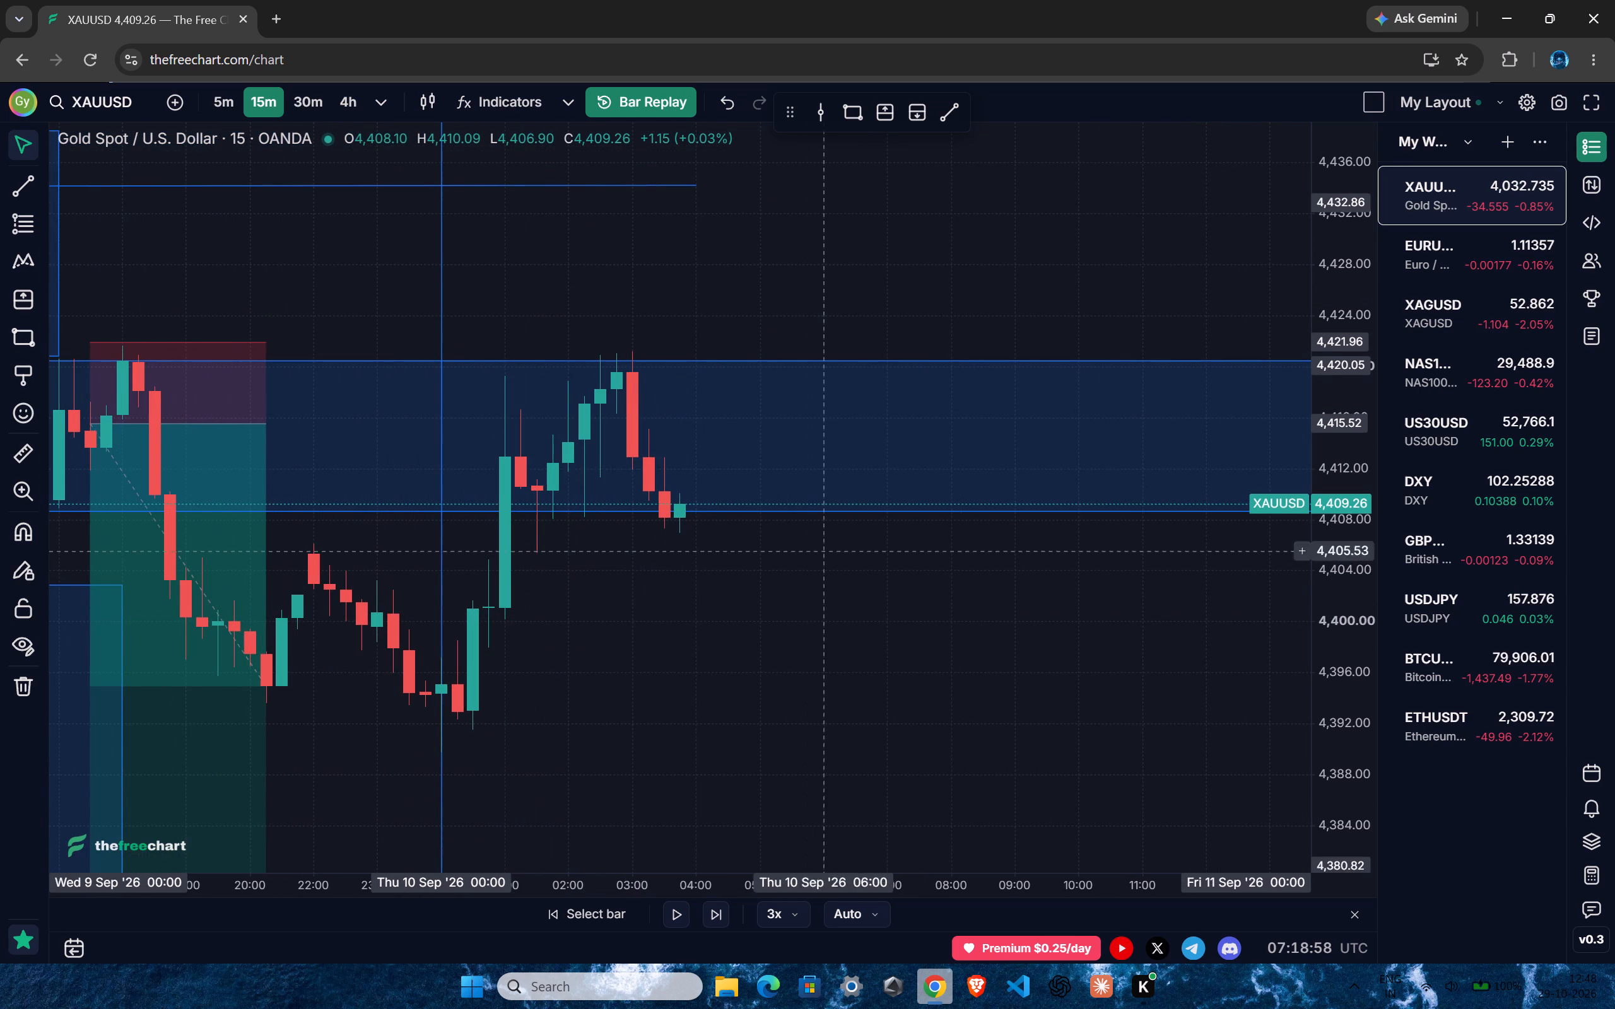
pyautogui.click(679, 914)
pyautogui.click(679, 914)
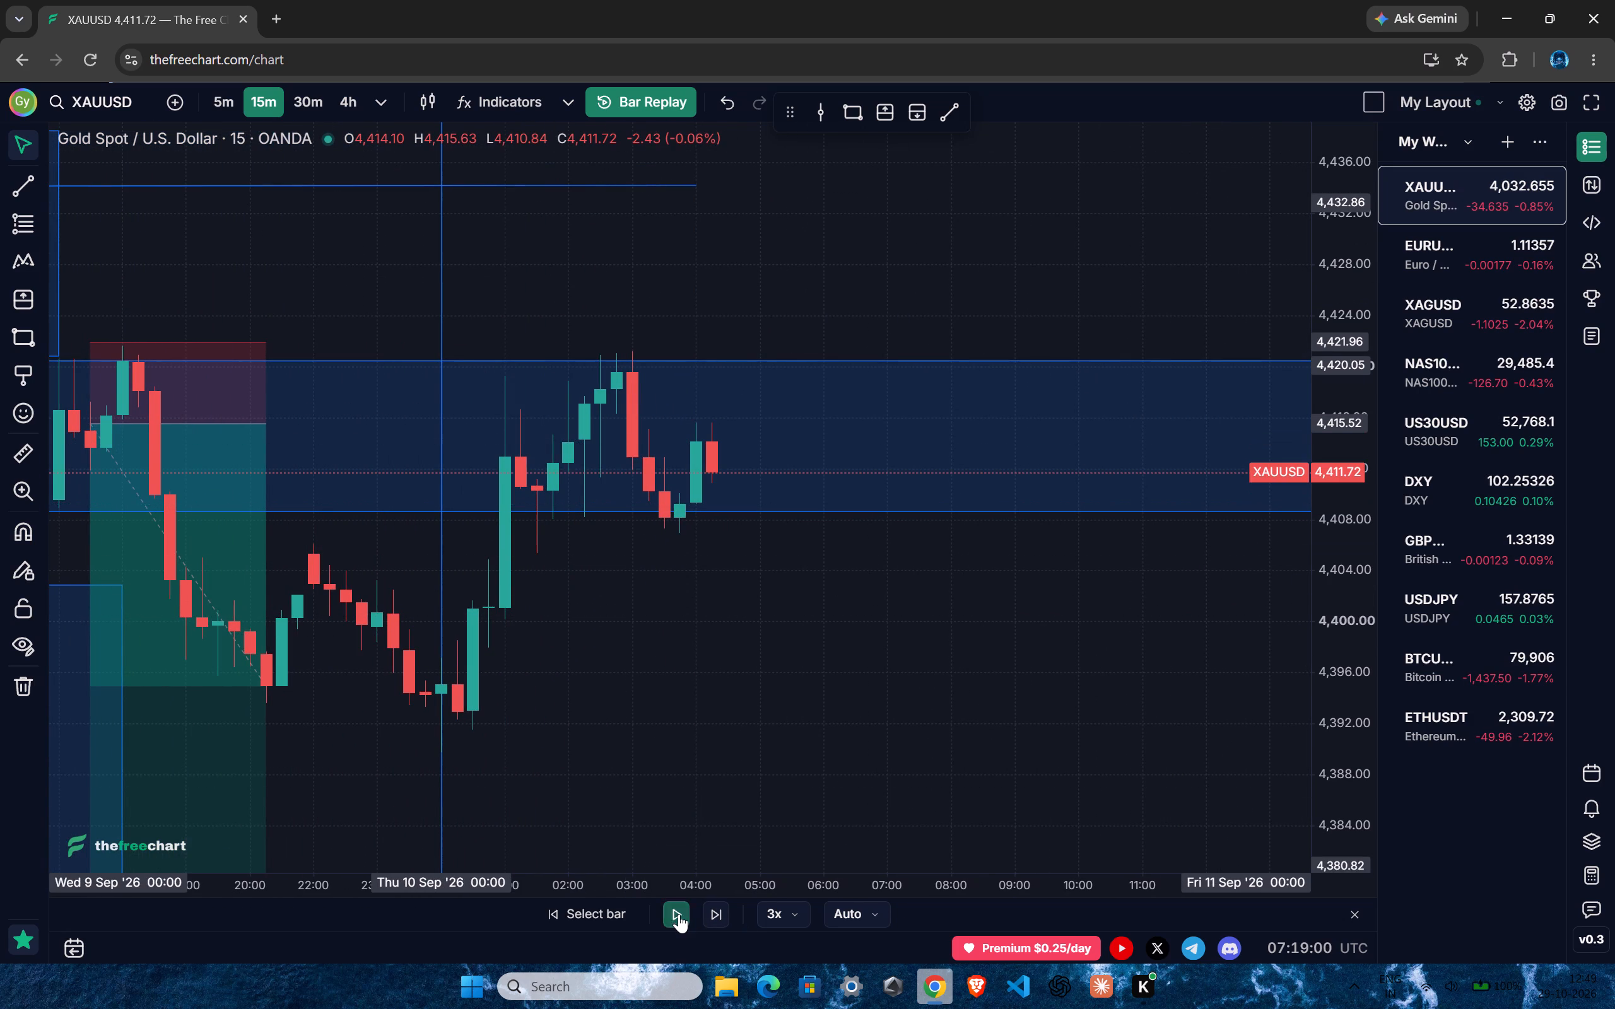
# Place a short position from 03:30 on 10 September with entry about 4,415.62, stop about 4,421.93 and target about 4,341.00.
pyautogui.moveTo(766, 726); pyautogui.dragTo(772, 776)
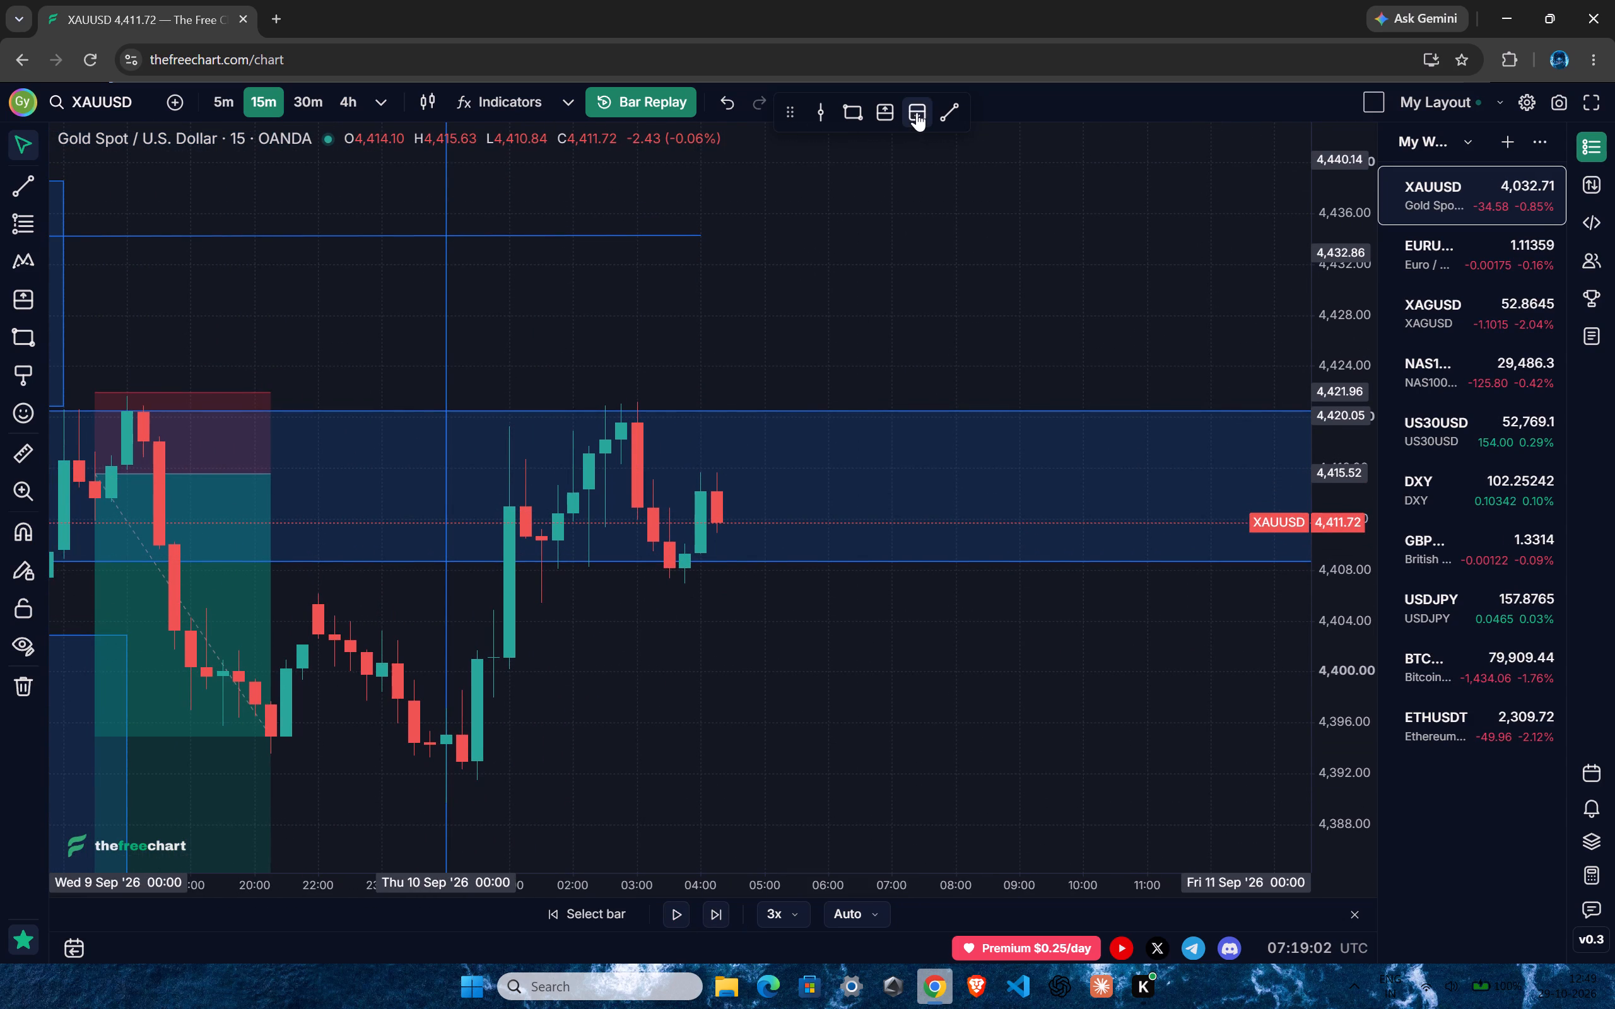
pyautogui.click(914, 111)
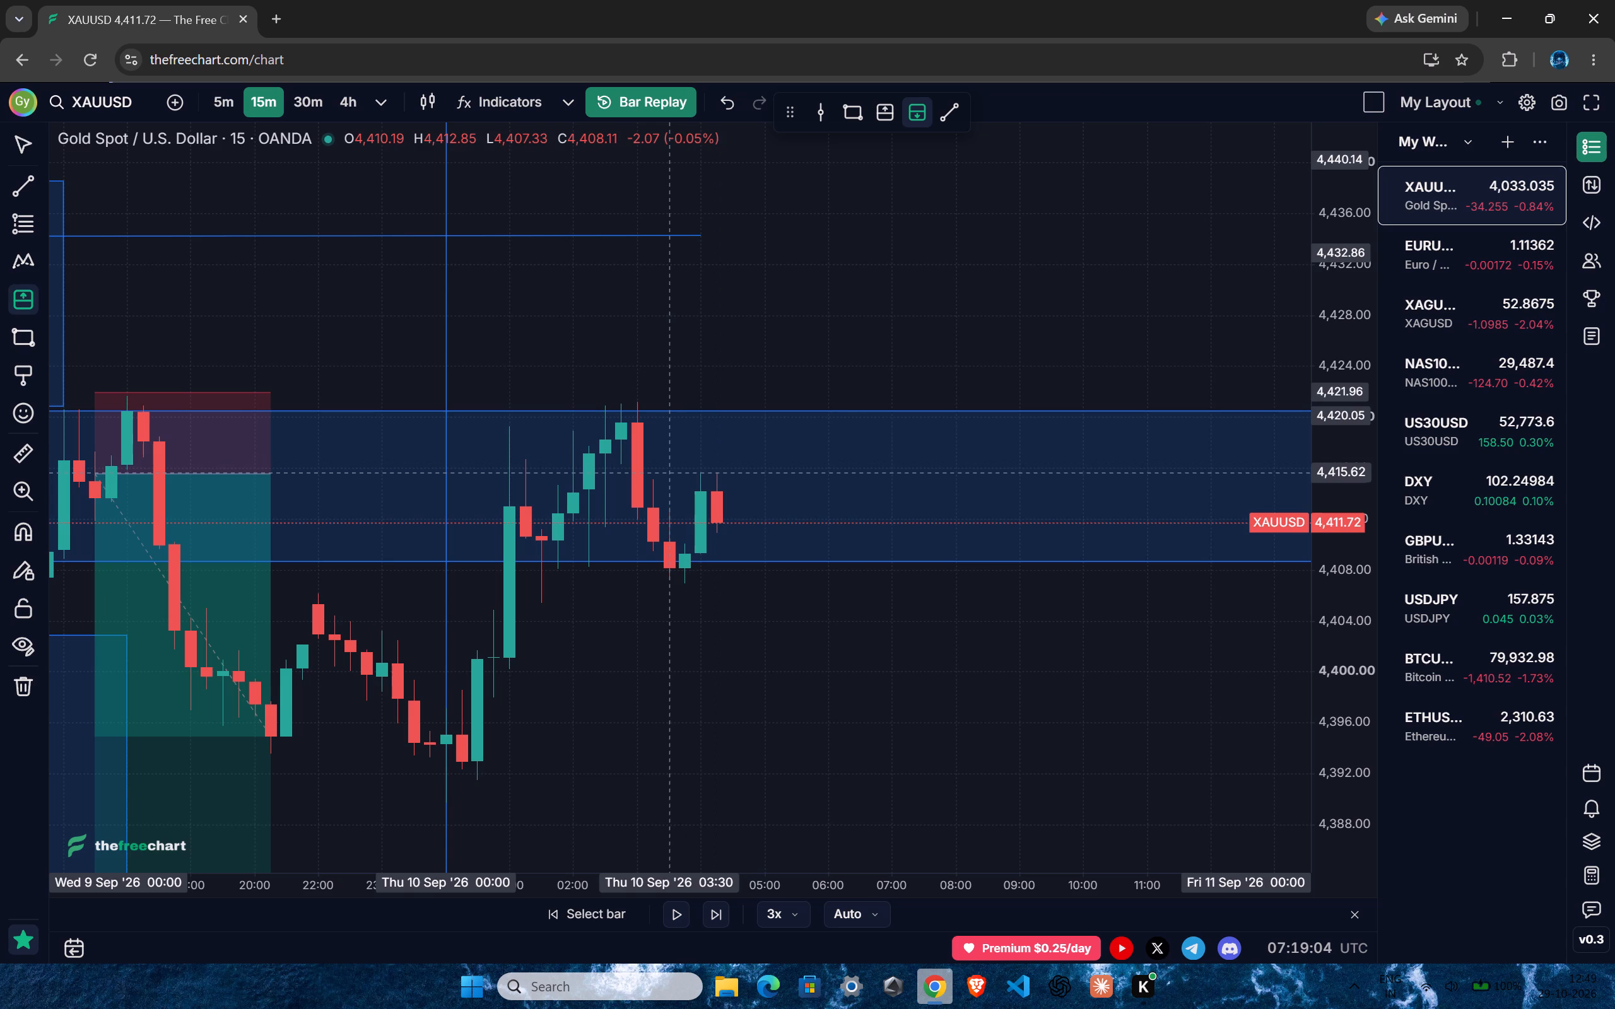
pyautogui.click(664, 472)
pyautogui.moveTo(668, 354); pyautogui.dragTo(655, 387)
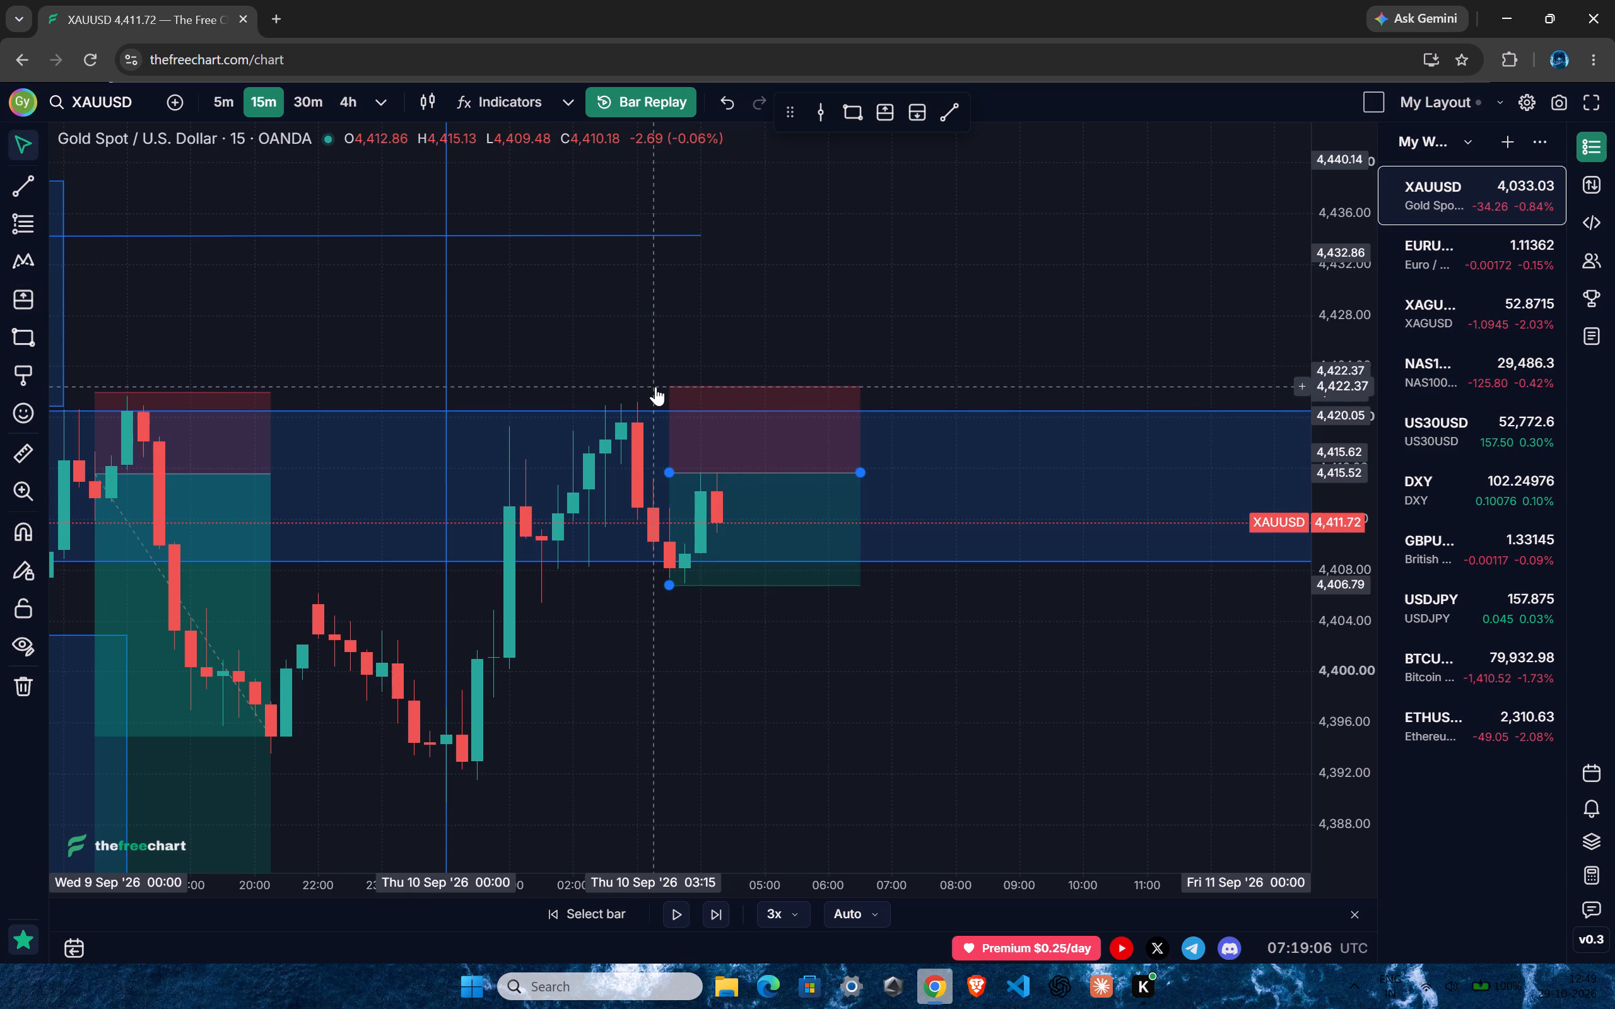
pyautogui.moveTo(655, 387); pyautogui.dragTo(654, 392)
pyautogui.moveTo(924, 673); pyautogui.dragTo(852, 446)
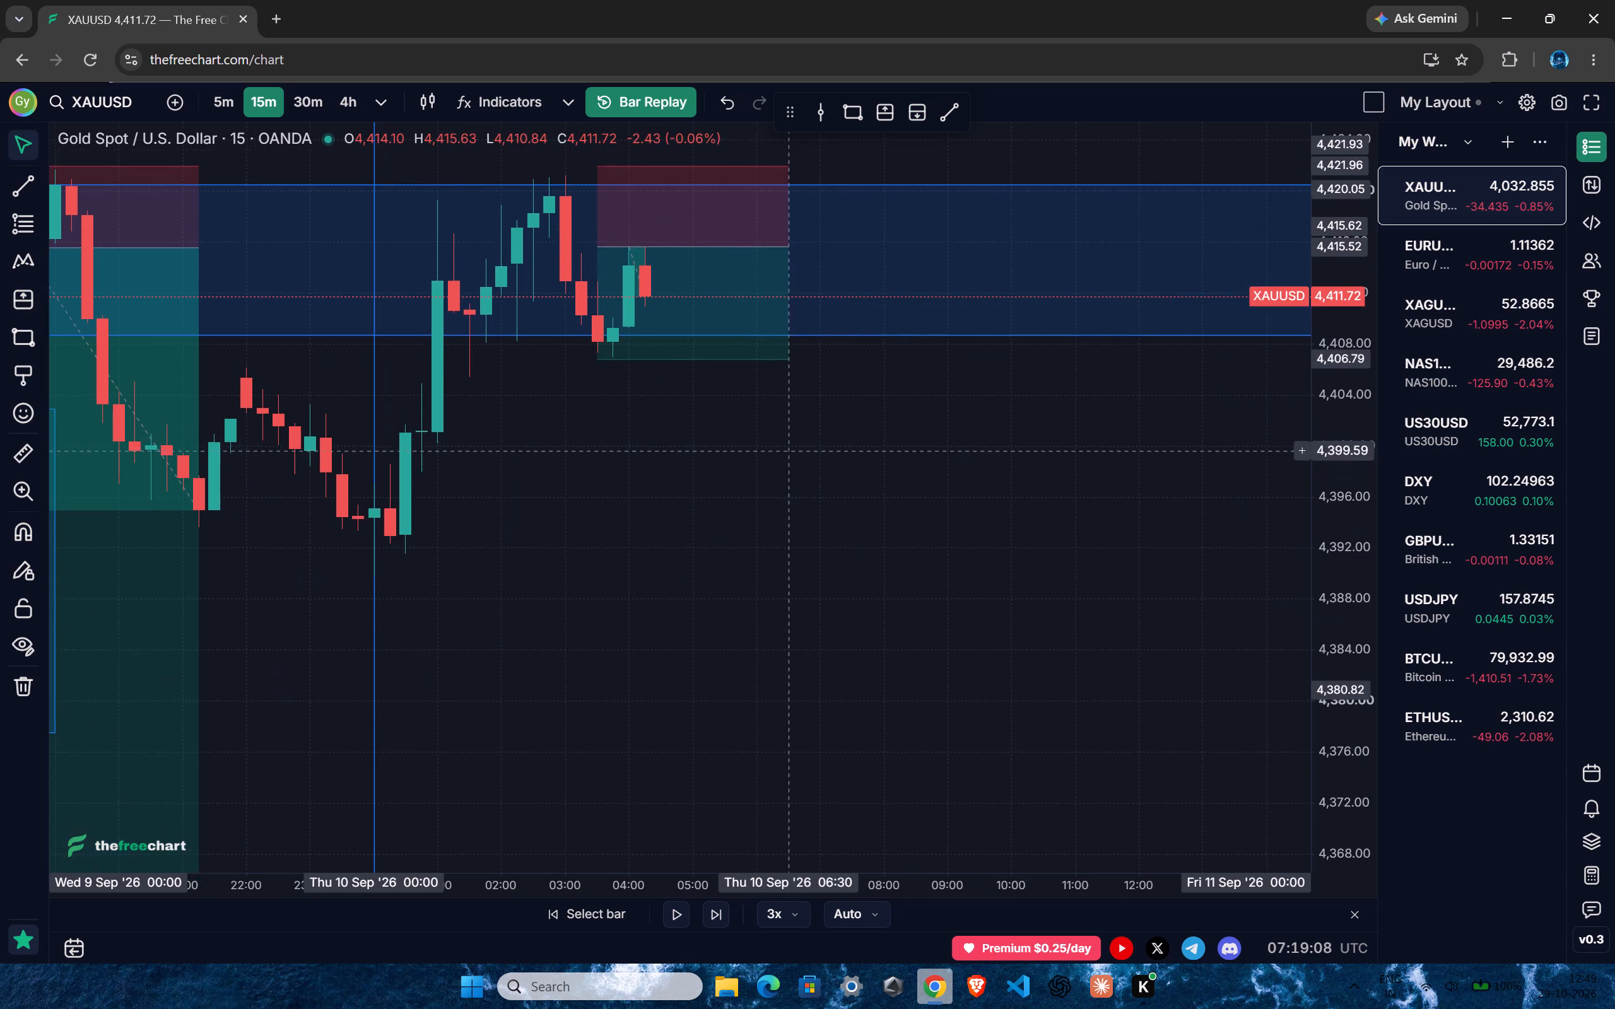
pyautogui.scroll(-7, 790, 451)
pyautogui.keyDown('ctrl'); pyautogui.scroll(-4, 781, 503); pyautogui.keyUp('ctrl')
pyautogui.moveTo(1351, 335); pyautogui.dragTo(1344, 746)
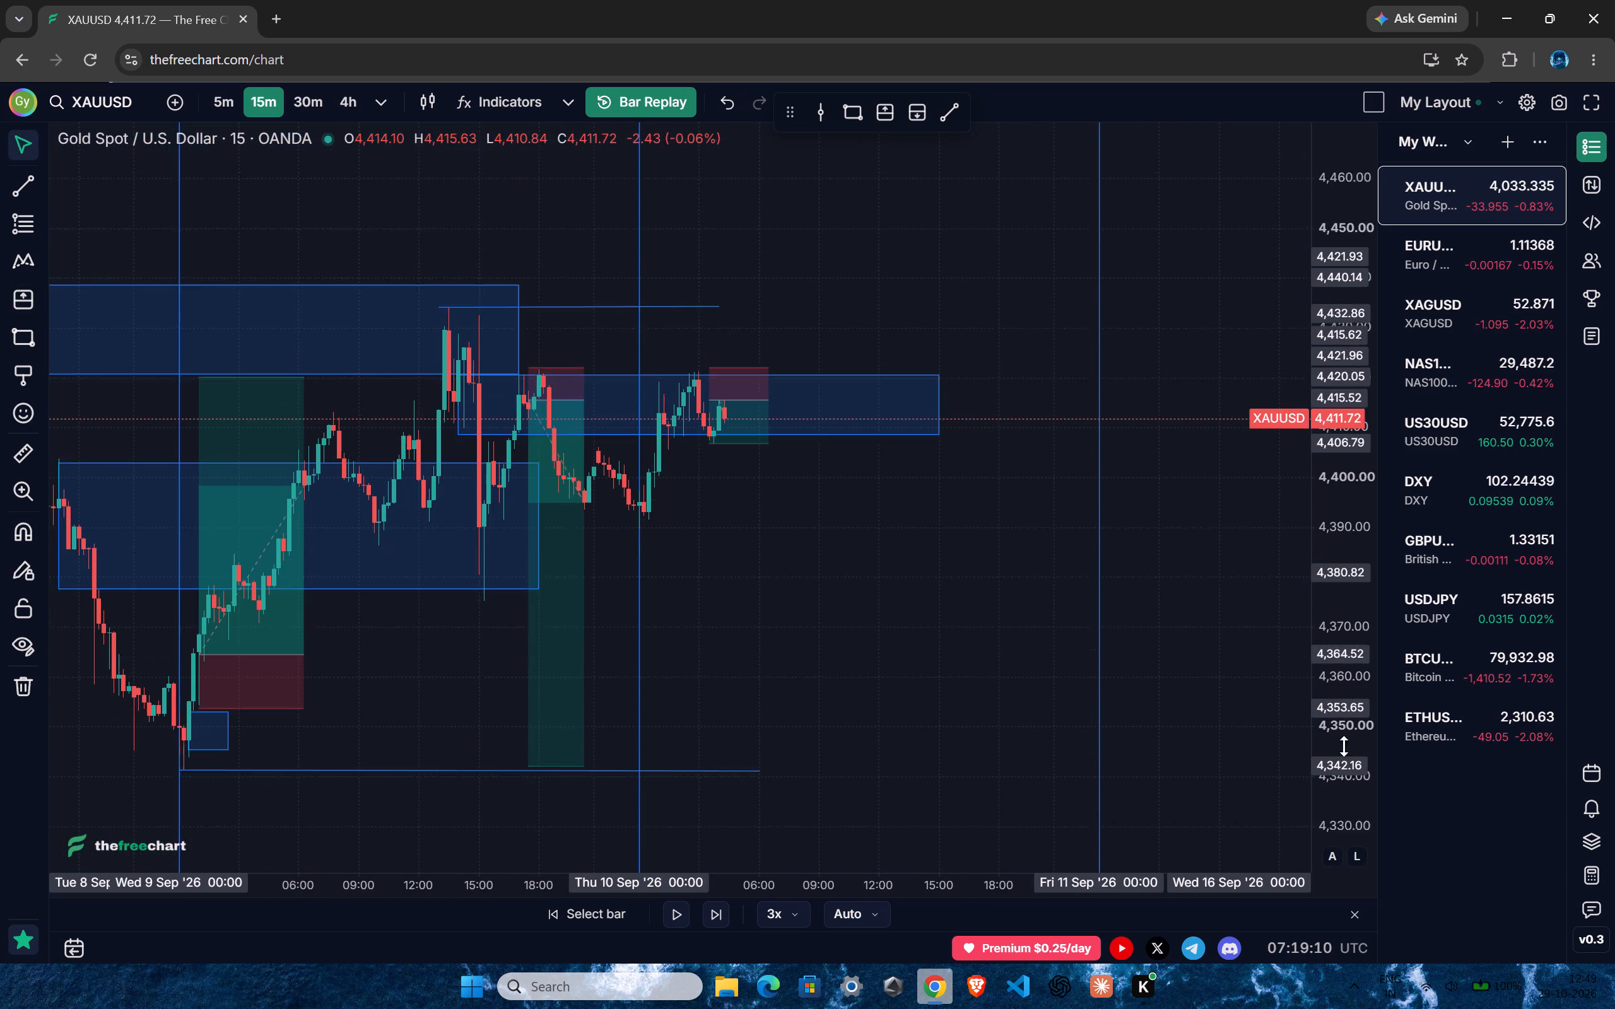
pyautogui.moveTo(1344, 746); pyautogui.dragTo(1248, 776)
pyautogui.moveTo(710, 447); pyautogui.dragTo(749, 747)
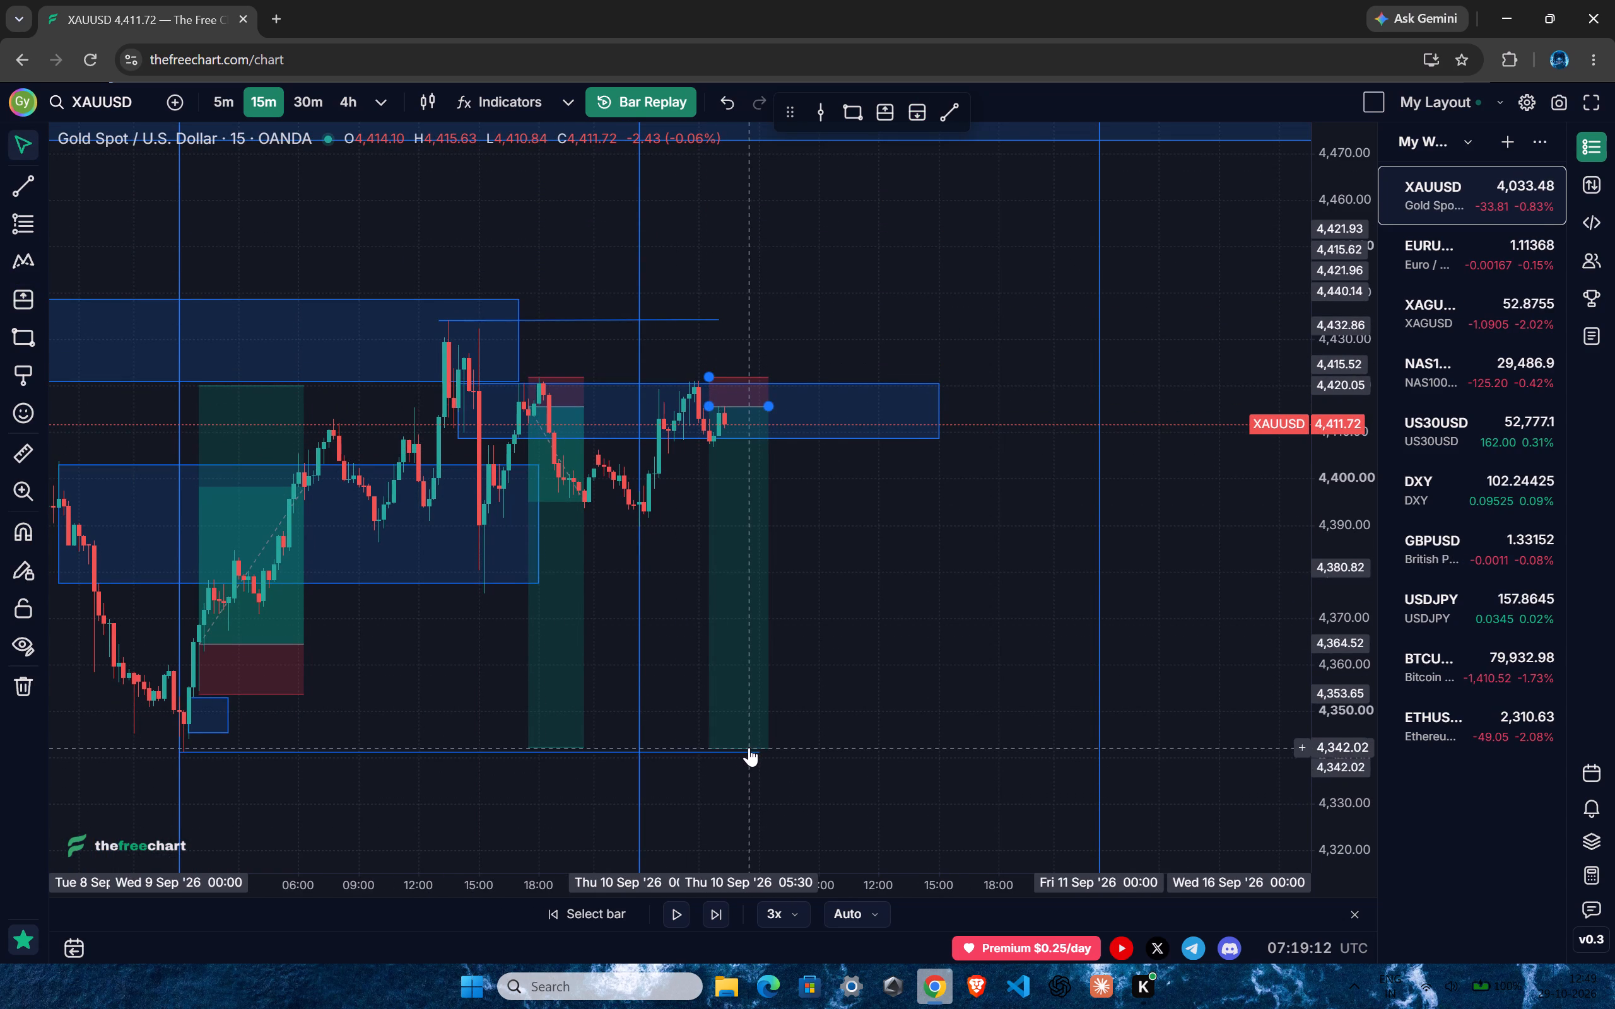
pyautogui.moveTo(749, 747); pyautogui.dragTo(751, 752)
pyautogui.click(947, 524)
# Play the 15-minute replay on to the 05:30 candle on 10 September and pause it.
pyautogui.moveTo(873, 534); pyautogui.dragTo(859, 597)
pyautogui.keyDown('ctrl'); pyautogui.scroll(9, 793, 592); pyautogui.keyUp('ctrl')
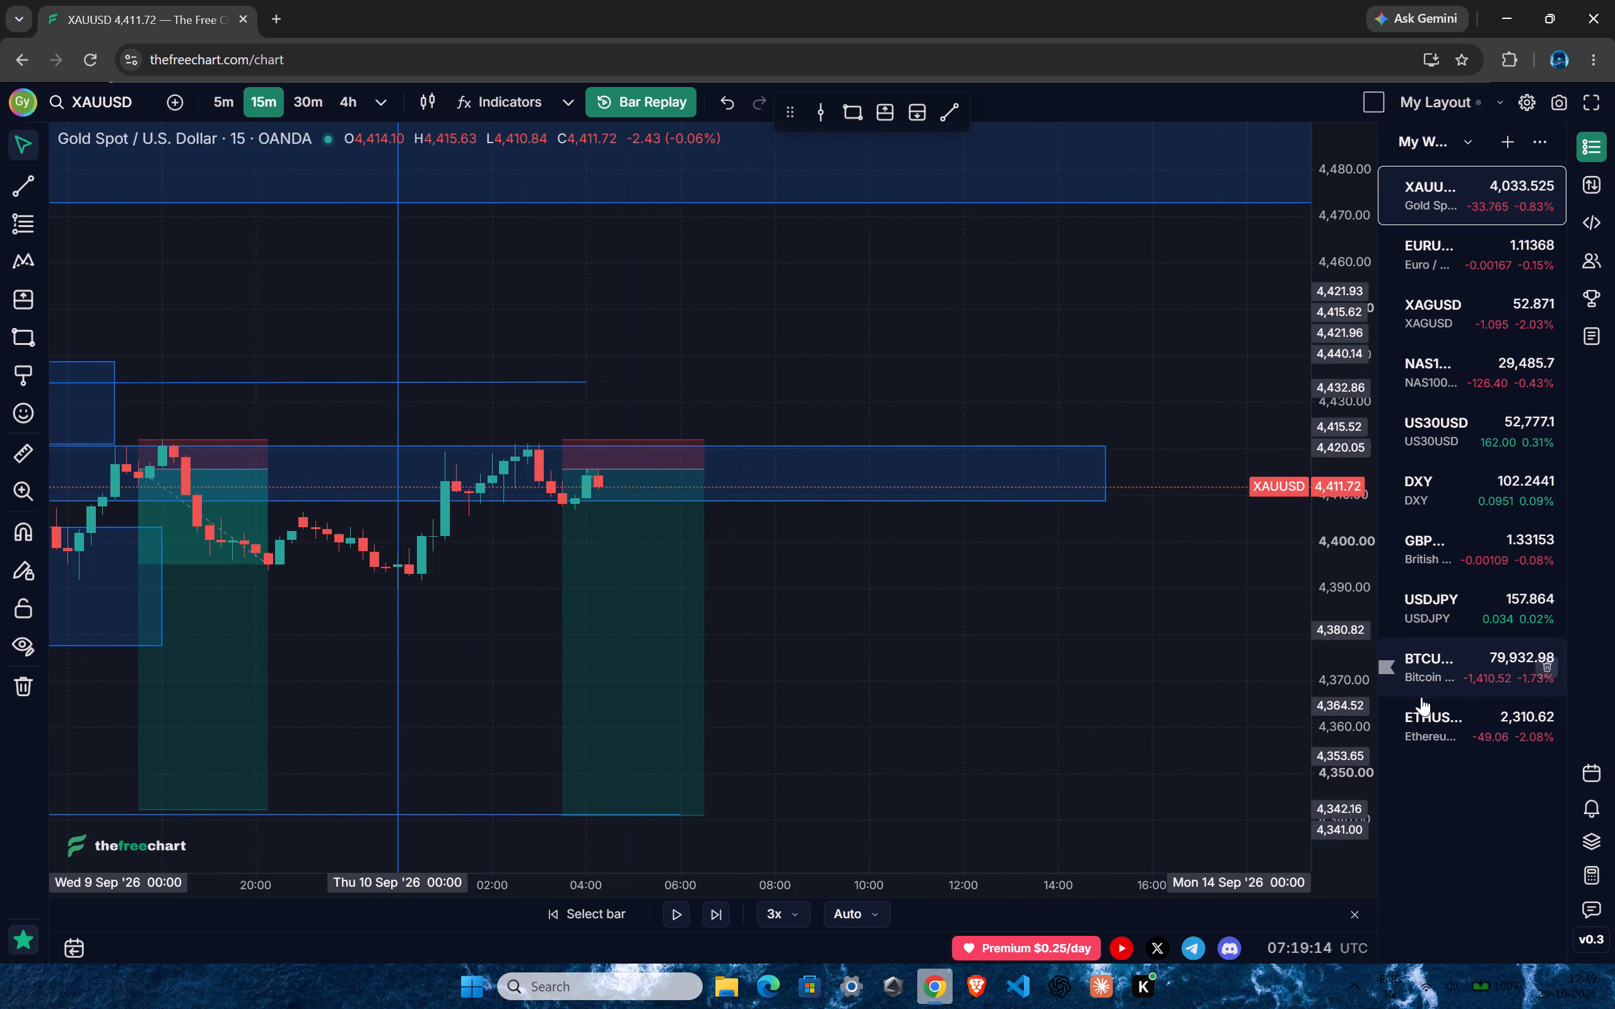
pyautogui.moveTo(1346, 697); pyautogui.dragTo(1325, 331)
pyautogui.moveTo(965, 606); pyautogui.dragTo(1064, 519)
pyautogui.keyDown('ctrl'); pyautogui.scroll(2, 911, 546); pyautogui.keyUp('ctrl')
pyautogui.click(684, 911)
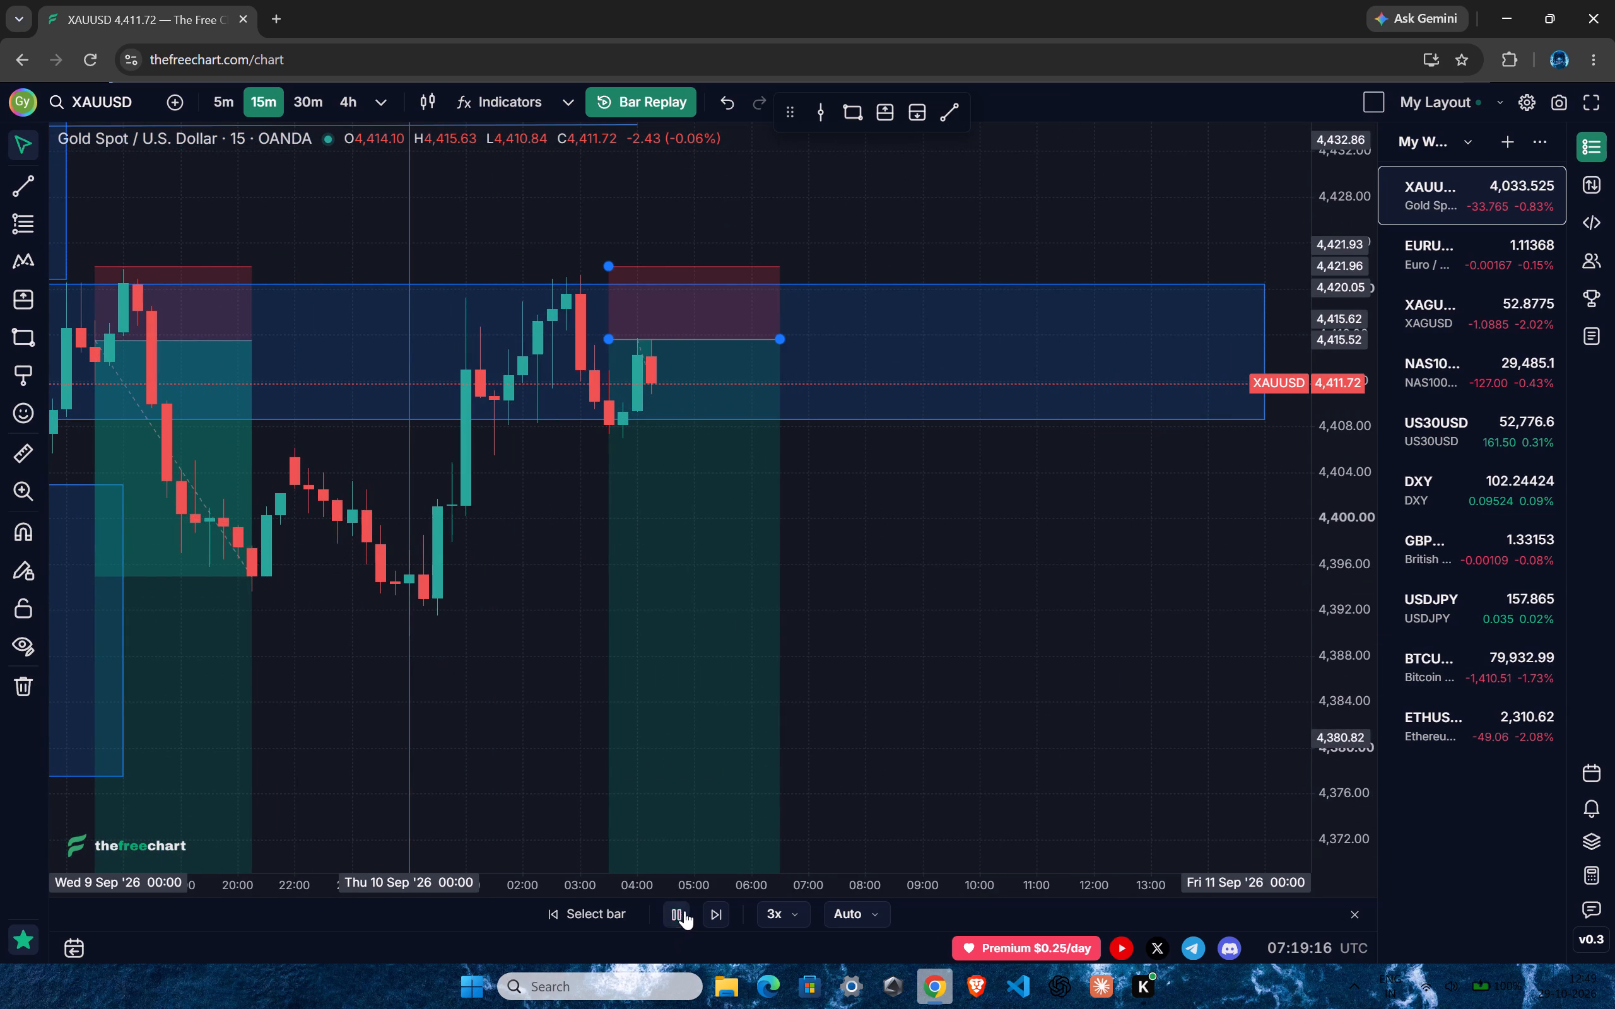
pyautogui.click(687, 909)
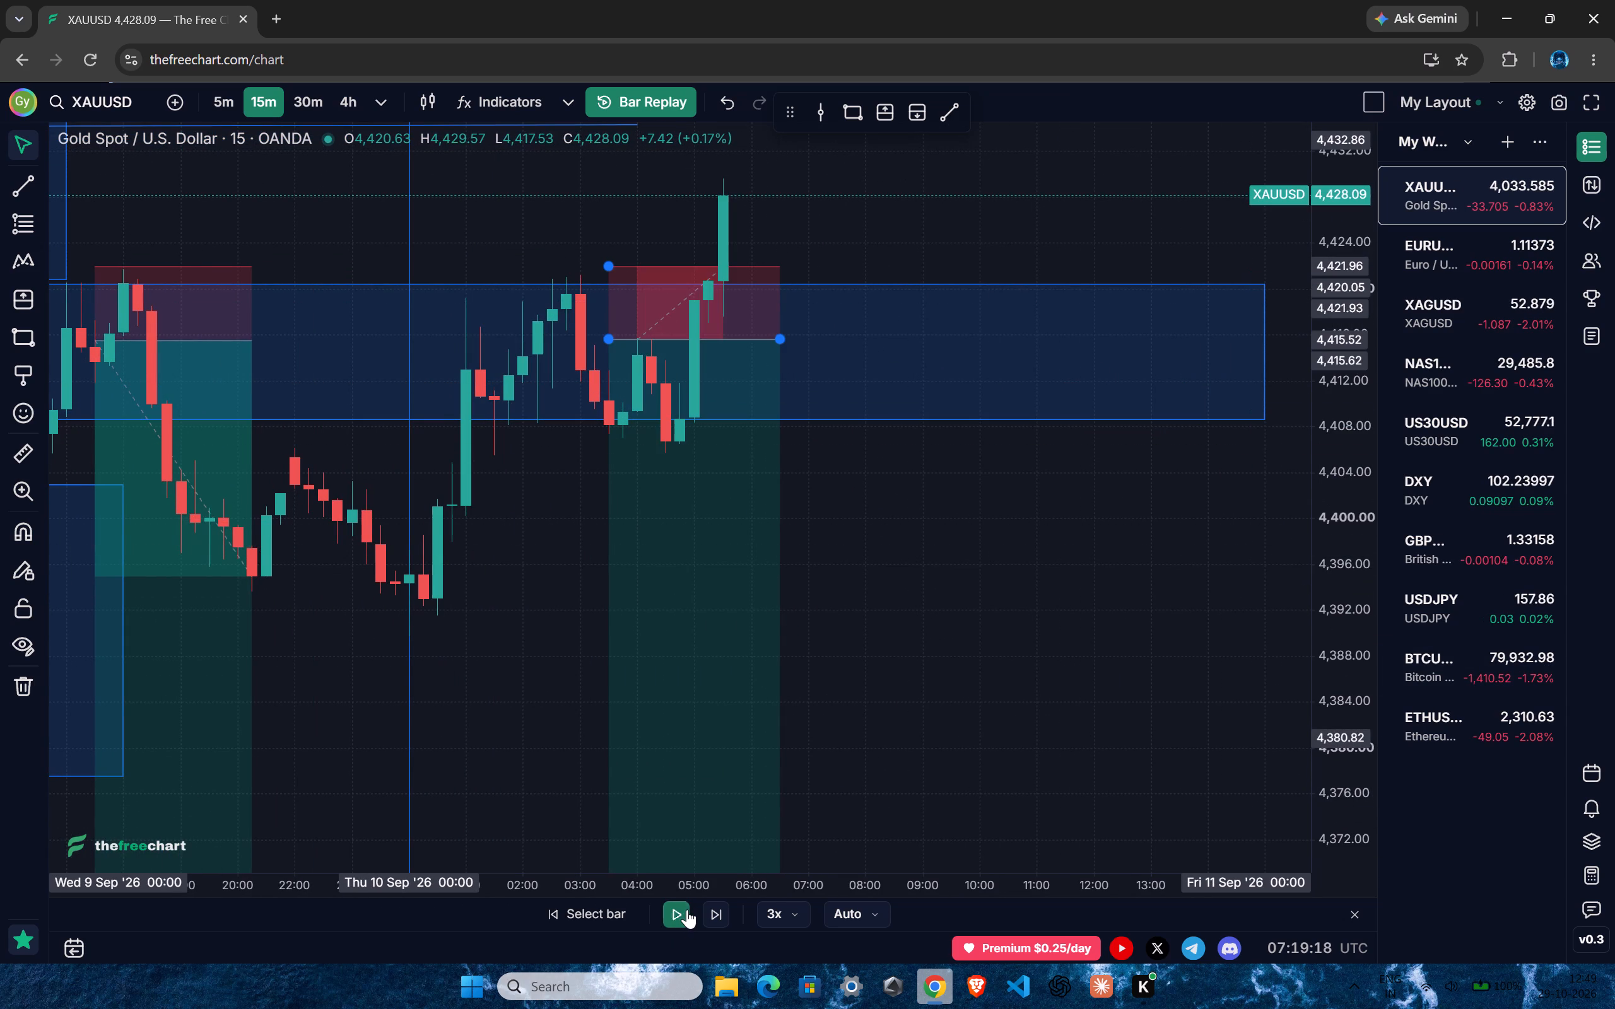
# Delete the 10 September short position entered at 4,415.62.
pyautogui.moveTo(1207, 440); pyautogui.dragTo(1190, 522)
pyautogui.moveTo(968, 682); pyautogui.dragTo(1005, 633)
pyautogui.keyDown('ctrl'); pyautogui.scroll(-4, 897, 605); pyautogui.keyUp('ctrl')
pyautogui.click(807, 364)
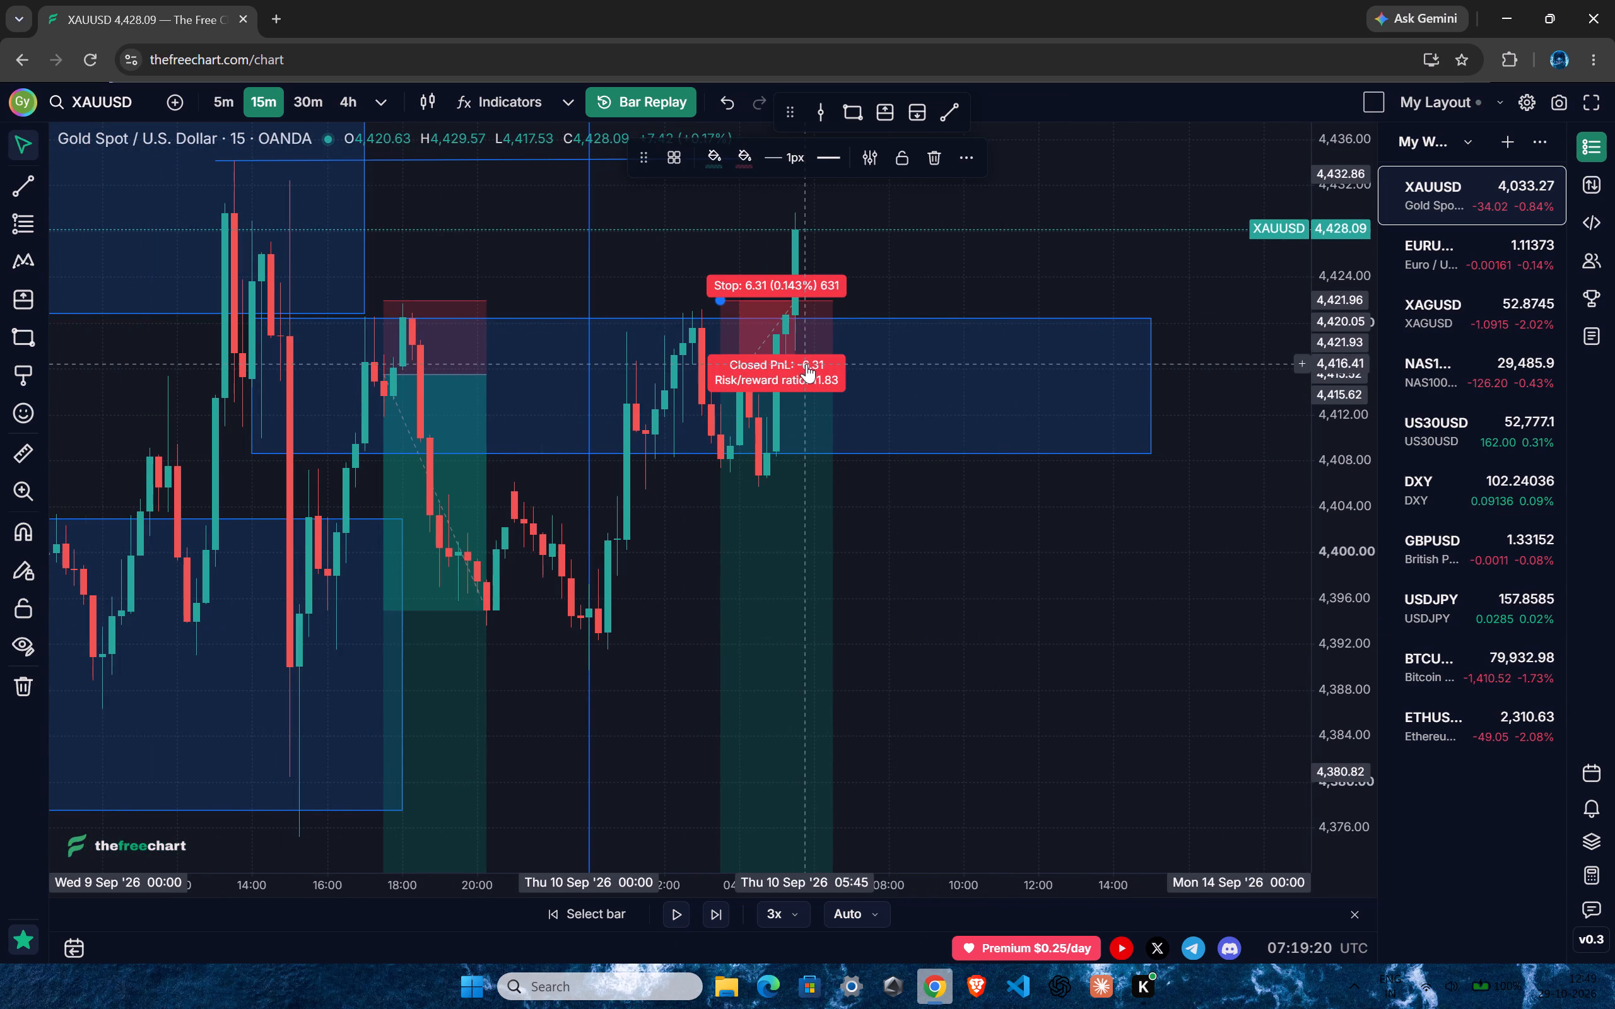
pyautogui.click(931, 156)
# Delete the zone between about 4,408 and 4,420 spanning 9 and 10 September, and the 9 September short position.
pyautogui.click(876, 312)
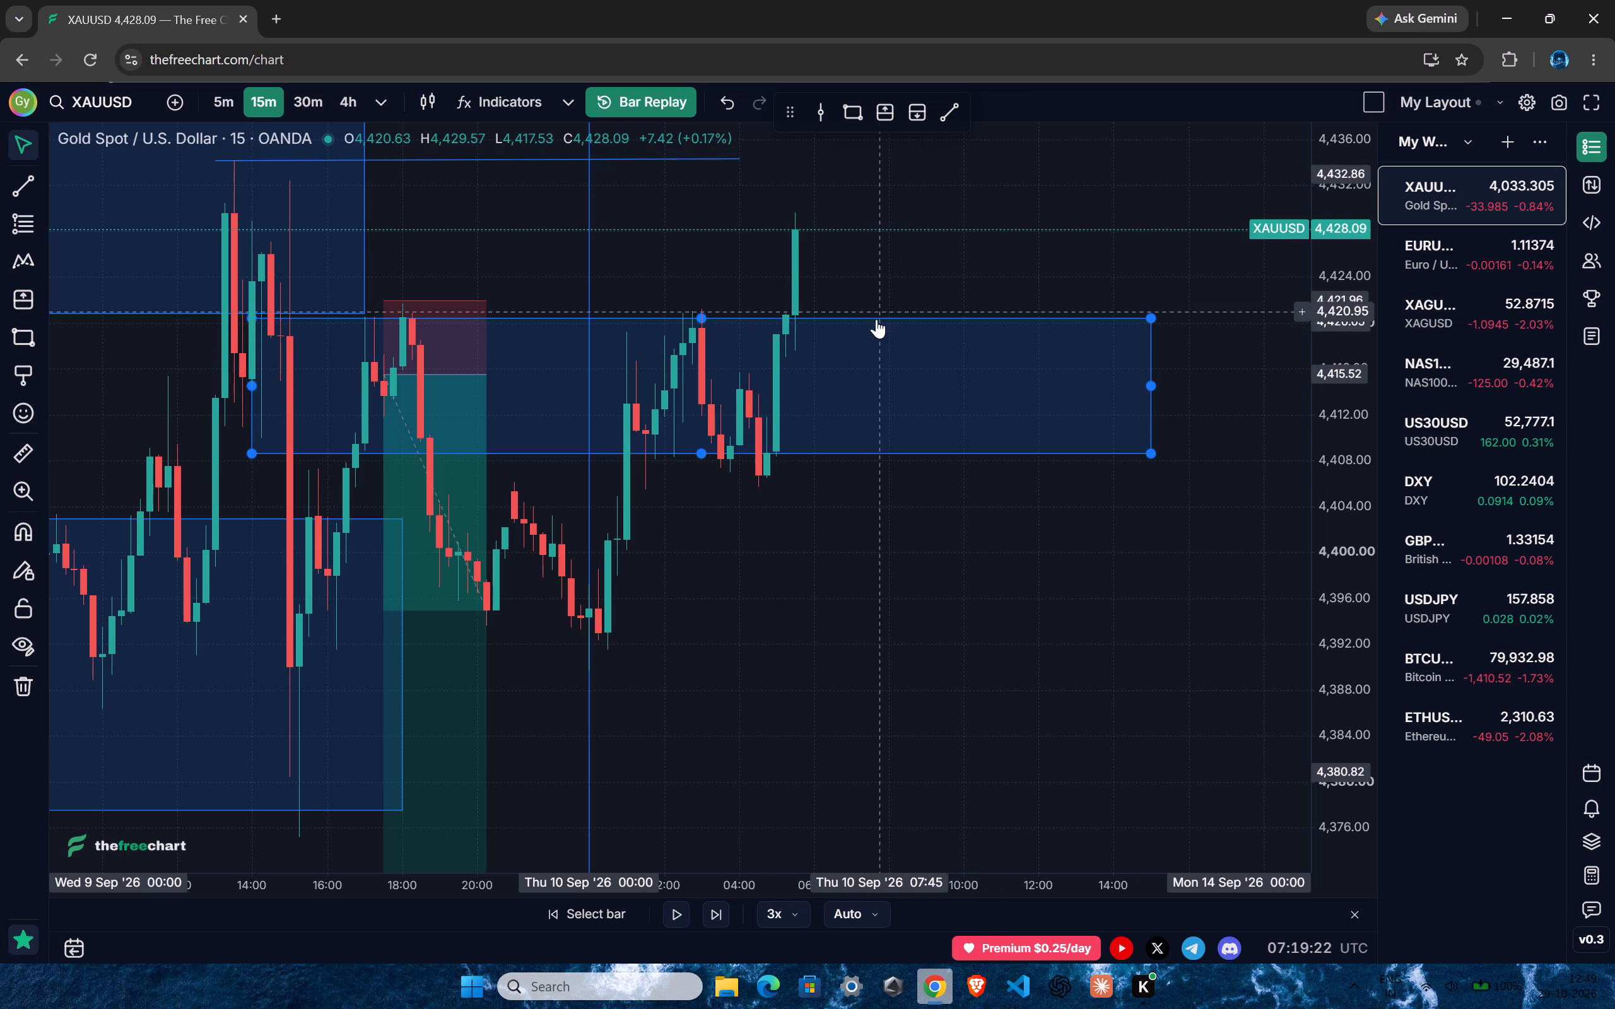
pyautogui.click(954, 156)
pyautogui.moveTo(891, 609); pyautogui.dragTo(912, 586)
pyautogui.keyDown('ctrl'); pyautogui.scroll(-7, 773, 593); pyautogui.keyUp('ctrl')
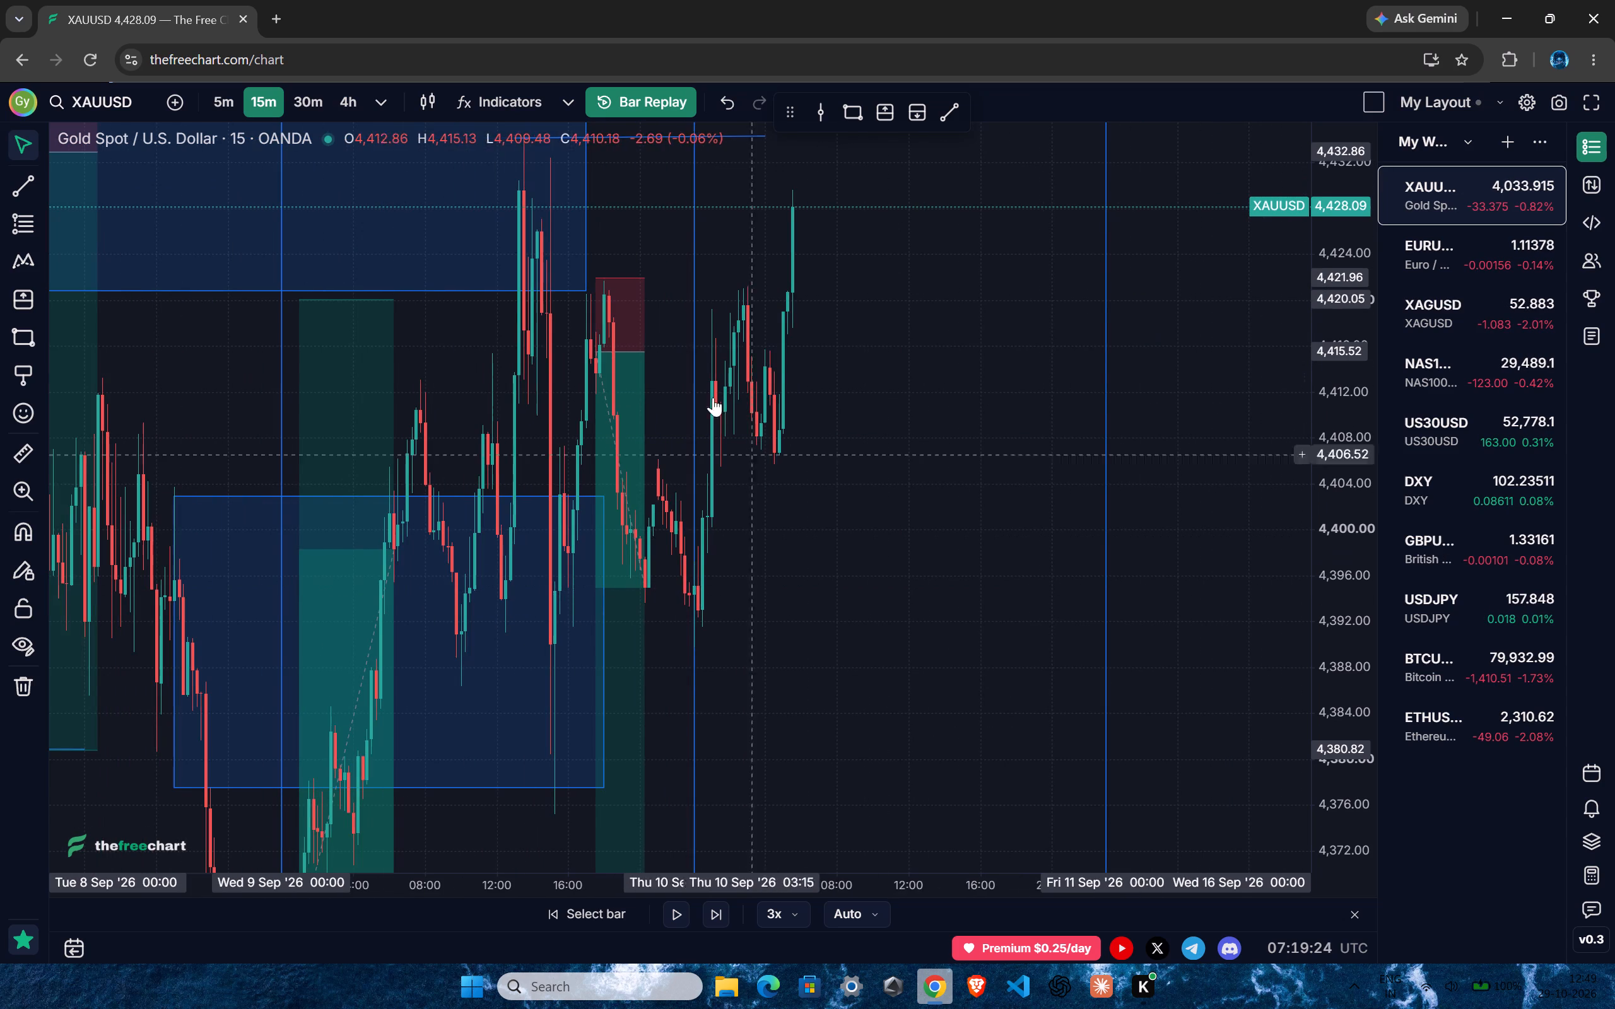
pyautogui.click(636, 337)
pyautogui.click(930, 151)
pyautogui.click(916, 444)
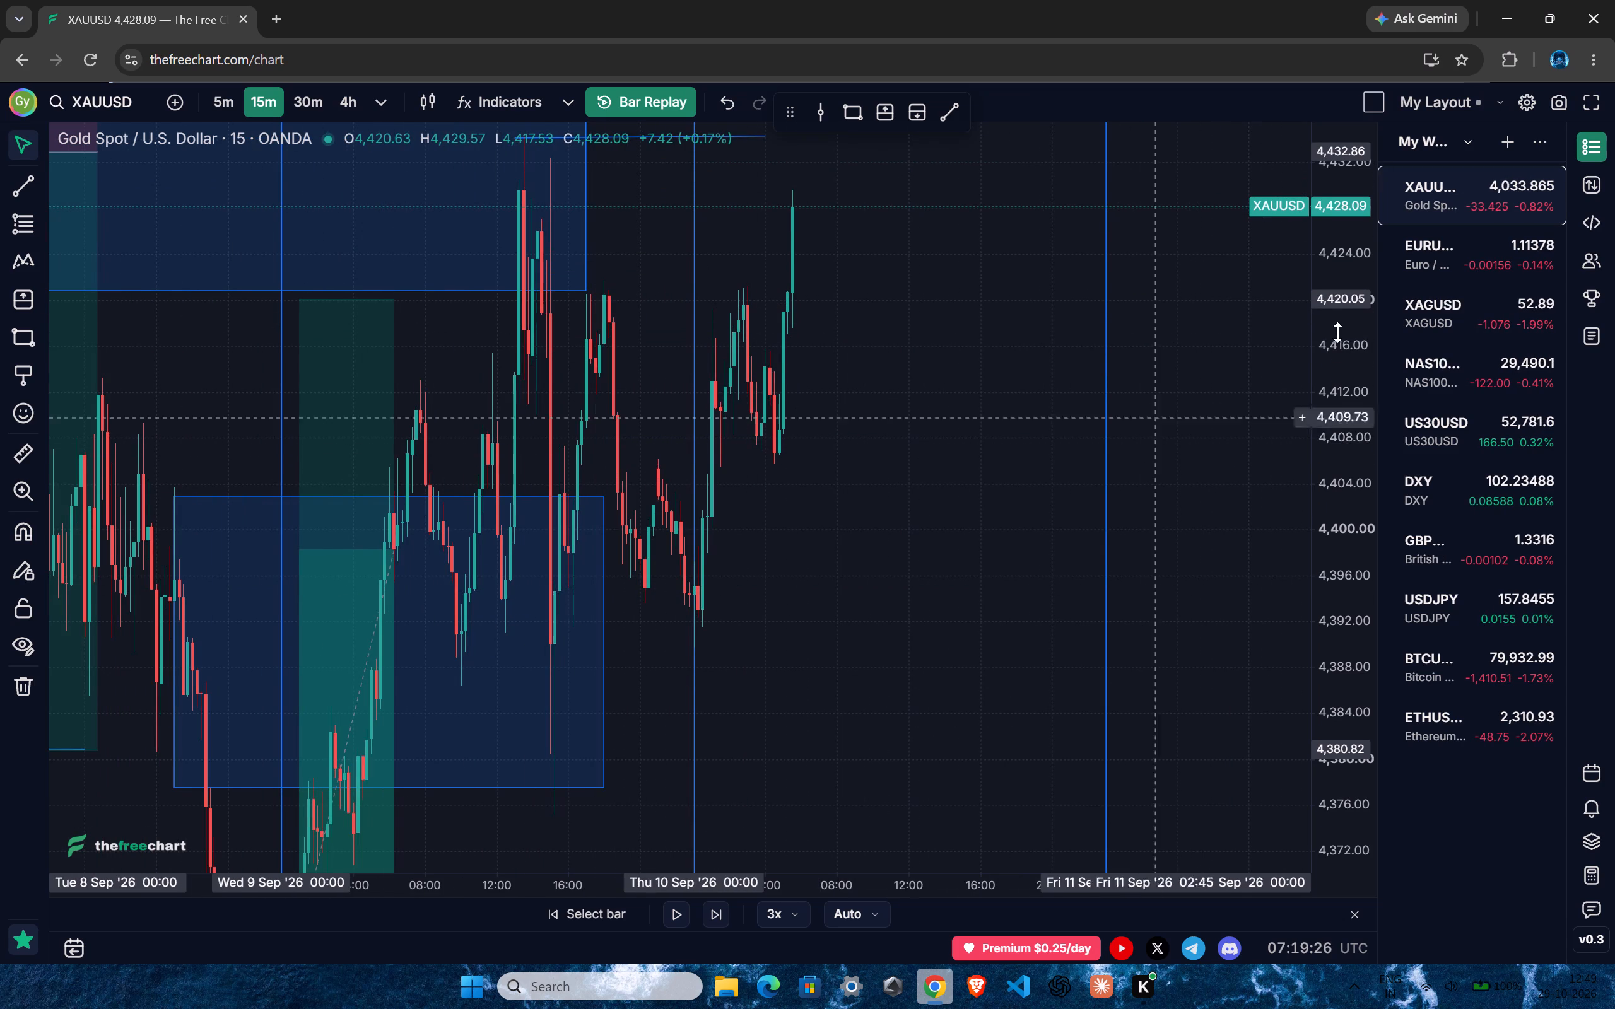
# Examine the 15-minute price action from 7 to 10 September around the remaining zones and levels.
pyautogui.moveTo(1342, 322); pyautogui.dragTo(1307, 536)
pyautogui.moveTo(813, 532); pyautogui.dragTo(831, 612)
pyautogui.keyDown('ctrl'); pyautogui.scroll(2, 734, 562); pyautogui.keyUp('ctrl')
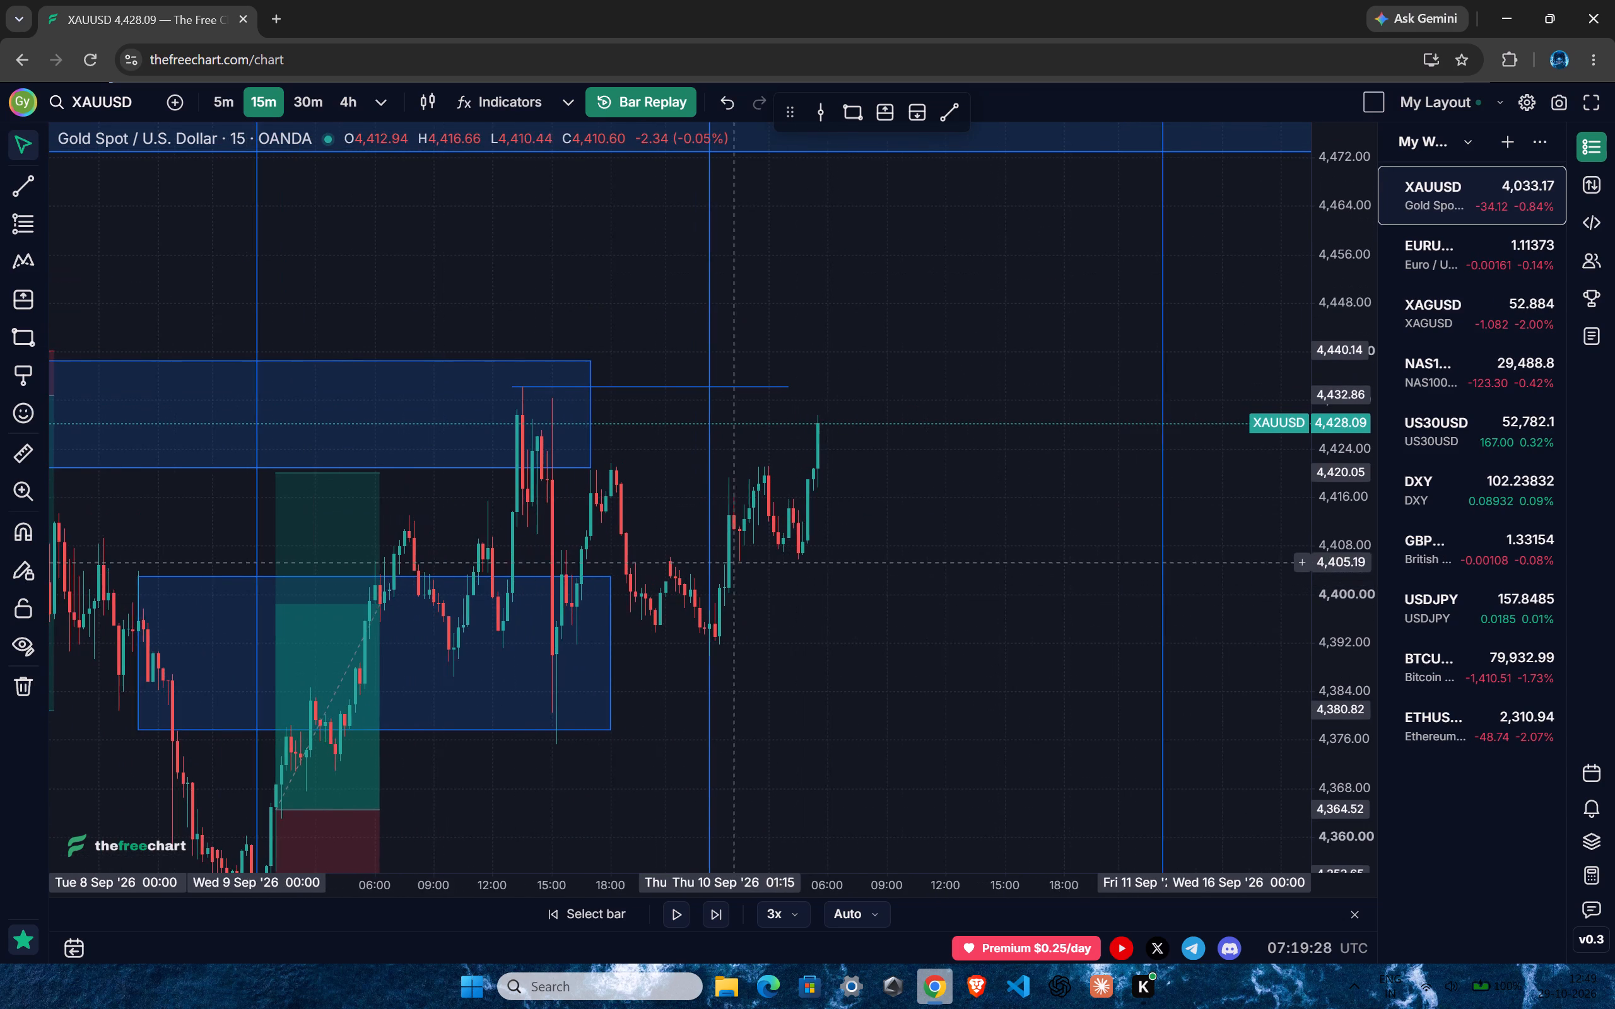
pyautogui.moveTo(1324, 460); pyautogui.dragTo(1329, 594)
pyautogui.moveTo(938, 667); pyautogui.dragTo(1007, 503)
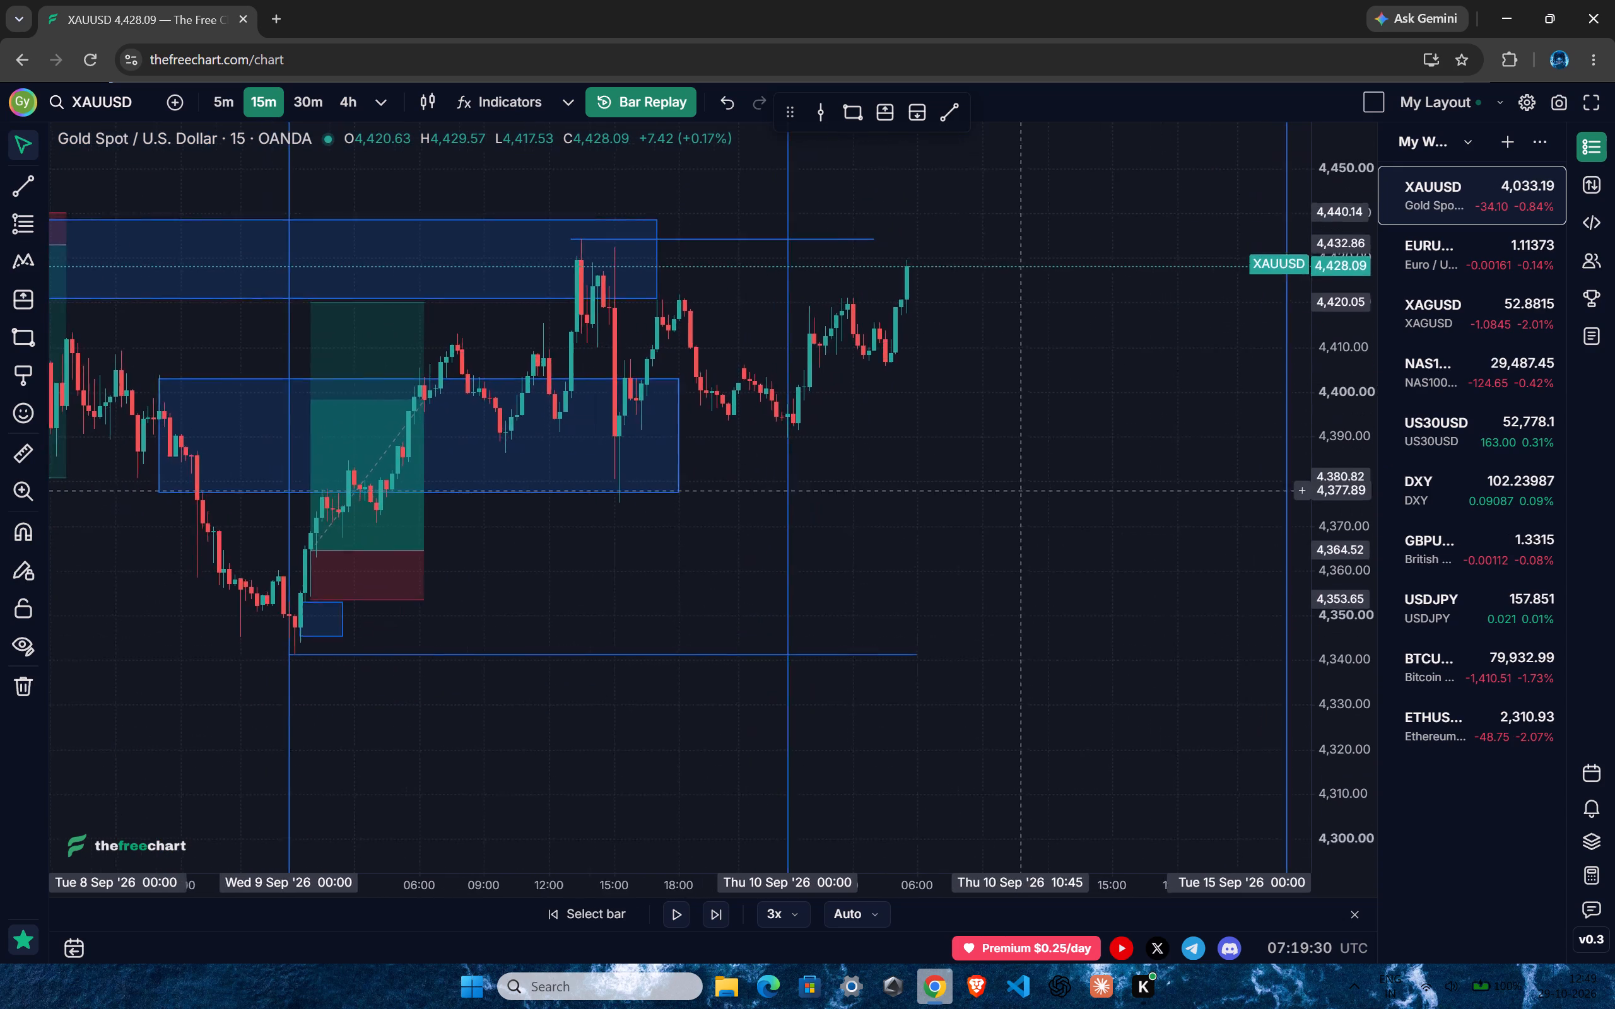
pyautogui.moveTo(1007, 503); pyautogui.dragTo(954, 611)
pyautogui.keyDown('ctrl'); pyautogui.scroll(-8, 770, 521); pyautogui.keyUp('ctrl')
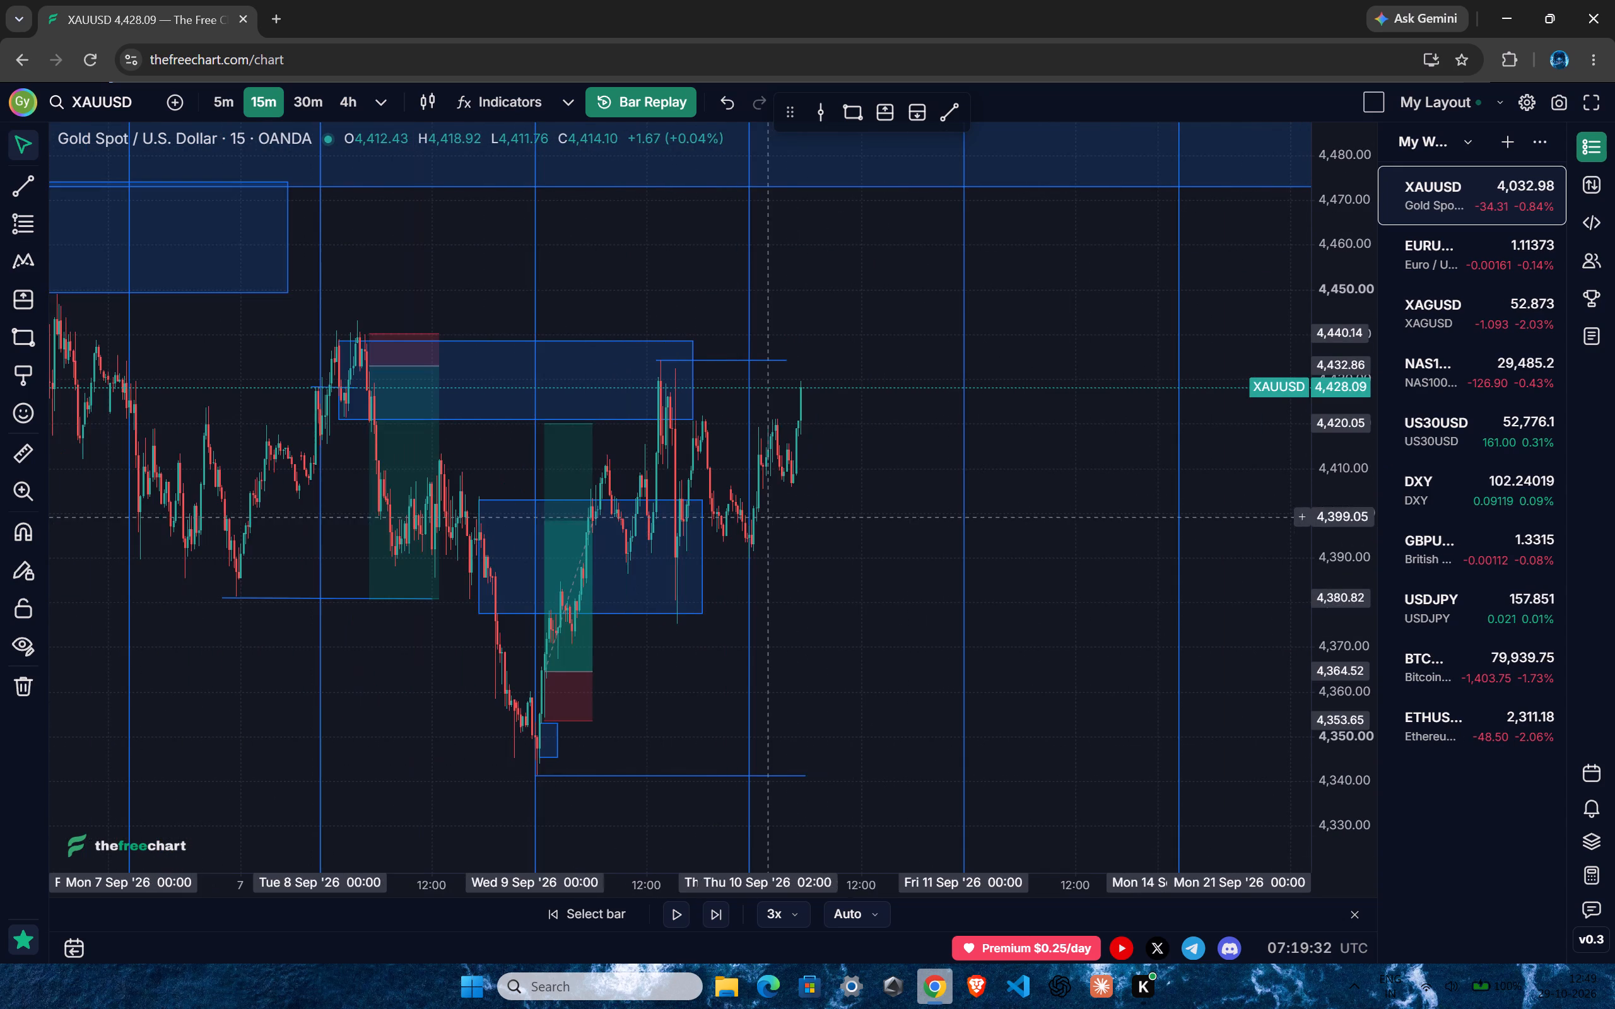
pyautogui.moveTo(928, 552); pyautogui.dragTo(913, 582)
# Switch to the 1-hour chart and extend the level line at about 4,434 to about 12:00 on 10 September.
pyautogui.write('1h')
pyautogui.press('Return')
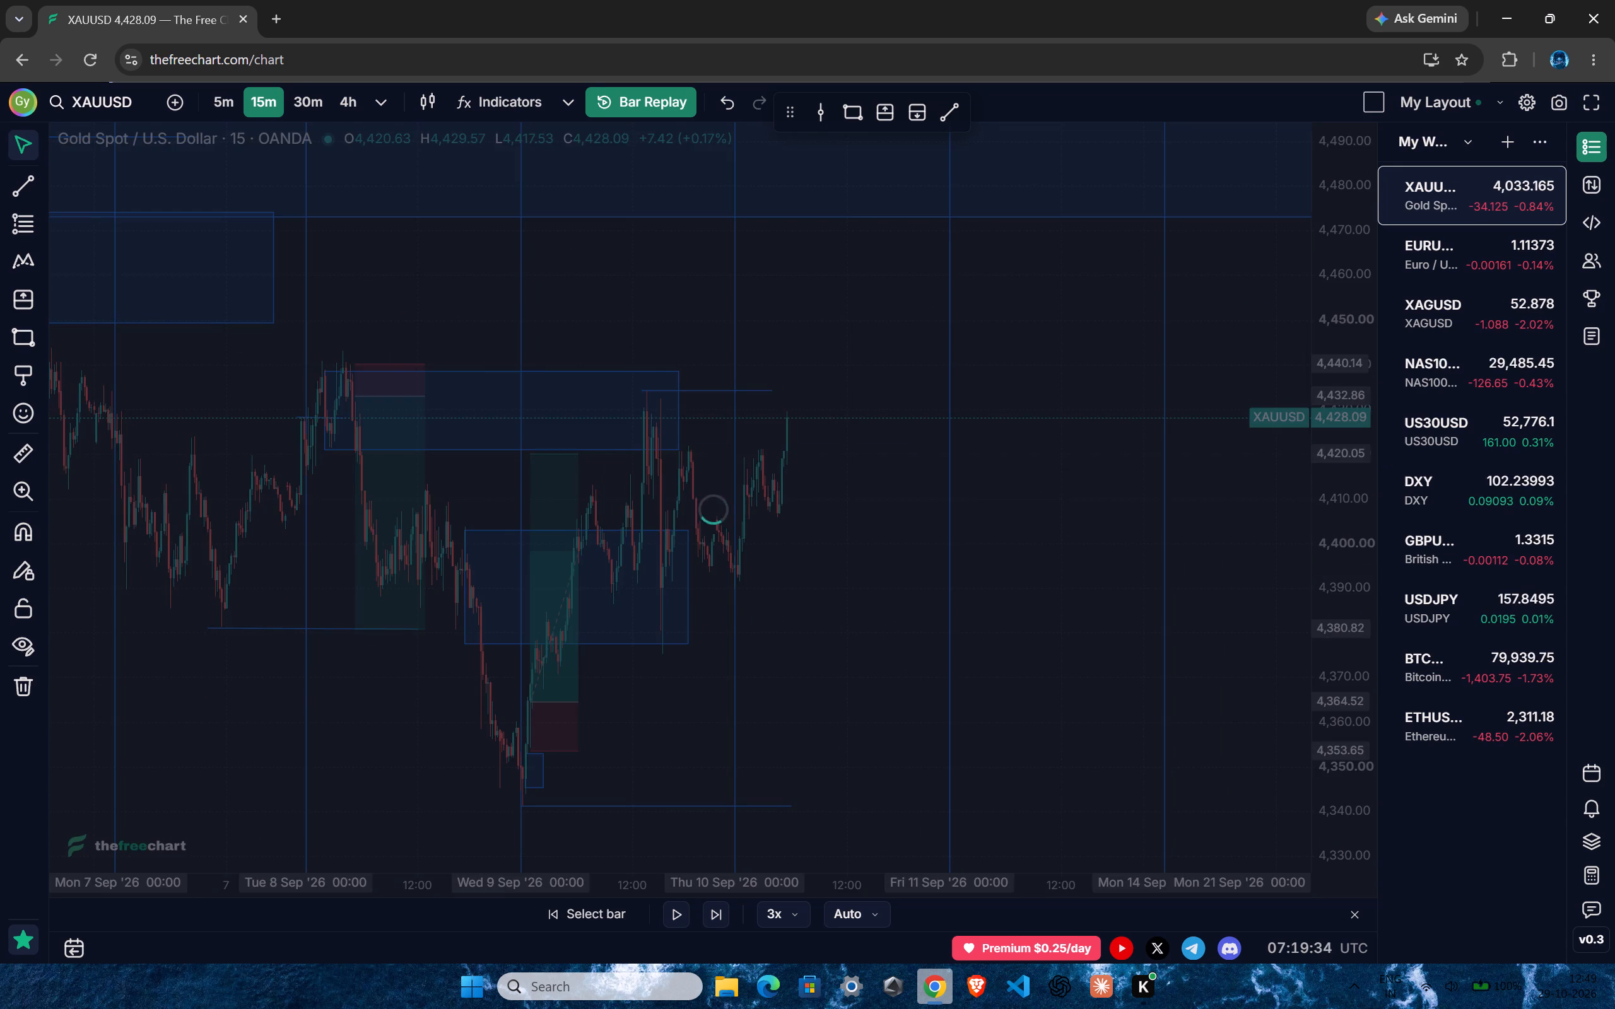
pyautogui.keyDown('ctrl'); pyautogui.scroll(20, 585, 516); pyautogui.keyUp('ctrl')
pyautogui.keyDown('ctrl'); pyautogui.scroll(1, 585, 516); pyautogui.keyUp('ctrl')
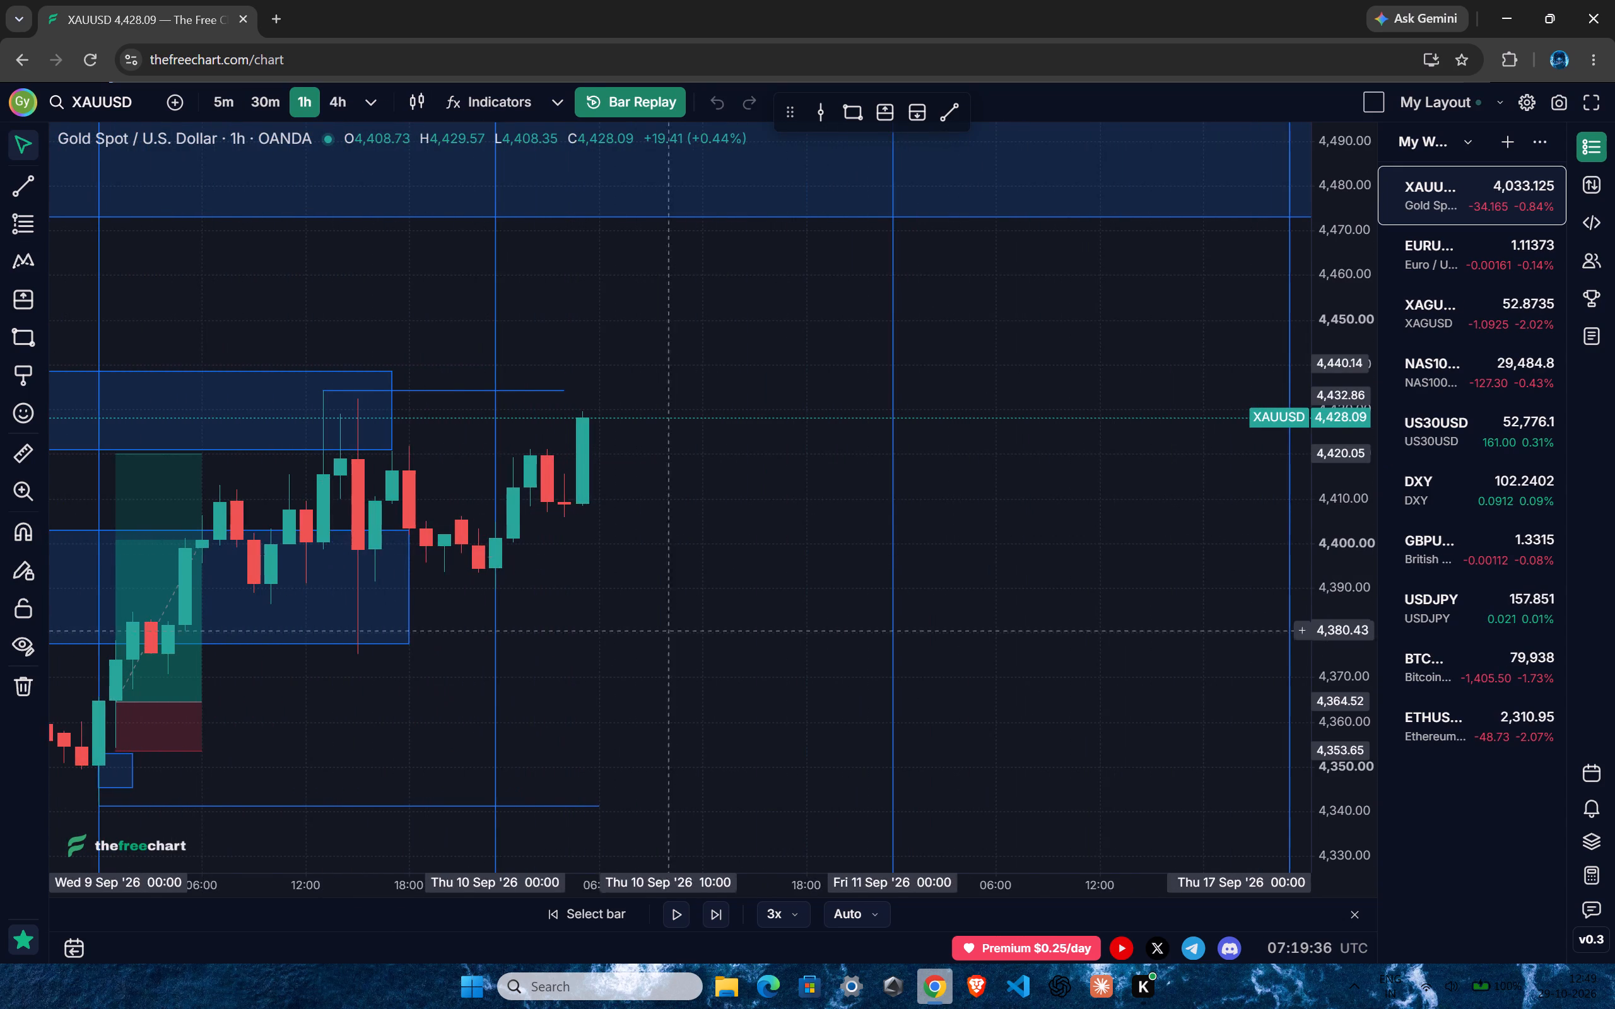
pyautogui.moveTo(656, 641); pyautogui.dragTo(727, 634)
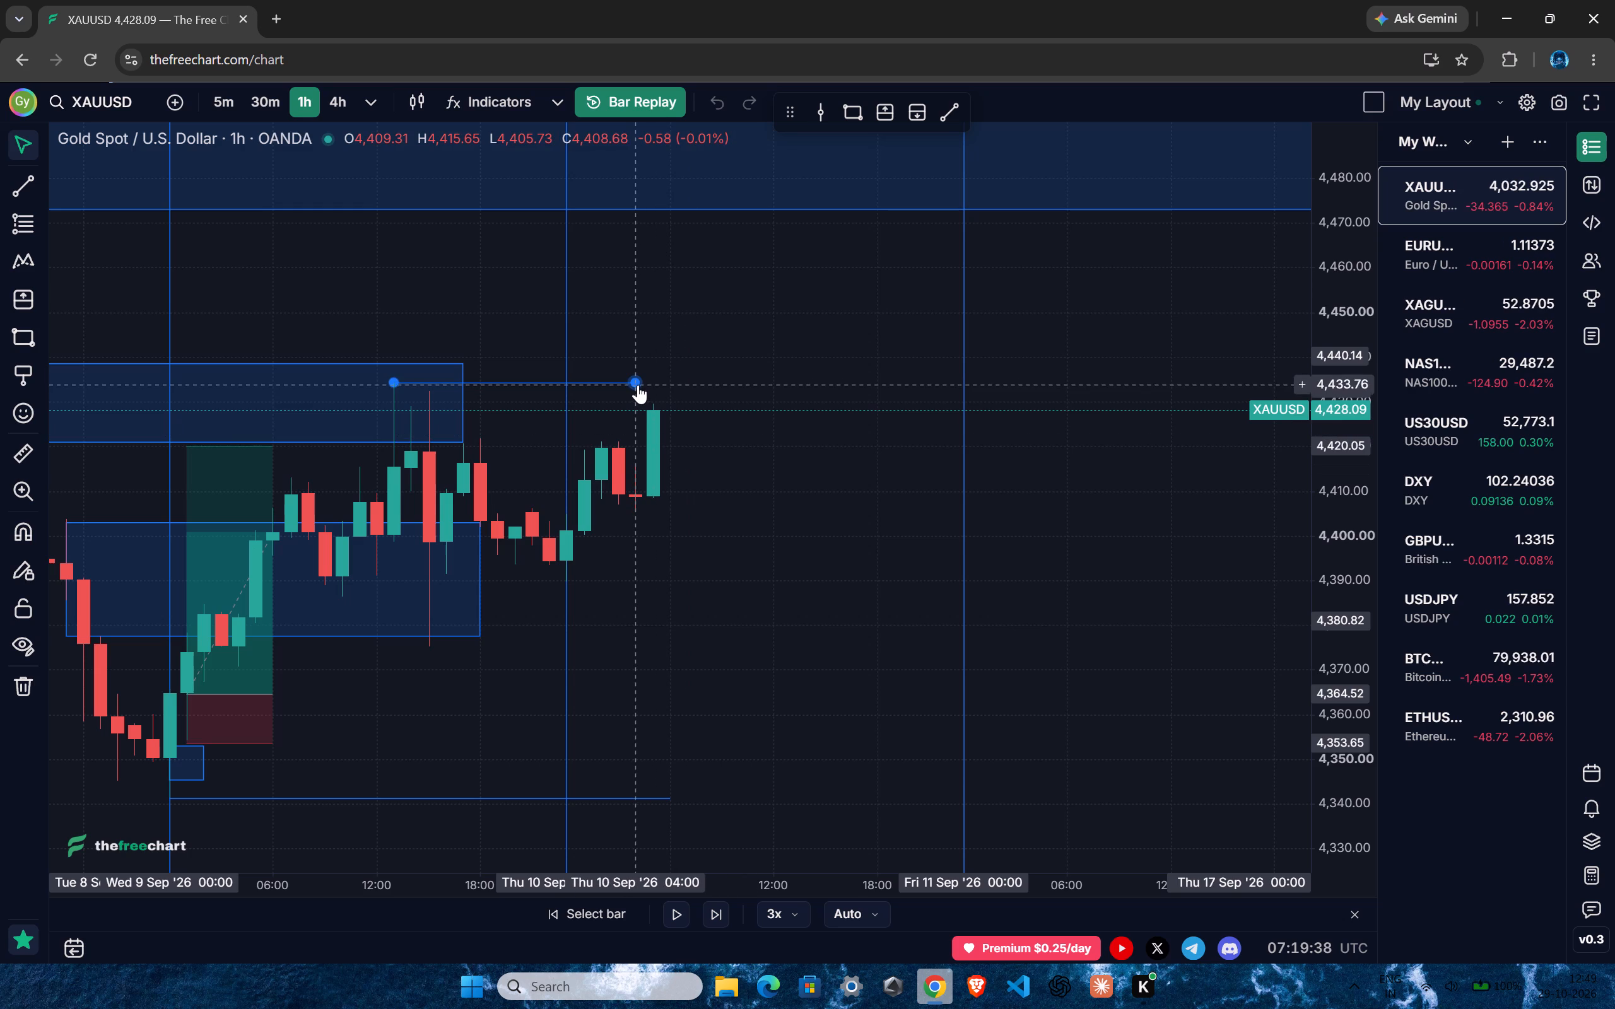
pyautogui.moveTo(634, 382); pyautogui.dragTo(767, 380)
pyautogui.click(747, 539)
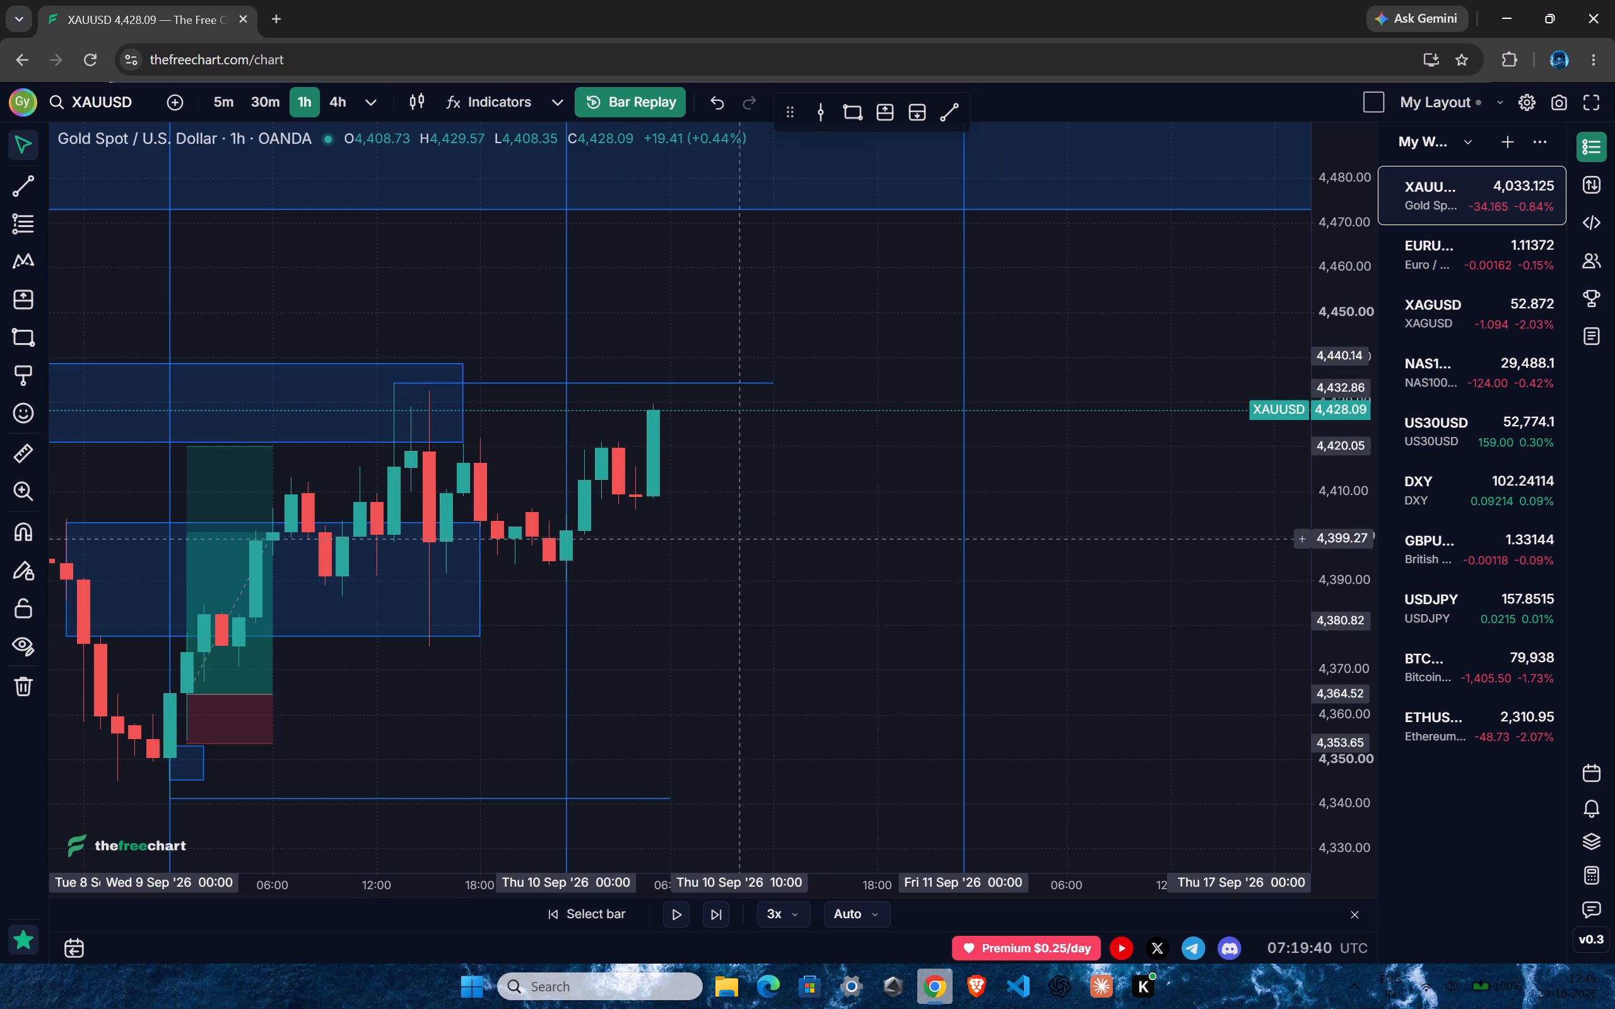
# Play the hourly replay on to the 06:00 candle on 10 September and pause it.
pyautogui.click(679, 918)
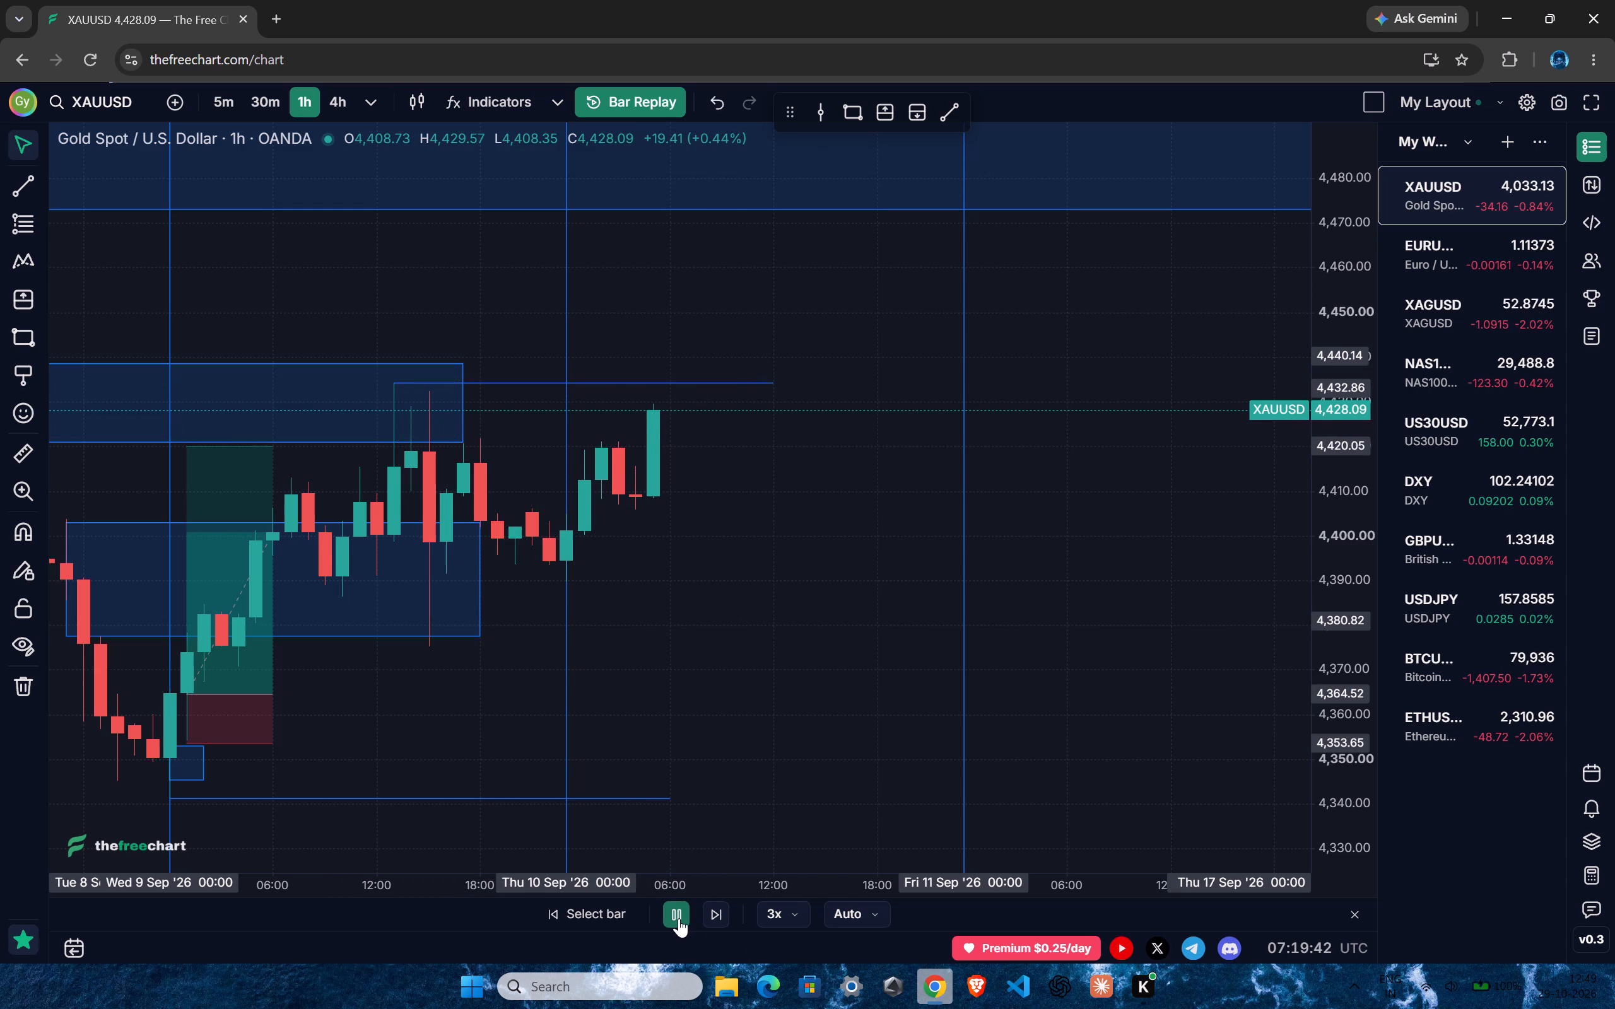
pyautogui.click(679, 918)
pyautogui.click(679, 918)
pyautogui.click(679, 918)
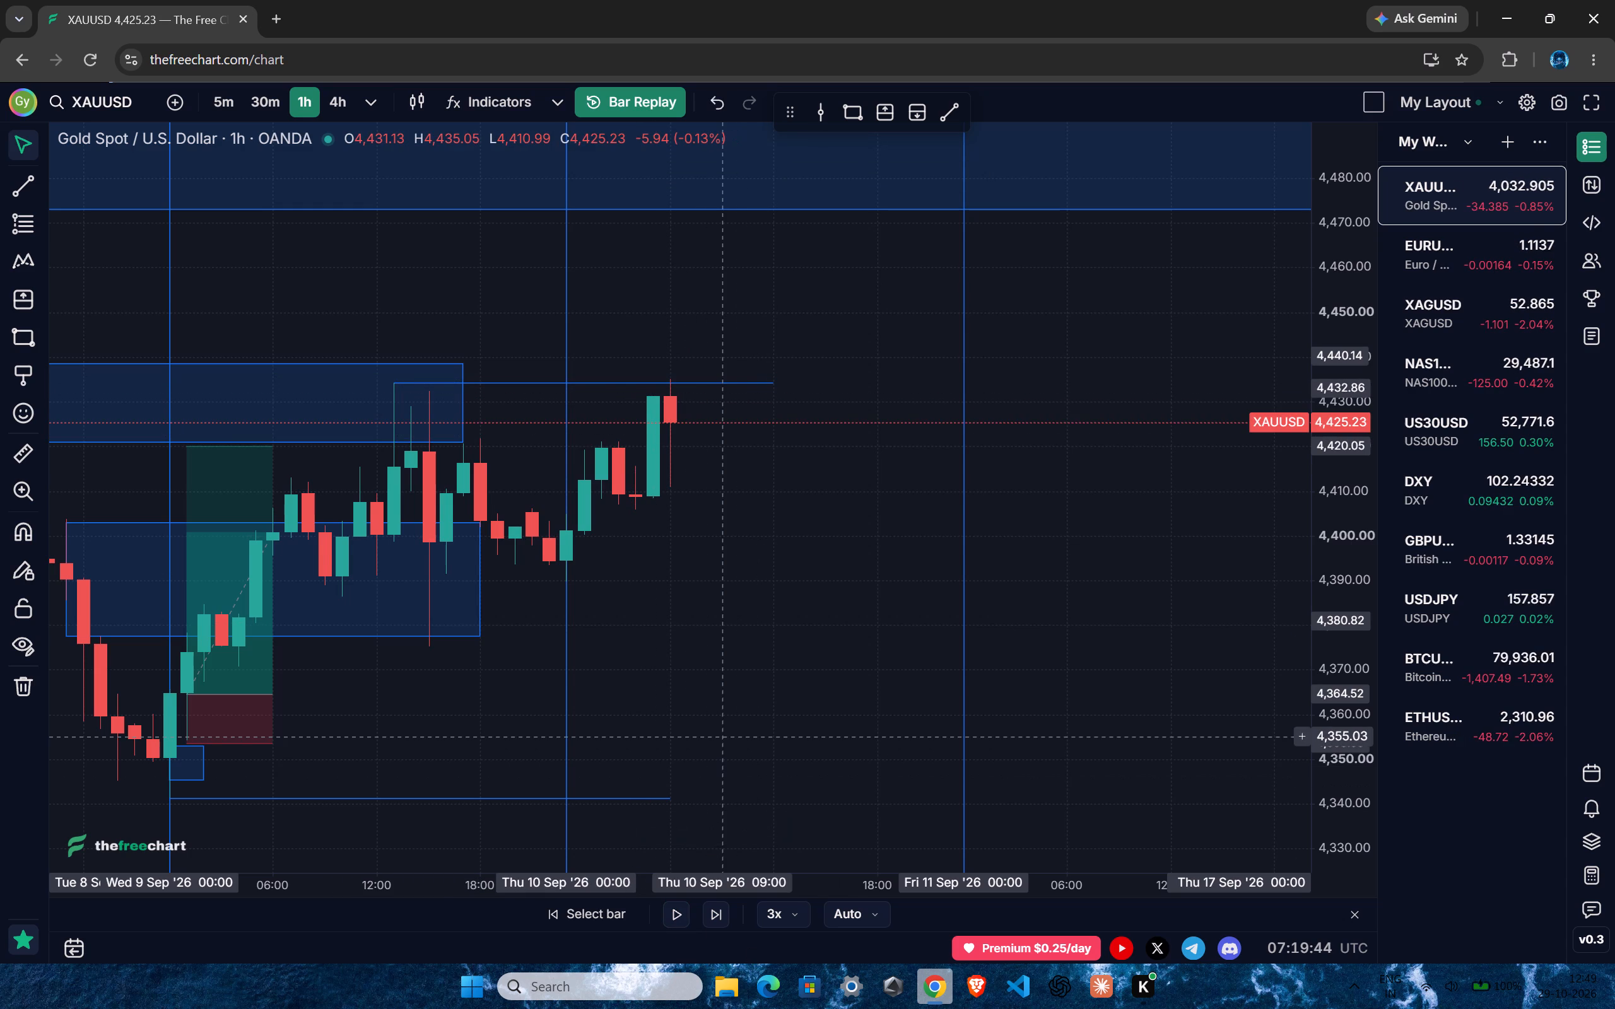
# Switch to the 5-minute chart and place a short position from 06:40 on 10 September, entry about 4,427.27, stop about 4,436.31.
pyautogui.press('5')
pyautogui.press('Return')
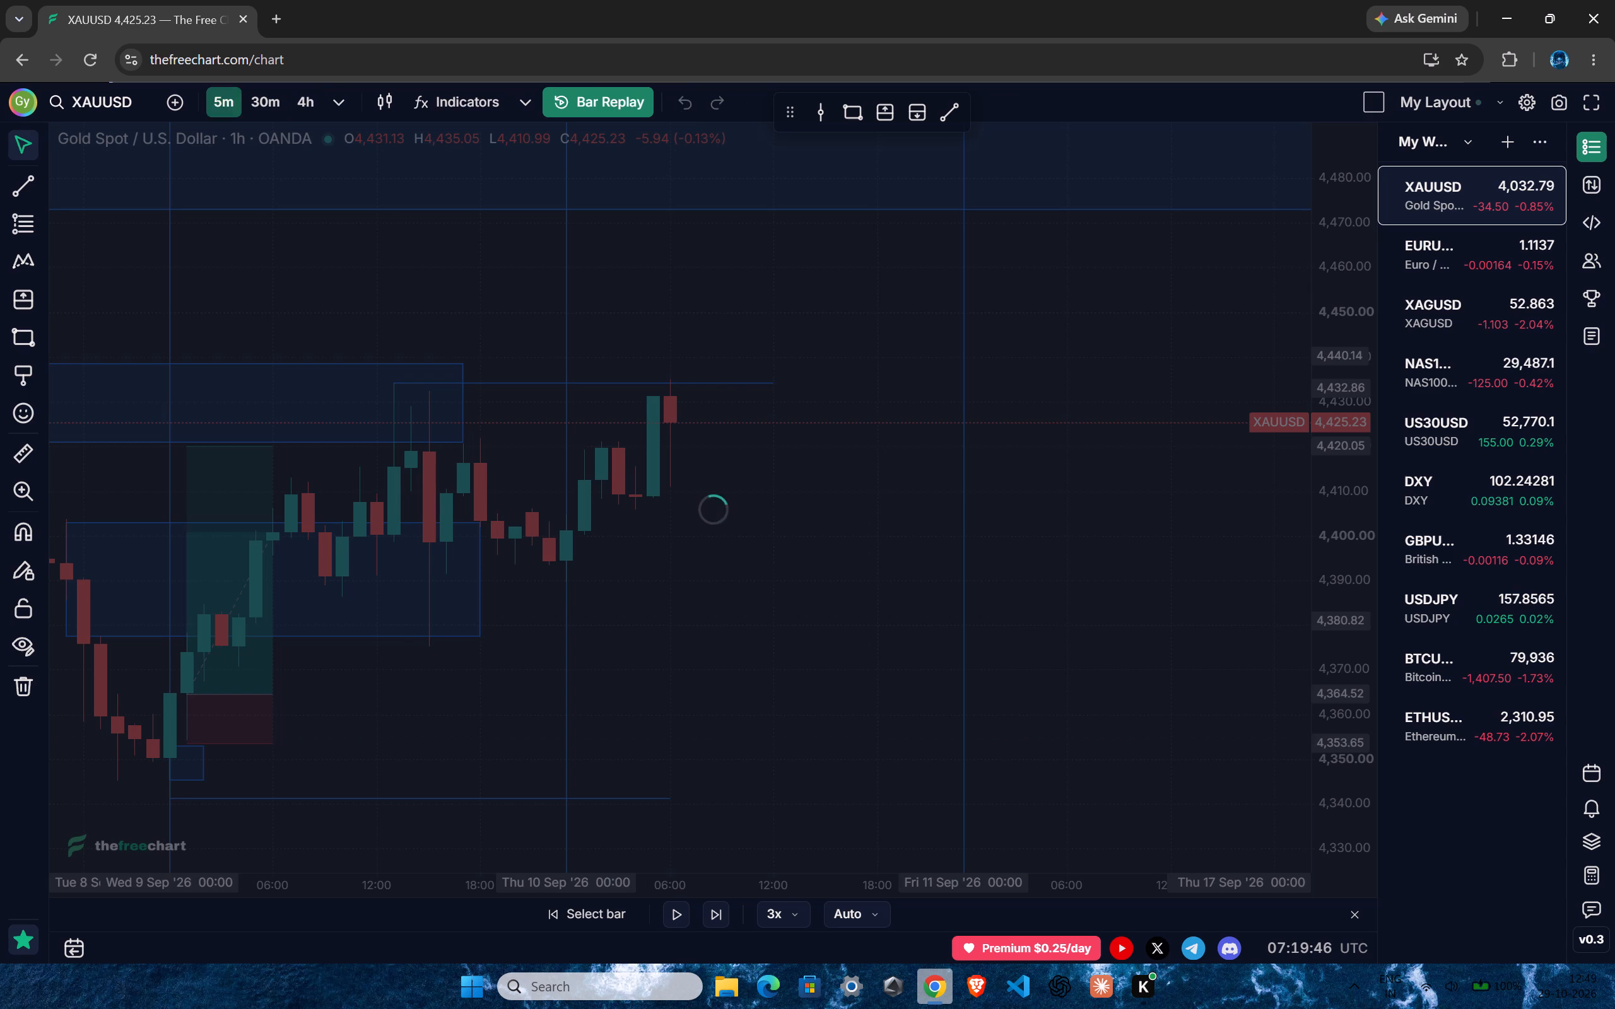
pyautogui.keyDown('ctrl'); pyautogui.scroll(-16, 511, 534); pyautogui.keyUp('ctrl')
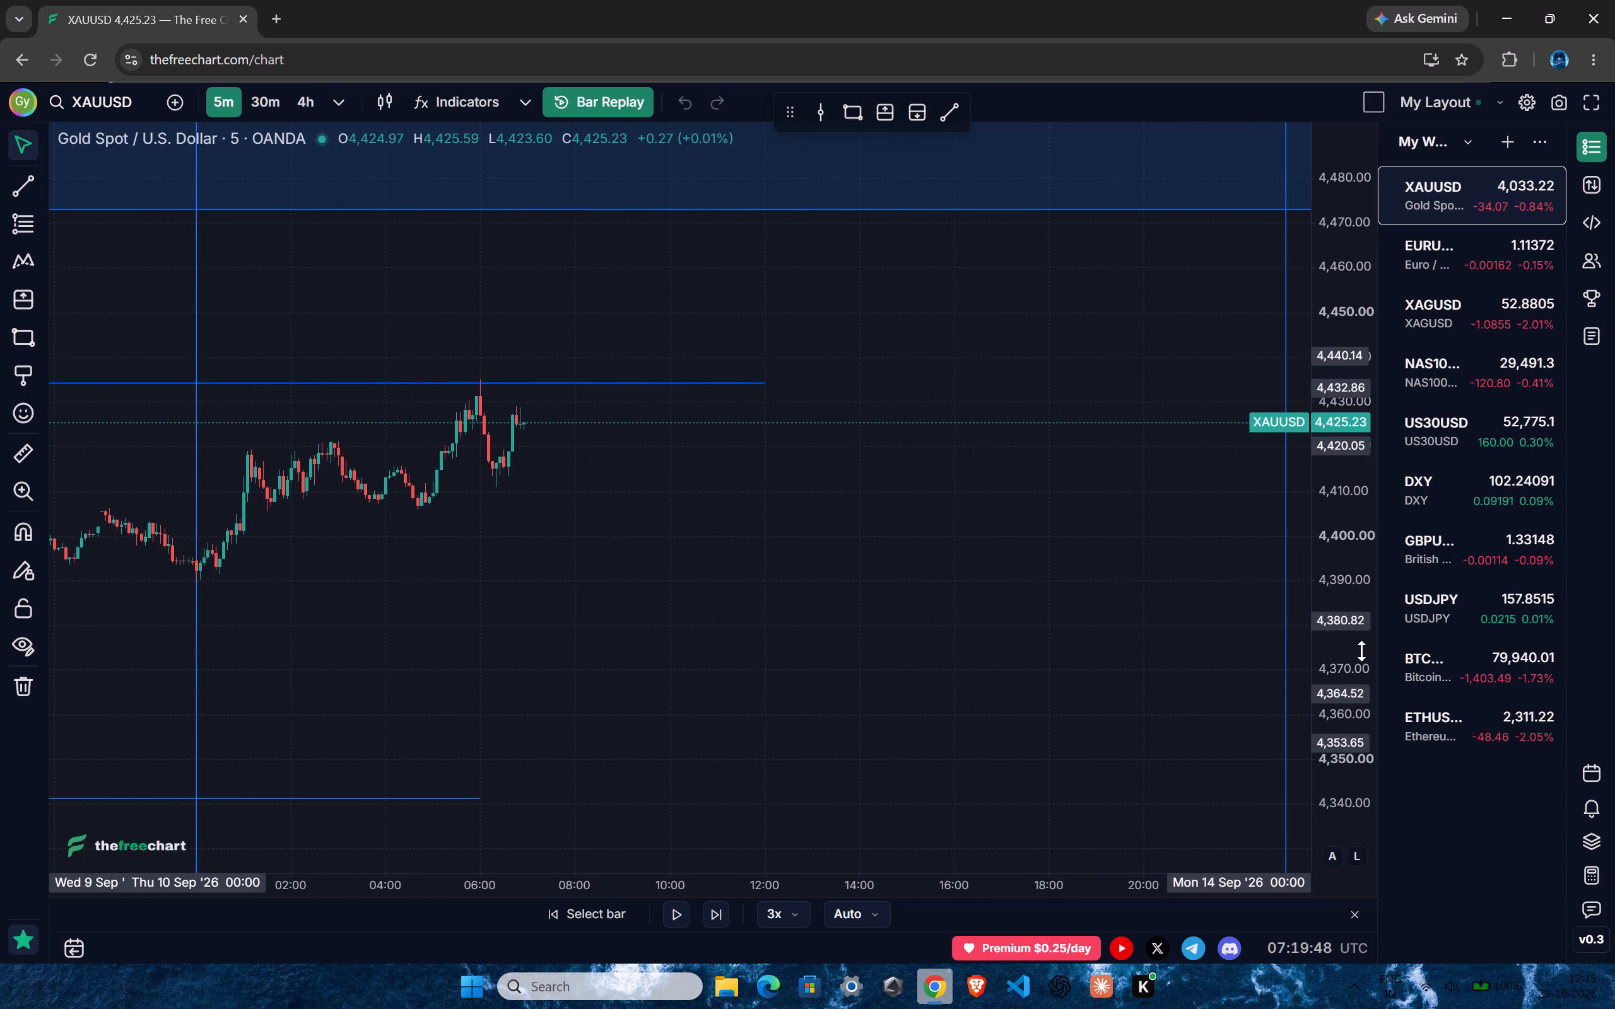
pyautogui.moveTo(1361, 651); pyautogui.dragTo(1377, 435)
pyautogui.moveTo(797, 542); pyautogui.dragTo(901, 807)
pyautogui.keyDown('ctrl'); pyautogui.scroll(9, 617, 745); pyautogui.keyUp('ctrl')
pyautogui.moveTo(766, 722); pyautogui.dragTo(867, 633)
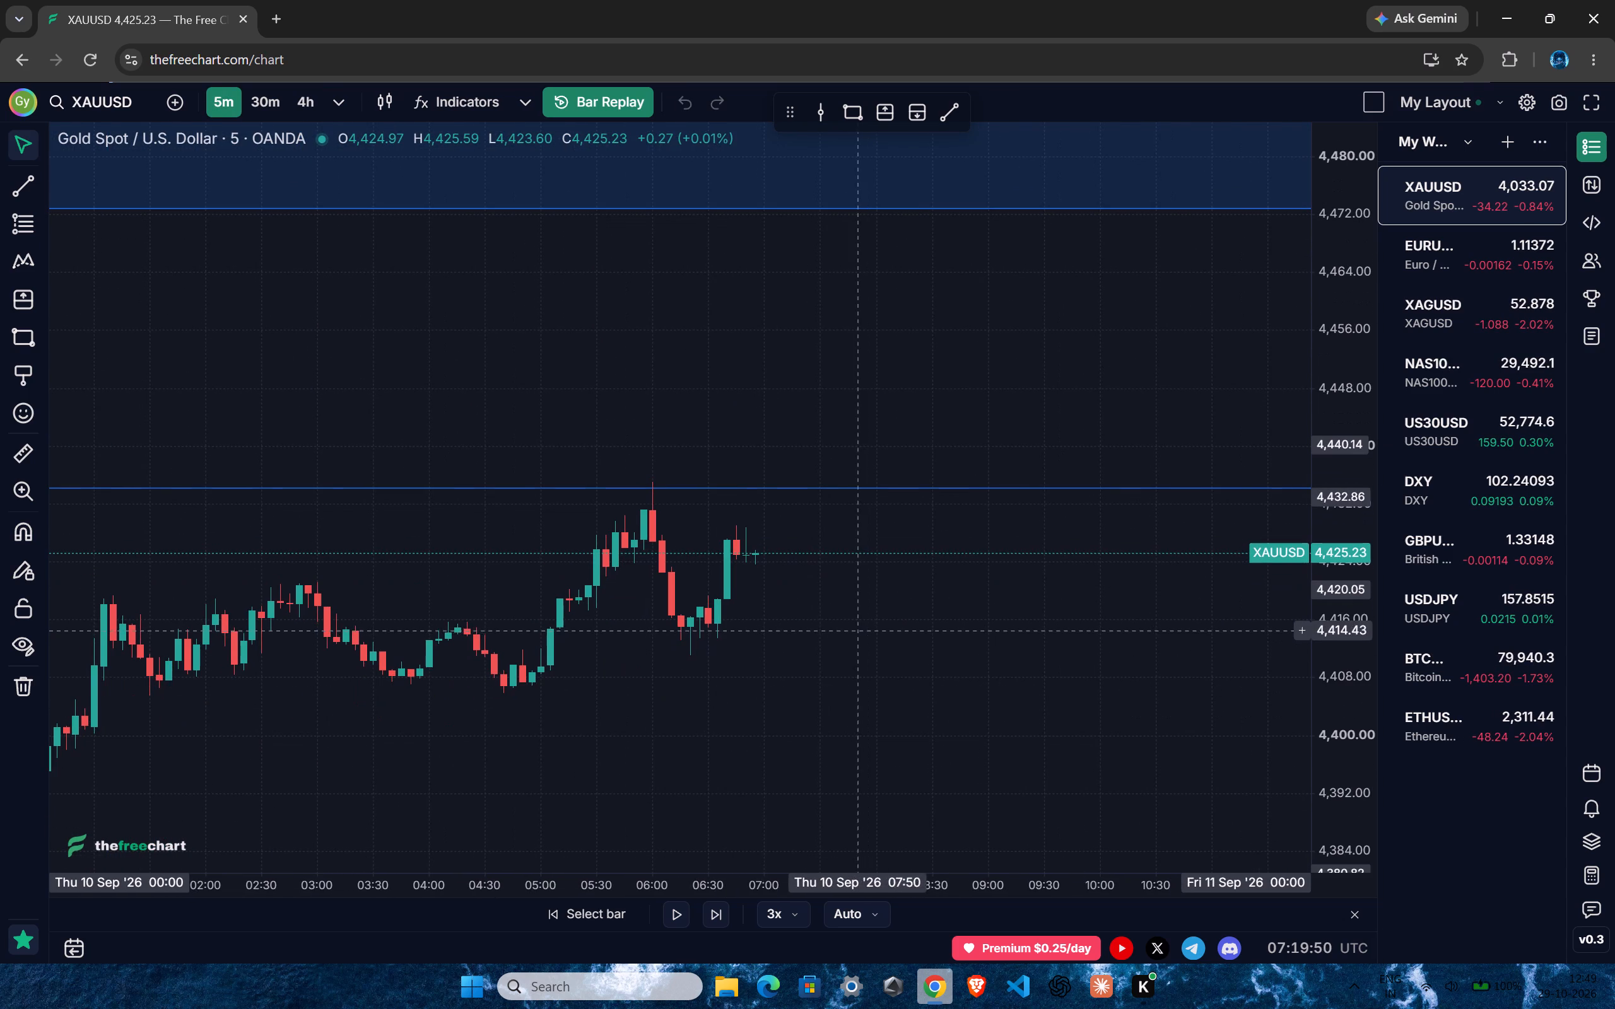
pyautogui.keyDown('ctrl'); pyautogui.scroll(3, 748, 628); pyautogui.keyUp('ctrl')
pyautogui.moveTo(749, 694); pyautogui.dragTo(741, 620)
pyautogui.keyDown('ctrl'); pyautogui.scroll(-3, 695, 588); pyautogui.keyUp('ctrl')
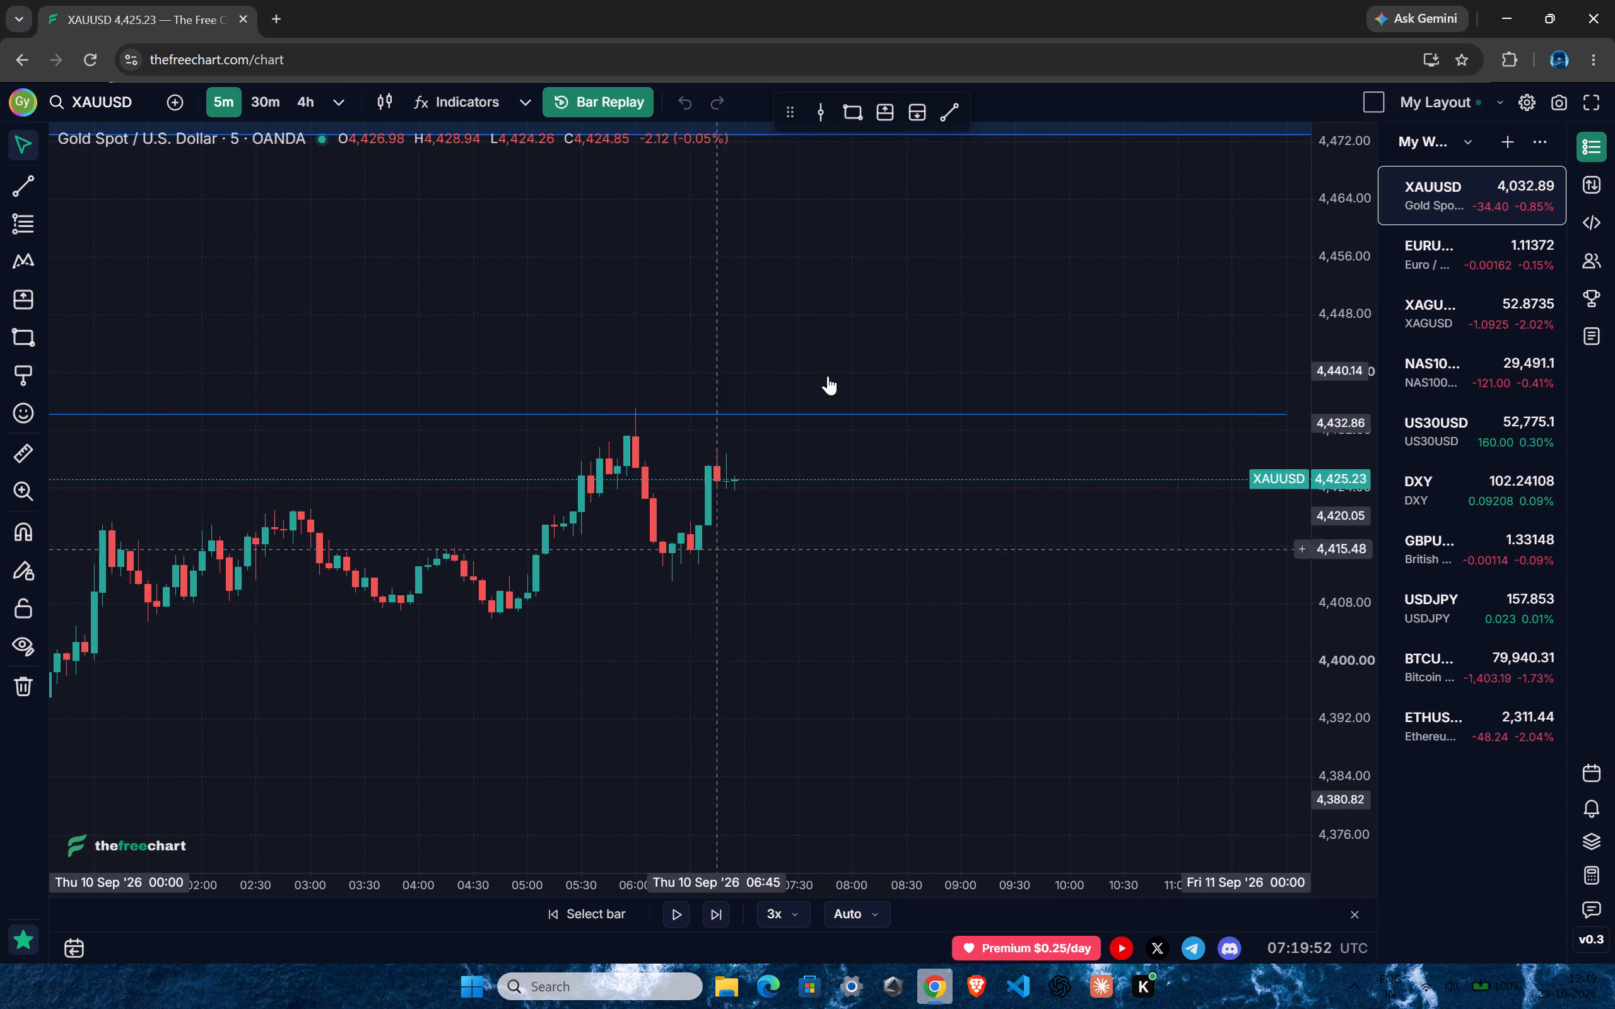
pyautogui.click(922, 111)
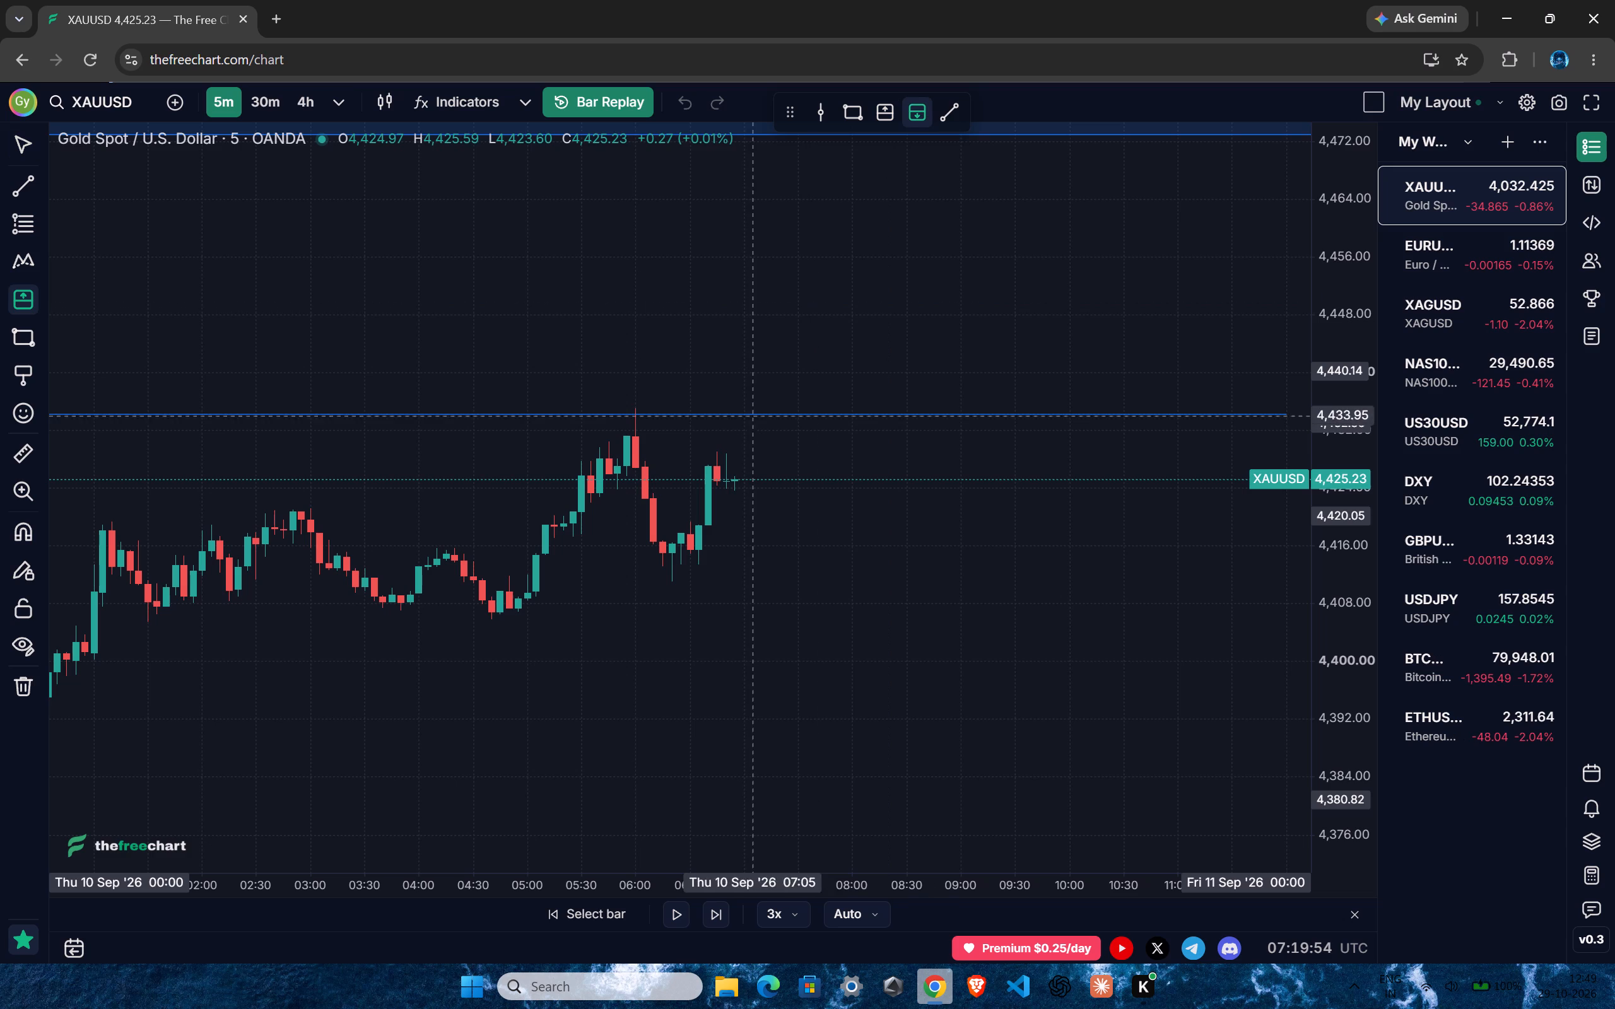
pyautogui.click(708, 464)
pyautogui.moveTo(708, 346); pyautogui.dragTo(707, 380)
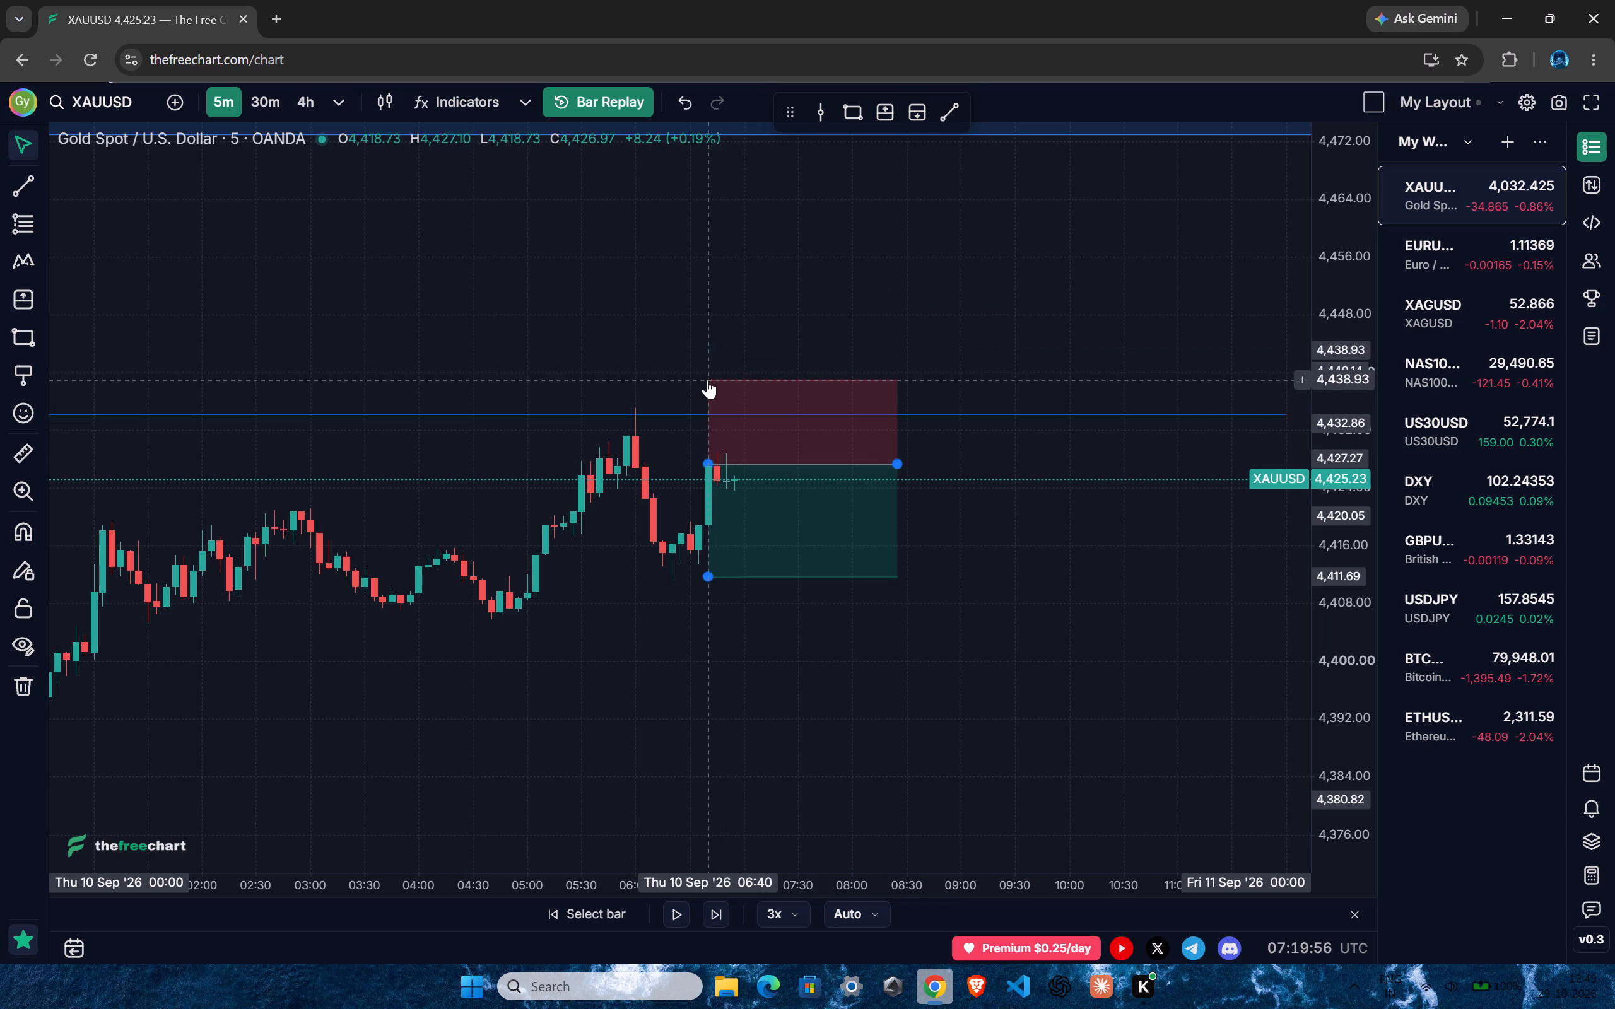
pyautogui.moveTo(707, 380); pyautogui.dragTo(704, 399)
# Lower the new short position's target to about 4,341.21, level with the 9 September low line.
pyautogui.moveTo(971, 684); pyautogui.dragTo(960, 486)
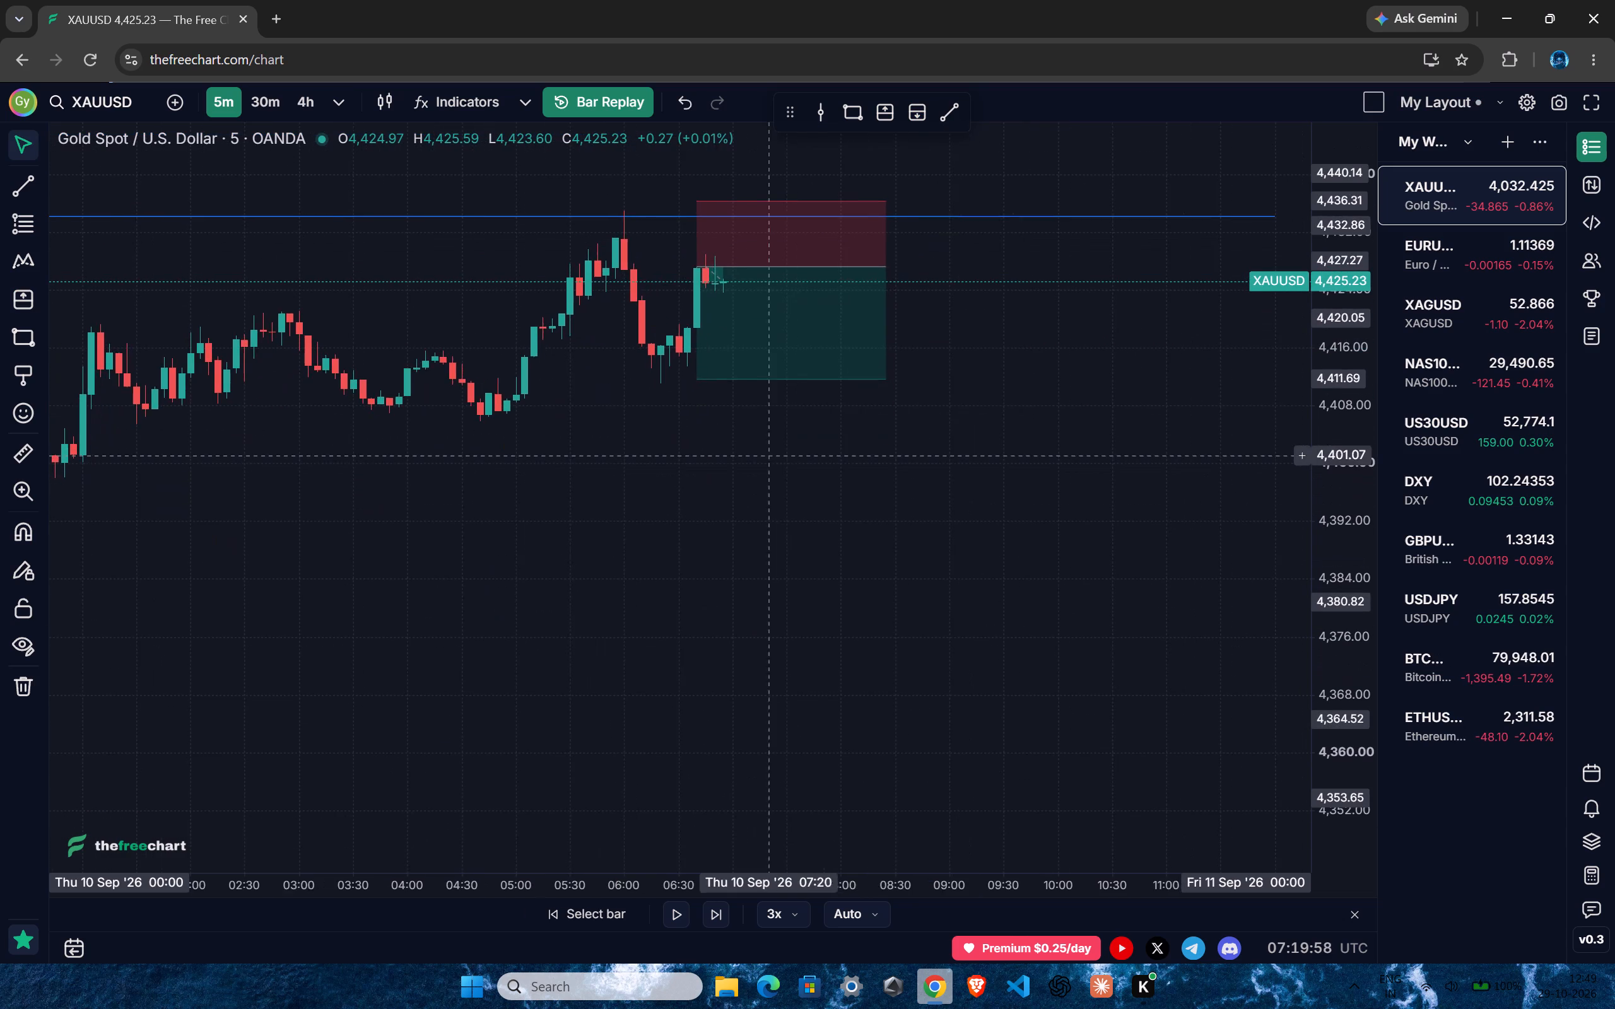
pyautogui.scroll(-14, 760, 455)
pyautogui.moveTo(779, 490); pyautogui.dragTo(796, 365)
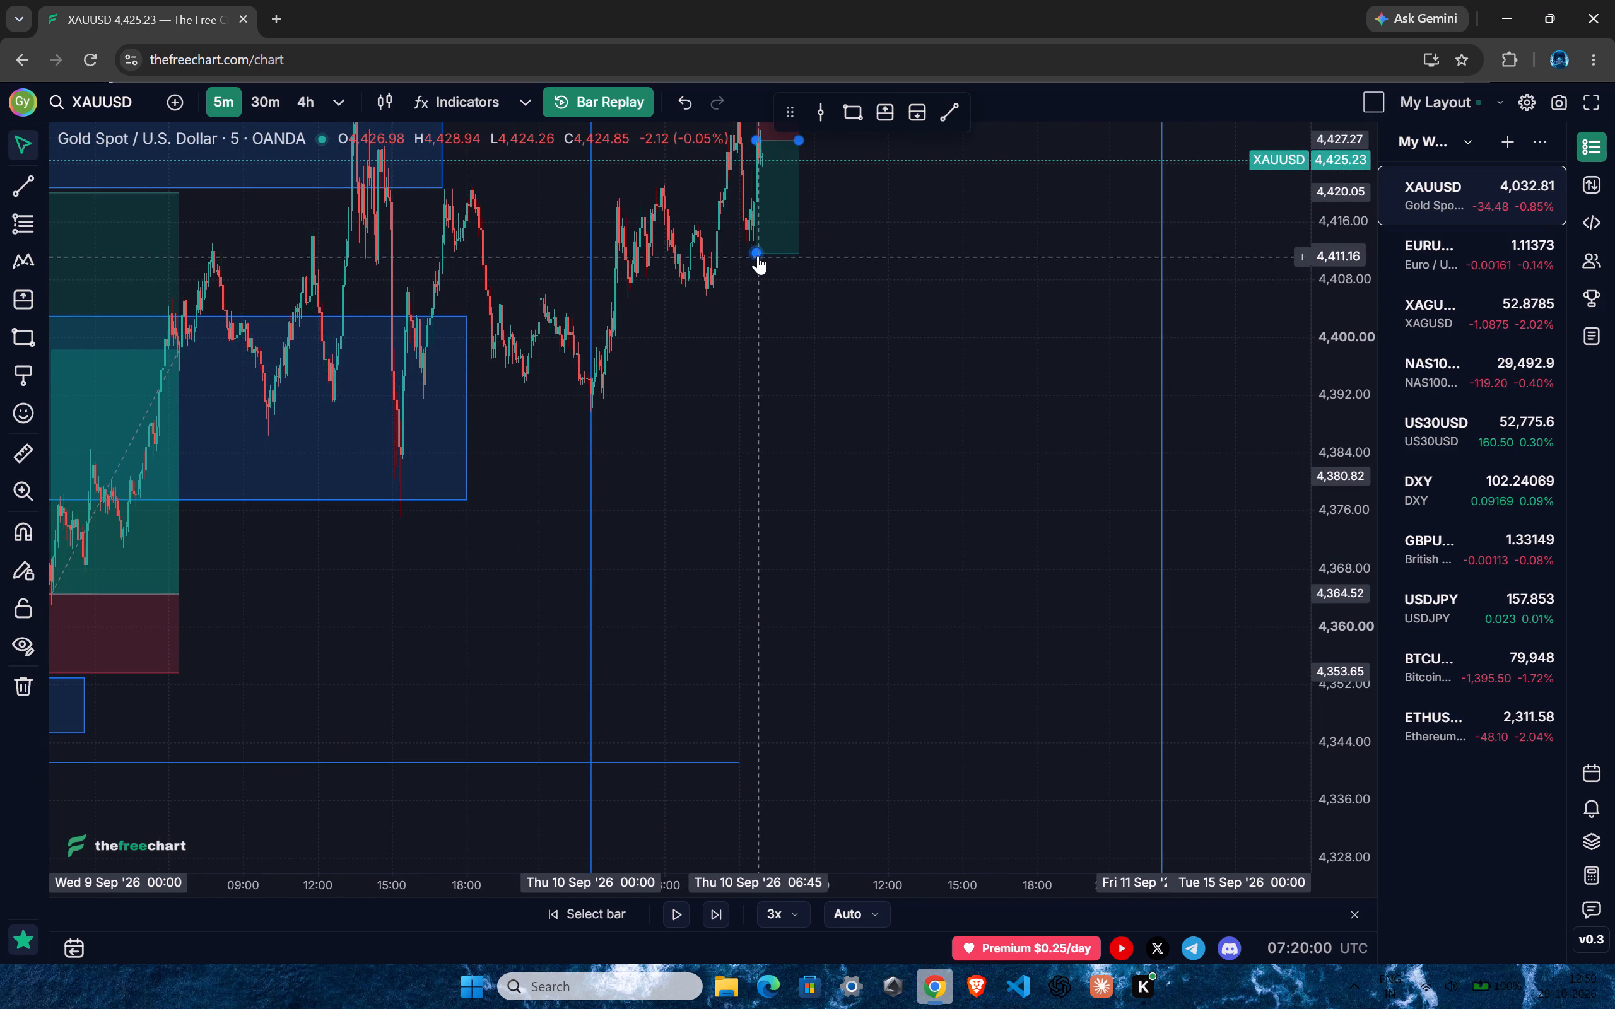
pyautogui.moveTo(756, 254); pyautogui.dragTo(765, 762)
pyautogui.click(958, 442)
pyautogui.moveTo(957, 540); pyautogui.dragTo(948, 679)
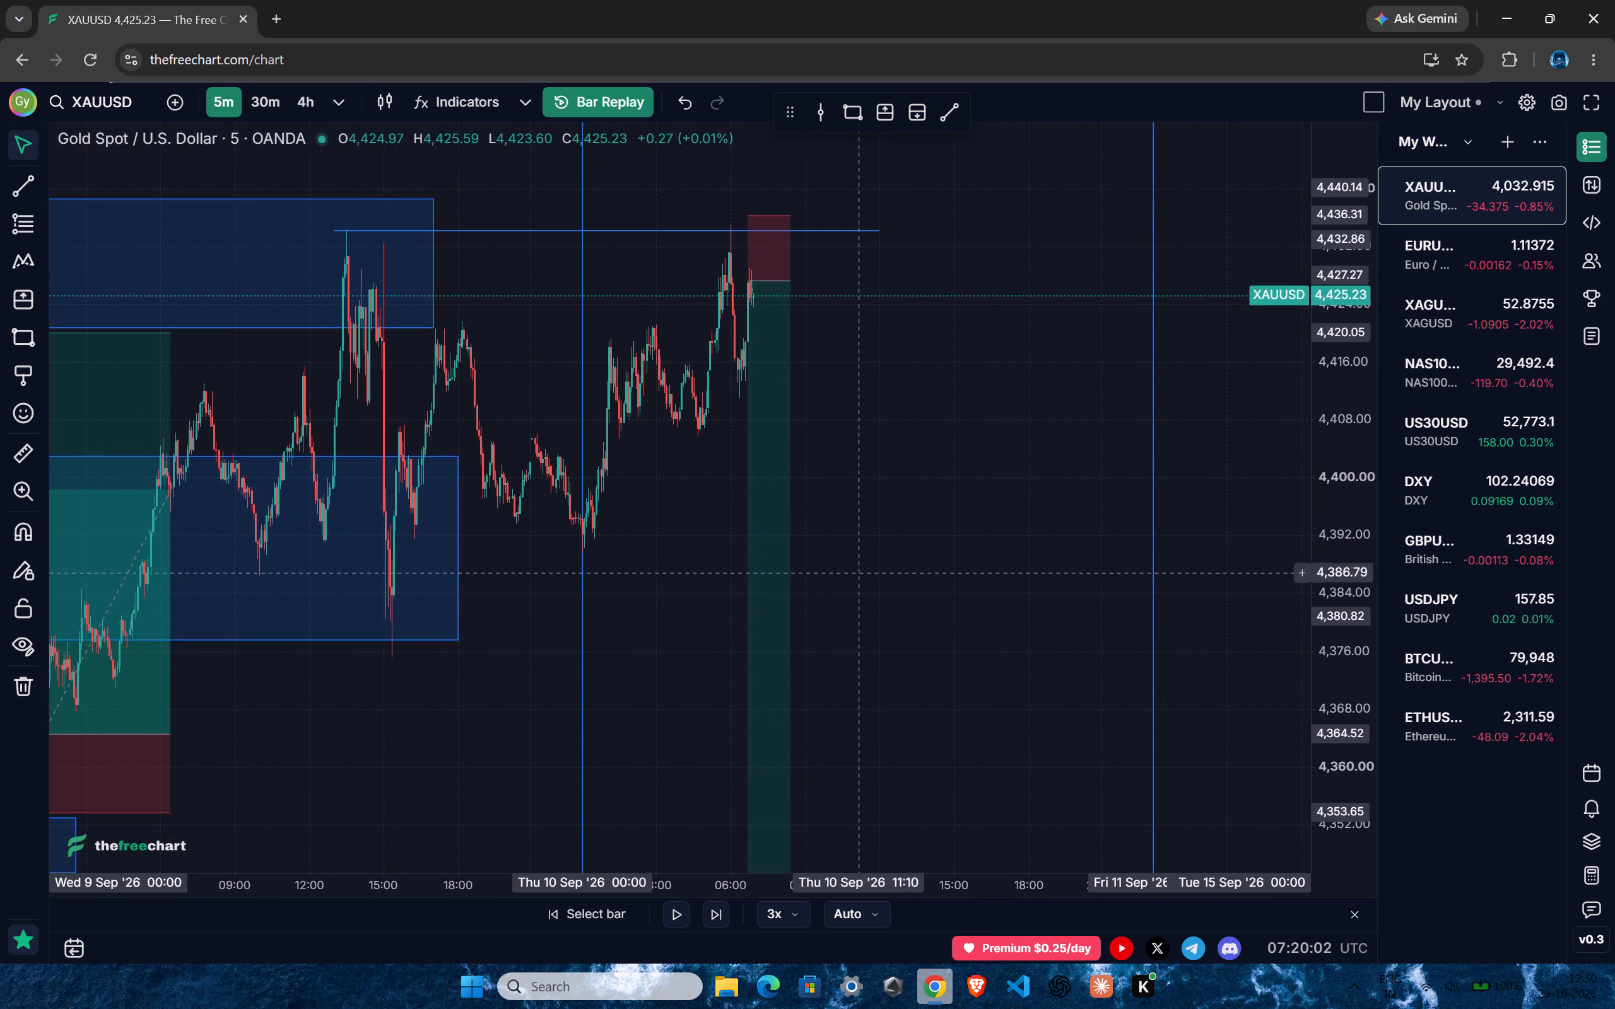
# Extend the end of the new short position to about 12:20 on 10 September.
pyautogui.click(803, 545)
pyautogui.click(775, 545)
pyautogui.click(963, 390)
pyautogui.moveTo(904, 484); pyautogui.dragTo(905, 565)
pyautogui.keyDown('ctrl'); pyautogui.scroll(4, 763, 511); pyautogui.keyUp('ctrl')
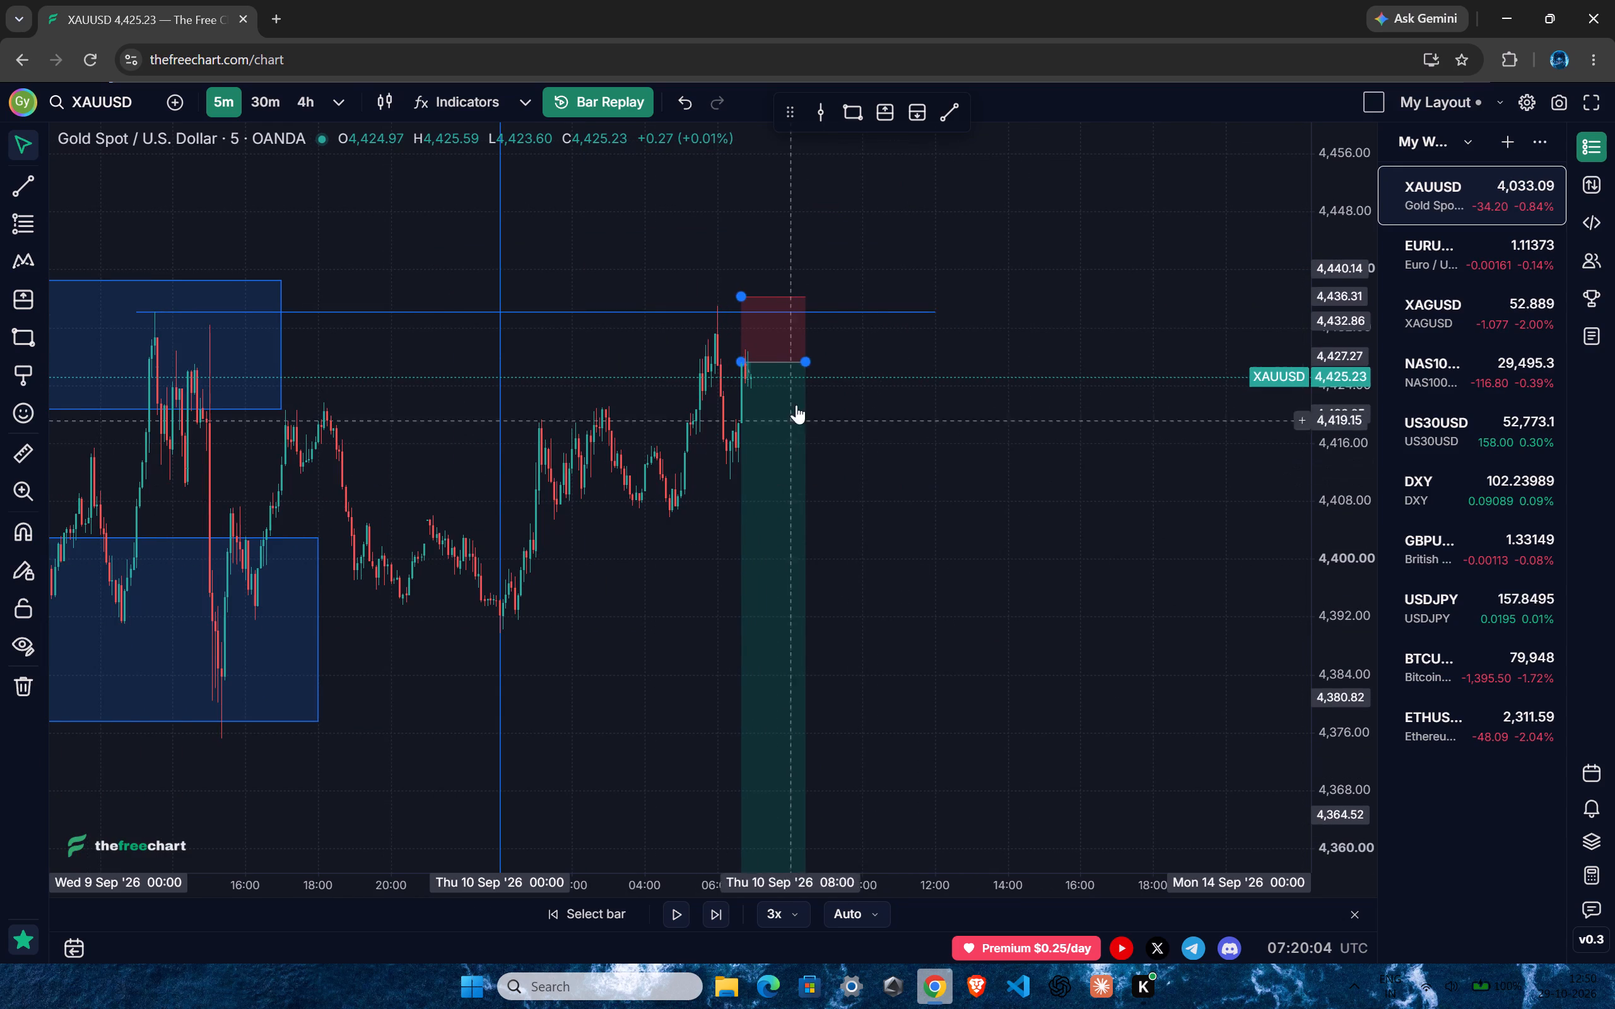
pyautogui.moveTo(807, 359); pyautogui.dragTo(946, 354)
pyautogui.moveTo(1036, 598); pyautogui.dragTo(1031, 590)
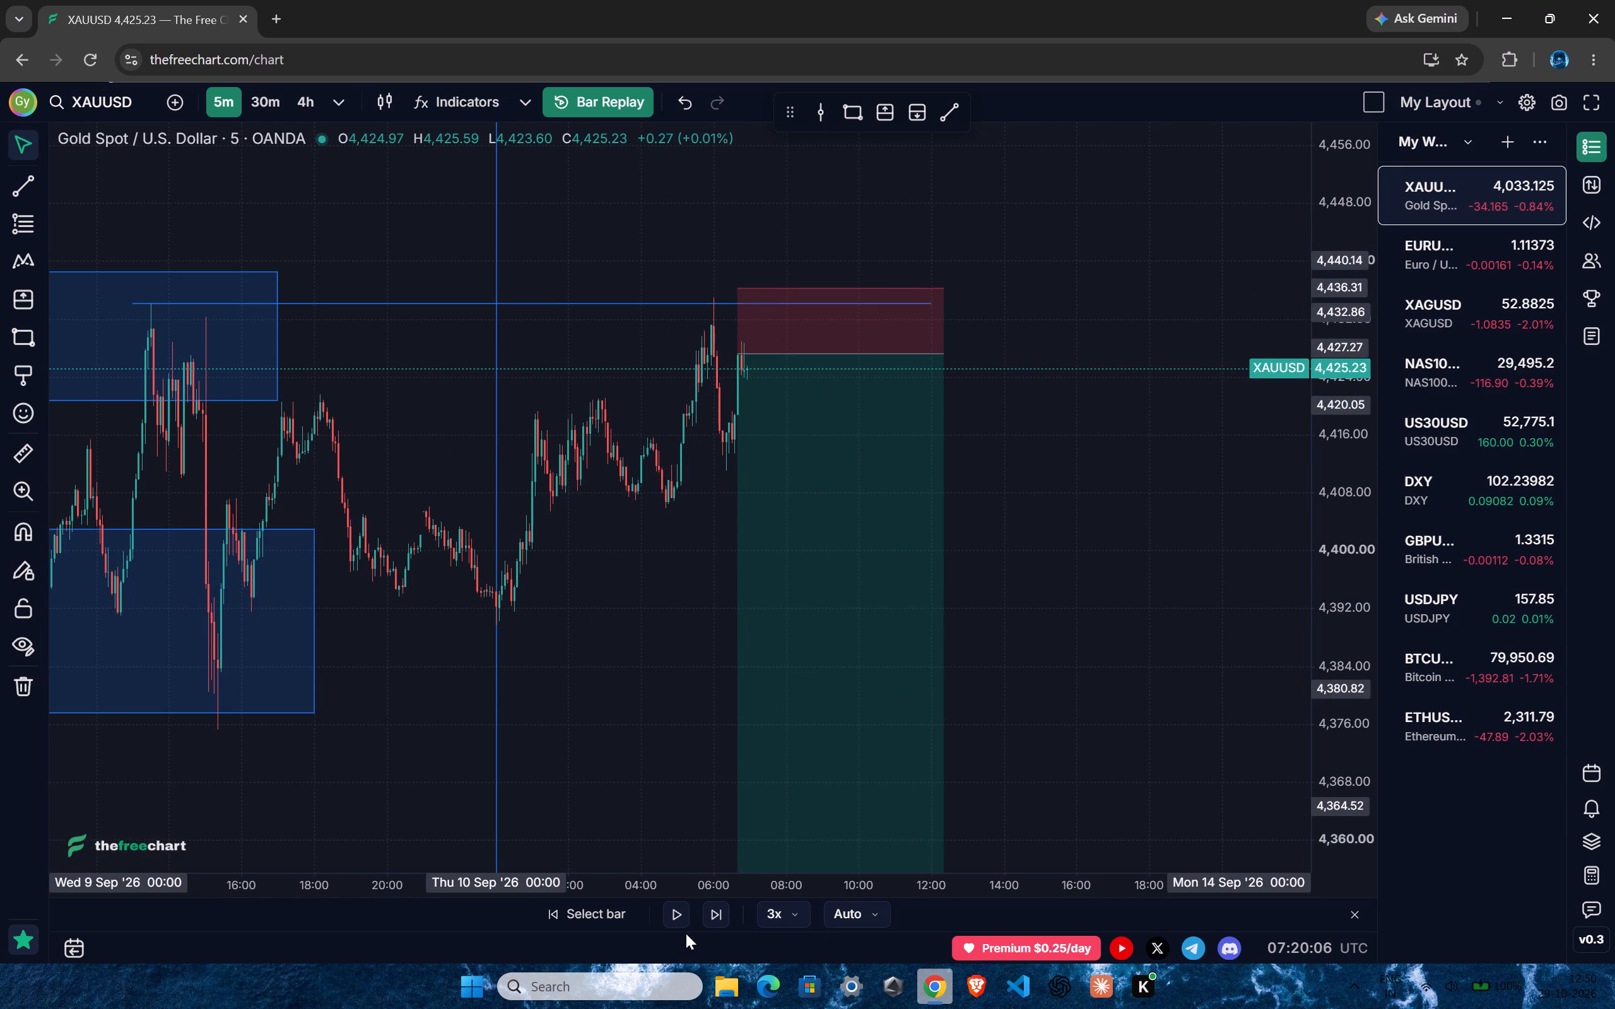
# Play the 5-minute replay on to about 08:00 on 10 September.
pyautogui.click(674, 920)
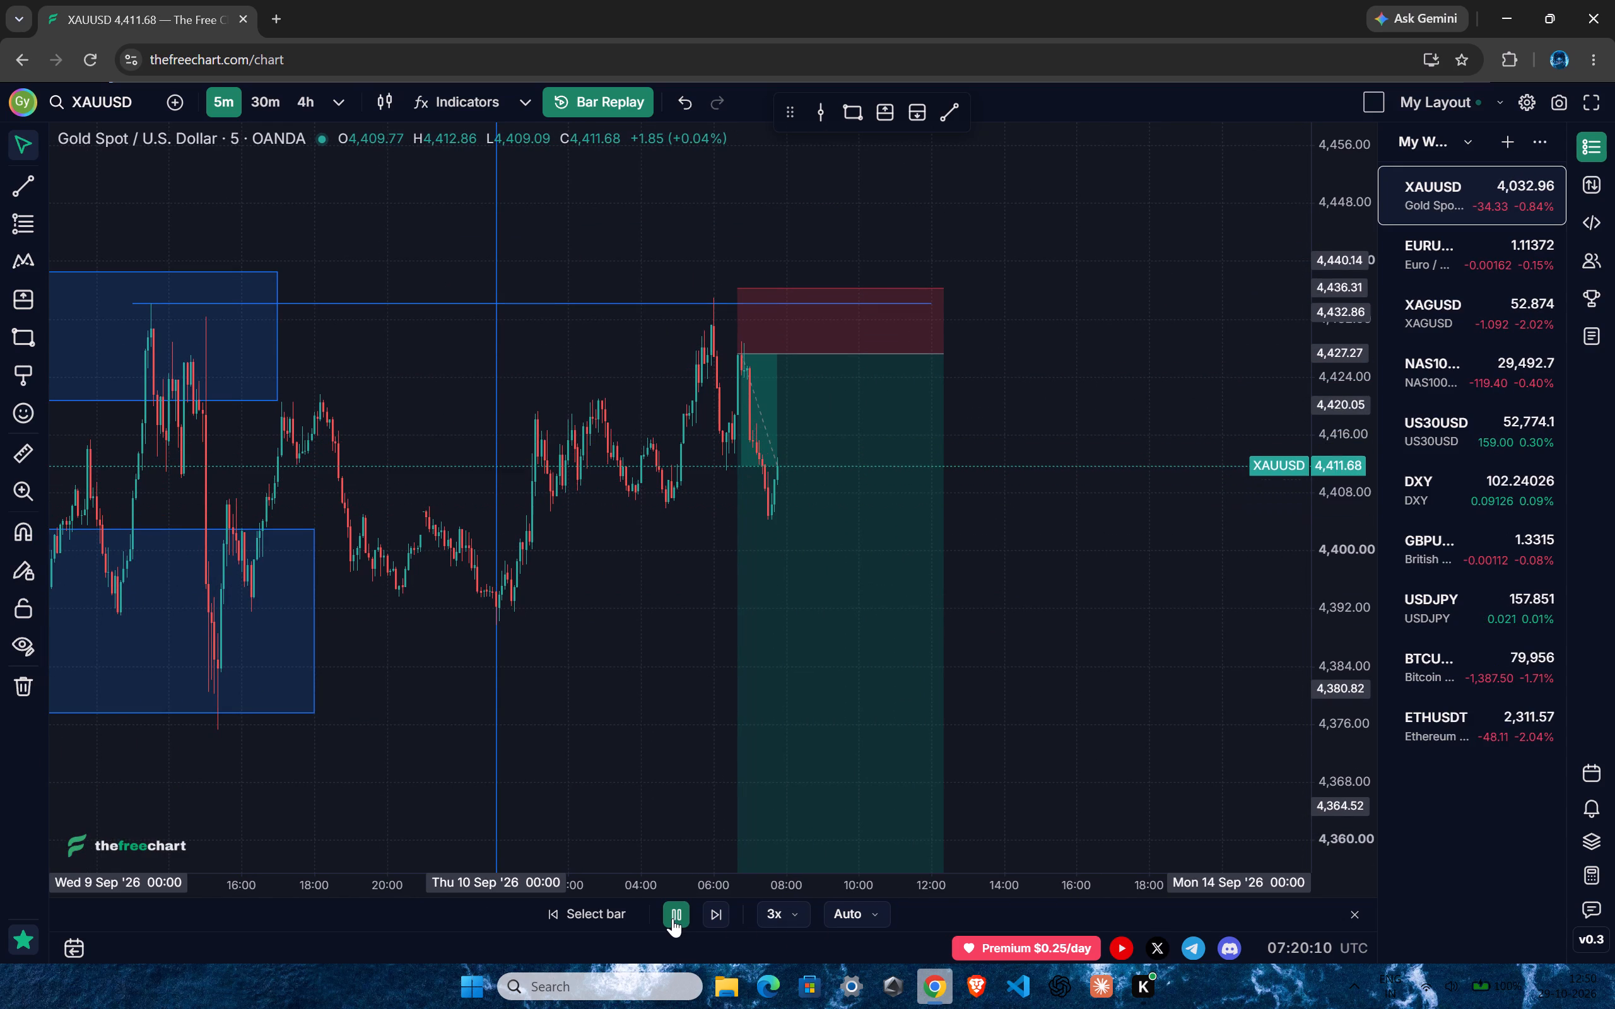
# Switch to the 1-hour chart and play the replay on to the 11:00 candle on 10 September, pausing there.
pyautogui.write('1h')
pyautogui.press('Return')
pyautogui.moveTo(1333, 415); pyautogui.dragTo(1342, 696)
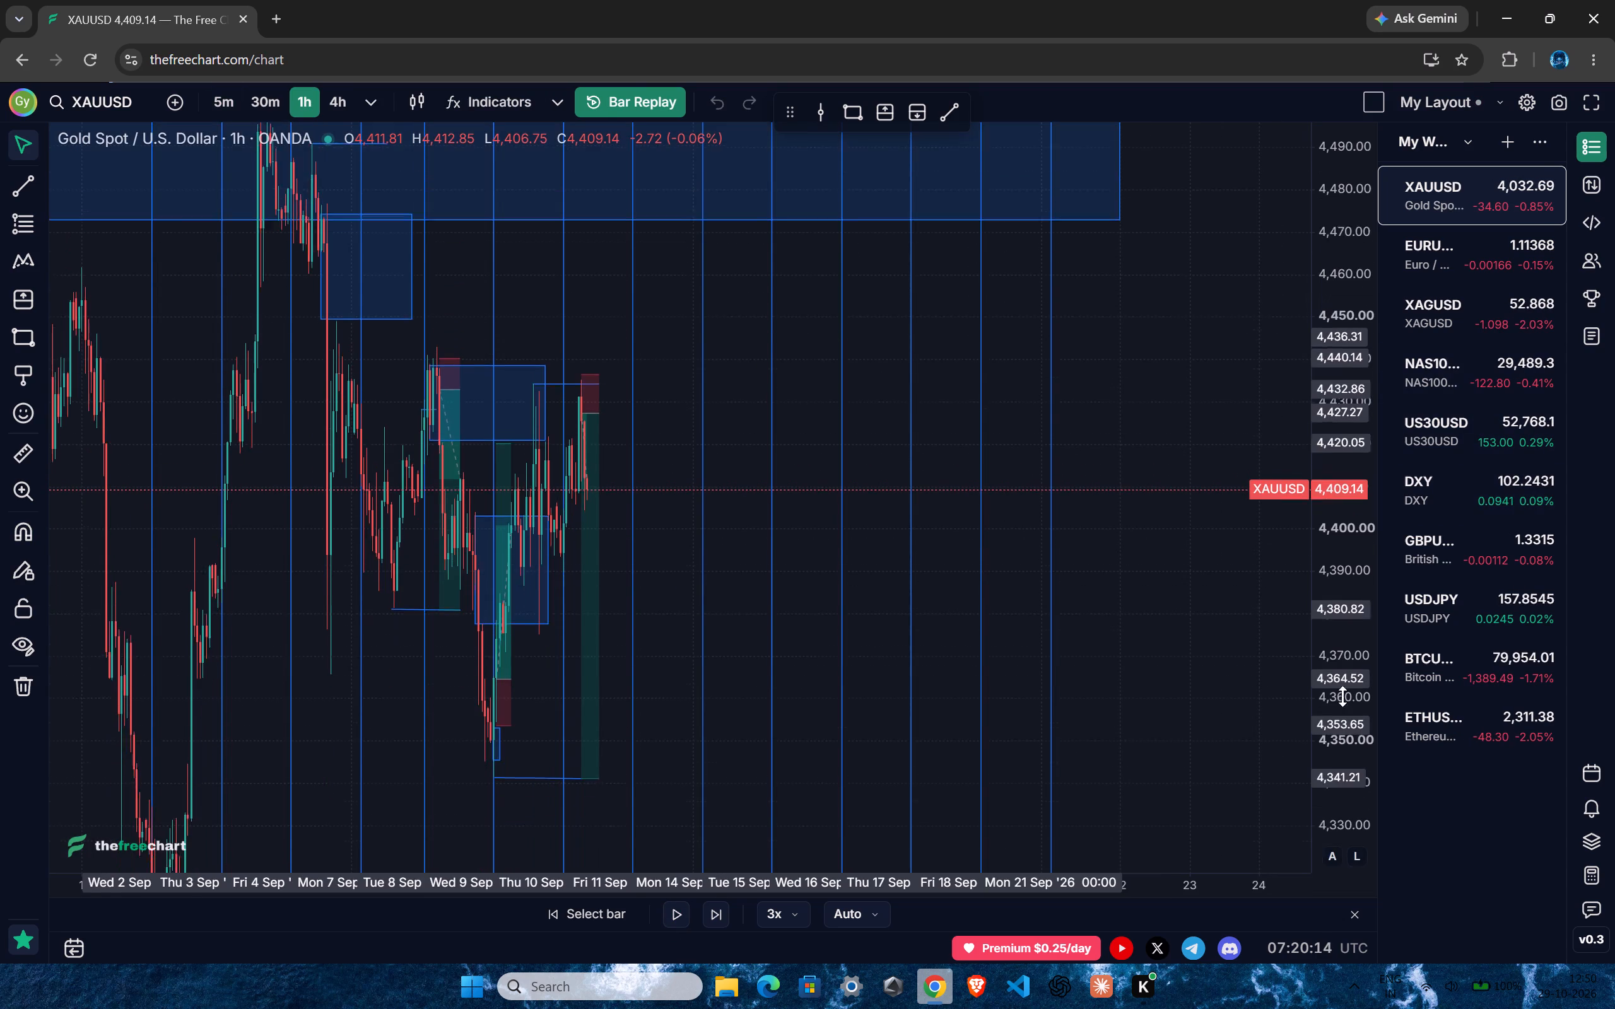
pyautogui.moveTo(1342, 696); pyautogui.dragTo(1274, 696)
pyautogui.keyDown('ctrl'); pyautogui.scroll(14, 710, 614); pyautogui.keyUp('ctrl')
pyautogui.moveTo(633, 617); pyautogui.dragTo(1018, 509)
pyautogui.keyDown('ctrl'); pyautogui.scroll(6, 697, 565); pyautogui.keyUp('ctrl')
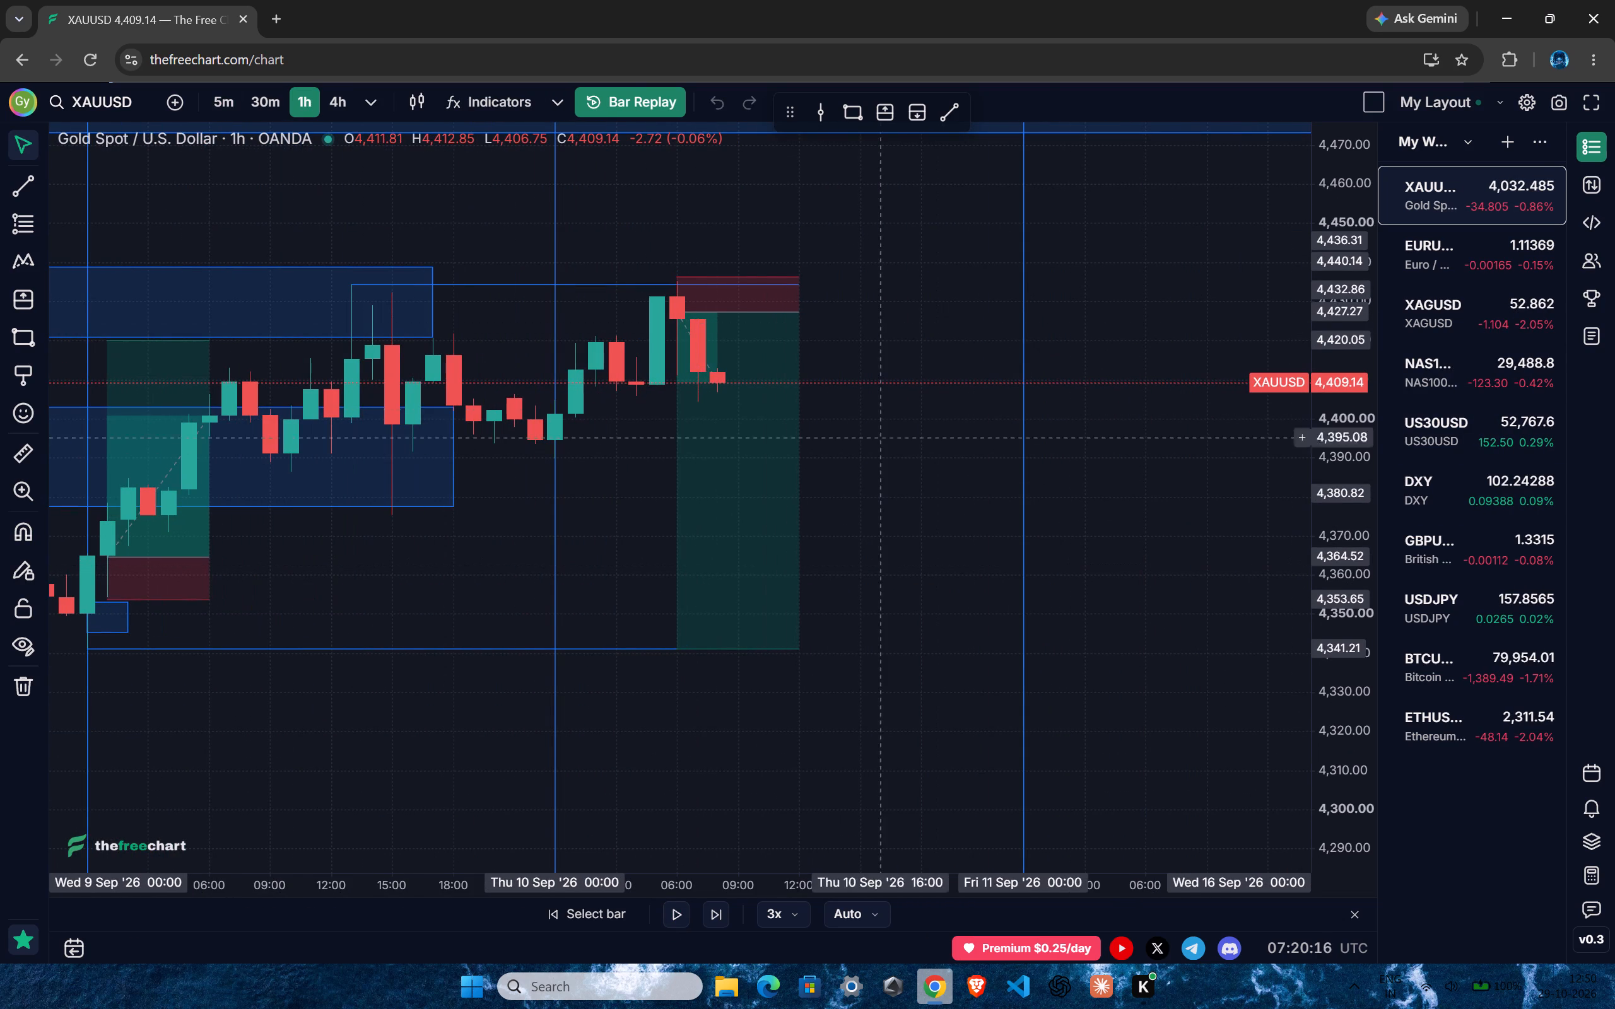
pyautogui.click(671, 913)
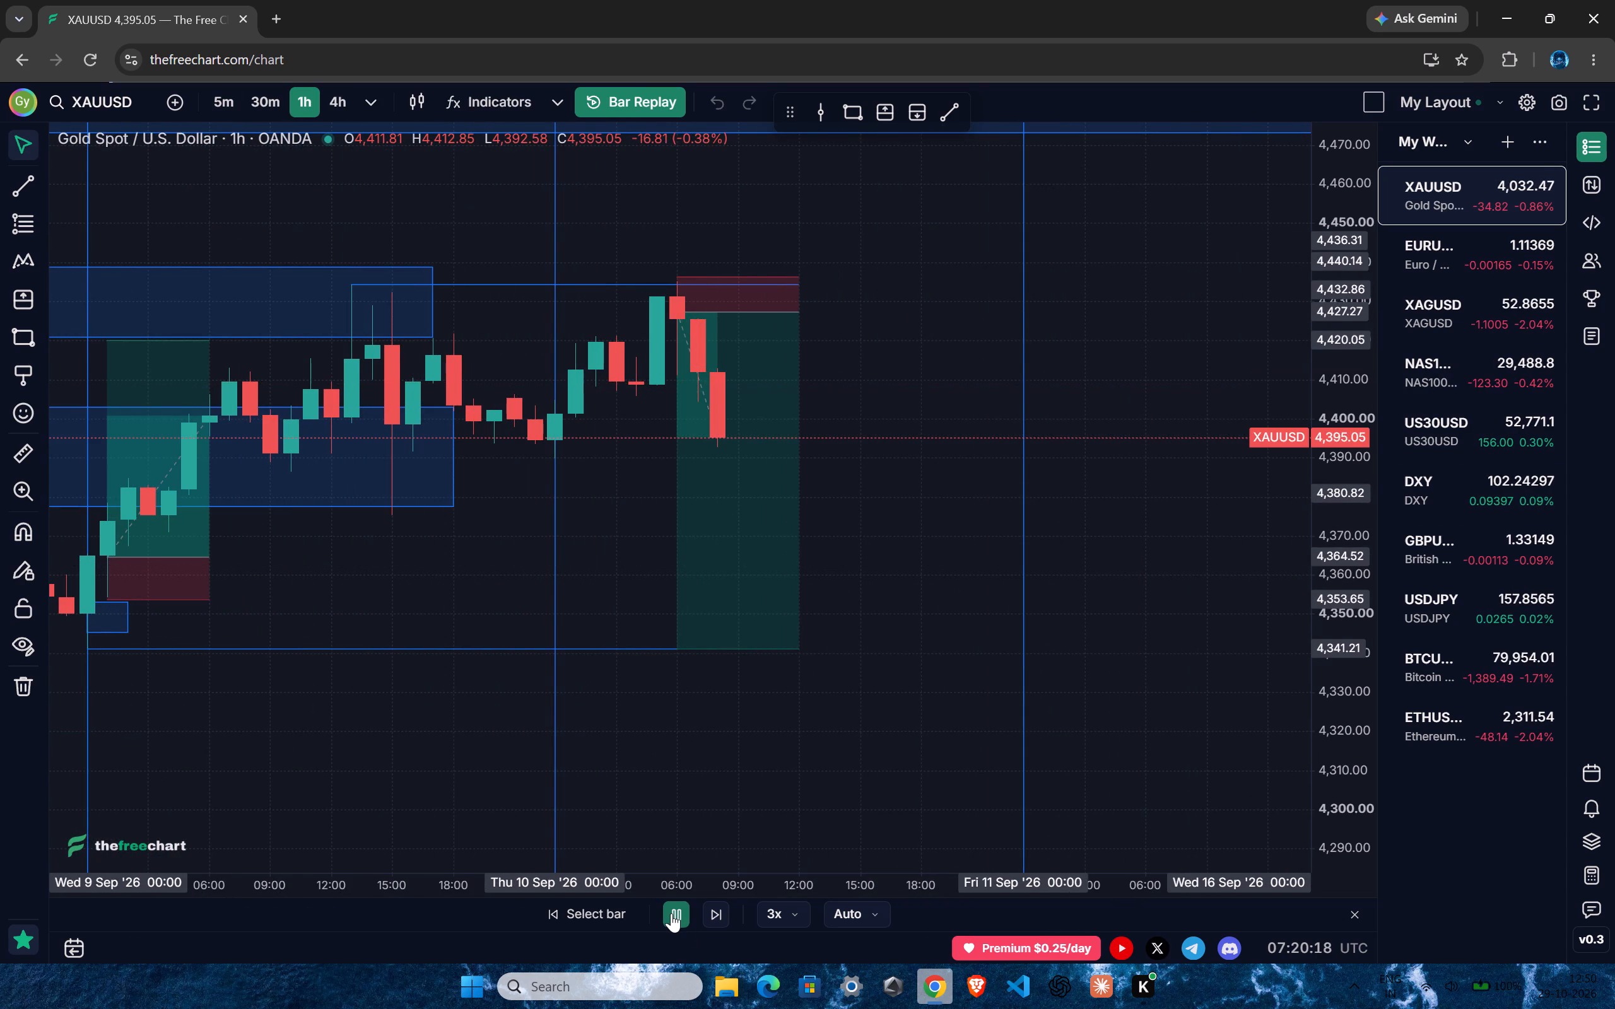
pyautogui.click(671, 913)
# Examine the hourly price action from 3 to 10 September around the open short position, zones and levels.
pyautogui.moveTo(872, 581); pyautogui.dragTo(879, 653)
pyautogui.keyDown('ctrl'); pyautogui.scroll(5, 824, 634); pyautogui.keyUp('ctrl')
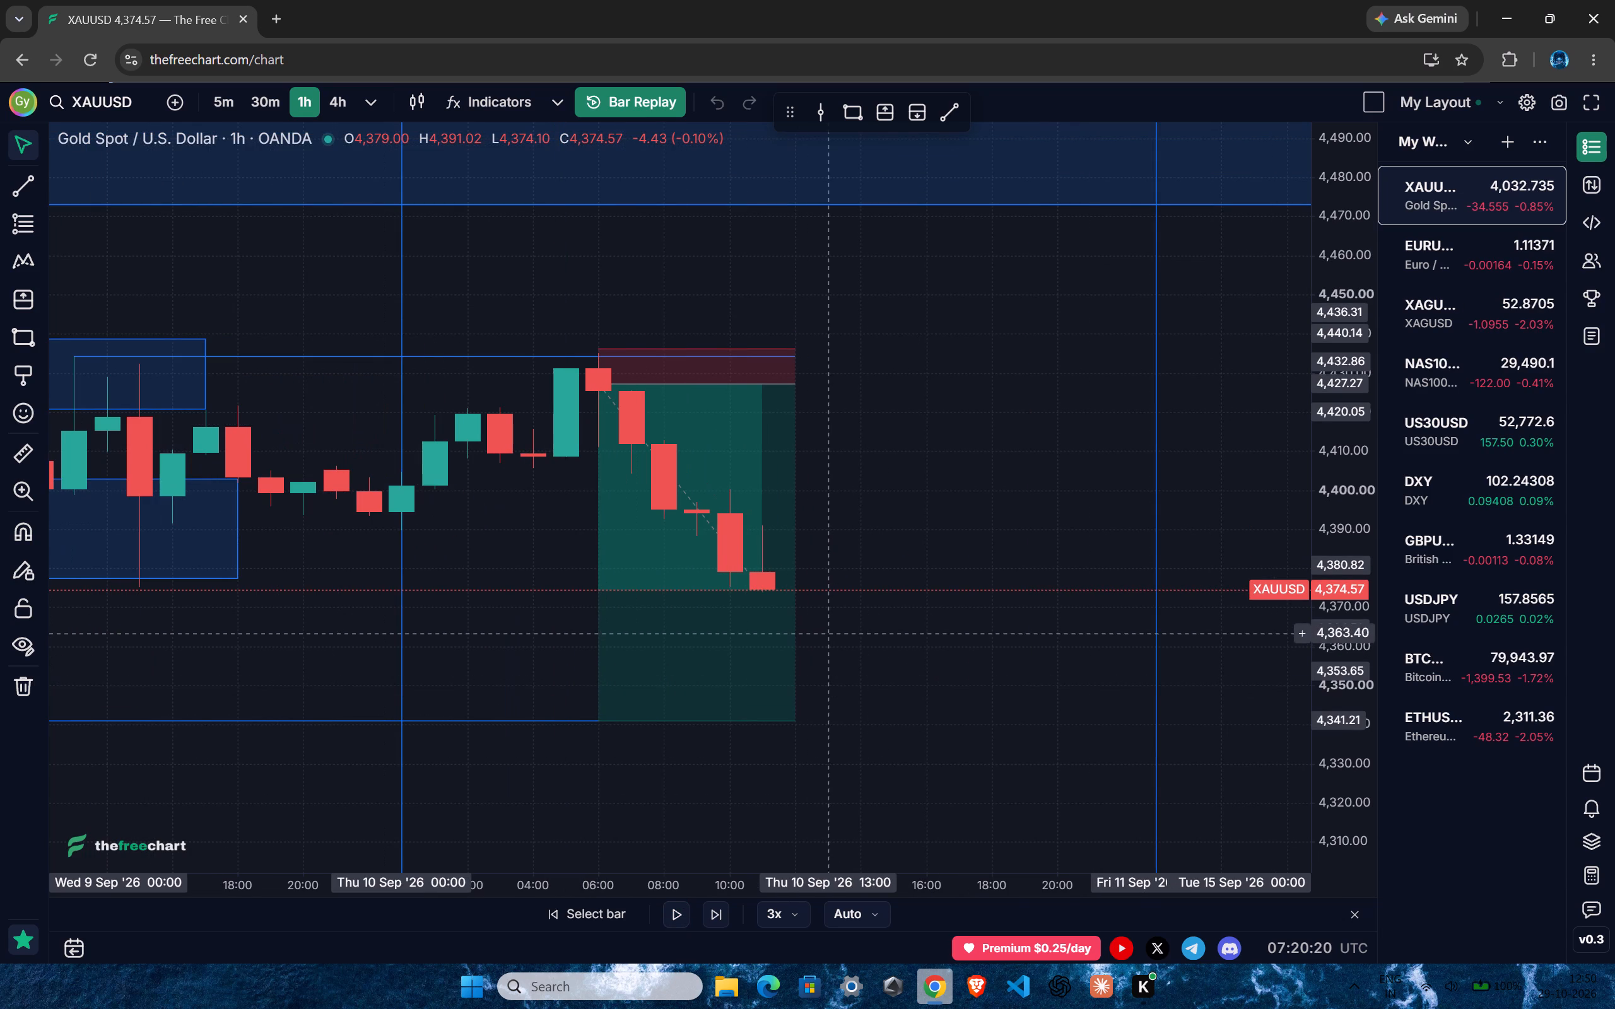
pyautogui.keyDown('ctrl'); pyautogui.scroll(-12, 787, 583); pyautogui.keyUp('ctrl')
pyautogui.moveTo(1327, 426); pyautogui.dragTo(1322, 469)
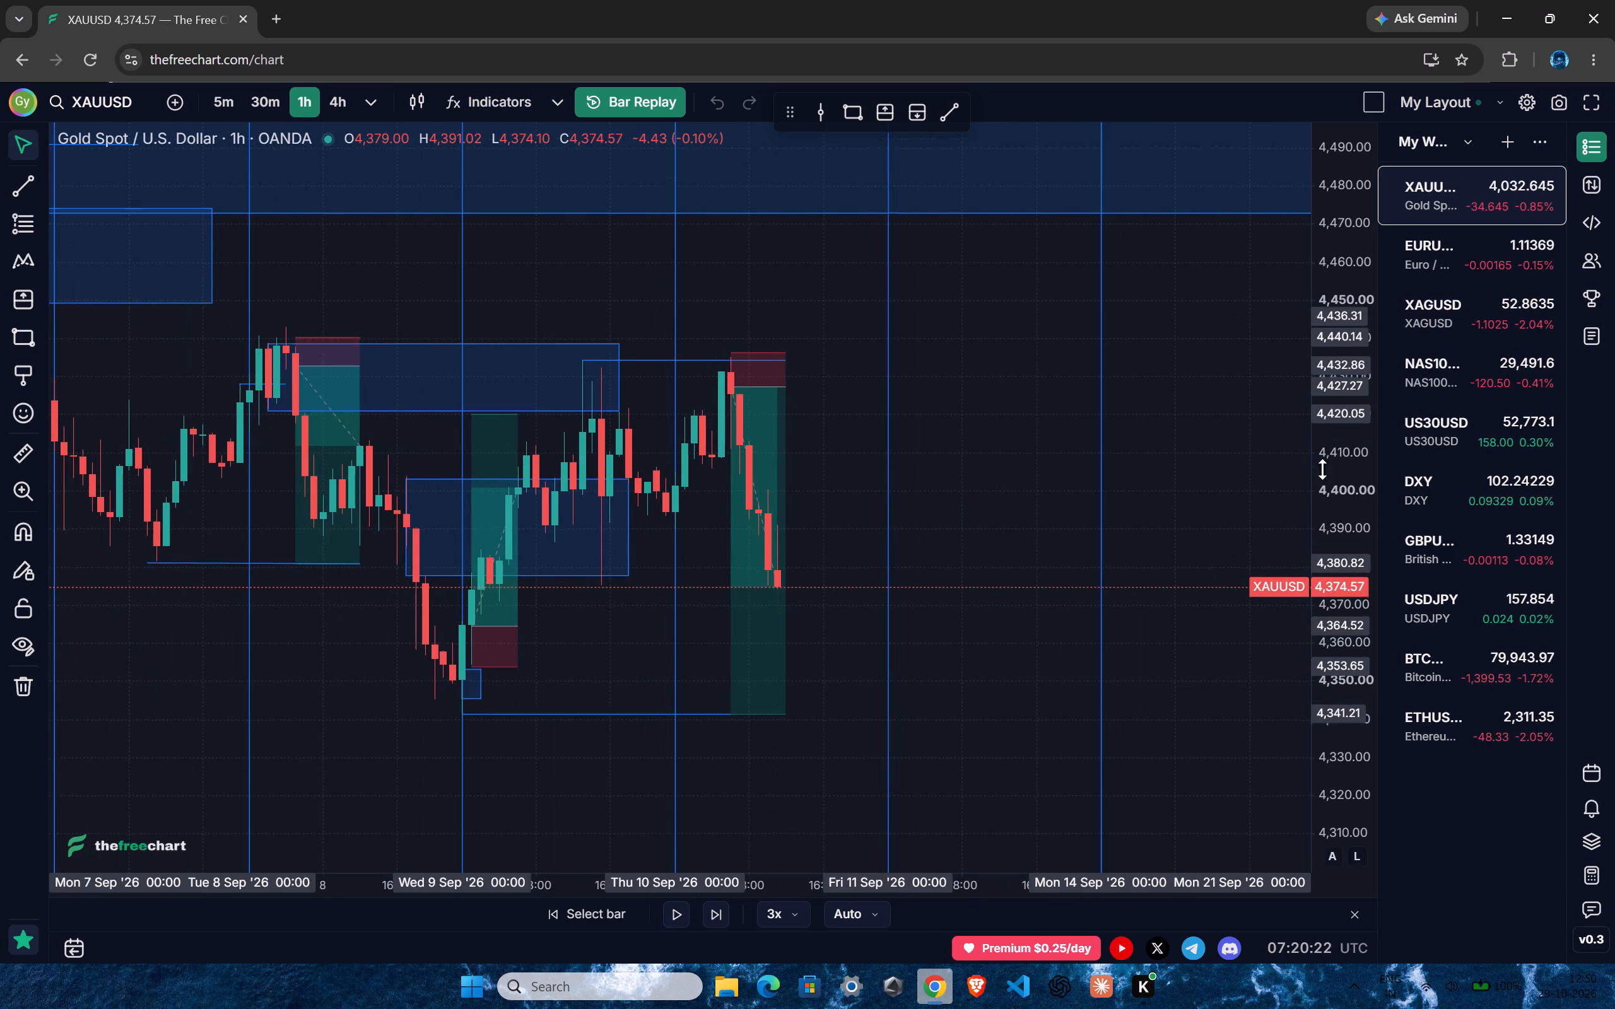
pyautogui.moveTo(1322, 469); pyautogui.dragTo(1288, 745)
pyautogui.keyDown('ctrl'); pyautogui.scroll(-5, 799, 658); pyautogui.keyUp('ctrl')
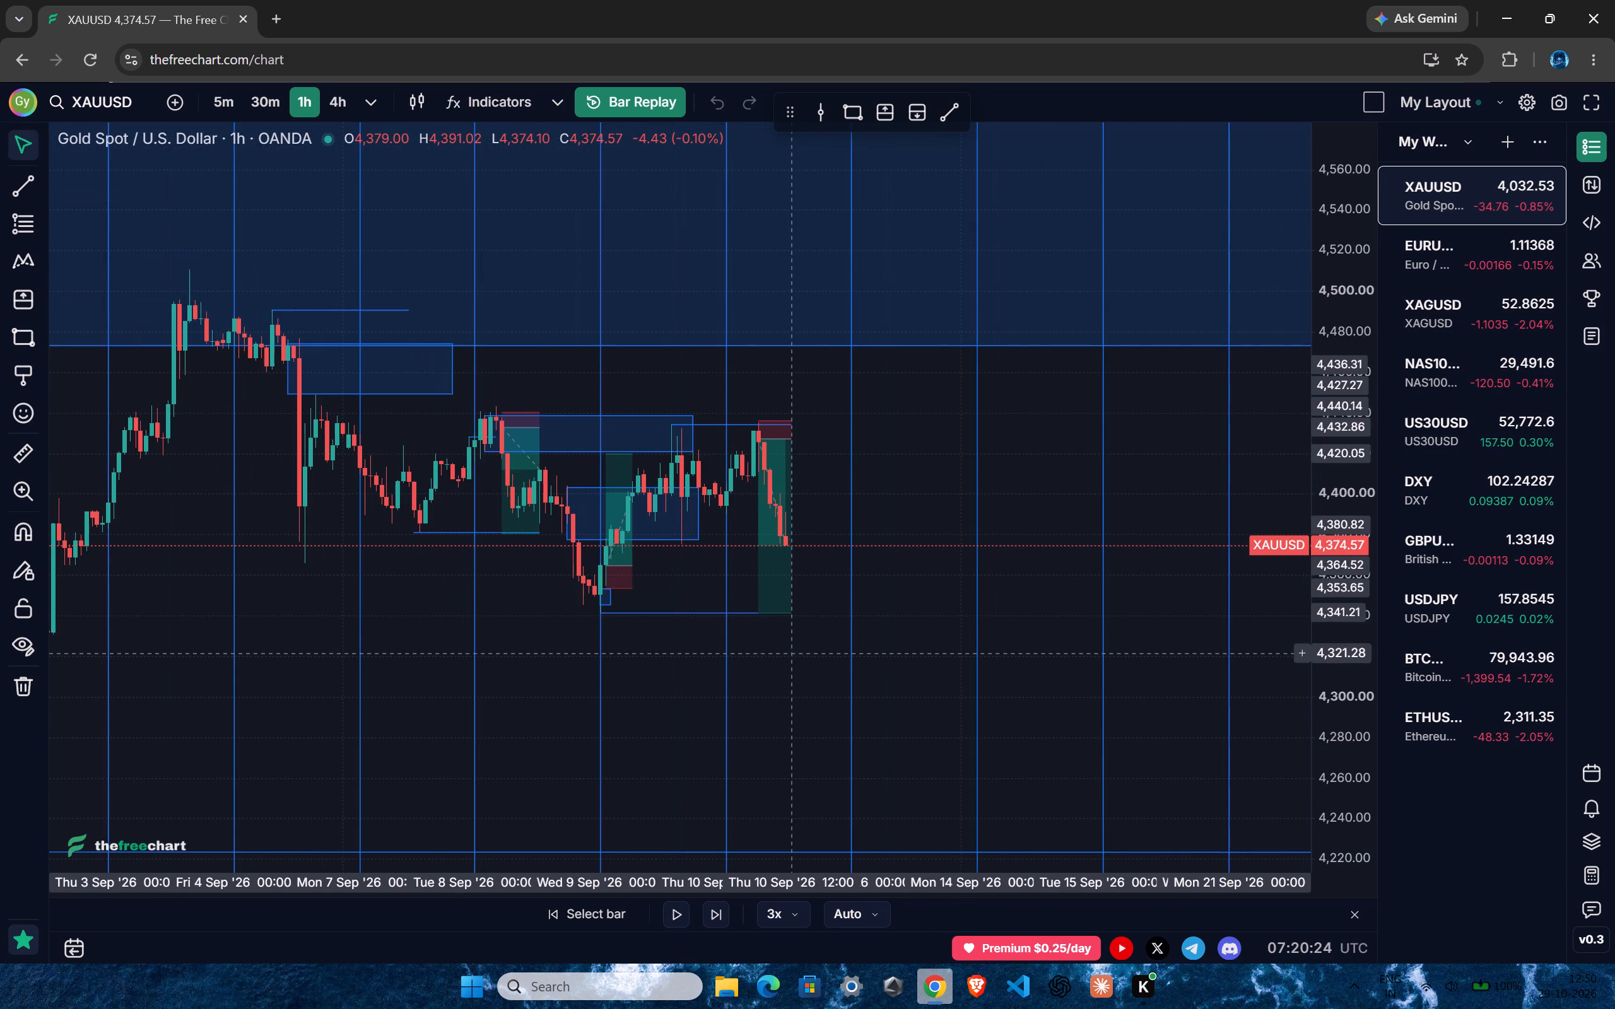
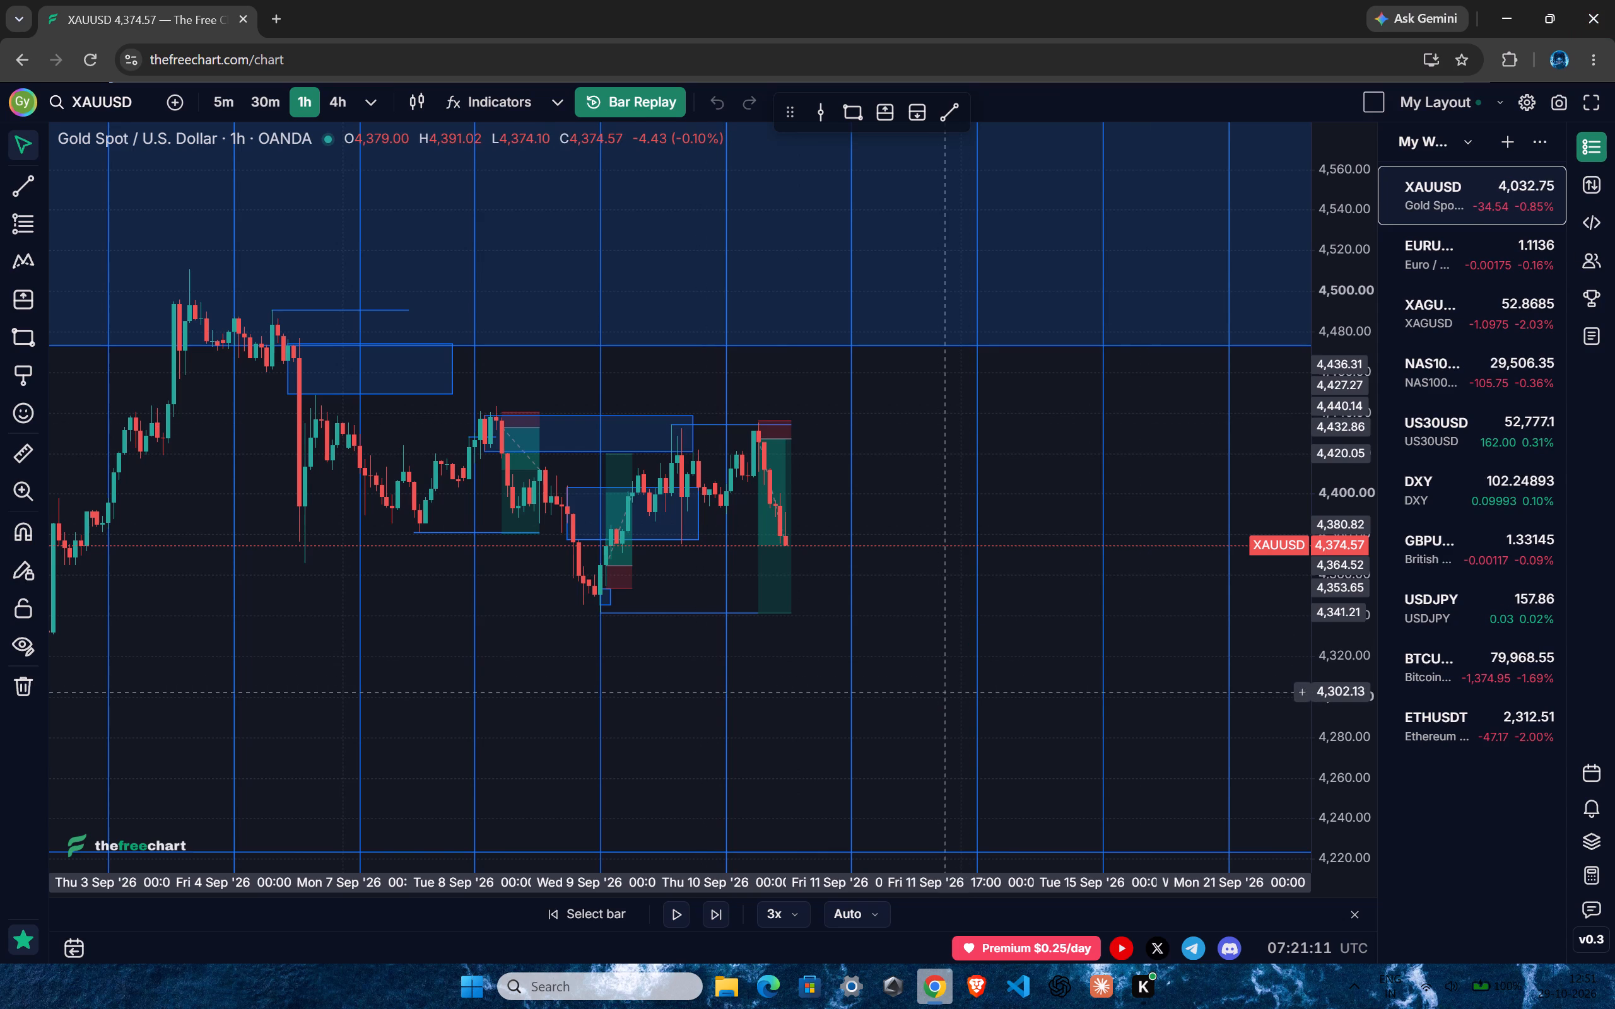
# Rewind the hourly replay to the 09:00 candle on 10 September.
pyautogui.moveTo(938, 689); pyautogui.dragTo(964, 650)
pyautogui.scroll(9, 795, 622)
pyautogui.moveTo(1337, 692); pyautogui.dragTo(1394, 329)
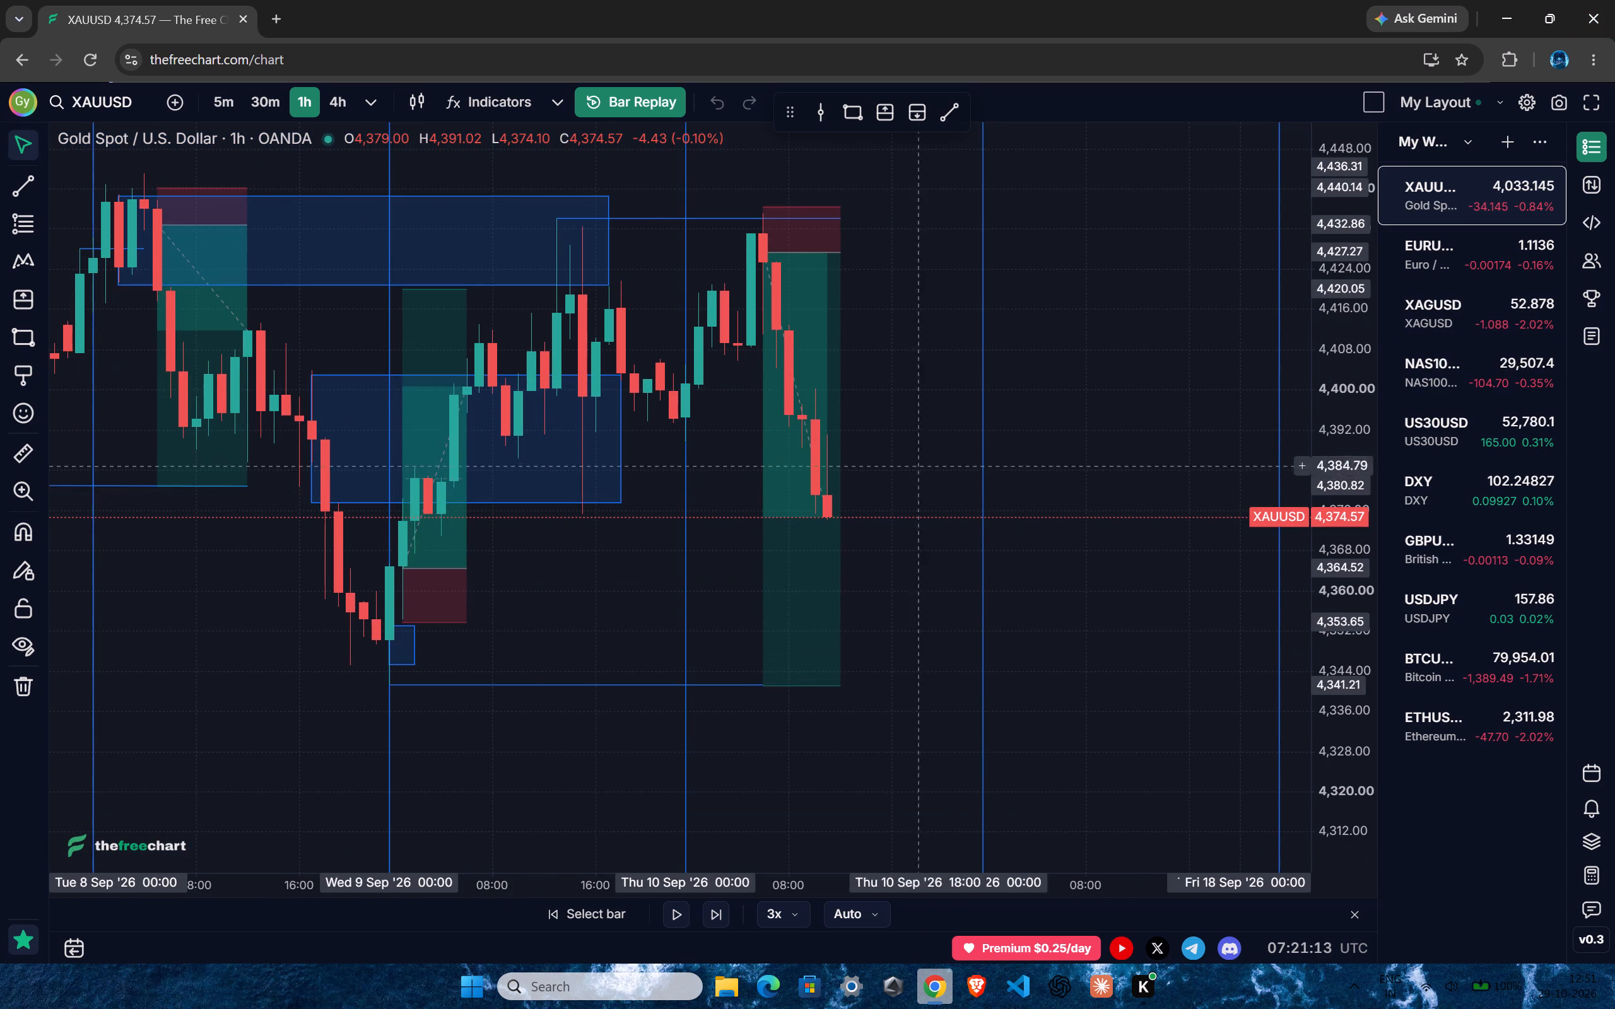
pyautogui.keyDown('ctrl'); pyautogui.scroll(4, 784, 473); pyautogui.keyUp('ctrl')
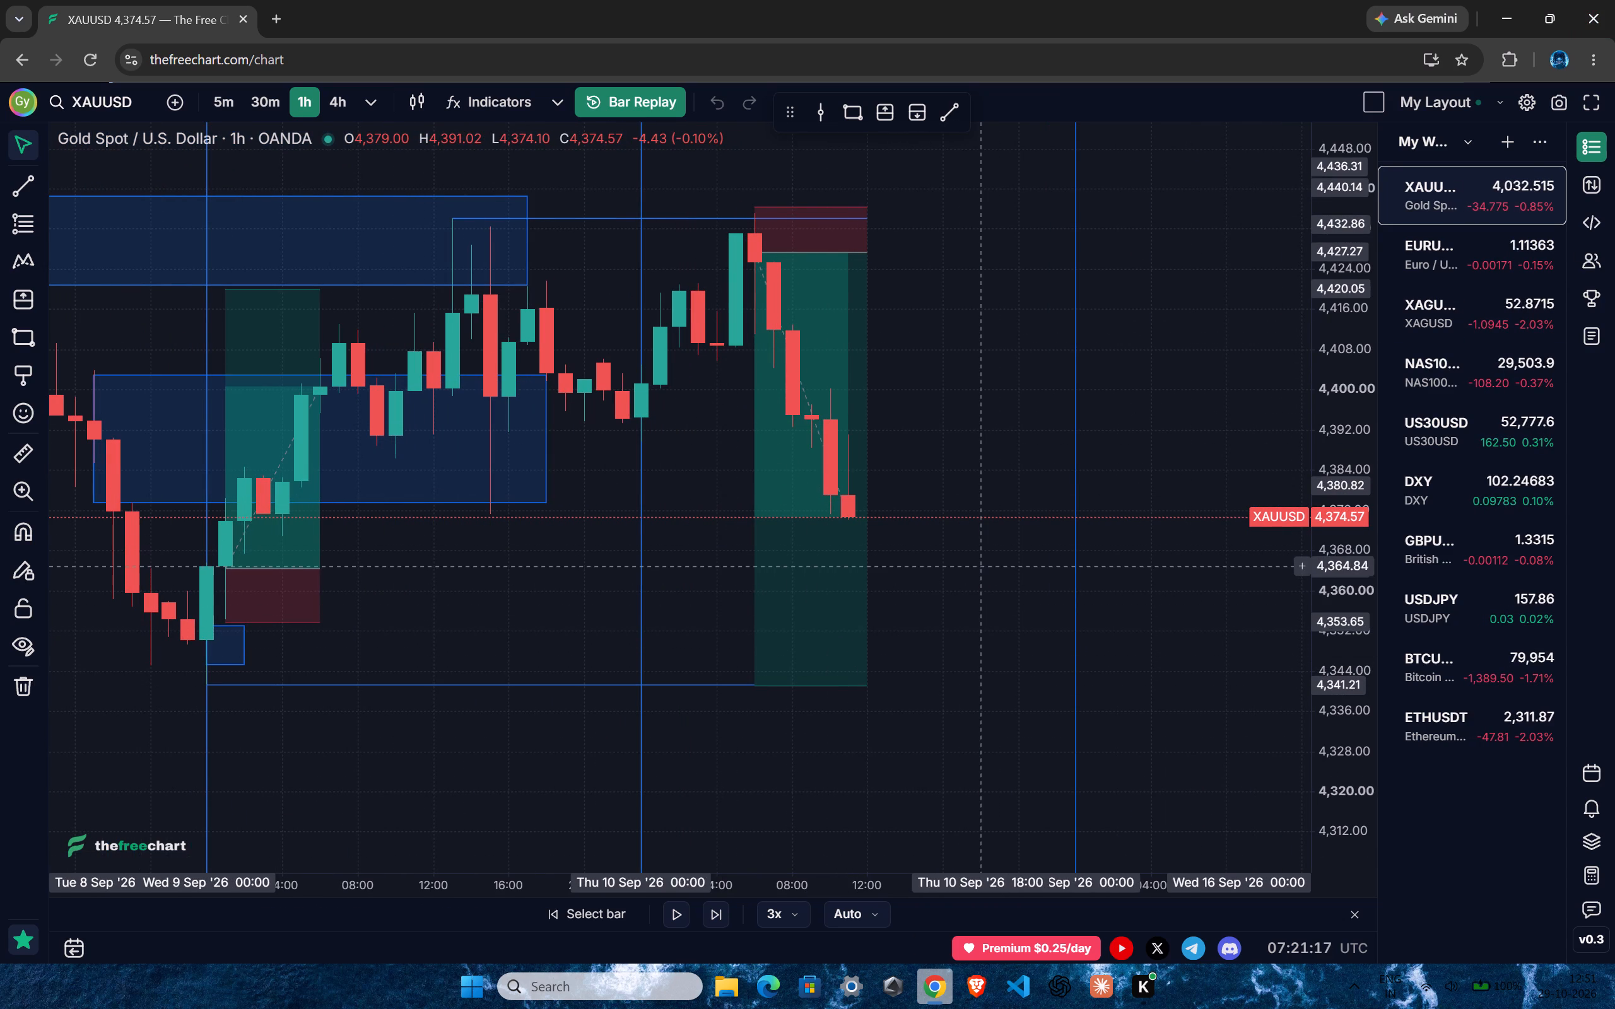
pyautogui.moveTo(1334, 471); pyautogui.dragTo(1322, 584)
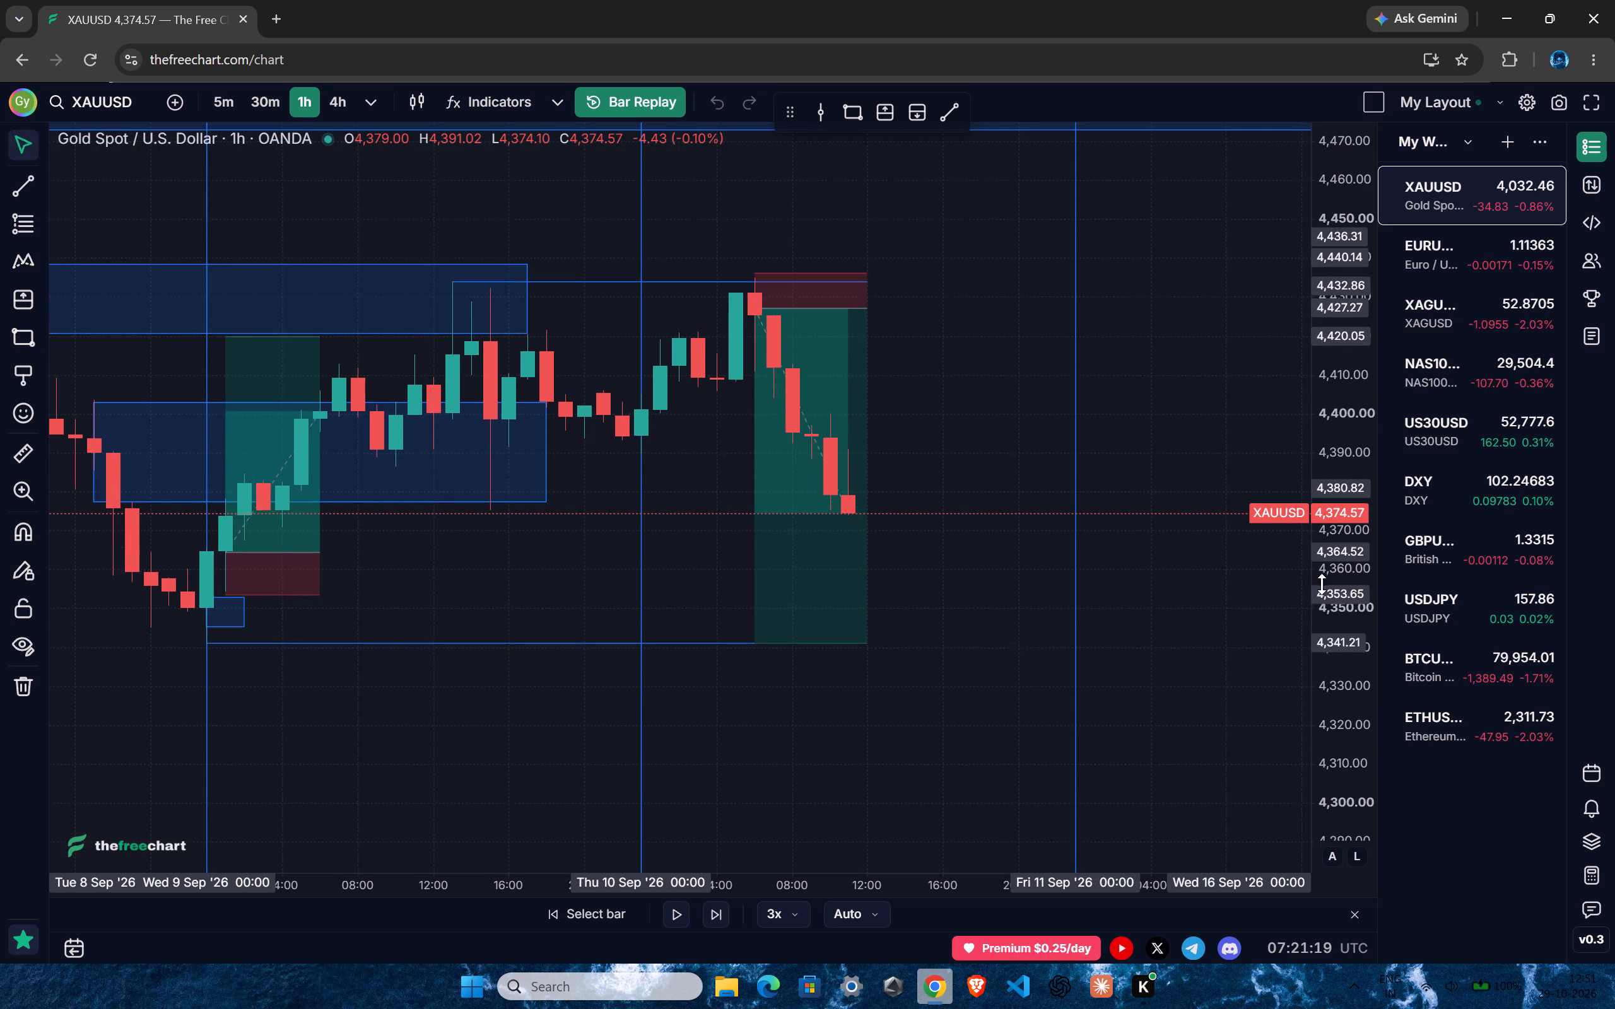
pyautogui.moveTo(1322, 584); pyautogui.dragTo(1354, 568)
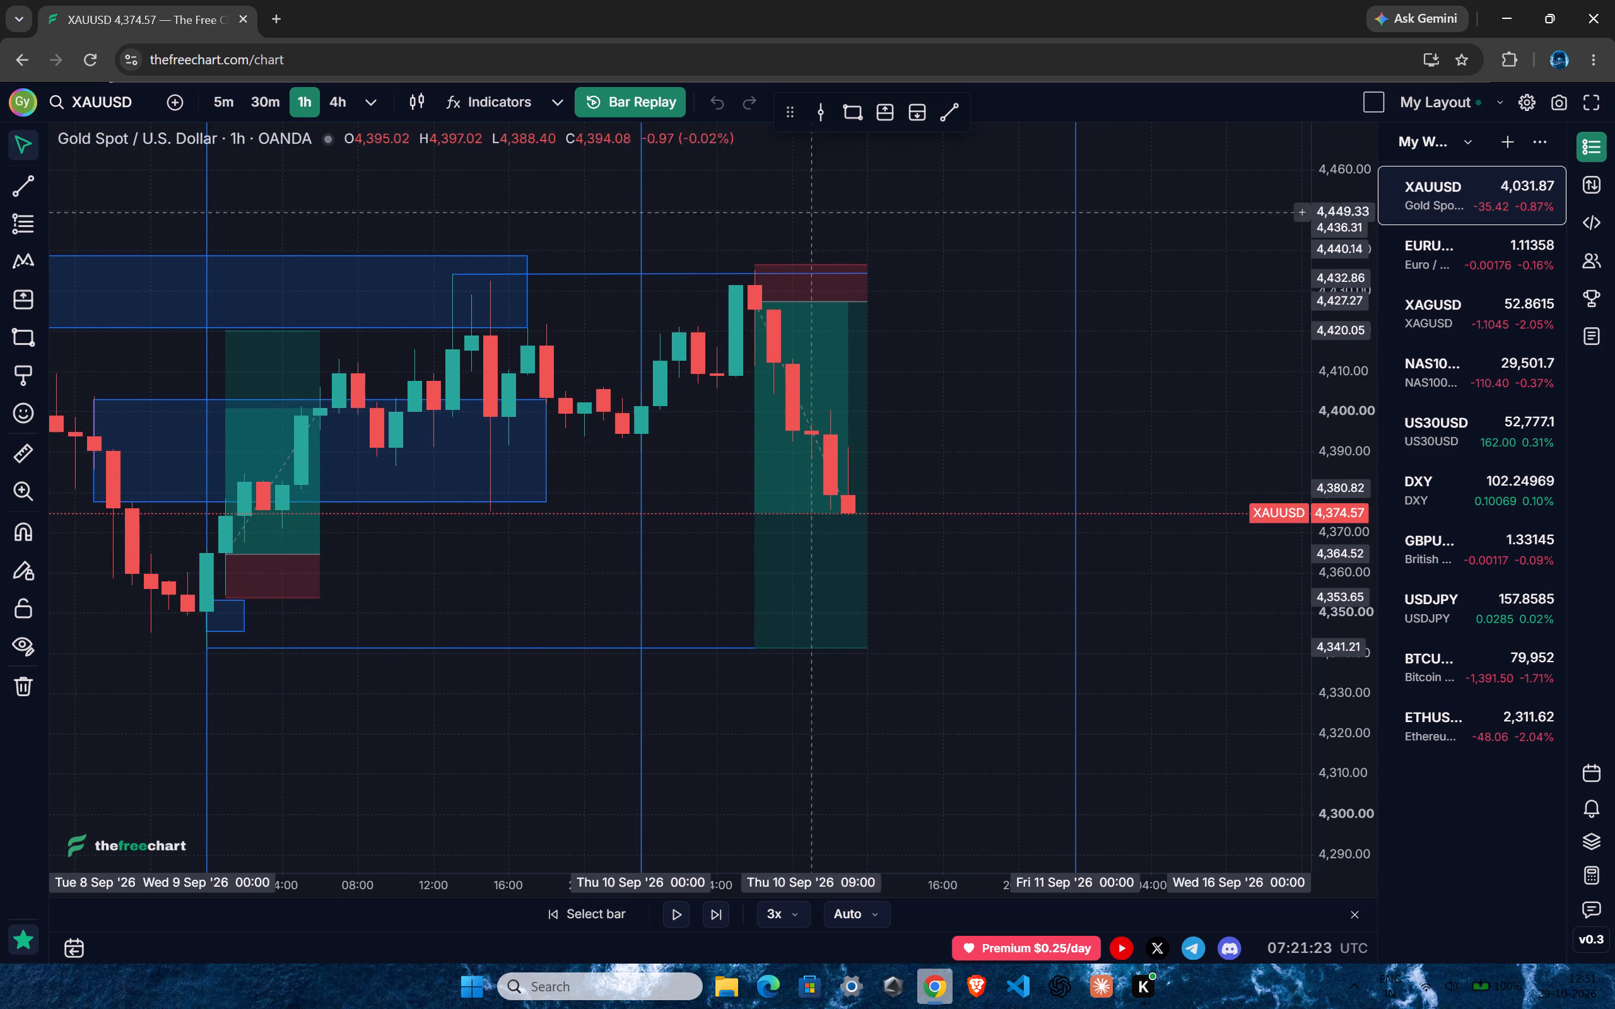
pyautogui.click(571, 906)
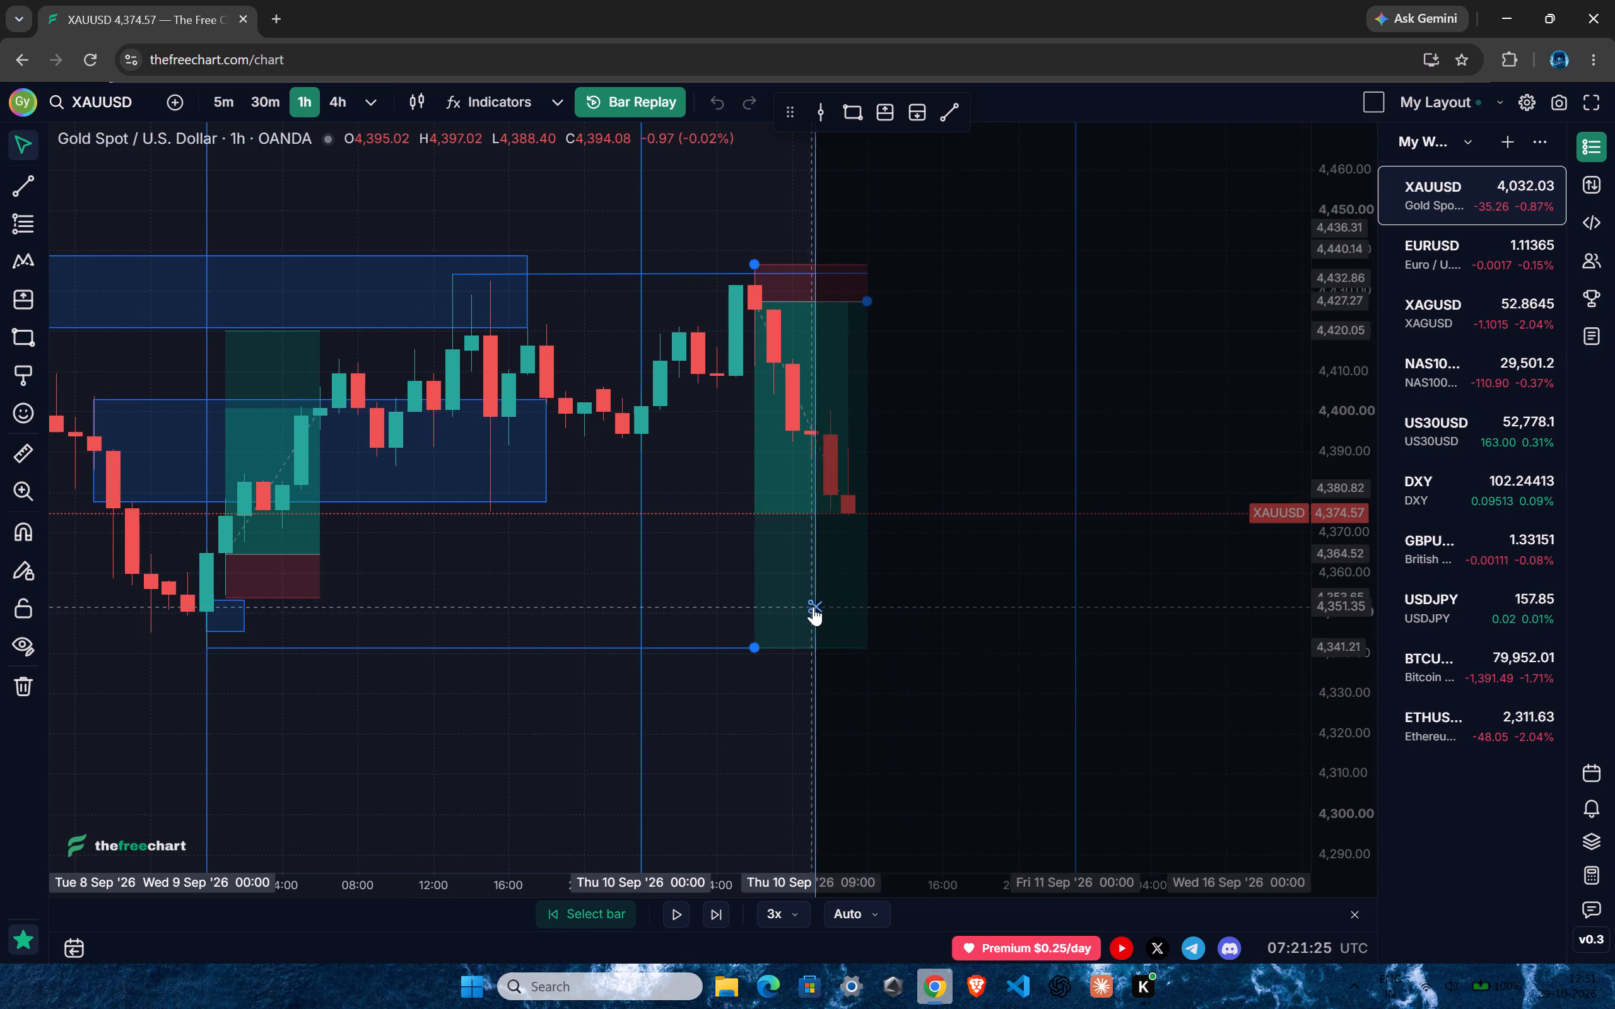
pyautogui.click(809, 606)
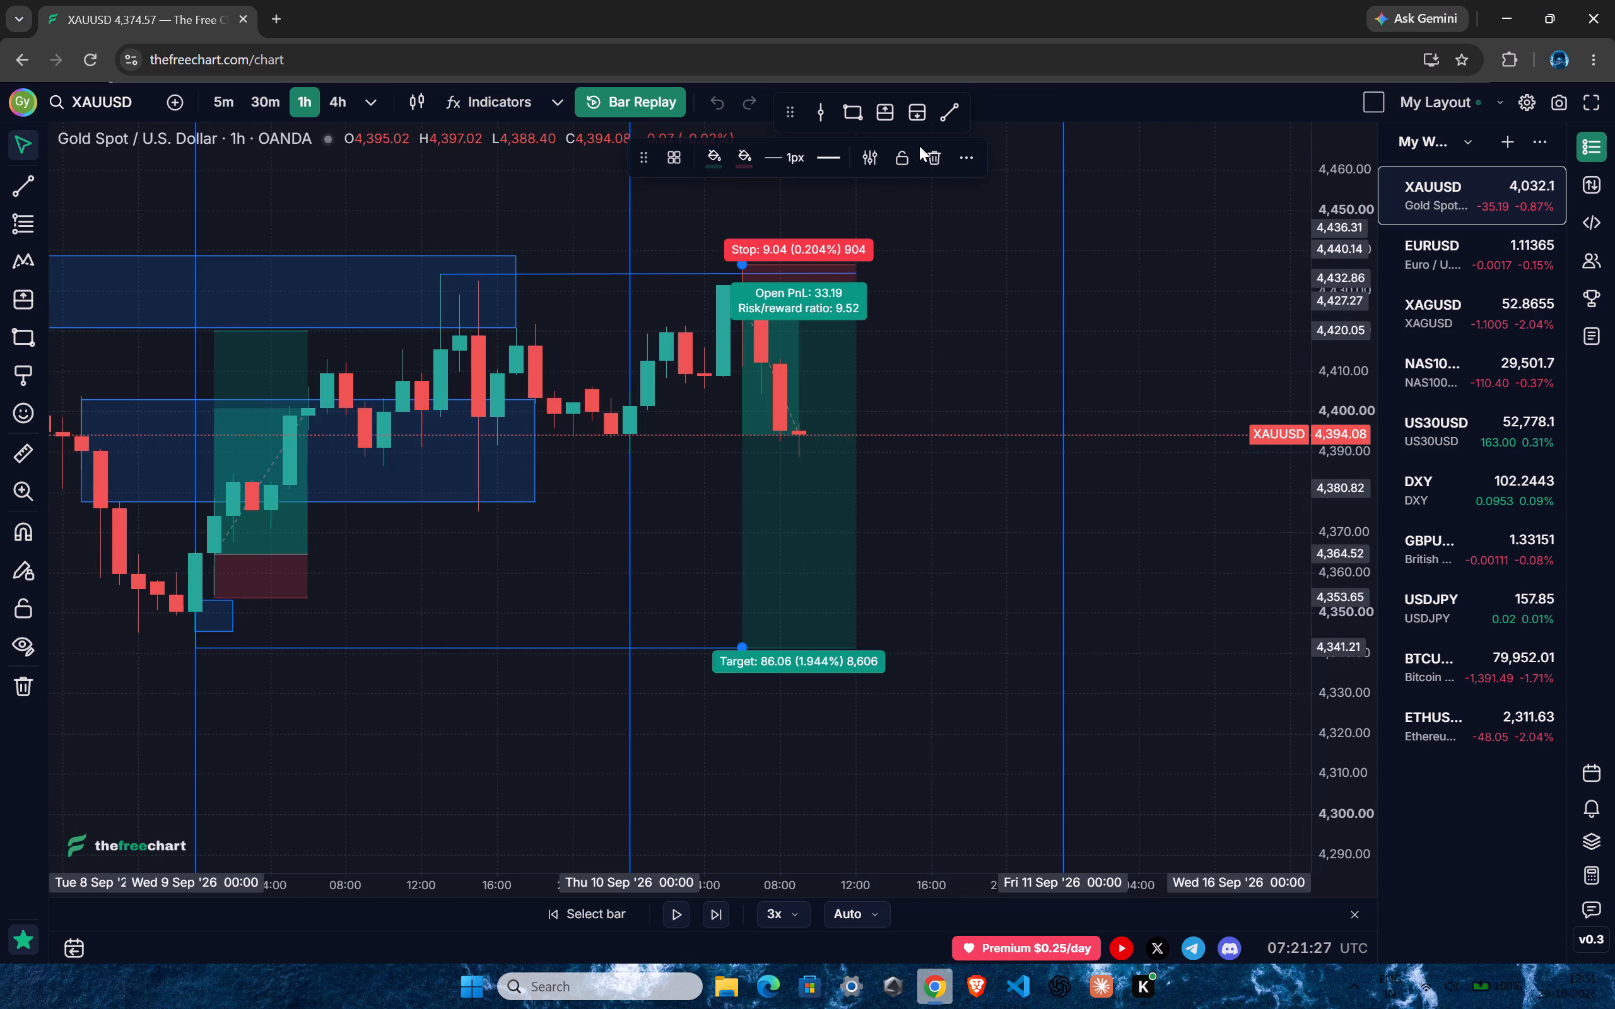
# Draw a rectangle zone from 07:00 to about 15:00 on 10 September, between about 4,397 and 4,425.
pyautogui.click(853, 105)
pyautogui.click(761, 421)
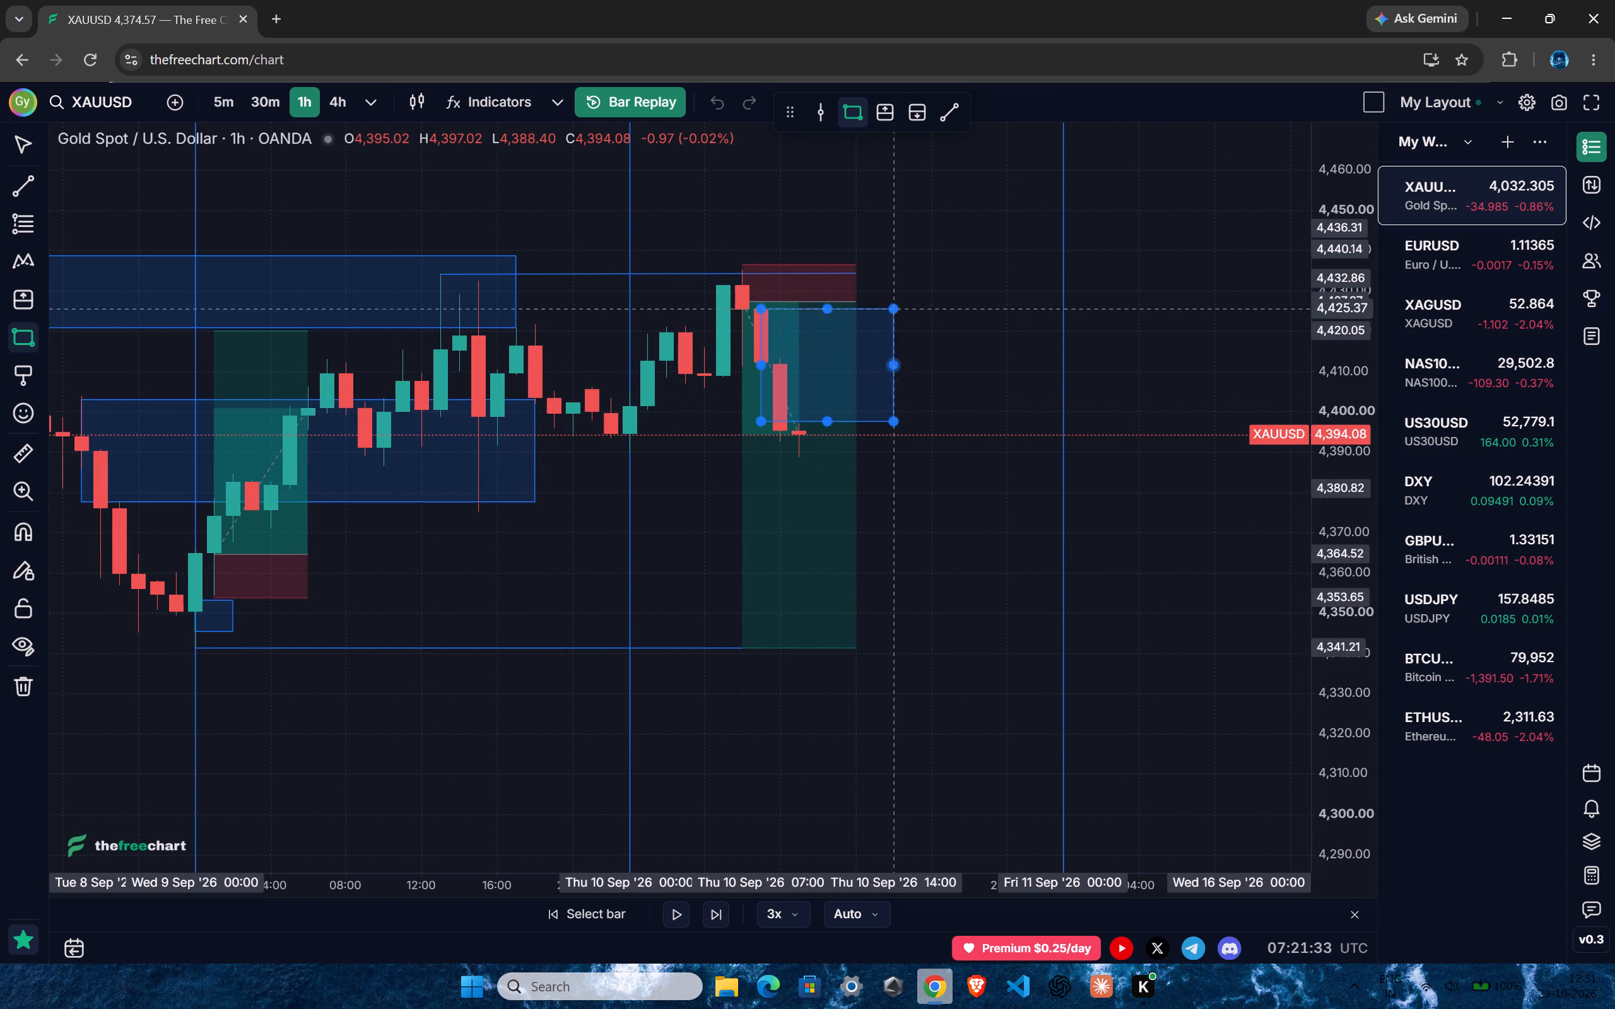
pyautogui.click(917, 309)
pyautogui.click(937, 527)
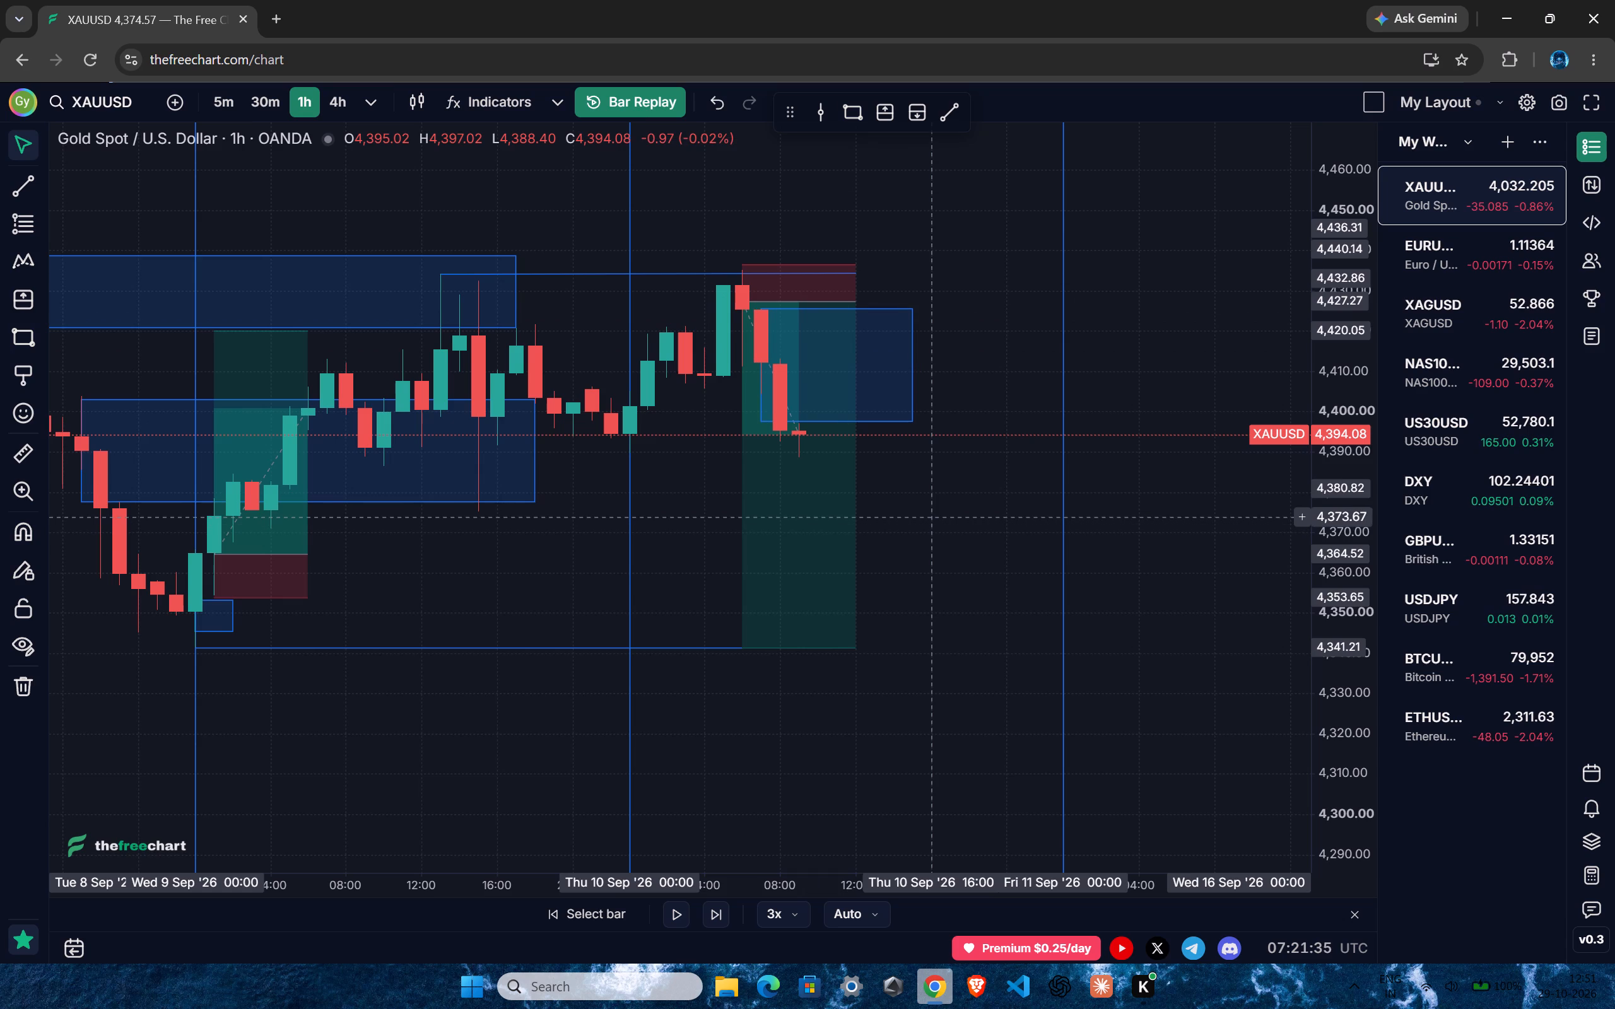
# Switch to the 5-minute chart and play the replay on to about 10:35 on 10 September, pausing there.
pyautogui.press('5')
pyautogui.press('Return')
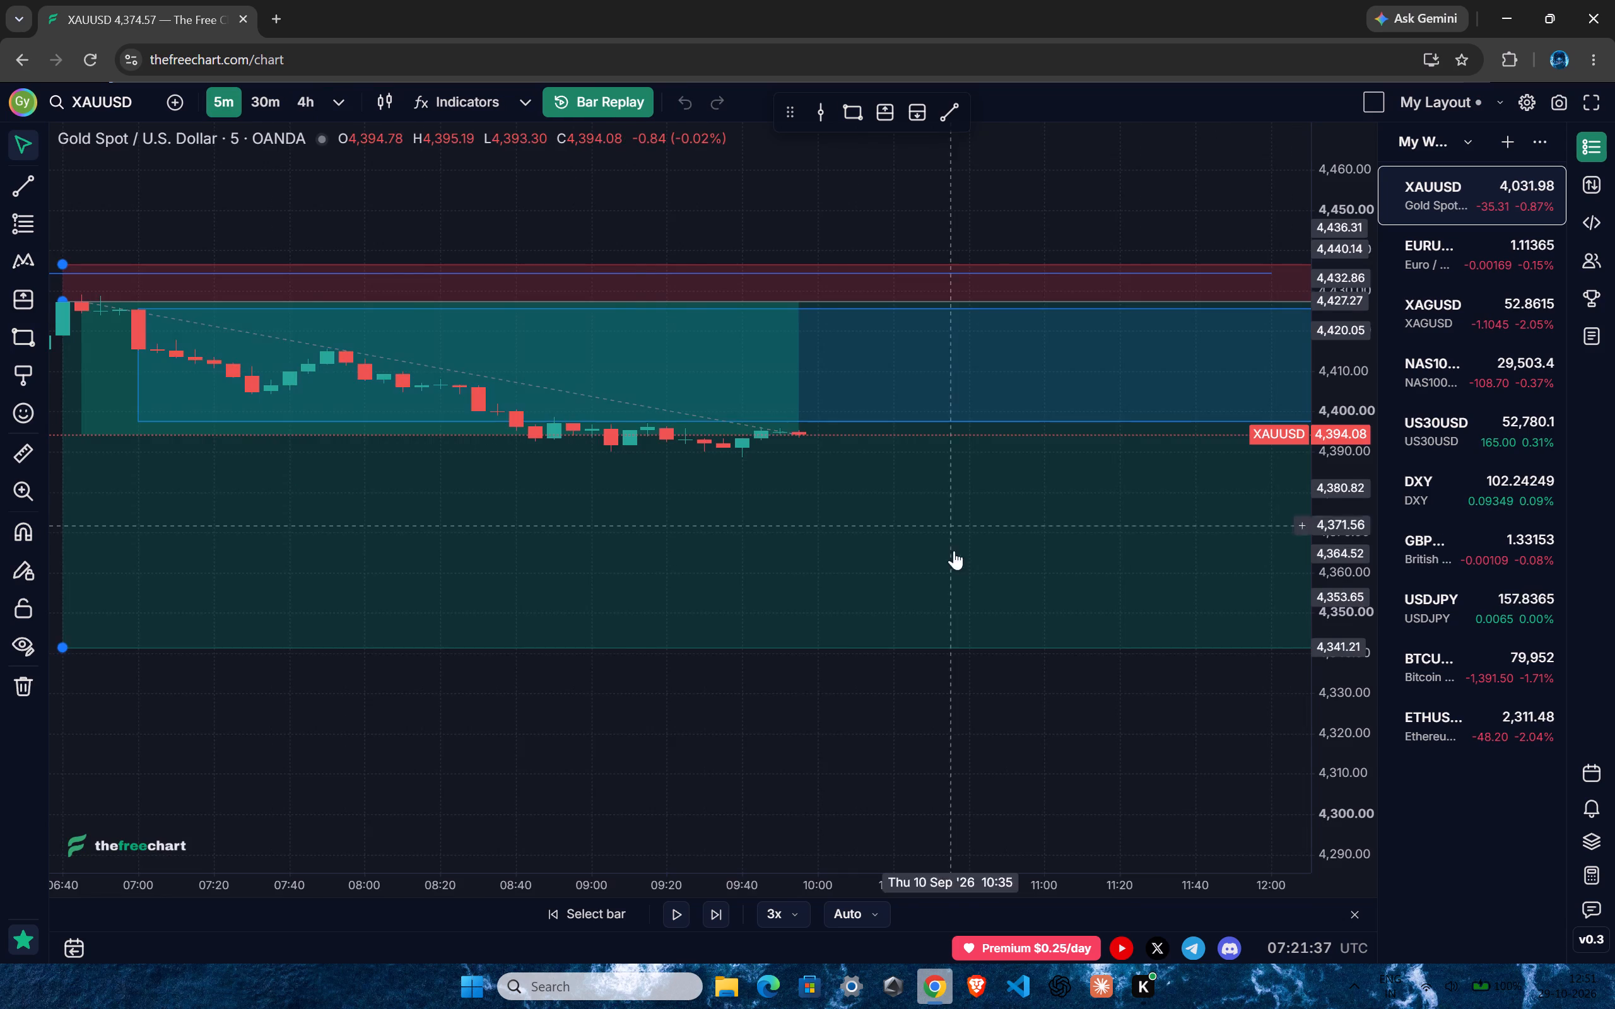
pyautogui.keyDown('ctrl'); pyautogui.scroll(-20, 644, 554); pyautogui.keyUp('ctrl')
pyautogui.keyDown('ctrl'); pyautogui.scroll(-1, 644, 554); pyautogui.keyUp('ctrl')
pyautogui.moveTo(1342, 685); pyautogui.dragTo(1314, 335)
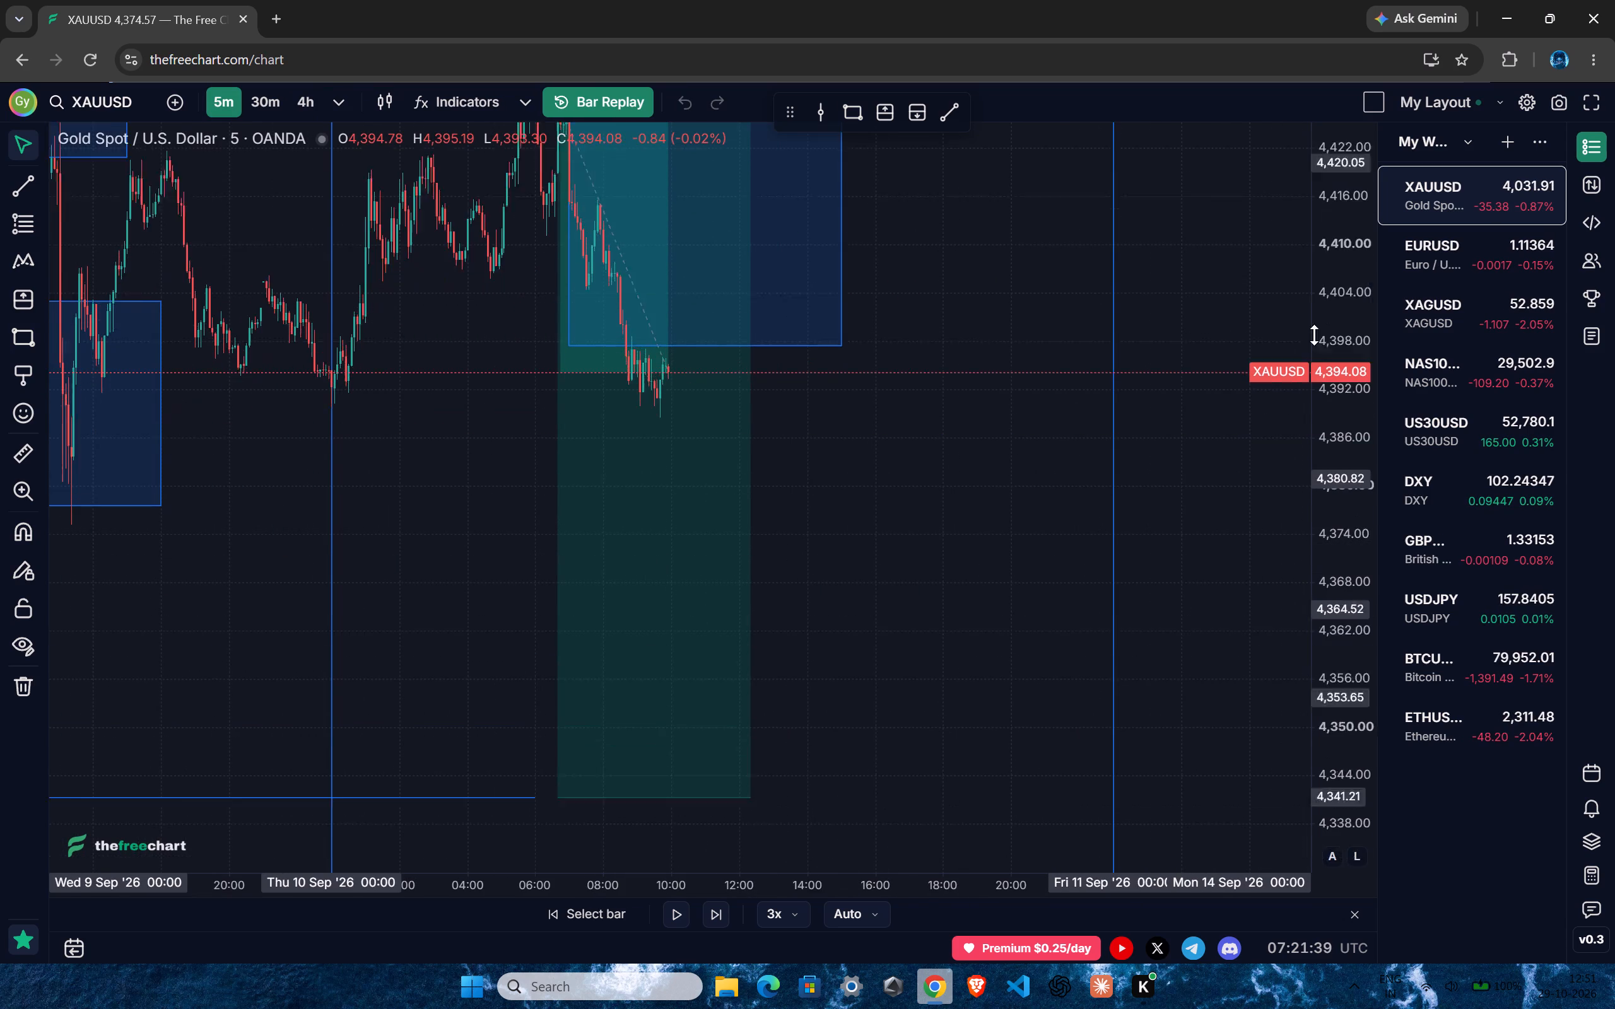
pyautogui.moveTo(1314, 335); pyautogui.dragTo(1305, 326)
pyautogui.moveTo(779, 535); pyautogui.dragTo(886, 717)
pyautogui.keyDown('ctrl'); pyautogui.scroll(12, 857, 677); pyautogui.keyUp('ctrl')
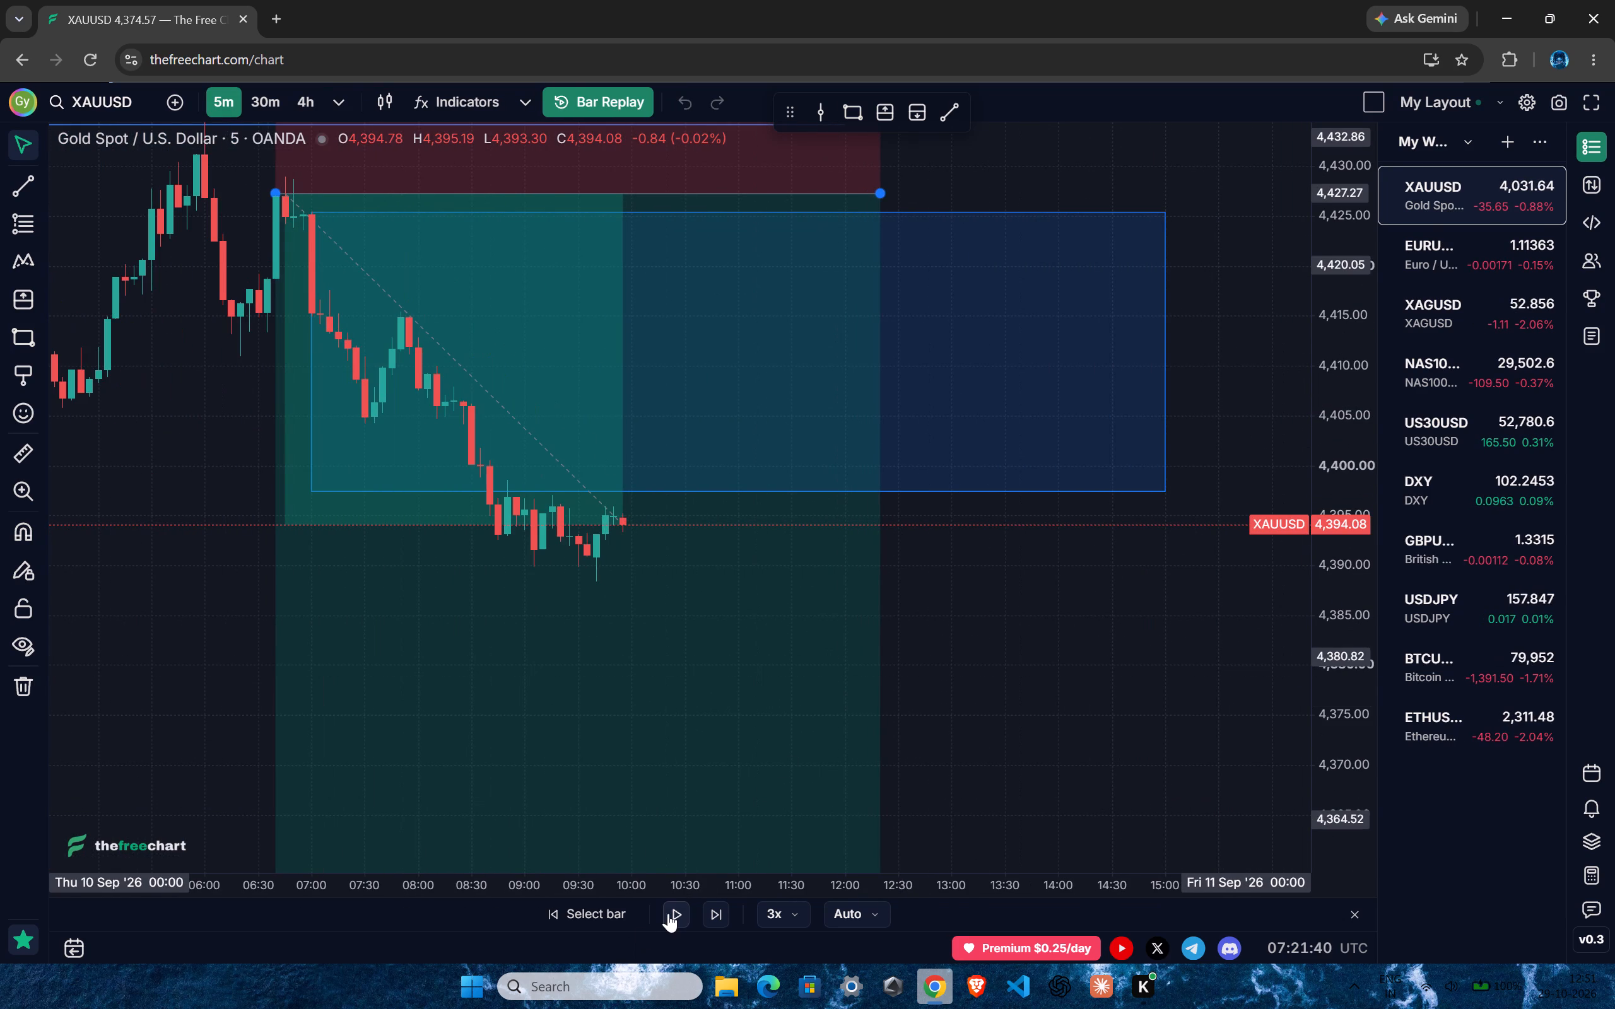
pyautogui.click(668, 913)
pyautogui.click(671, 911)
pyautogui.click(671, 911)
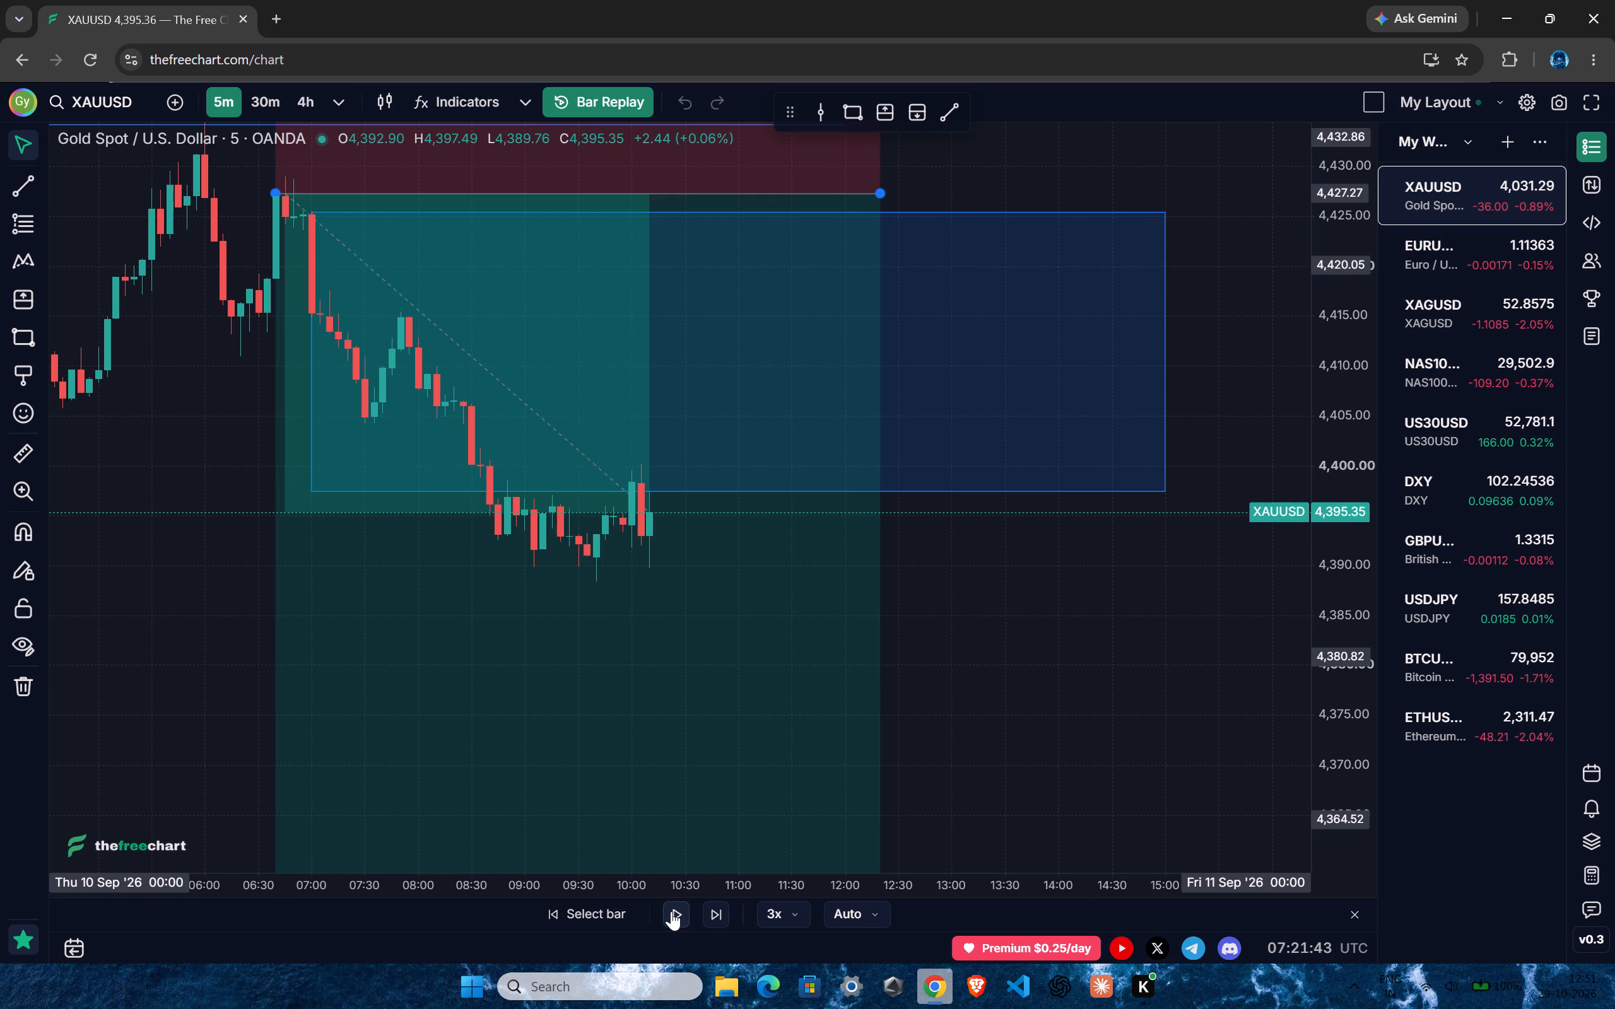
pyautogui.click(671, 911)
pyautogui.click(671, 911)
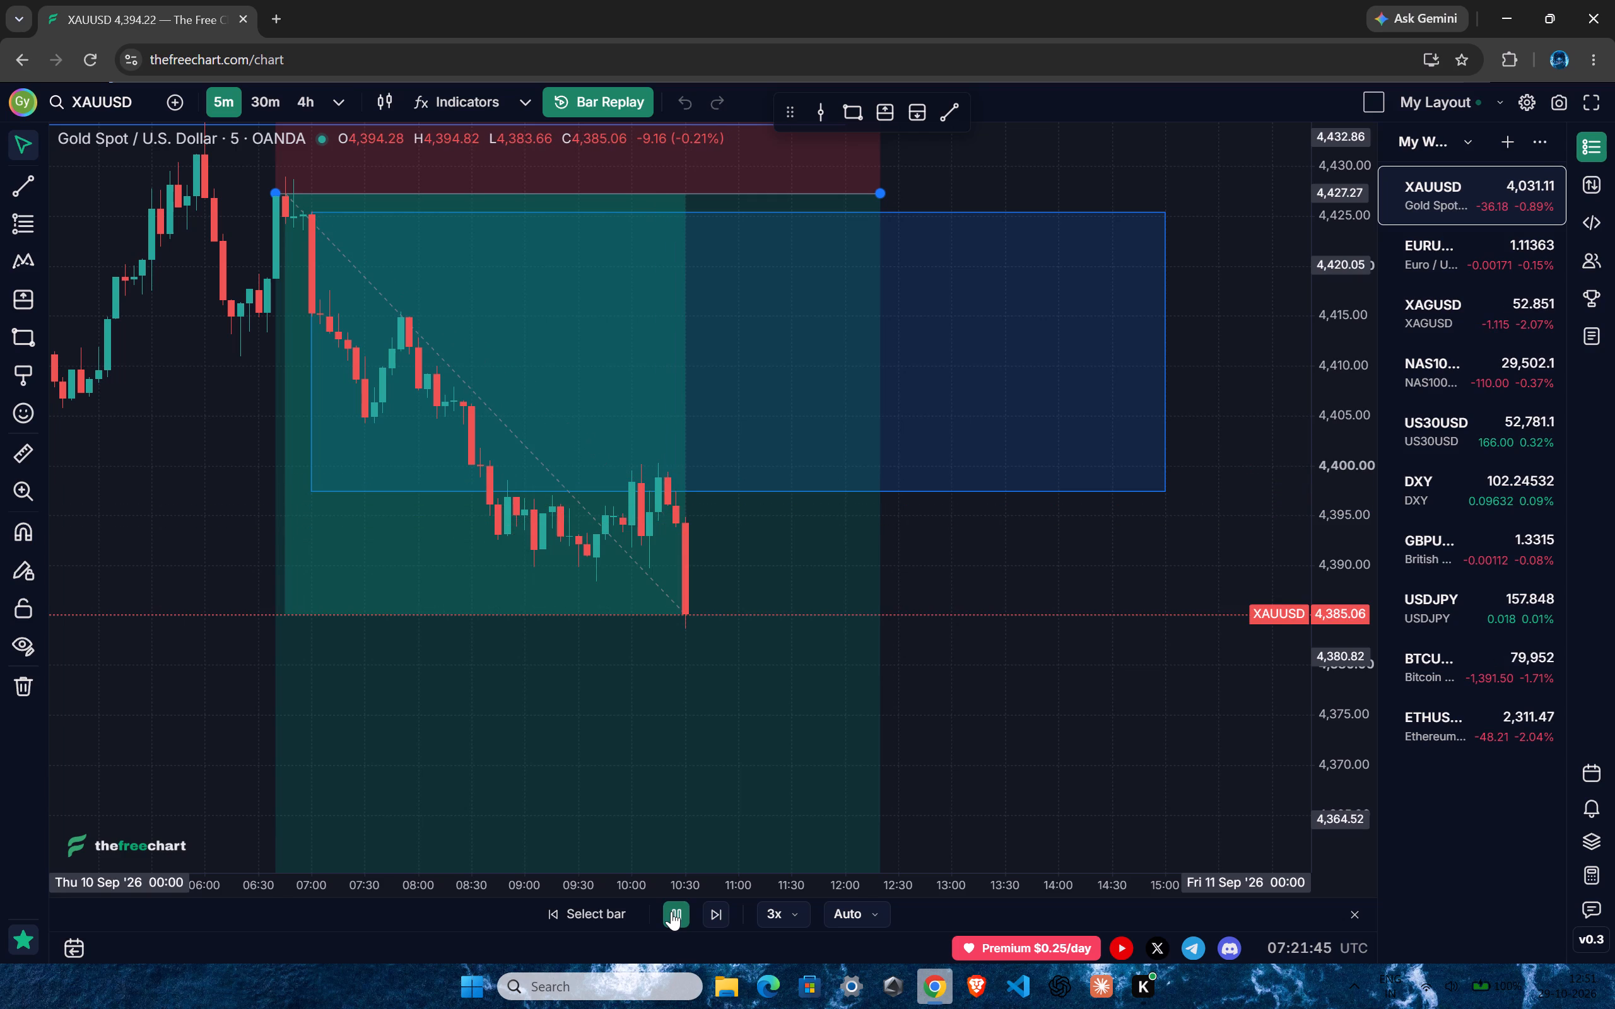
pyautogui.click(671, 911)
pyautogui.moveTo(958, 592); pyautogui.dragTo(994, 534)
pyautogui.keyDown('ctrl'); pyautogui.scroll(3, 768, 603); pyautogui.keyUp('ctrl')
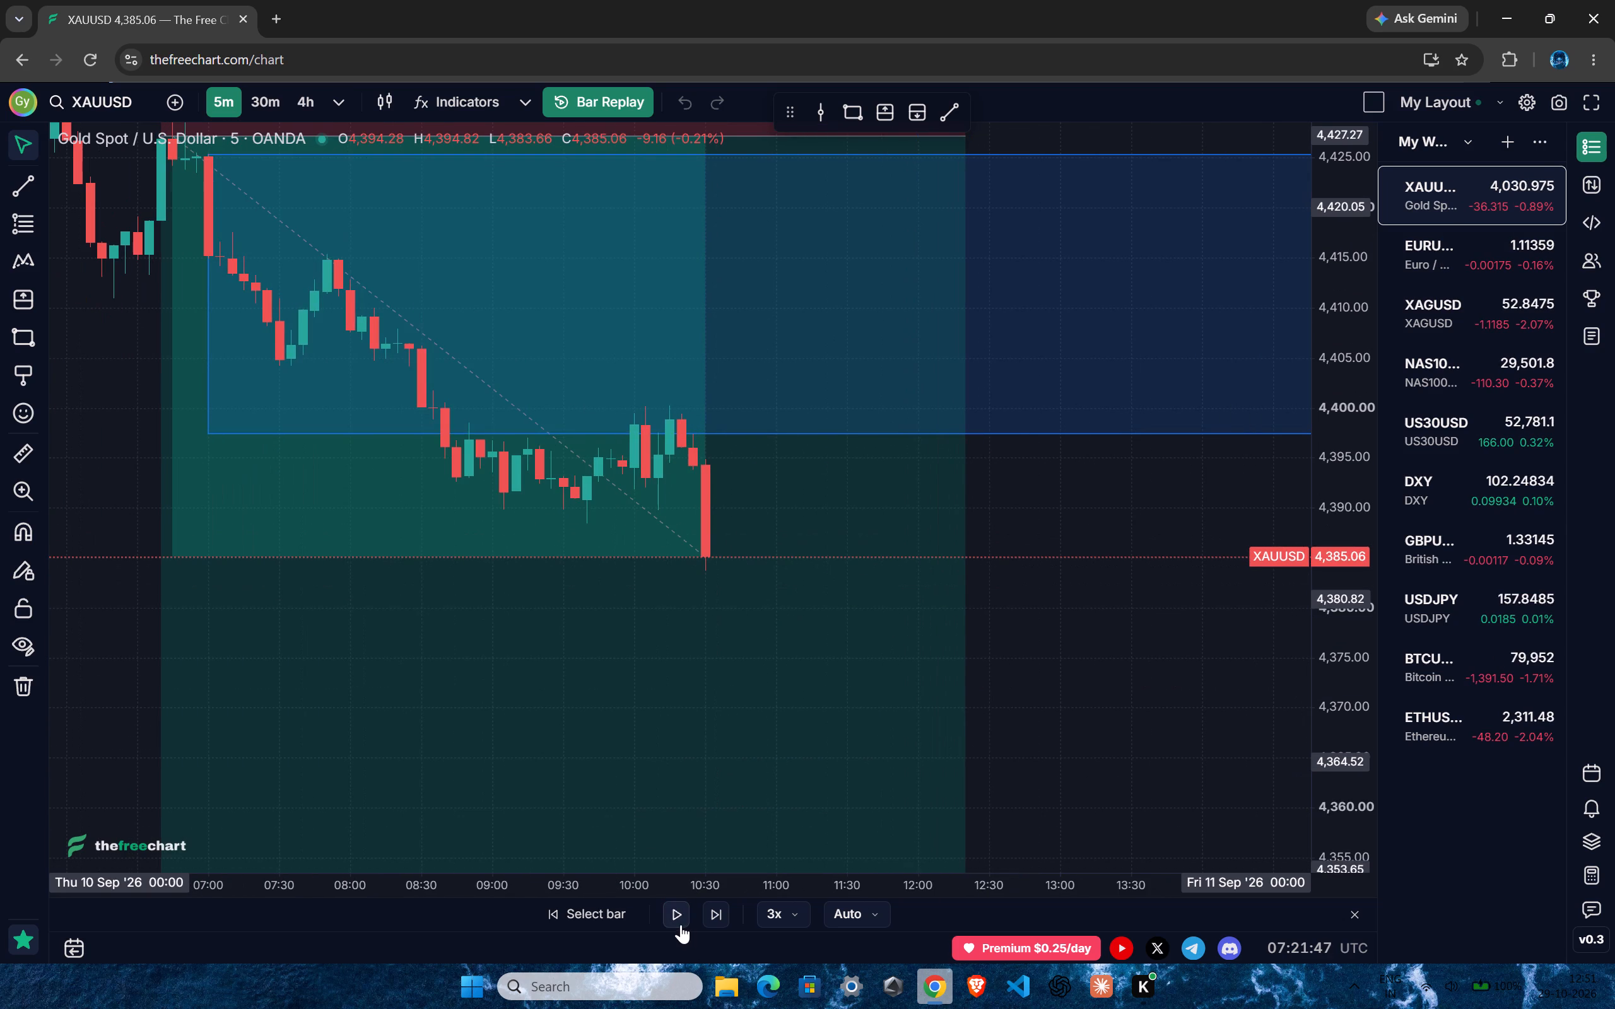
pyautogui.click(681, 924)
pyautogui.click(681, 924)
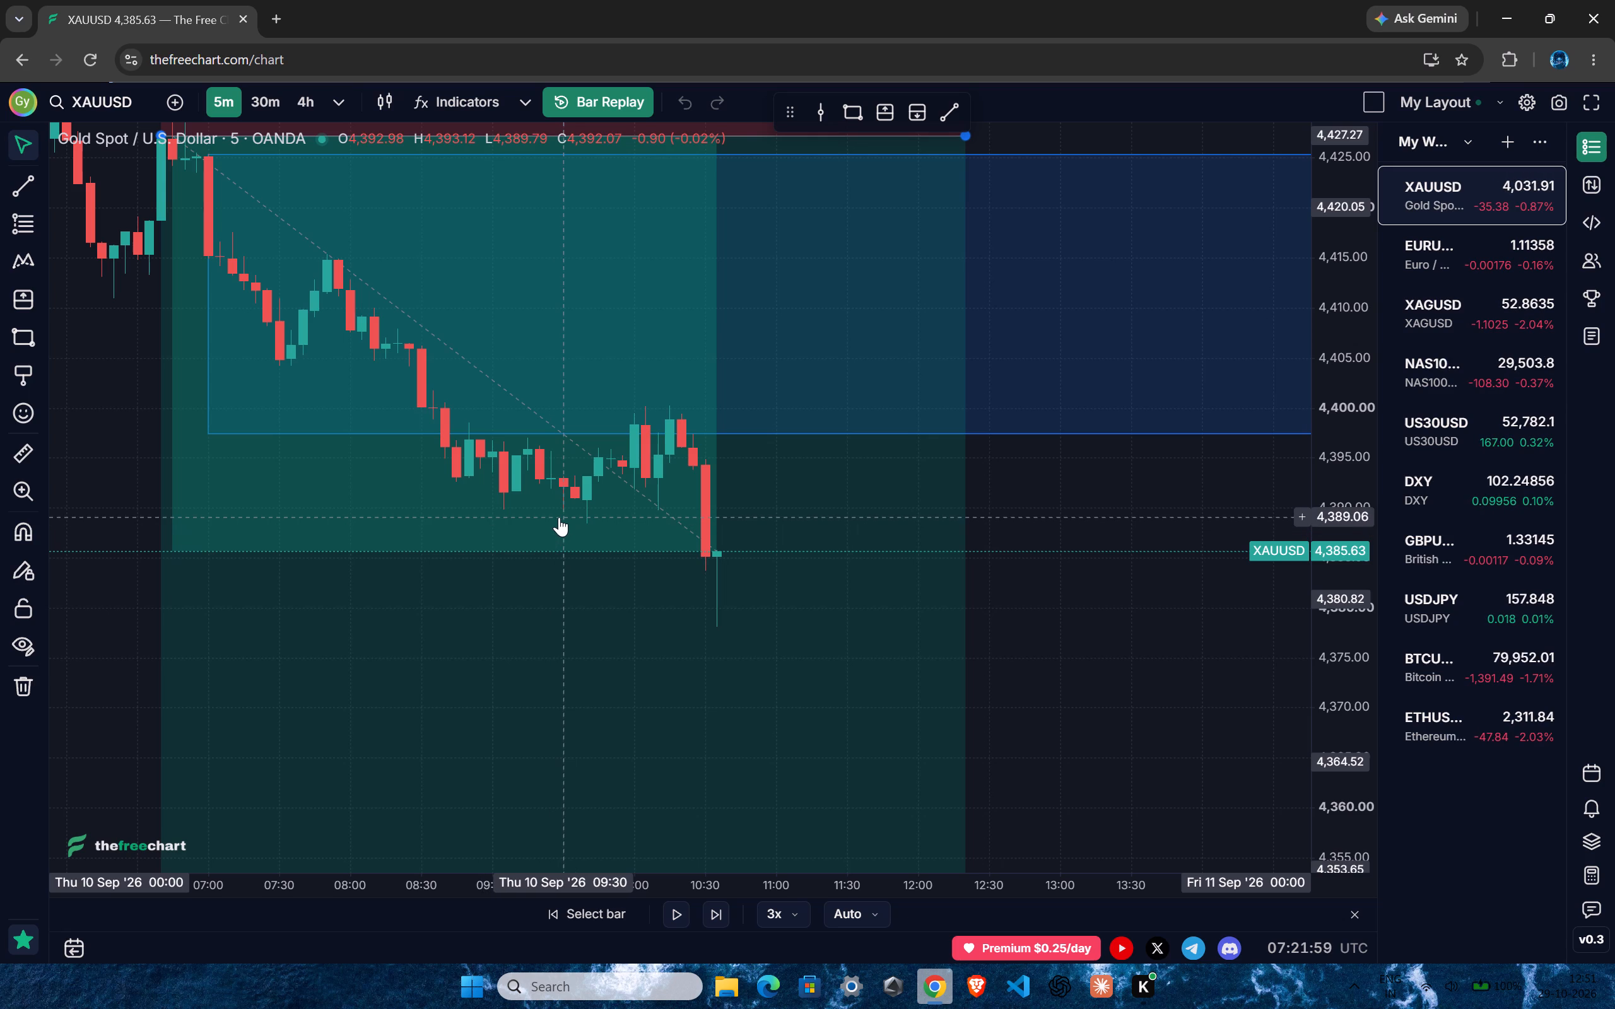
# Preview Fibonacci retracements between the 10:35 low and the highs around 10:00 to 10:15, without keeping any.
pyautogui.hotkey('alt', 'f')
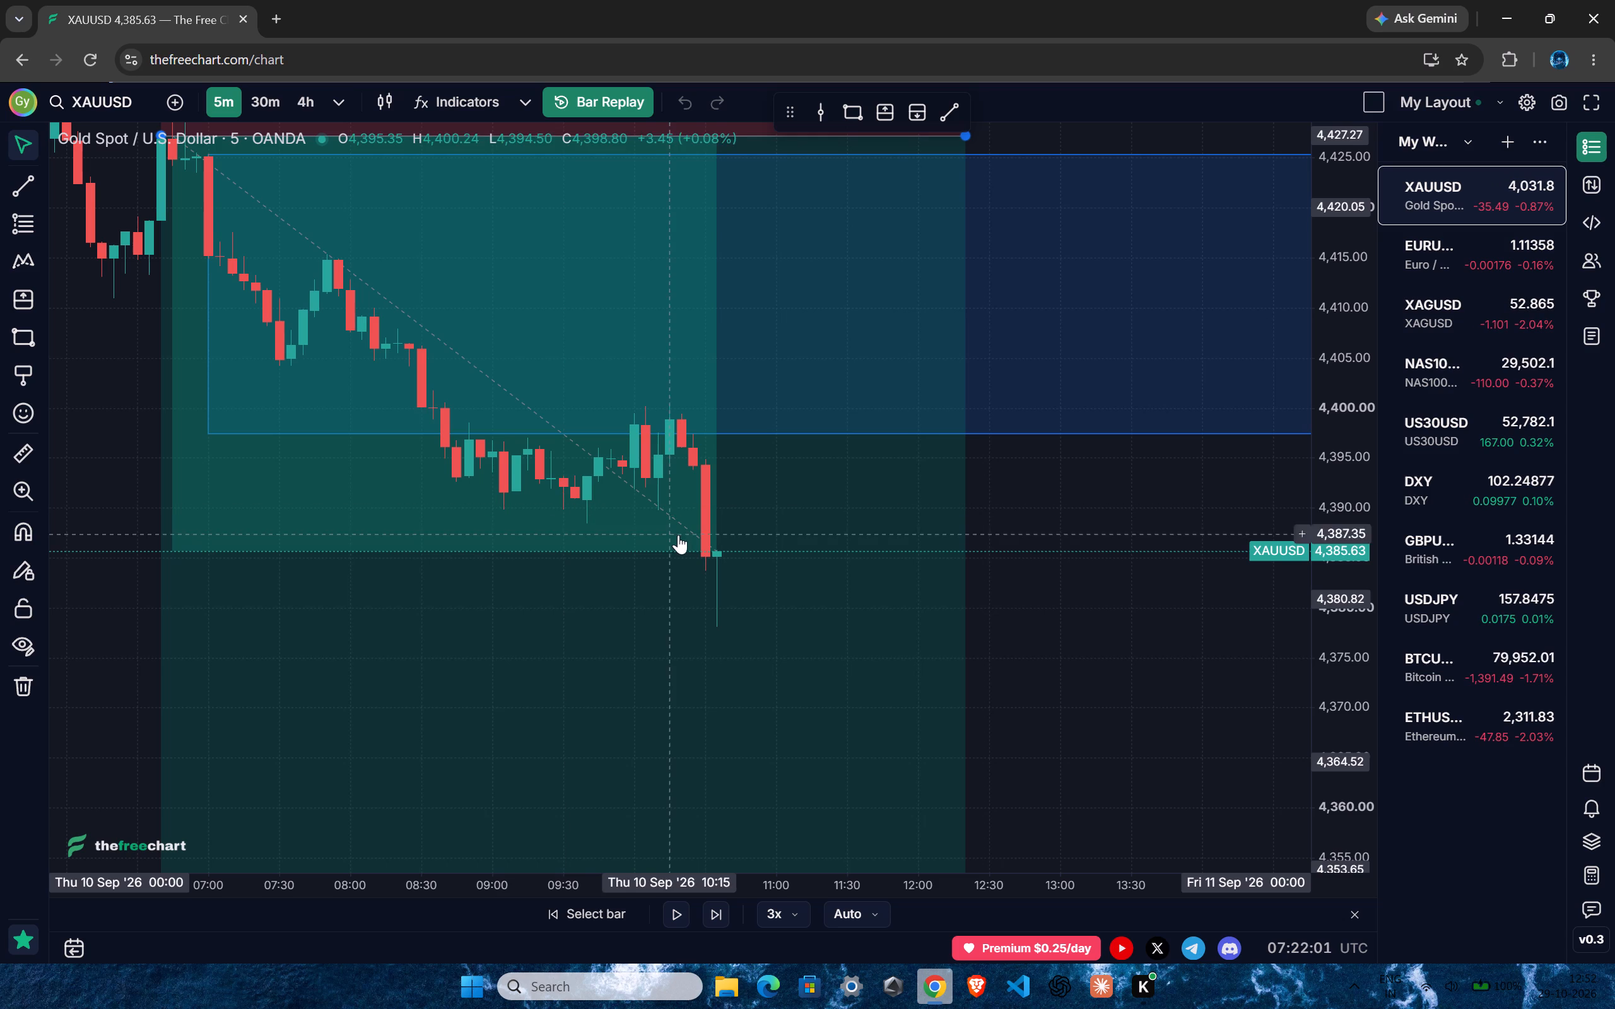
pyautogui.click(693, 637)
pyautogui.rightClick(1115, 489)
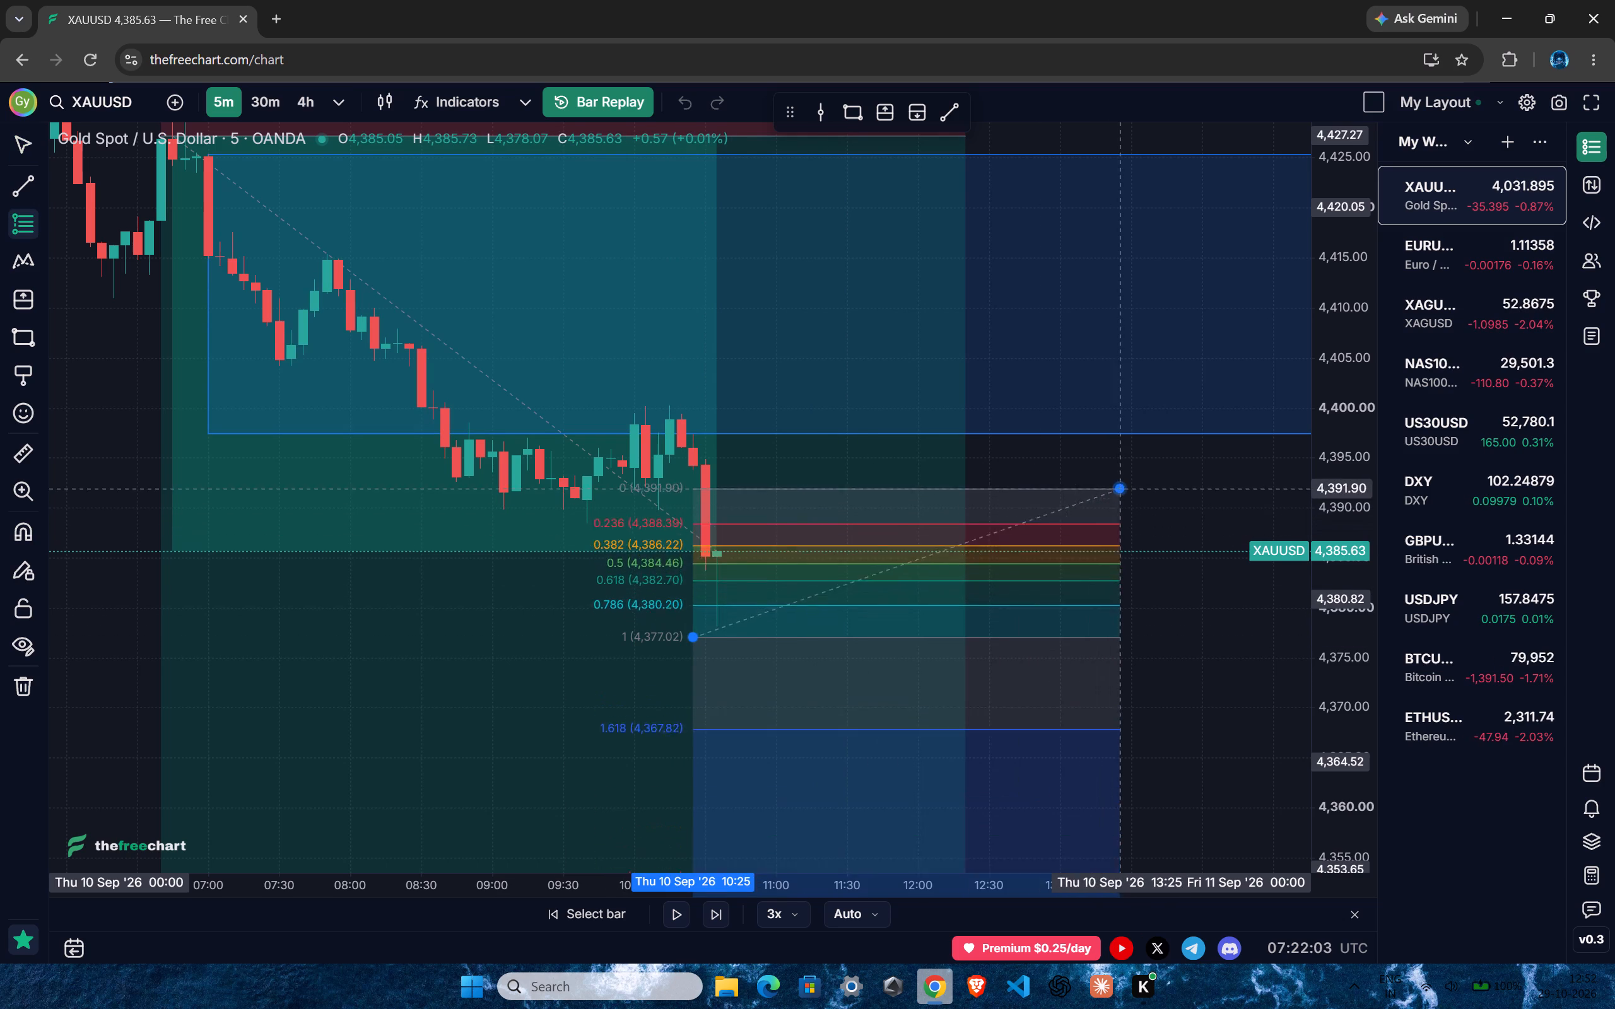
pyautogui.hotkey('alt', 'f')
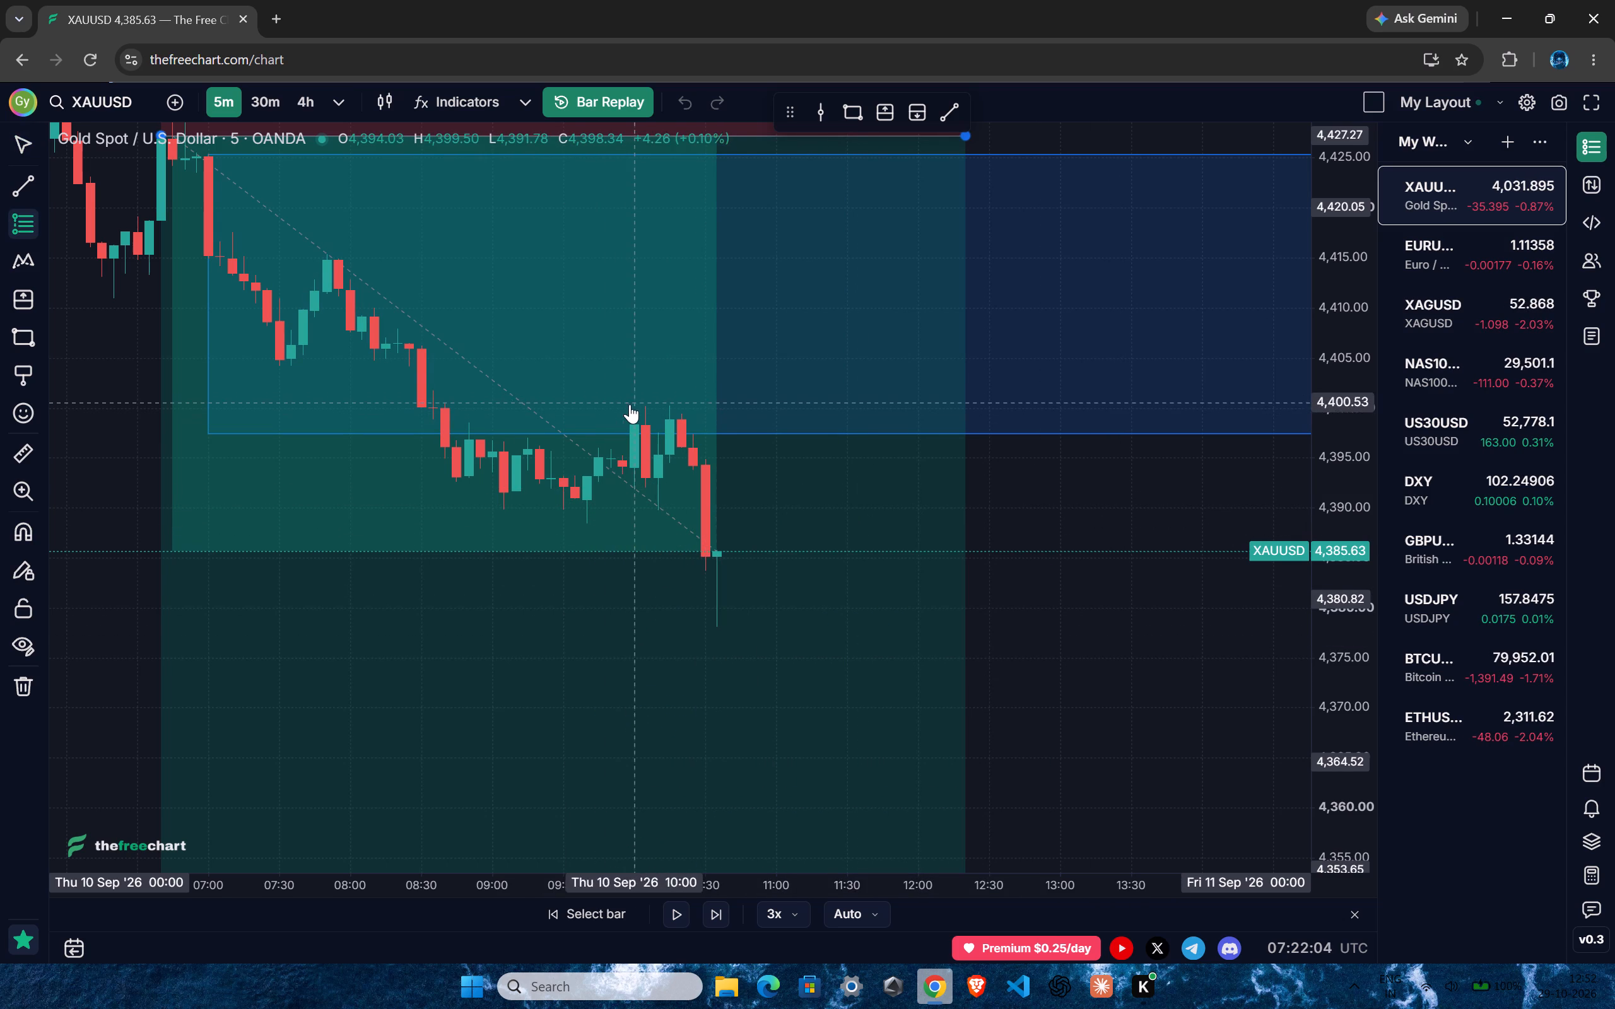
pyautogui.click(630, 404)
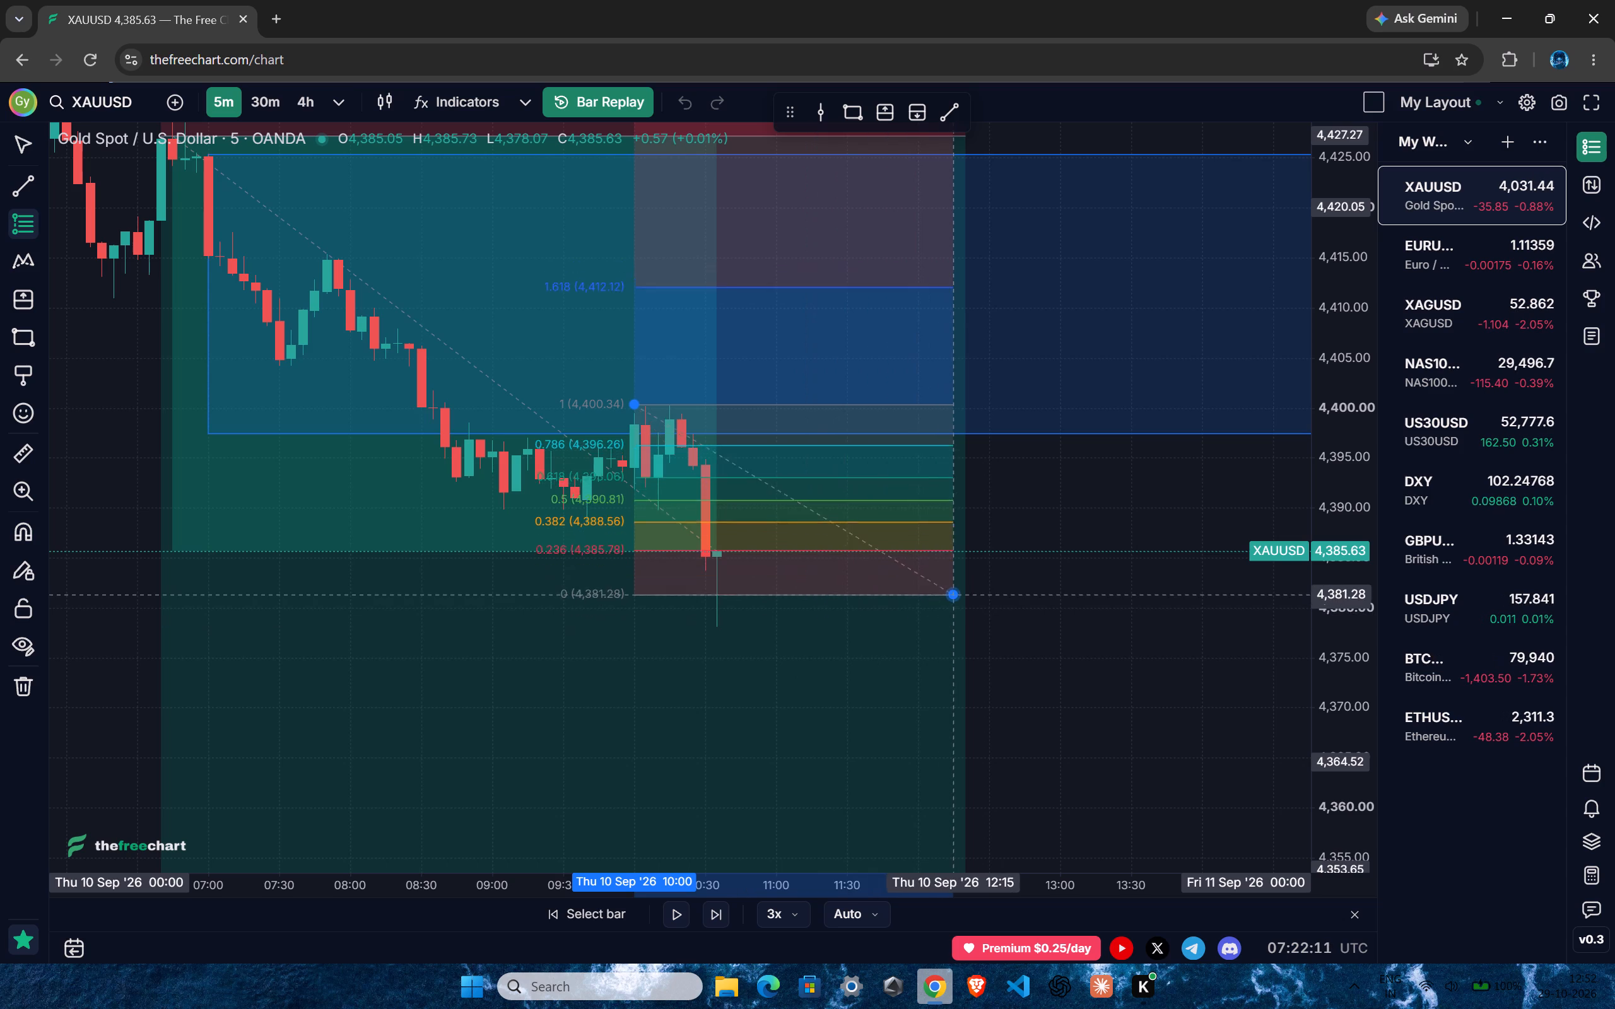
pyautogui.rightClick(958, 592)
pyautogui.hotkey('alt', 'f')
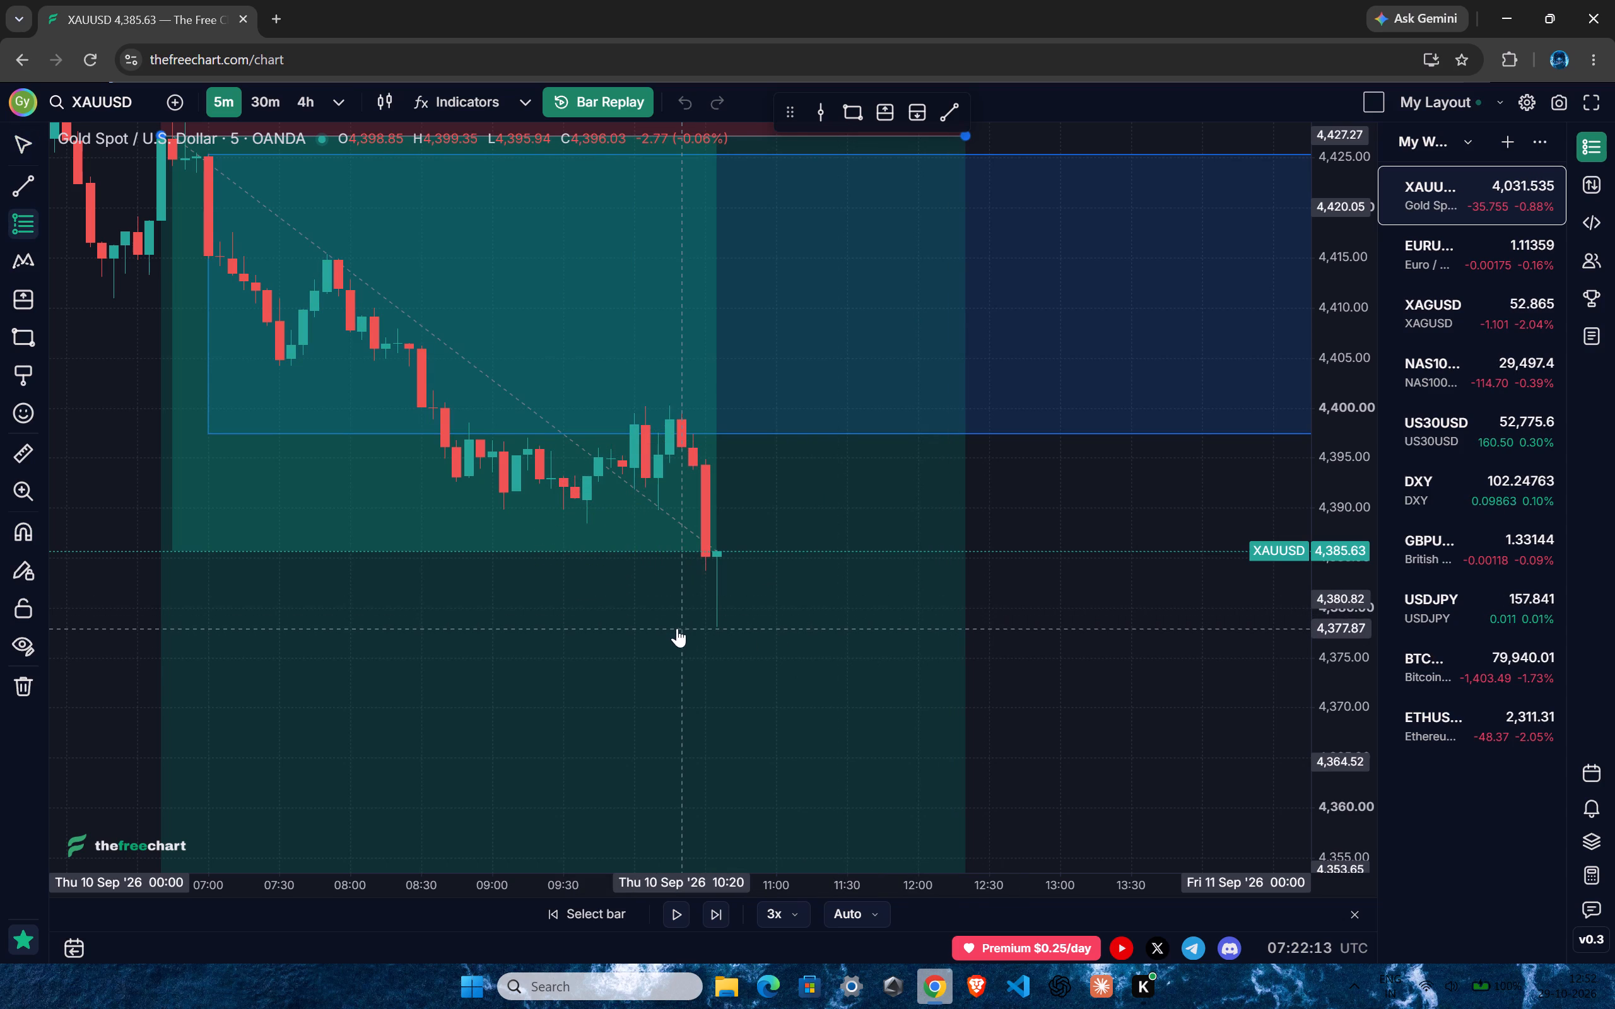
pyautogui.click(677, 628)
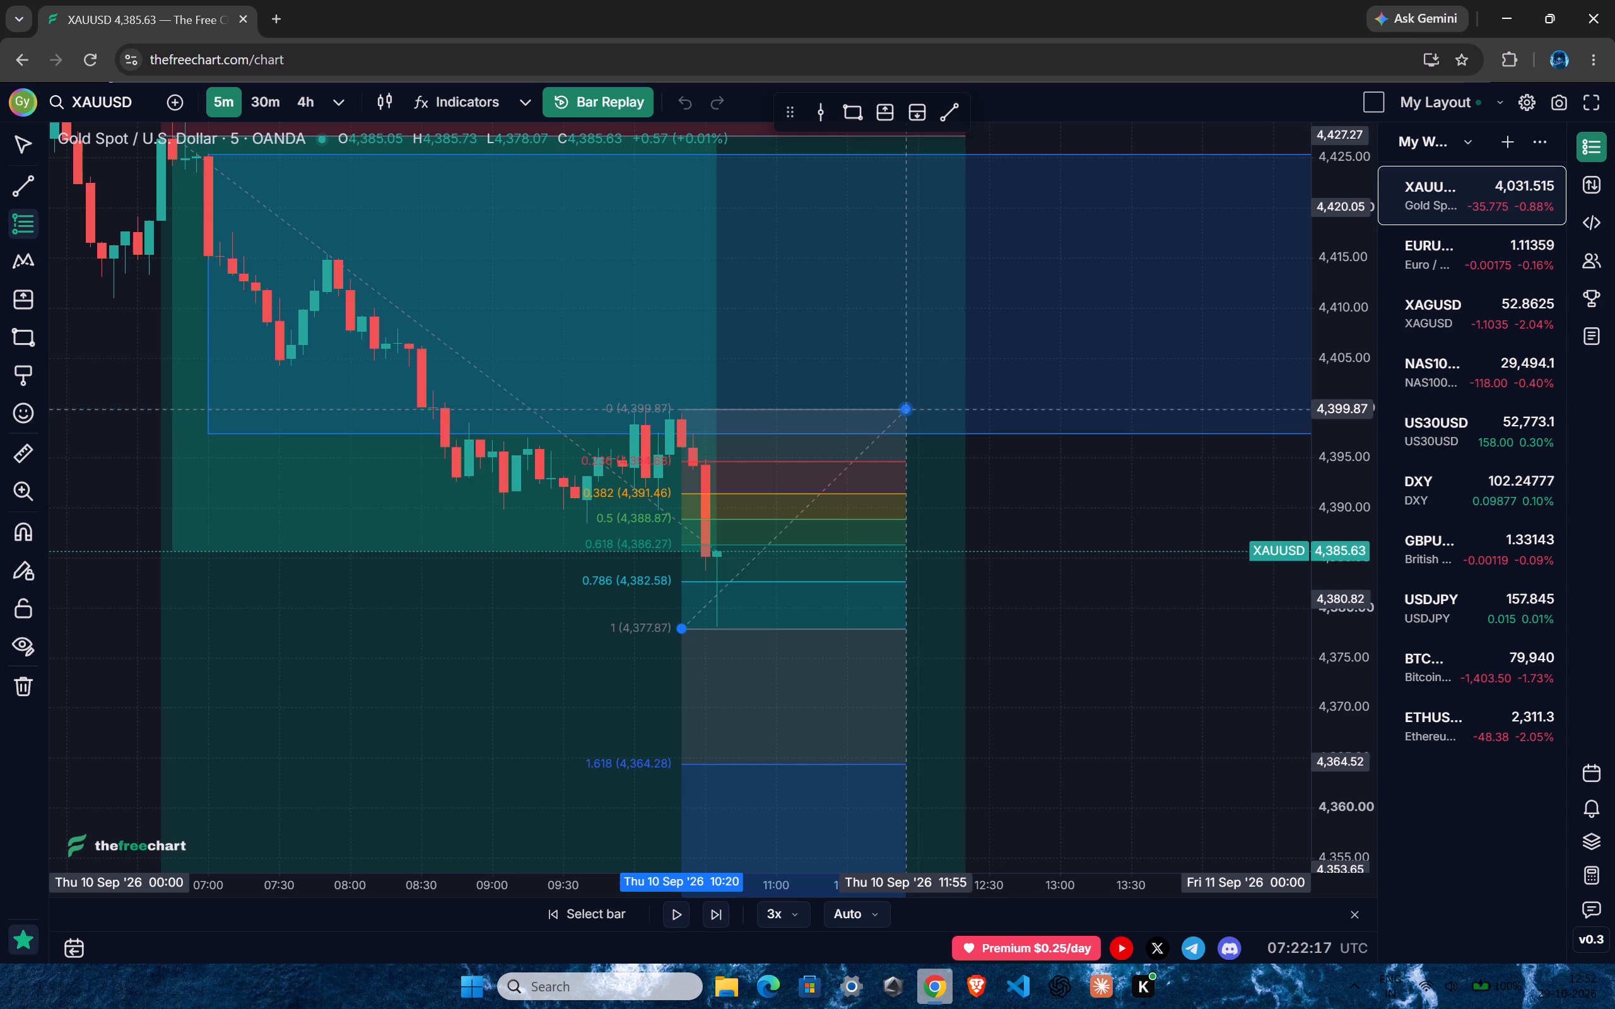
pyautogui.rightClick(908, 409)
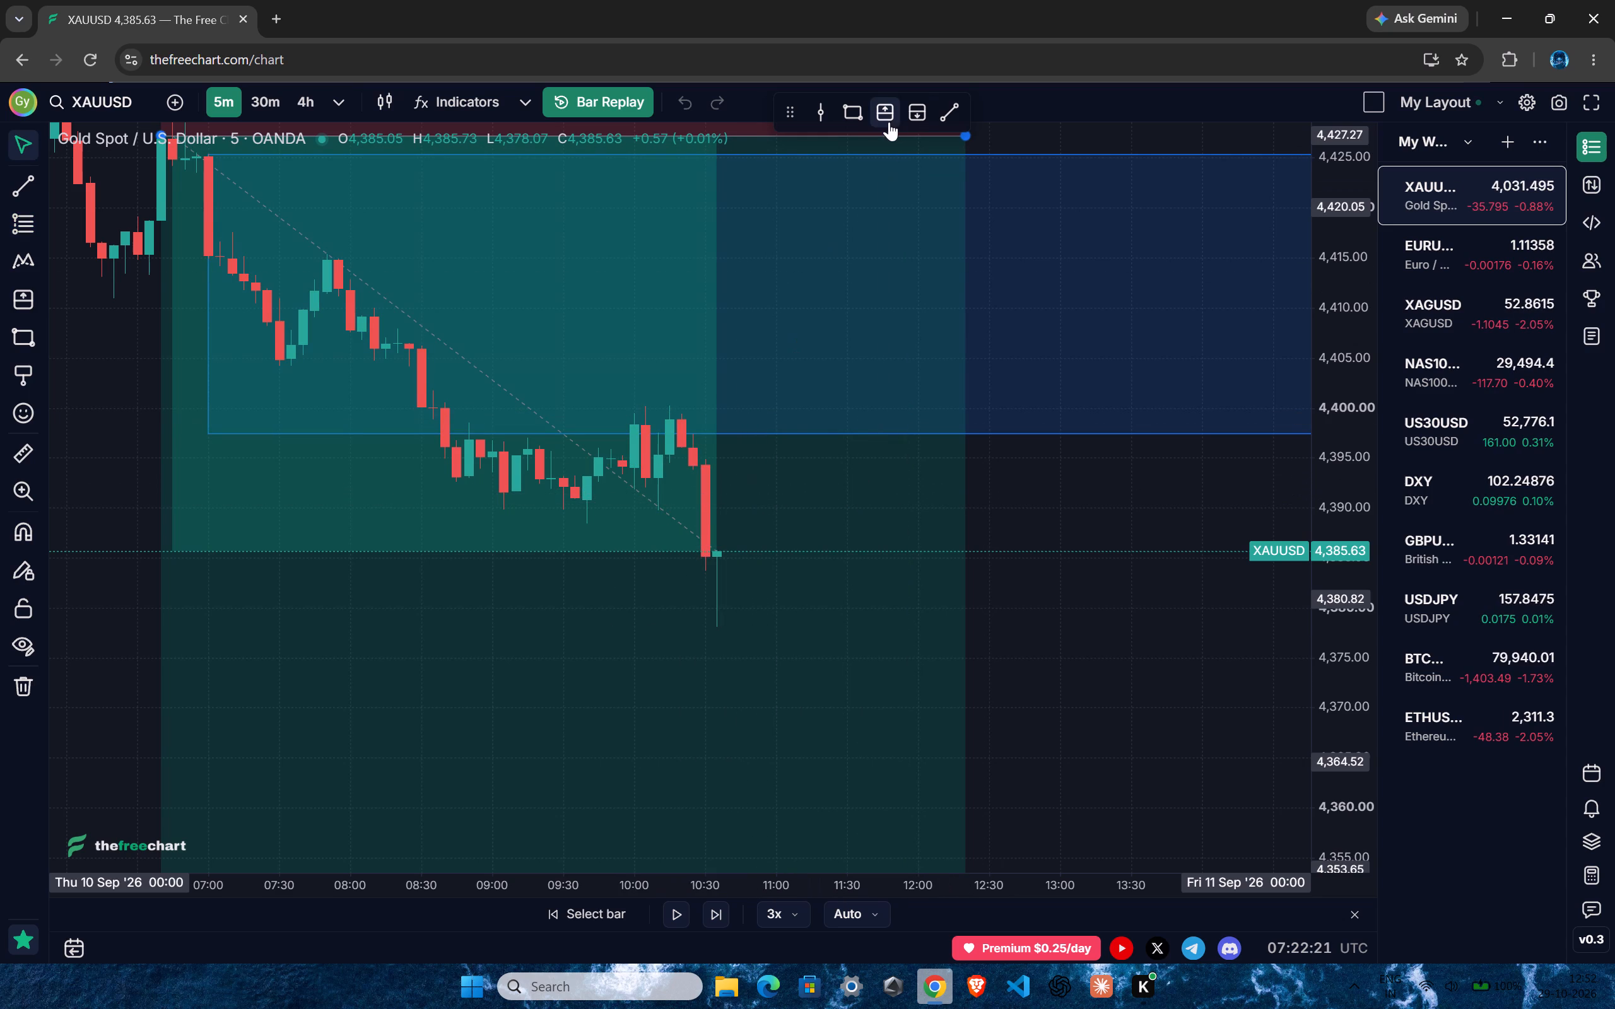
# Place a short position at about 10:40 on 10 September with entry 4,391.52, stop 4,401.00 and target 4,346.30.
pyautogui.click(913, 118)
pyautogui.click(734, 493)
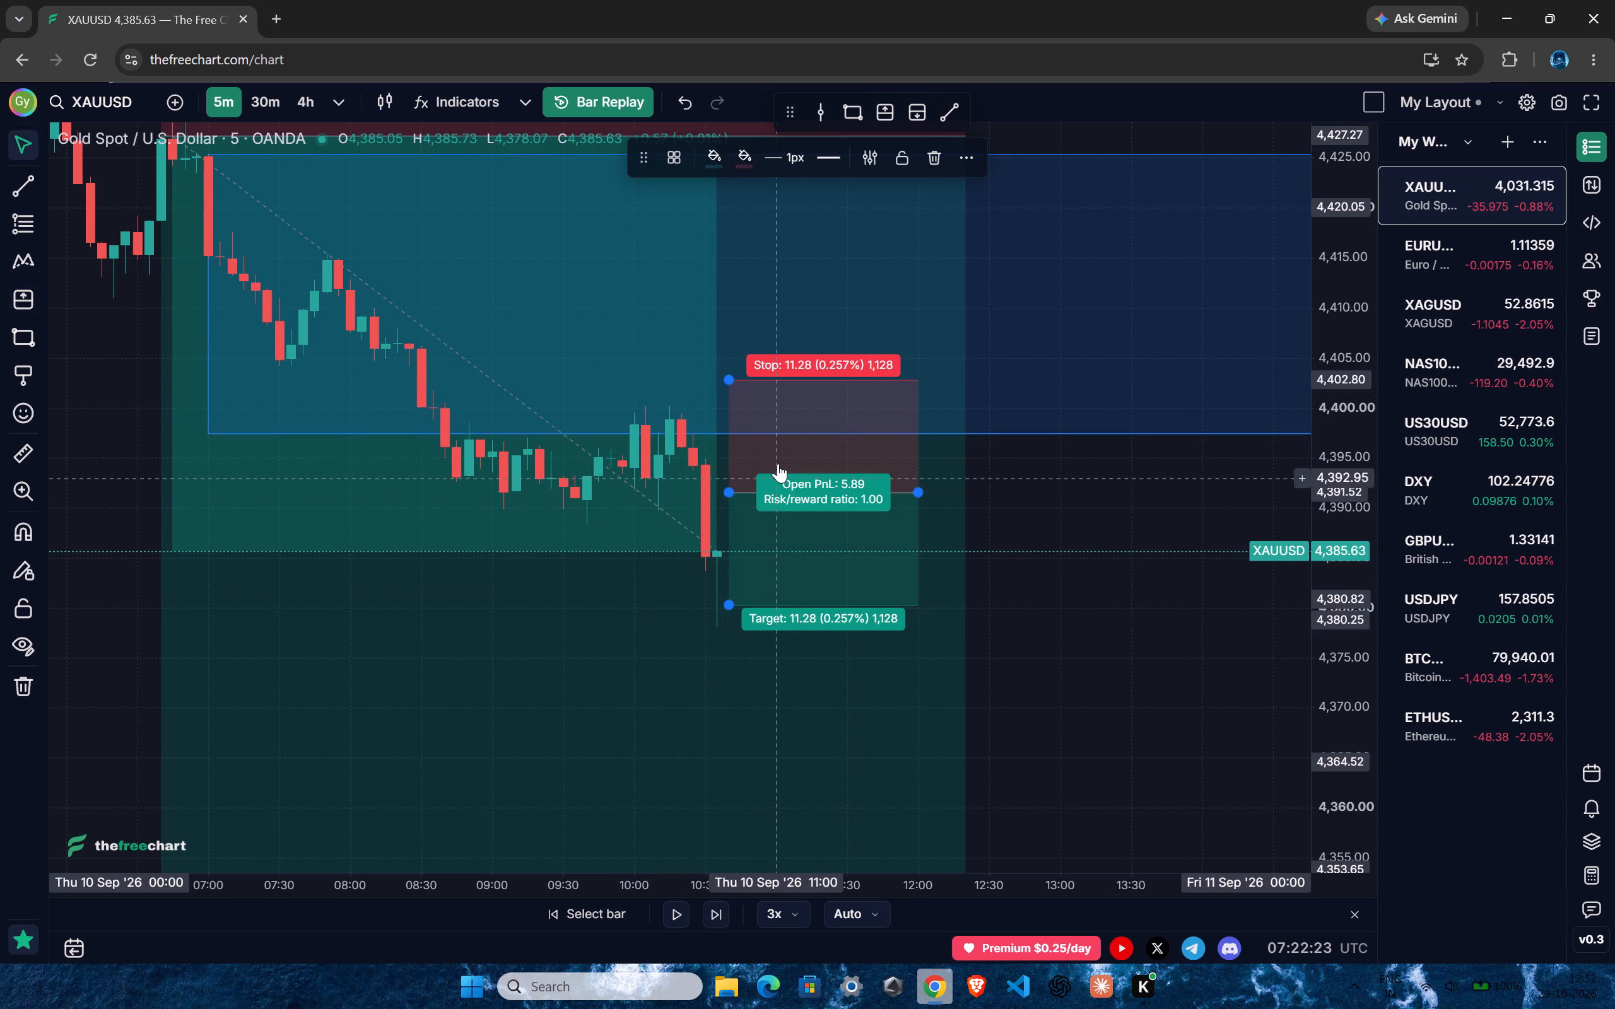
pyautogui.moveTo(732, 375); pyautogui.dragTo(725, 398)
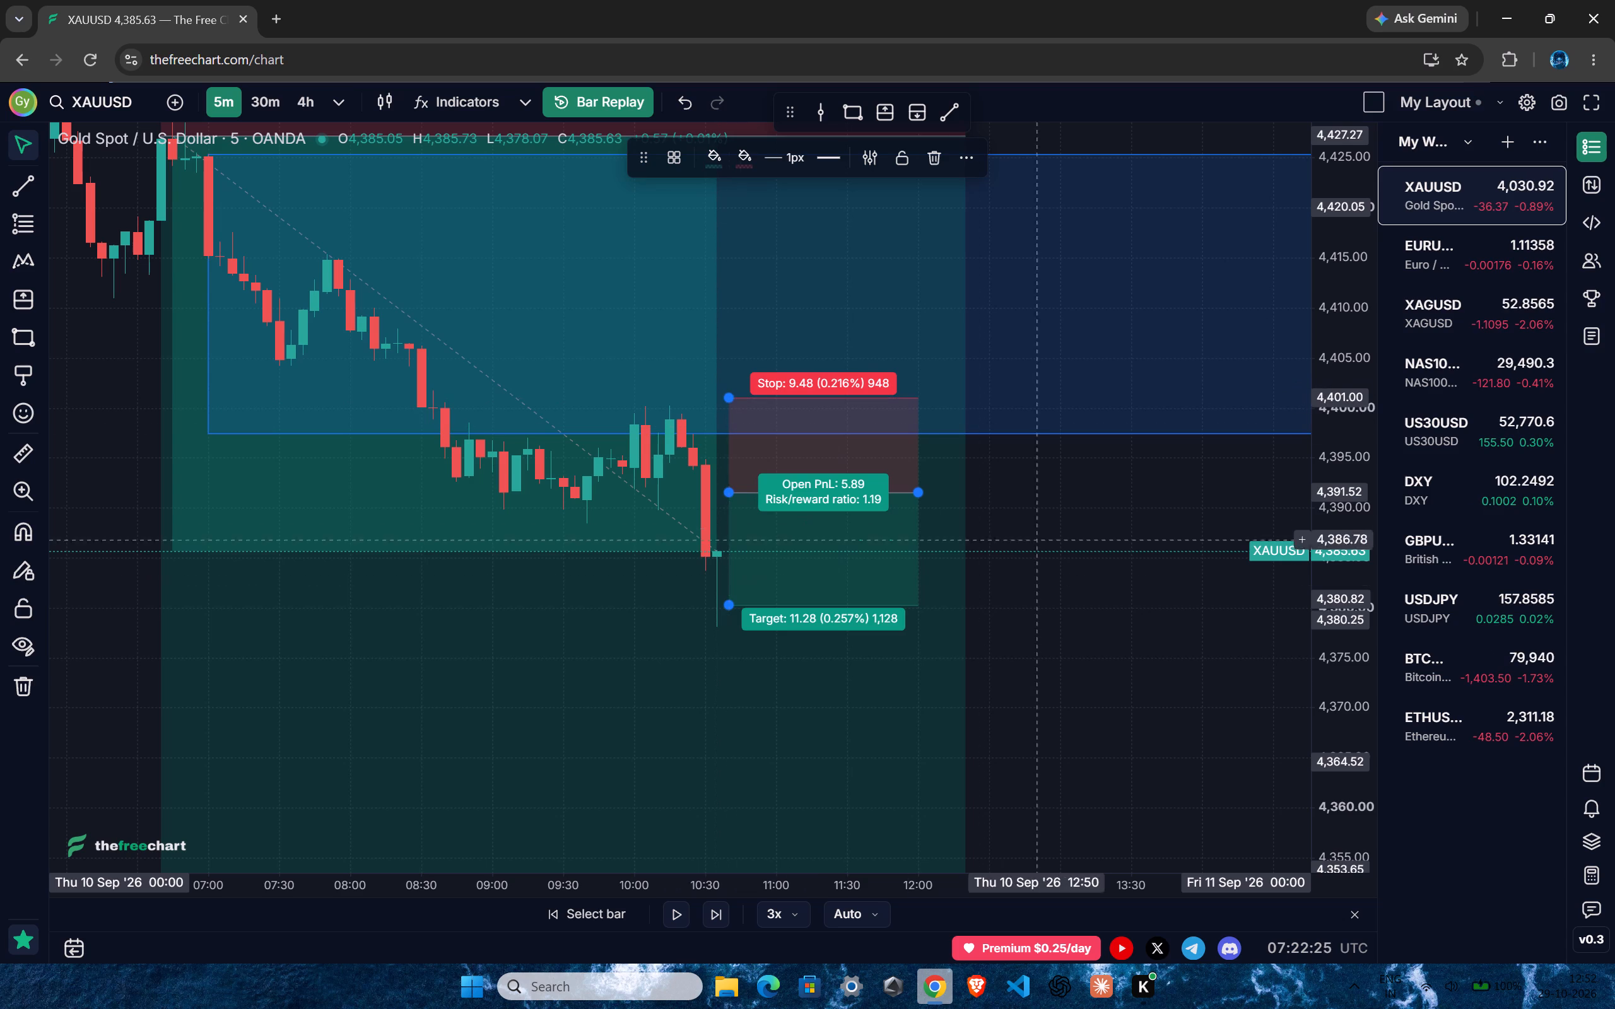
pyautogui.moveTo(1047, 527); pyautogui.dragTo(1057, 383)
pyautogui.scroll(-4, 792, 468)
pyautogui.click(1047, 603)
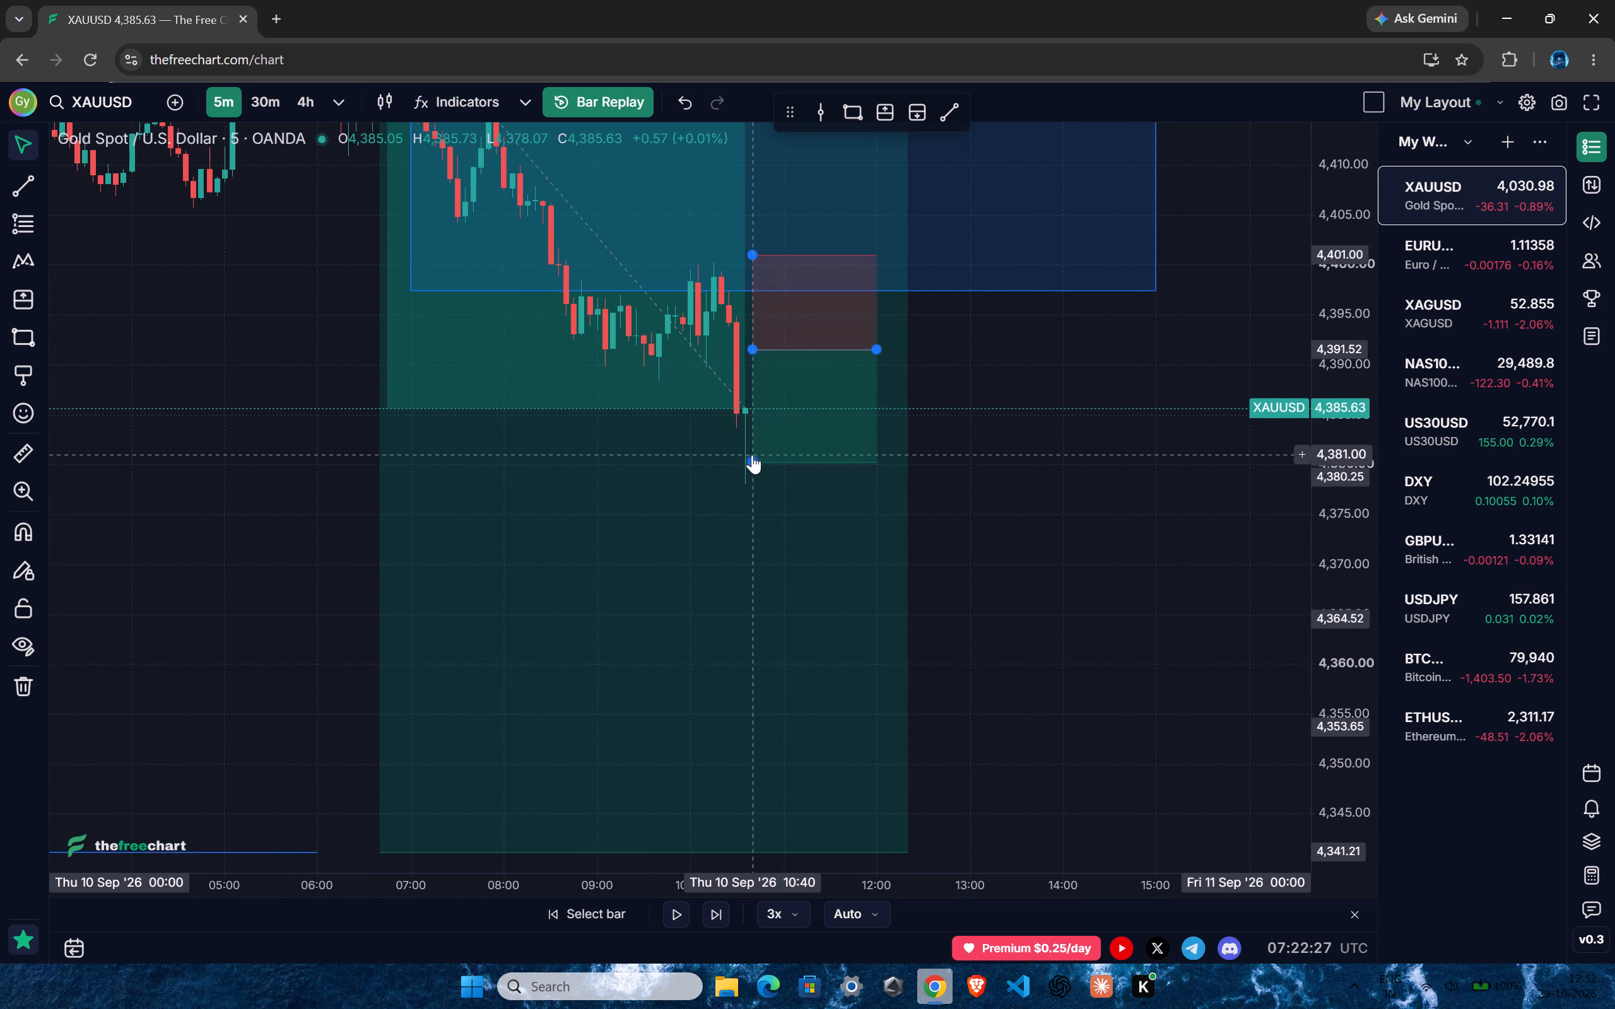
pyautogui.moveTo(756, 462); pyautogui.dragTo(790, 801)
pyautogui.click(1045, 489)
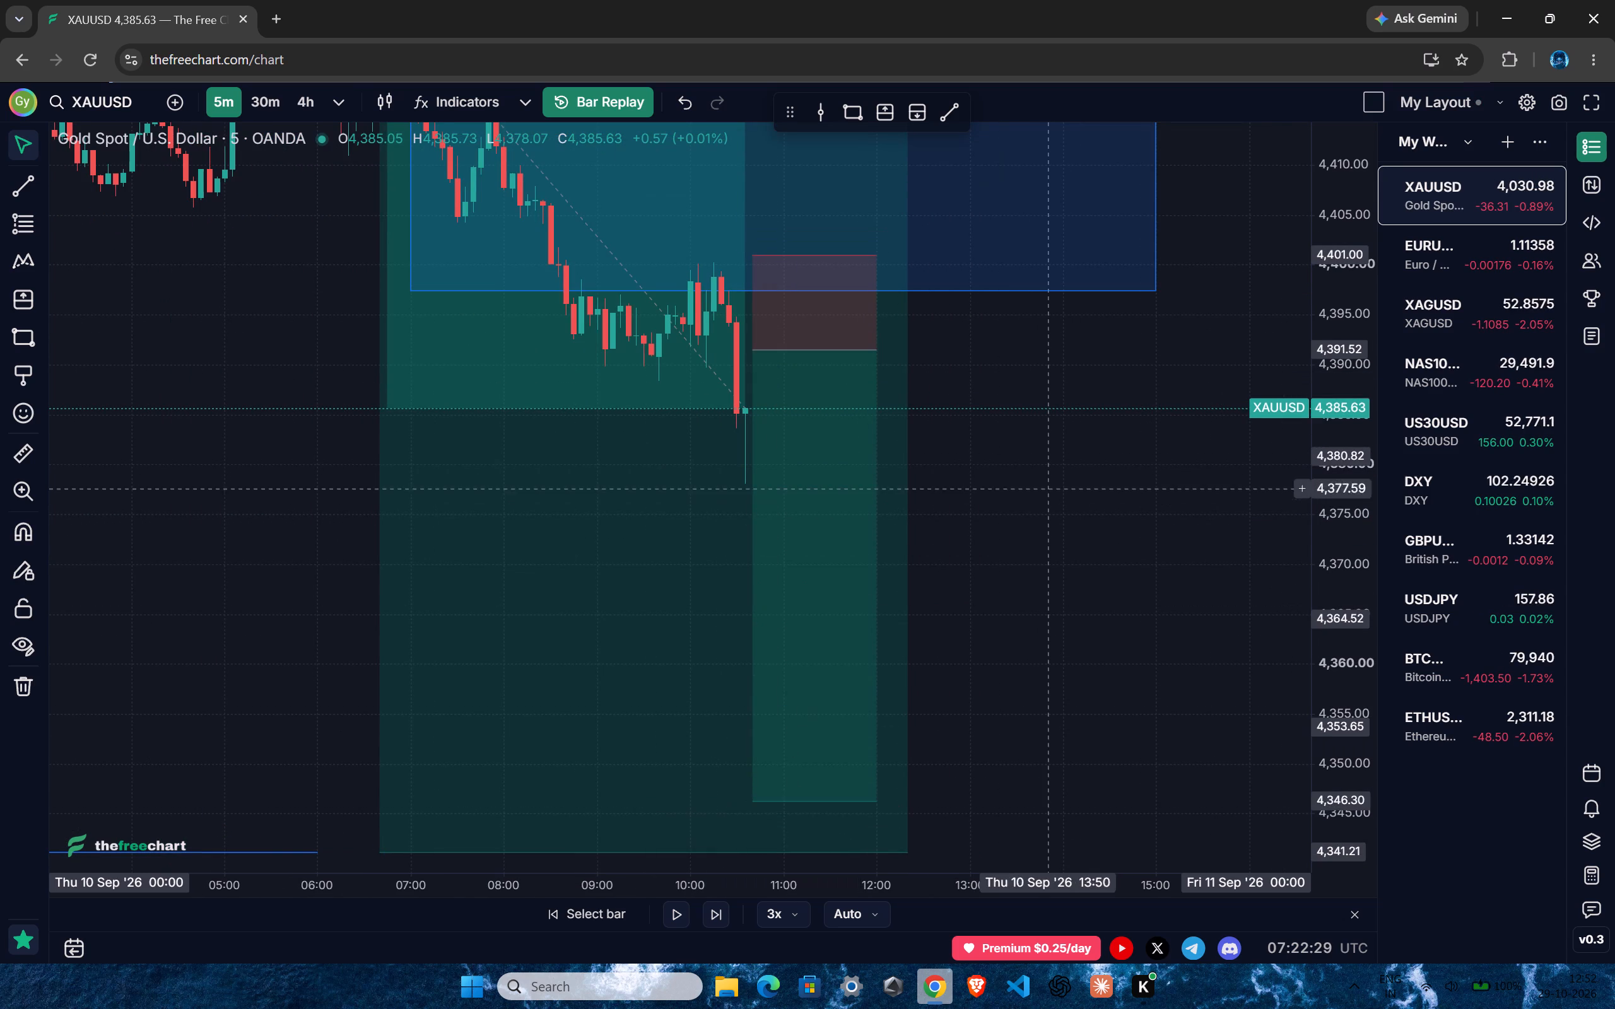
# Play the 5-minute replay on to about 12:55 on 10 September, pausing there.
pyautogui.moveTo(1062, 515); pyautogui.dragTo(1071, 540)
pyautogui.click(667, 915)
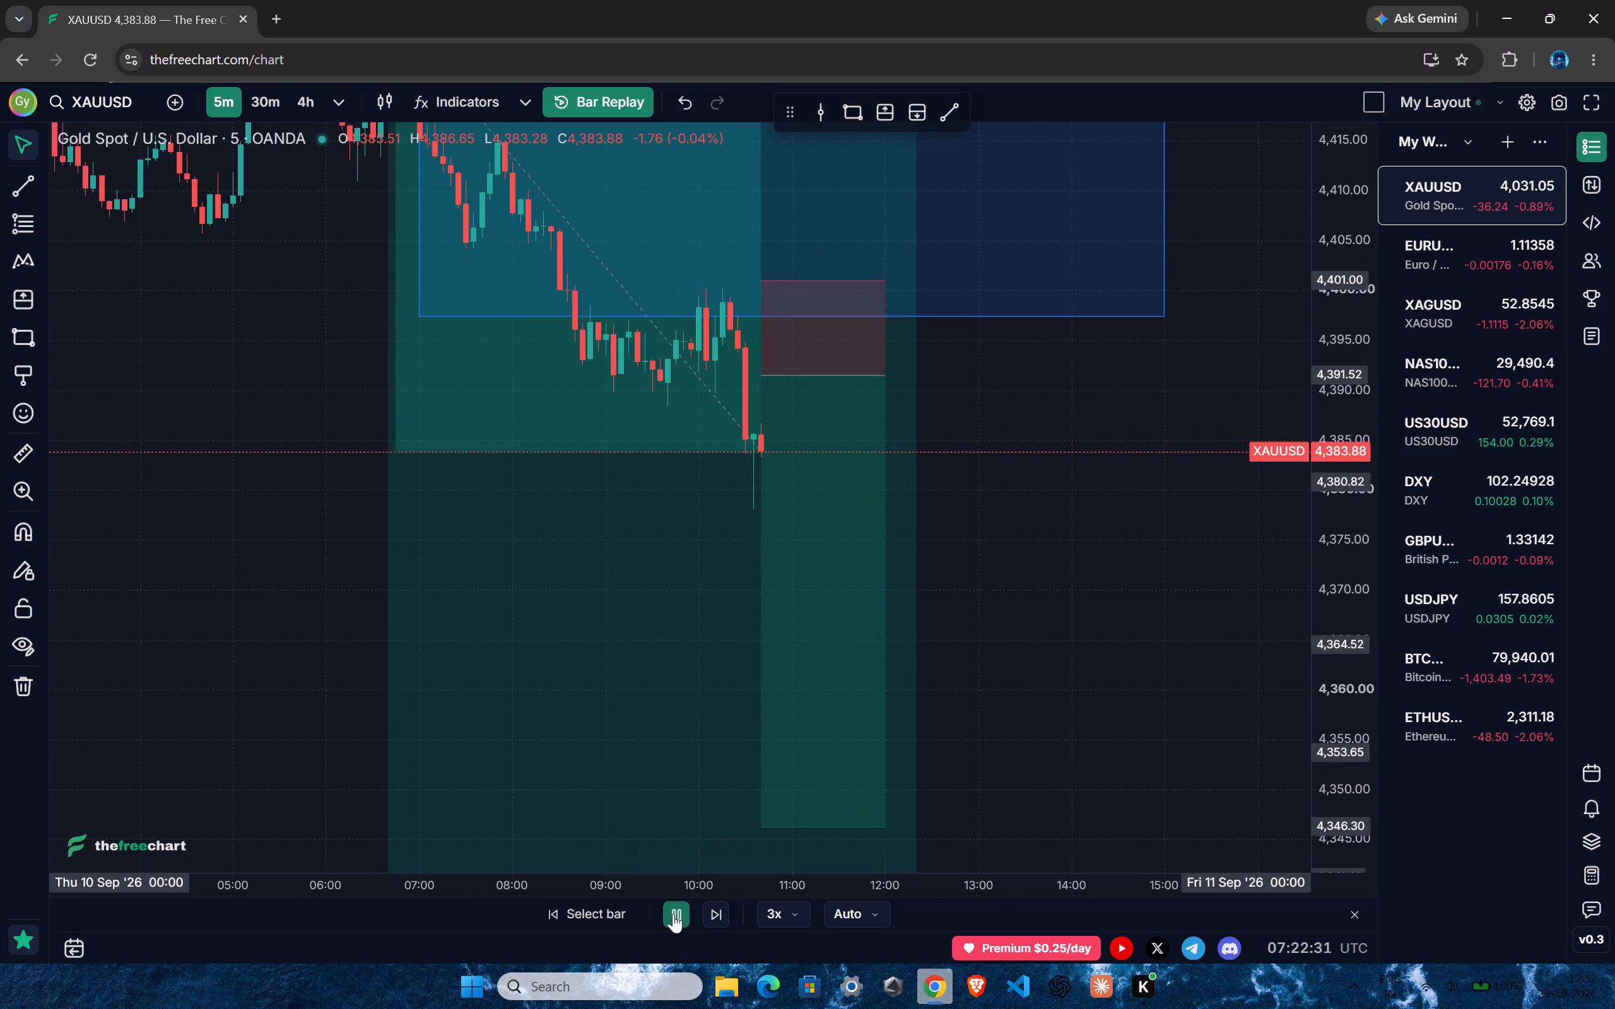
pyautogui.click(673, 914)
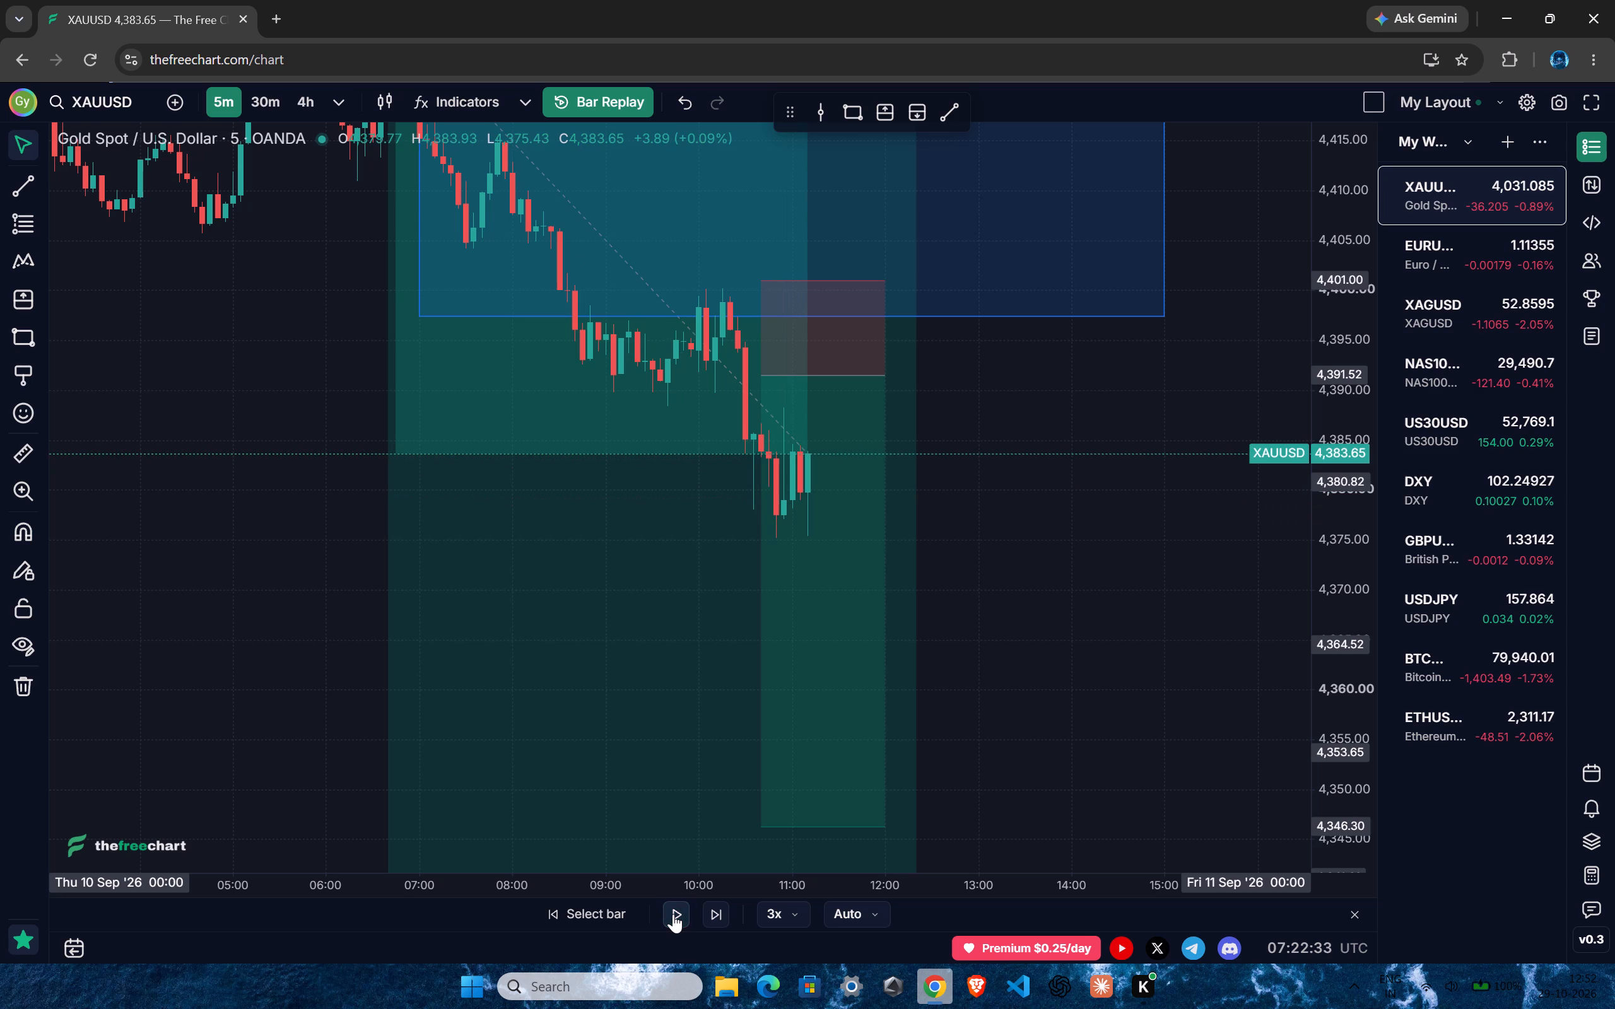
pyautogui.click(672, 913)
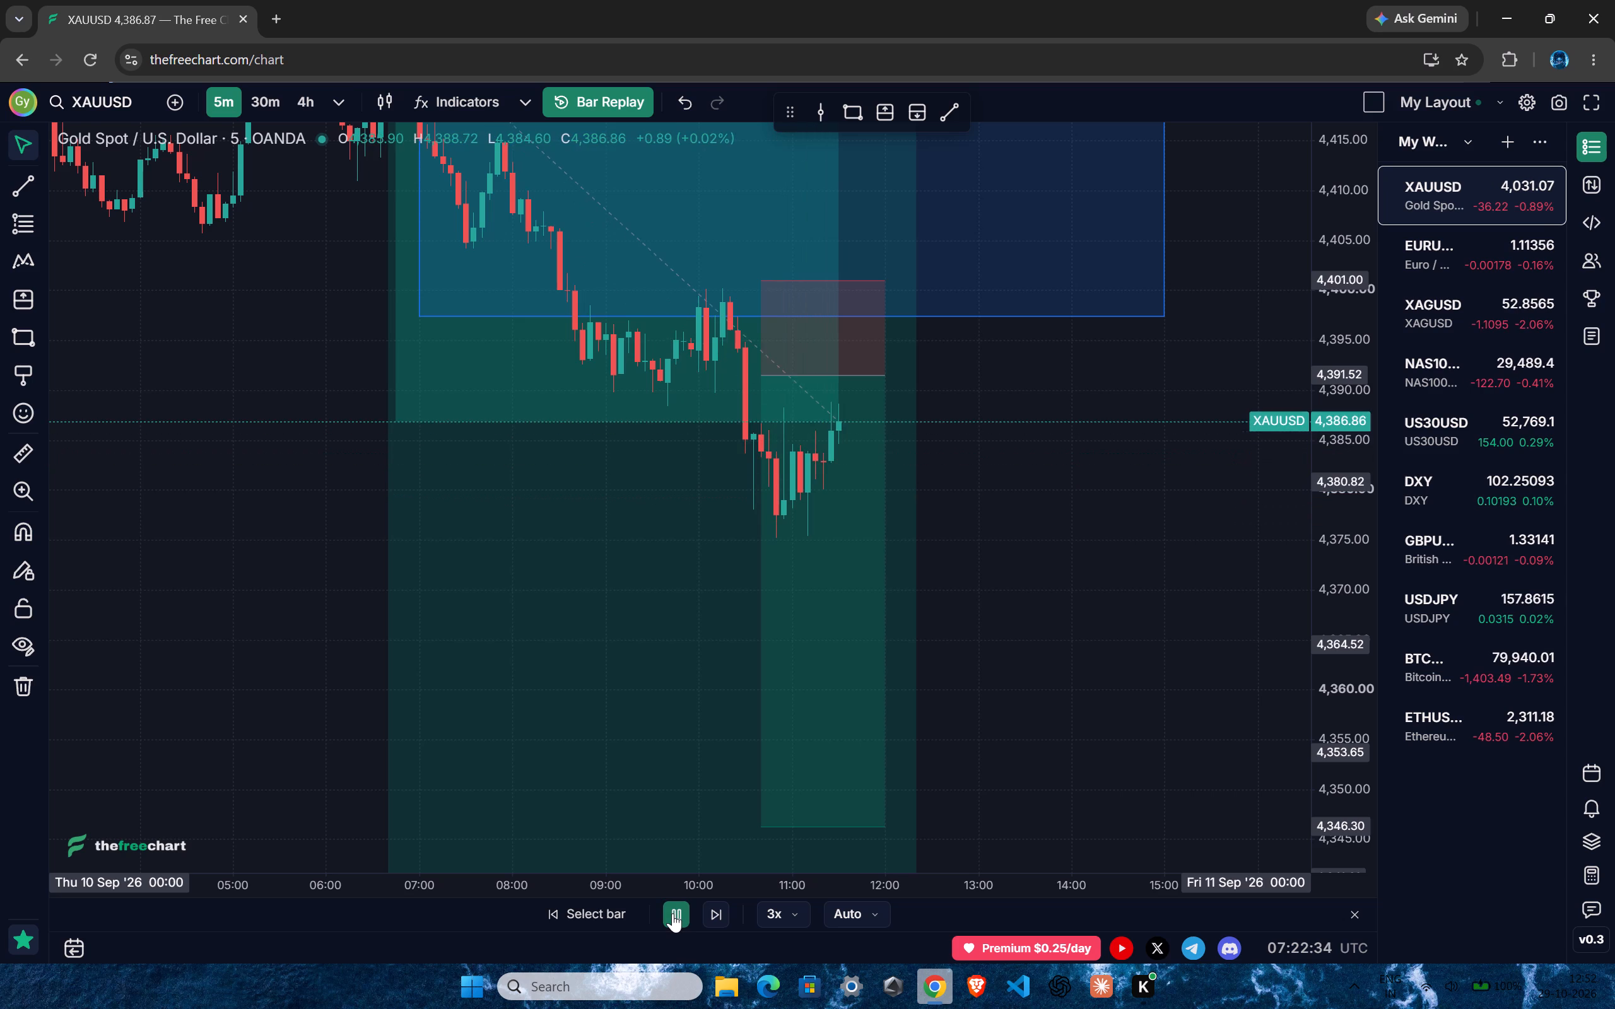
pyautogui.click(672, 913)
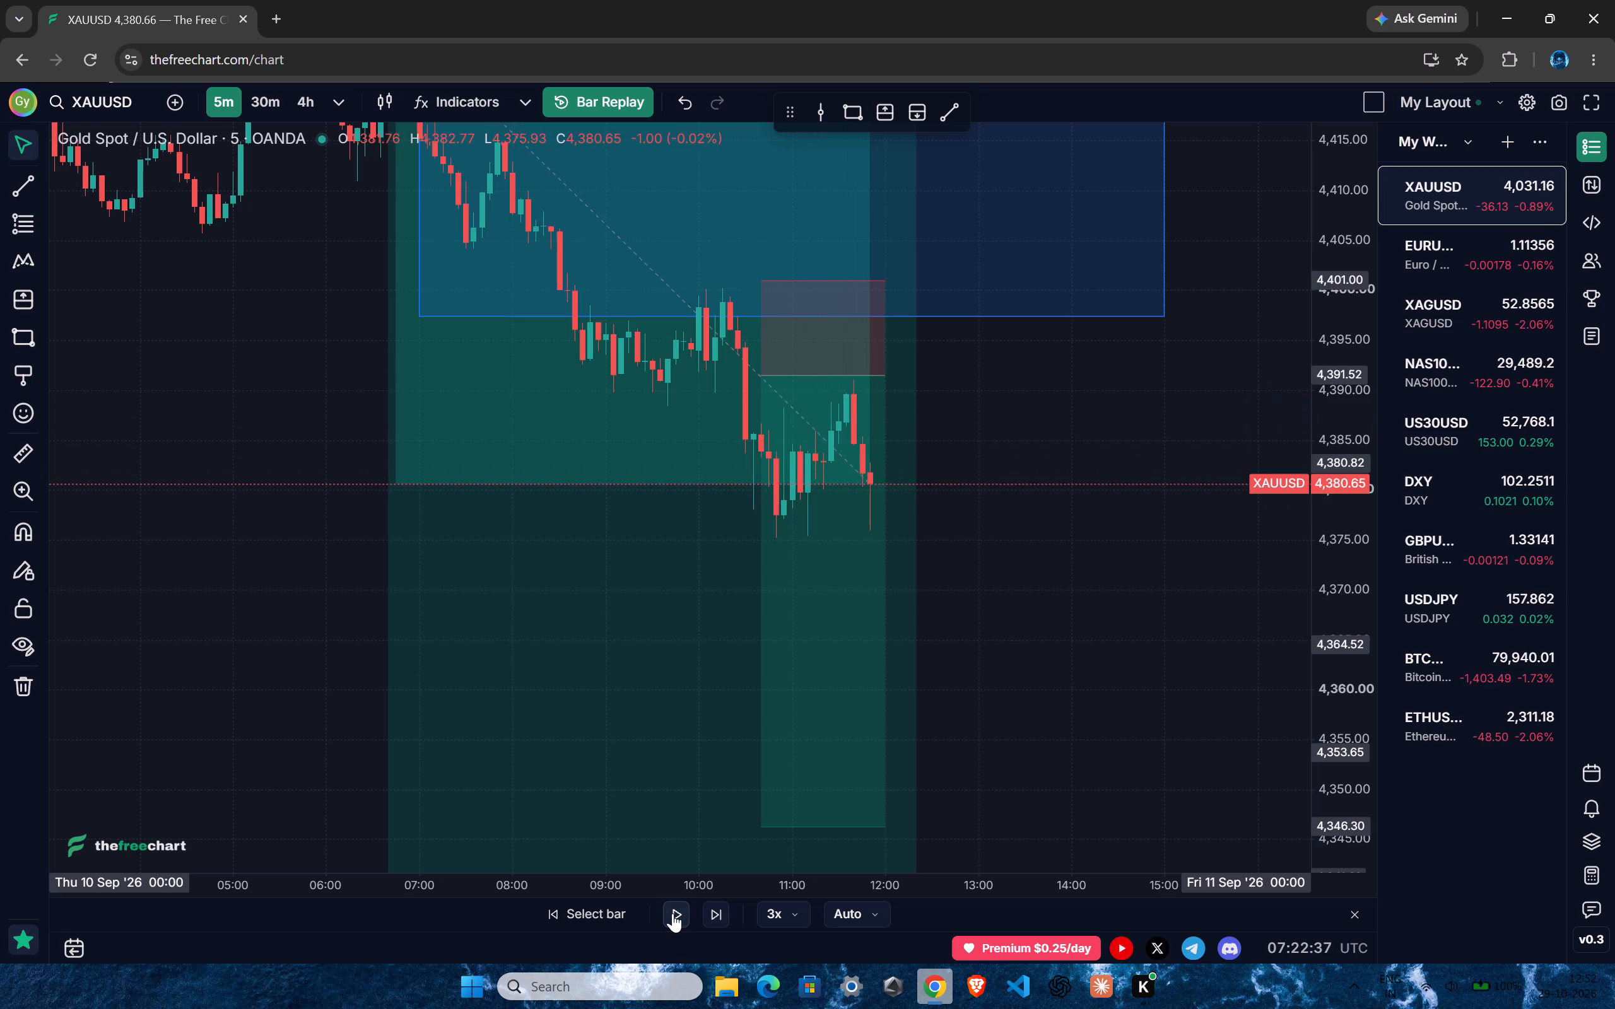
pyautogui.click(672, 913)
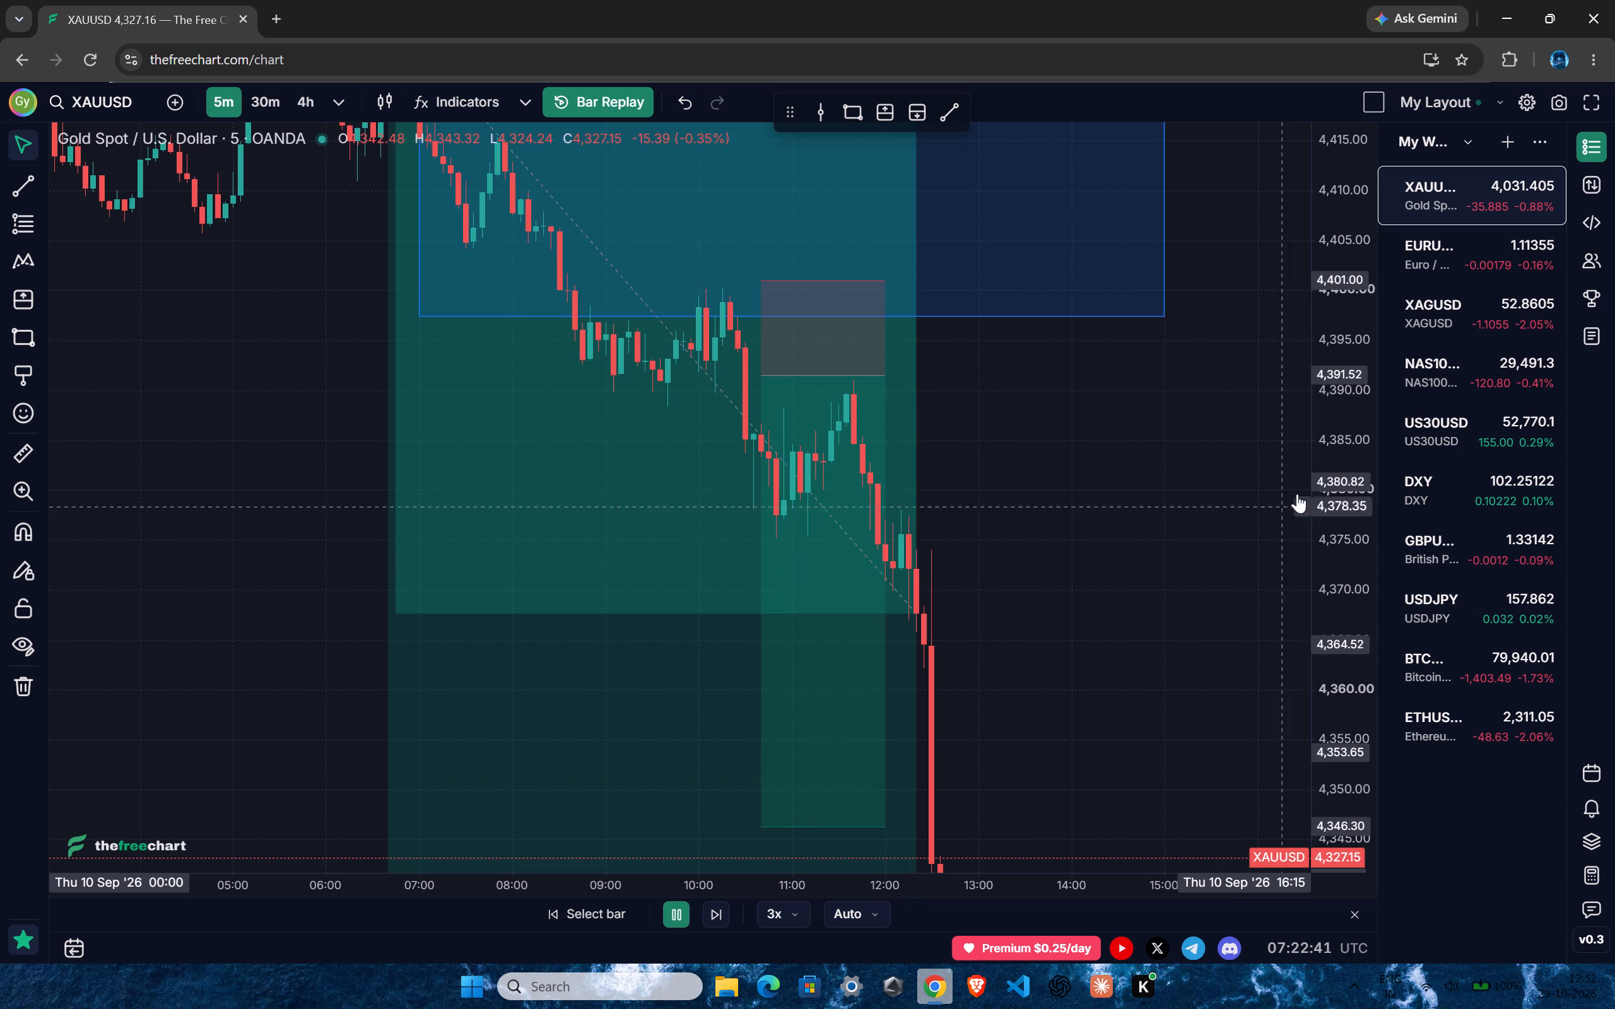
pyautogui.moveTo(1353, 473); pyautogui.dragTo(1264, 870)
pyautogui.click(675, 914)
# Extend the end of the 4,391.52 short position to about 12:05 on 10 September.
pyautogui.moveTo(1078, 544); pyautogui.dragTo(1056, 617)
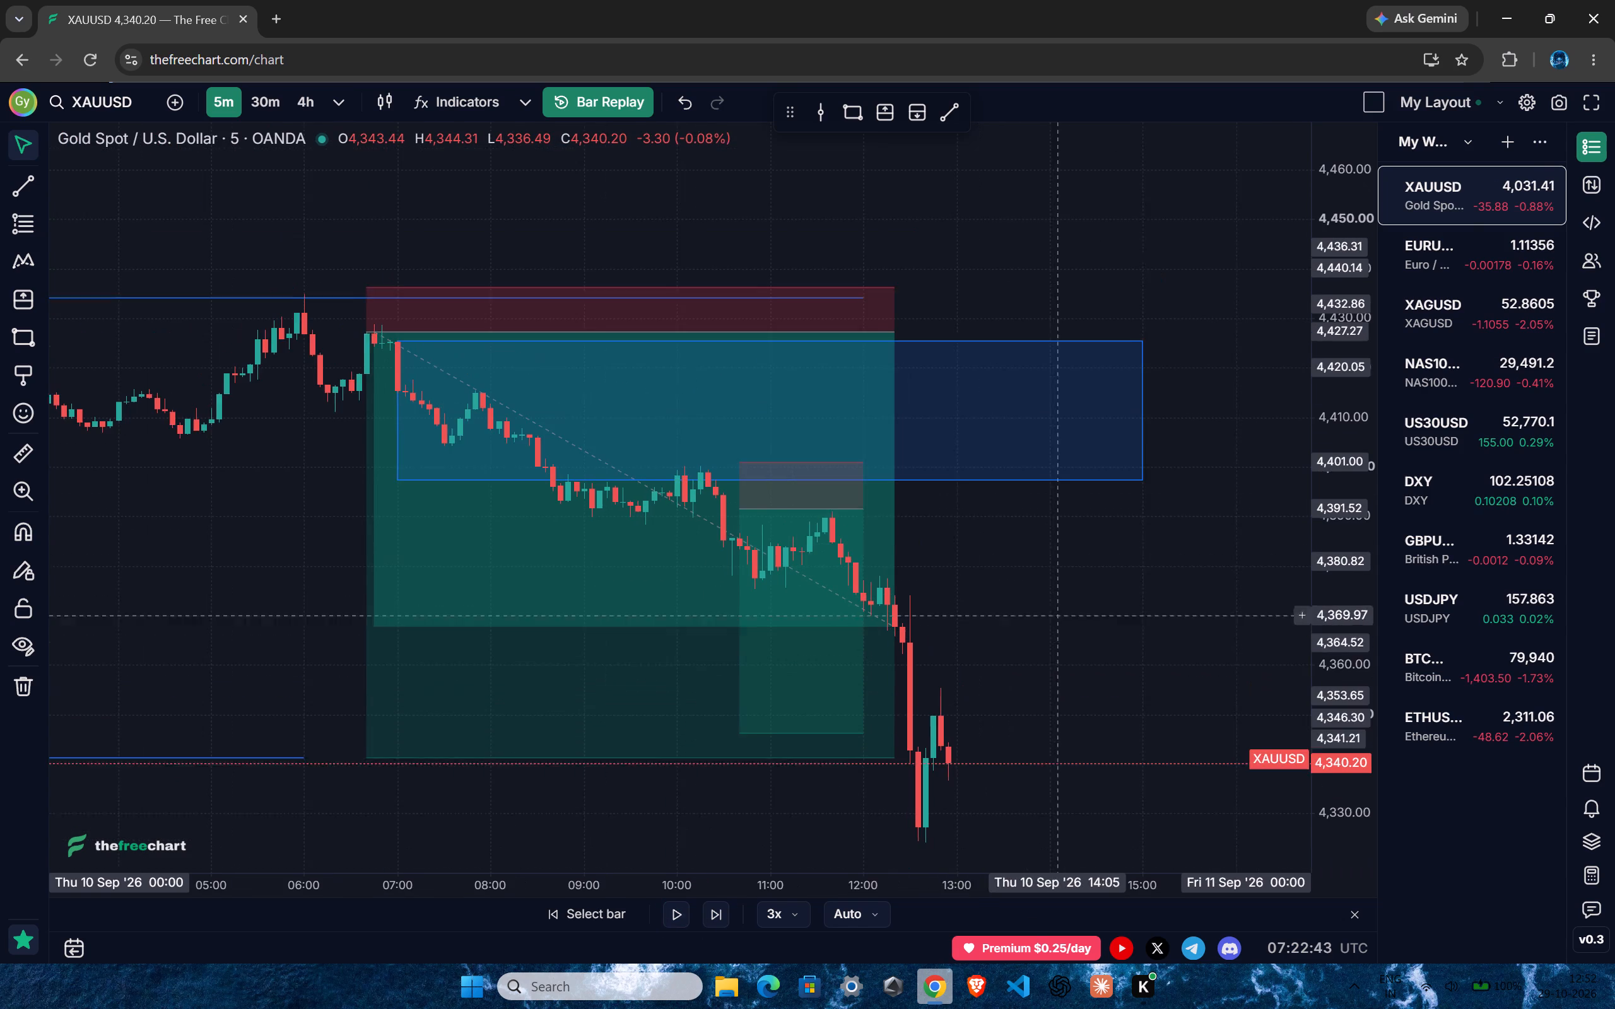
pyautogui.moveTo(1056, 617); pyautogui.dragTo(1052, 624)
pyautogui.moveTo(1338, 755); pyautogui.dragTo(1339, 751)
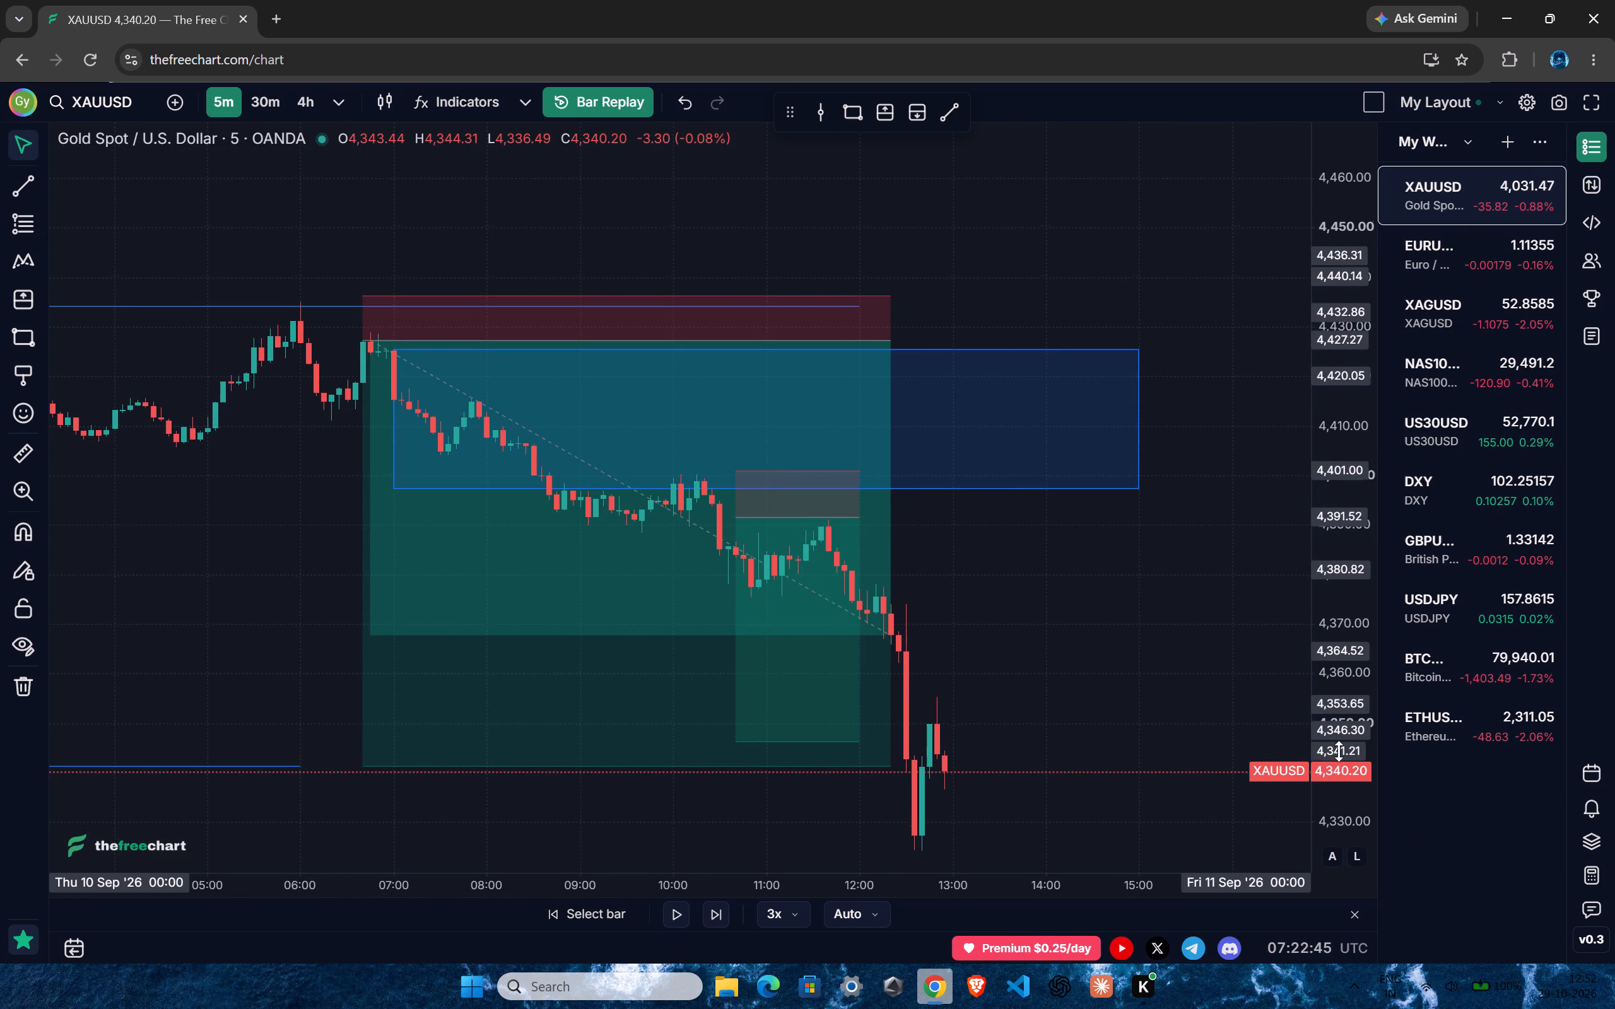
pyautogui.moveTo(1339, 751); pyautogui.dragTo(1312, 393)
pyautogui.moveTo(1057, 639); pyautogui.dragTo(1125, 593)
pyautogui.keyDown('ctrl'); pyautogui.scroll(6, 977, 607); pyautogui.keyUp('ctrl')
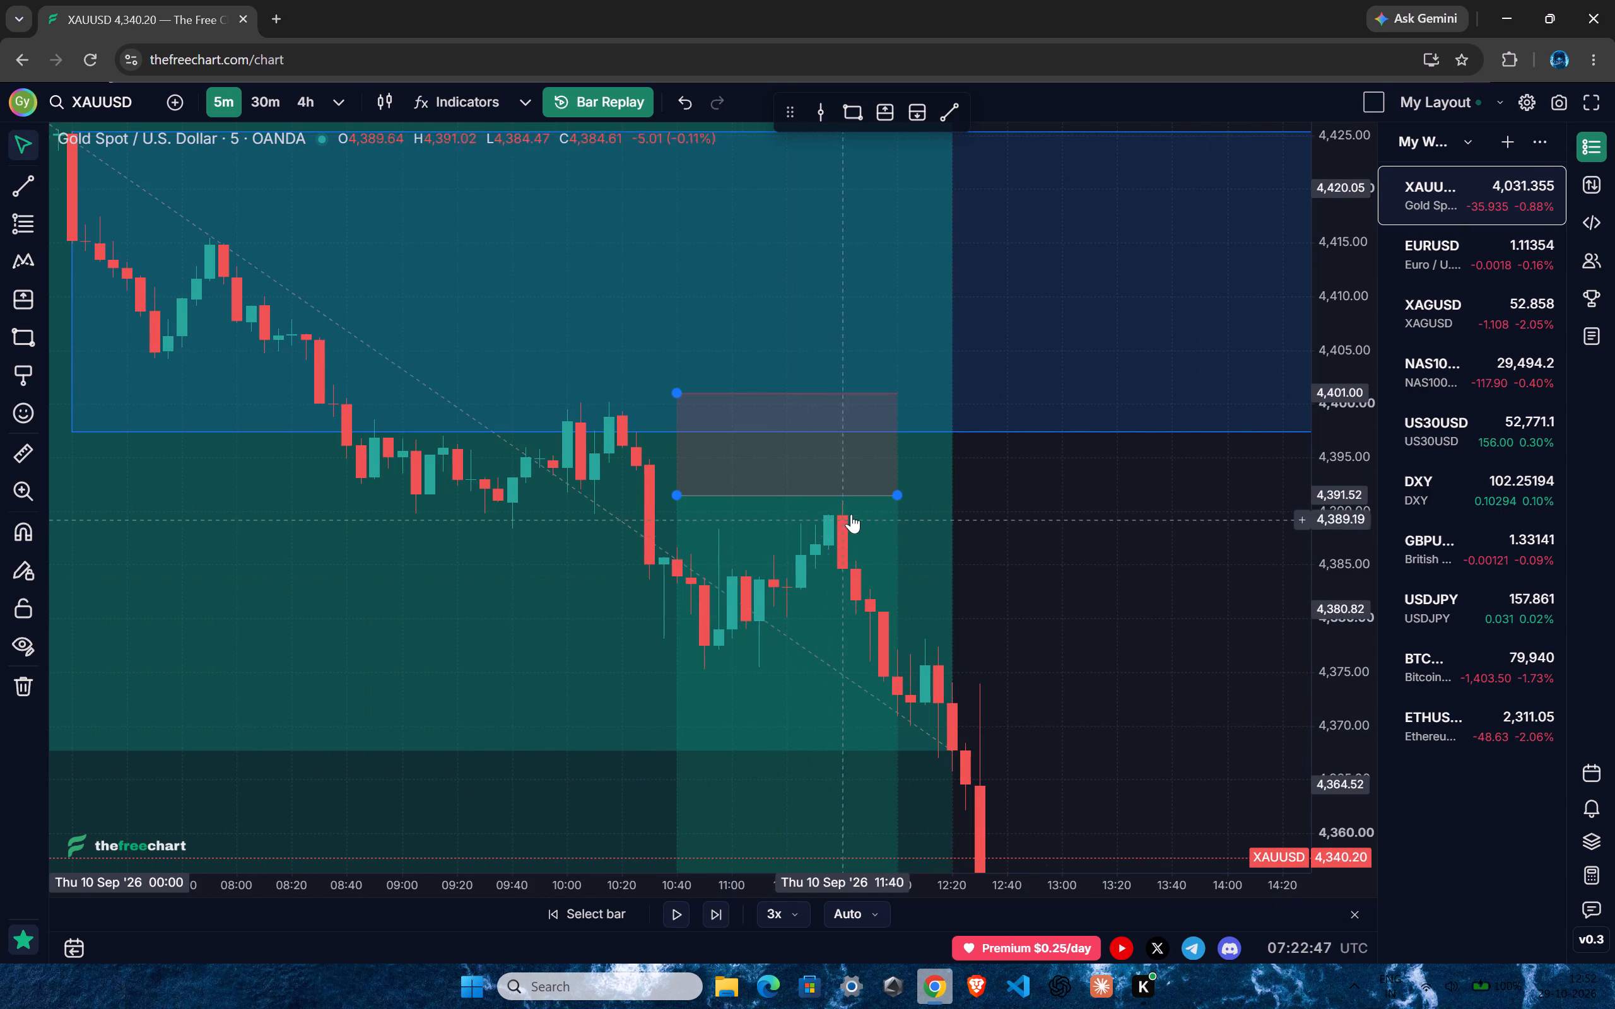
pyautogui.moveTo(896, 493); pyautogui.dragTo(906, 498)
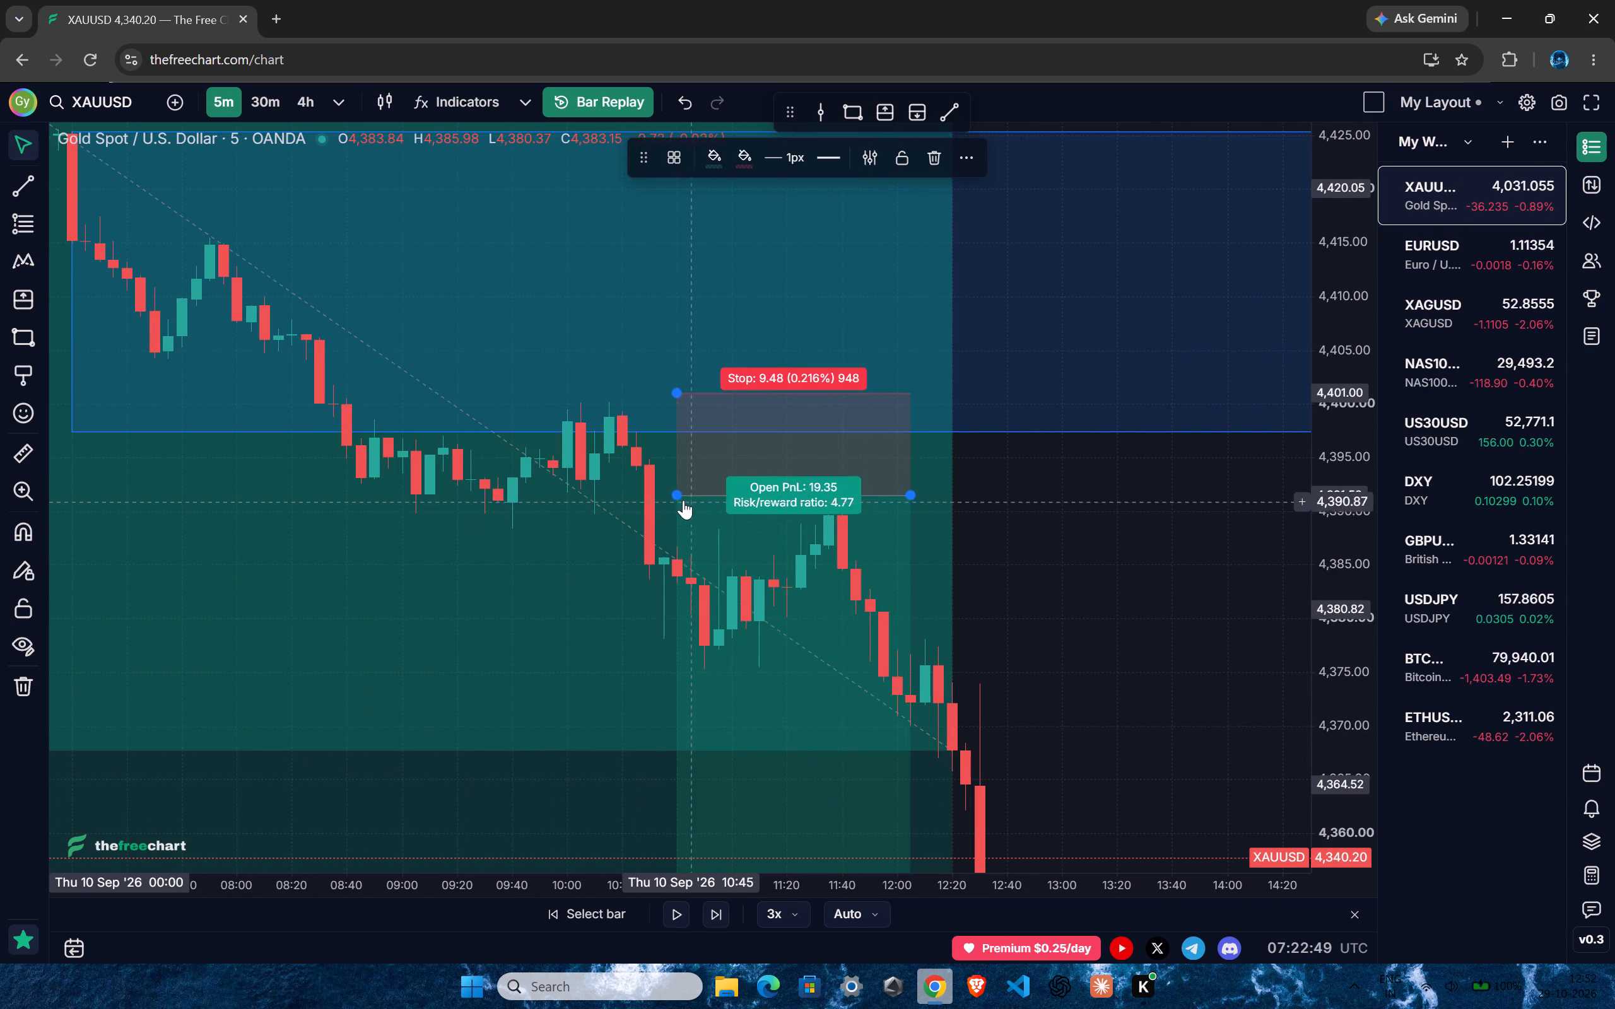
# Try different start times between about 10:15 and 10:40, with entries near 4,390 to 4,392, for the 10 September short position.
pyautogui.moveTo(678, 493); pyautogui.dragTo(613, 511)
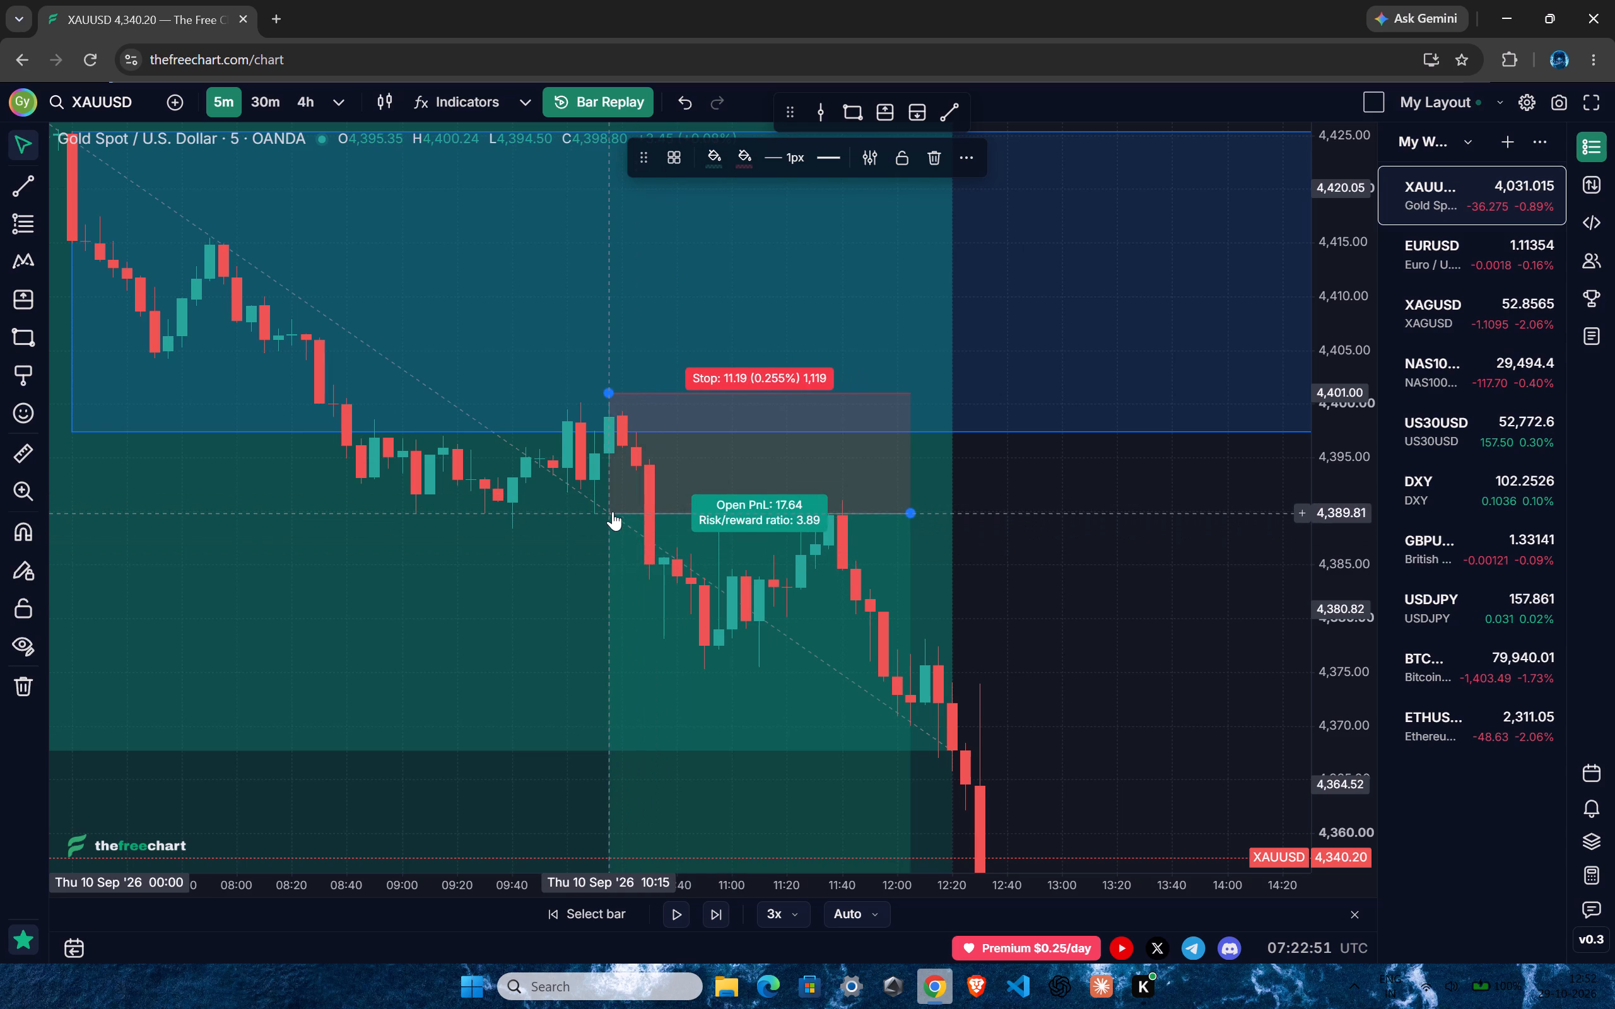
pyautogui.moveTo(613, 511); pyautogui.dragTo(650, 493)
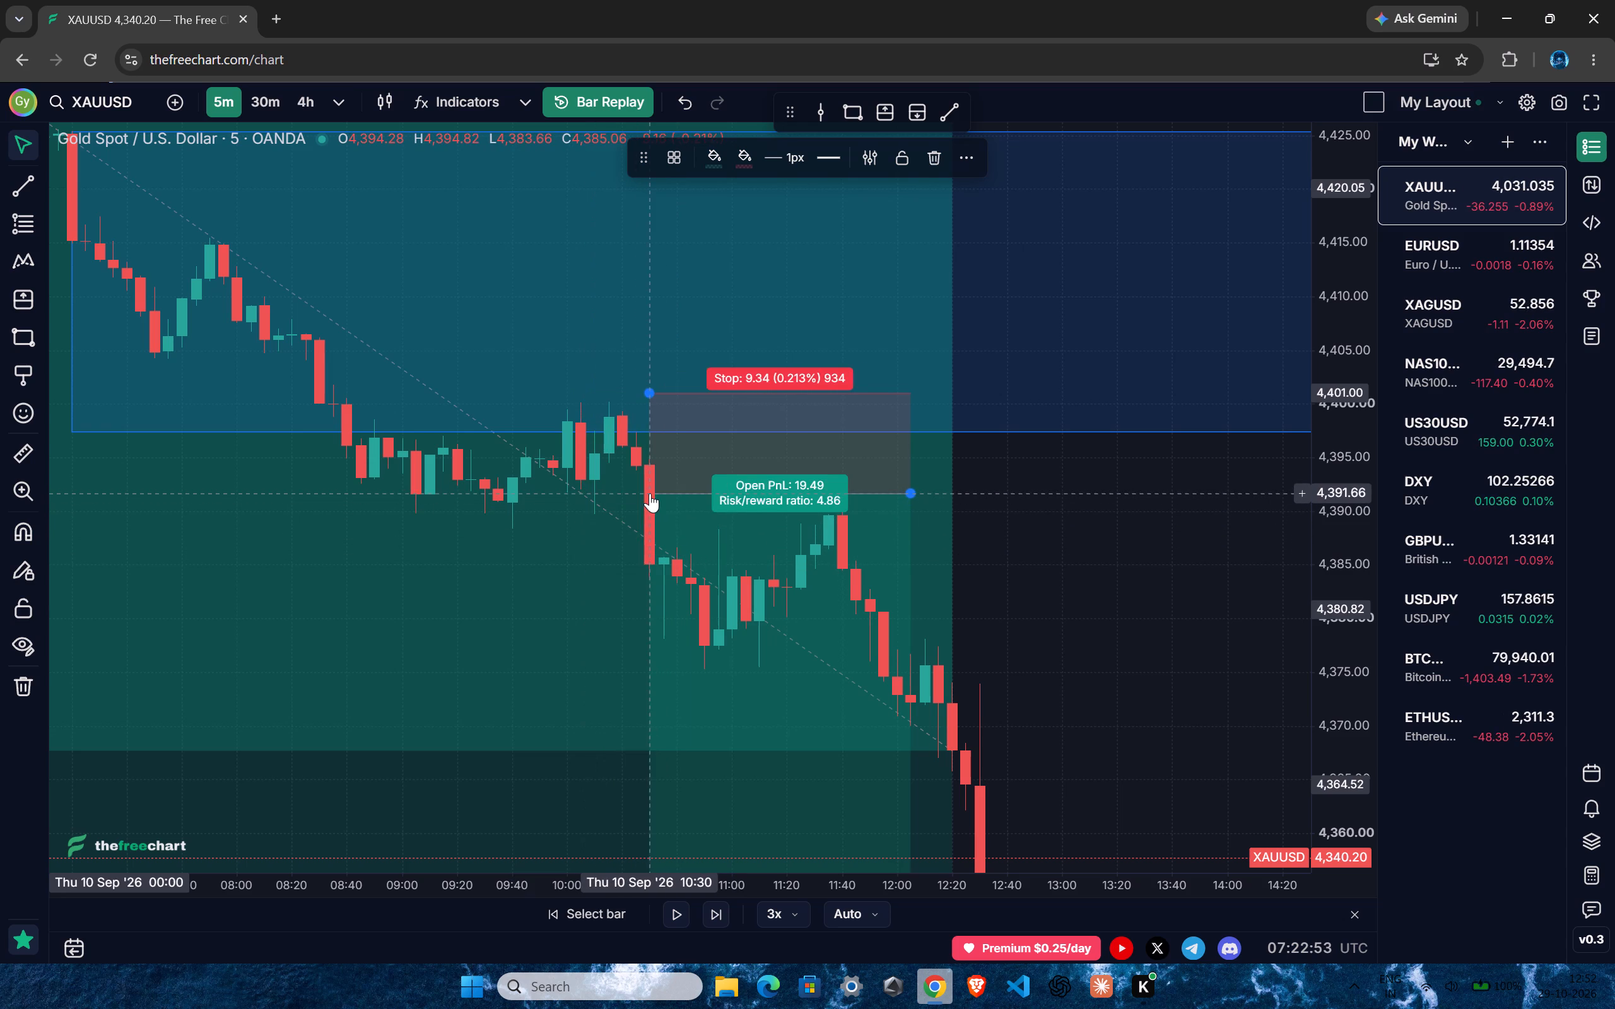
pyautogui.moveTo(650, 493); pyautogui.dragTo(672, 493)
# Delete the selected short position with the 4,401.00 stop on 10 September.
pyautogui.click(924, 148)
# Switch the chart to the 1-hour timeframe.
pyautogui.moveTo(1207, 615); pyautogui.dragTo(1129, 450)
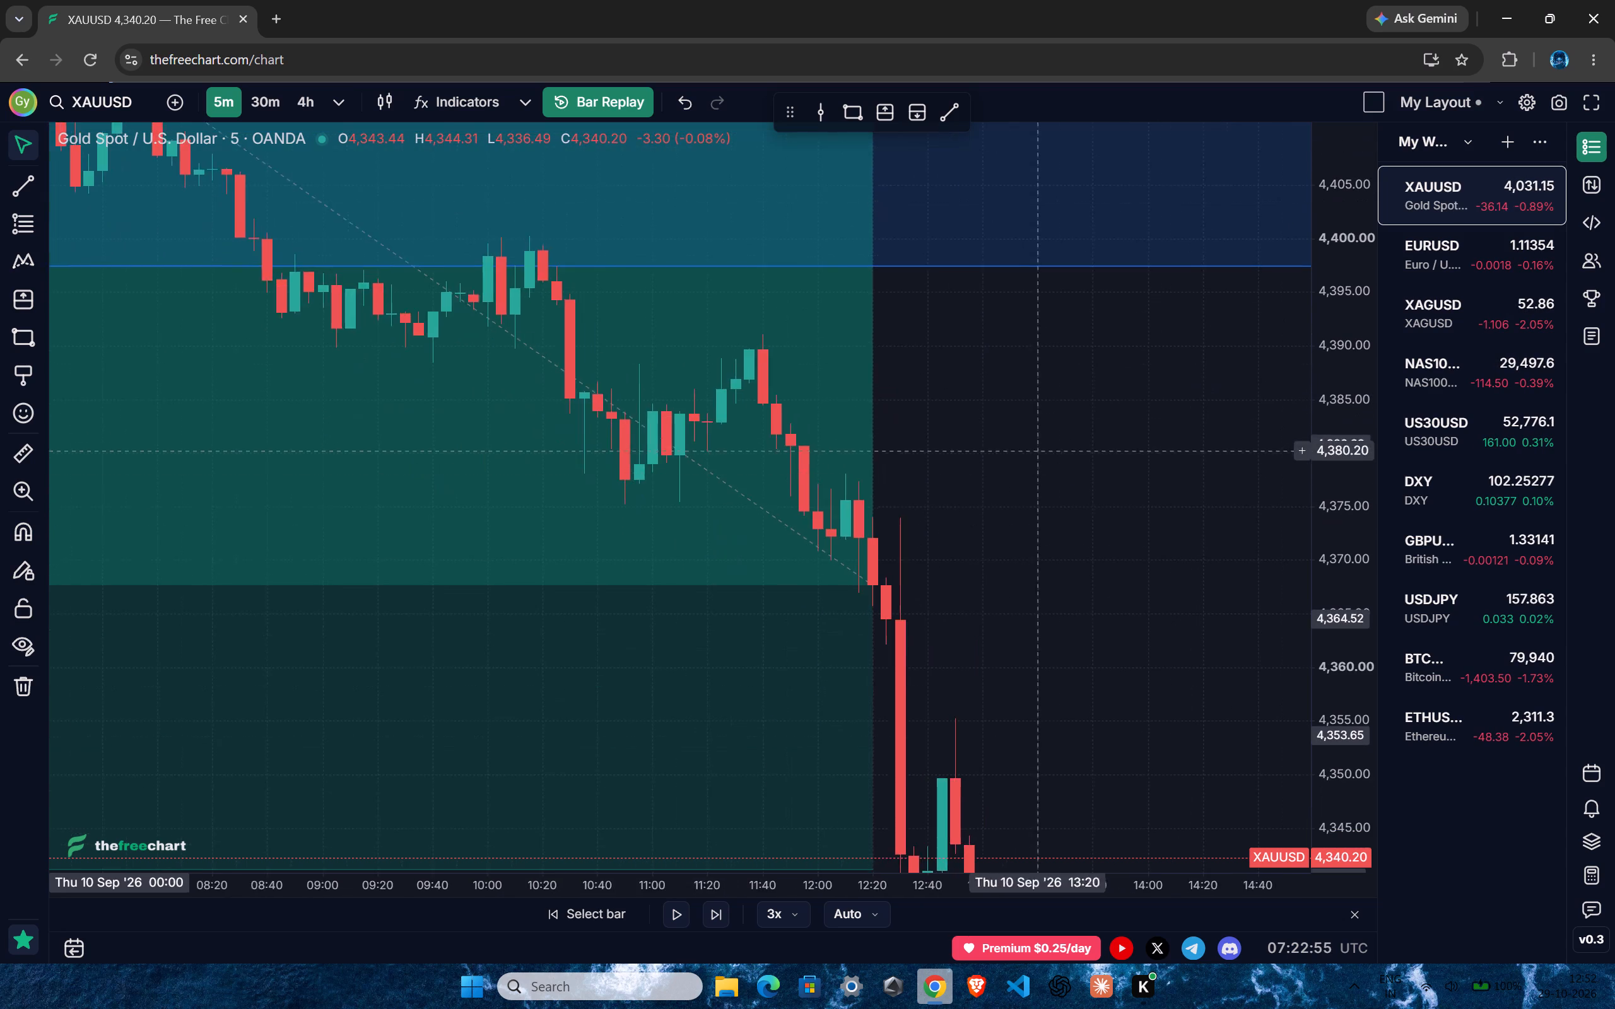
pyautogui.keyDown('ctrl'); pyautogui.scroll(-9, 985, 472); pyautogui.keyUp('ctrl')
pyautogui.moveTo(1357, 343); pyautogui.dragTo(1282, 848)
pyautogui.keyDown('ctrl'); pyautogui.scroll(-4, 1045, 708); pyautogui.keyUp('ctrl')
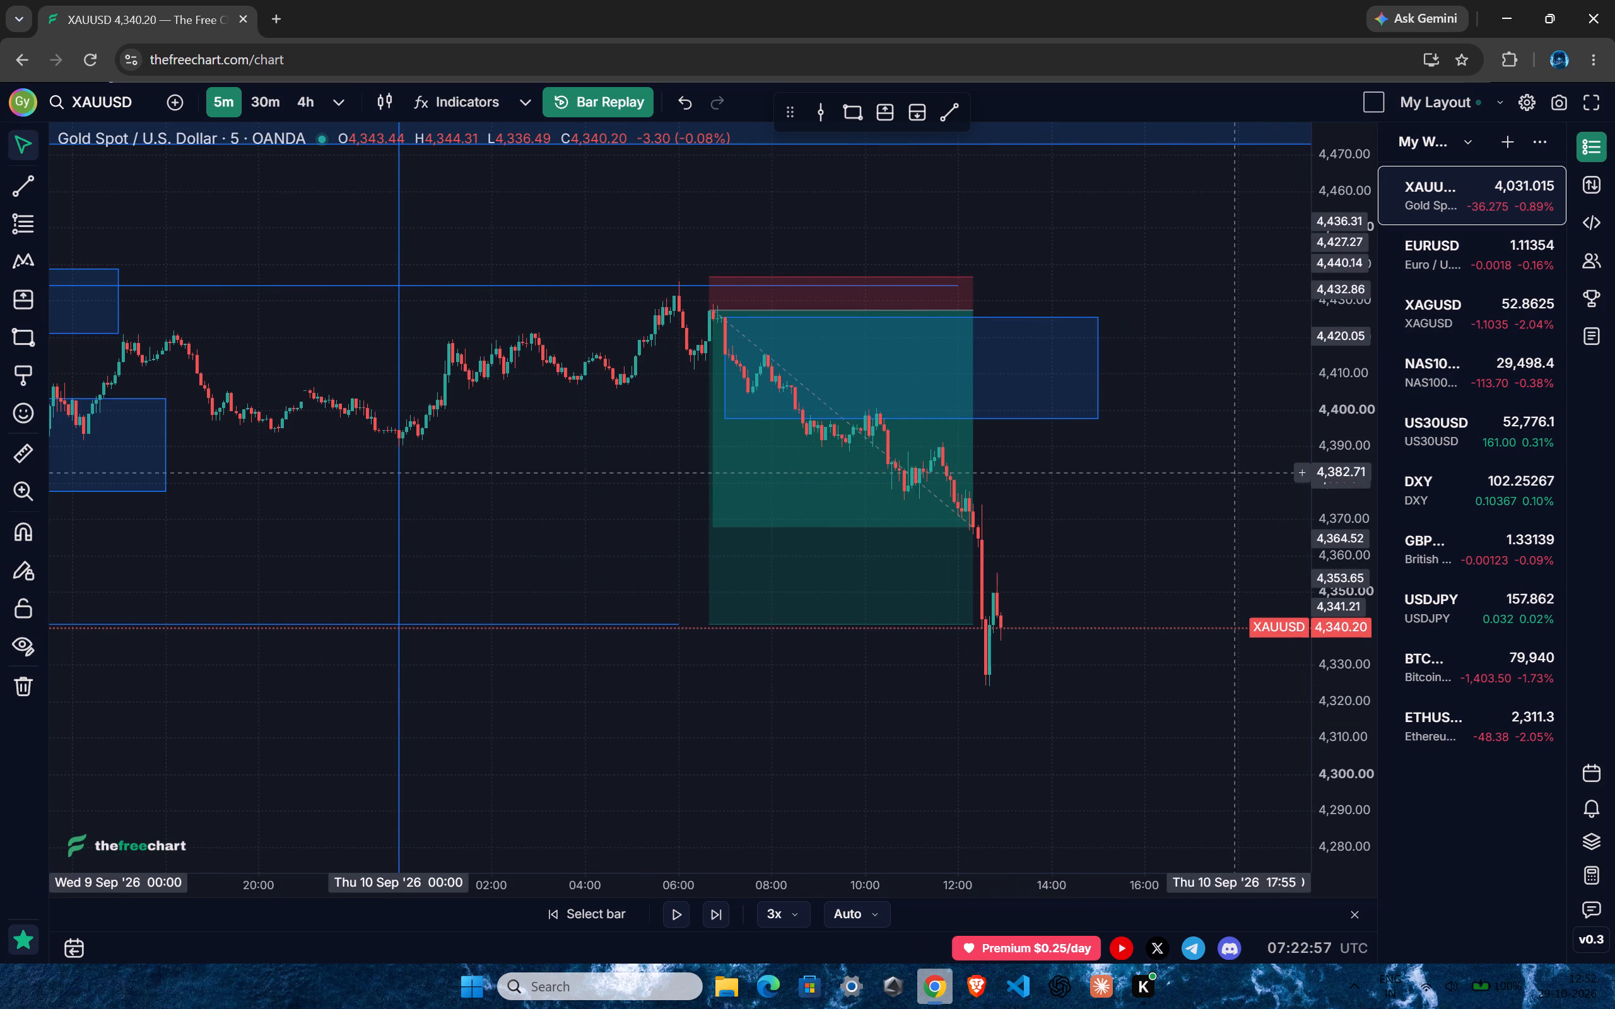
pyautogui.write('1h')
pyautogui.press('Return')
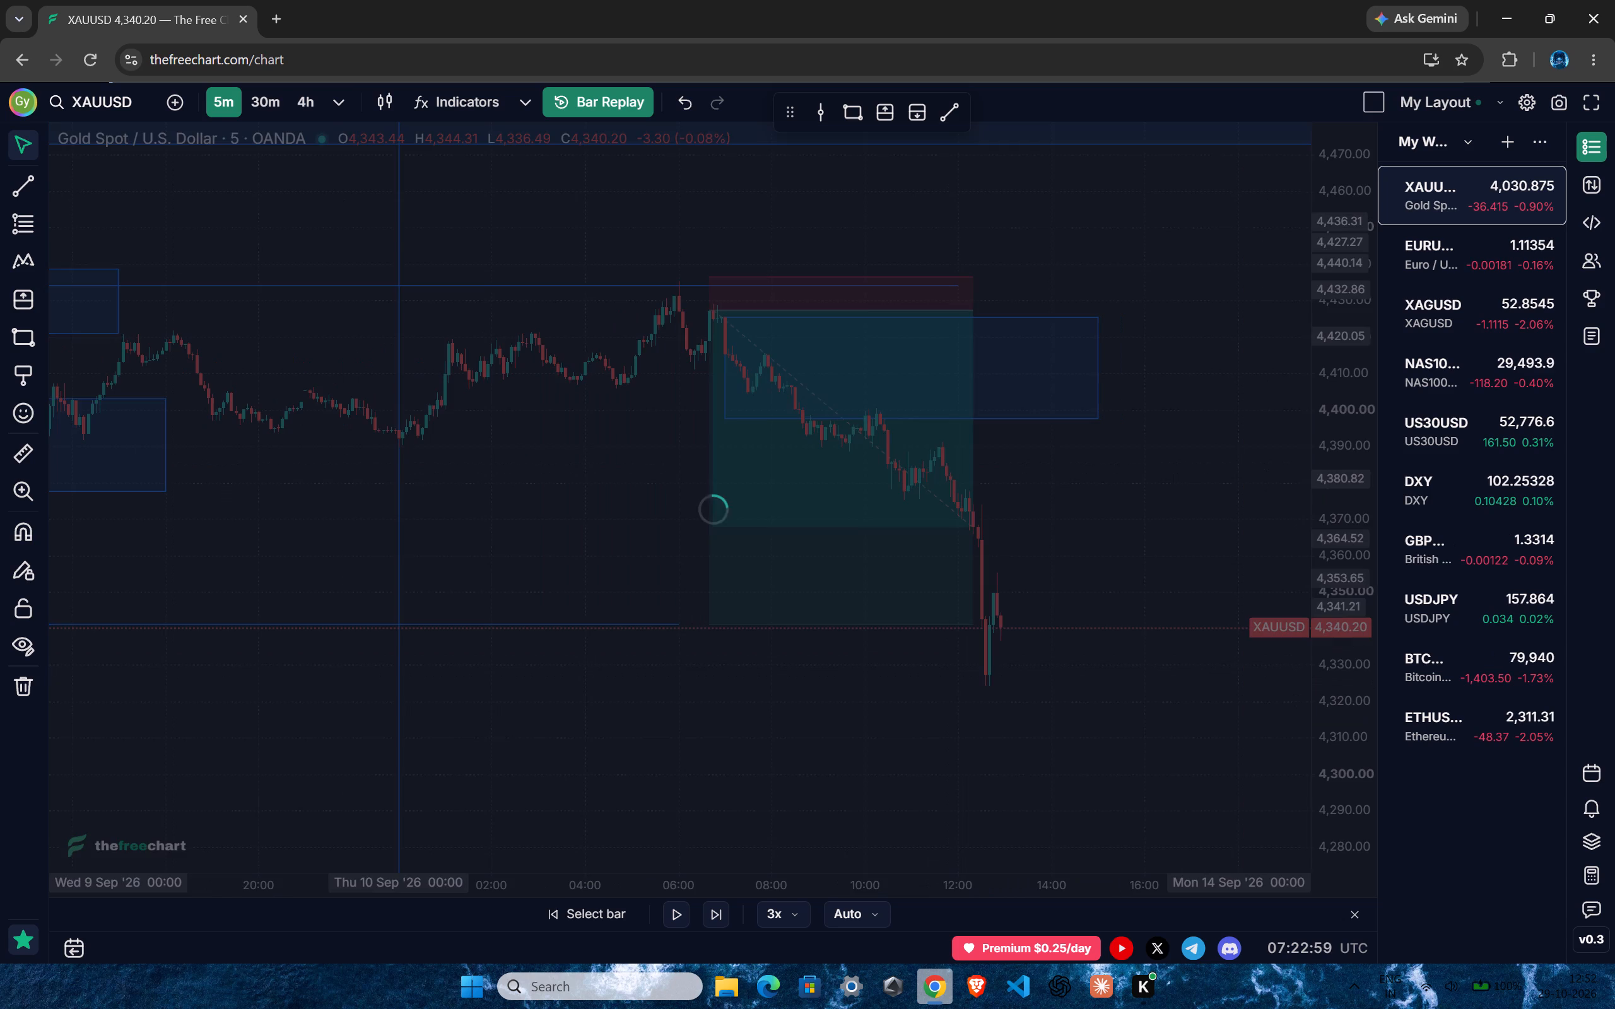
# Examine the hourly price action, first across the wider history and then closely around 8 to 10 September.
pyautogui.keyDown('ctrl'); pyautogui.scroll(9, 884, 615); pyautogui.keyUp('ctrl')
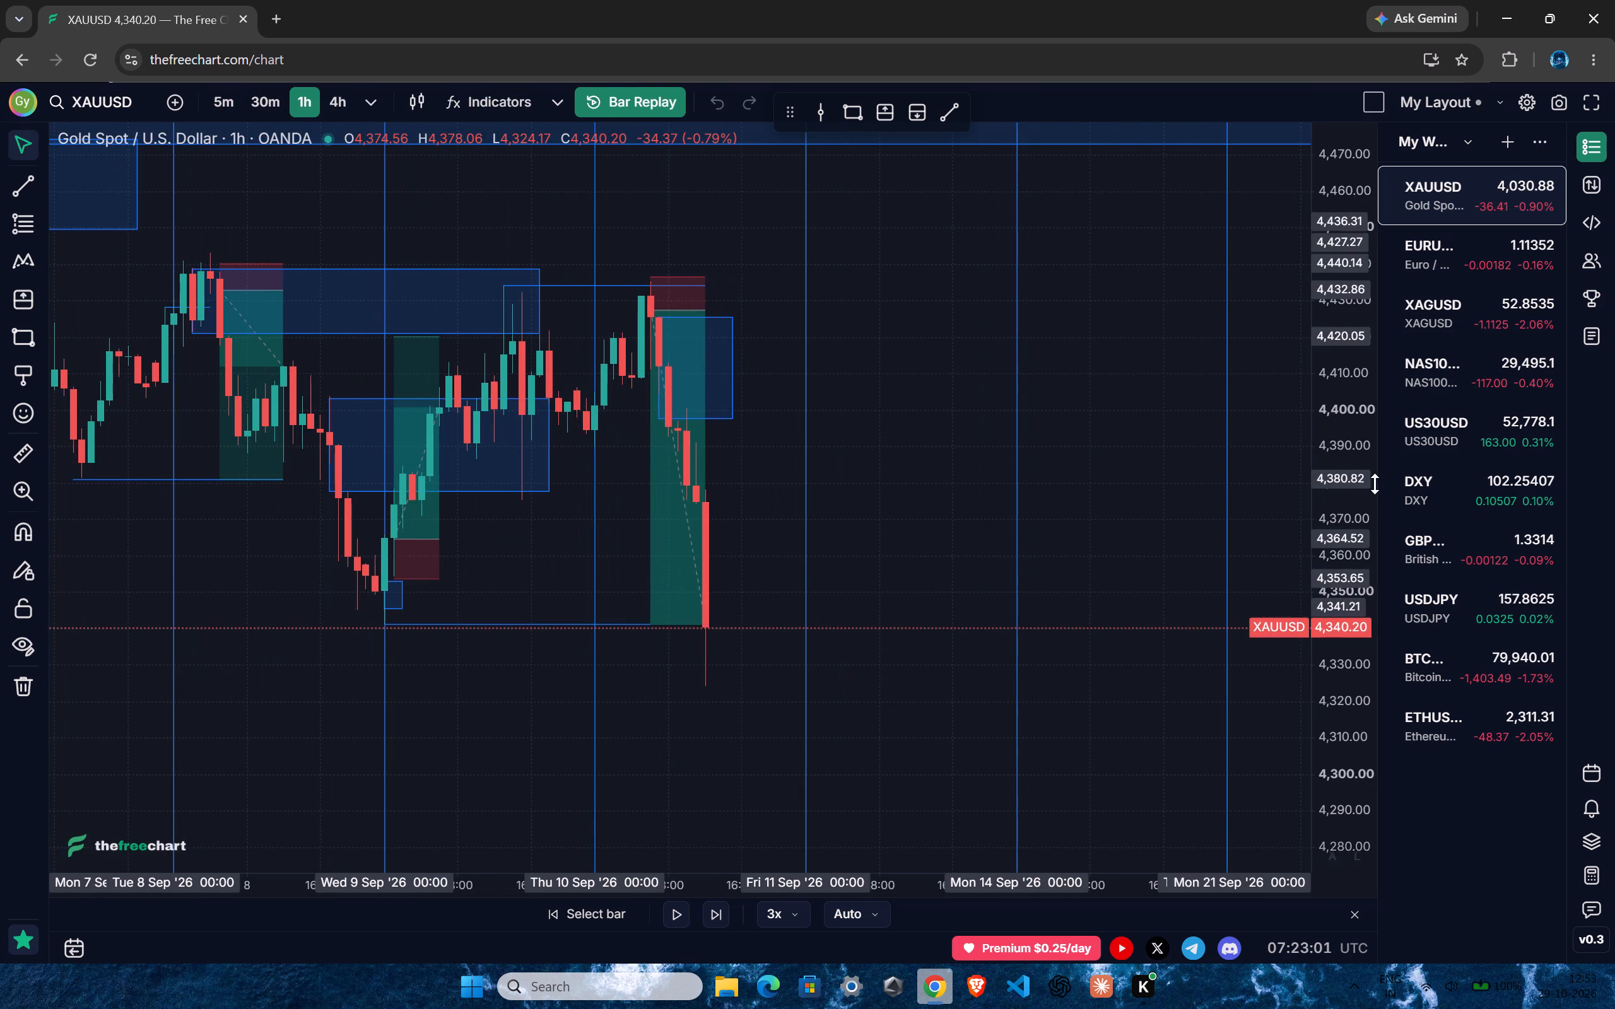
pyautogui.moveTo(1330, 458); pyautogui.dragTo(1245, 878)
pyautogui.keyDown('ctrl'); pyautogui.scroll(-19, 895, 805); pyautogui.keyUp('ctrl')
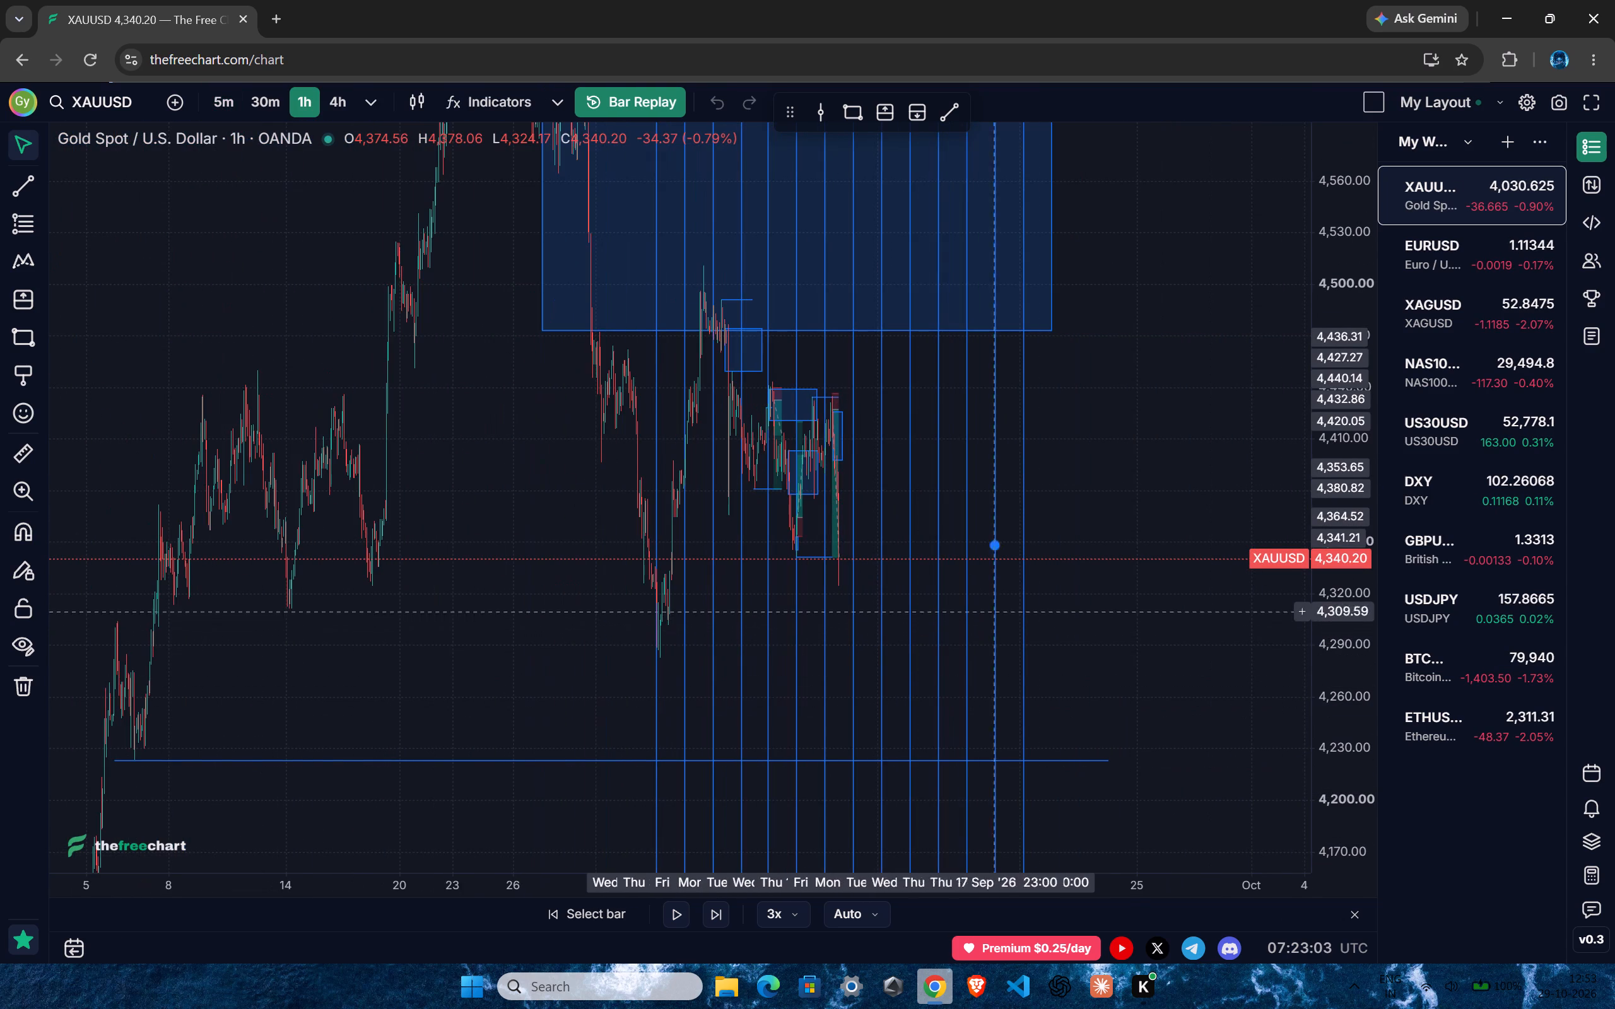
pyautogui.keyDown('ctrl'); pyautogui.scroll(10, 912, 607); pyautogui.keyUp('ctrl')
pyautogui.moveTo(1341, 689); pyautogui.dragTo(1341, 488)
pyautogui.keyDown('ctrl'); pyautogui.scroll(9, 972, 592); pyautogui.keyUp('ctrl')
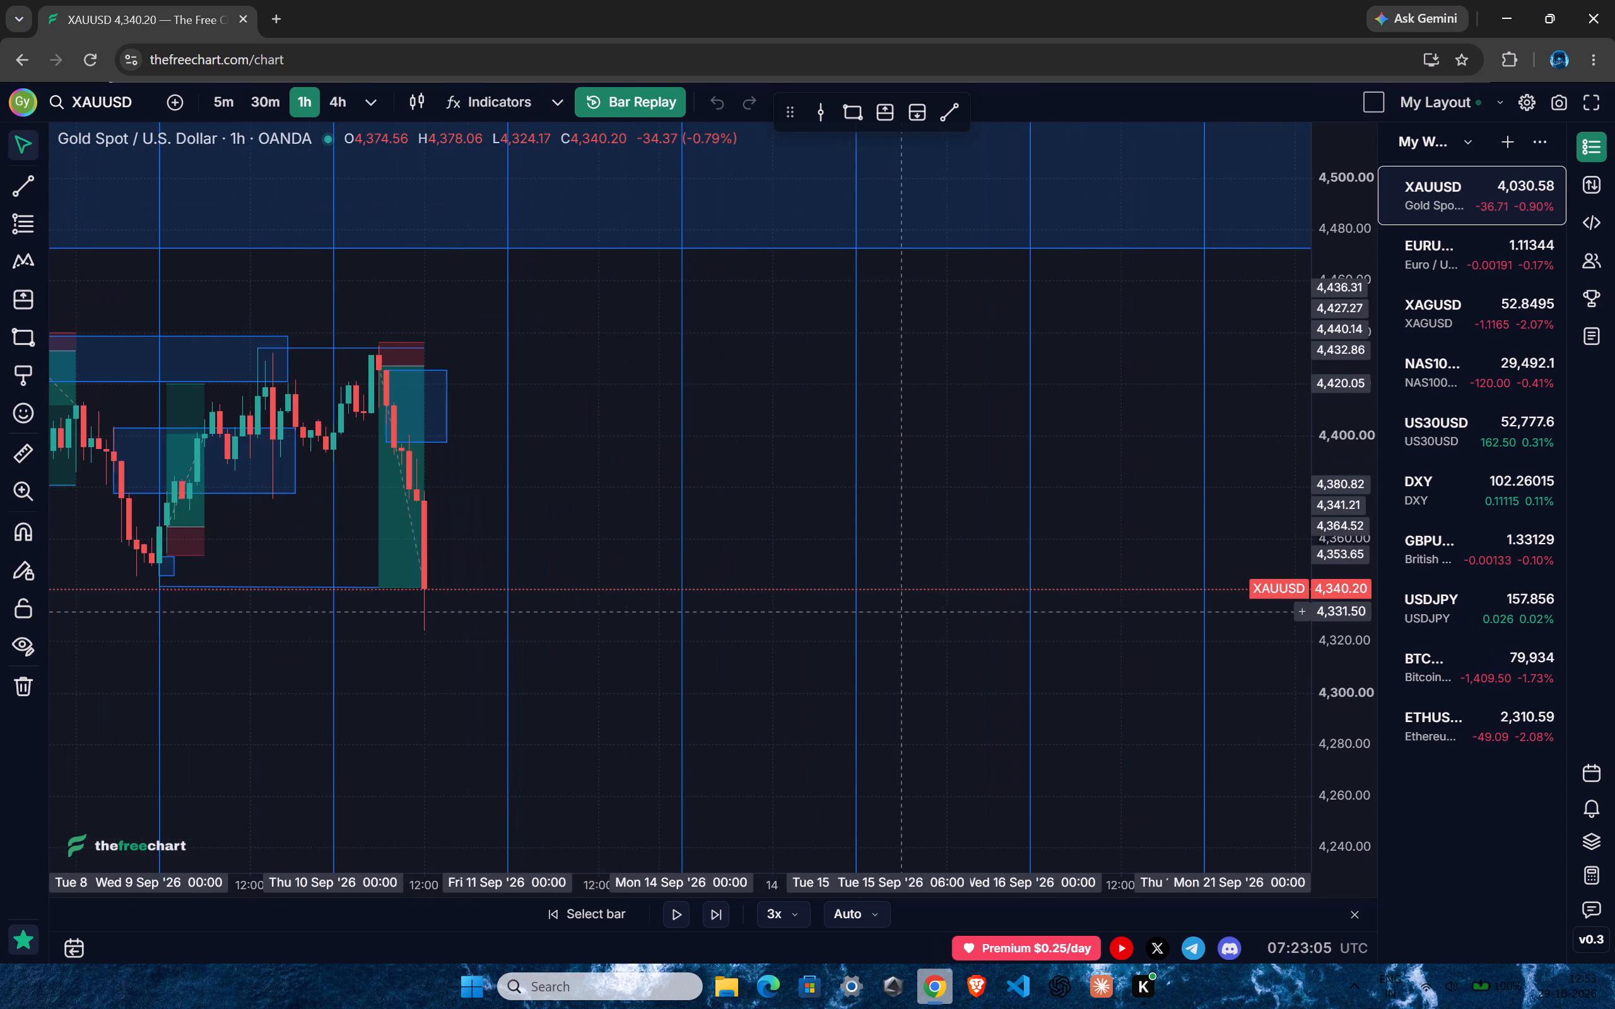
pyautogui.moveTo(571, 510); pyautogui.dragTo(705, 458)
pyautogui.keyDown('ctrl'); pyautogui.scroll(5, 664, 504); pyautogui.keyUp('ctrl')
pyautogui.moveTo(745, 474); pyautogui.dragTo(913, 462)
pyautogui.keyDown('ctrl'); pyautogui.scroll(2, 736, 523); pyautogui.keyUp('ctrl')
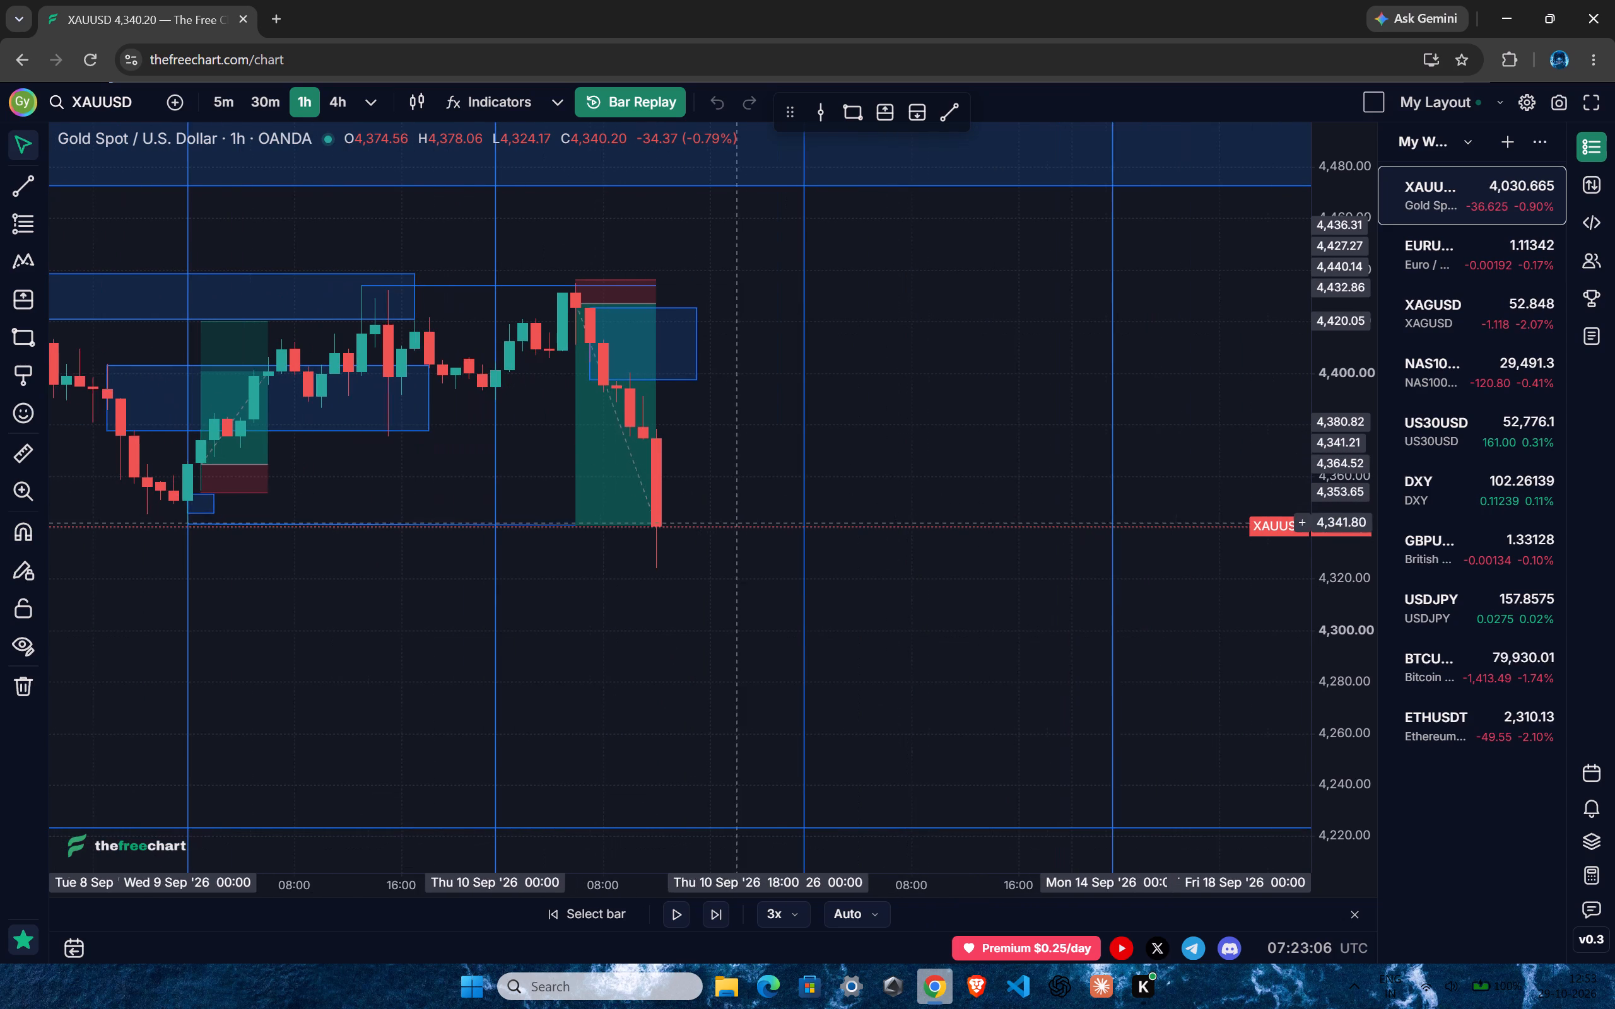
pyautogui.moveTo(928, 399); pyautogui.dragTo(1125, 316)
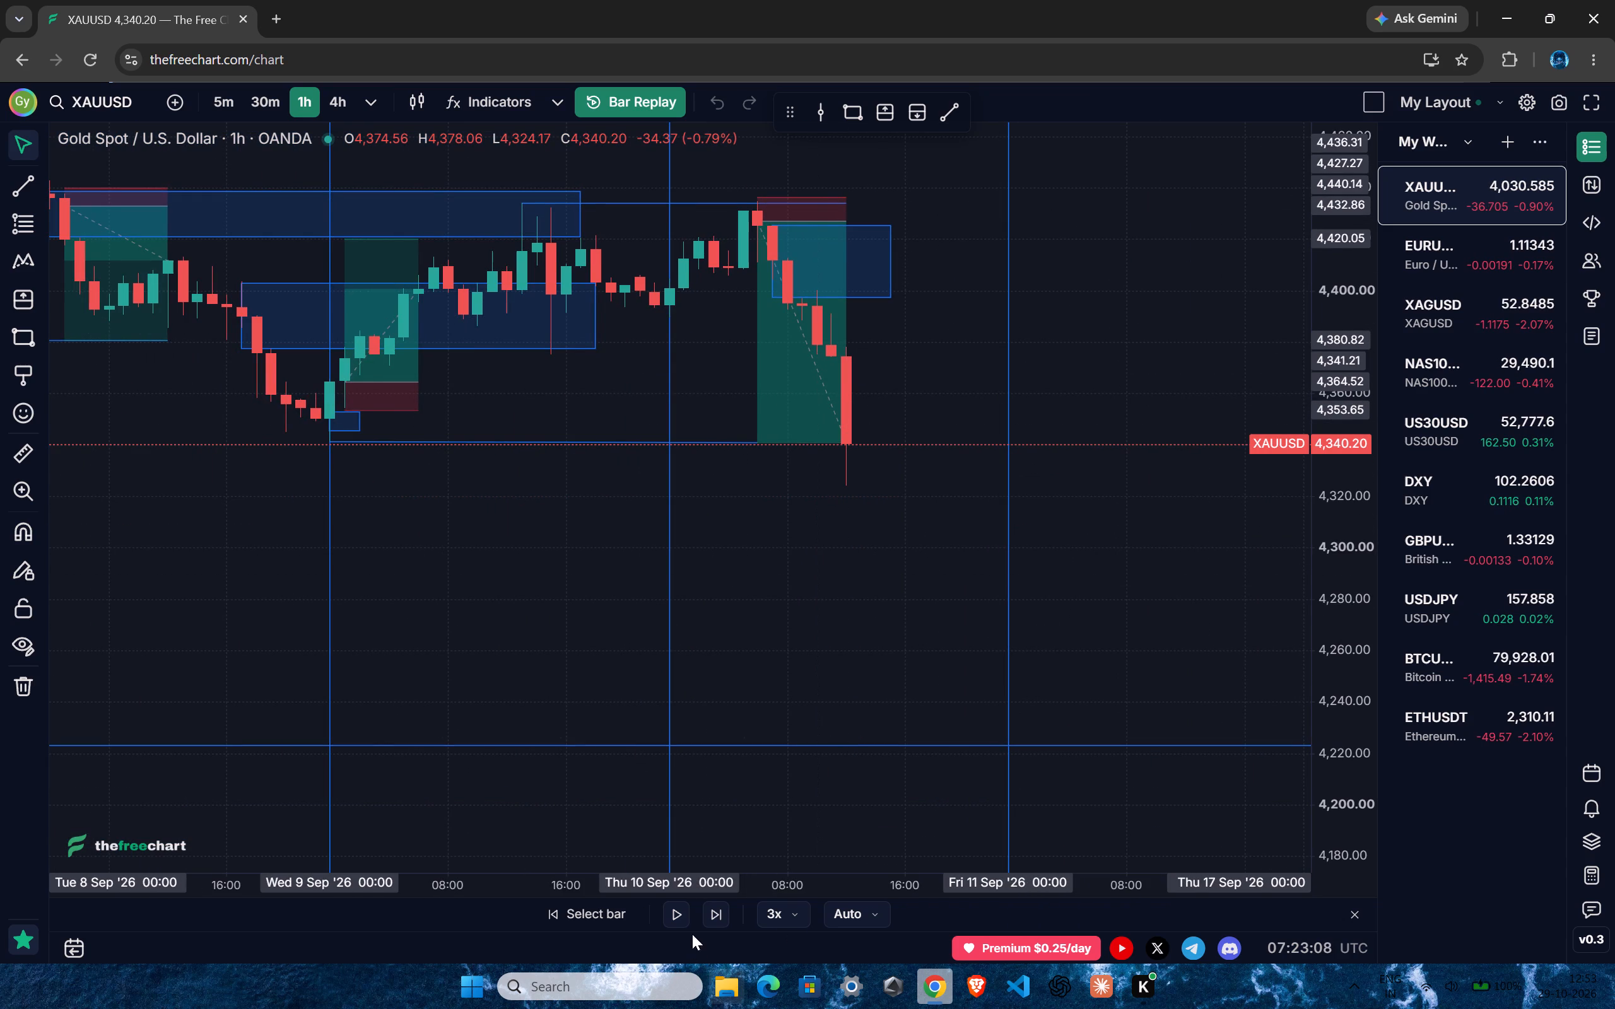
# Play the hourly replay on in short bursts to the 23:00 candle on 10 September, pausing there.
pyautogui.click(684, 919)
pyautogui.click(684, 919)
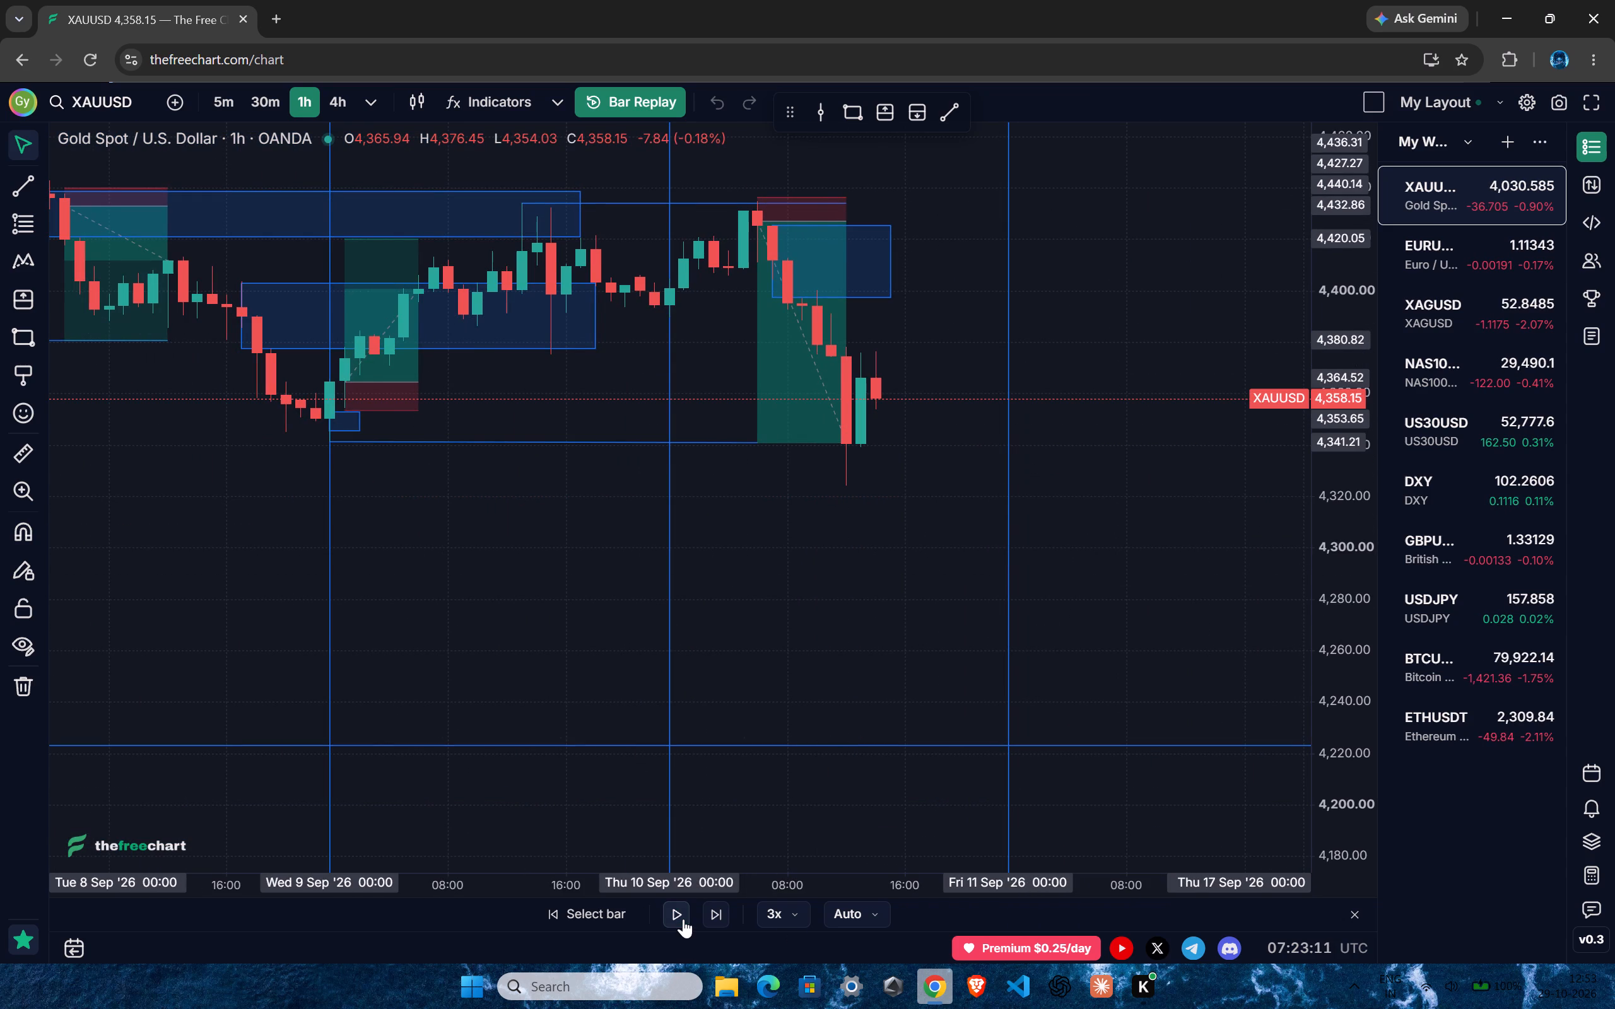
pyautogui.click(683, 919)
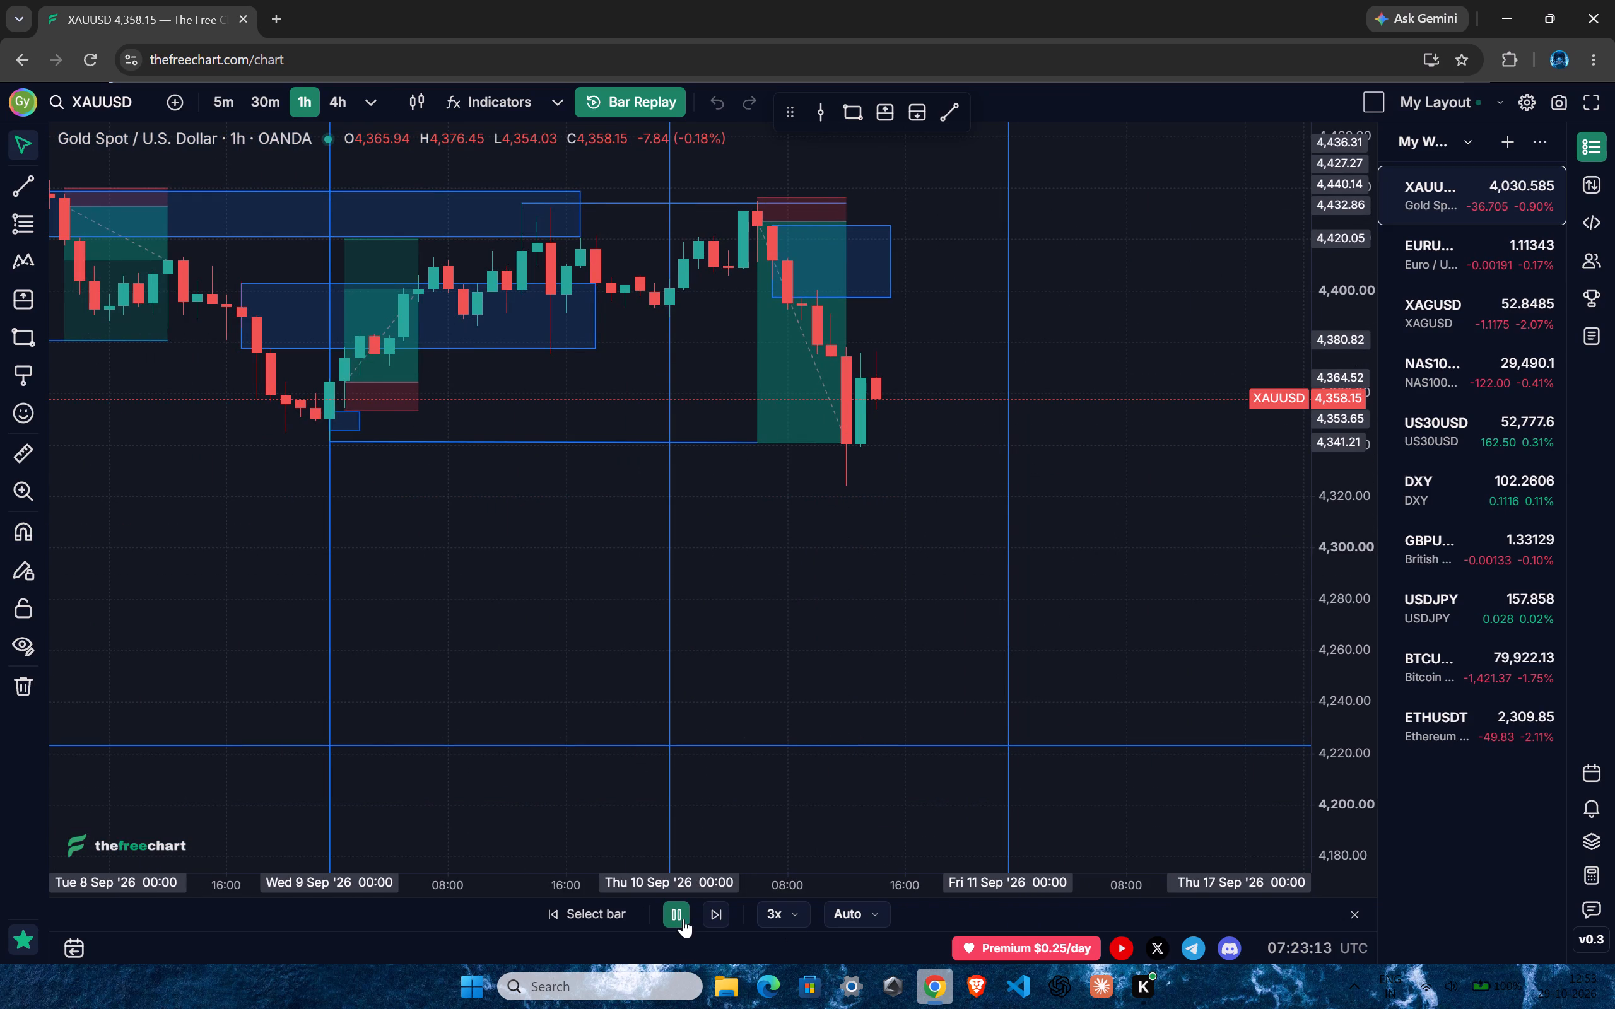
pyautogui.click(683, 919)
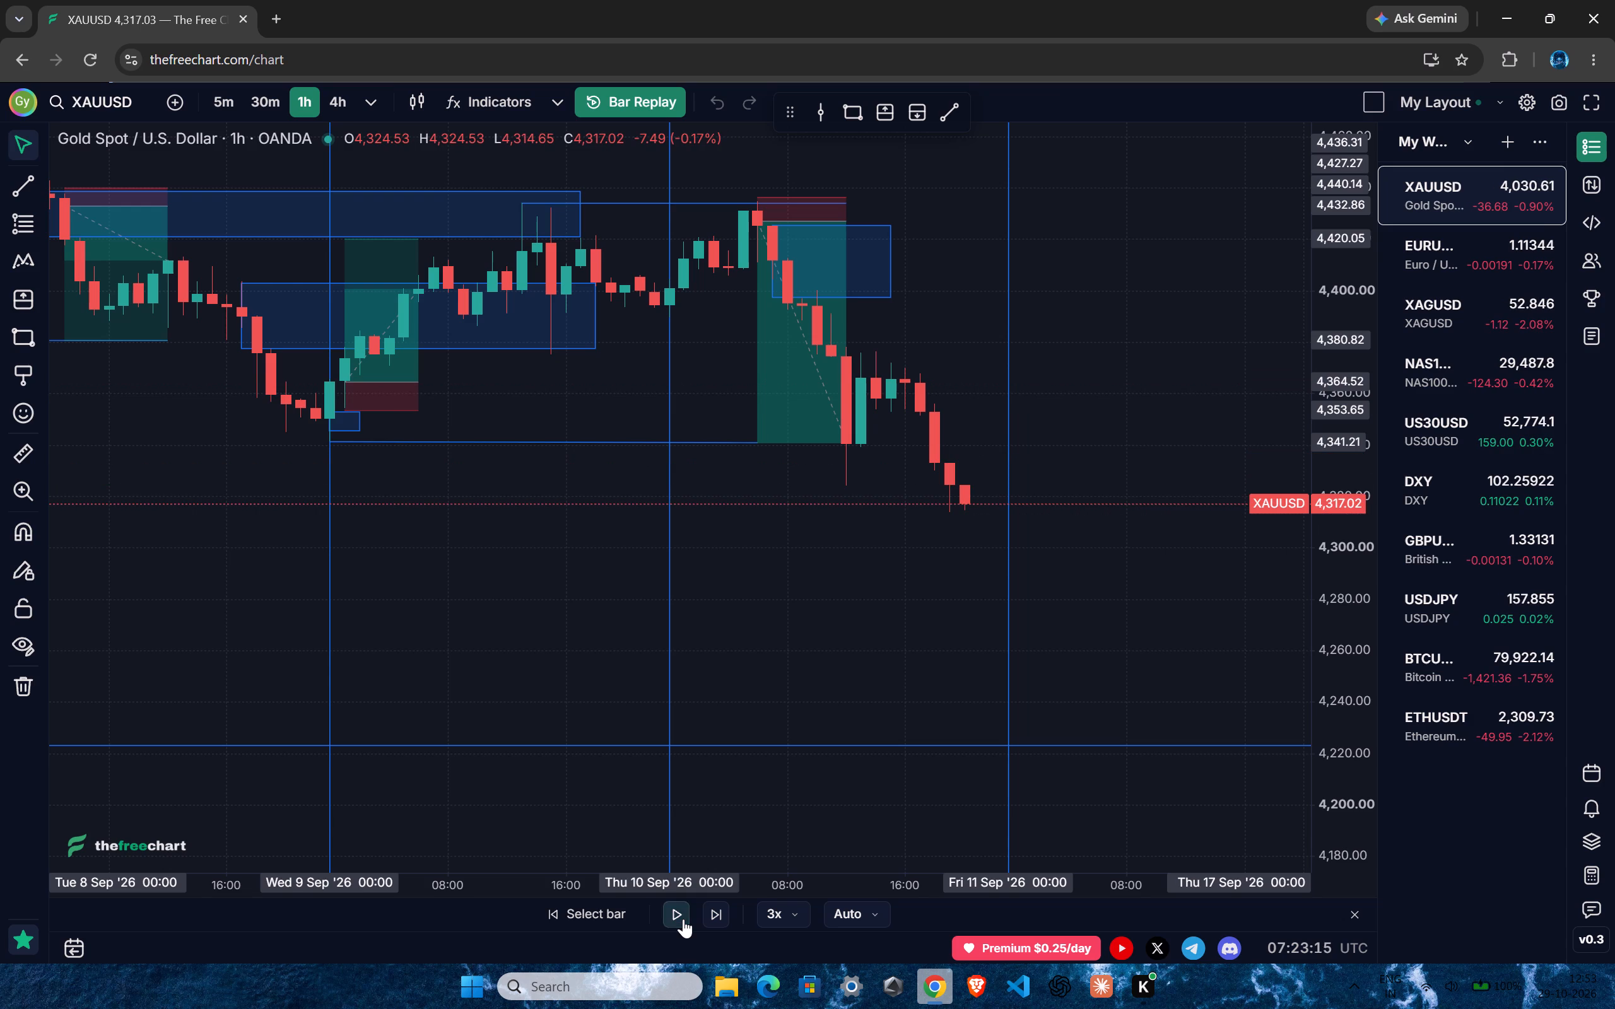
pyautogui.click(683, 919)
pyautogui.click(683, 919)
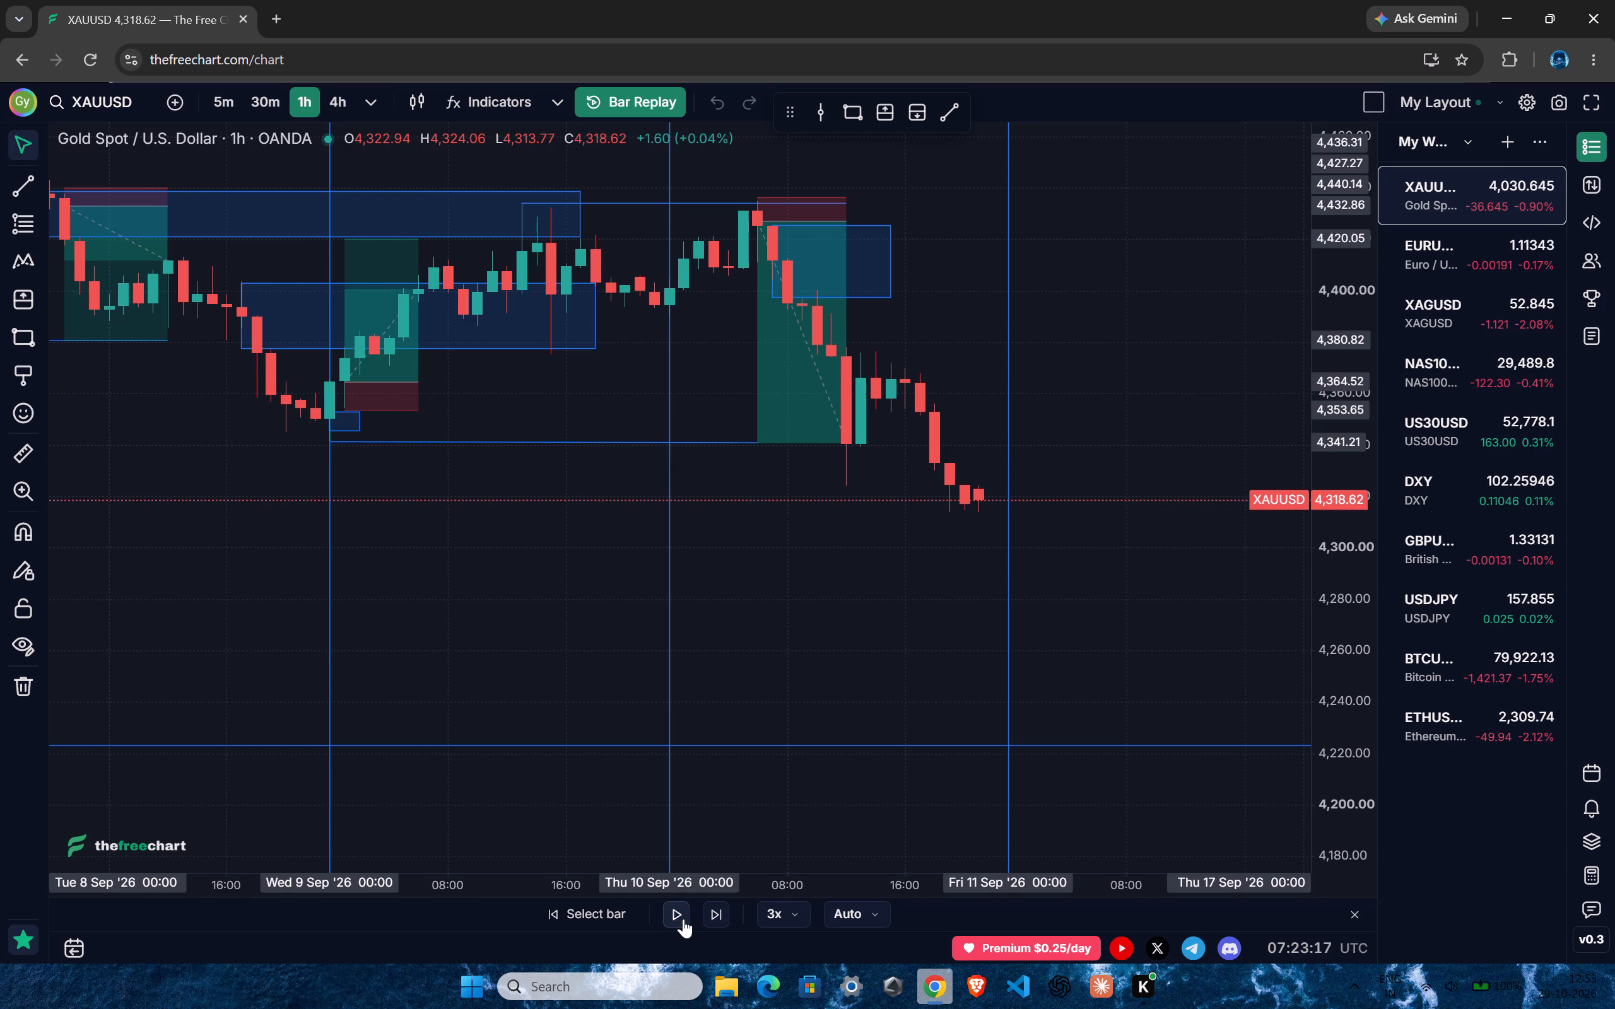
pyautogui.moveTo(1185, 536); pyautogui.dragTo(1056, 576)
pyautogui.scroll(-3, 990, 576)
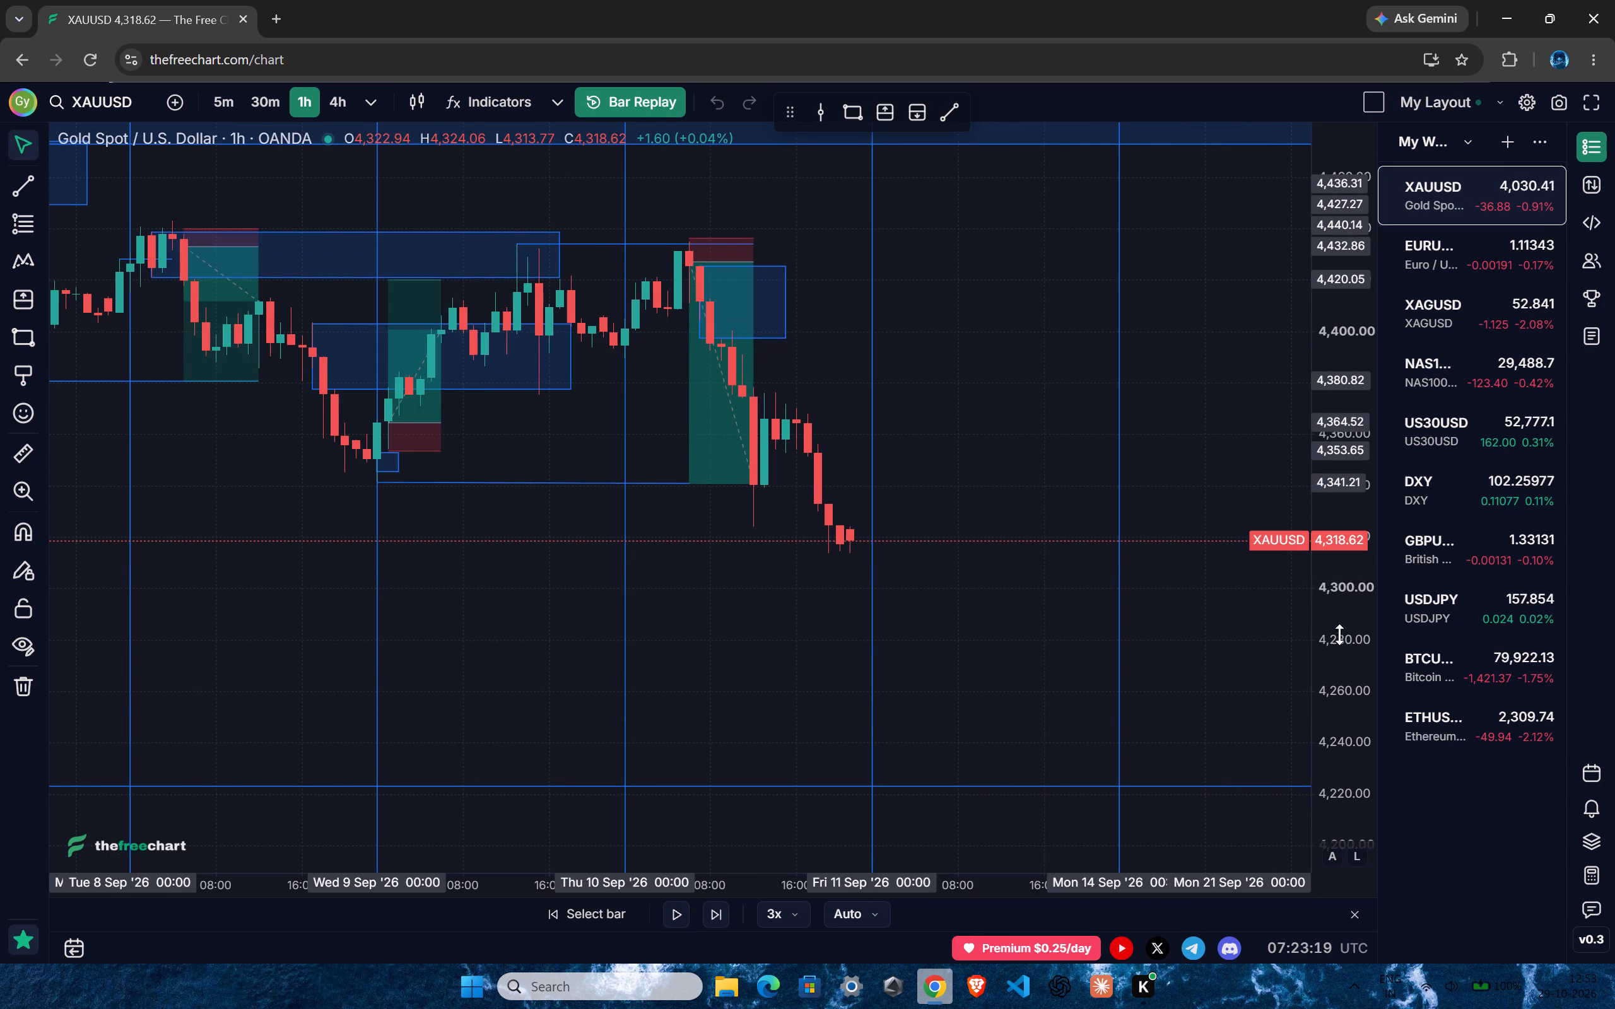
pyautogui.moveTo(1339, 648); pyautogui.dragTo(1327, 452)
pyautogui.moveTo(1034, 511); pyautogui.dragTo(1006, 563)
pyautogui.click(683, 914)
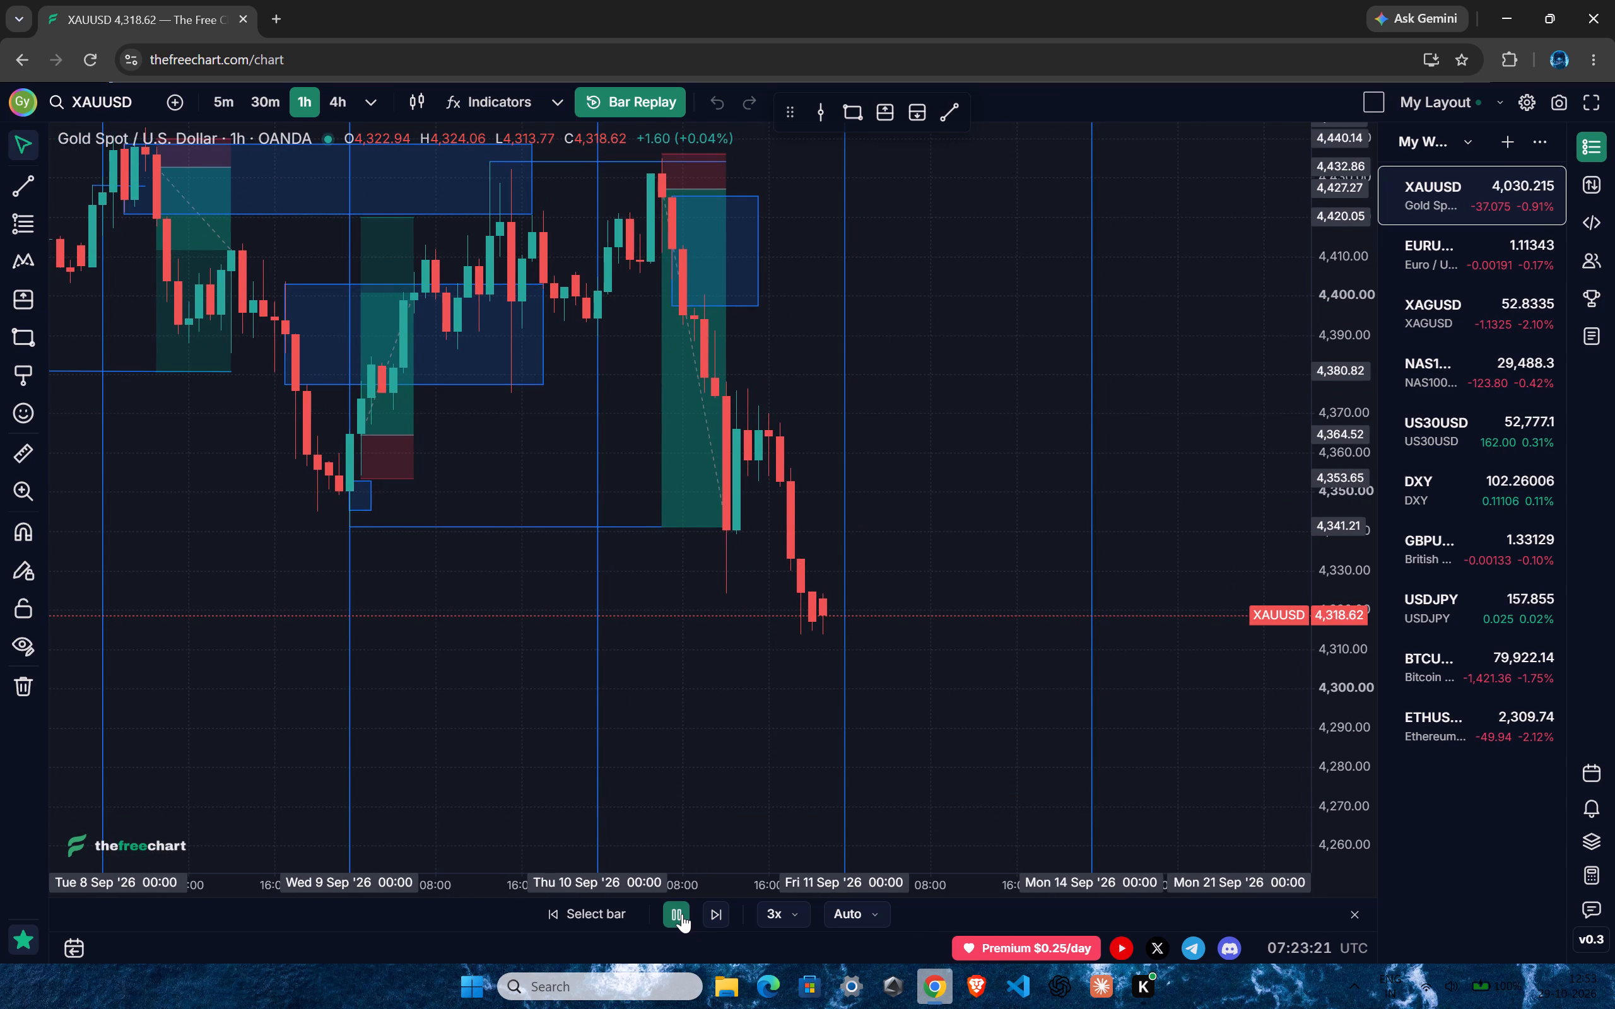
pyautogui.click(682, 914)
# Draw a horizontal trend line at about 4,311 from the 23:00 low on 10 September to about 14:00 on 11 September.
pyautogui.moveTo(928, 696); pyautogui.dragTo(917, 643)
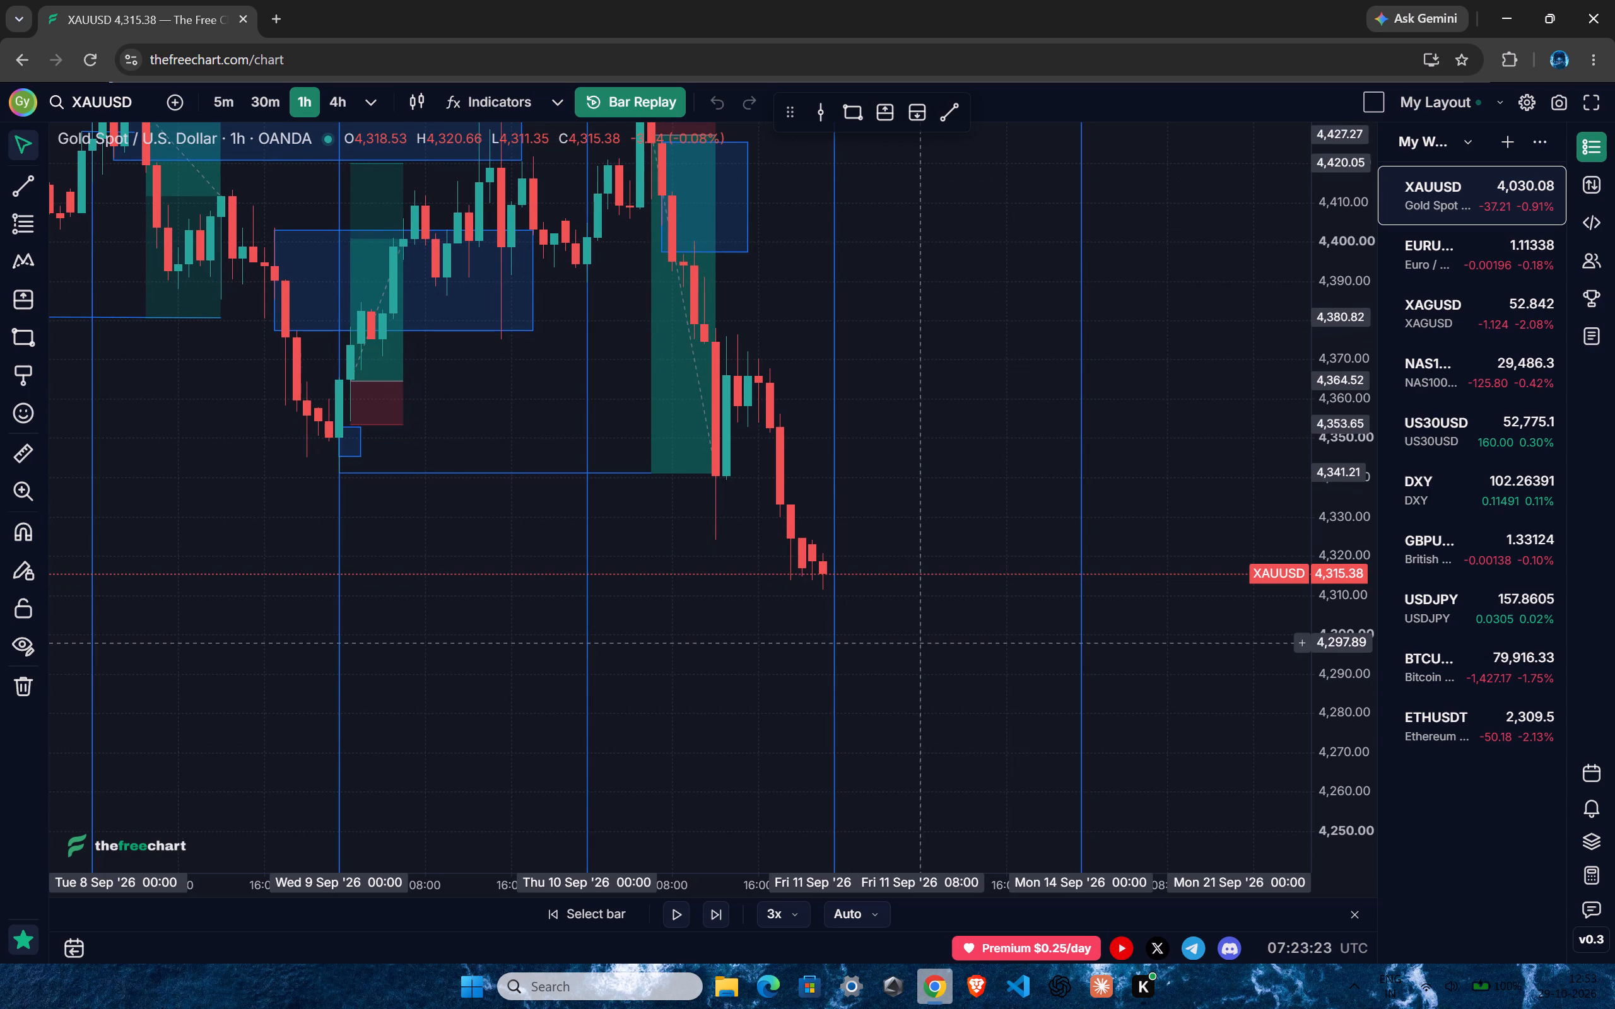
pyautogui.moveTo(917, 643); pyautogui.dragTo(916, 643)
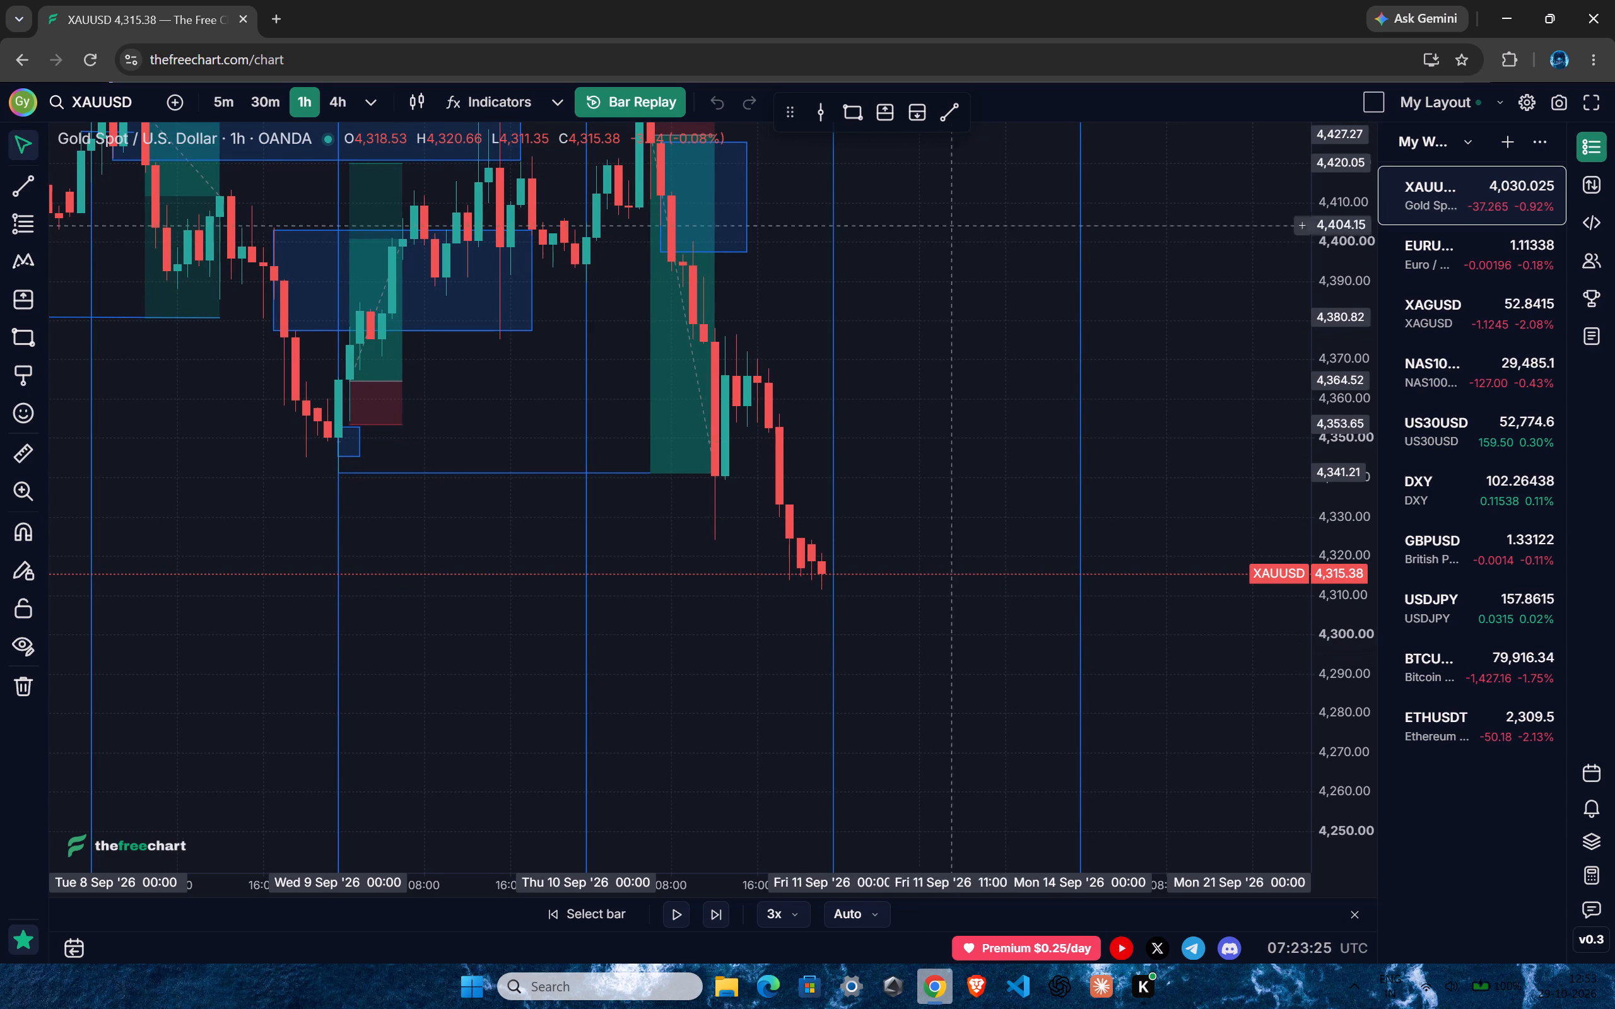
pyautogui.click(939, 111)
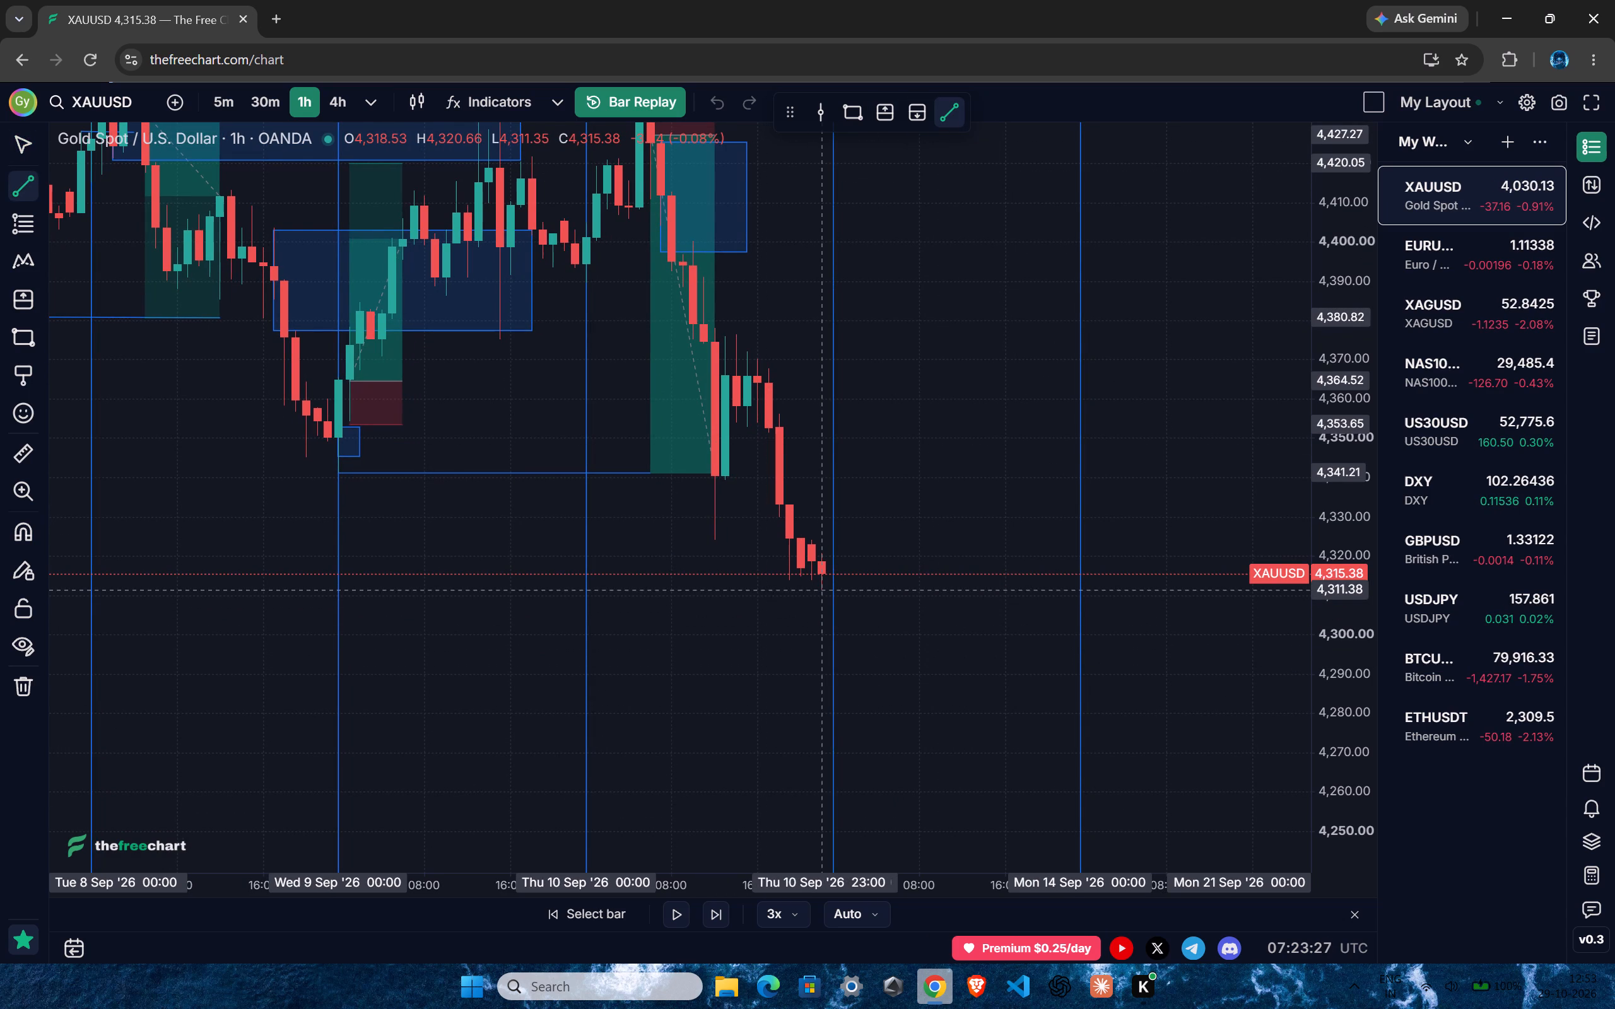
pyautogui.keyDown('ctrl'); pyautogui.click(818, 597); pyautogui.keyUp('ctrl')
pyautogui.keyDown('shift'); pyautogui.click(982, 593); pyautogui.keyUp('shift')
pyautogui.click(1013, 465)
# Move the upper level line to about 4,435, spanning 05:00 on 10 September to 04:00 on 11 September.
pyautogui.moveTo(924, 446); pyautogui.dragTo(997, 540)
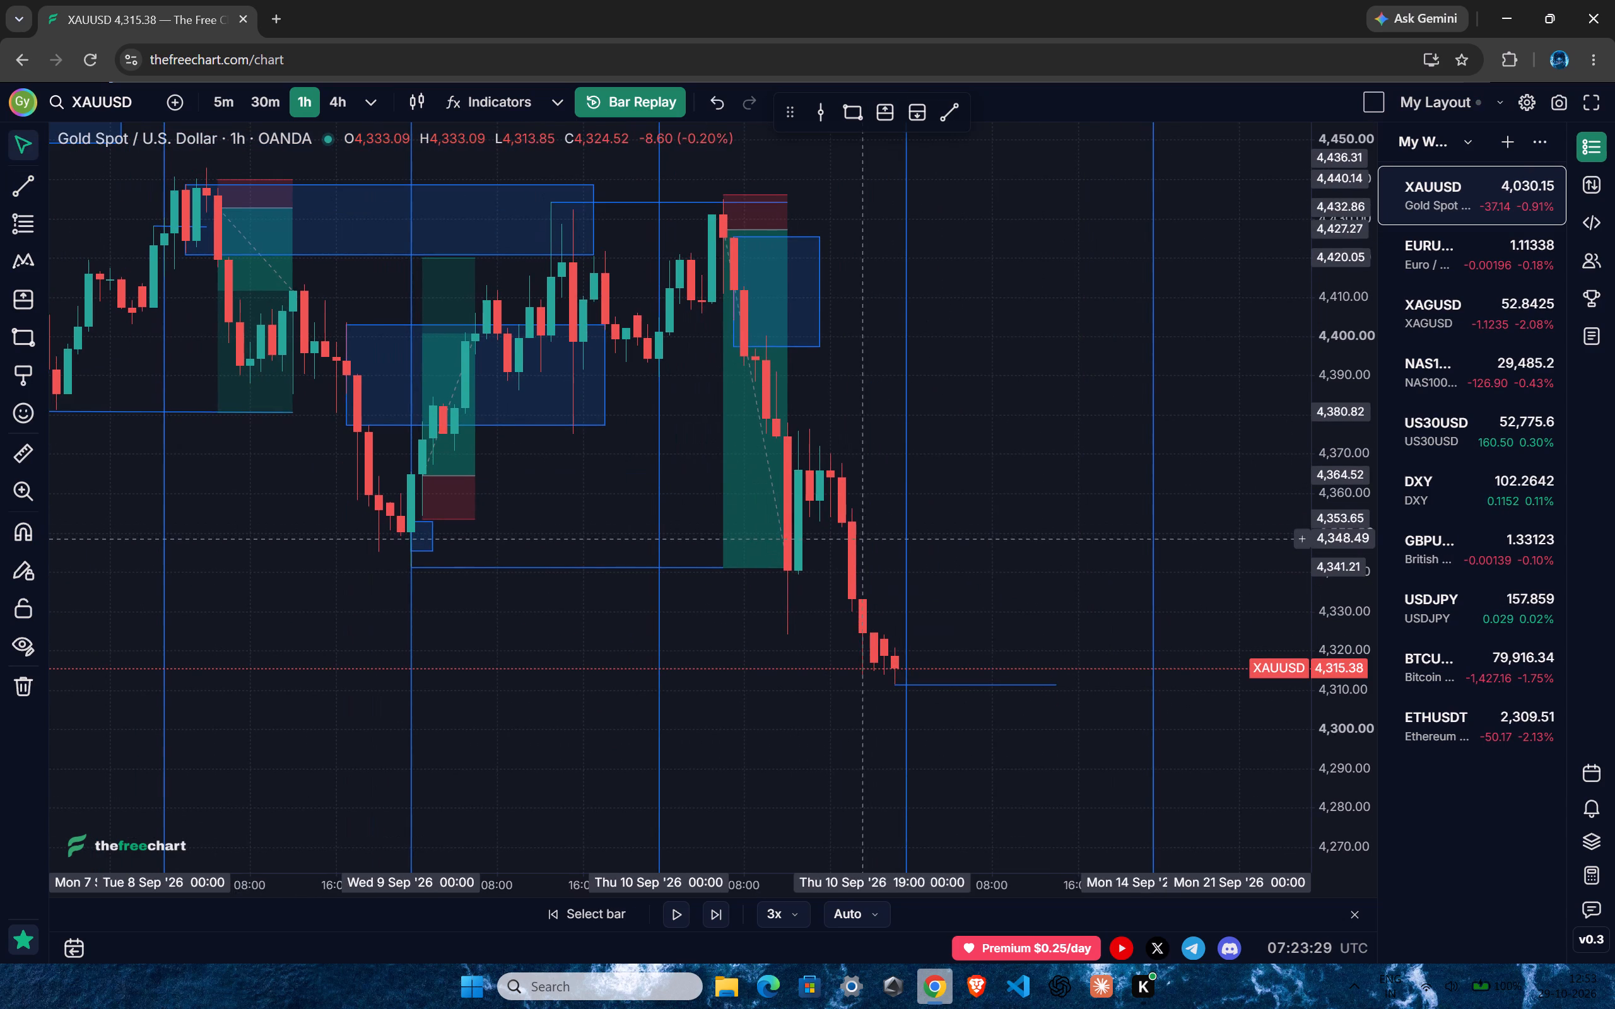
pyautogui.keyDown('ctrl'); pyautogui.scroll(-2, 857, 539); pyautogui.keyUp('ctrl')
pyautogui.moveTo(994, 475); pyautogui.dragTo(1009, 538)
pyautogui.moveTo(1342, 409); pyautogui.dragTo(1336, 514)
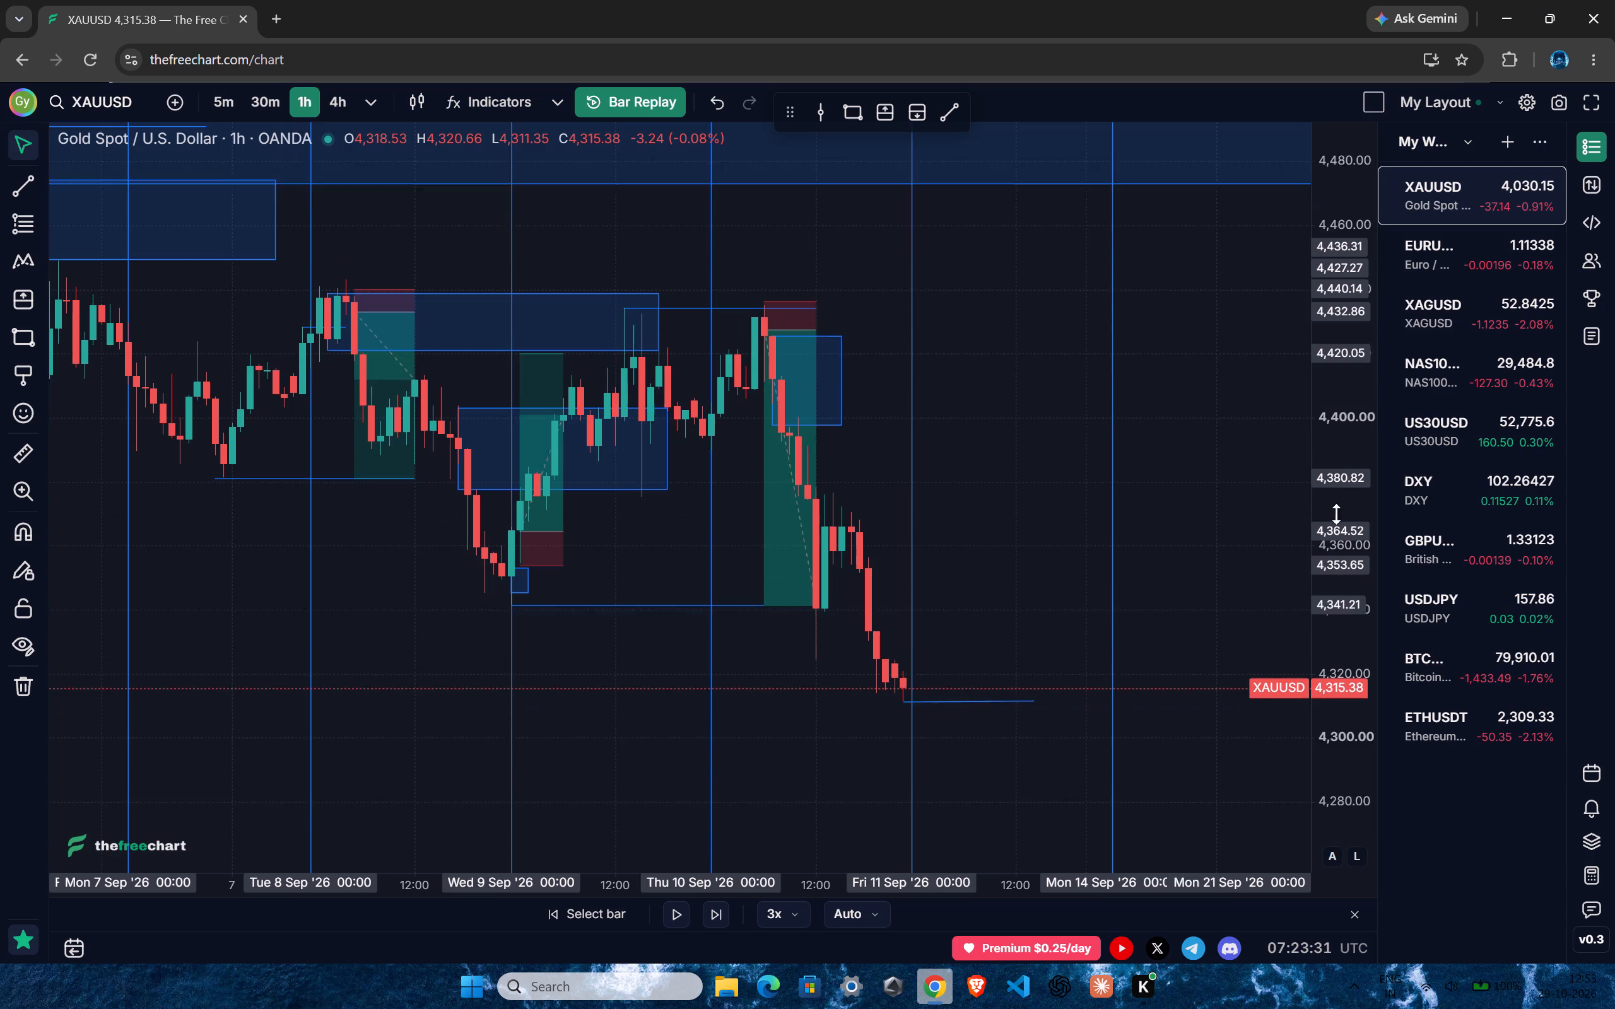
pyautogui.moveTo(1336, 514); pyautogui.dragTo(1332, 575)
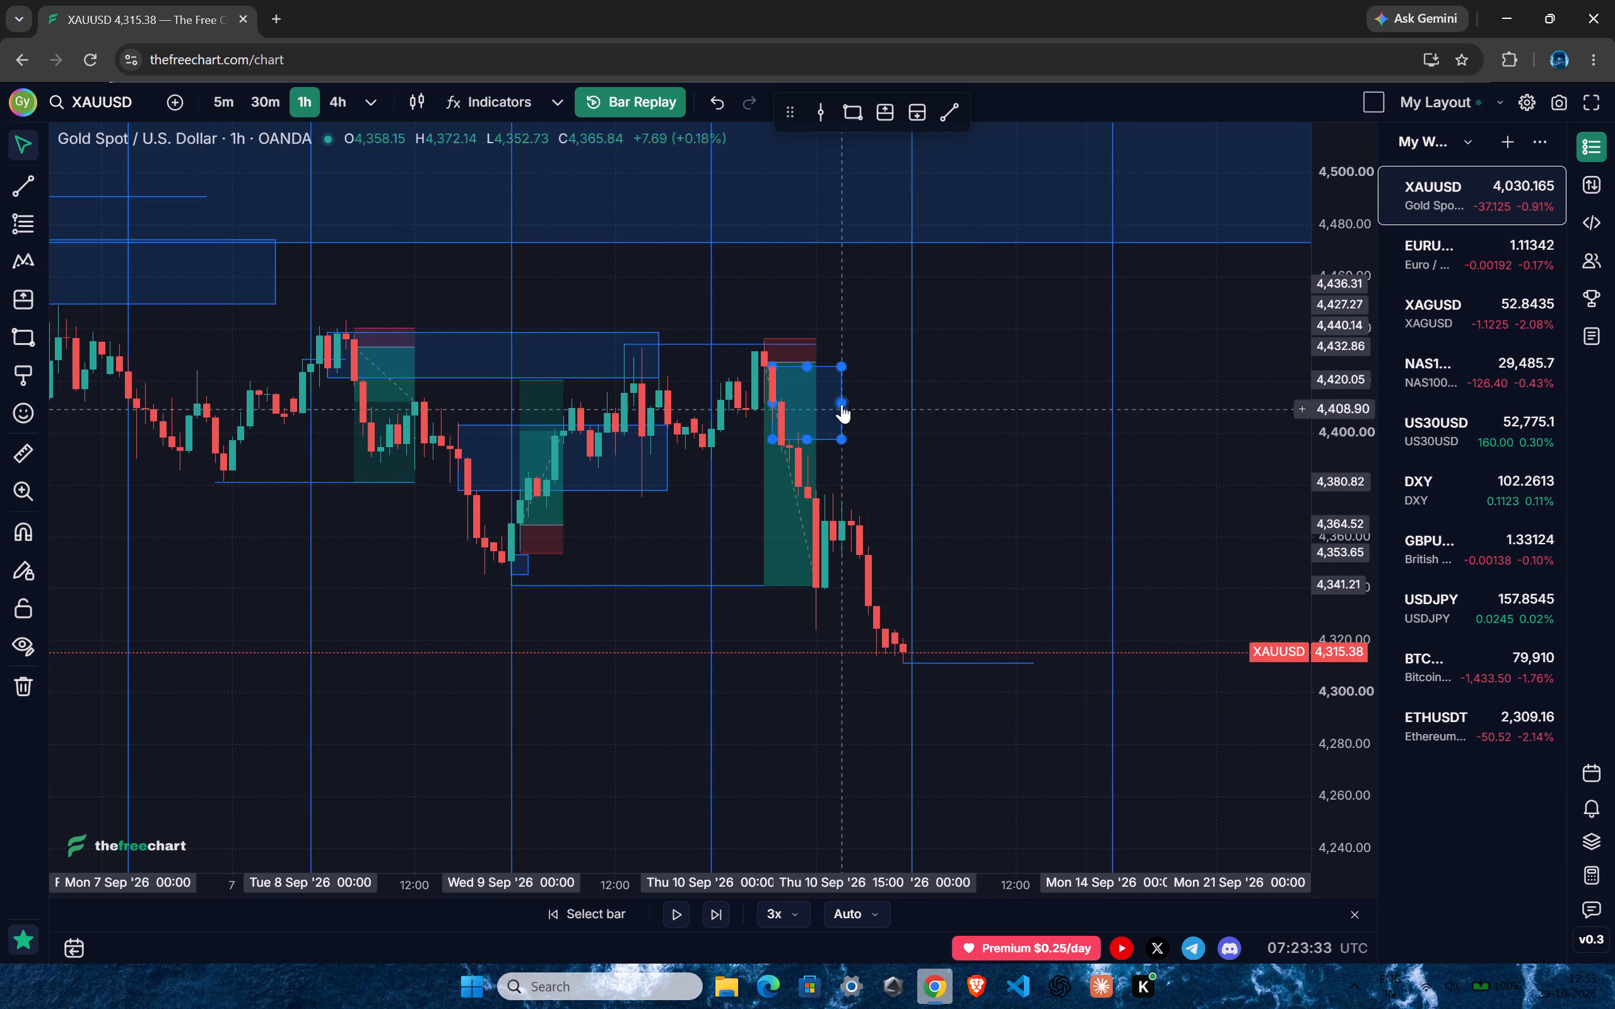
pyautogui.moveTo(725, 344); pyautogui.dragTo(840, 325)
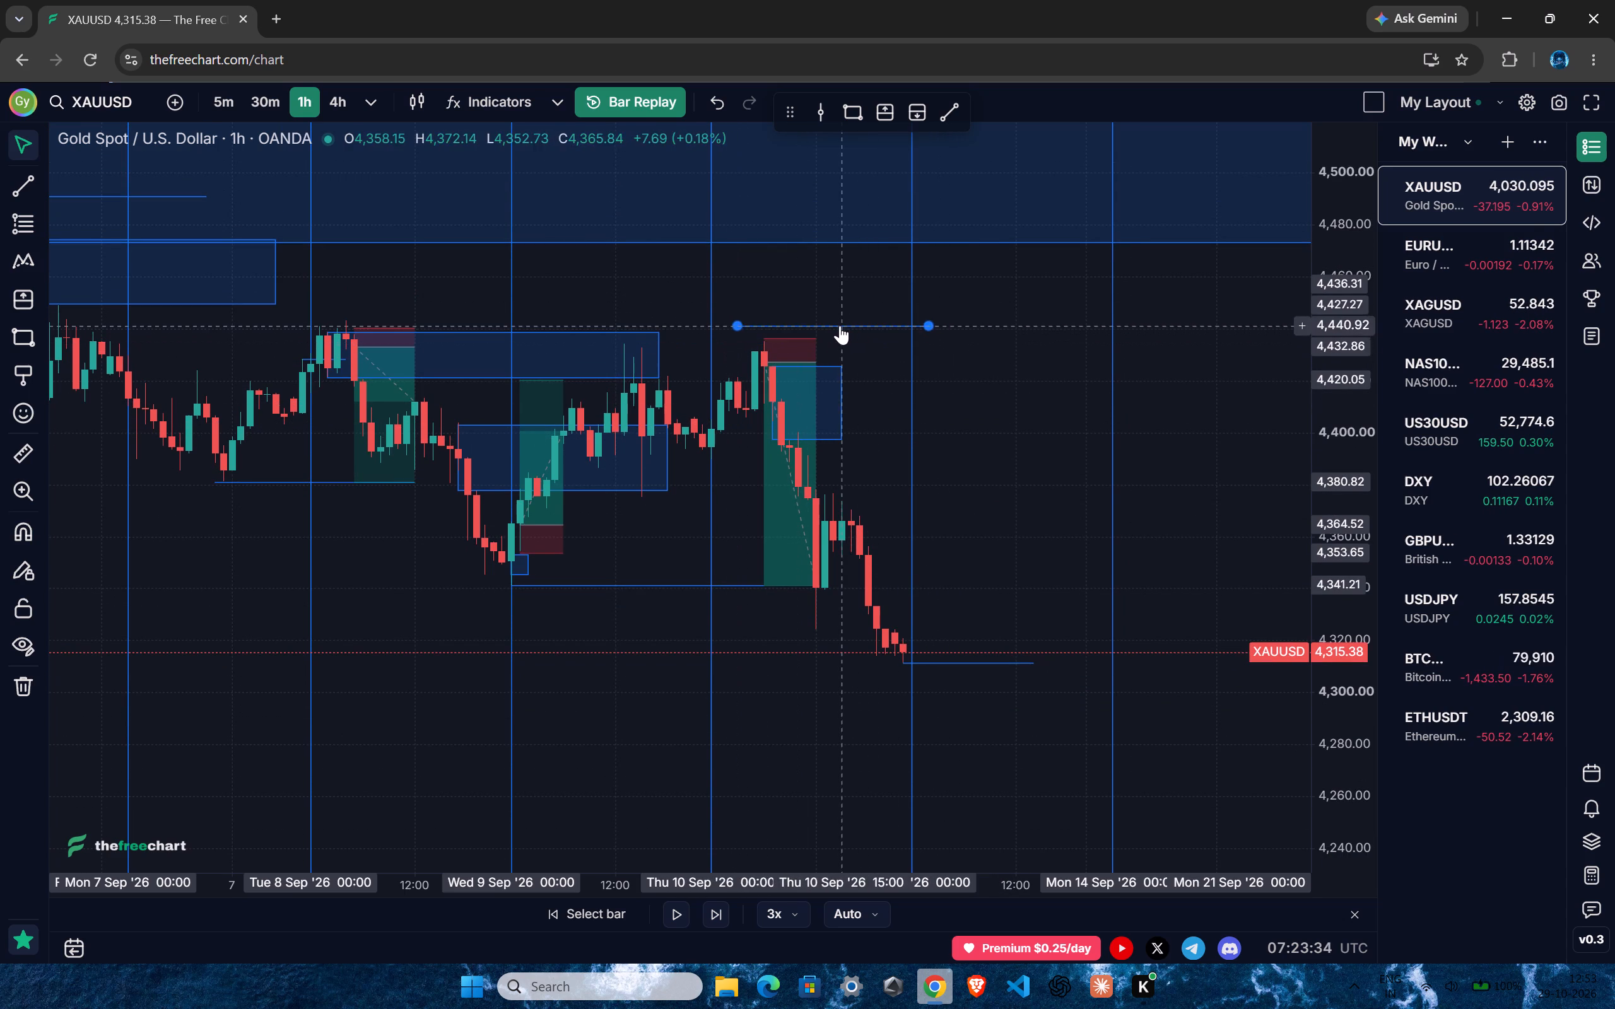
pyautogui.moveTo(840, 325); pyautogui.dragTo(857, 341)
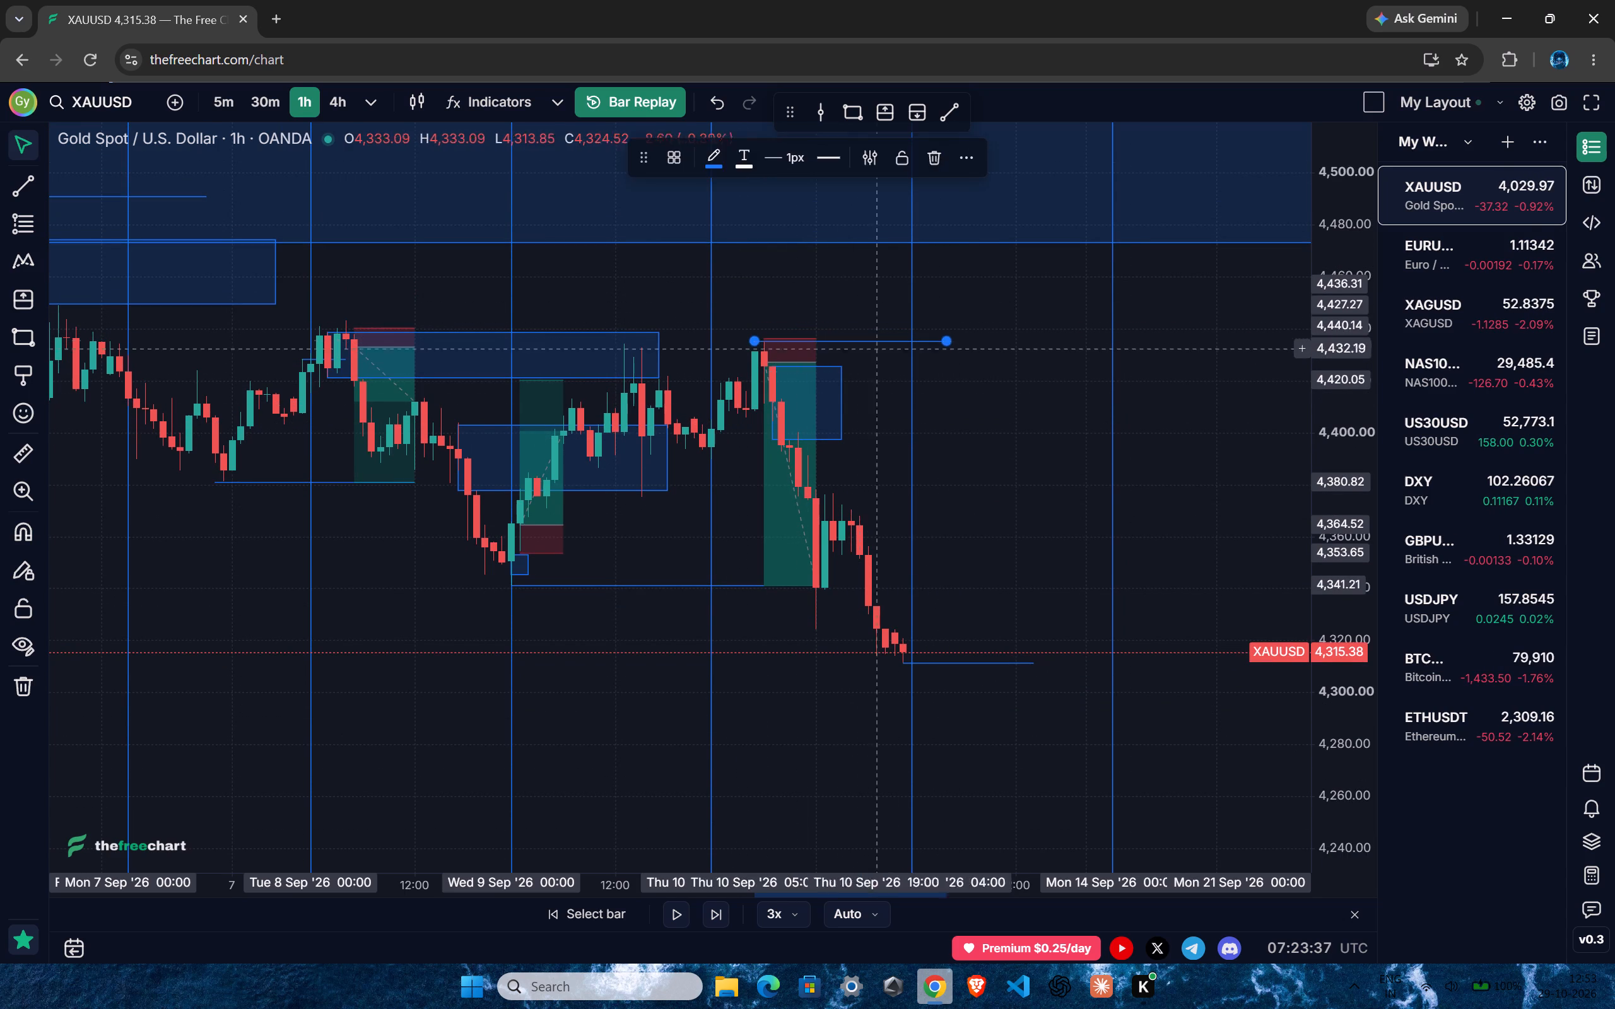
pyautogui.click(966, 433)
# Draw a rectangle zone between about 4,325 and 4,330 from 15:00 on 10 September to about 13:00 on 11 September.
pyautogui.moveTo(1032, 527); pyautogui.dragTo(1029, 452)
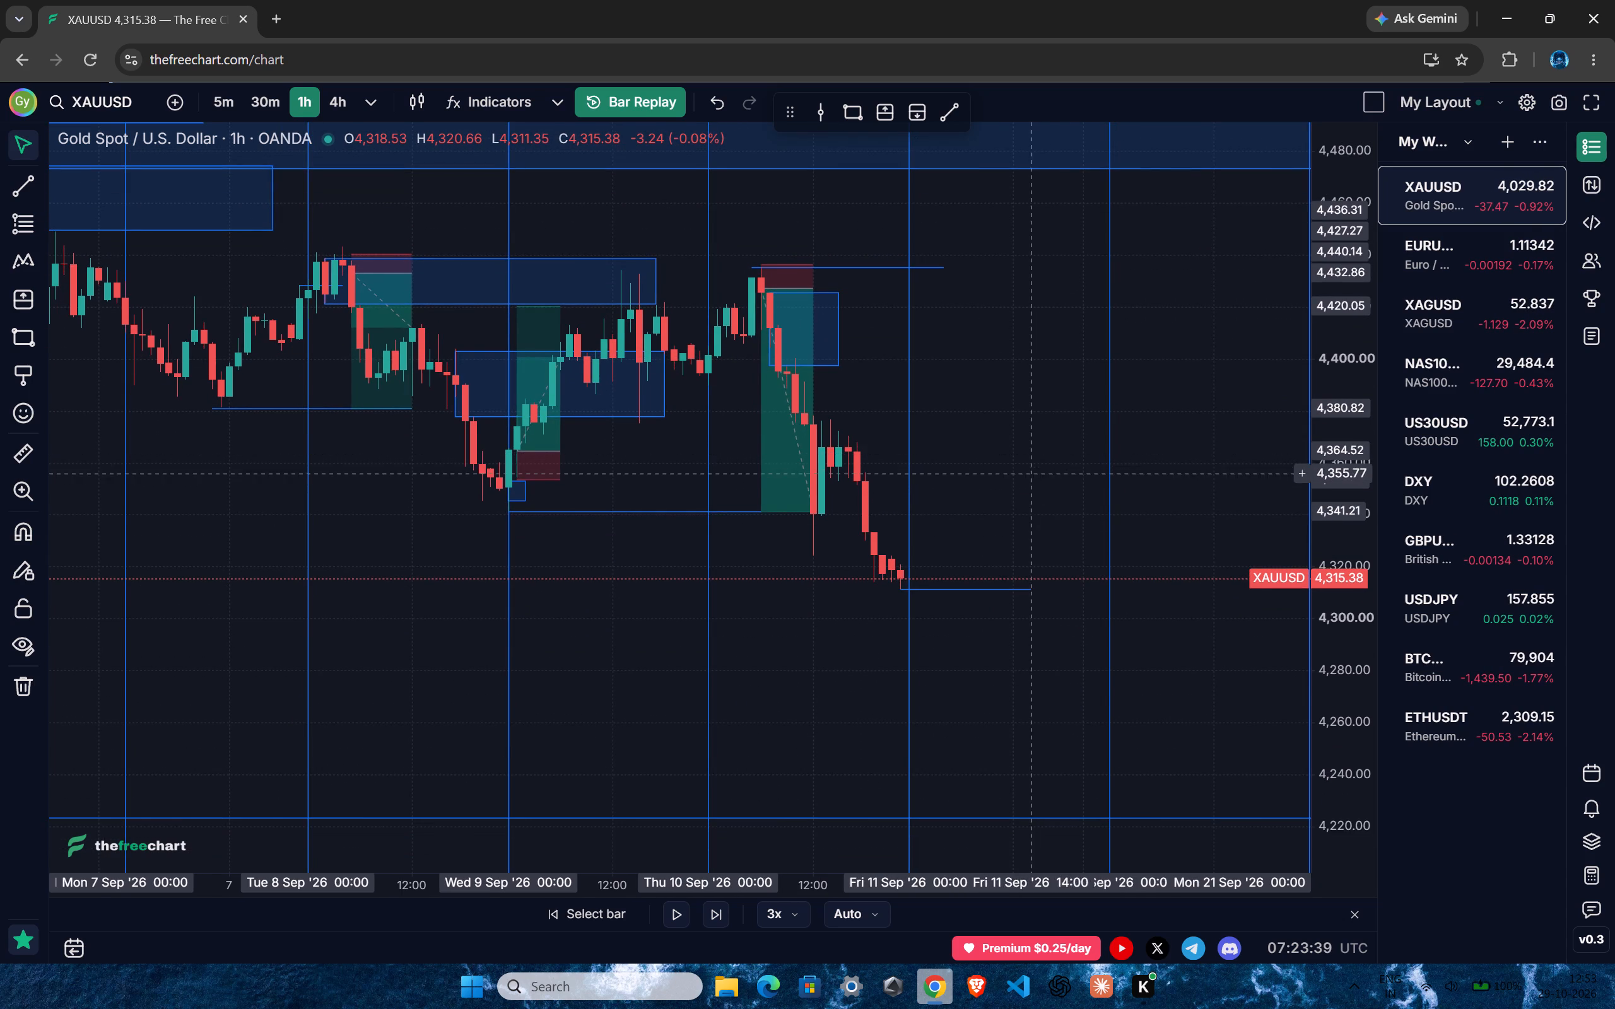
pyautogui.moveTo(1033, 473); pyautogui.dragTo(994, 441)
pyautogui.keyDown('ctrl'); pyautogui.scroll(5, 792, 532); pyautogui.keyUp('ctrl')
pyautogui.moveTo(1062, 443); pyautogui.dragTo(1018, 450)
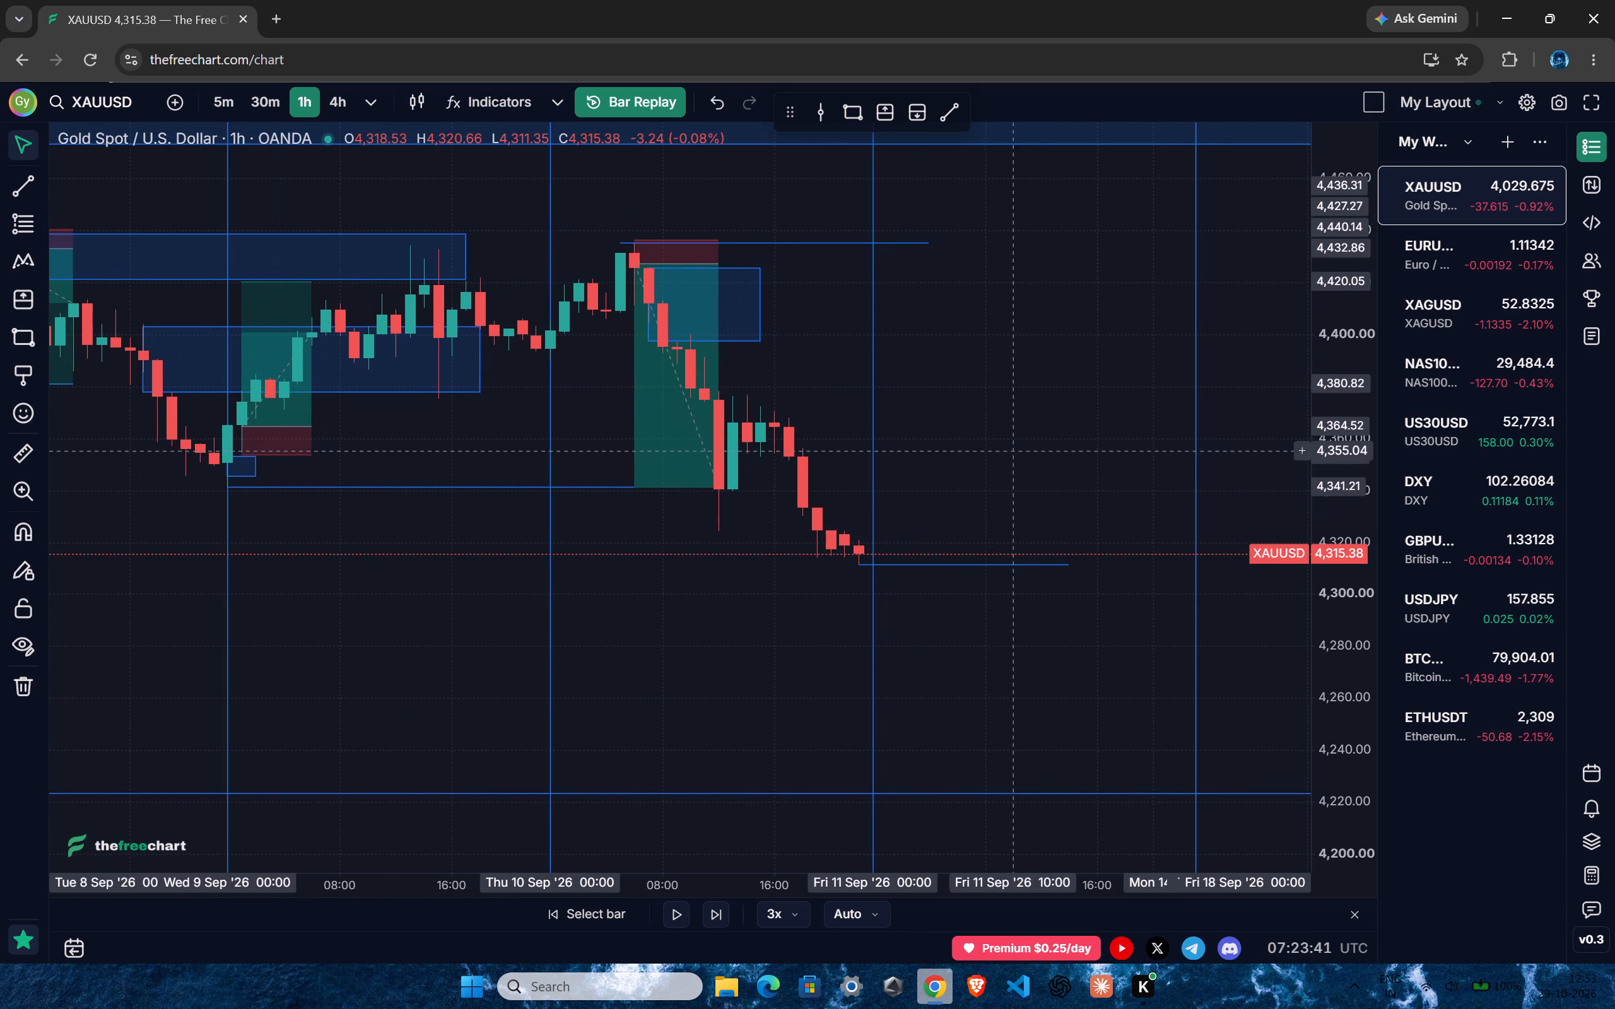
pyautogui.moveTo(1339, 703); pyautogui.dragTo(1297, 228)
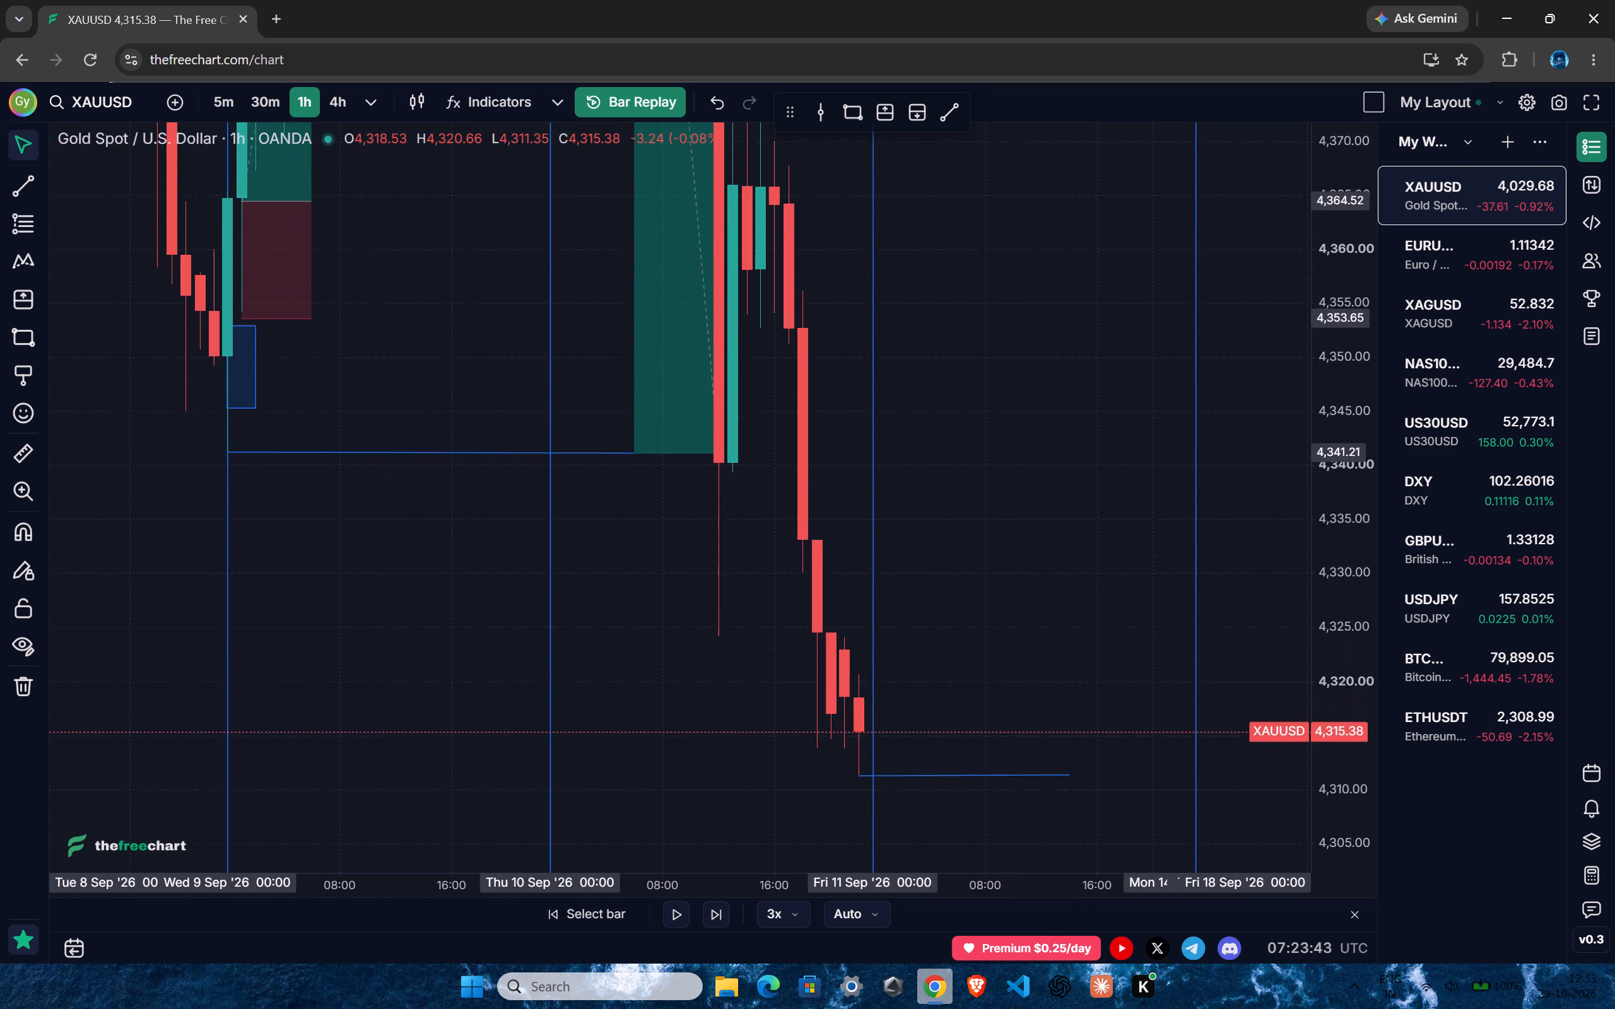
pyautogui.moveTo(1297, 228); pyautogui.dragTo(1311, 346)
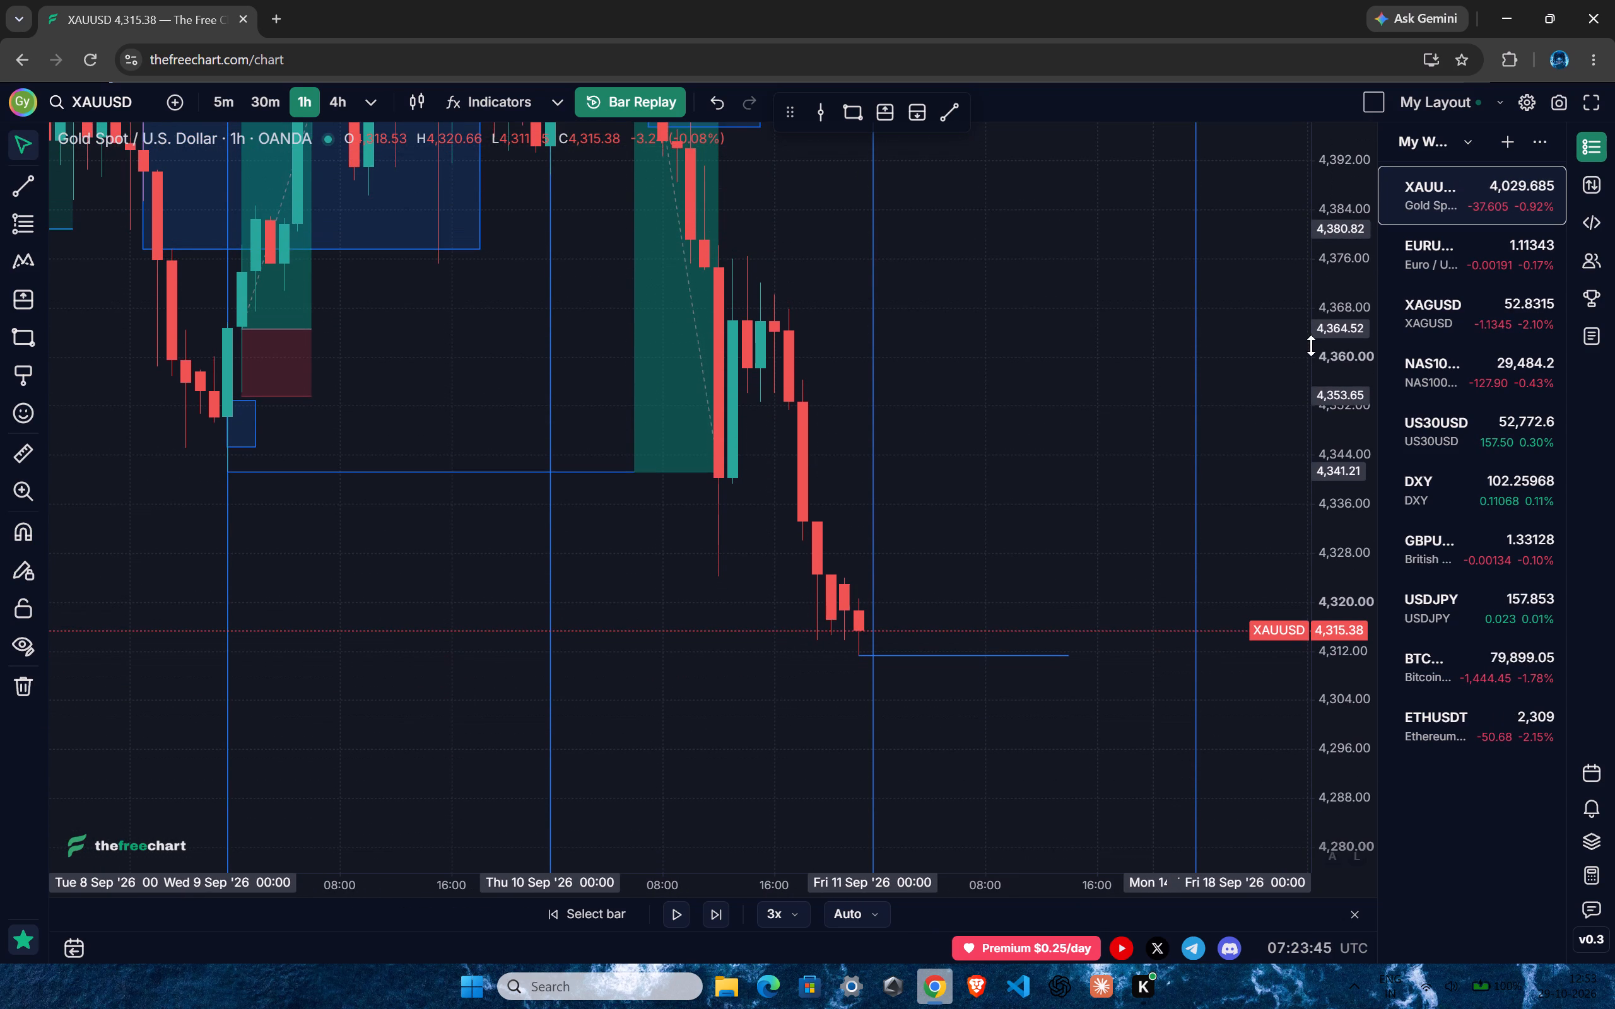
pyautogui.moveTo(1311, 346); pyautogui.dragTo(1311, 325)
pyautogui.click(854, 114)
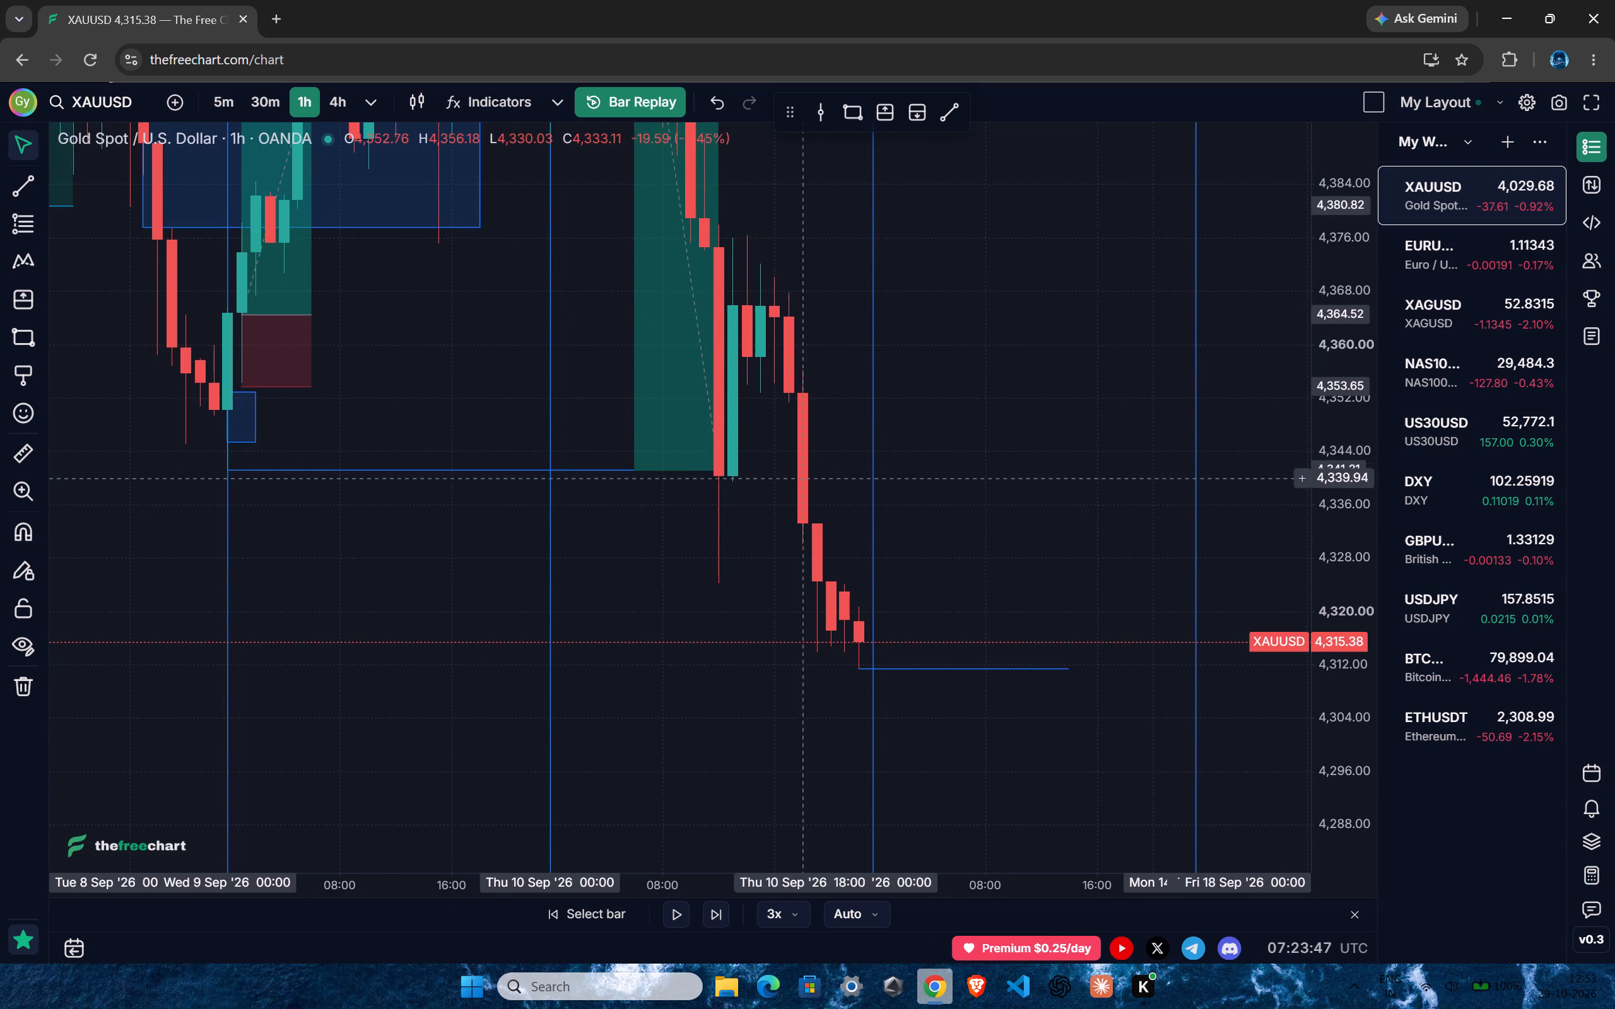
pyautogui.click(784, 579)
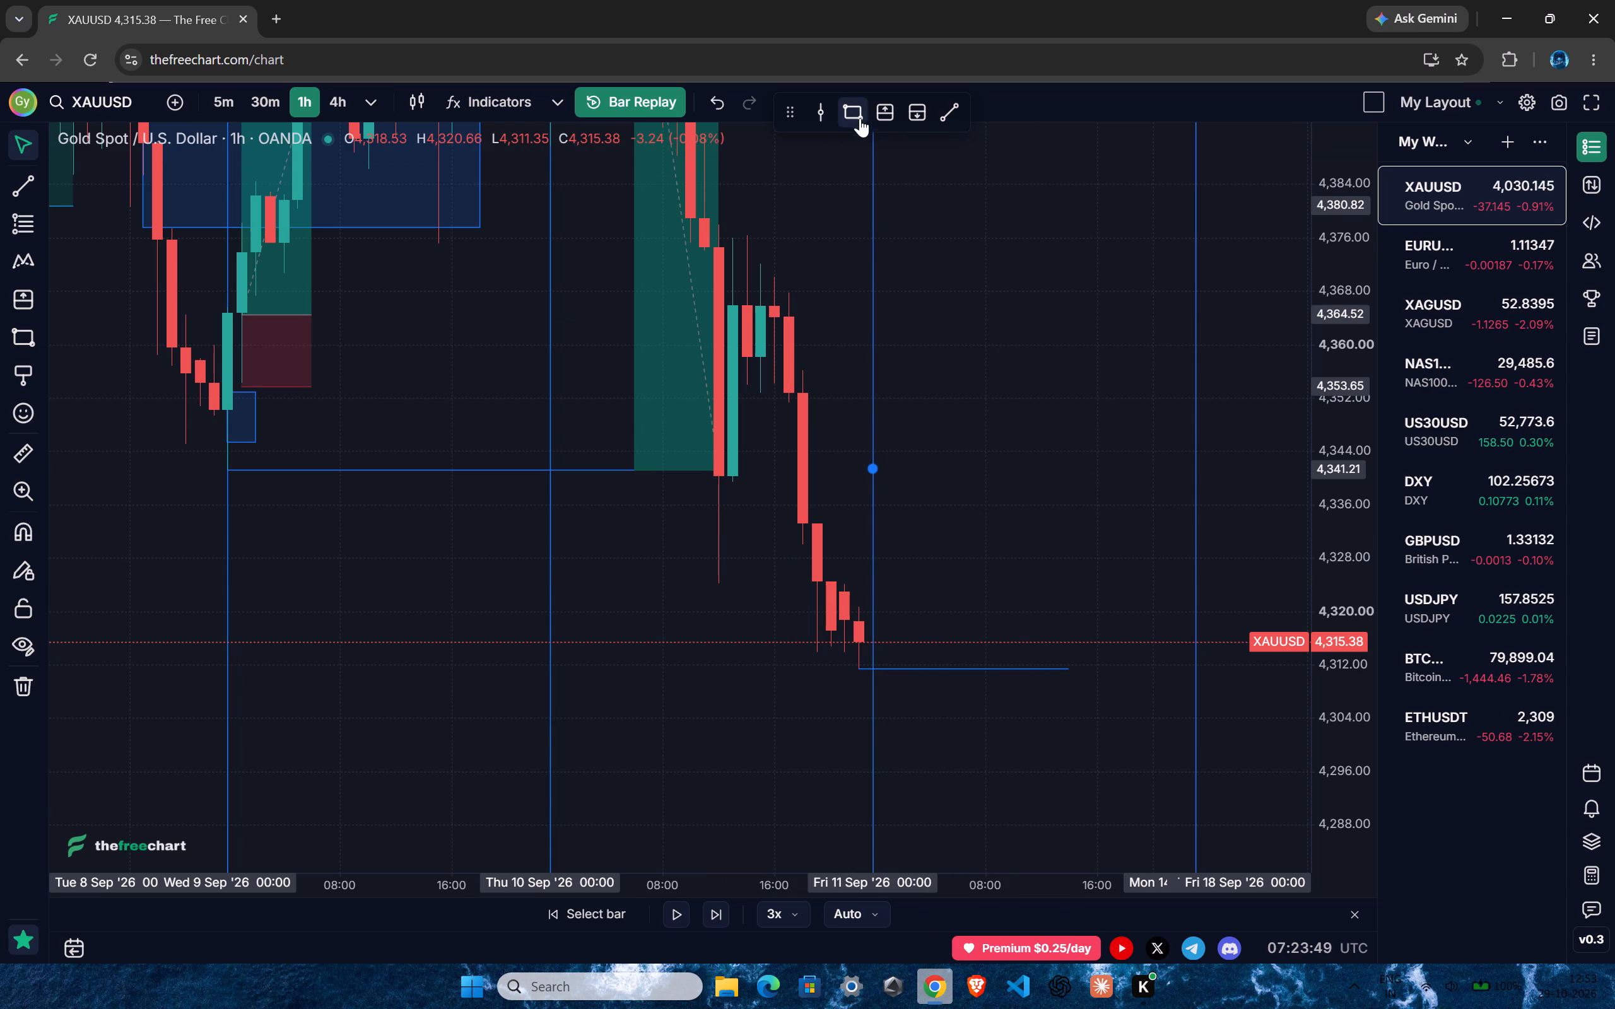
pyautogui.click(859, 114)
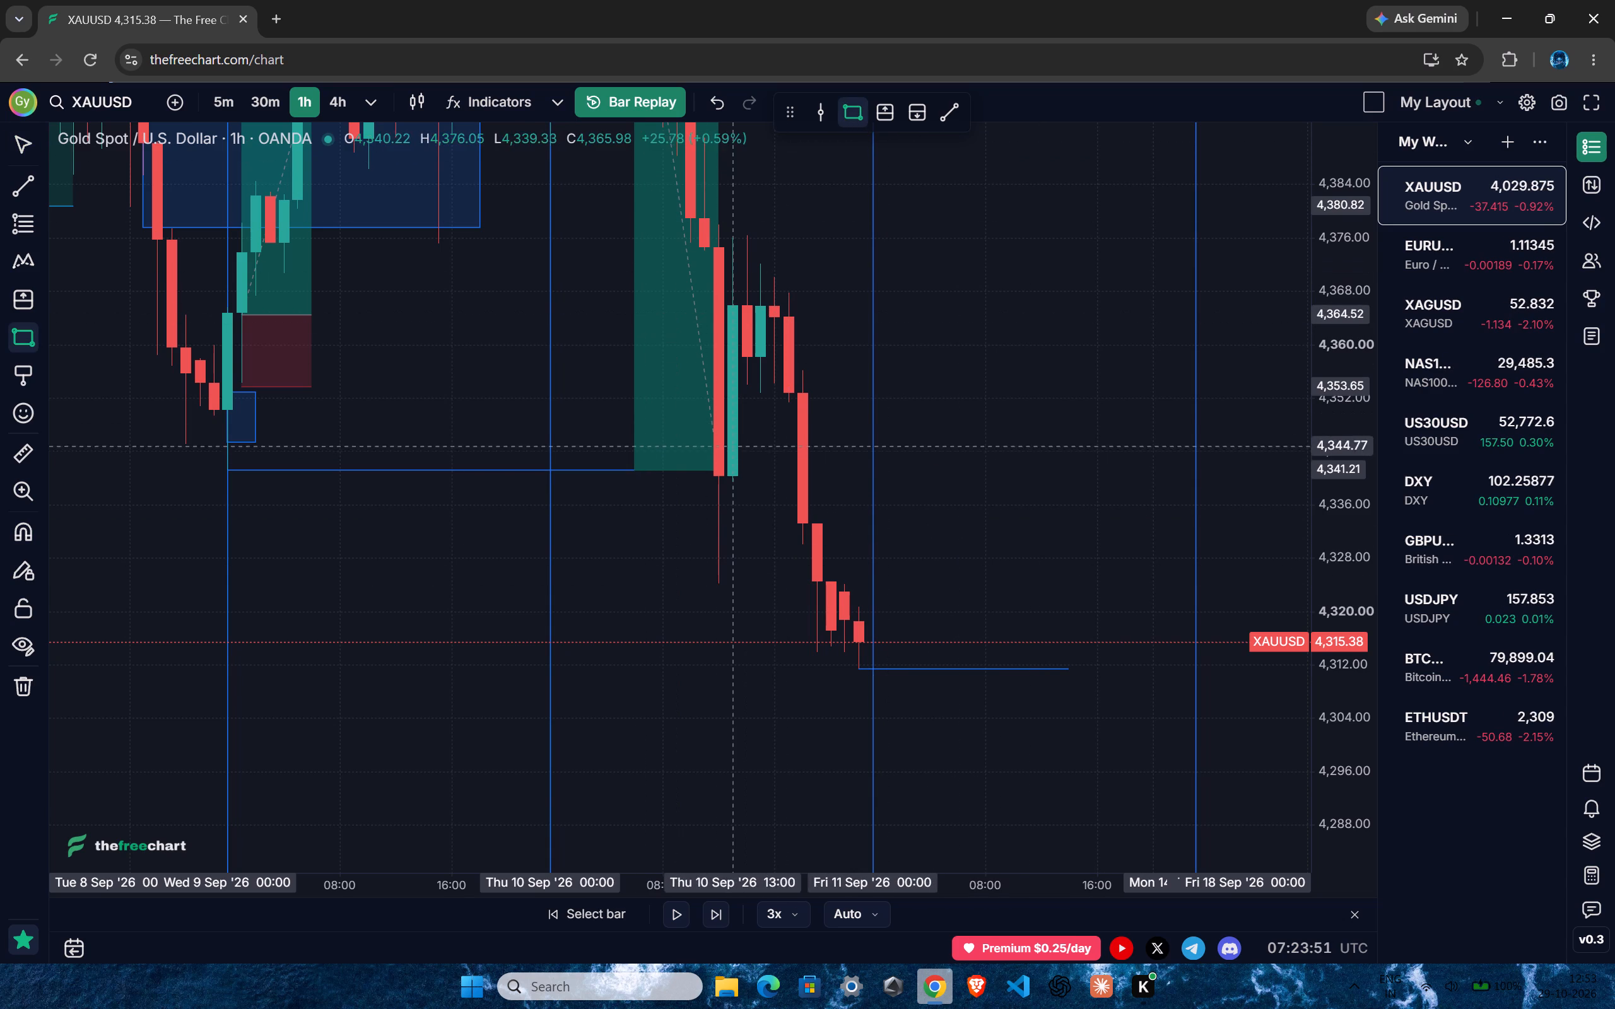
pyautogui.moveTo(761, 578); pyautogui.dragTo(767, 578)
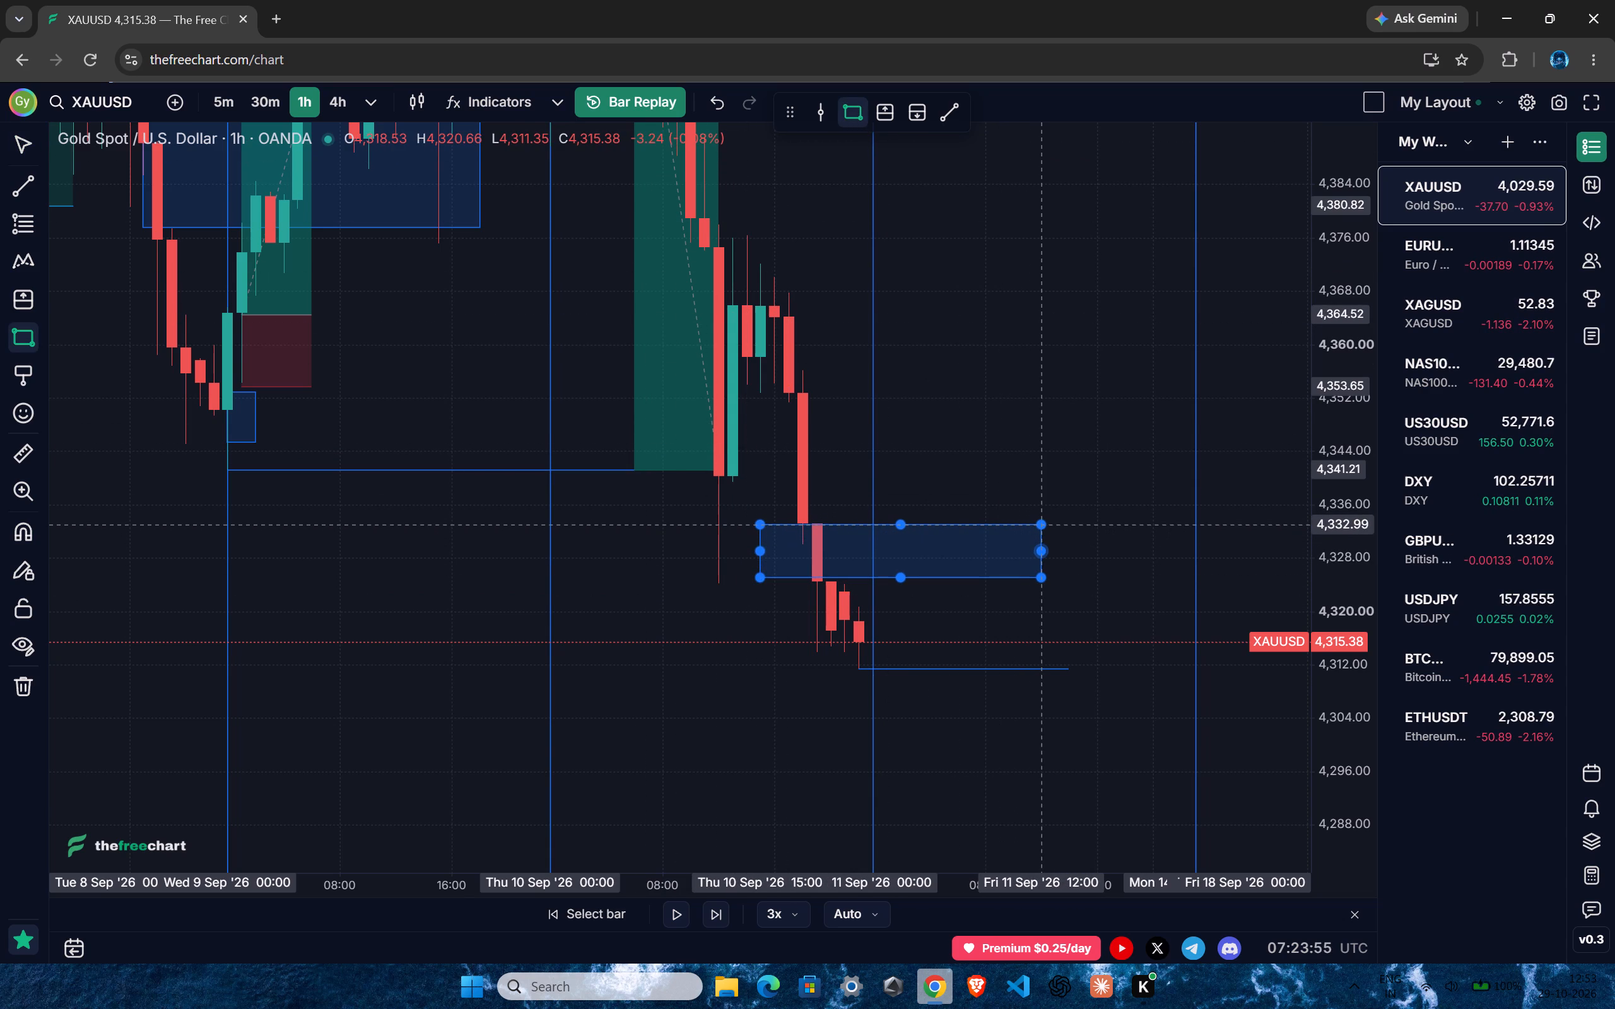
pyautogui.click(1052, 545)
pyautogui.click(1013, 419)
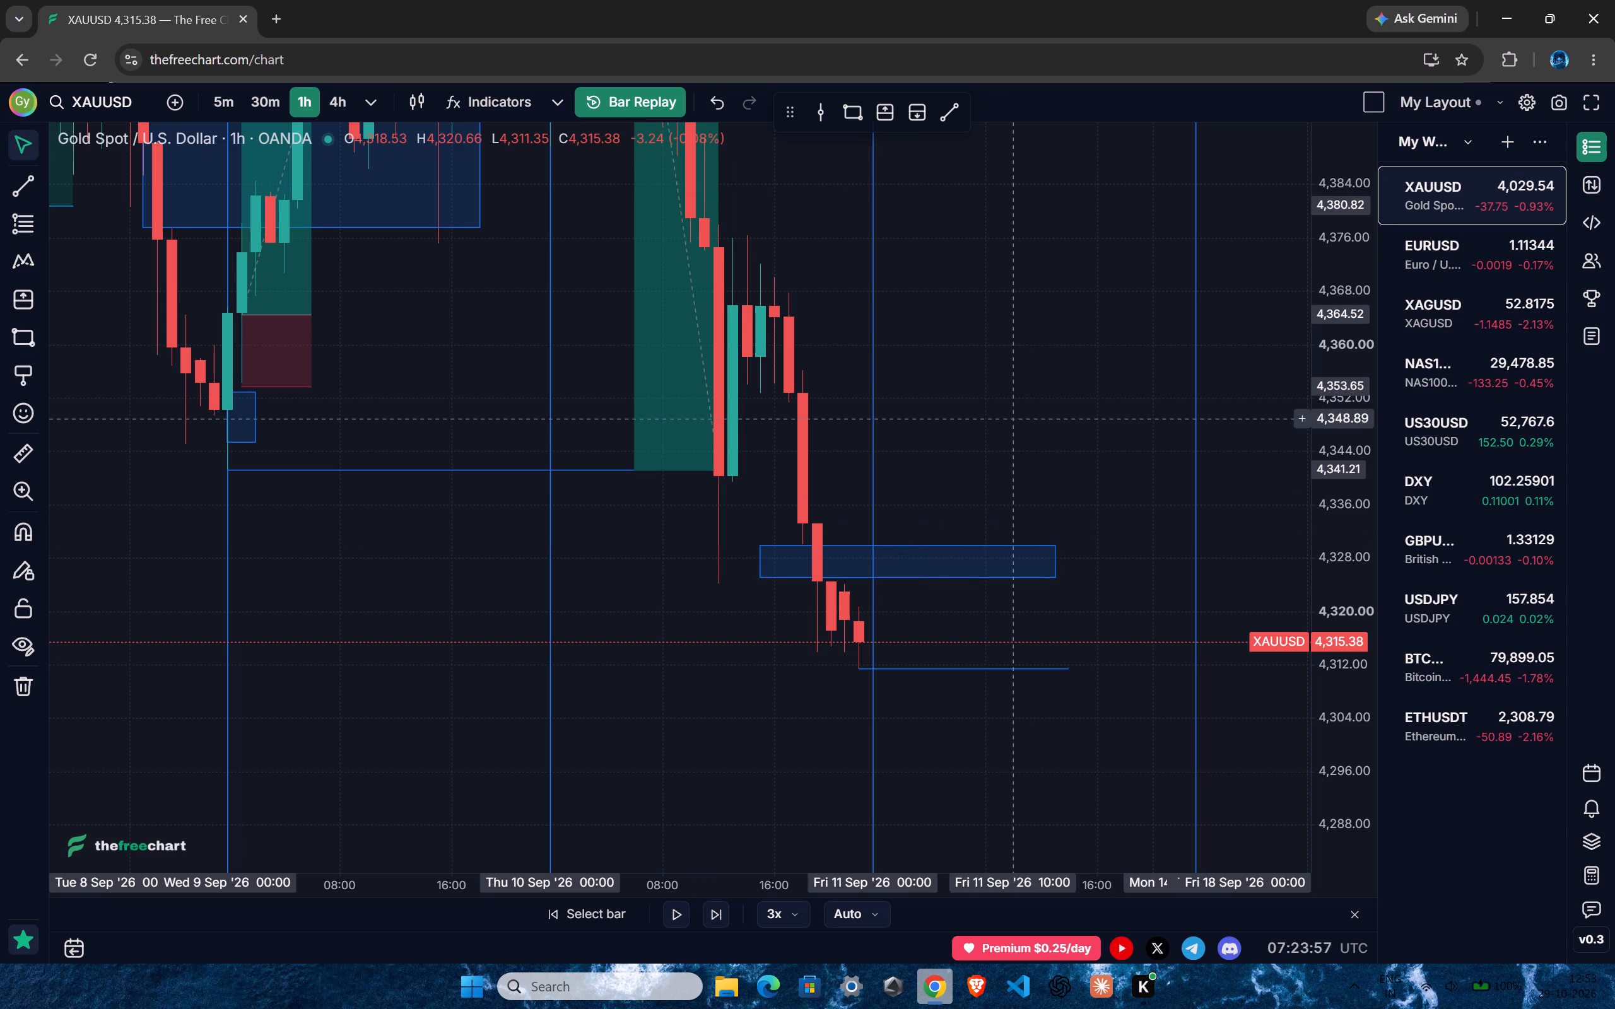
# Draw a rectangle zone between about 4,343 and 4,368 from 16:00 on 10 September to about 10:00 on 11 September.
pyautogui.click(852, 109)
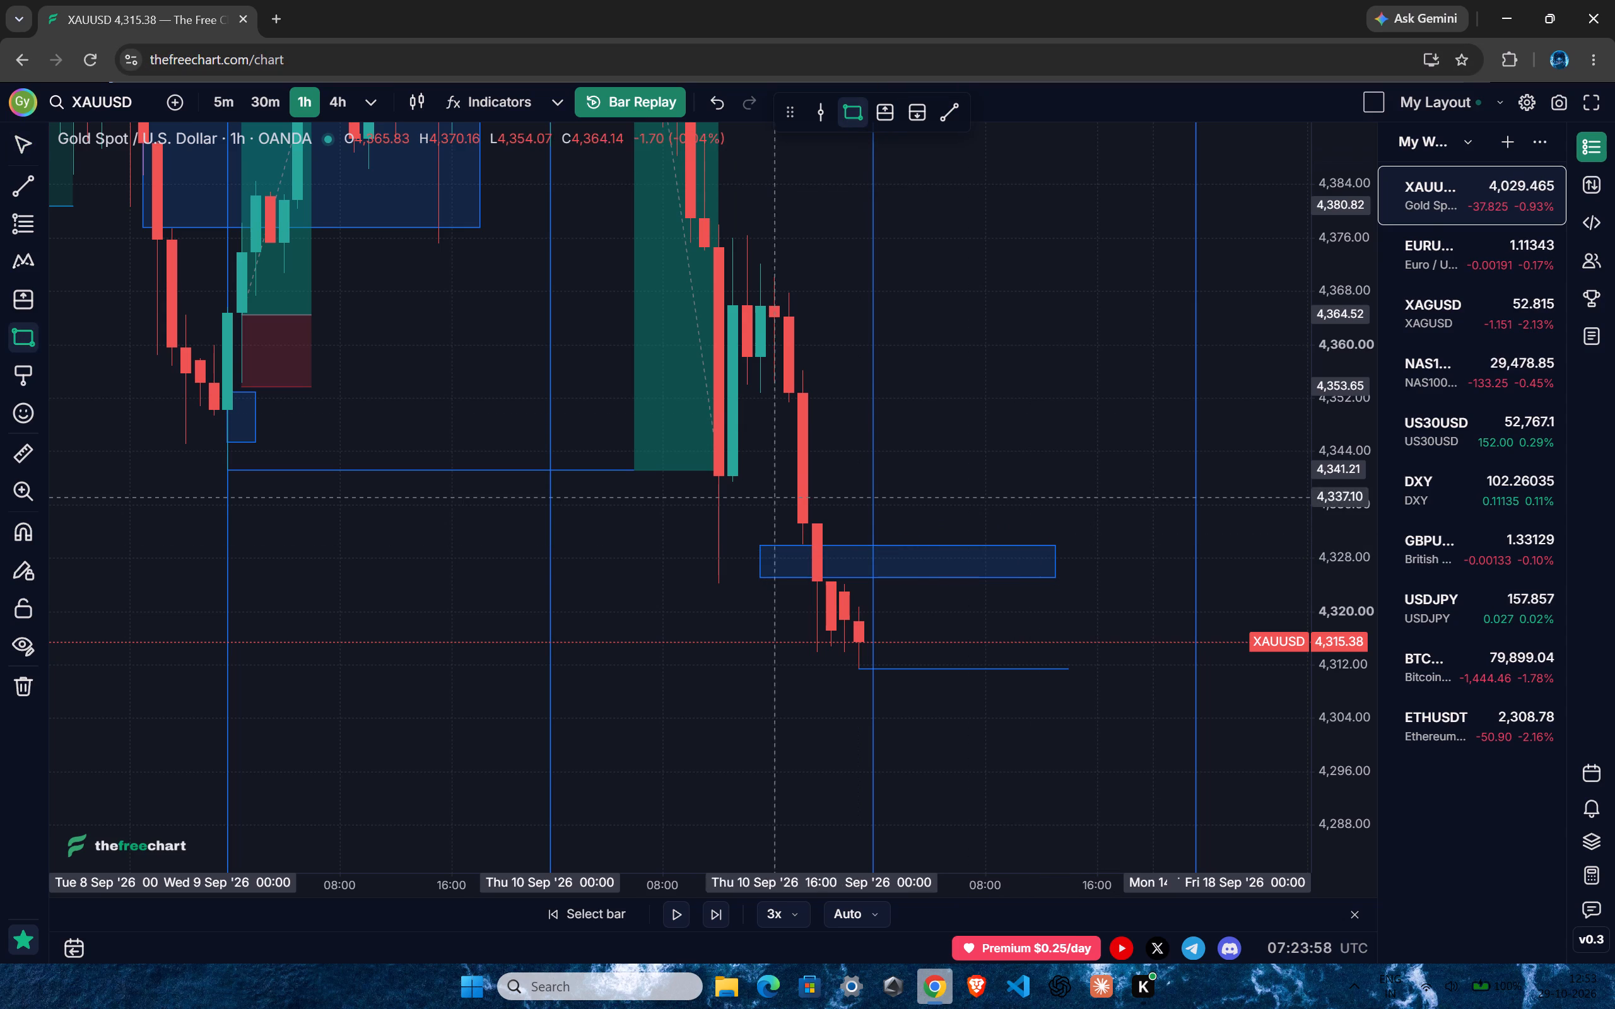
pyautogui.click(780, 293)
pyautogui.click(1016, 459)
pyautogui.click(1120, 367)
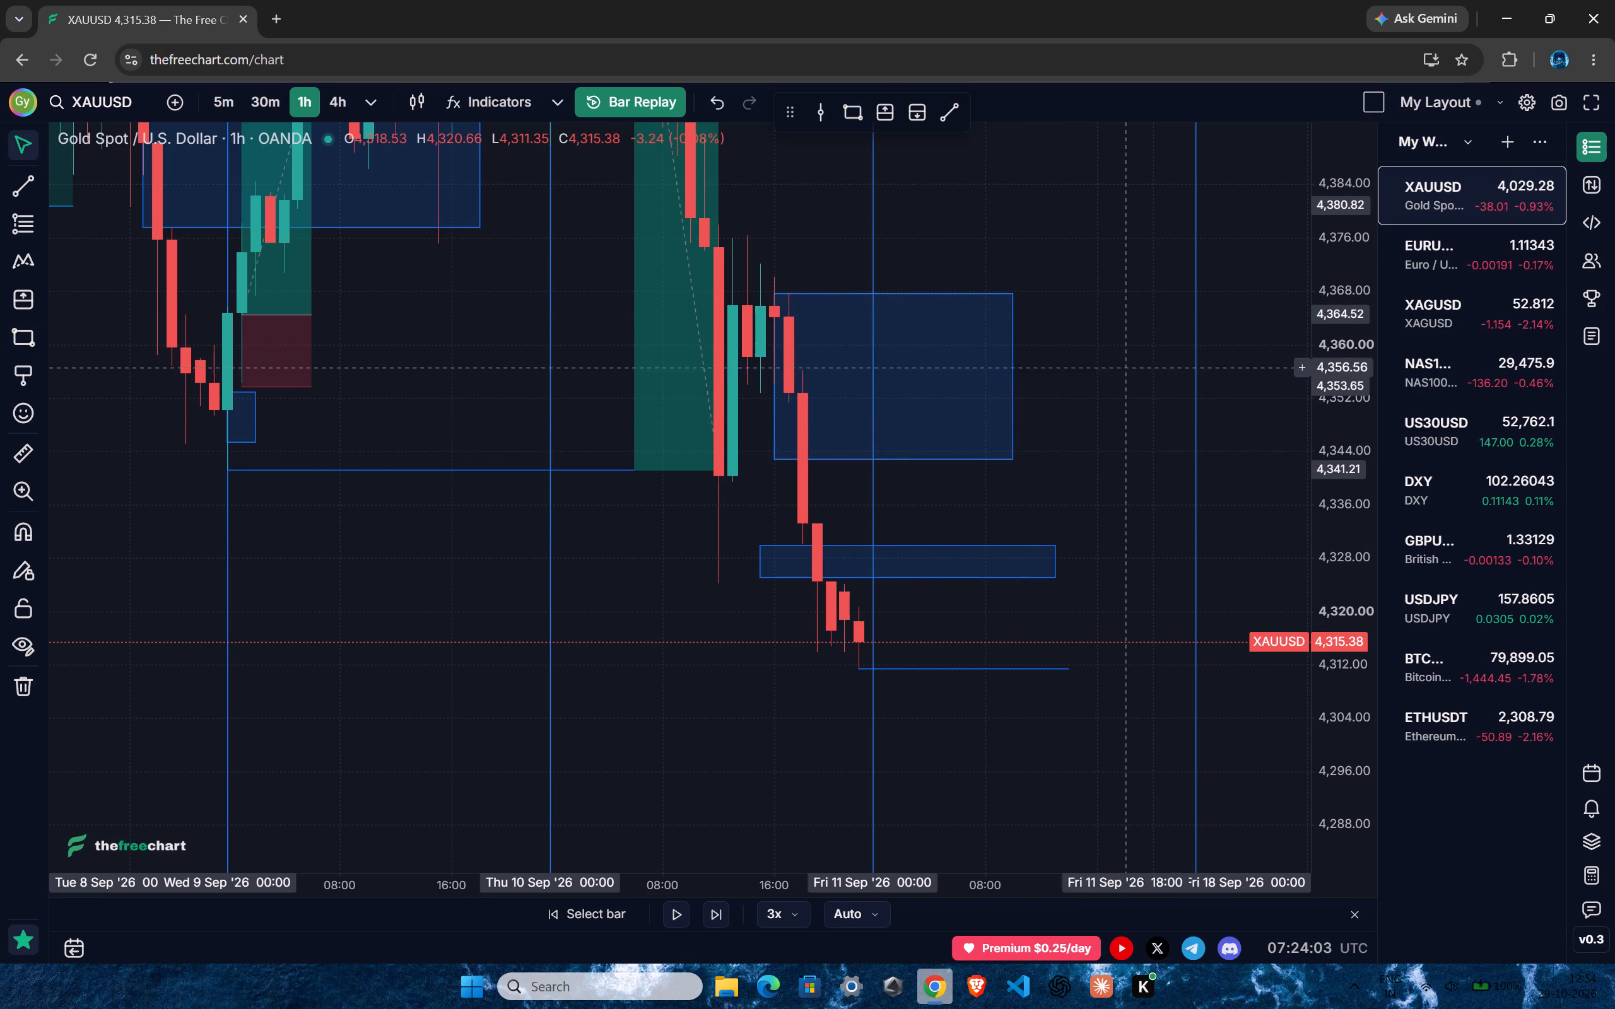
# Extend the upper rectangle zone to 18:00 on 11 September and raise its lower edge to about 4,401.
pyautogui.moveTo(1353, 311); pyautogui.dragTo(1342, 579)
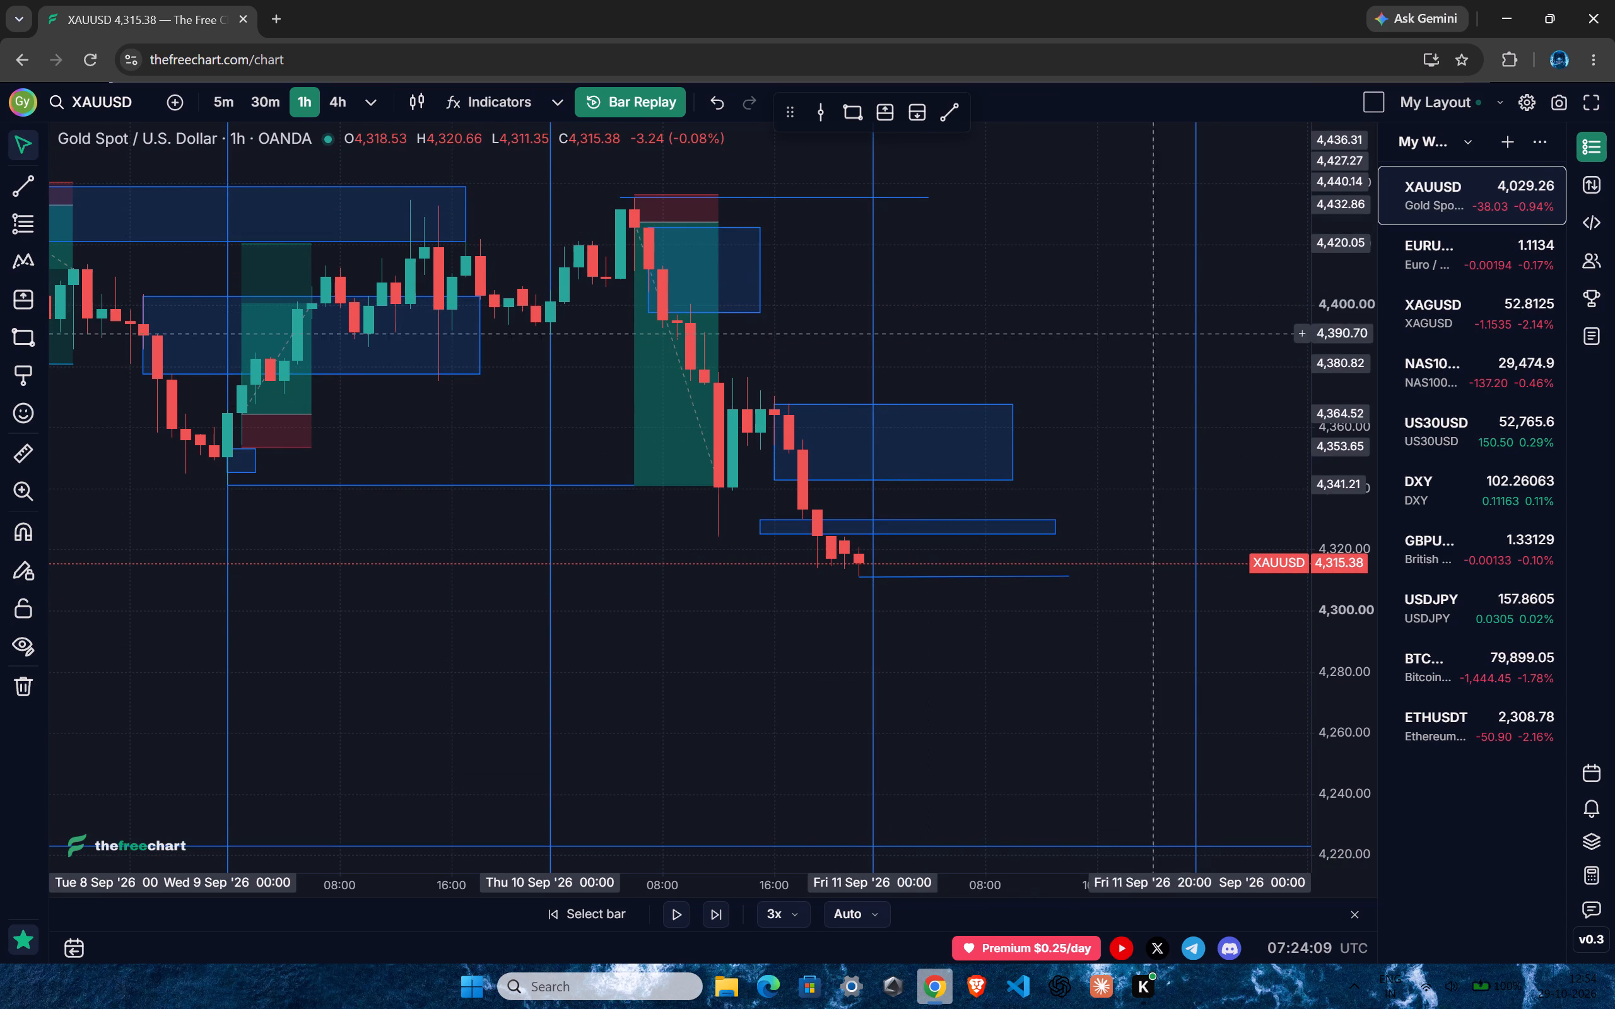
pyautogui.moveTo(973, 312); pyautogui.dragTo(937, 189)
pyautogui.moveTo(1056, 269); pyautogui.dragTo(1095, 410)
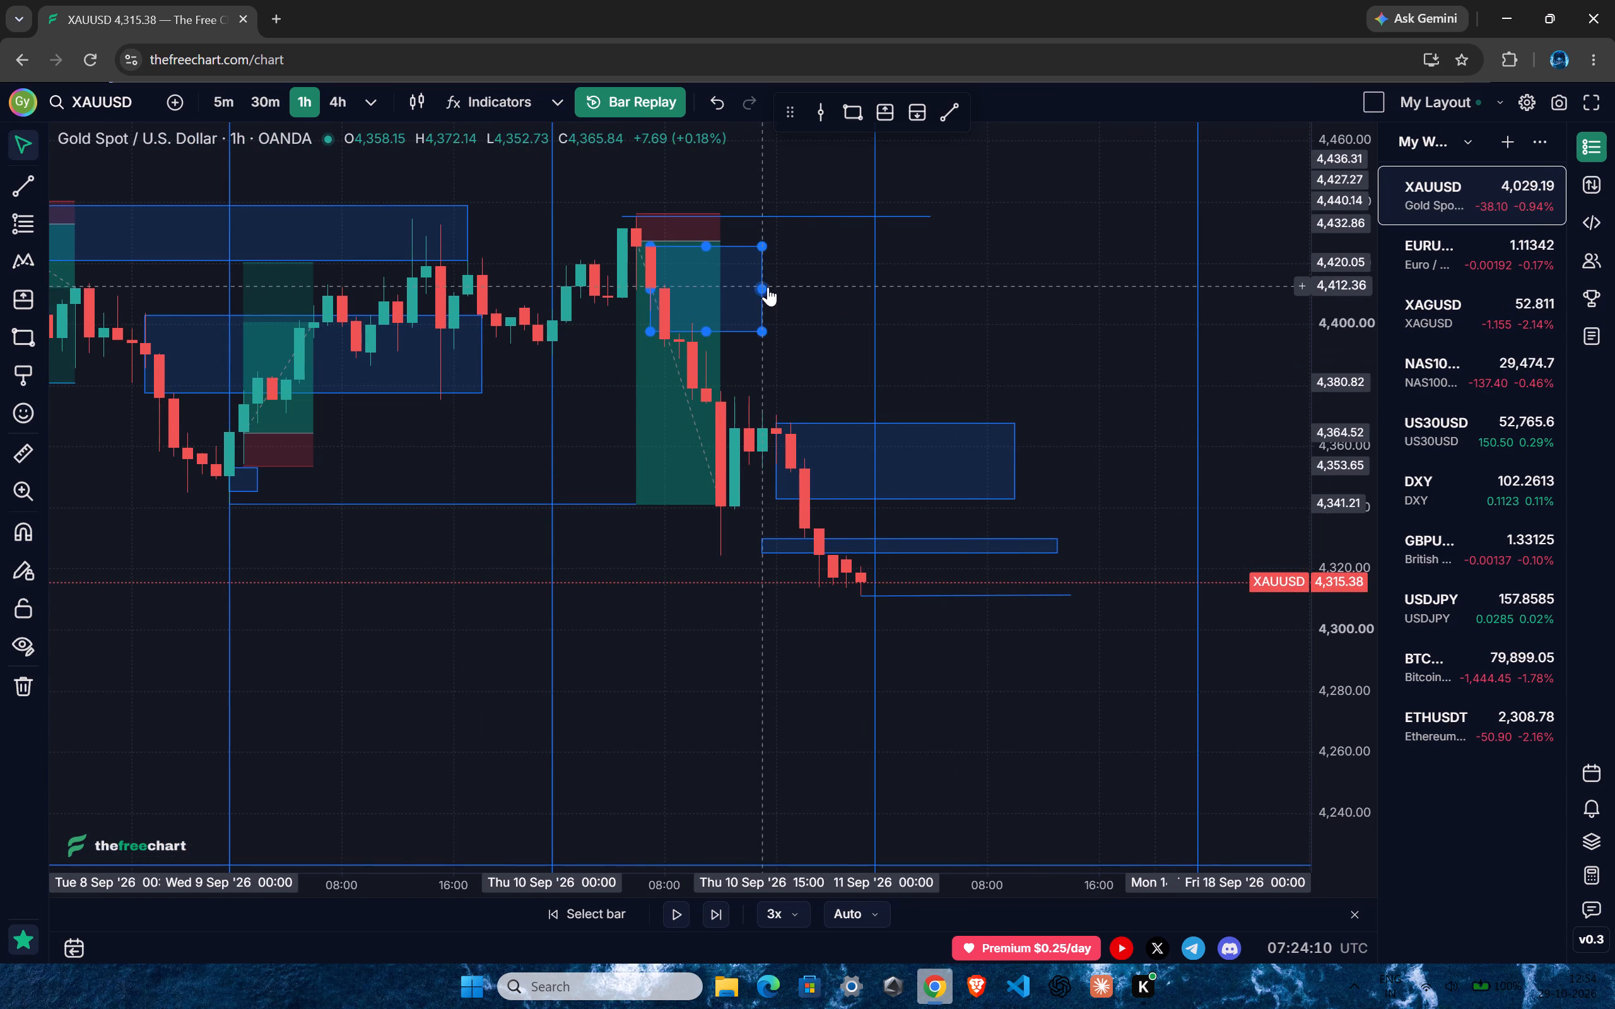
pyautogui.moveTo(766, 288); pyautogui.dragTo(1127, 295)
pyautogui.moveTo(891, 330); pyautogui.dragTo(893, 325)
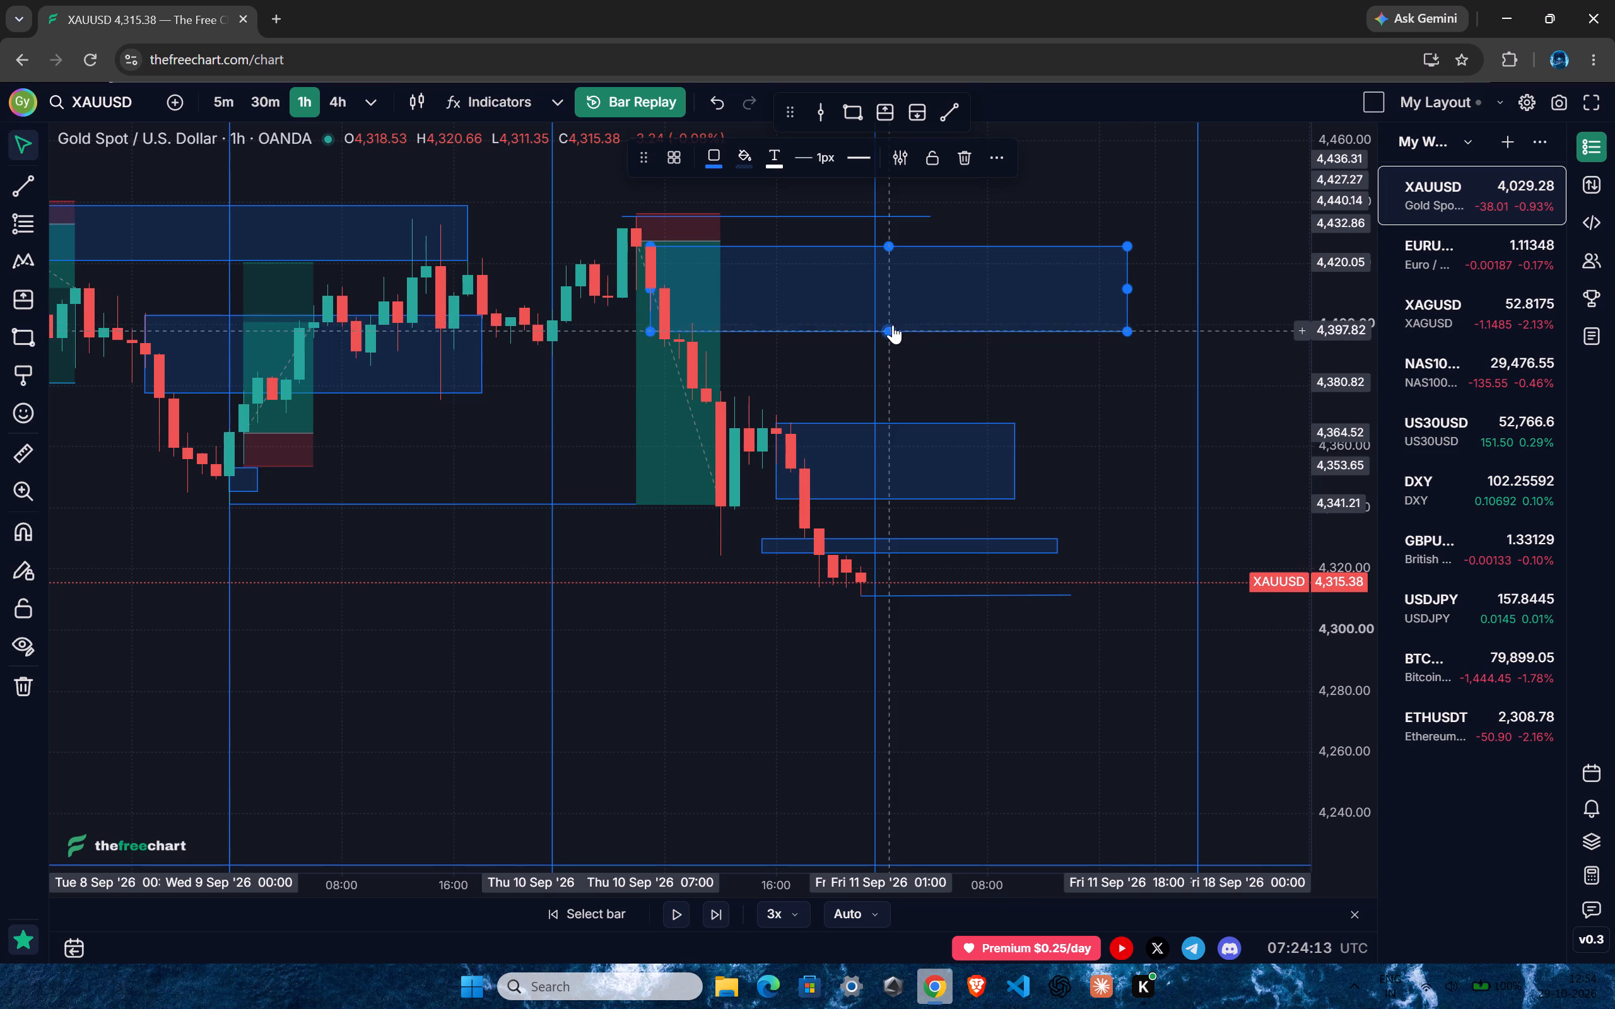
pyautogui.moveTo(893, 325); pyautogui.dragTo(894, 320)
pyautogui.click(989, 404)
# Advance the hourly replay to the 00:00 candle on 11 September.
pyautogui.moveTo(1010, 404); pyautogui.dragTo(1001, 248)
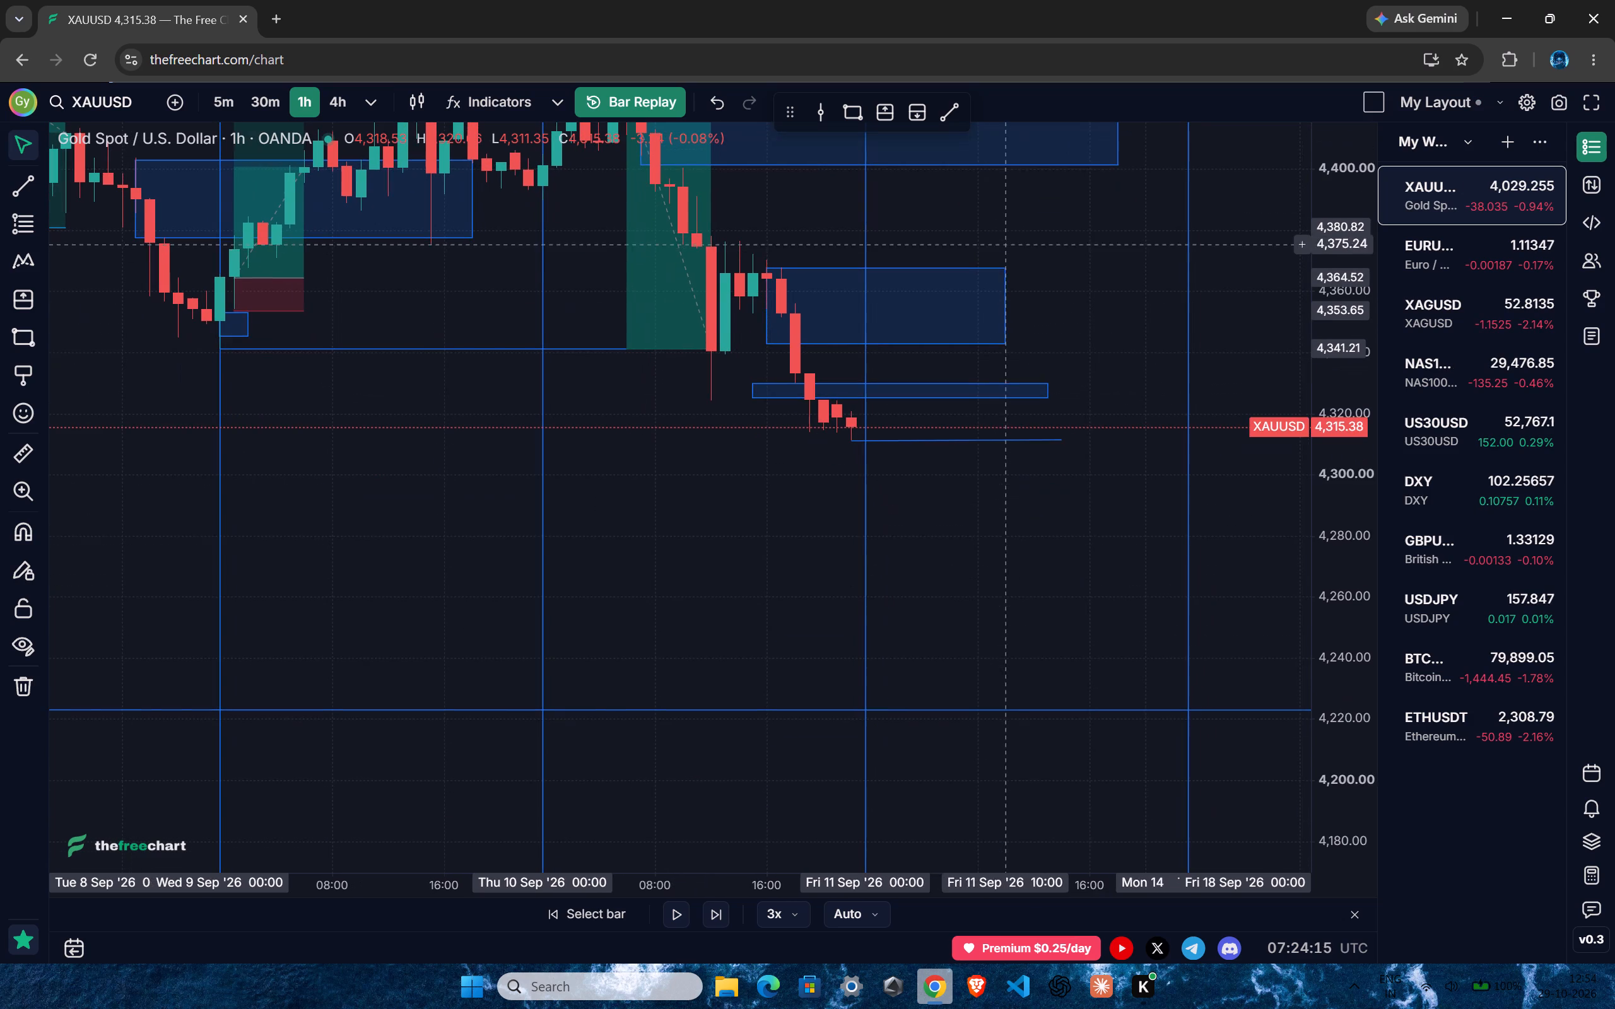
pyautogui.moveTo(974, 543); pyautogui.dragTo(925, 566)
pyautogui.keyDown('ctrl'); pyautogui.scroll(1, 843, 558); pyautogui.keyUp('ctrl')
pyautogui.moveTo(1345, 660); pyautogui.dragTo(1311, 446)
pyautogui.moveTo(888, 590); pyautogui.dragTo(890, 604)
pyautogui.click(676, 921)
pyautogui.click(676, 919)
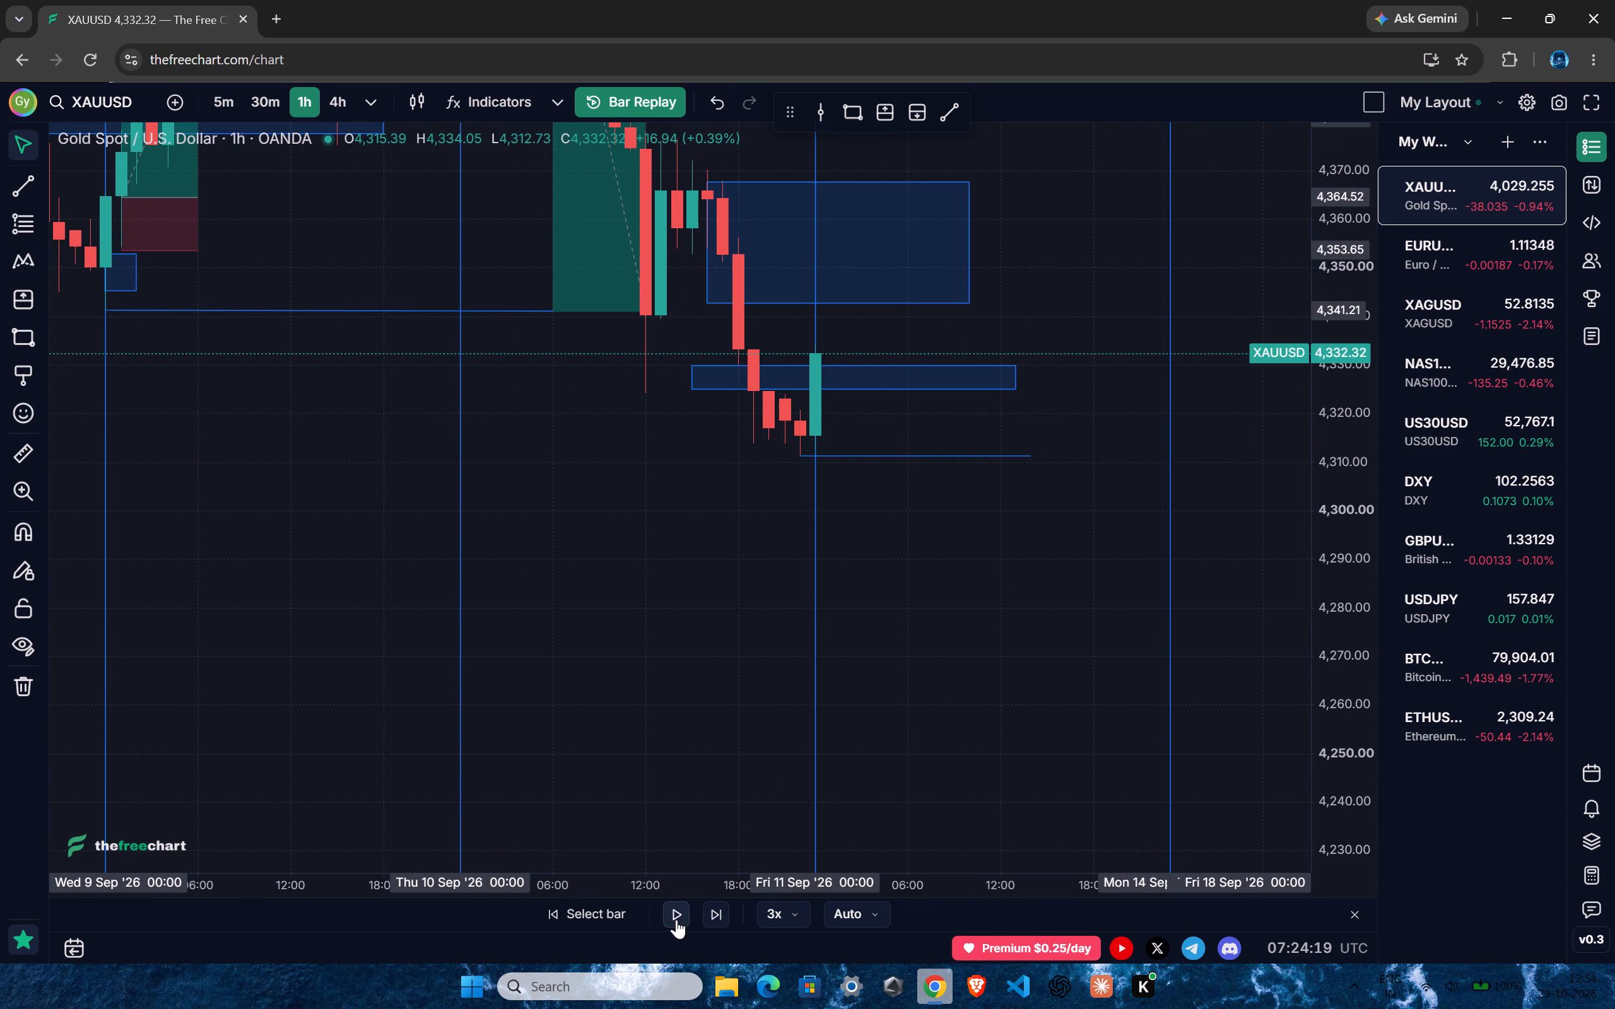
# Advance the hourly replay in short plays to the 03:00 candle on 11 September.
pyautogui.moveTo(931, 650); pyautogui.dragTo(930, 701)
pyautogui.keyDown('ctrl'); pyautogui.scroll(8, 768, 636); pyautogui.keyUp('ctrl')
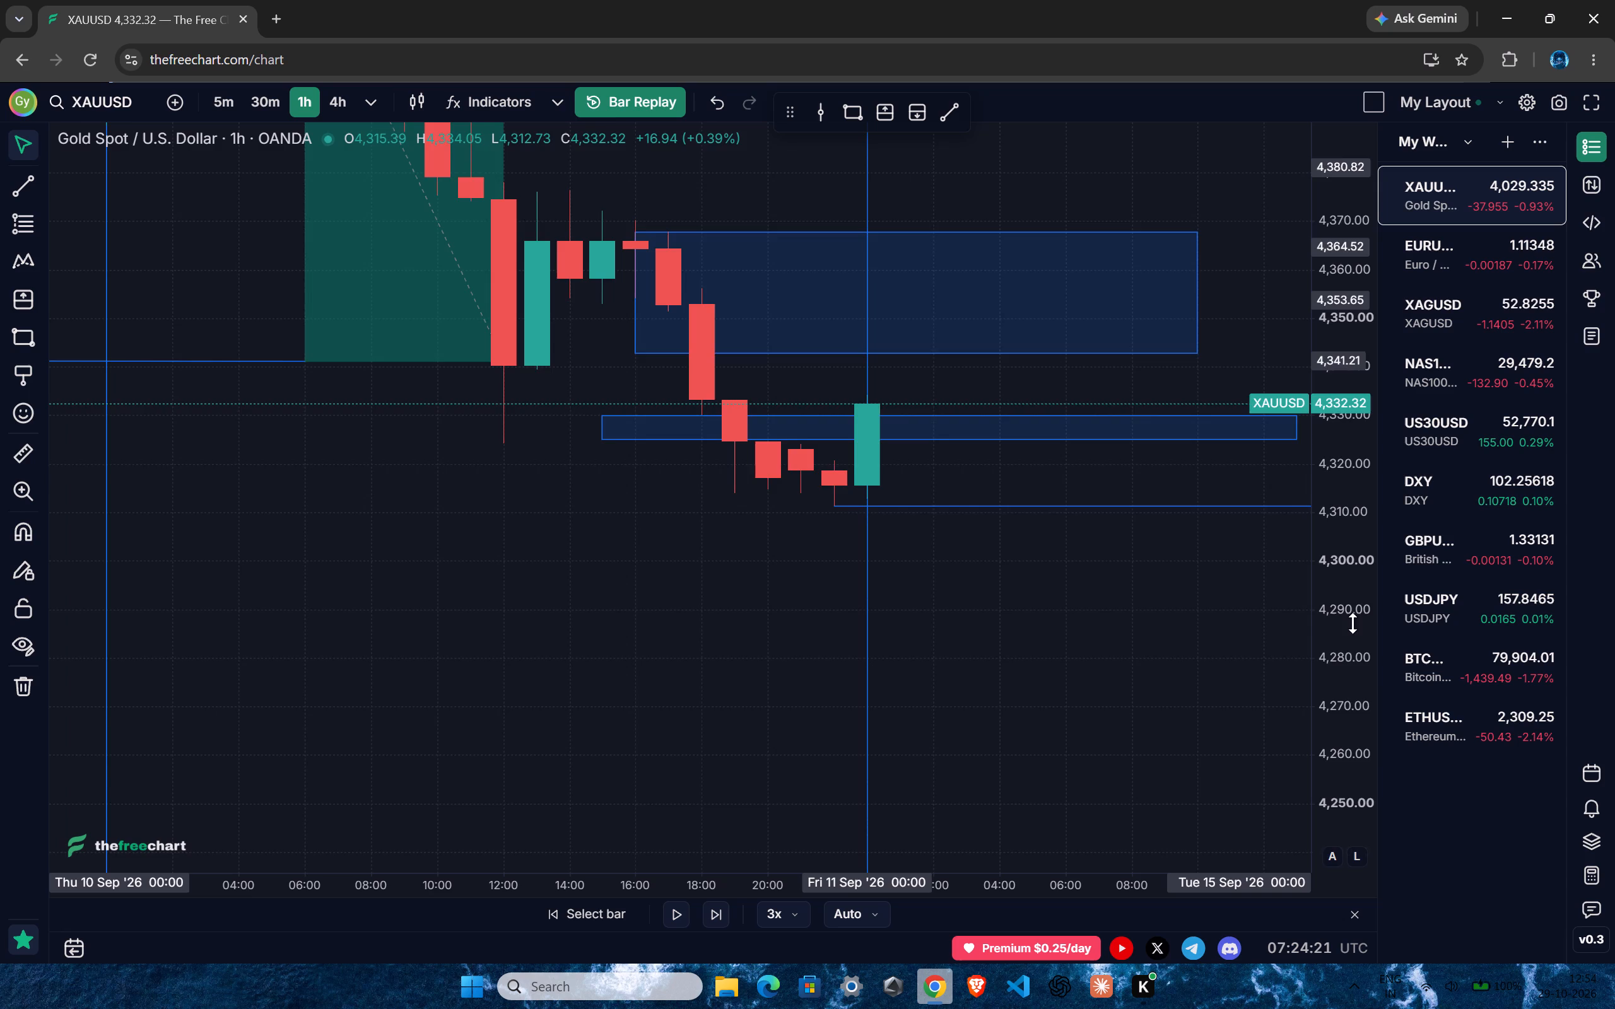
pyautogui.moveTo(1350, 656); pyautogui.dragTo(1272, 531)
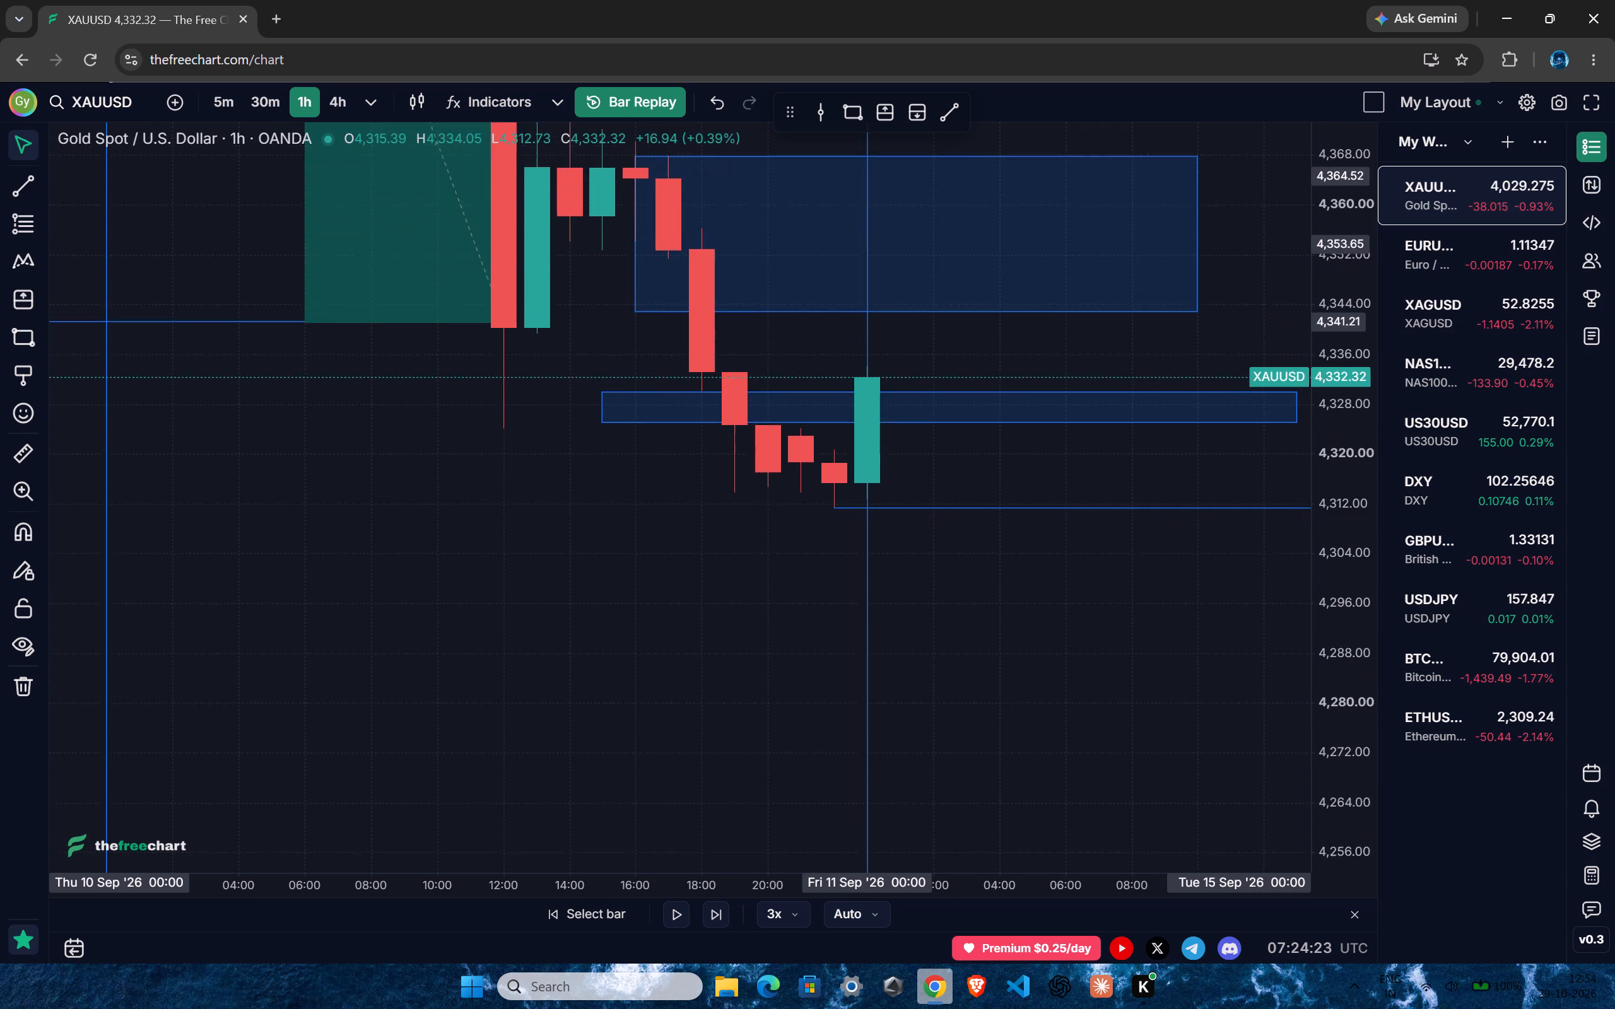
pyautogui.moveTo(1272, 531); pyautogui.dragTo(1261, 583)
pyautogui.moveTo(1007, 619); pyautogui.dragTo(931, 649)
pyautogui.keyDown('ctrl'); pyautogui.scroll(-5, 849, 622); pyautogui.keyUp('ctrl')
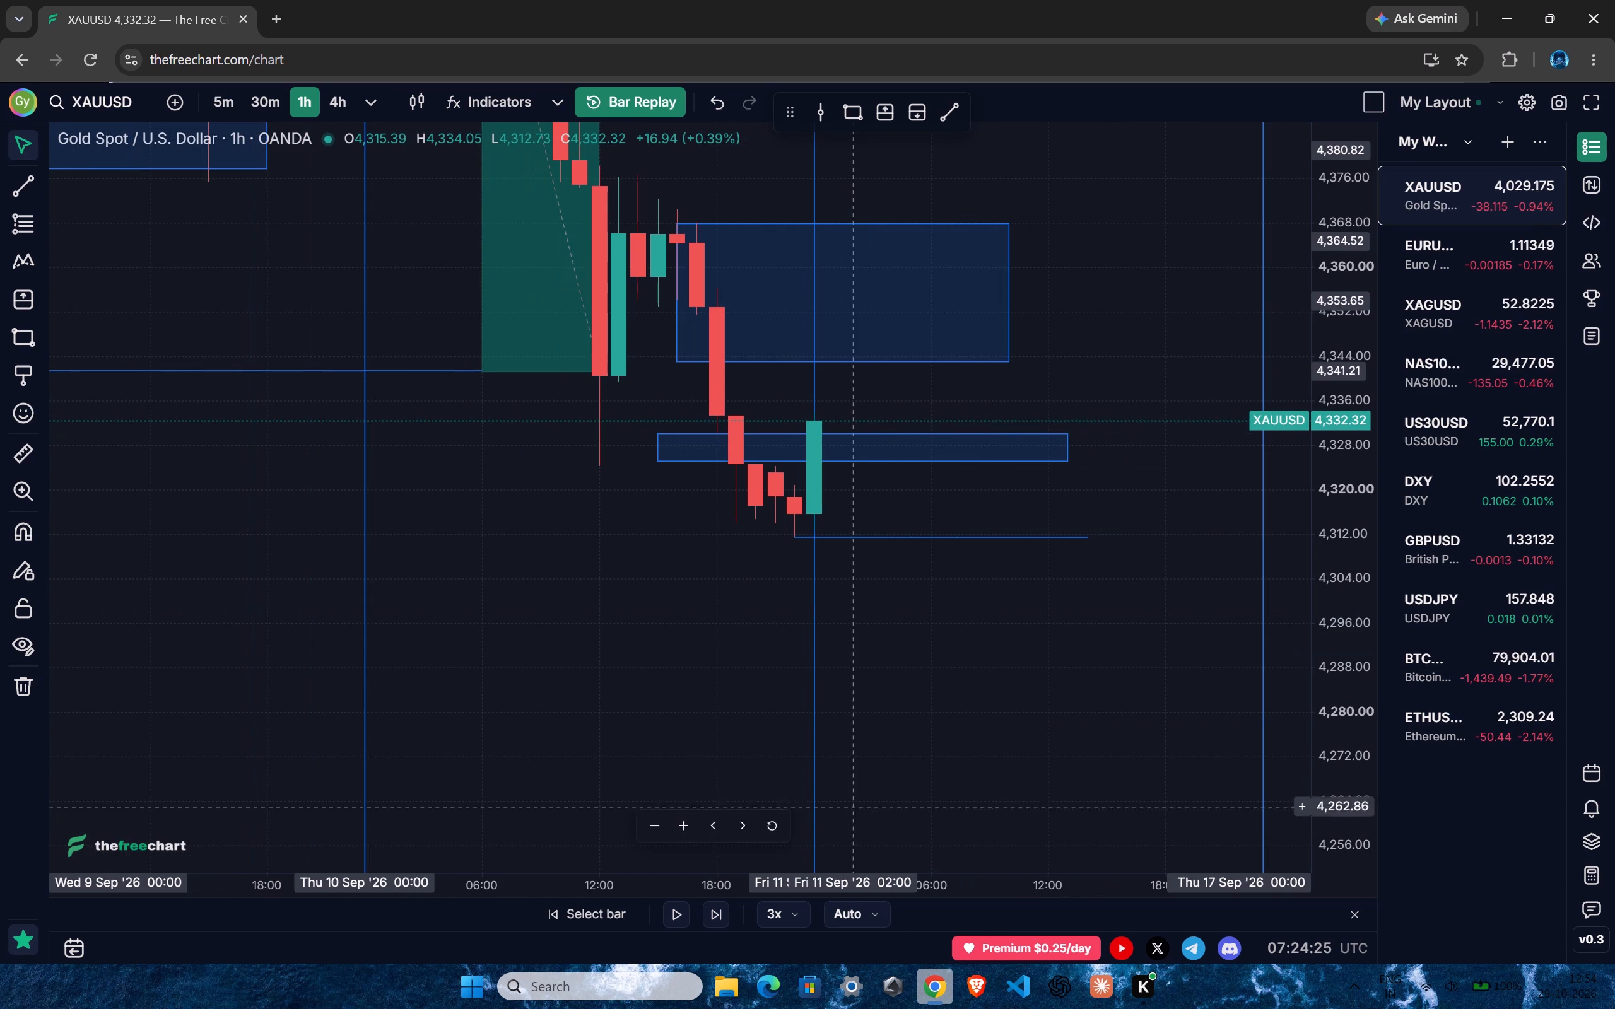
pyautogui.click(673, 912)
pyautogui.click(674, 912)
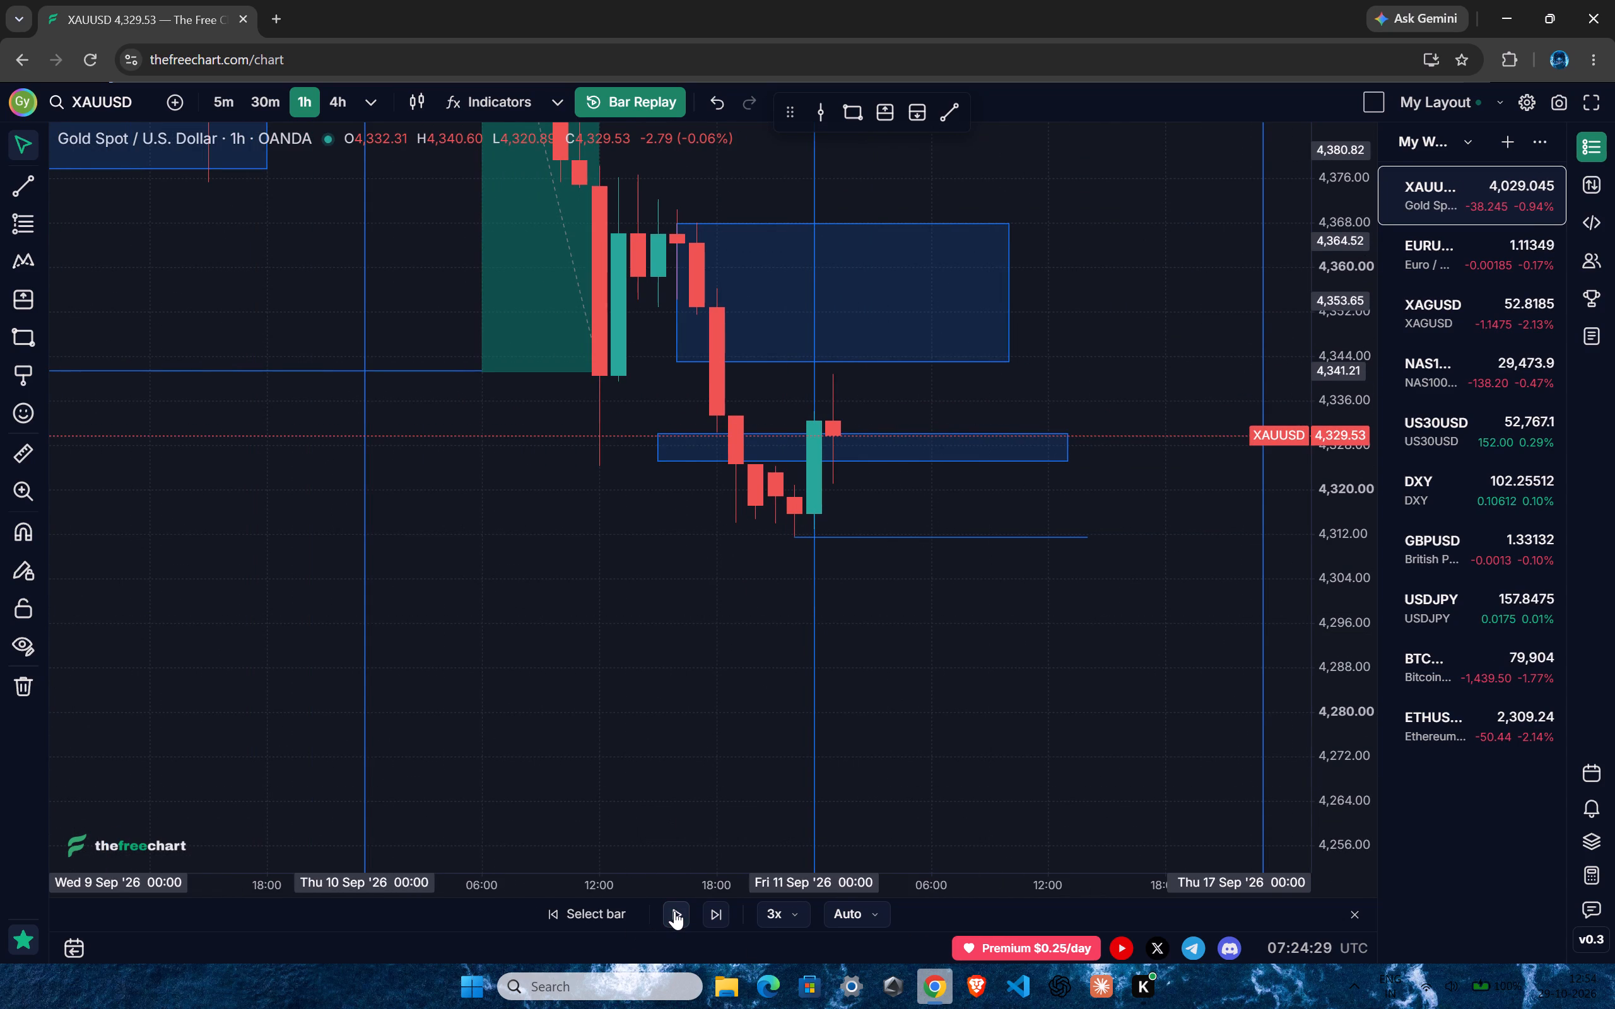
pyautogui.click(674, 911)
pyautogui.click(674, 911)
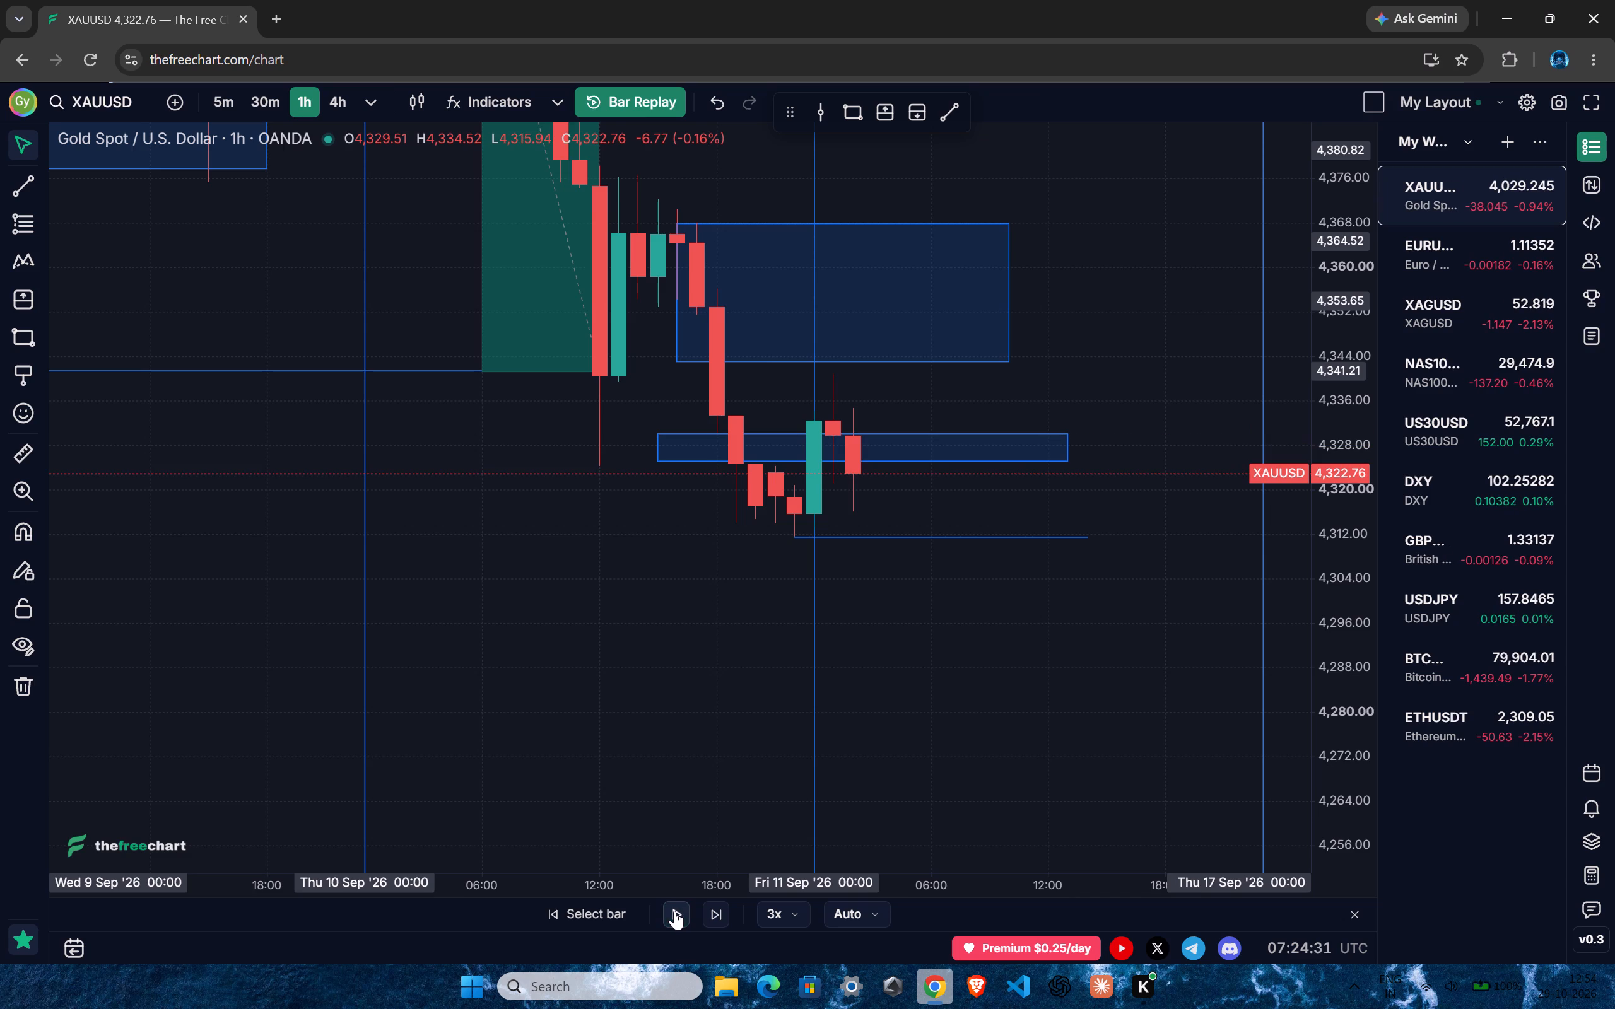
pyautogui.click(674, 911)
pyautogui.click(674, 911)
# Switch the chart to the 5-minute interval and play the replay to the 04:10 candle on 11 September.
pyautogui.moveTo(964, 683); pyautogui.dragTo(944, 676)
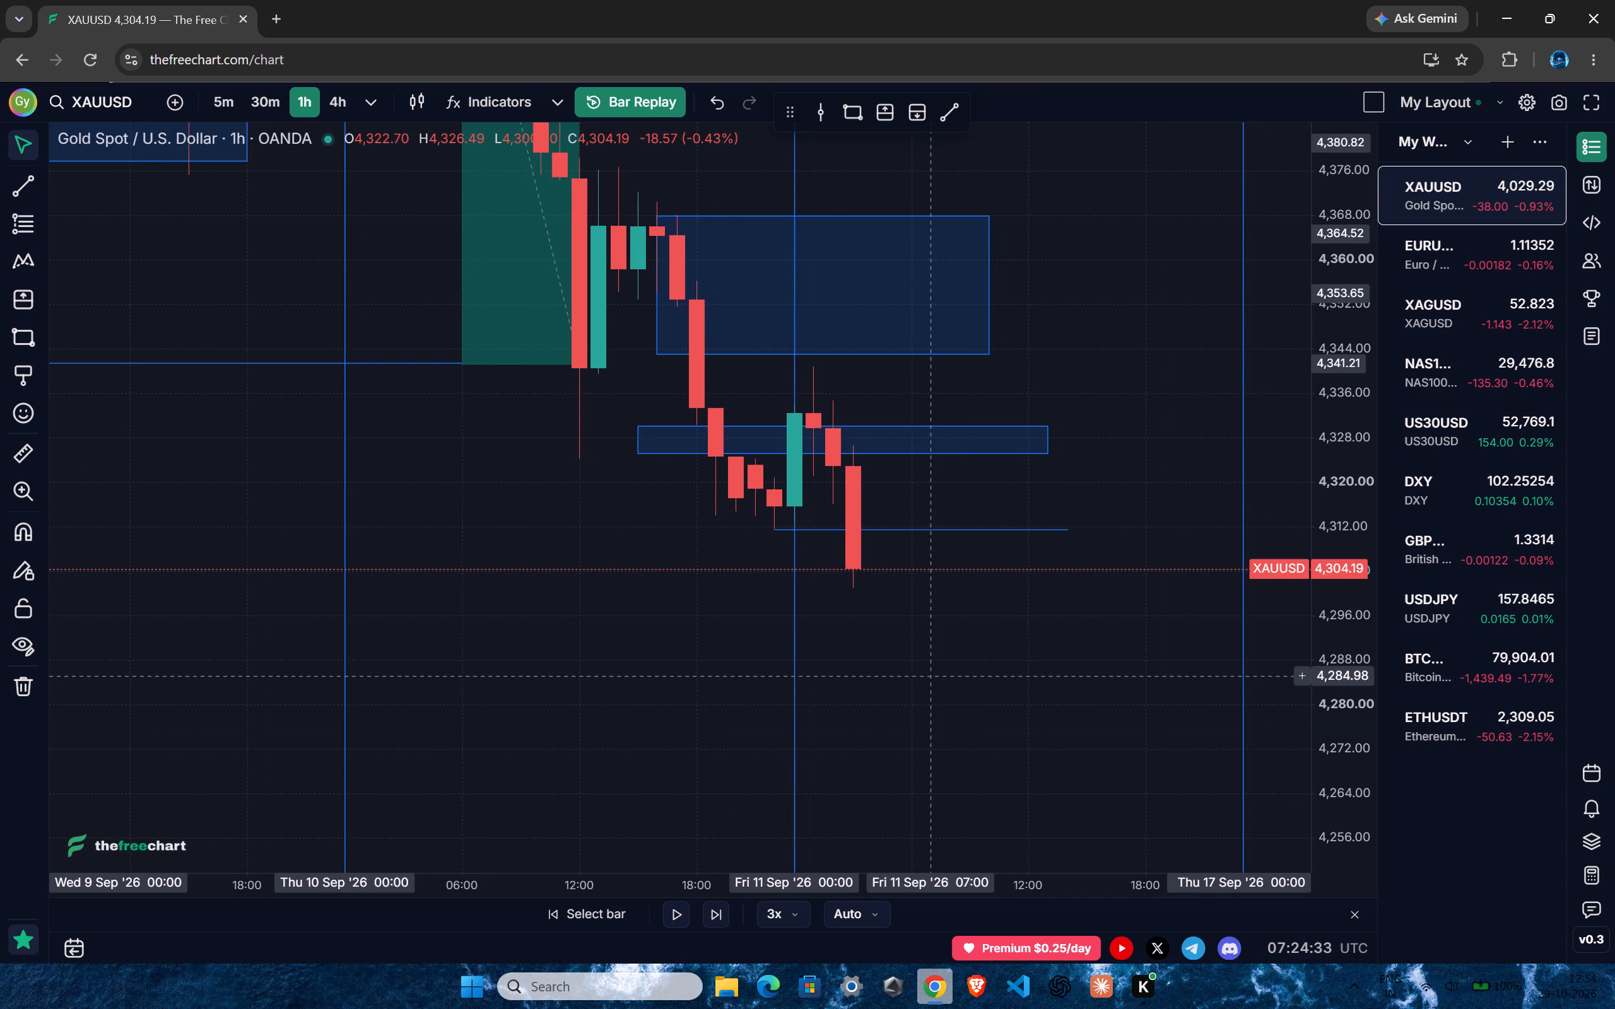
pyautogui.press('5')
pyautogui.press('Return')
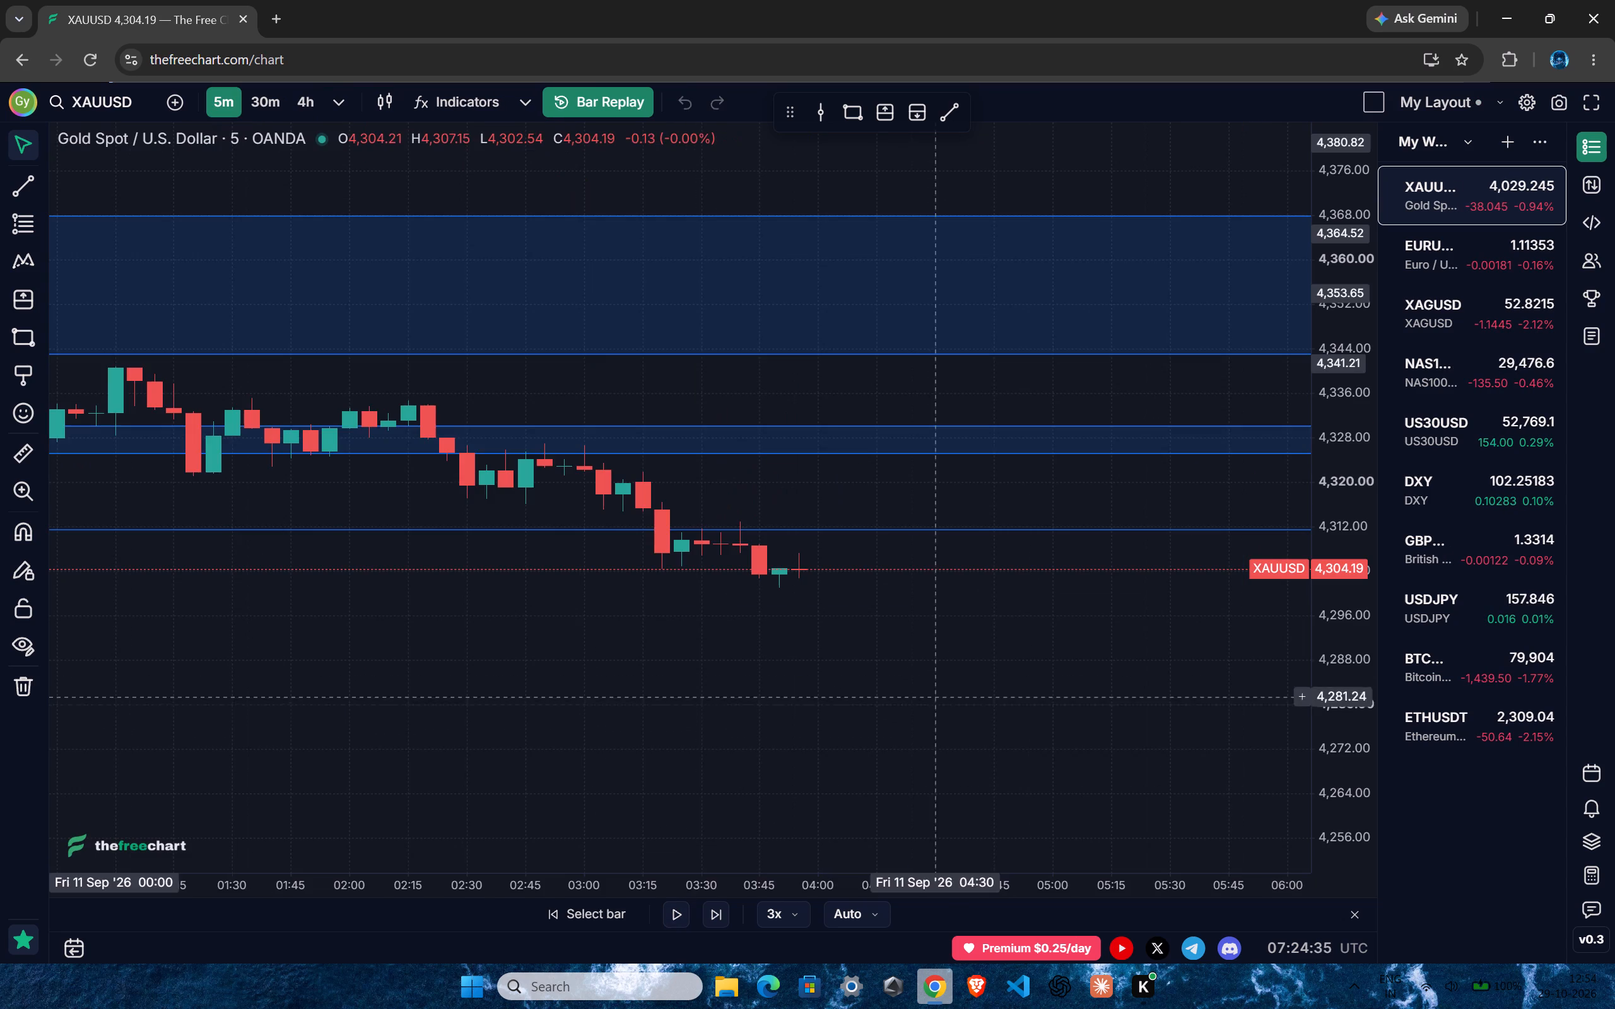
pyautogui.keyDown('ctrl'); pyautogui.scroll(-10, 712, 663); pyautogui.keyUp('ctrl')
pyautogui.keyDown('ctrl'); pyautogui.scroll(4, 708, 727); pyautogui.keyUp('ctrl')
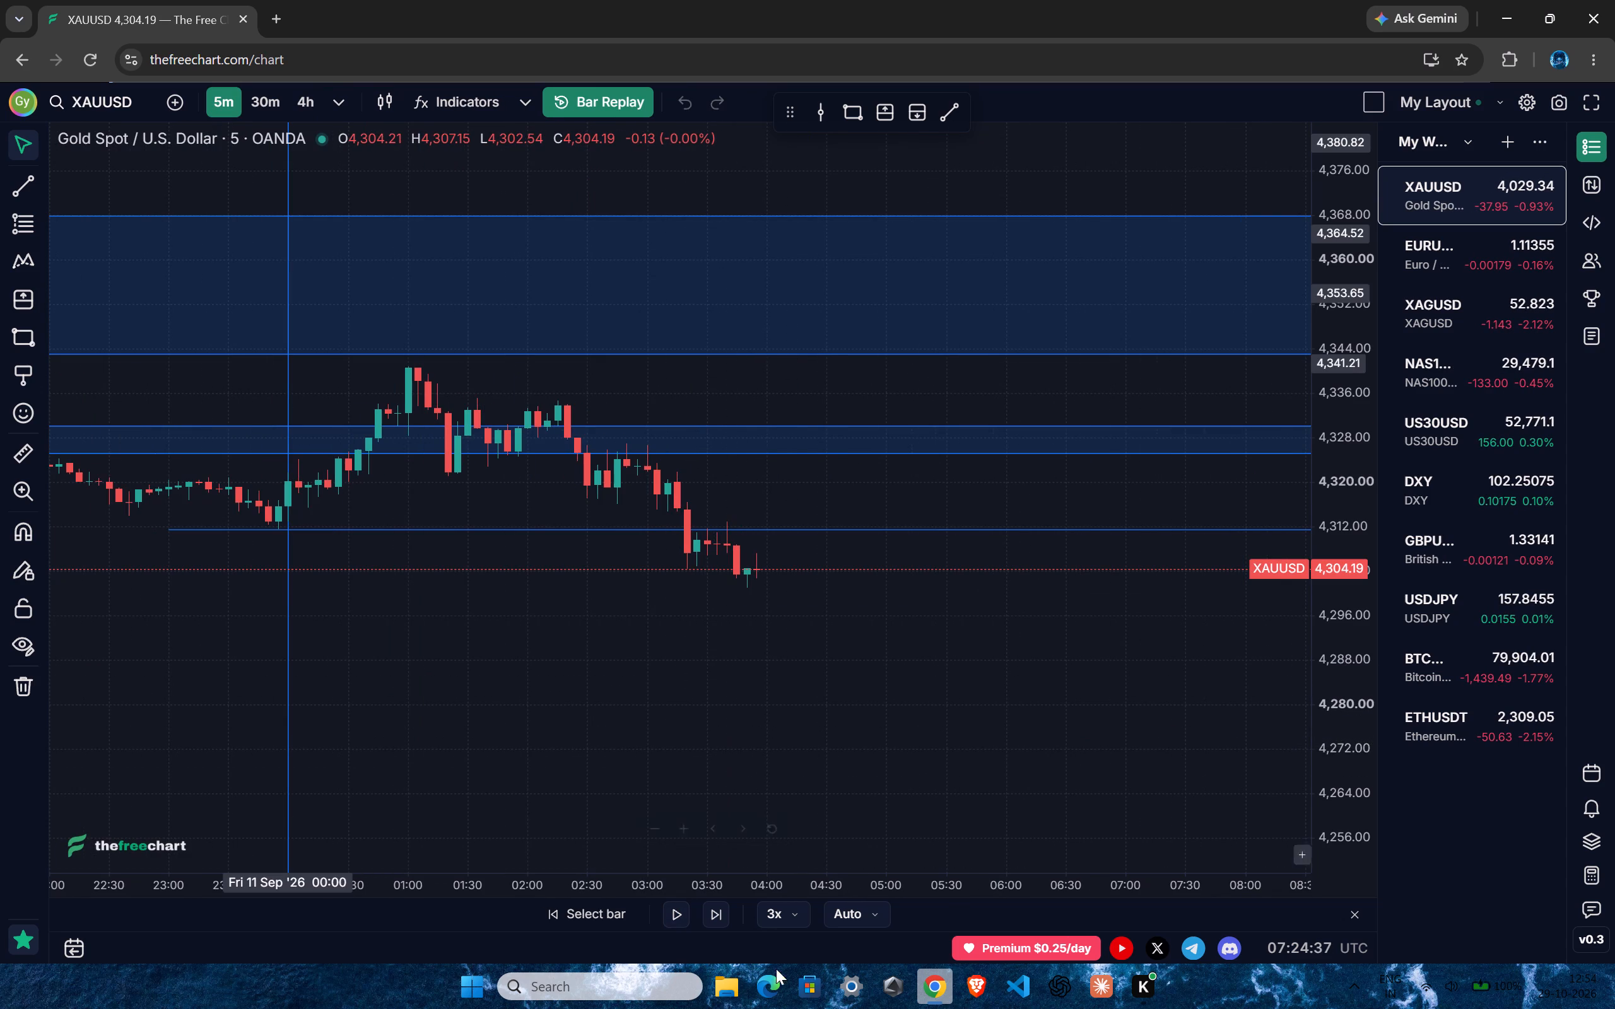
pyautogui.click(676, 902)
pyautogui.click(674, 923)
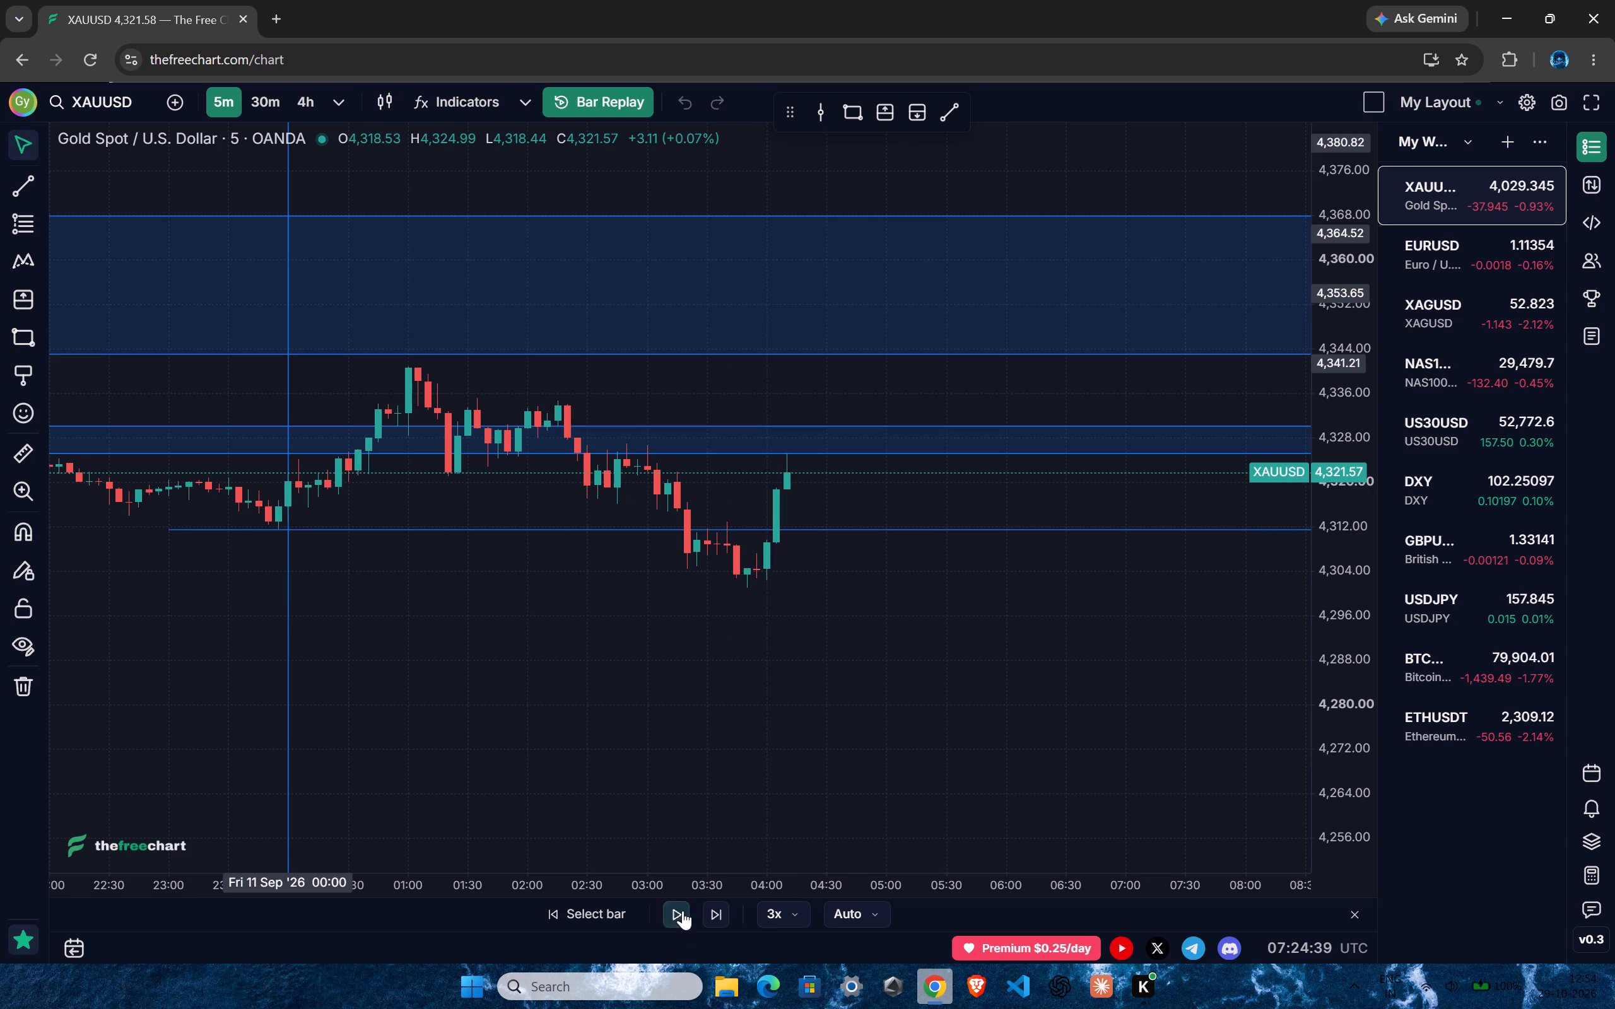
# Play the 5-minute replay forward to about 05:00 on 11 September.
pyautogui.moveTo(845, 713); pyautogui.dragTo(819, 704)
pyautogui.keyDown('ctrl'); pyautogui.scroll(-3, 943, 662); pyautogui.keyUp('ctrl')
pyautogui.moveTo(1333, 726); pyautogui.dragTo(1307, 479)
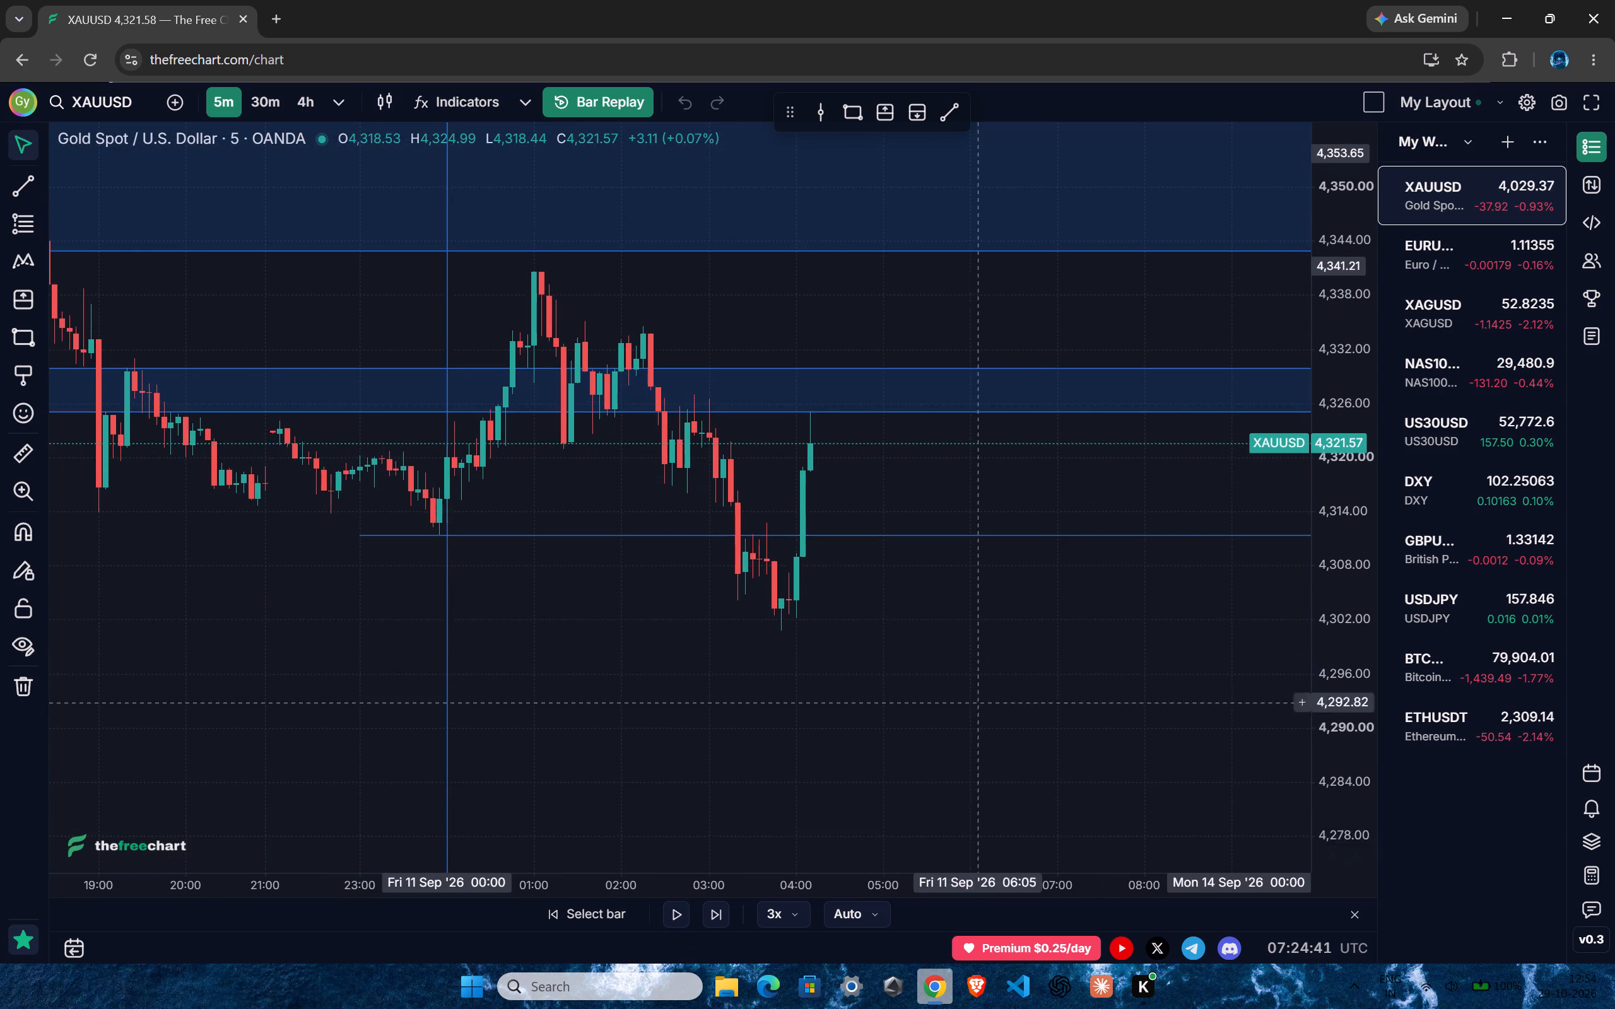
pyautogui.moveTo(970, 742); pyautogui.dragTo(897, 755)
pyautogui.keyDown('ctrl'); pyautogui.scroll(3, 787, 742); pyautogui.keyUp('ctrl')
pyautogui.click(675, 906)
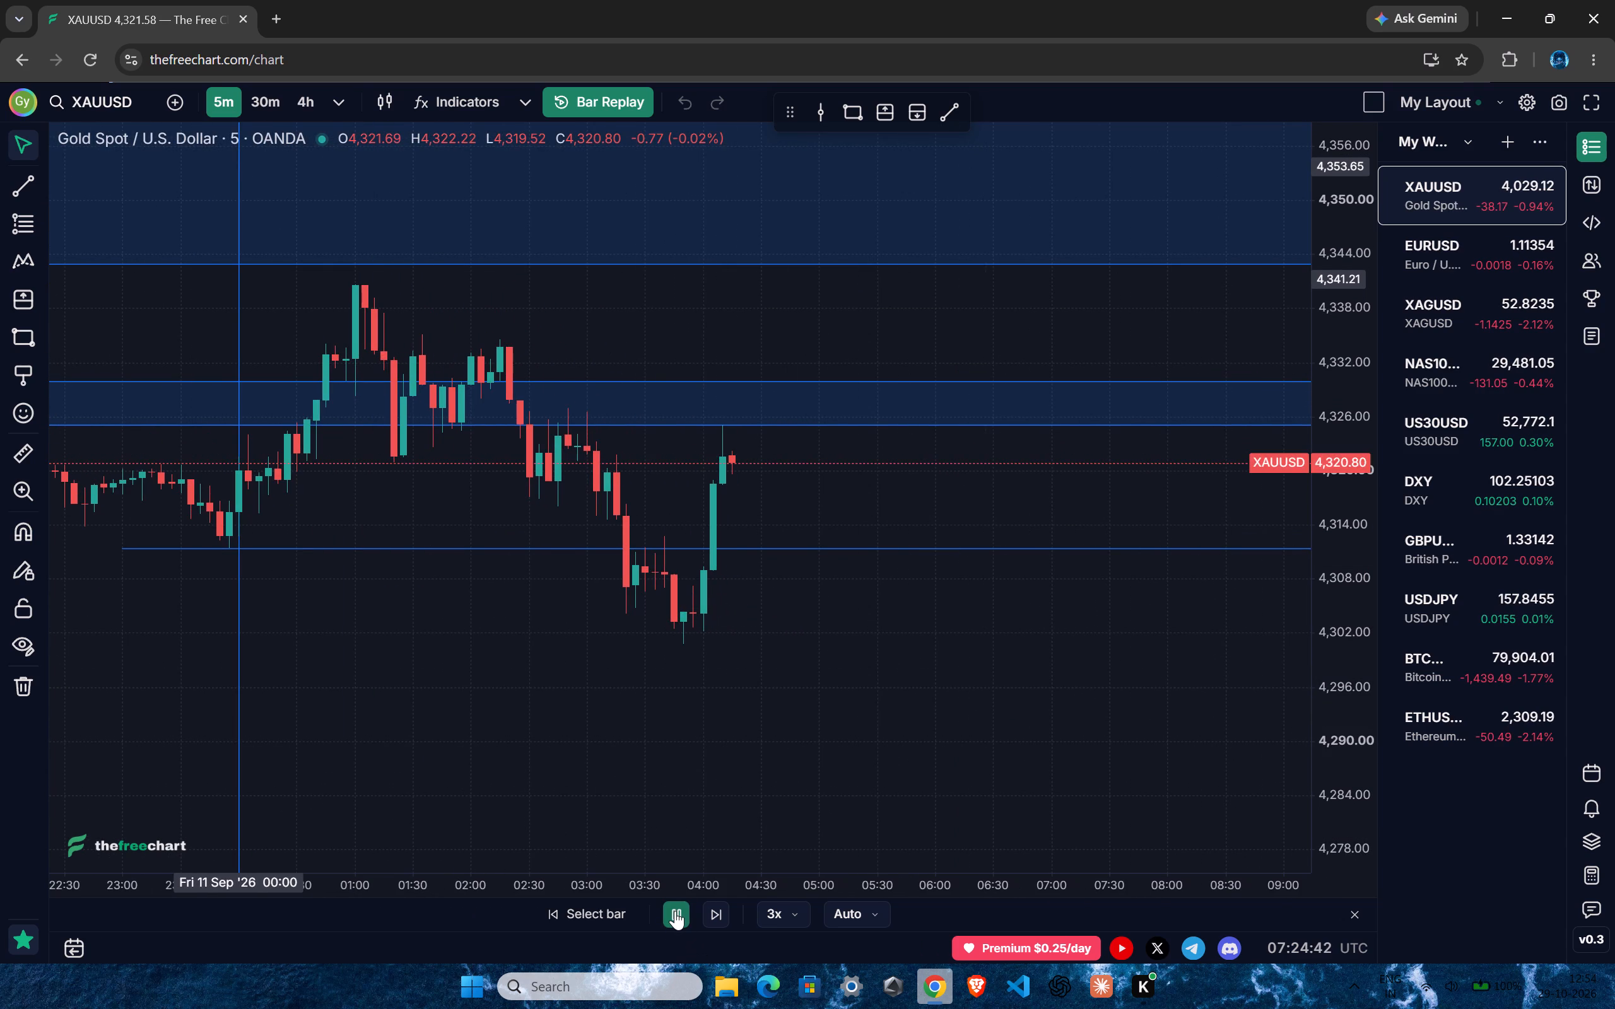
pyautogui.click(675, 911)
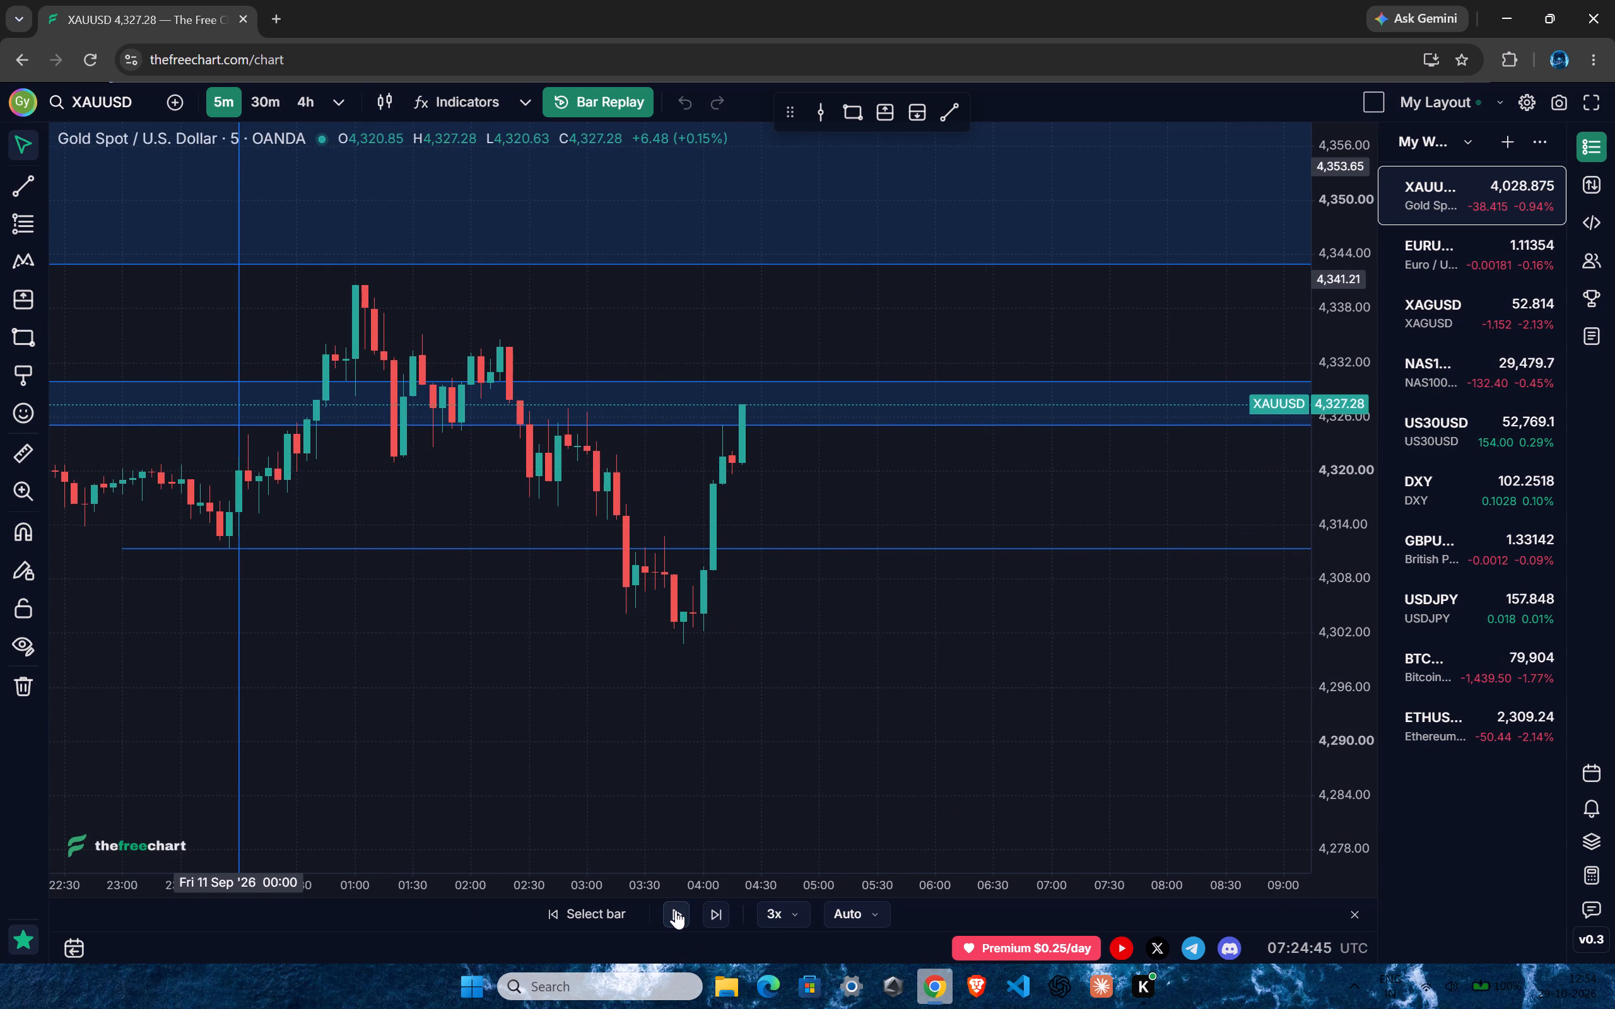
pyautogui.click(676, 910)
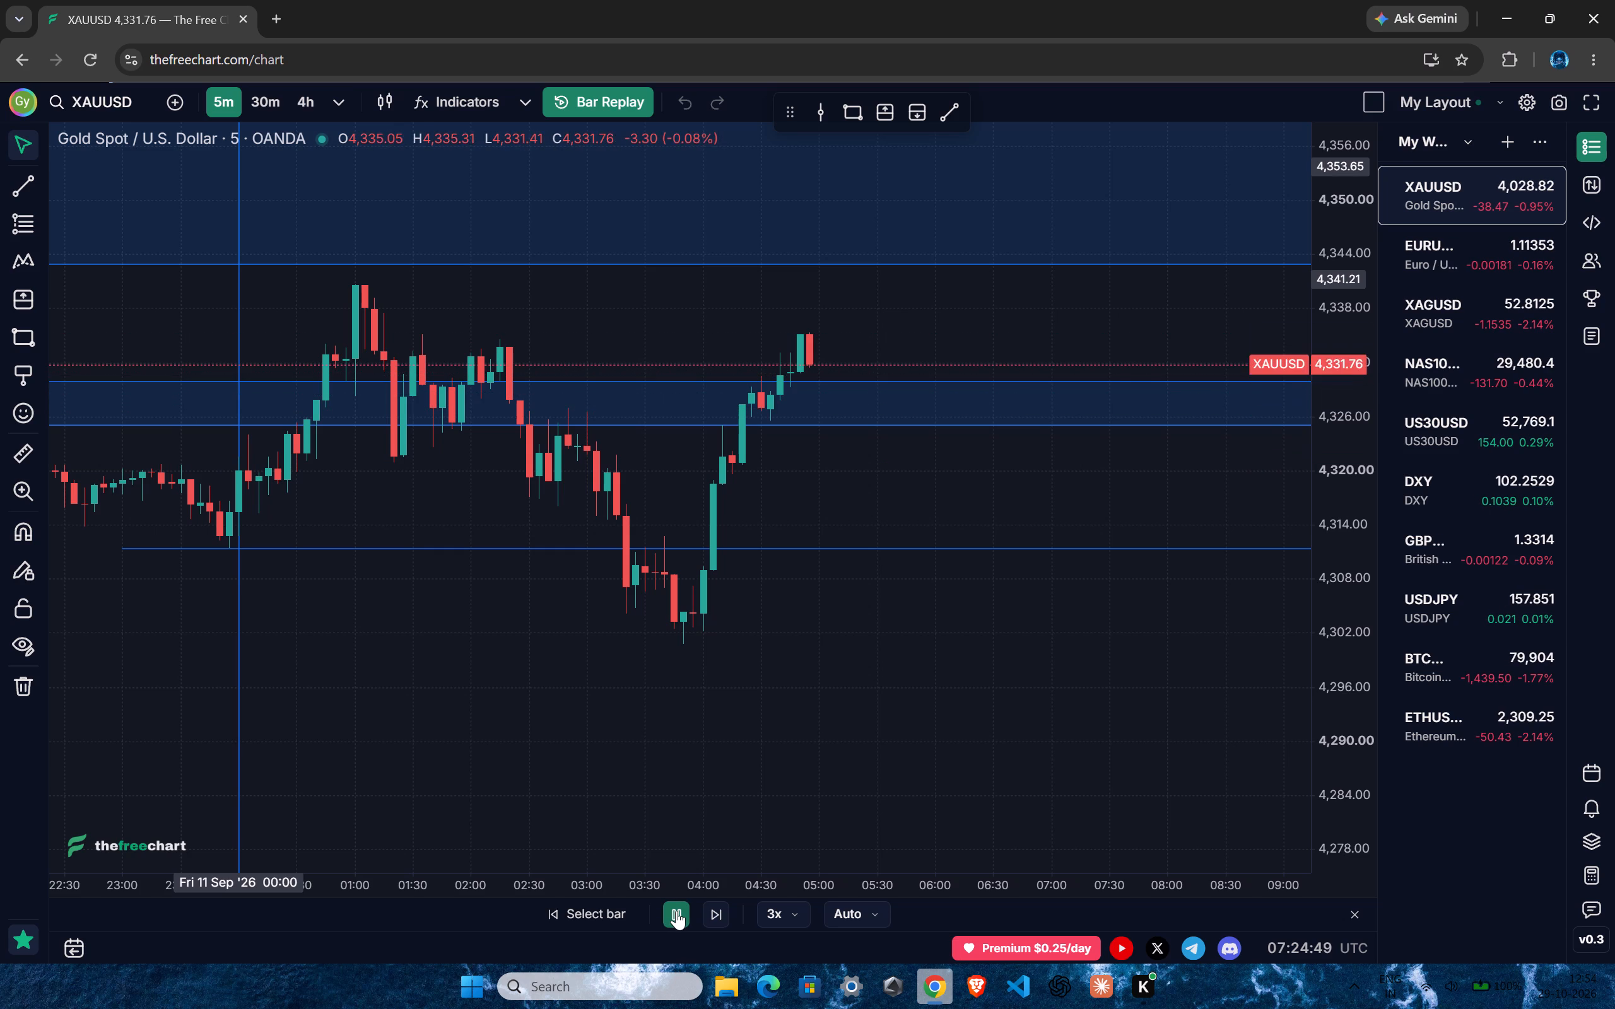
# Switch the chart to the 15-minute interval.
pyautogui.moveTo(951, 735); pyautogui.dragTo(939, 740)
pyautogui.write('15')
pyautogui.press('Return')
pyautogui.keyDown('ctrl'); pyautogui.scroll(4, 763, 652); pyautogui.keyUp('ctrl')
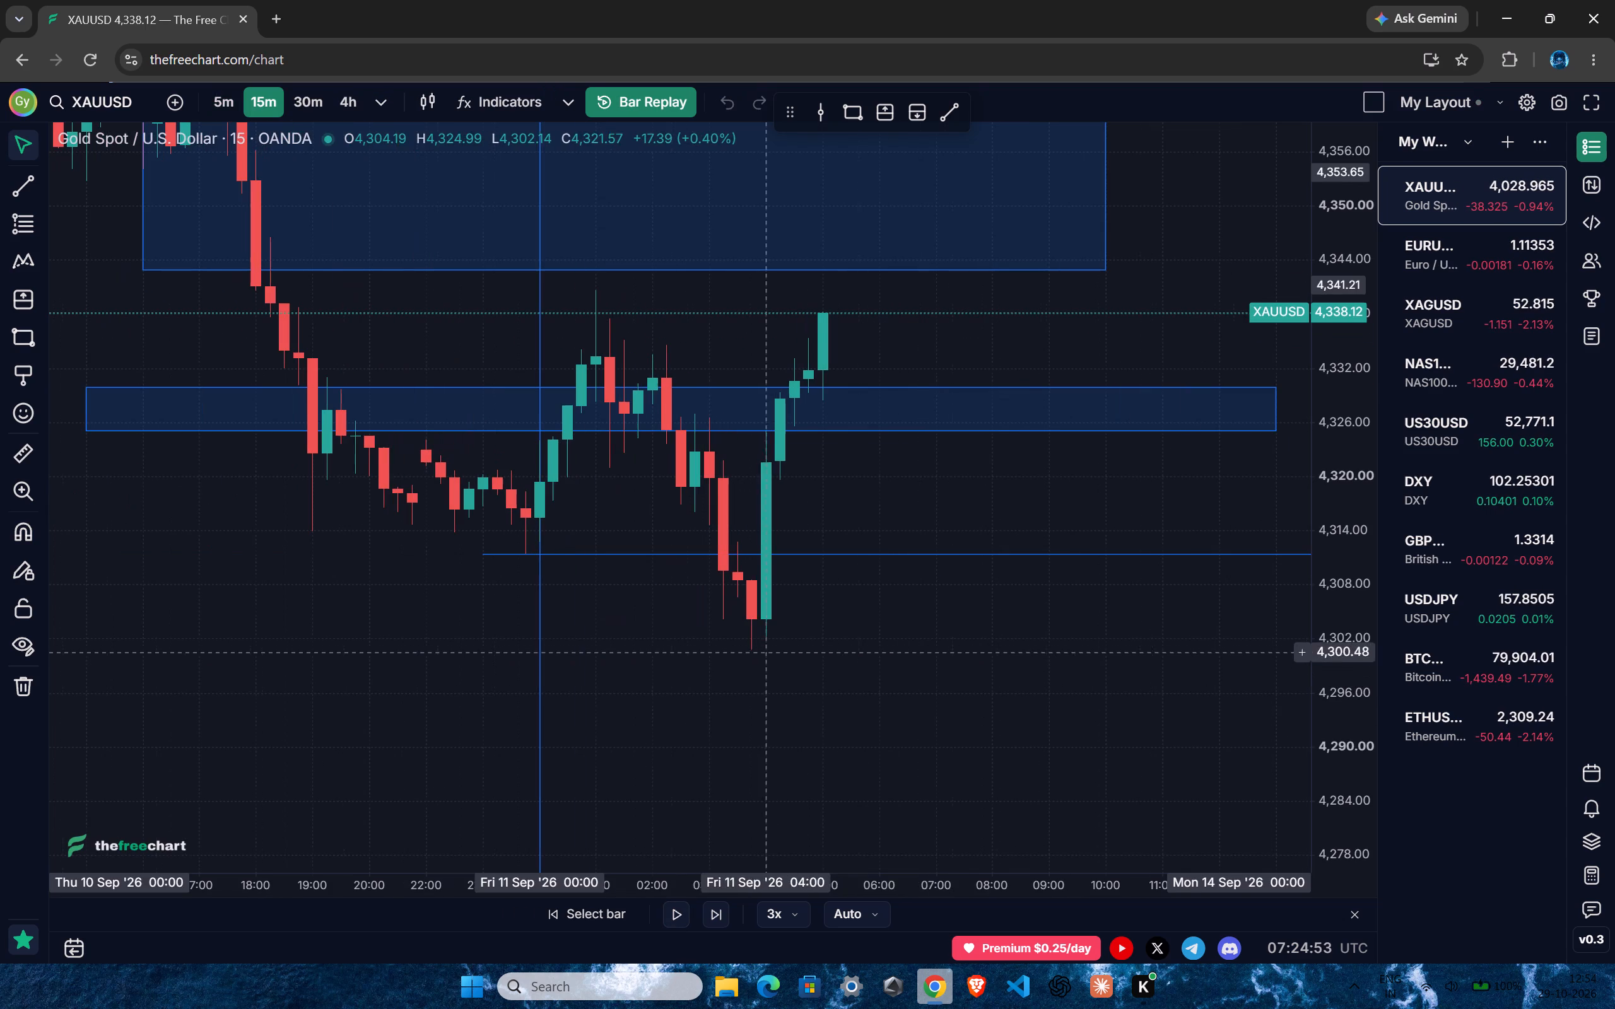
pyautogui.moveTo(919, 654); pyautogui.dragTo(878, 663)
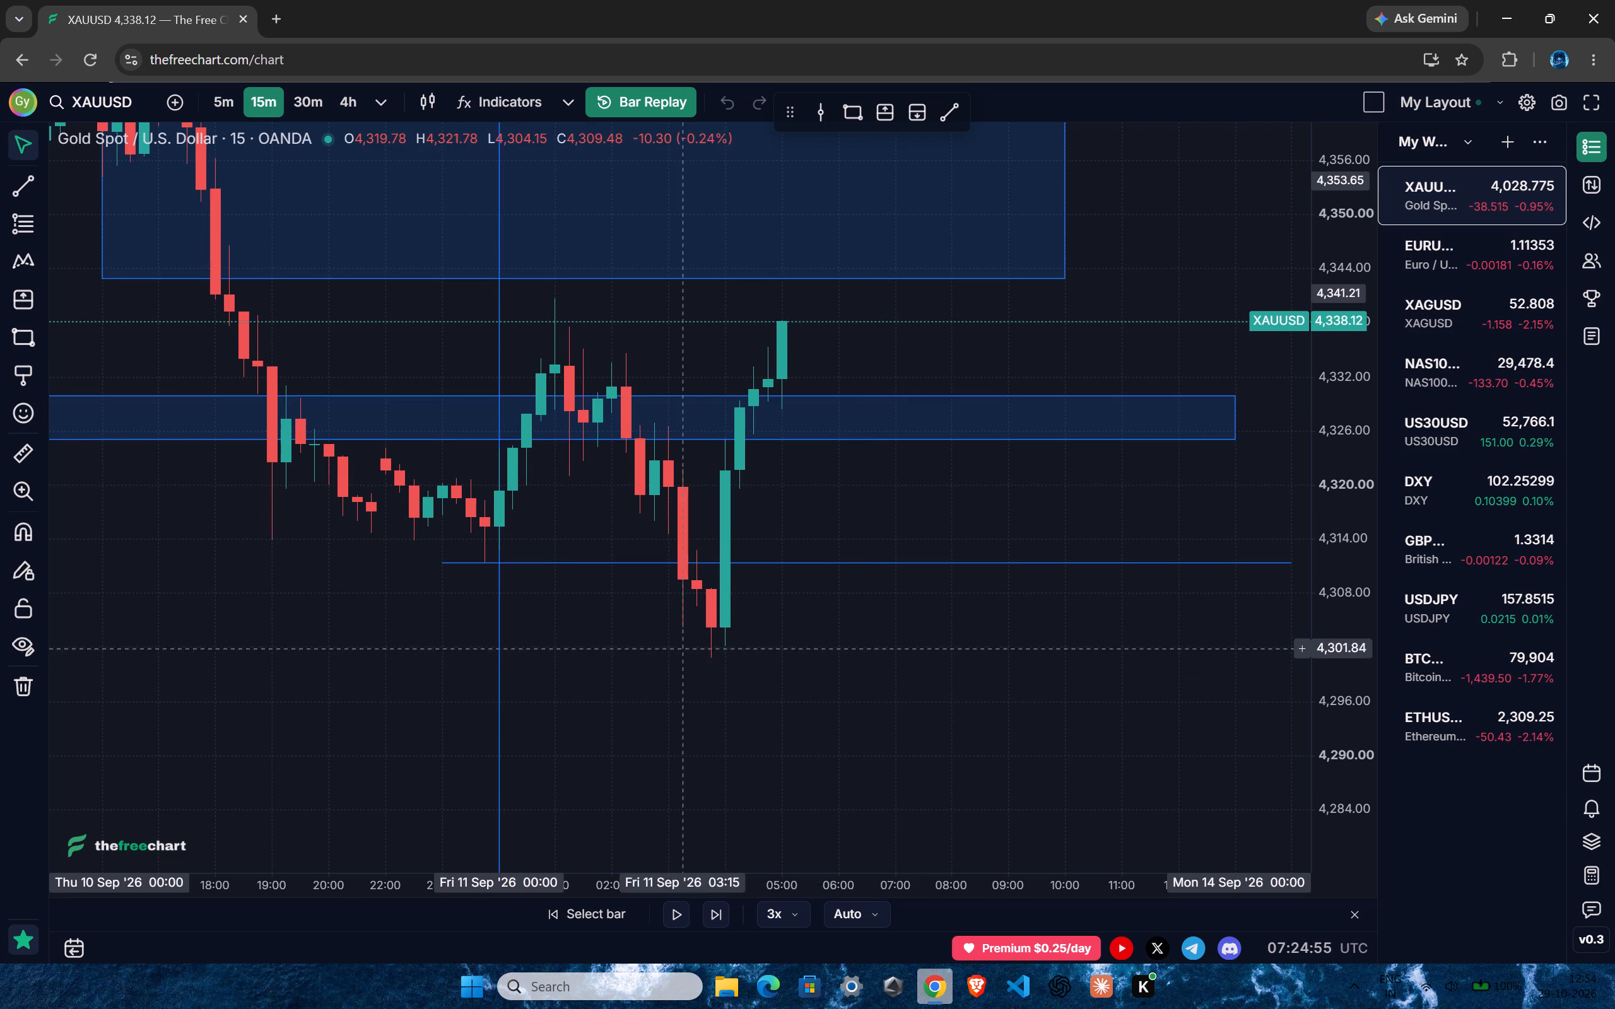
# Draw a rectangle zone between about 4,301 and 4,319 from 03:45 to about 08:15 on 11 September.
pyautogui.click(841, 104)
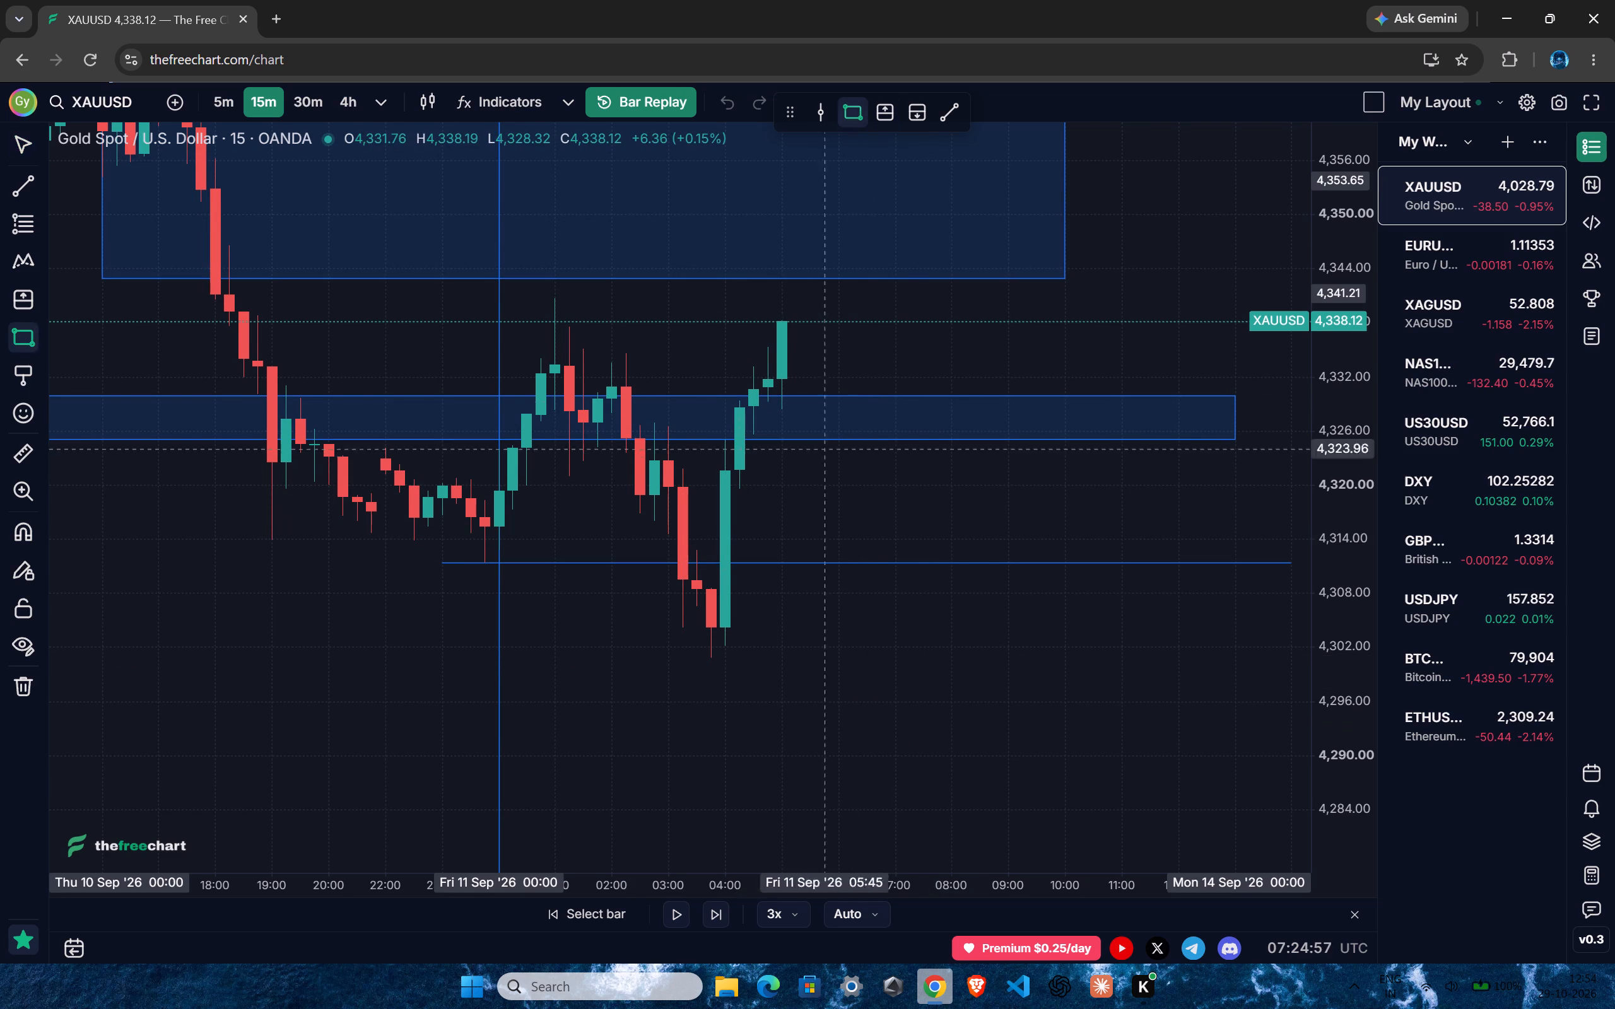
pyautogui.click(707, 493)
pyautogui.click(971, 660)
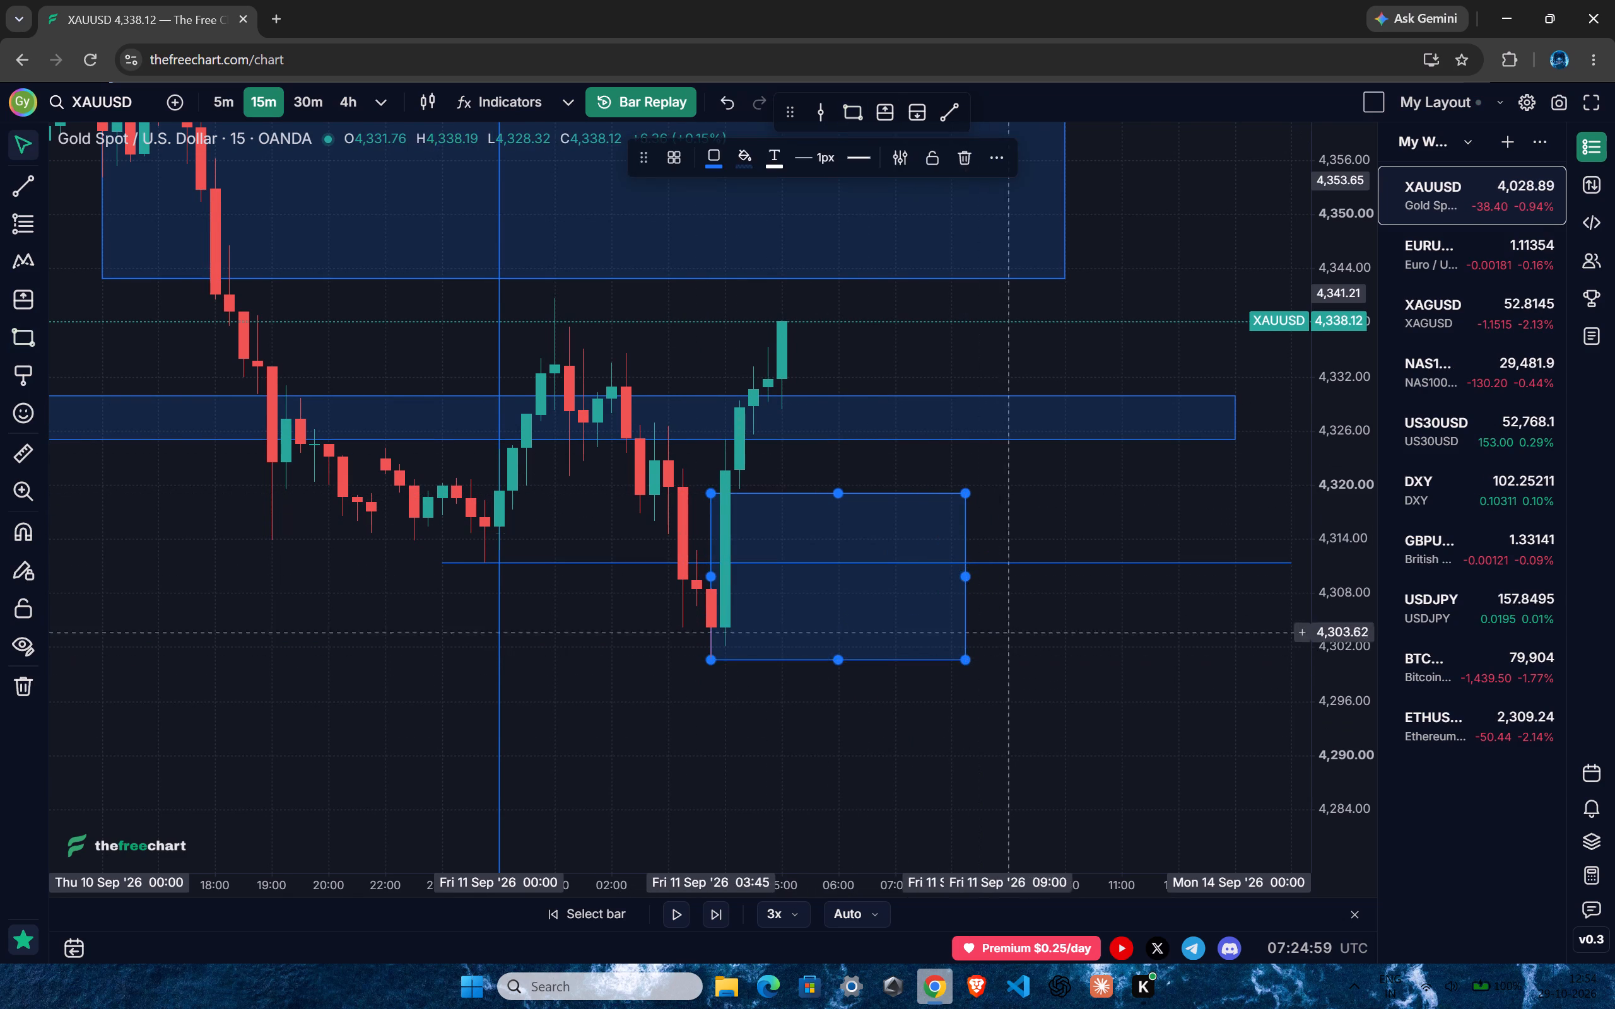
# Play the 15-minute replay forward to the 12:15 candle on 11 September.
pyautogui.moveTo(1127, 427); pyautogui.dragTo(1137, 471)
pyautogui.moveTo(1323, 331); pyautogui.dragTo(1238, 584)
pyautogui.keyDown('ctrl'); pyautogui.scroll(-8, 963, 516); pyautogui.keyUp('ctrl')
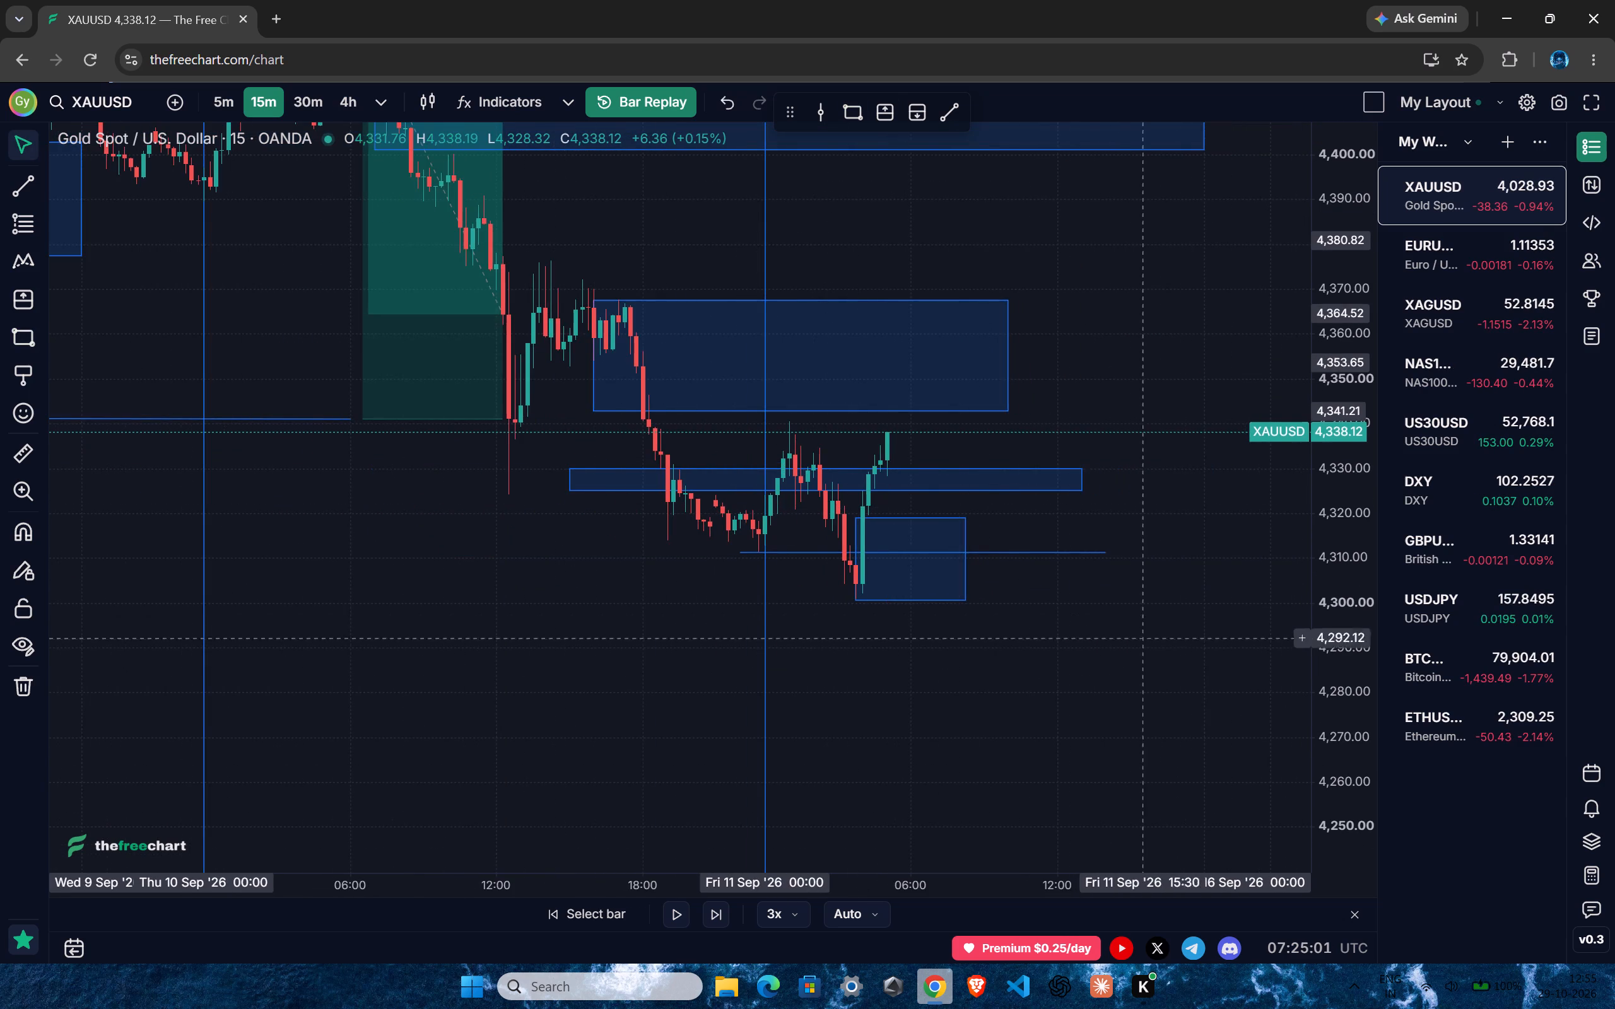
pyautogui.moveTo(1129, 672); pyautogui.dragTo(1067, 689)
pyautogui.keyDown('ctrl'); pyautogui.scroll(3, 817, 675); pyautogui.keyUp('ctrl')
pyautogui.click(674, 916)
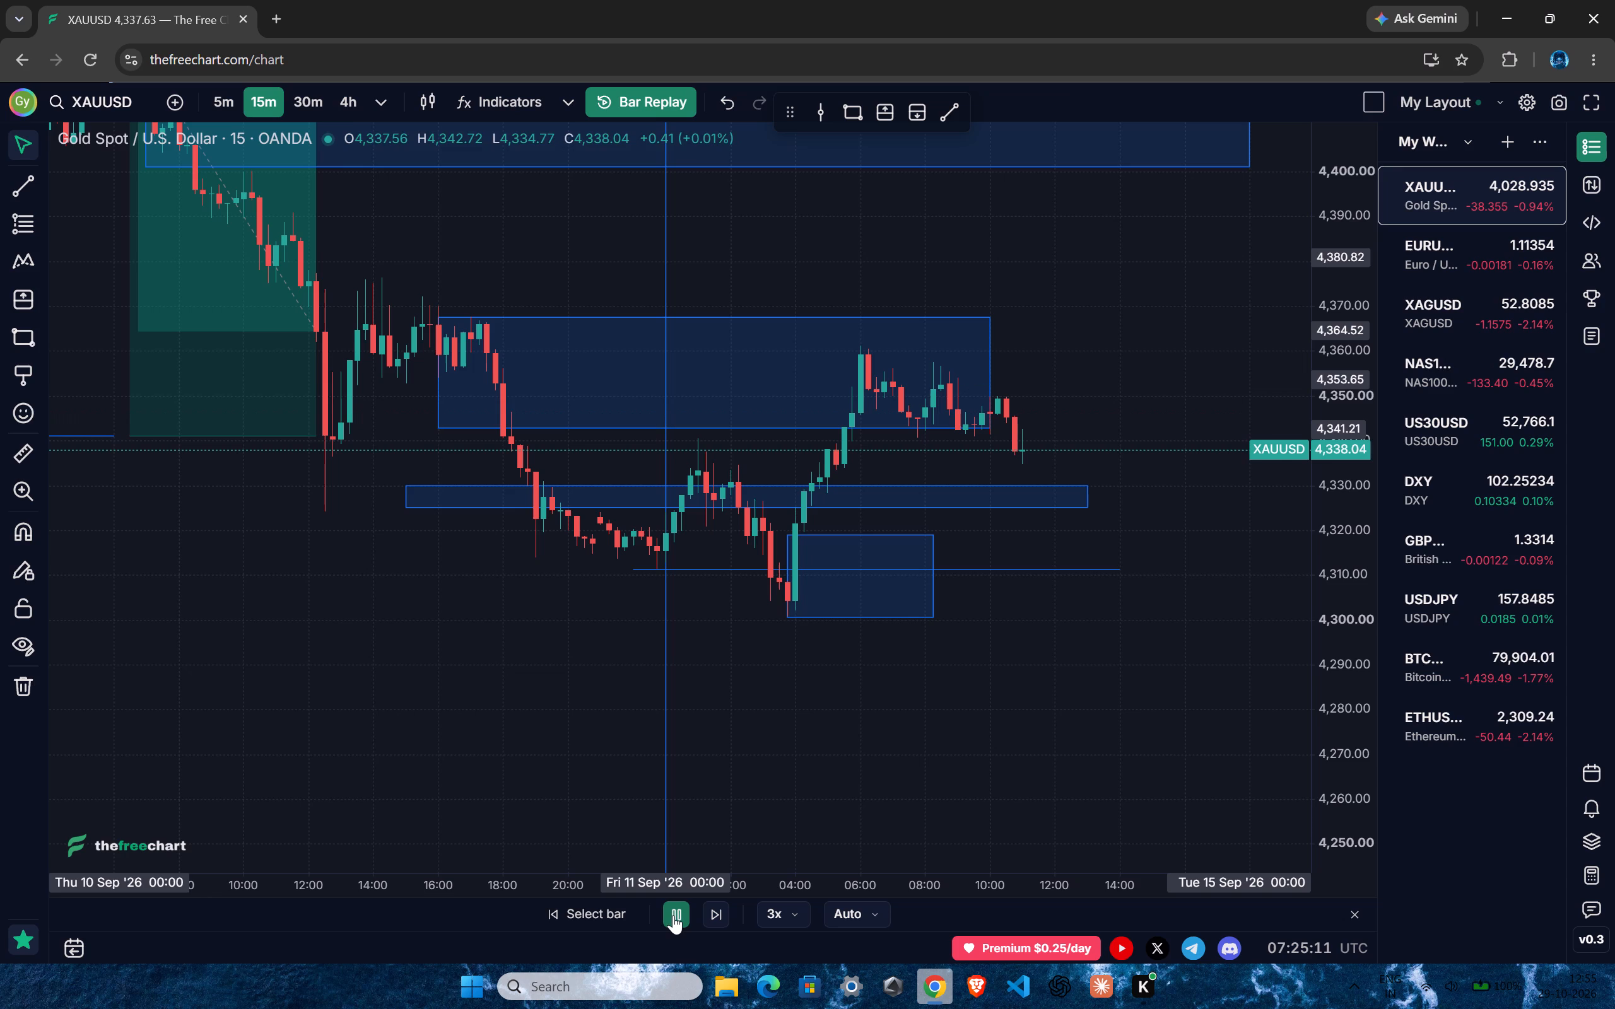
pyautogui.click(673, 915)
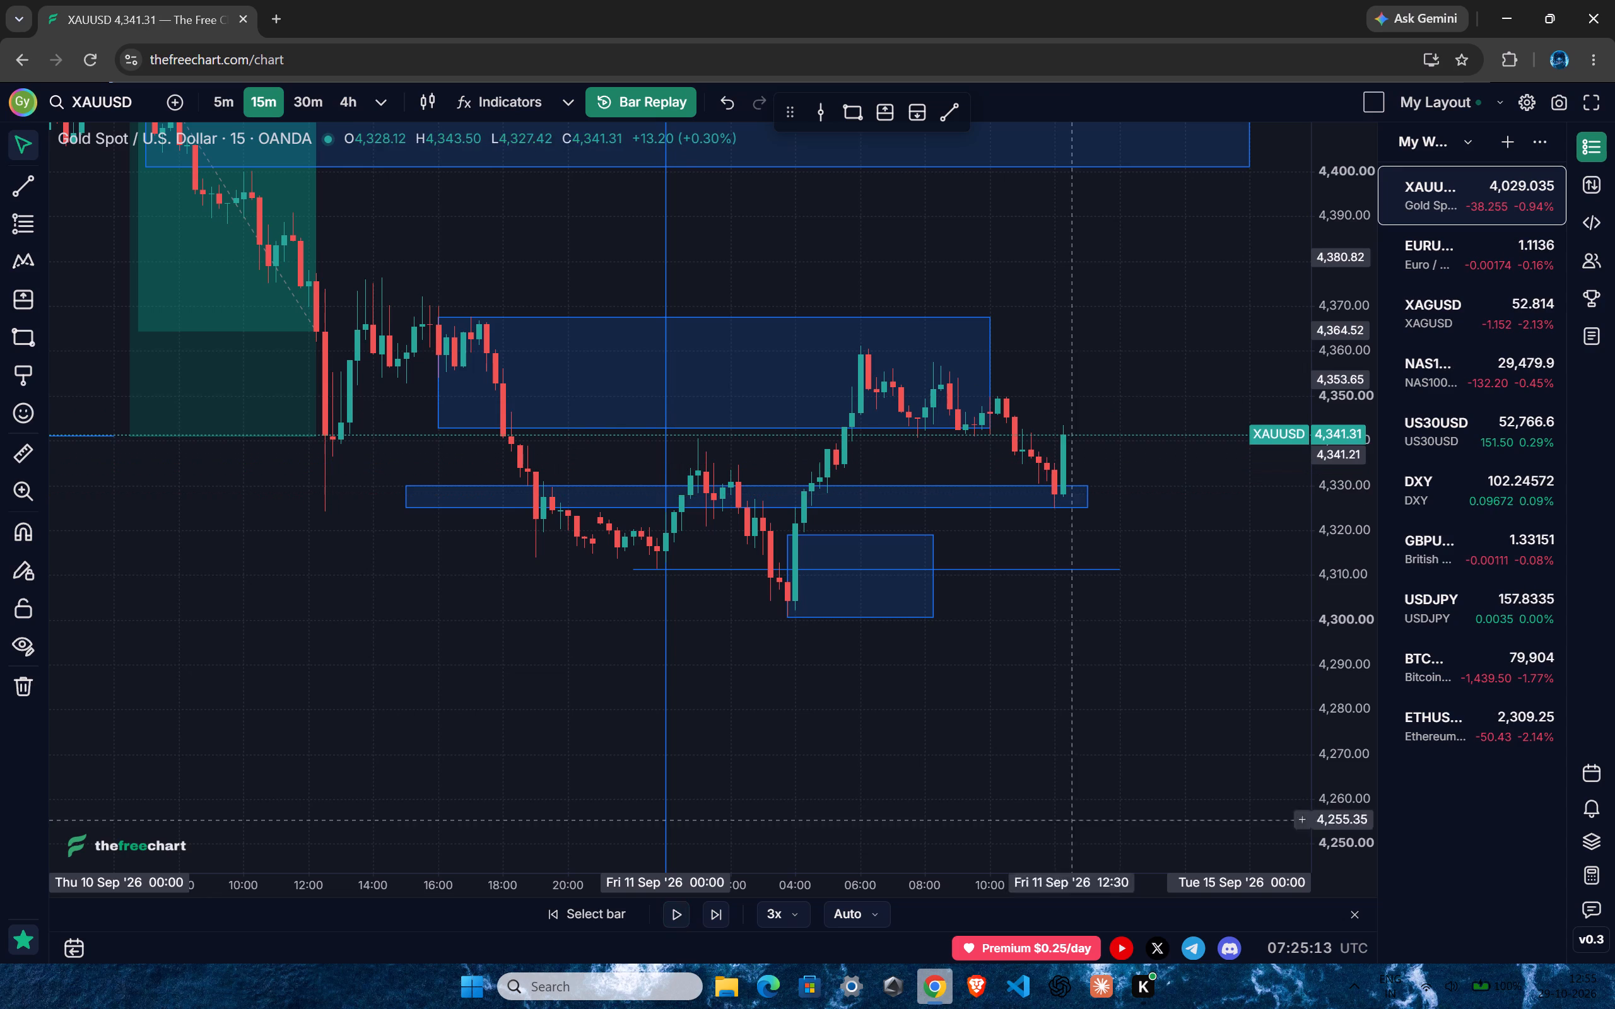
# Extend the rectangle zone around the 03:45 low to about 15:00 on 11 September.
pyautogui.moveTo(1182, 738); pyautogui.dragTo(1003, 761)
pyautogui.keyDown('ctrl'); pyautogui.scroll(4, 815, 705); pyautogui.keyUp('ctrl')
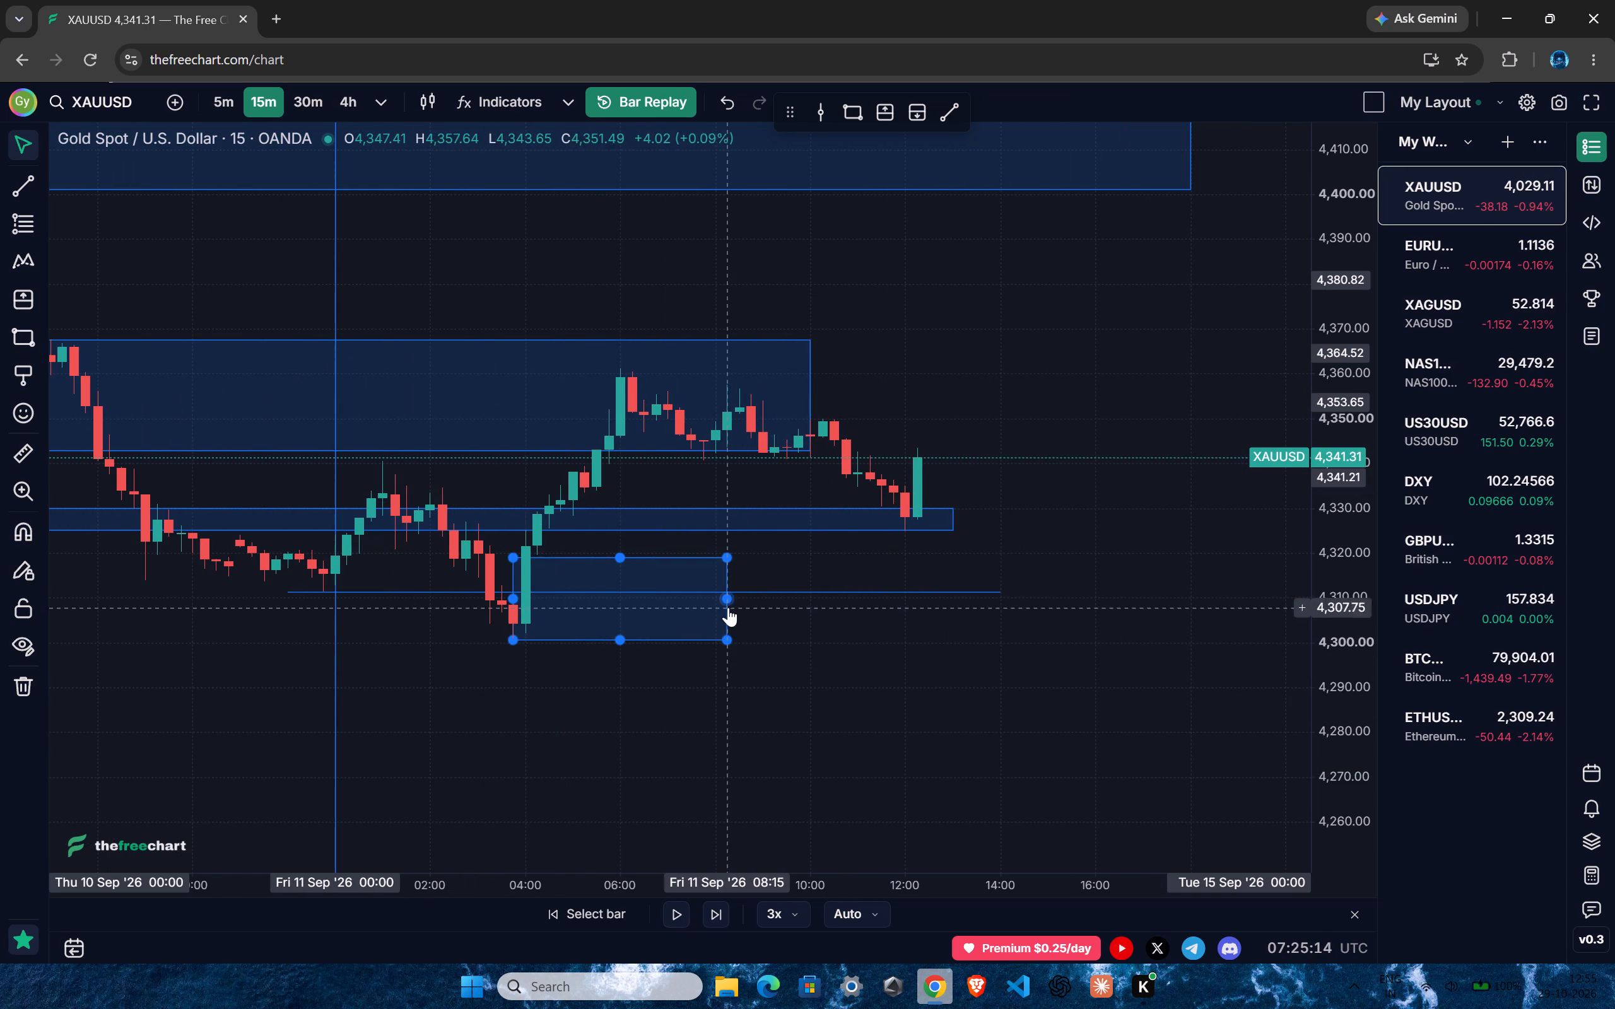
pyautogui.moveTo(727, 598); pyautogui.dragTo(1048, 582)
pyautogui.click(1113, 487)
# Switch the chart to the 1-hour interval.
pyautogui.write('1h')
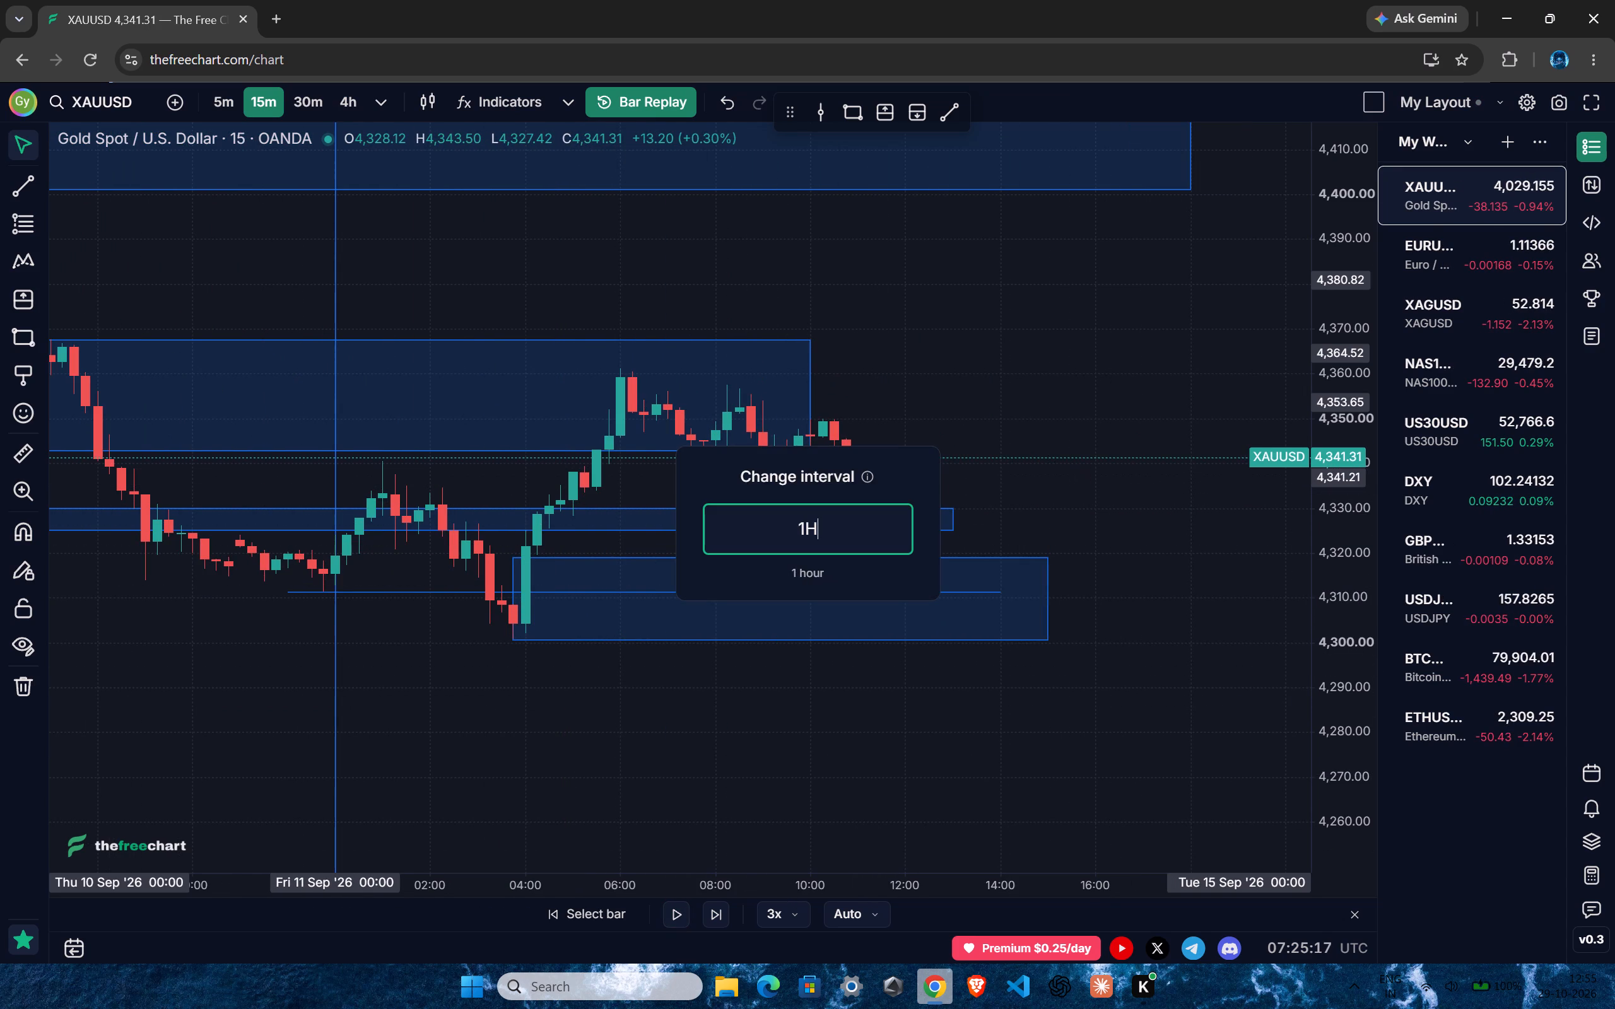
pyautogui.press('Return')
pyautogui.keyDown('ctrl'); pyautogui.scroll(6, 712, 614); pyautogui.keyUp('ctrl')
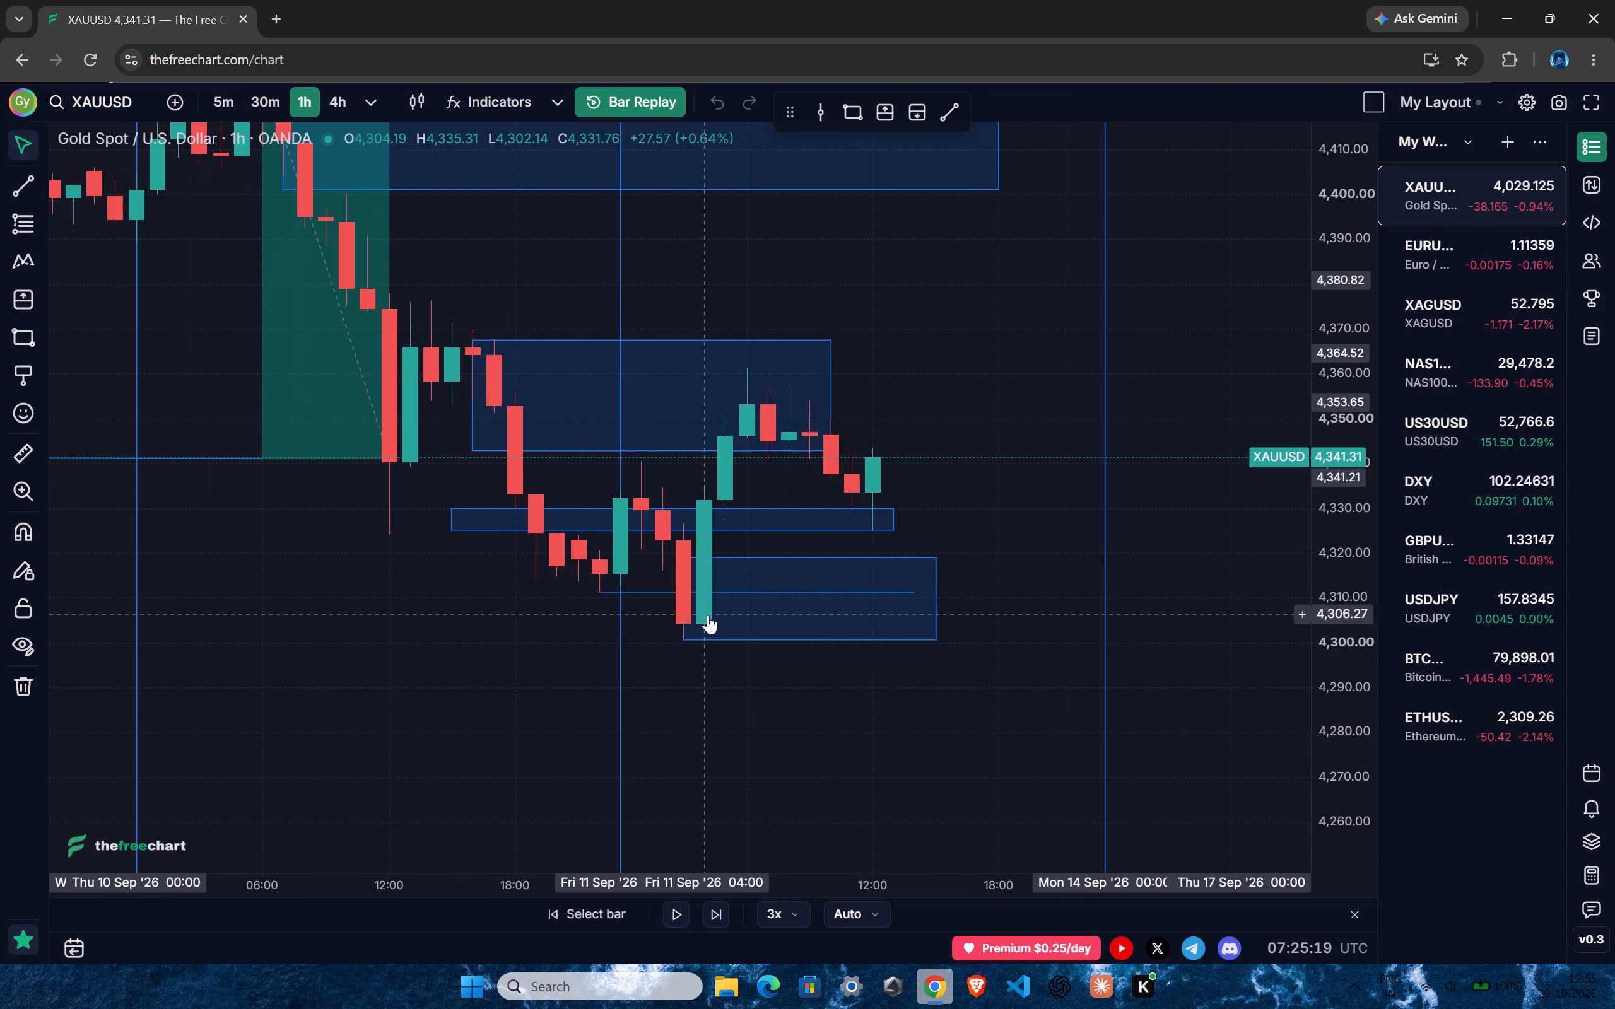
pyautogui.moveTo(1346, 684); pyautogui.dragTo(1305, 382)
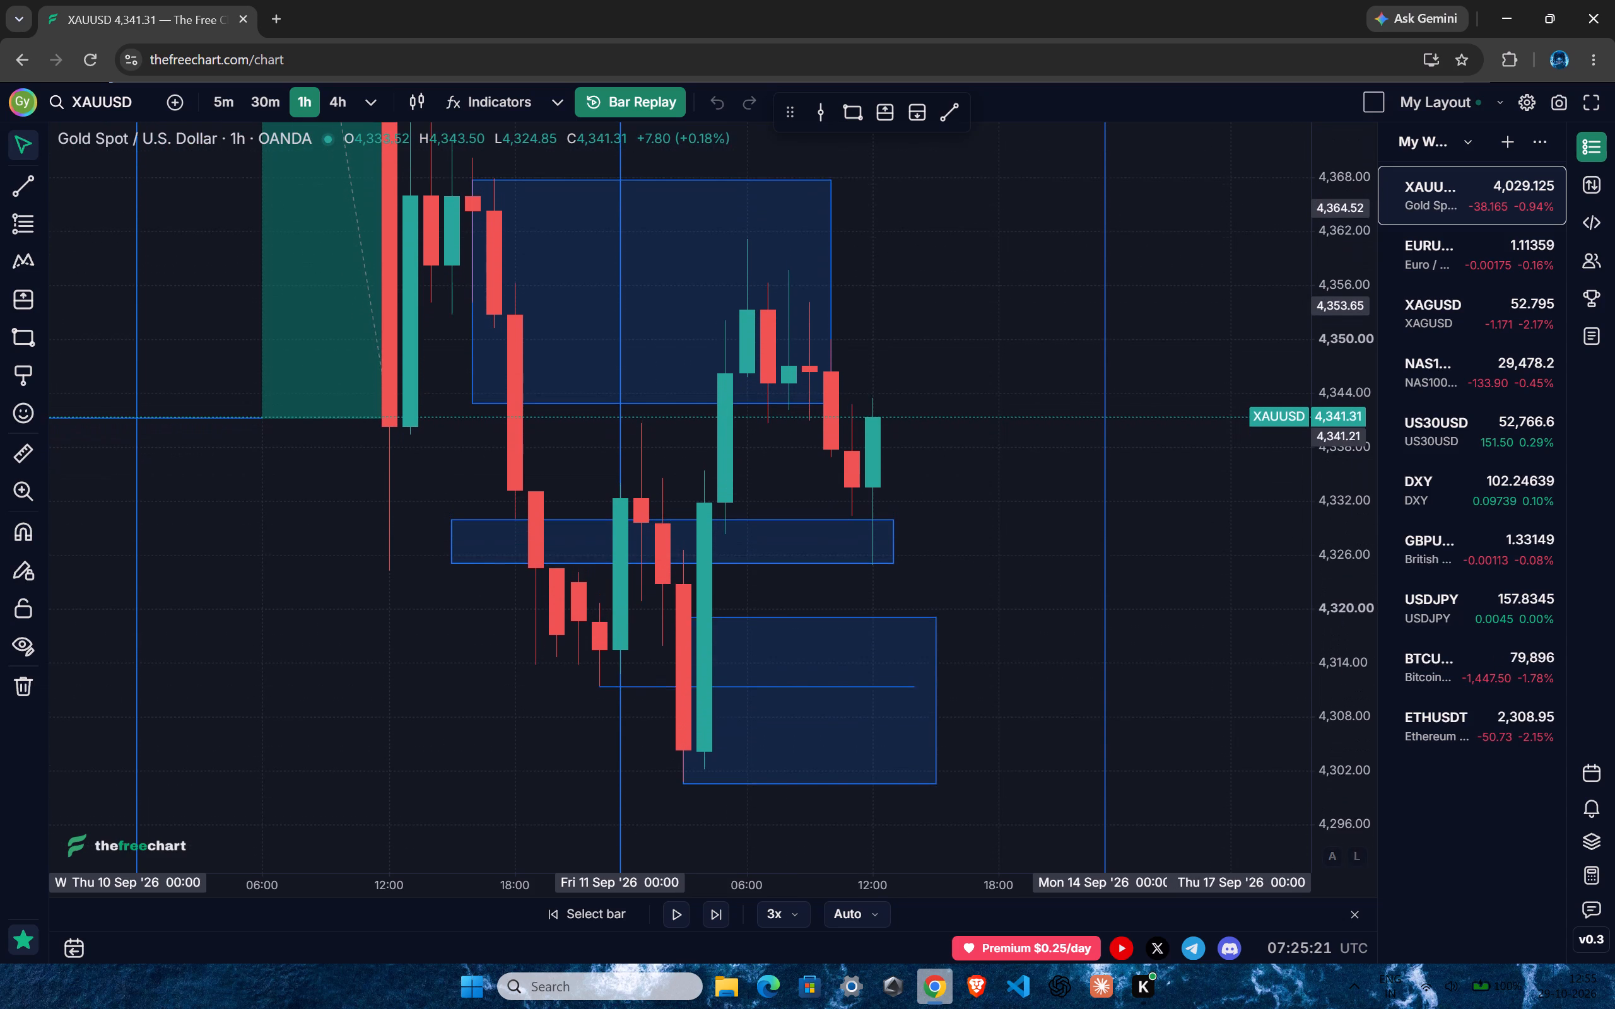
pyautogui.moveTo(1305, 382); pyautogui.dragTo(1284, 396)
# Delete the two lower rectangle zones, the one at 4,301 to 4,319 and the one at 4,325 to 4,330.
pyautogui.click(833, 611)
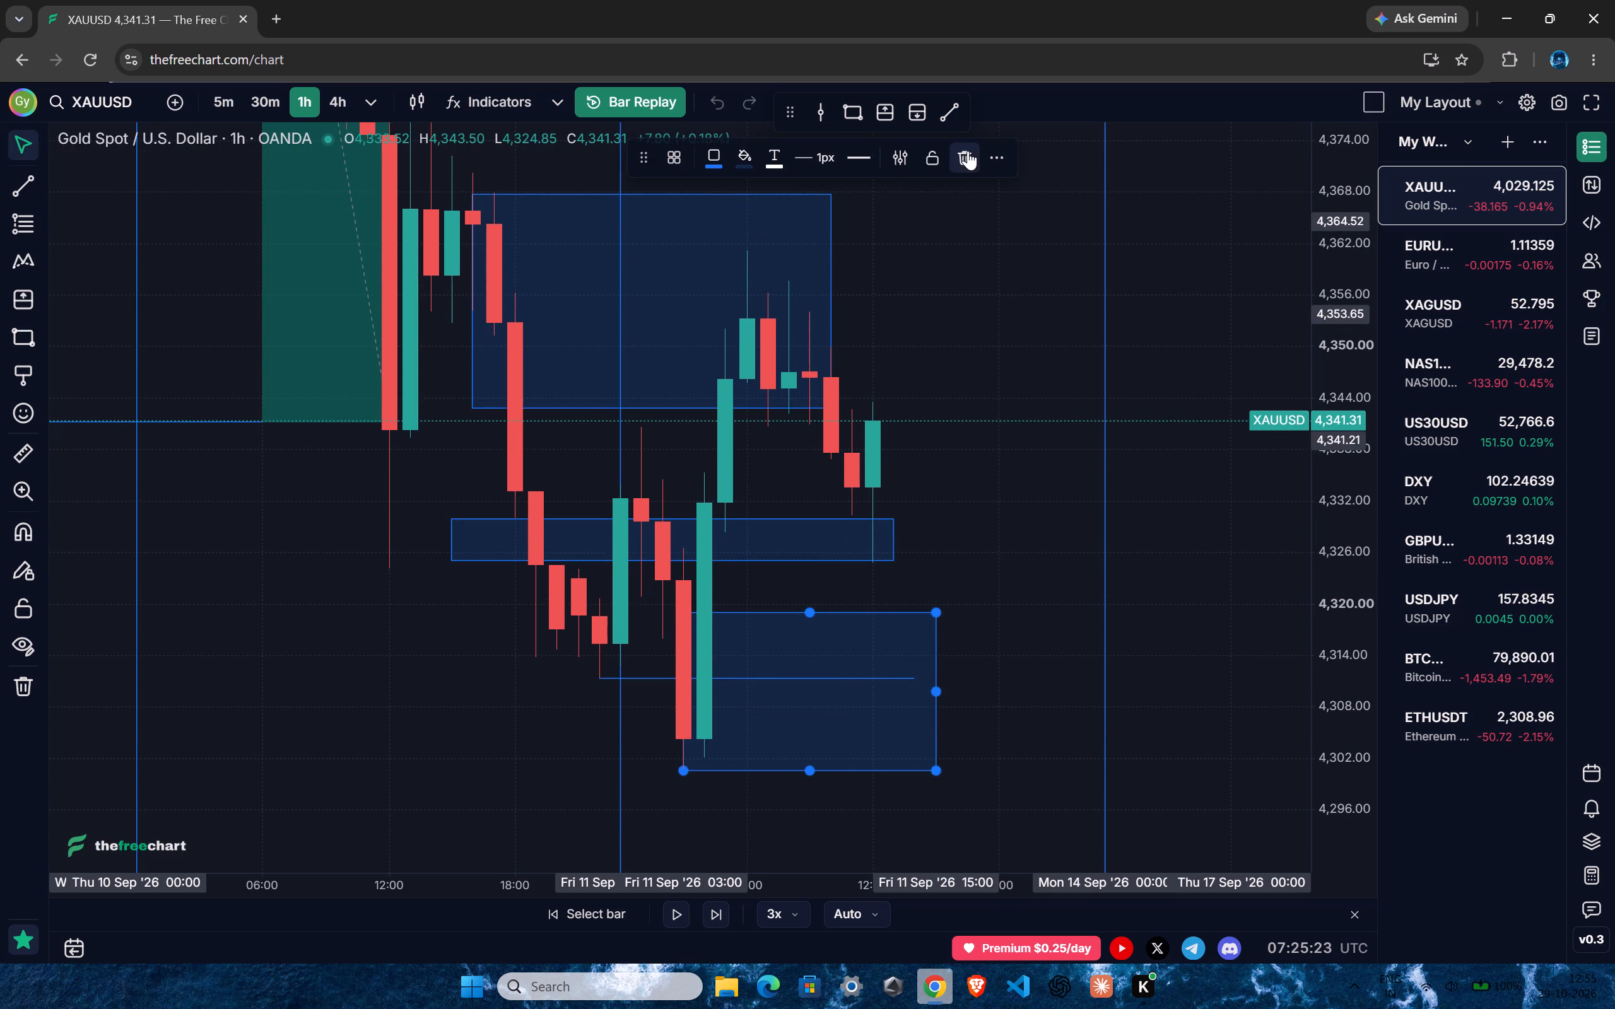
pyautogui.click(968, 153)
pyautogui.click(808, 555)
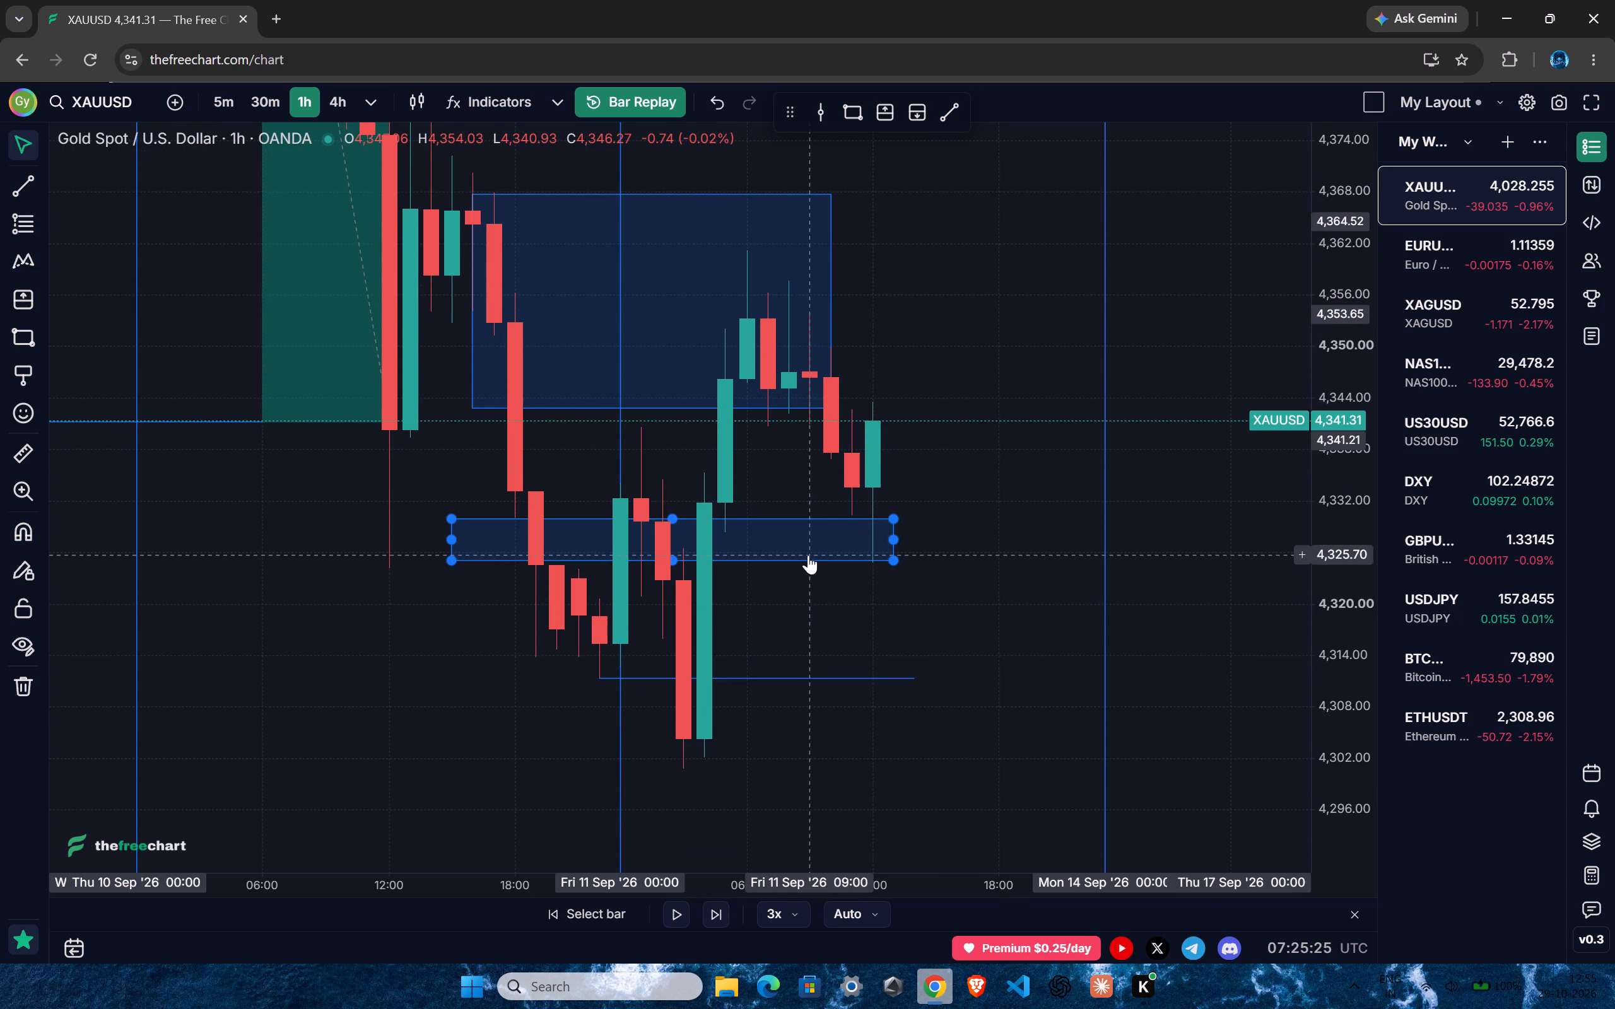
pyautogui.click(960, 161)
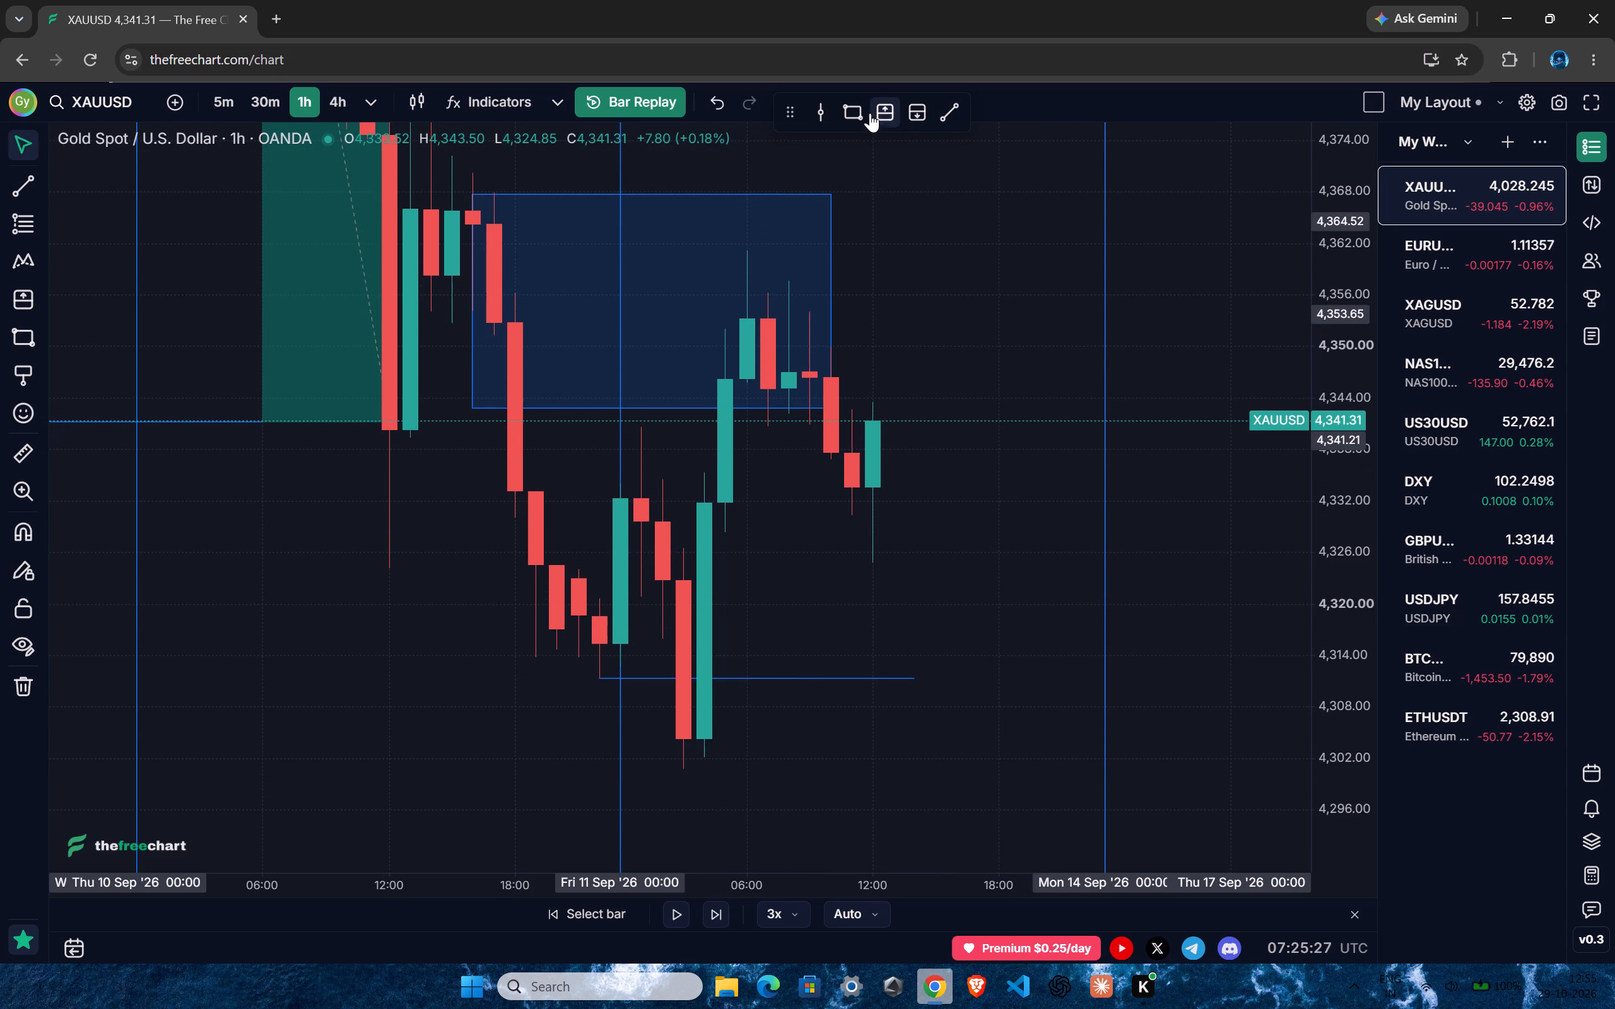
# Draw a rectangle zone between about 4,301 and 4,328 from 02:00 to about 18:00 on 11 September.
pyautogui.click(859, 112)
pyautogui.click(669, 532)
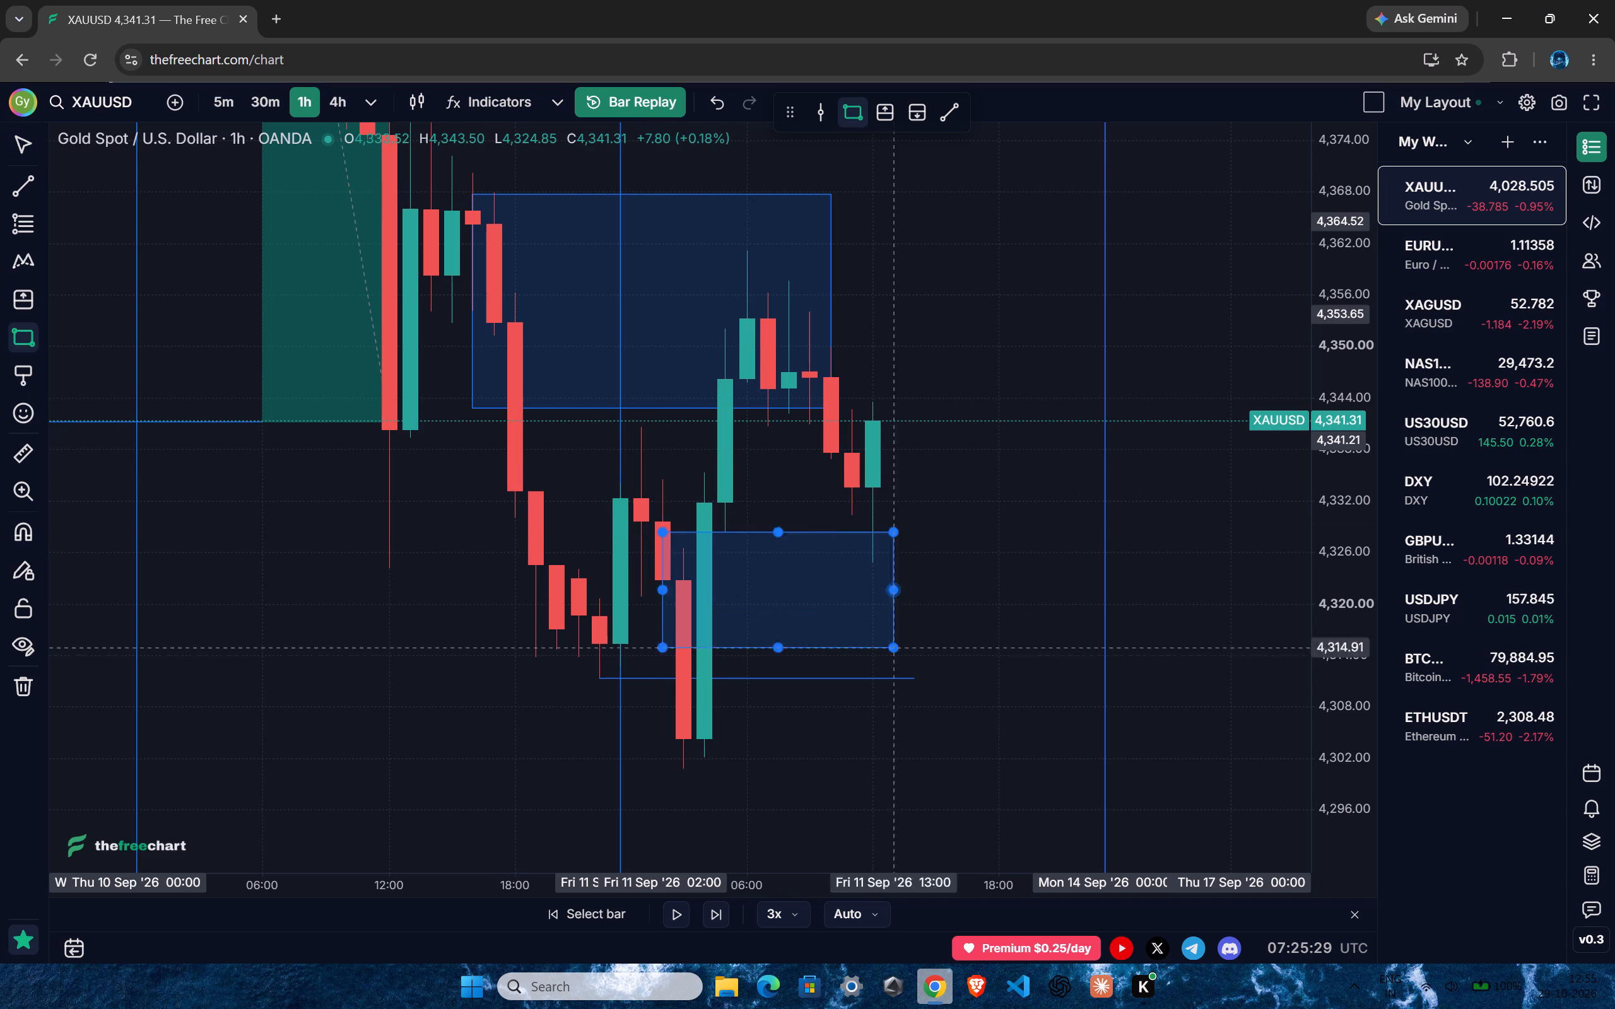
pyautogui.click(1001, 771)
pyautogui.click(1009, 446)
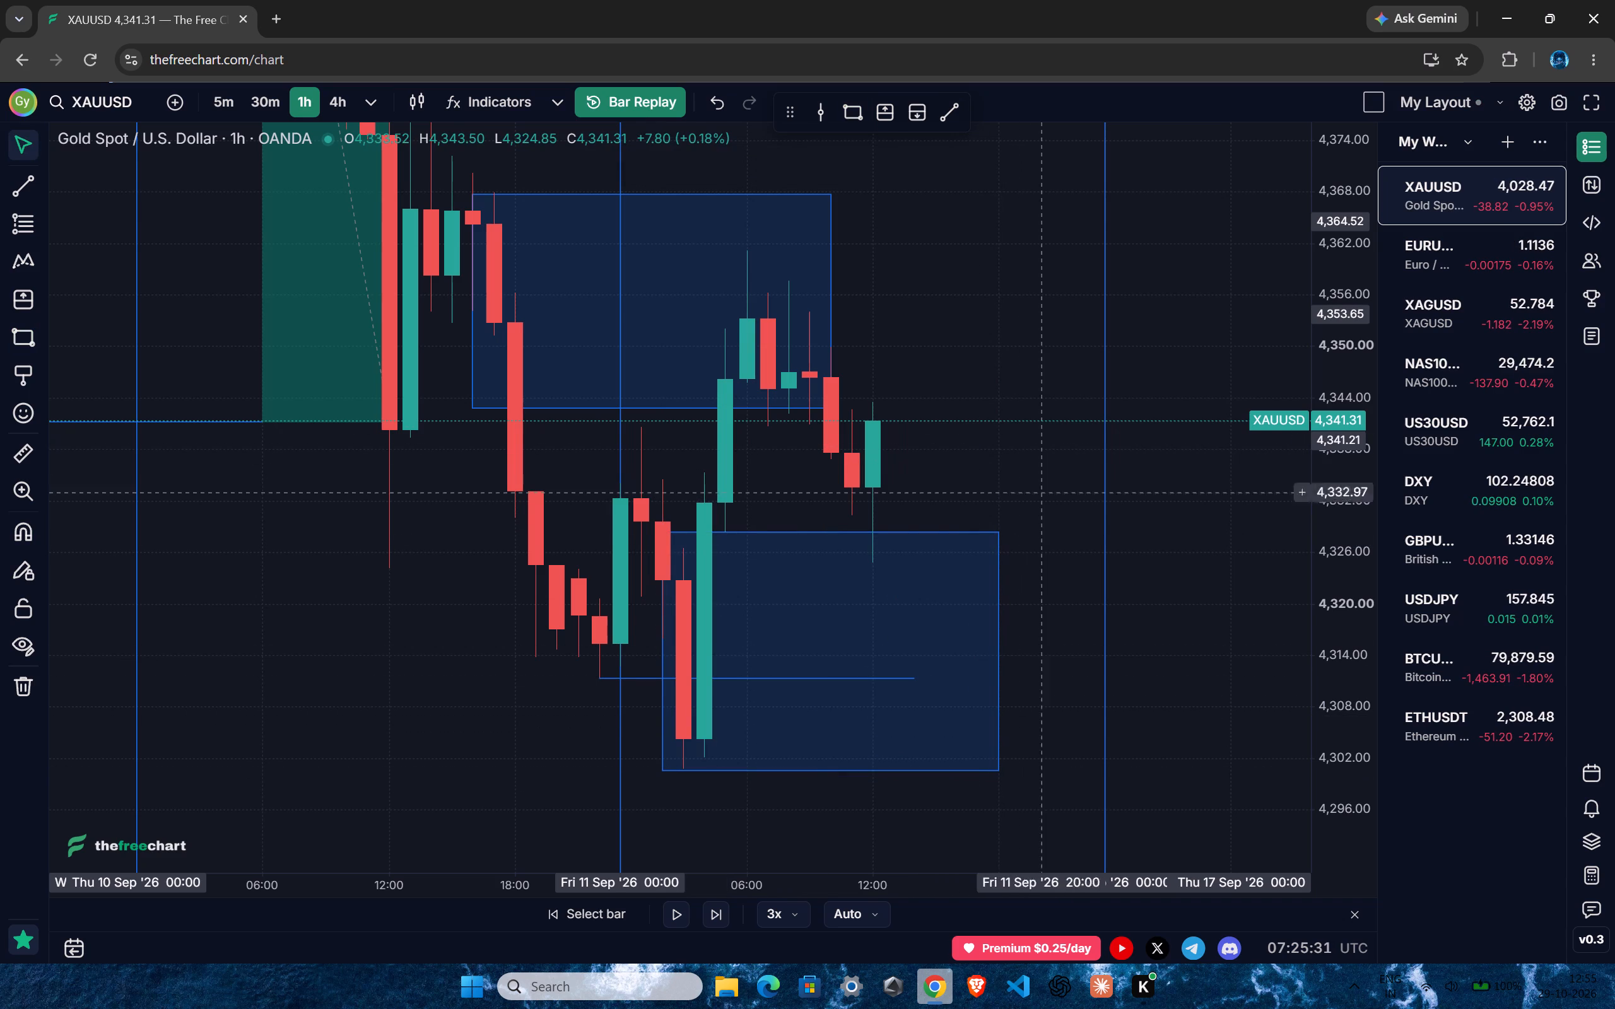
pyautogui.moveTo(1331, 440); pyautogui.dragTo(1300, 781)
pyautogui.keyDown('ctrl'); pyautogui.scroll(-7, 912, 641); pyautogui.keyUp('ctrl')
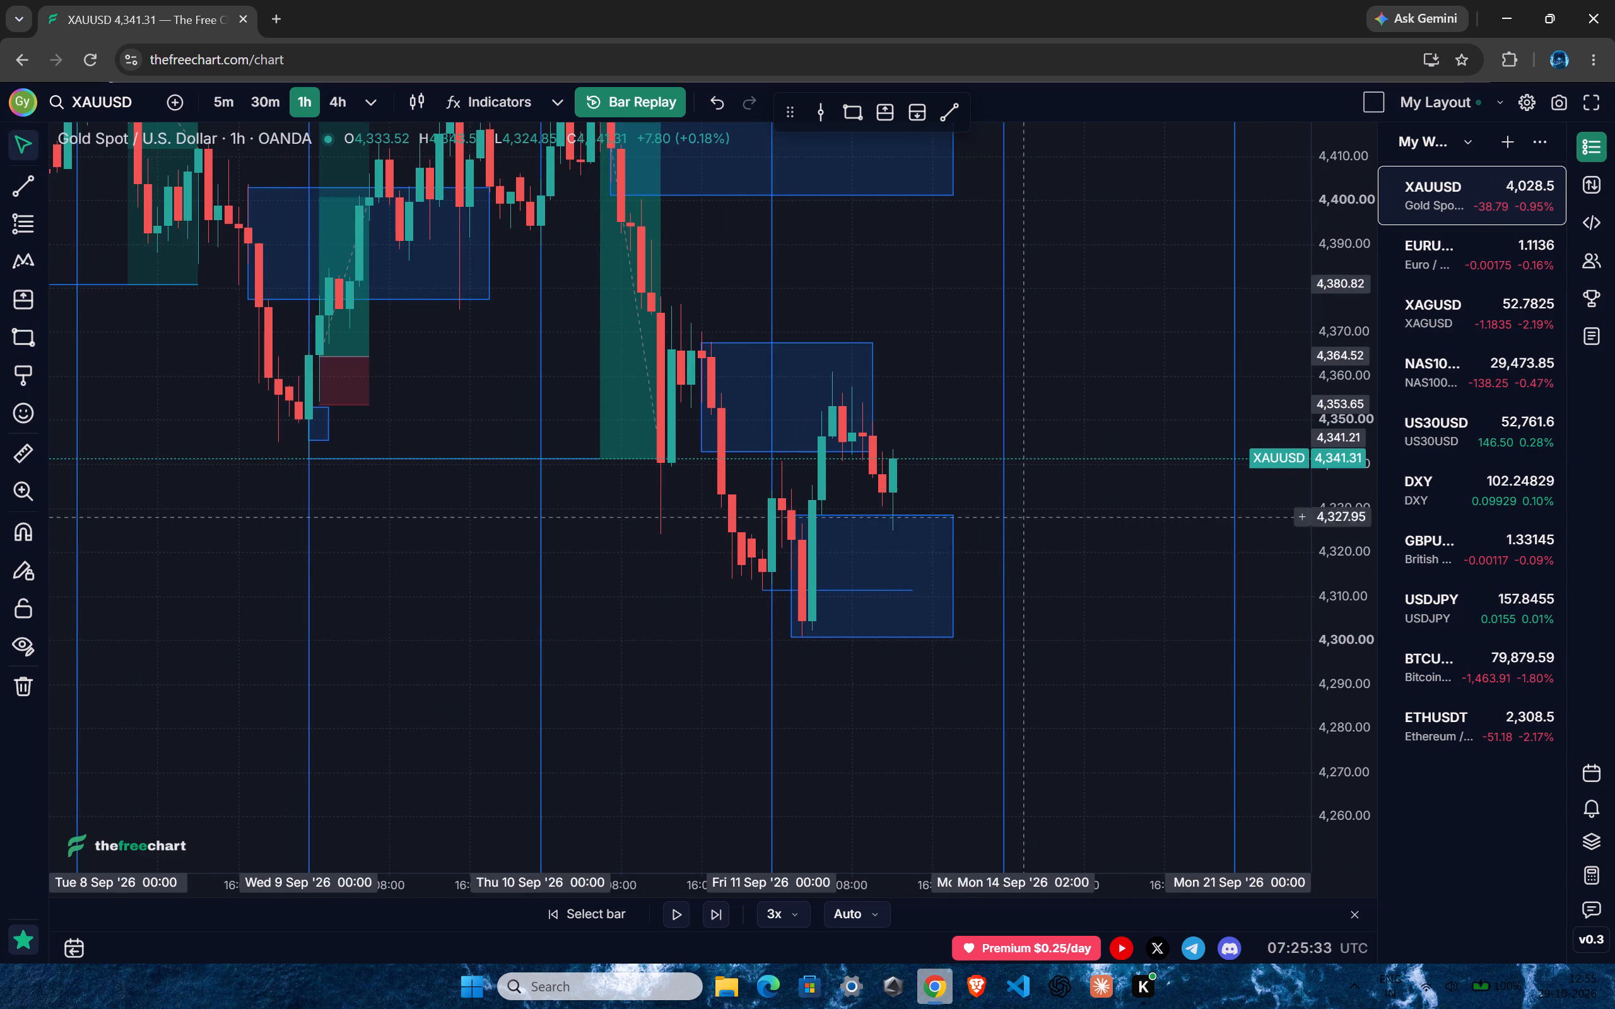
# Switch the chart to the 5-minute interval.
pyautogui.moveTo(1098, 485); pyautogui.dragTo(1044, 697)
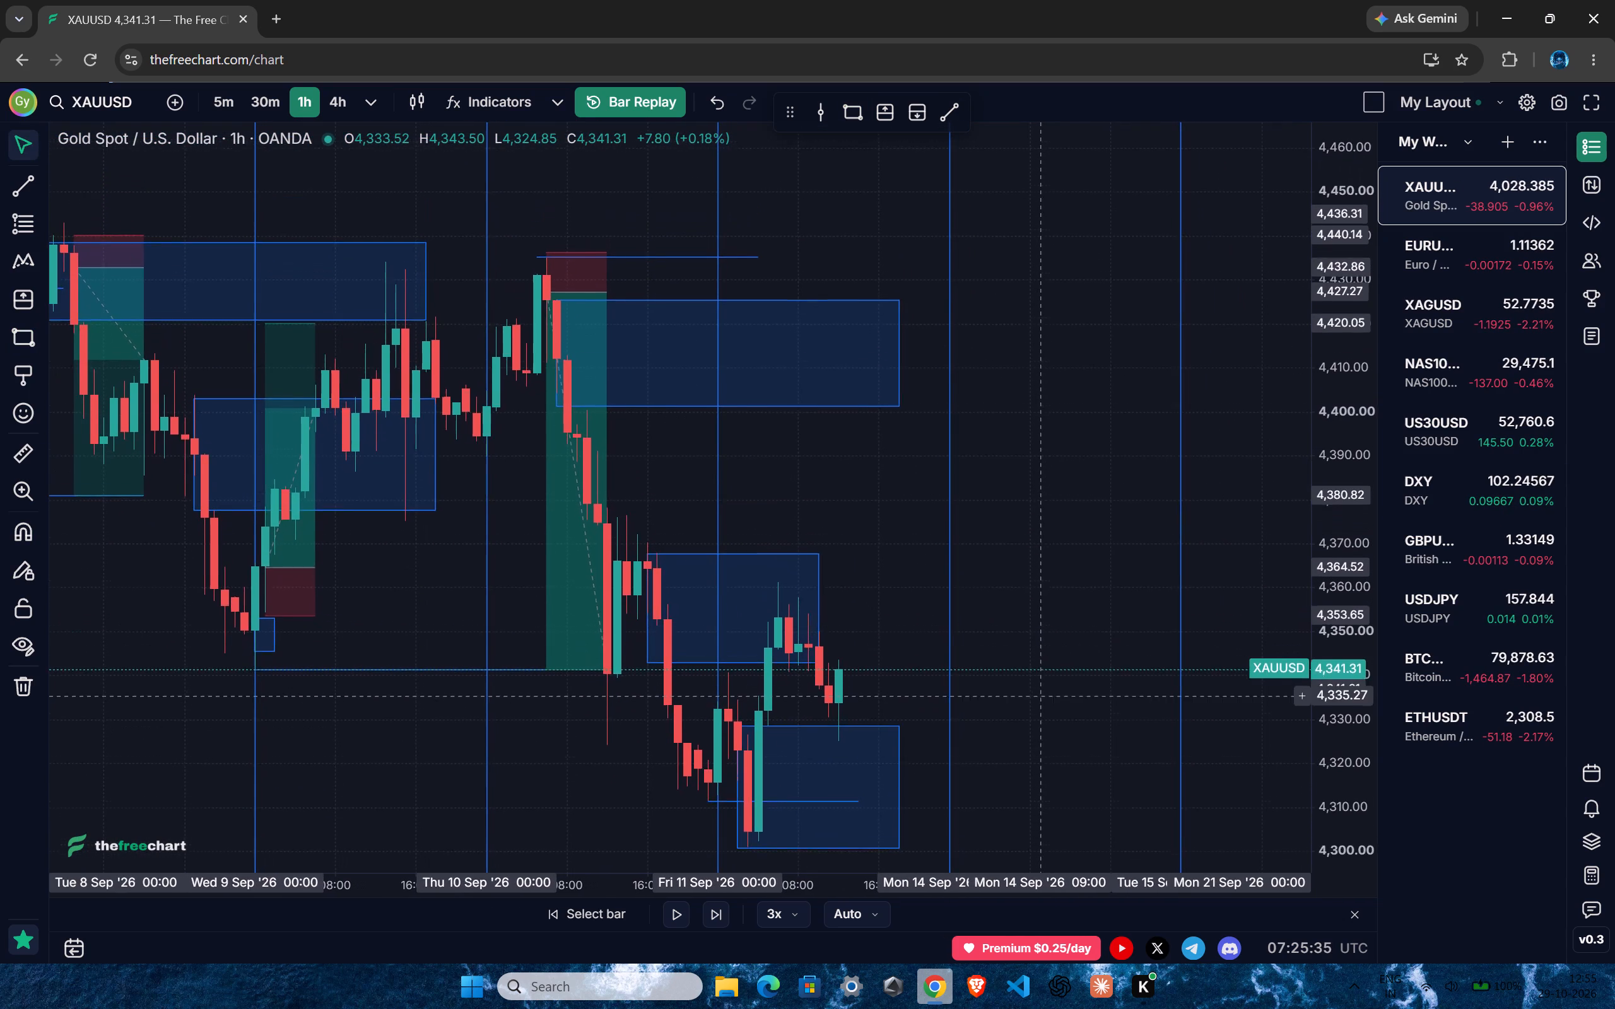
pyautogui.moveTo(1044, 697); pyautogui.dragTo(1052, 543)
pyautogui.keyDown('ctrl'); pyautogui.scroll(2, 871, 623); pyautogui.keyUp('ctrl')
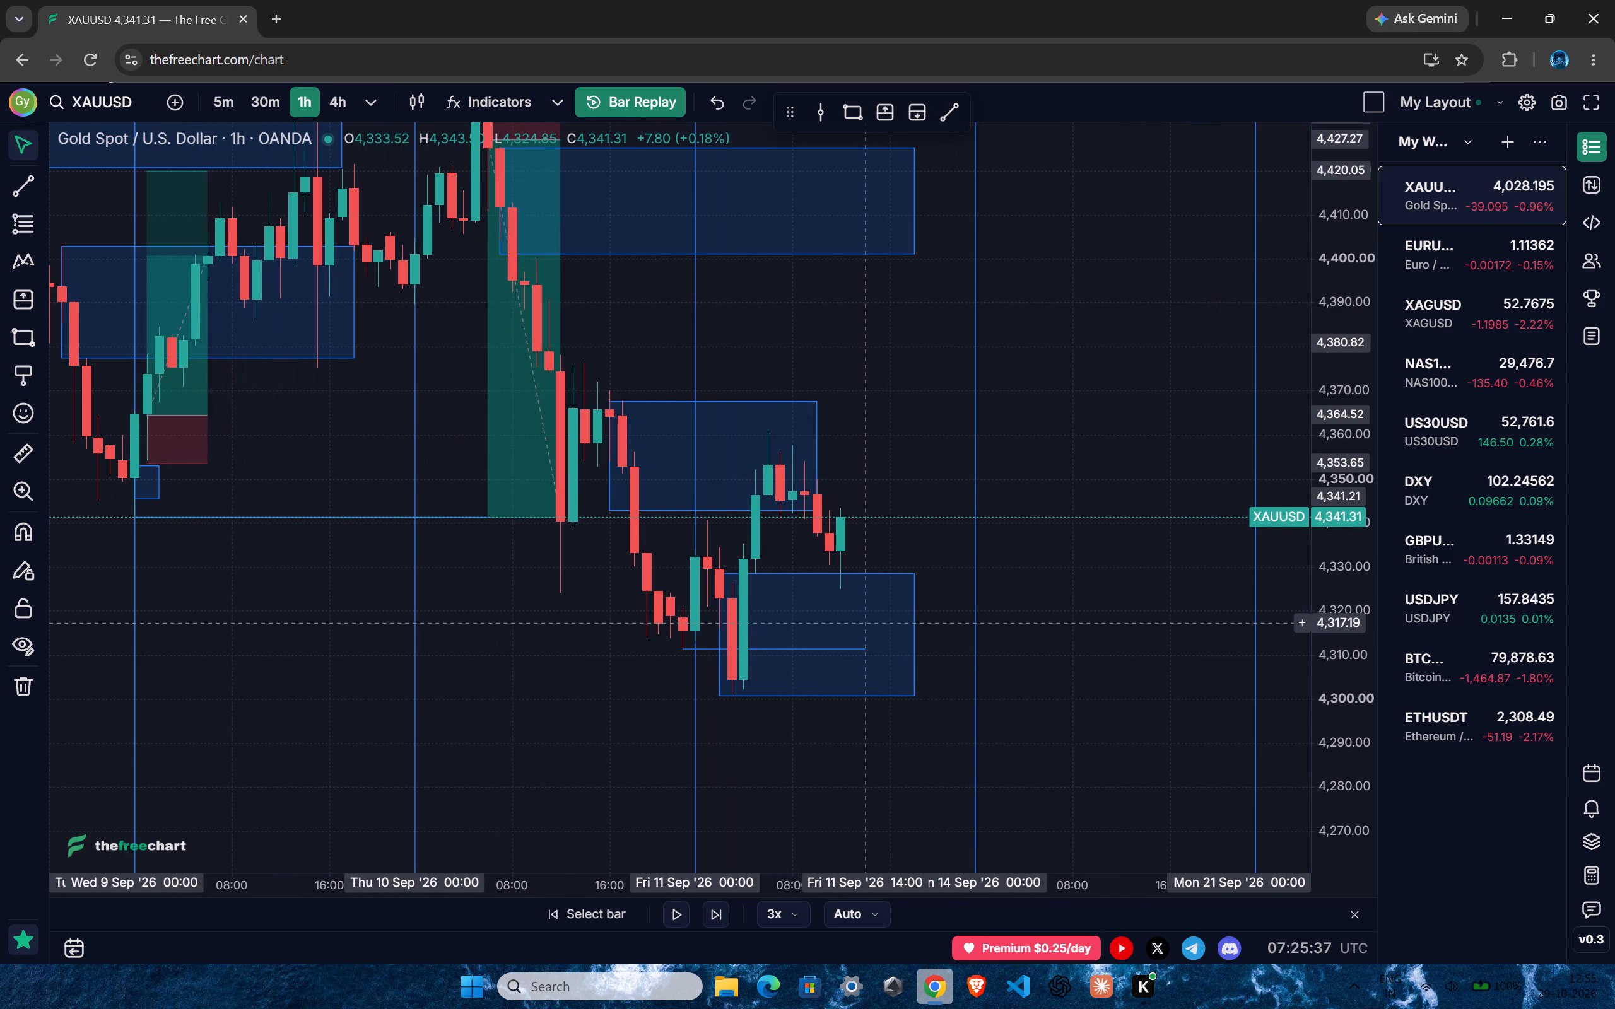
pyautogui.press('5')
pyautogui.press('Return')
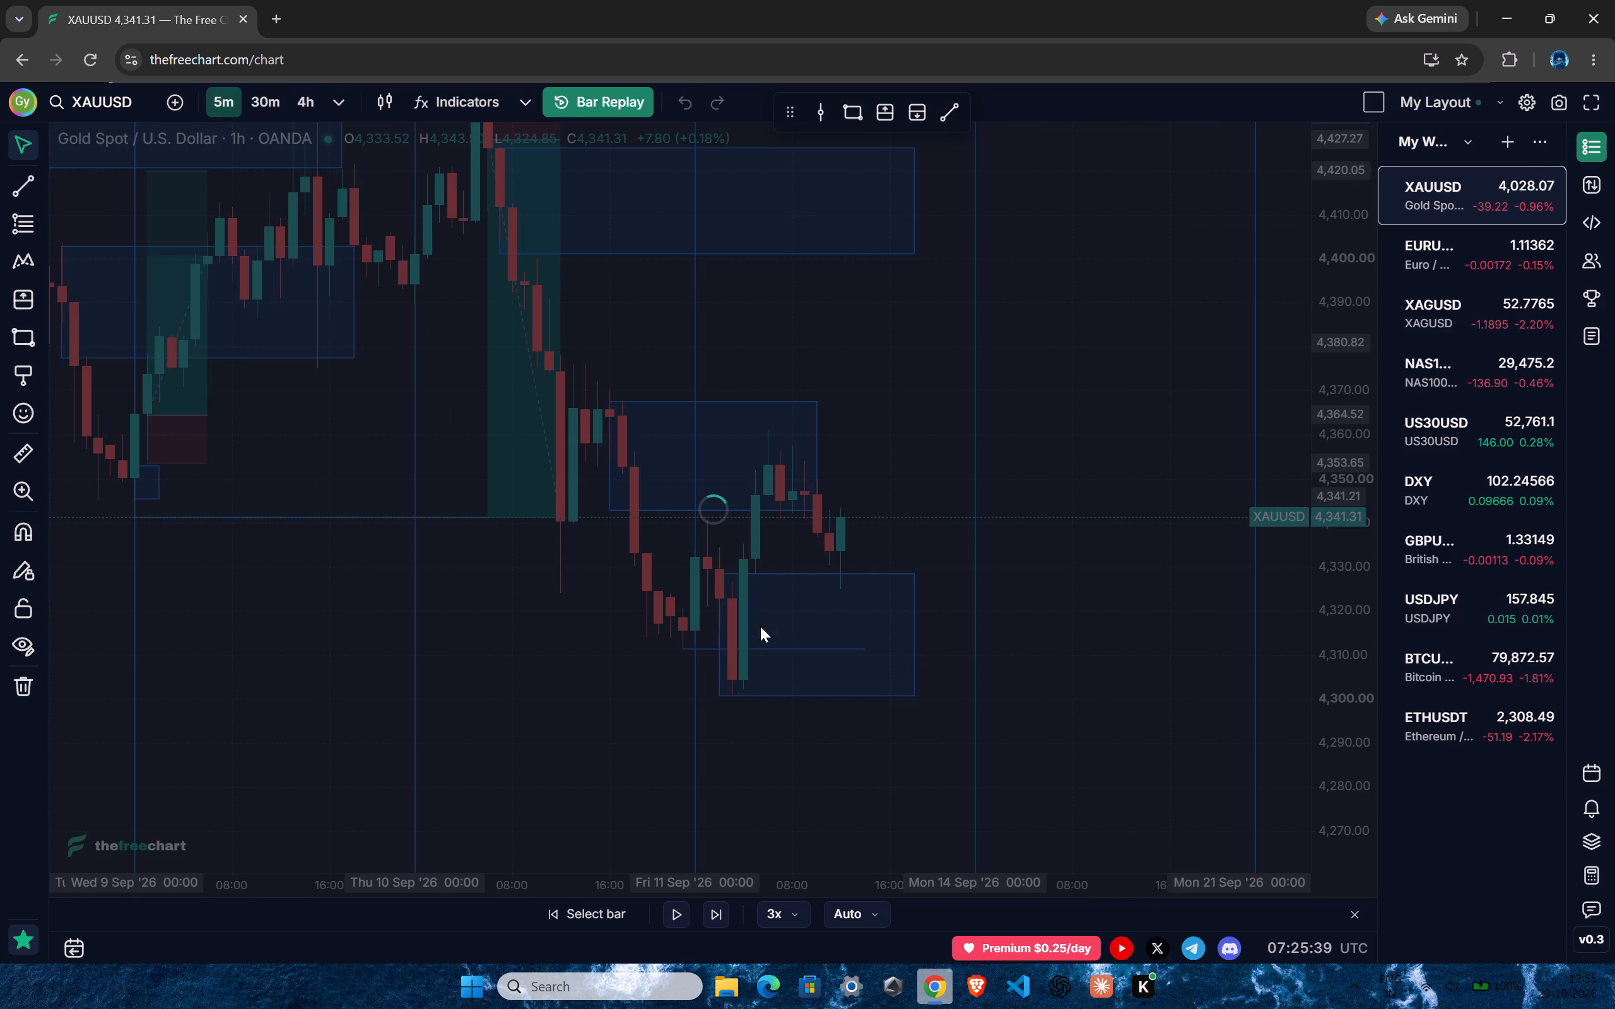
# Play the replay forward to the 12:35 candle on 11 September and pause it.
pyautogui.keyDown('ctrl'); pyautogui.scroll(-4, 778, 621); pyautogui.keyUp('ctrl')
pyautogui.moveTo(1336, 726); pyautogui.dragTo(1347, 411)
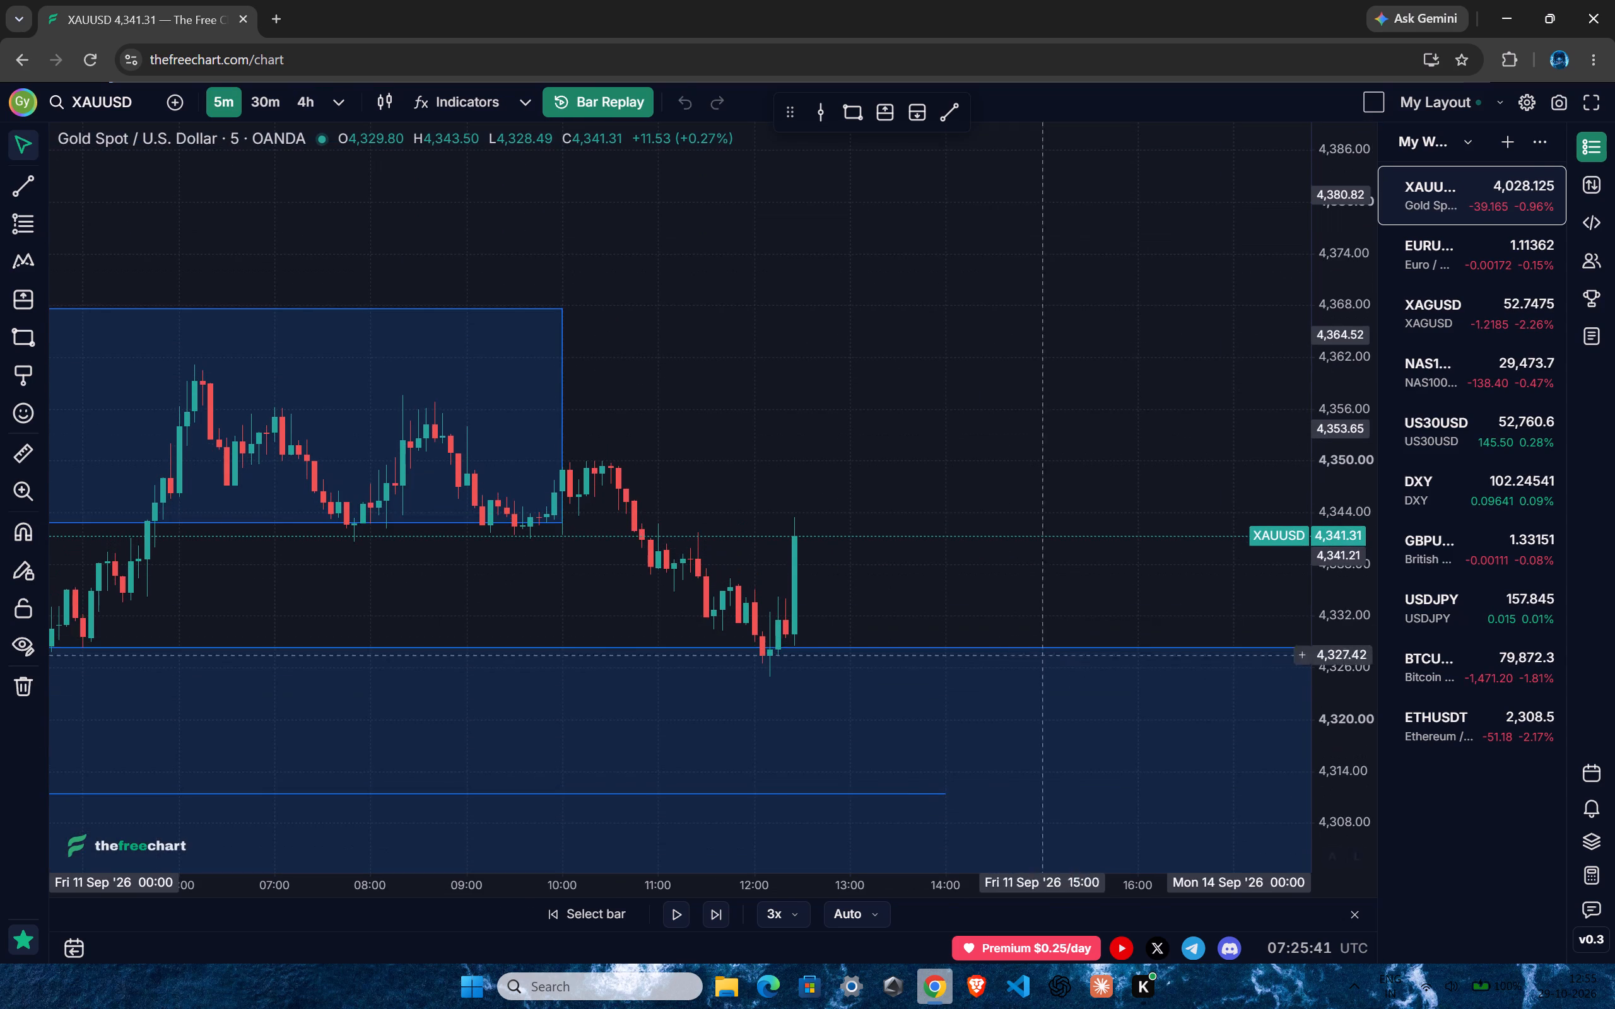
pyautogui.moveTo(1010, 617); pyautogui.dragTo(1033, 516)
pyautogui.keyDown('ctrl'); pyautogui.scroll(3, 738, 547); pyautogui.keyUp('ctrl')
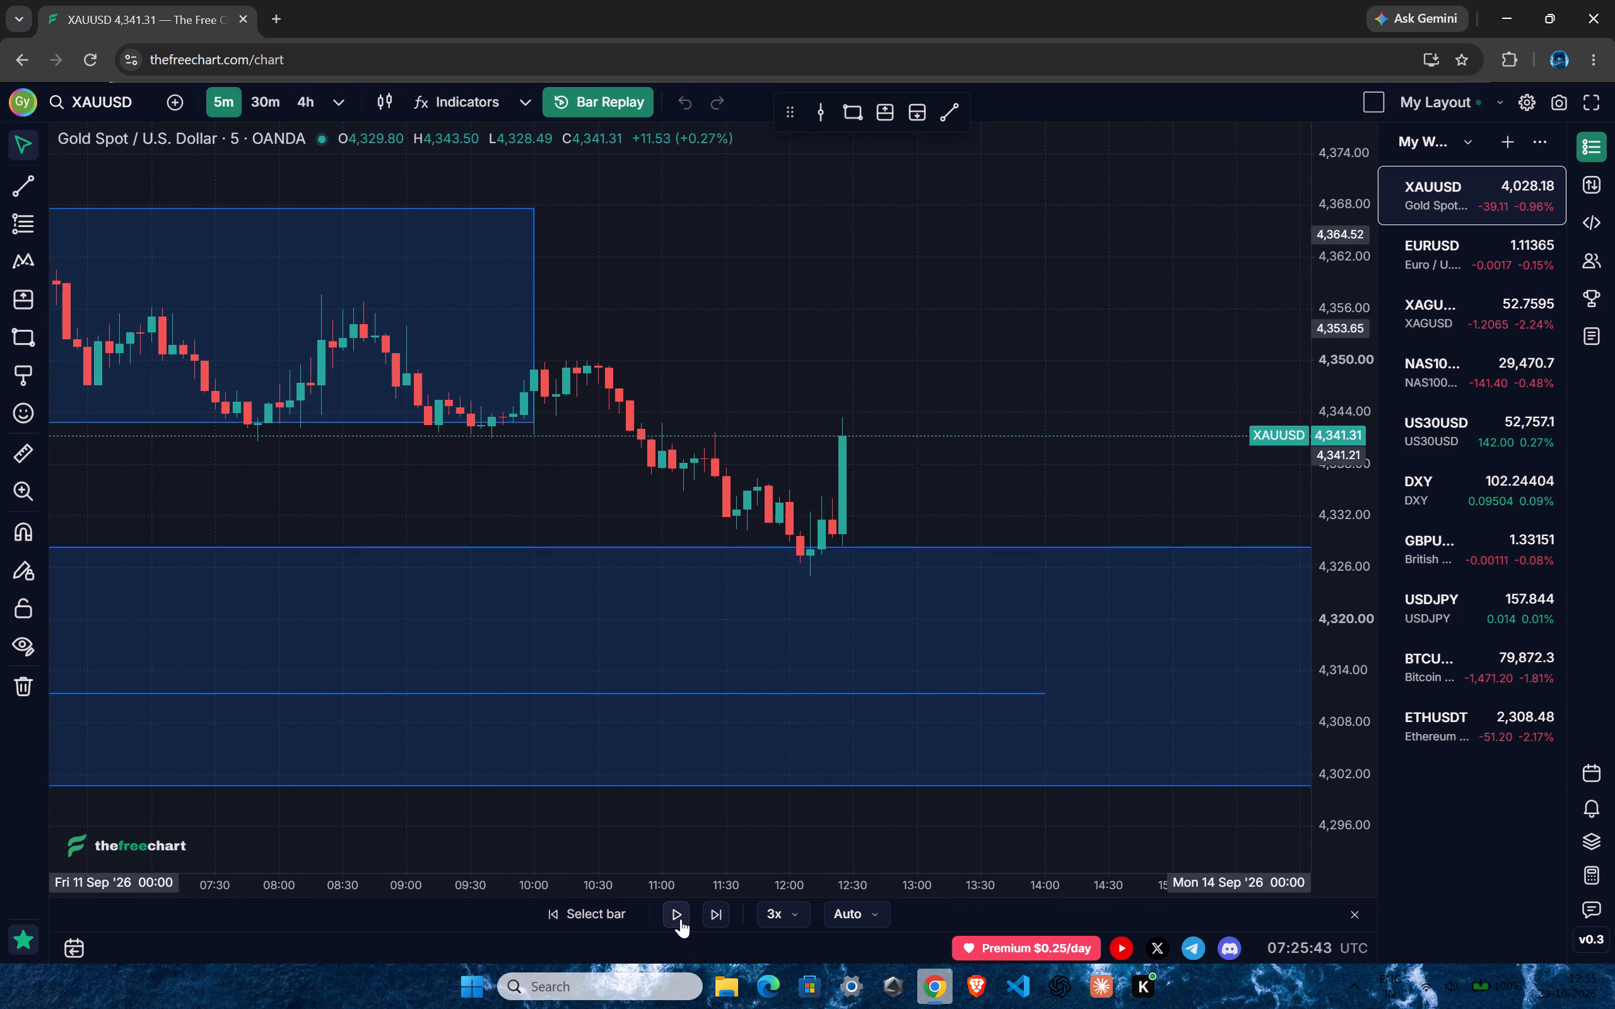
pyautogui.click(681, 919)
pyautogui.click(681, 919)
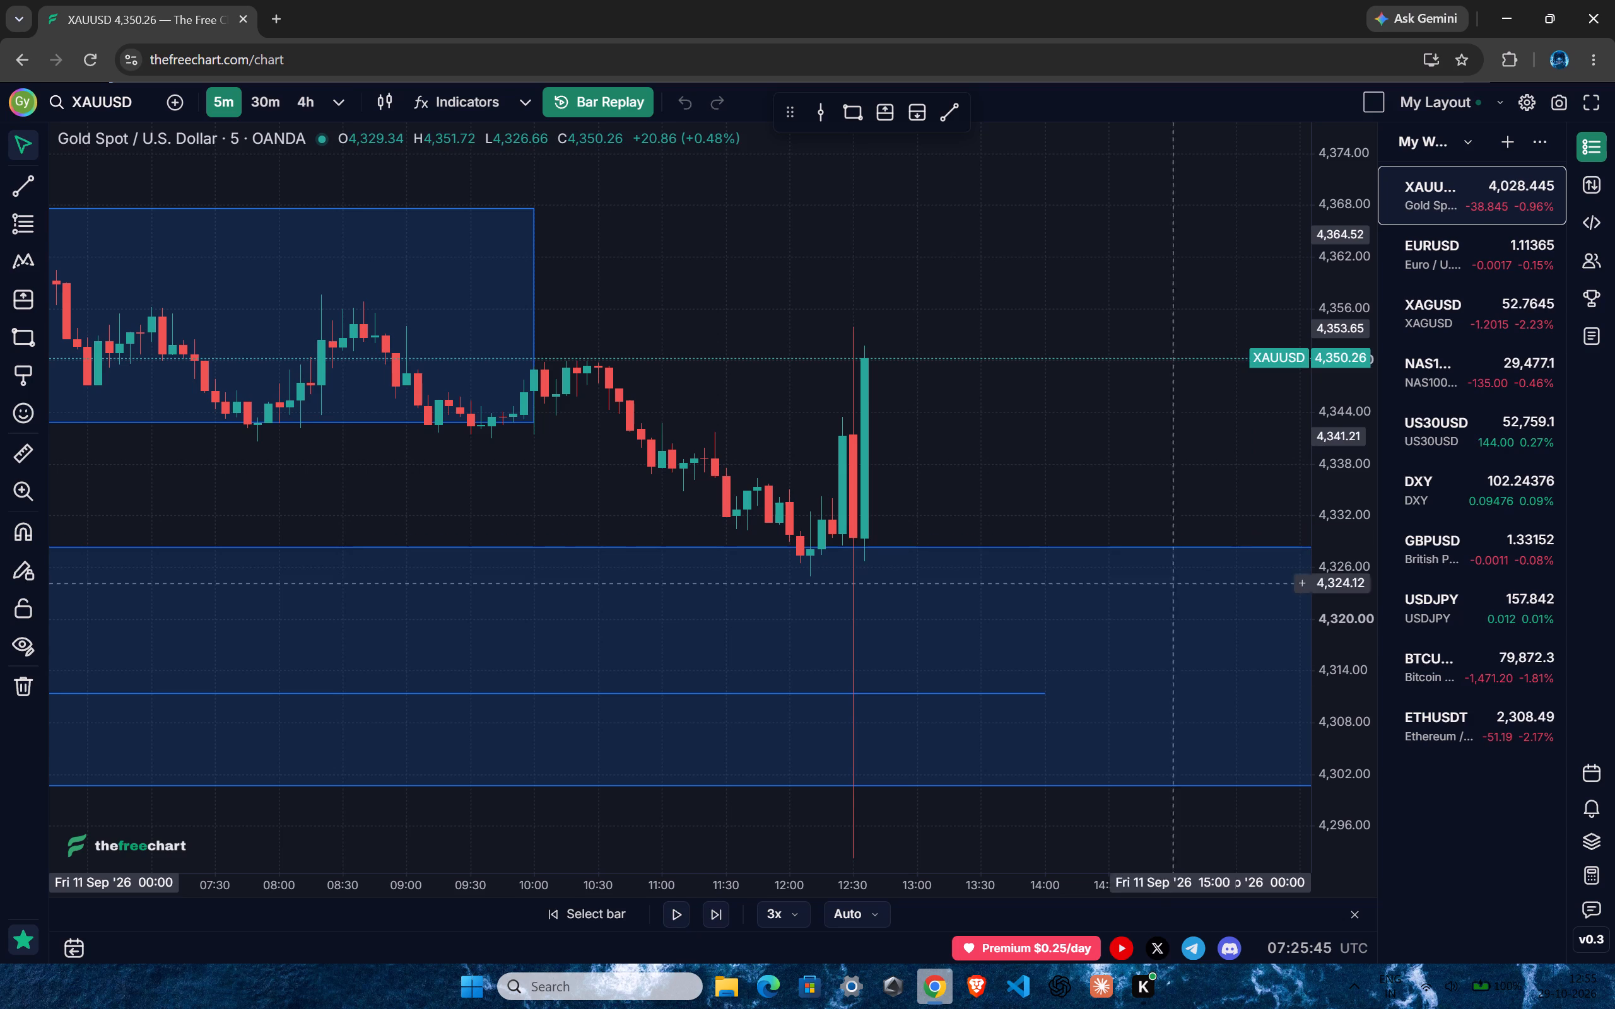
# Play the replay forward in two short bursts to the 12:55 candle on 11 September.
pyautogui.moveTo(1329, 480); pyautogui.dragTo(1279, 898)
pyautogui.keyDown('ctrl'); pyautogui.scroll(-6, 856, 684); pyautogui.keyUp('ctrl')
pyautogui.moveTo(720, 712); pyautogui.dragTo(863, 714)
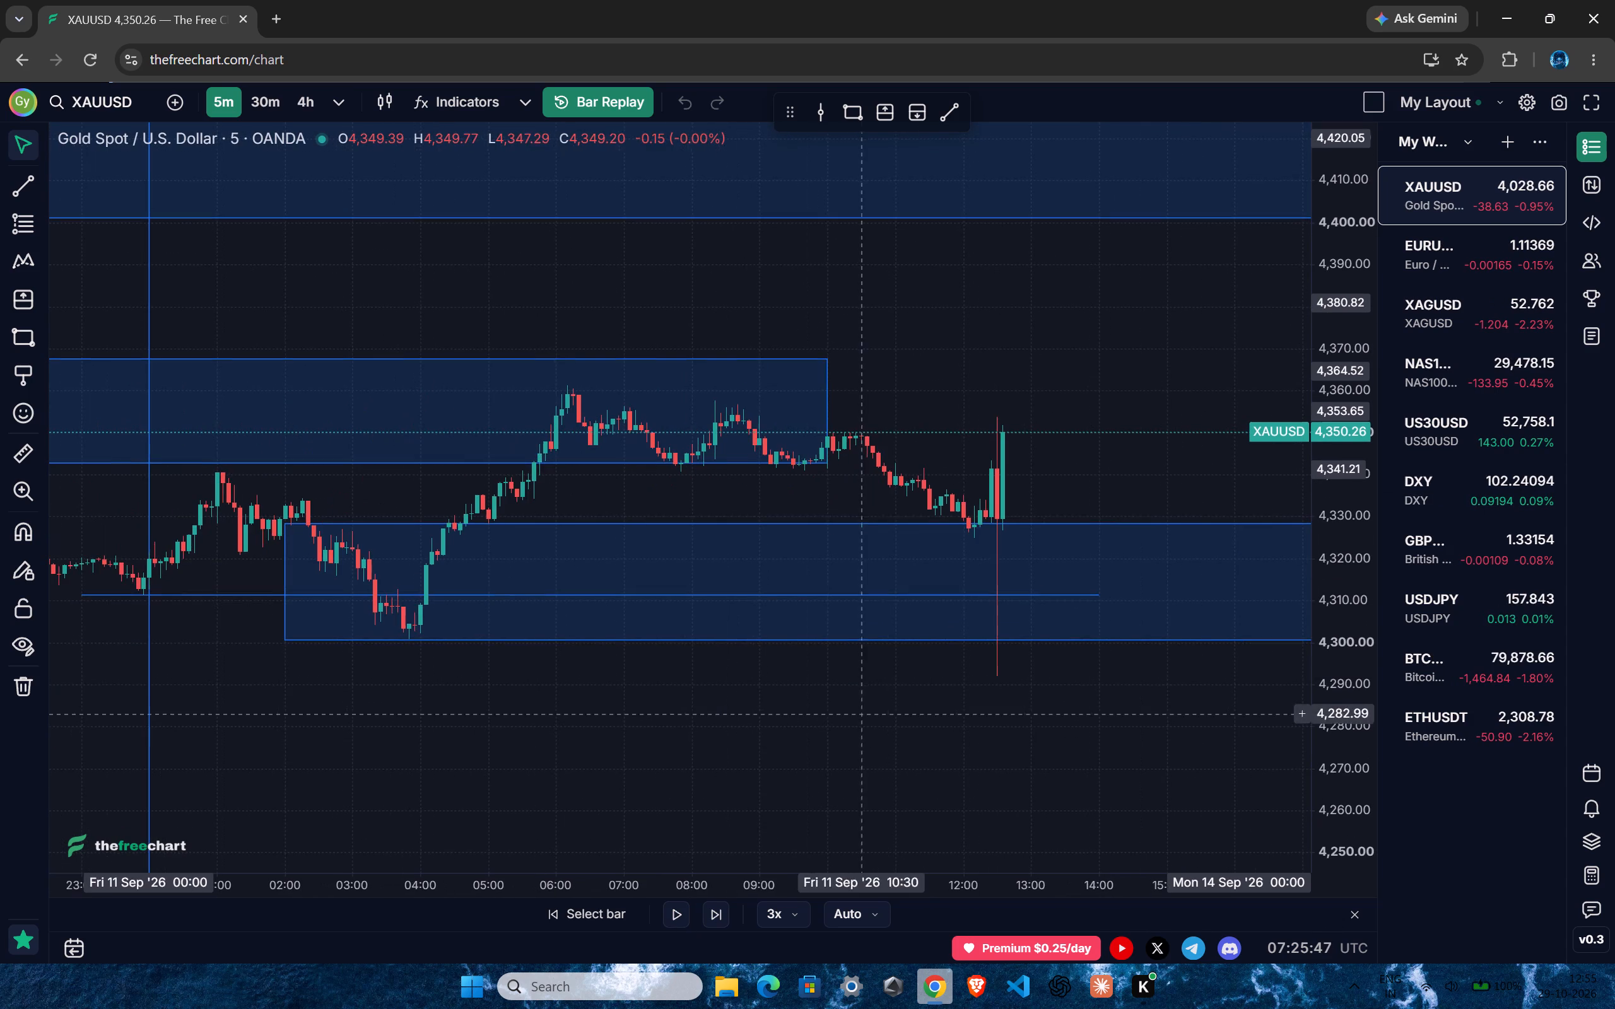
pyautogui.moveTo(970, 743); pyautogui.dragTo(819, 749)
pyautogui.keyDown('ctrl'); pyautogui.scroll(7, 803, 725); pyautogui.keyUp('ctrl')
pyautogui.moveTo(1092, 747); pyautogui.dragTo(918, 751)
pyautogui.keyDown('ctrl'); pyautogui.scroll(3, 860, 728); pyautogui.keyUp('ctrl')
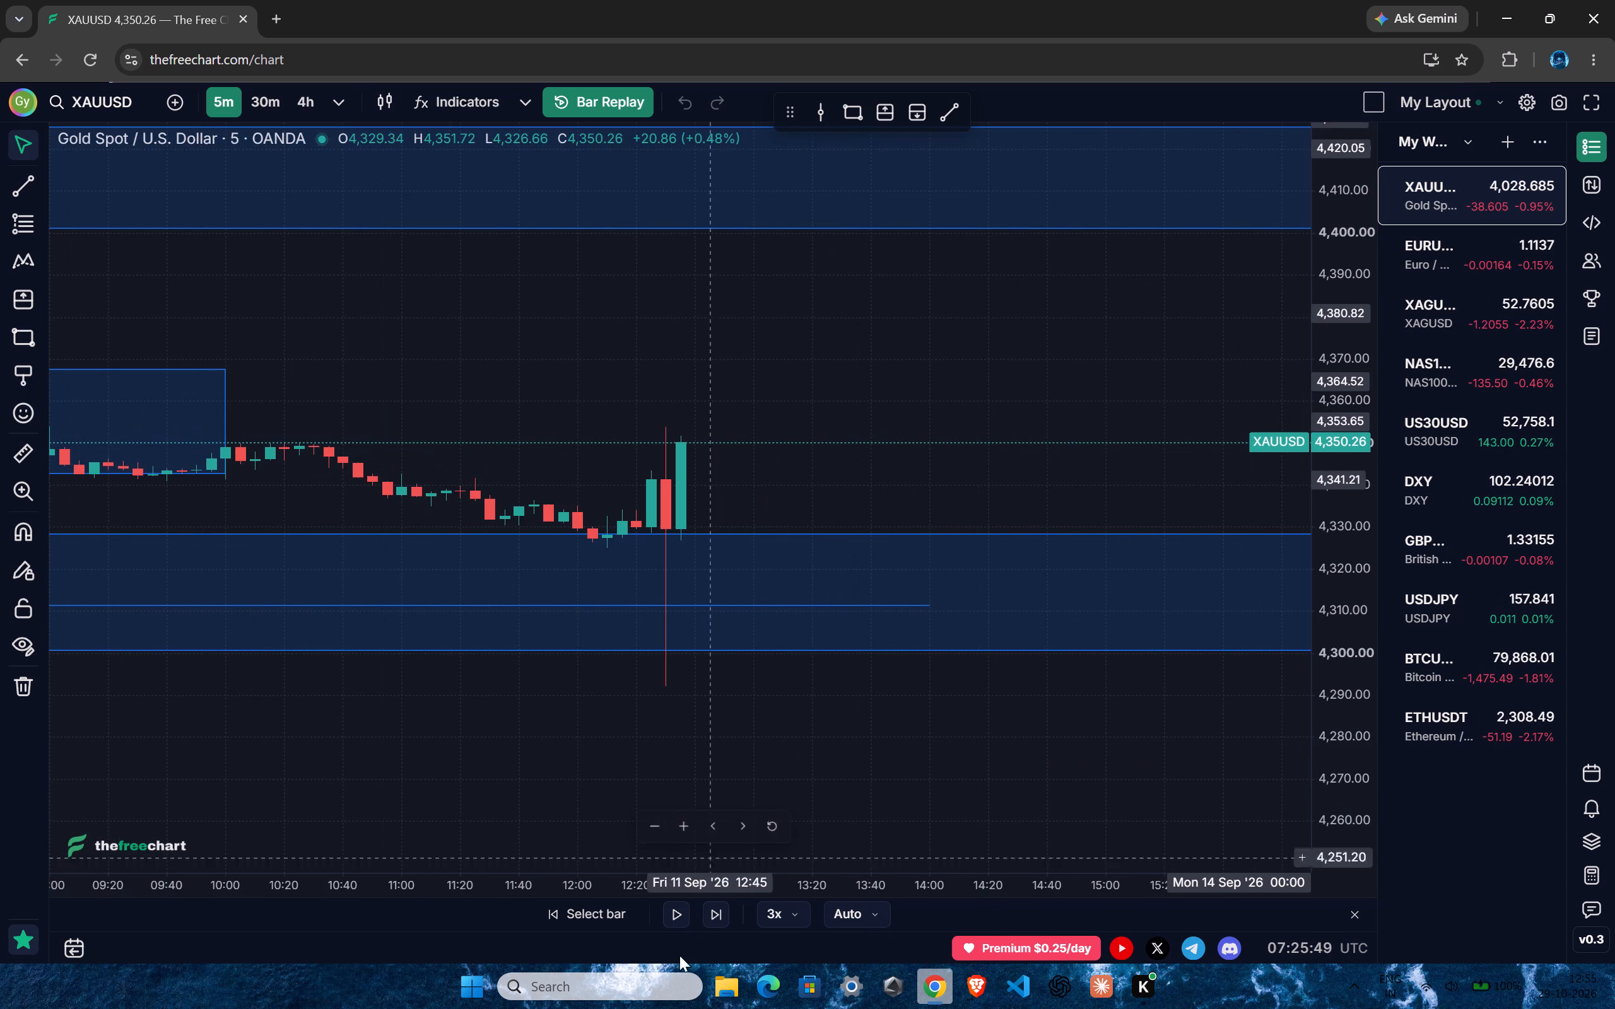
pyautogui.click(678, 911)
pyautogui.click(678, 911)
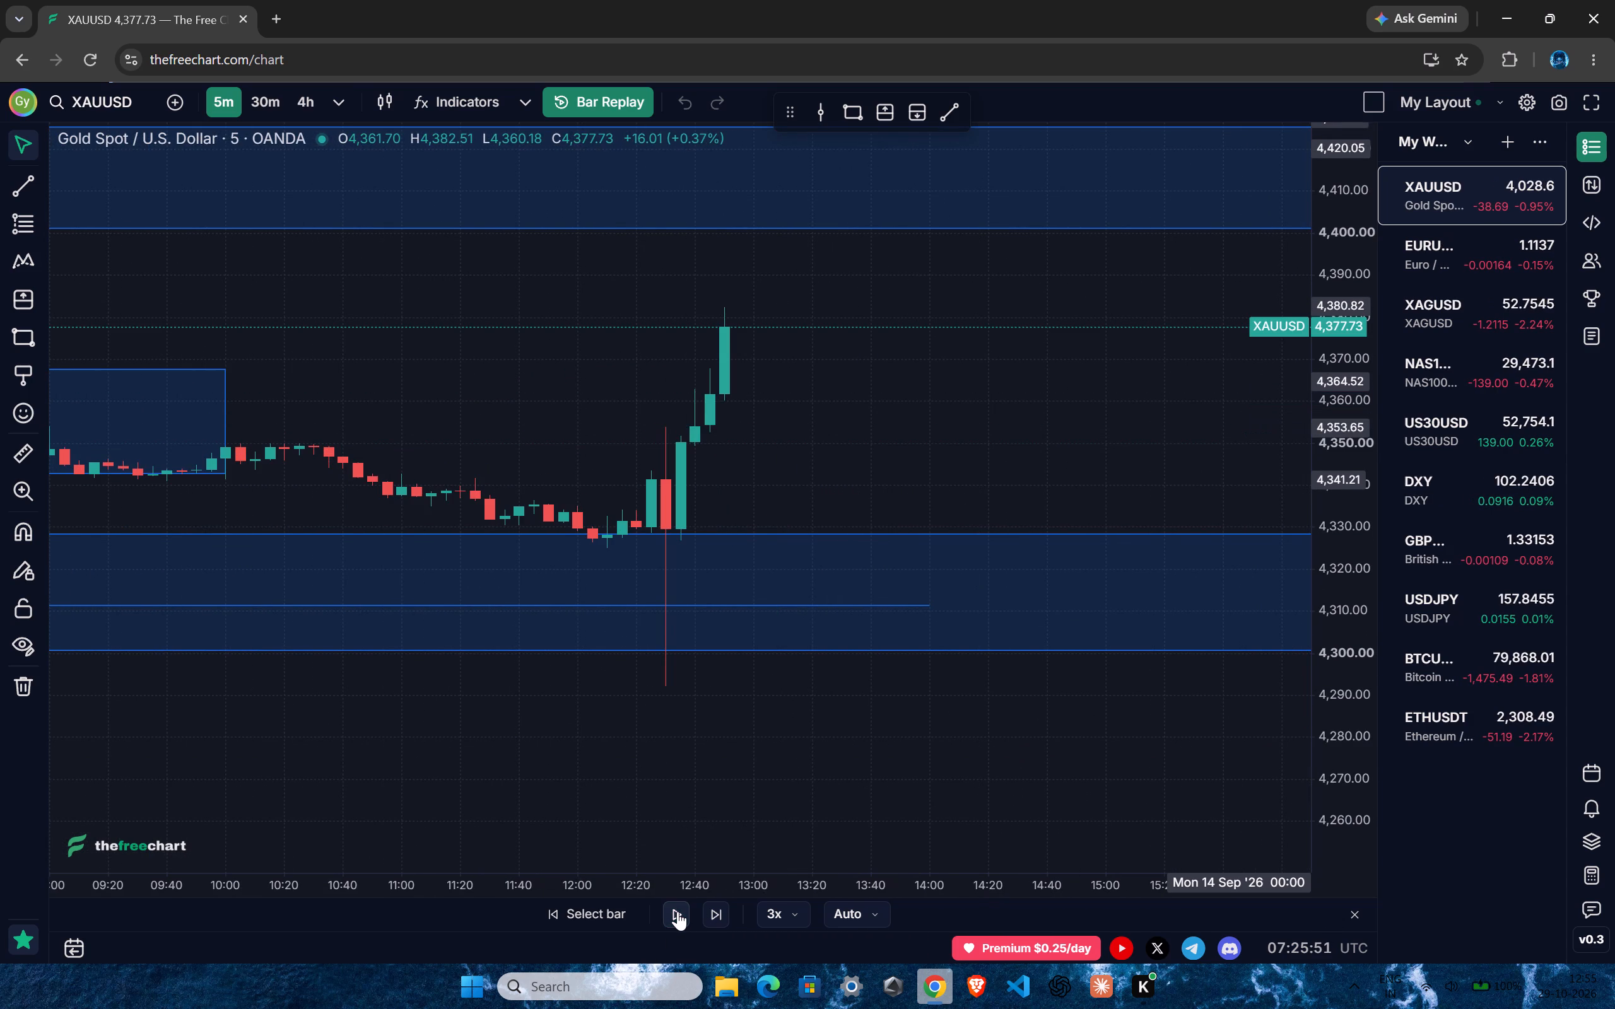
pyautogui.click(678, 911)
pyautogui.click(678, 911)
# Draw a rectangle zone between about 4,352 and 4,375 from 12:35 to about 13:50 on 11 September.
pyautogui.moveTo(754, 786); pyautogui.dragTo(755, 796)
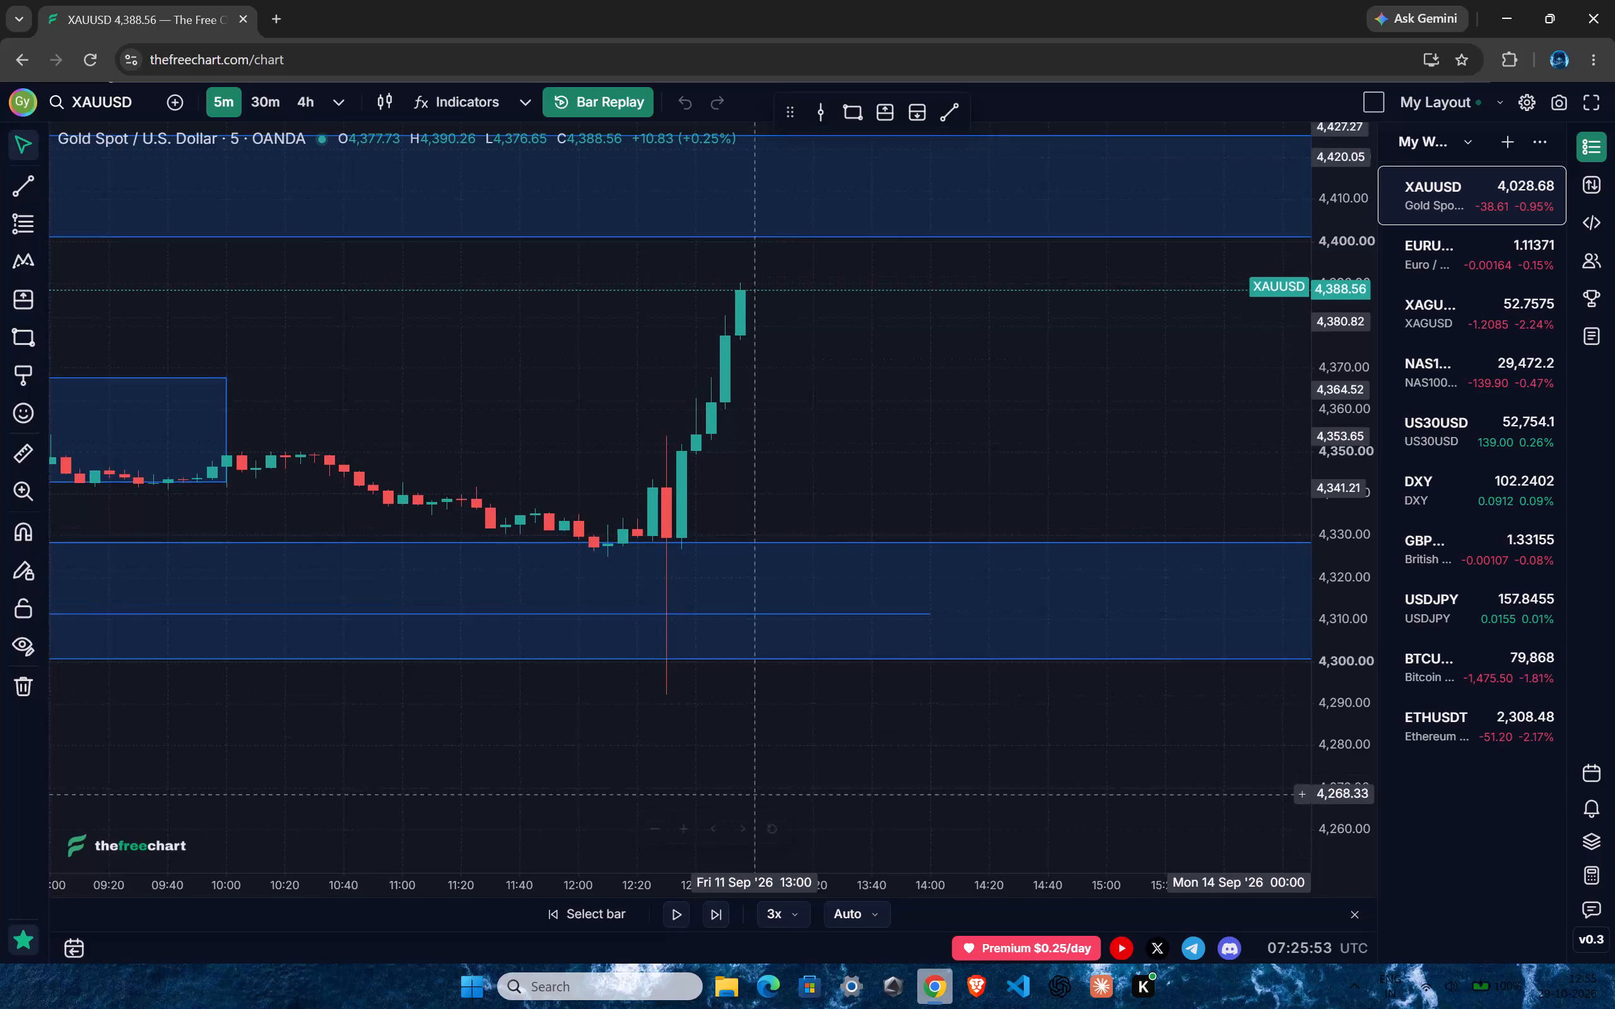
pyautogui.moveTo(755, 796); pyautogui.dragTo(772, 860)
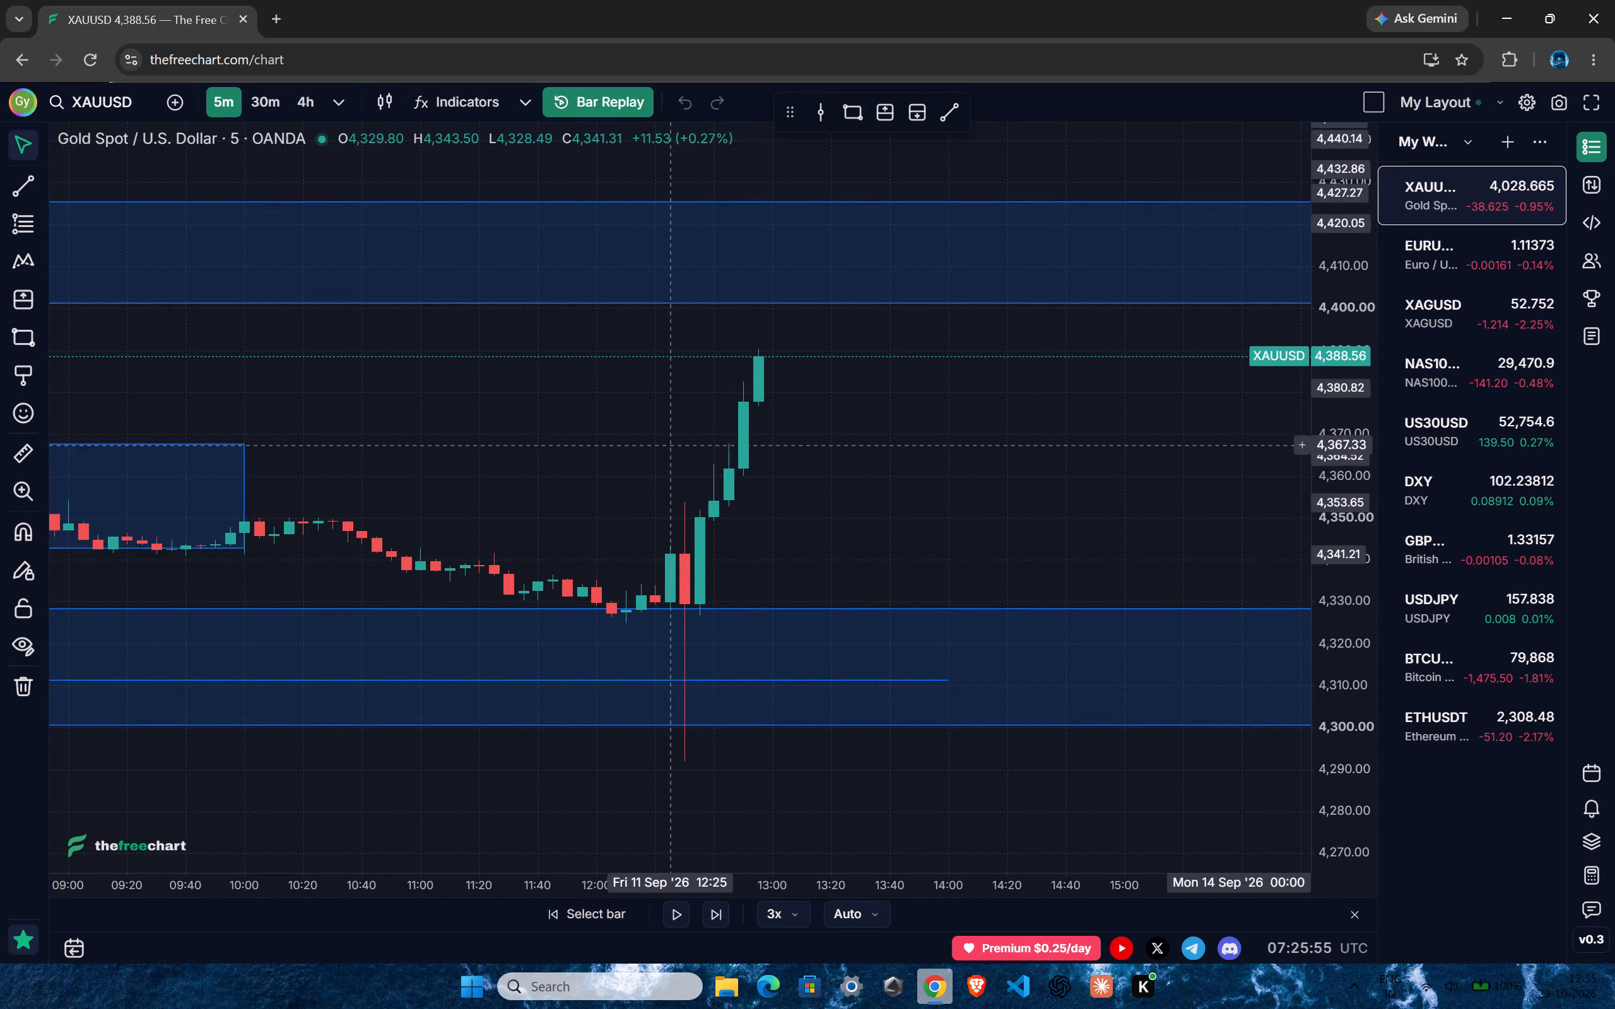
pyautogui.click(853, 107)
pyautogui.click(697, 409)
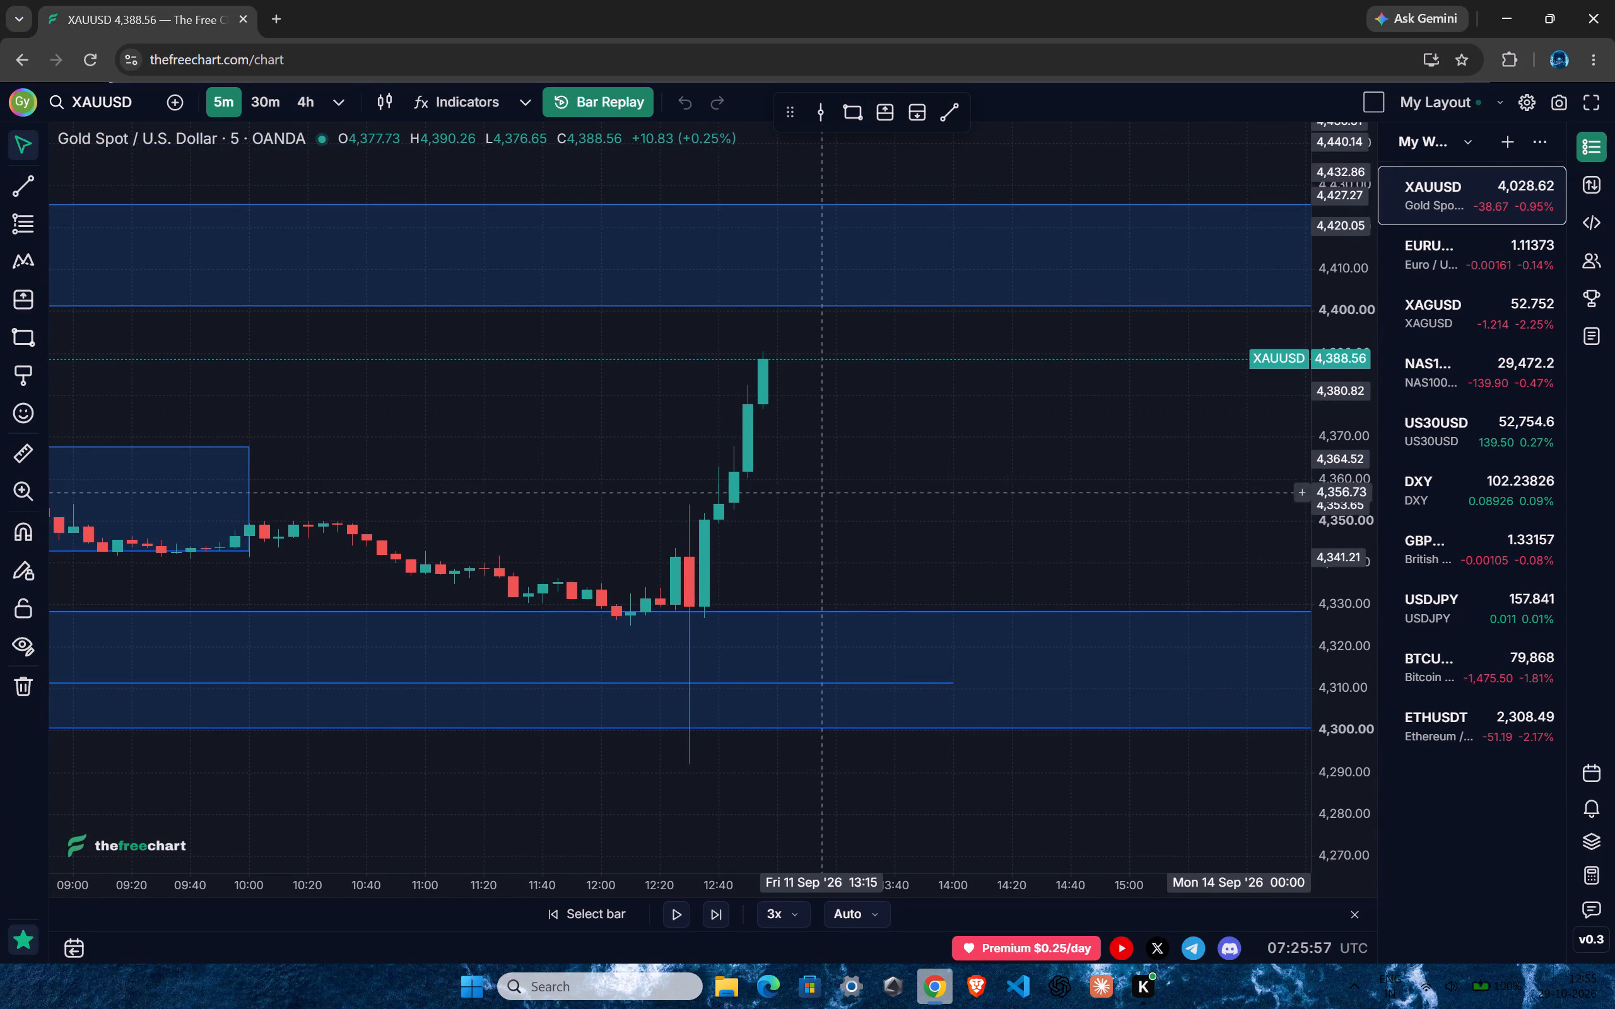
pyautogui.click(854, 119)
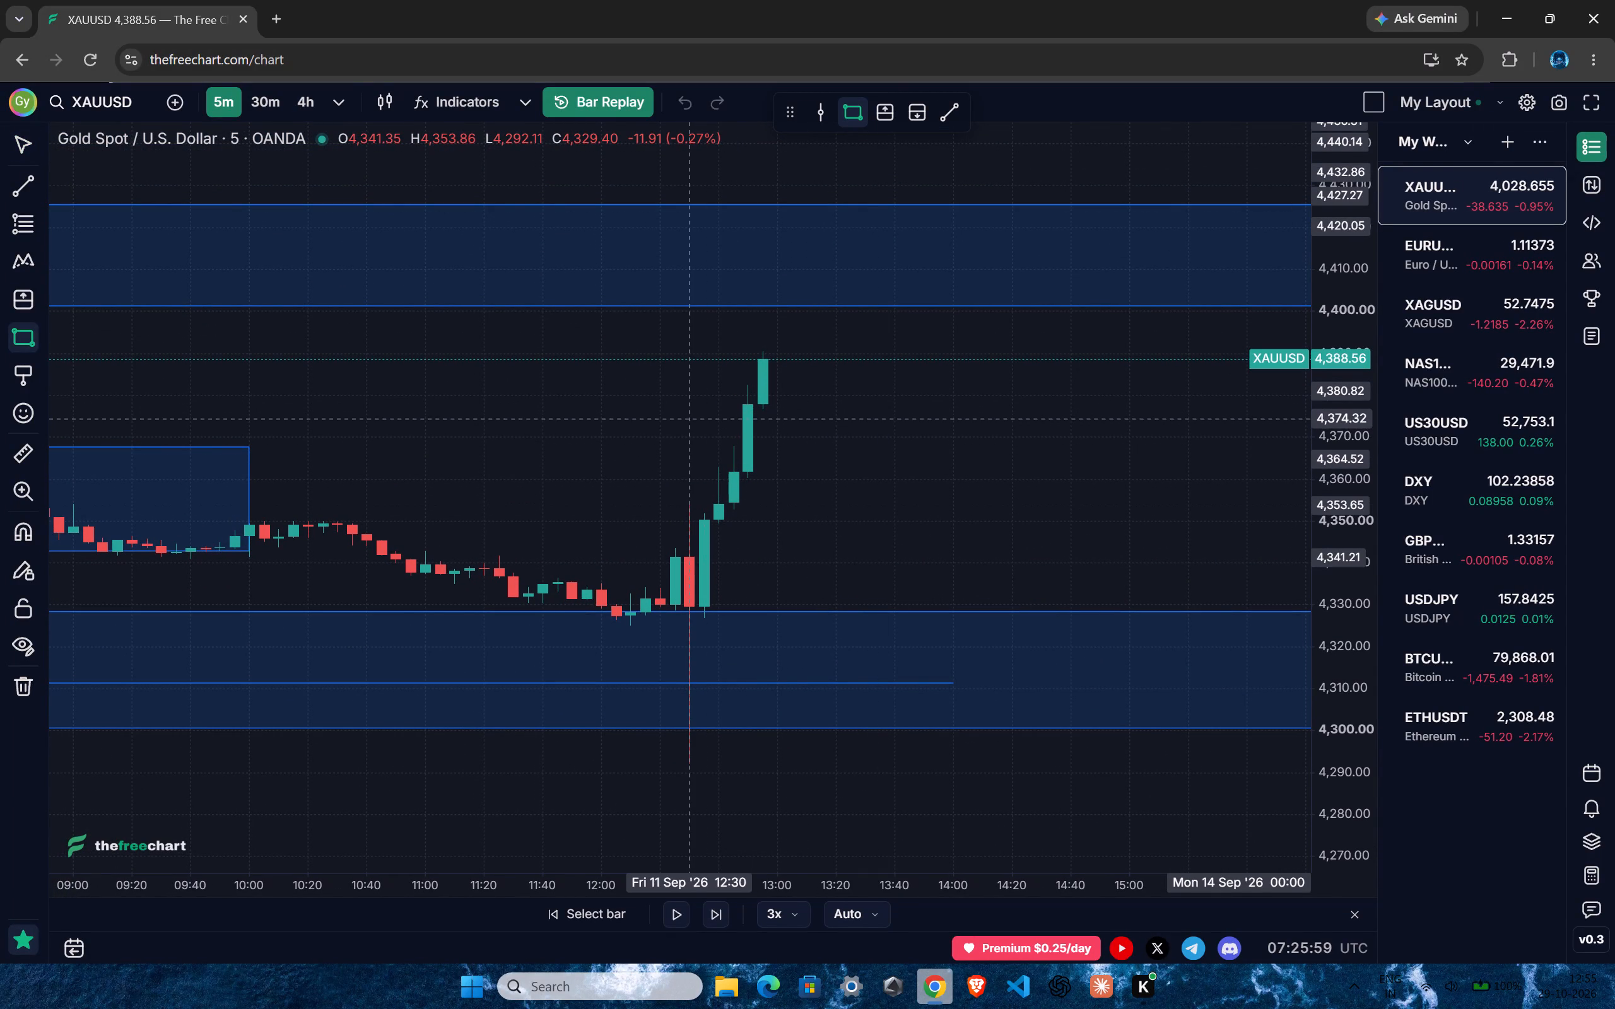
pyautogui.click(701, 413)
pyautogui.click(928, 511)
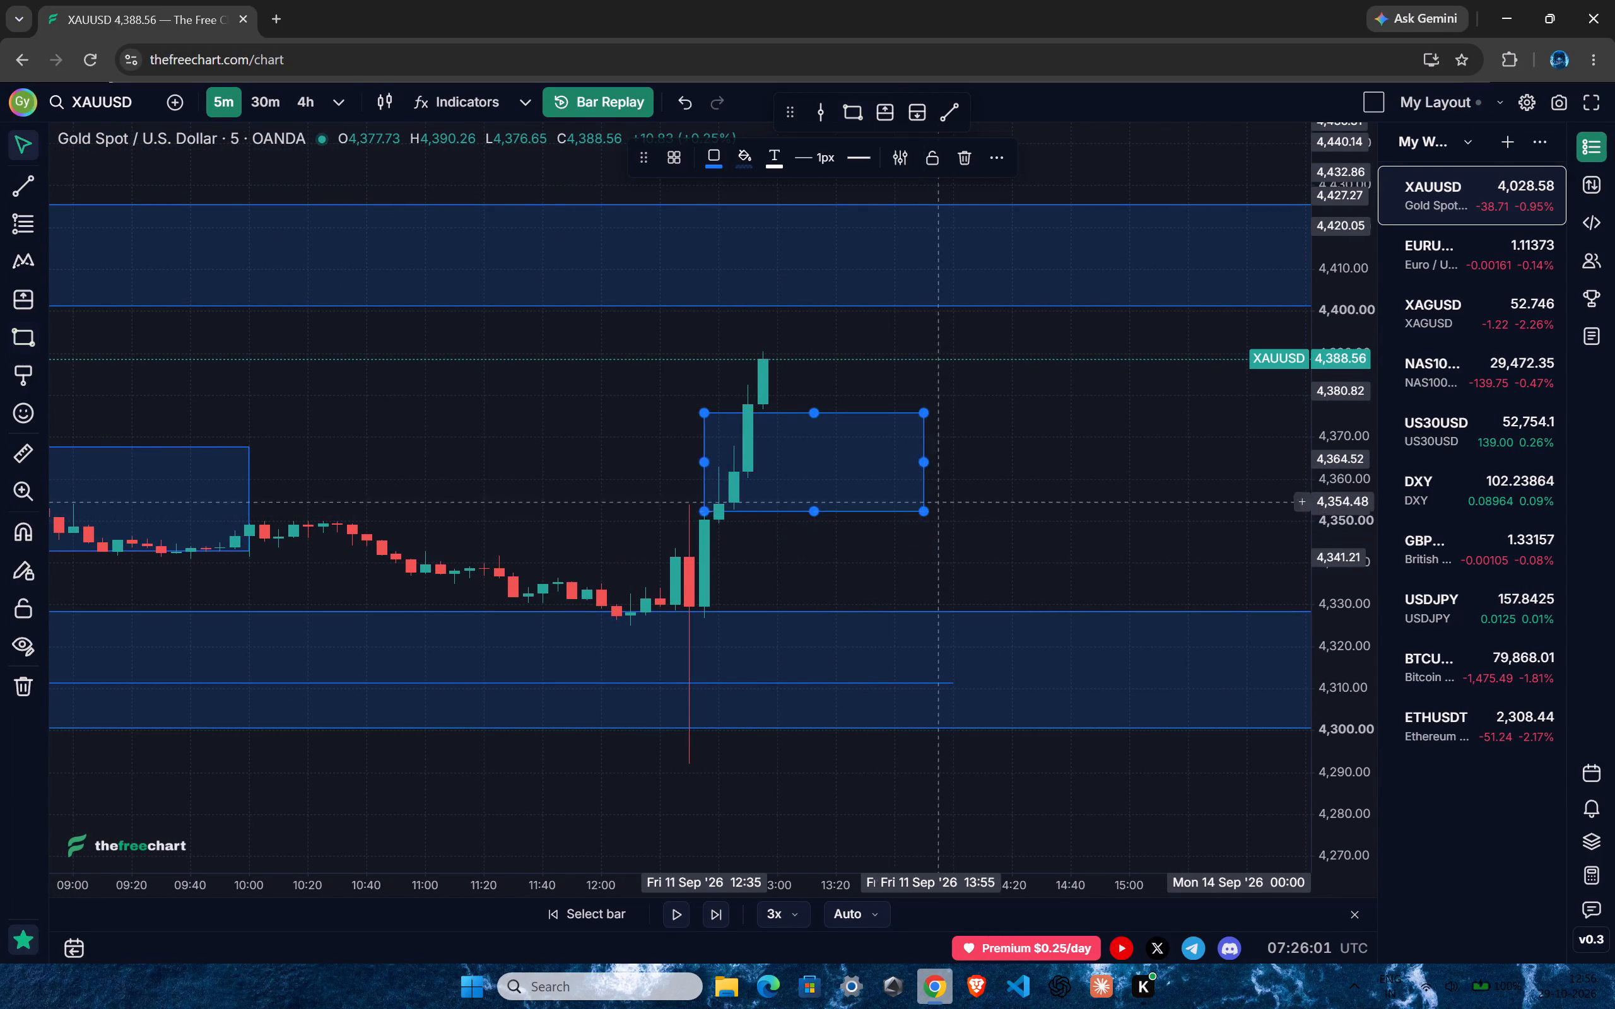
pyautogui.click(1010, 402)
# Play the replay forward in short bursts to the 13:10 candle on 11 September.
pyautogui.click(684, 911)
pyautogui.click(684, 911)
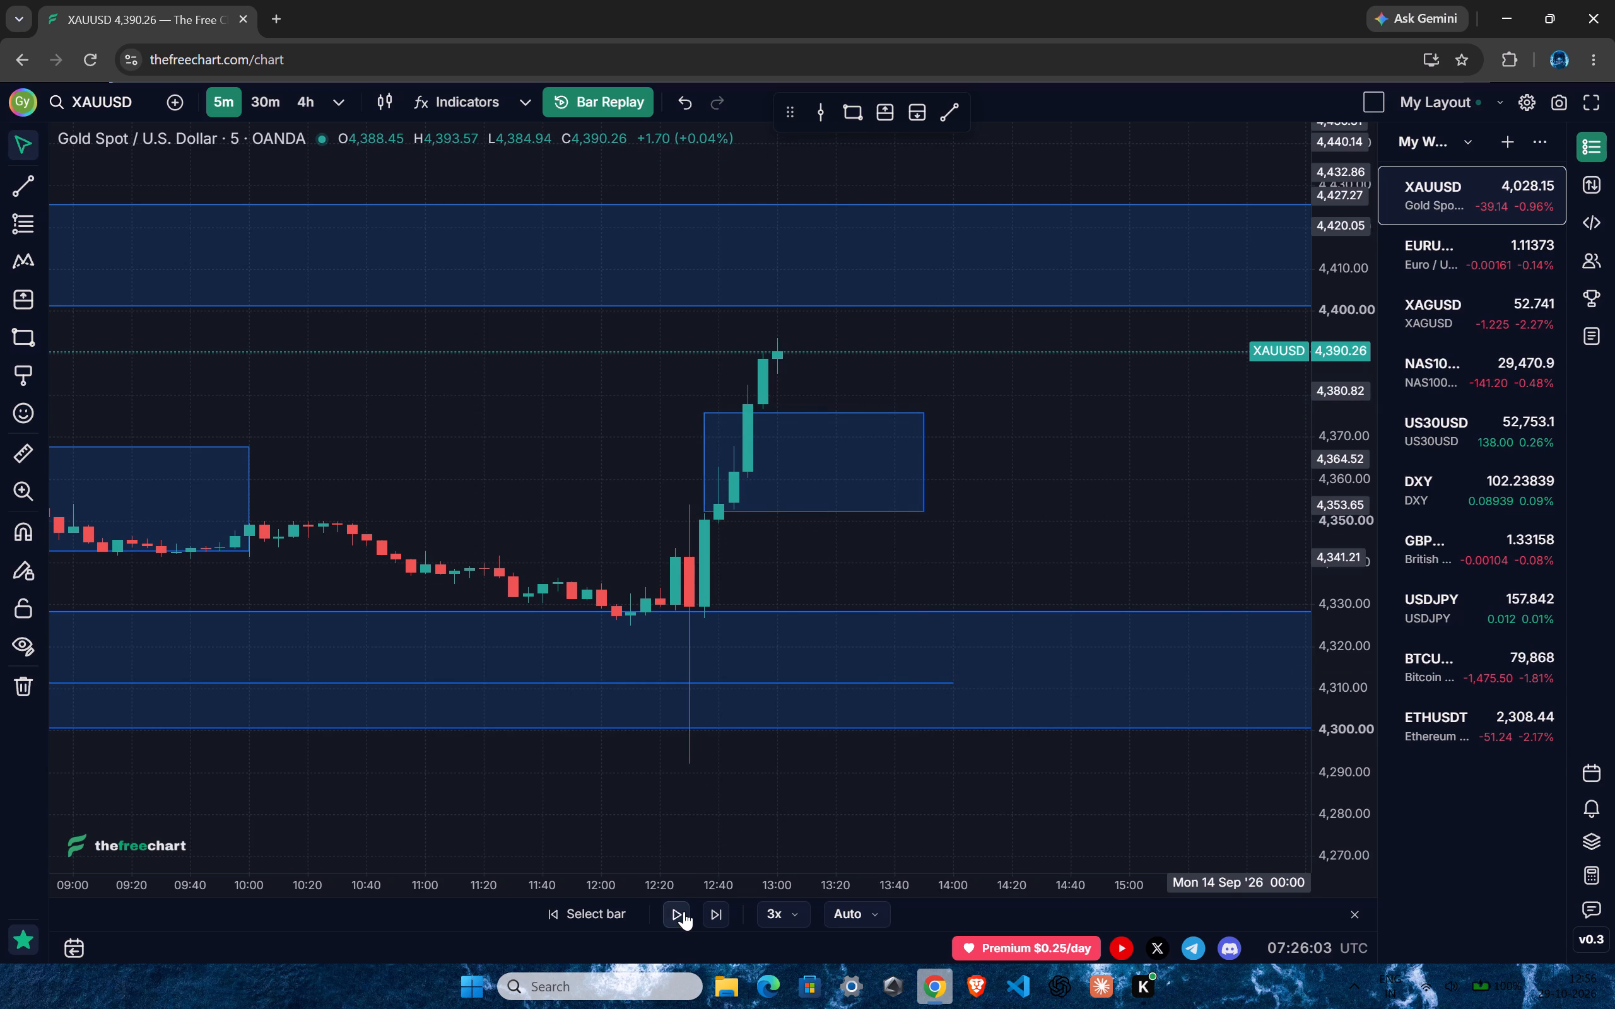
pyautogui.click(684, 911)
pyautogui.click(684, 911)
pyautogui.click(684, 911)
pyautogui.click(684, 910)
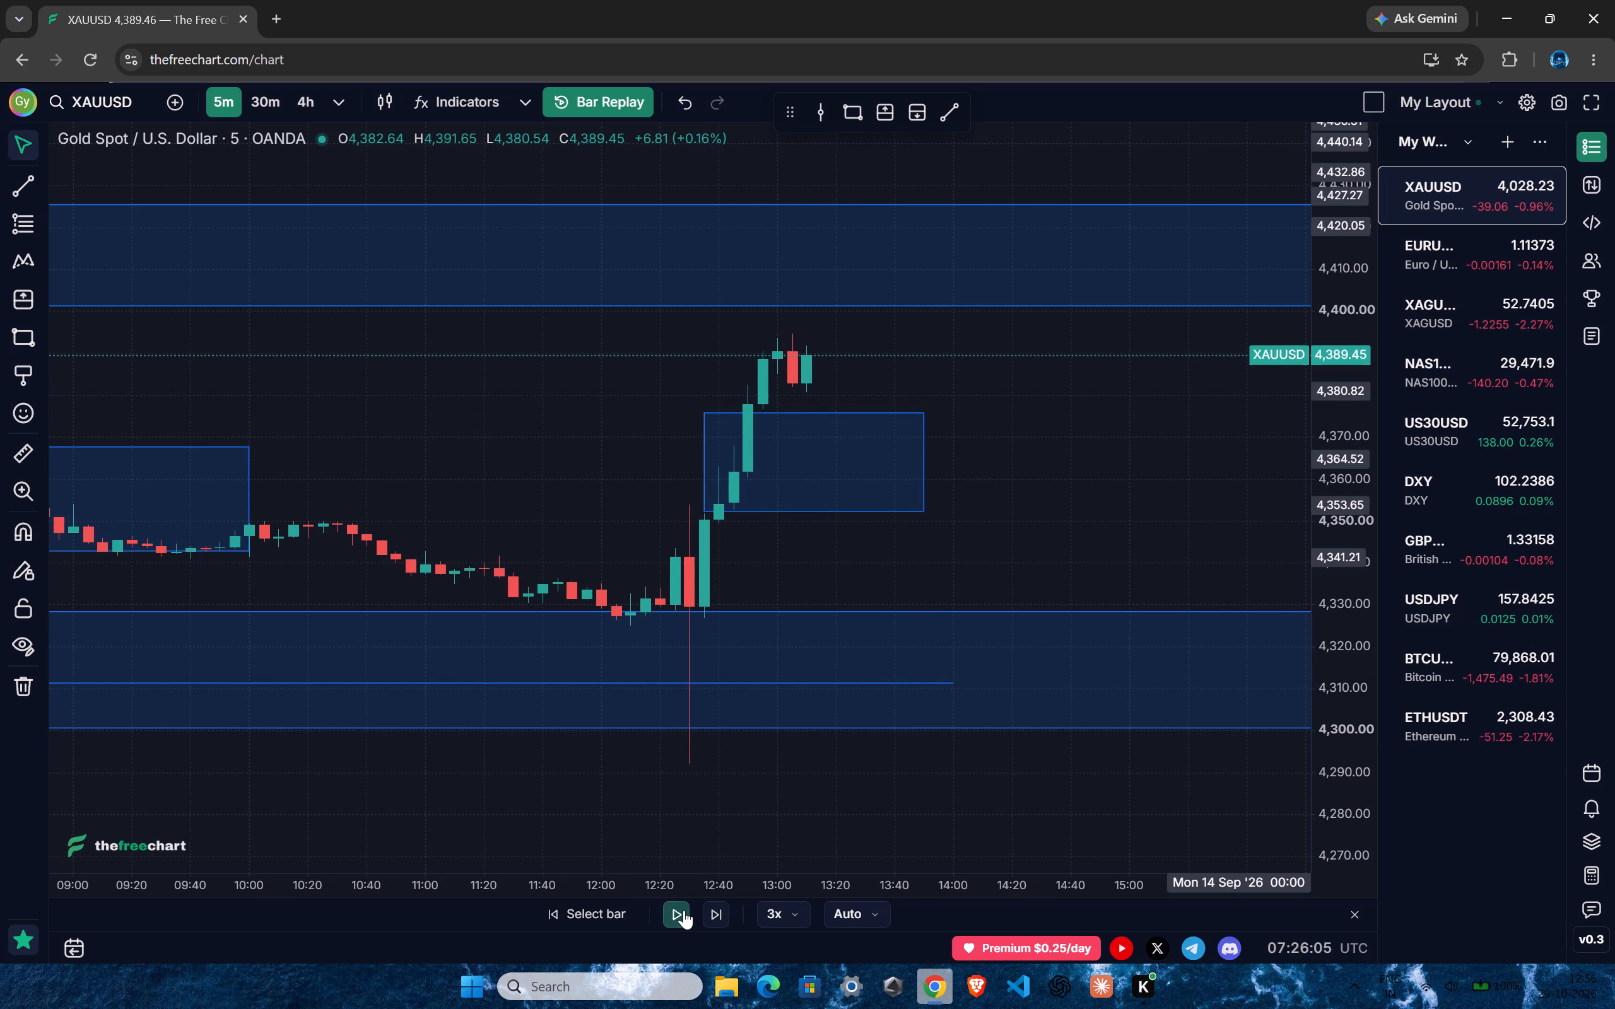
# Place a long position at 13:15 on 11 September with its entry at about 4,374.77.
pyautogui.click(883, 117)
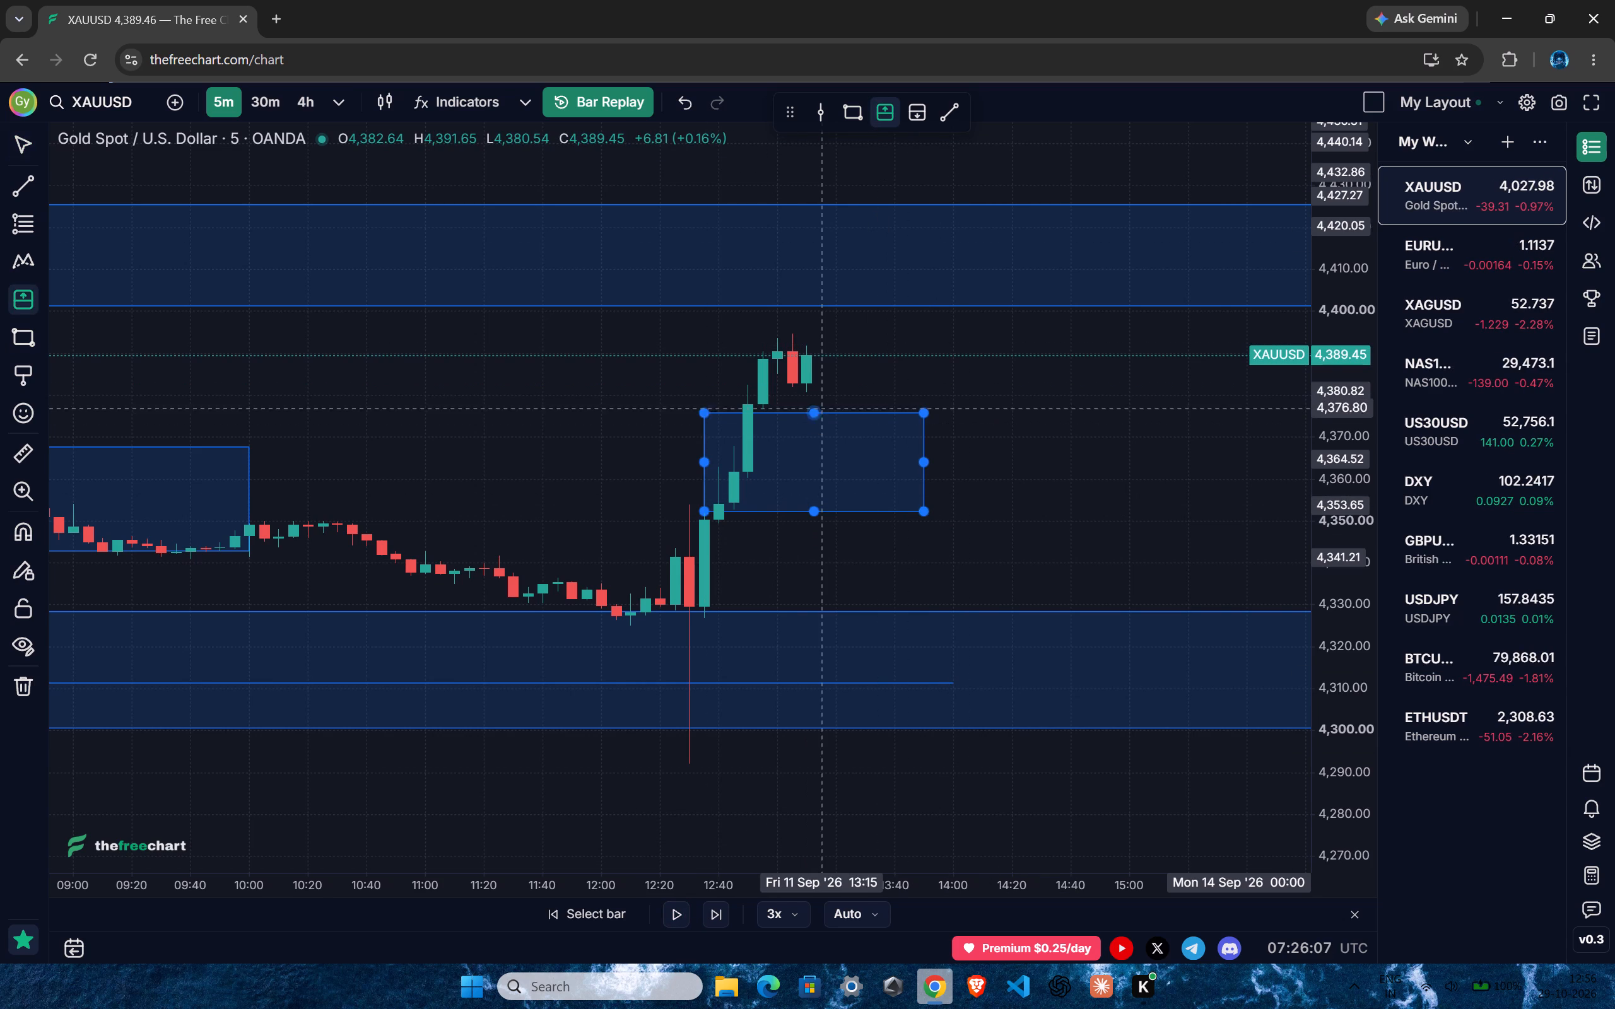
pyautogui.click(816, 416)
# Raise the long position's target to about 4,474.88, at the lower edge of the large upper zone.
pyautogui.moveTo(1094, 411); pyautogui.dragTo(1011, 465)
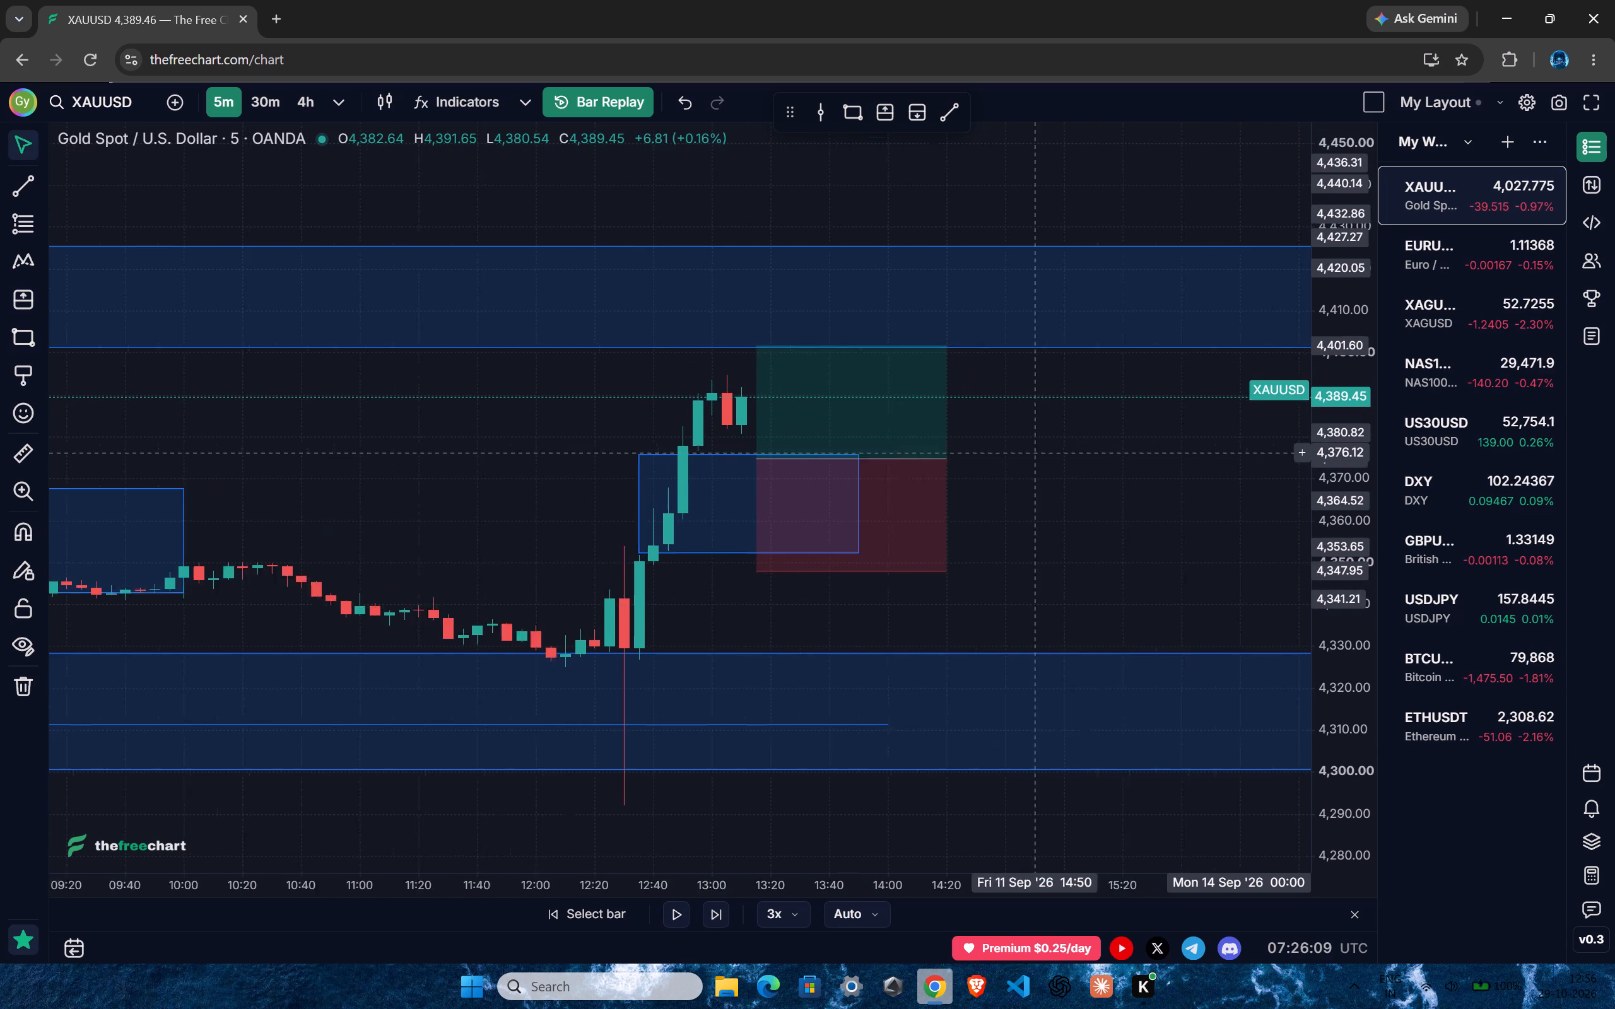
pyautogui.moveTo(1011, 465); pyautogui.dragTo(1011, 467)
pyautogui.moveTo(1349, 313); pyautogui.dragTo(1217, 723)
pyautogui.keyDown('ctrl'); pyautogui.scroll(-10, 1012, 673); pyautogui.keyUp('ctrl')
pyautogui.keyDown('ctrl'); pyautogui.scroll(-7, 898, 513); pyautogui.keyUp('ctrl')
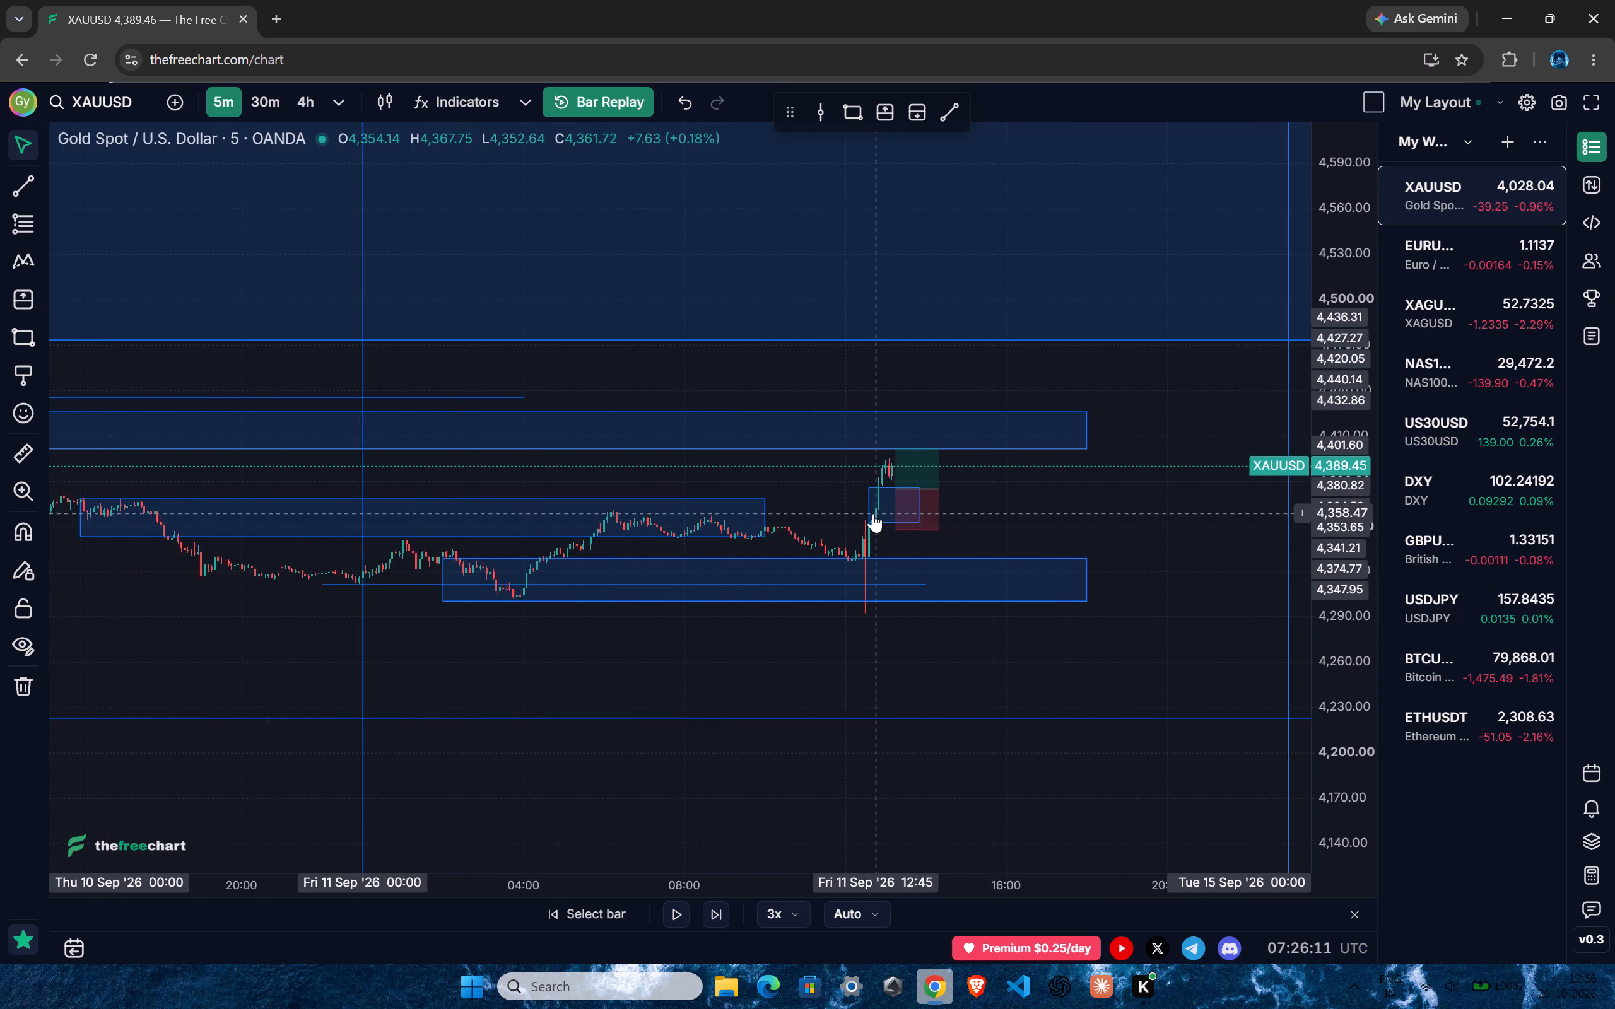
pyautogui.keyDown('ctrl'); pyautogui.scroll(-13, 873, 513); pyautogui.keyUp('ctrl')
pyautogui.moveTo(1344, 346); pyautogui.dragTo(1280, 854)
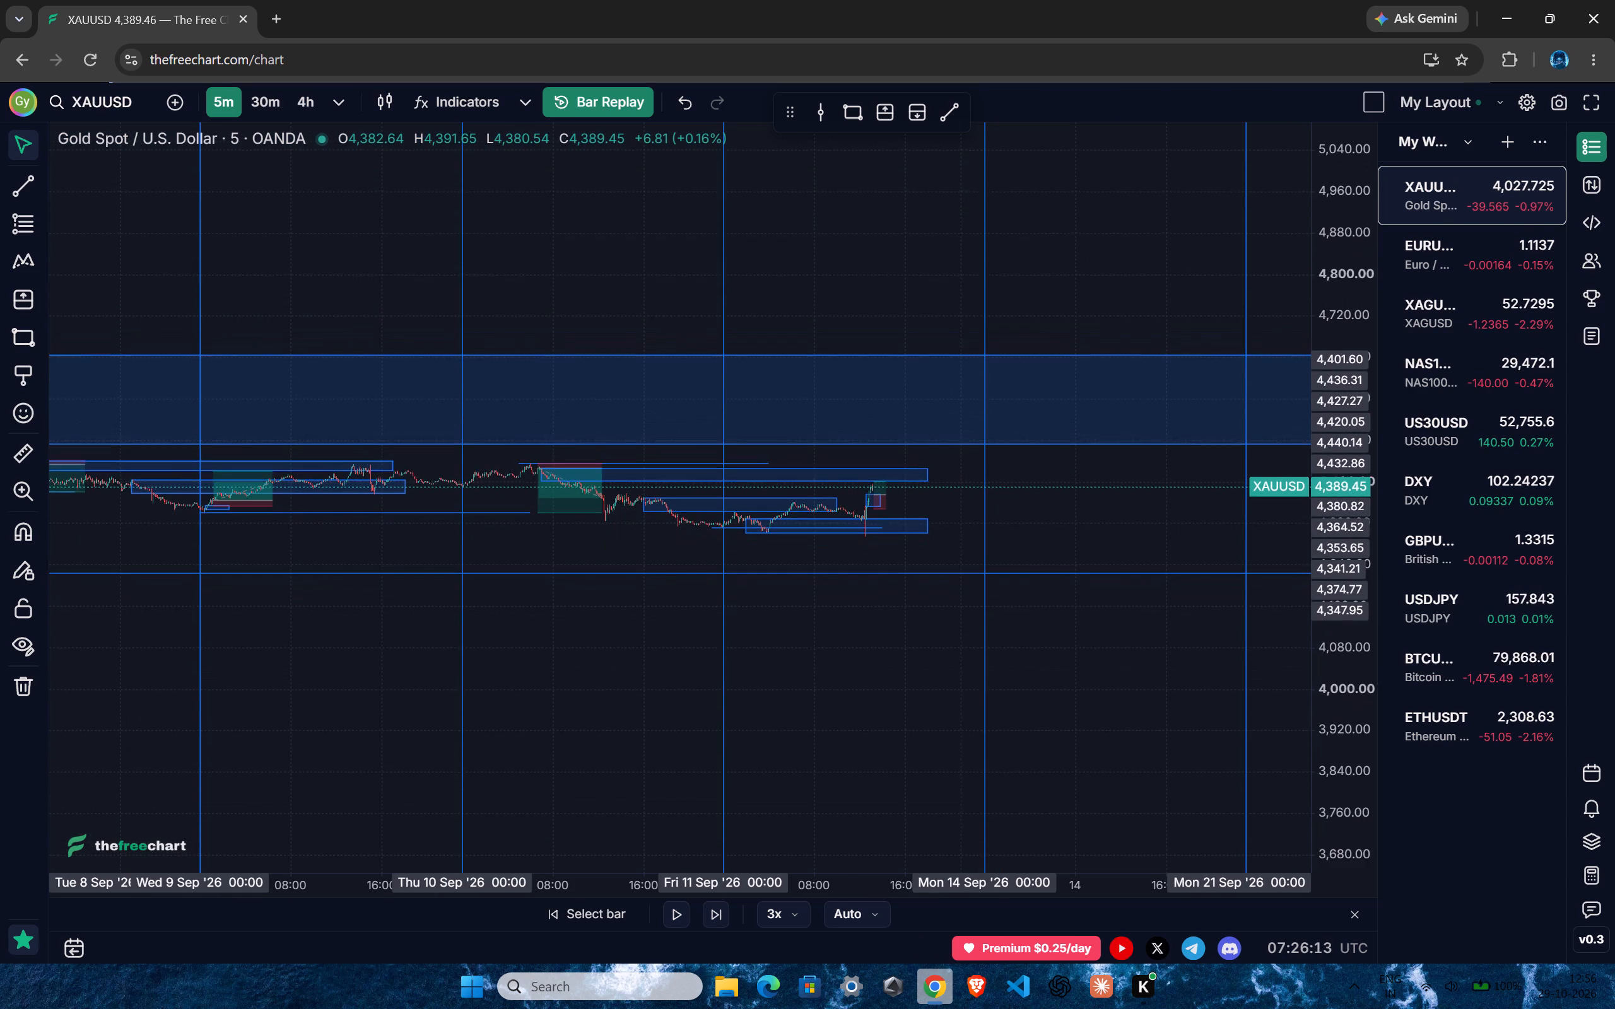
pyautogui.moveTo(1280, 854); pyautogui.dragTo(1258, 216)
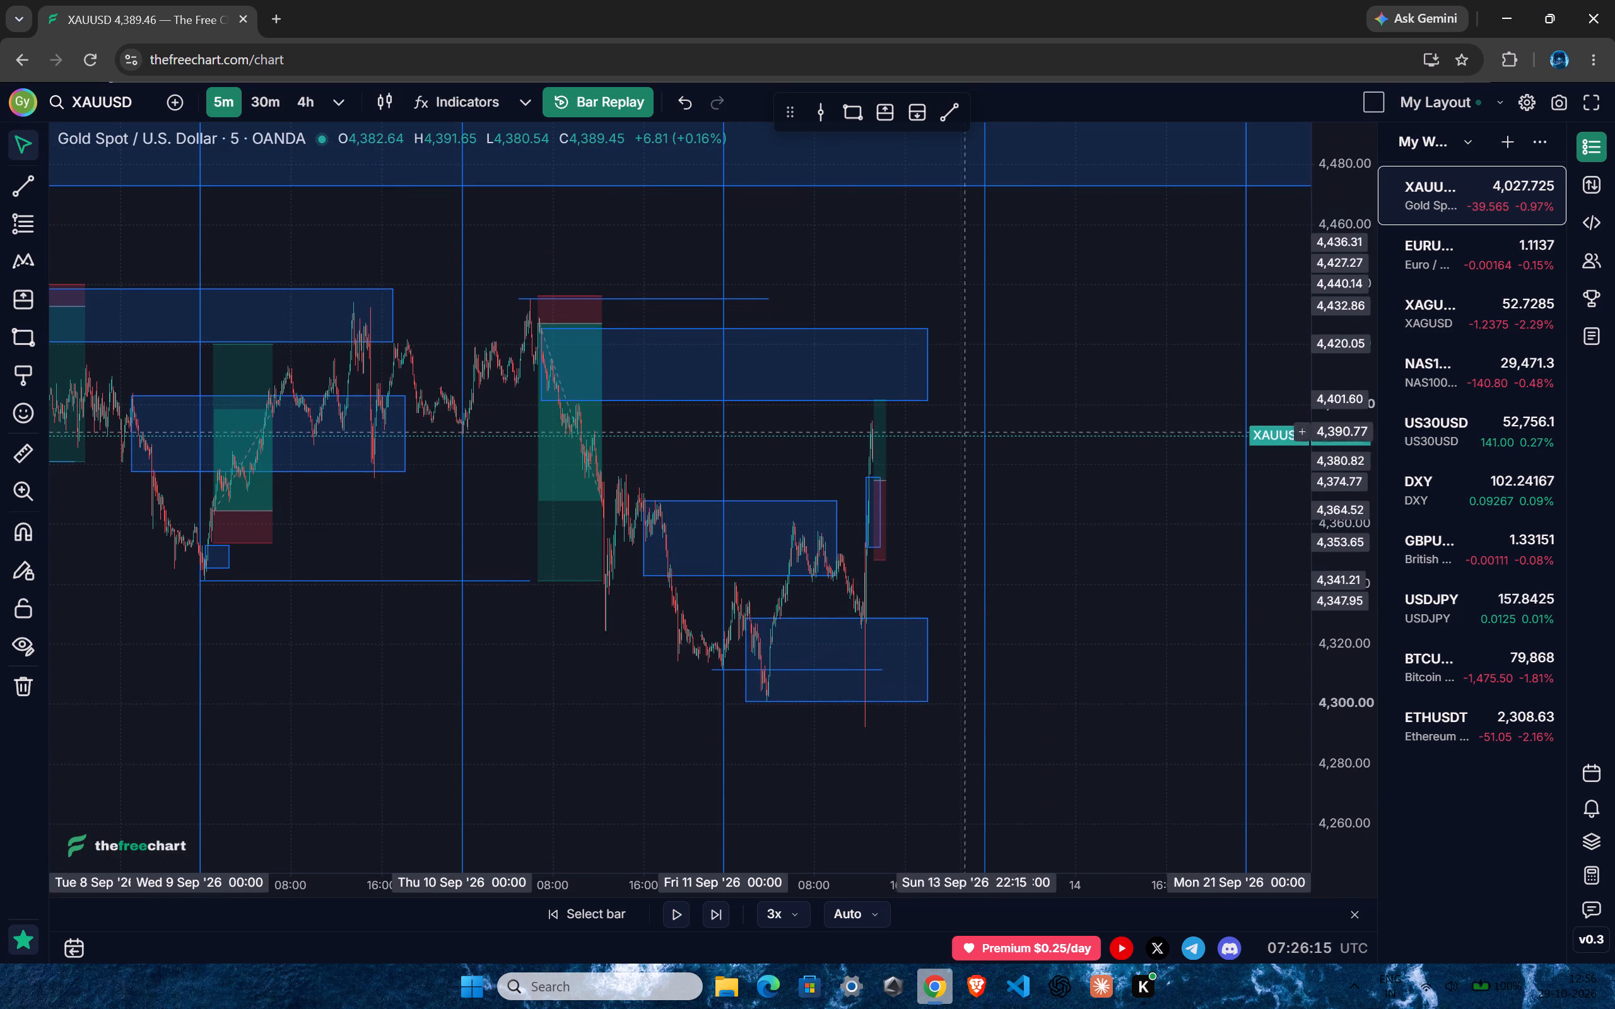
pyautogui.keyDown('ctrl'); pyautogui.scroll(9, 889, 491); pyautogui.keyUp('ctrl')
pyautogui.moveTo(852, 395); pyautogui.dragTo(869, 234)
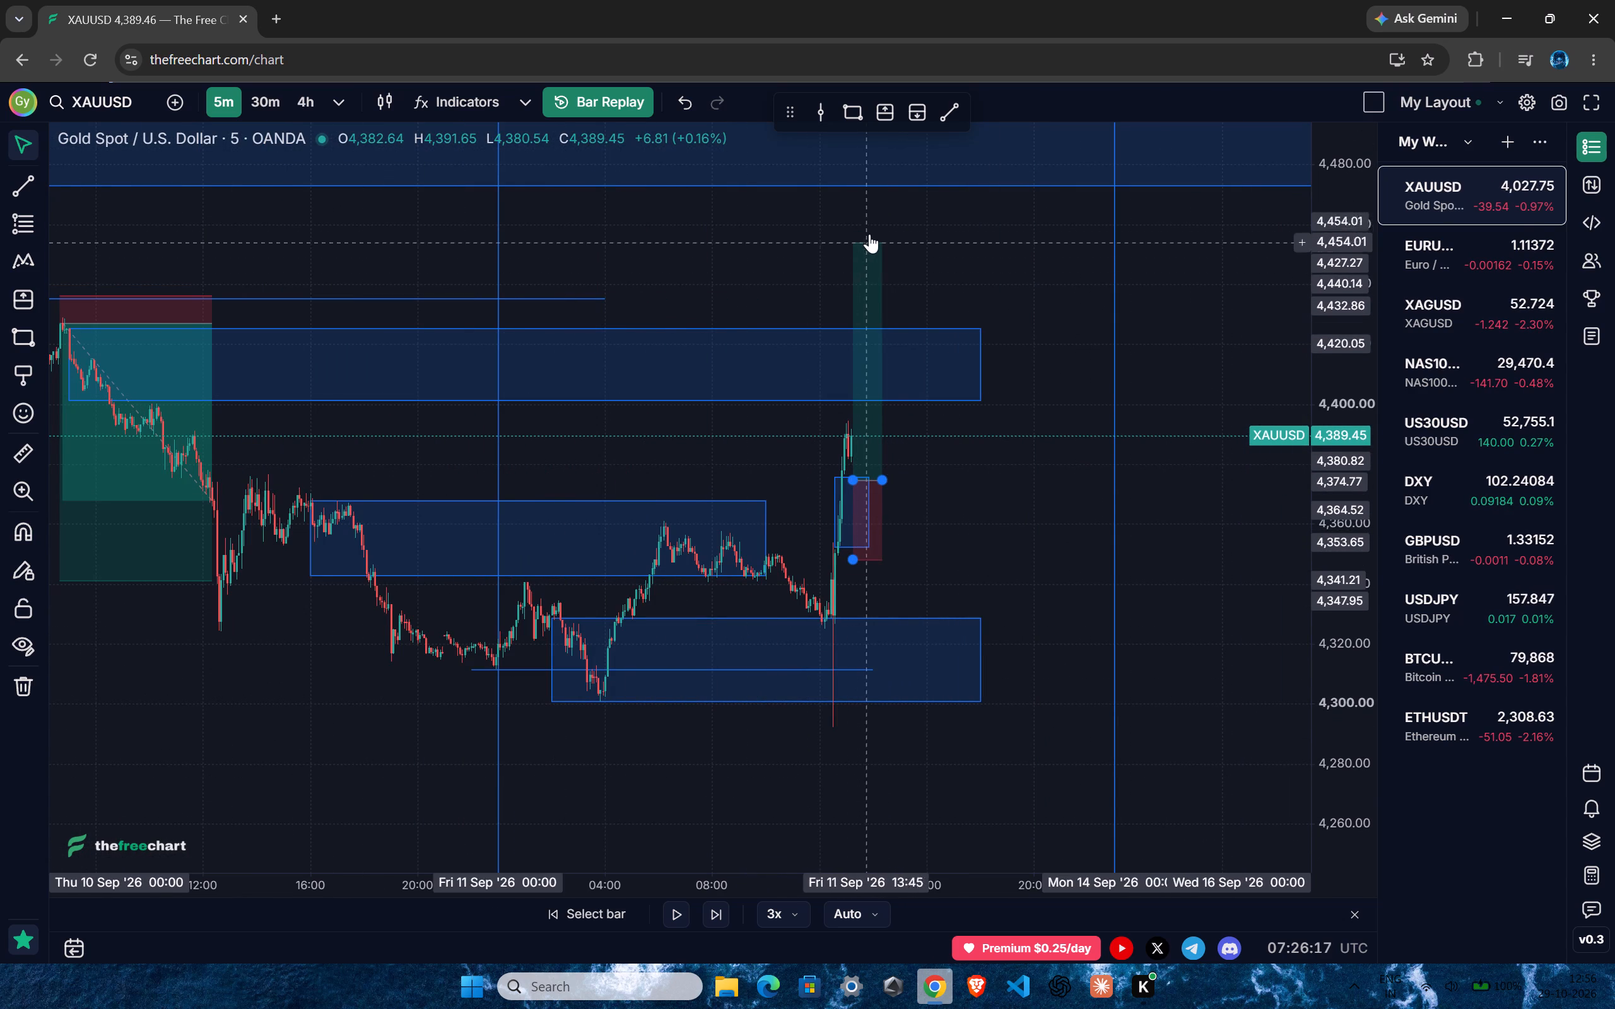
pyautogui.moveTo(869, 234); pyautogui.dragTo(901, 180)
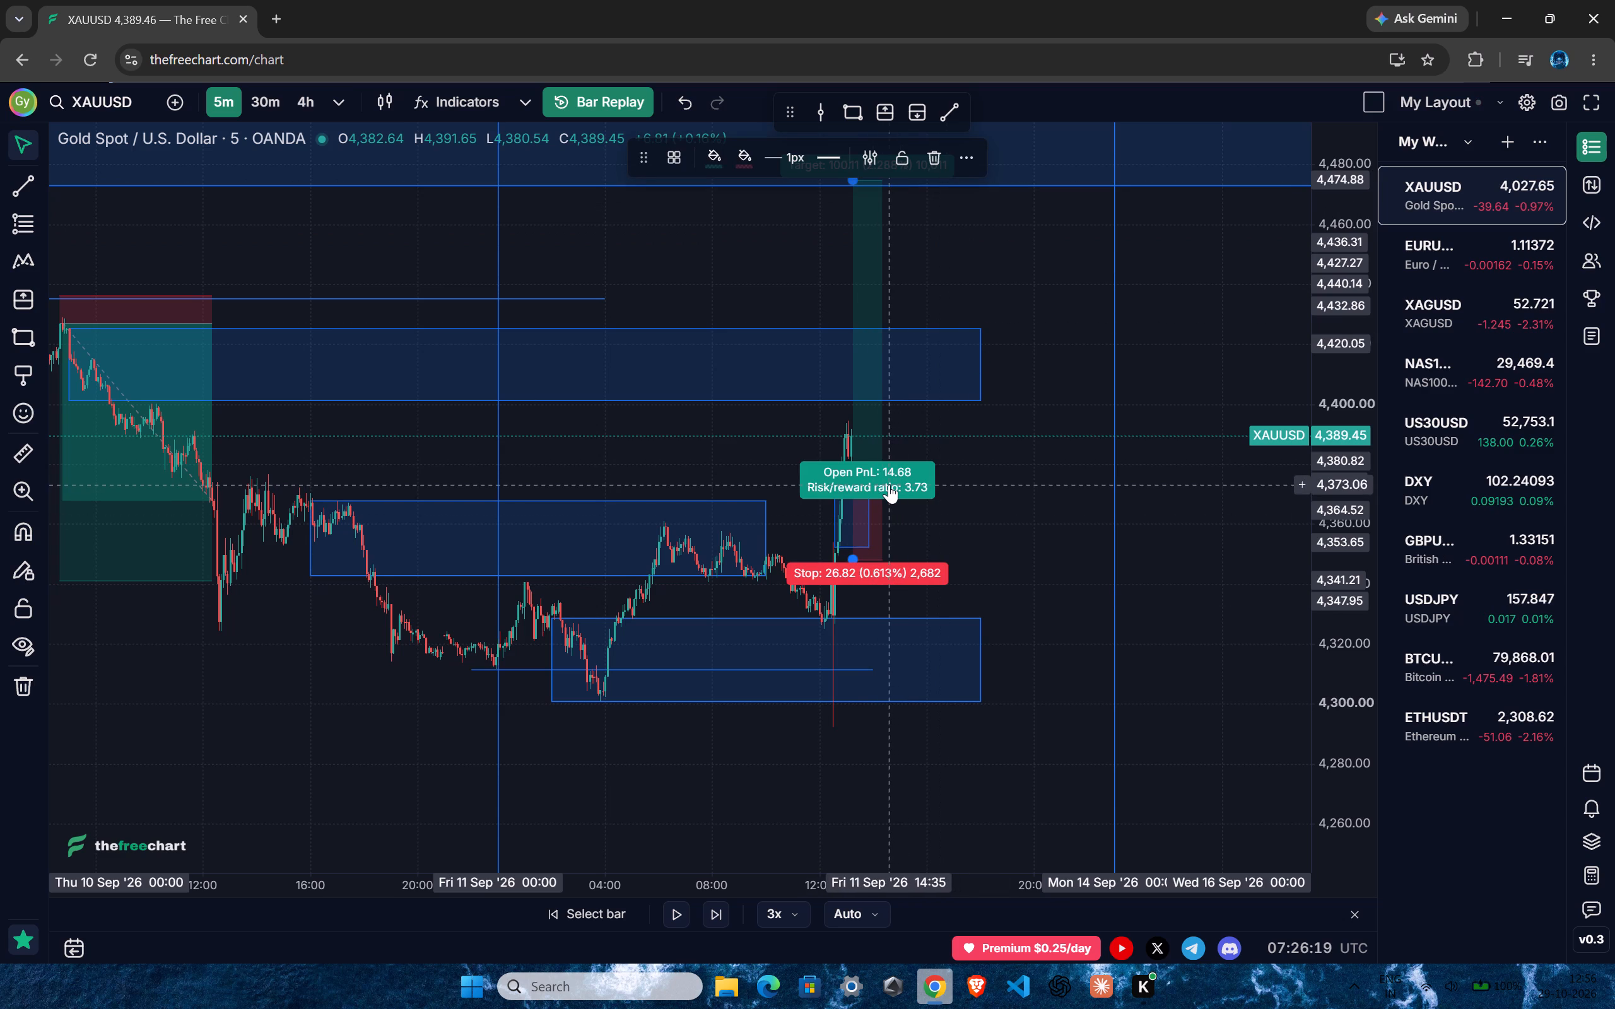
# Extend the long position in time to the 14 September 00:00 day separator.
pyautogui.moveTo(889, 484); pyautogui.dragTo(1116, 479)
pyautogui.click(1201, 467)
# Play the replay forward to about 17:30 on 11 September and pause it.
pyautogui.keyDown('ctrl'); pyautogui.scroll(7, 926, 754); pyautogui.keyUp('ctrl')
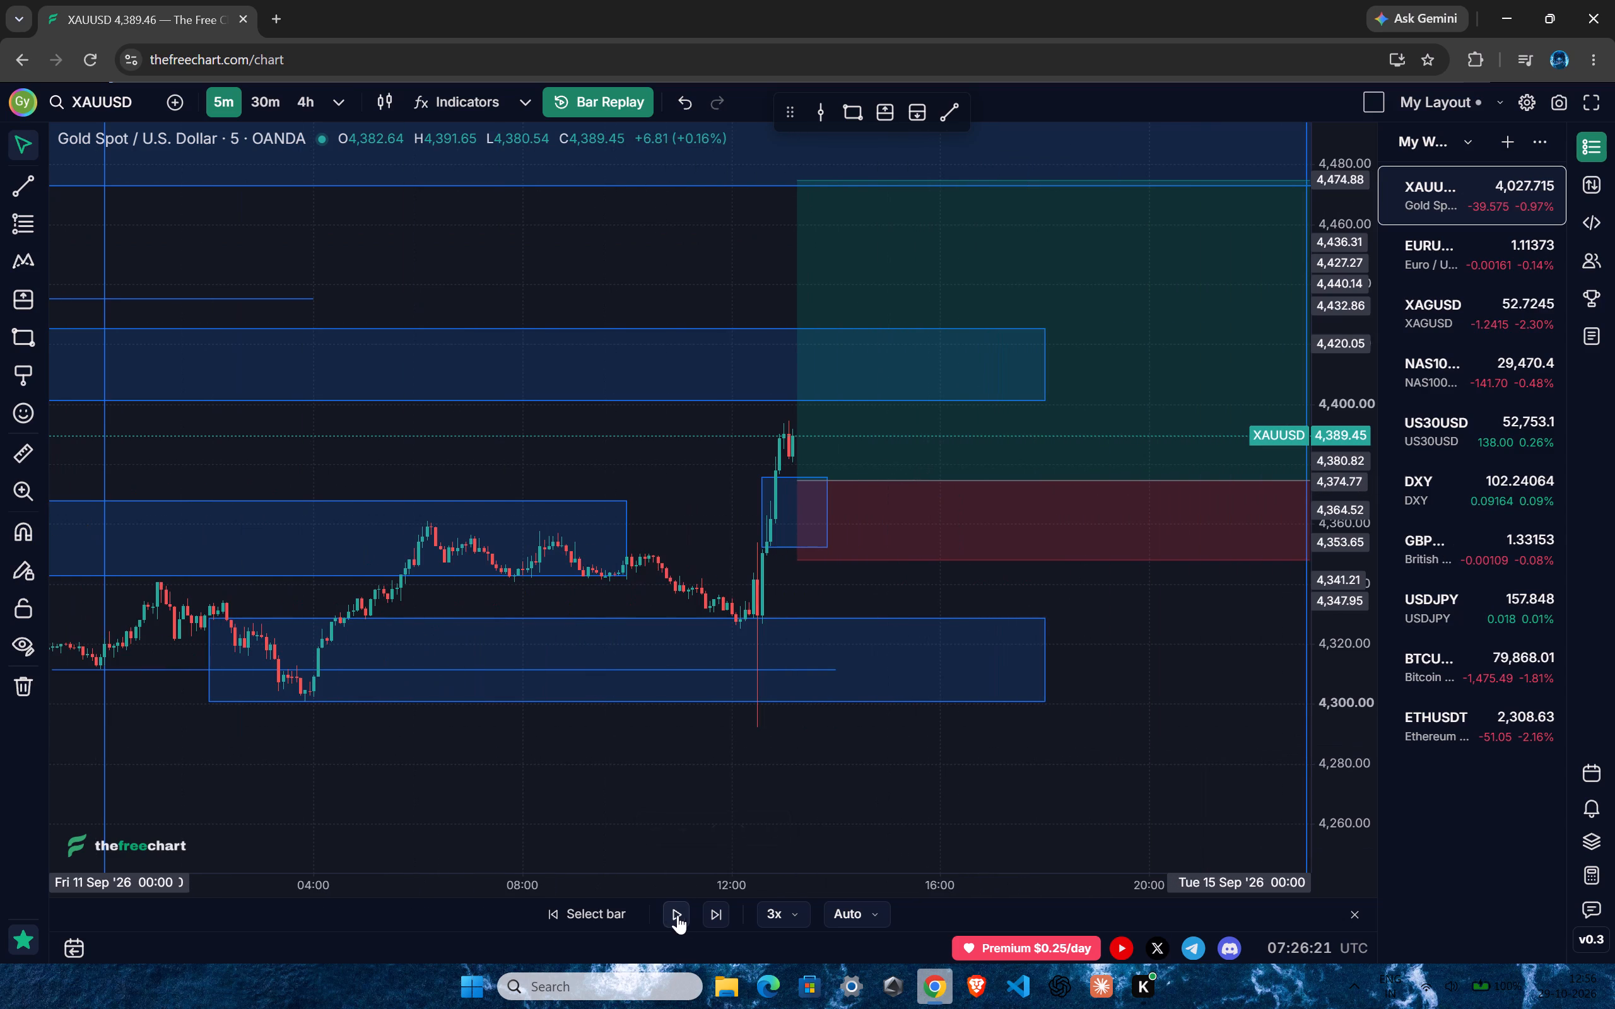
pyautogui.click(682, 918)
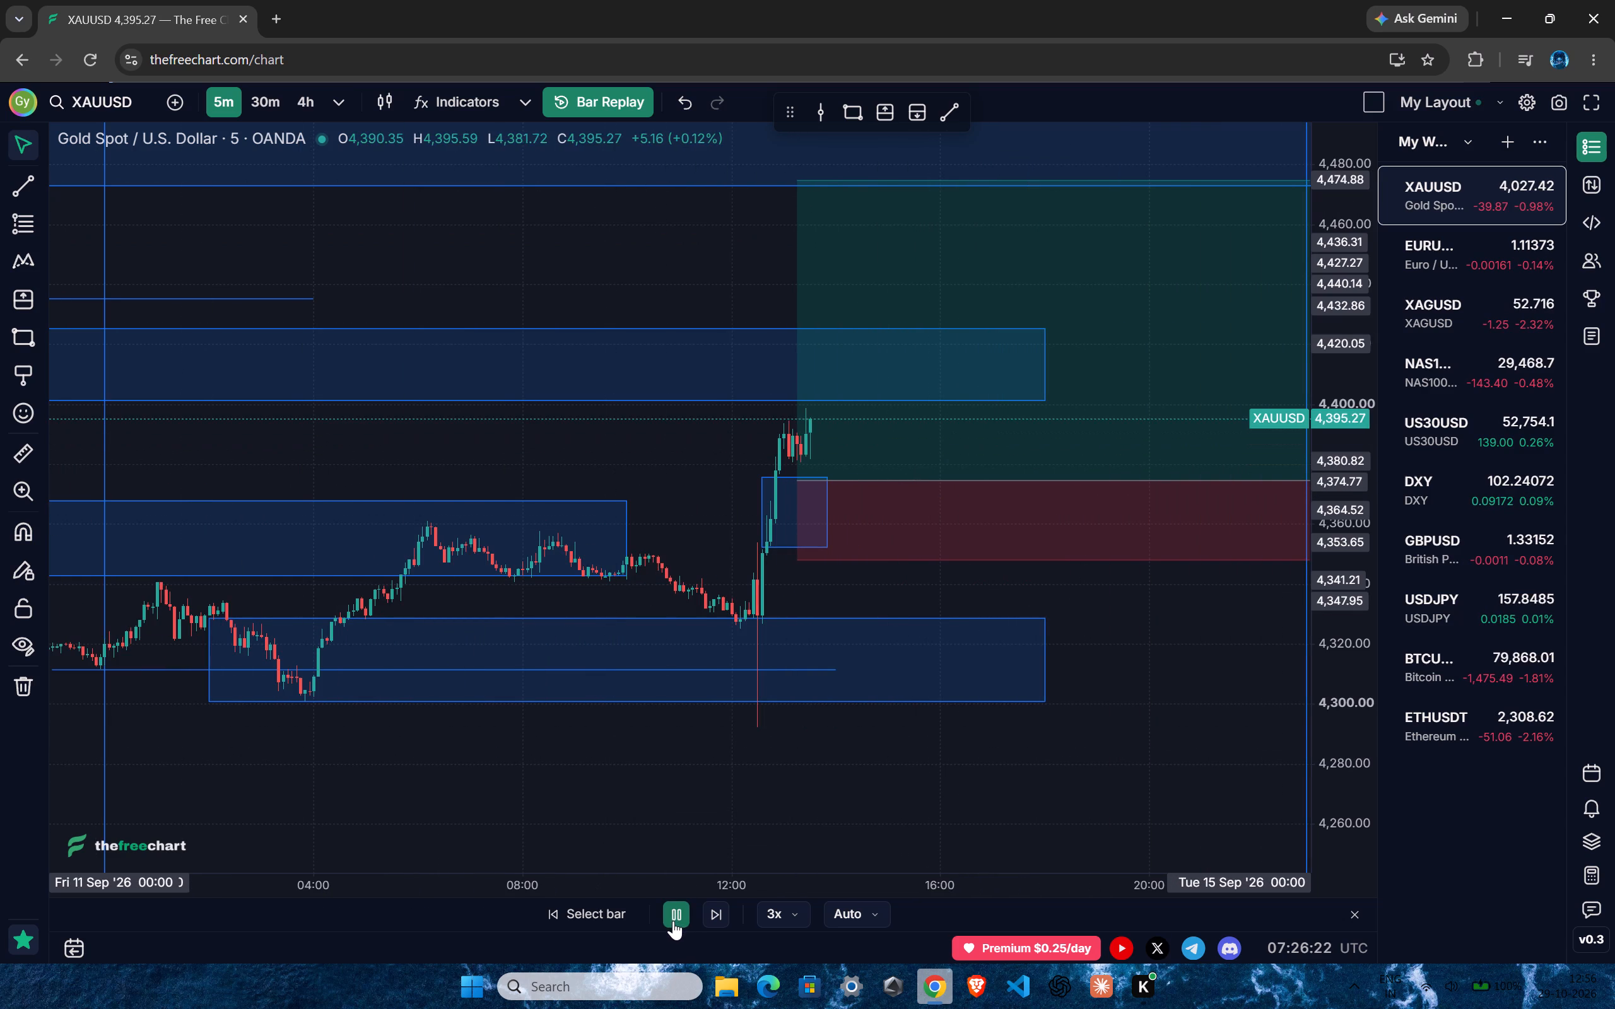
pyautogui.moveTo(1125, 639); pyautogui.dragTo(1034, 644)
pyautogui.keyDown('ctrl'); pyautogui.scroll(4, 946, 631); pyautogui.keyUp('ctrl')
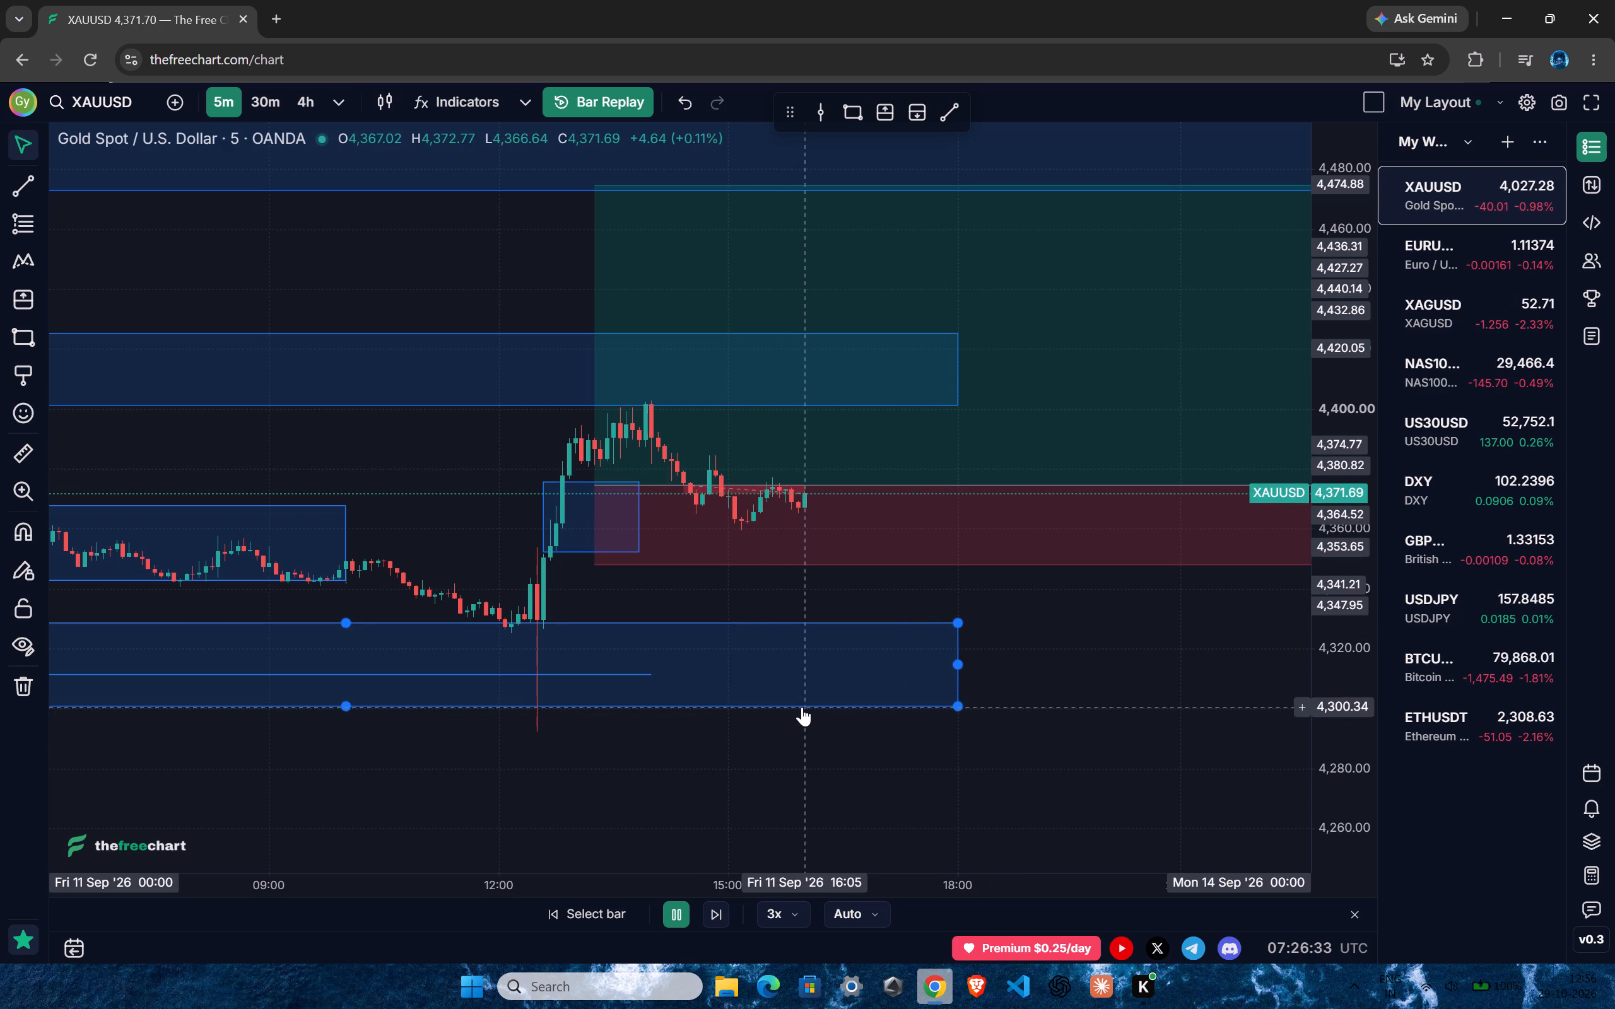
pyautogui.click(681, 914)
# Switch the chart to the 1-hour interval.
pyautogui.write('1h')
pyautogui.press('Return')
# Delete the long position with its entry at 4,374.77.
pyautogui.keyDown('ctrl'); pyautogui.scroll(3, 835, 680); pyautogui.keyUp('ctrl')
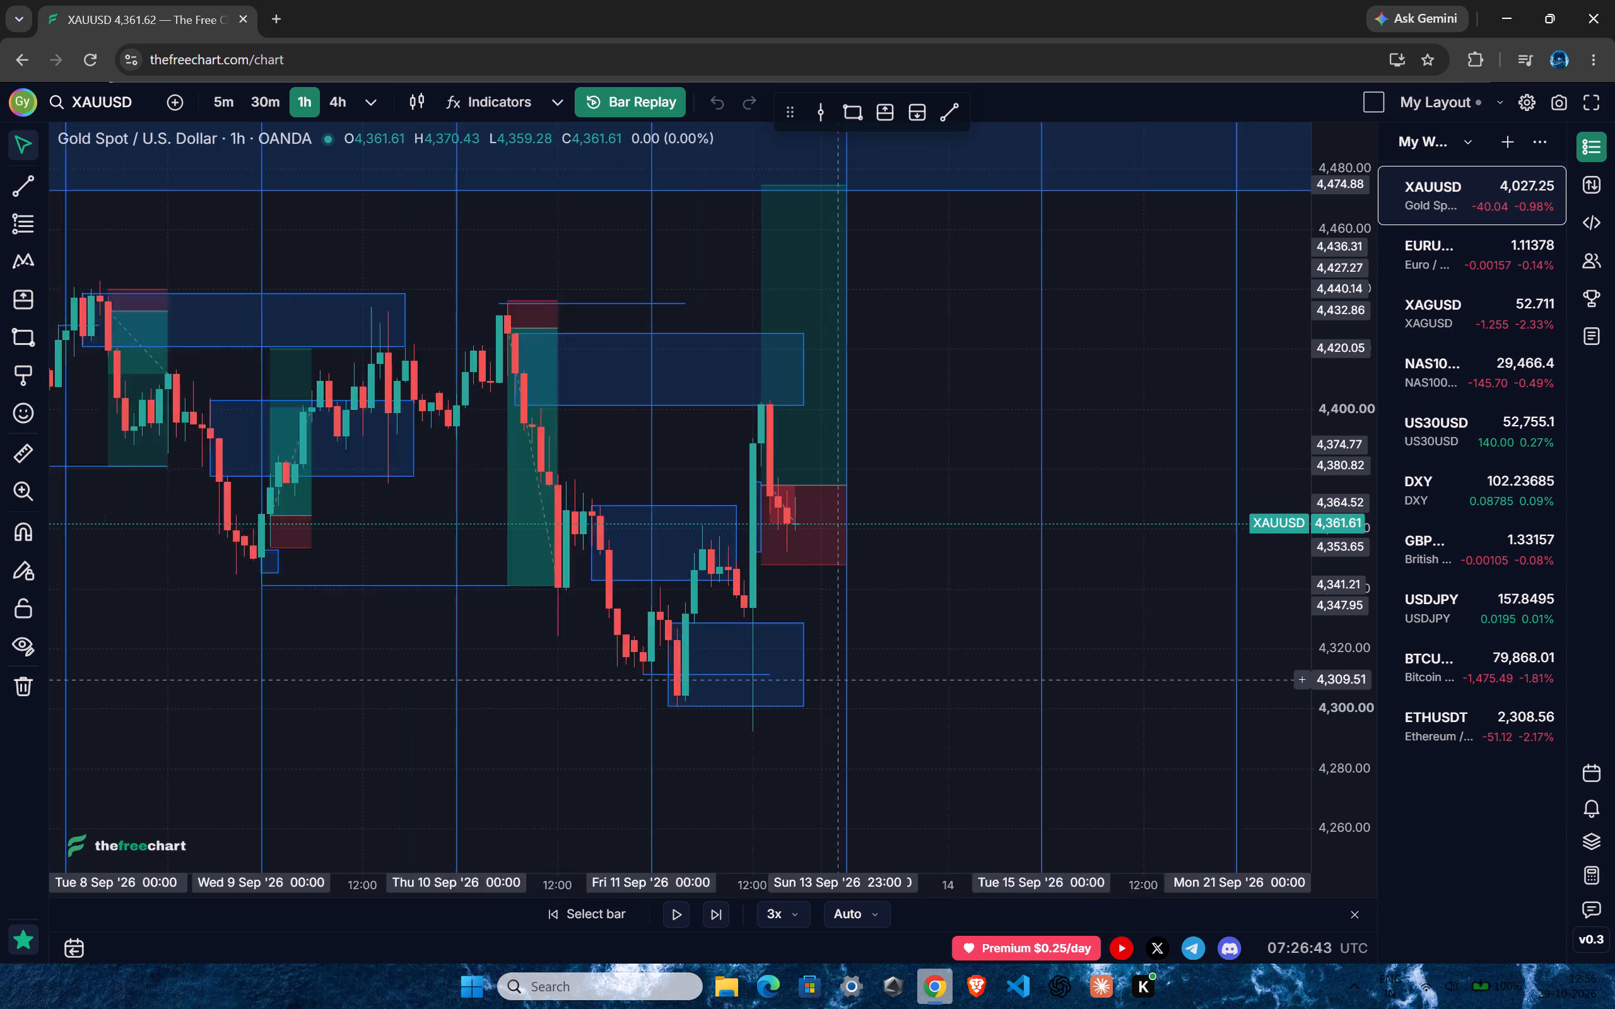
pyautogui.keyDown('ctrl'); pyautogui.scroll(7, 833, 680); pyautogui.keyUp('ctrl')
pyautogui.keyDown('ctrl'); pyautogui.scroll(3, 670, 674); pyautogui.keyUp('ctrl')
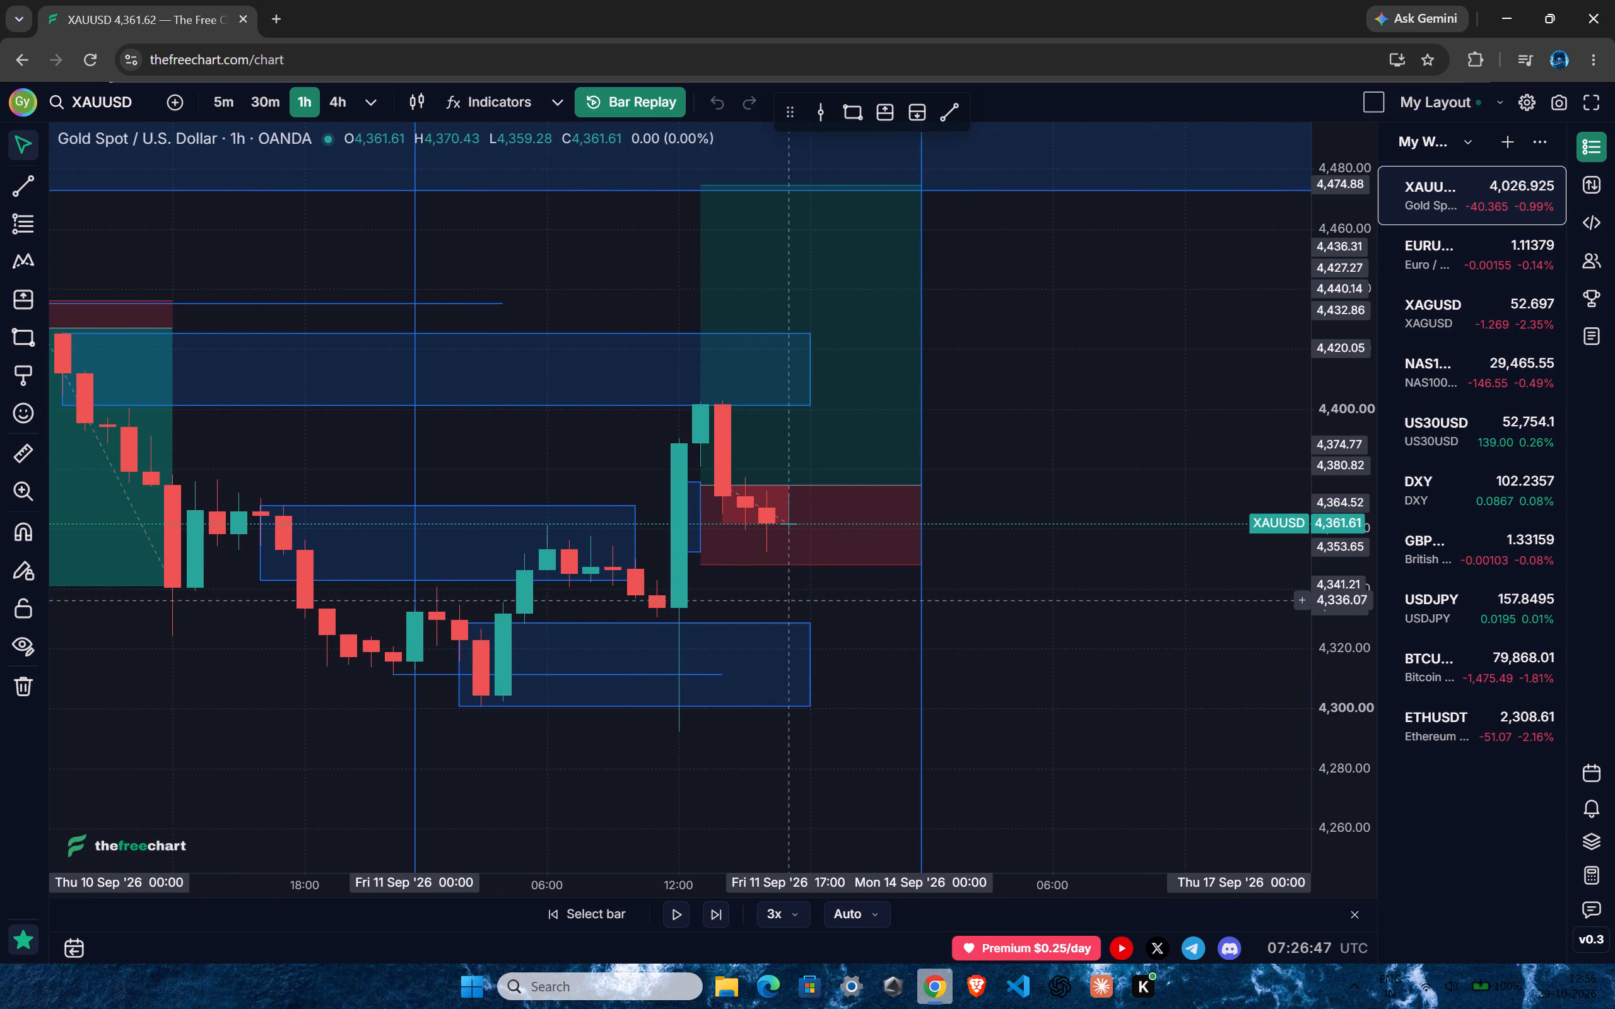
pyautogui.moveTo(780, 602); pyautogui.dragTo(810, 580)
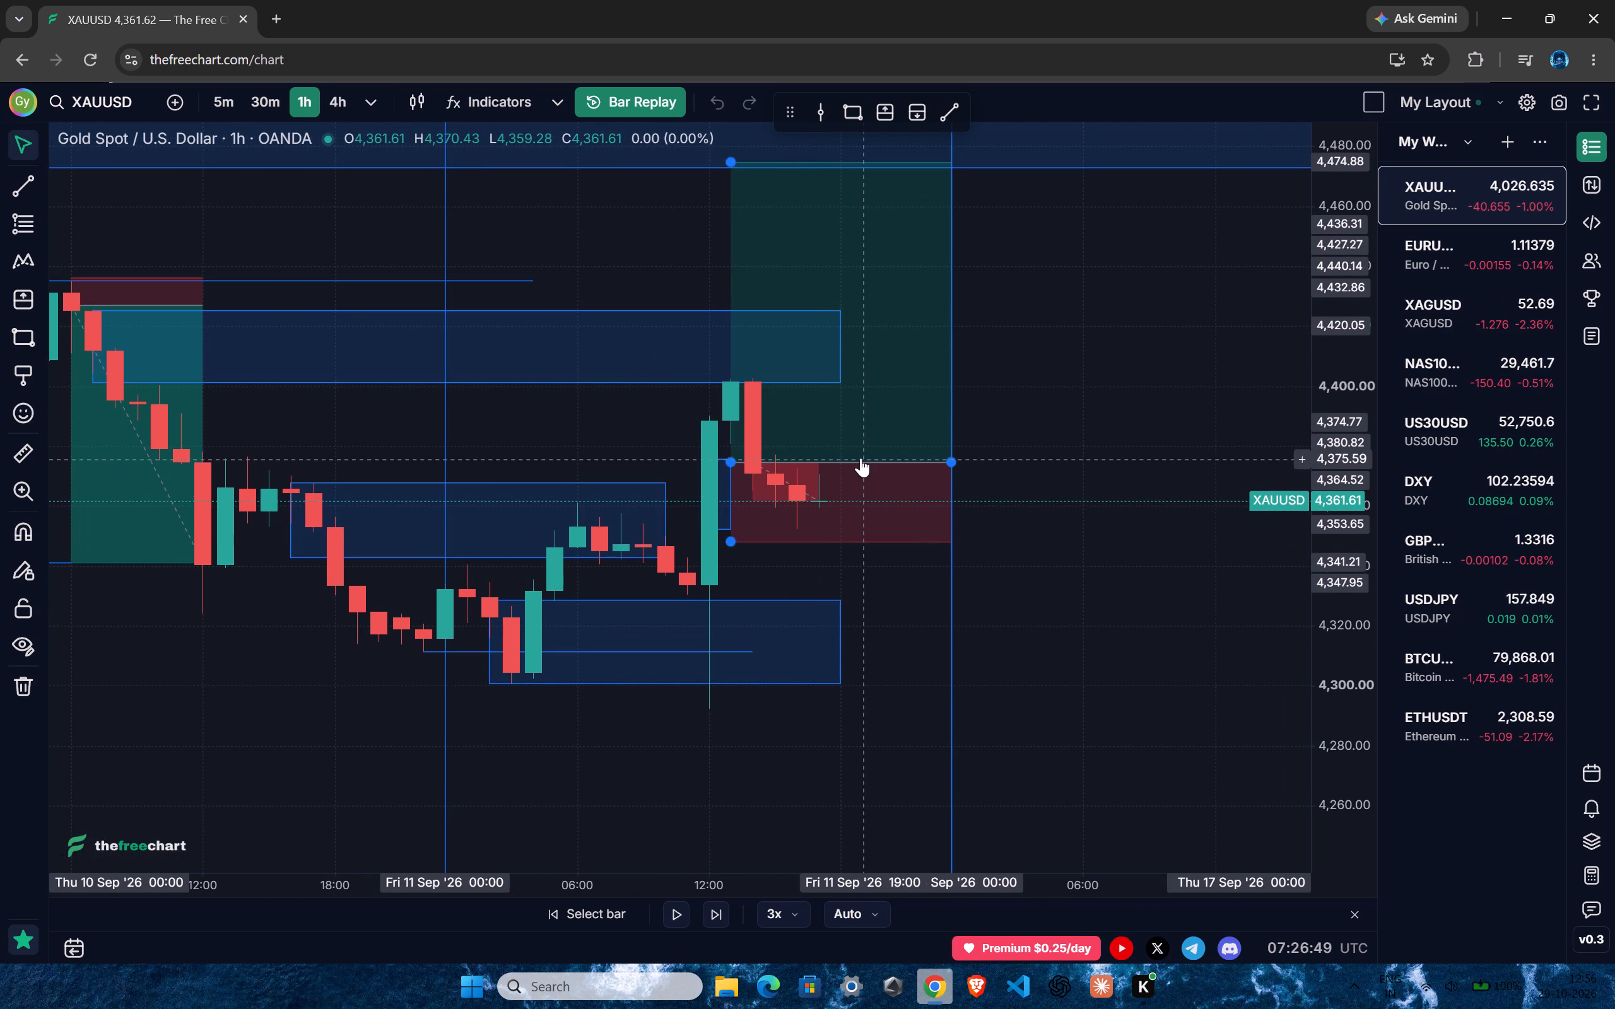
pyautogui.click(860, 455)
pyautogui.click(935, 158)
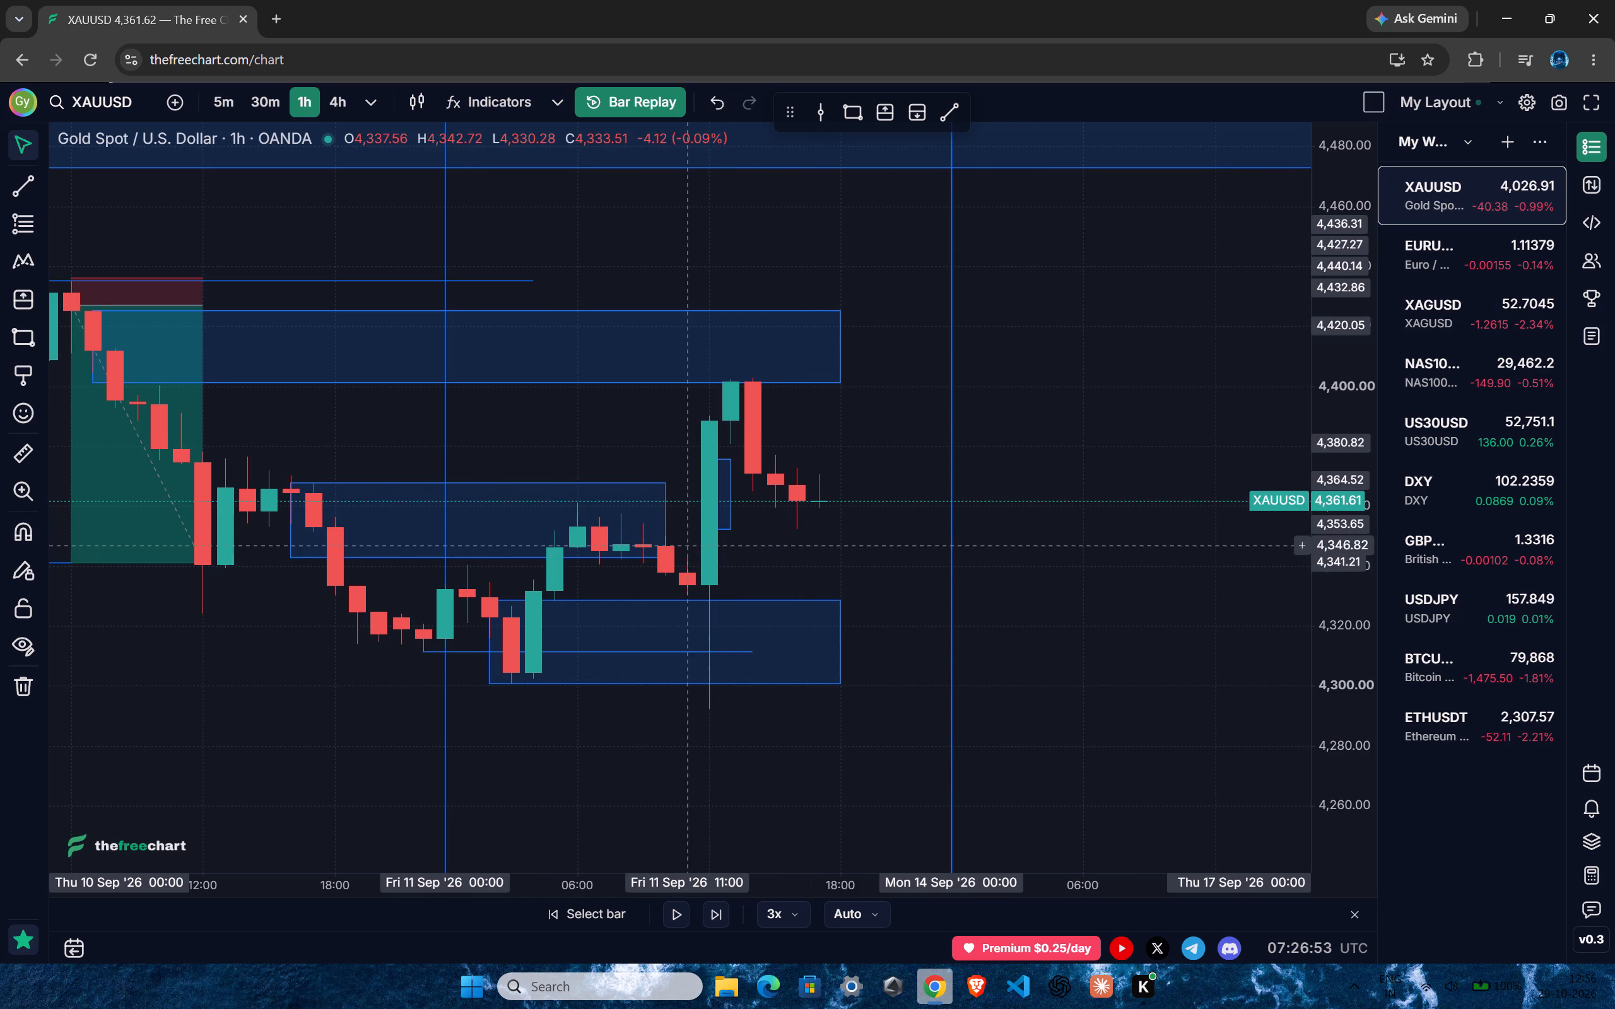
# Draw a rectangle zone between about 4,329 and 4,380 from 11:00 to about 18:00 on 11 September.
pyautogui.keyDown('ctrl'); pyautogui.scroll(4, 685, 543); pyautogui.keyUp('ctrl')
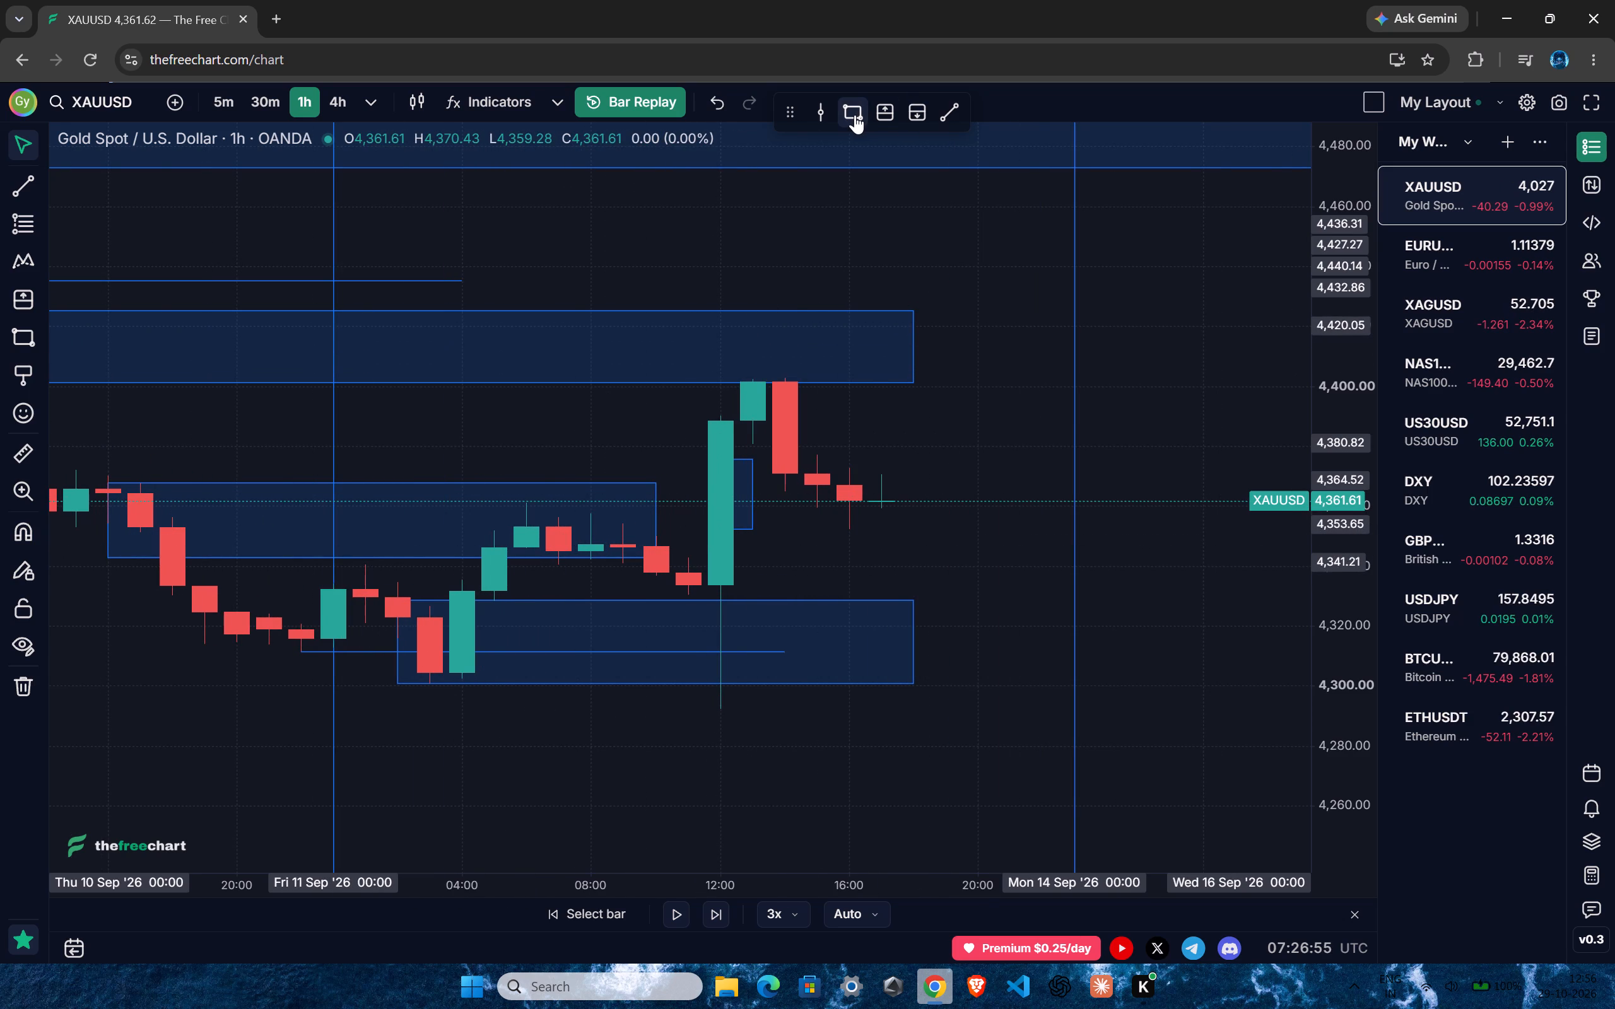
pyautogui.click(854, 114)
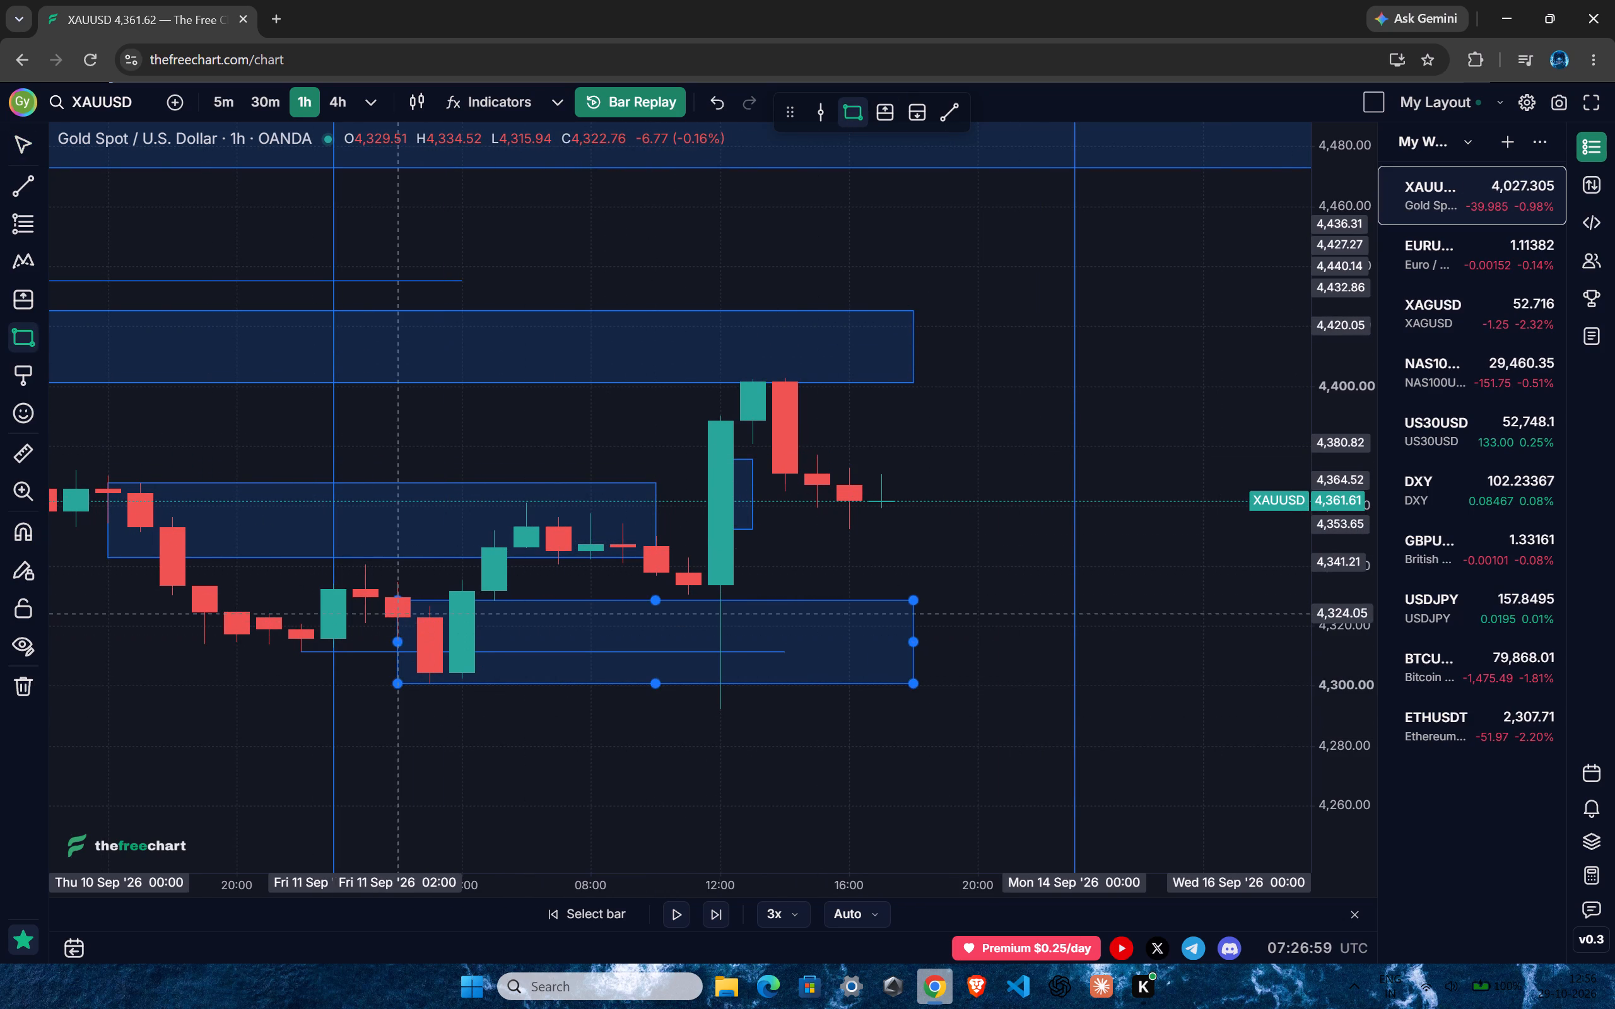
pyautogui.click(696, 445)
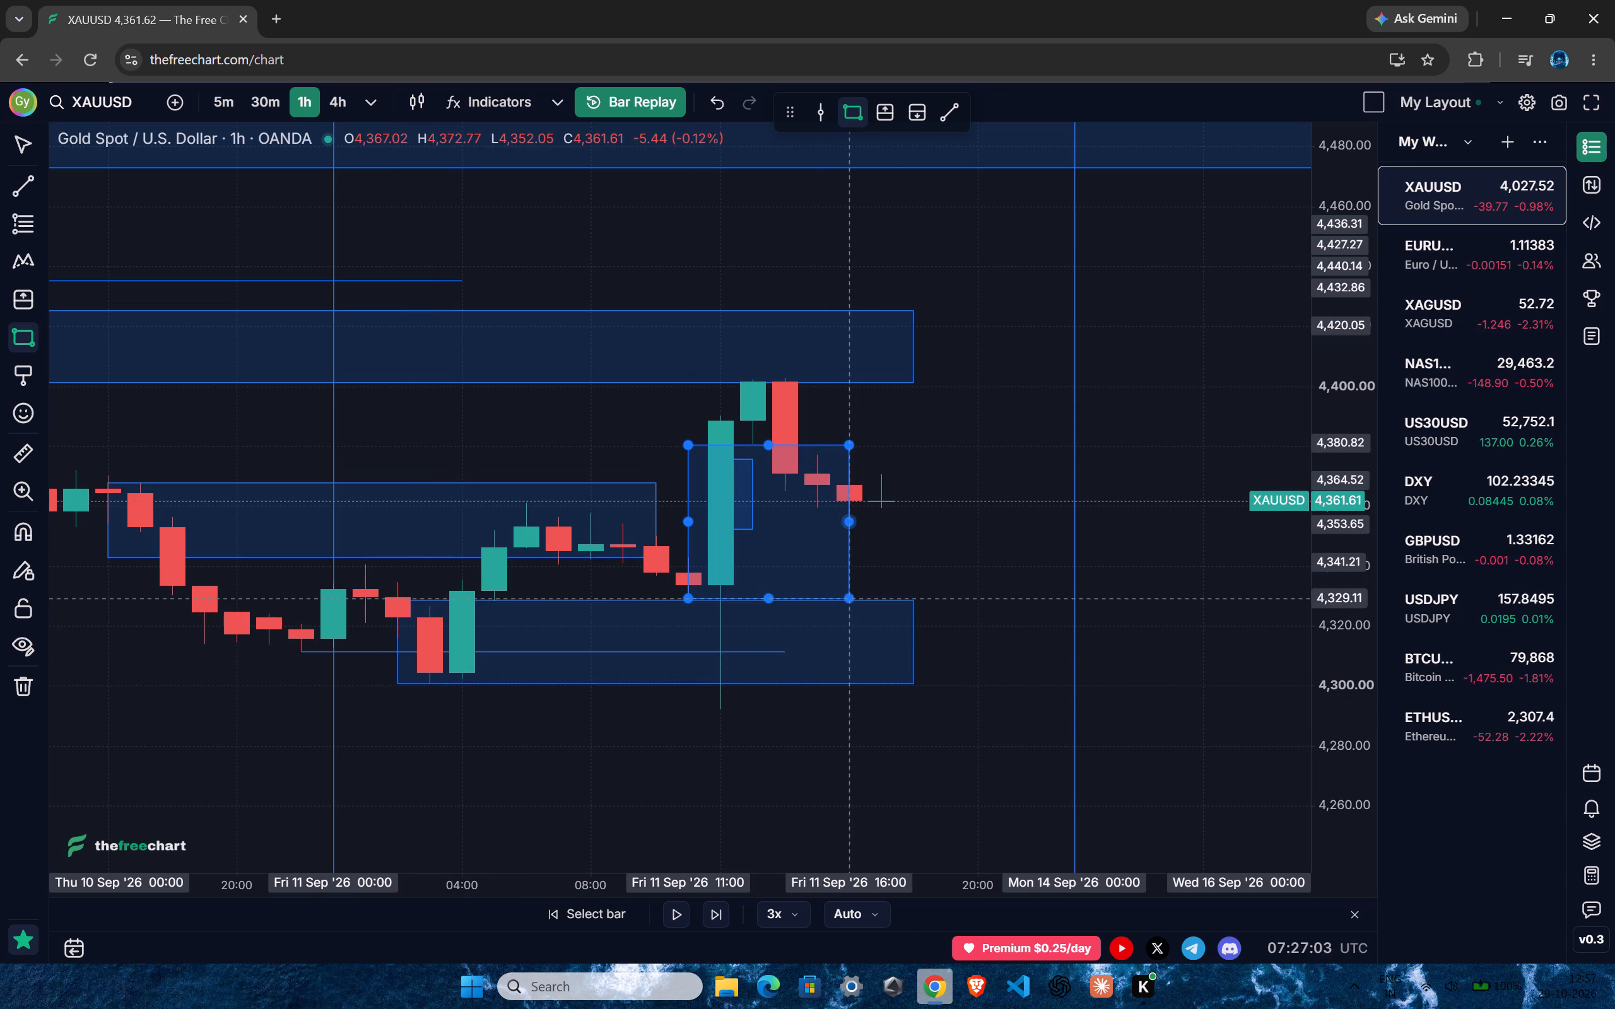
pyautogui.click(858, 597)
pyautogui.moveTo(843, 520); pyautogui.dragTo(922, 510)
pyautogui.click(990, 507)
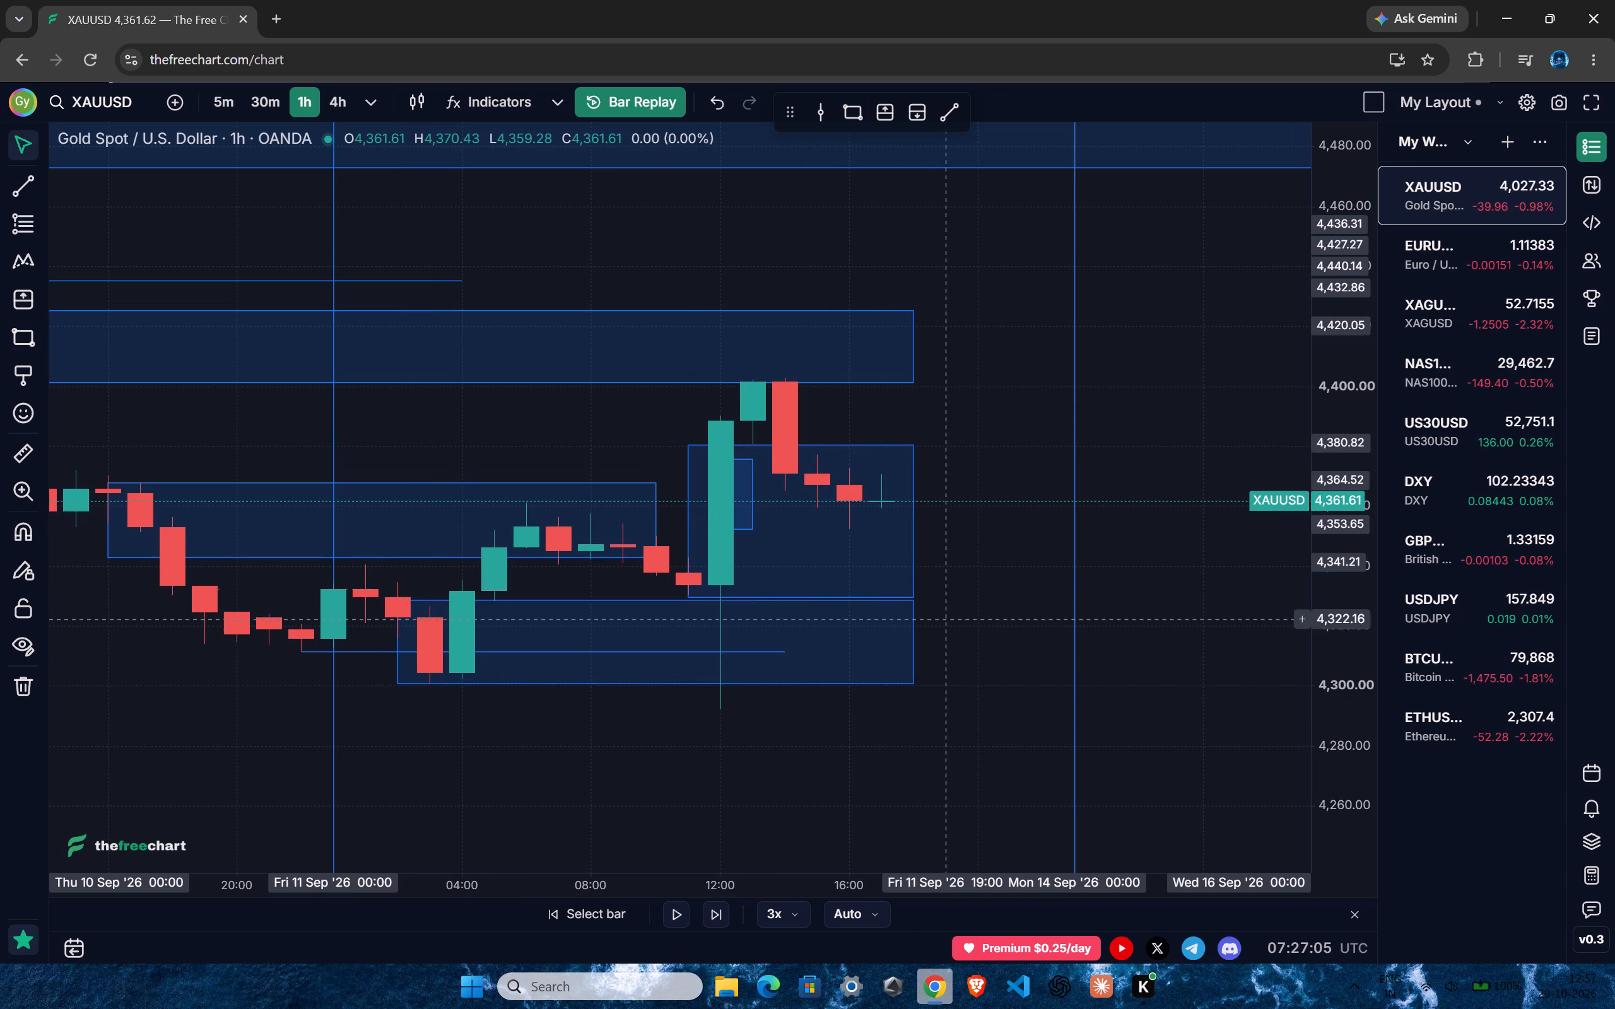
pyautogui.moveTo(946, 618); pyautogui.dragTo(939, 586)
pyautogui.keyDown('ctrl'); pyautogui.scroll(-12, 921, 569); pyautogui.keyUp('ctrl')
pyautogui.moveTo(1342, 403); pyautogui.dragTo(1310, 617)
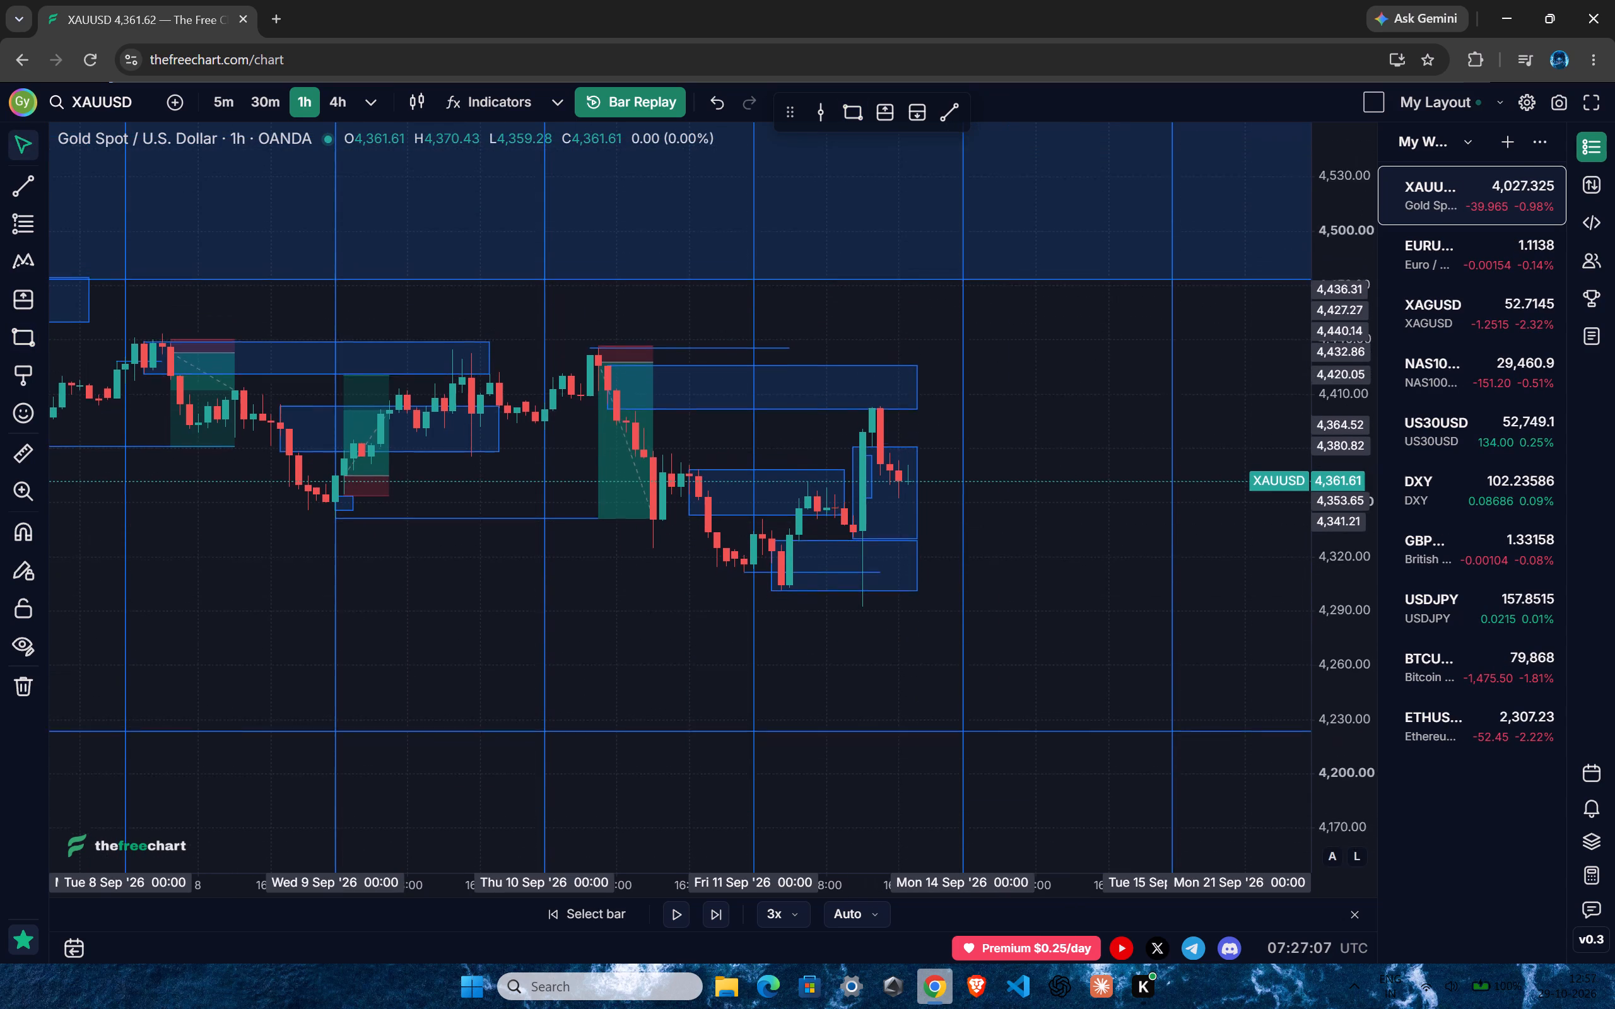
# Switch the chart to the 5-minute interval.
pyautogui.moveTo(1310, 617); pyautogui.dragTo(1278, 759)
pyautogui.press('5')
pyautogui.press('Return')
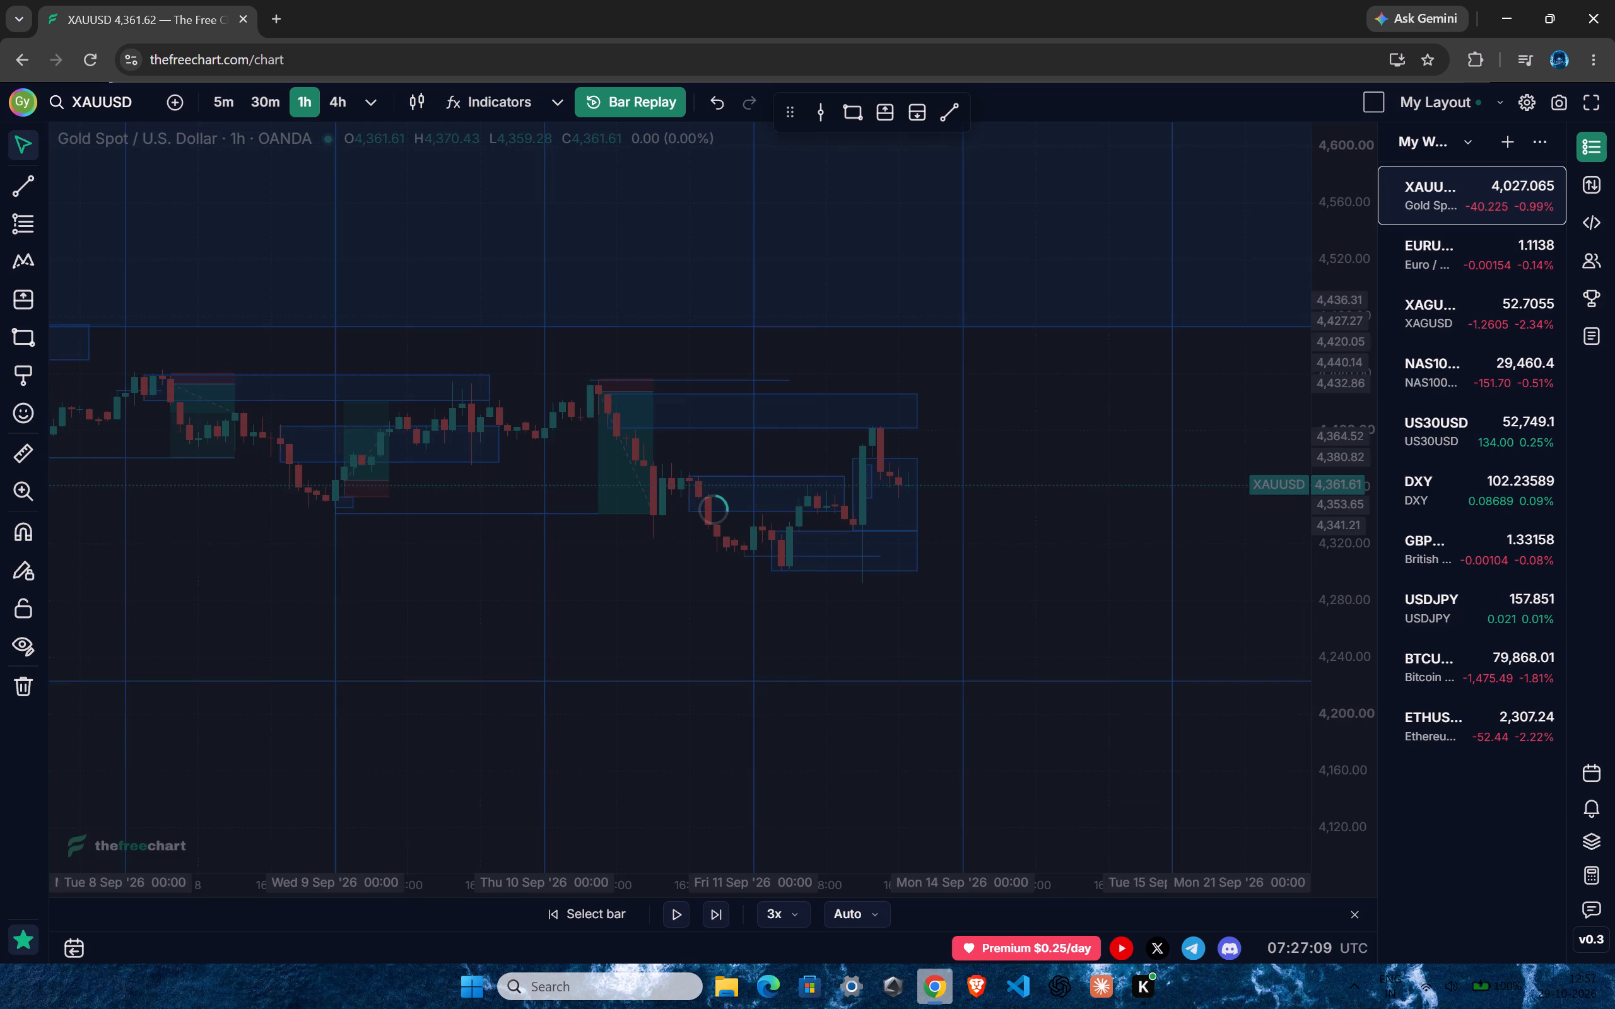
# Delete the rectangle zone between about 4,300 and 4,329 that ends around 18:00 on 11 September.
pyautogui.keyDown('ctrl'); pyautogui.scroll(3, 712, 601); pyautogui.keyUp('ctrl')
pyautogui.keyDown('ctrl'); pyautogui.scroll(-3, 711, 600); pyautogui.keyUp('ctrl')
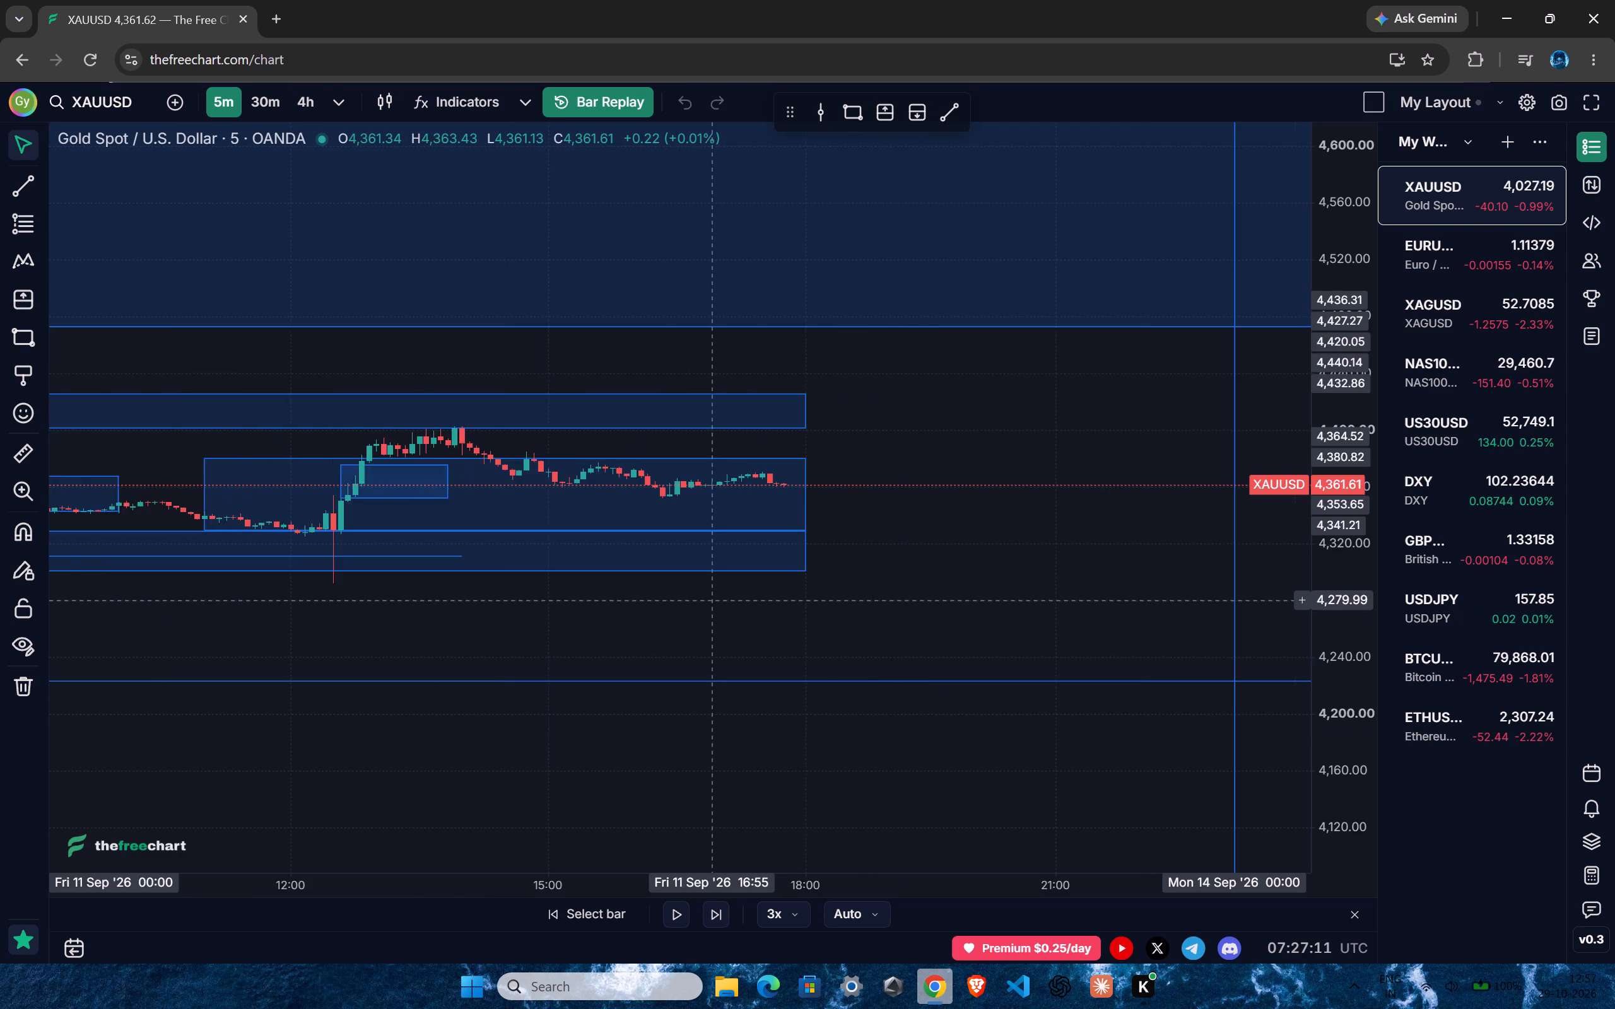
pyautogui.keyDown('ctrl'); pyautogui.scroll(-16, 711, 600); pyautogui.keyUp('ctrl')
pyautogui.moveTo(1345, 660); pyautogui.dragTo(1333, 353)
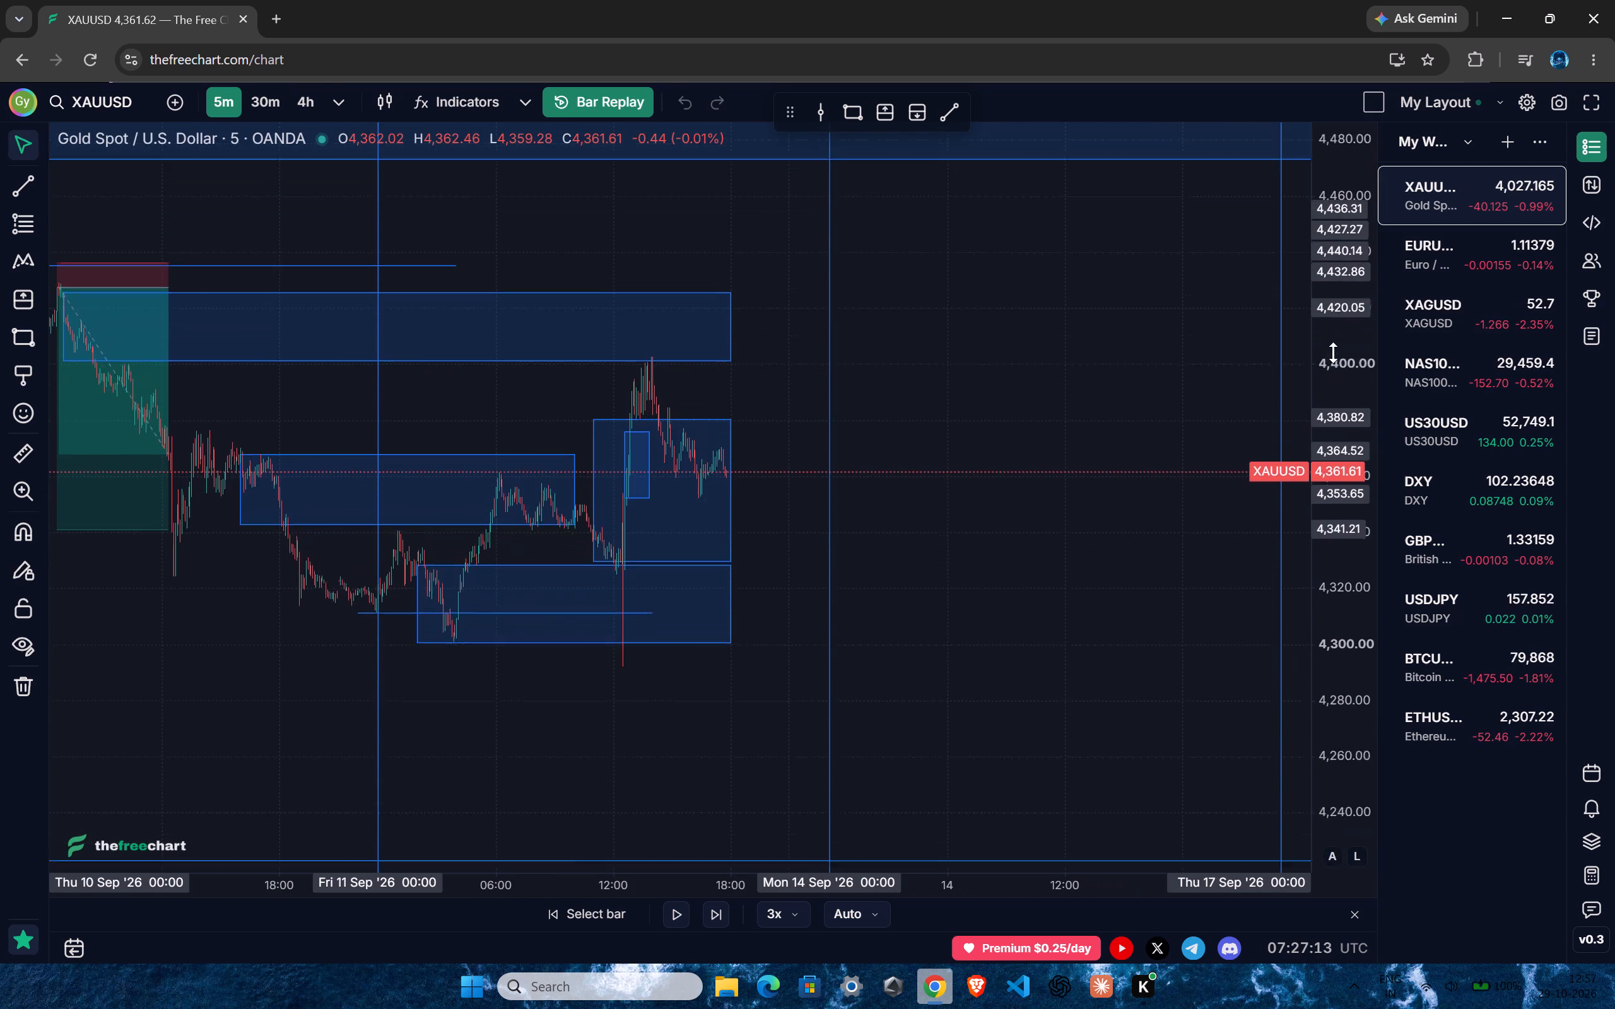
pyautogui.moveTo(1333, 353); pyautogui.dragTo(1333, 350)
pyautogui.keyDown('ctrl'); pyautogui.scroll(4, 700, 591); pyautogui.keyUp('ctrl')
pyautogui.click(656, 655)
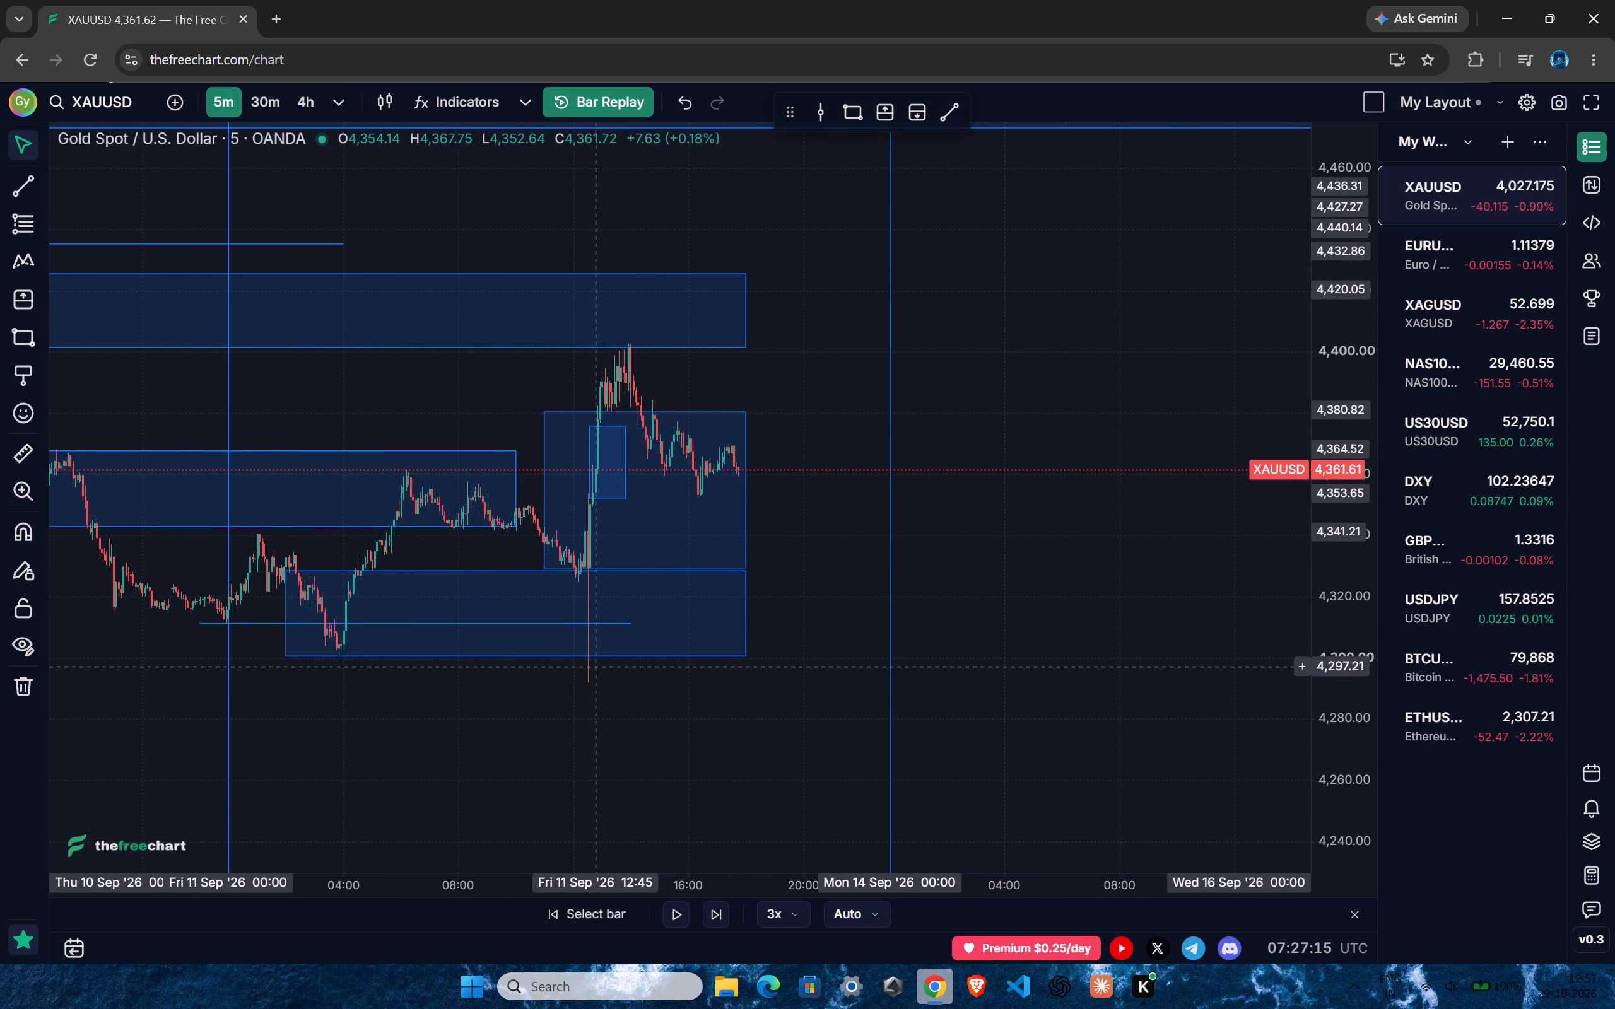
pyautogui.click(605, 656)
pyautogui.click(965, 158)
# Extend the inner rectangle zone, between about 4,352 and 4,376, to about 17:25 on 11 September.
pyautogui.keyDown('ctrl'); pyautogui.scroll(2, 722, 627); pyautogui.keyUp('ctrl')
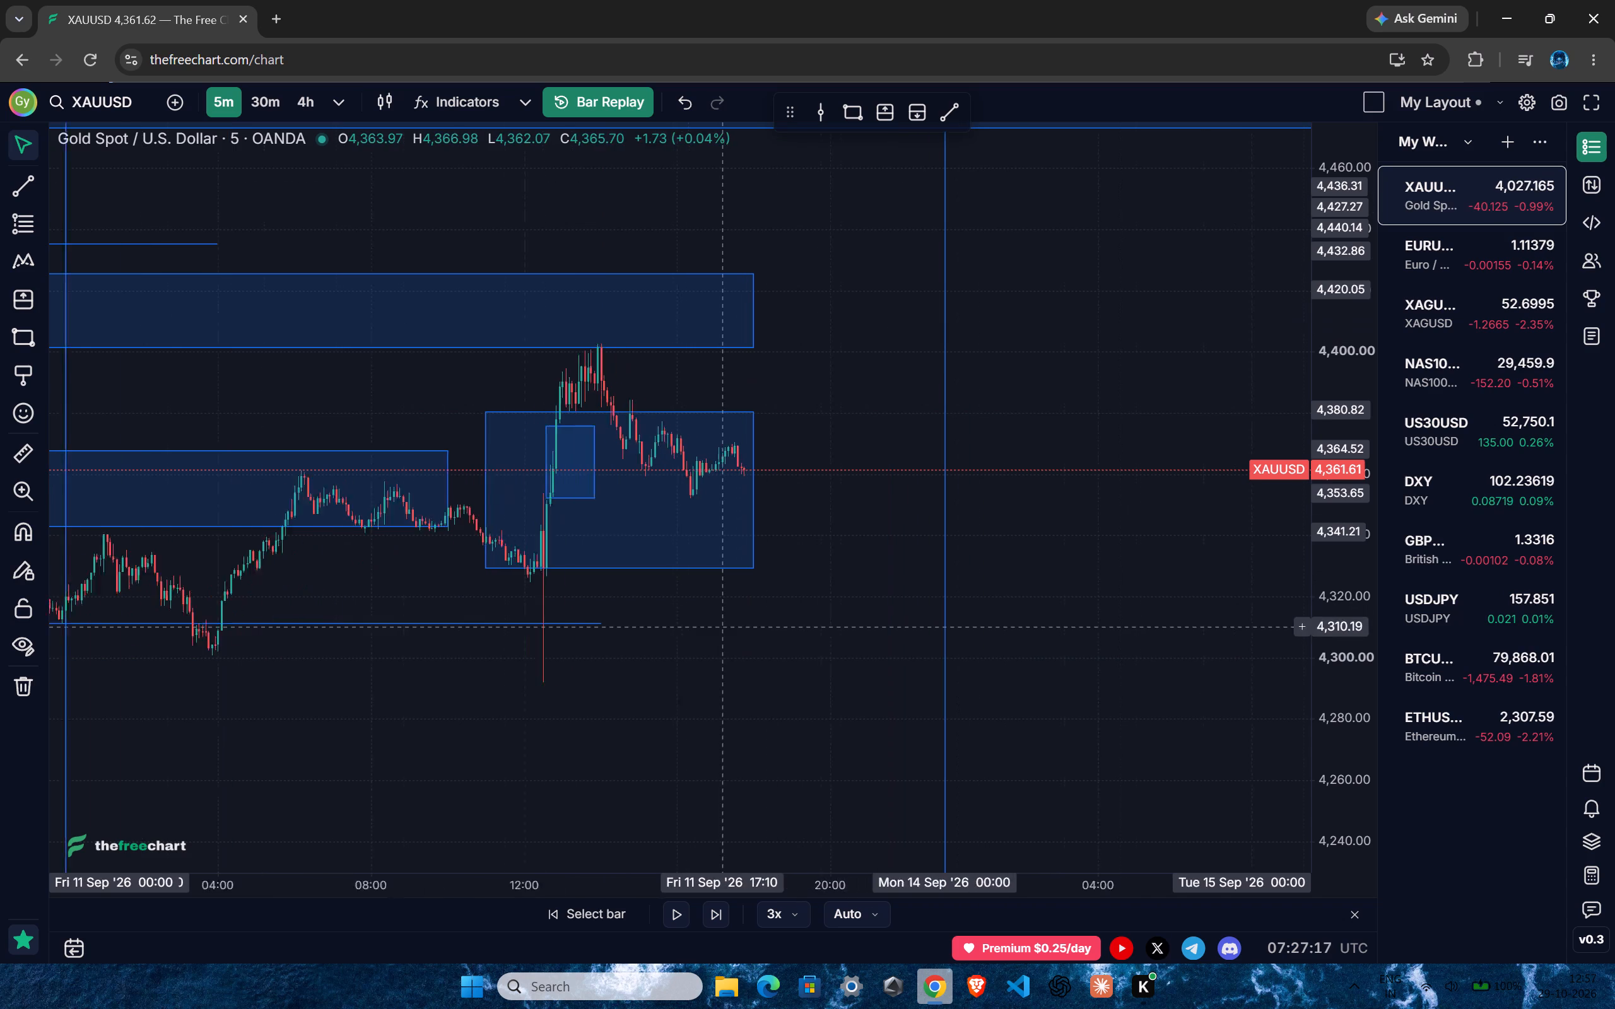
pyautogui.keyDown('ctrl'); pyautogui.scroll(4, 722, 627); pyautogui.keyUp('ctrl')
pyautogui.moveTo(752, 680); pyautogui.dragTo(866, 699)
pyautogui.keyDown('ctrl'); pyautogui.scroll(4, 653, 659); pyautogui.keyUp('ctrl')
pyautogui.moveTo(879, 703); pyautogui.dragTo(869, 652)
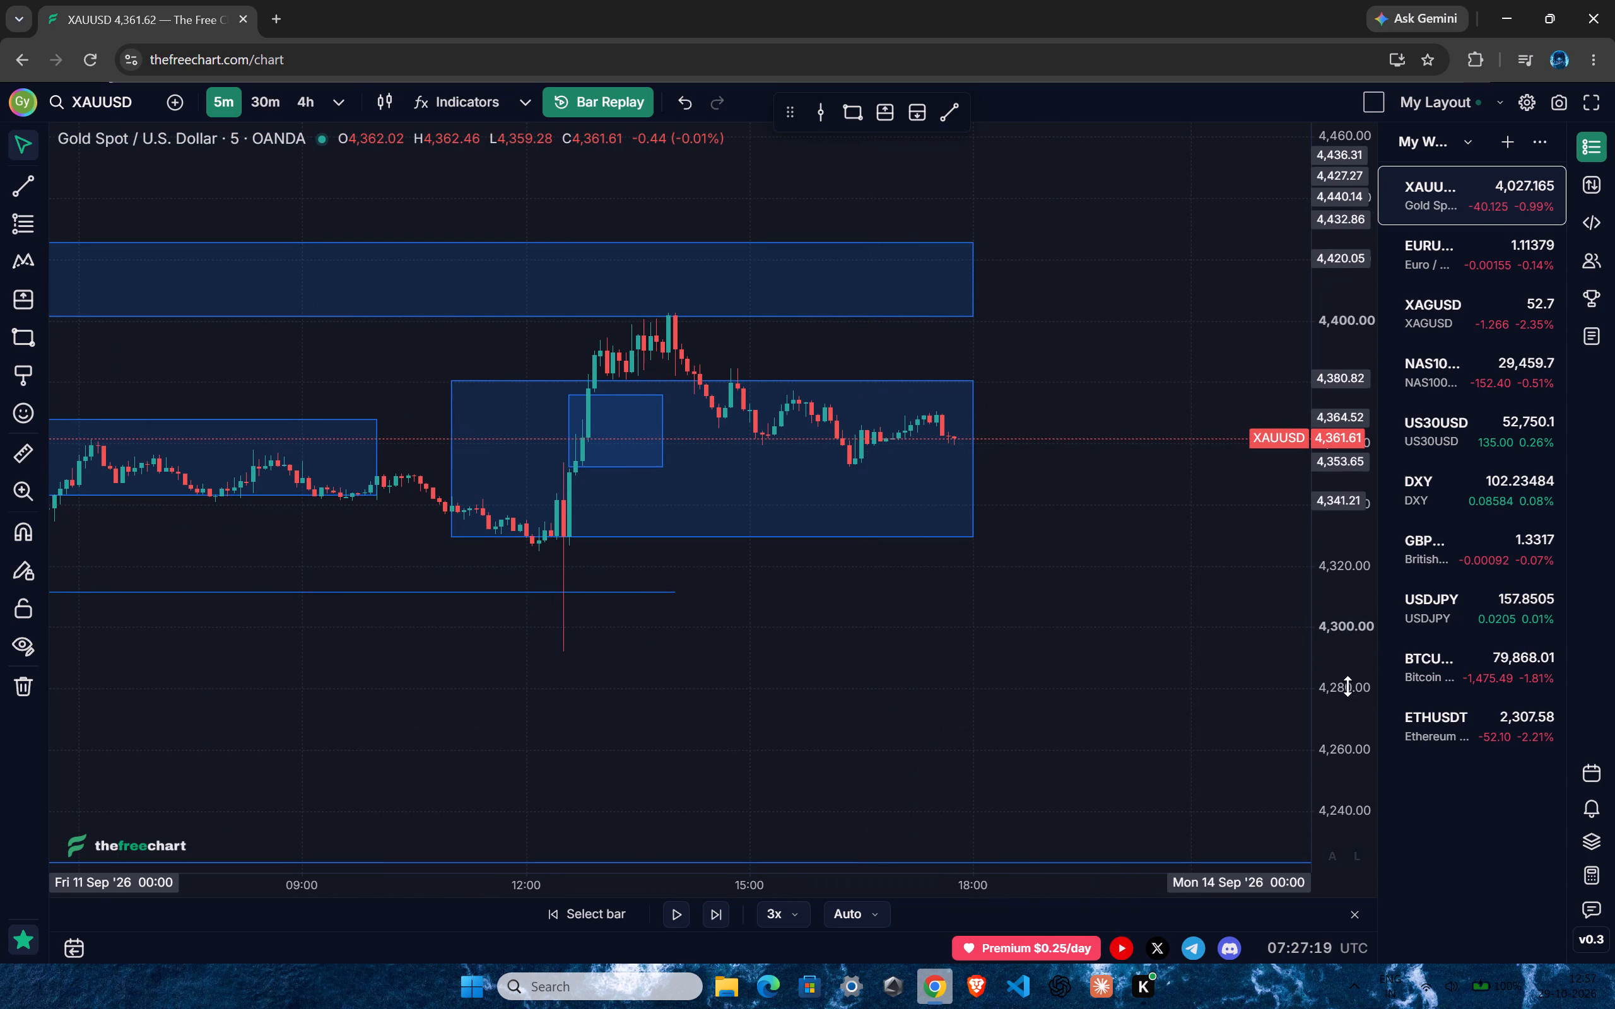
pyautogui.moveTo(1344, 675); pyautogui.dragTo(1338, 470)
pyautogui.keyDown('ctrl'); pyautogui.scroll(7, 801, 643); pyautogui.keyUp('ctrl')
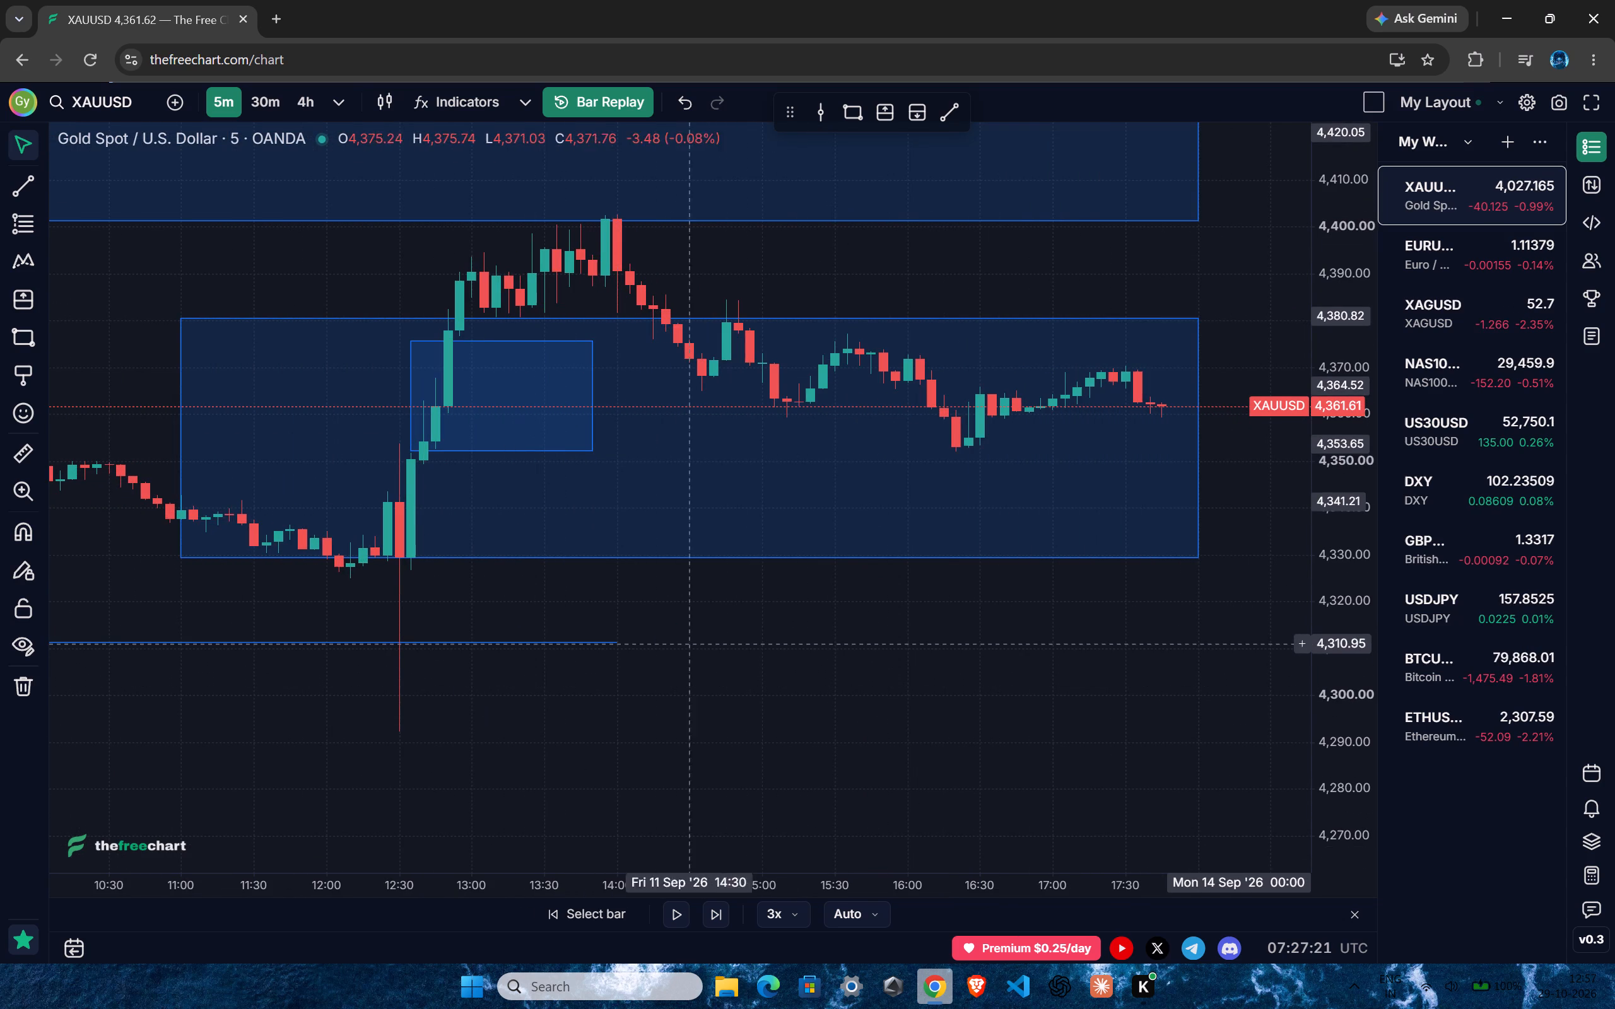
pyautogui.moveTo(947, 662); pyautogui.dragTo(746, 711)
pyautogui.moveTo(393, 441); pyautogui.dragTo(890, 440)
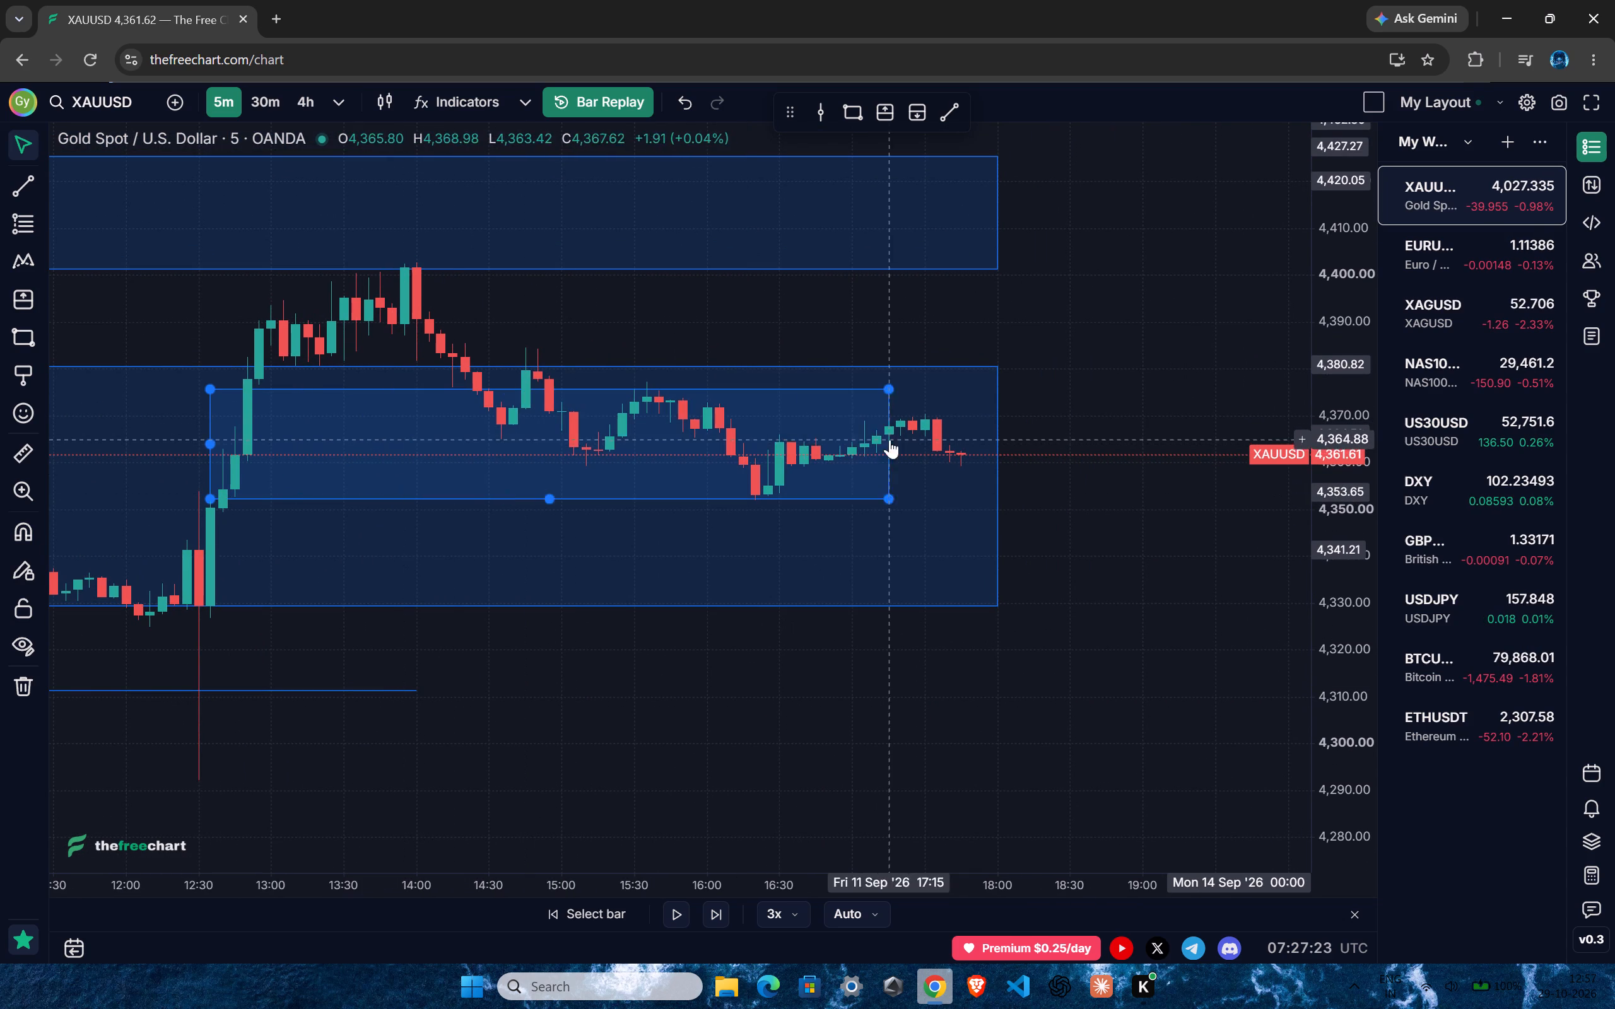
pyautogui.moveTo(890, 440); pyautogui.dragTo(909, 446)
# Examine price against the nested 11 September zones on the 5-minute interval and on the 1-hour interval.
pyautogui.moveTo(1159, 592); pyautogui.dragTo(1107, 631)
pyautogui.keyDown('ctrl'); pyautogui.scroll(-4, 973, 635); pyautogui.keyUp('ctrl')
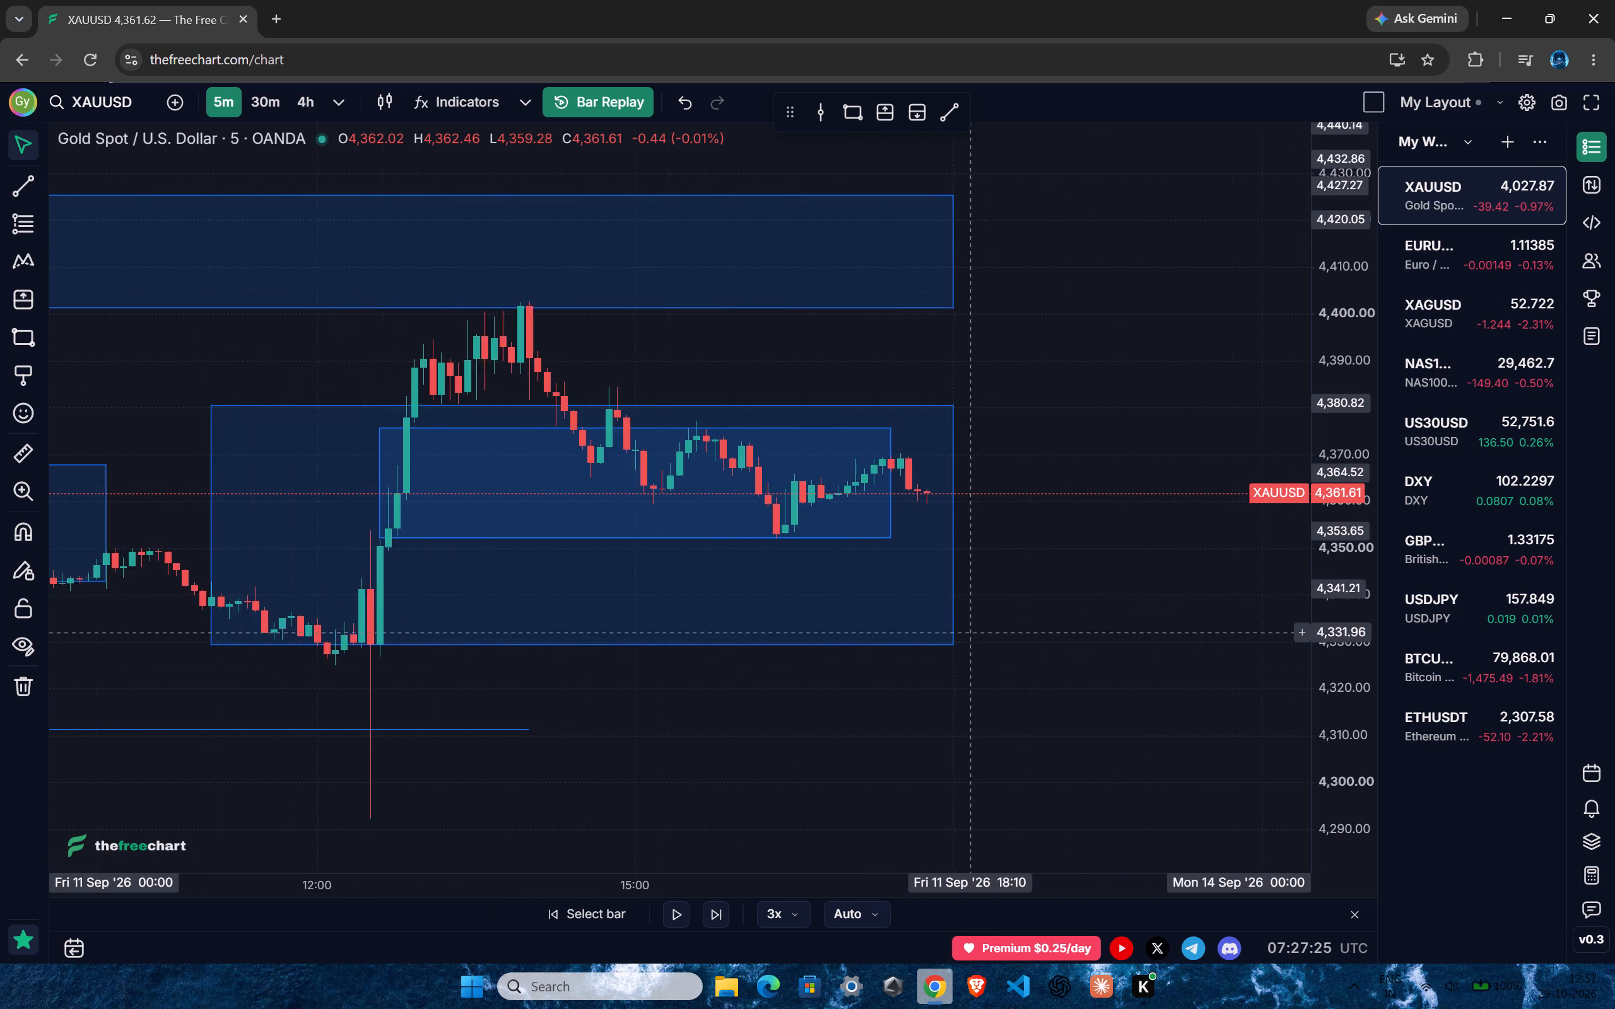
pyautogui.keyDown('ctrl'); pyautogui.scroll(-6, 972, 633); pyautogui.keyUp('ctrl')
pyautogui.moveTo(1333, 488); pyautogui.dragTo(1334, 664)
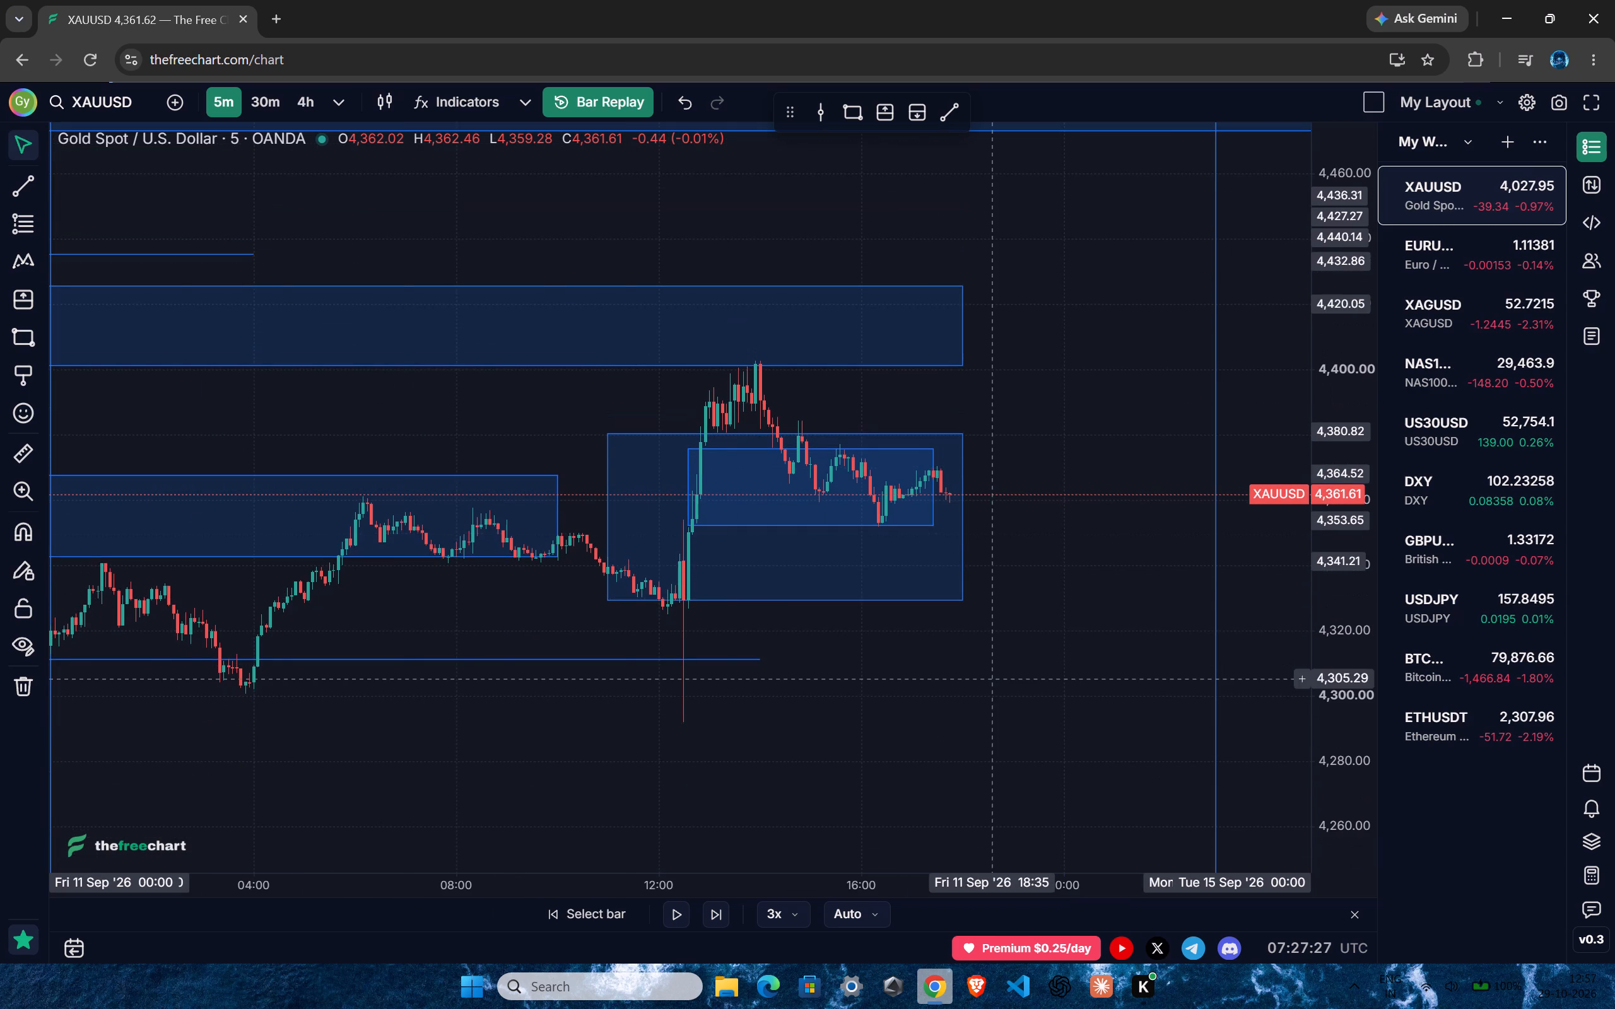
pyautogui.keyDown('ctrl'); pyautogui.scroll(6, 992, 679); pyautogui.keyUp('ctrl')
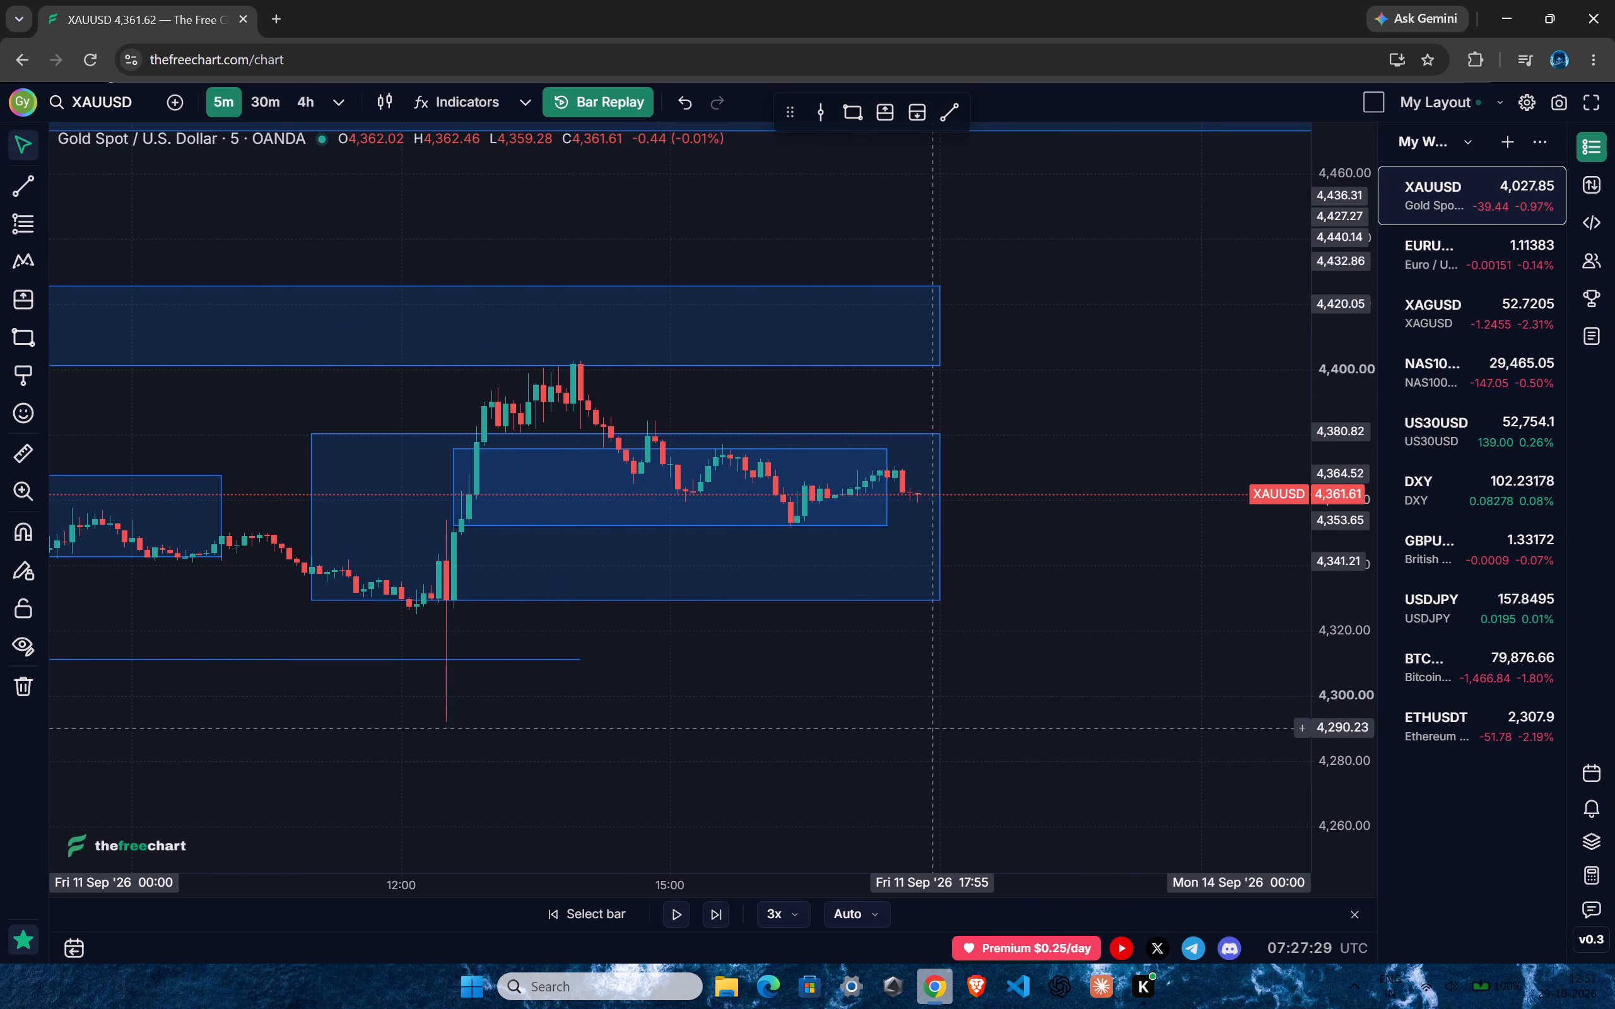
pyautogui.keyDown('ctrl'); pyautogui.scroll(2, 835, 682); pyautogui.keyUp('ctrl')
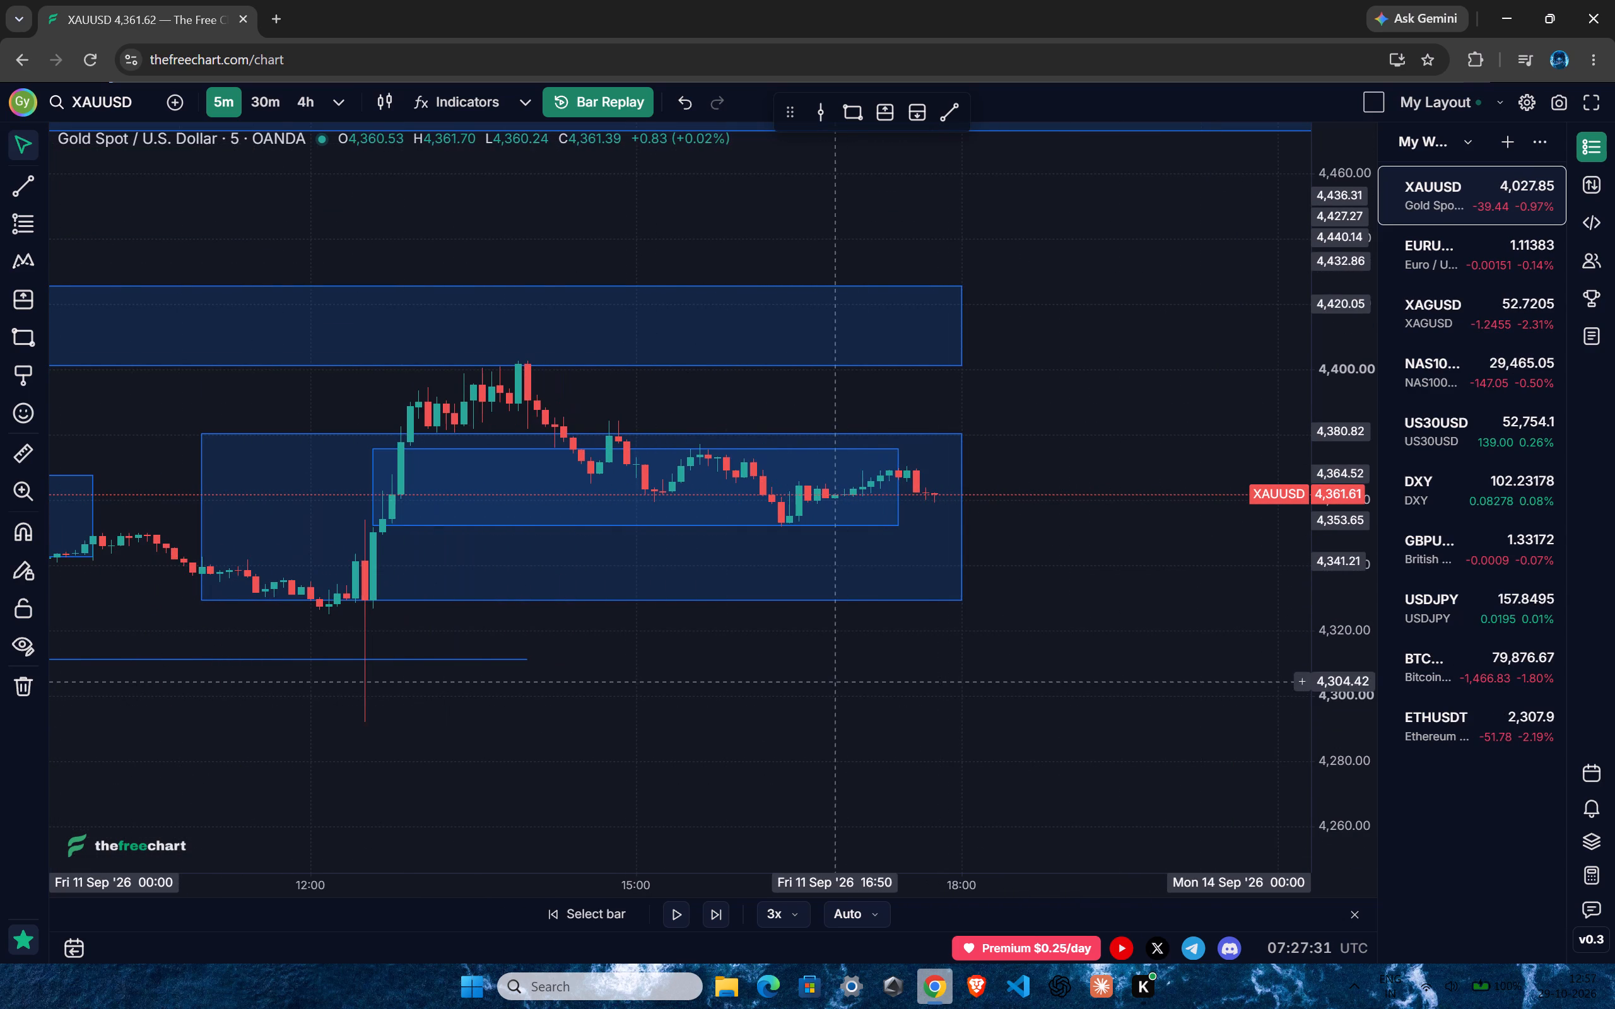
pyautogui.press('1')
pyautogui.press('h')
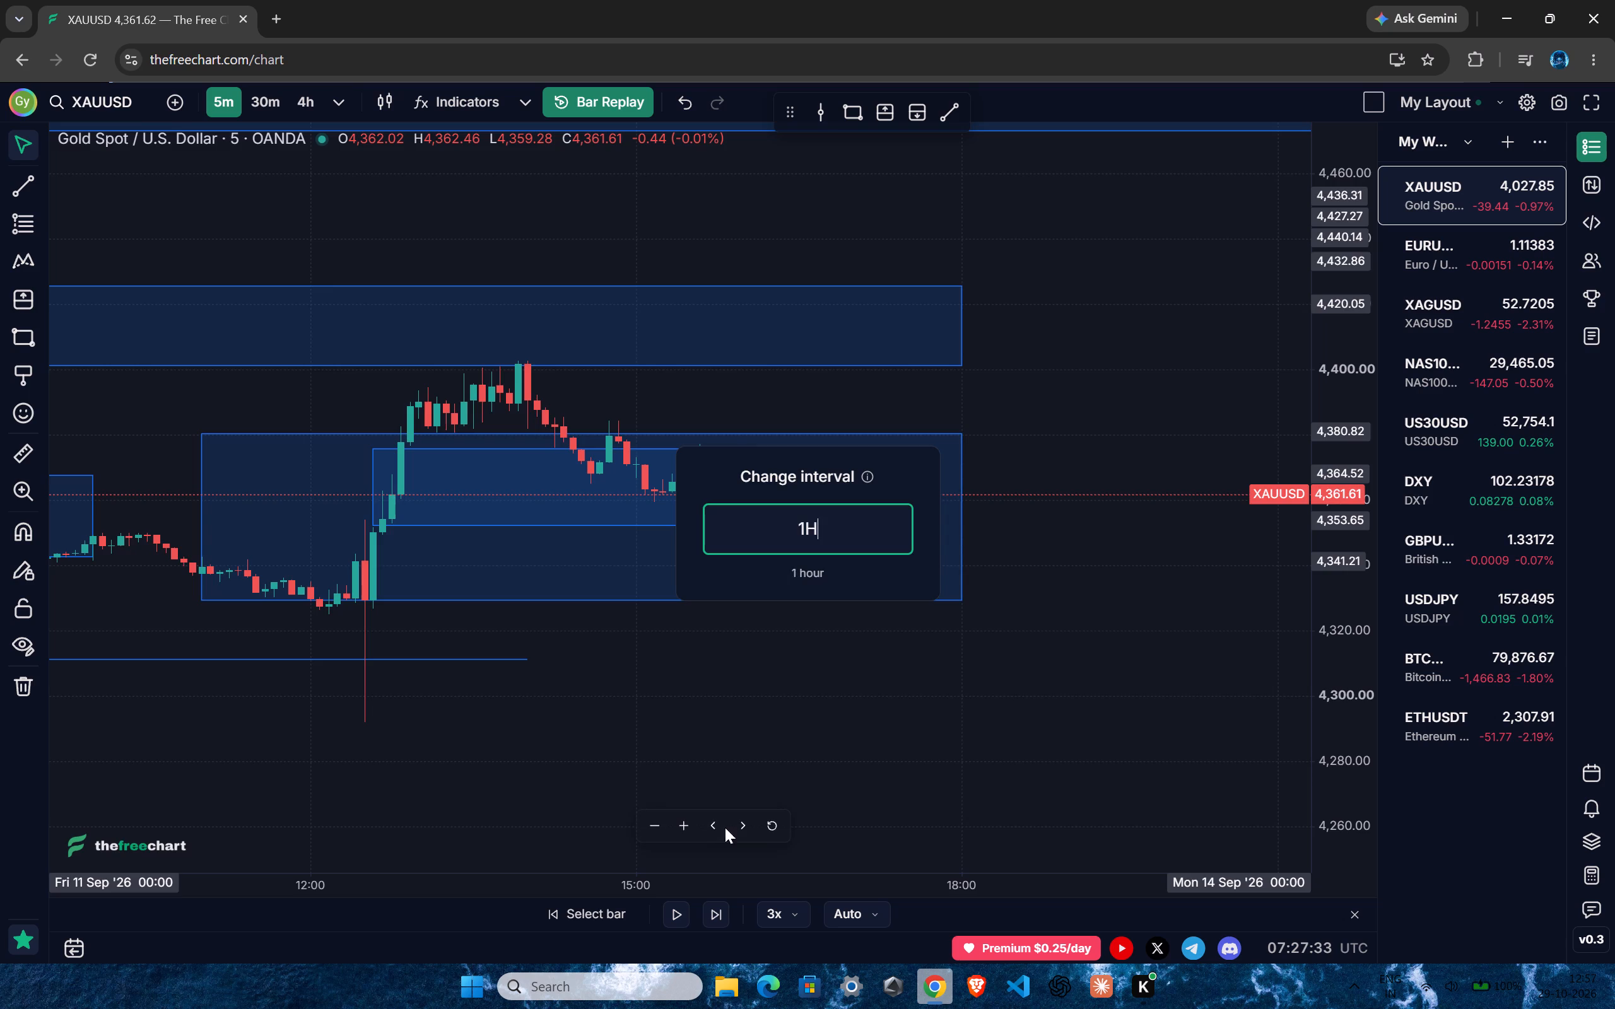
pyautogui.press('Return')
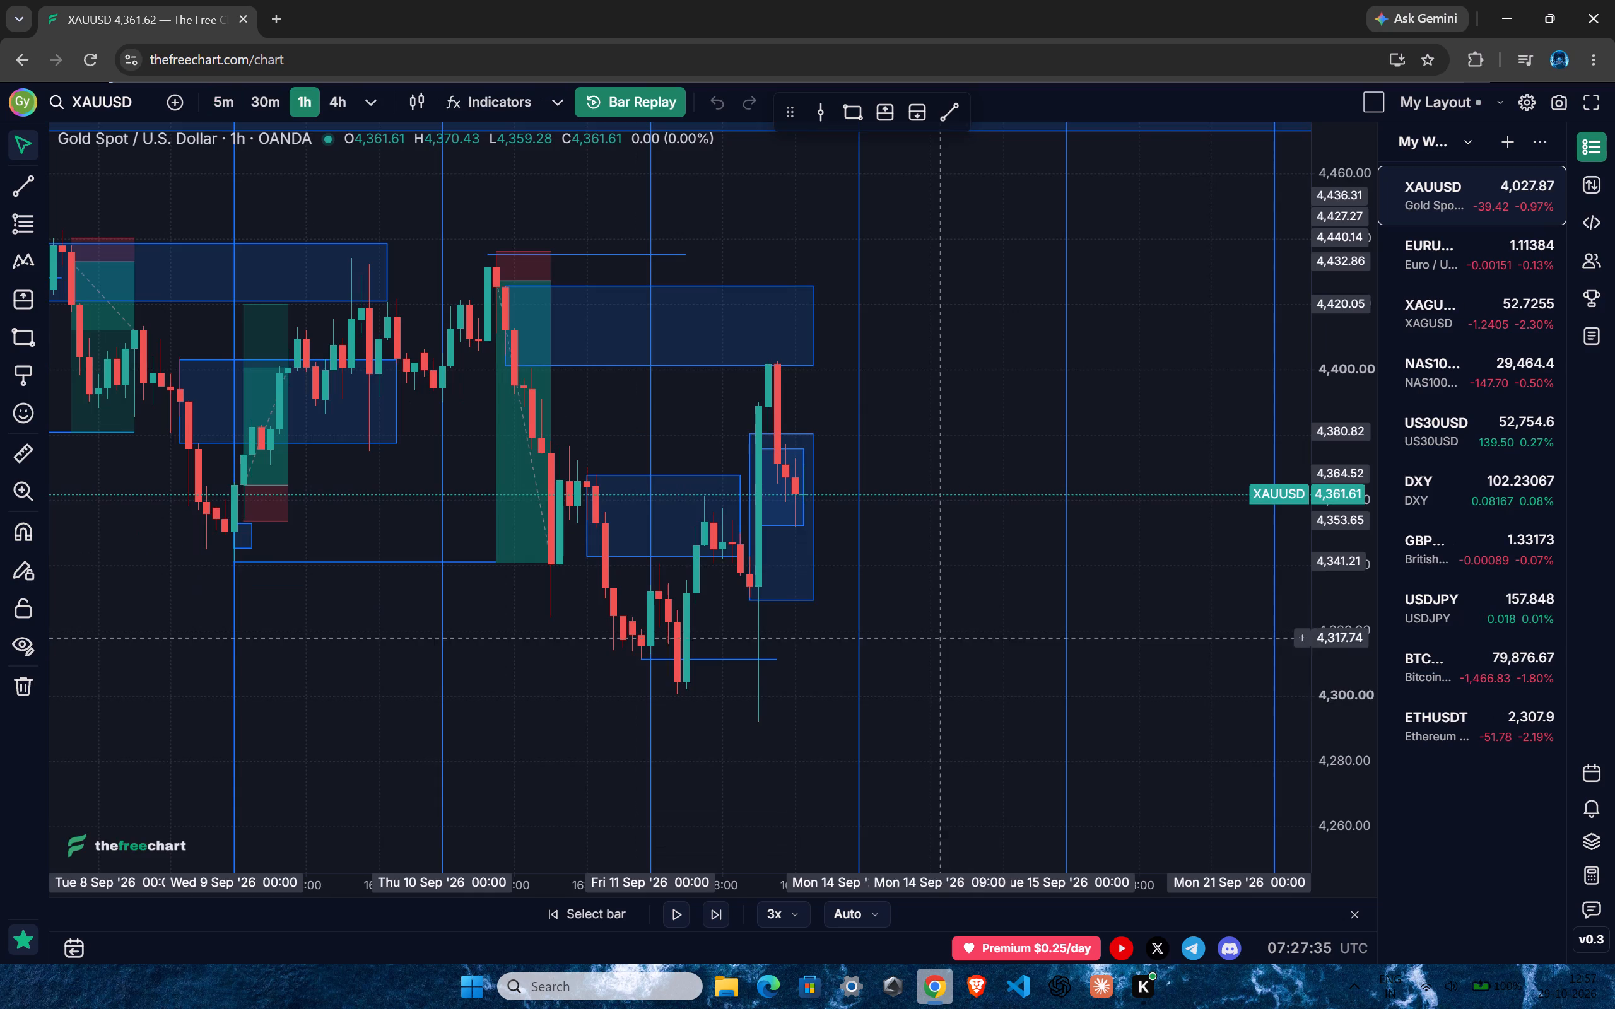
pyautogui.keyDown('ctrl'); pyautogui.scroll(6, 799, 688); pyautogui.keyUp('ctrl')
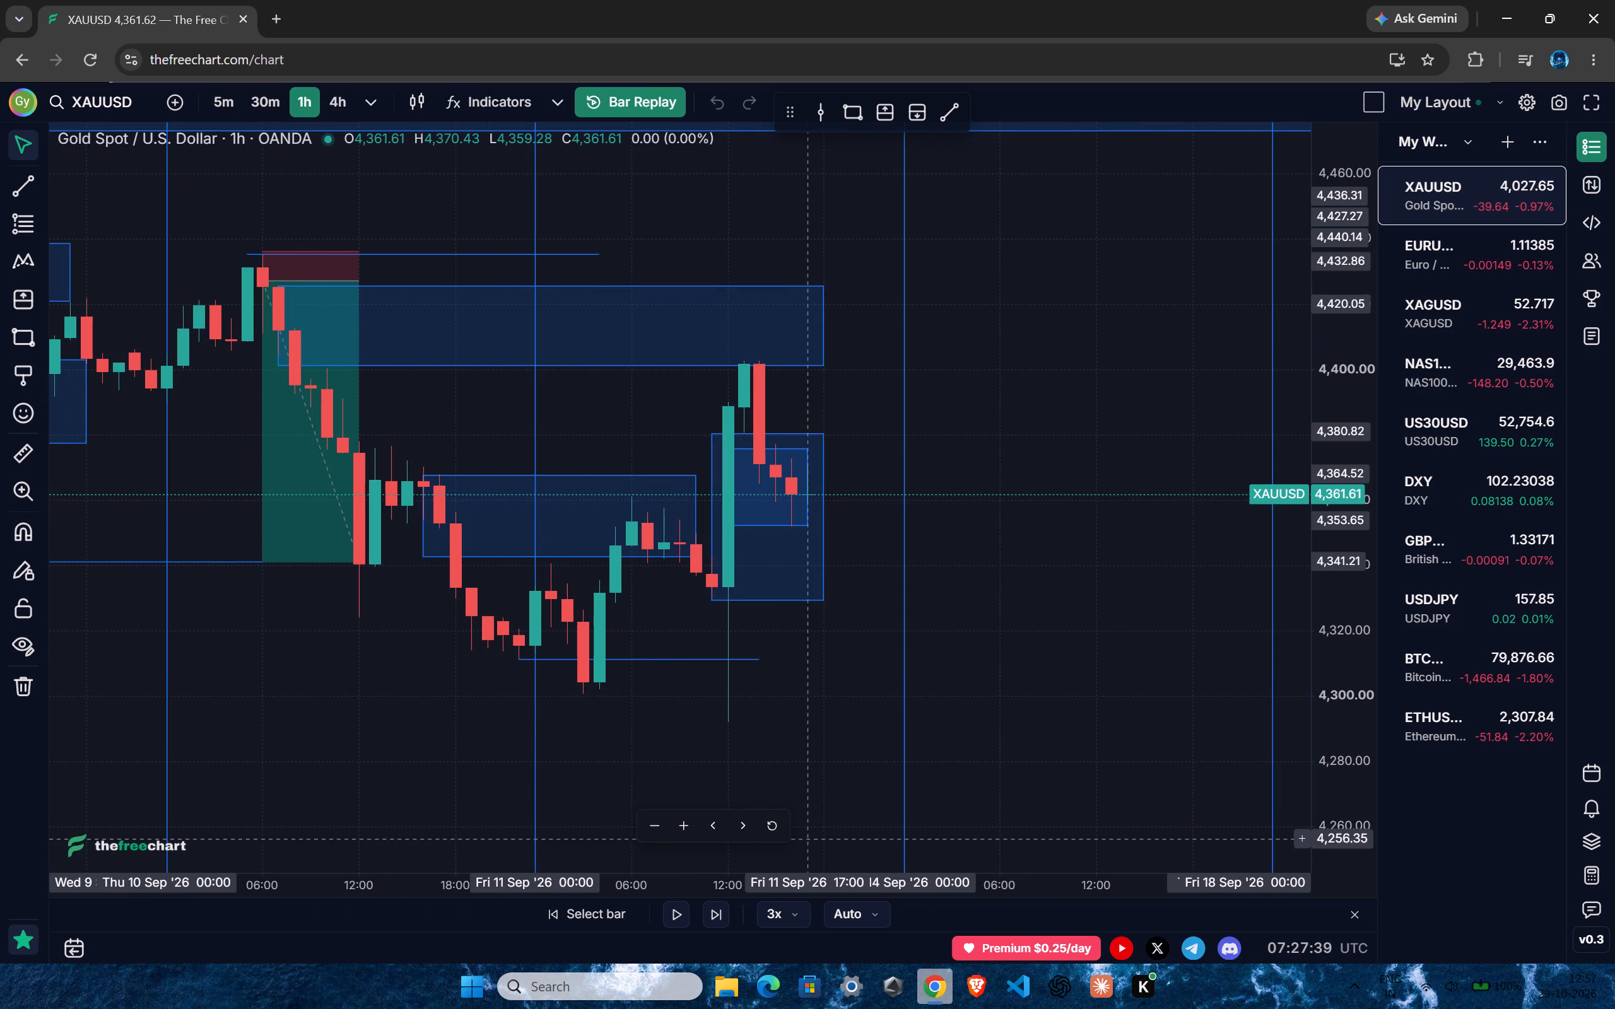
# Switch the chart back to the 5-minute interval.
pyautogui.press('5')
pyautogui.press('Return')
# Play the replay forward in short runs to about 19:30 on 11 September and pause it.
pyautogui.keyDown('ctrl'); pyautogui.scroll(2, 780, 660); pyautogui.keyUp('ctrl')
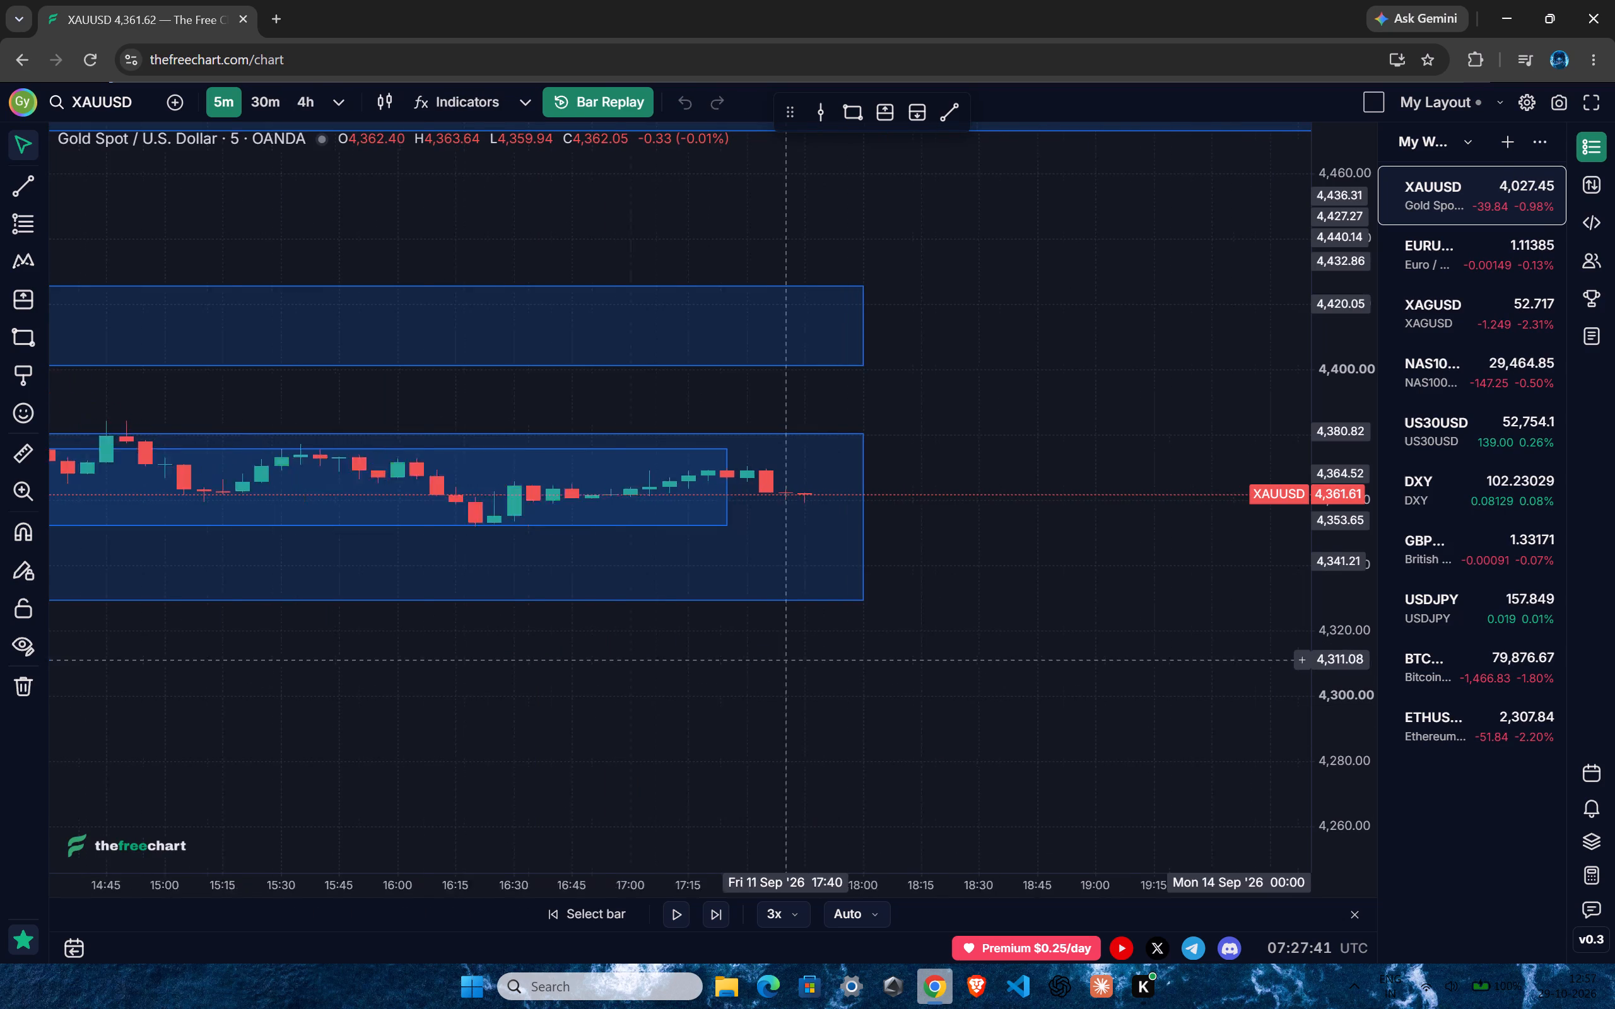
pyautogui.keyDown('ctrl'); pyautogui.scroll(1, 780, 660); pyautogui.keyUp('ctrl')
pyautogui.keyDown('ctrl'); pyautogui.scroll(-16, 779, 659); pyautogui.keyUp('ctrl')
pyautogui.moveTo(1353, 762); pyautogui.dragTo(1374, 390)
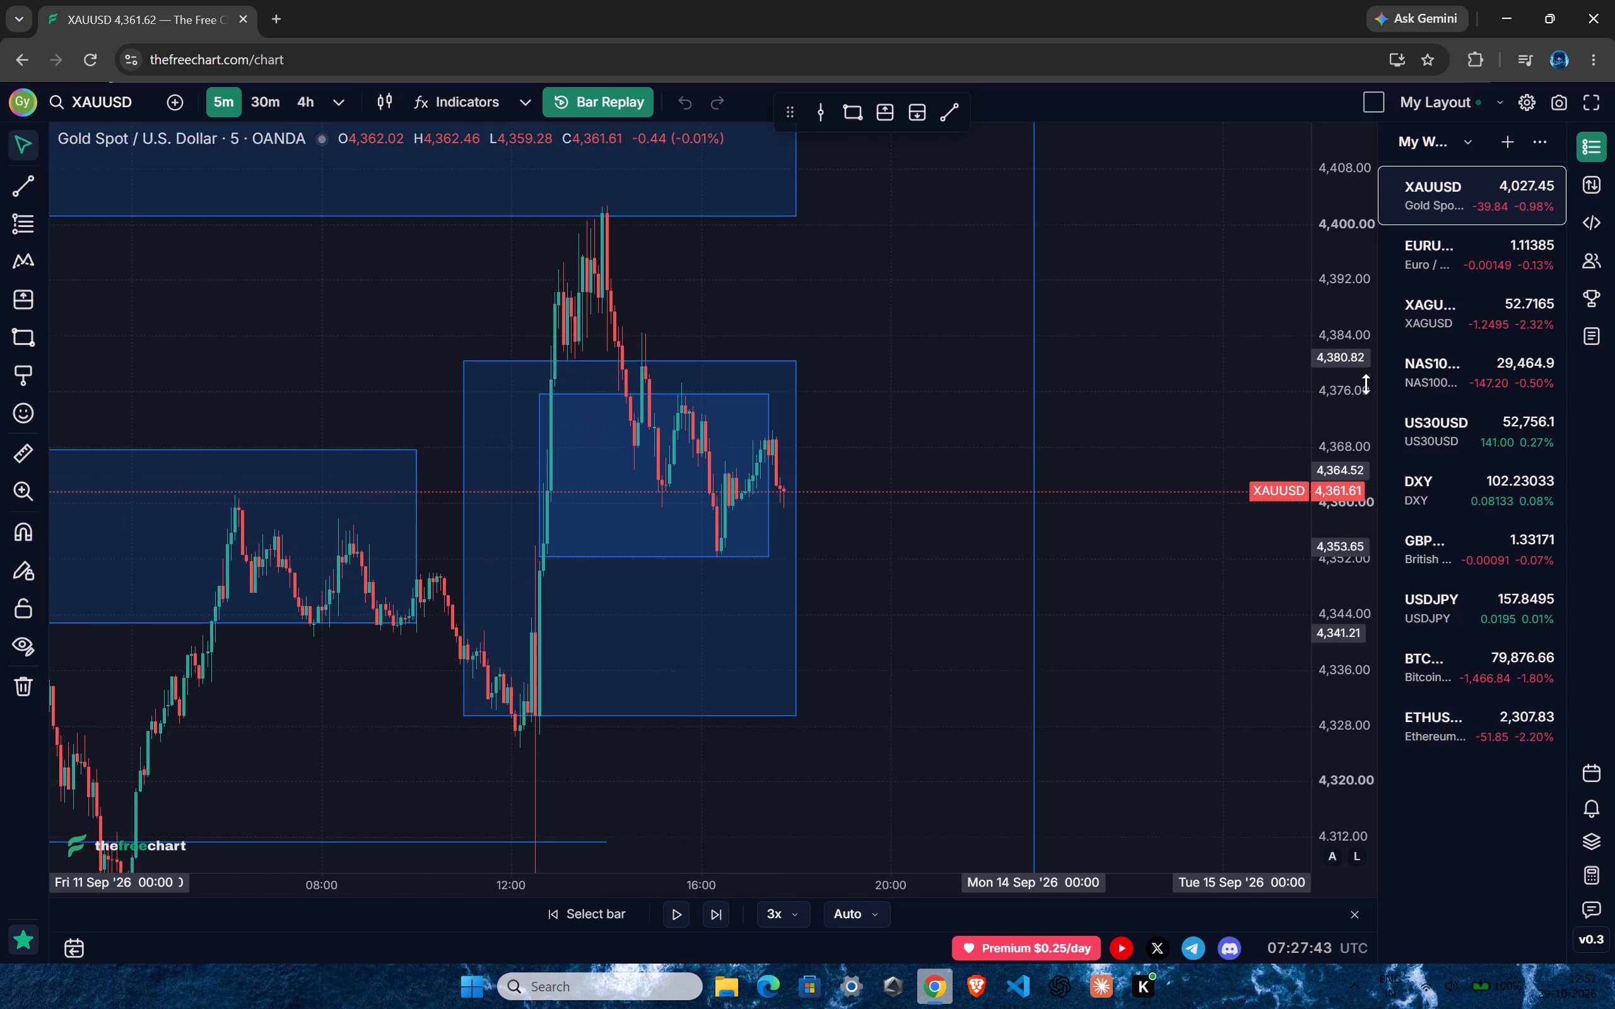
pyautogui.keyDown('ctrl'); pyautogui.scroll(6, 1027, 538); pyautogui.keyUp('ctrl')
pyautogui.moveTo(747, 683); pyautogui.dragTo(868, 676)
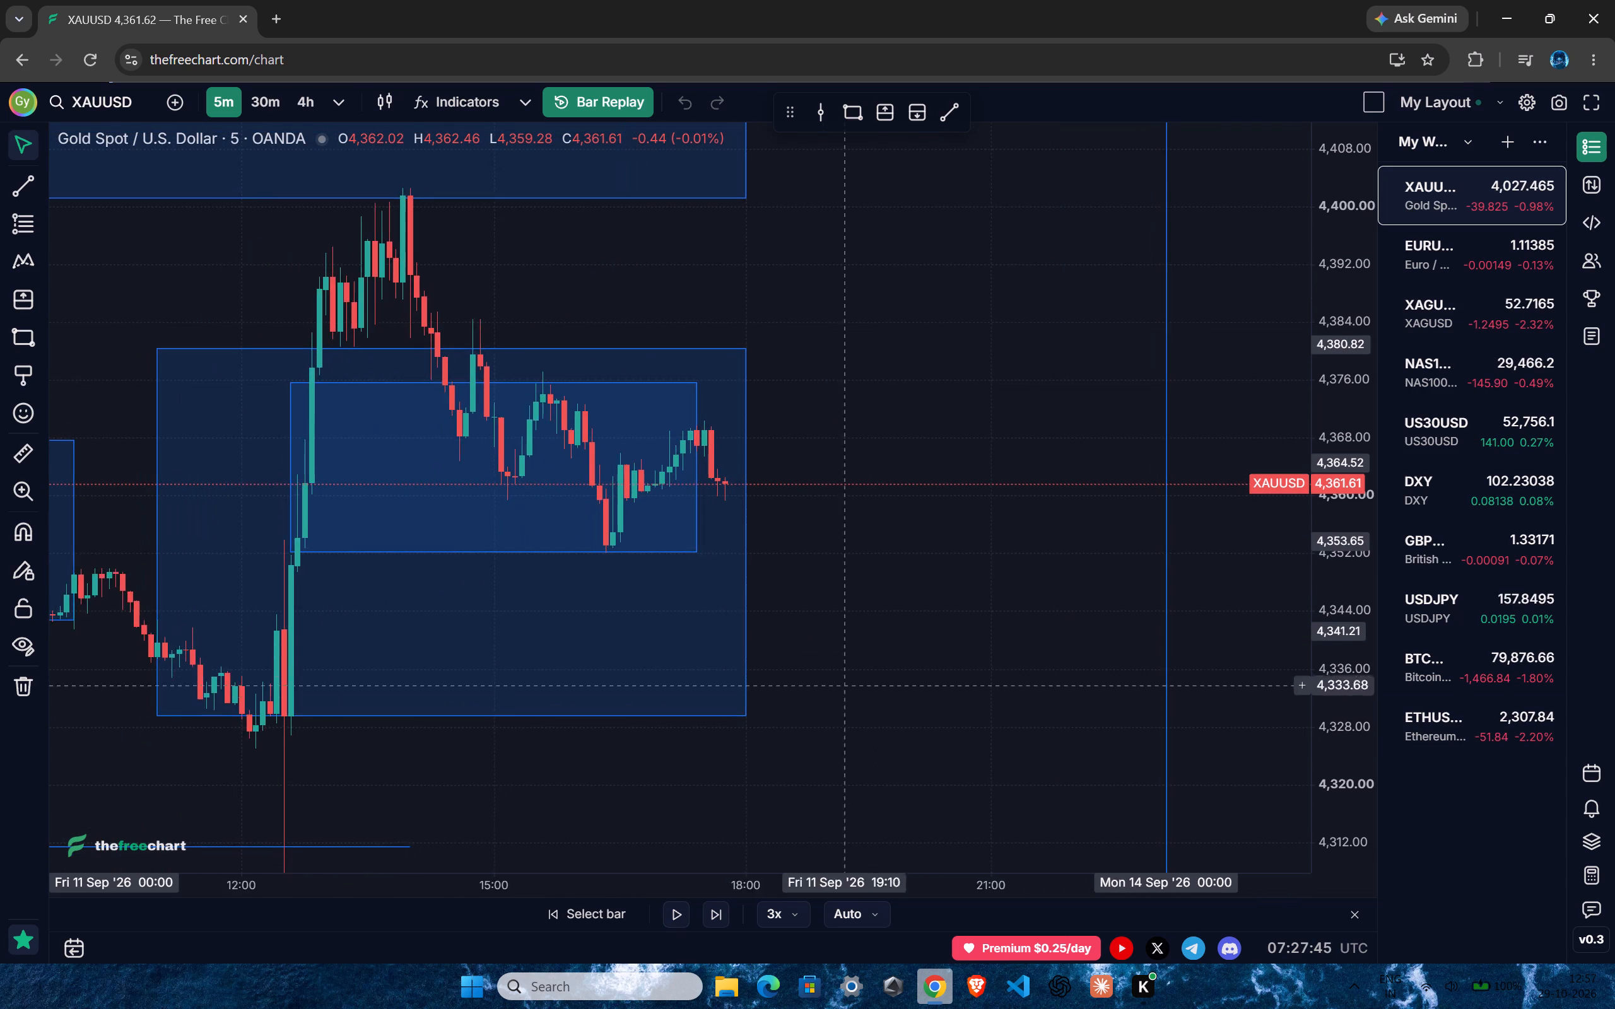
pyautogui.keyDown('ctrl'); pyautogui.scroll(2, 778, 709); pyautogui.keyUp('ctrl')
pyautogui.moveTo(842, 653); pyautogui.dragTo(883, 751)
pyautogui.keyDown('ctrl'); pyautogui.scroll(3, 852, 738); pyautogui.keyUp('ctrl')
pyautogui.click(683, 921)
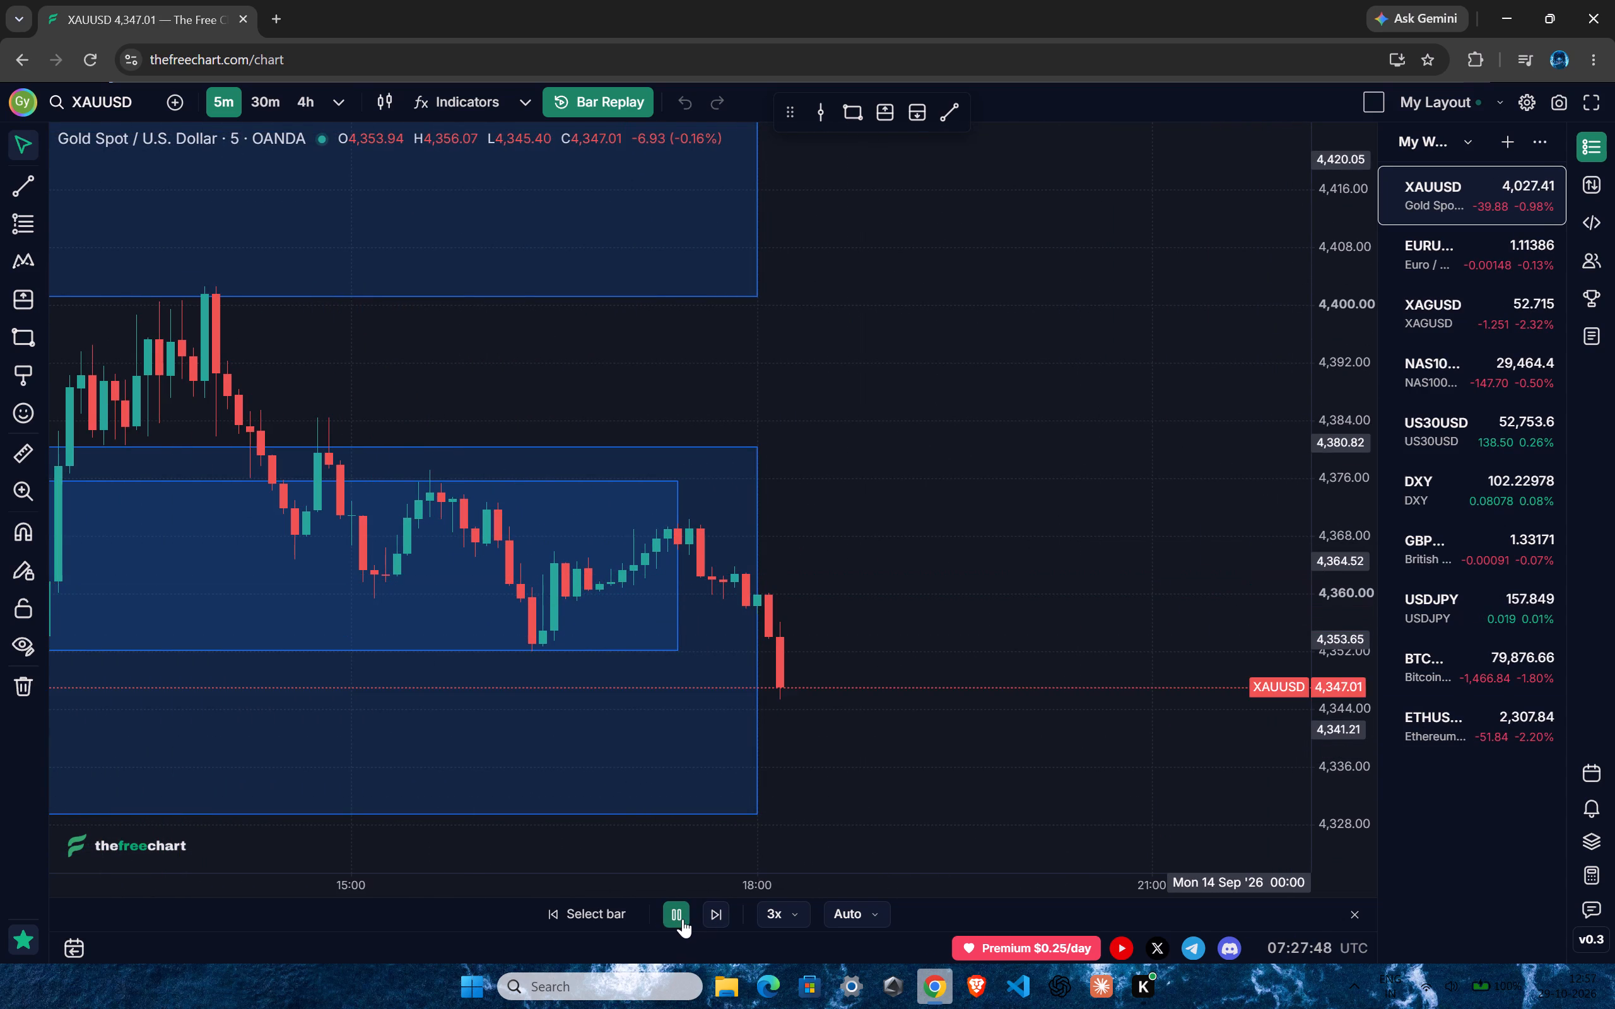
pyautogui.click(683, 919)
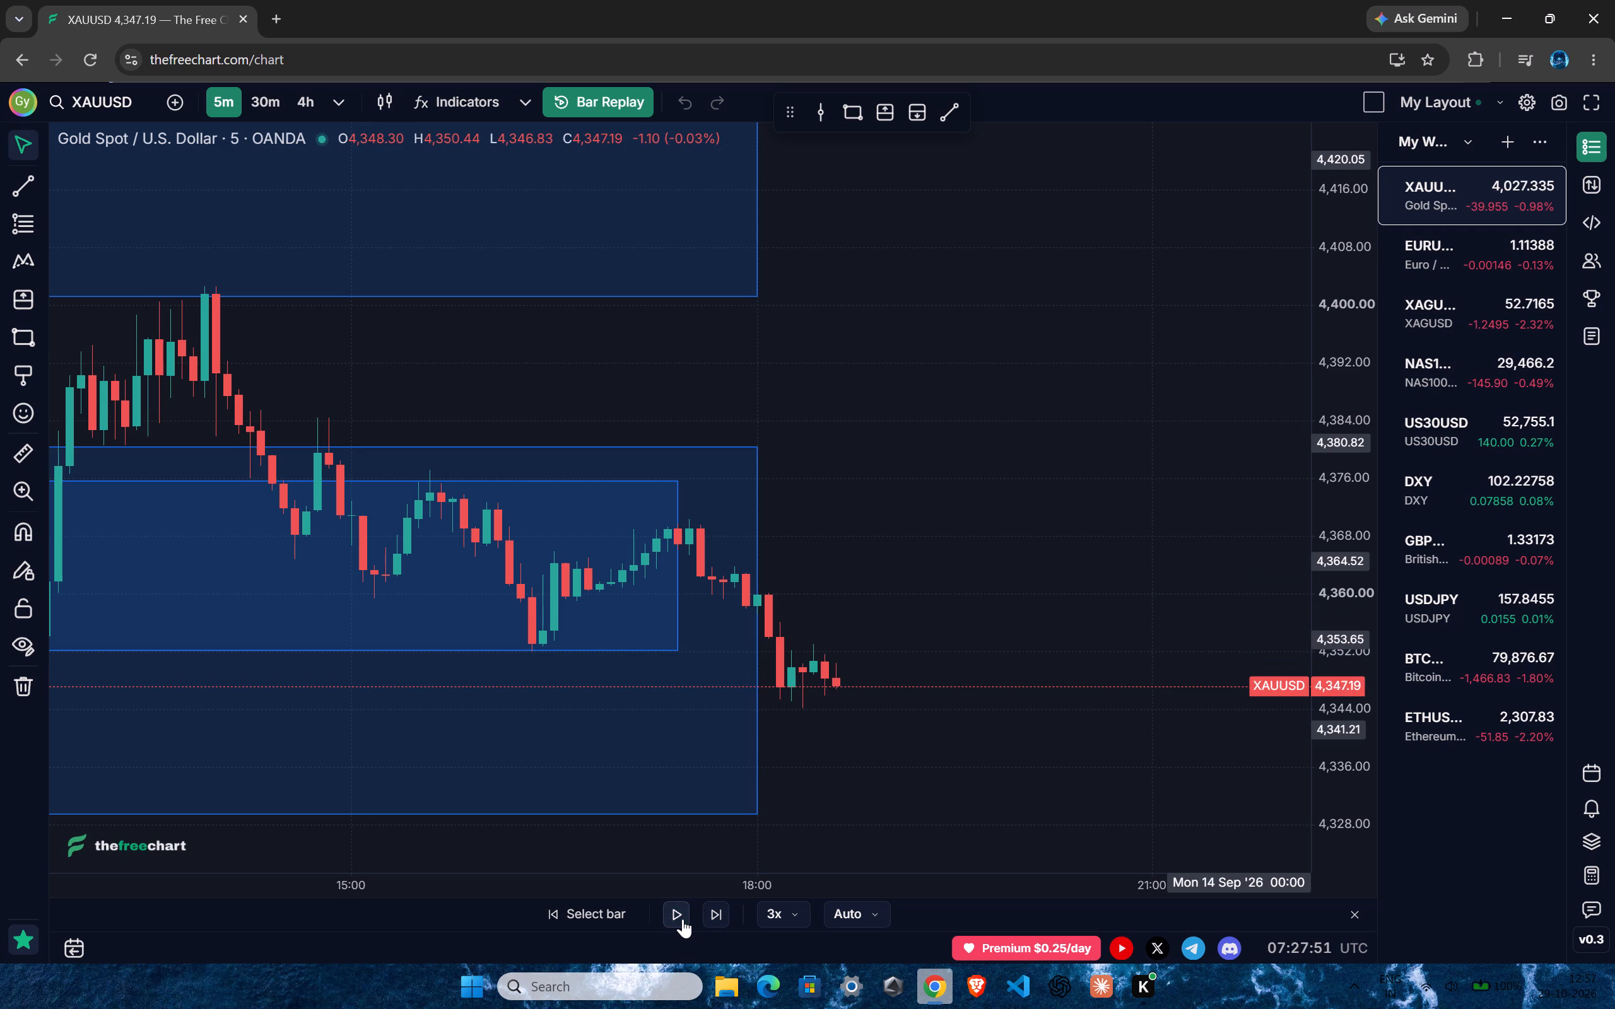
pyautogui.click(683, 919)
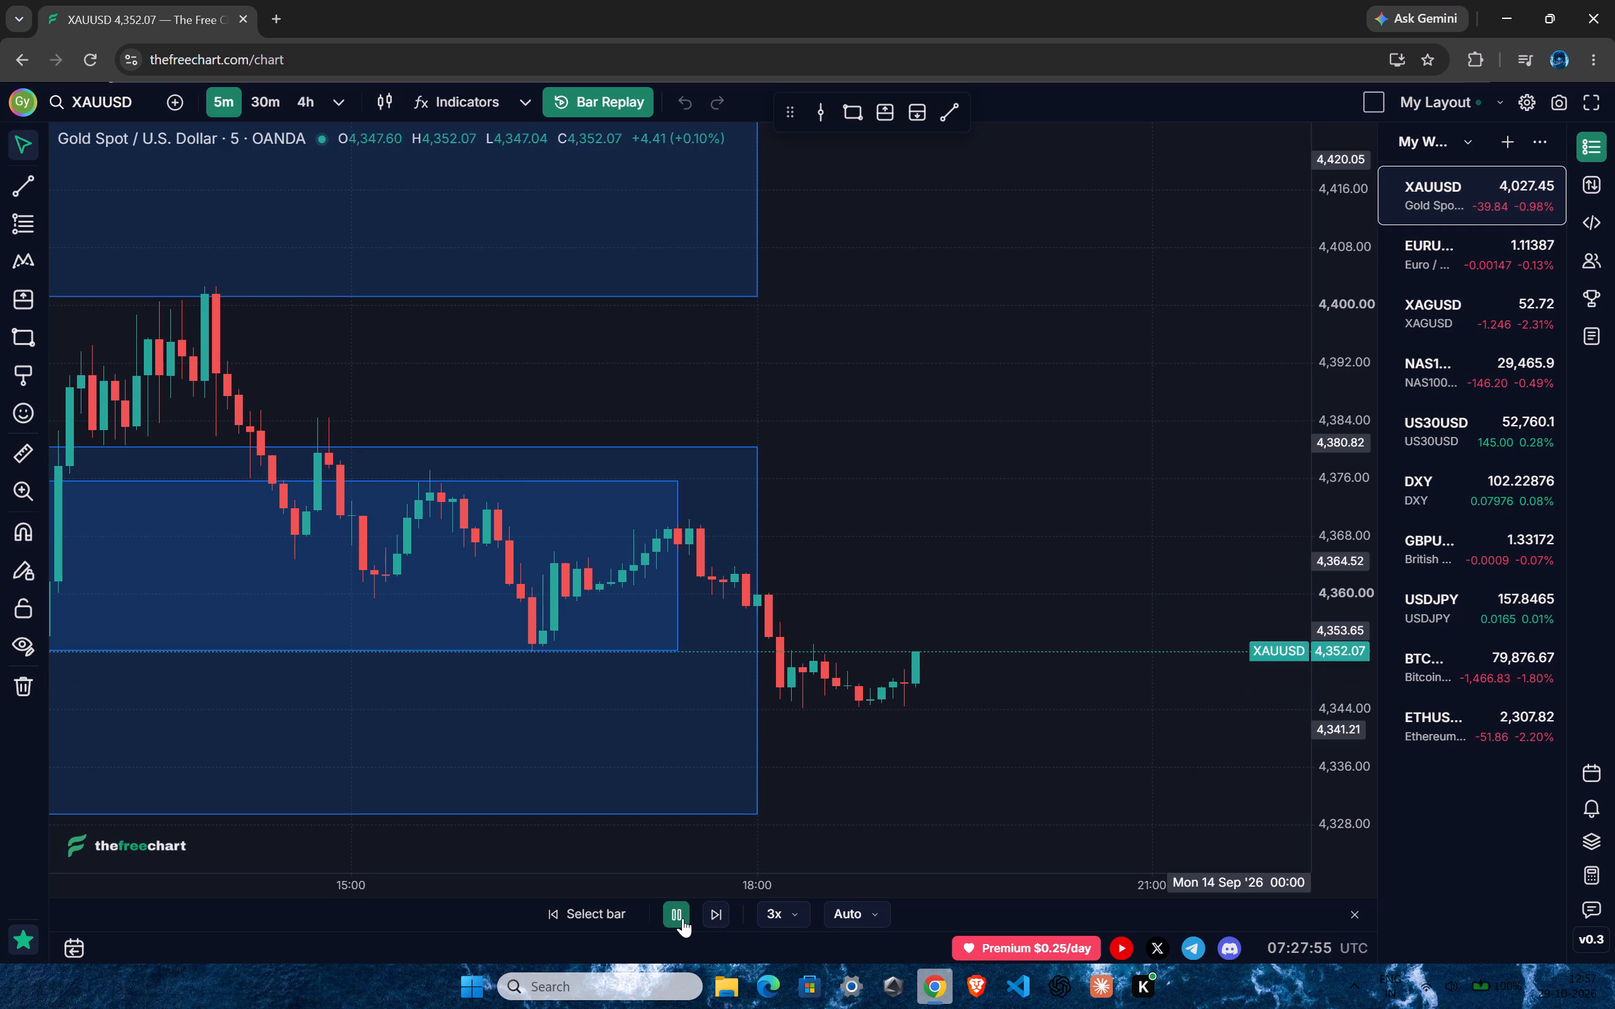
pyautogui.click(683, 918)
# Switch the chart to the 1-hour interval.
pyautogui.keyDown('ctrl'); pyautogui.scroll(-5, 862, 761); pyautogui.keyUp('ctrl')
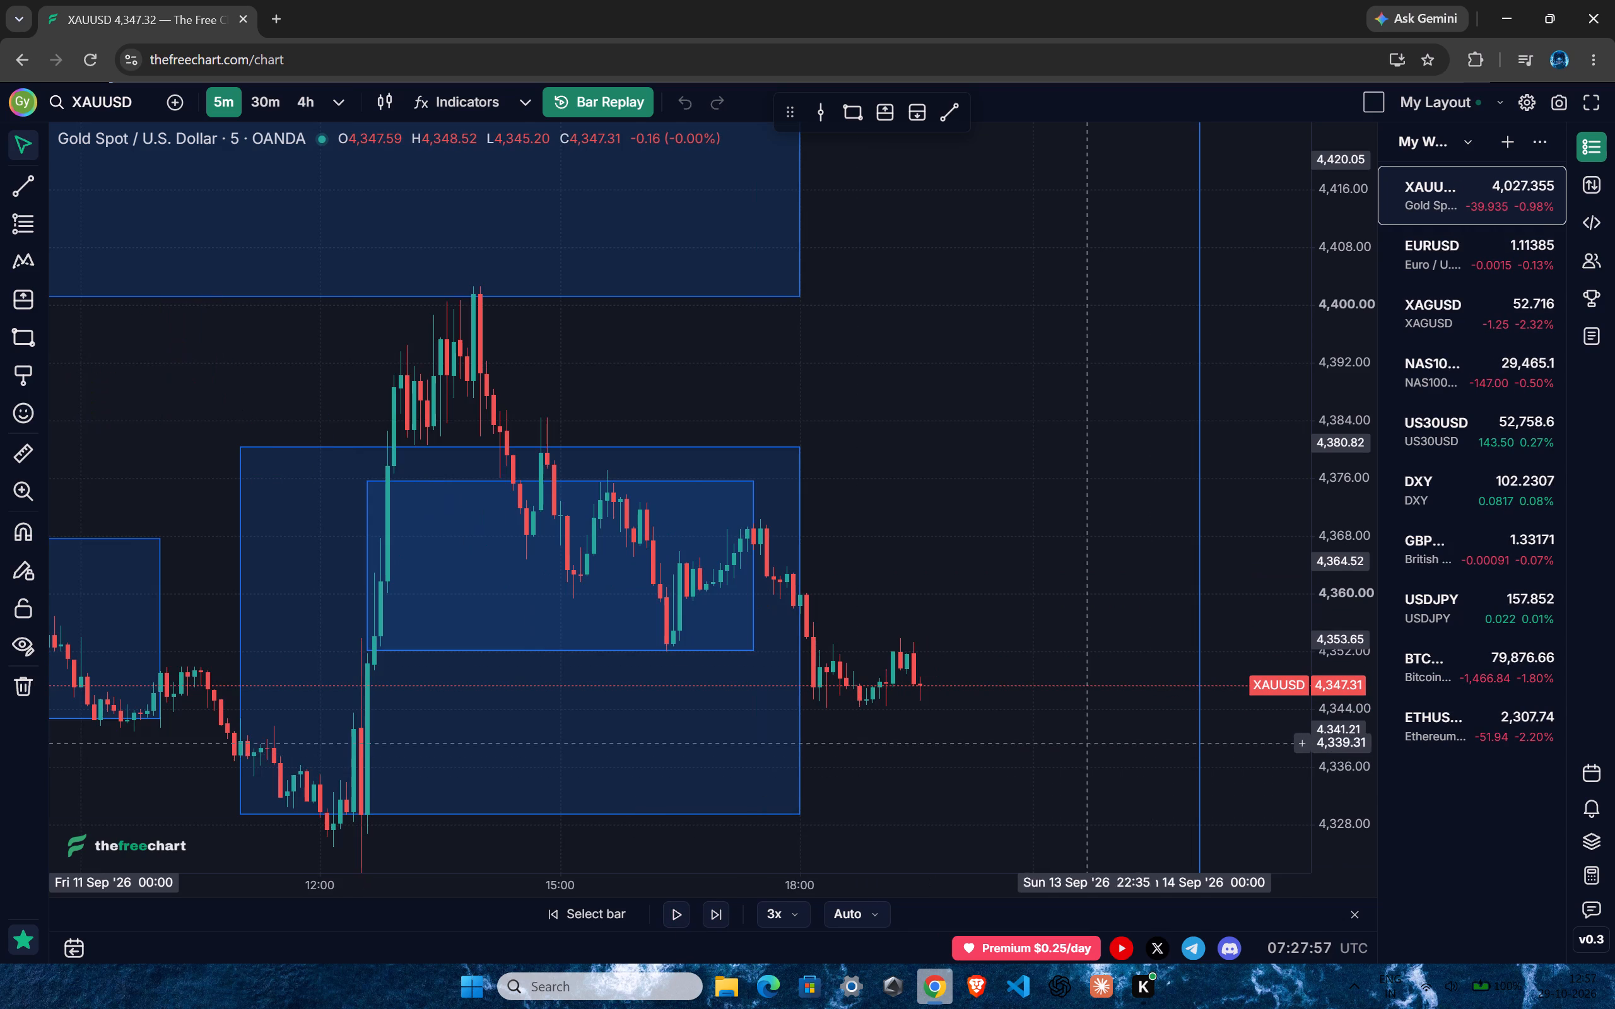
pyautogui.moveTo(1337, 769); pyautogui.dragTo(1317, 410)
pyautogui.moveTo(1125, 614); pyautogui.dragTo(1136, 294)
pyautogui.write('1h')
pyautogui.press('Return')
# Play the replay forward in short runs to the 22:00 hourly bar on 13 September and pause it.
pyautogui.keyDown('ctrl'); pyautogui.scroll(10, 765, 698); pyautogui.keyUp('ctrl')
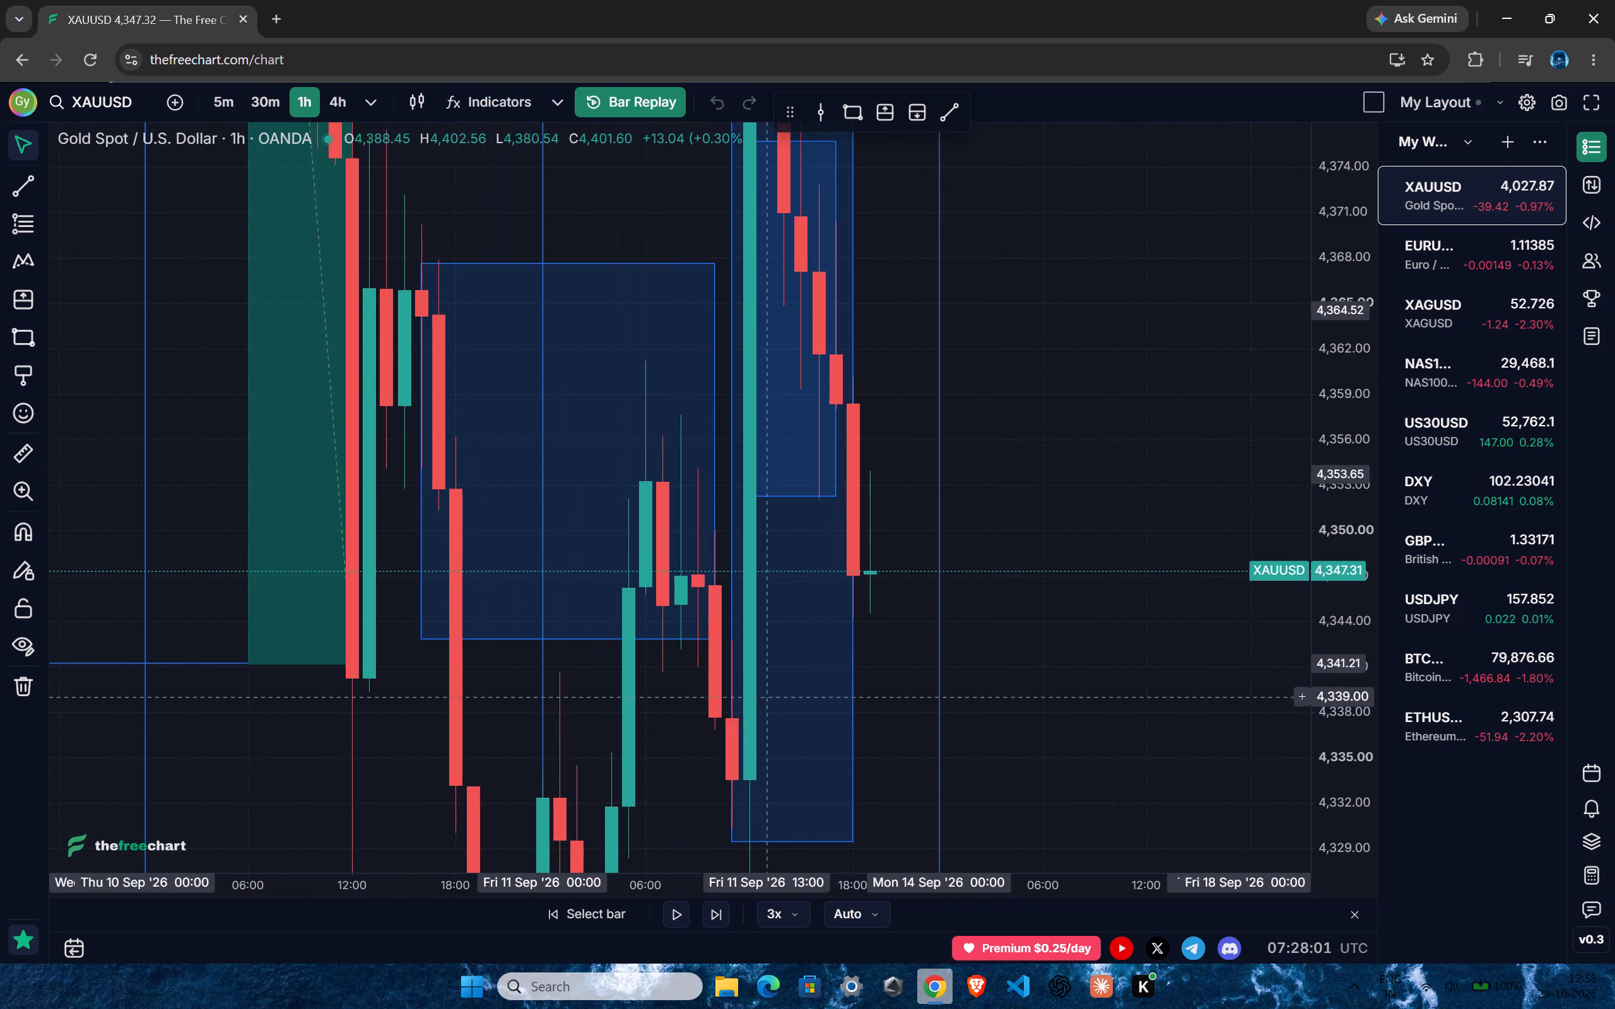
pyautogui.moveTo(1340, 422); pyautogui.dragTo(1269, 793)
pyautogui.keyDown('ctrl'); pyautogui.scroll(3, 779, 641); pyautogui.keyUp('ctrl')
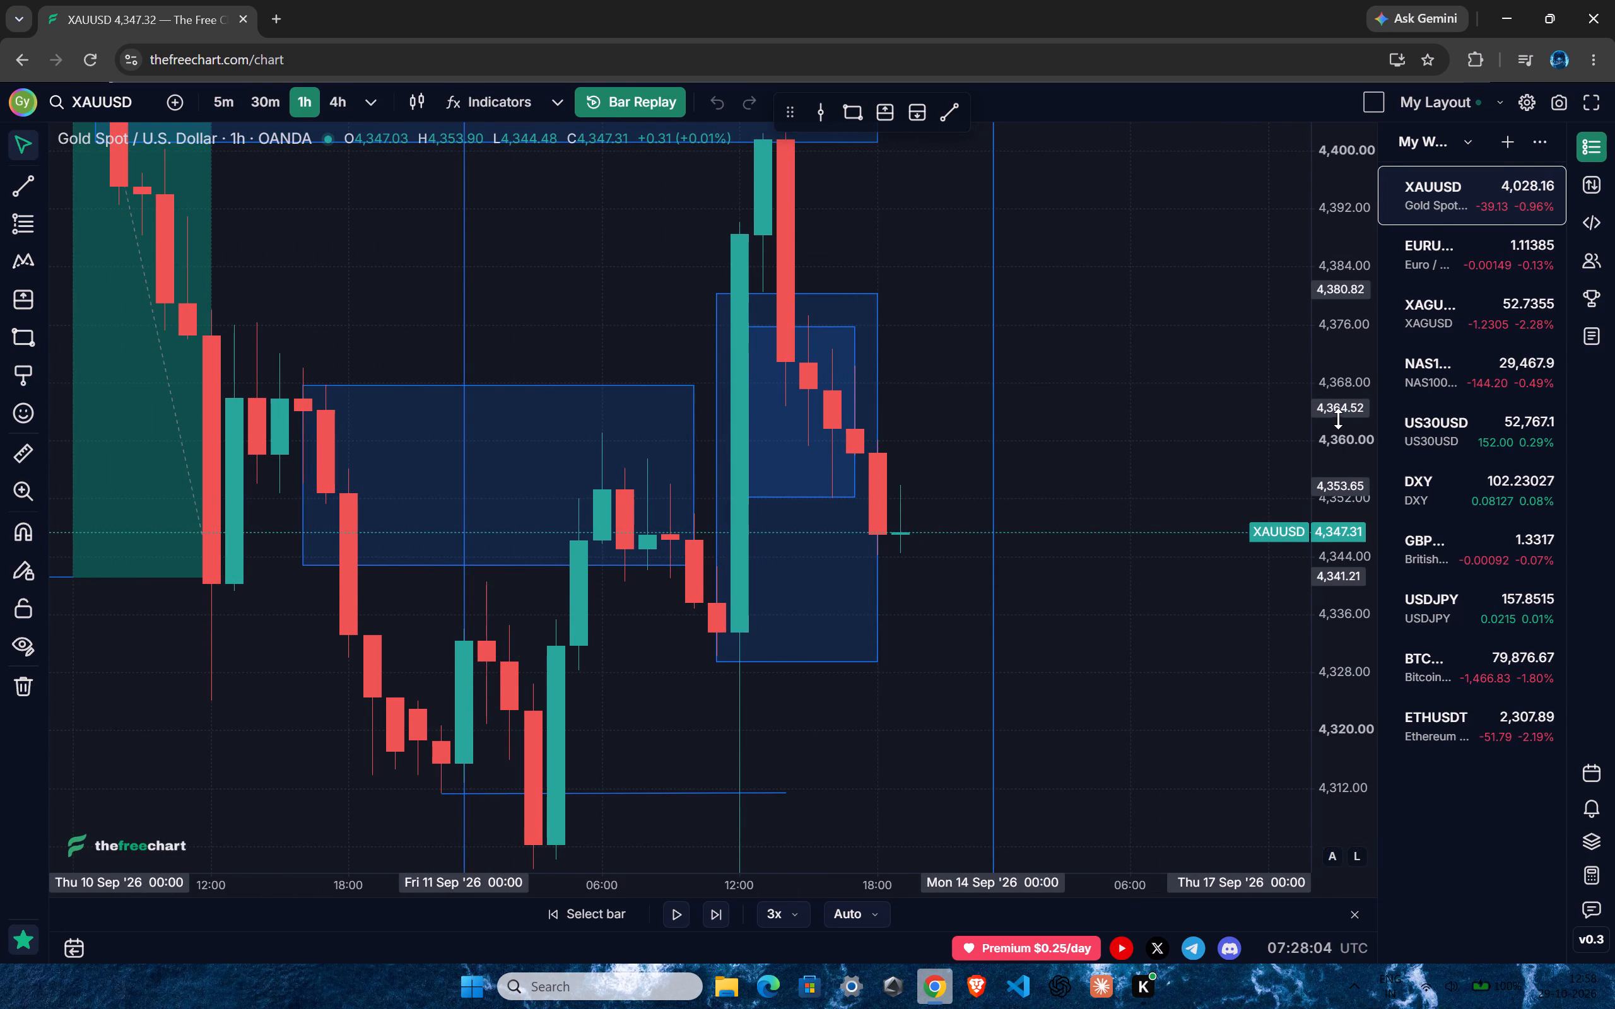
pyautogui.moveTo(1341, 419); pyautogui.dragTo(1292, 855)
pyautogui.keyDown('ctrl'); pyautogui.scroll(2, 878, 548); pyautogui.keyUp('ctrl')
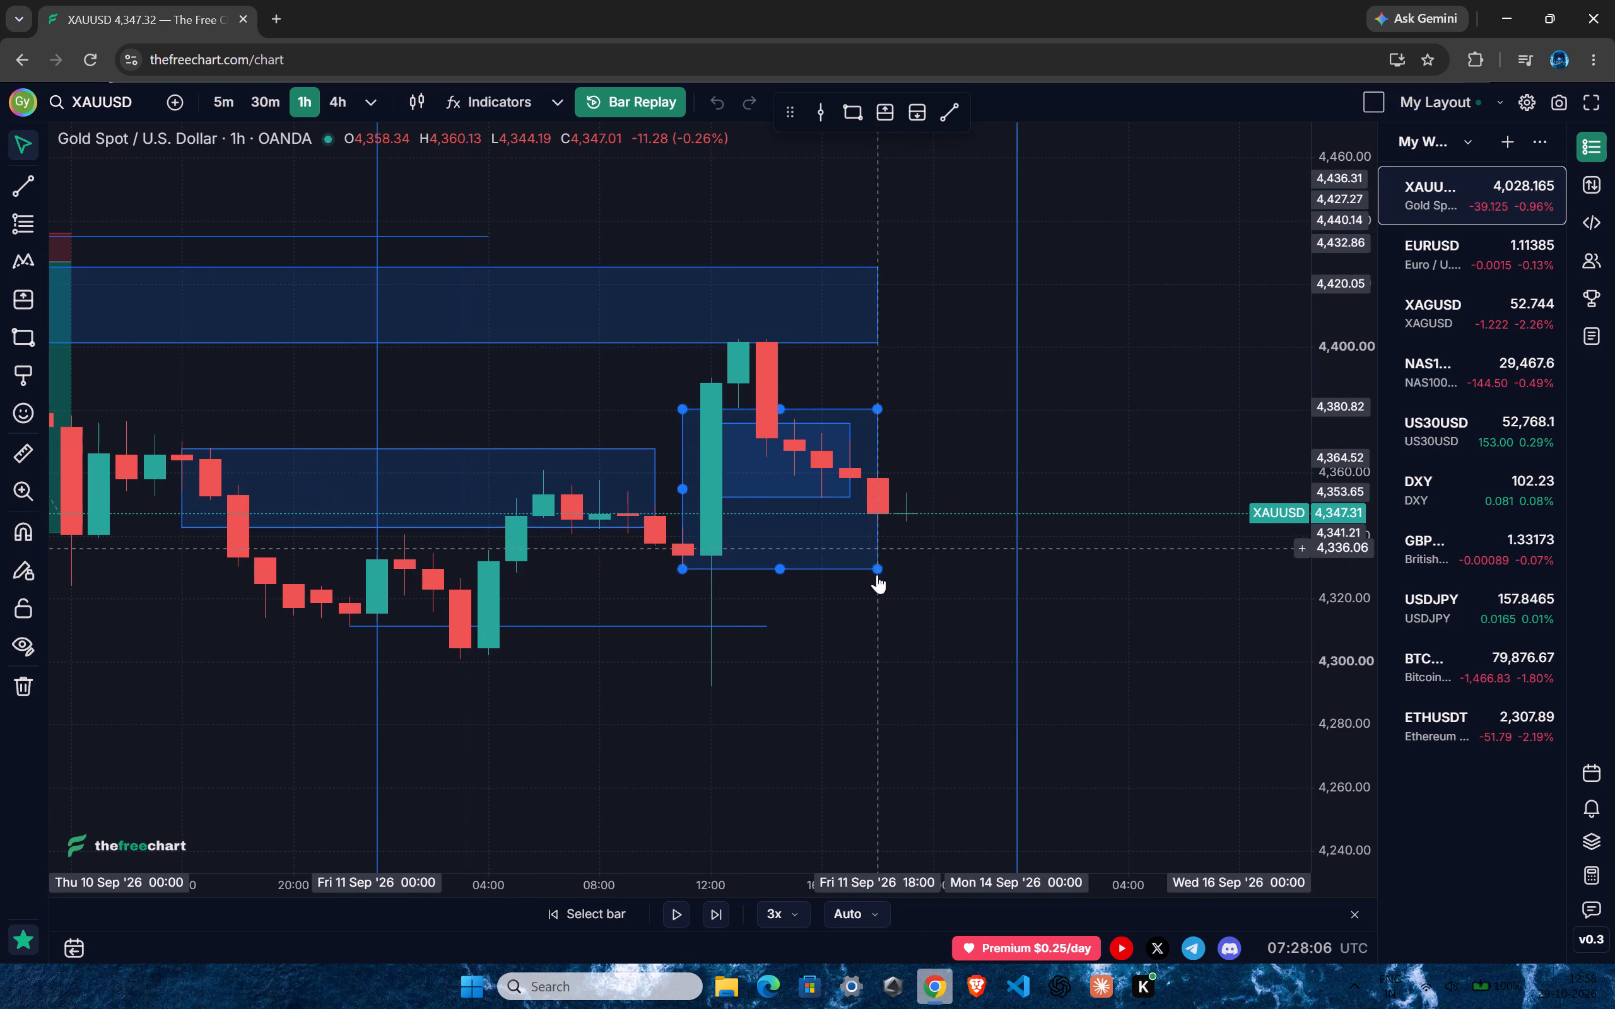
pyautogui.click(687, 914)
pyautogui.click(681, 913)
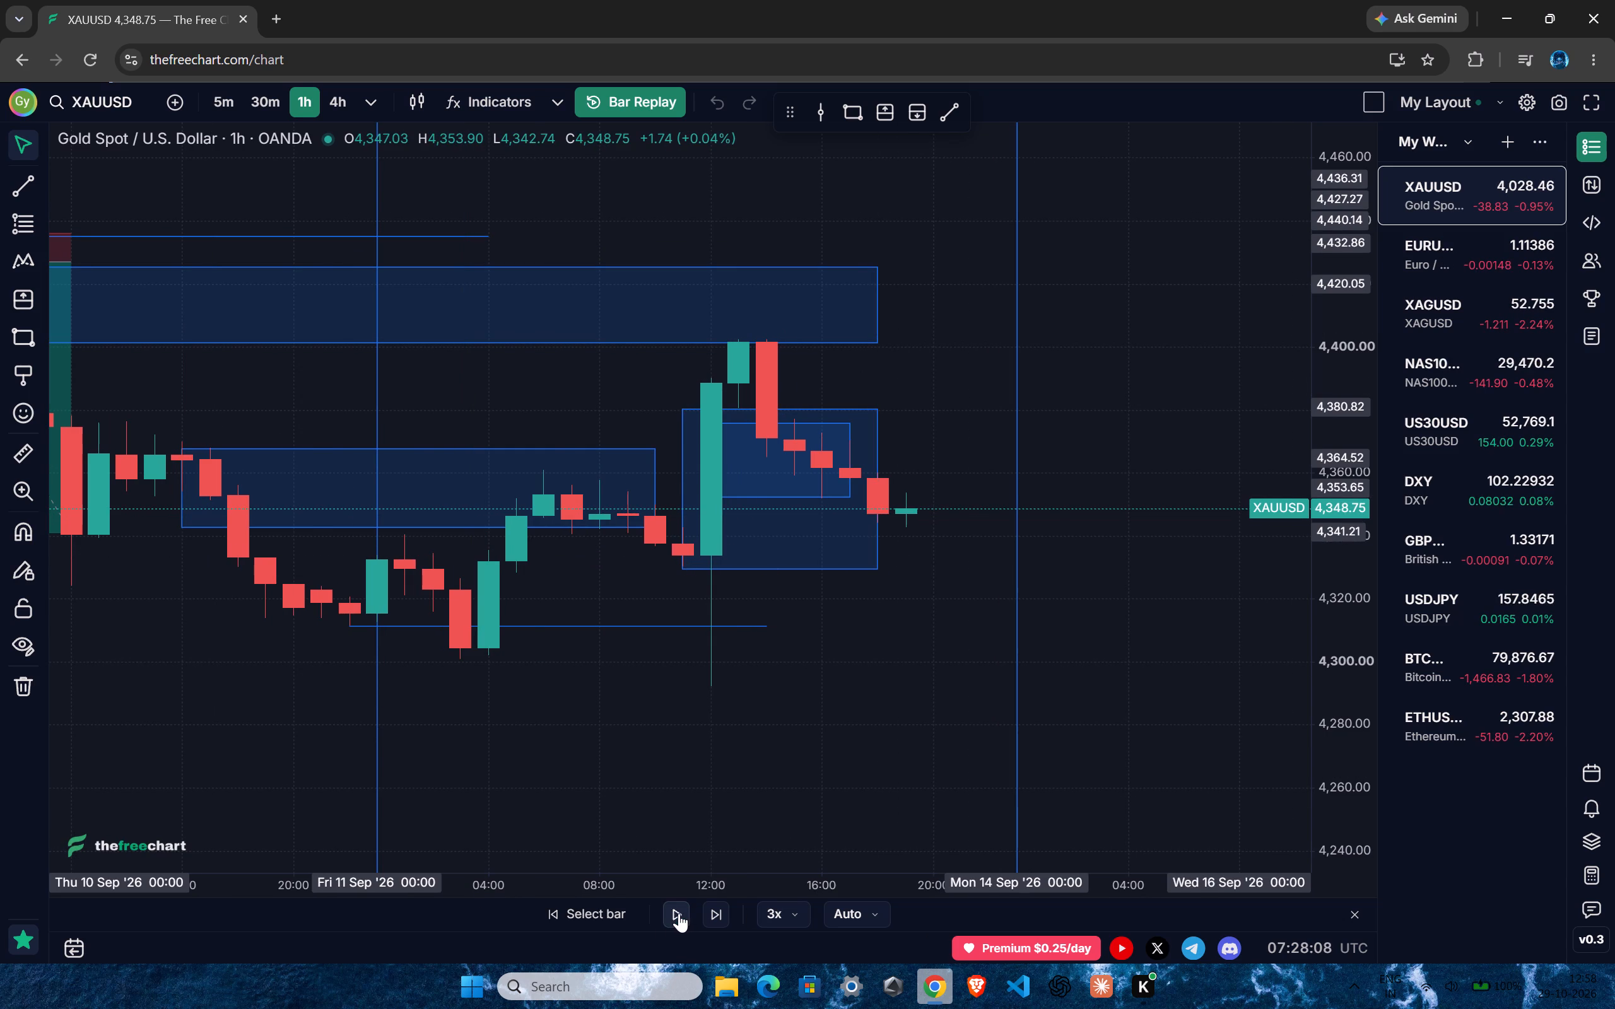
pyautogui.click(676, 914)
pyautogui.click(676, 914)
pyautogui.click(676, 914)
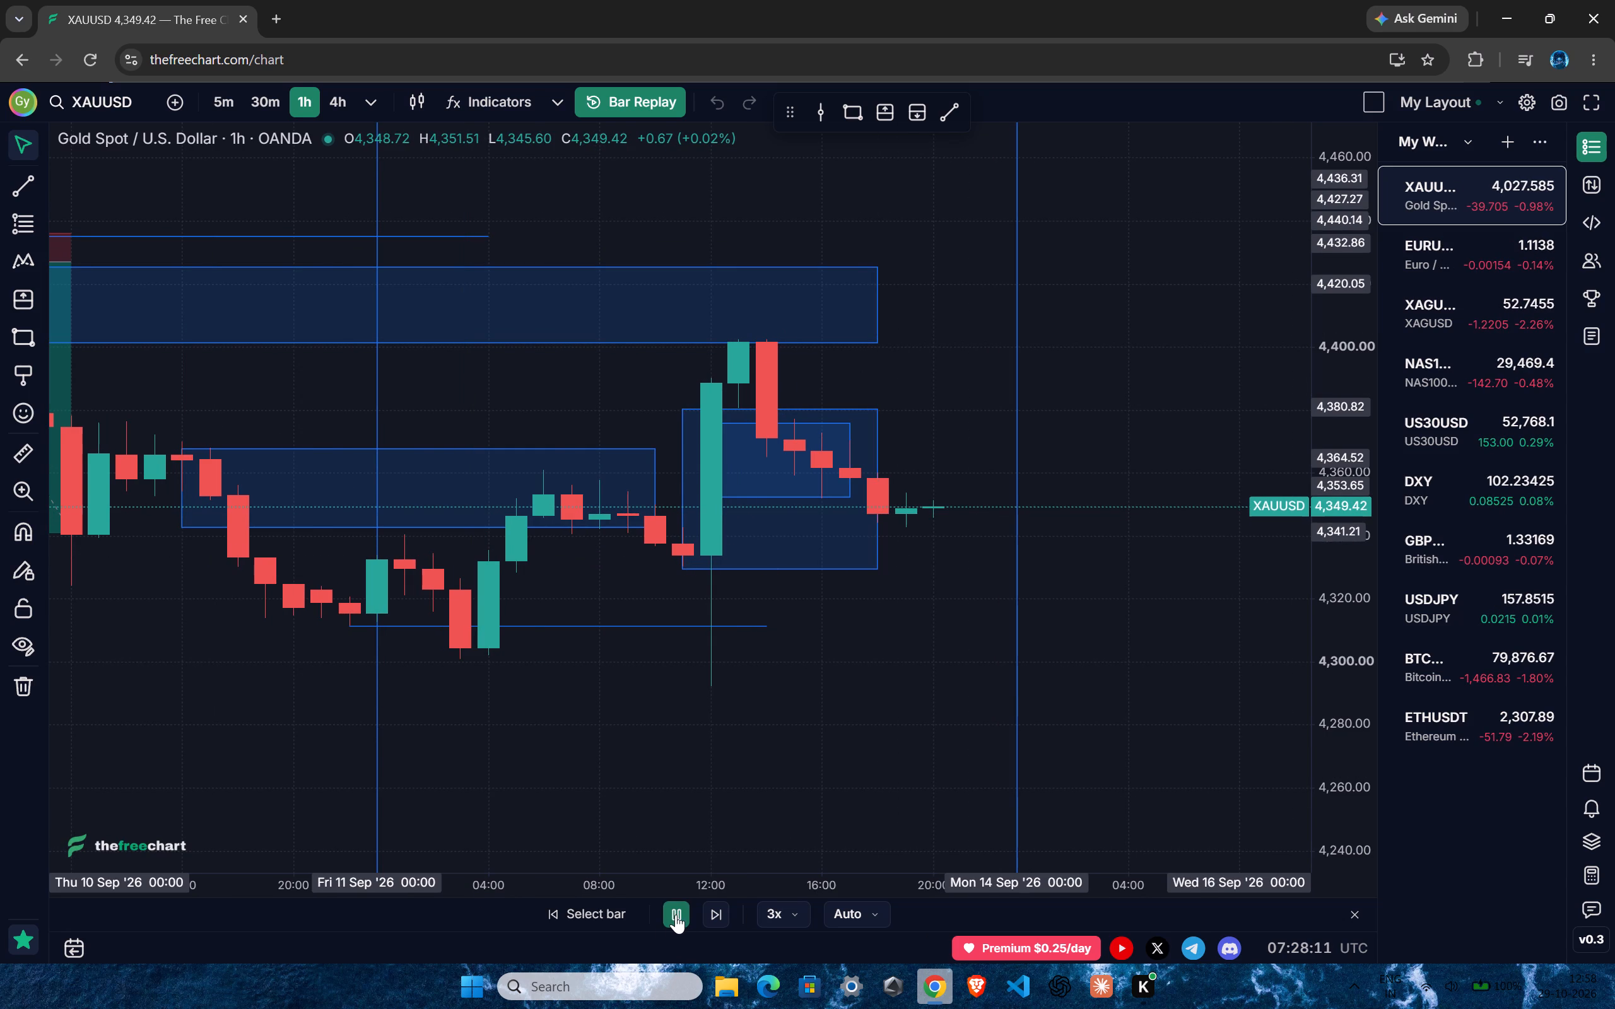
pyautogui.click(676, 914)
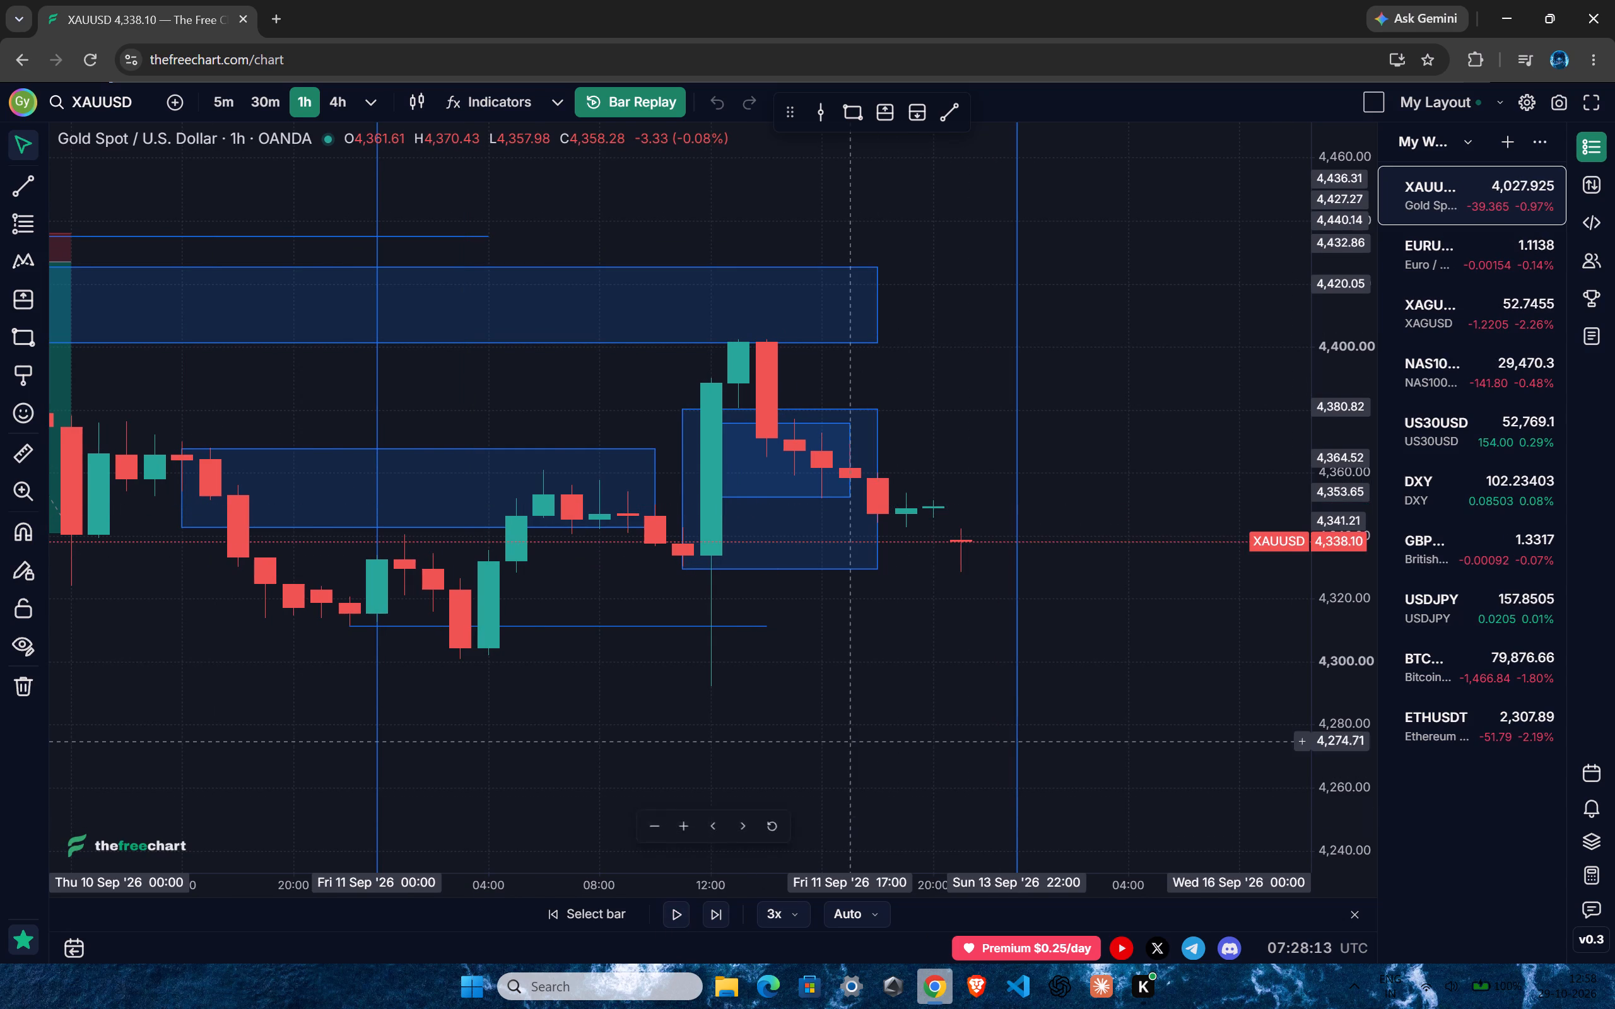
# Switch the chart to the 5-minute interval.
pyautogui.press('5')
pyautogui.press('Return')
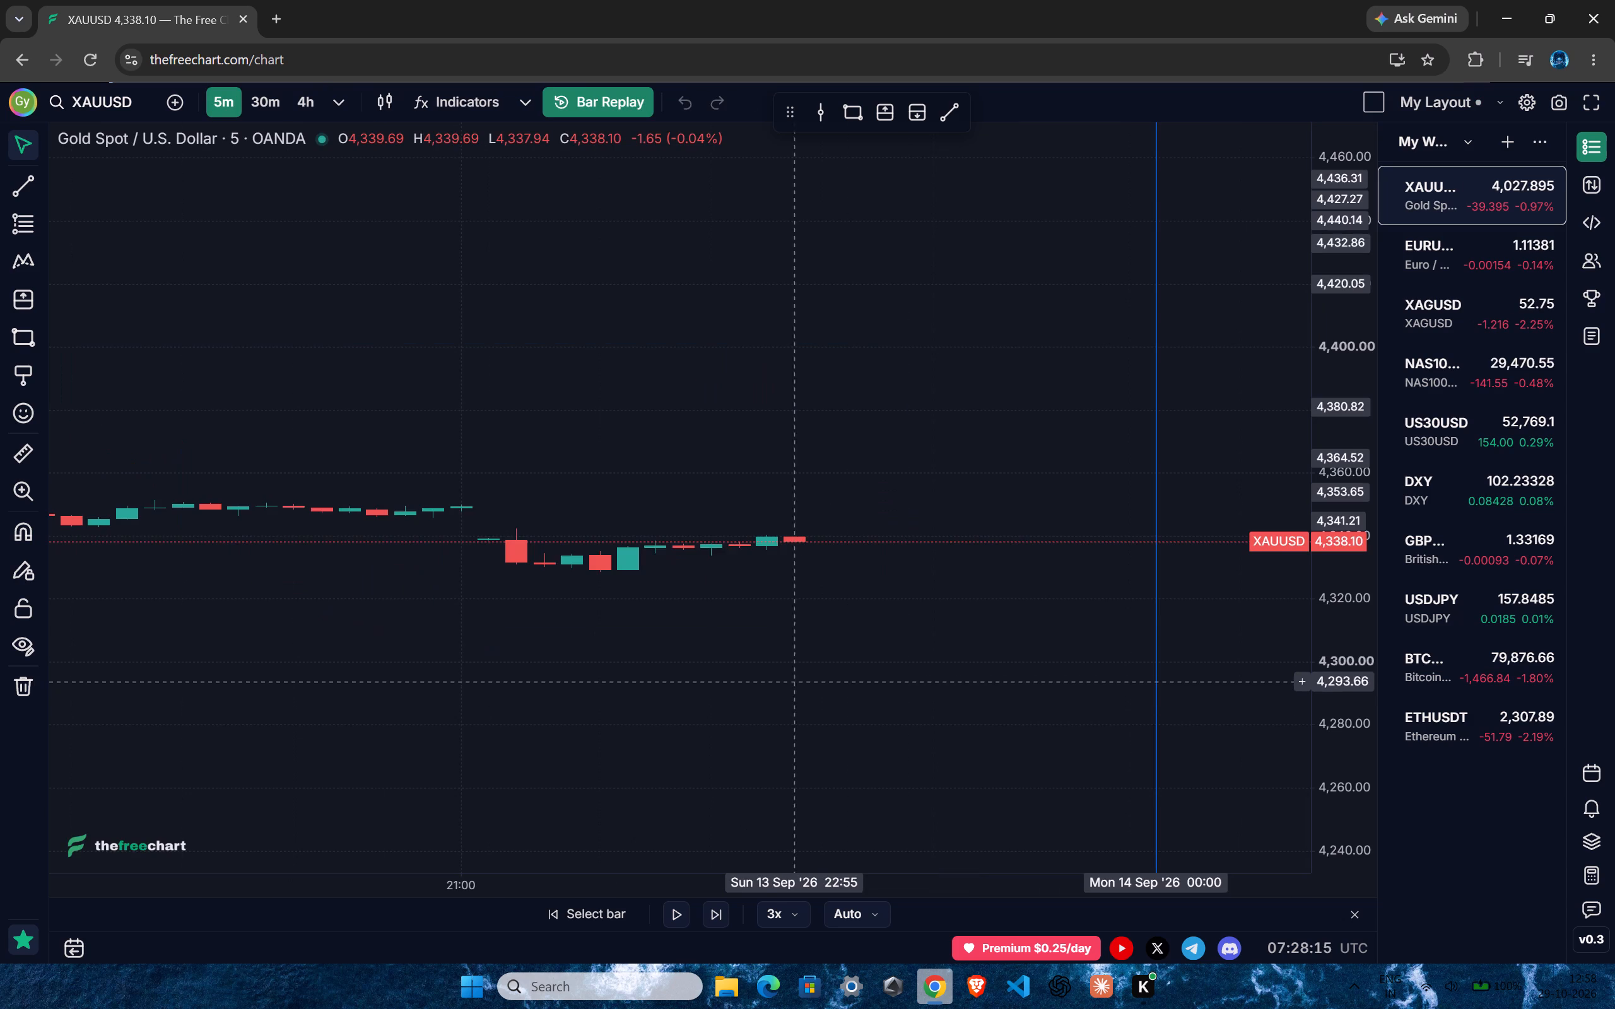
# Play the replay forward to about 23:30 on 13 September.
pyautogui.keyDown('ctrl'); pyautogui.scroll(-20, 769, 667); pyautogui.keyUp('ctrl')
pyautogui.moveTo(1358, 704); pyautogui.dragTo(1365, 400)
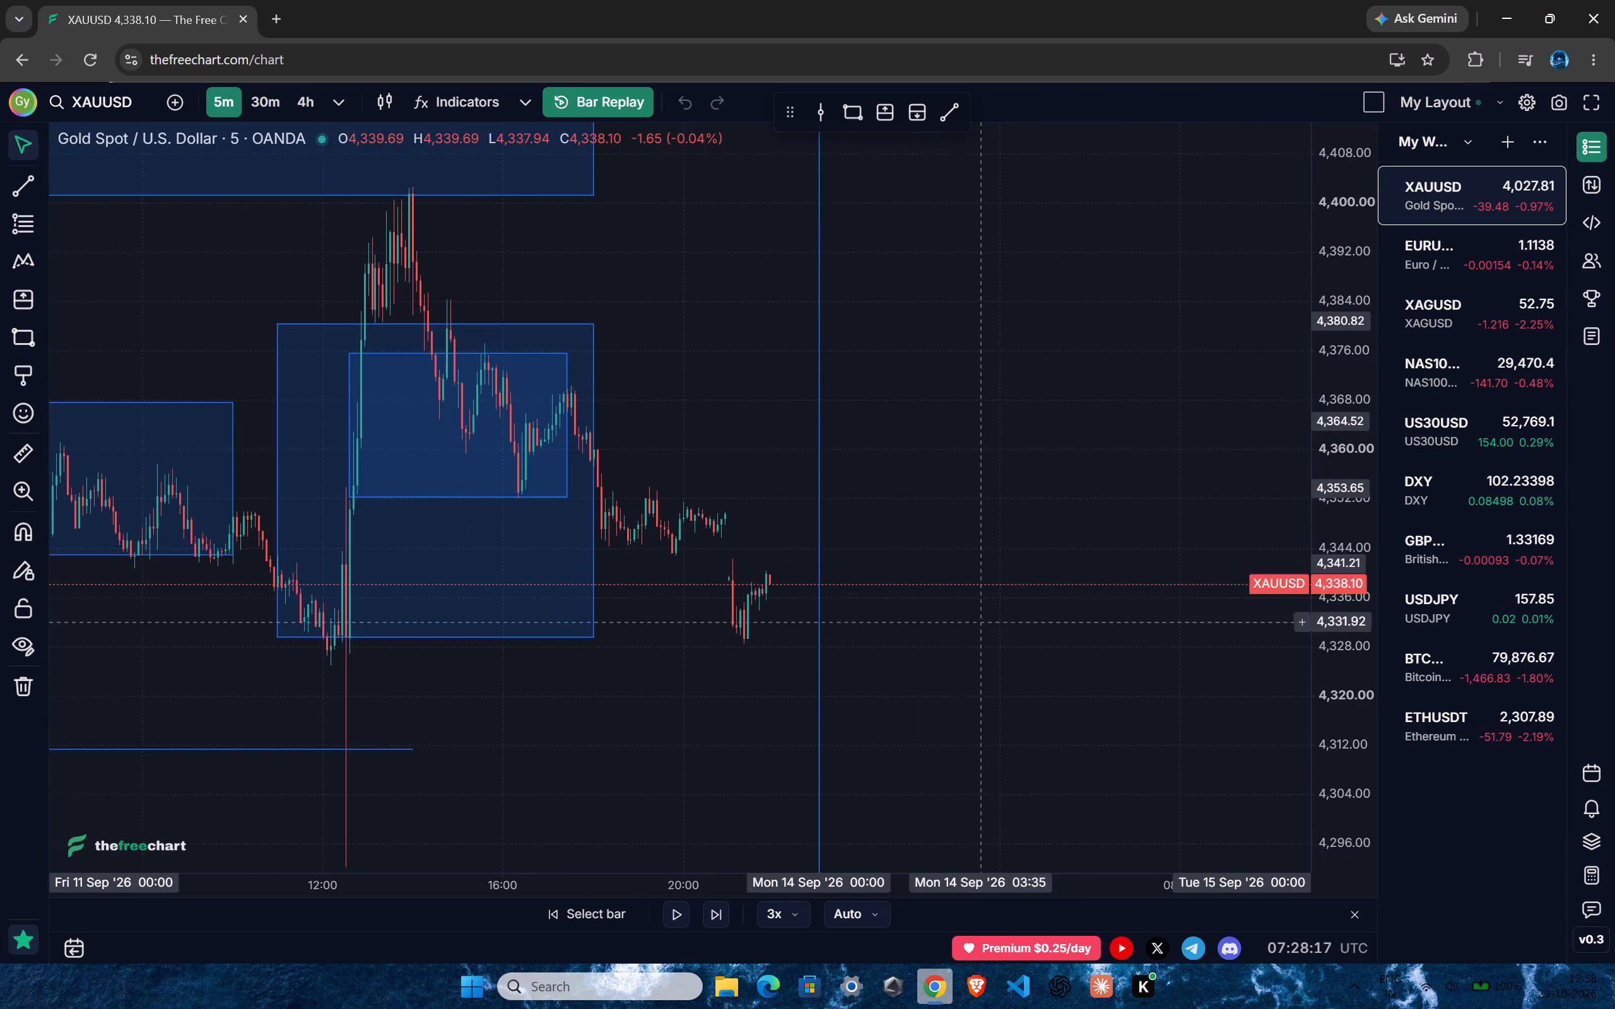
pyautogui.moveTo(987, 610); pyautogui.dragTo(1081, 463)
pyautogui.keyDown('ctrl'); pyautogui.scroll(3, 896, 550); pyautogui.keyUp('ctrl')
pyautogui.click(680, 921)
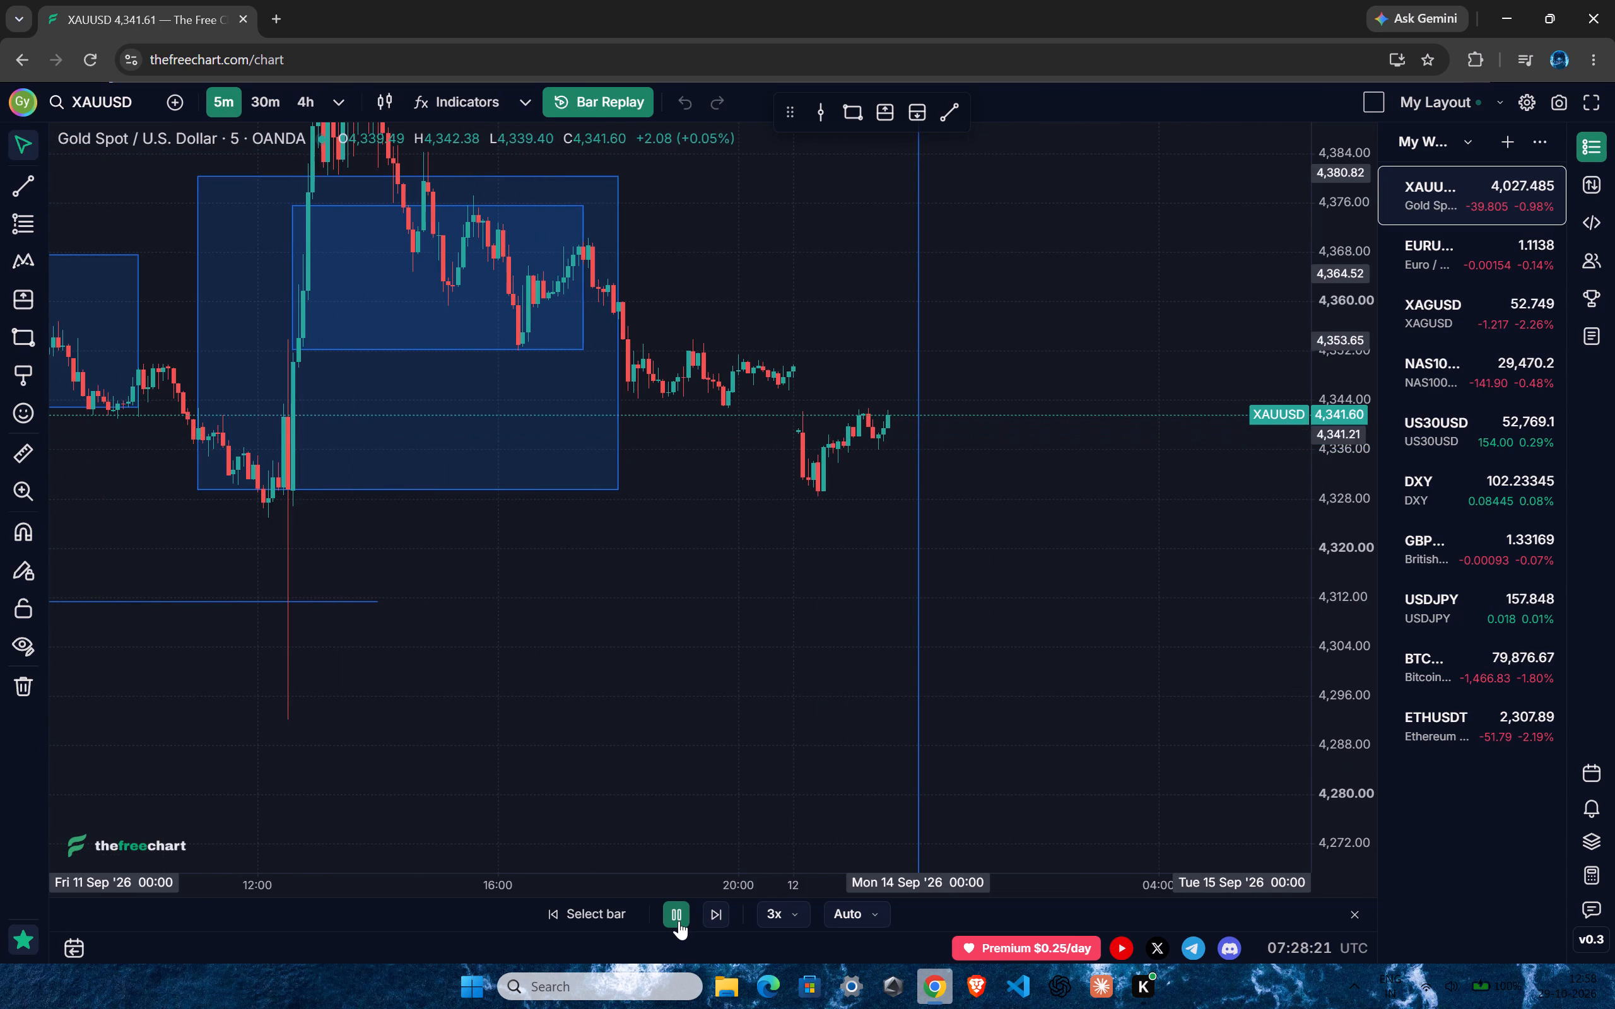
# Switch the chart to the 1-hour interval.
pyautogui.press('1')
pyautogui.press('h')
pyautogui.press('Return')
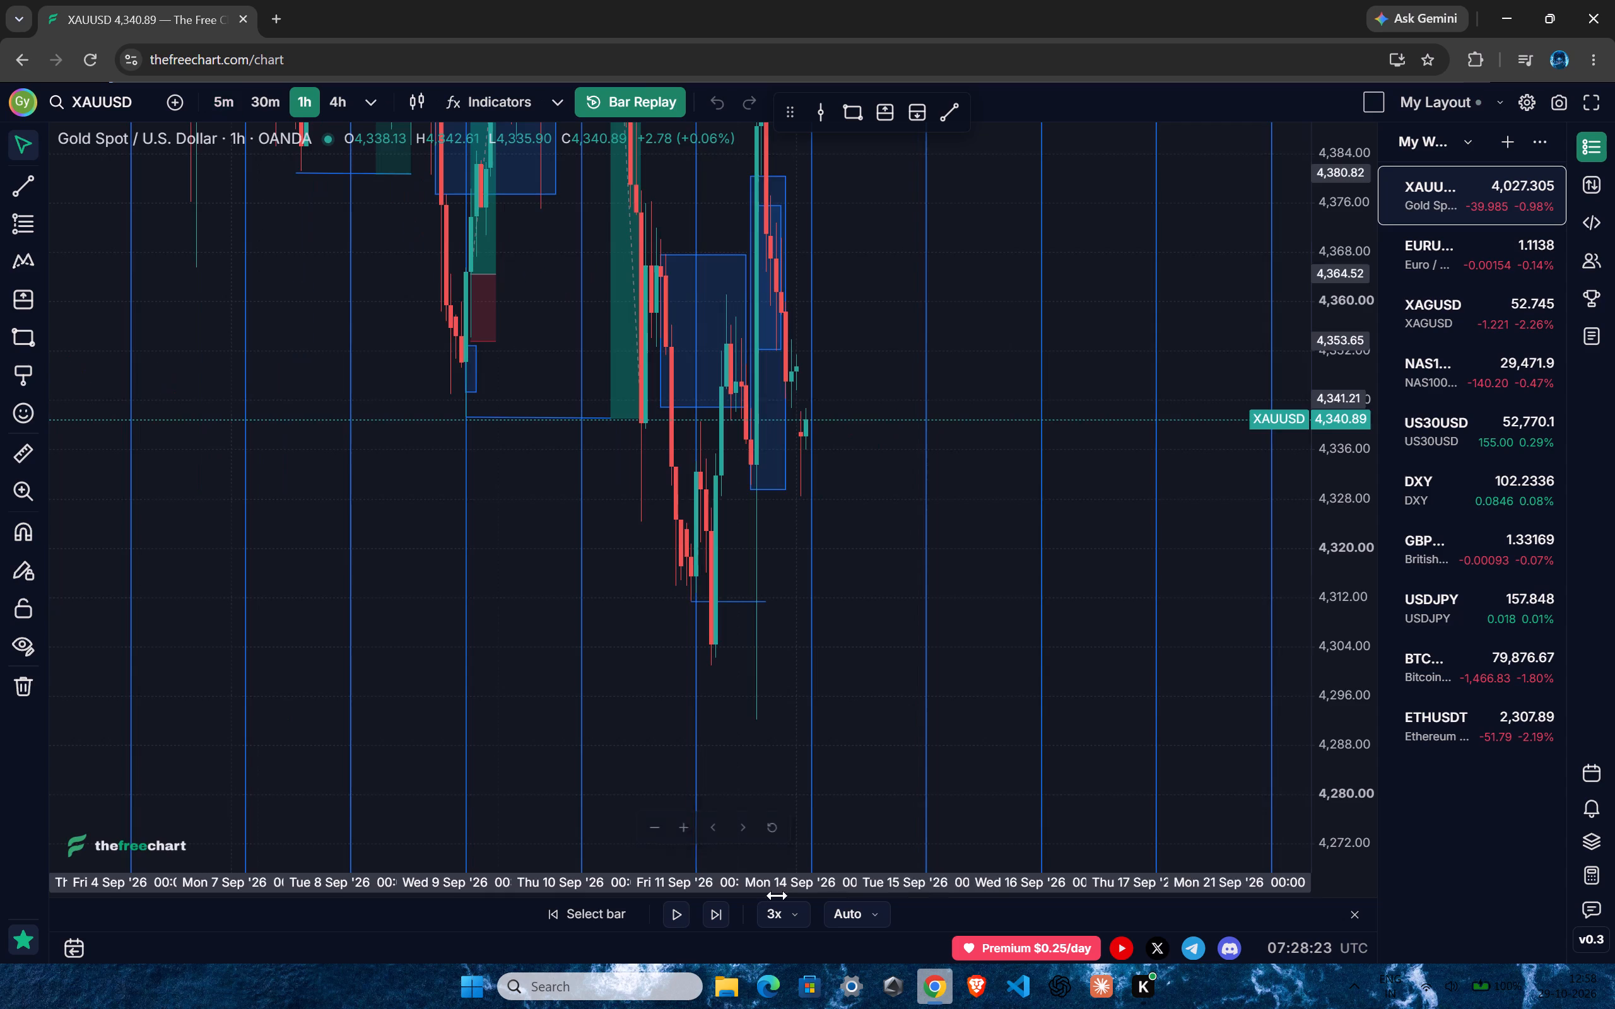
# Select together and delete the three zones and the short level line around 11 September, below the 4,400–4,425 zone.
pyautogui.moveTo(1349, 356); pyautogui.dragTo(1321, 685)
pyautogui.keyDown('ctrl'); pyautogui.scroll(2, 850, 615); pyautogui.keyUp('ctrl')
pyautogui.moveTo(1341, 359); pyautogui.dragTo(1340, 408)
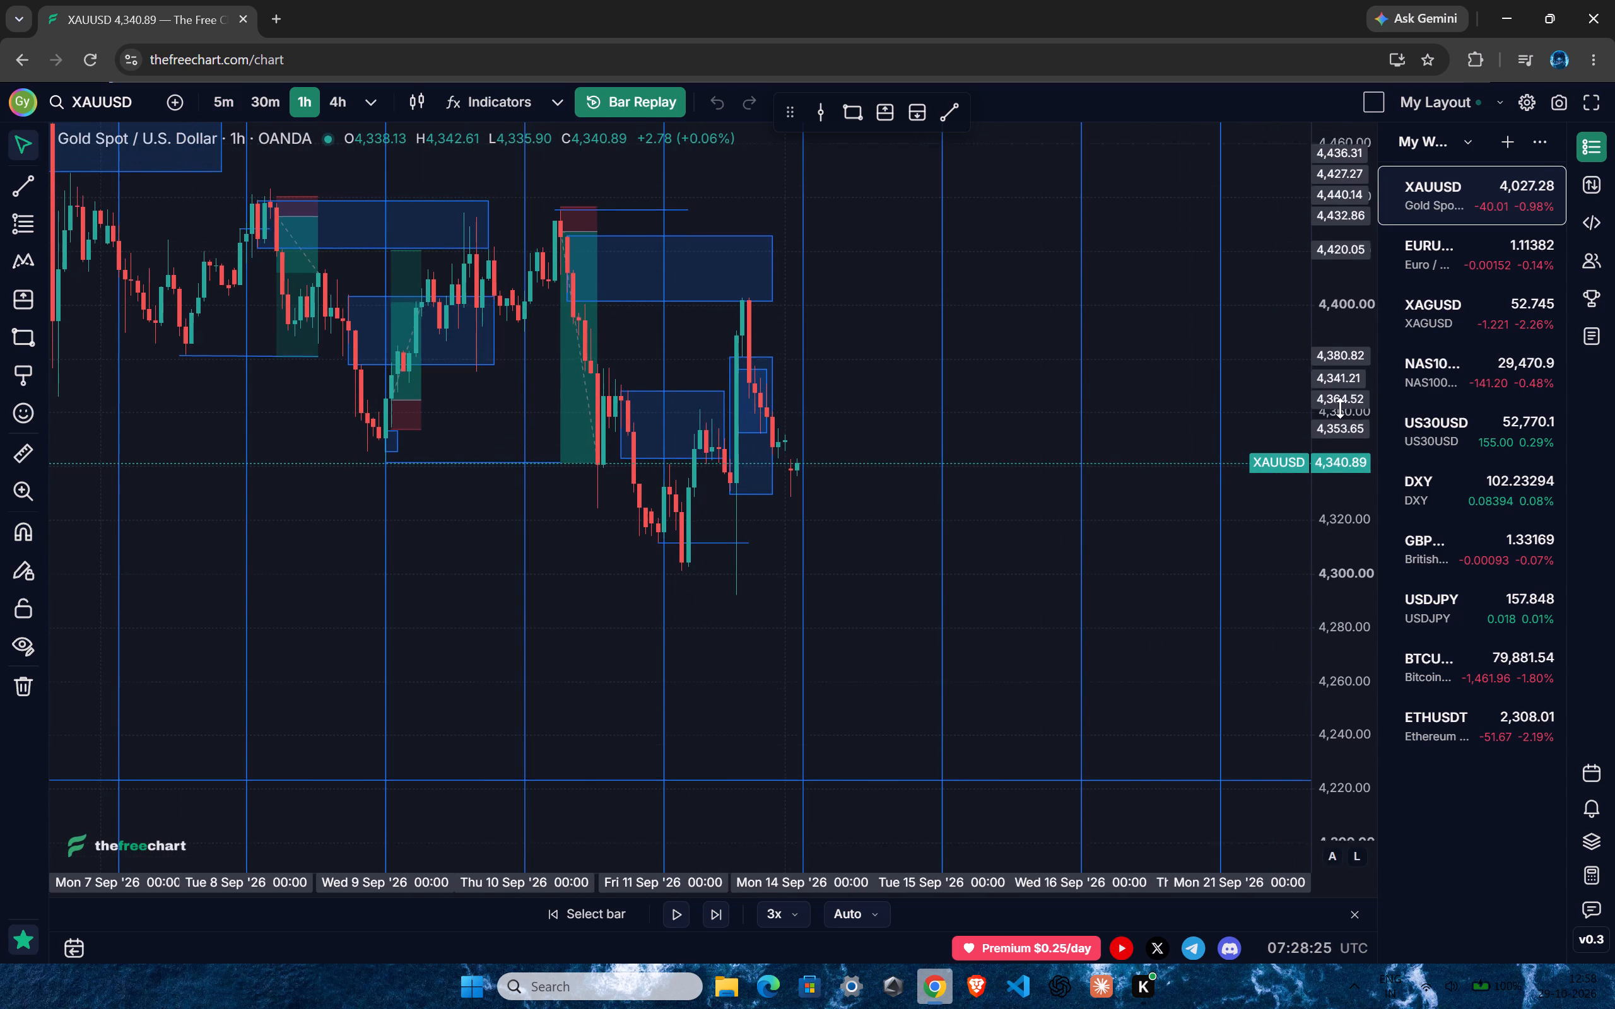
pyautogui.moveTo(1340, 408); pyautogui.dragTo(1324, 529)
pyautogui.keyDown('ctrl'); pyautogui.moveTo(772, 554); pyautogui.dragTo(725, 400); pyautogui.keyUp('ctrl')
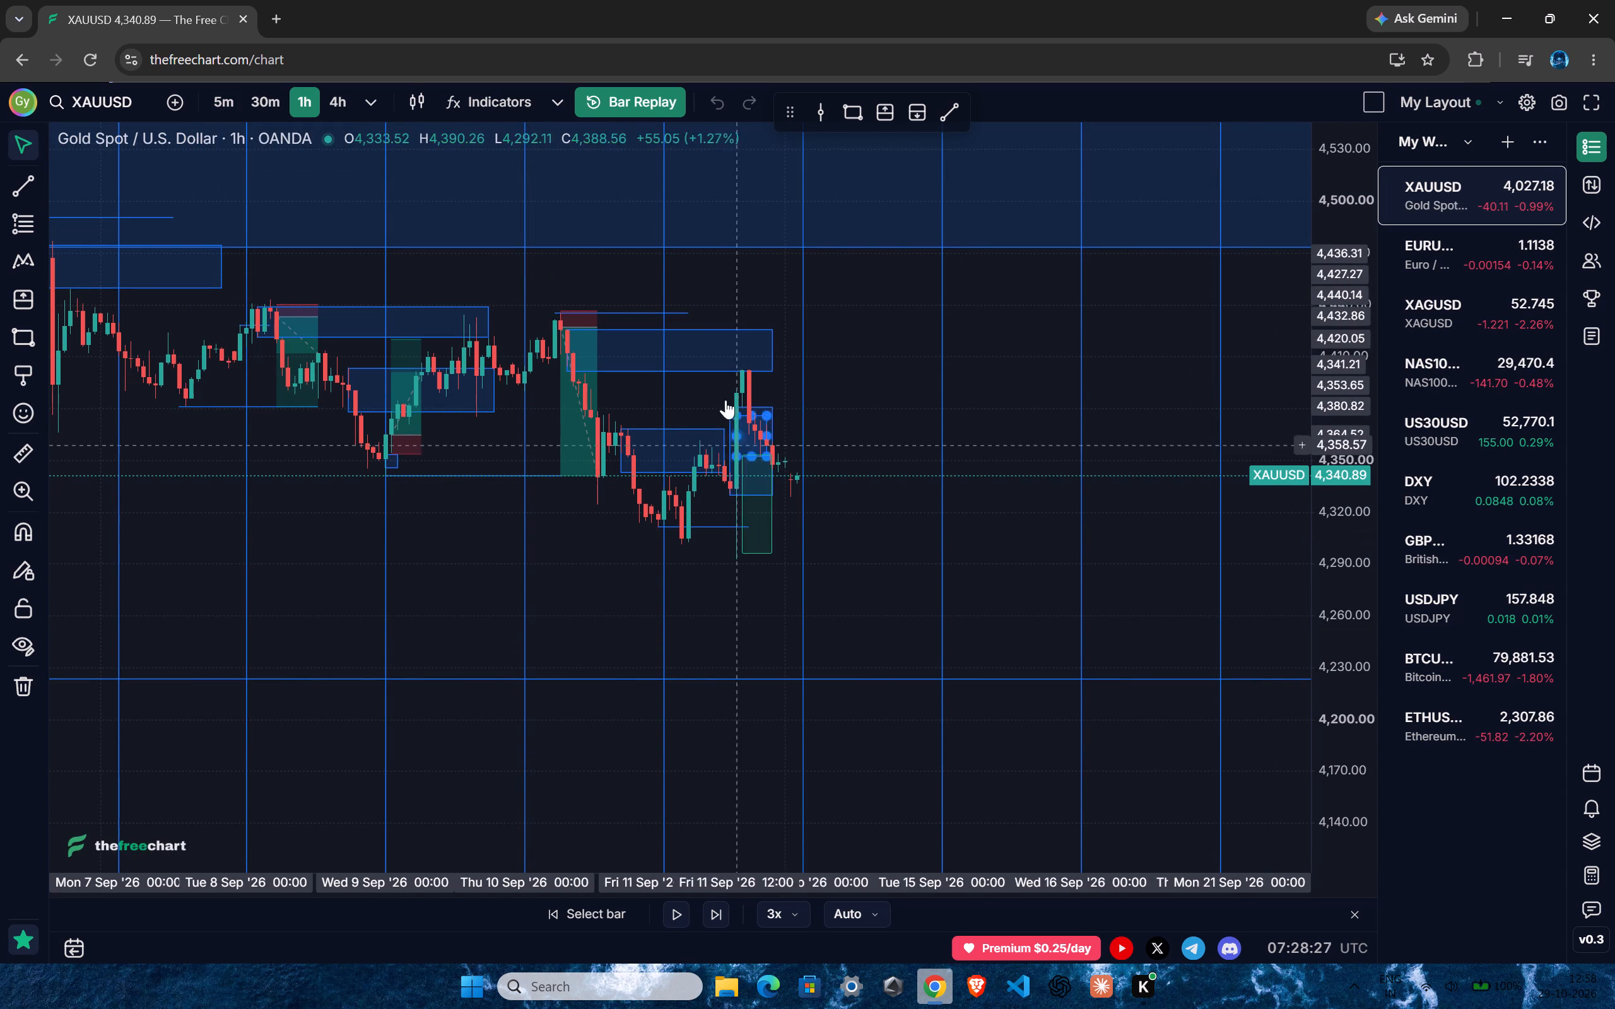
pyautogui.keyDown('ctrl'); pyautogui.moveTo(725, 400); pyautogui.dragTo(687, 425); pyautogui.keyUp('ctrl')
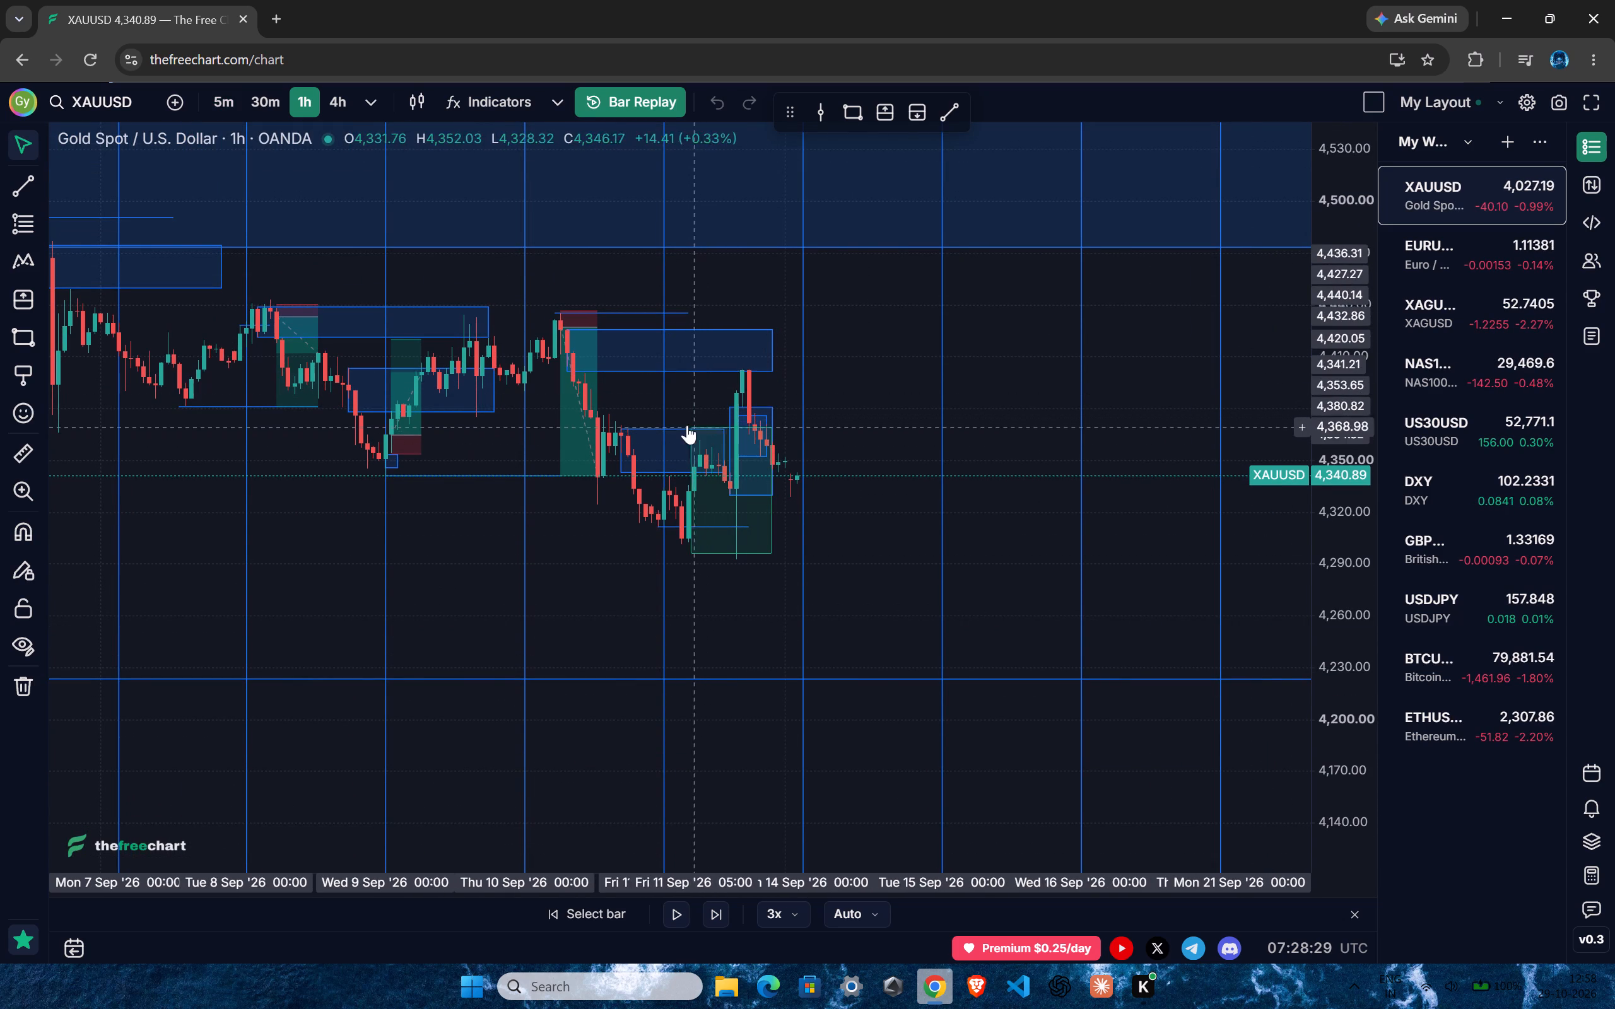
pyautogui.keyDown('ctrl'); pyautogui.moveTo(687, 425); pyautogui.dragTo(681, 421); pyautogui.keyUp('ctrl')
pyautogui.press('BackSpace')
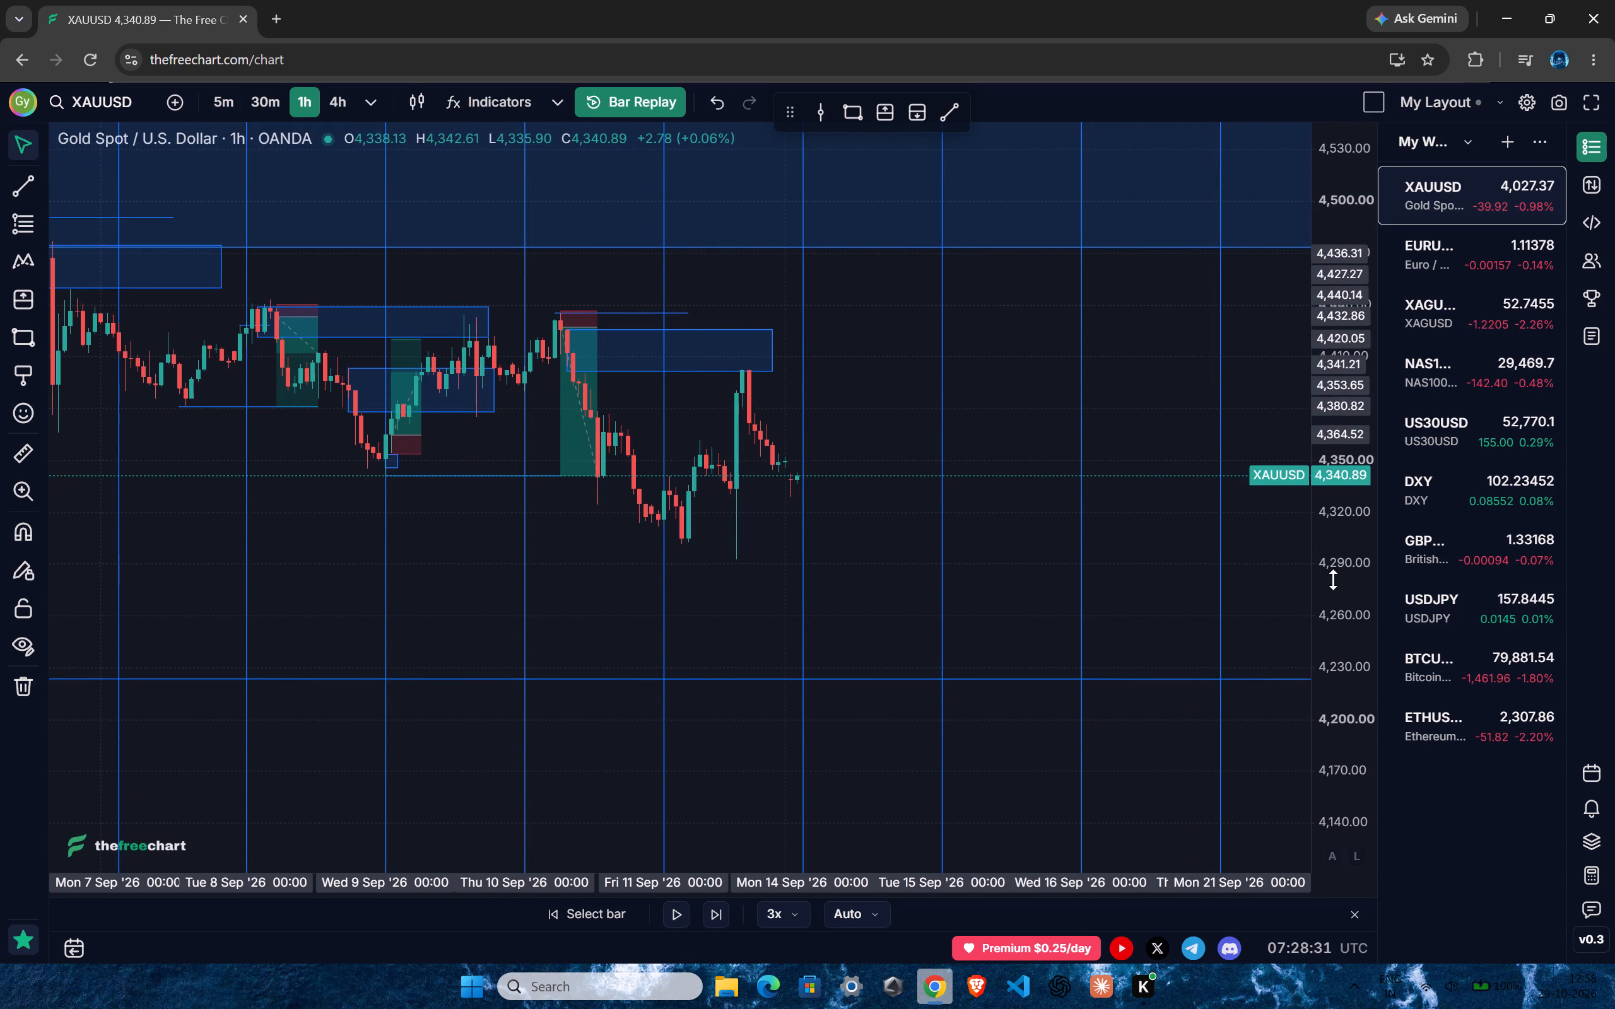
# Examine the hourly price action from 8 to 14 September with the remaining zones and levels.
pyautogui.moveTo(1343, 585); pyautogui.dragTo(1360, 380)
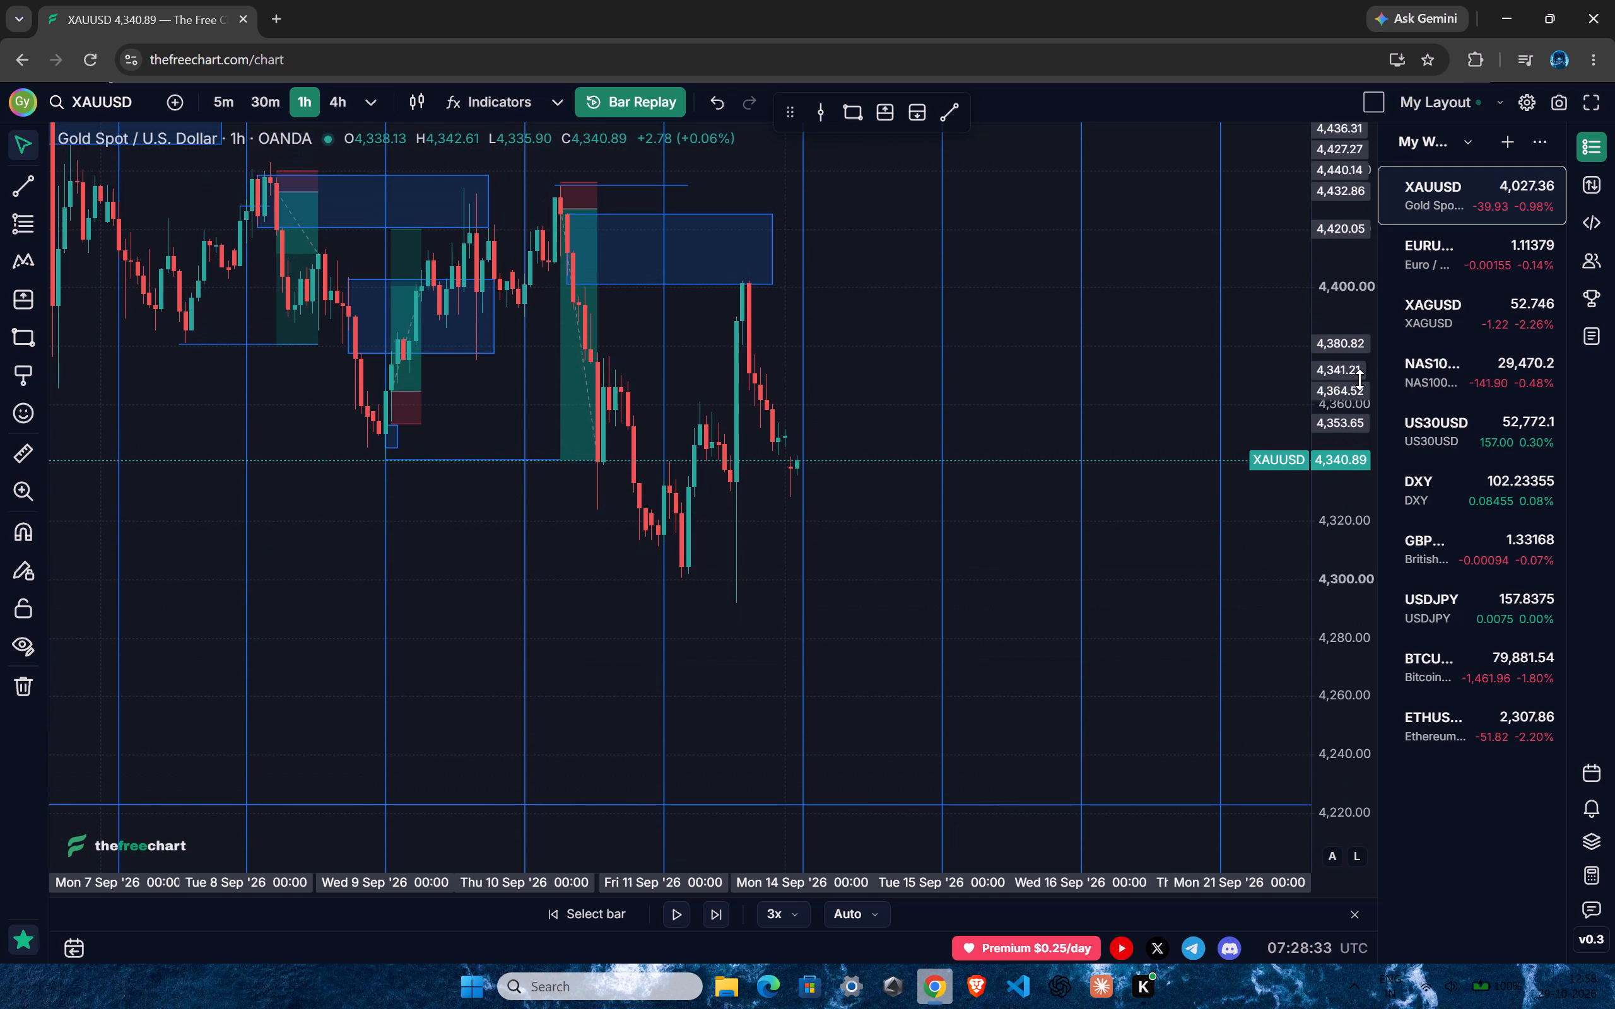
pyautogui.moveTo(1360, 380); pyautogui.dragTo(1358, 467)
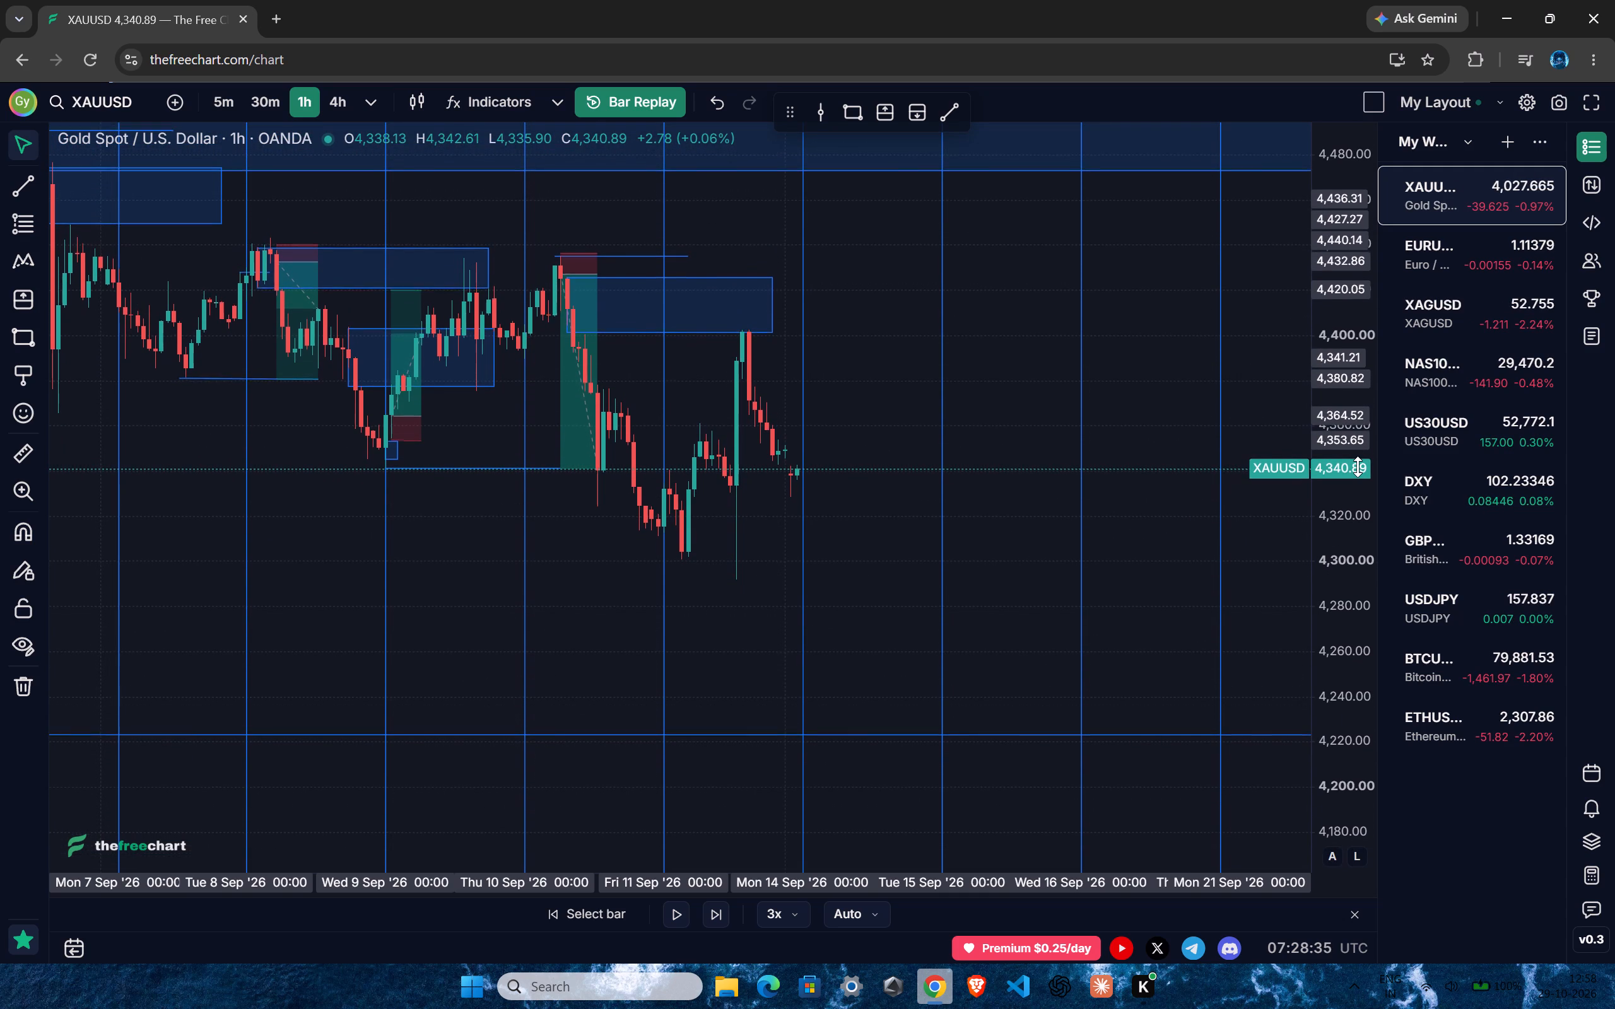
pyautogui.moveTo(1358, 467); pyautogui.dragTo(1378, 549)
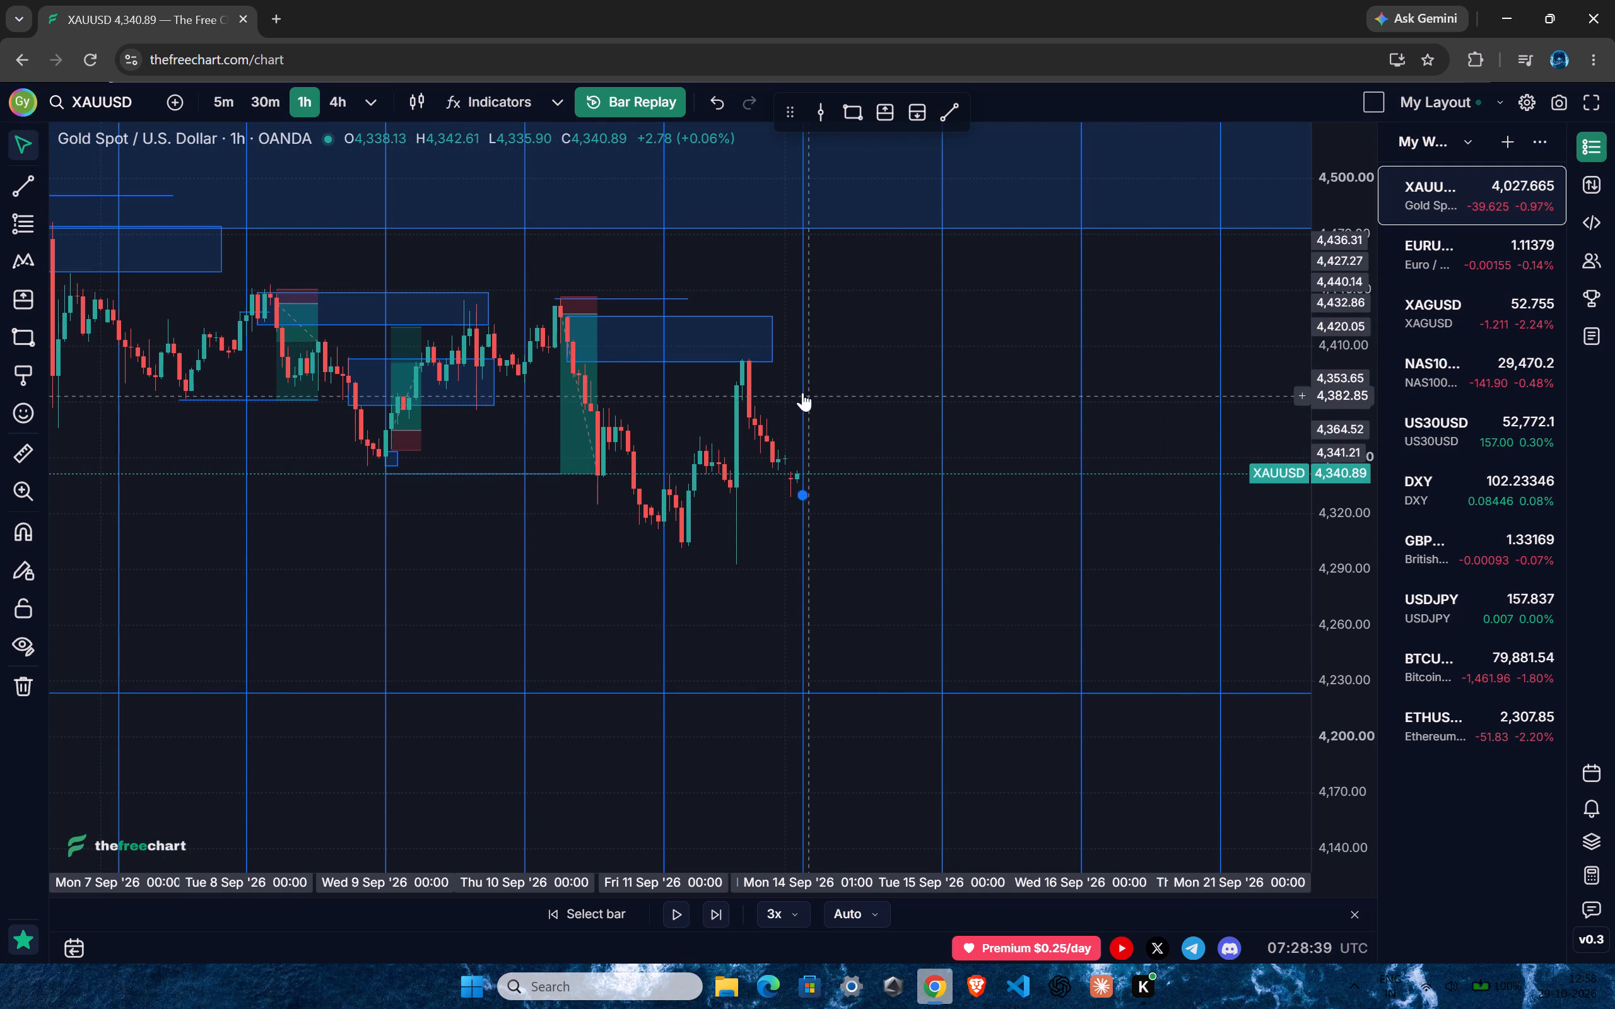
pyautogui.moveTo(862, 442); pyautogui.dragTo(962, 399)
pyautogui.keyDown('ctrl'); pyautogui.scroll(4, 905, 424); pyautogui.keyUp('ctrl')
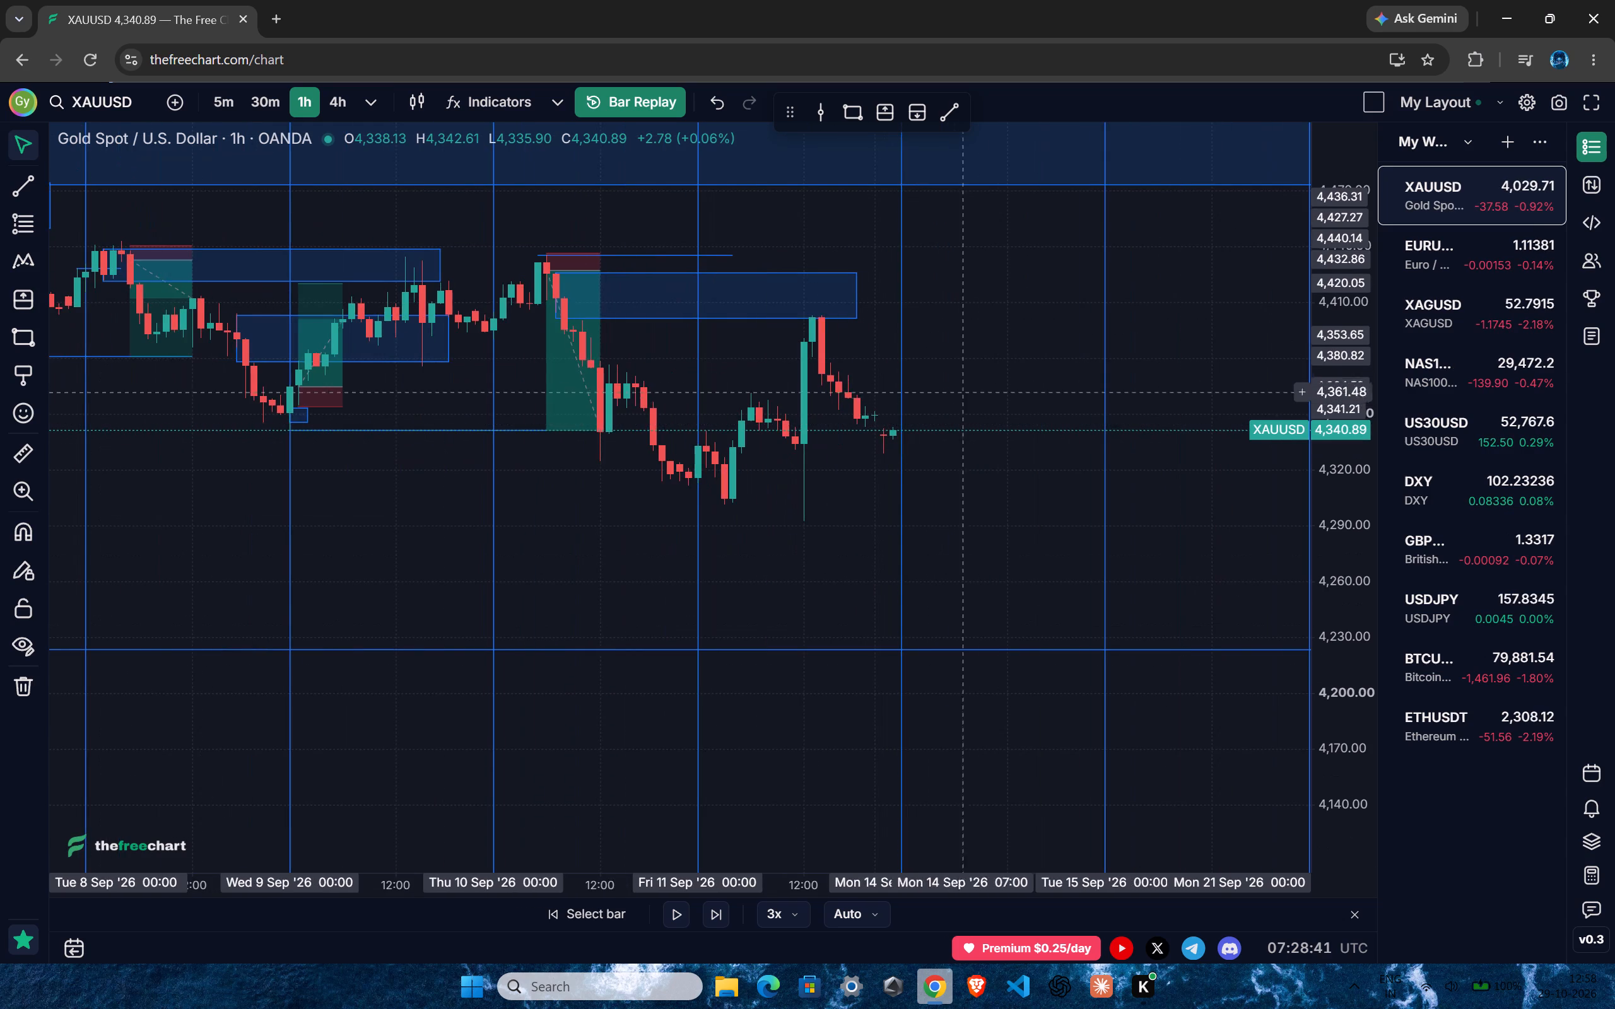
pyautogui.moveTo(1002, 399); pyautogui.dragTo(978, 516)
pyautogui.keyDown('ctrl'); pyautogui.moveTo(753, 456); pyautogui.dragTo(752, 455); pyautogui.keyUp('ctrl')
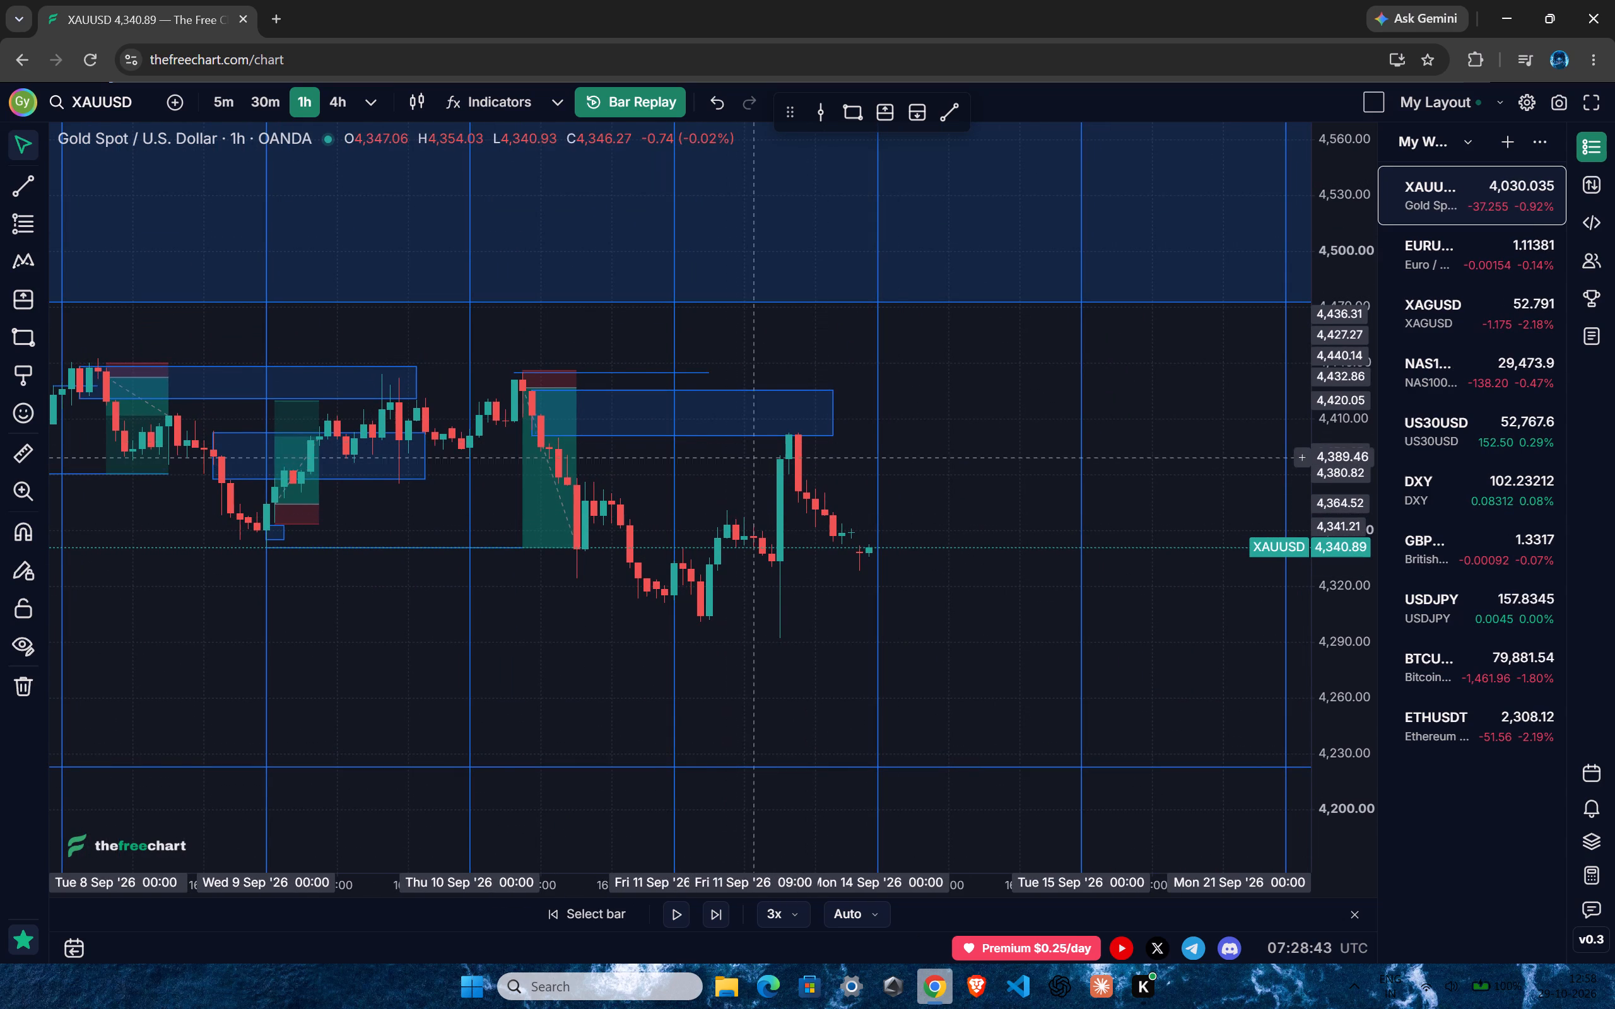
pyautogui.keyDown('ctrl'); pyautogui.moveTo(752, 455); pyautogui.dragTo(707, 374); pyautogui.keyUp('ctrl')
pyautogui.click(984, 482)
pyautogui.moveTo(977, 469); pyautogui.dragTo(984, 342)
pyautogui.moveTo(994, 425); pyautogui.dragTo(986, 476)
pyautogui.keyDown('ctrl'); pyautogui.scroll(4, 879, 425); pyautogui.keyUp('ctrl')
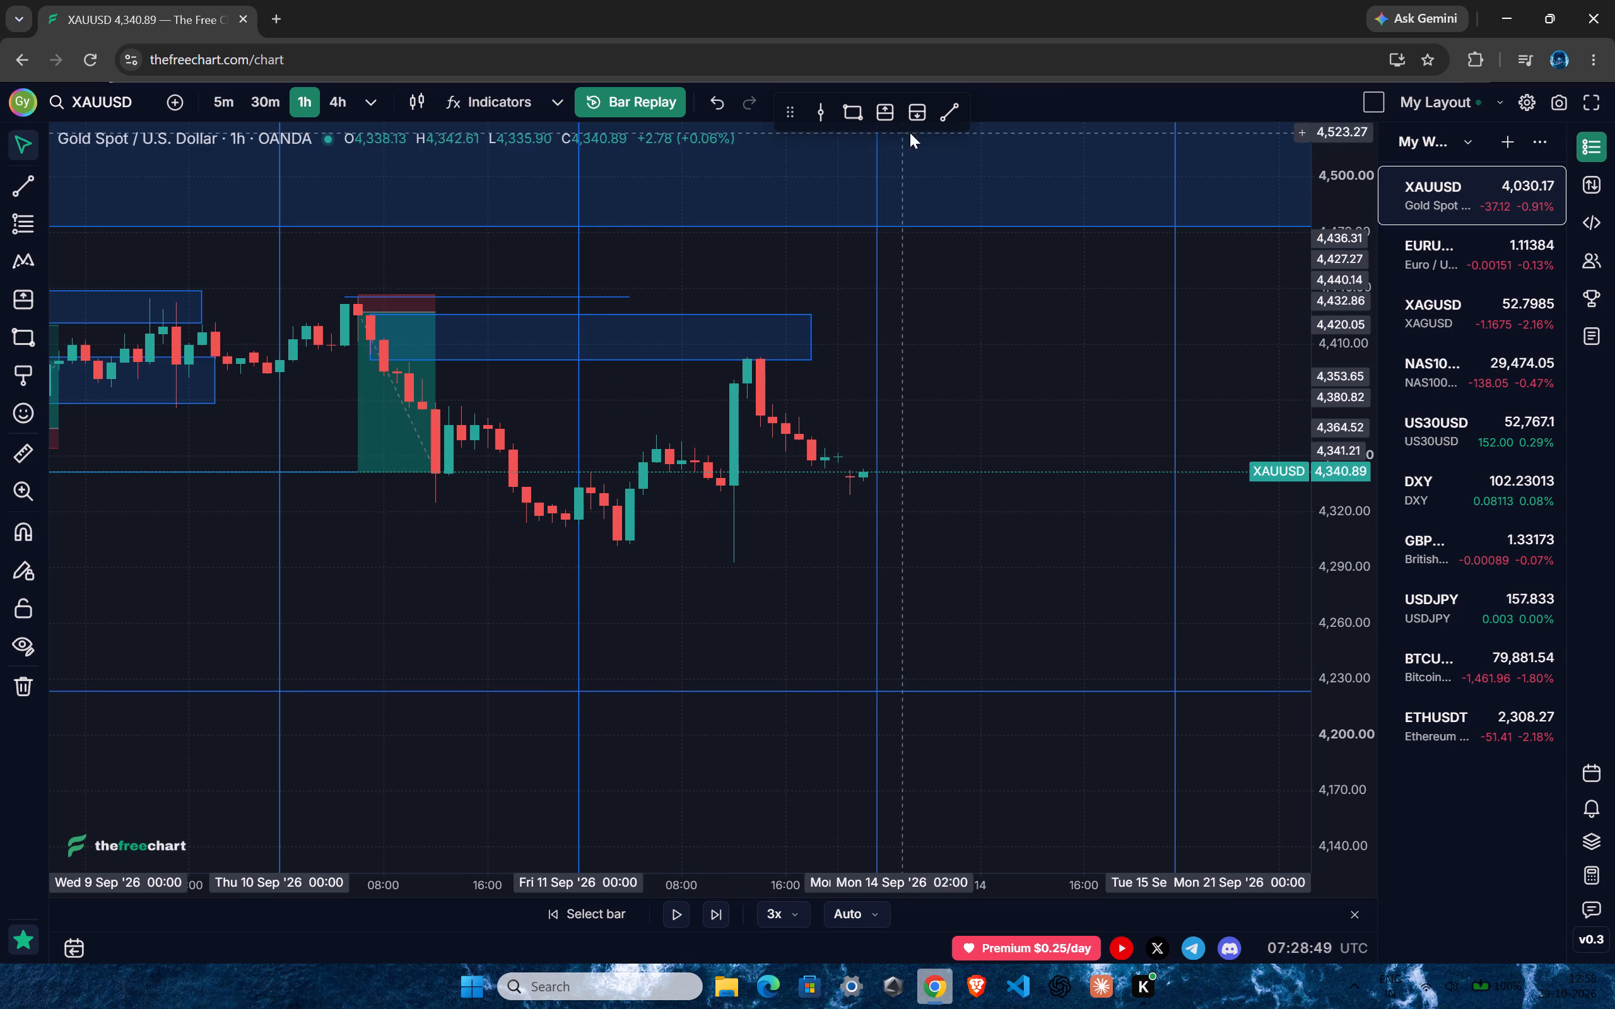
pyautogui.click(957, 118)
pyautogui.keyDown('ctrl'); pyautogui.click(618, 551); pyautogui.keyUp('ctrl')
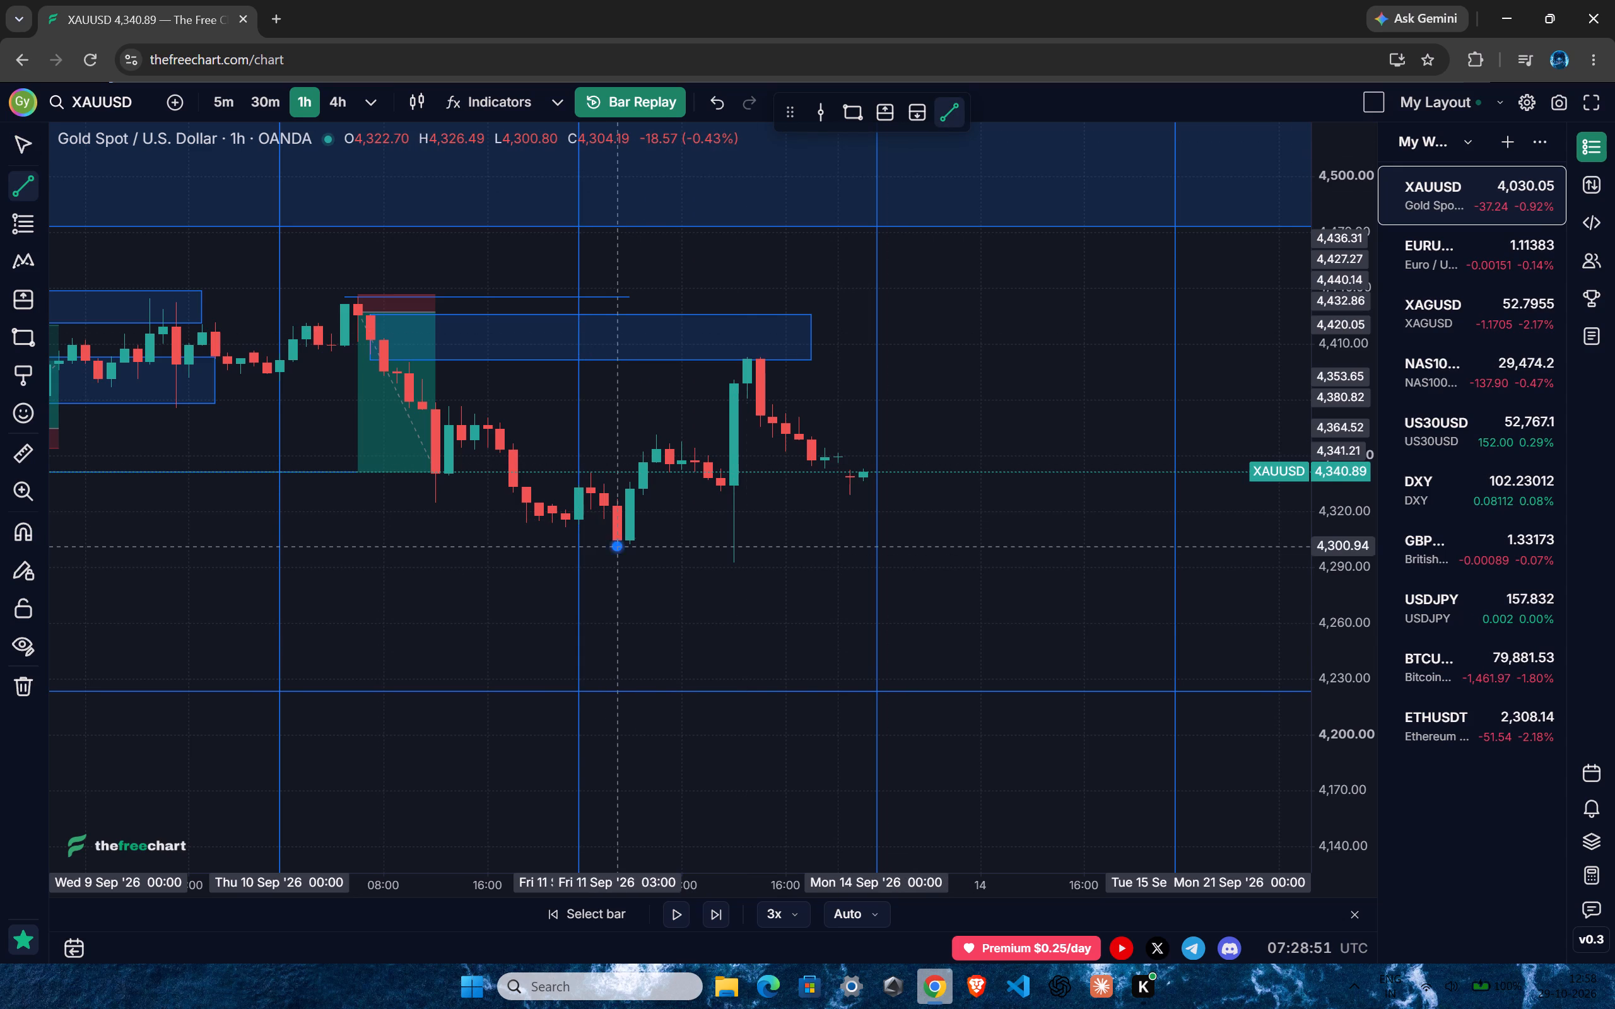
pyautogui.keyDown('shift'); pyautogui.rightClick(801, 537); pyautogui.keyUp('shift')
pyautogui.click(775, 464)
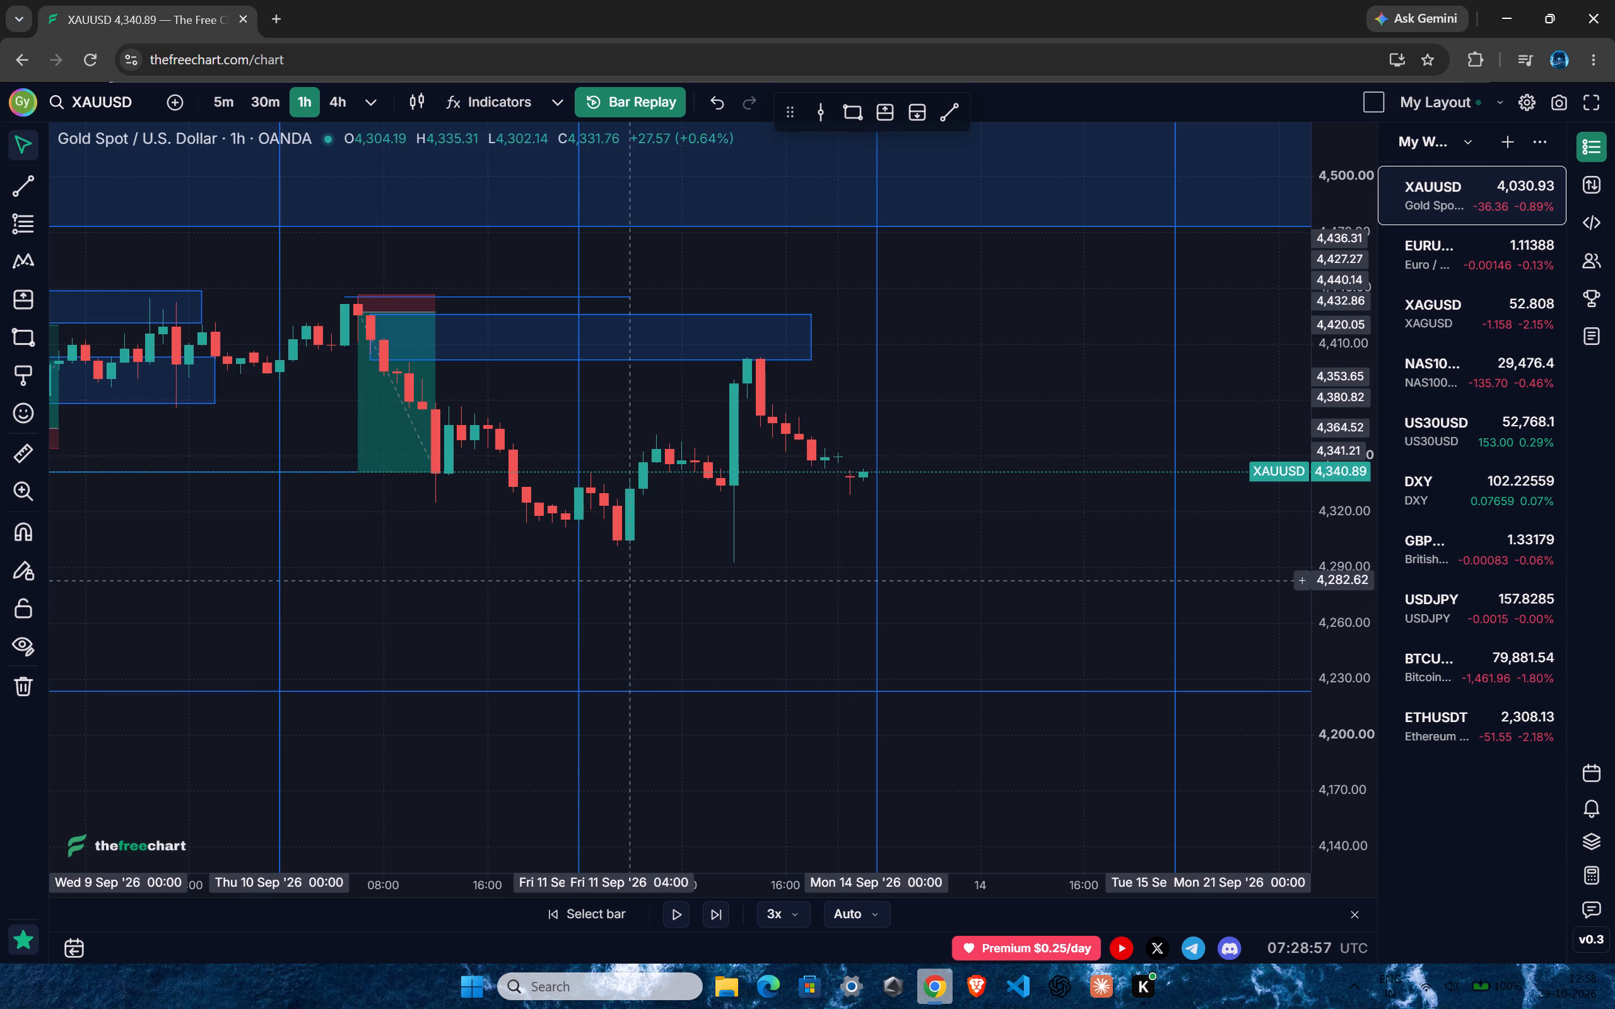
# Draw a horizontal trend line at about 4,292 from the 11 September 12:00 low to 14 September 07:00.
pyautogui.moveTo(983, 529); pyautogui.dragTo(975, 530)
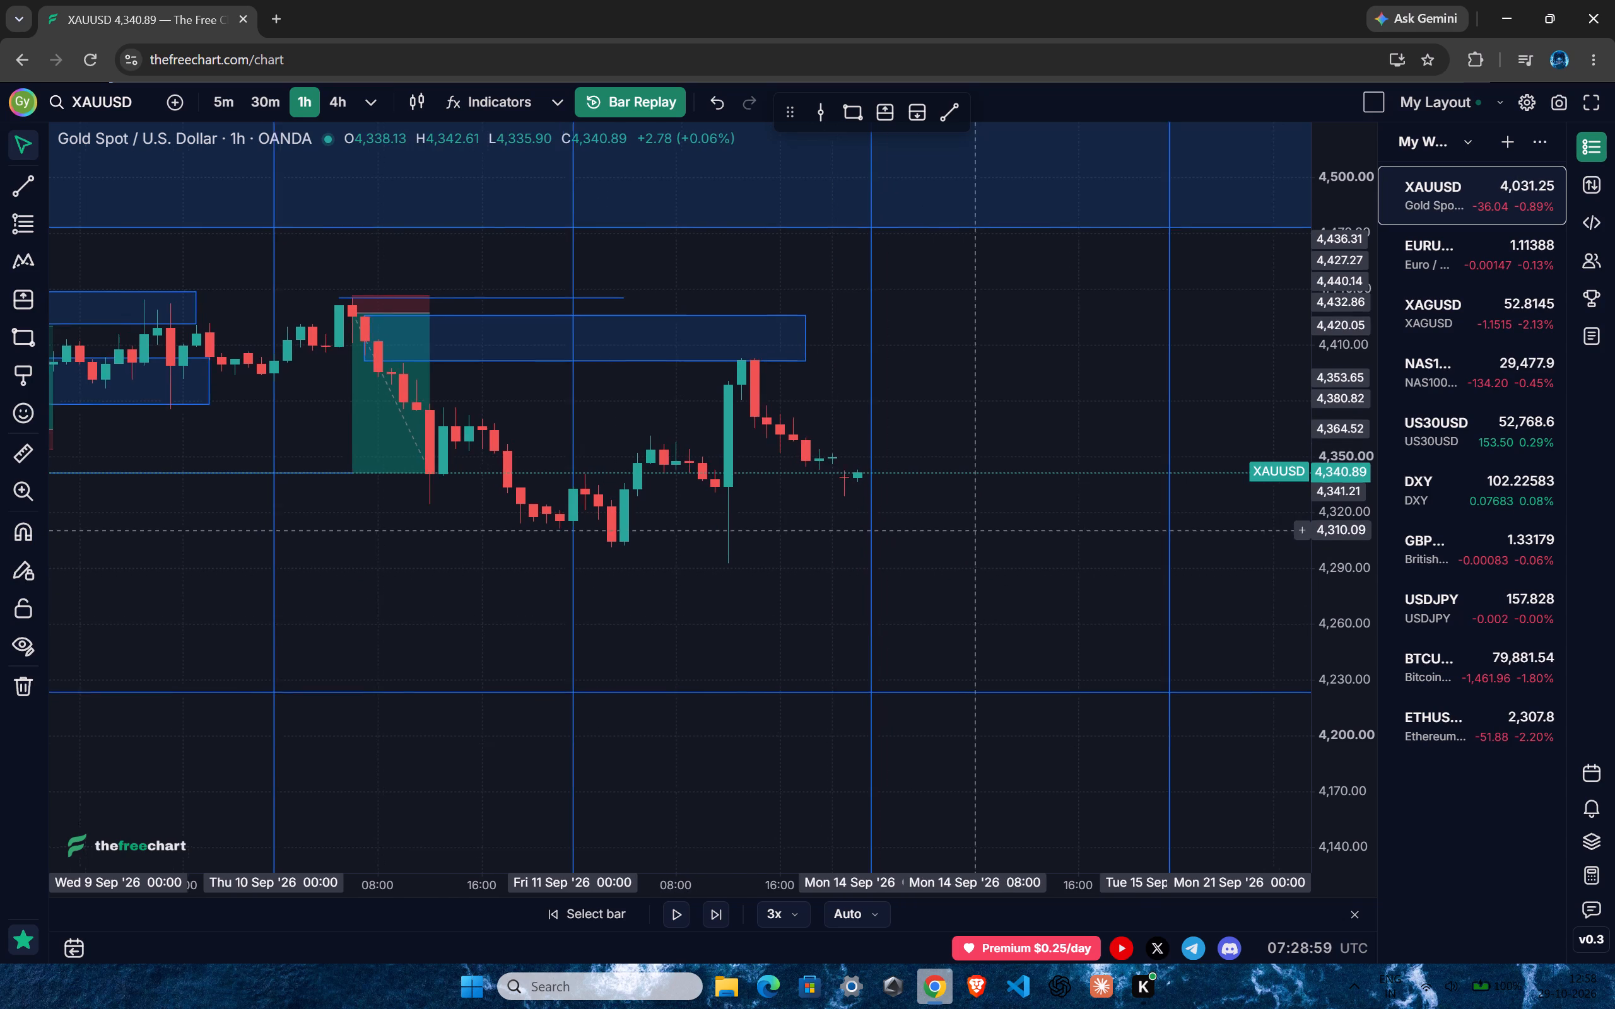
pyautogui.moveTo(975, 530); pyautogui.dragTo(978, 507)
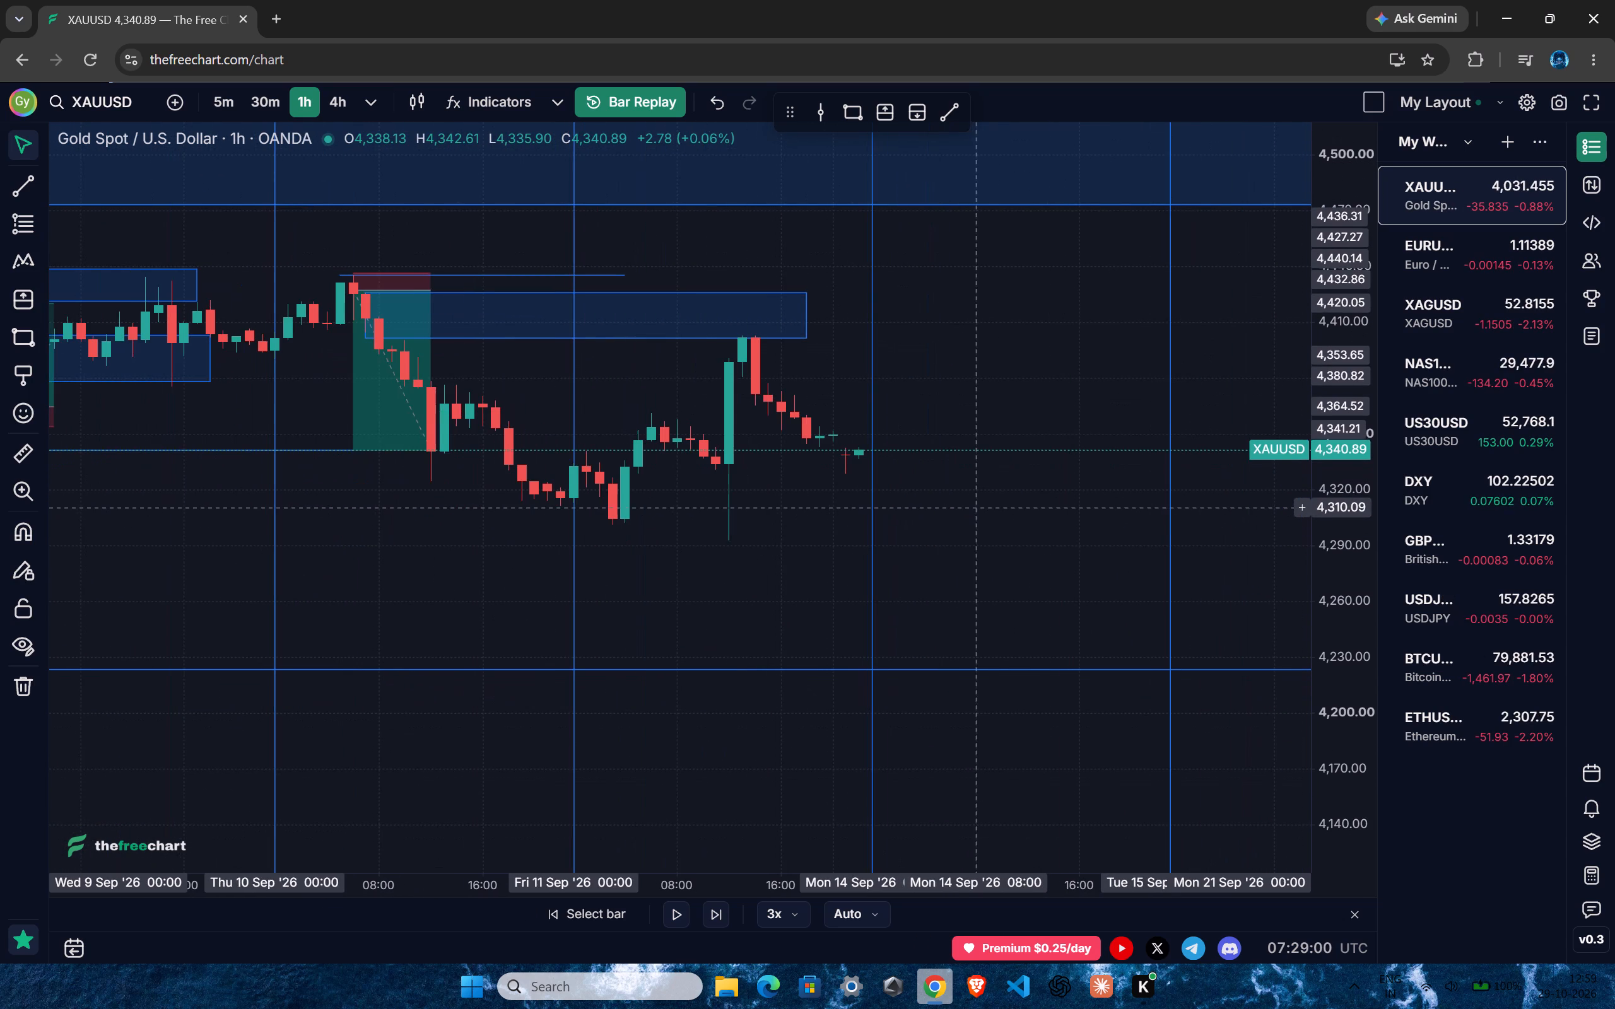
pyautogui.moveTo(978, 507); pyautogui.dragTo(998, 579)
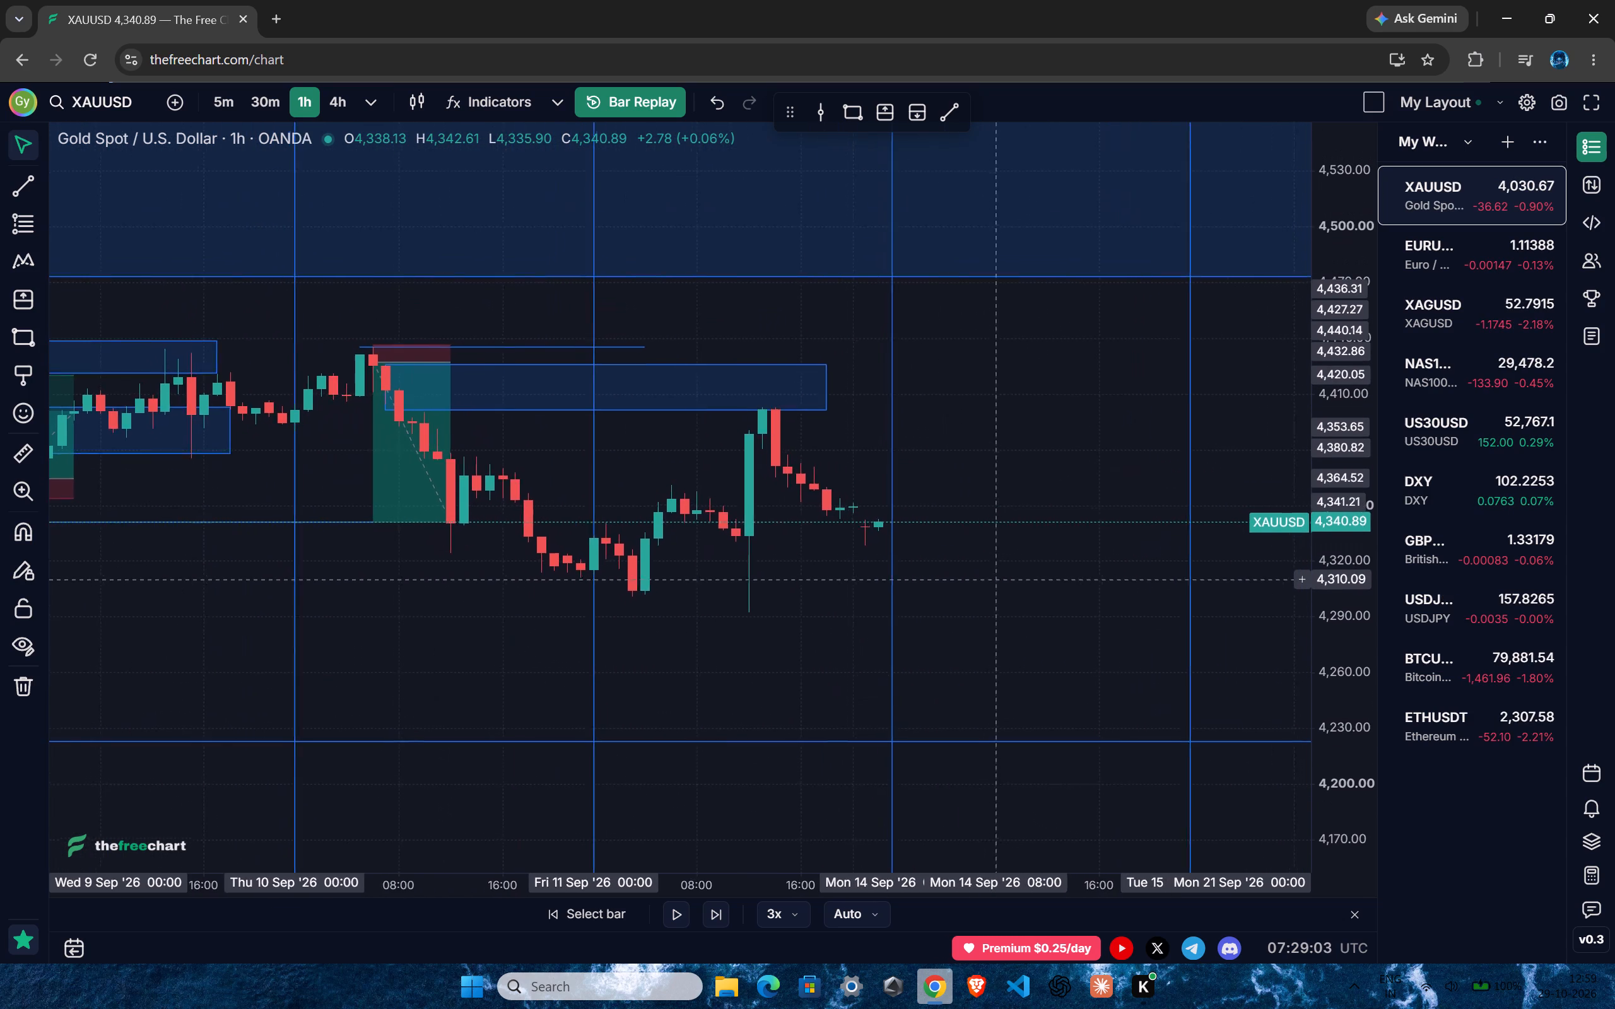
pyautogui.moveTo(998, 579); pyautogui.dragTo(1013, 539)
pyautogui.keyDown('ctrl'); pyautogui.scroll(-3, 887, 522); pyautogui.keyUp('ctrl')
pyautogui.click(938, 110)
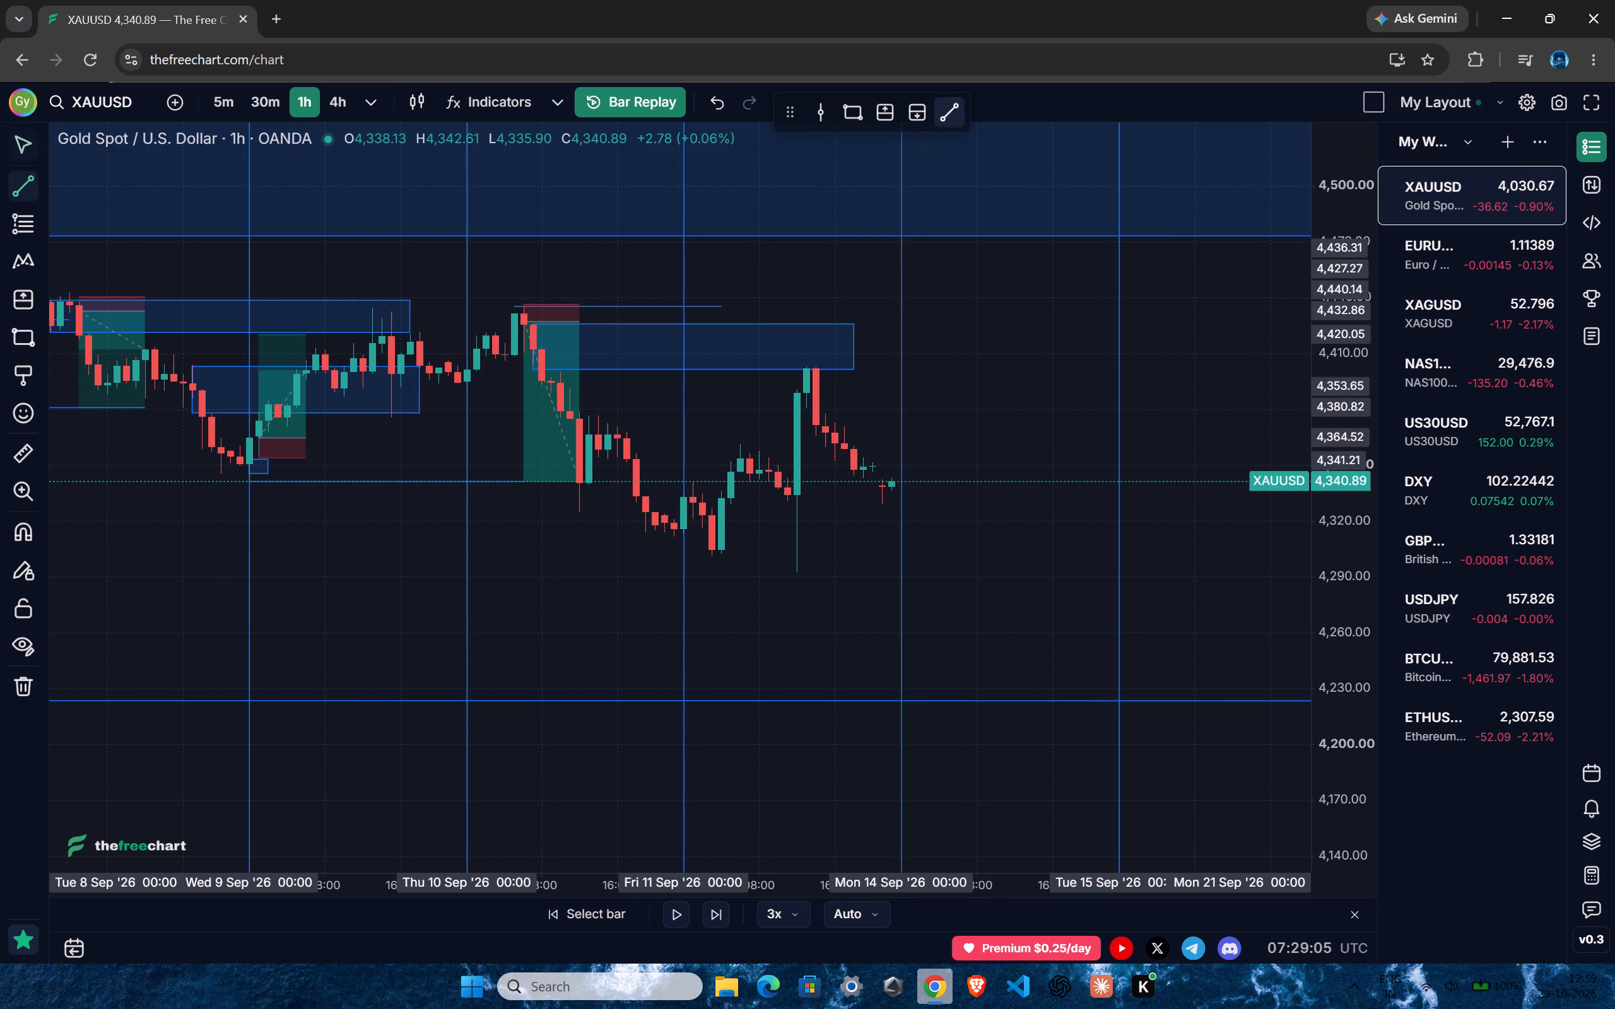
pyautogui.keyDown('ctrl'); pyautogui.click(799, 574); pyautogui.keyUp('ctrl')
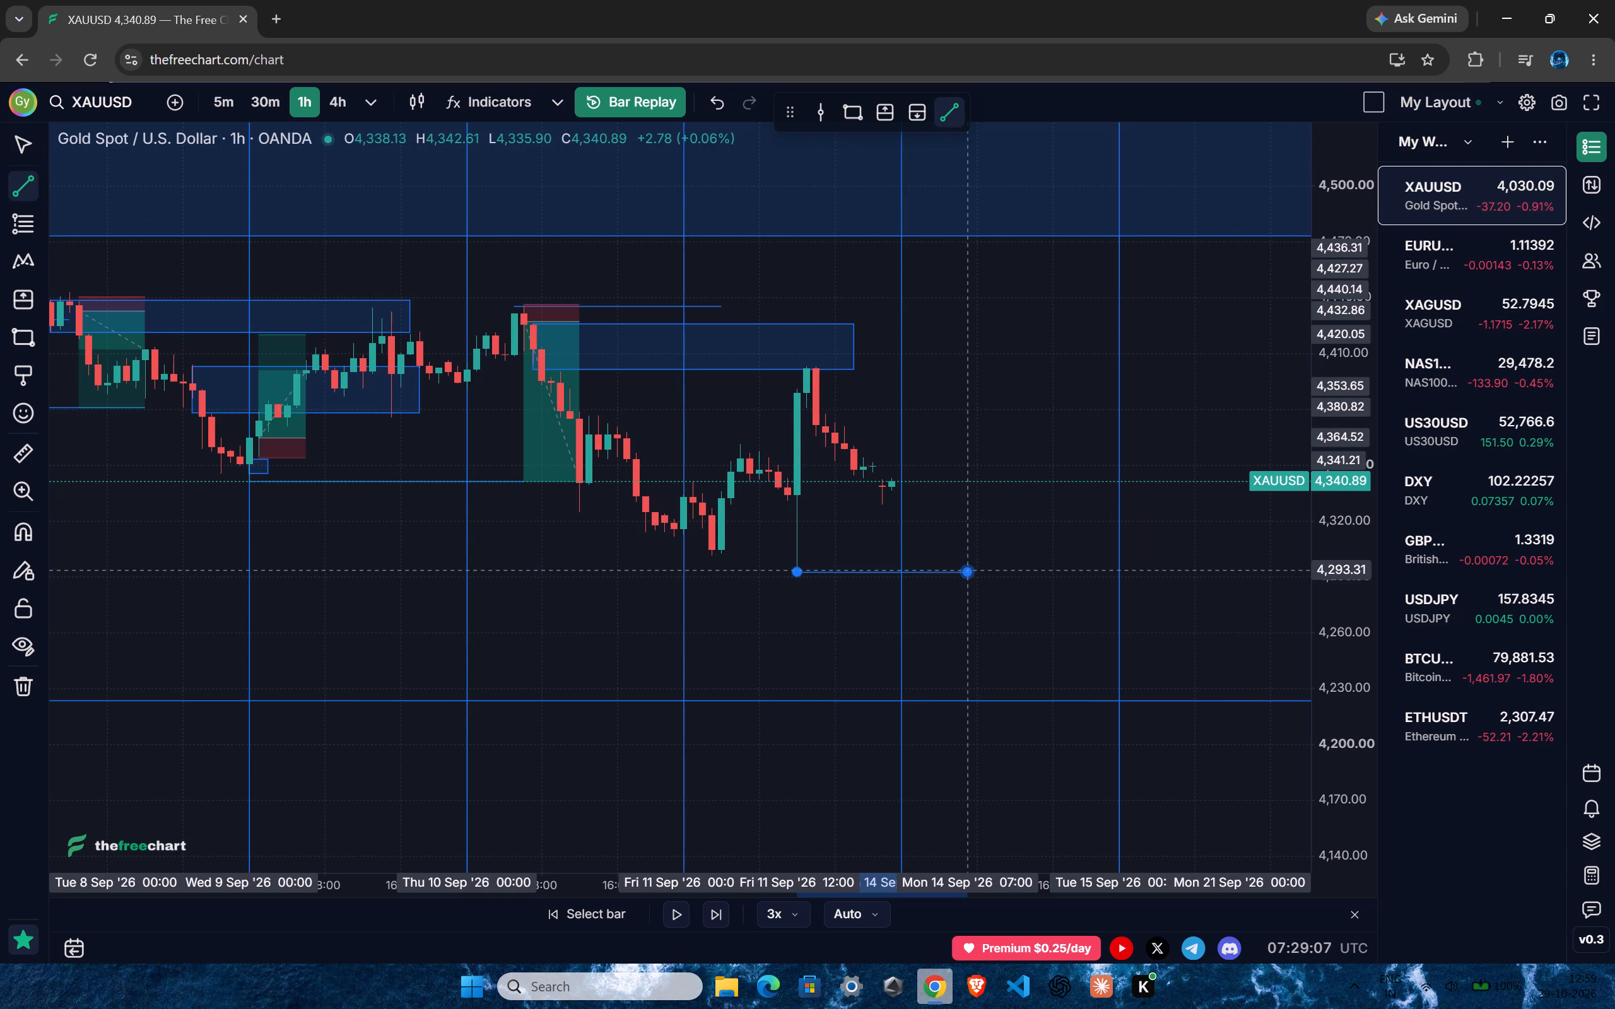
pyautogui.keyDown('shift'); pyautogui.click(972, 569); pyautogui.keyUp('shift')
pyautogui.click(977, 316)
# Draw a horizontal trend line at about 4,403 from the 11 September 13:00 high to 14 September 12:00.
pyautogui.click(938, 103)
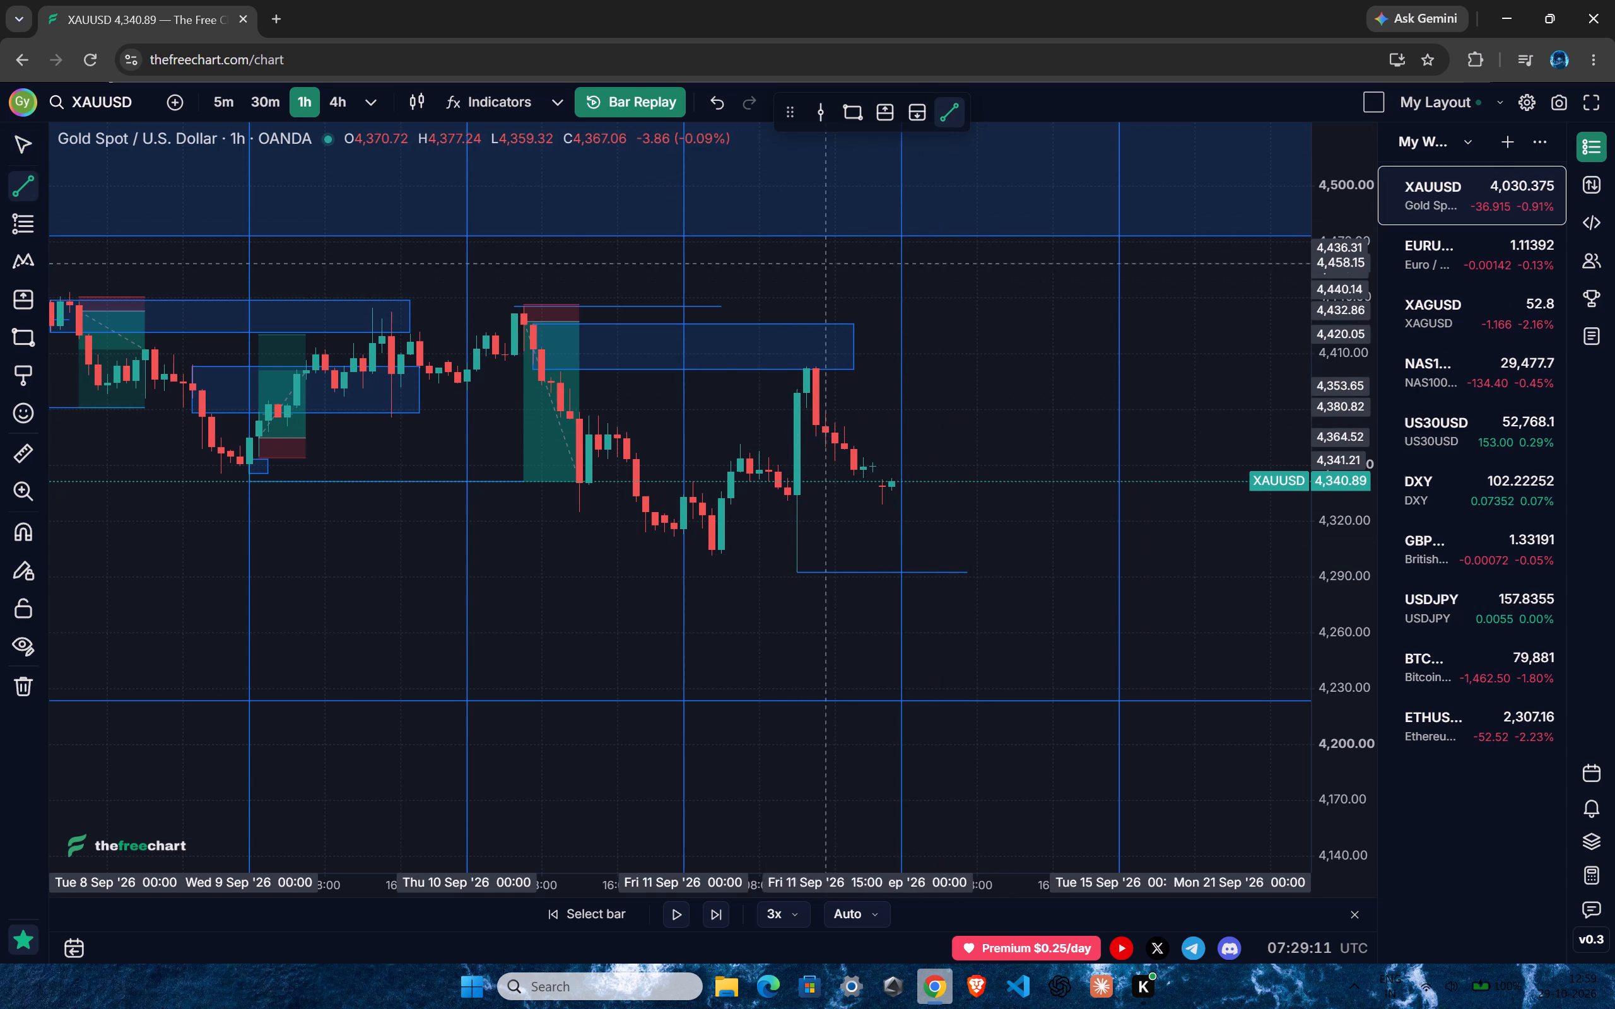
pyautogui.keyDown('ctrl'); pyautogui.click(807, 358); pyautogui.keyUp('ctrl')
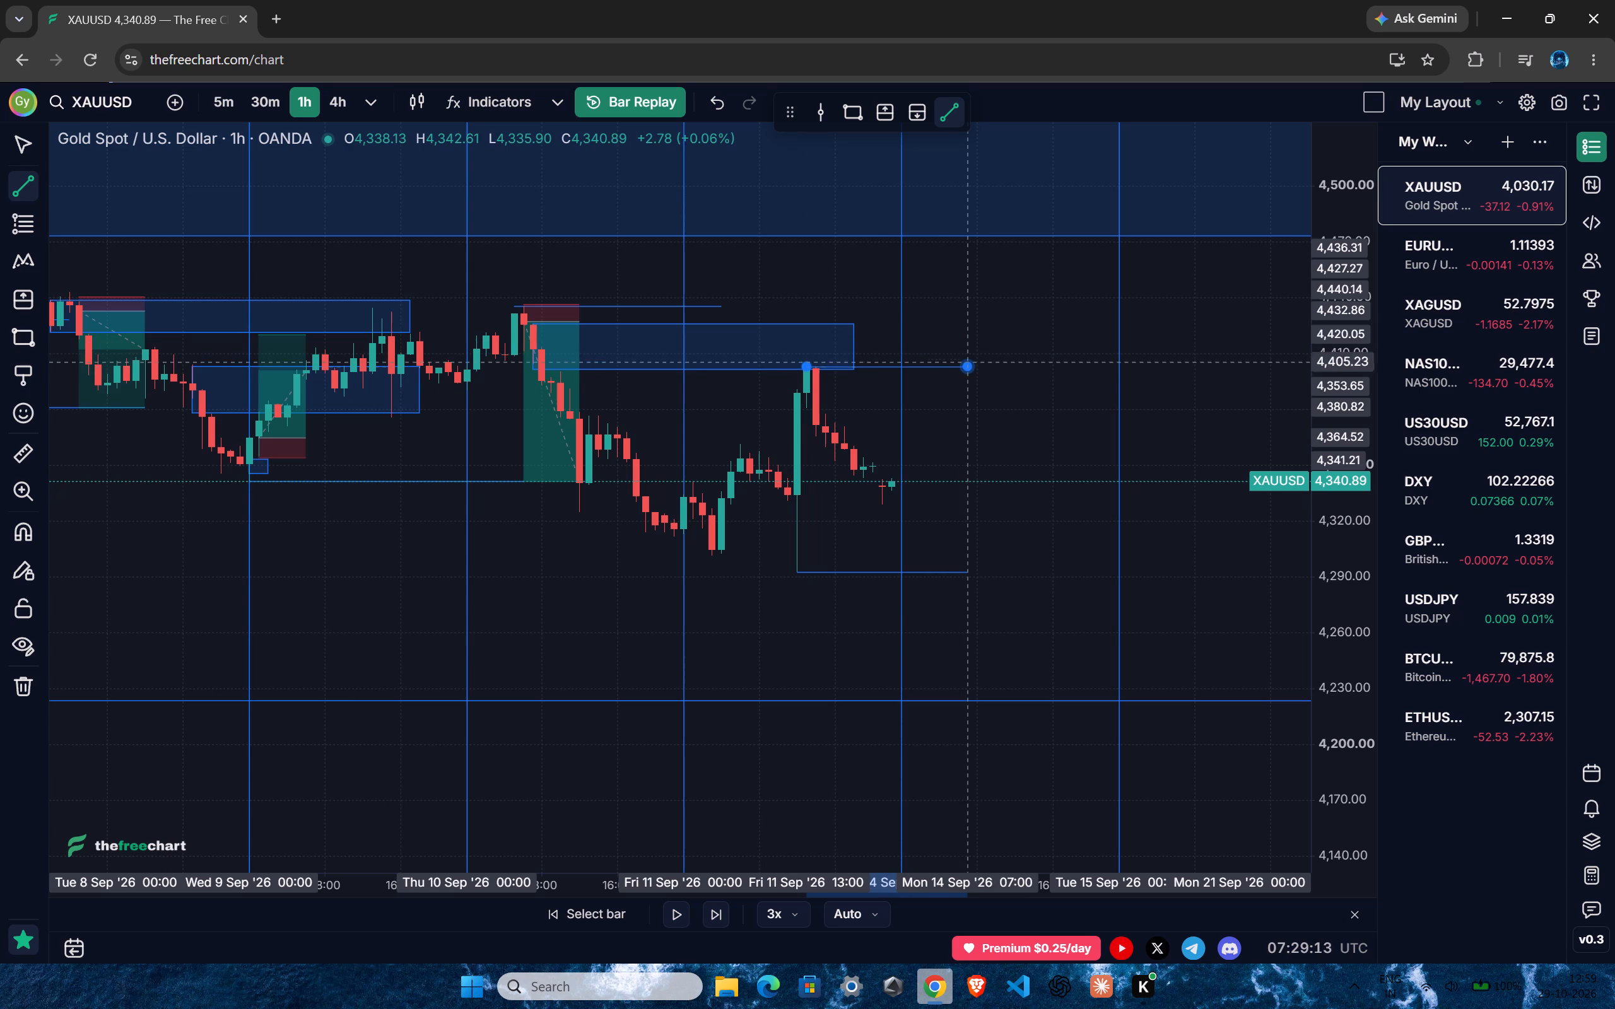
pyautogui.keyDown('shift'); pyautogui.click(1014, 359); pyautogui.keyUp('shift')
pyautogui.click(1027, 311)
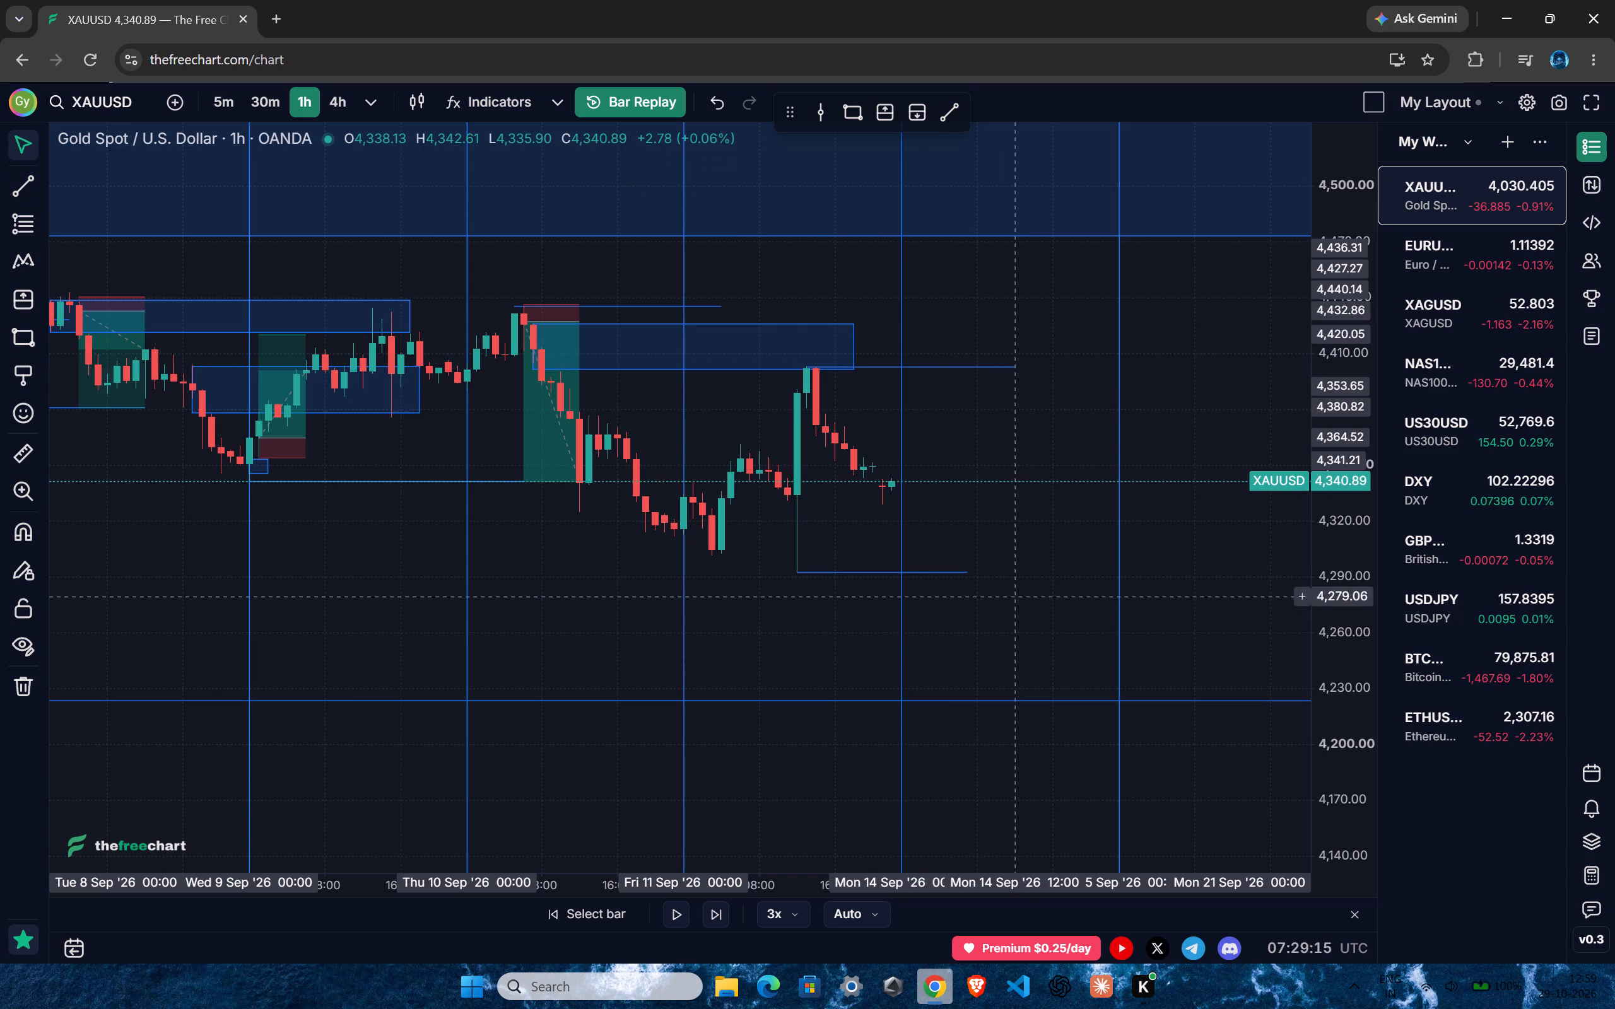
# Draw a rectangle zone between about 4,377 and 4,403 from 11 September 12:00 to 14 September 12:00.
pyautogui.moveTo(1042, 540); pyautogui.dragTo(990, 493)
pyautogui.keyDown('ctrl'); pyautogui.scroll(2, 833, 496); pyautogui.keyUp('ctrl')
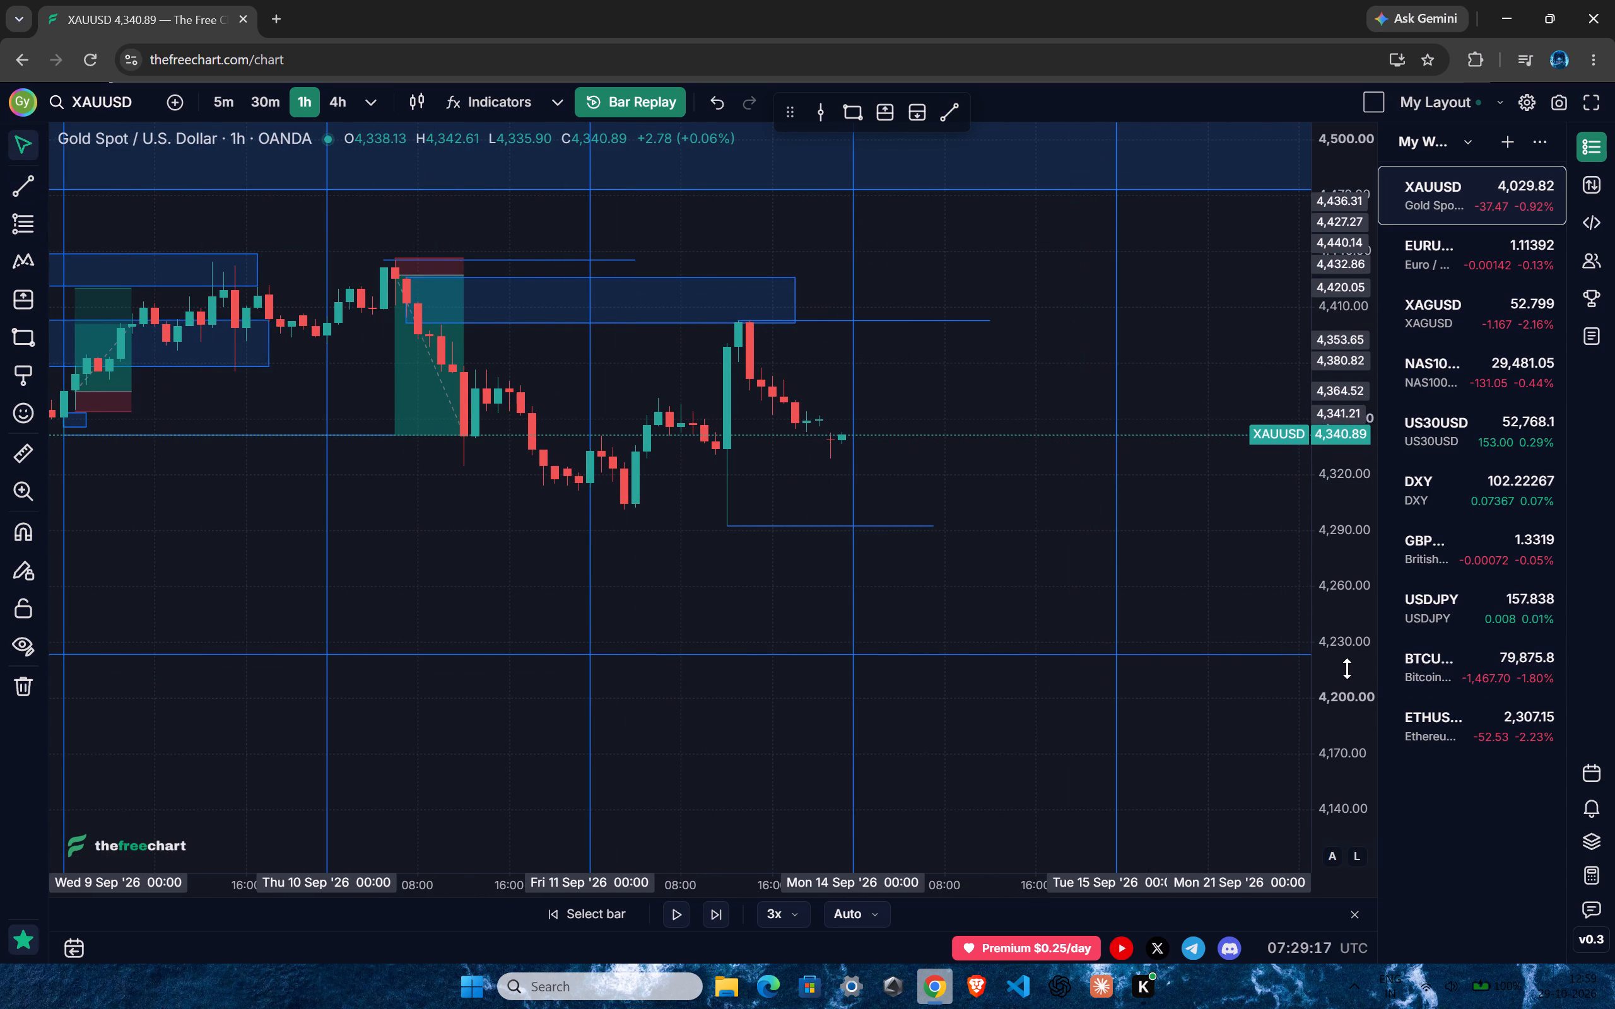
pyautogui.moveTo(1346, 658); pyautogui.dragTo(1327, 506)
pyautogui.keyDown('ctrl'); pyautogui.scroll(-20, 615, 556); pyautogui.keyUp('ctrl')
pyautogui.keyDown('ctrl'); pyautogui.scroll(-1, 615, 556); pyautogui.keyUp('ctrl')
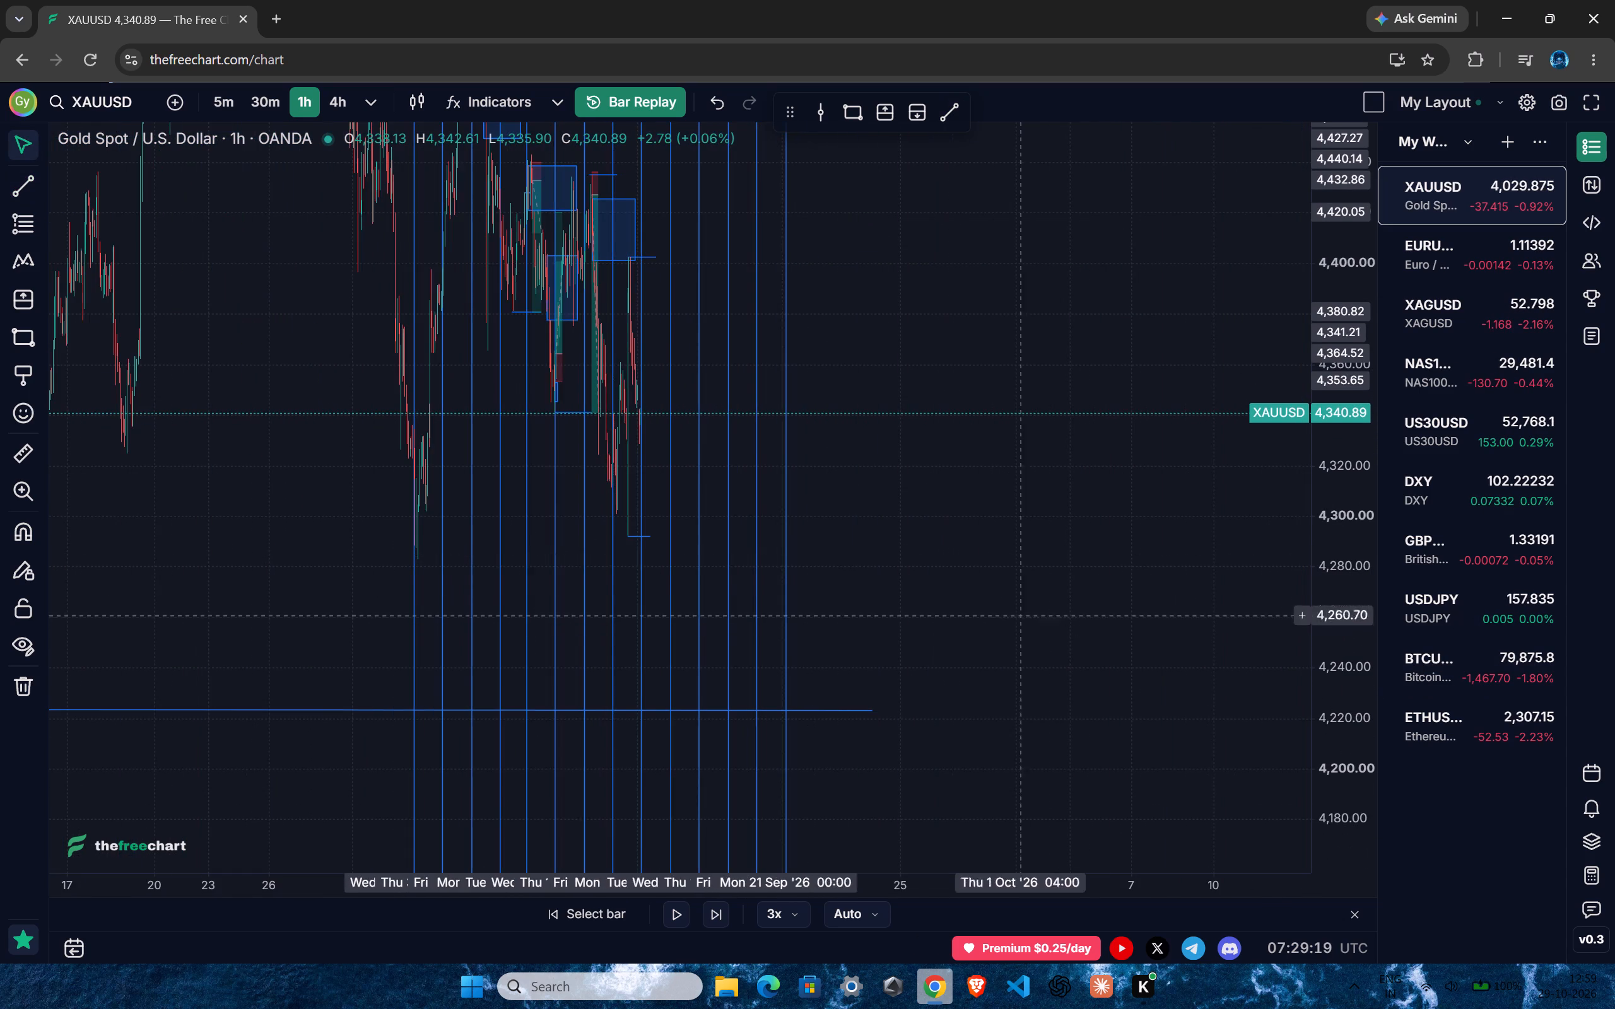
pyautogui.moveTo(1032, 571); pyautogui.dragTo(1212, 571)
pyautogui.keyDown('ctrl'); pyautogui.scroll(18, 988, 557); pyautogui.keyUp('ctrl')
pyautogui.keyDown('ctrl'); pyautogui.scroll(4, 872, 526); pyautogui.keyUp('ctrl')
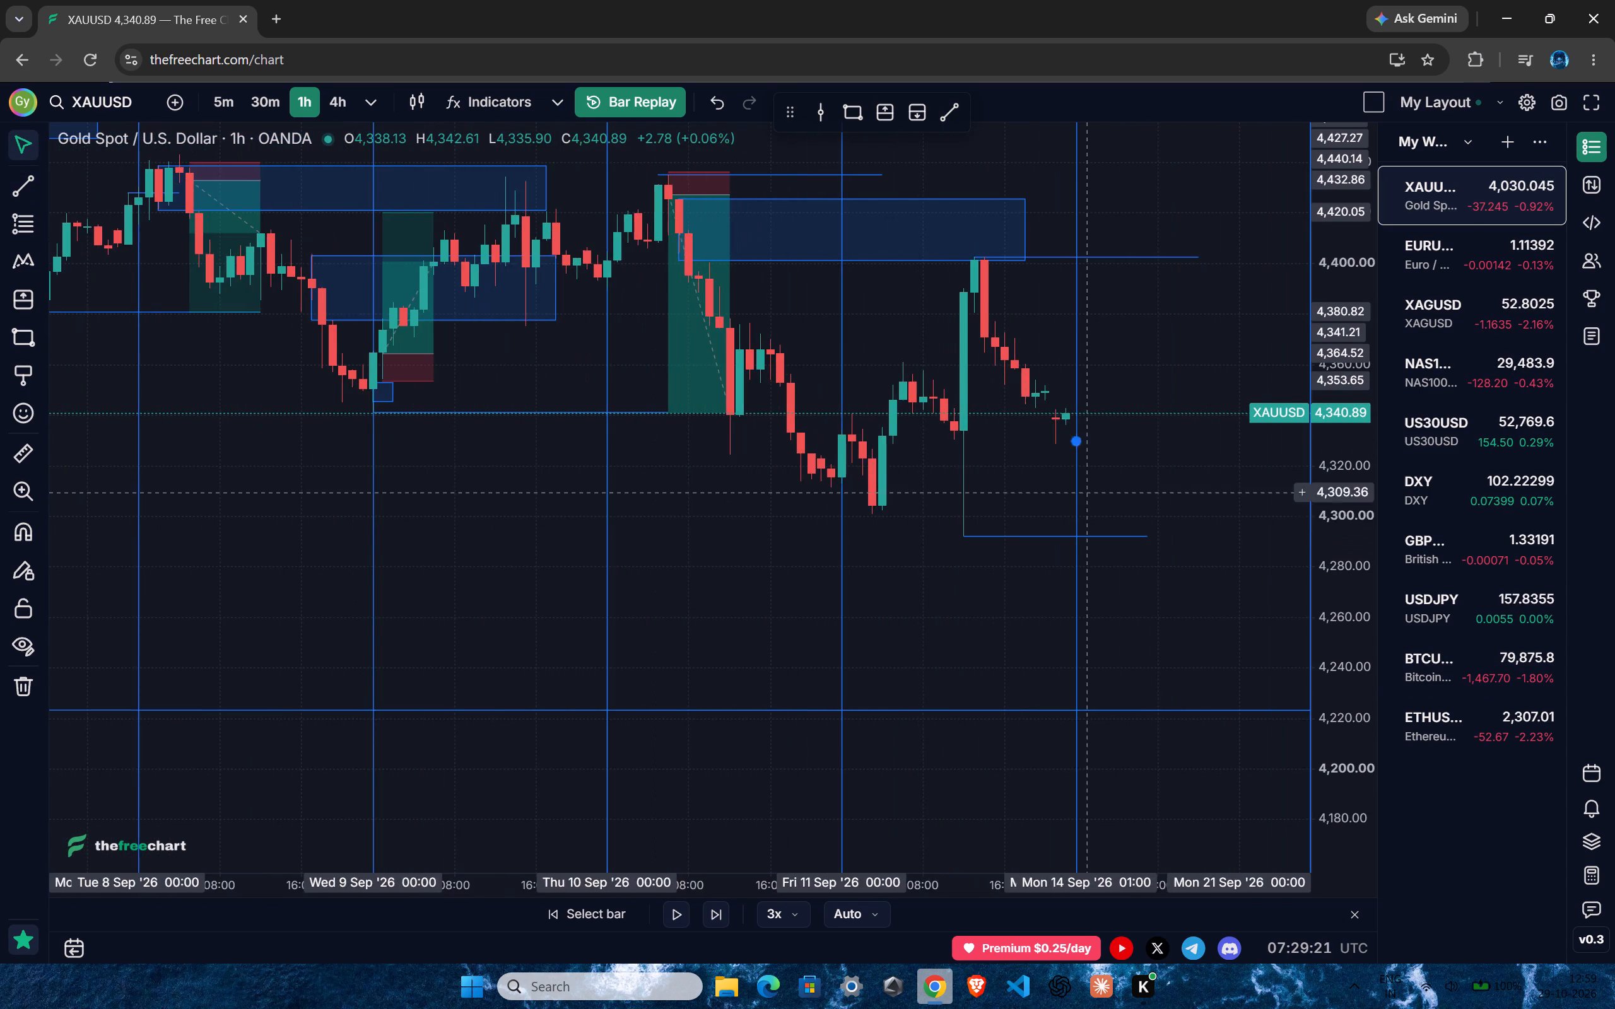
pyautogui.moveTo(1100, 478); pyautogui.dragTo(968, 547)
pyautogui.keyDown('ctrl'); pyautogui.scroll(5, 935, 545); pyautogui.keyUp('ctrl')
pyautogui.moveTo(1353, 646); pyautogui.dragTo(1303, 416)
pyautogui.moveTo(1160, 385); pyautogui.dragTo(1122, 504)
pyautogui.keyDown('ctrl'); pyautogui.scroll(2, 916, 499); pyautogui.keyUp('ctrl')
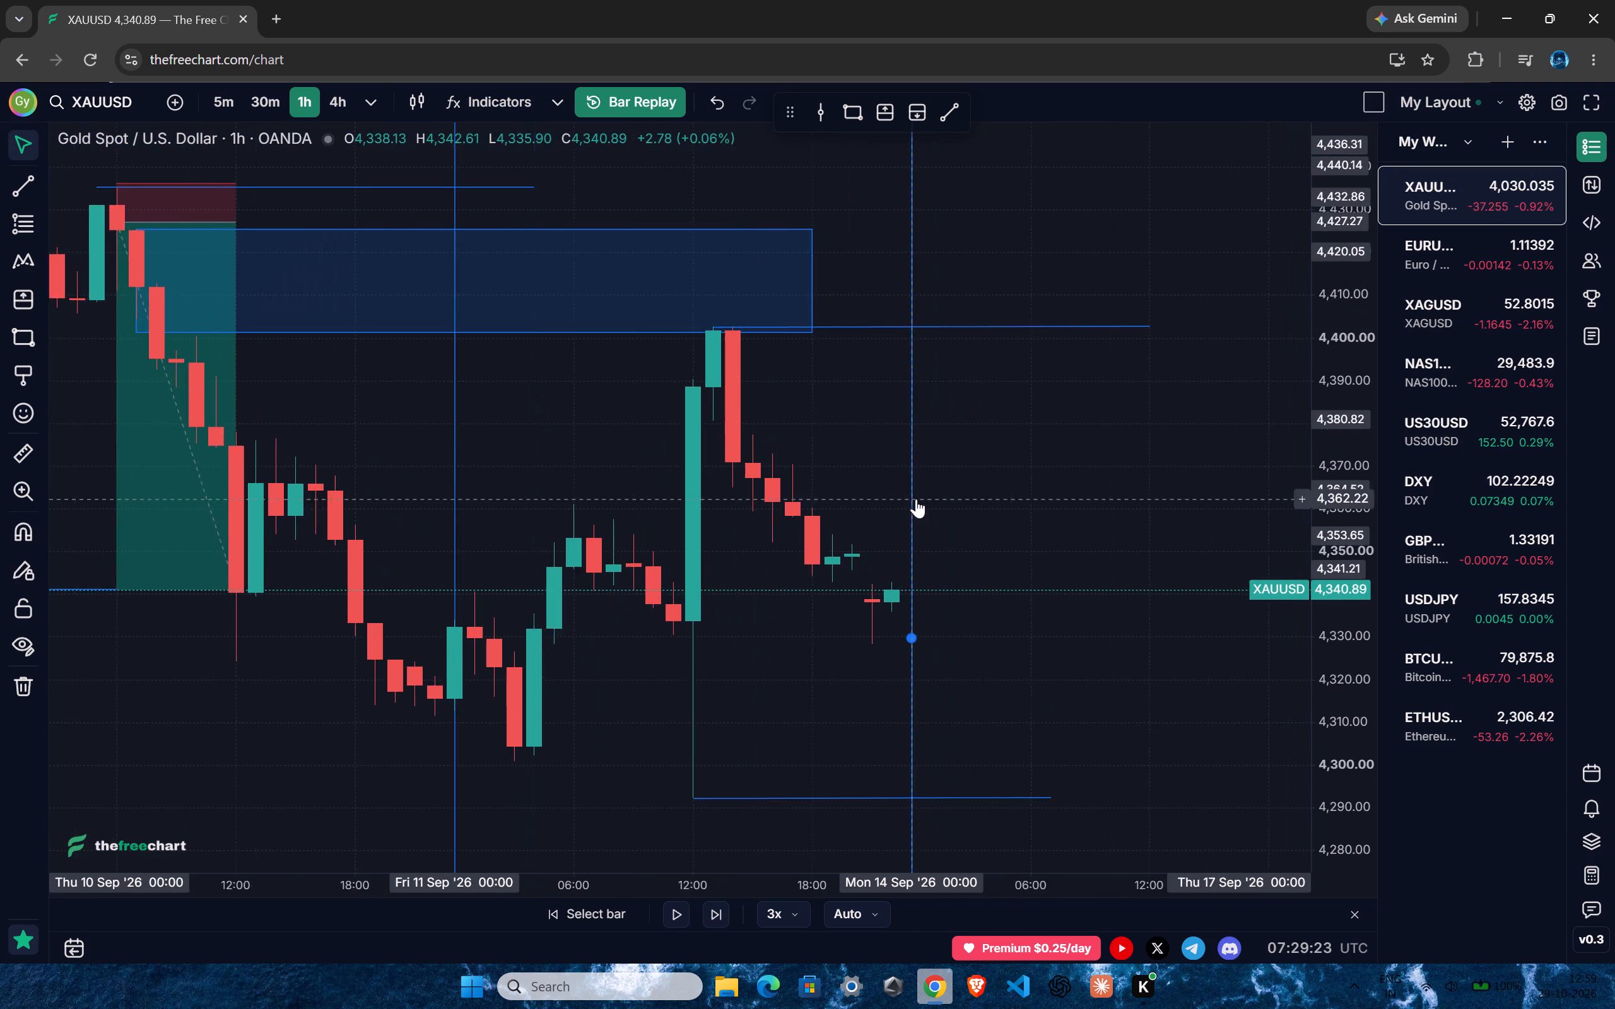
pyautogui.keyDown('ctrl'); pyautogui.scroll(1, 916, 499); pyautogui.keyUp('ctrl')
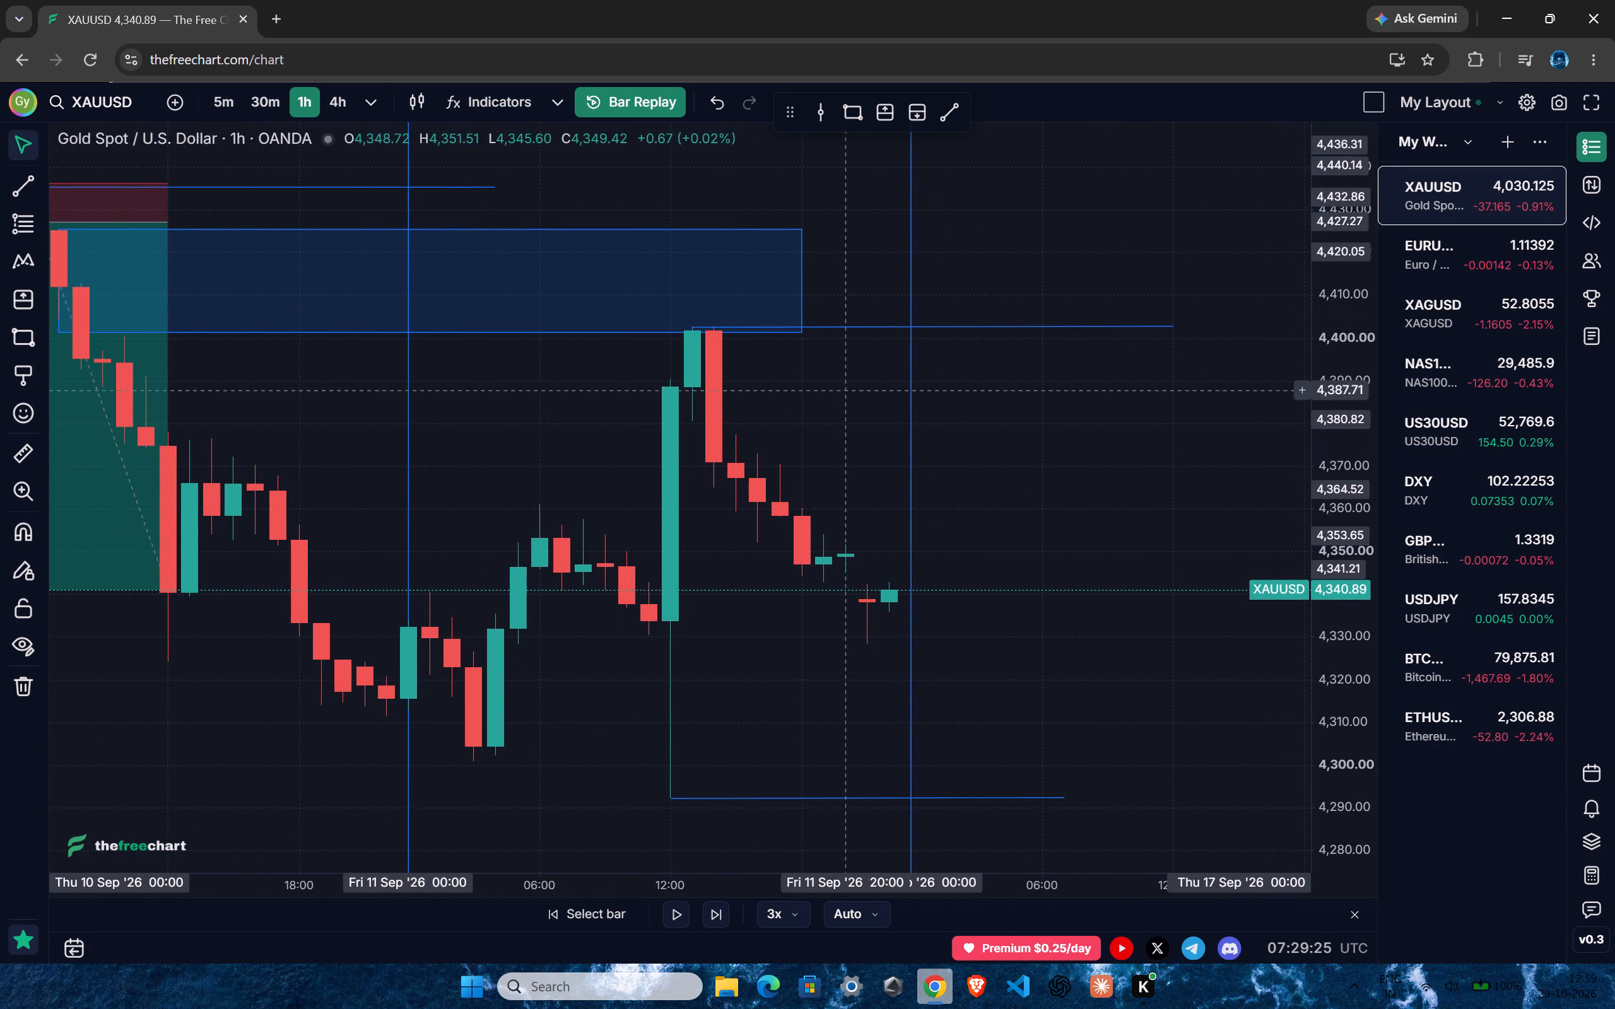
pyautogui.click(847, 115)
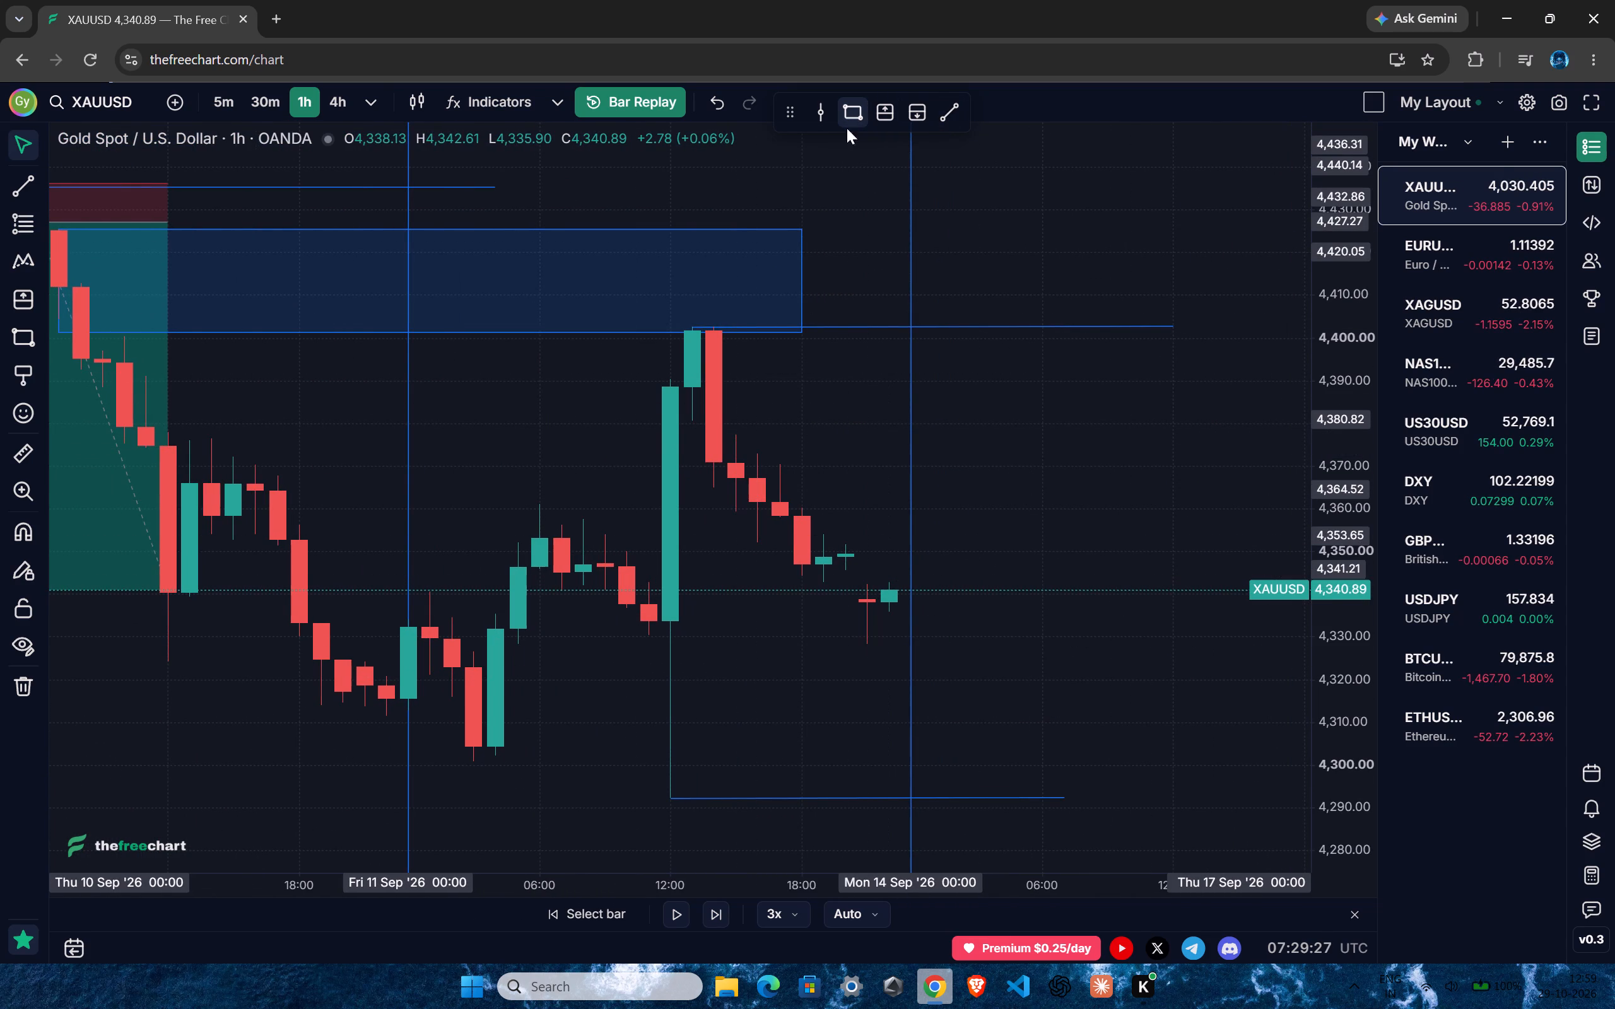
pyautogui.click(677, 433)
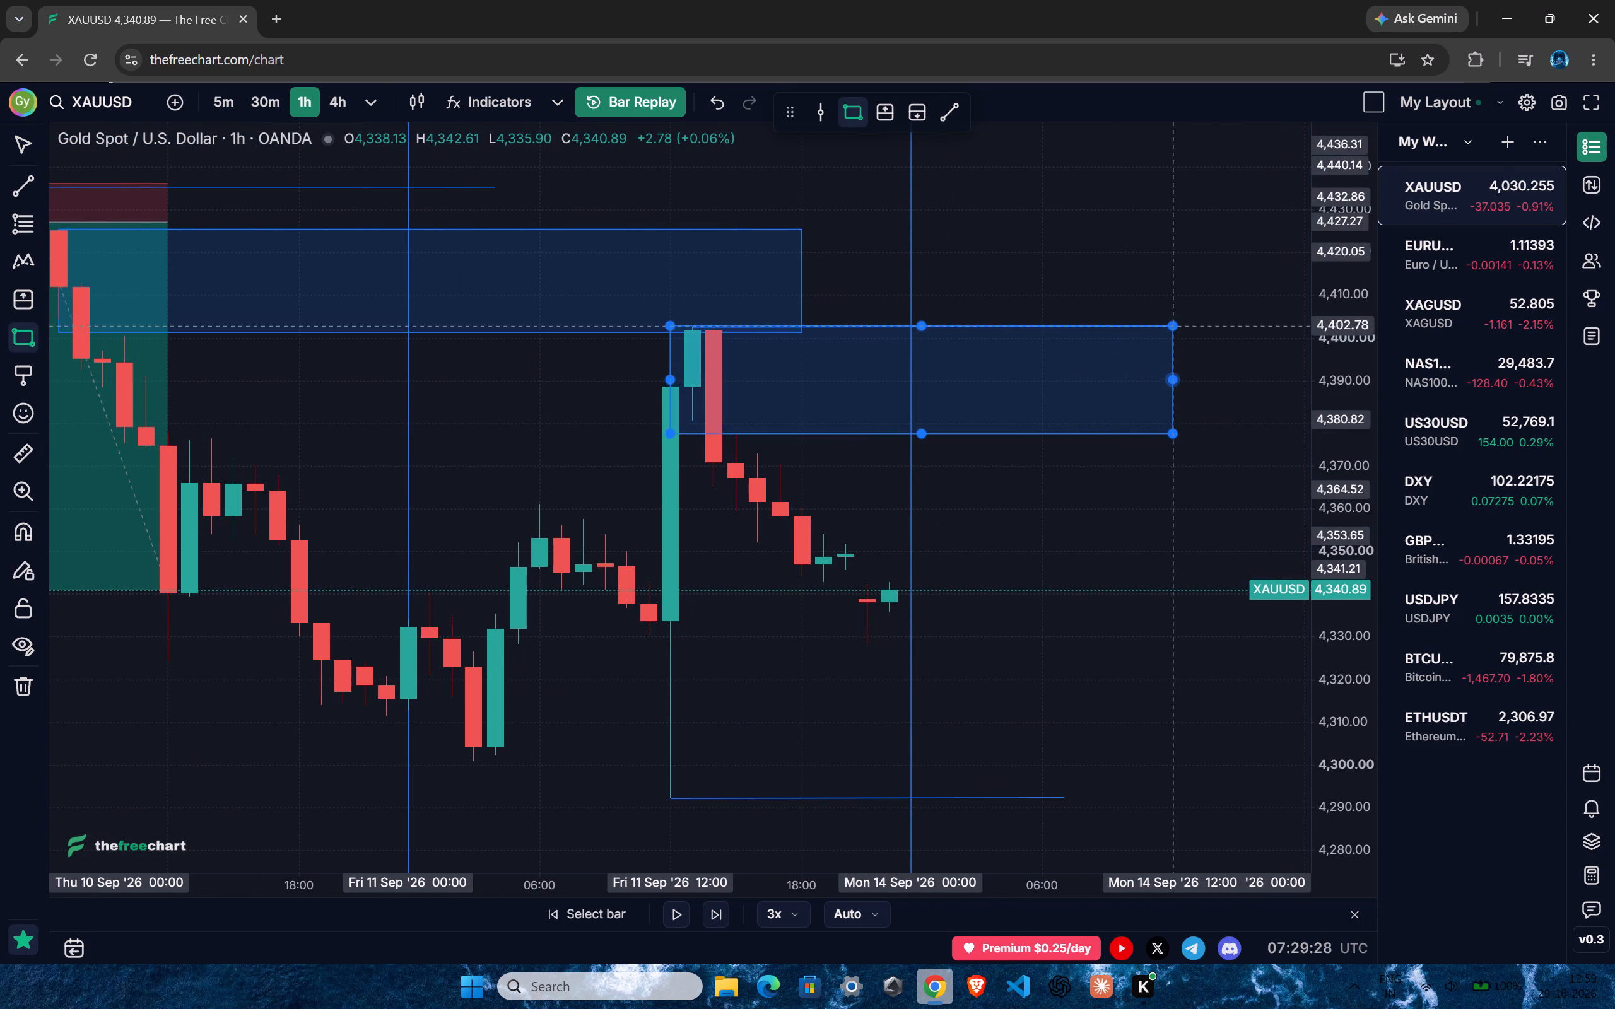
pyautogui.click(1170, 325)
pyautogui.click(1134, 512)
# Draw a rectangle over the price gap between about 4,343 and 4,352, from 11 September 20:00 to 14 September 06:00.
pyautogui.moveTo(1129, 506); pyautogui.dragTo(1097, 412)
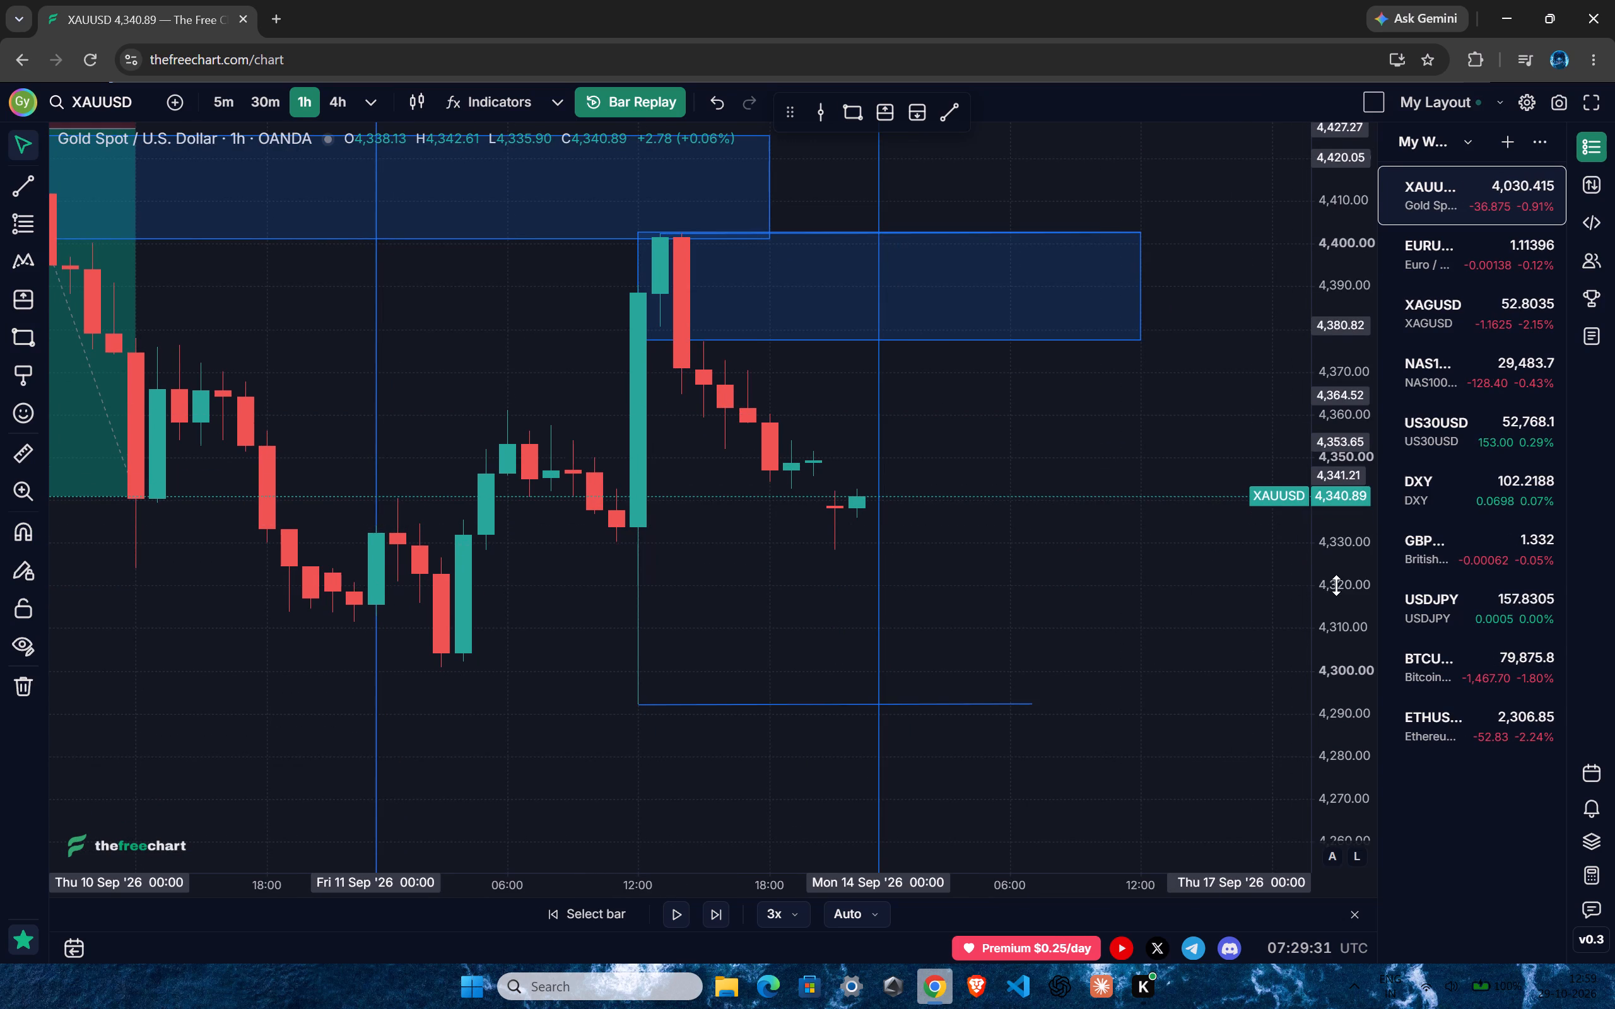
pyautogui.moveTo(1338, 584); pyautogui.dragTo(1341, 450)
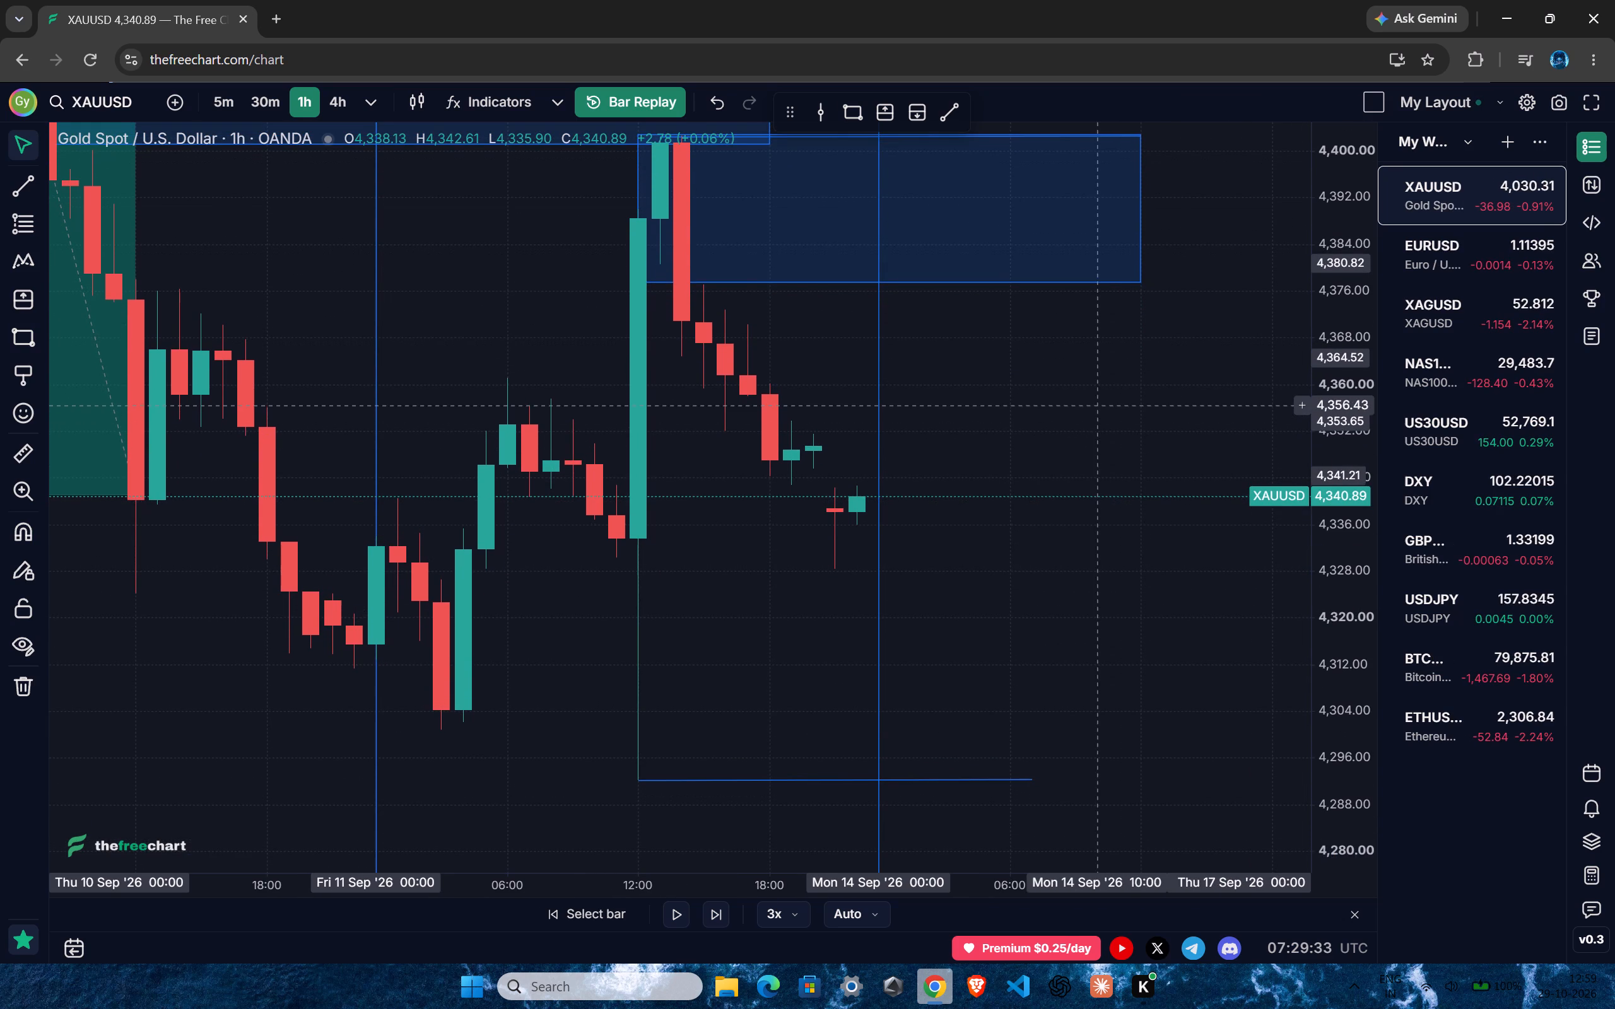
pyautogui.moveTo(1106, 405); pyautogui.dragTo(1095, 421)
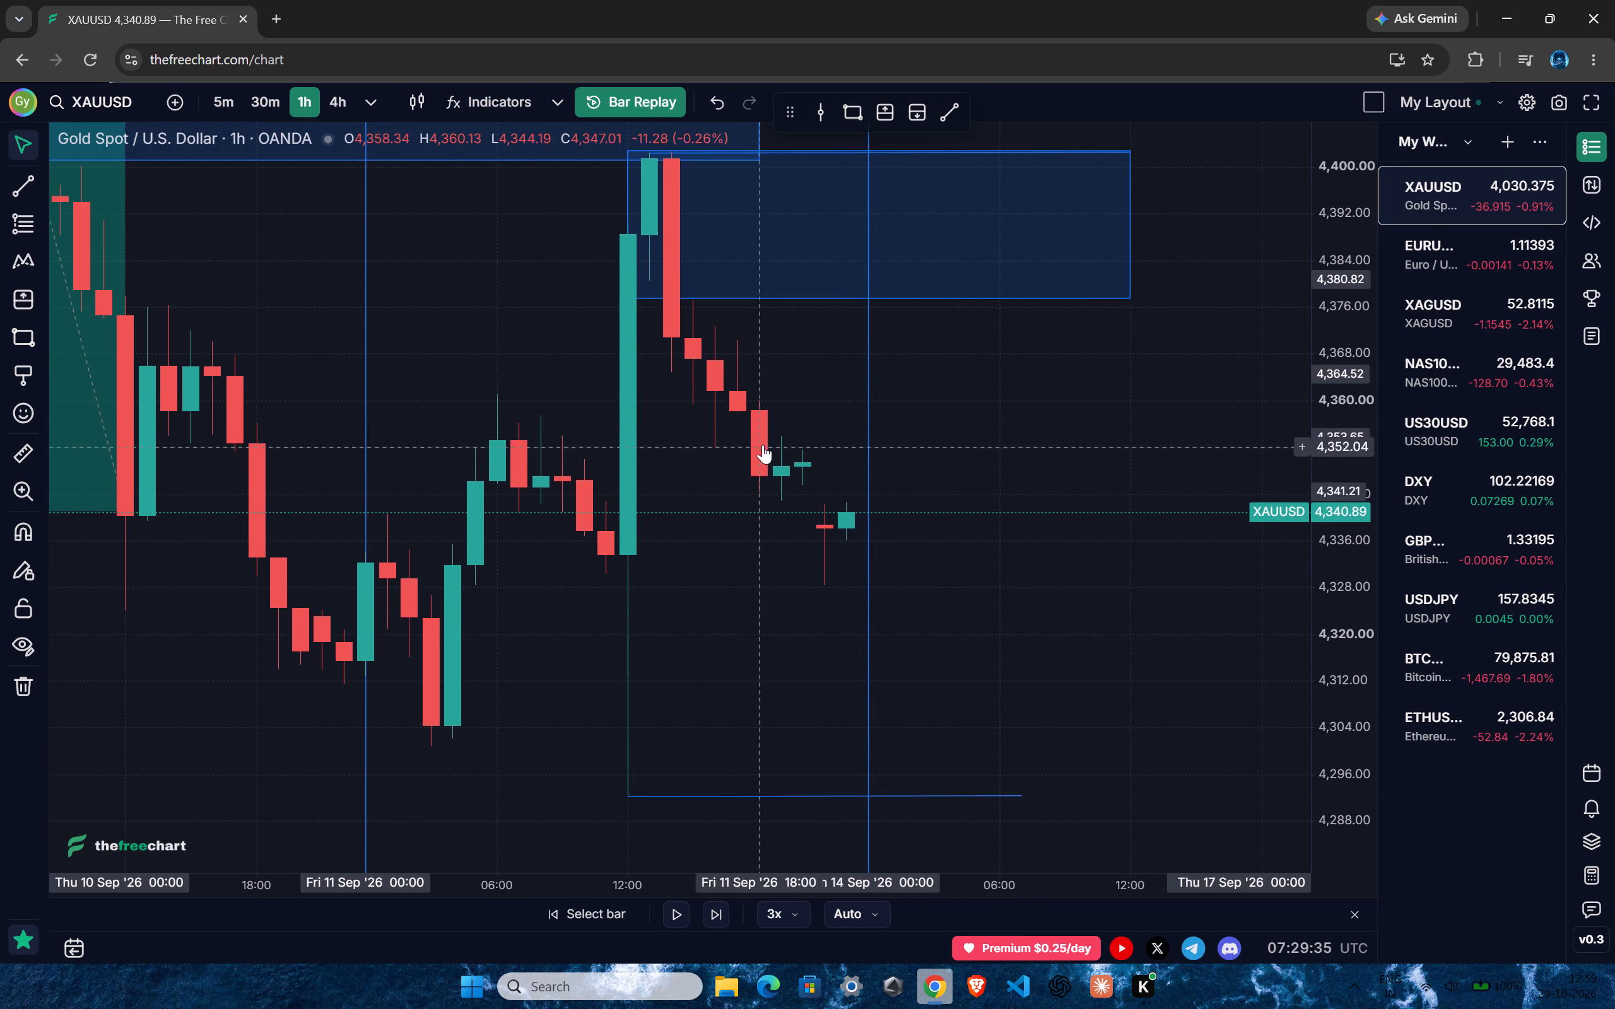
pyautogui.click(847, 107)
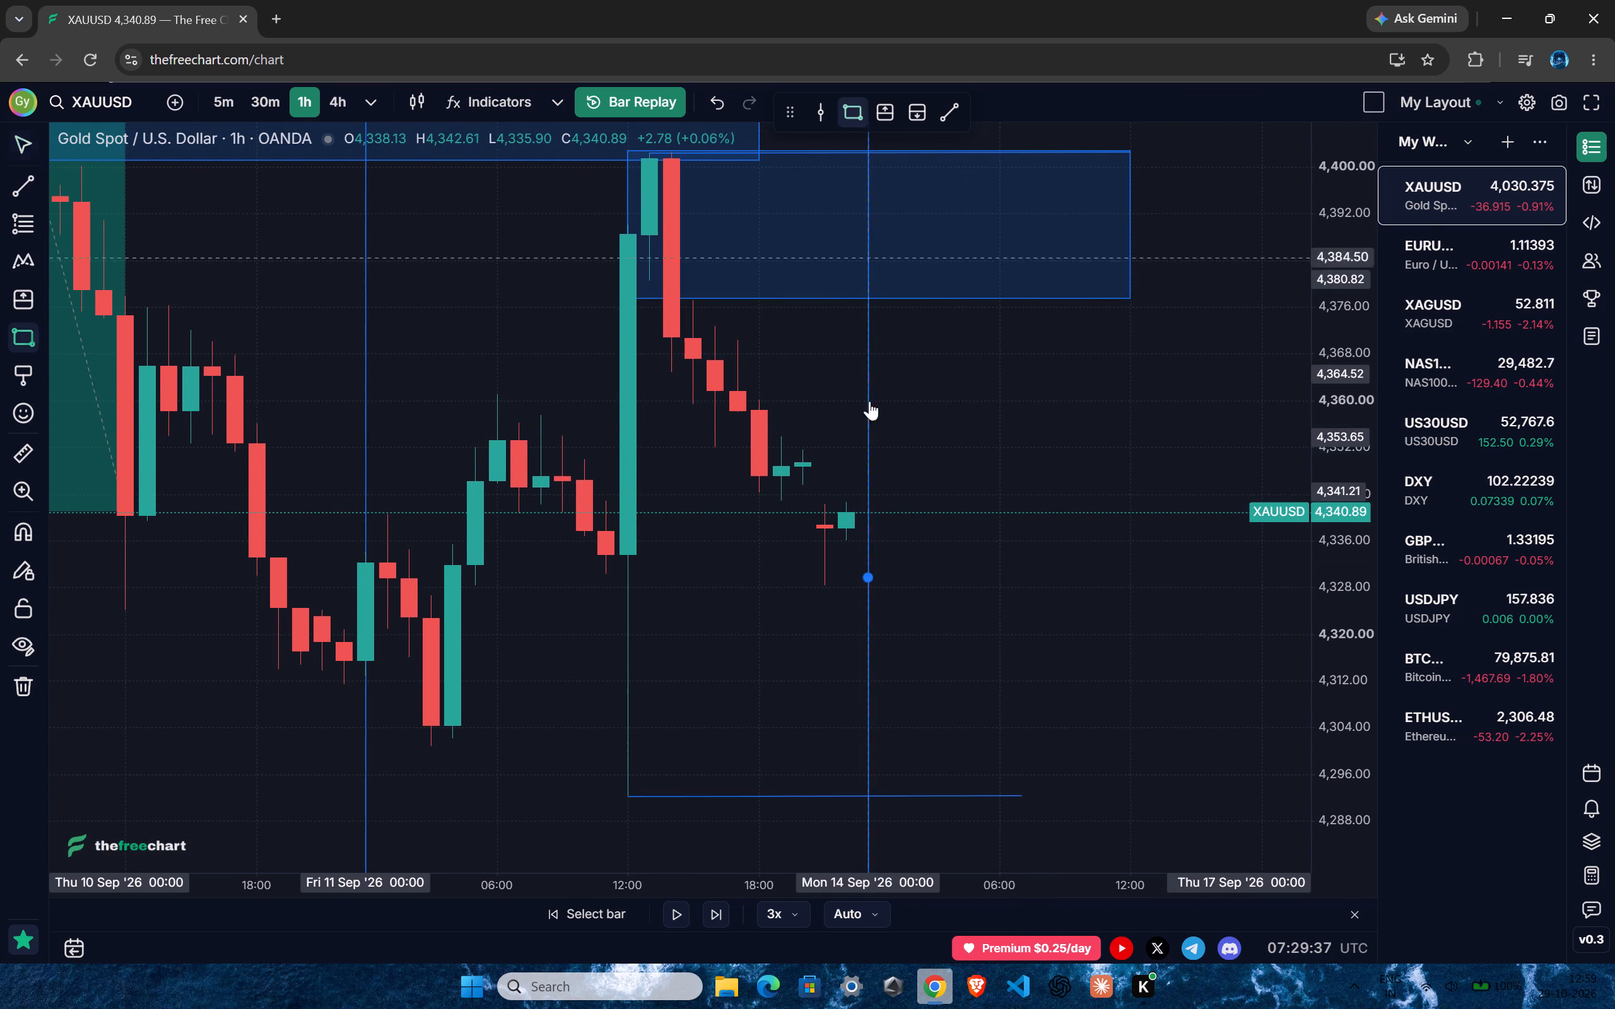
pyautogui.click(797, 499)
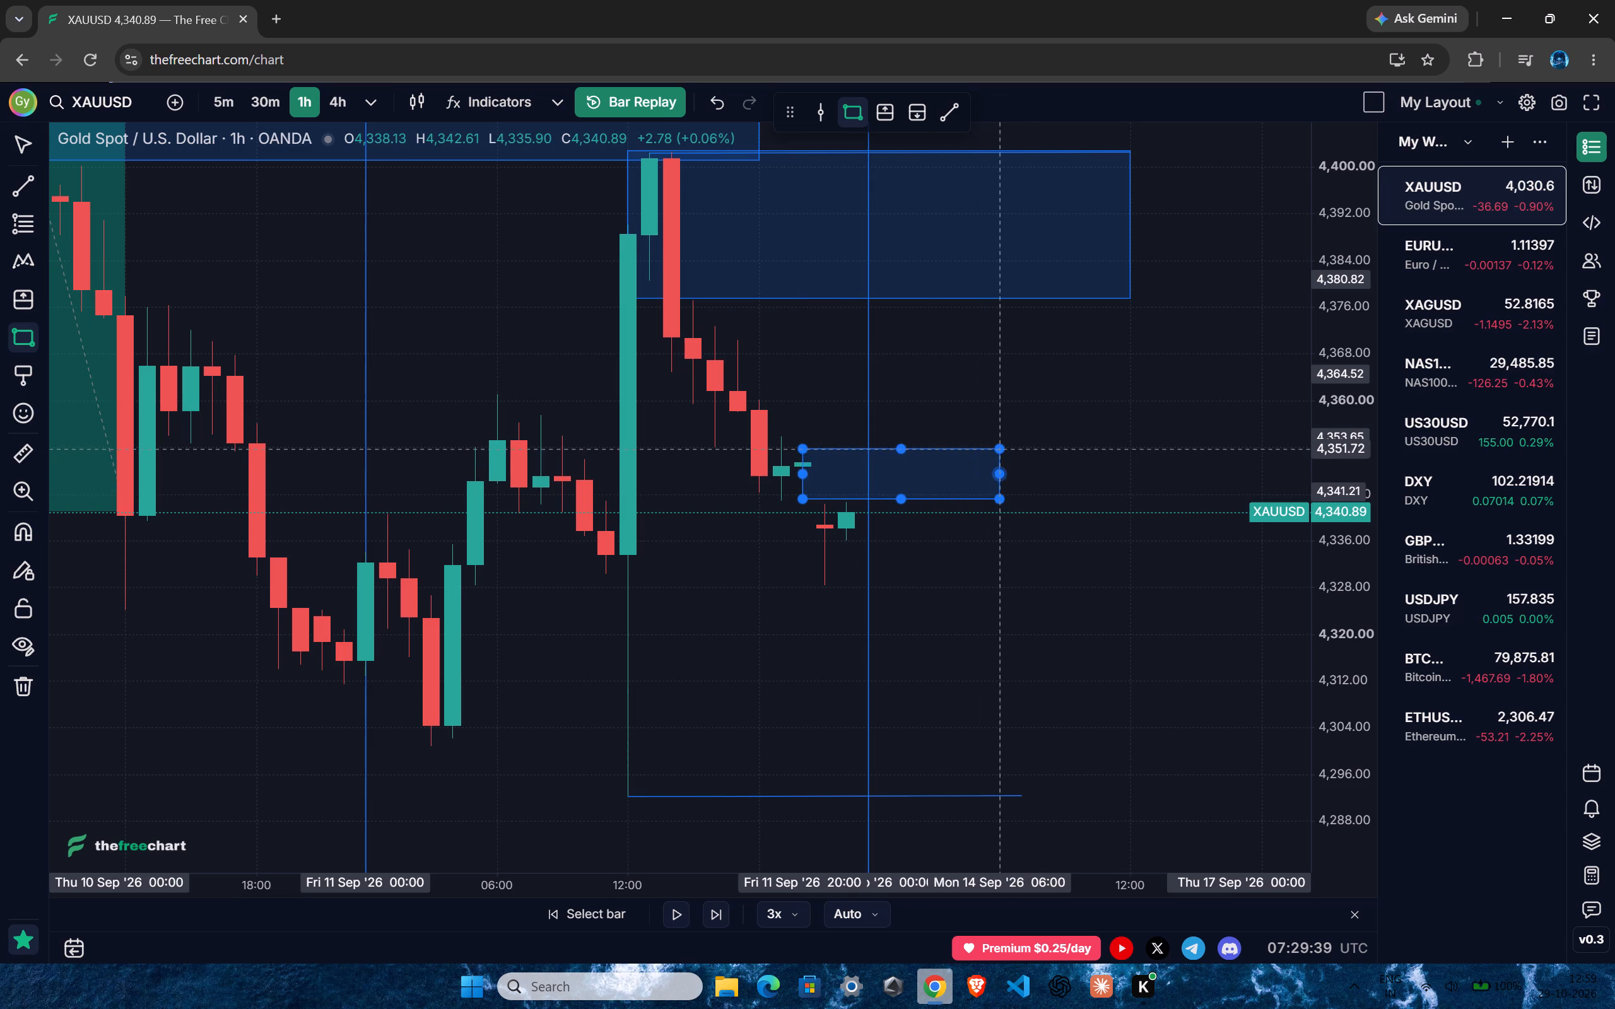
pyautogui.click(992, 448)
pyautogui.click(1078, 405)
# Play the replay forward in two short runs to the 00:00 hourly bar on 14 September and pause it.
pyautogui.moveTo(1079, 402); pyautogui.dragTo(1081, 353)
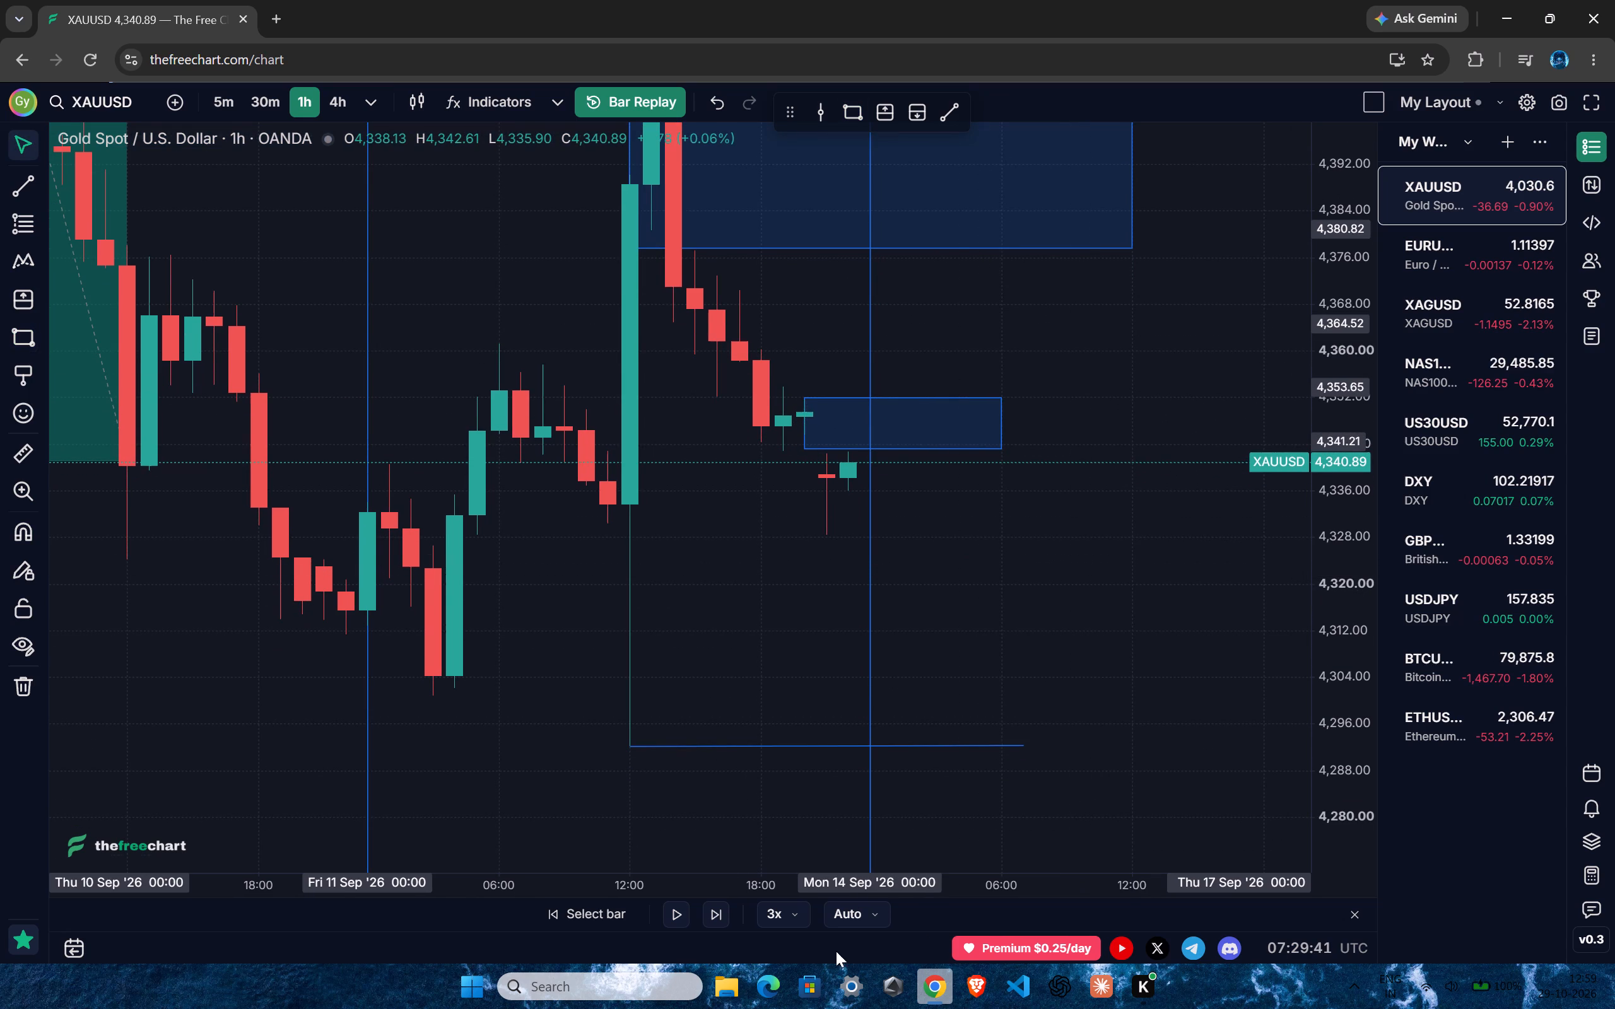
pyautogui.click(669, 919)
pyautogui.click(669, 919)
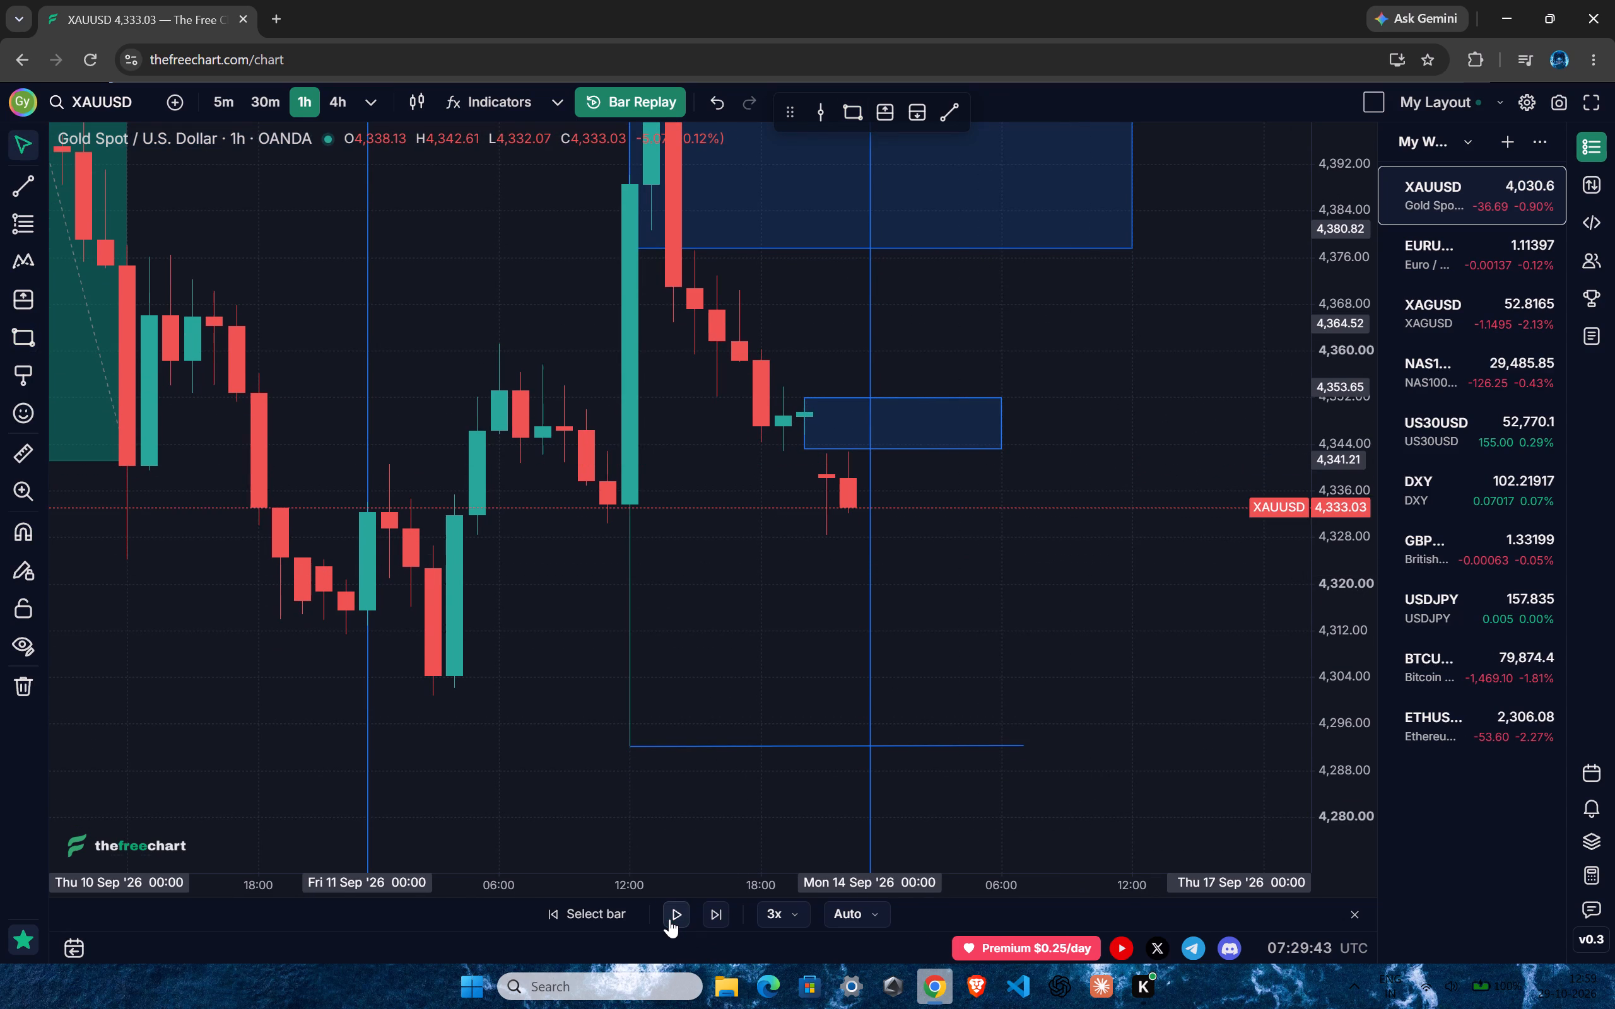
pyautogui.click(669, 919)
pyautogui.click(669, 919)
pyautogui.click(1097, 581)
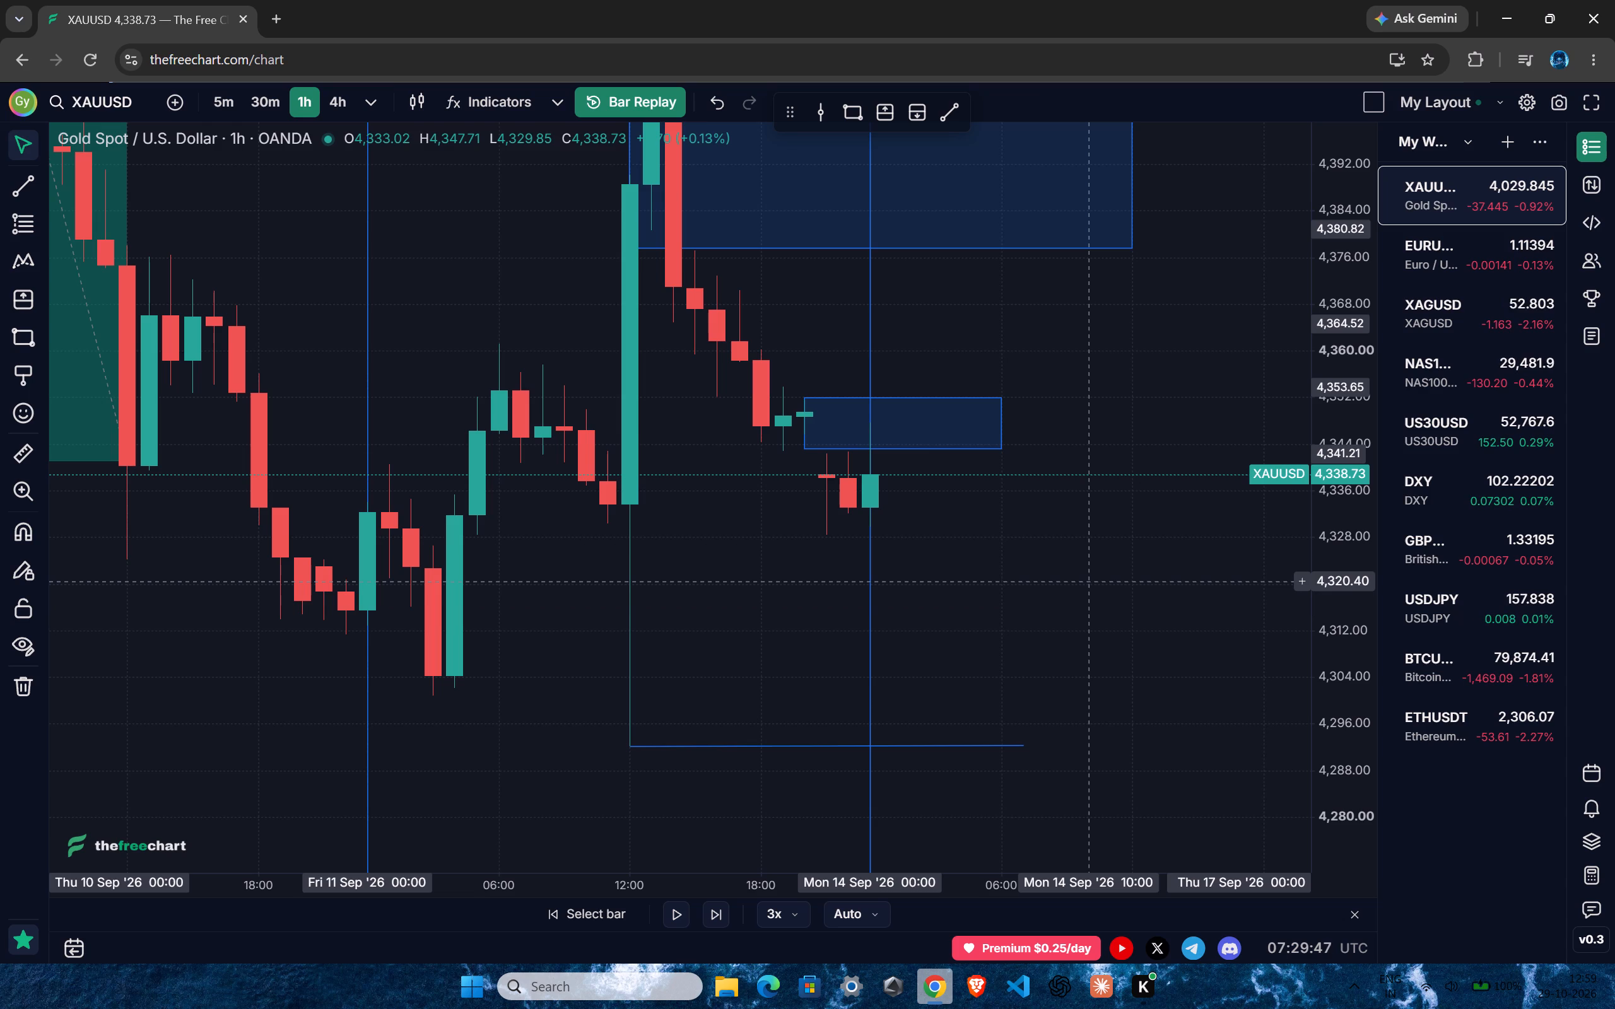
# Switch to the 5-minute interval and examine the candles around the gap zone near the 14 September open.
pyautogui.press('5')
pyautogui.press('Return')
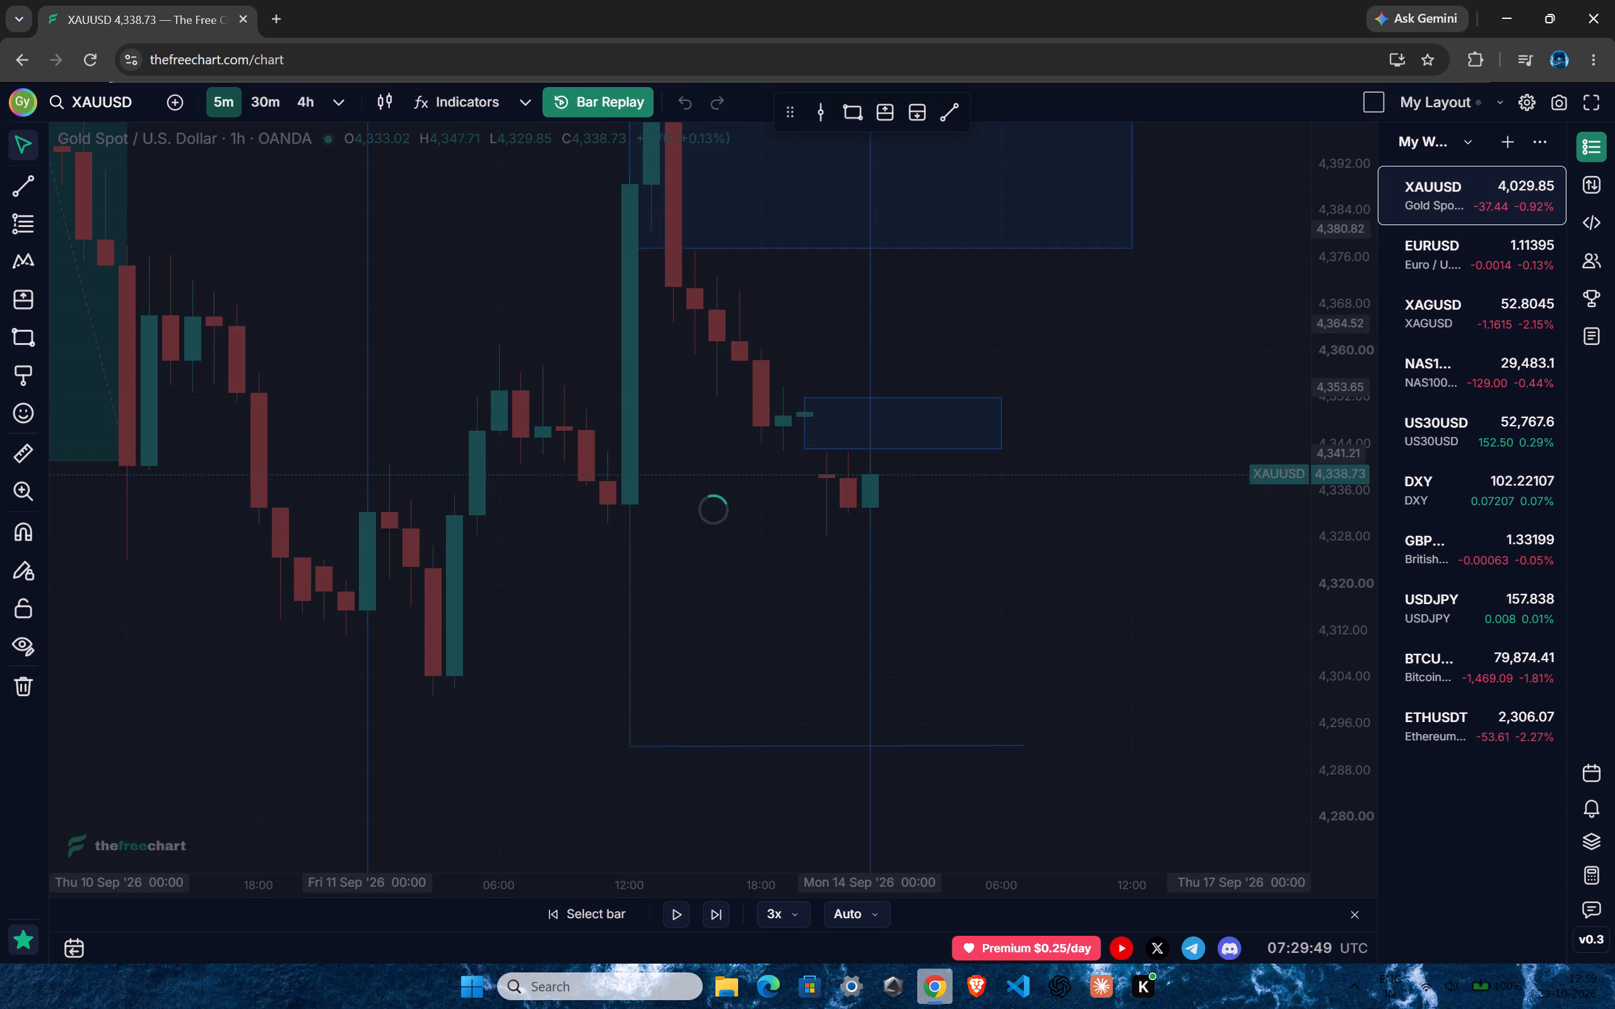
pyautogui.keyDown('ctrl'); pyautogui.scroll(-13, 799, 574); pyautogui.keyUp('ctrl')
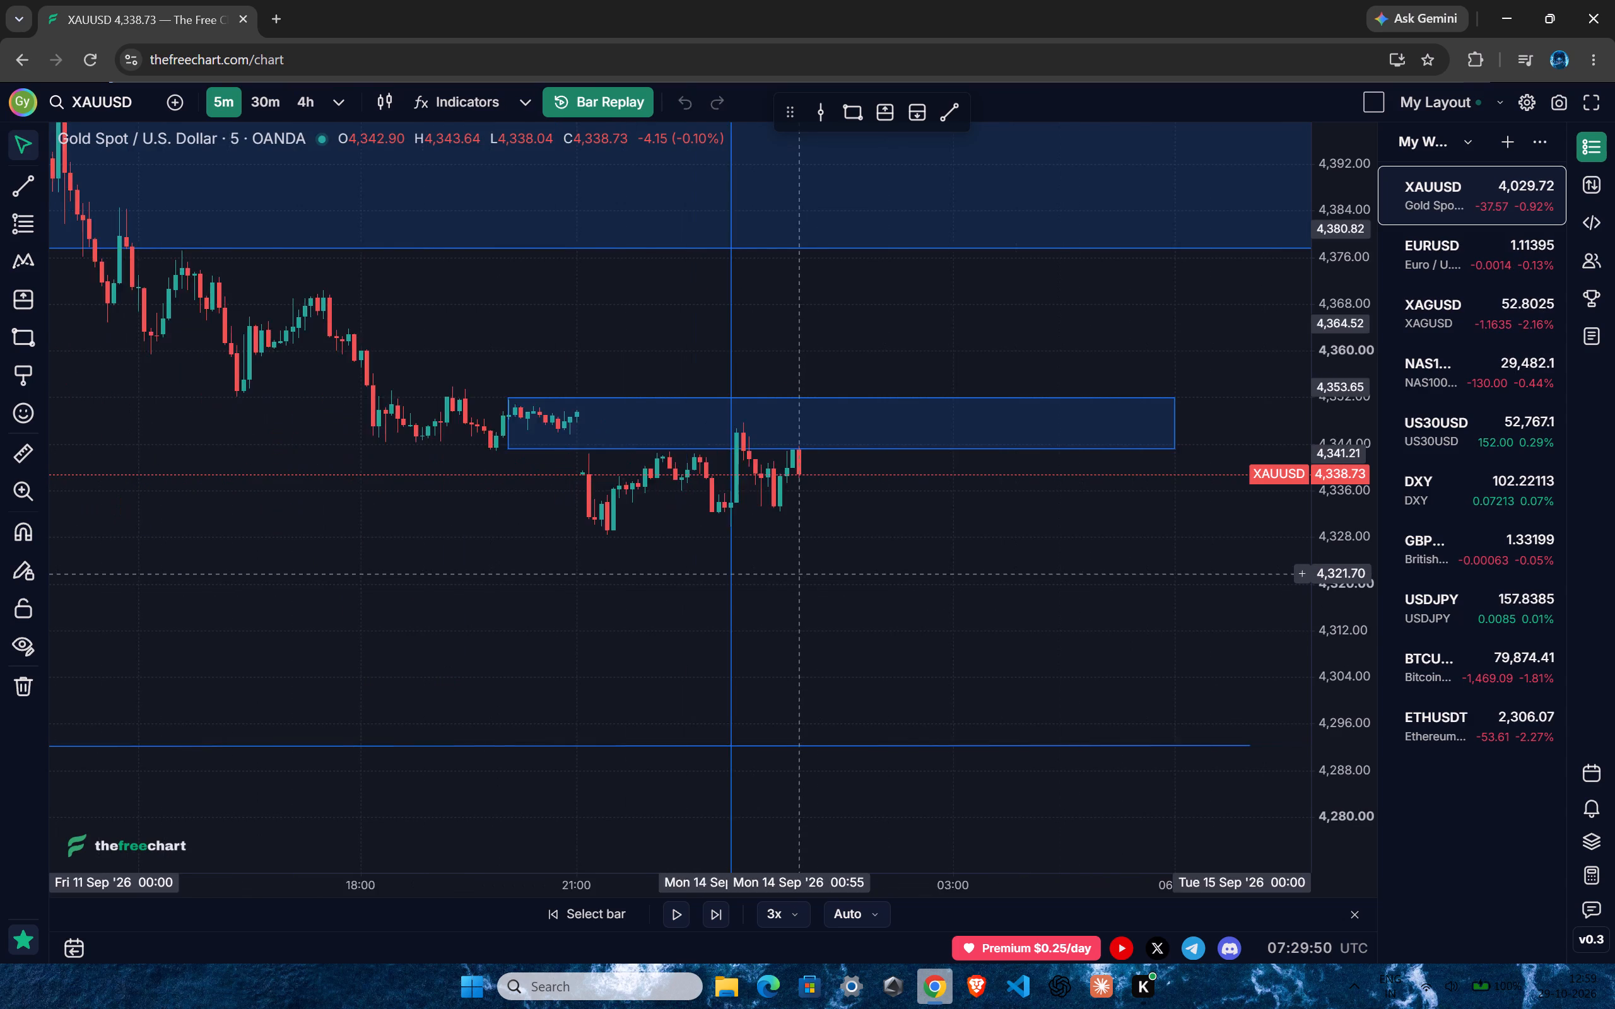
pyautogui.keyDown('ctrl'); pyautogui.scroll(-12, 799, 574); pyautogui.keyUp('ctrl')
pyautogui.keyDown('ctrl'); pyautogui.scroll(10, 848, 600); pyautogui.keyUp('ctrl')
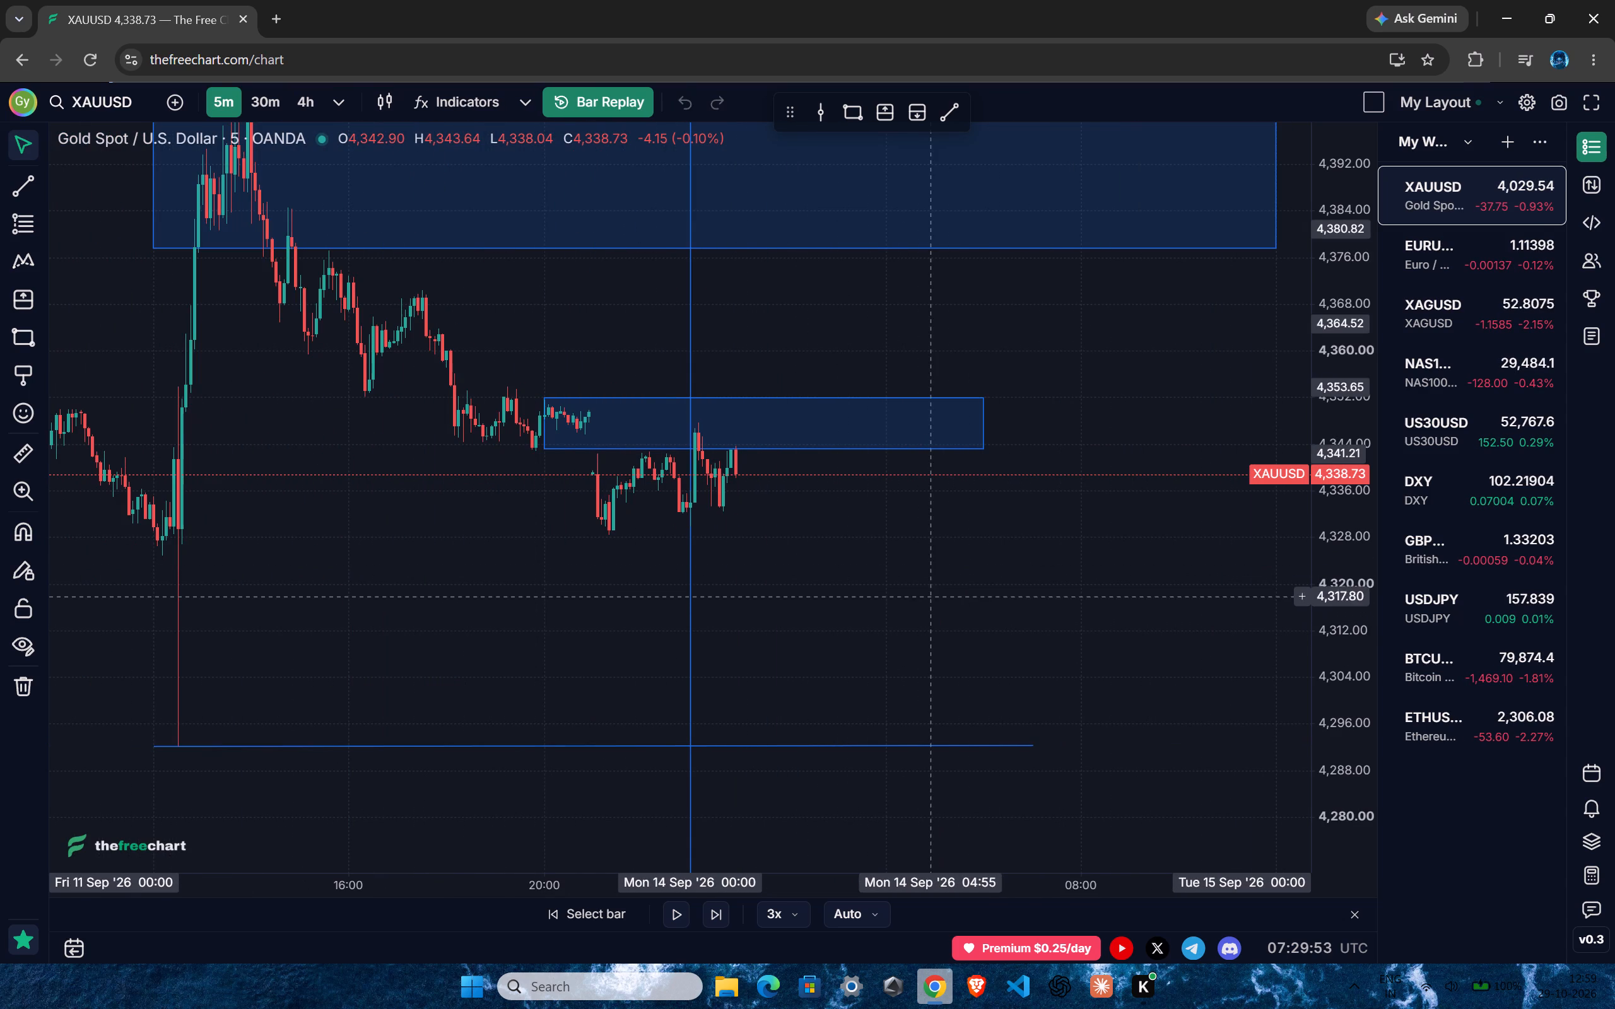
pyautogui.moveTo(1343, 610); pyautogui.dragTo(1341, 421)
pyautogui.keyDown('ctrl'); pyautogui.scroll(3, 856, 528); pyautogui.keyUp('ctrl')
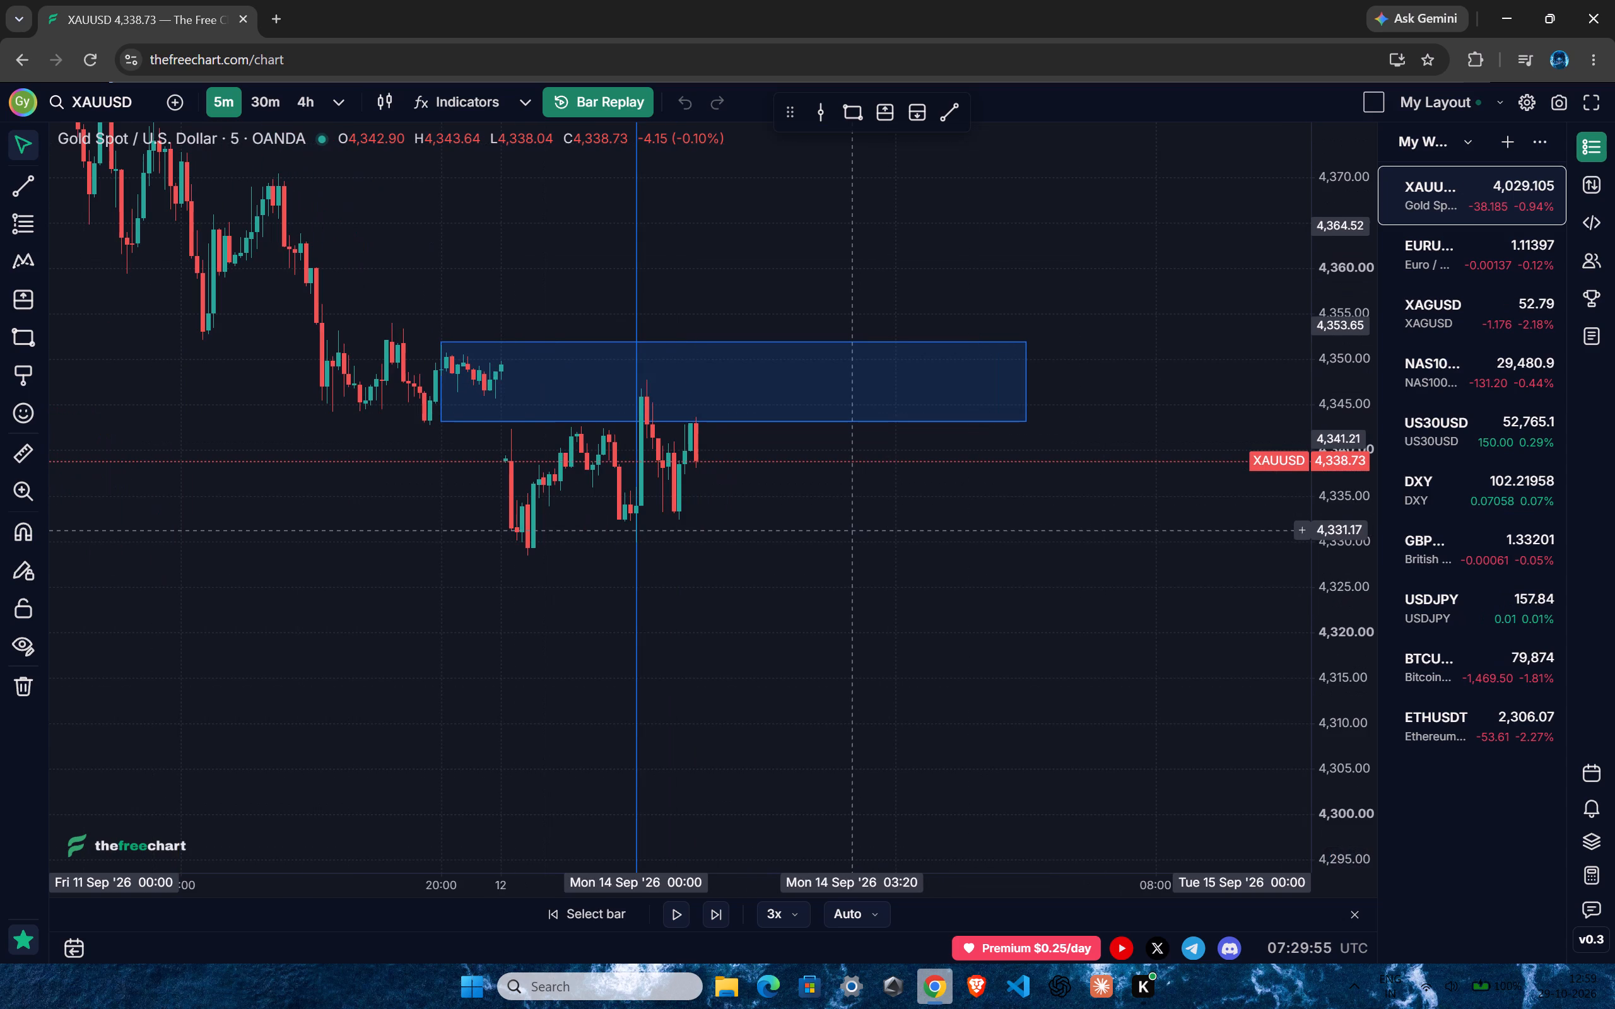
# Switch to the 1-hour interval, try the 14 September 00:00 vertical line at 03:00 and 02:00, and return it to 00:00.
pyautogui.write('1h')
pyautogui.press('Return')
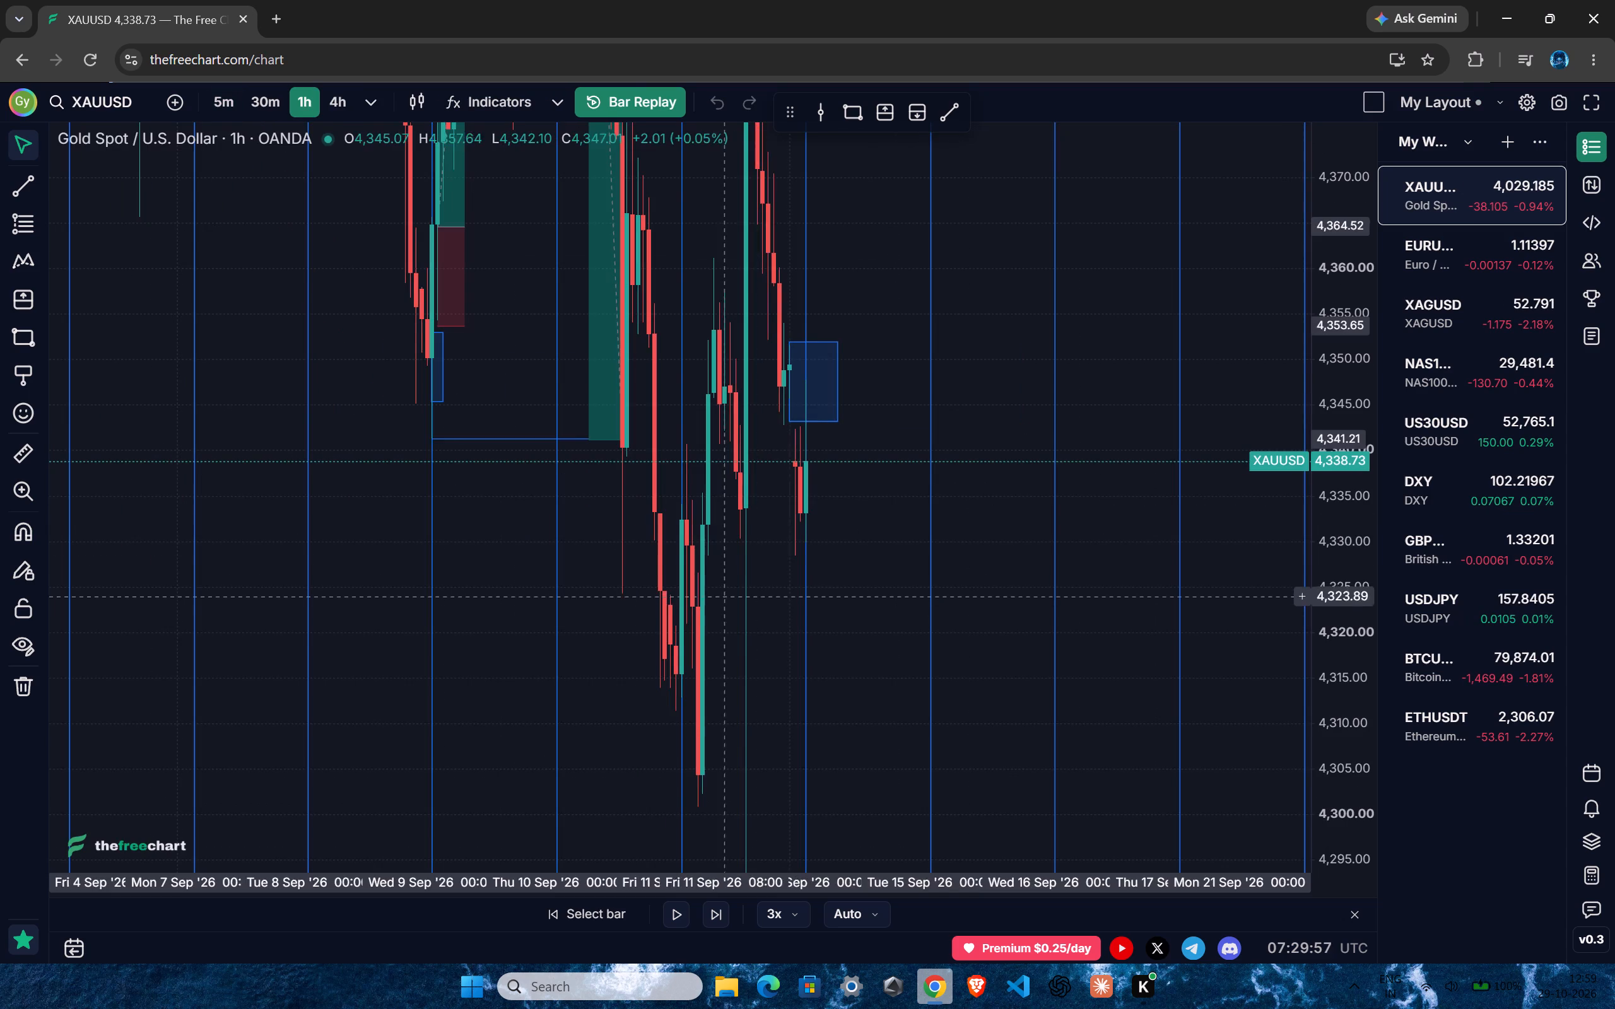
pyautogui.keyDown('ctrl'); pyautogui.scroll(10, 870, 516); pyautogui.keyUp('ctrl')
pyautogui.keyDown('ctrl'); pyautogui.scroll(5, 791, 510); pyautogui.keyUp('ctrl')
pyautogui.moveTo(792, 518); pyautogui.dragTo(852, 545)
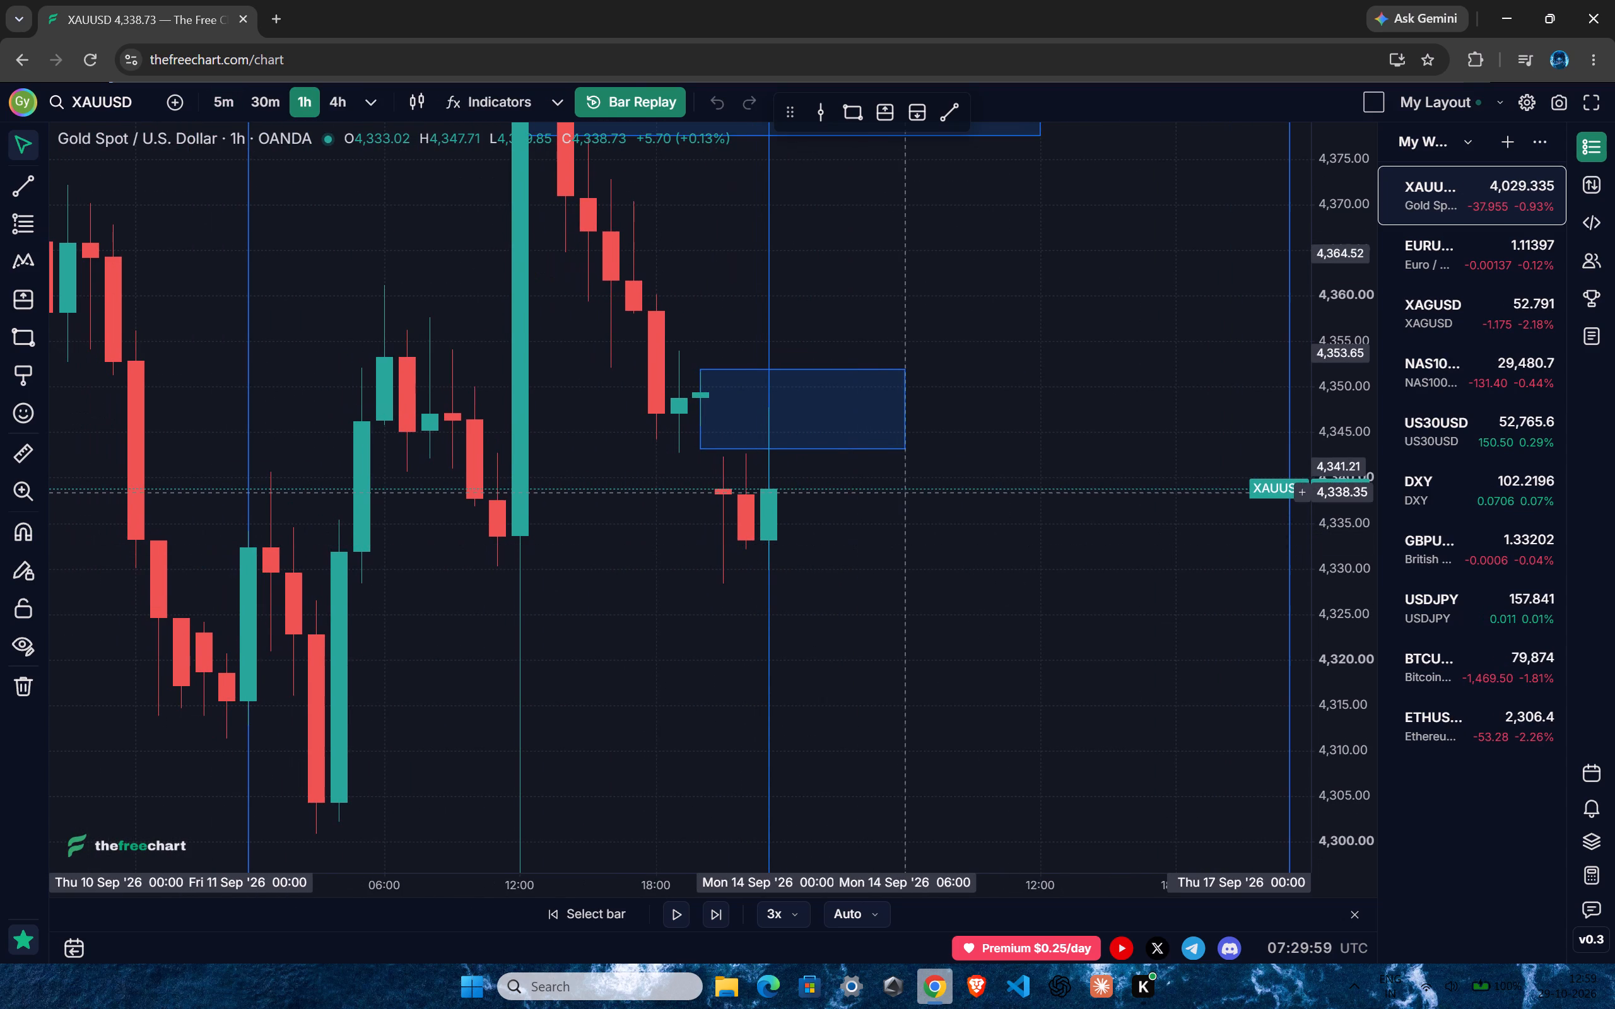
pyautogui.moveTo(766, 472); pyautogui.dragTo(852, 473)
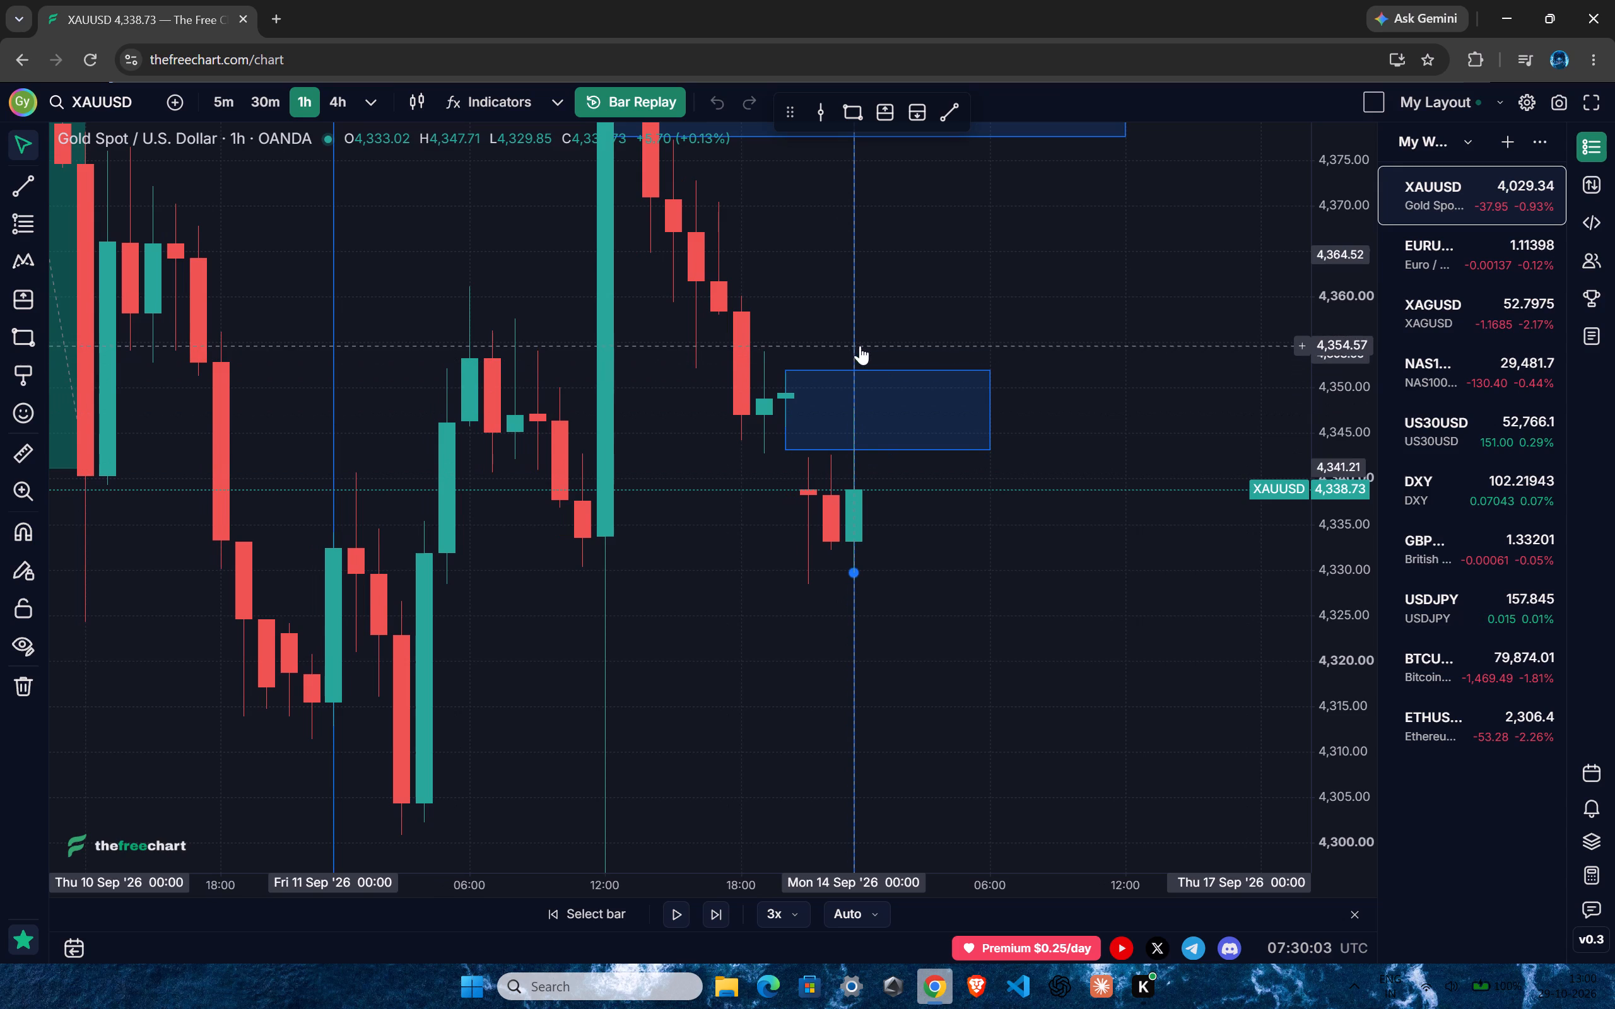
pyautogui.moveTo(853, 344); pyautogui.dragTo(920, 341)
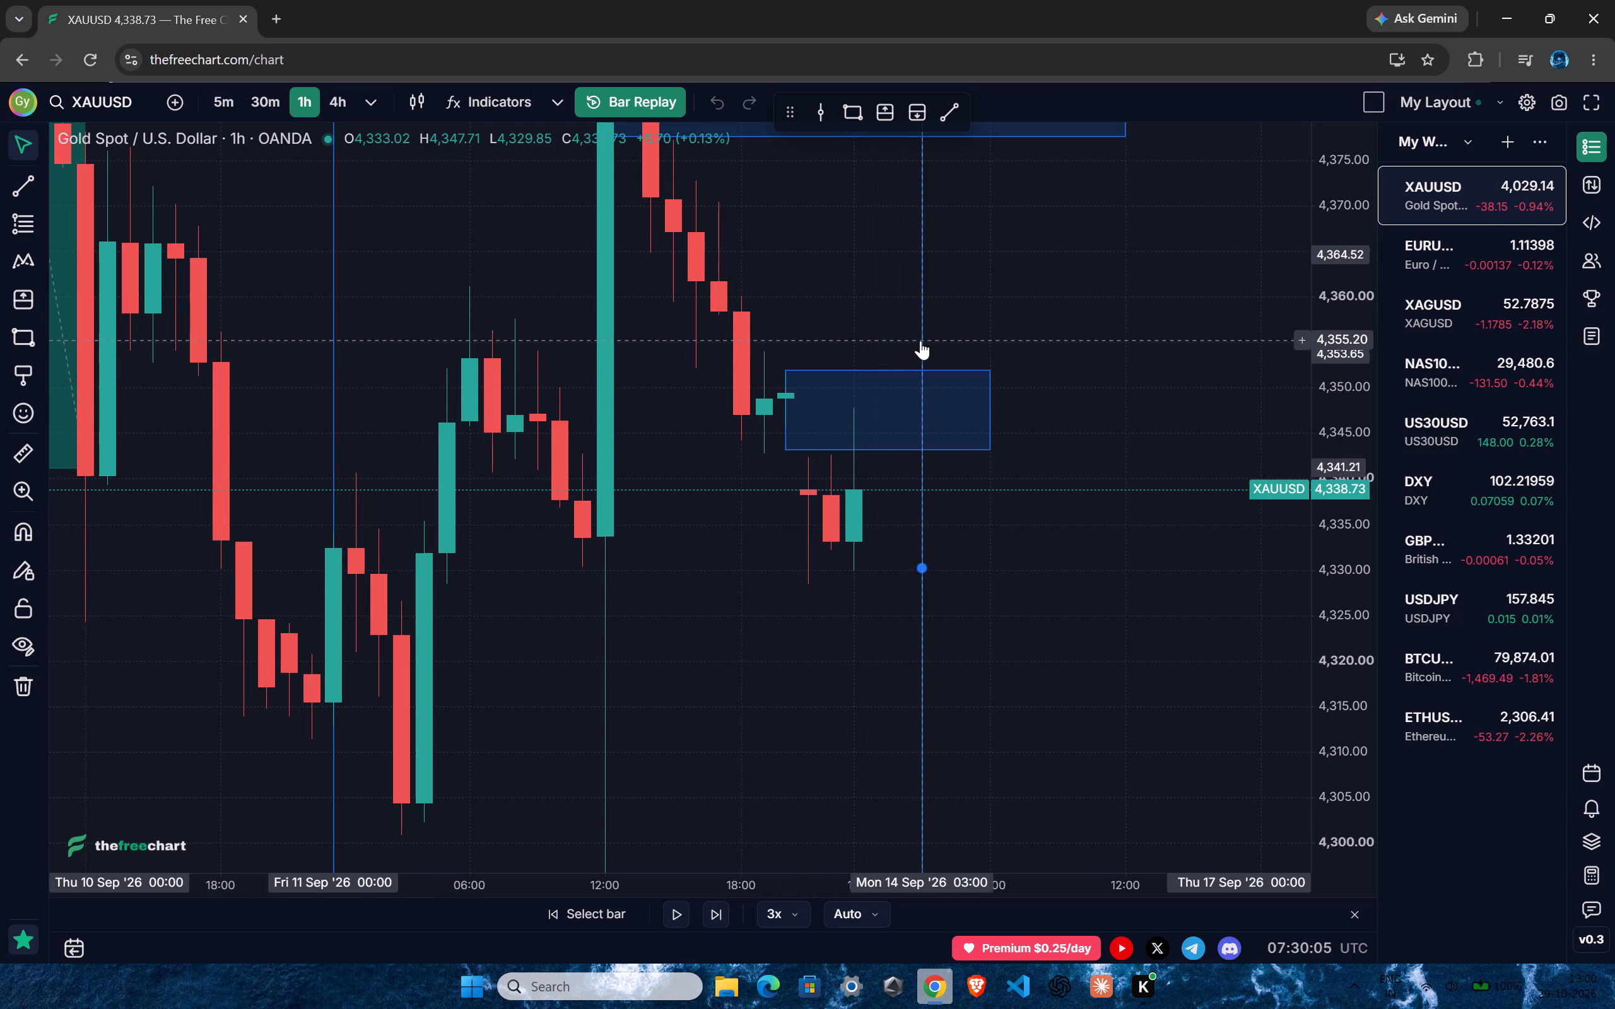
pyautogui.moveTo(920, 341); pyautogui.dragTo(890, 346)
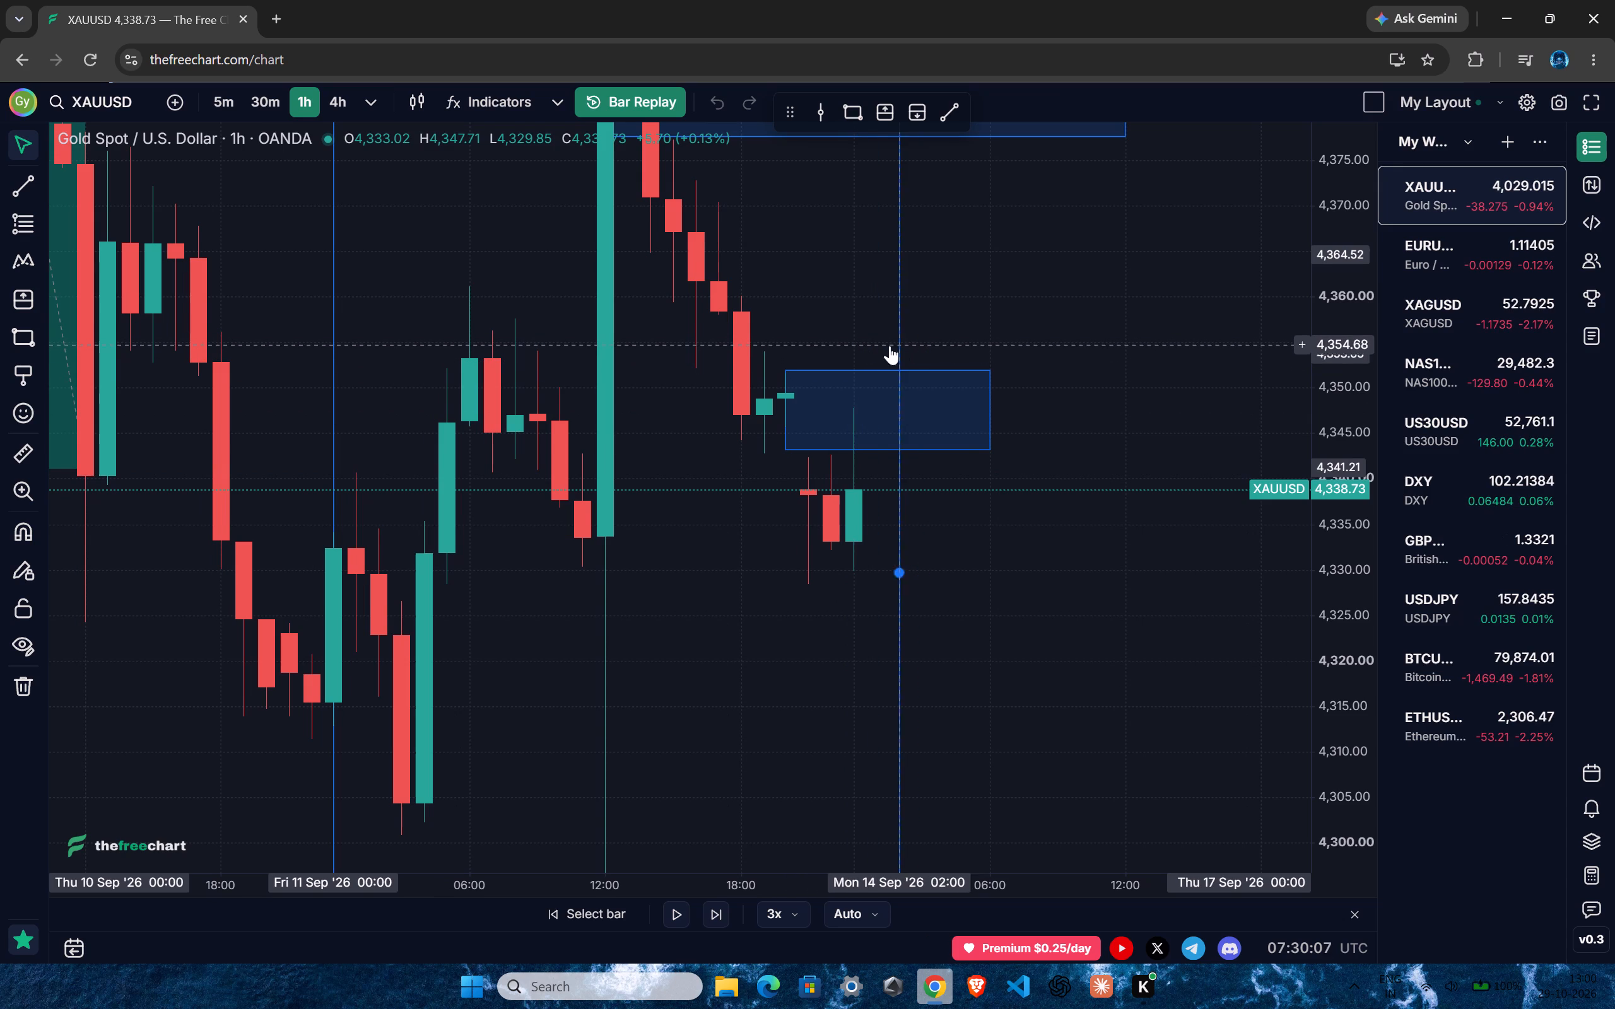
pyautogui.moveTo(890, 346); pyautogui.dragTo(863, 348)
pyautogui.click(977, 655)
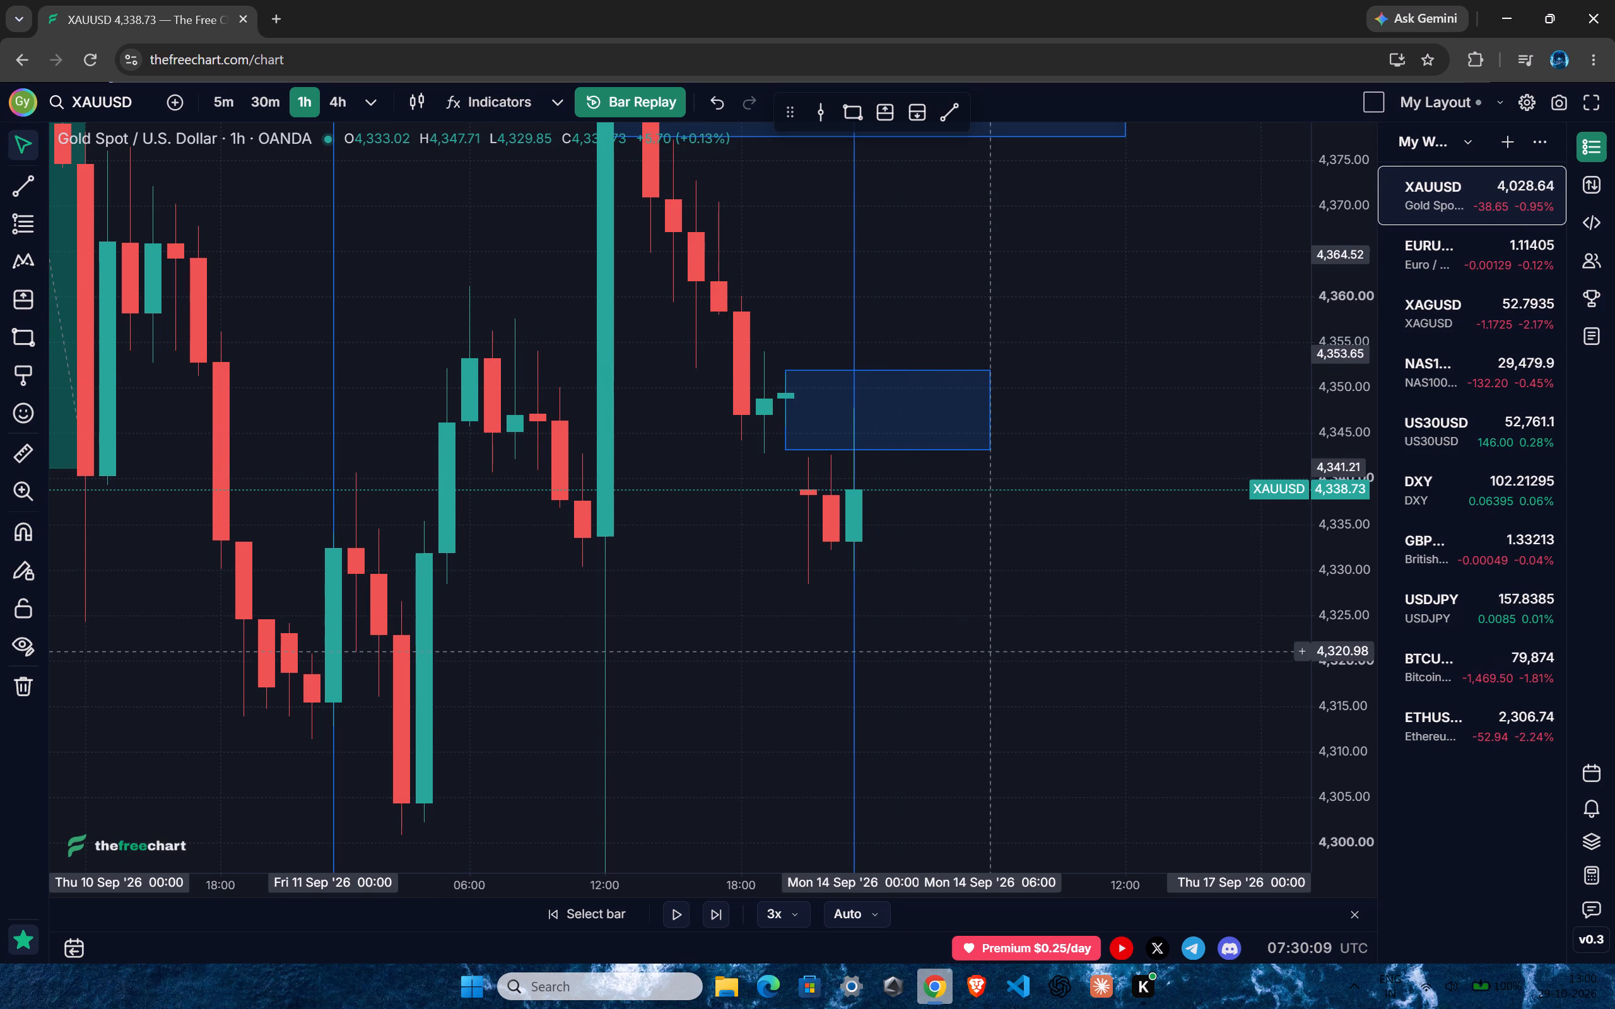
# Switch the chart to the 5-minute interval.
pyautogui.press('5')
pyautogui.press('Return')
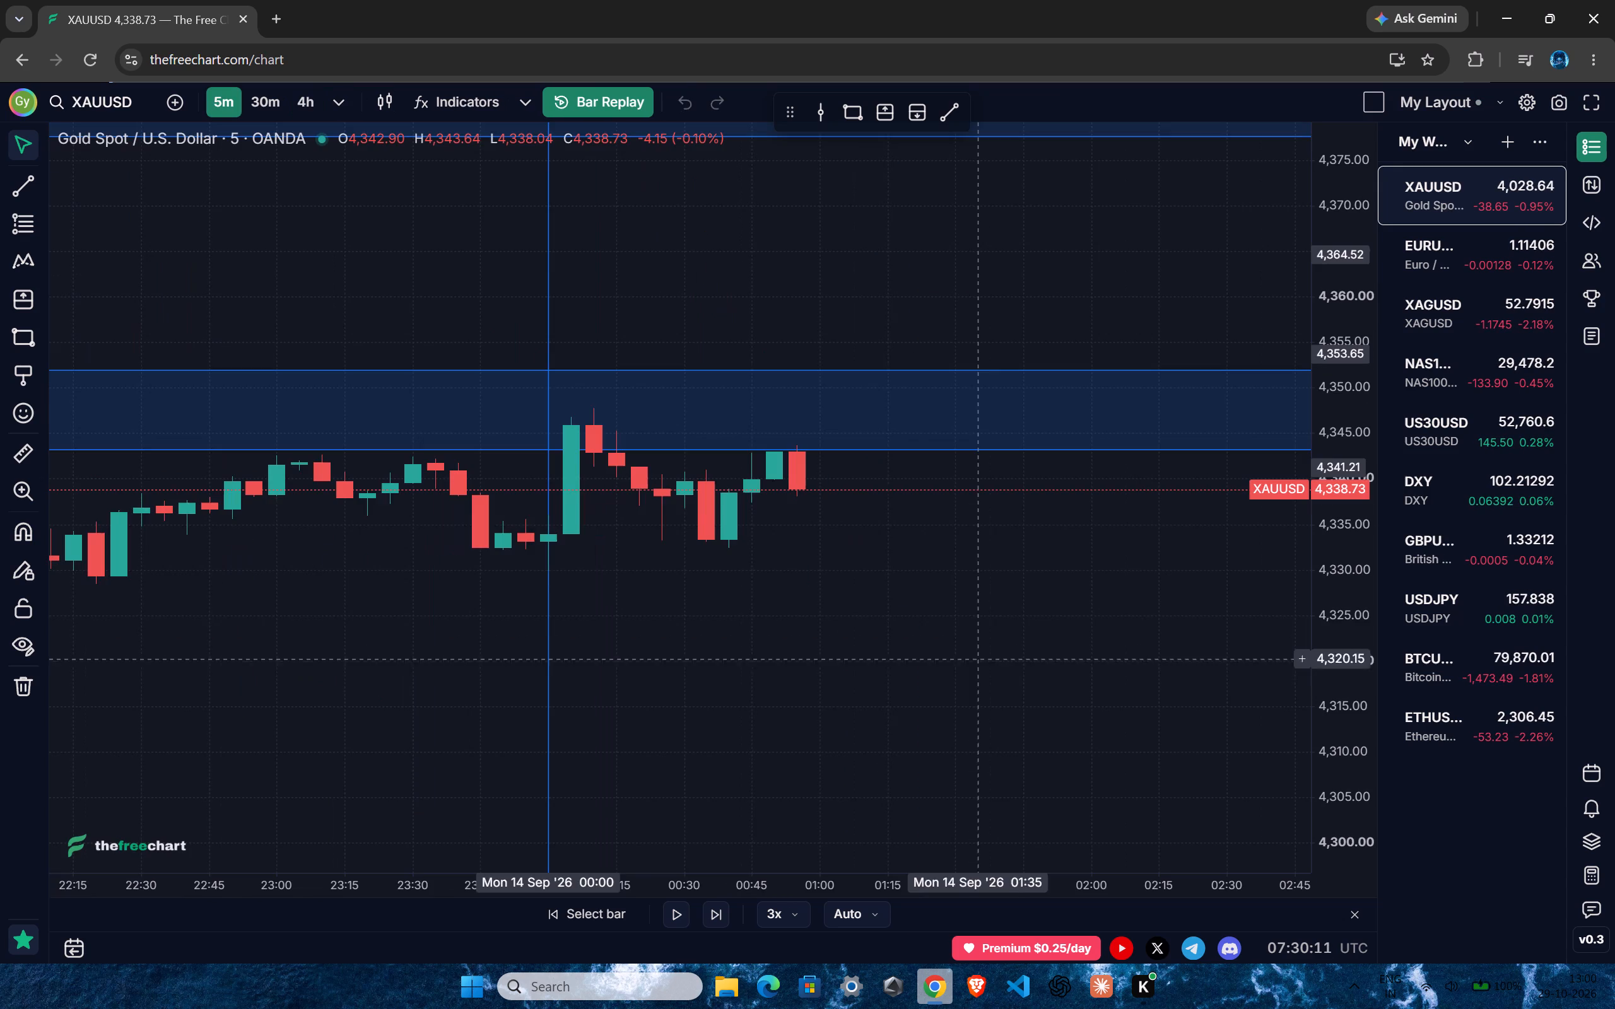
# Examine the 5-minute candles around the gap zone before and after 14 September 00:00.
pyautogui.keyDown('ctrl'); pyautogui.scroll(-13, 743, 615); pyautogui.keyUp('ctrl')
pyautogui.moveTo(1363, 717); pyautogui.dragTo(1348, 513)
pyautogui.keyDown('ctrl'); pyautogui.scroll(2, 761, 648); pyautogui.keyUp('ctrl')
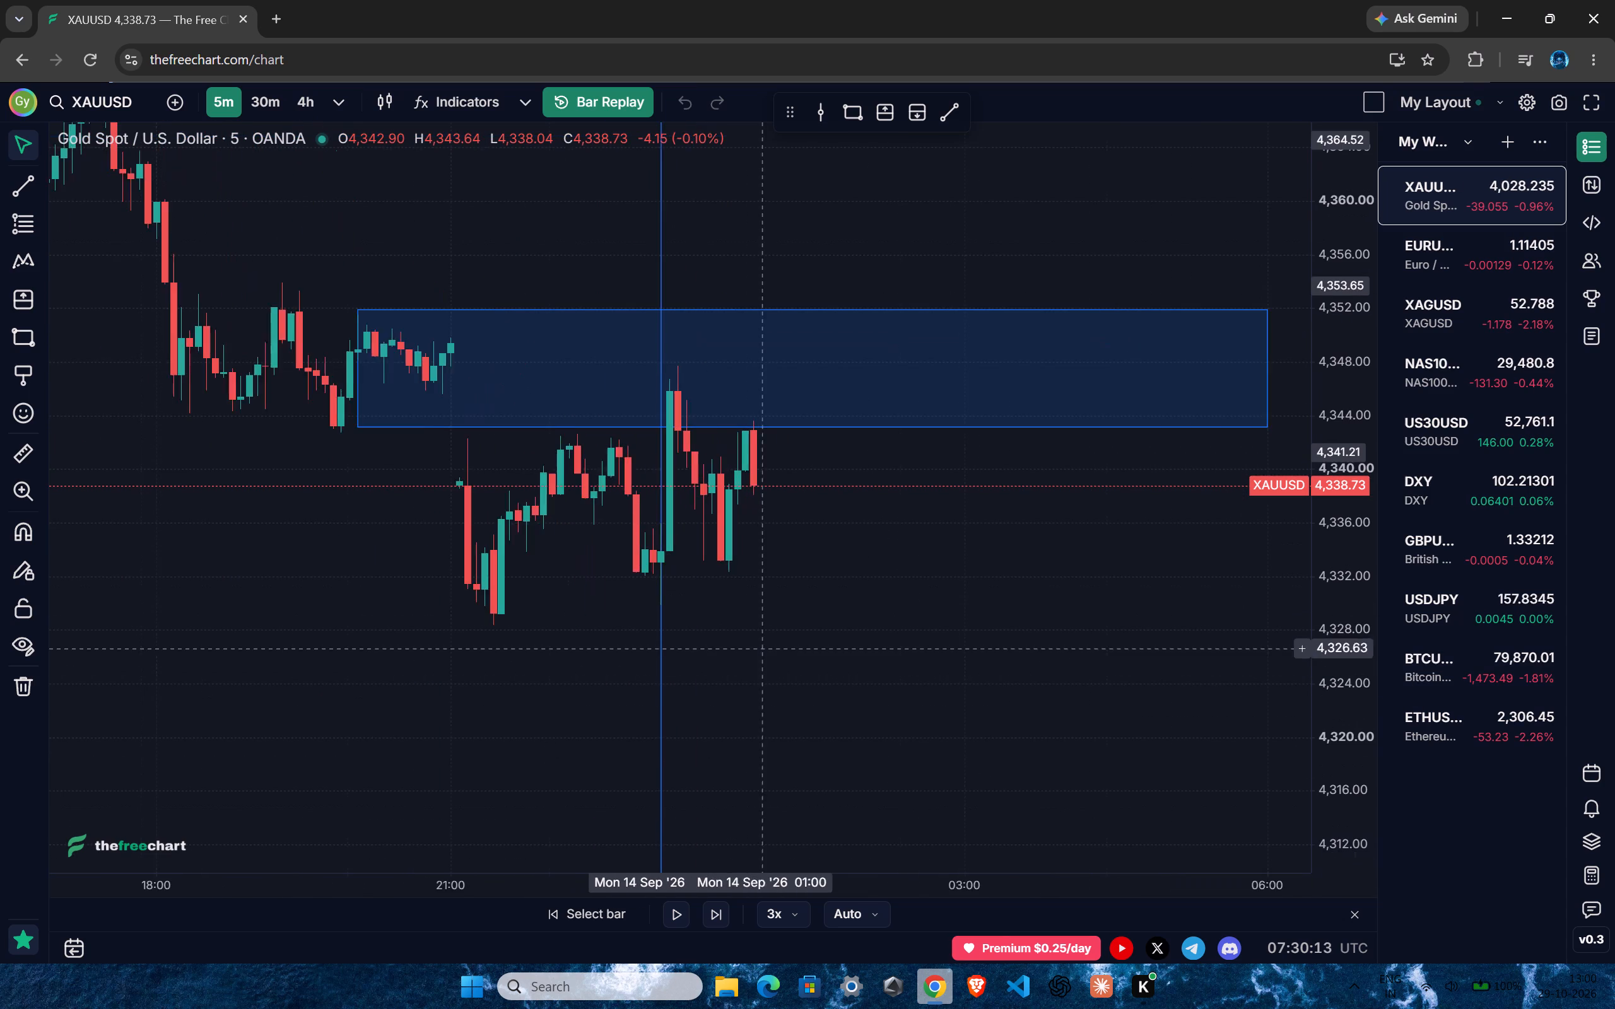
pyautogui.keyDown('ctrl'); pyautogui.scroll(12, 761, 648); pyautogui.keyUp('ctrl')
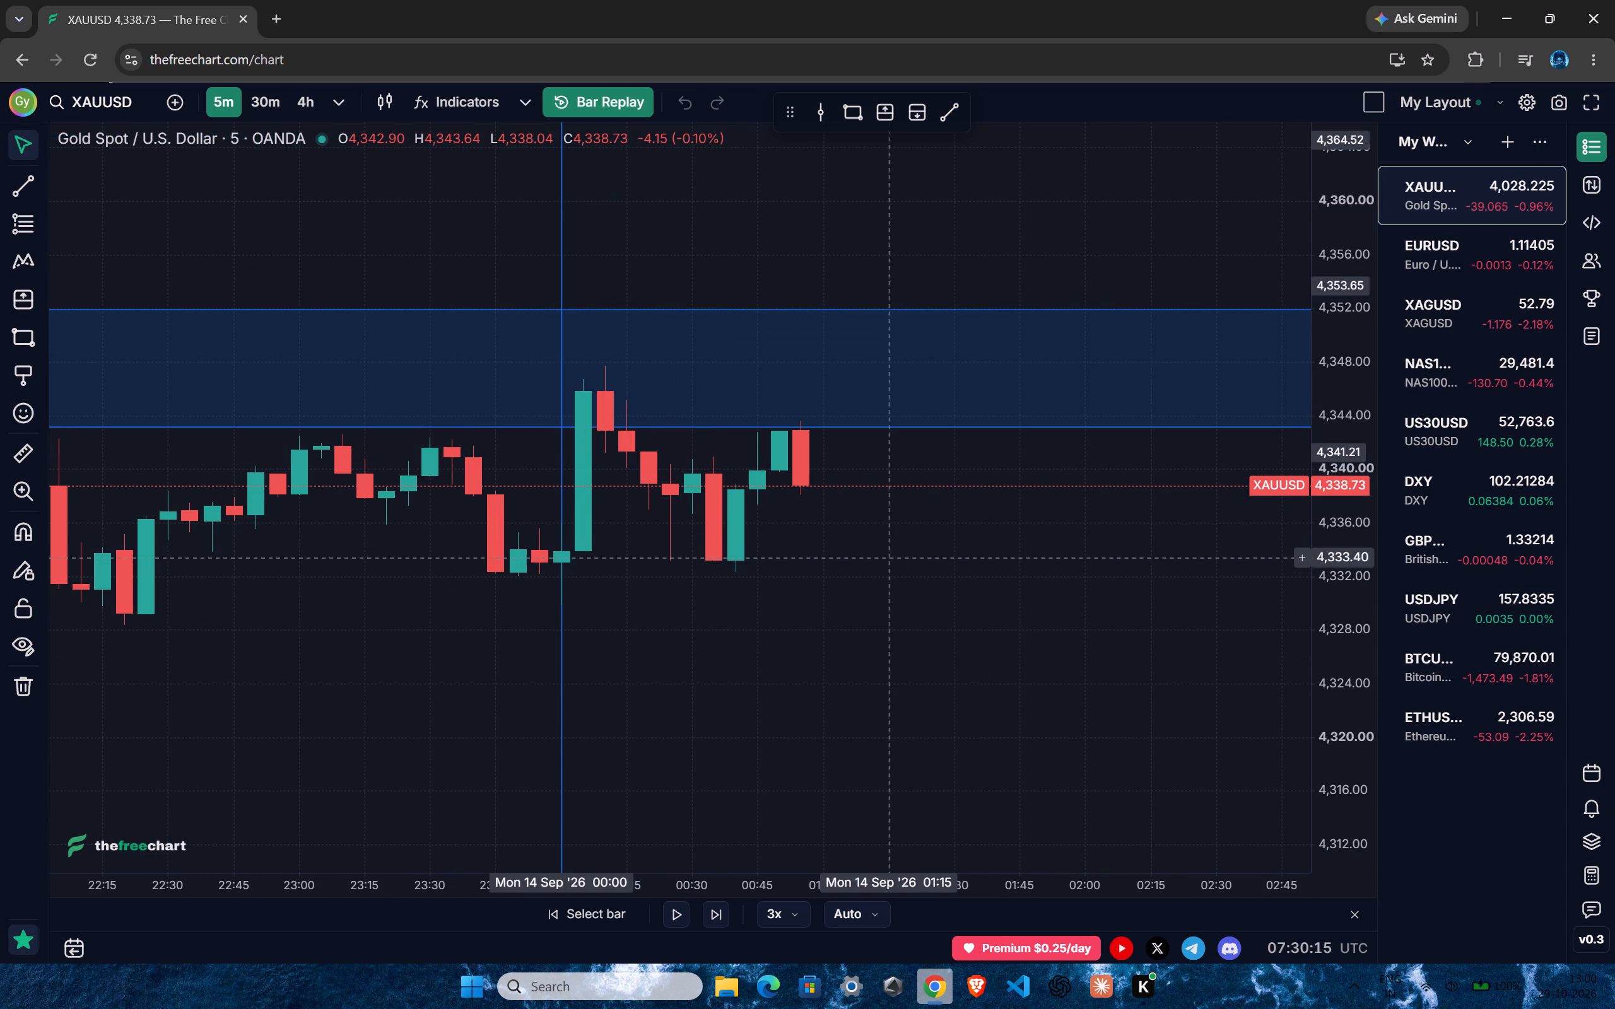
pyautogui.moveTo(1348, 695); pyautogui.dragTo(1326, 232)
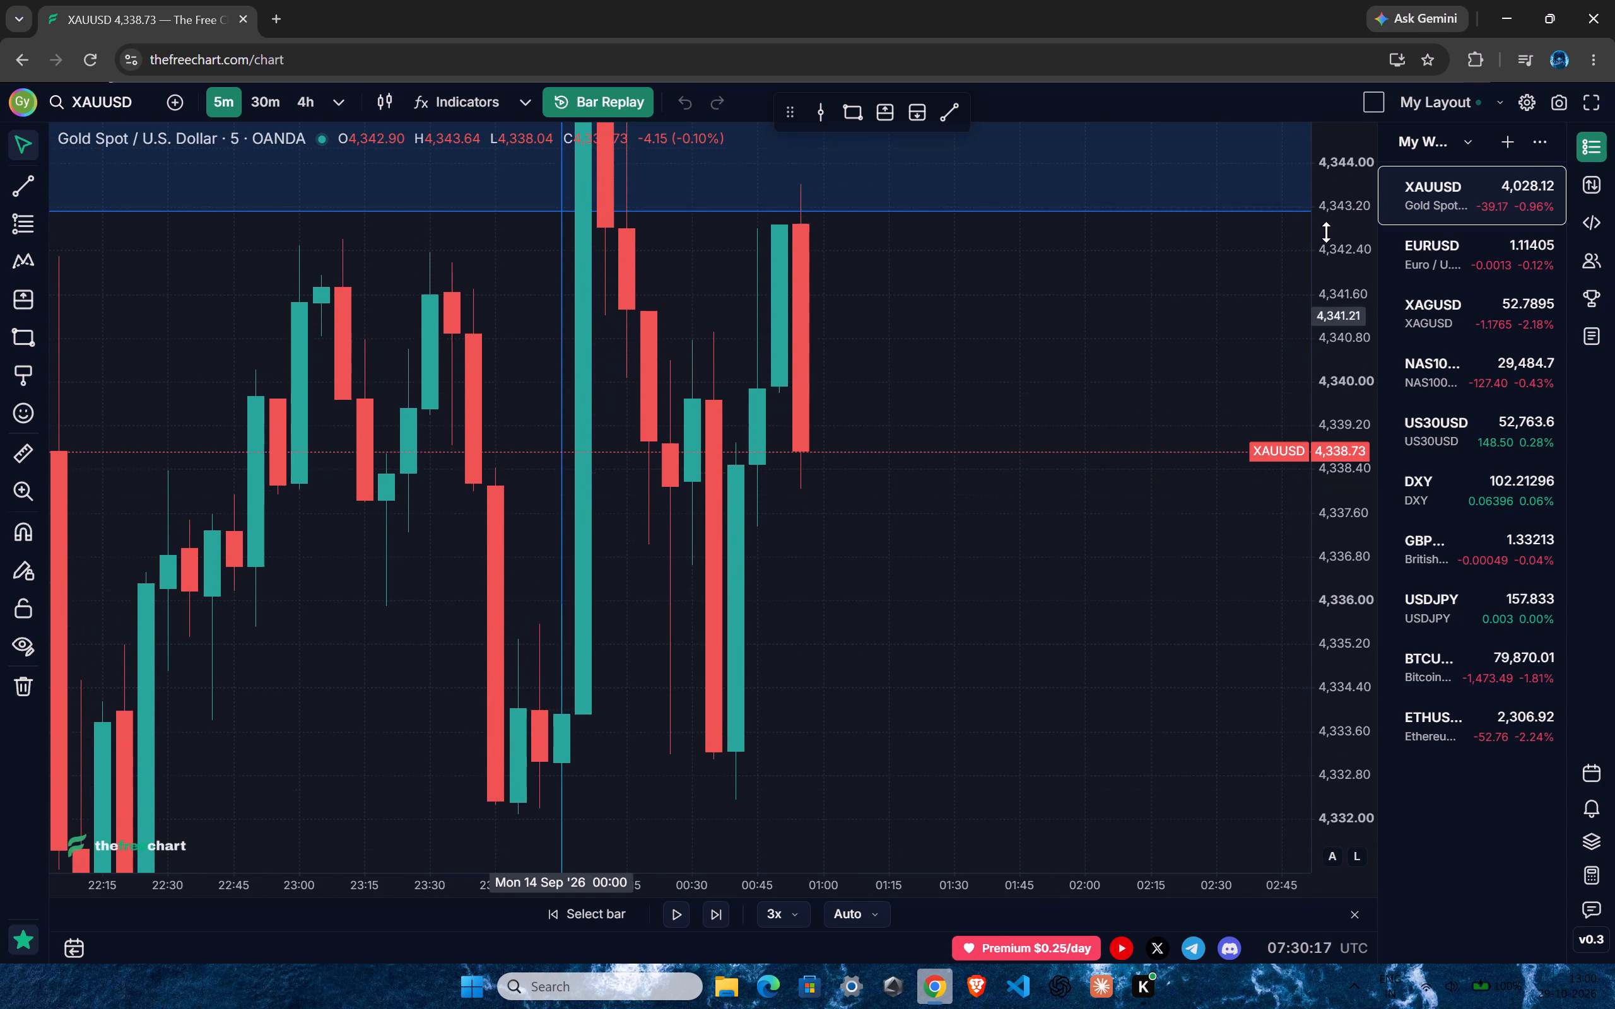
pyautogui.moveTo(1326, 232); pyautogui.dragTo(1337, 610)
pyautogui.moveTo(1032, 602); pyautogui.dragTo(1030, 577)
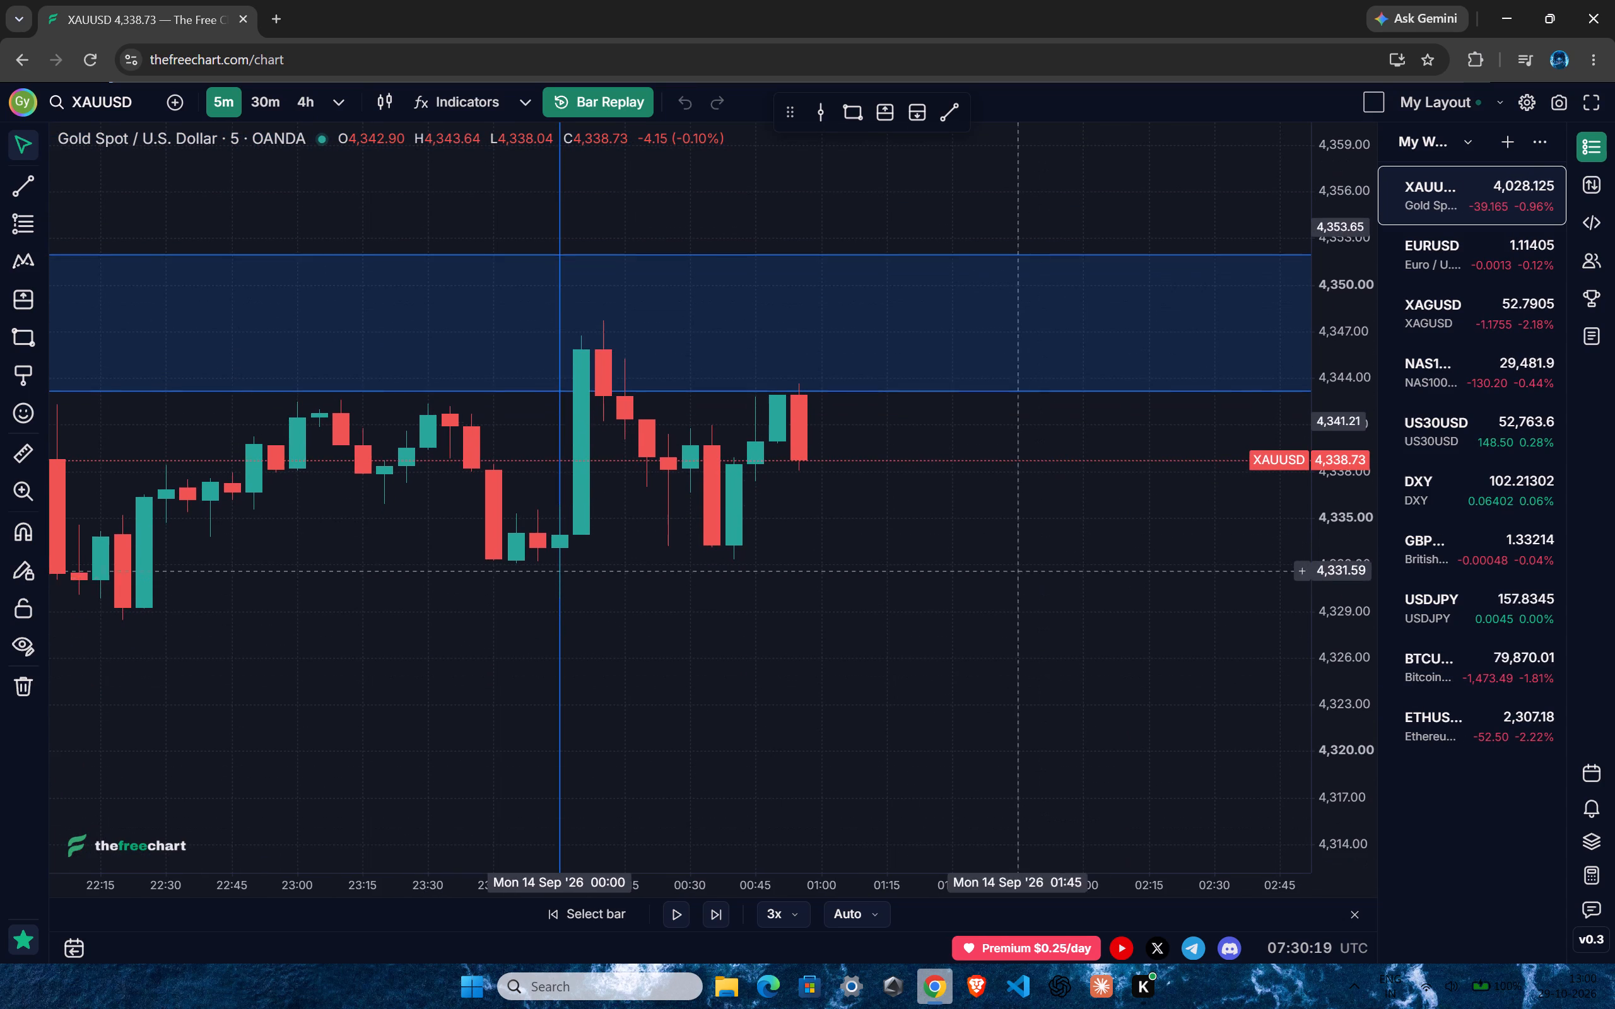
pyautogui.keyDown('ctrl'); pyautogui.scroll(-8, 874, 582); pyautogui.keyUp('ctrl')
pyautogui.moveTo(899, 576); pyautogui.dragTo(889, 590)
pyautogui.keyDown('ctrl'); pyautogui.scroll(2, 886, 590); pyautogui.keyUp('ctrl')
pyautogui.moveTo(1309, 503); pyautogui.dragTo(1315, 619)
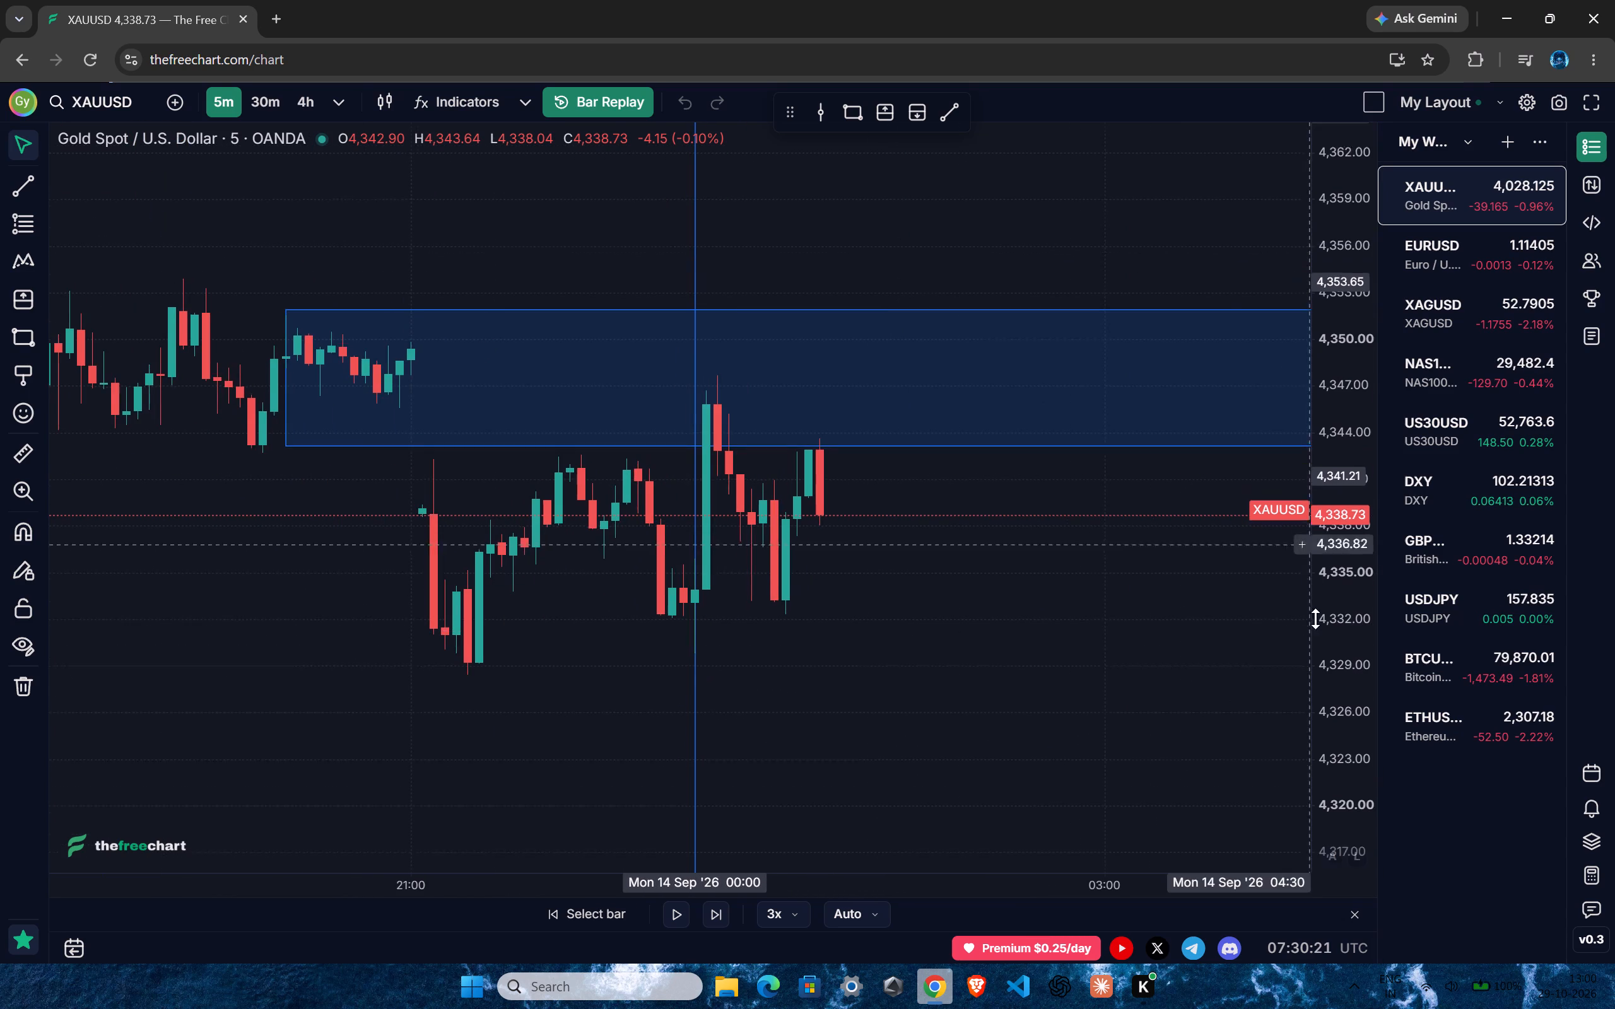
pyautogui.moveTo(1315, 619); pyautogui.dragTo(1268, 747)
pyautogui.moveTo(1031, 801); pyautogui.dragTo(1141, 450)
pyautogui.keyDown('ctrl'); pyautogui.scroll(-1, 1014, 487); pyautogui.keyUp('ctrl')
pyautogui.moveTo(1365, 396); pyautogui.dragTo(1340, 633)
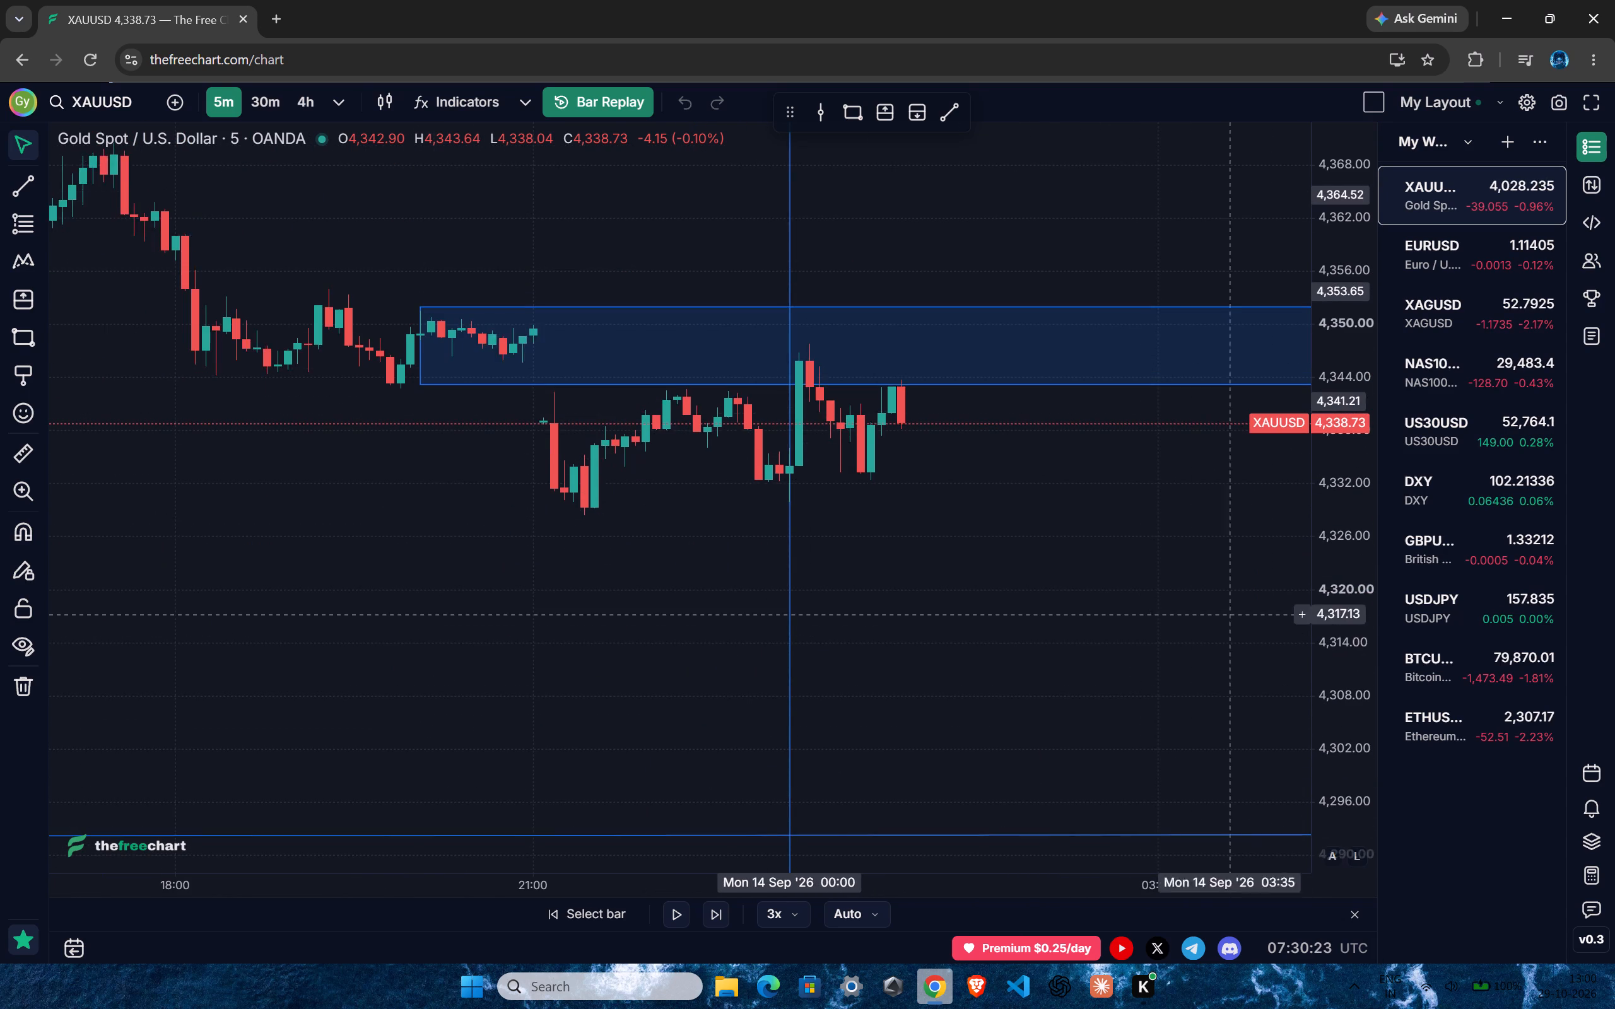
pyautogui.keyDown('ctrl'); pyautogui.scroll(2, 1067, 614); pyautogui.keyUp('ctrl')
# Play the replay forward in two short runs to the 01:10 five-minute bar on 14 September and pause it.
pyautogui.click(676, 924)
pyautogui.click(676, 923)
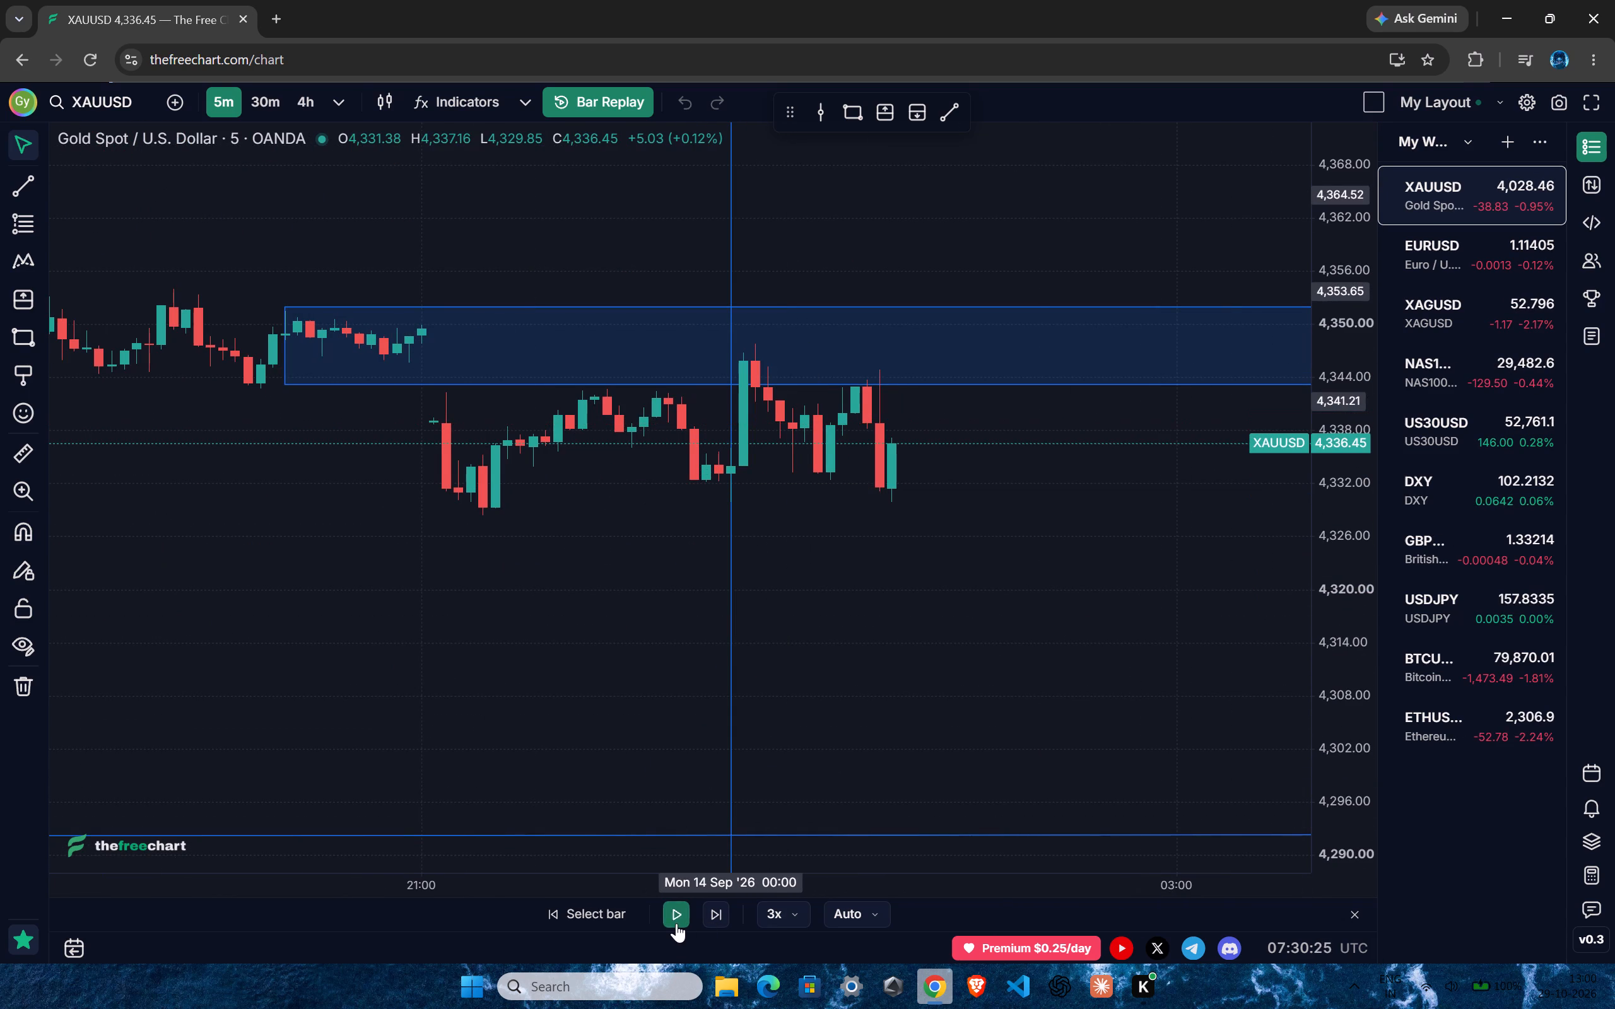
pyautogui.moveTo(1089, 612); pyautogui.dragTo(1028, 653)
pyautogui.keyDown('ctrl'); pyautogui.scroll(4, 849, 633); pyautogui.keyUp('ctrl')
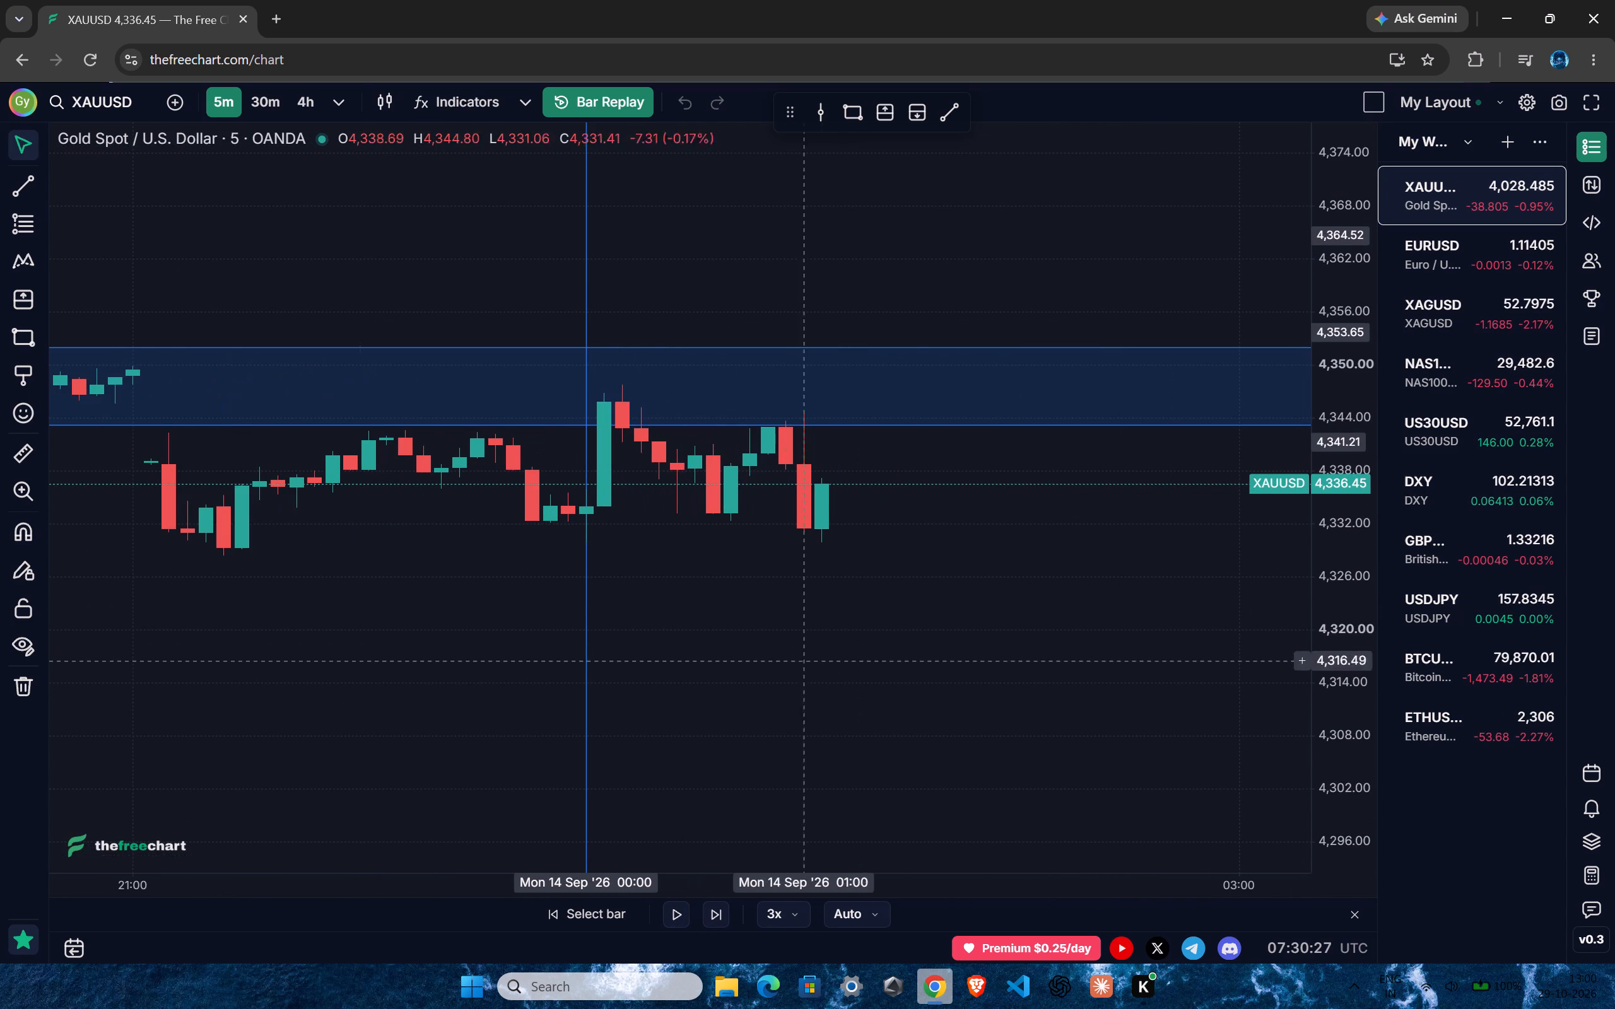
pyautogui.click(683, 924)
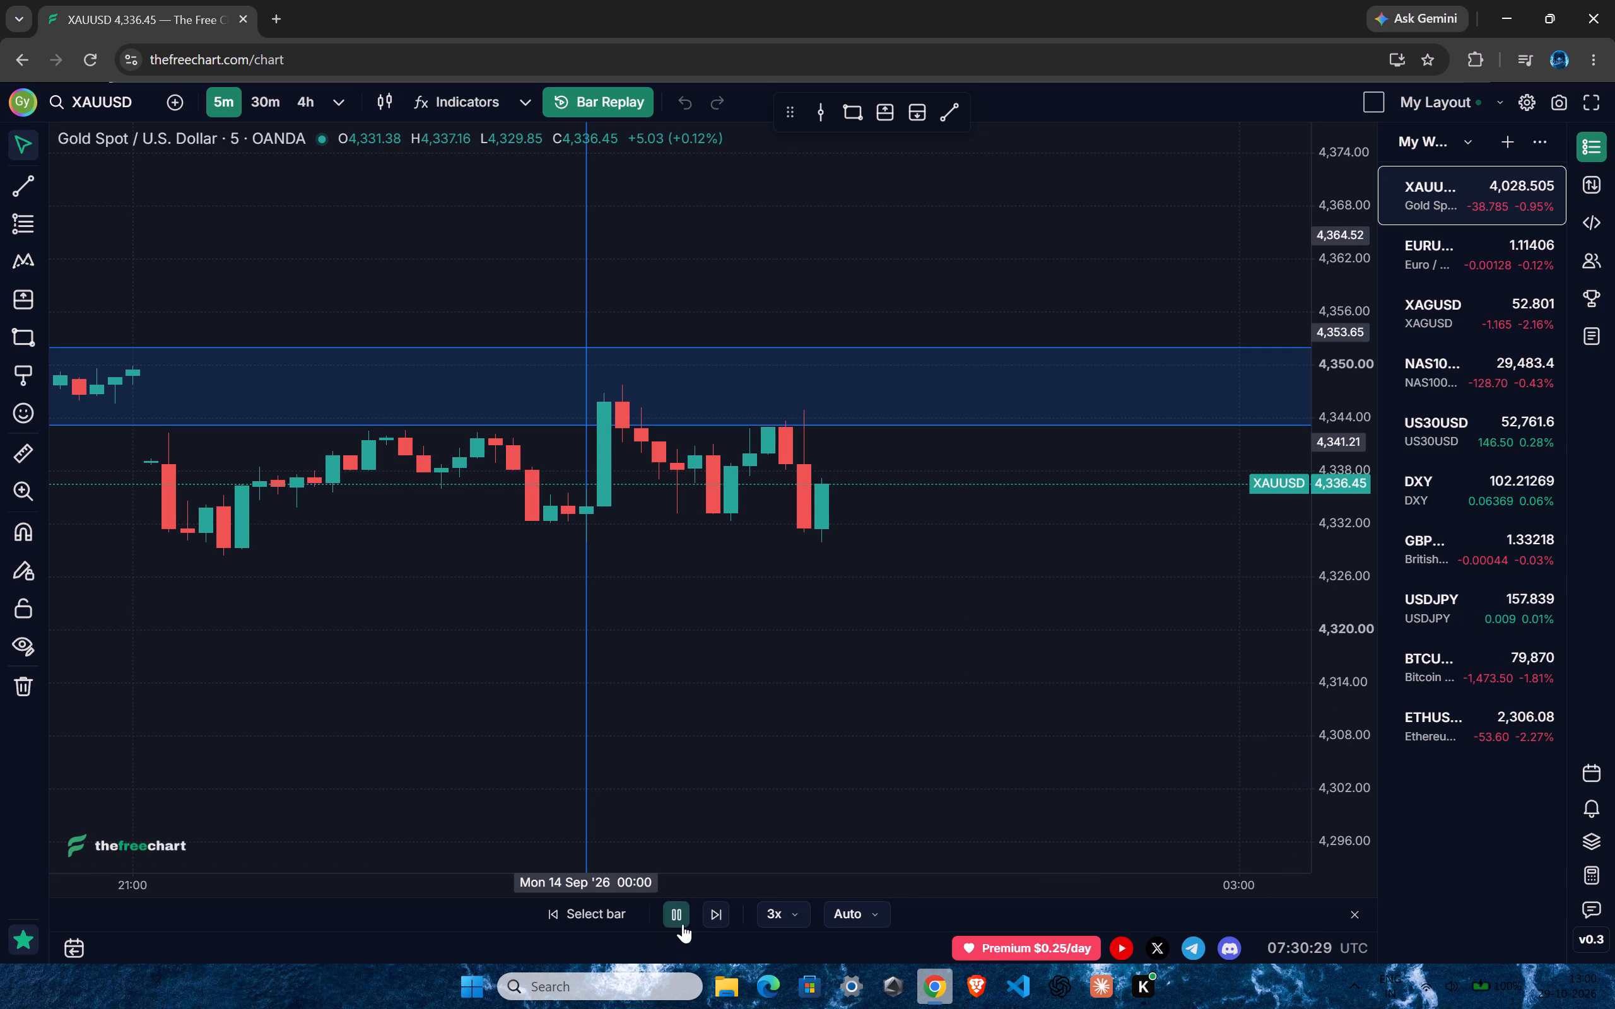
pyautogui.click(683, 924)
# Draw a rectangle zone between about 4,337 and 4,343.5 from 14 September 00:55 to about 02:15.
pyautogui.moveTo(1329, 662); pyautogui.dragTo(1337, 522)
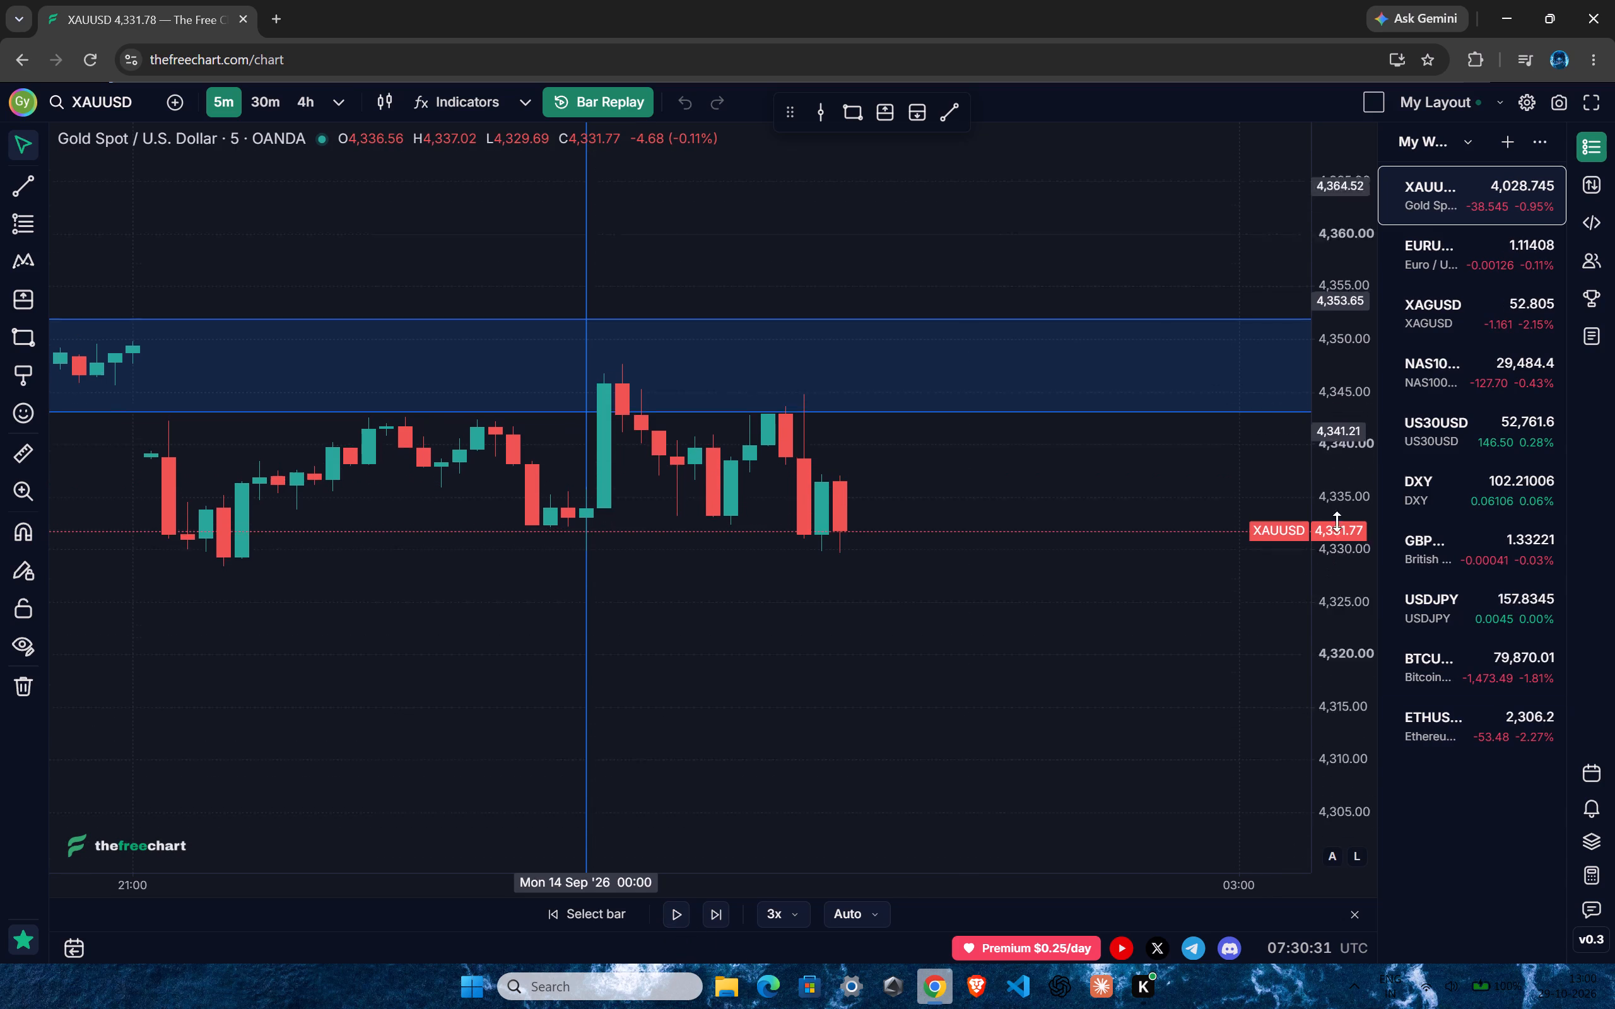
pyautogui.moveTo(1337, 522); pyautogui.dragTo(1334, 404)
pyautogui.click(857, 103)
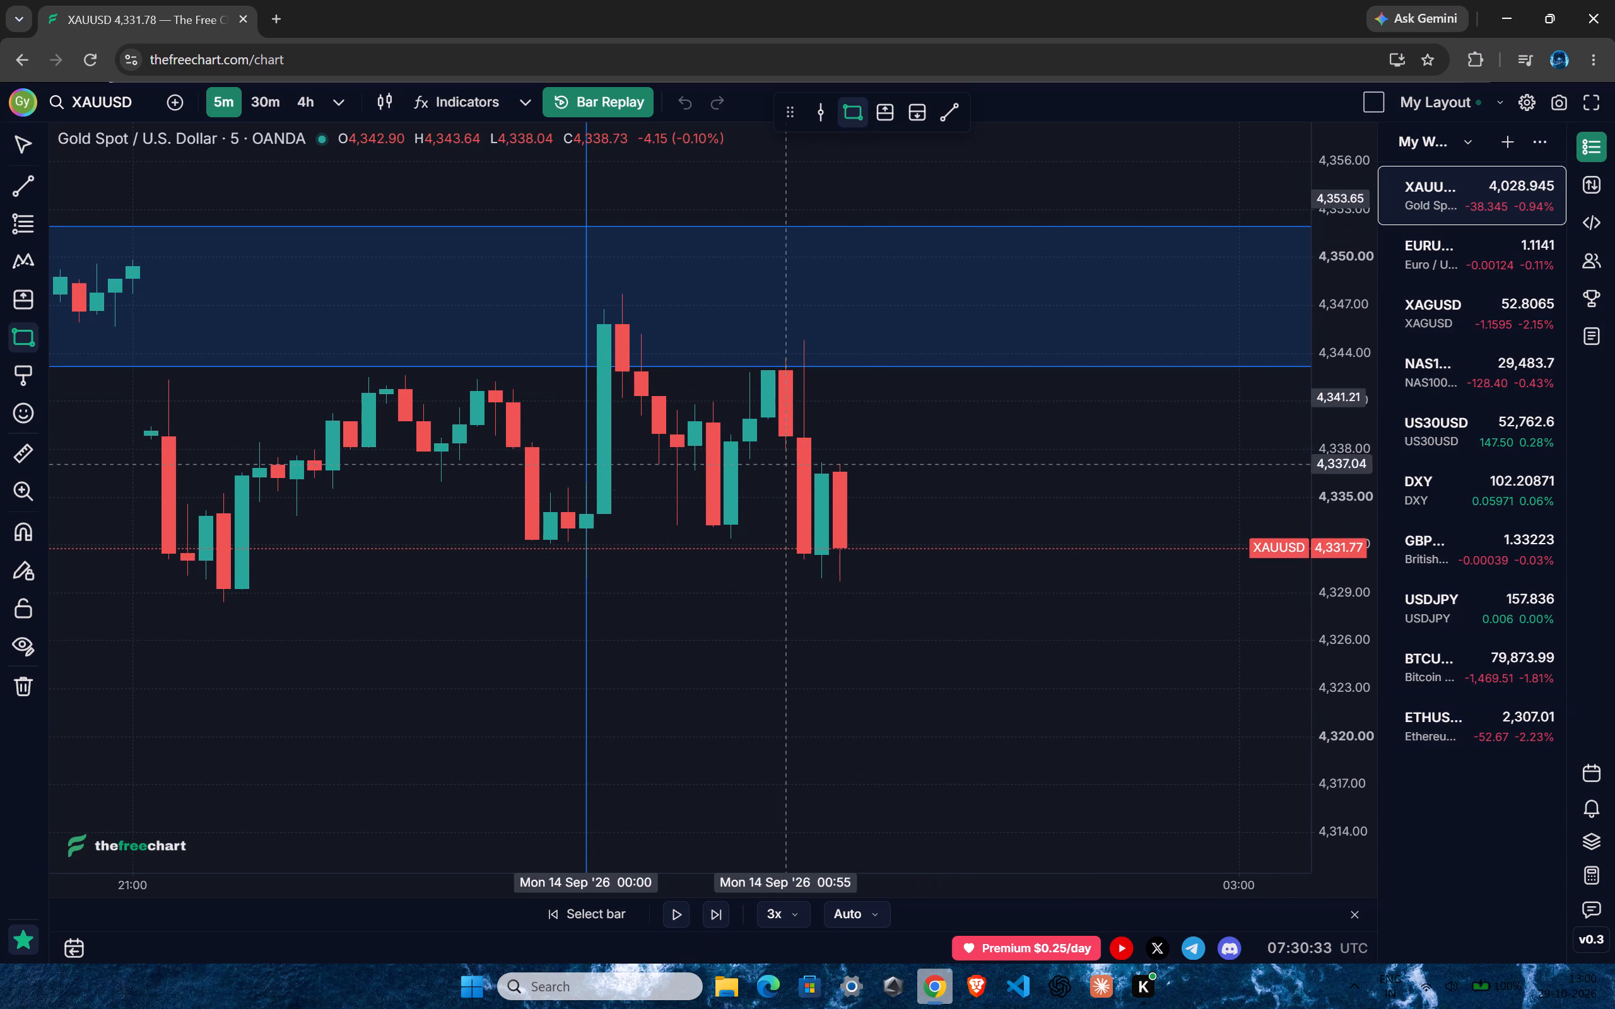
pyautogui.click(780, 461)
pyautogui.click(1076, 361)
# Play the replay forward in two short runs to the 01:35 five-minute bar on 14 September and pause it.
pyautogui.moveTo(1133, 531); pyautogui.dragTo(1114, 453)
pyautogui.moveTo(1104, 435); pyautogui.dragTo(1086, 420)
pyautogui.scroll(-3, 990, 415)
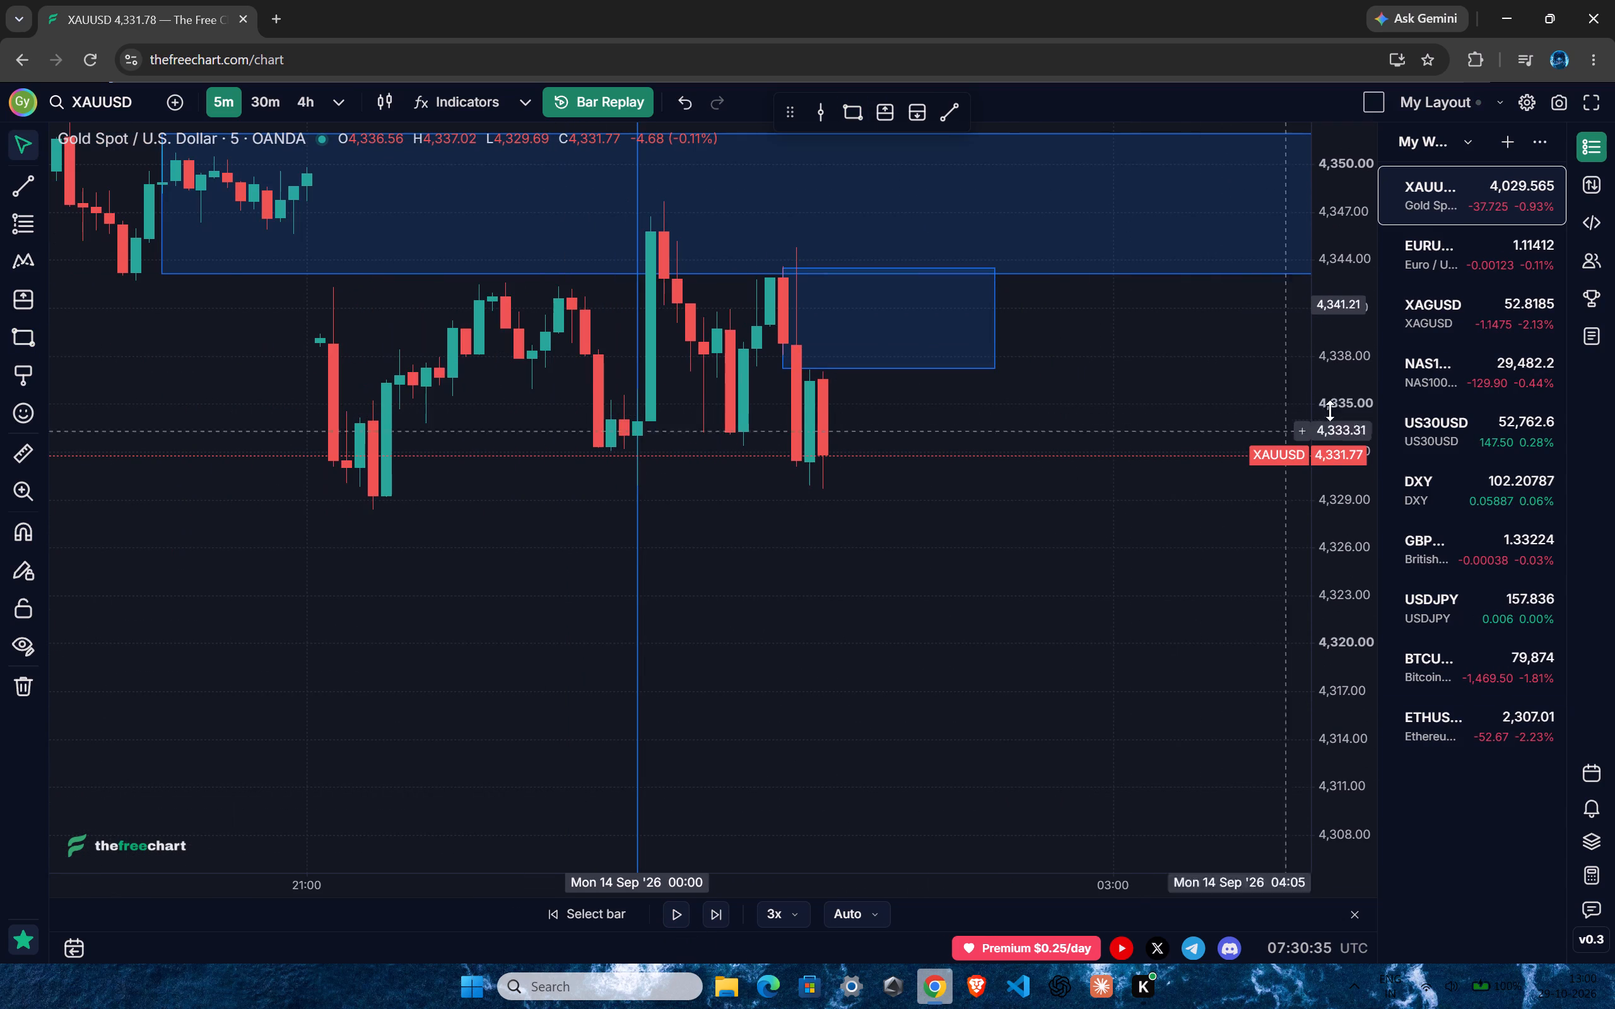
pyautogui.moveTo(1358, 363); pyautogui.dragTo(1364, 507)
pyautogui.moveTo(811, 608); pyautogui.dragTo(717, 637)
pyautogui.keyDown('ctrl'); pyautogui.scroll(-5, 703, 629); pyautogui.keyUp('ctrl')
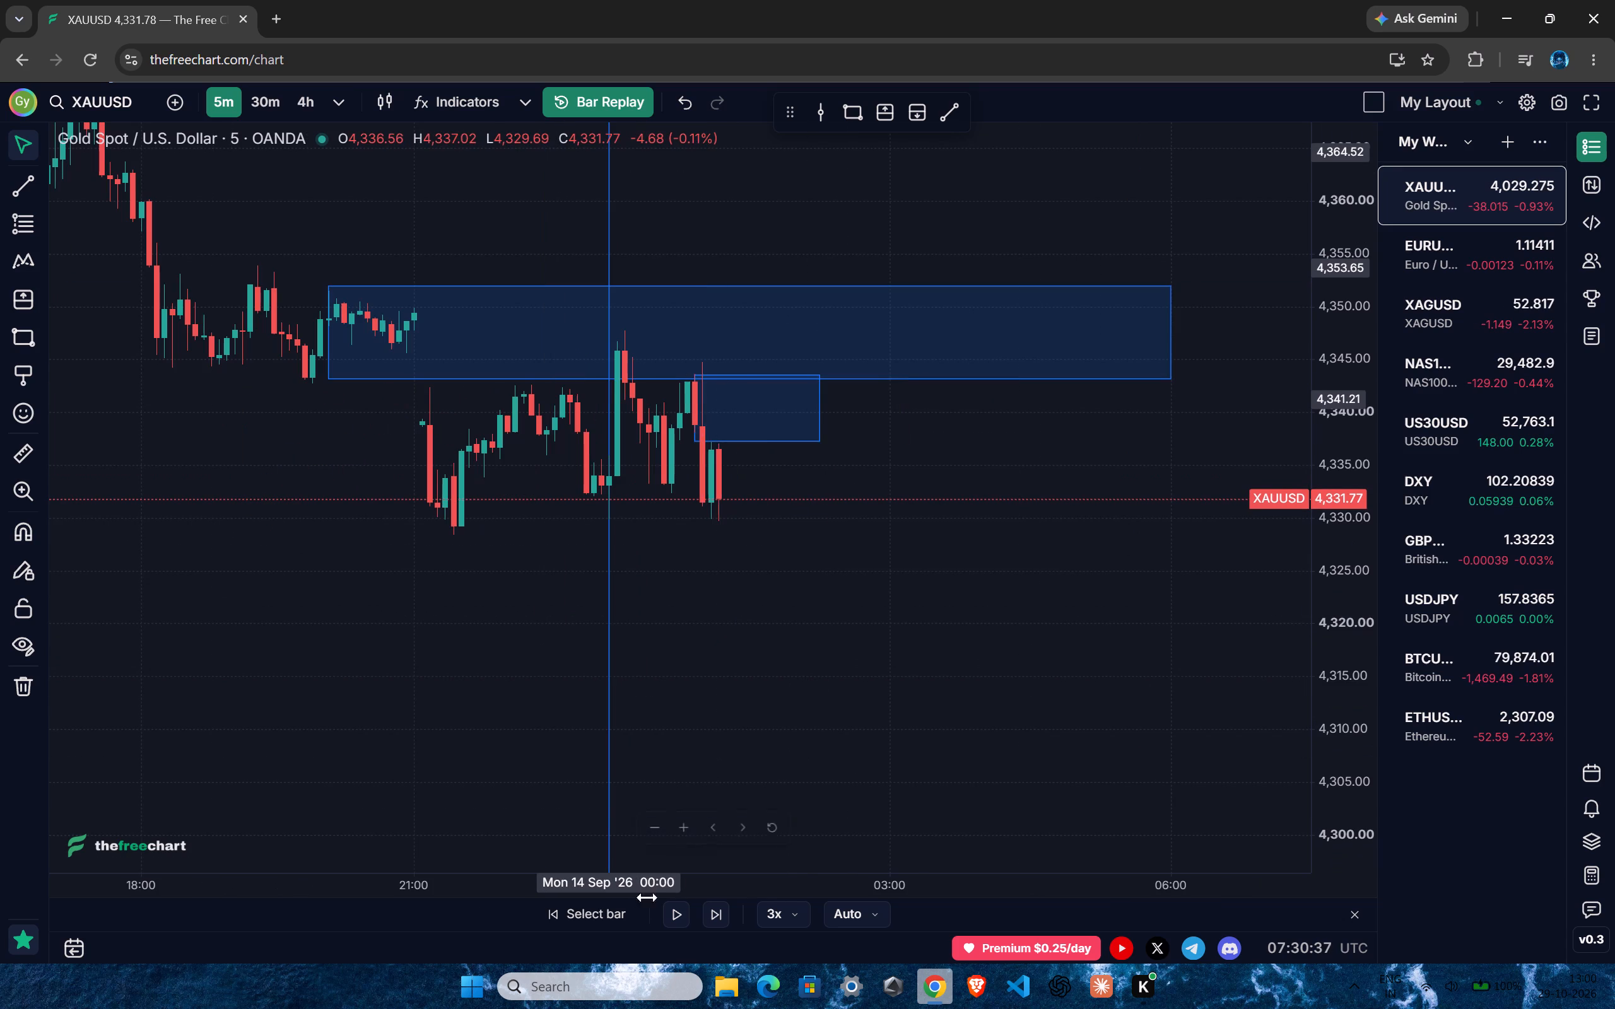
pyautogui.keyDown('ctrl'); pyautogui.scroll(3, 724, 675); pyautogui.keyUp('ctrl')
pyautogui.click(676, 906)
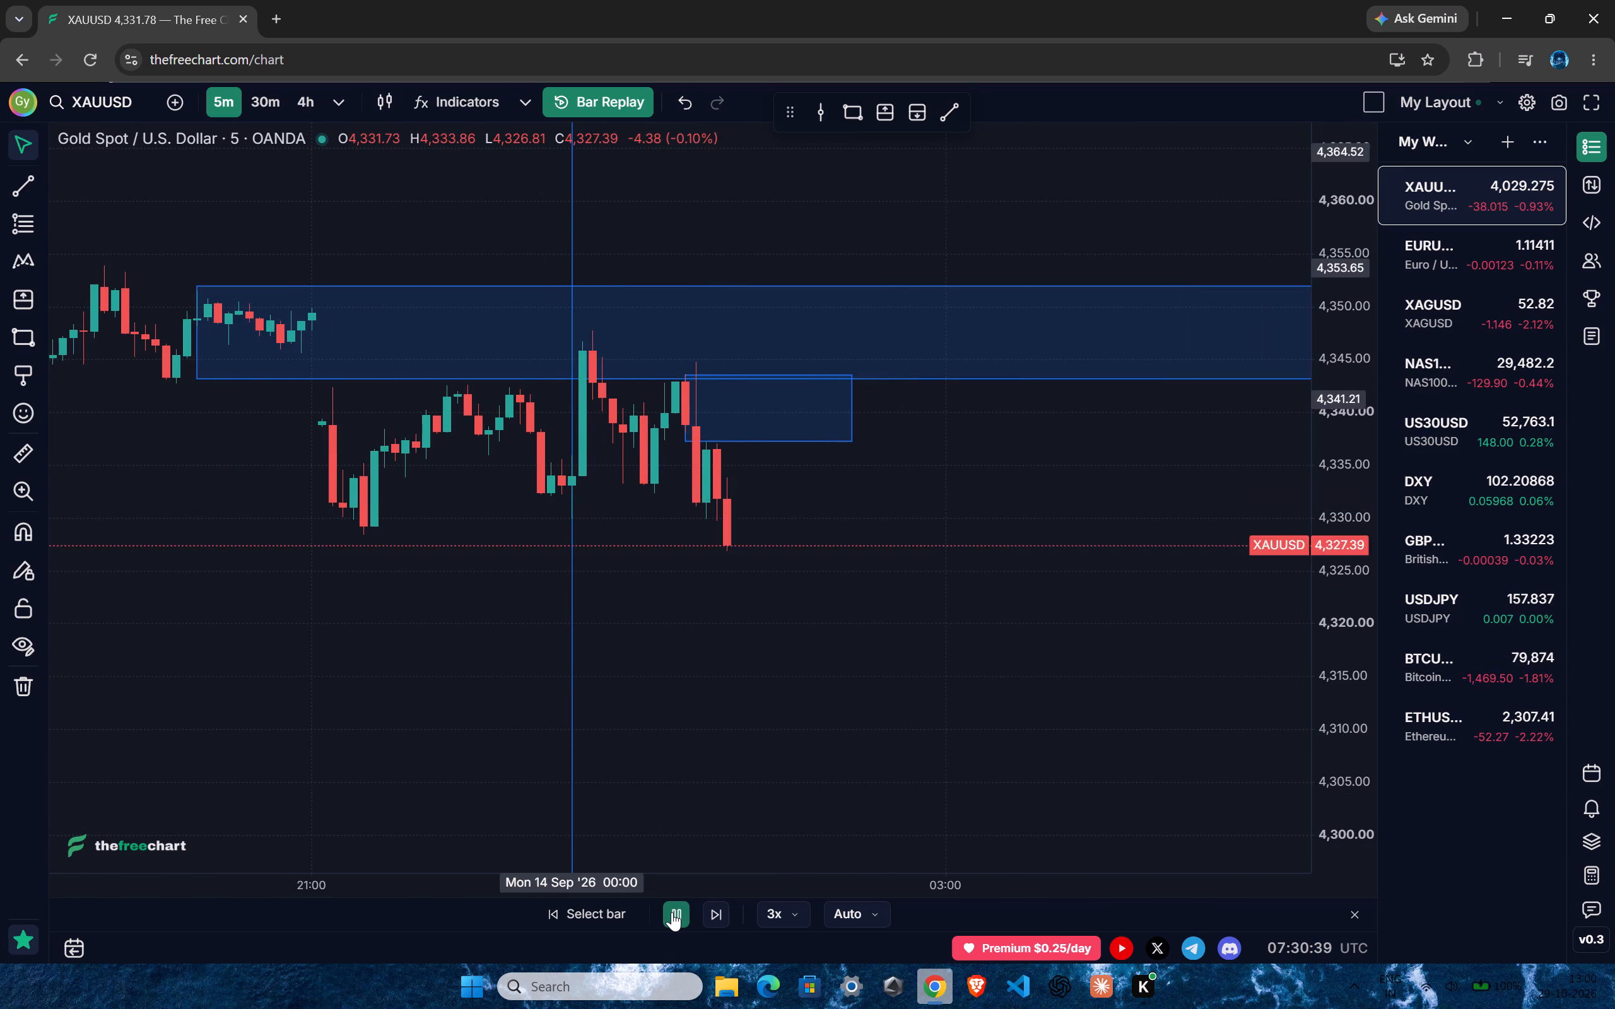
pyautogui.click(672, 912)
pyautogui.moveTo(800, 580); pyautogui.dragTo(818, 608)
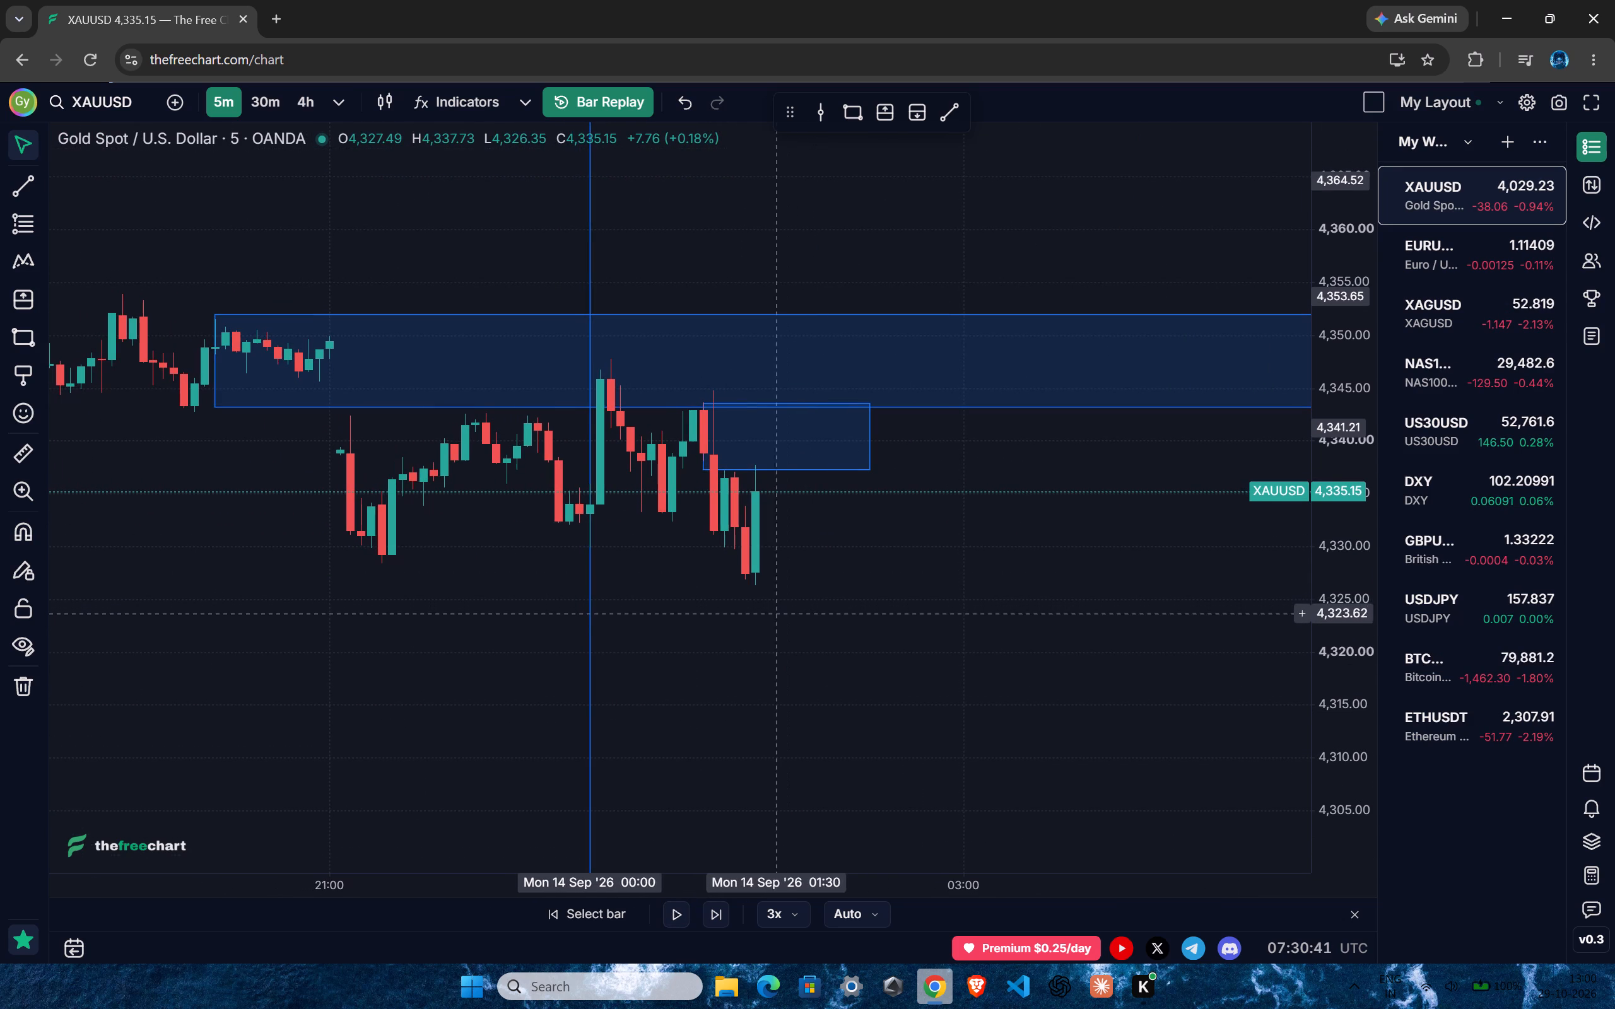
pyautogui.keyDown('ctrl'); pyautogui.scroll(5, 693, 625); pyautogui.keyUp('ctrl')
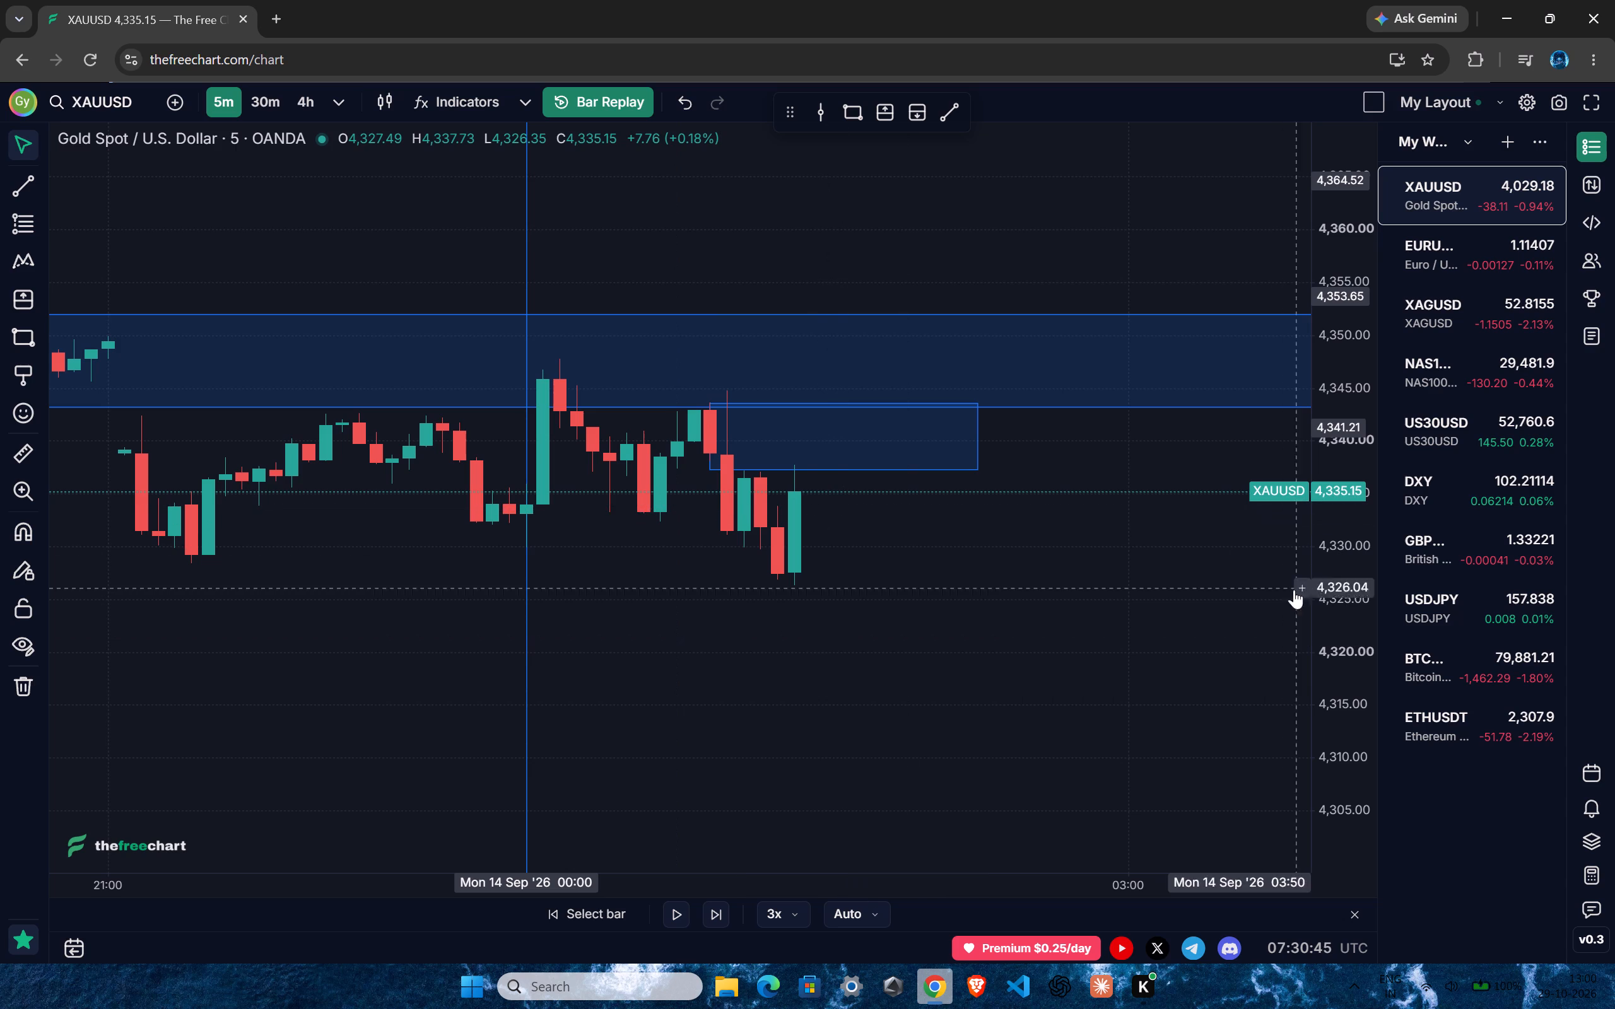
pyautogui.moveTo(1345, 675); pyautogui.dragTo(1328, 450)
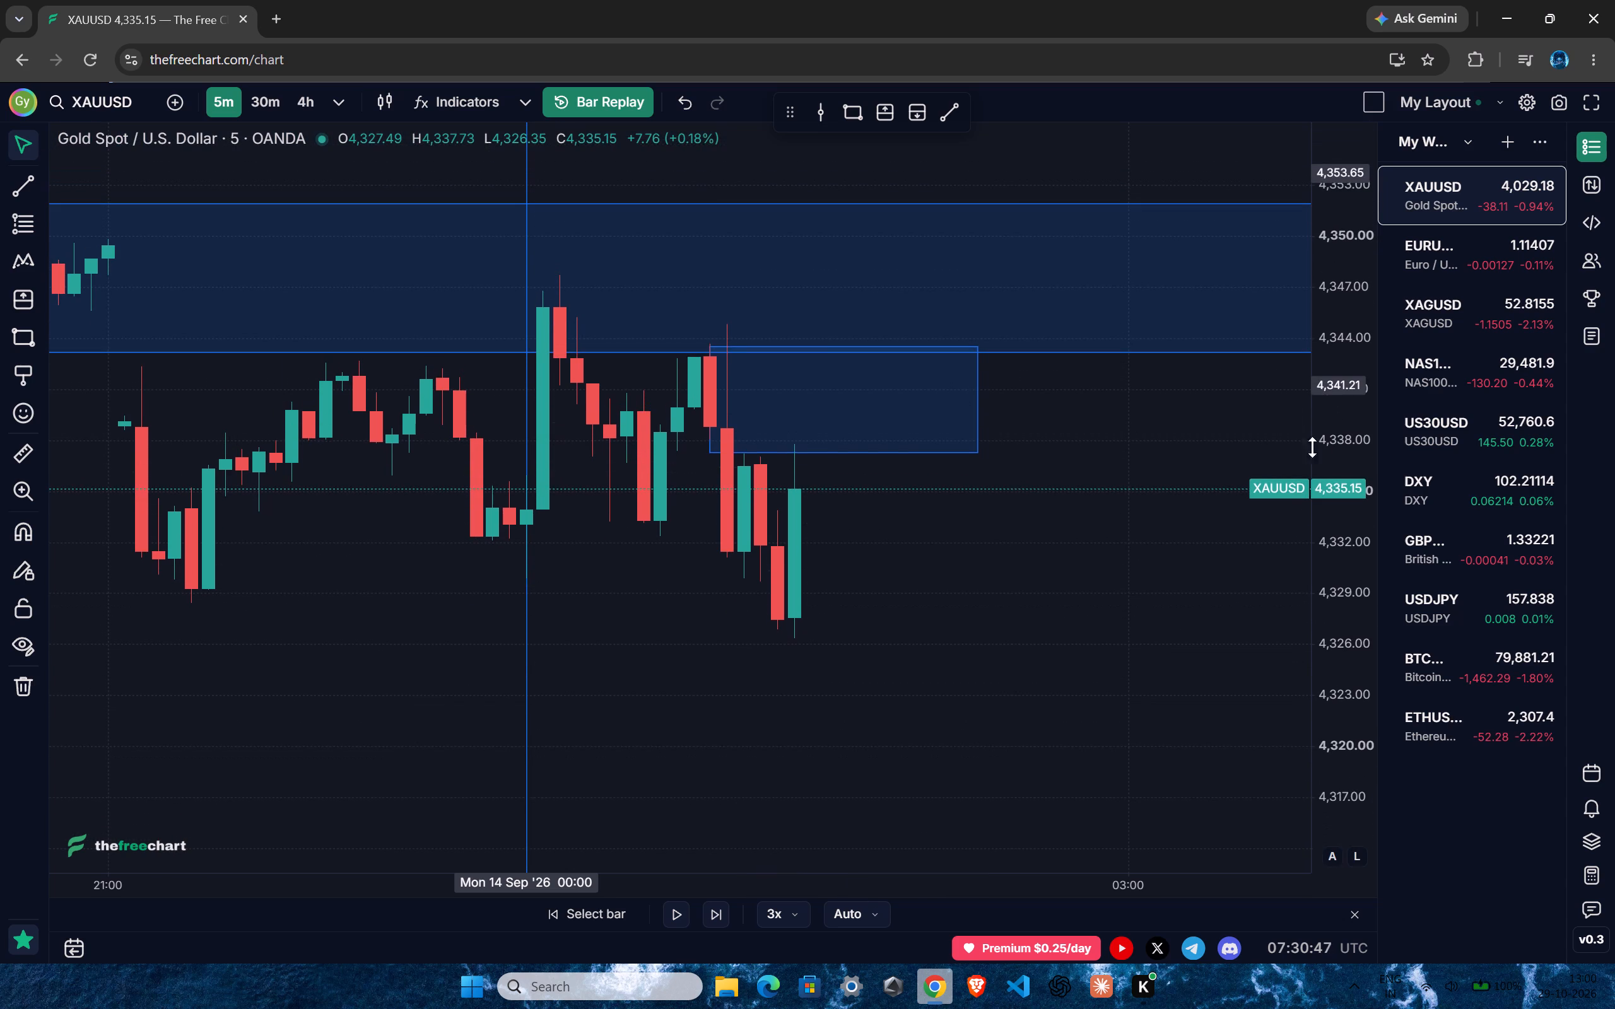
pyautogui.click(679, 909)
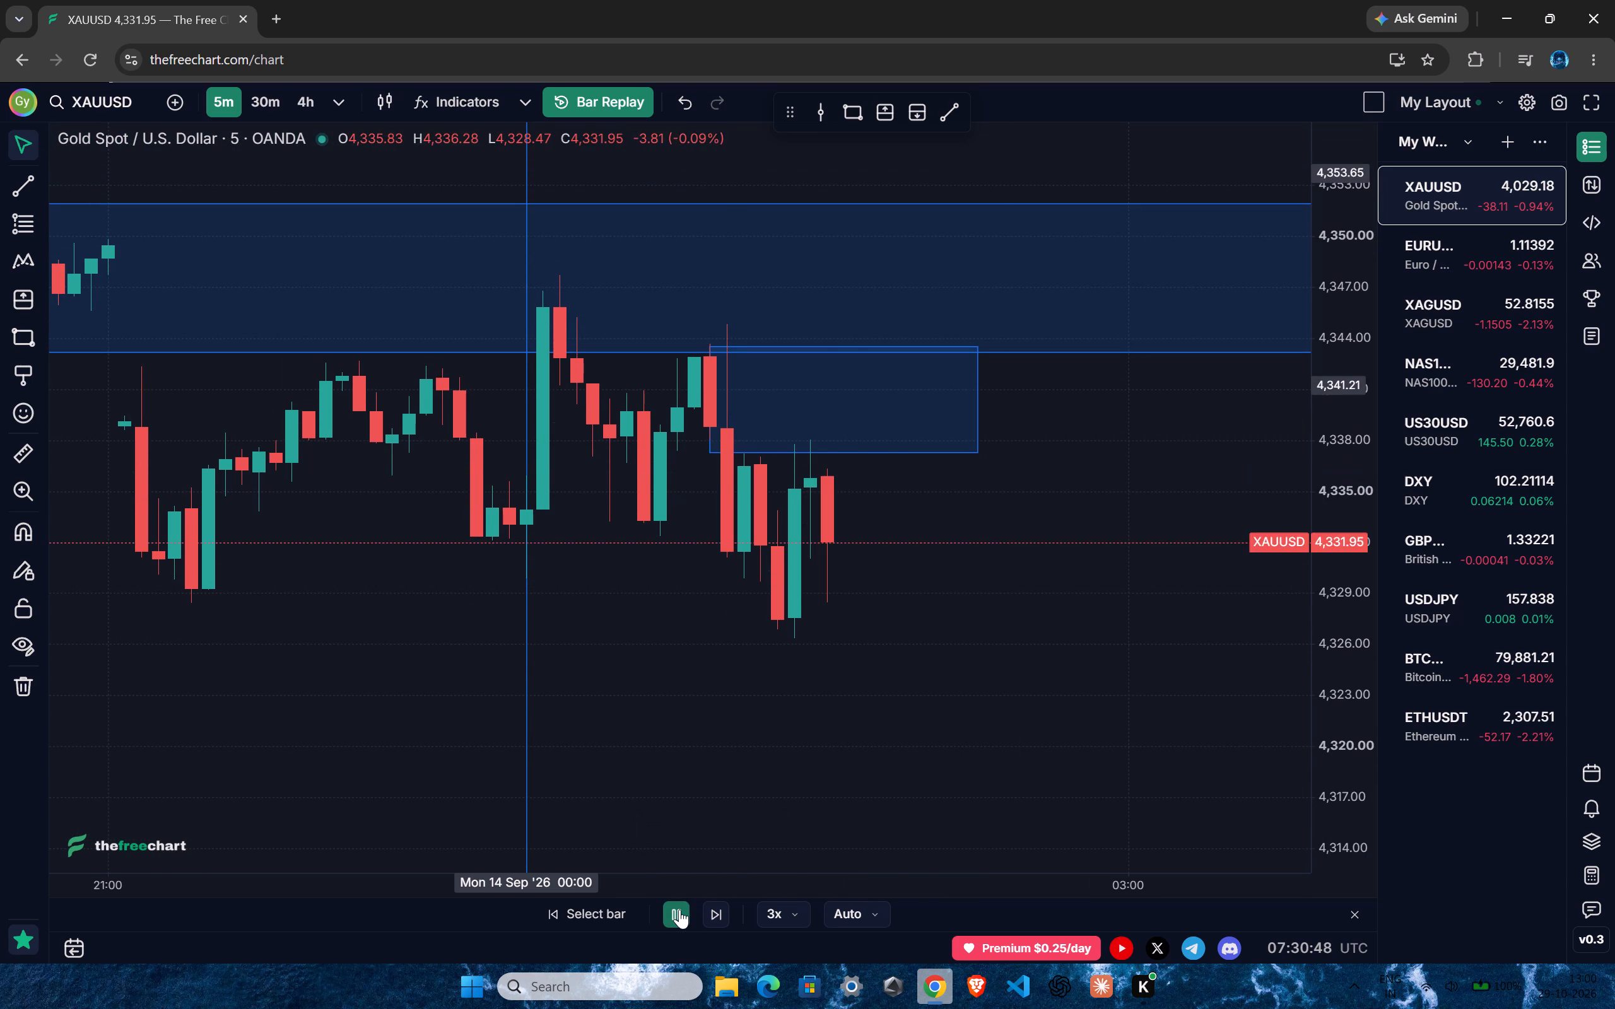
pyautogui.click(679, 909)
# Play the replay forward in two more short runs to the 02:25 five-minute bar on 14 September and pause it.
pyautogui.moveTo(1348, 408); pyautogui.dragTo(1345, 582)
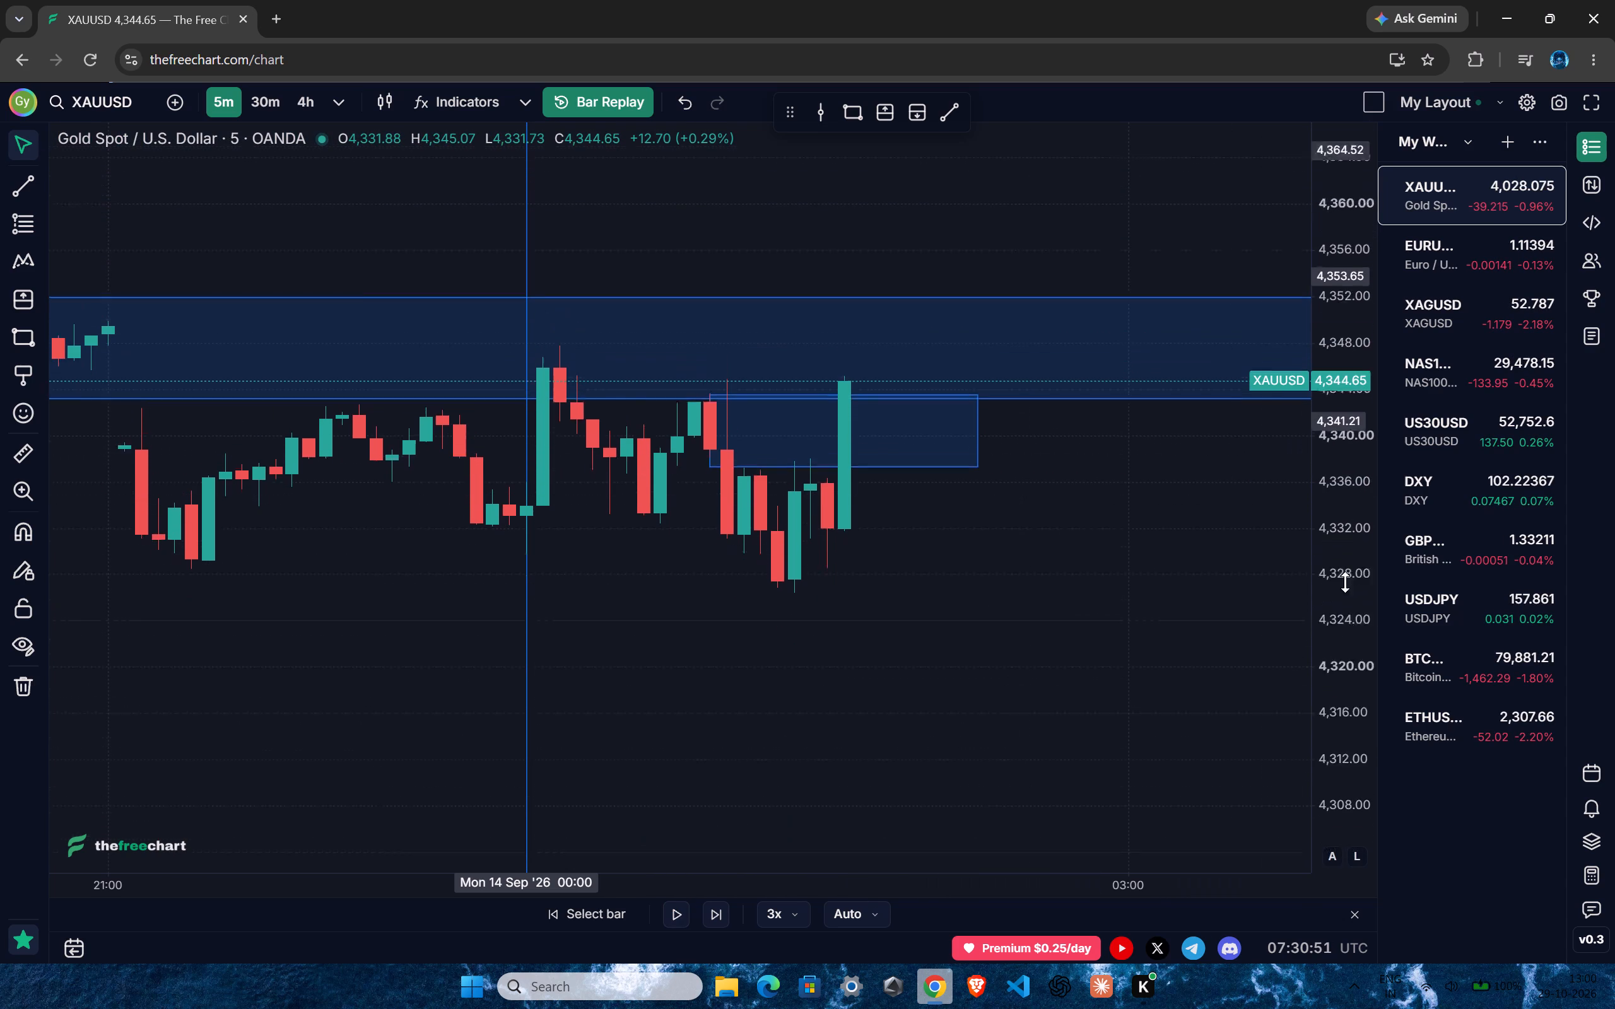
pyautogui.moveTo(1345, 582); pyautogui.dragTo(1297, 649)
pyautogui.keyDown('ctrl'); pyautogui.scroll(-5, 934, 642); pyautogui.keyUp('ctrl')
pyautogui.click(670, 906)
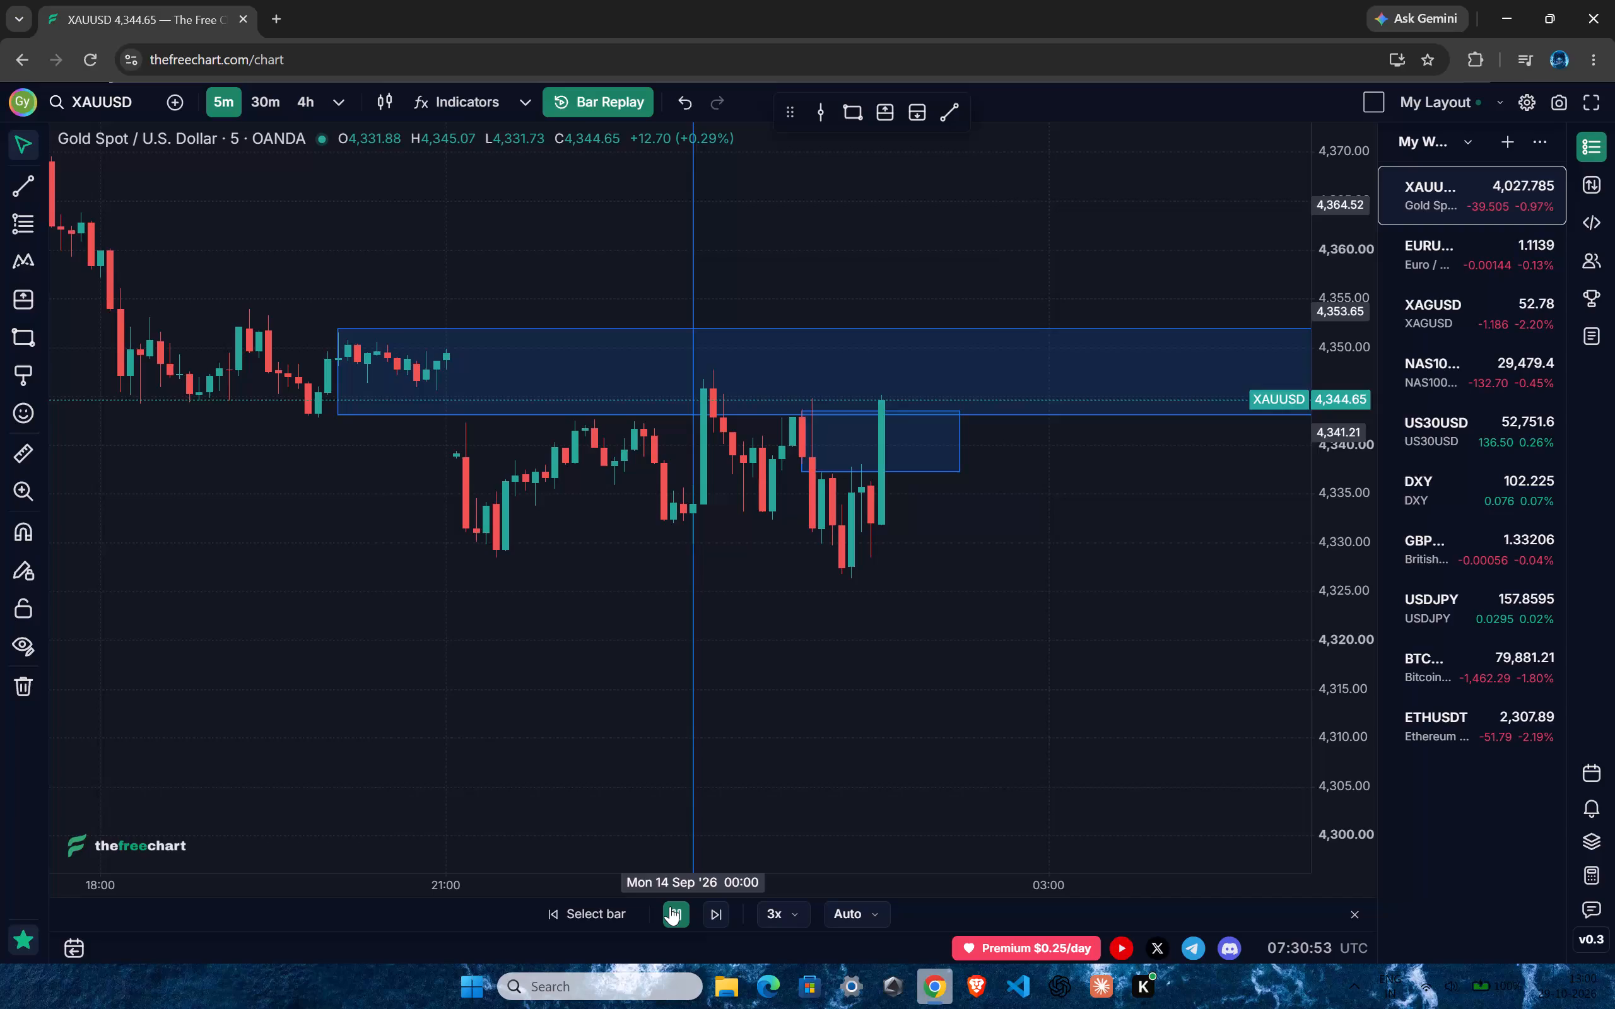
pyautogui.click(669, 906)
pyautogui.click(669, 907)
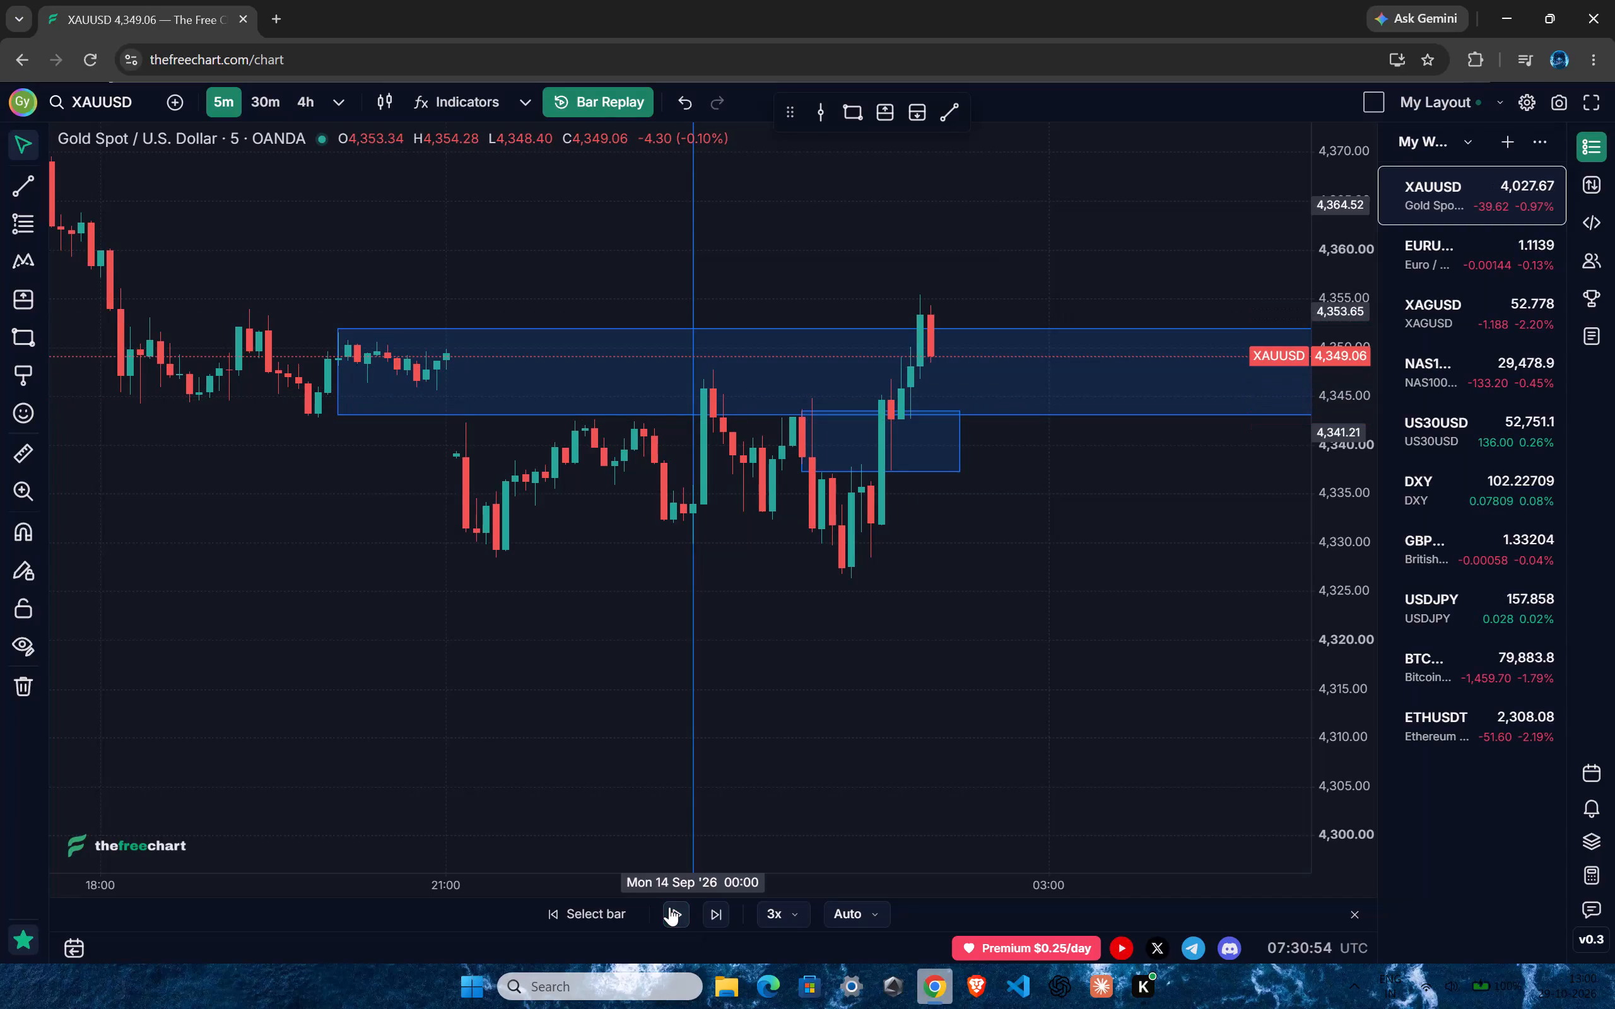
pyautogui.click(669, 907)
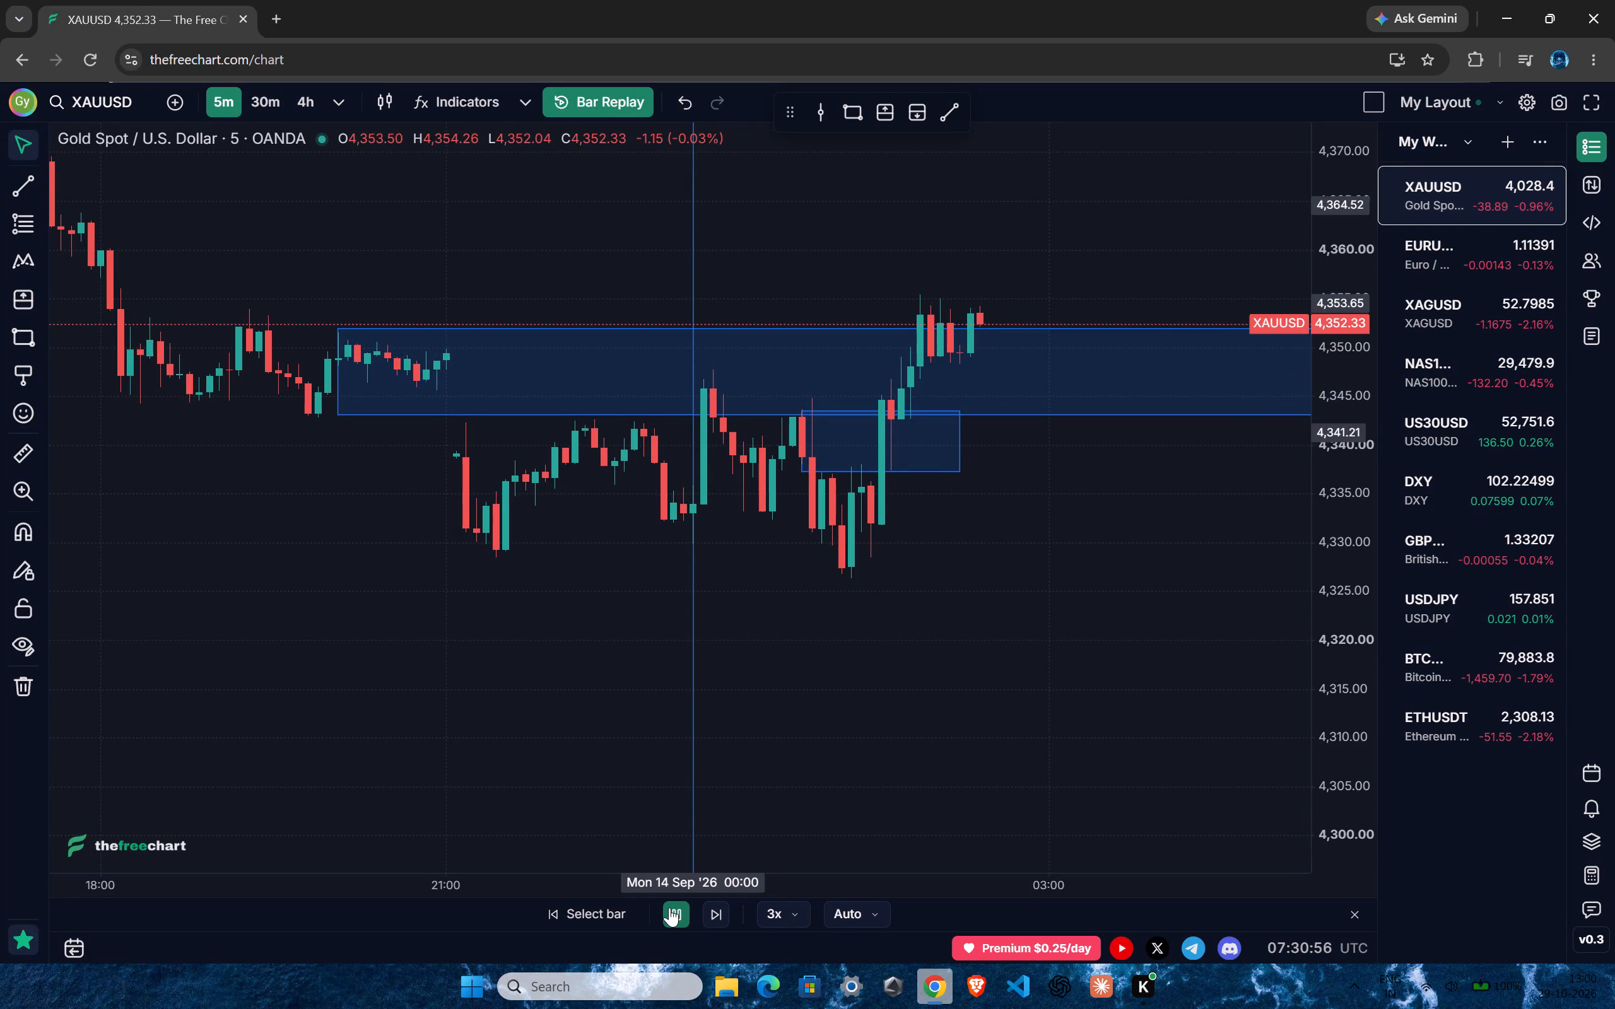
# Switch the chart to the 1-hour interval, focused on the 14 September candles and zones.
pyautogui.press('1')
pyautogui.press('h')
pyautogui.press('Return')
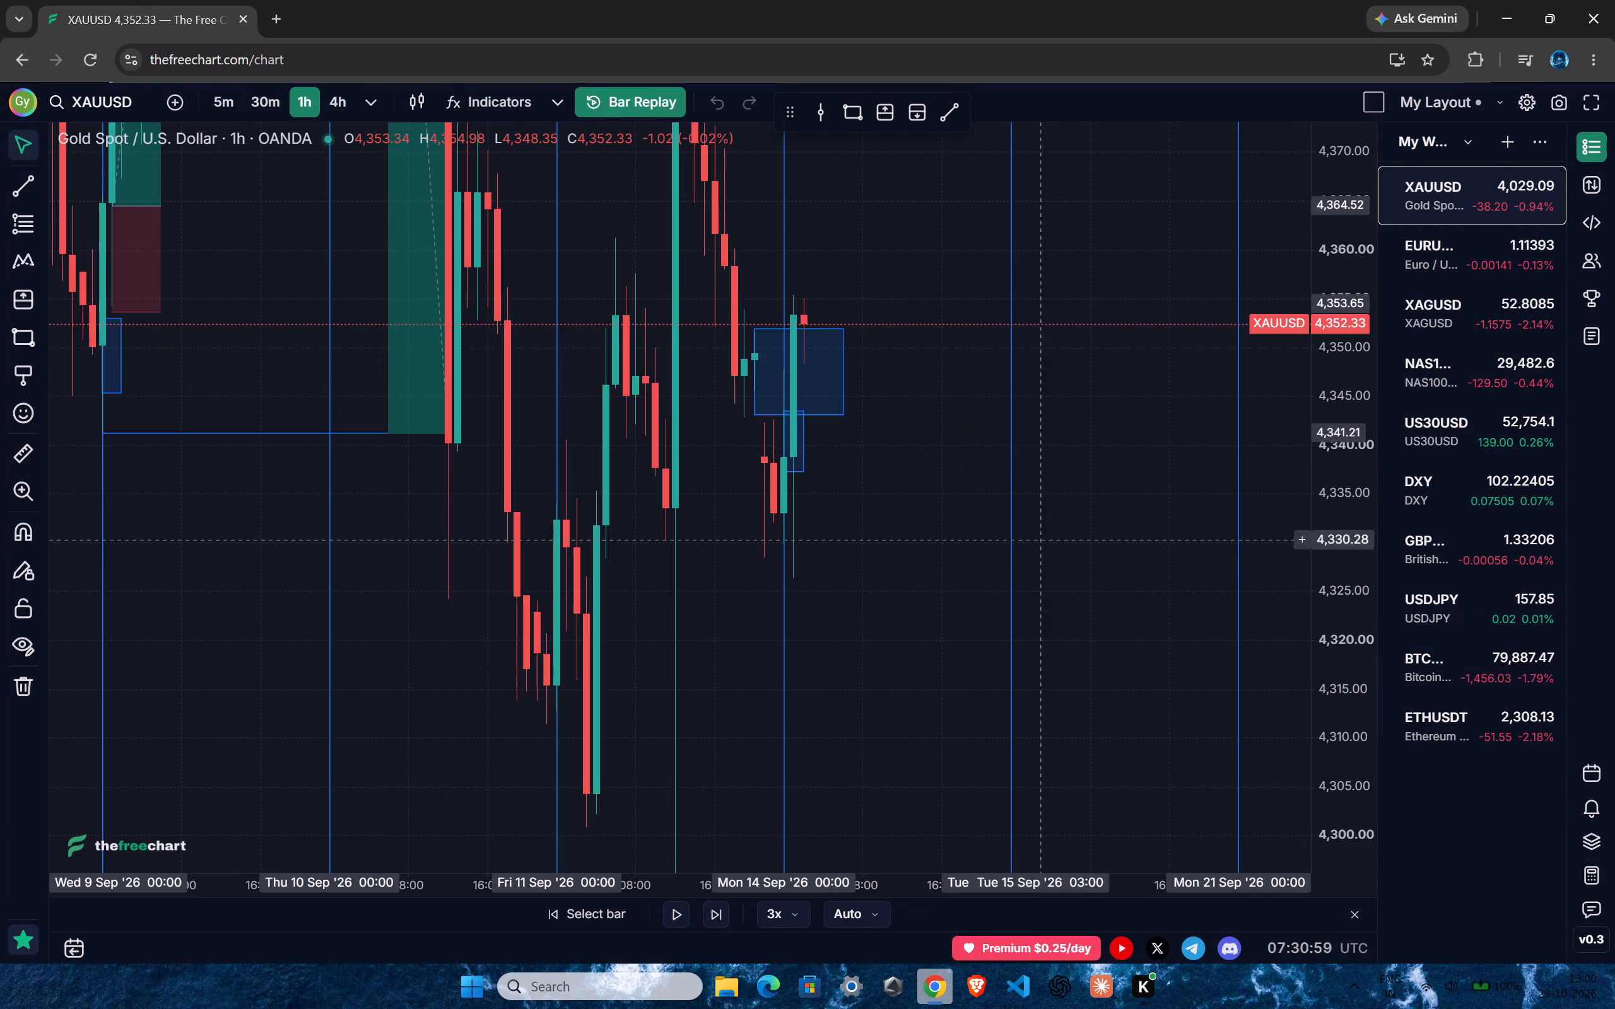
pyautogui.keyDown('ctrl'); pyautogui.scroll(5, 804, 493); pyautogui.keyUp('ctrl')
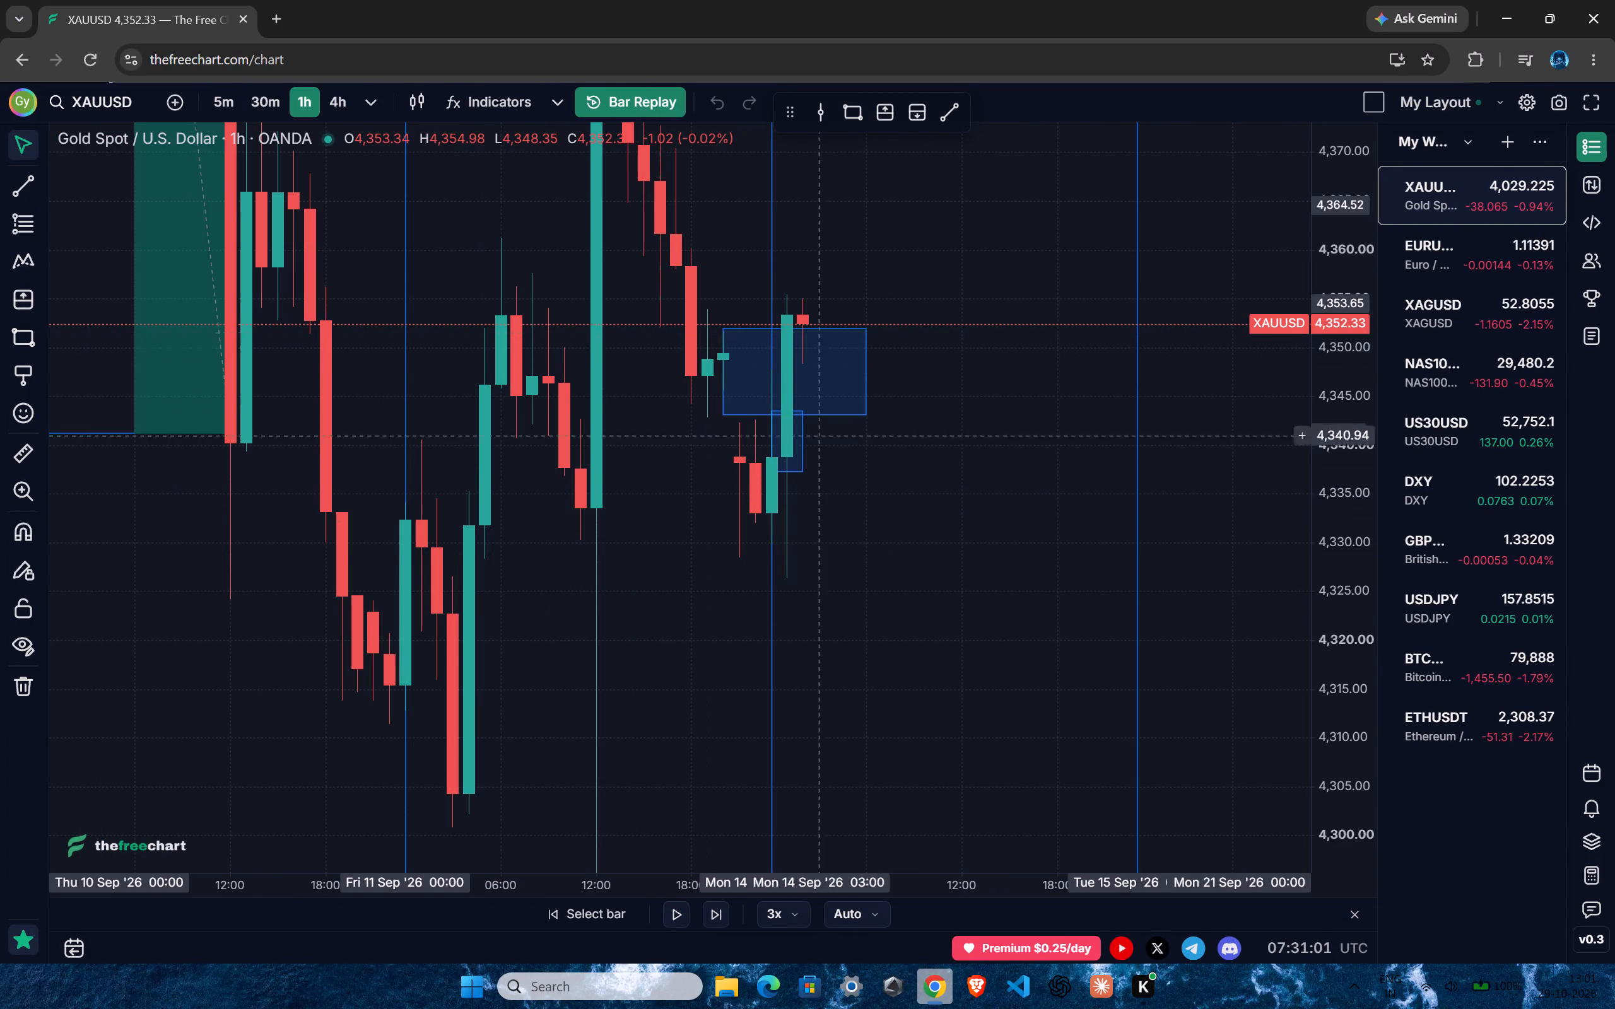
# Delete the rectangle zone between about 4,343 and 4,352 and the smaller zone beneath it near 14 September 00:00.
pyautogui.moveTo(1341, 327); pyautogui.dragTo(1325, 583)
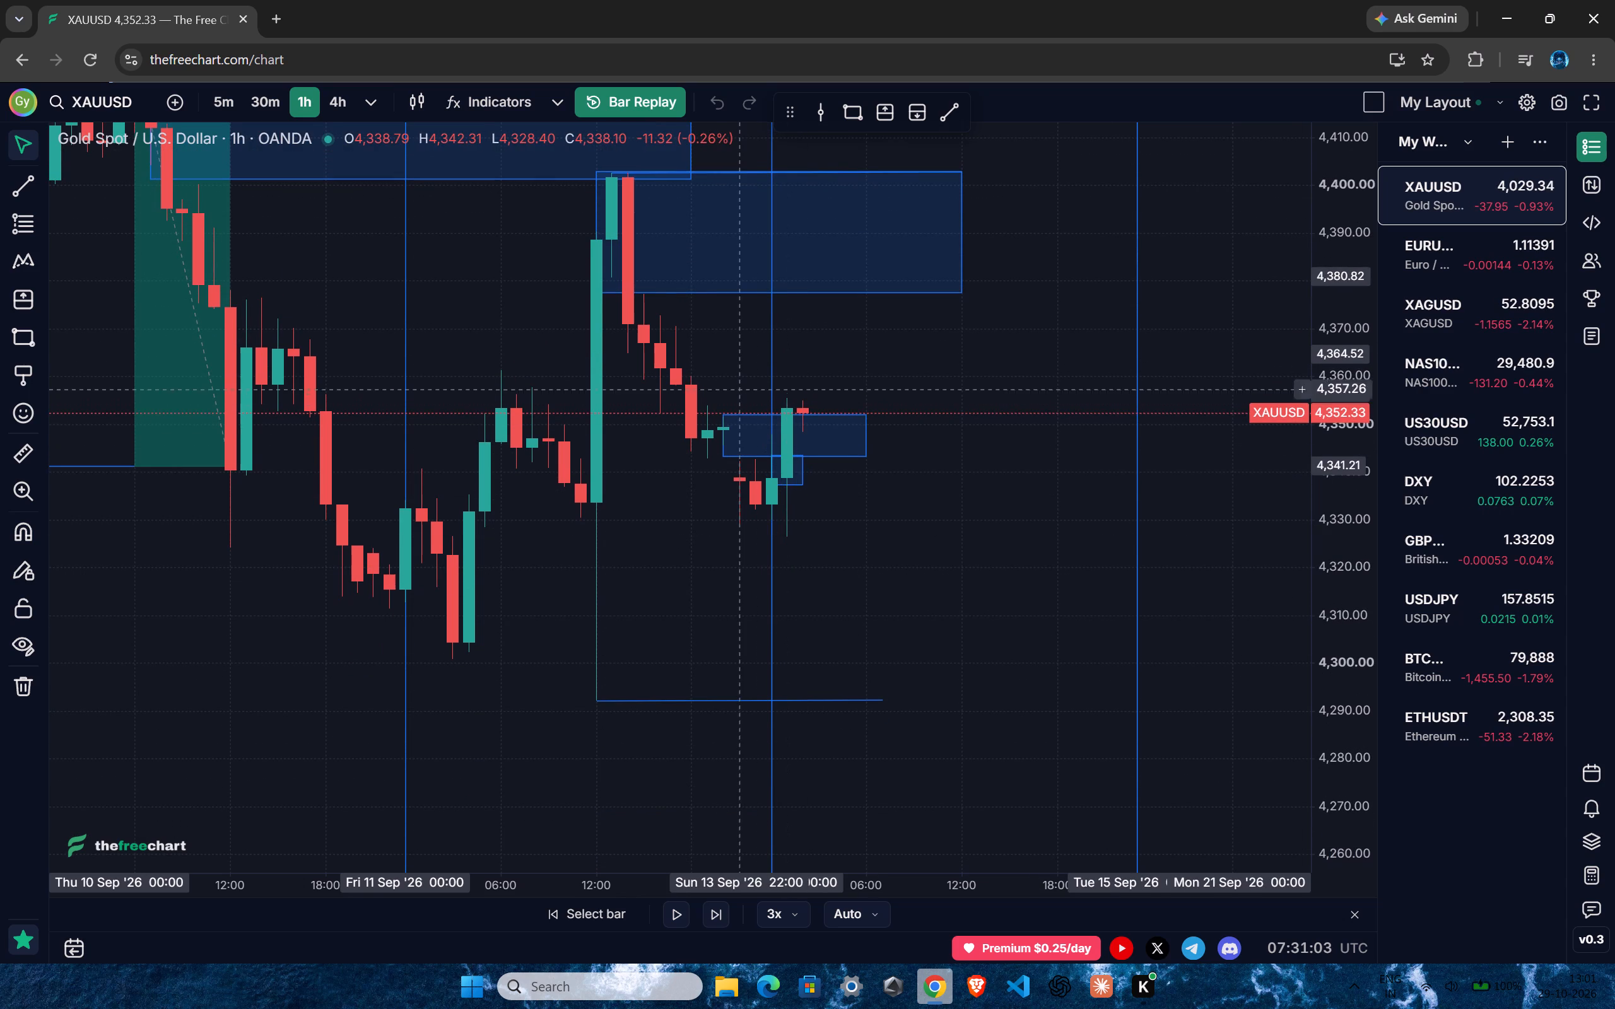
pyautogui.click(737, 411)
pyautogui.click(949, 164)
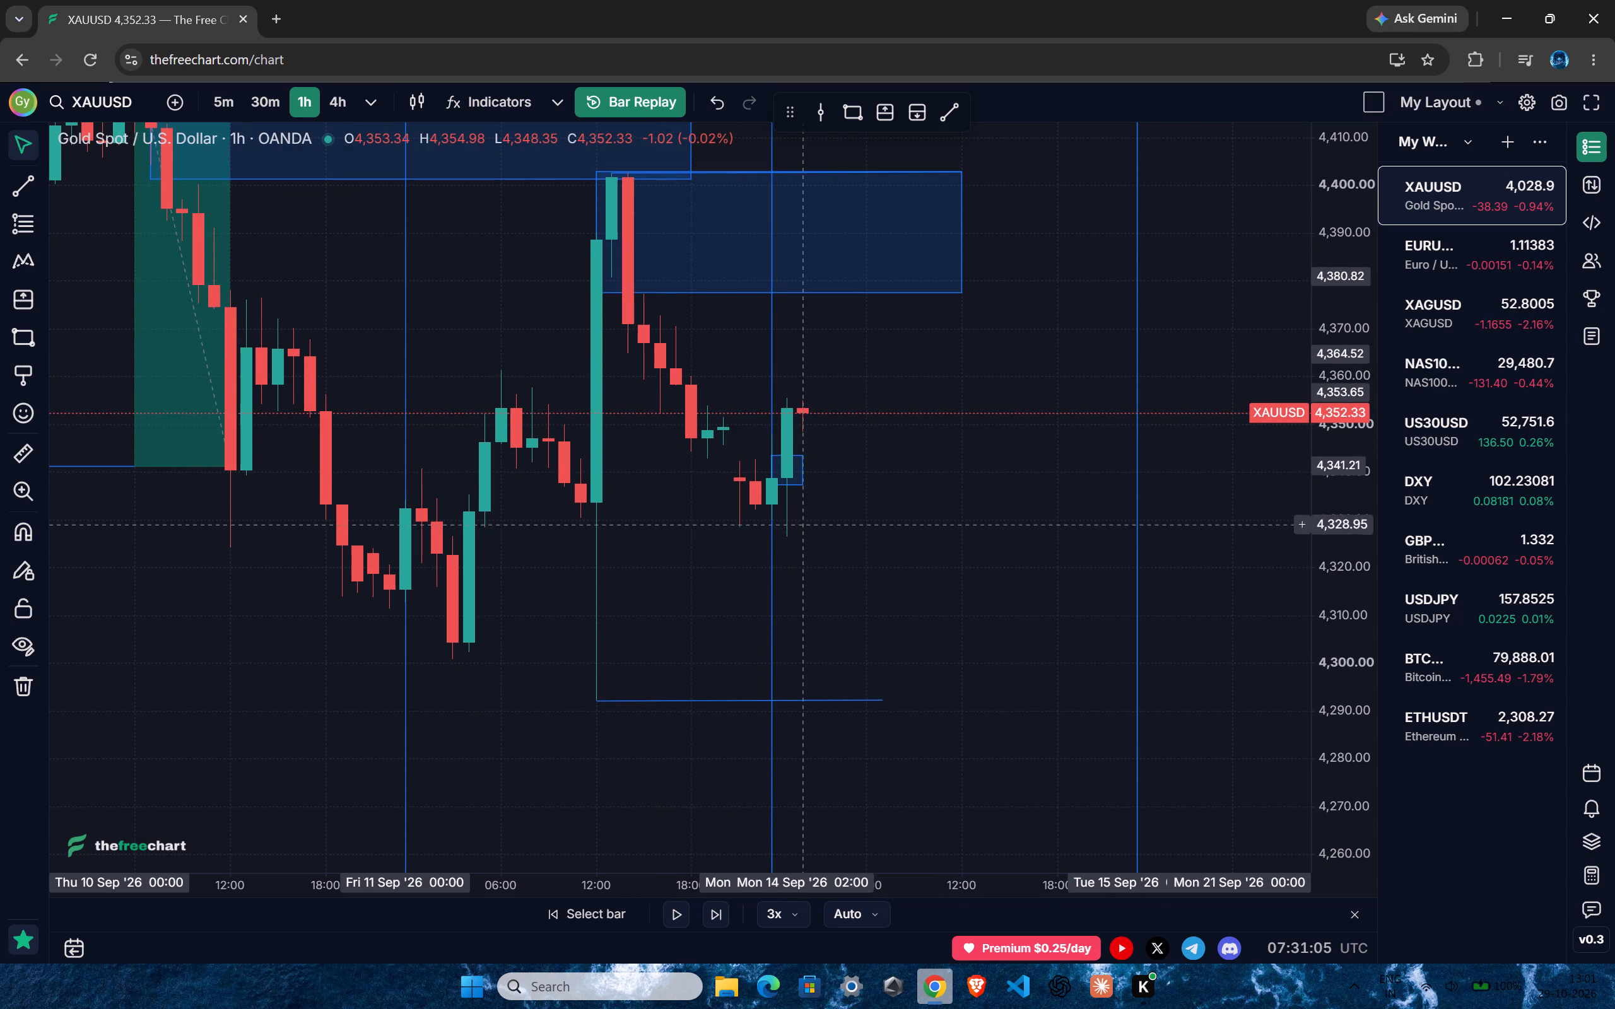
pyautogui.keyDown('ctrl'); pyautogui.moveTo(837, 515); pyautogui.dragTo(790, 455); pyautogui.keyUp('ctrl')
pyautogui.press('BackSpace')
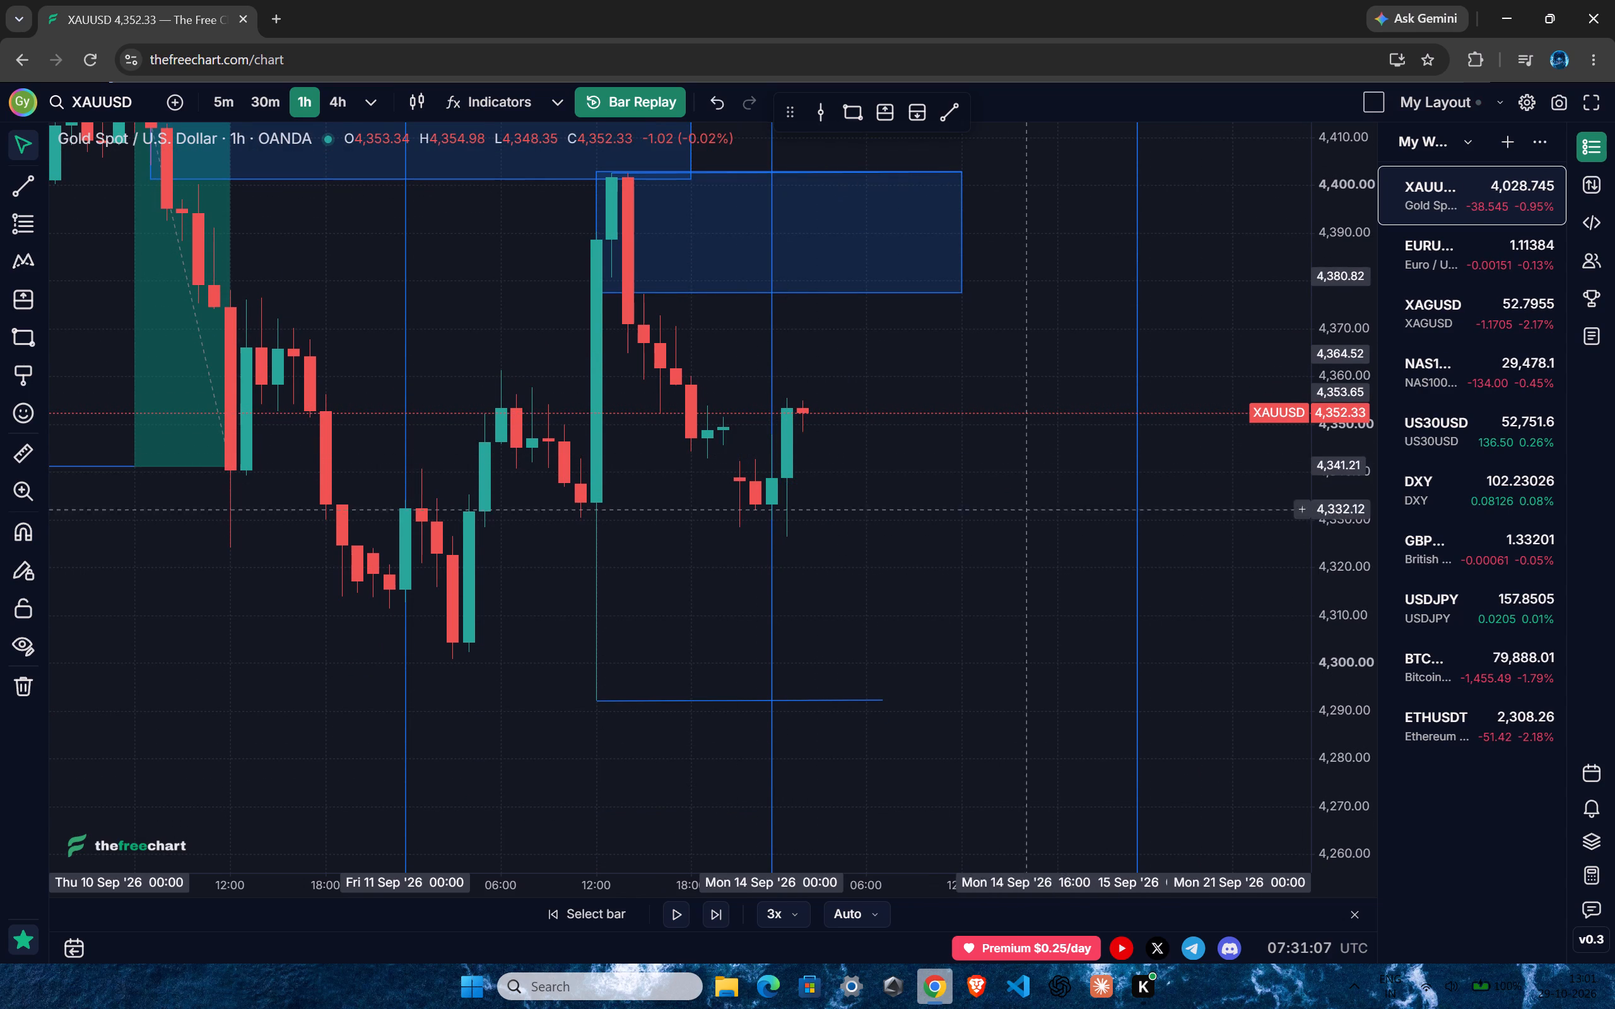
# Play the replay forward on the 1-hour interval to the 09:00 bar on 14 September and pause it.
pyautogui.moveTo(1337, 371); pyautogui.dragTo(1325, 523)
pyautogui.moveTo(864, 527); pyautogui.dragTo(882, 557)
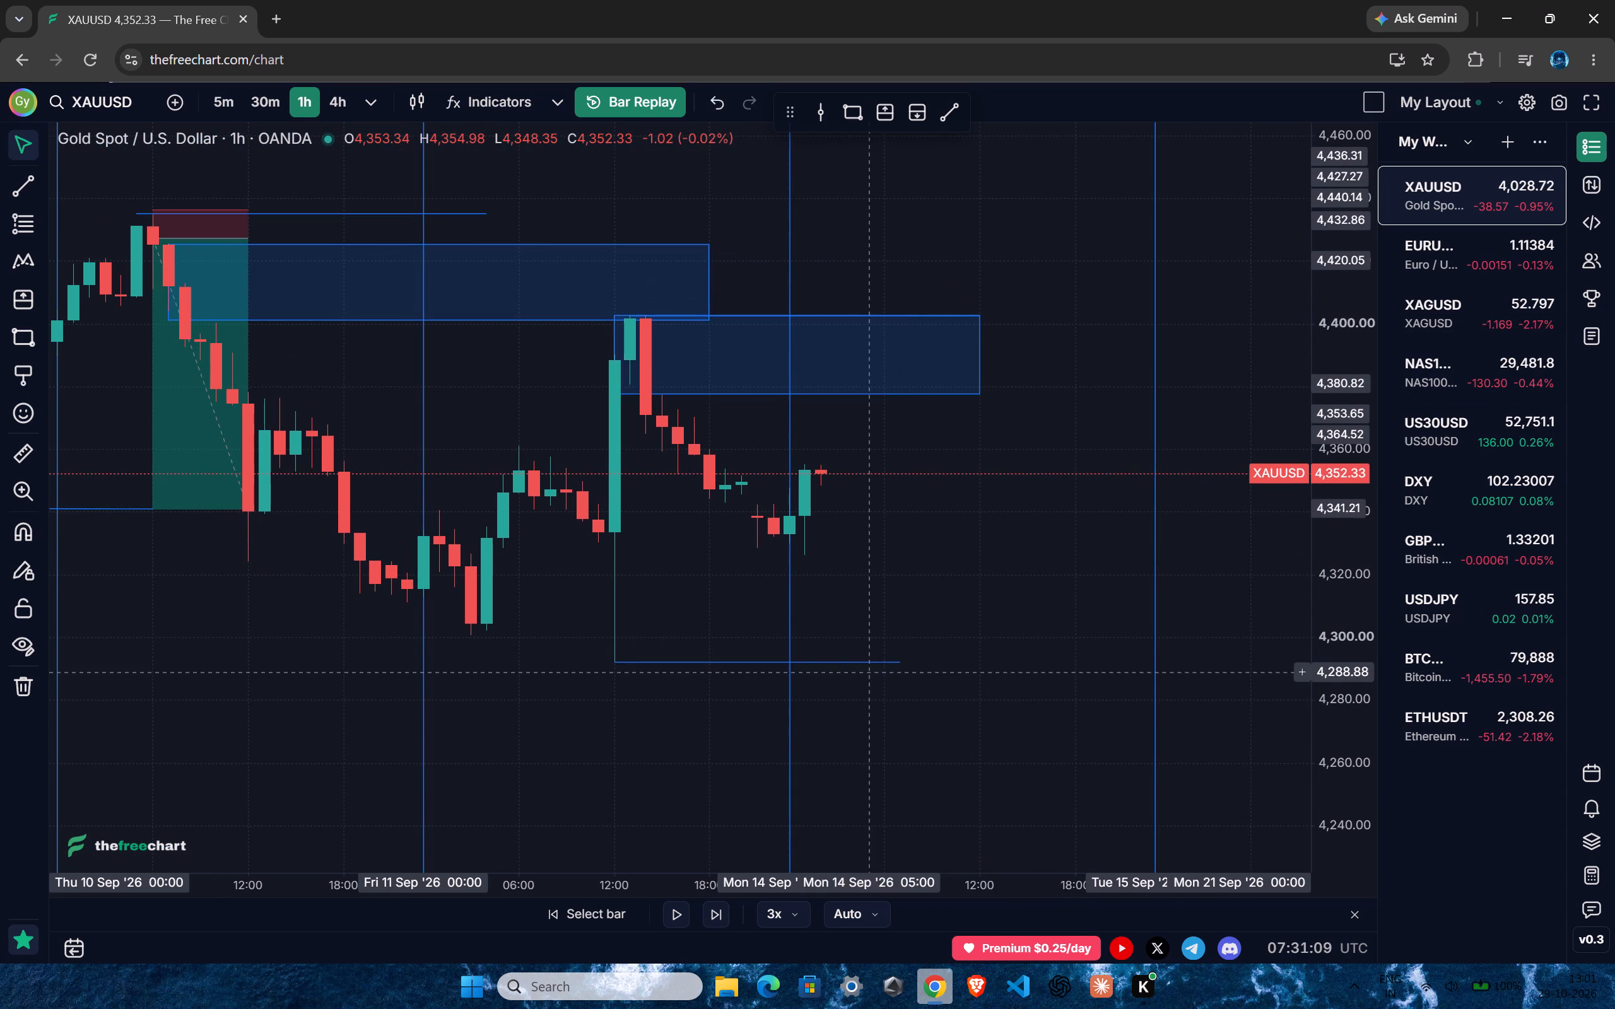
pyautogui.click(678, 914)
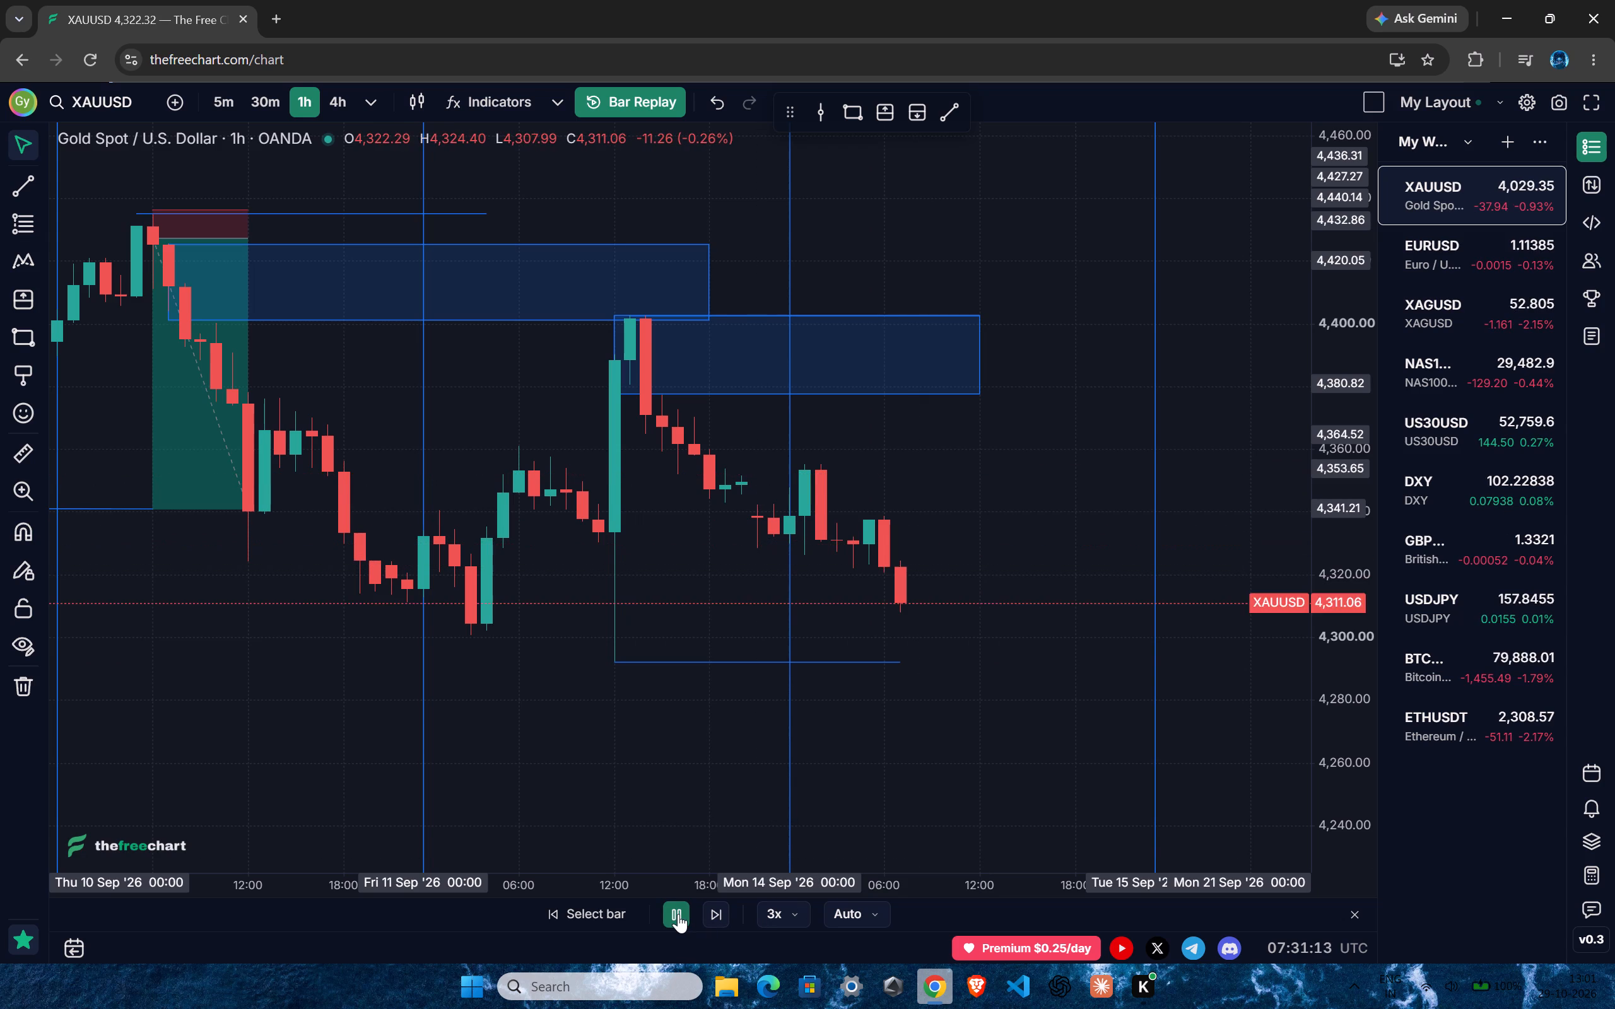
pyautogui.click(678, 913)
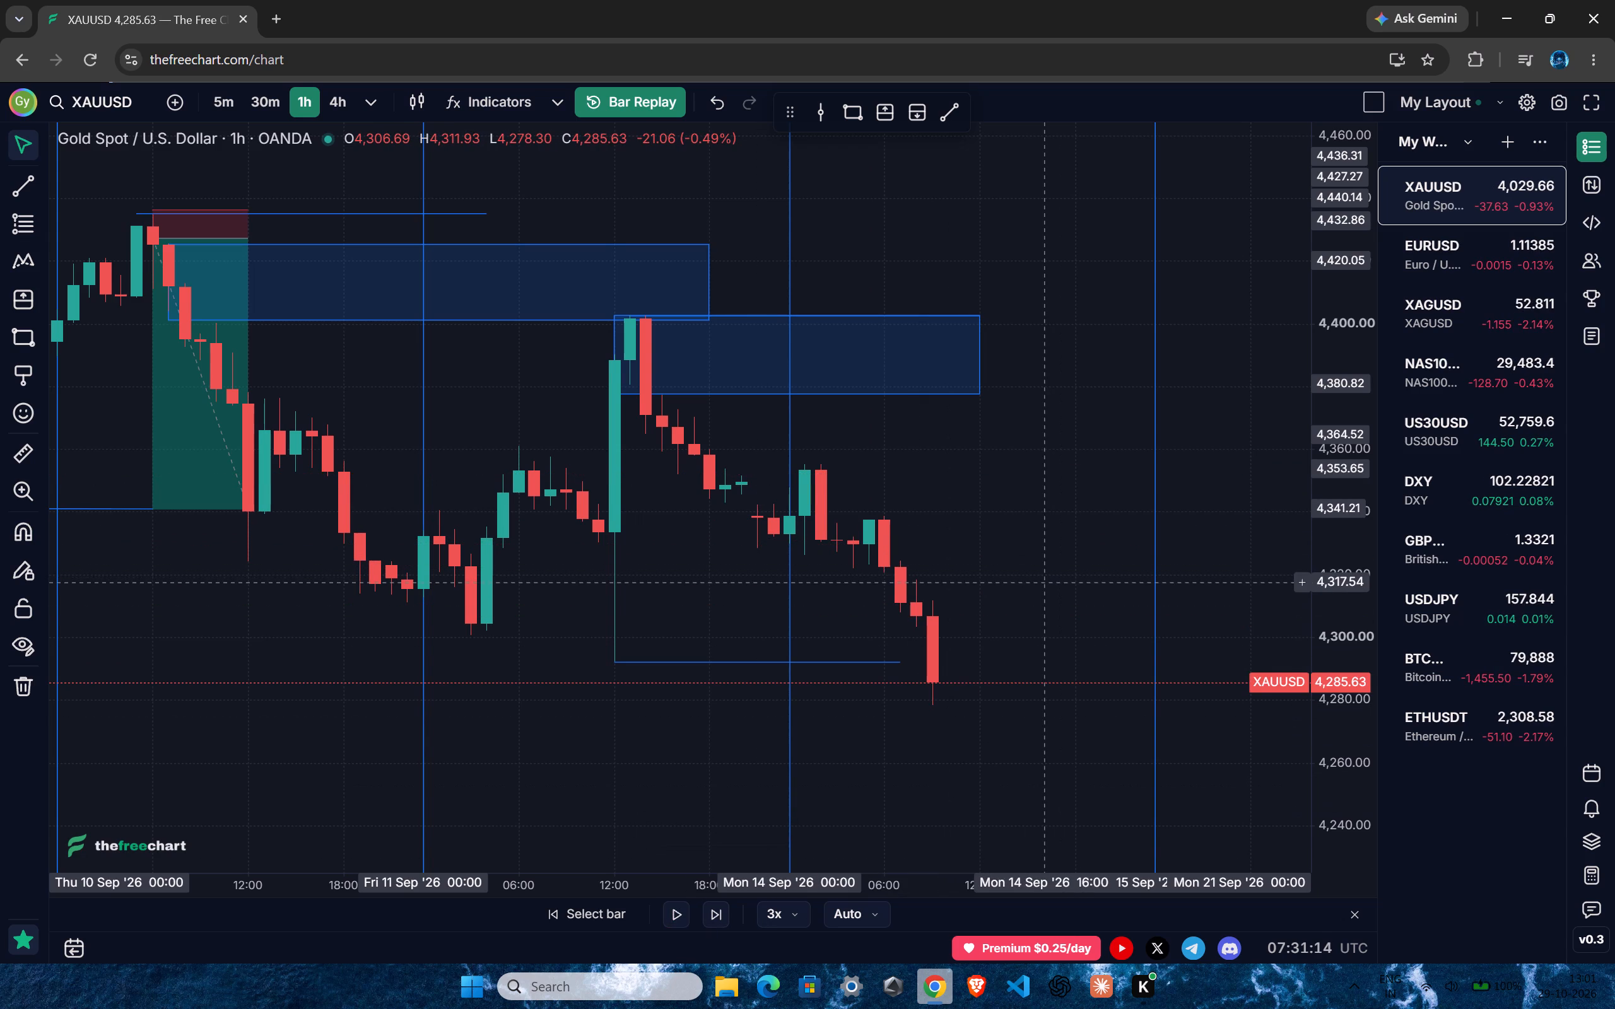
# Switch the chart to the 5-minute interval, focused on the latest 14 September candles after the sharp drop.
pyautogui.moveTo(1048, 581); pyautogui.dragTo(1032, 525)
pyautogui.moveTo(1360, 653); pyautogui.dragTo(1343, 417)
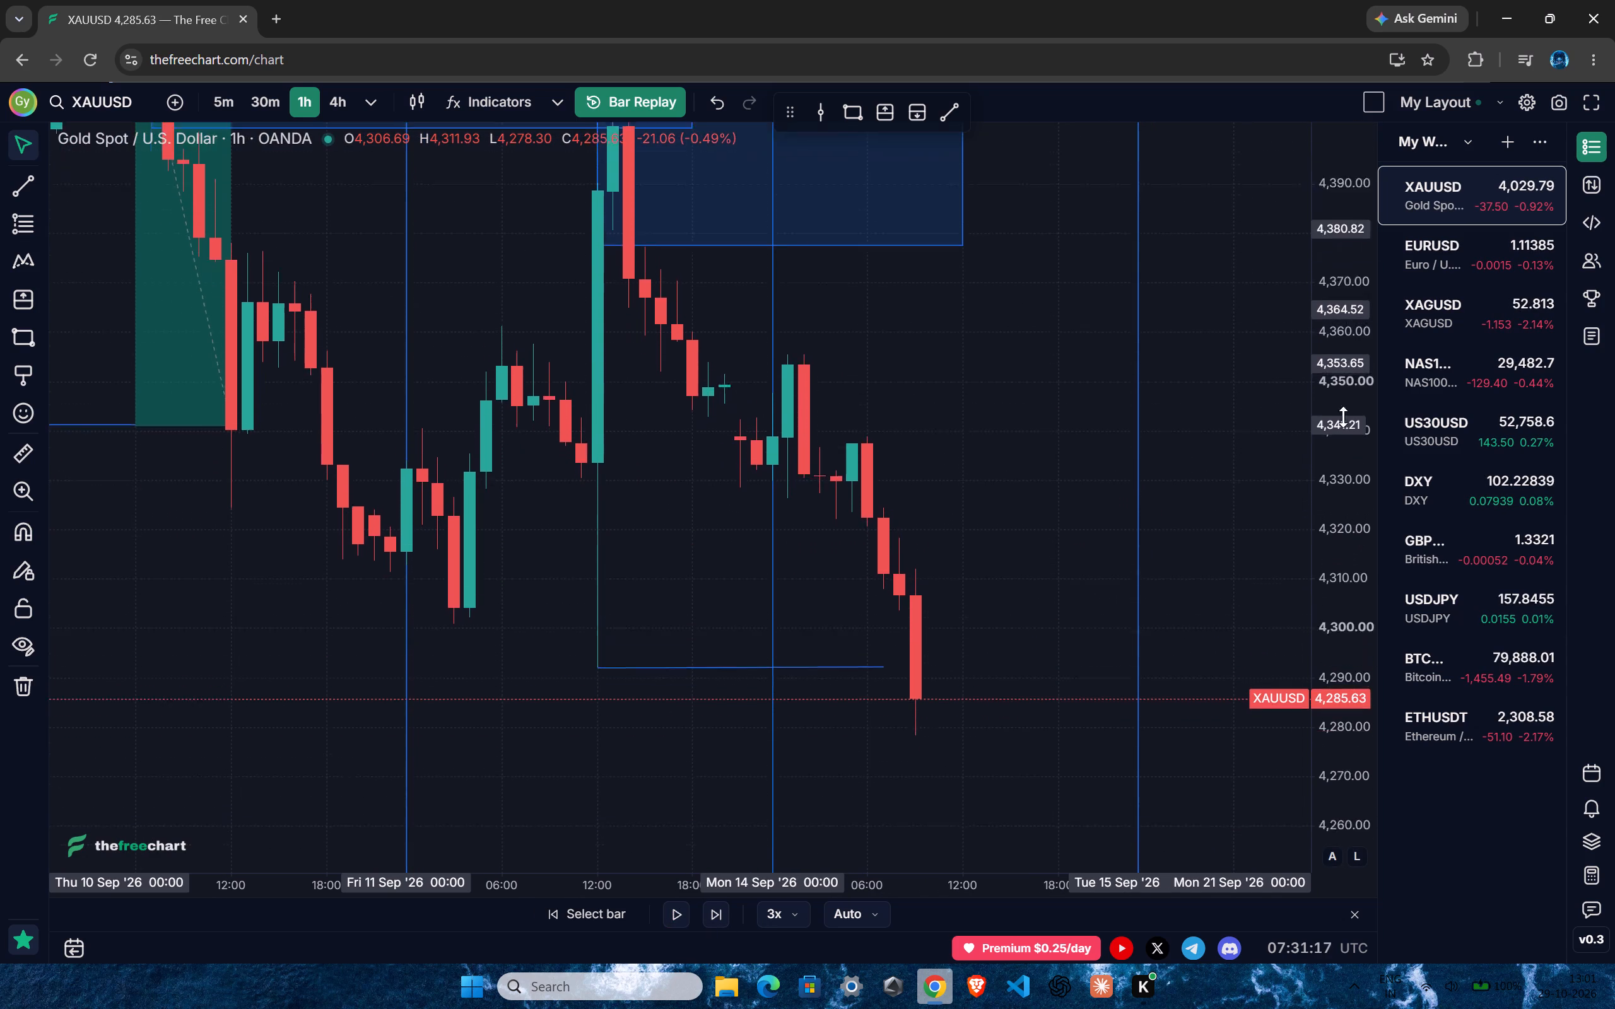
pyautogui.moveTo(1343, 417); pyautogui.dragTo(1341, 310)
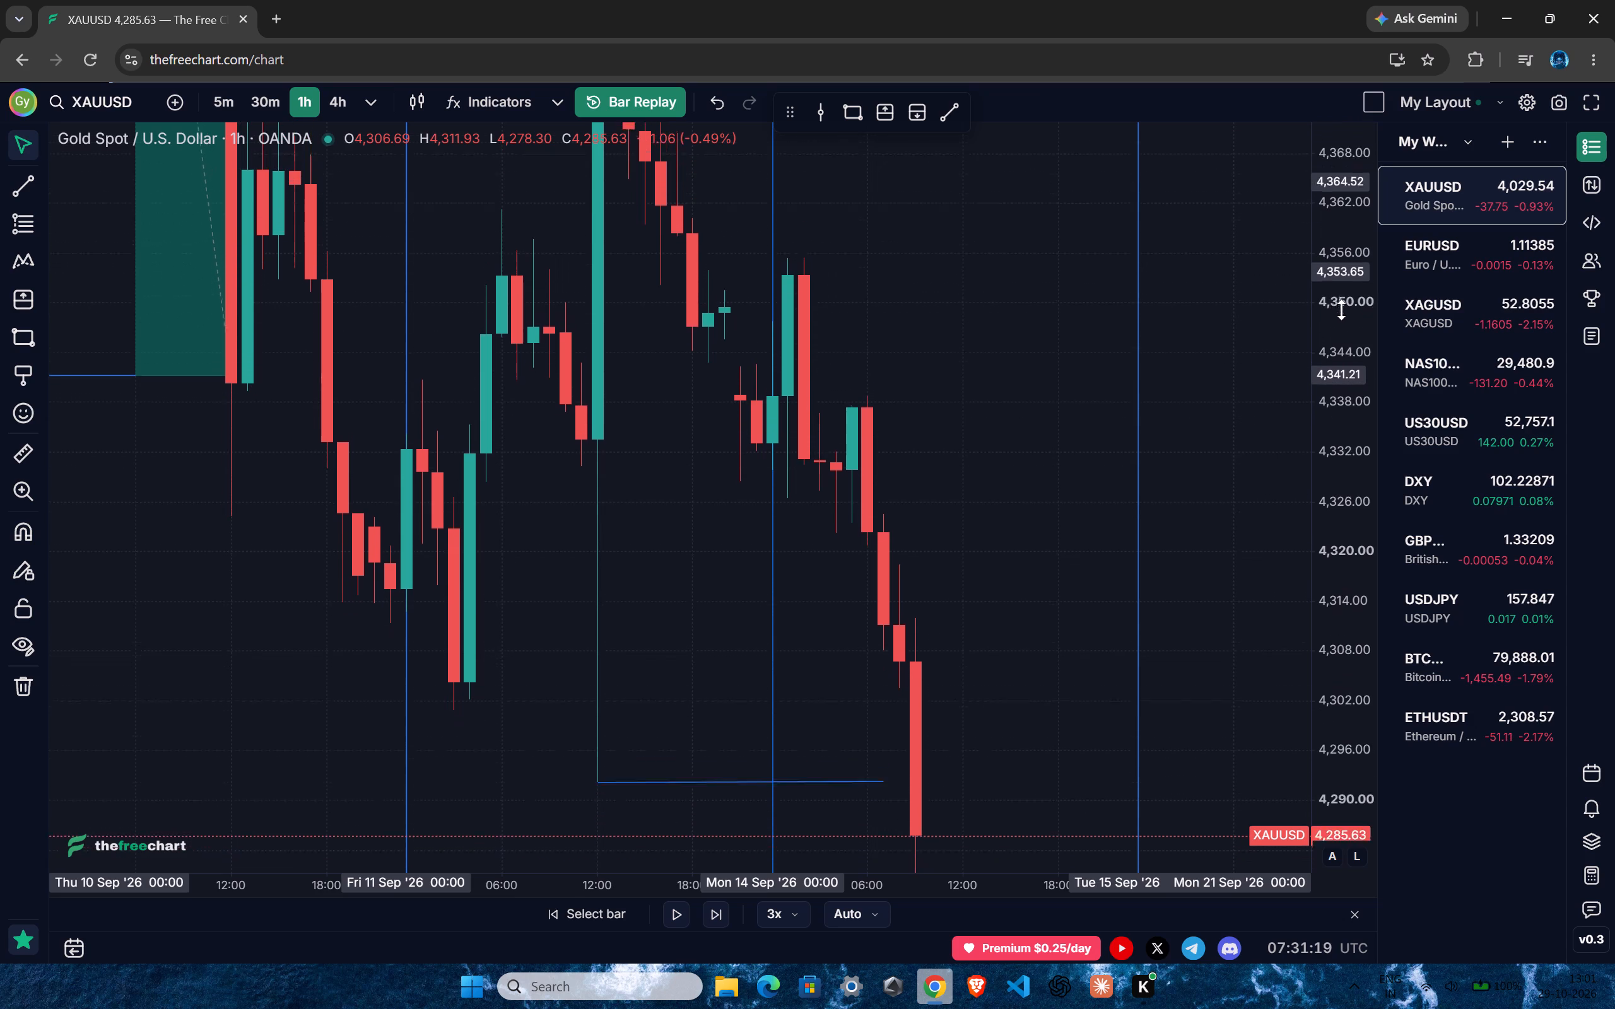
pyautogui.moveTo(1341, 310); pyautogui.dragTo(1330, 601)
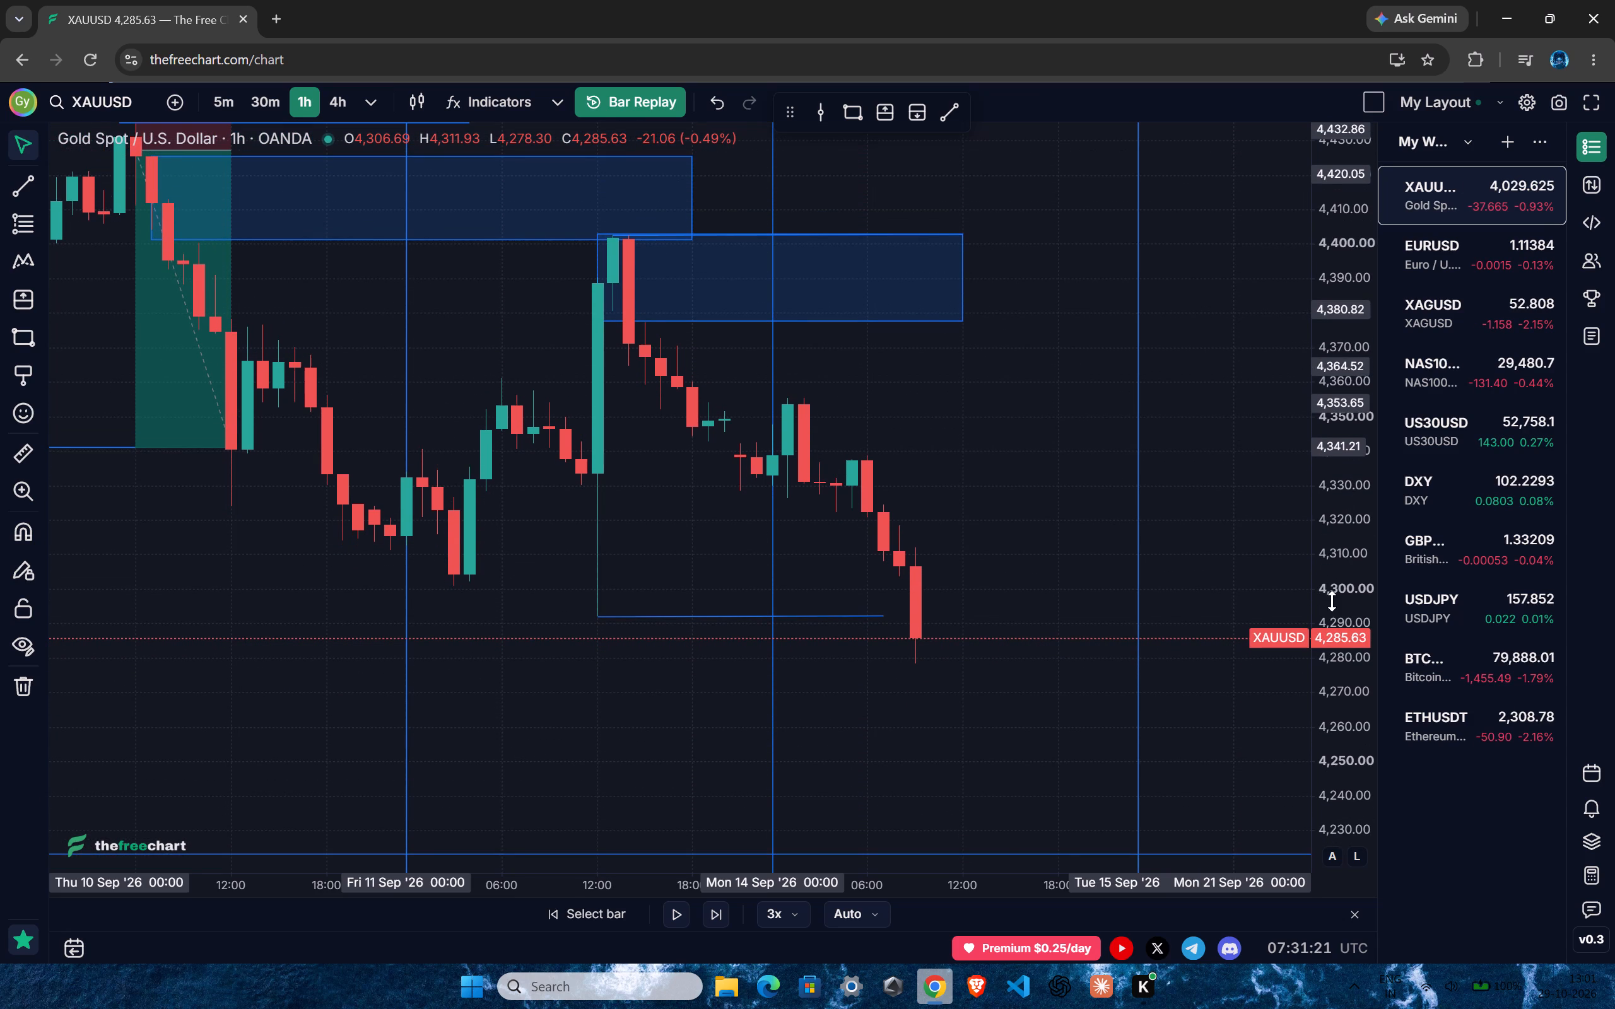
pyautogui.press('5')
pyautogui.press('Return')
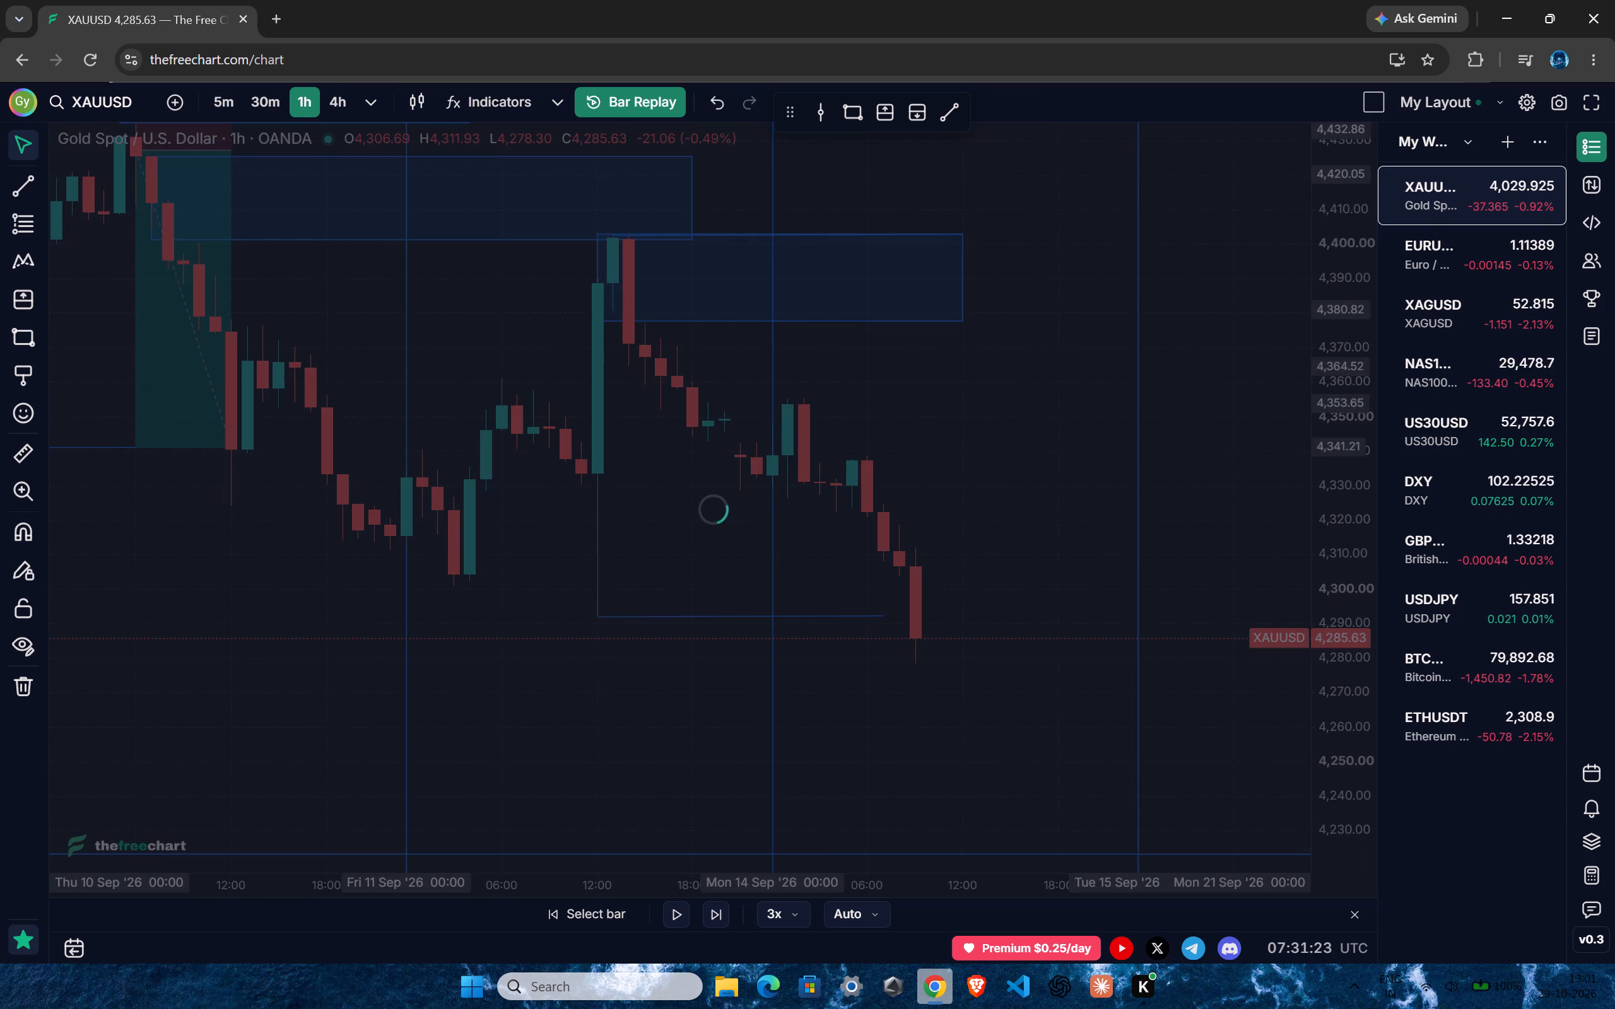
pyautogui.keyDown('ctrl'); pyautogui.scroll(-16, 872, 605); pyautogui.keyUp('ctrl')
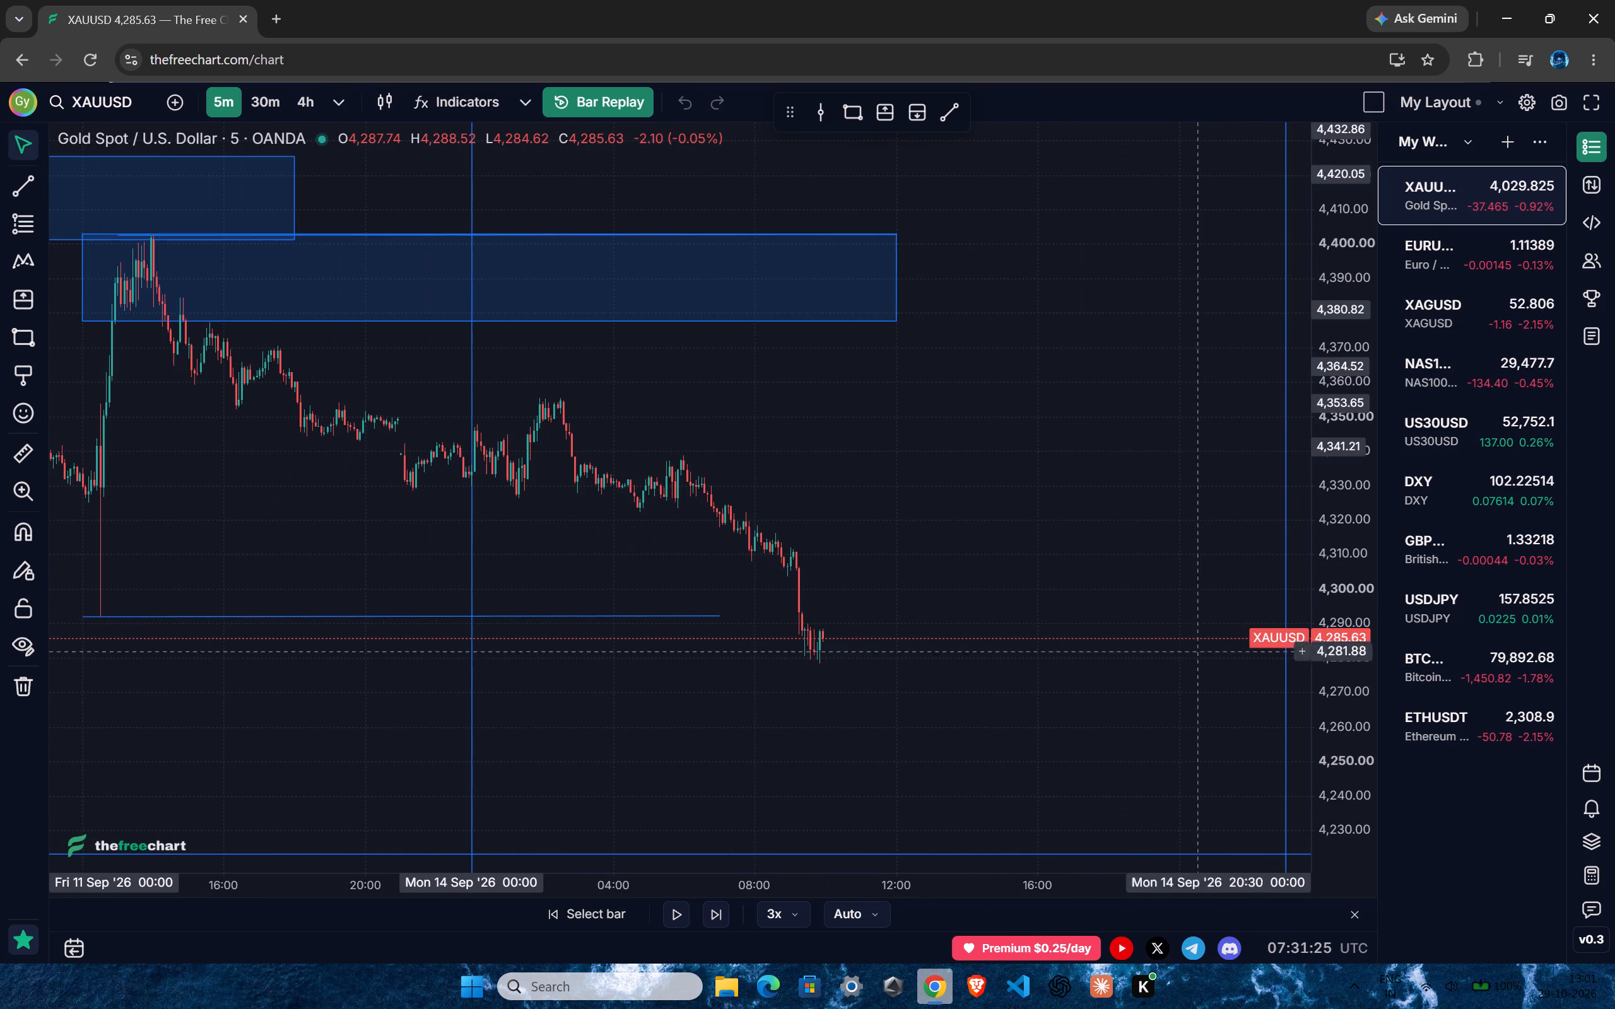
pyautogui.moveTo(1359, 702); pyautogui.dragTo(1363, 440)
pyautogui.moveTo(997, 640); pyautogui.dragTo(1043, 450)
pyautogui.keyDown('ctrl'); pyautogui.scroll(10, 977, 497); pyautogui.keyUp('ctrl')
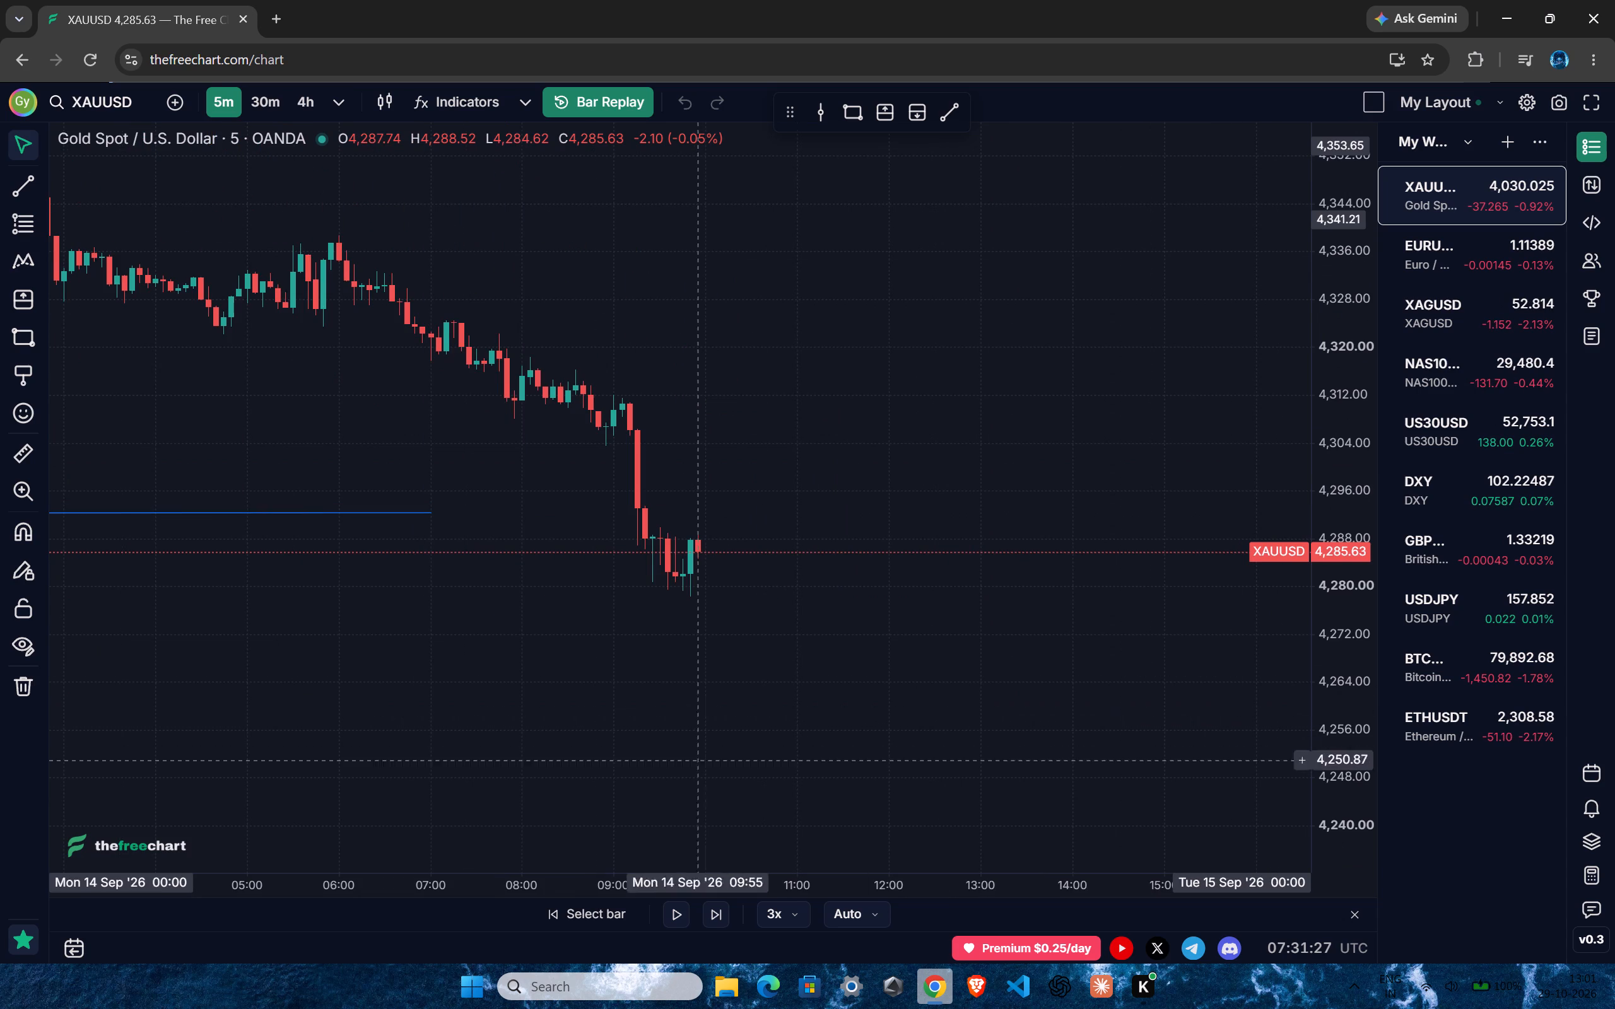
pyautogui.keyDown('ctrl'); pyautogui.scroll(1, 784, 672); pyautogui.keyUp('ctrl')
pyautogui.moveTo(1360, 732); pyautogui.dragTo(1382, 534)
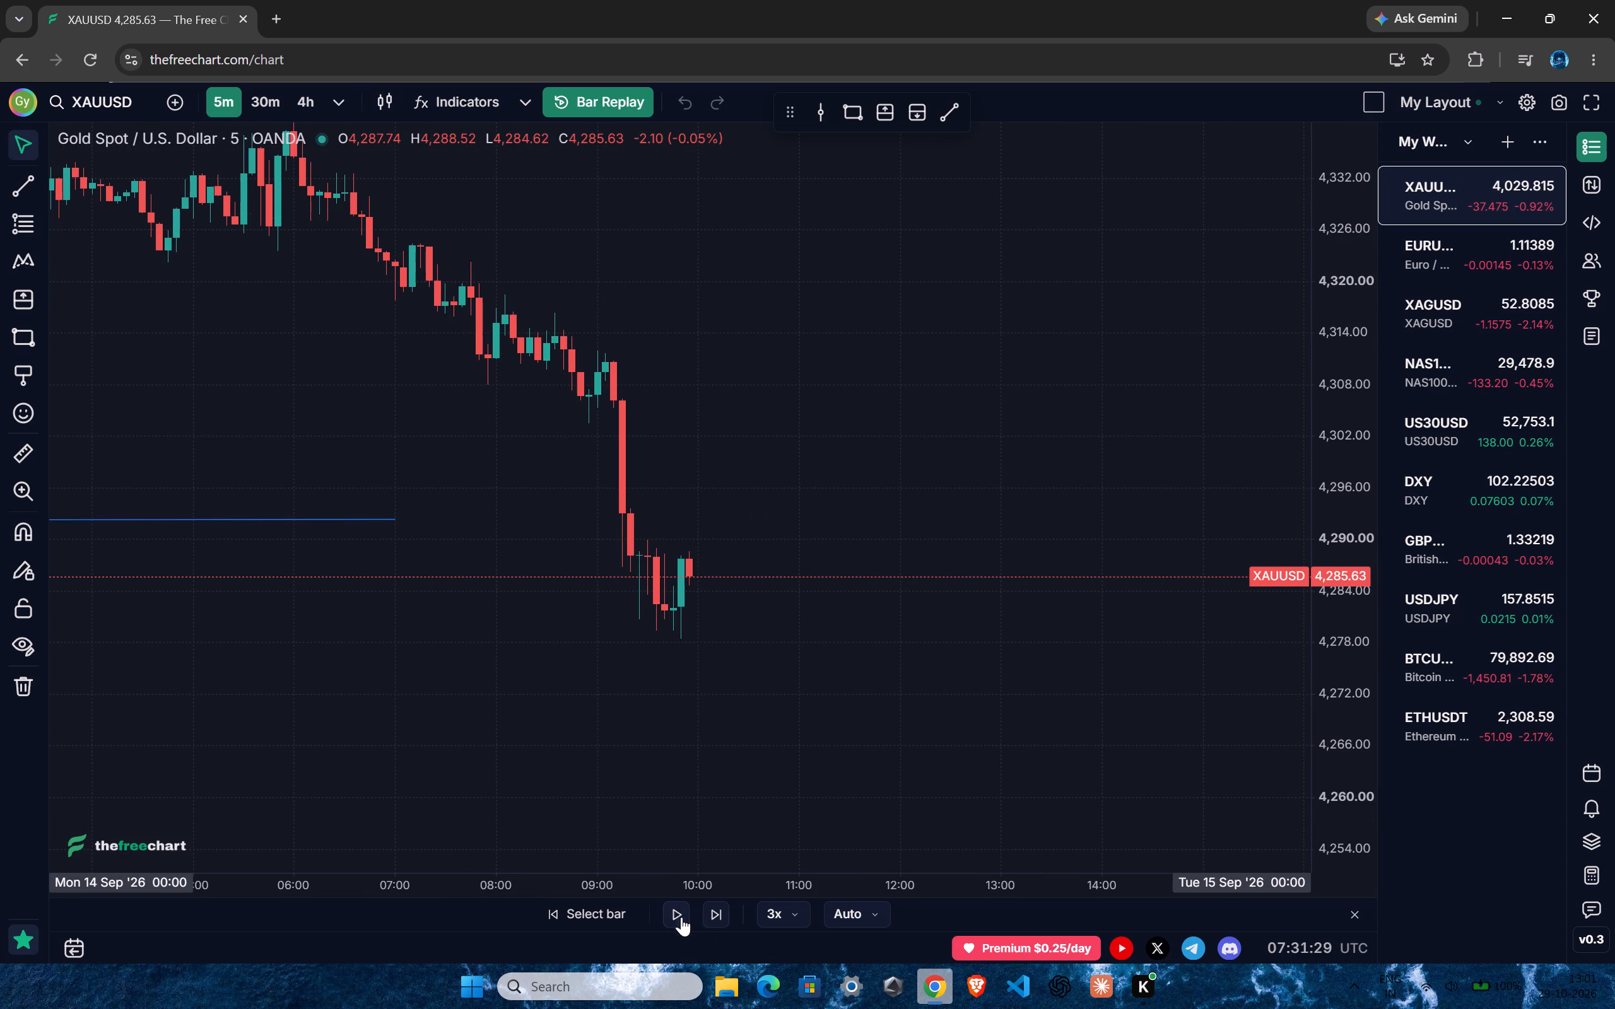
# Play the replay forward to the 11:05 five-minute bar on 14 September and pause it.
pyautogui.click(681, 914)
pyautogui.click(681, 914)
pyautogui.click(681, 914)
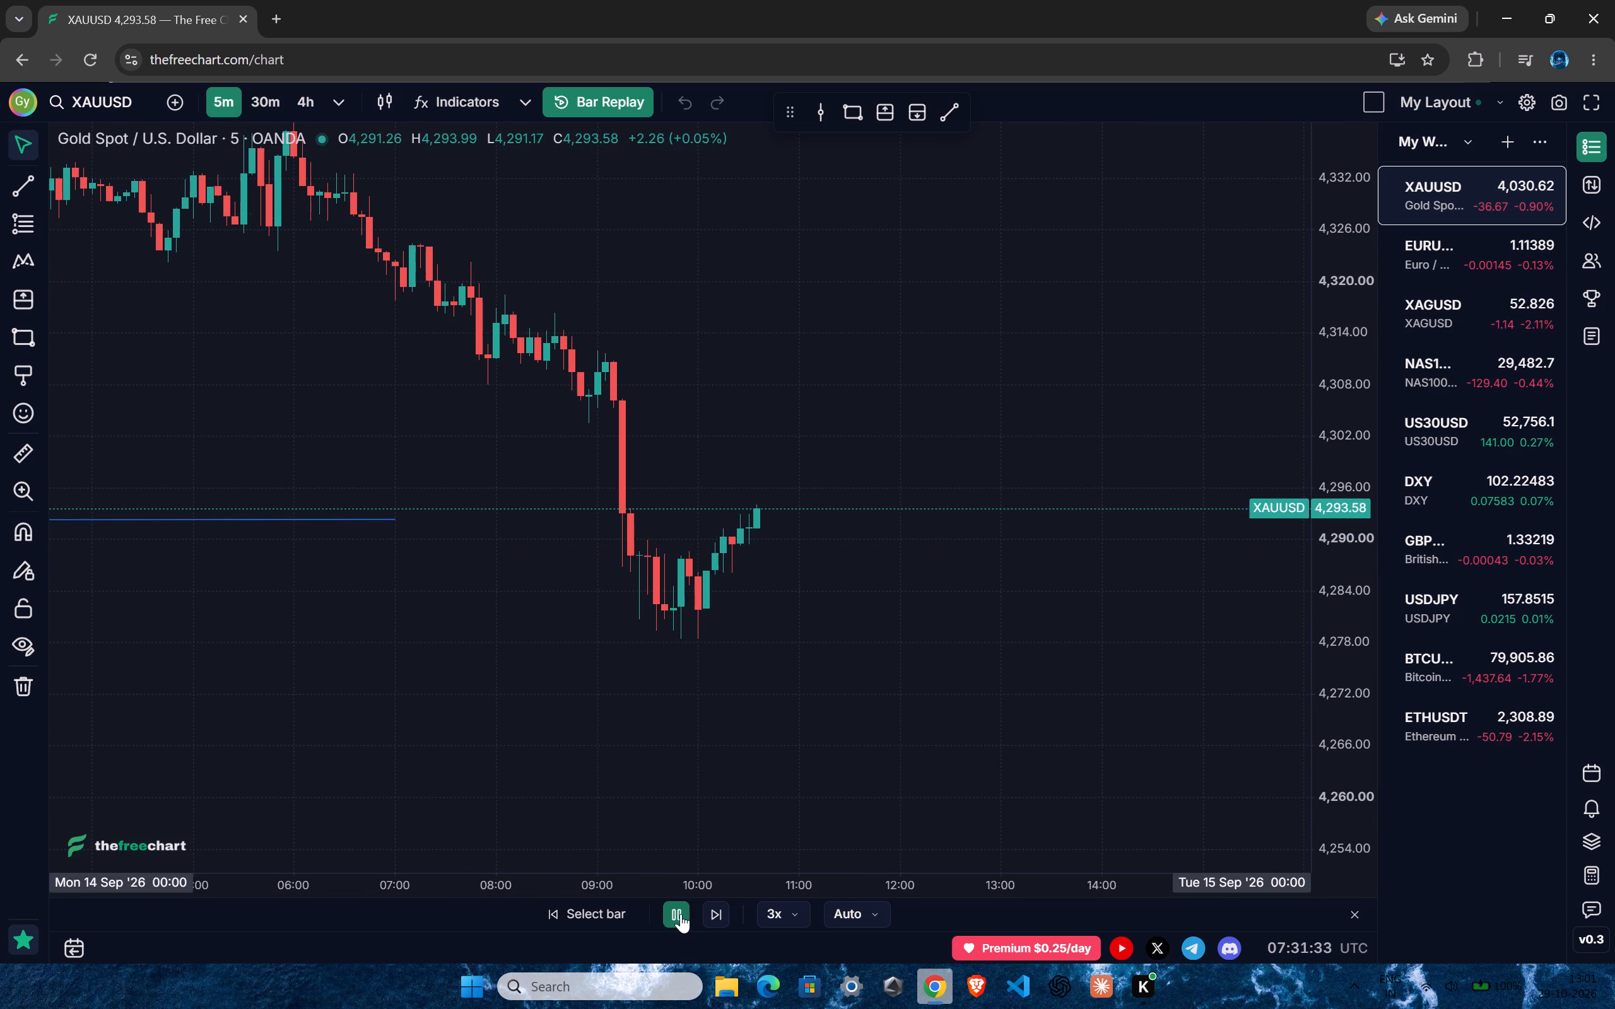
pyautogui.click(681, 914)
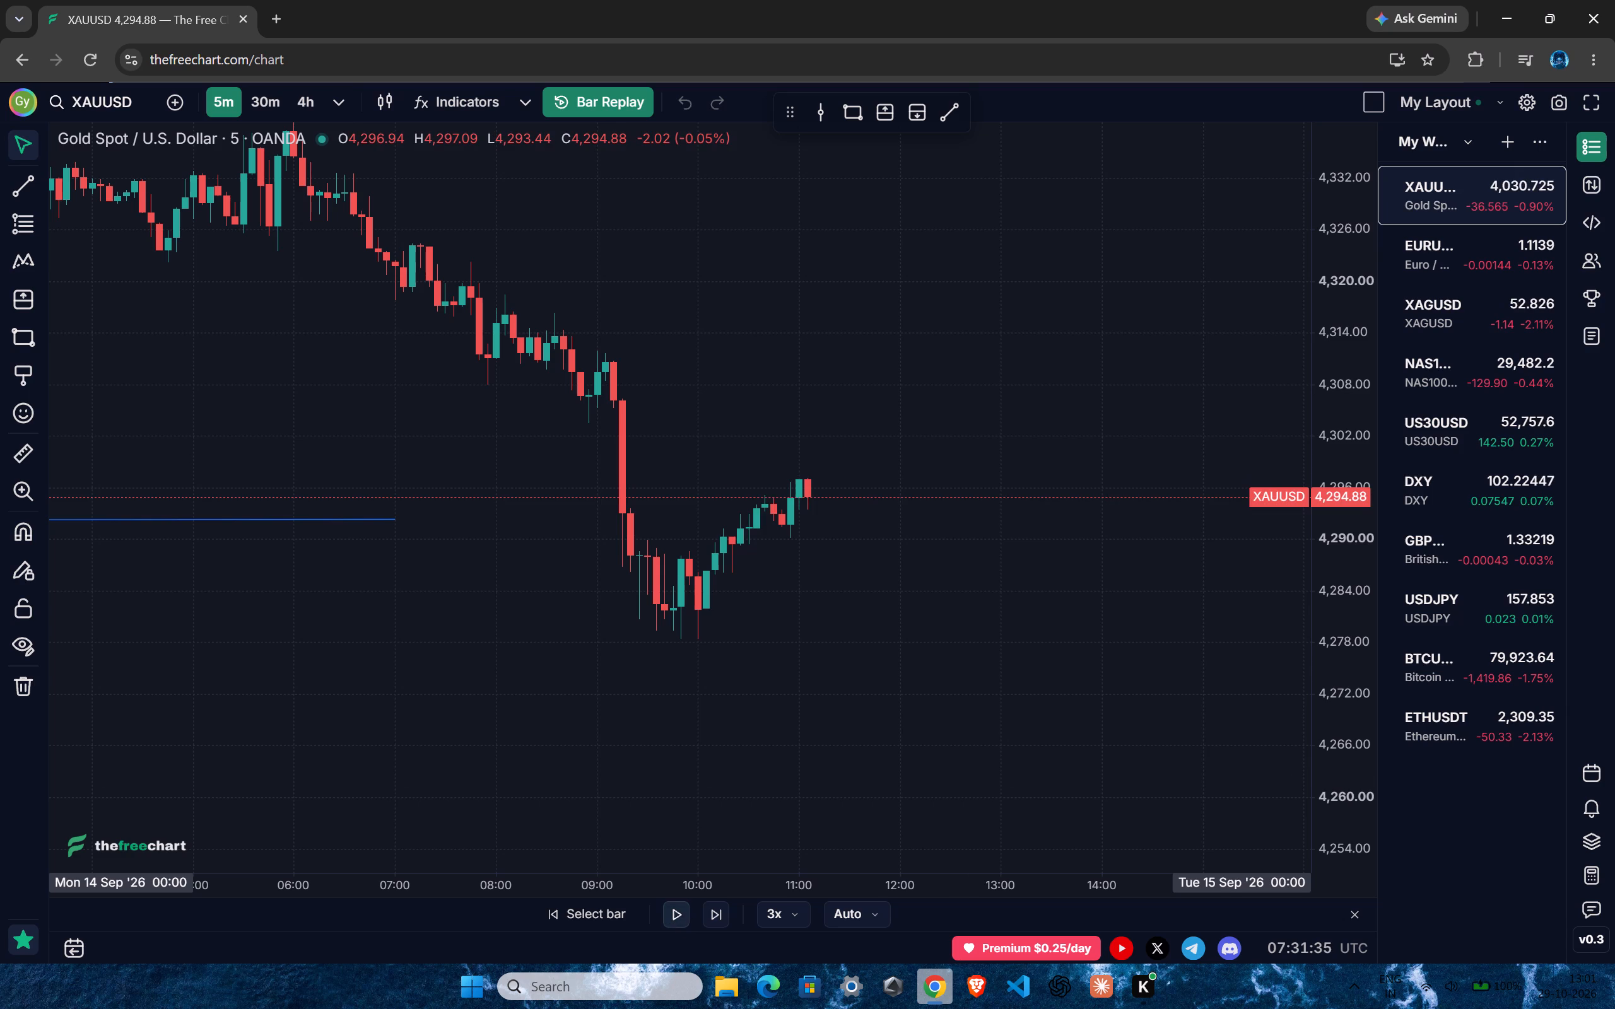
# Play the replay forward on the 15-minute interval to the 12:00 bar on 14 September and pause it.
pyautogui.moveTo(1339, 690); pyautogui.dragTo(1344, 409)
pyautogui.write('15')
pyautogui.press('Return')
pyautogui.keyDown('ctrl'); pyautogui.scroll(3, 755, 671); pyautogui.keyUp('ctrl')
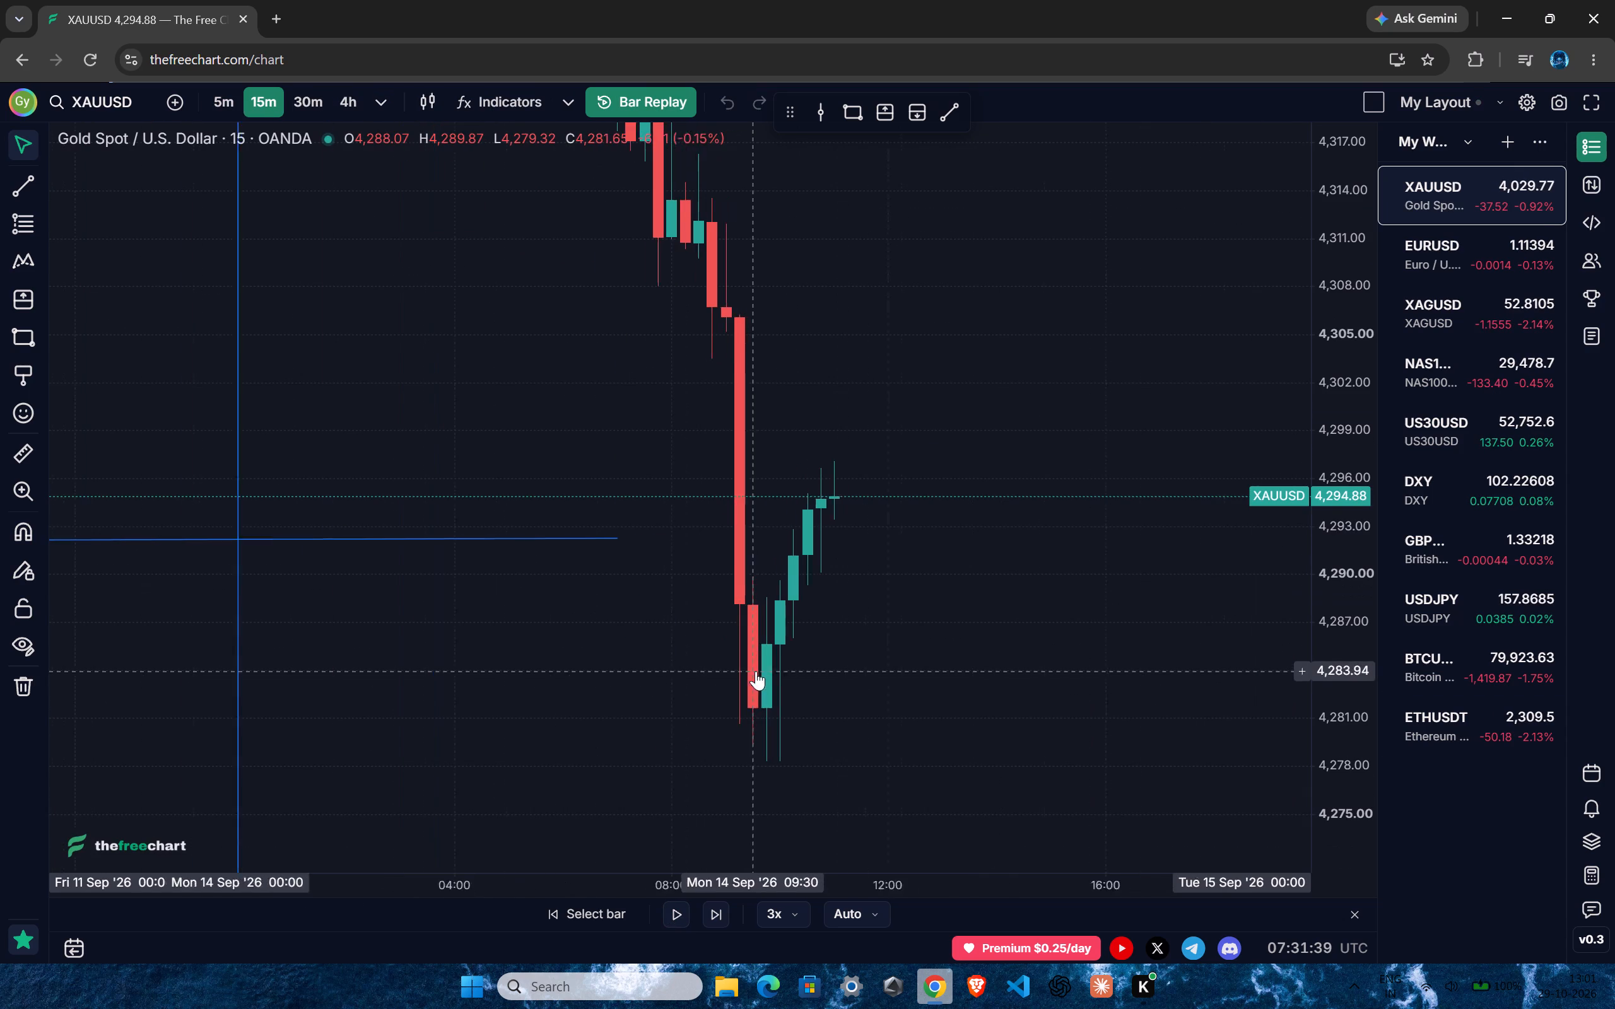
pyautogui.keyDown('ctrl'); pyautogui.scroll(6, 756, 671); pyautogui.keyUp('ctrl')
pyautogui.click(680, 918)
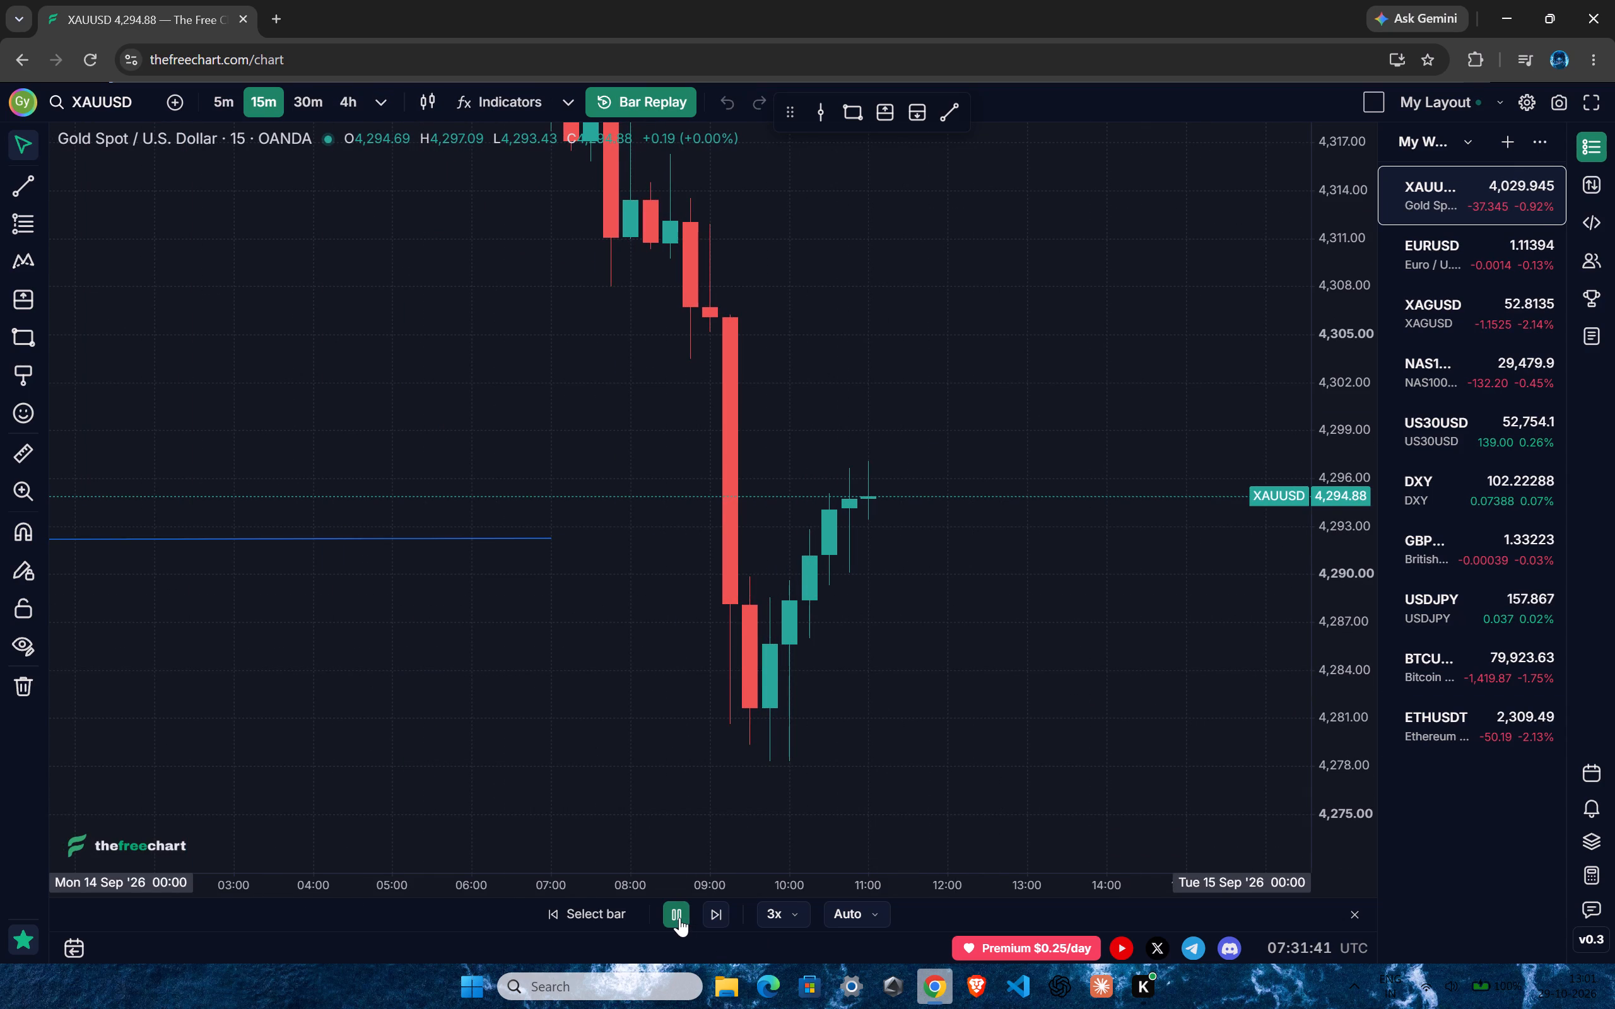
pyautogui.click(679, 918)
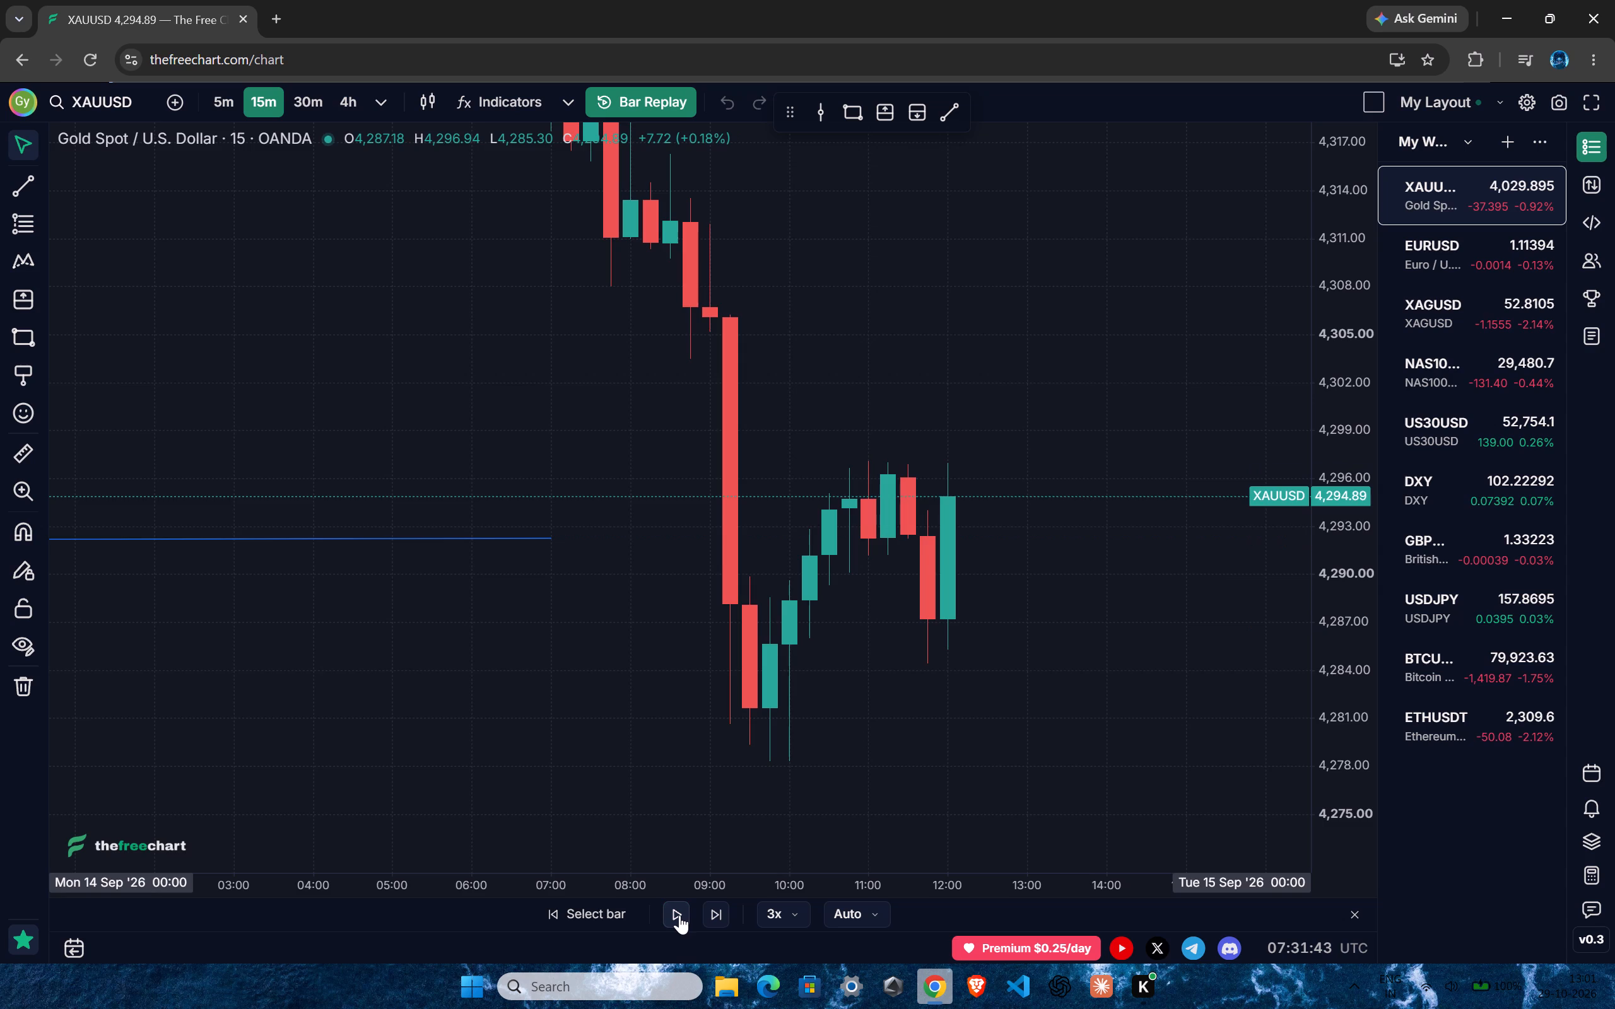
# Switch the chart to the 5-minute interval, focused on the 14 September drop and rebound.
pyautogui.press('5')
pyautogui.press('Return')
pyautogui.keyDown('ctrl'); pyautogui.scroll(-2, 595, 732); pyautogui.keyUp('ctrl')
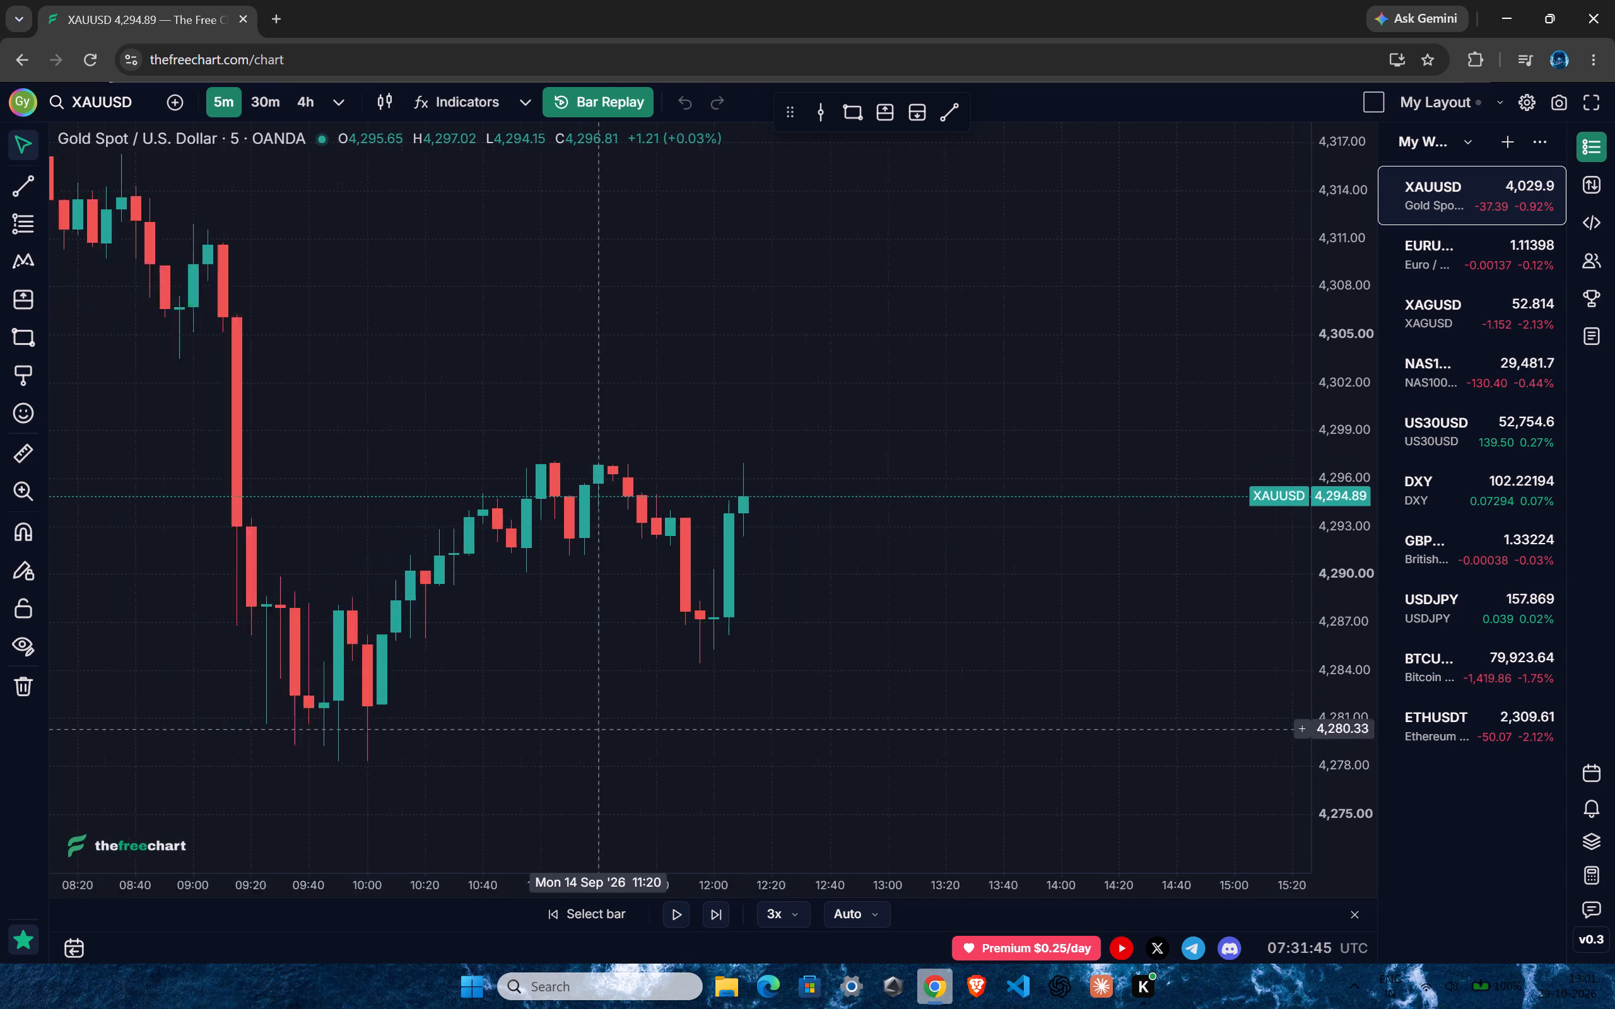
pyautogui.keyDown('ctrl'); pyautogui.scroll(-7, 592, 727); pyautogui.keyUp('ctrl')
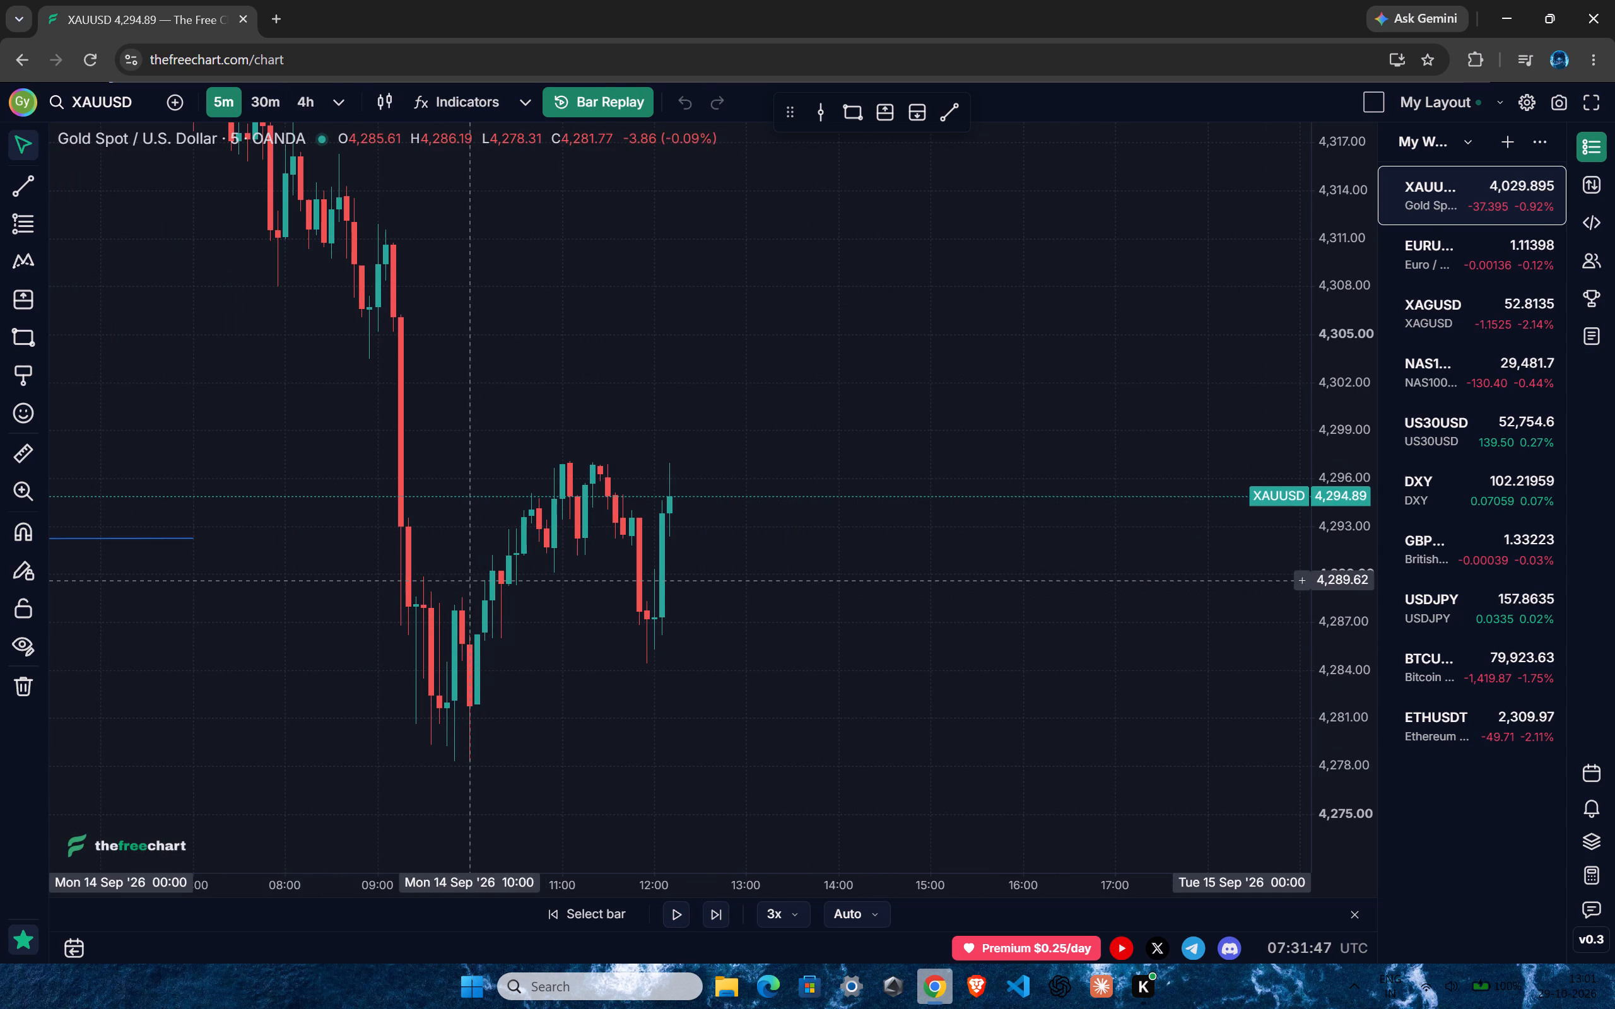
pyautogui.moveTo(769, 653); pyautogui.dragTo(795, 630)
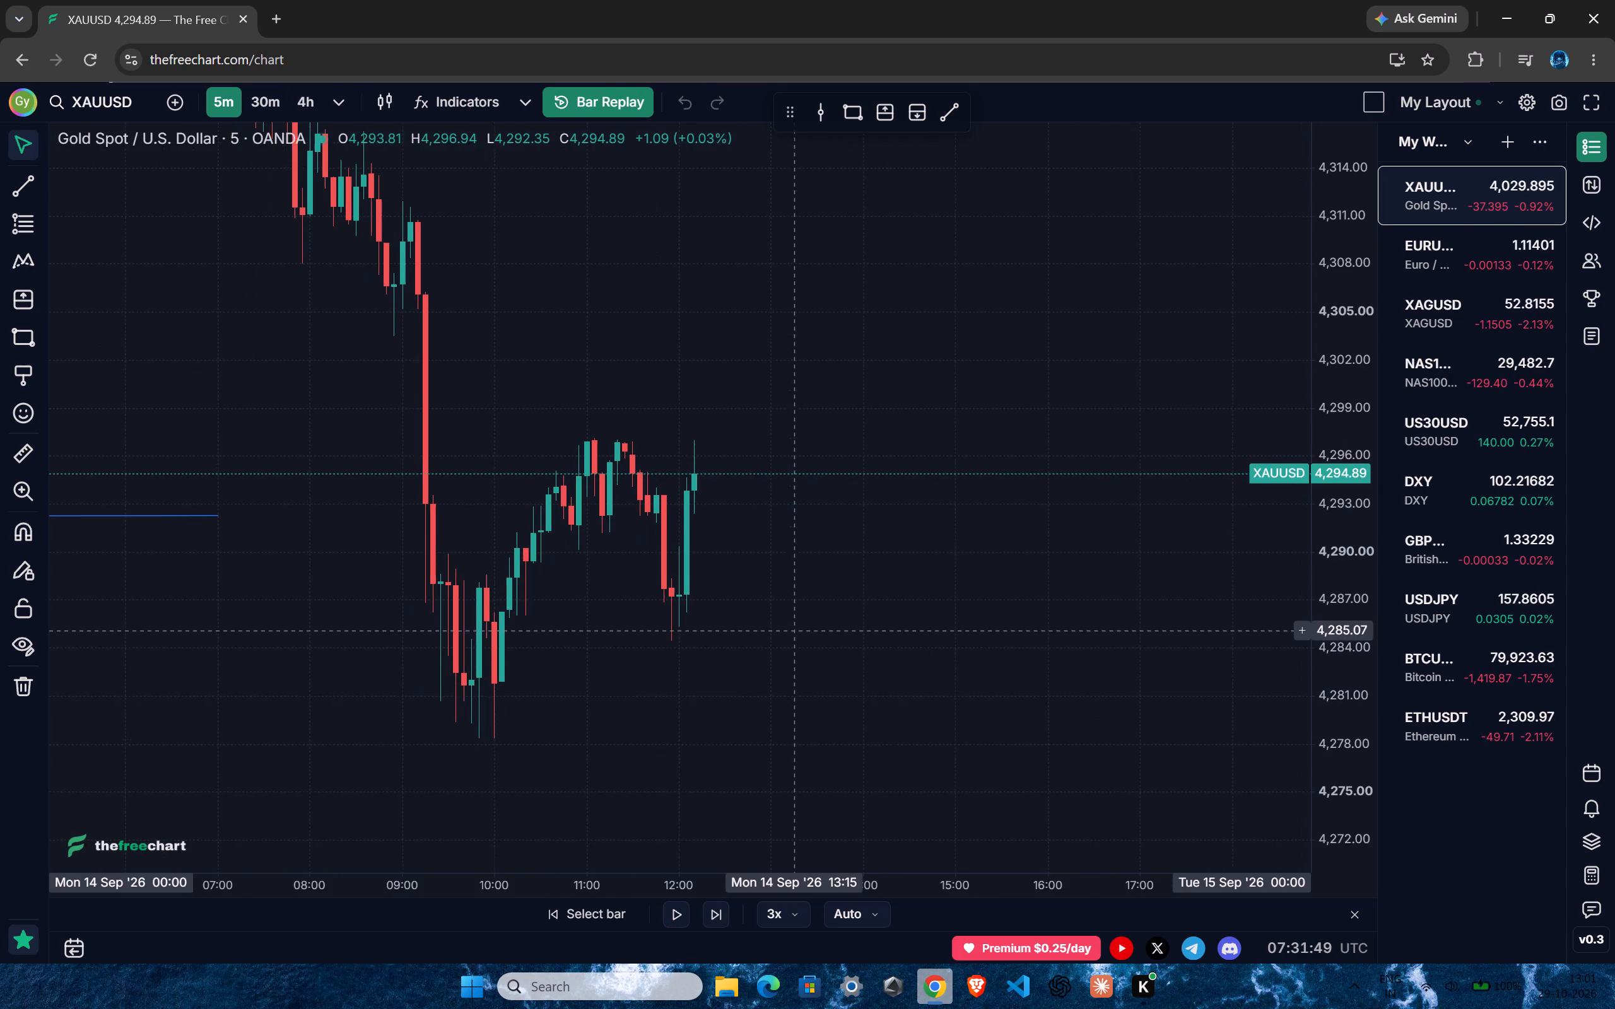
pyautogui.moveTo(795, 630); pyautogui.dragTo(817, 621)
pyautogui.moveTo(817, 621); pyautogui.dragTo(927, 732)
pyautogui.moveTo(1333, 492); pyautogui.dragTo(1325, 658)
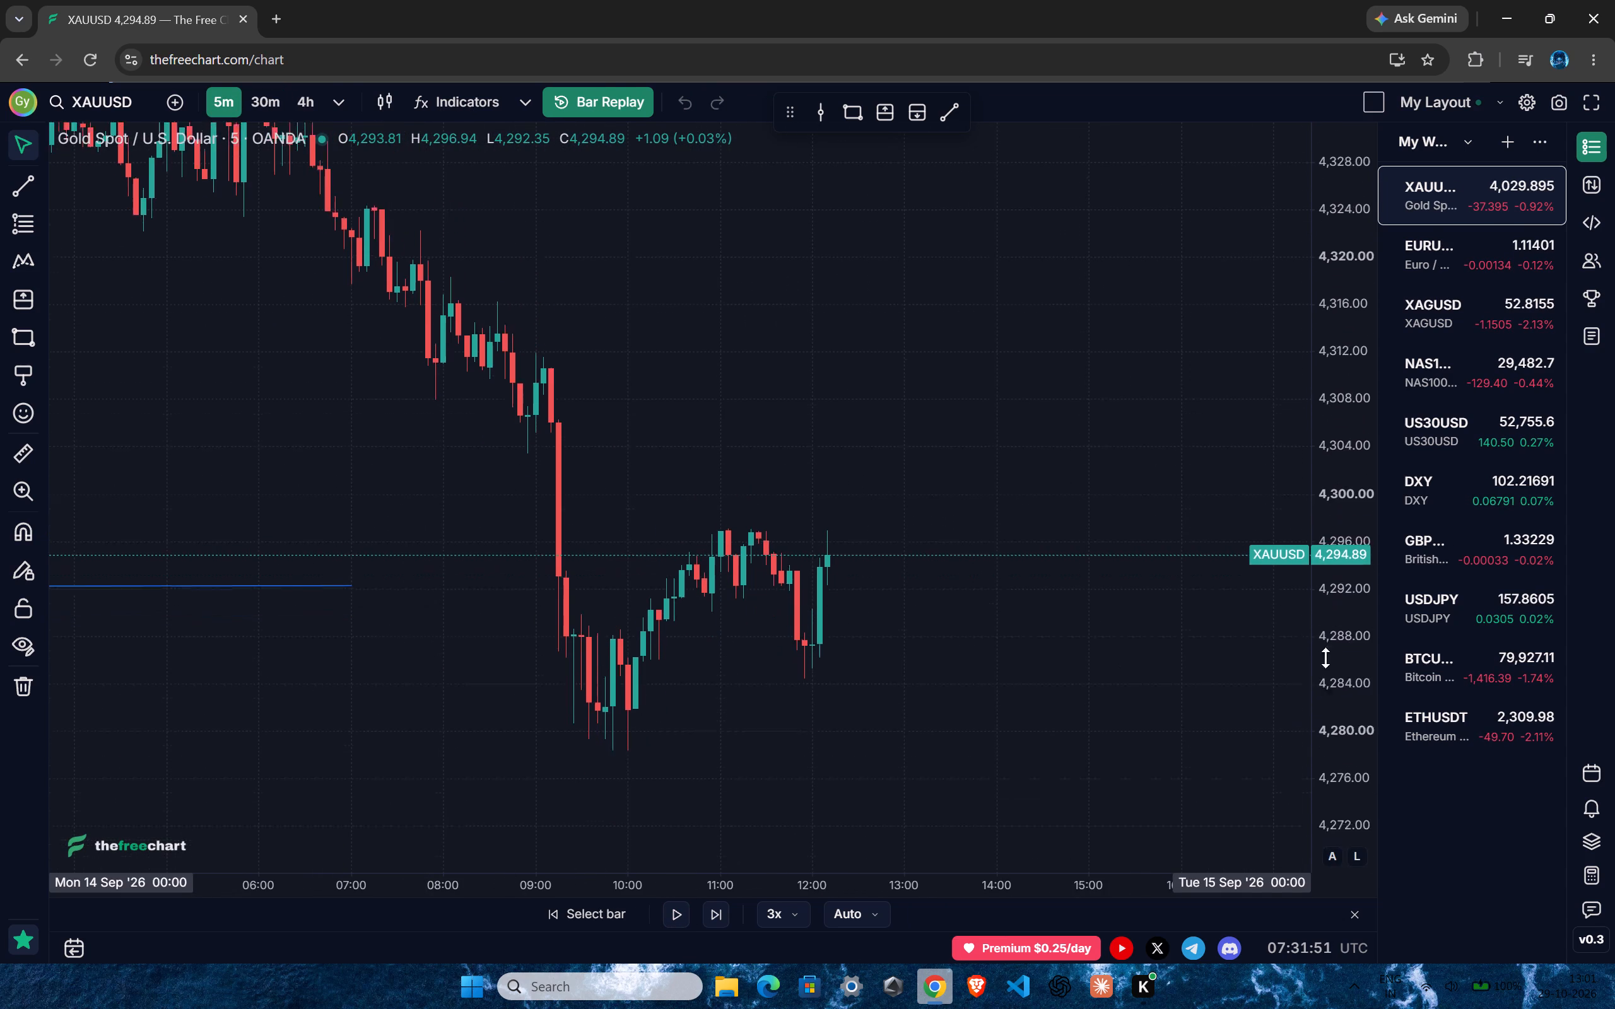
pyautogui.moveTo(1325, 658); pyautogui.dragTo(1309, 757)
# Compare the current price move on the 1-hour and 15-minute intervals, then return to the 5-minute interval.
pyautogui.write('1h')
pyautogui.press('Return')
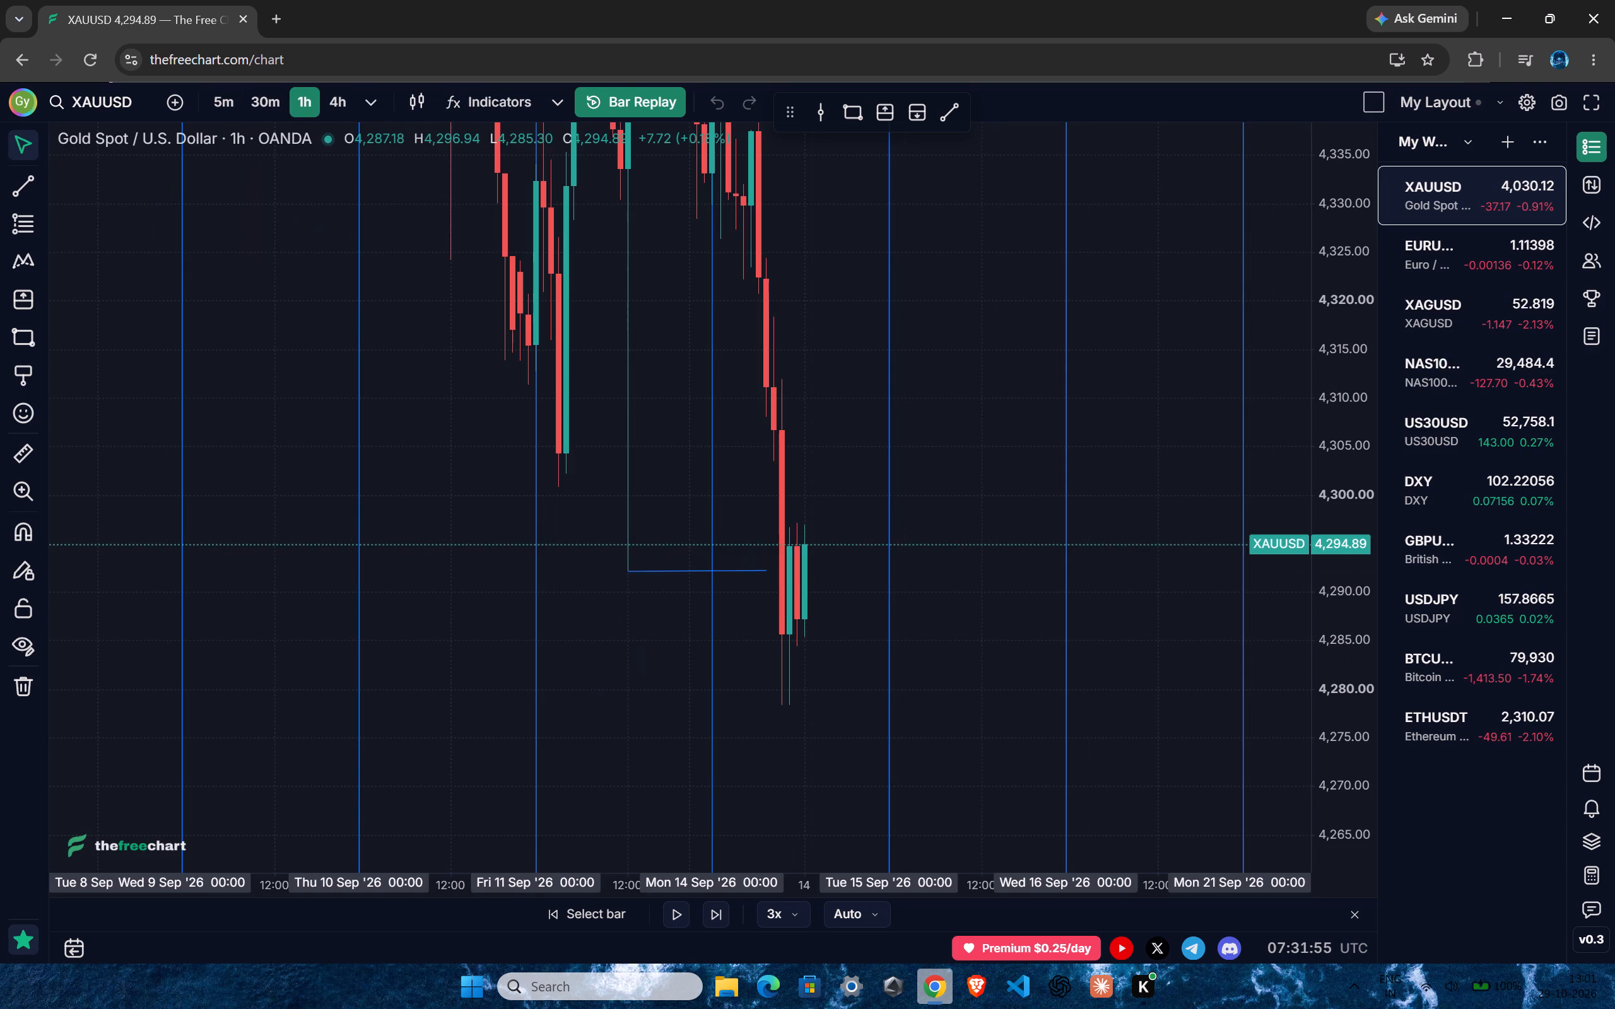
pyautogui.write('15')
pyautogui.press('Return')
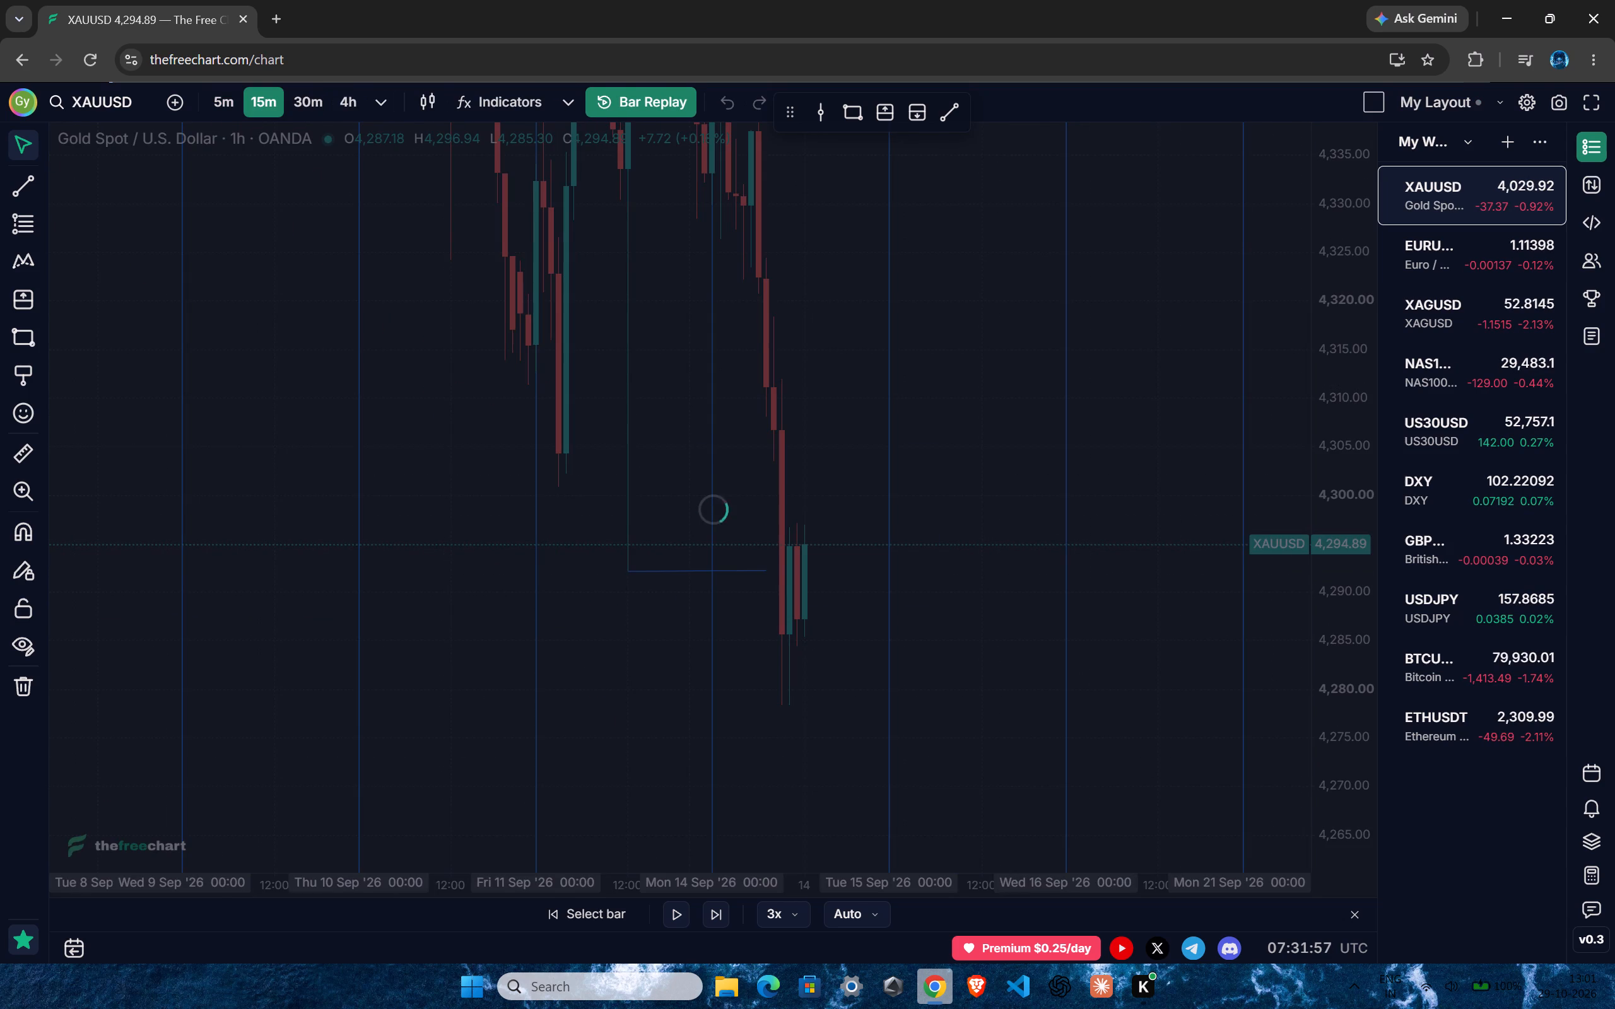
pyautogui.press('5')
pyautogui.press('Return')
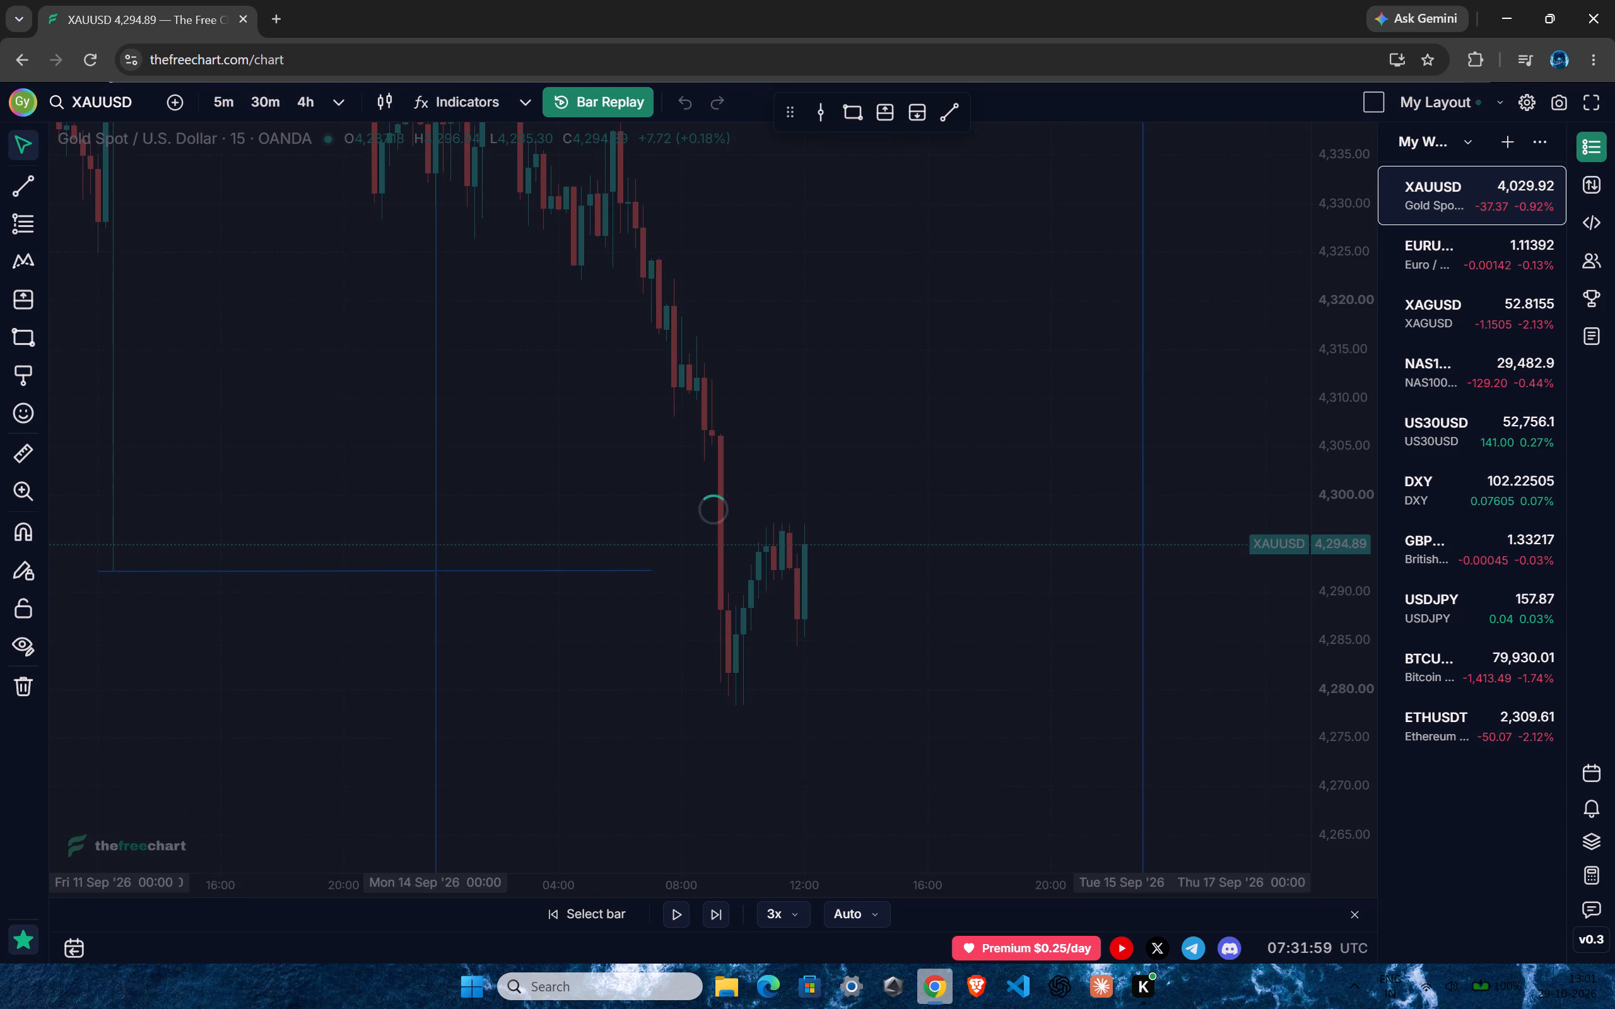
# Play the replay forward in two short runs to the 12:55 five-minute bar on 14 September and pause it.
pyautogui.click(669, 909)
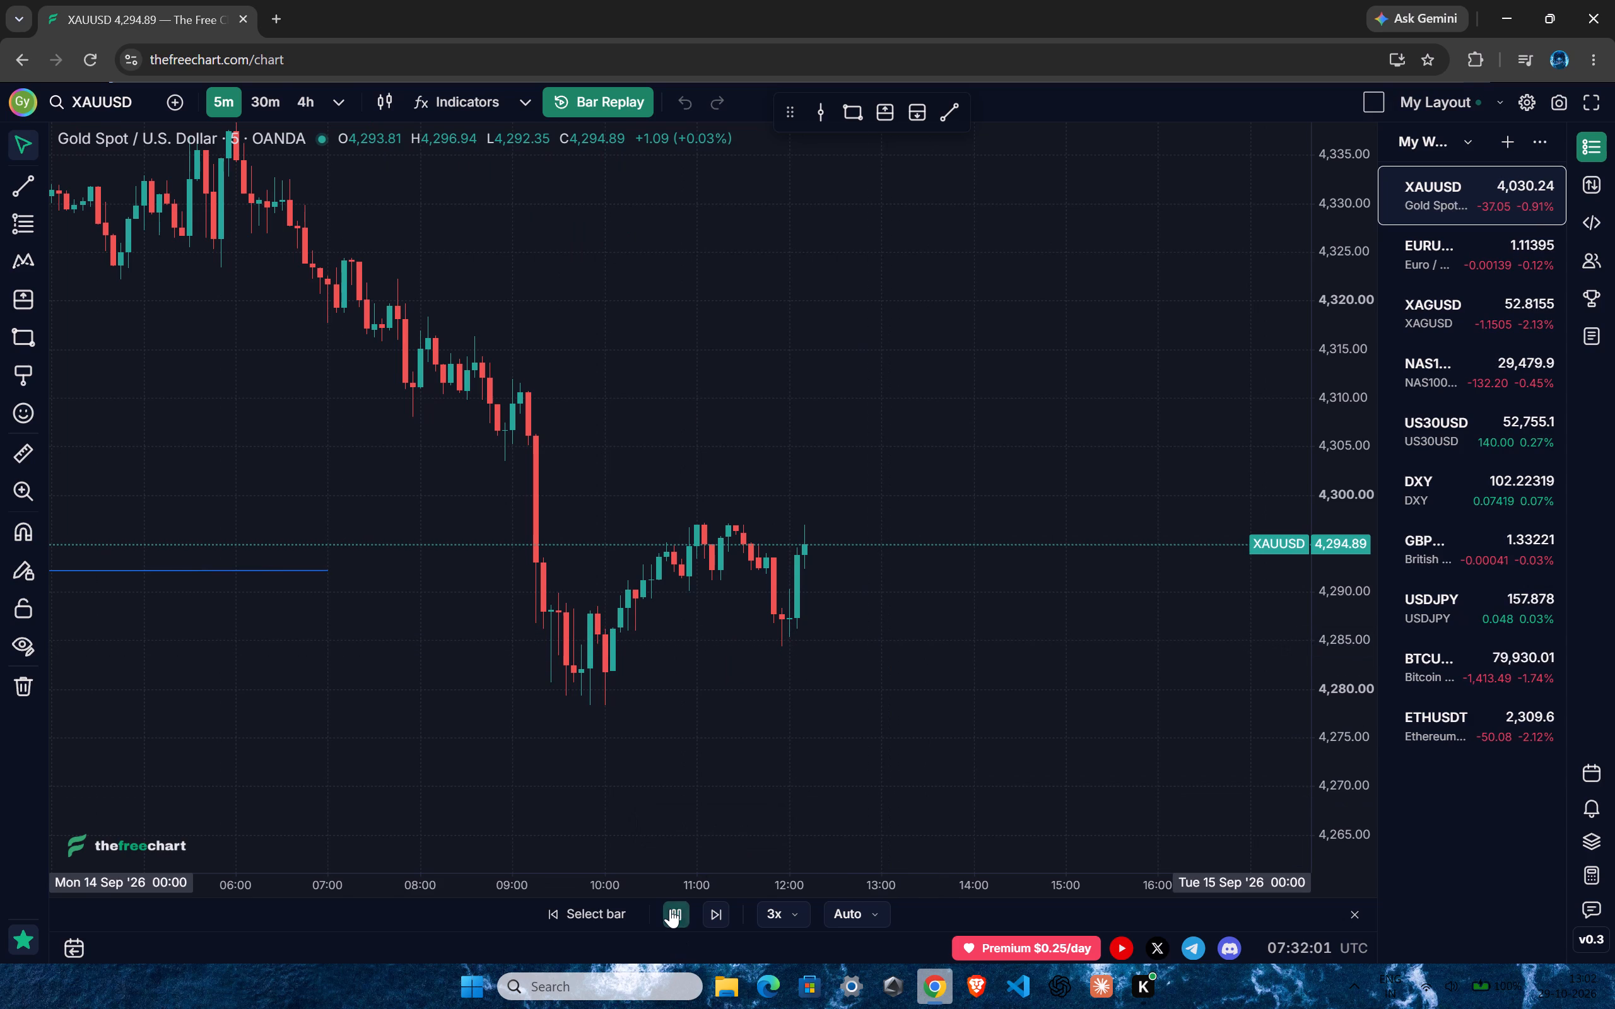
pyautogui.click(670, 909)
pyautogui.keyDown('ctrl'); pyautogui.scroll(2, 775, 685); pyautogui.keyUp('ctrl')
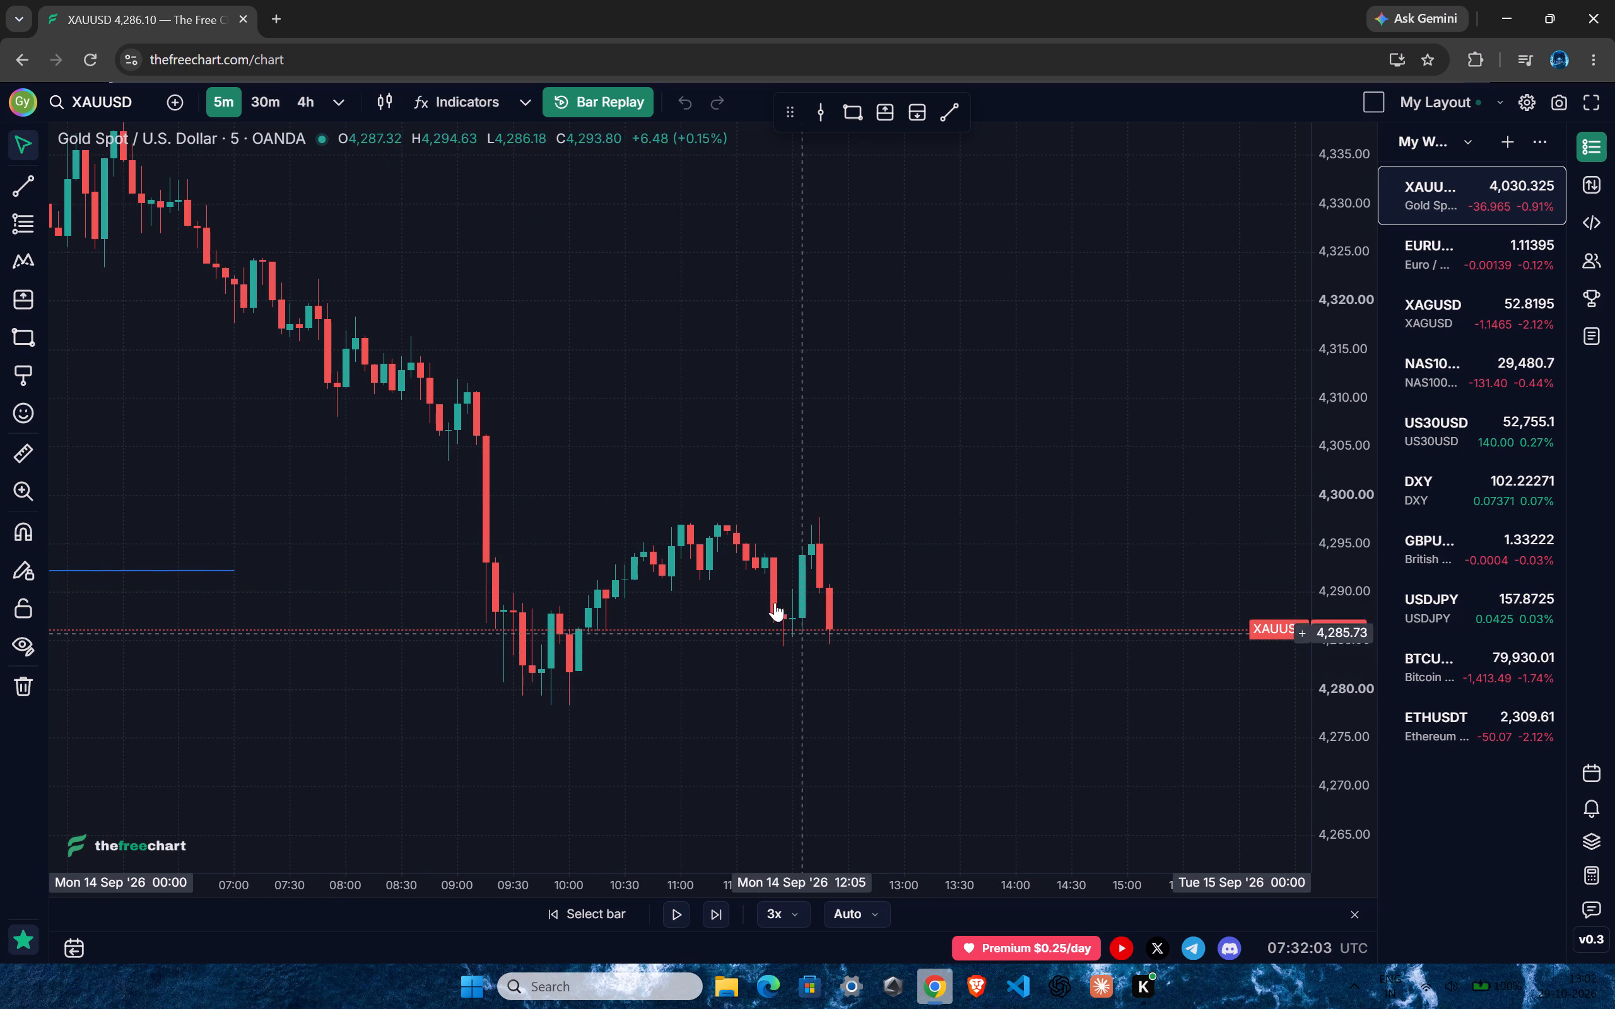
pyautogui.click(669, 912)
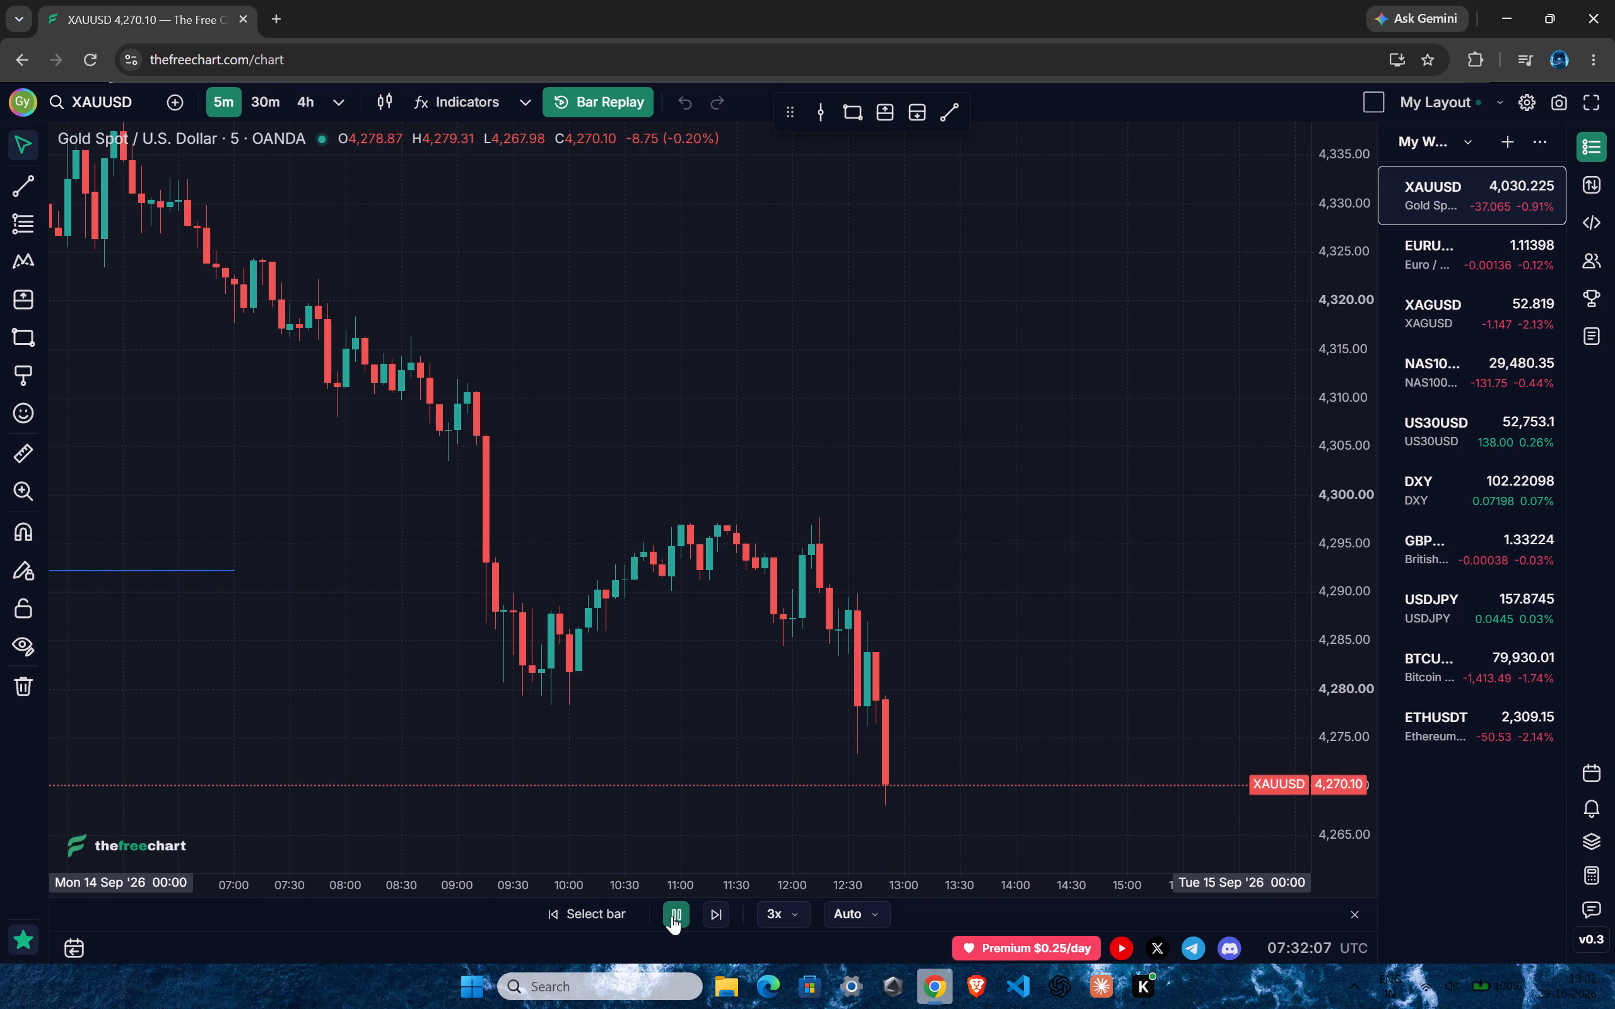
pyautogui.click(672, 916)
# Switch the chart to the 1-hour interval, focused on the zones and candles from 9 to 14 September.
pyautogui.moveTo(1345, 525); pyautogui.dragTo(1329, 884)
pyautogui.keyDown('ctrl'); pyautogui.scroll(-8, 813, 759); pyautogui.keyUp('ctrl')
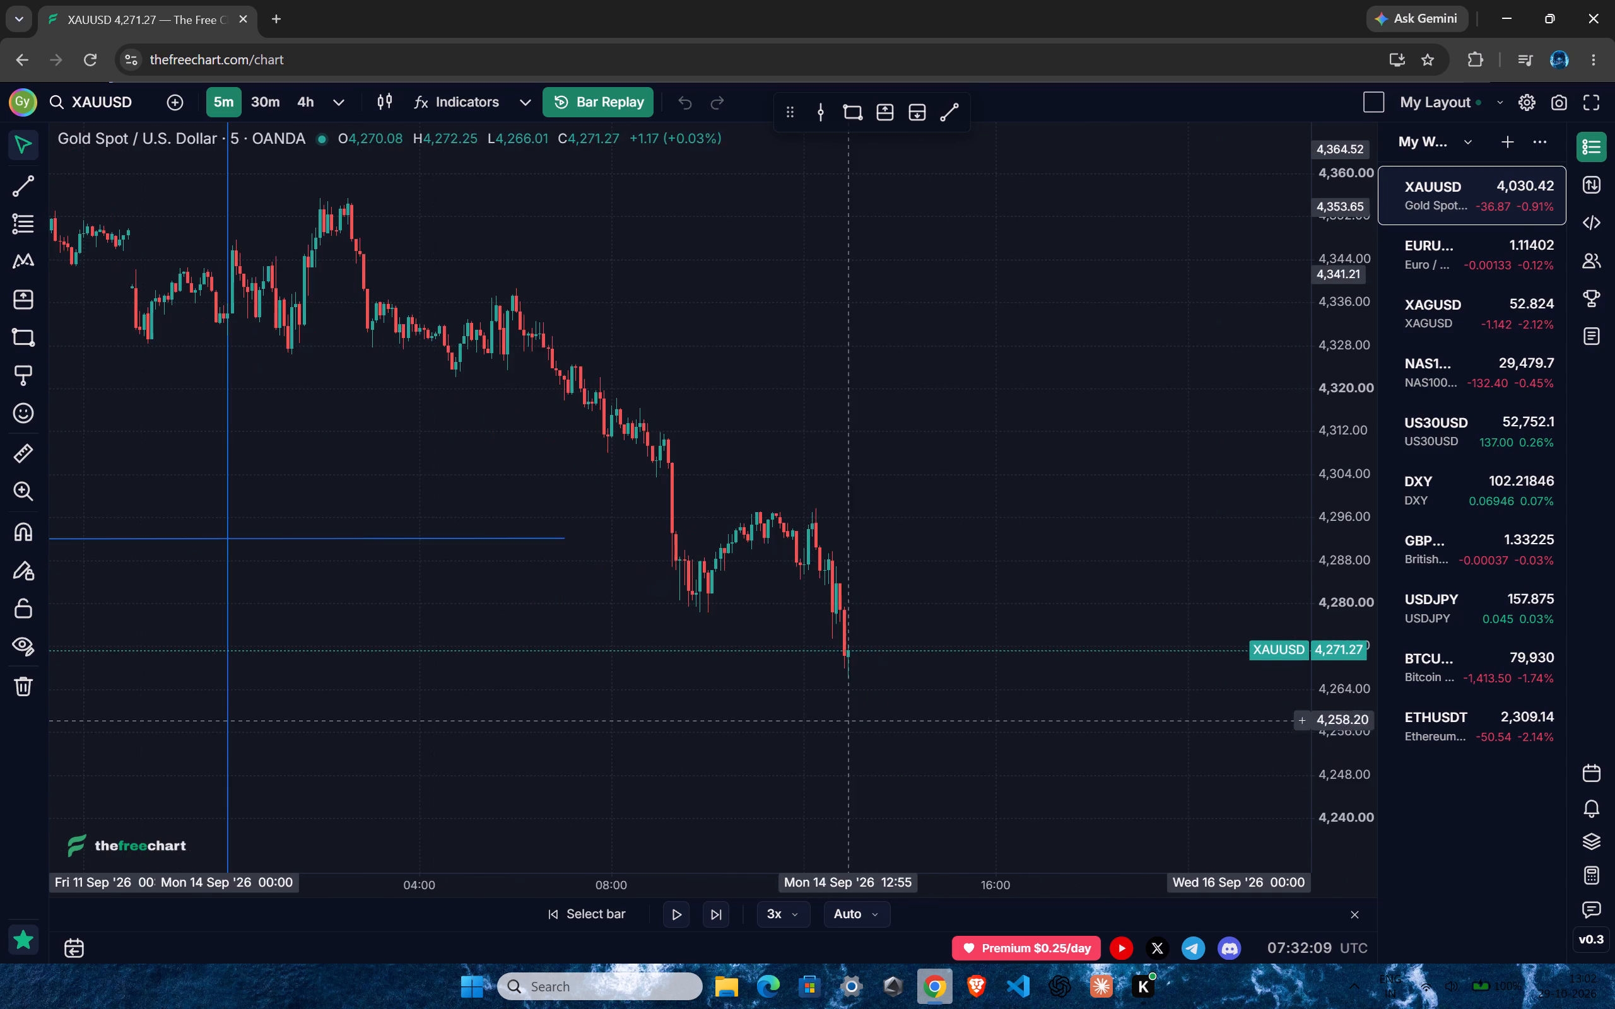
pyautogui.moveTo(828, 732); pyautogui.dragTo(716, 718)
pyautogui.keyDown('ctrl'); pyautogui.scroll(4, 715, 719); pyautogui.keyUp('ctrl')
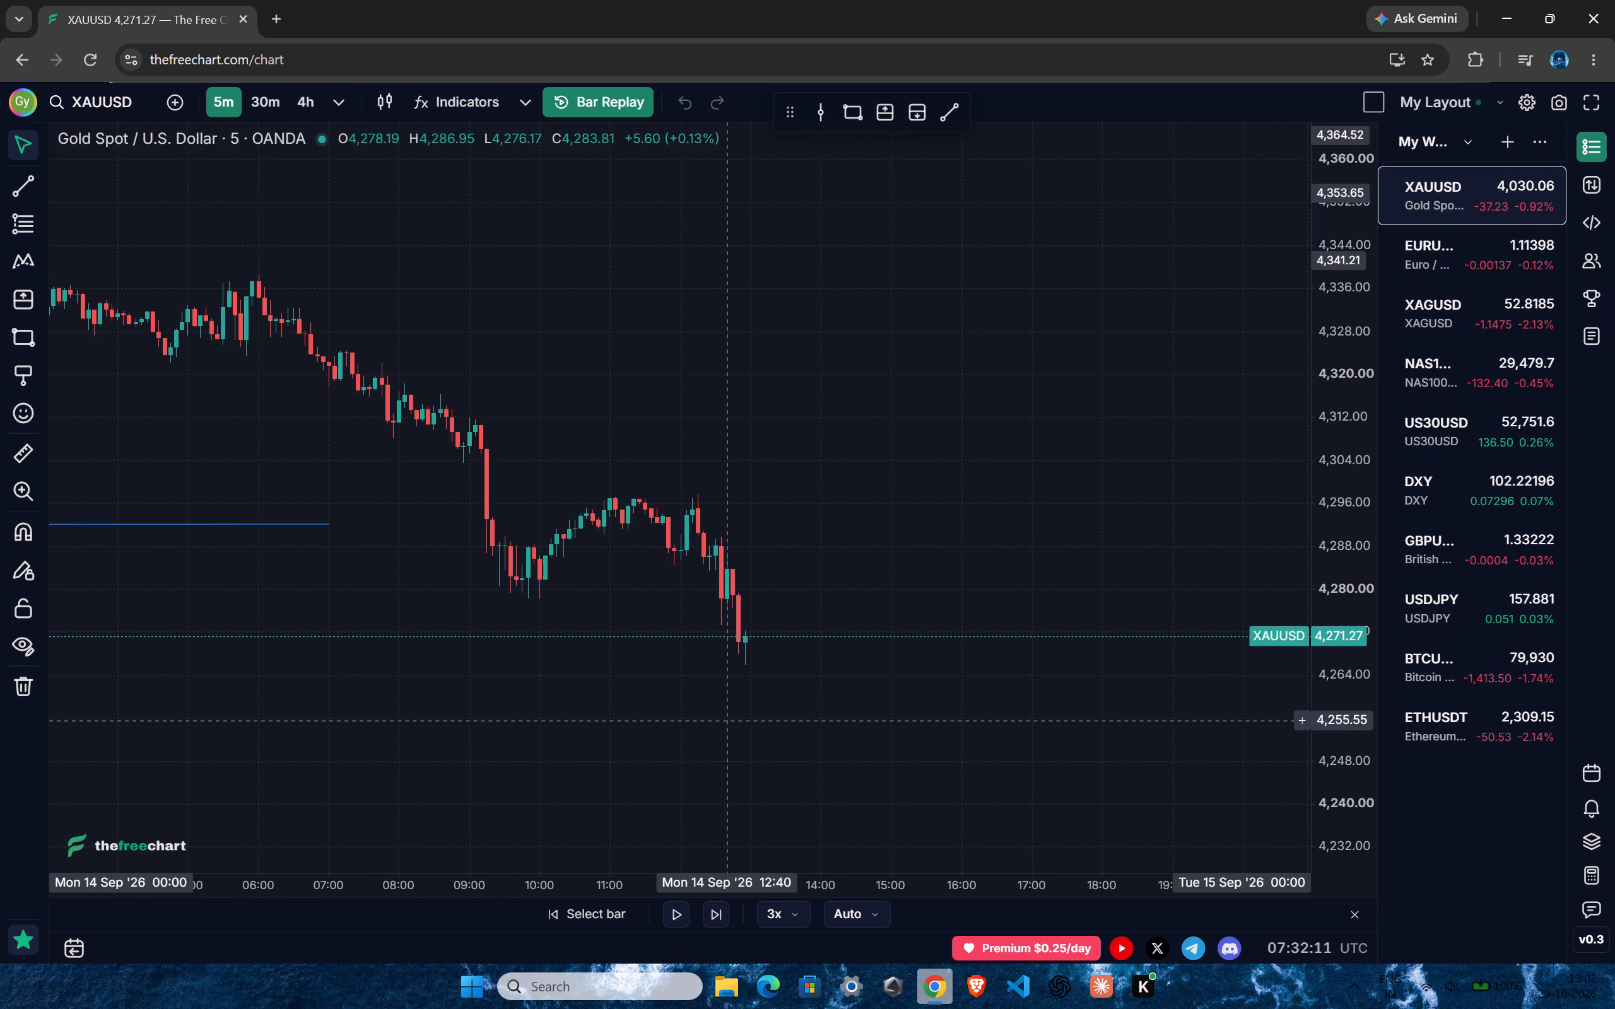
pyautogui.keyDown('ctrl'); pyautogui.scroll(-14, 727, 720); pyautogui.keyUp('ctrl')
pyautogui.keyDown('ctrl'); pyautogui.scroll(8, 698, 709); pyautogui.keyUp('ctrl')
pyautogui.write('1h')
pyautogui.press('Return')
pyautogui.keyDown('ctrl'); pyautogui.scroll(5, 819, 716); pyautogui.keyUp('ctrl')
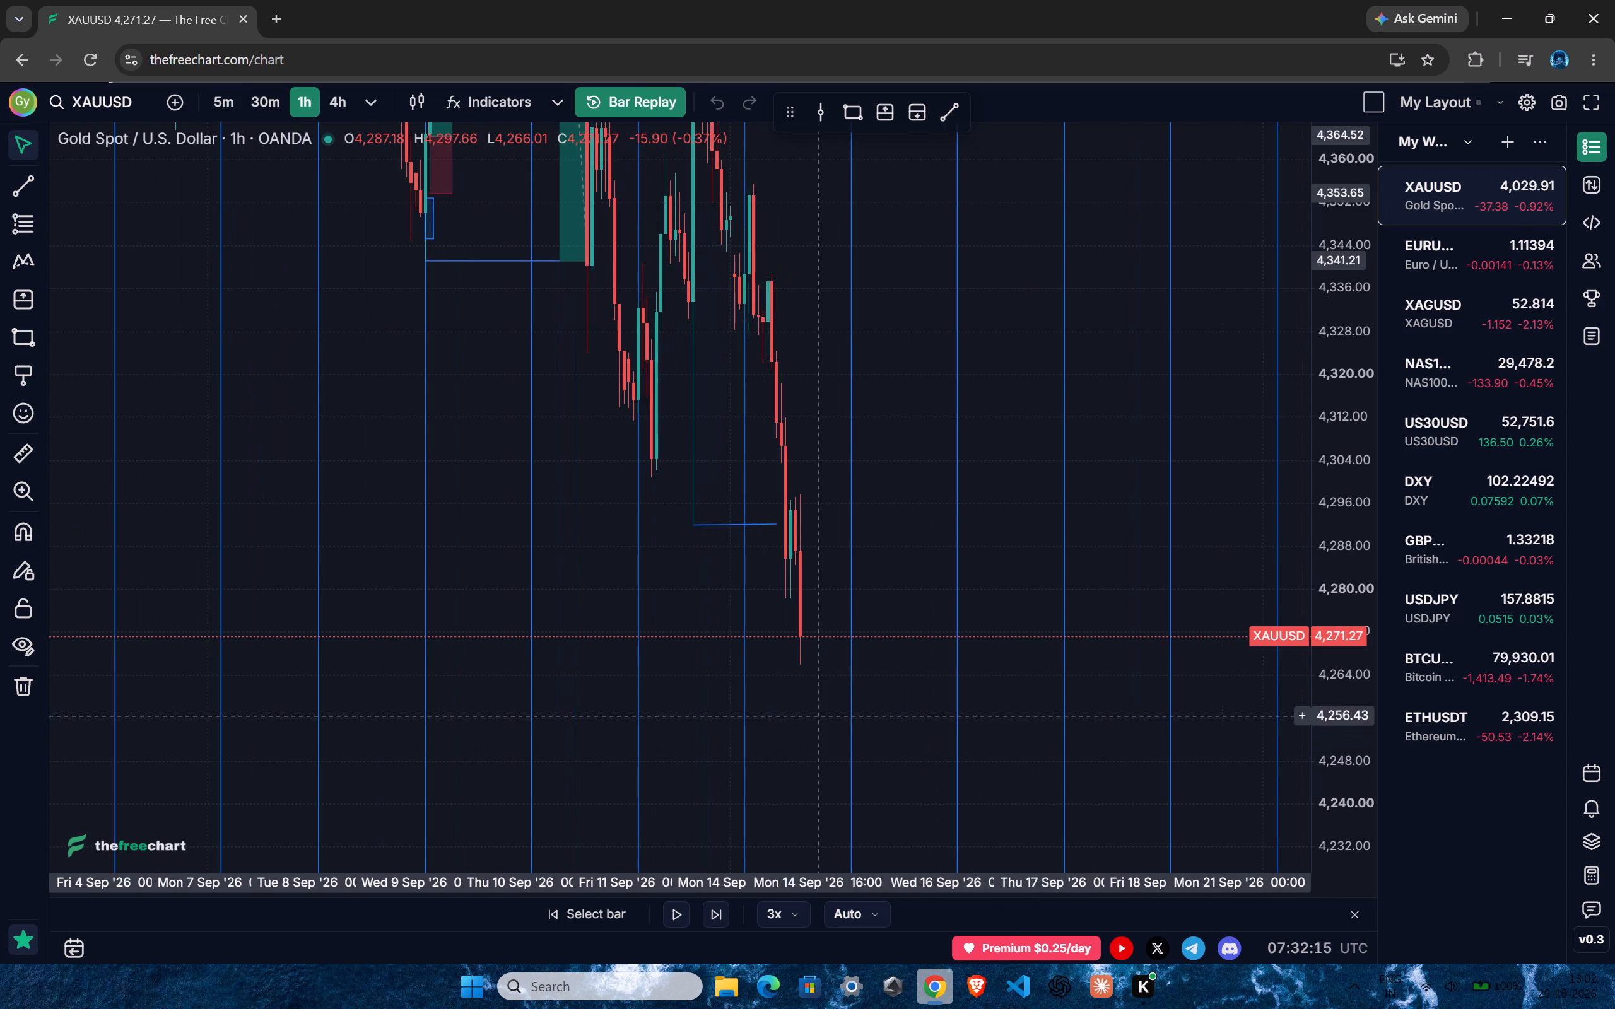
pyautogui.moveTo(1338, 429); pyautogui.dragTo(1308, 700)
pyautogui.keyDown('ctrl'); pyautogui.scroll(7, 960, 634); pyautogui.keyUp('ctrl')
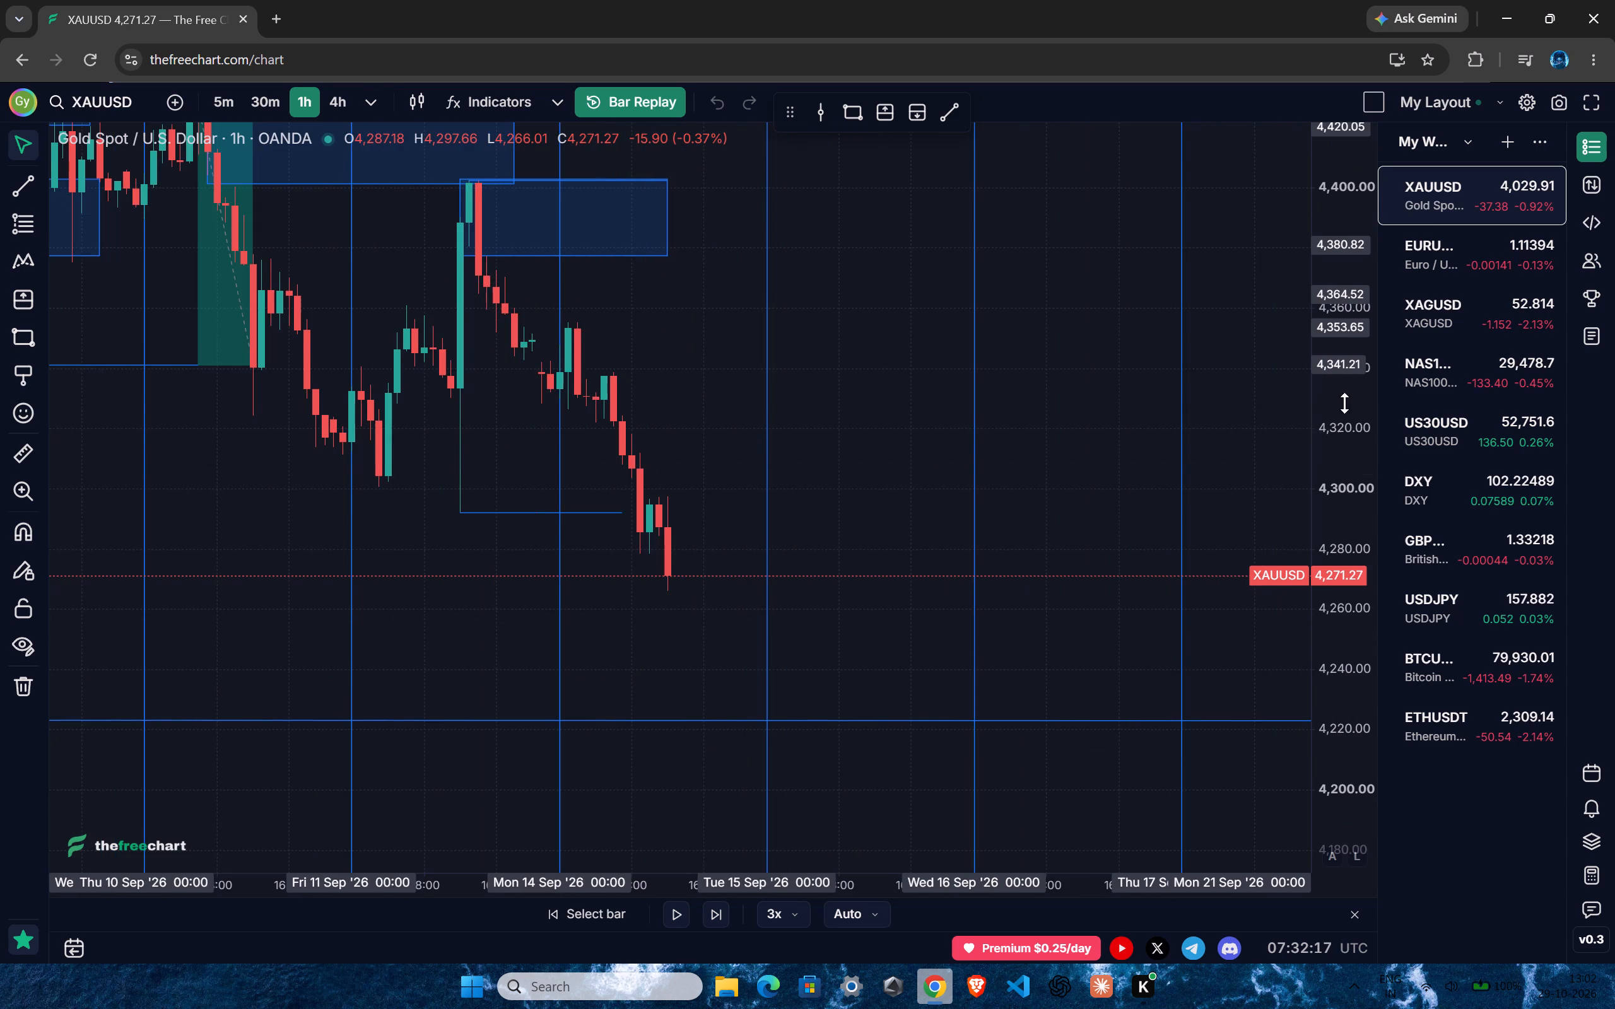
pyautogui.moveTo(1361, 392); pyautogui.dragTo(1351, 683)
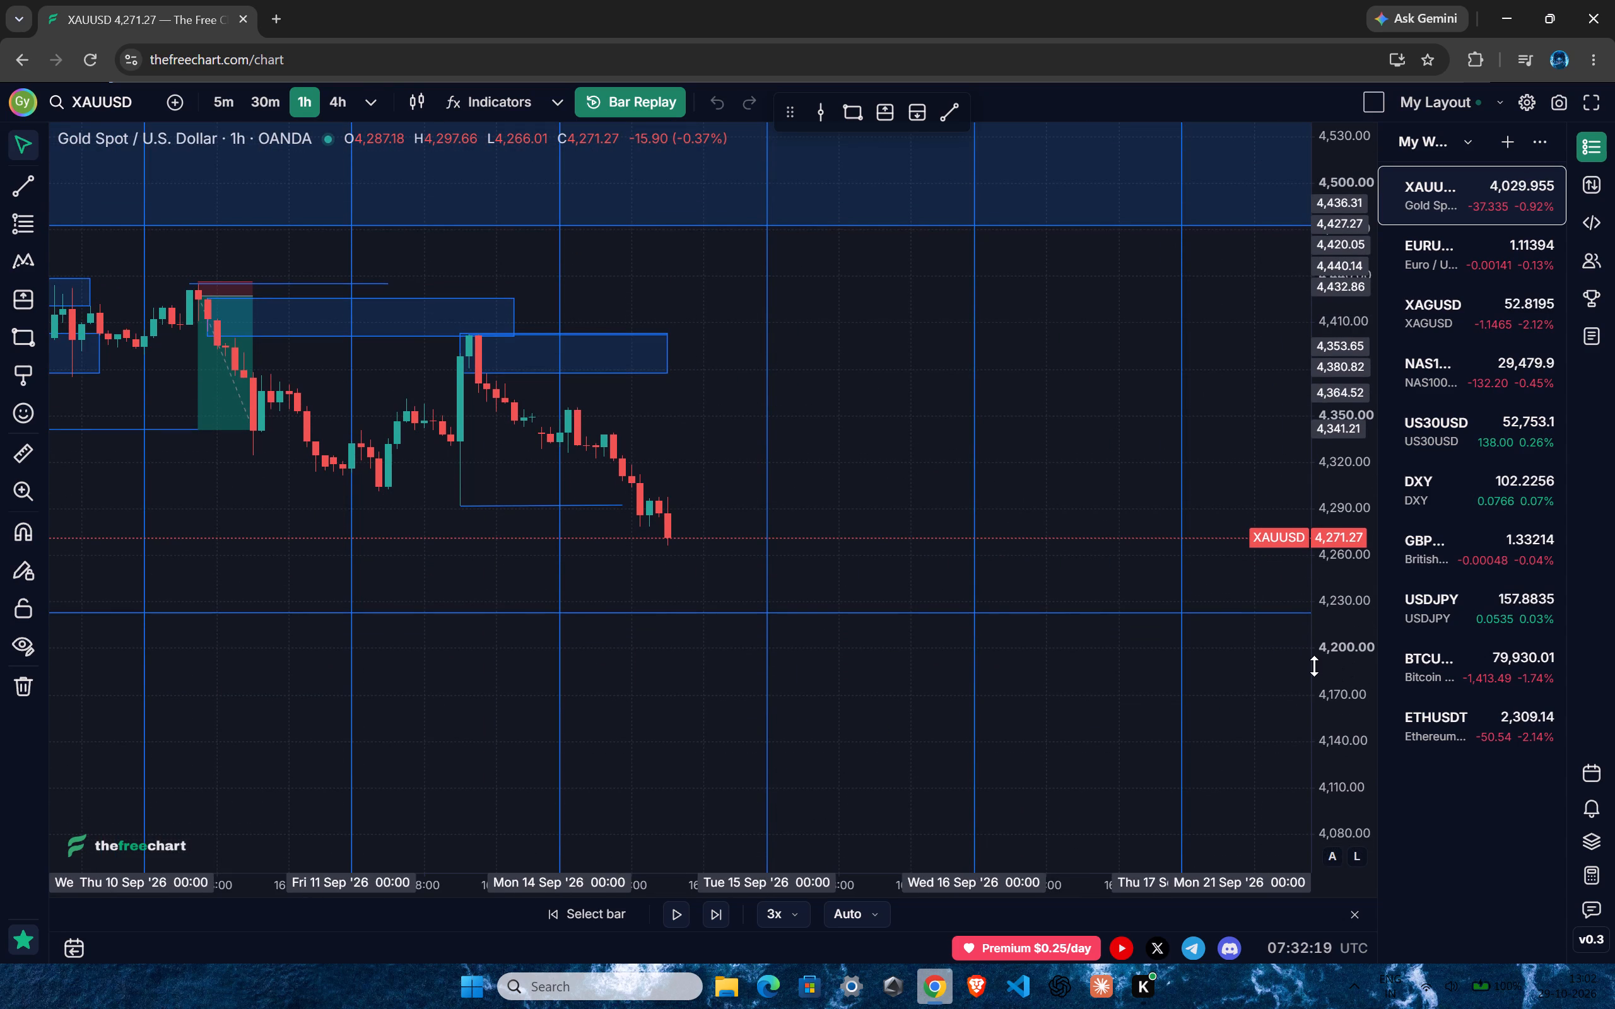
pyautogui.keyDown('ctrl'); pyautogui.scroll(-7, 701, 697); pyautogui.keyUp('ctrl')
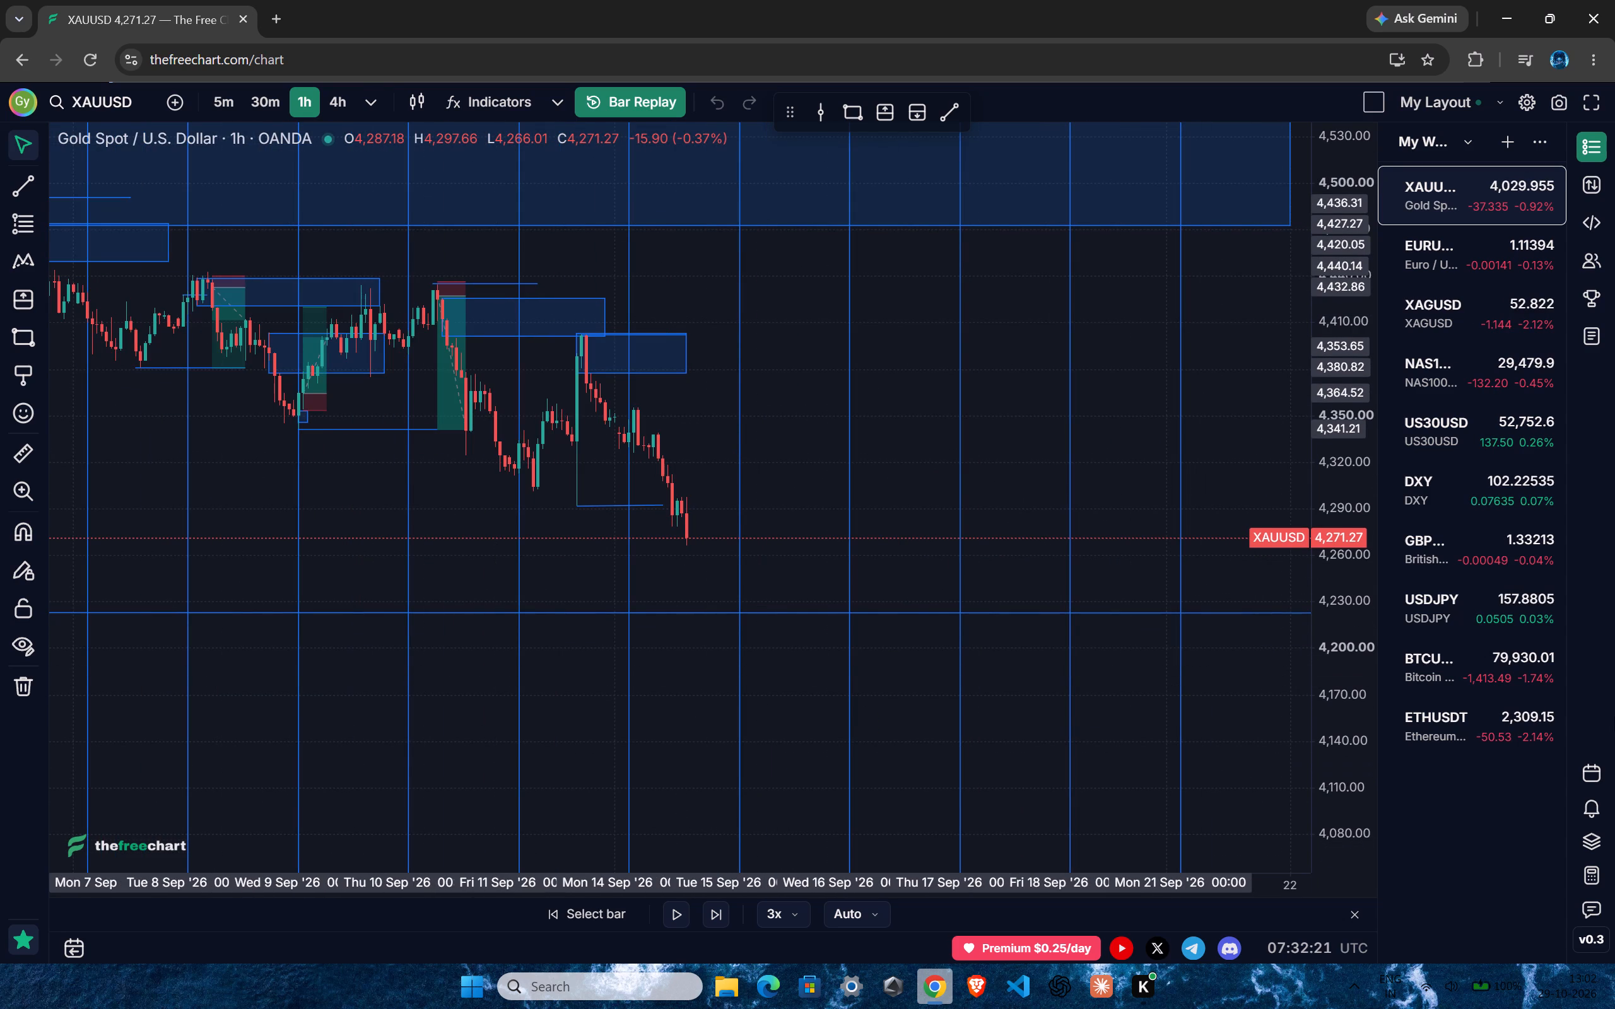
pyautogui.moveTo(1330, 707); pyautogui.dragTo(1373, 415)
pyautogui.moveTo(801, 496); pyautogui.dragTo(840, 573)
pyautogui.keyDown('ctrl'); pyautogui.scroll(6, 712, 600); pyautogui.keyUp('ctrl')
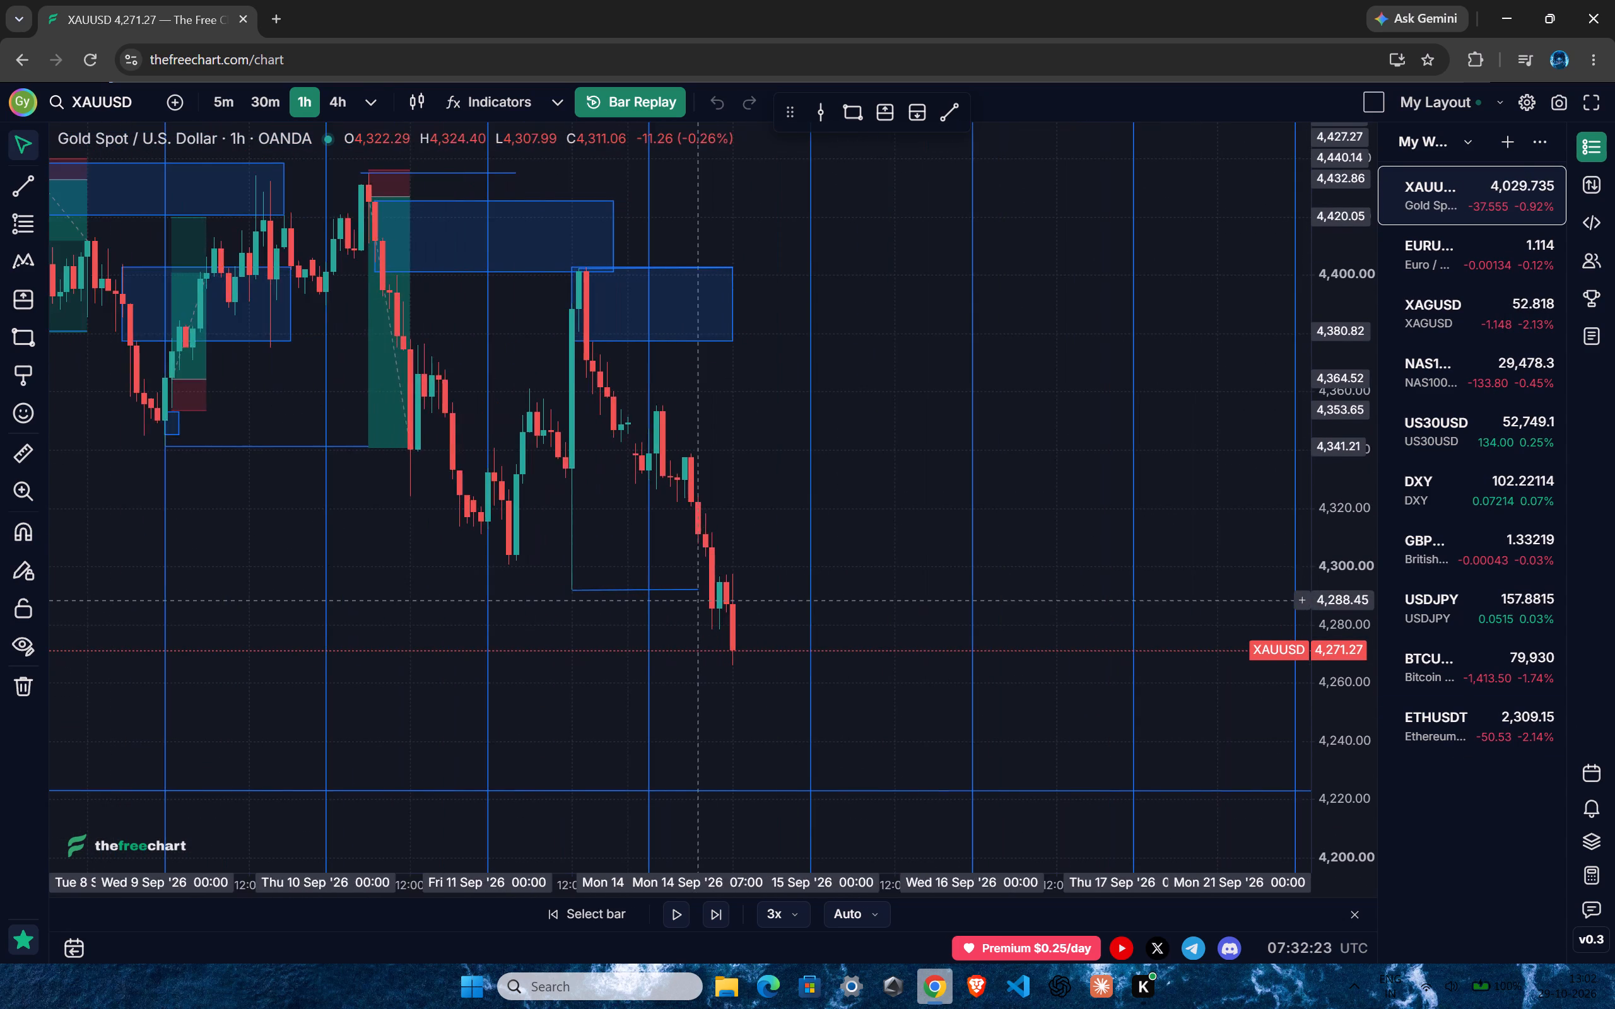
# Play the replay forward on the 1-hour interval to the 15:00 bar on 14 September and pause it.
pyautogui.keyDown('ctrl'); pyautogui.scroll(3, 694, 600); pyautogui.keyUp('ctrl')
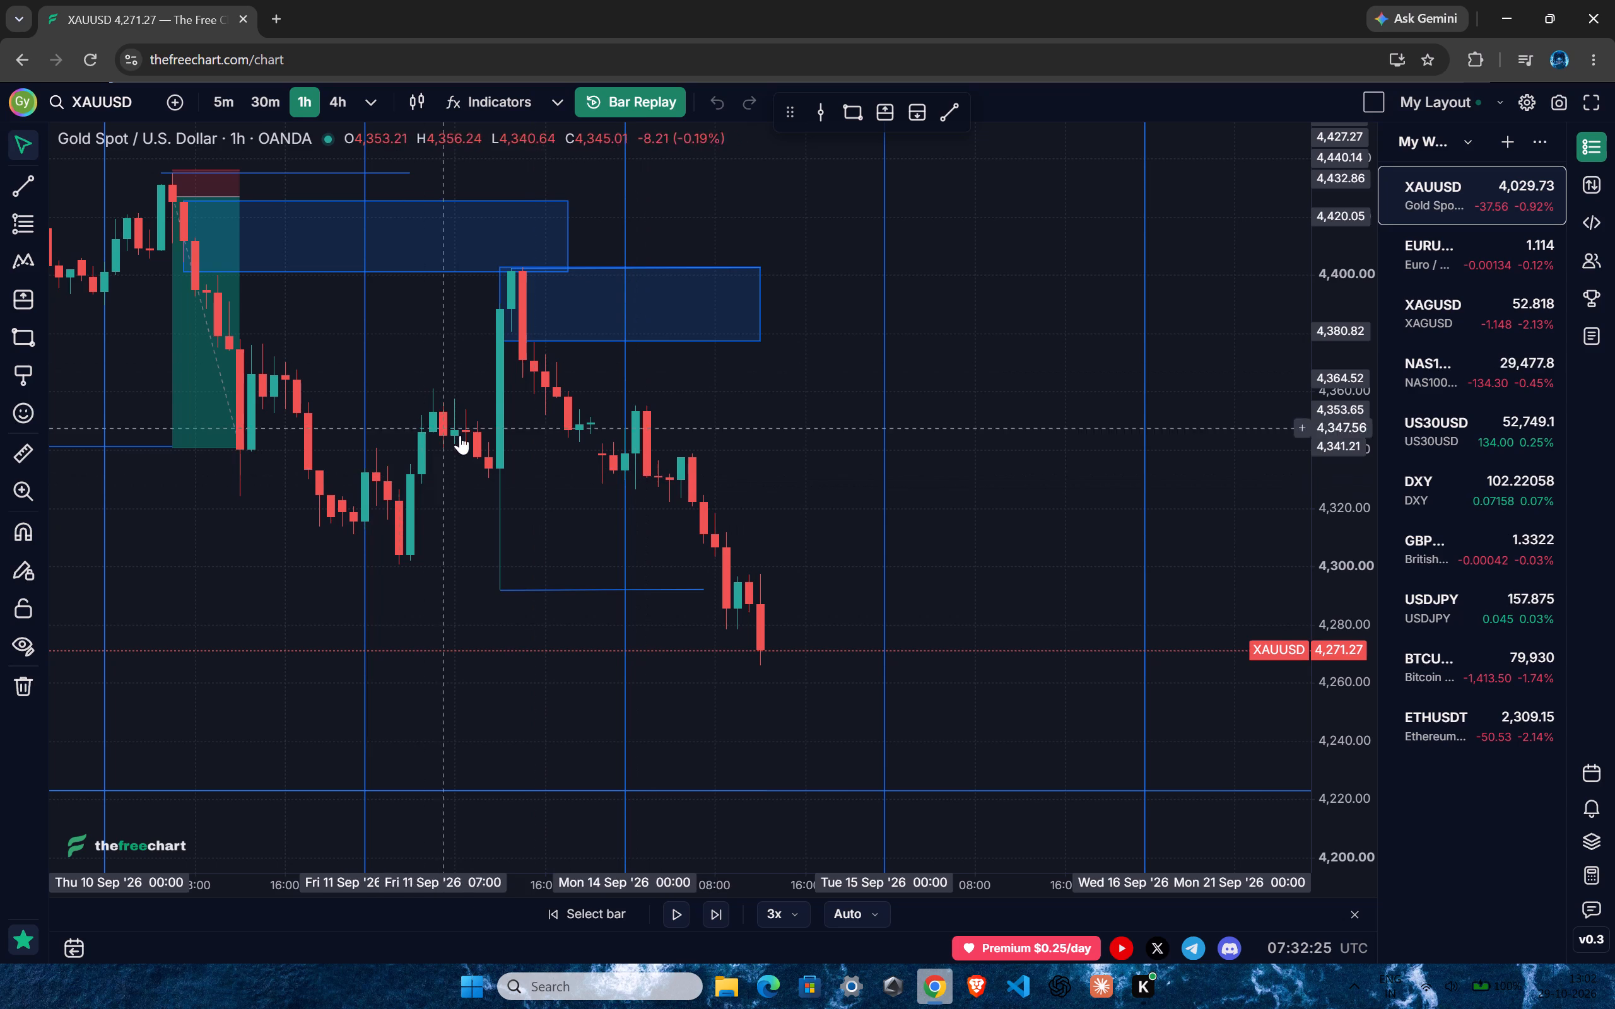
pyautogui.moveTo(1344, 357); pyautogui.dragTo(1328, 467)
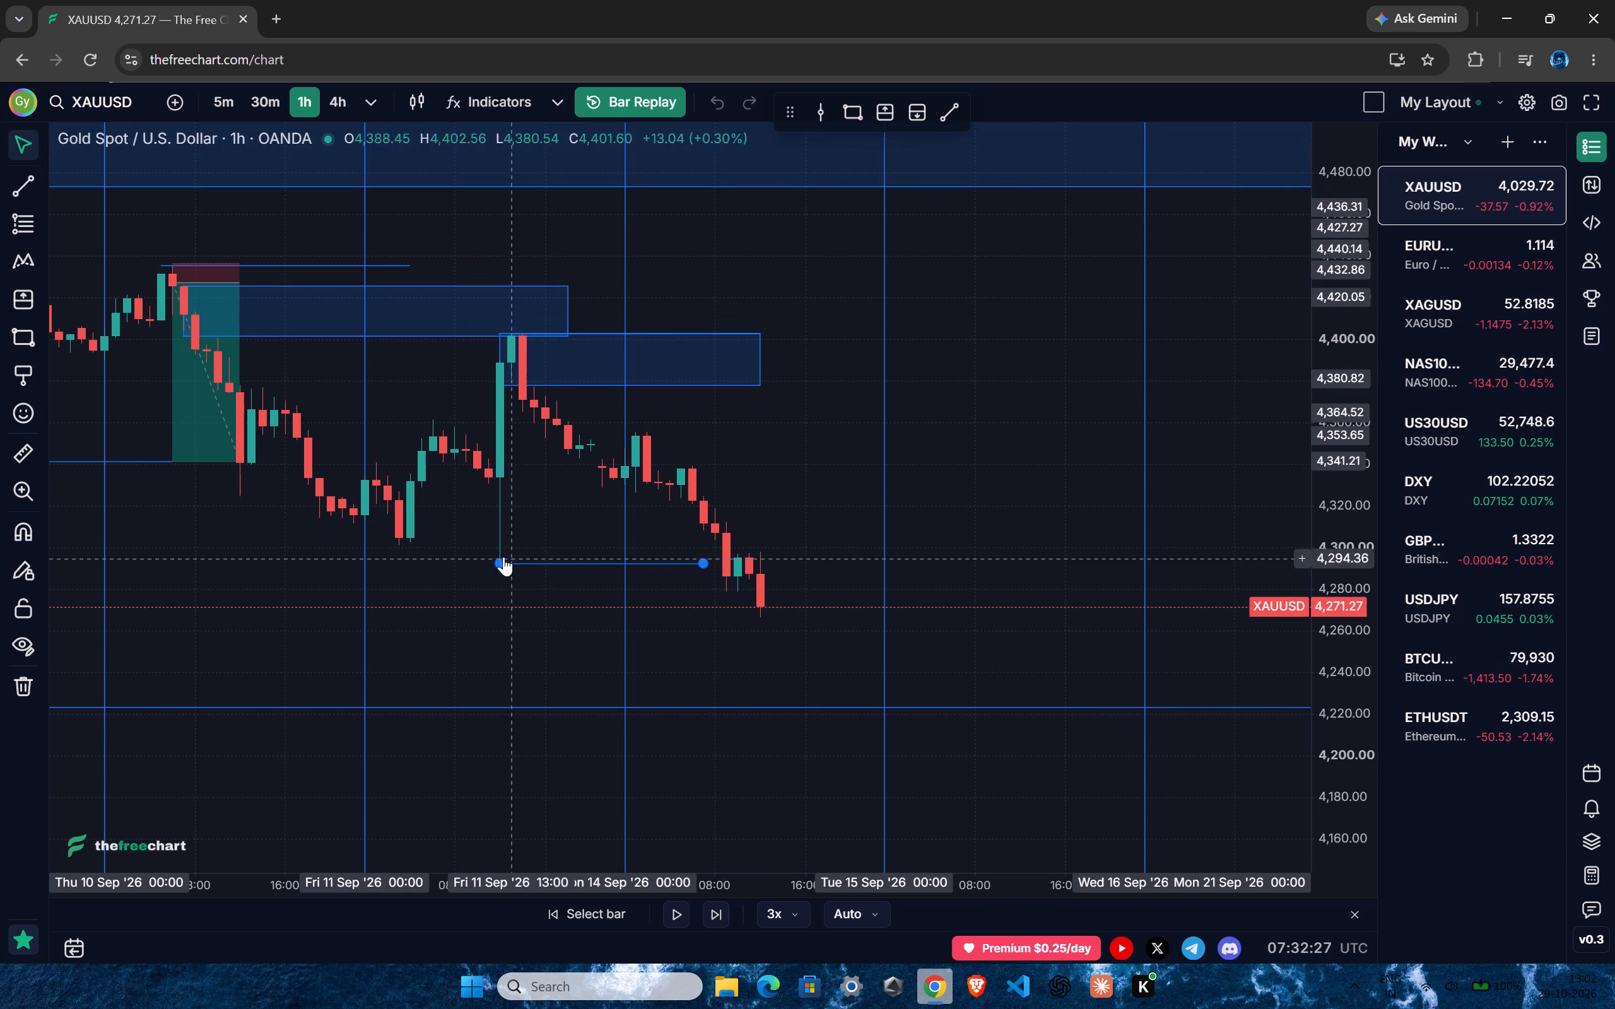
pyautogui.click(1359, 655)
pyautogui.moveTo(1359, 652); pyautogui.dragTo(1378, 513)
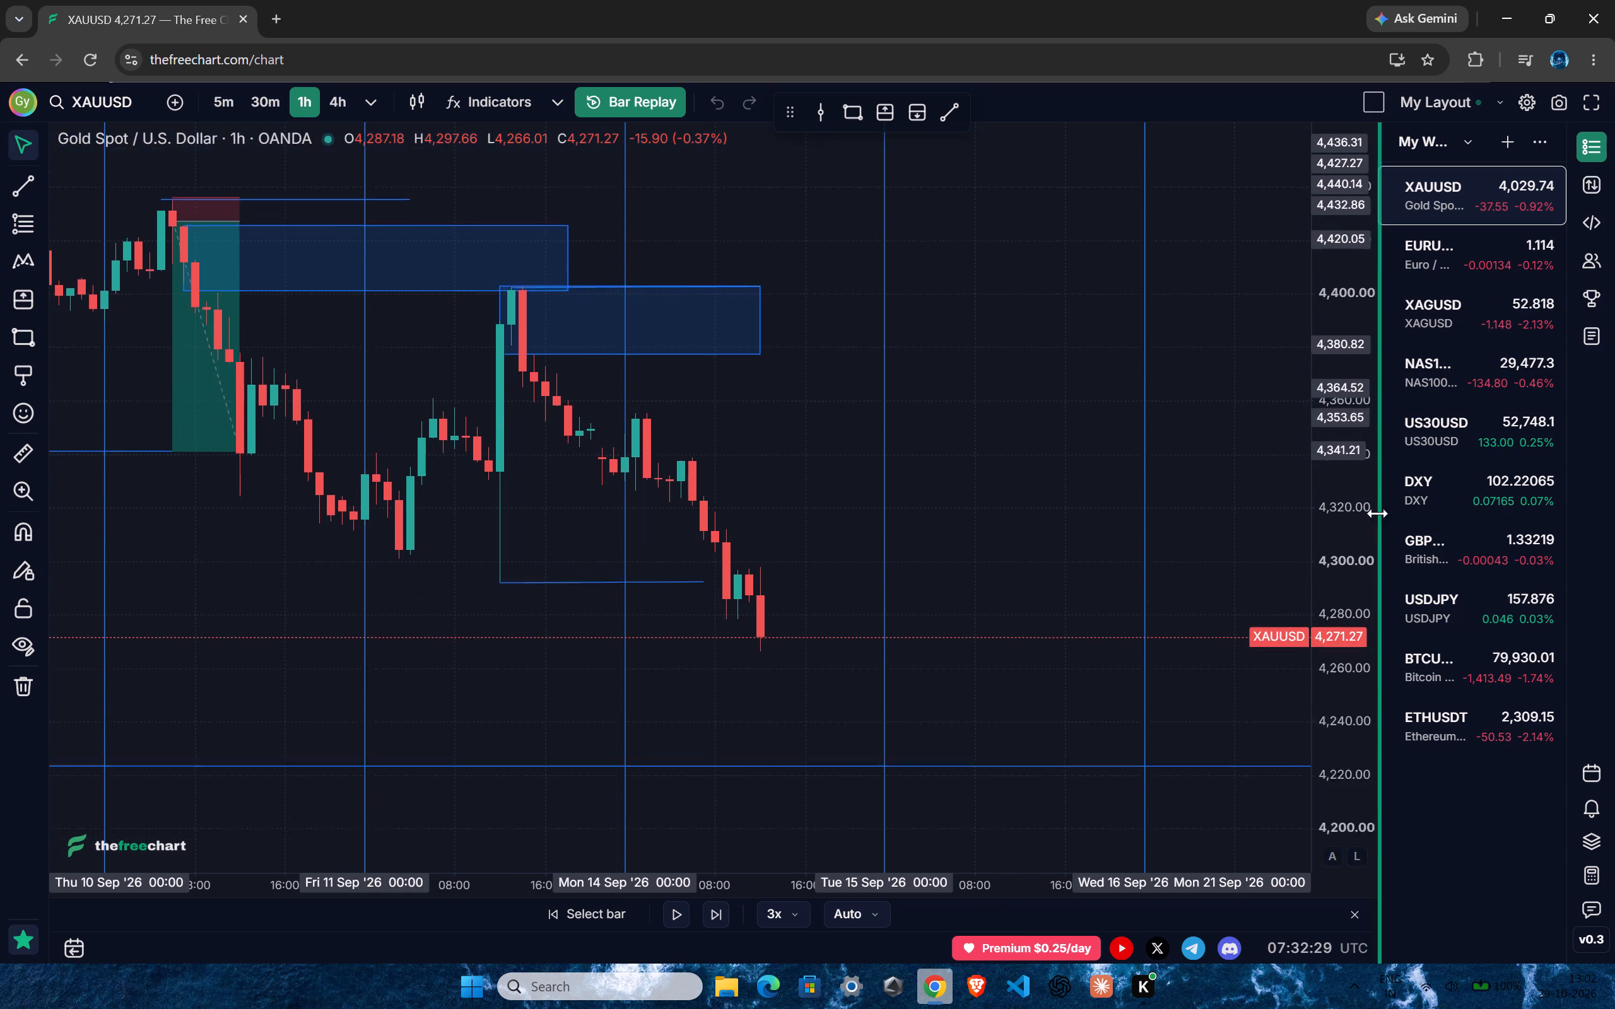
pyautogui.moveTo(1378, 513); pyautogui.dragTo(1321, 503)
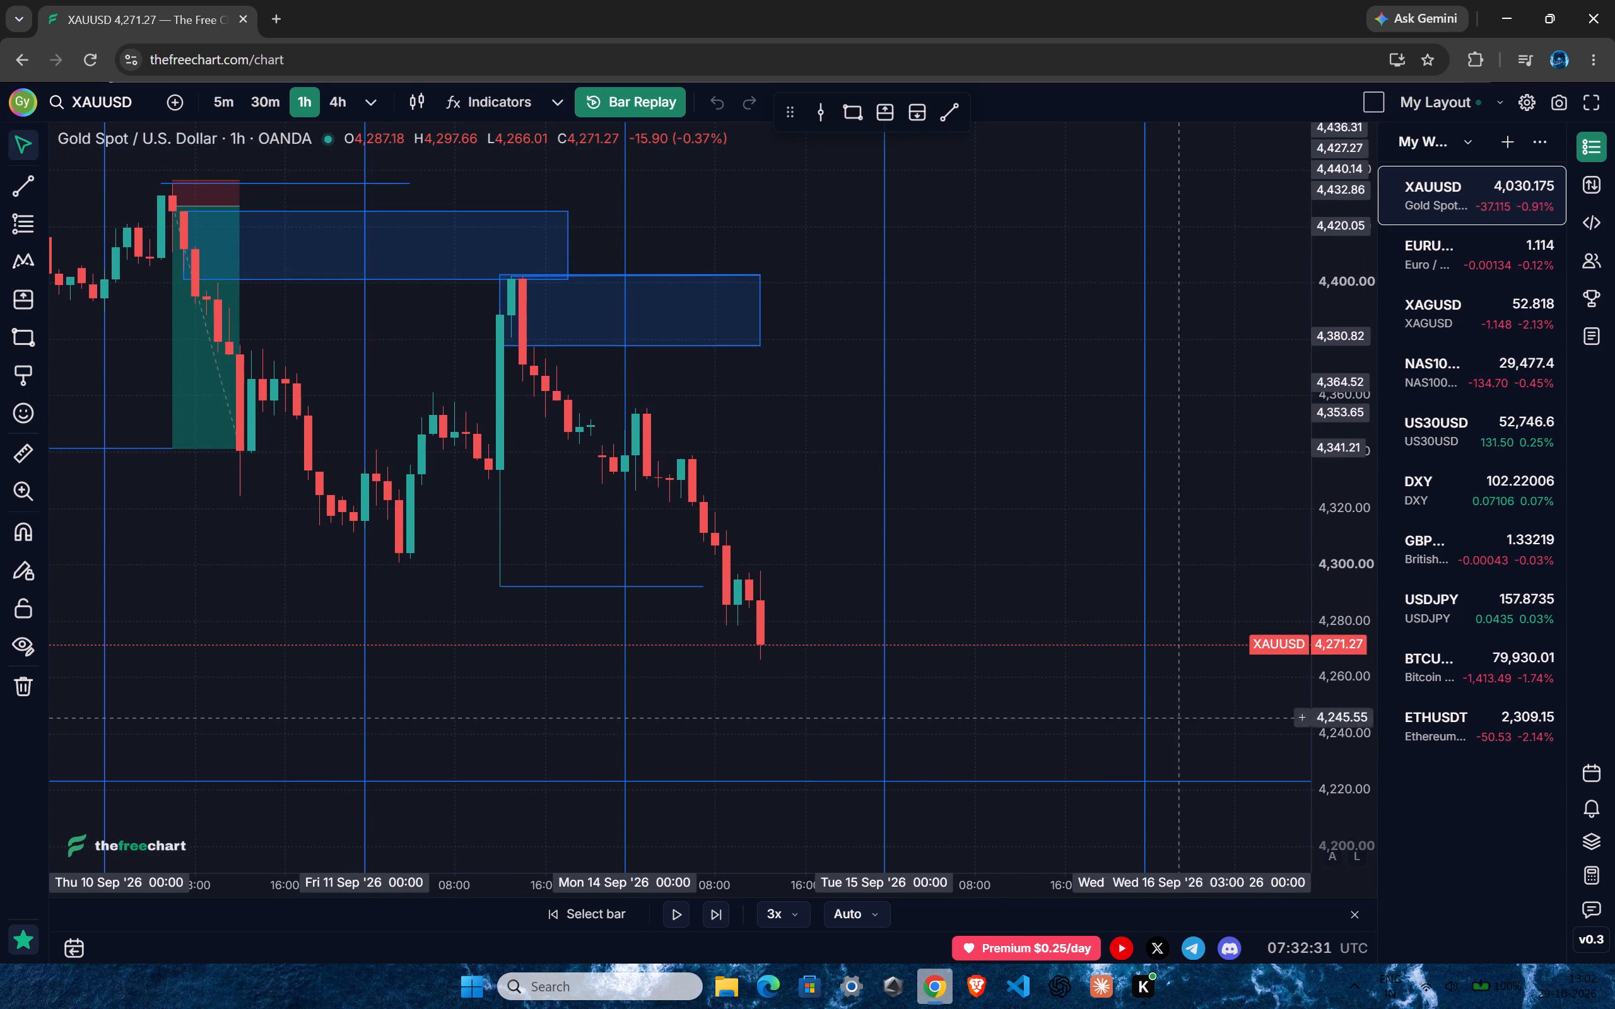
pyautogui.click(674, 912)
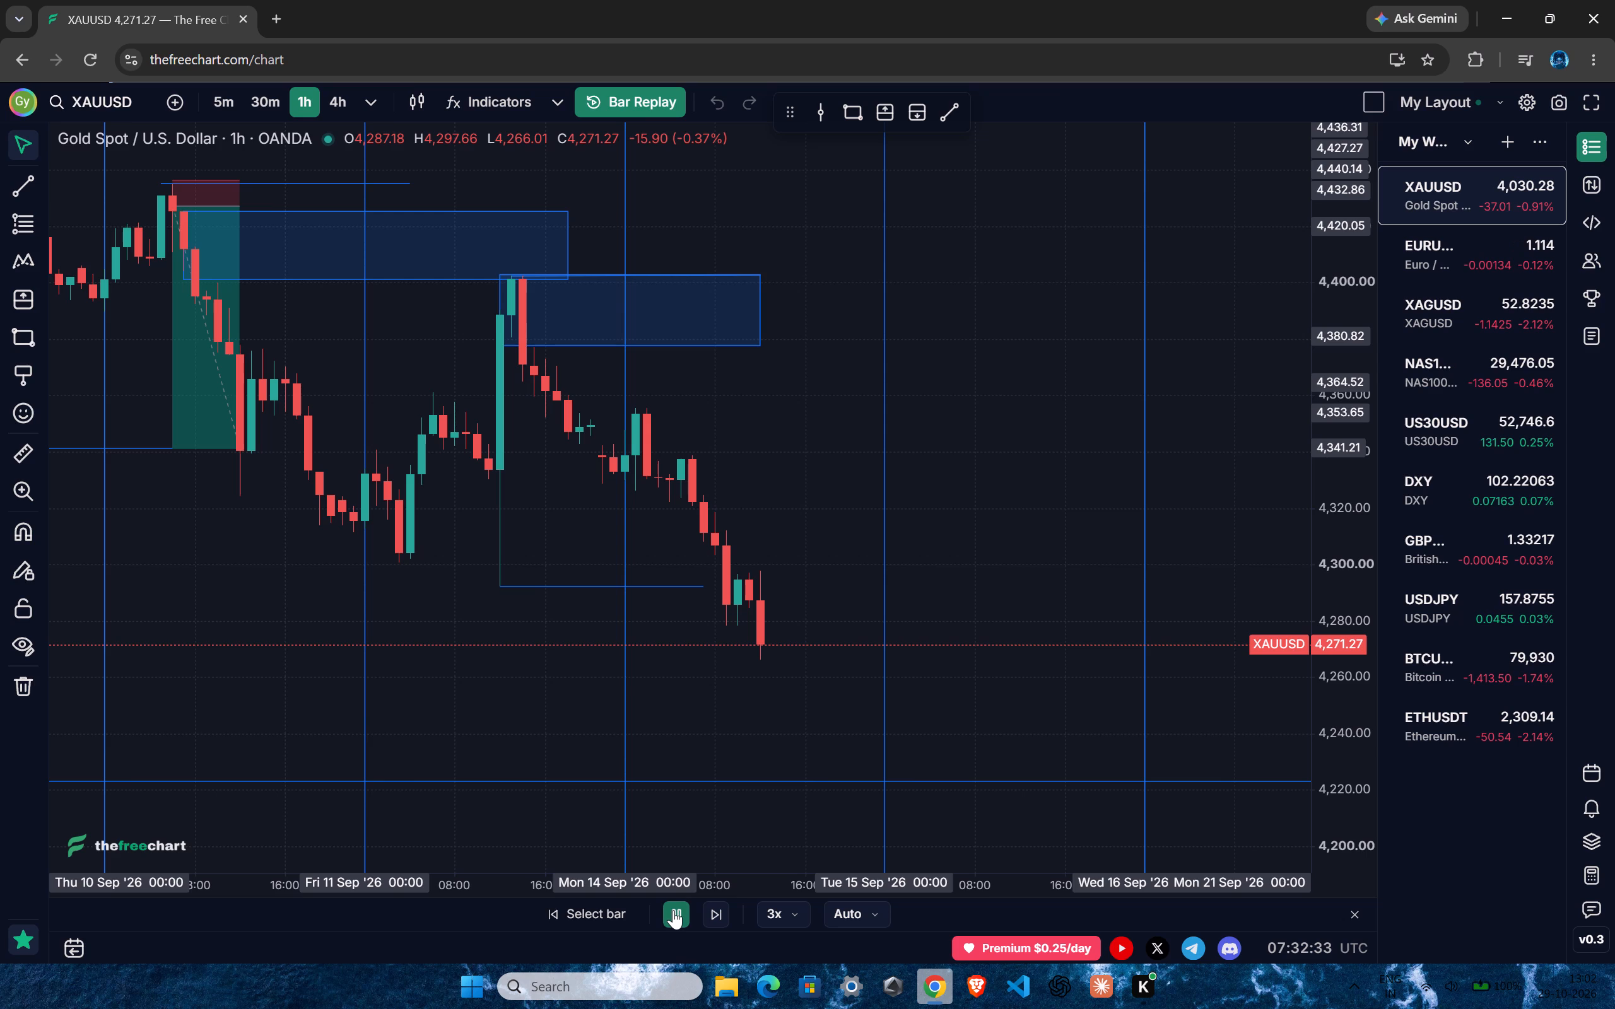
pyautogui.click(674, 913)
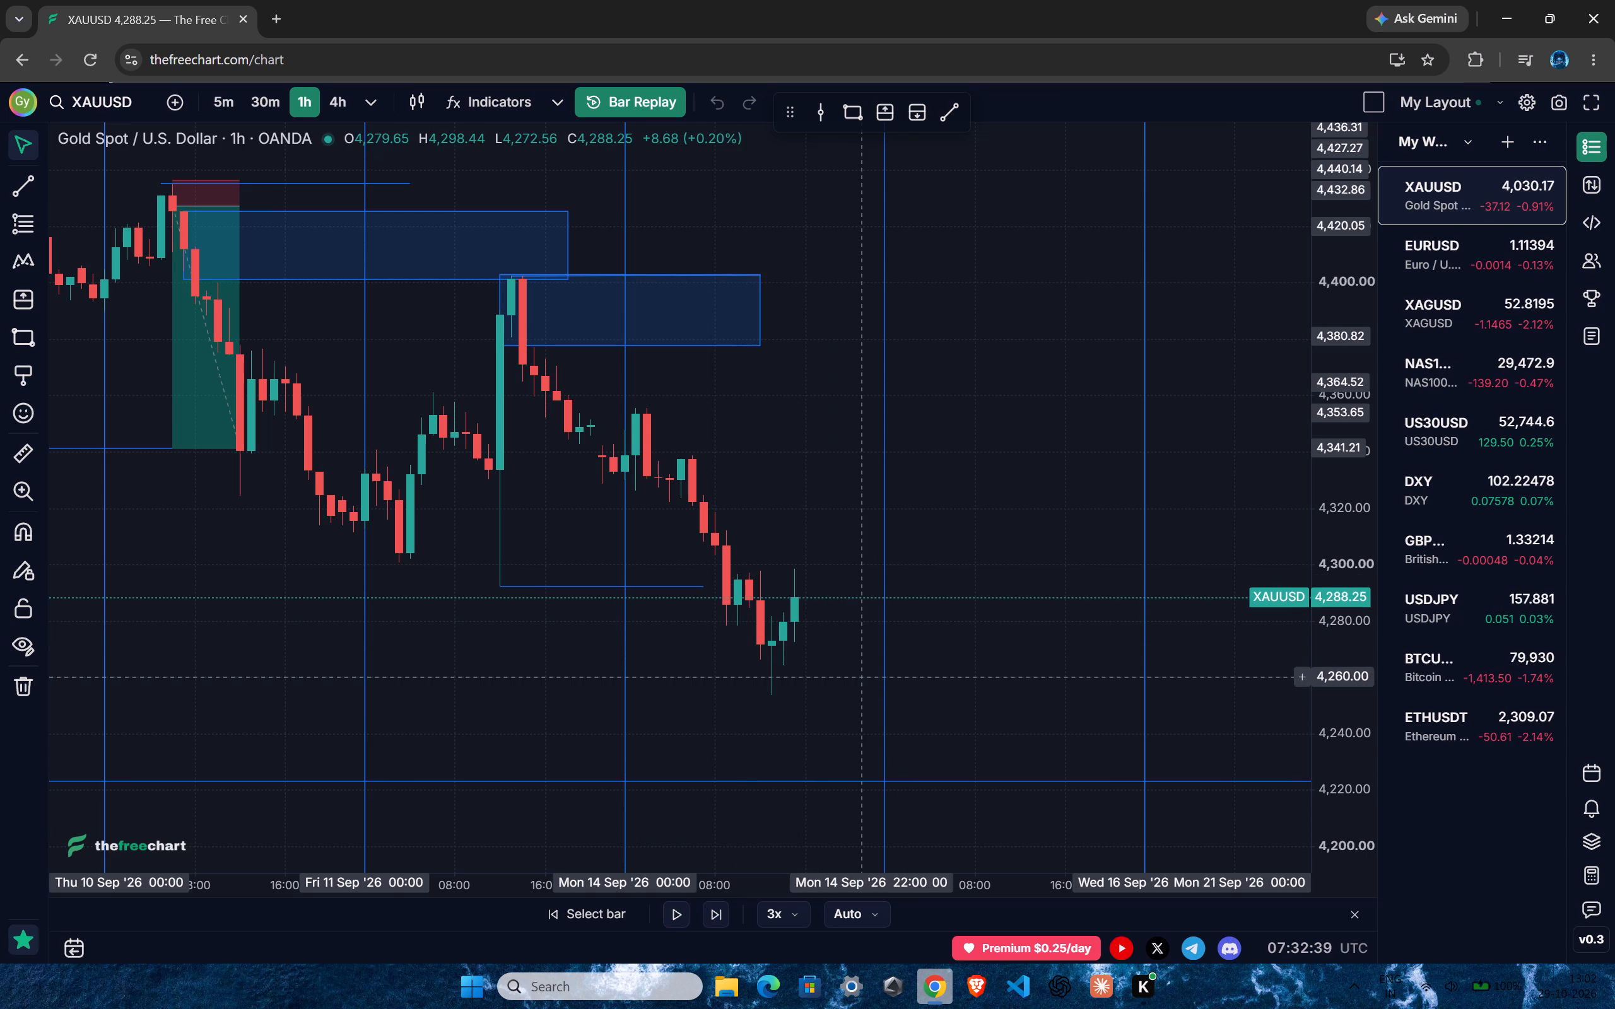
# Switch the chart to the 5-minute interval, focused on the 14 September low and the rebound up to 16:00.
pyautogui.press('5')
pyautogui.press('Return')
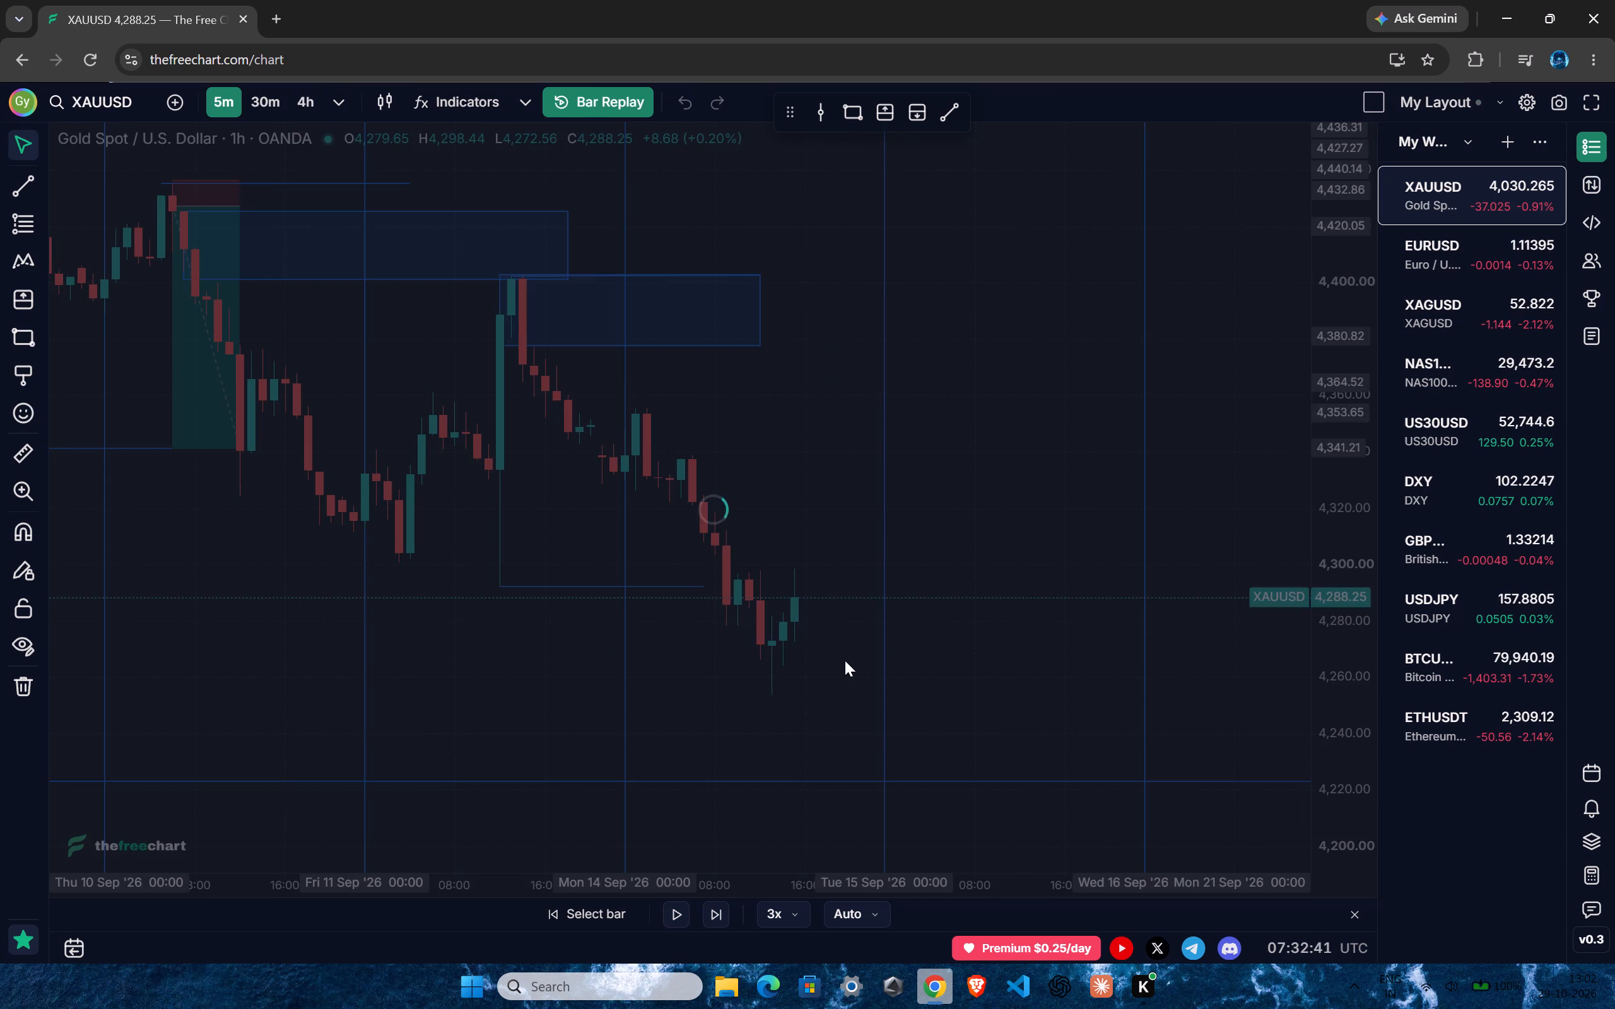
pyautogui.keyDown('ctrl'); pyautogui.scroll(-20, 426, 658); pyautogui.keyUp('ctrl')
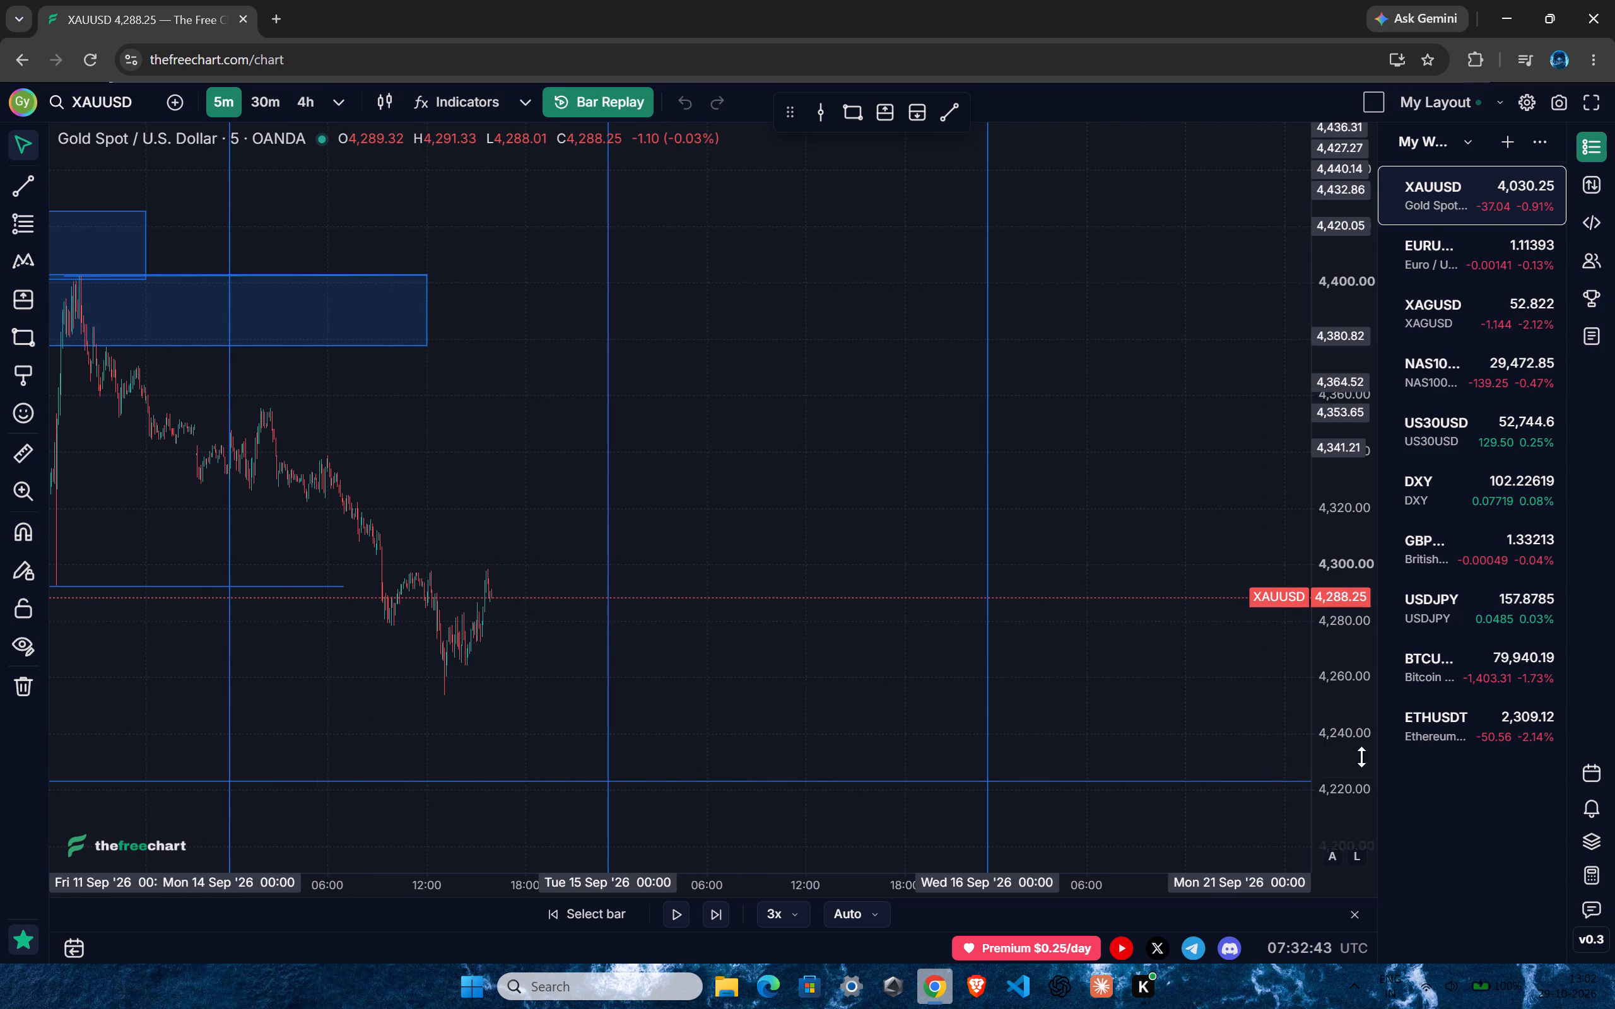
pyautogui.moveTo(1347, 759); pyautogui.dragTo(1383, 373)
pyautogui.moveTo(854, 533); pyautogui.dragTo(1196, 240)
pyautogui.keyDown('ctrl'); pyautogui.scroll(11, 662, 531); pyautogui.keyUp('ctrl')
pyautogui.moveTo(769, 615); pyautogui.dragTo(542, 622)
pyautogui.keyDown('ctrl'); pyautogui.scroll(2, 582, 584); pyautogui.keyUp('ctrl')
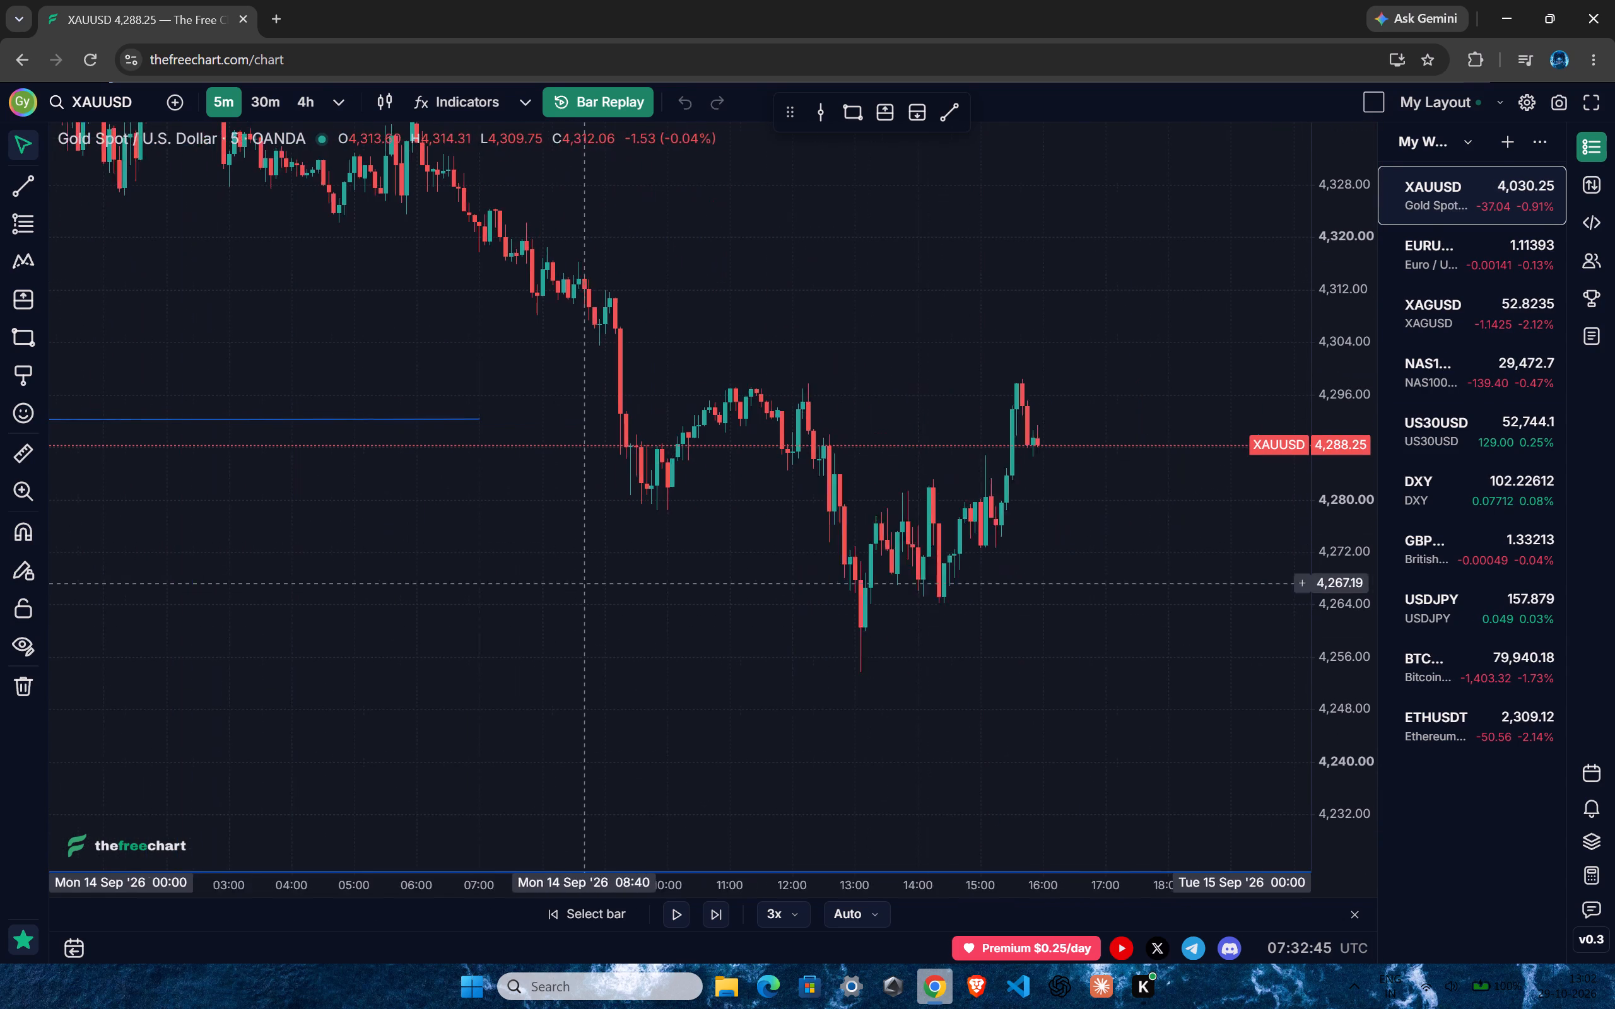
pyautogui.keyDown('ctrl'); pyautogui.scroll(2, 583, 583); pyautogui.keyUp('ctrl')
pyautogui.moveTo(1354, 724); pyautogui.dragTo(1002, 728)
pyautogui.moveTo(1043, 645); pyautogui.dragTo(733, 660)
pyautogui.keyDown('ctrl'); pyautogui.scroll(4, 821, 641); pyautogui.keyUp('ctrl')
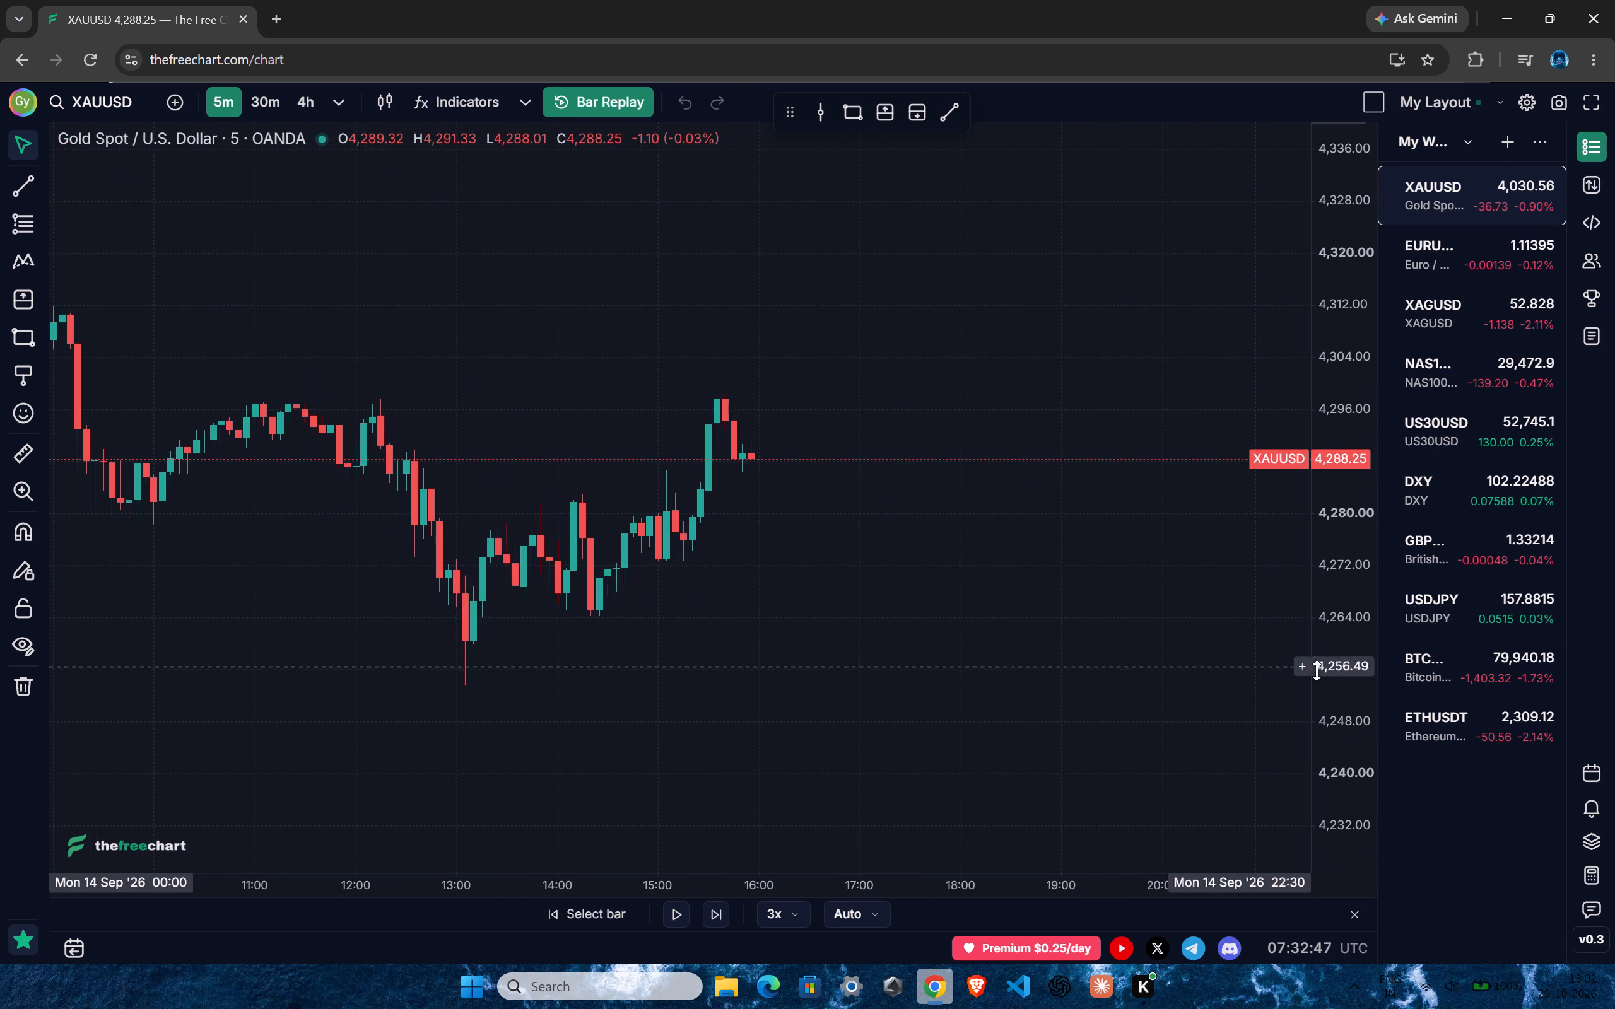
pyautogui.moveTo(1362, 705); pyautogui.dragTo(1318, 419)
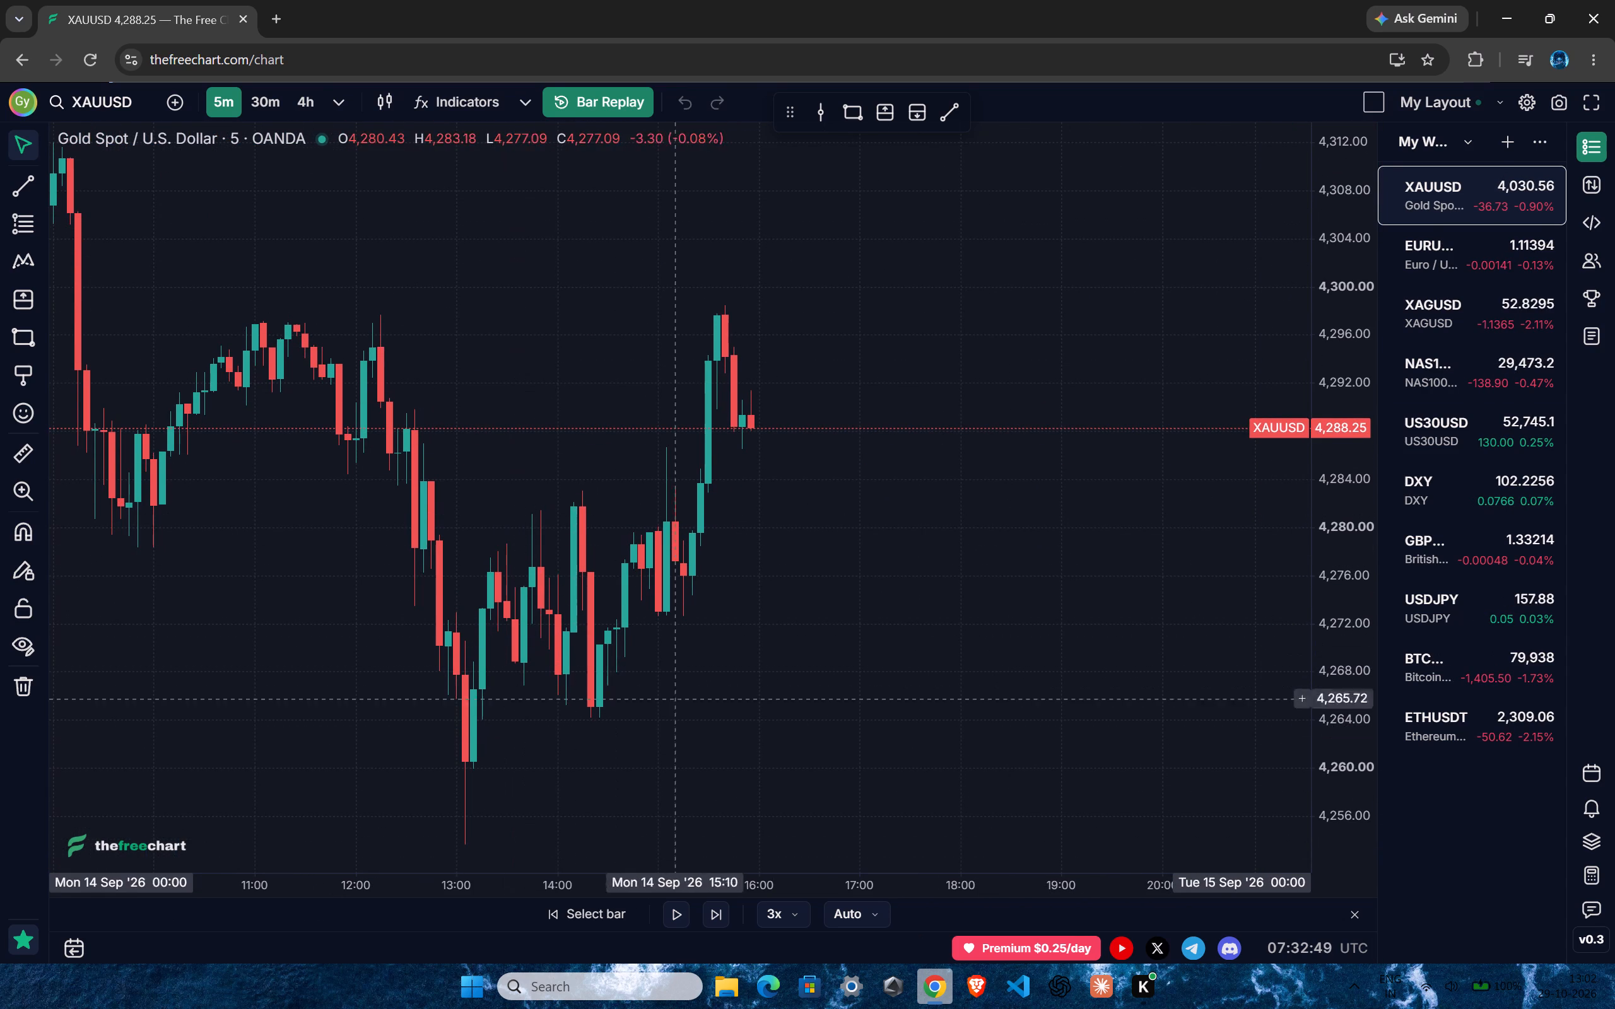
pyautogui.moveTo(833, 645); pyautogui.dragTo(817, 635)
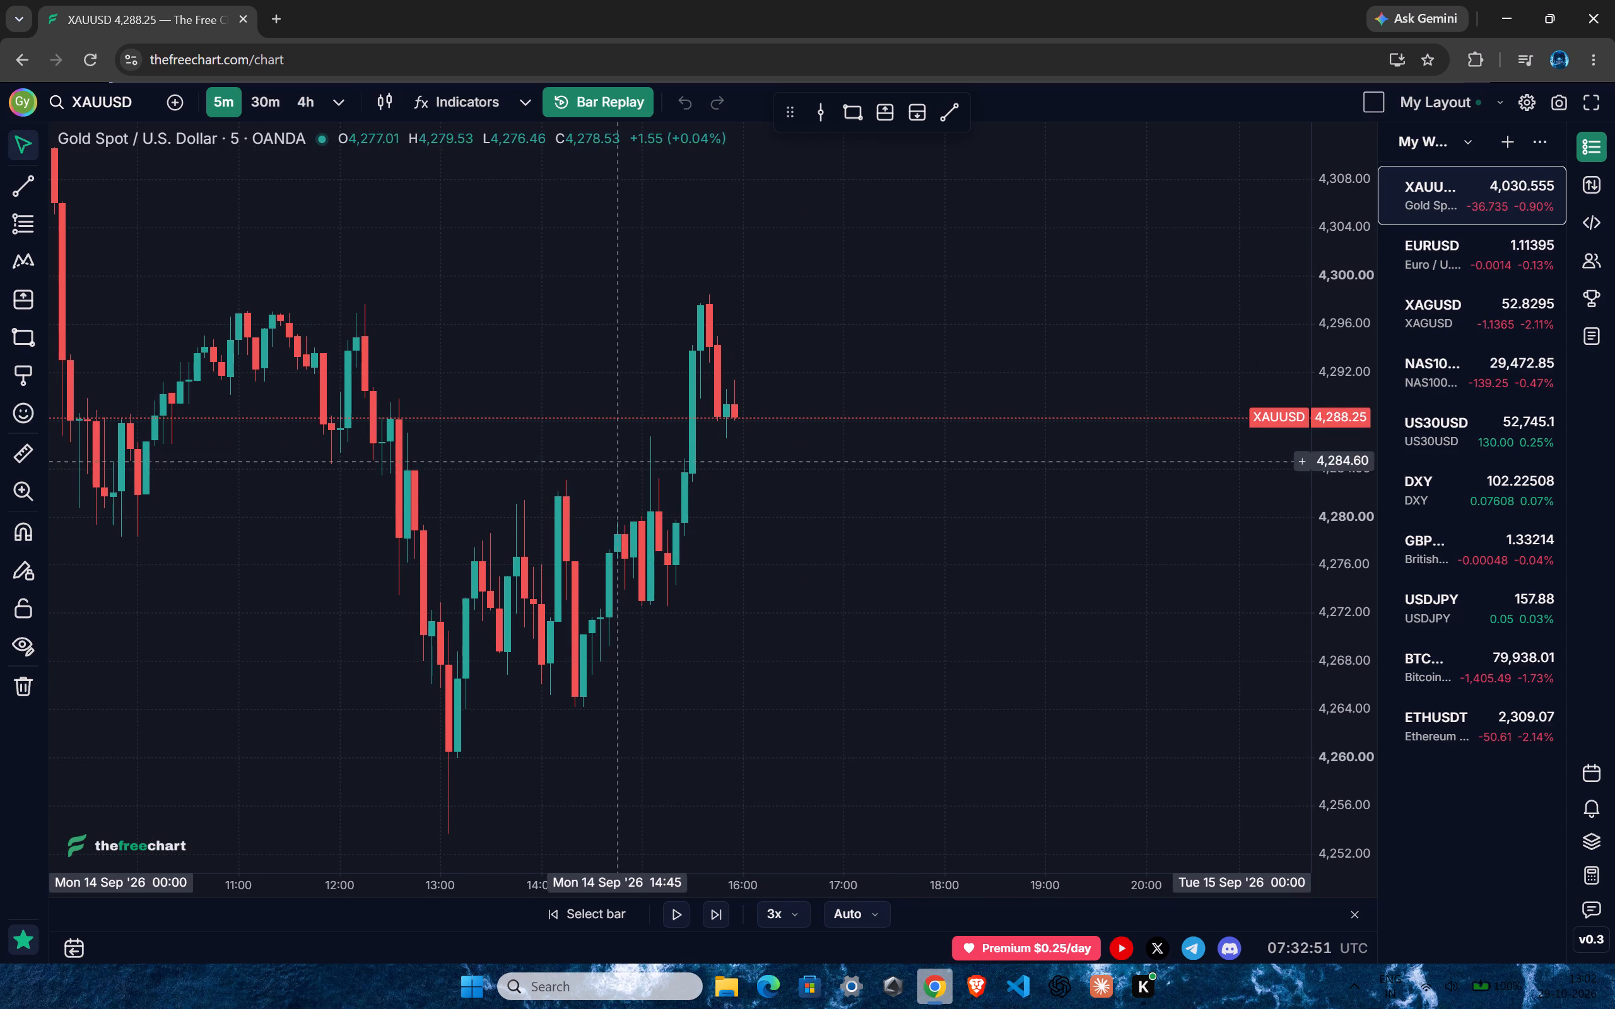
# Draw a rectangle zone from about 4,283 down to 4,272.7, starting at the 15:10 candle and extending to about 18:00.
pyautogui.click(850, 109)
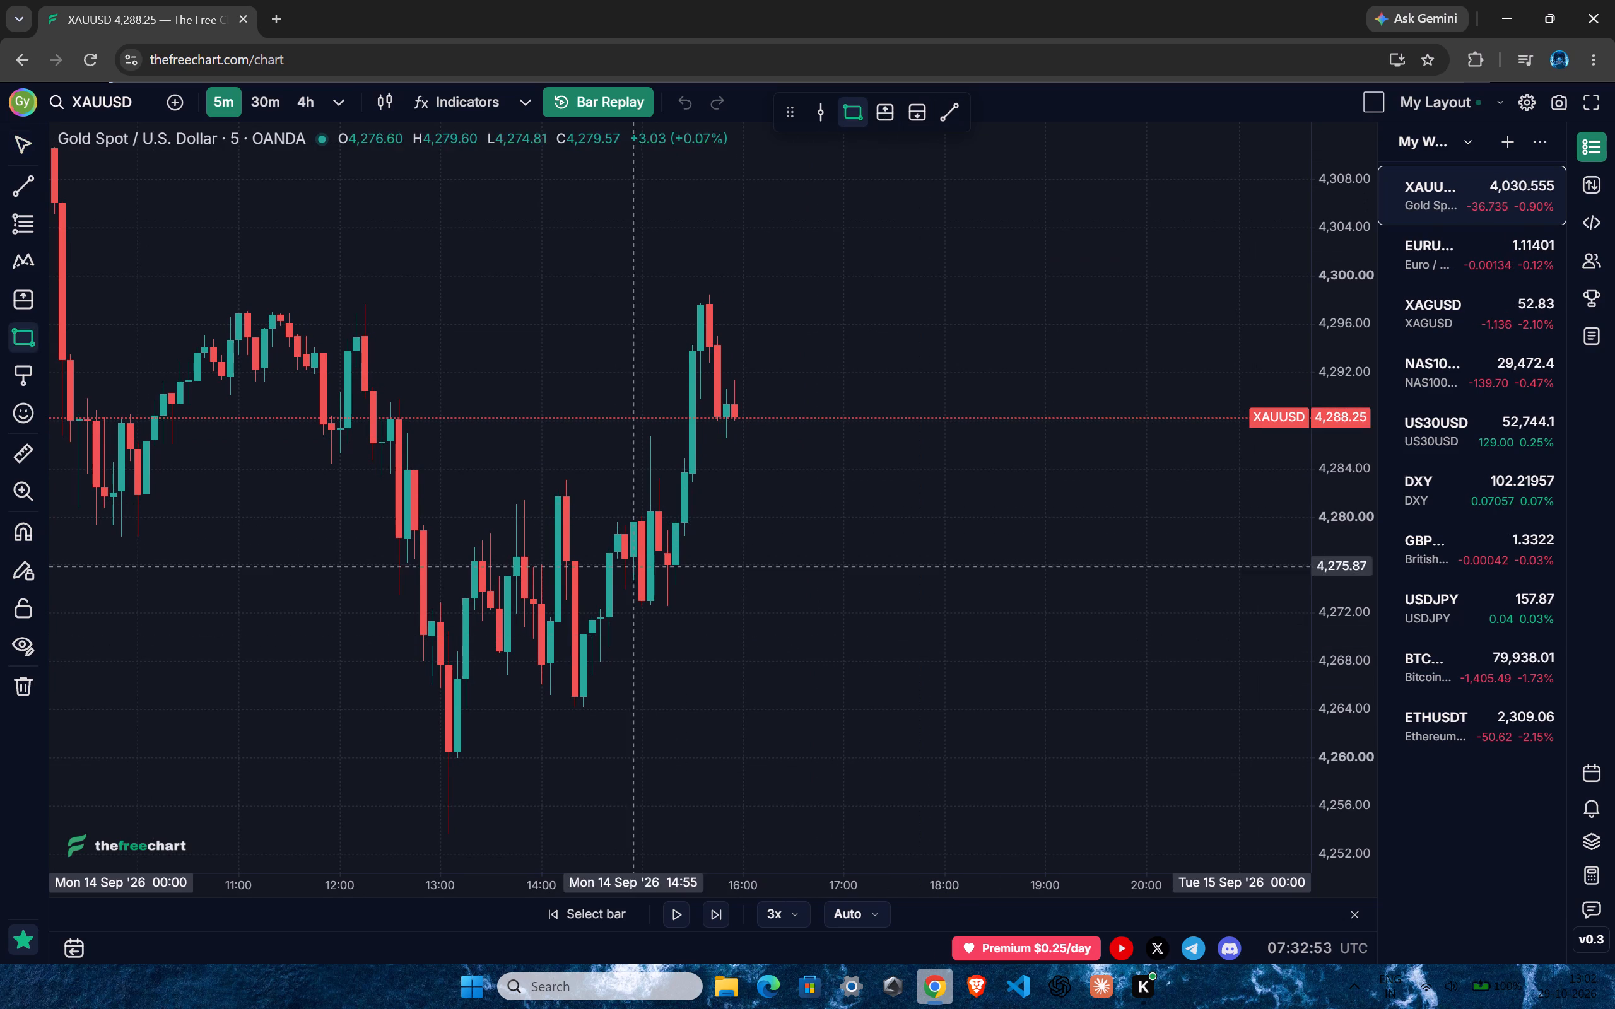
pyautogui.moveTo(659, 481); pyautogui.dragTo(672, 493)
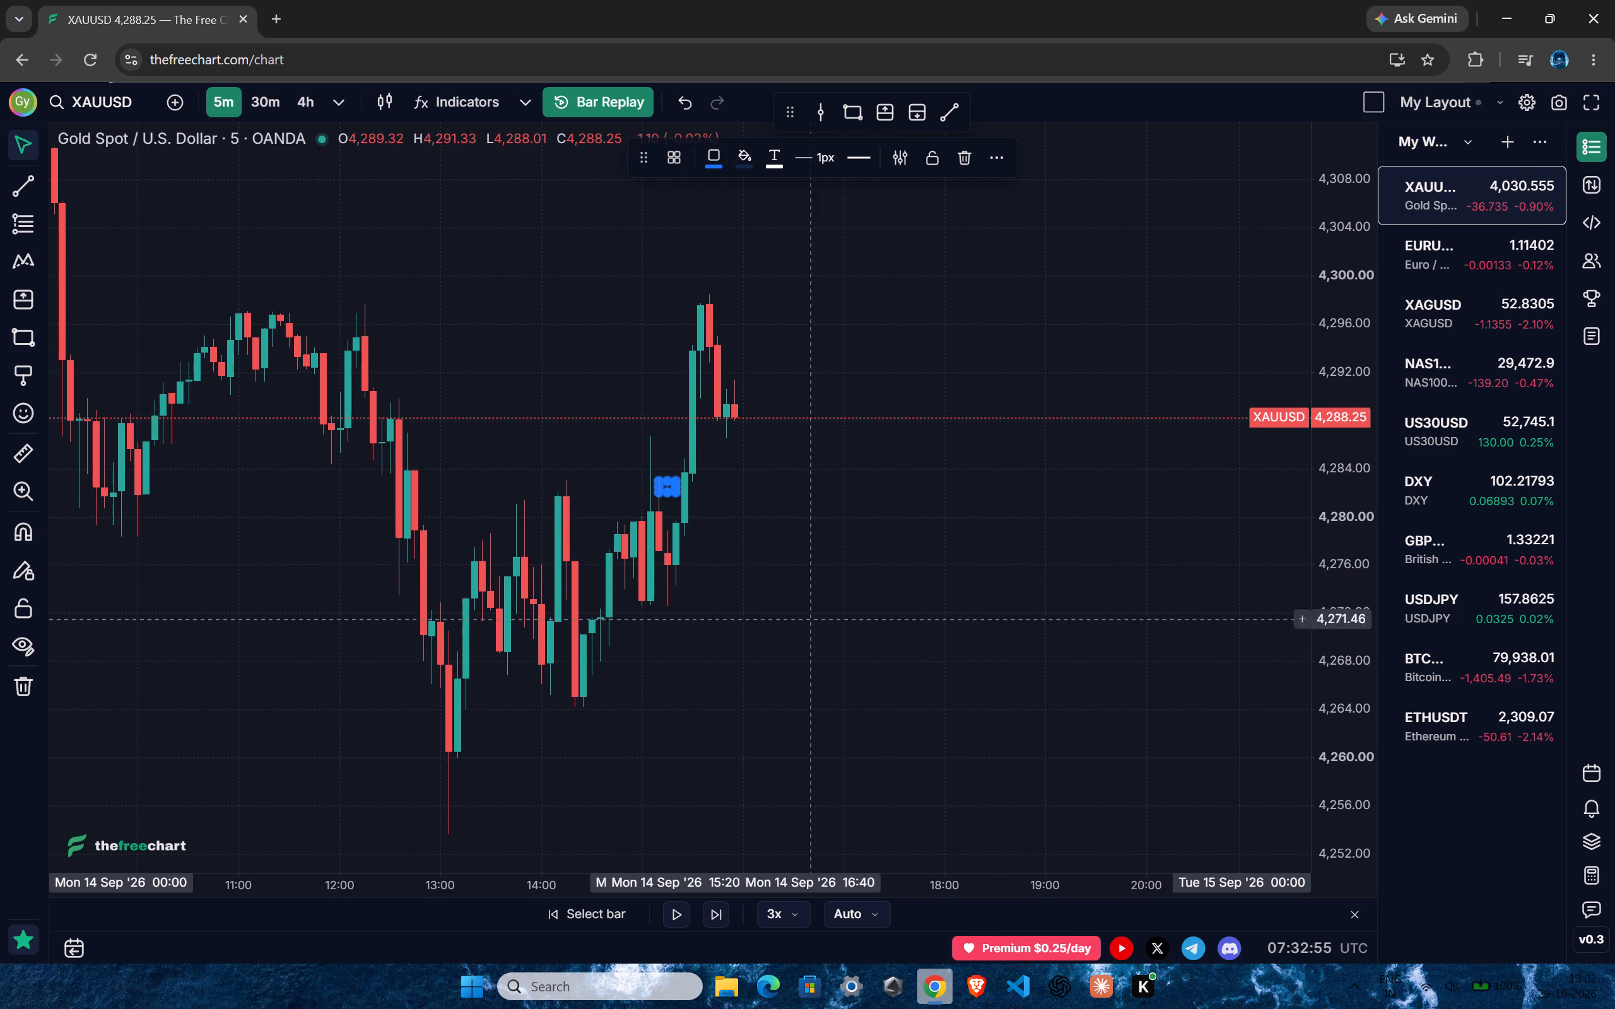
pyautogui.click(747, 504)
pyautogui.moveTo(678, 493); pyautogui.dragTo(744, 570)
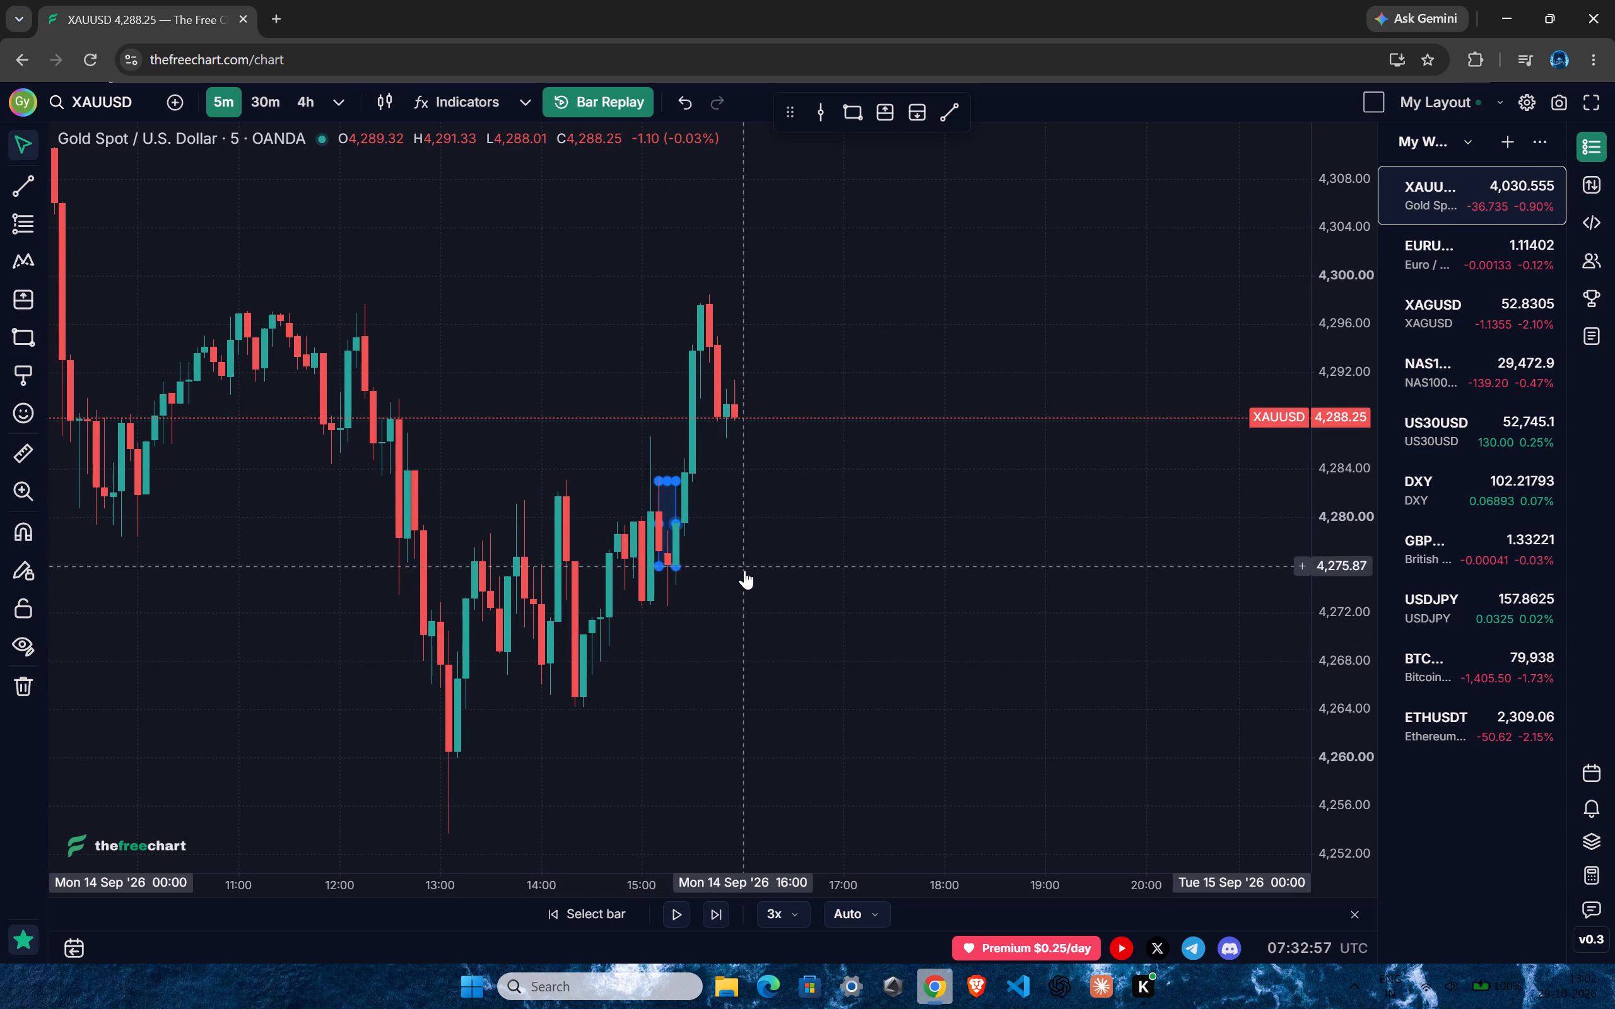
pyautogui.moveTo(744, 570); pyautogui.dragTo(794, 604)
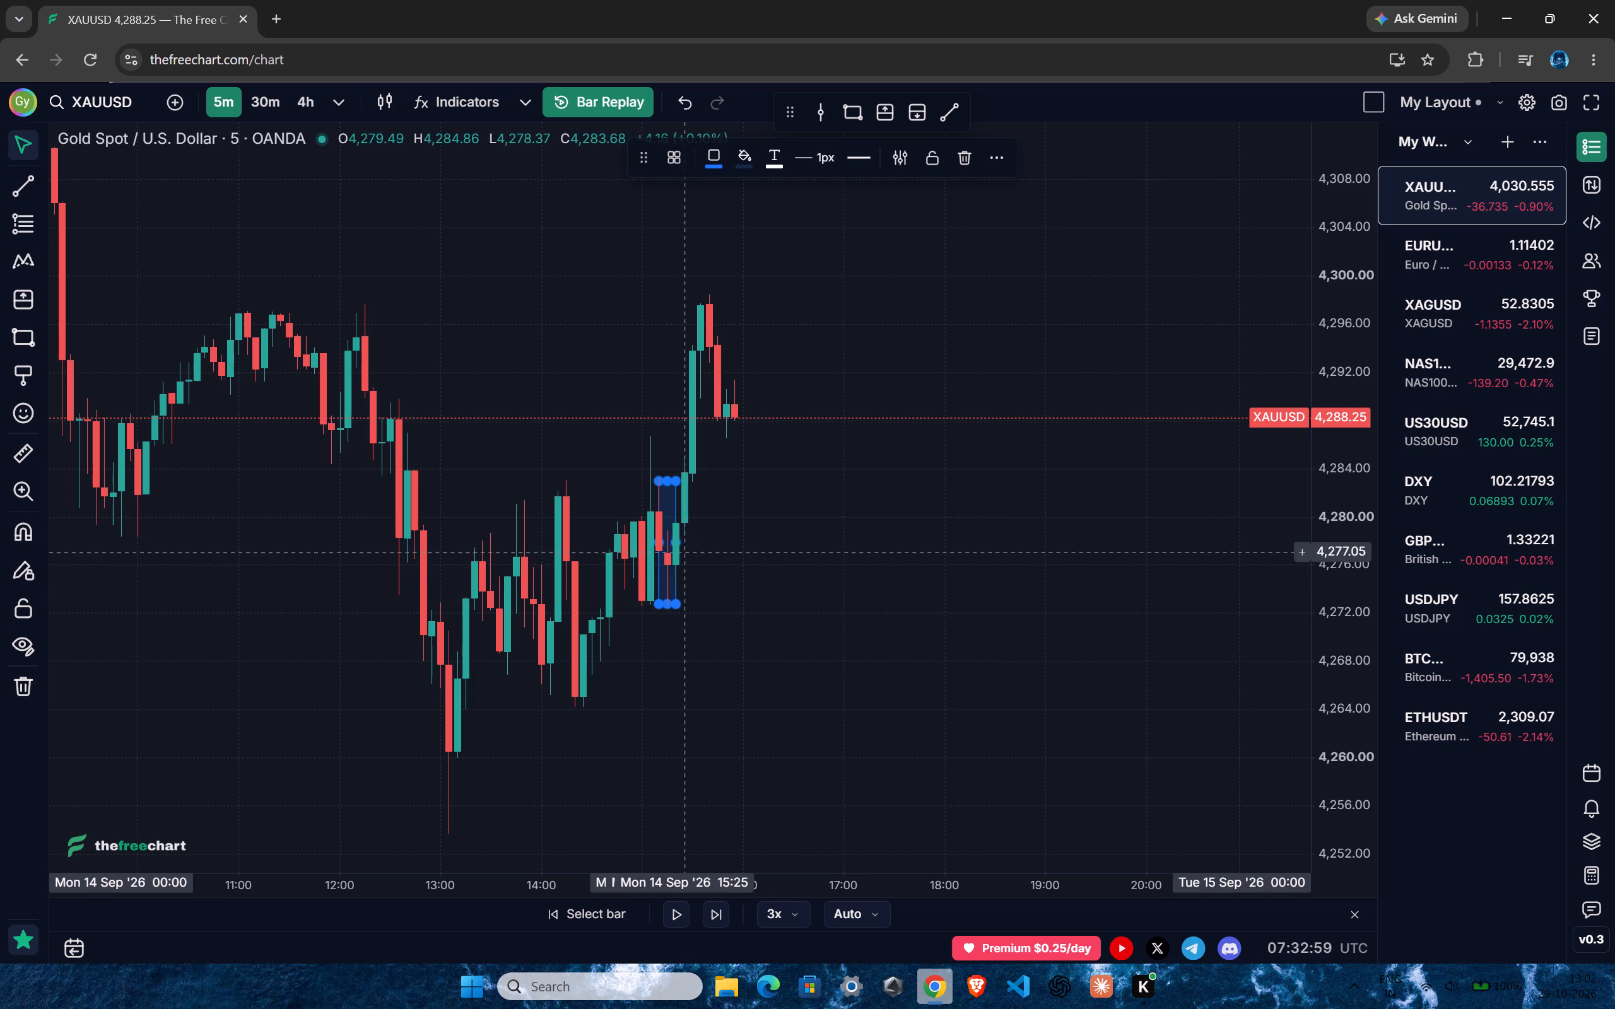
pyautogui.moveTo(679, 547); pyautogui.dragTo(947, 539)
pyautogui.click(979, 495)
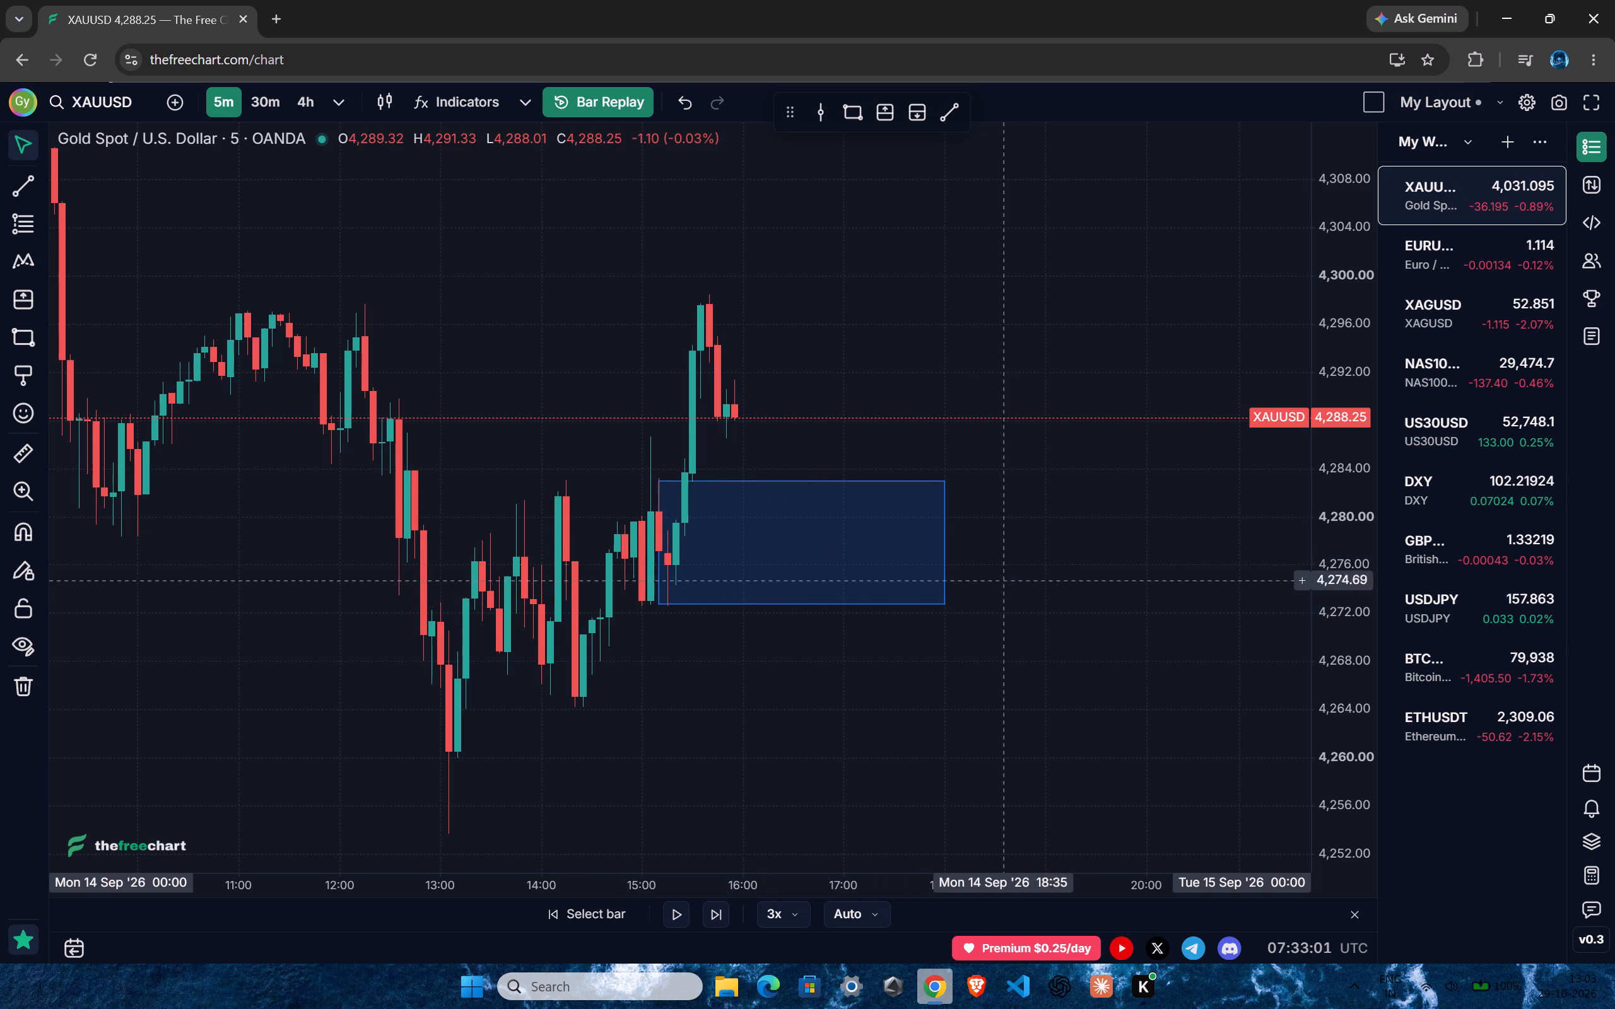
# On the 15-minute interval, raise the top edge of the new rebound zone to about 4,285.
pyautogui.moveTo(1349, 359); pyautogui.dragTo(1348, 473)
pyautogui.keyDown('ctrl'); pyautogui.scroll(-4, 1281, 473); pyautogui.keyUp('ctrl')
pyautogui.write('15')
pyautogui.press('Return')
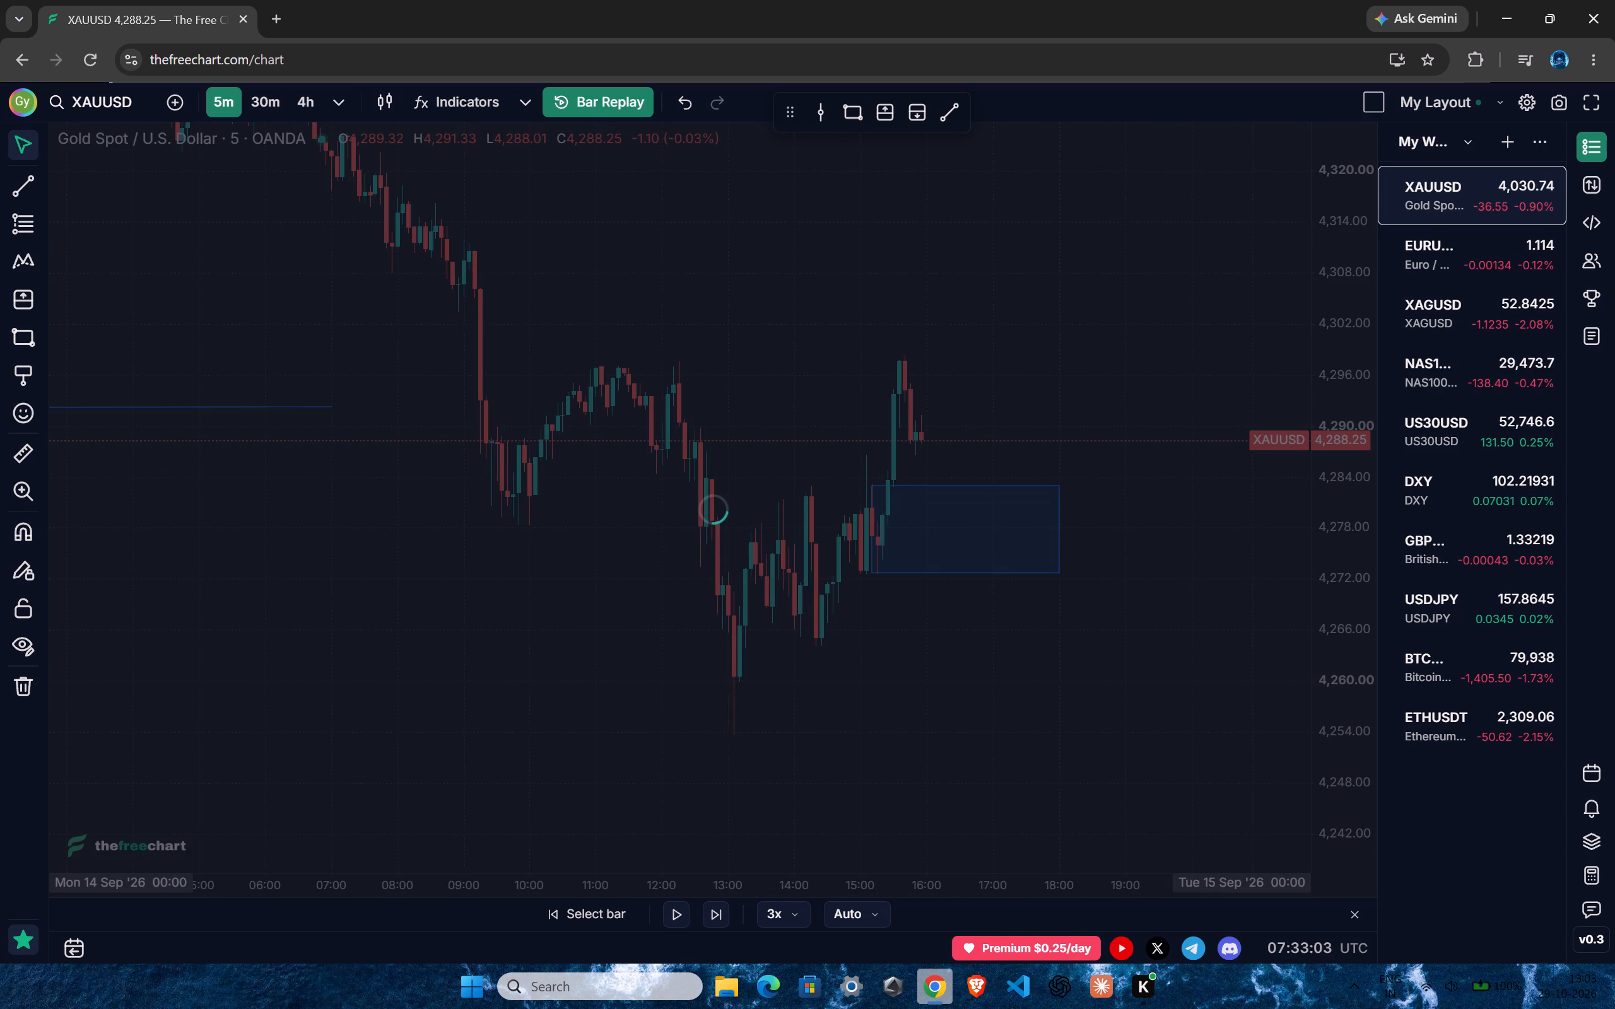
pyautogui.keyDown('ctrl'); pyautogui.scroll(9, 852, 582); pyautogui.keyUp('ctrl')
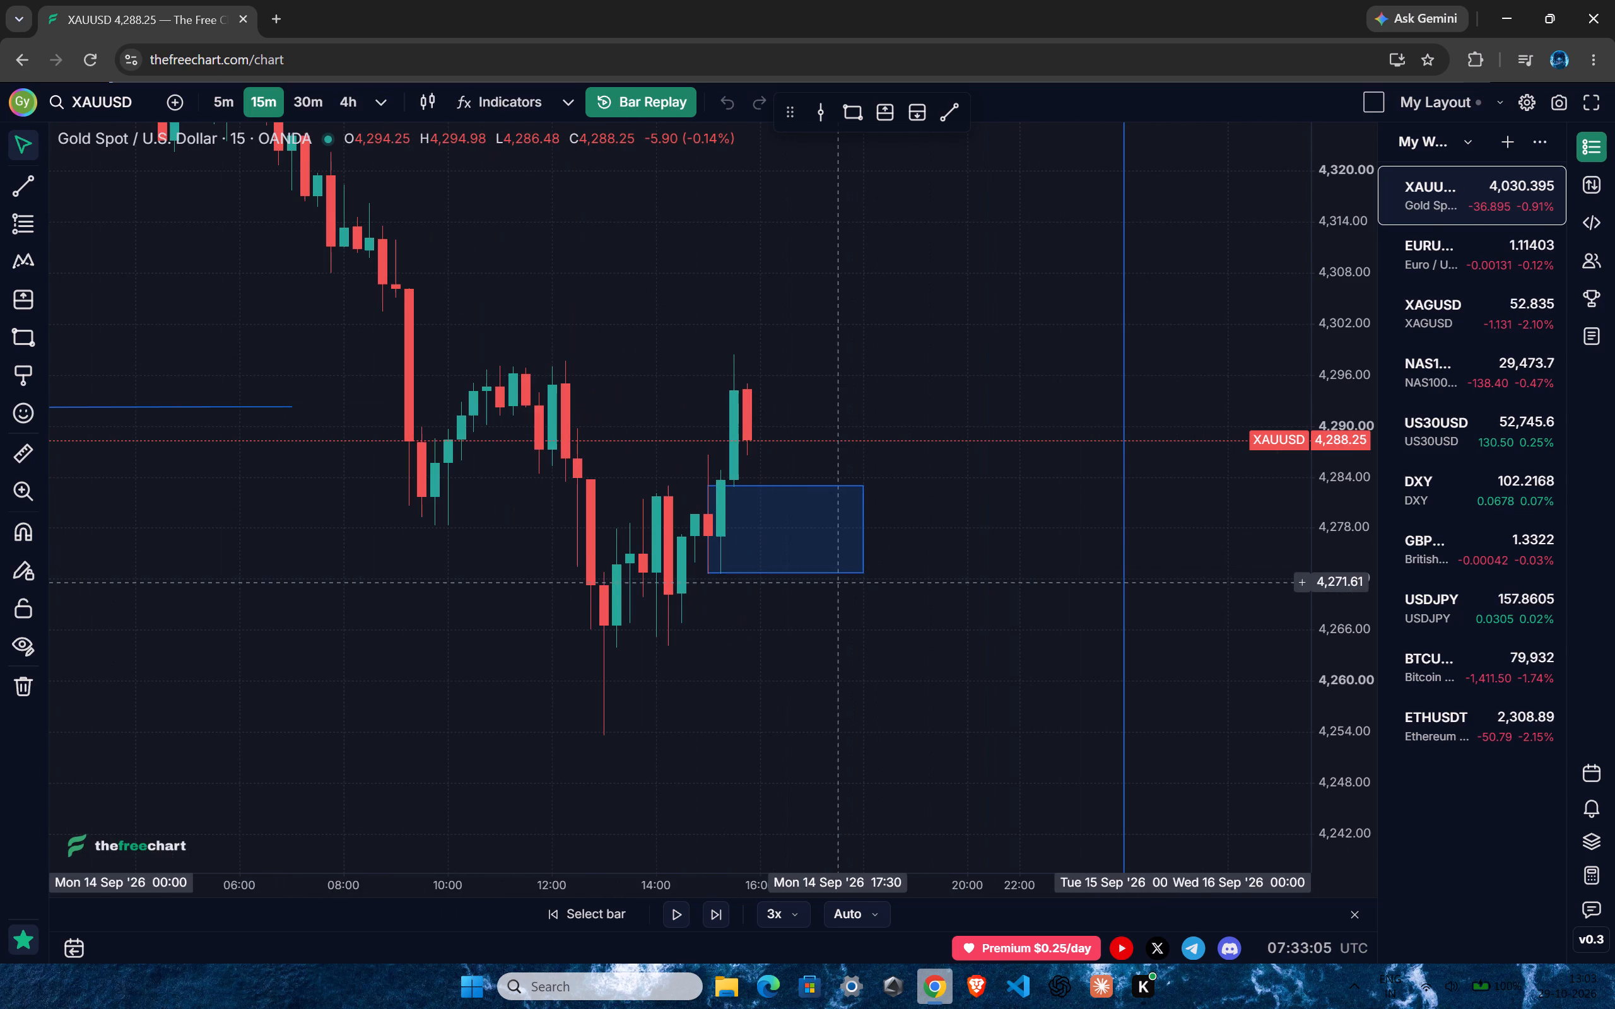
pyautogui.keyDown('ctrl'); pyautogui.scroll(3, 883, 566); pyautogui.keyUp('ctrl')
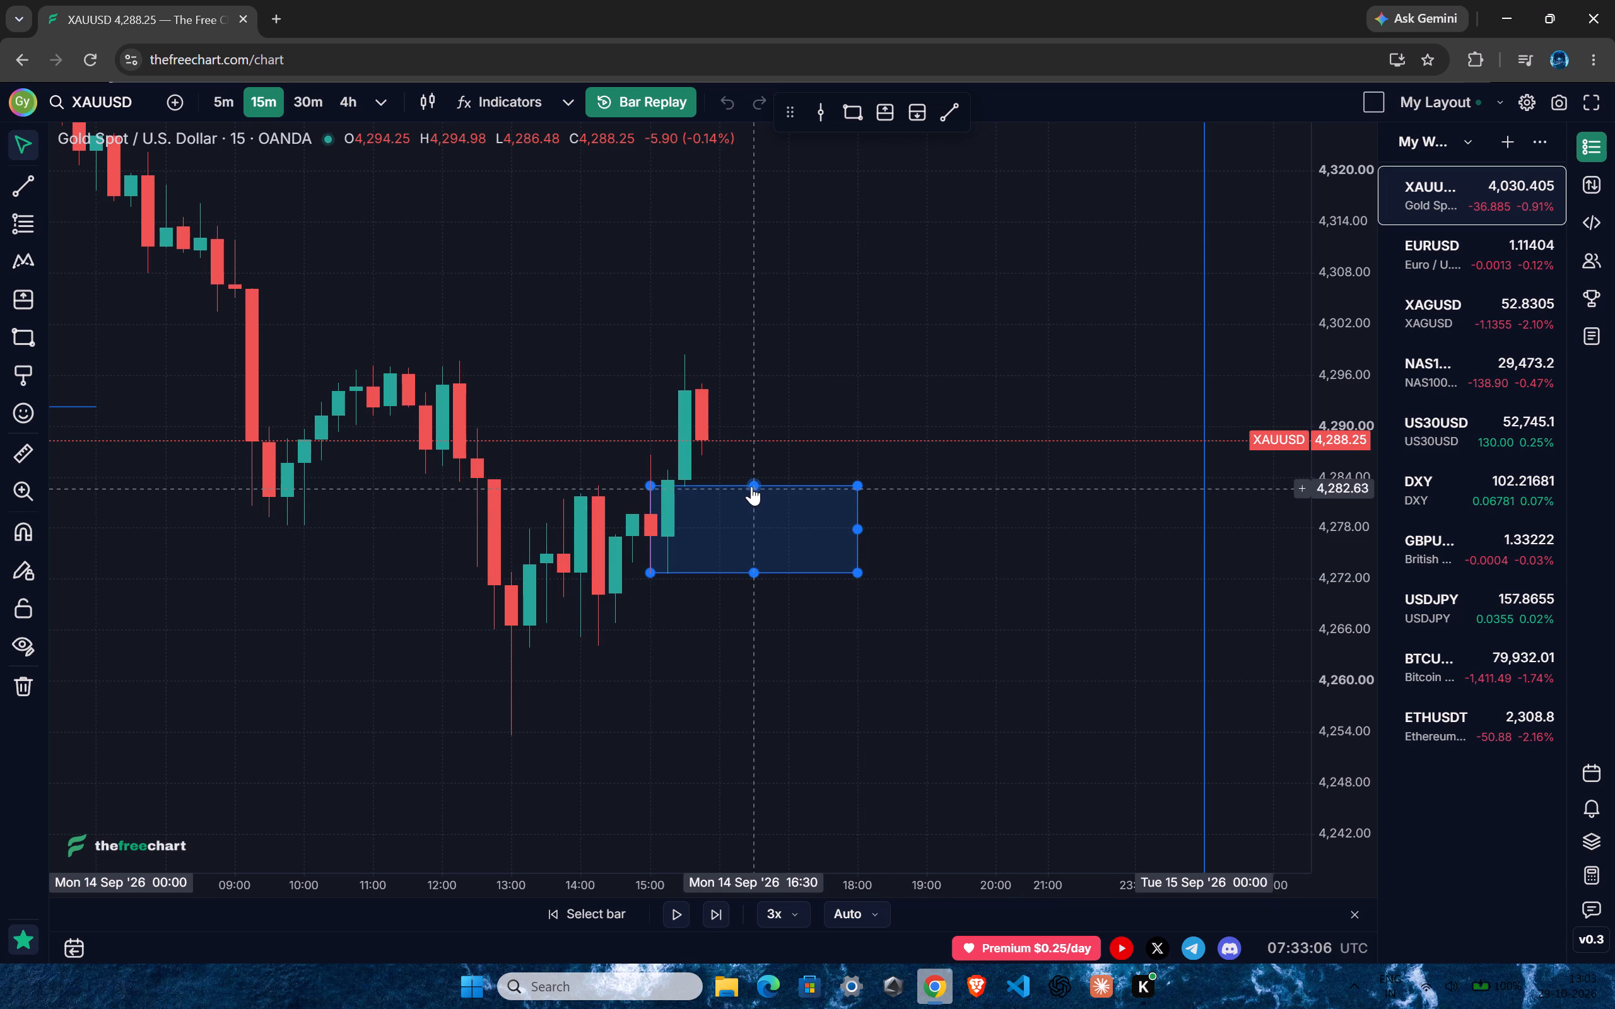
pyautogui.moveTo(751, 484); pyautogui.dragTo(787, 470)
pyautogui.moveTo(774, 720); pyautogui.dragTo(774, 713)
pyautogui.moveTo(763, 655); pyautogui.dragTo(768, 639)
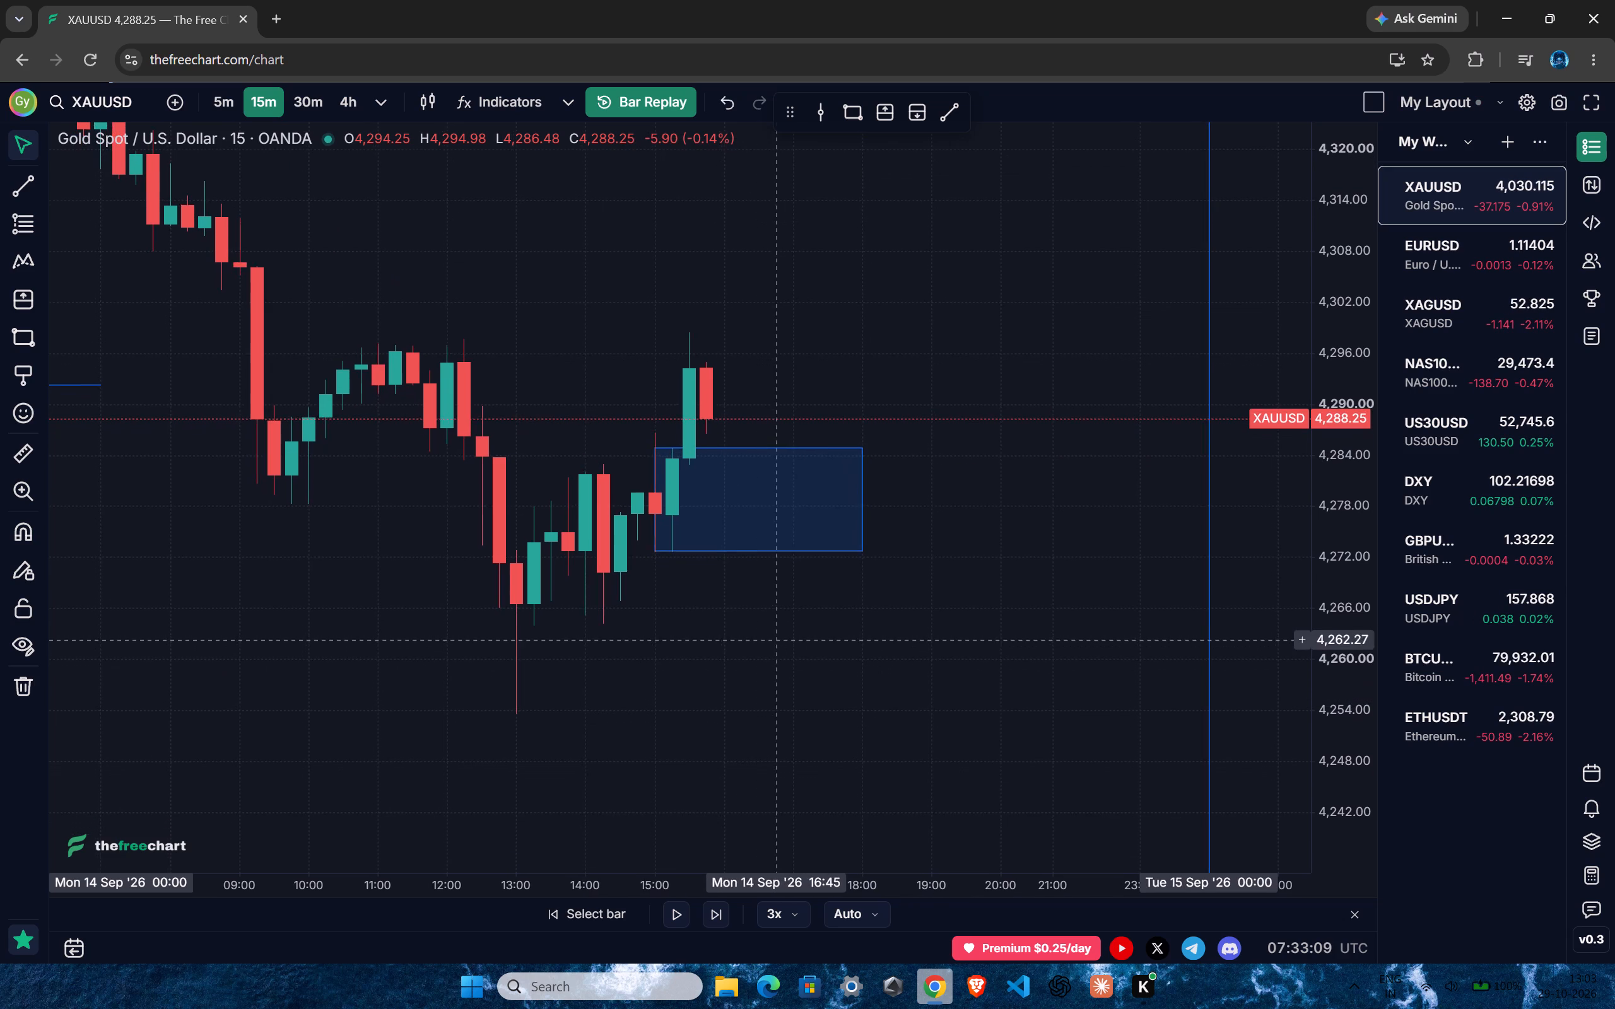
# Play the replay forward to the 16:00 fifteen-minute bar on 14 September and pause it.
pyautogui.keyDown('ctrl'); pyautogui.scroll(-6, 716, 640); pyautogui.keyUp('ctrl')
pyautogui.moveTo(890, 646); pyautogui.dragTo(895, 689)
pyautogui.moveTo(1319, 419); pyautogui.dragTo(1312, 726)
pyautogui.keyDown('ctrl'); pyautogui.scroll(-7, 1038, 619); pyautogui.keyUp('ctrl')
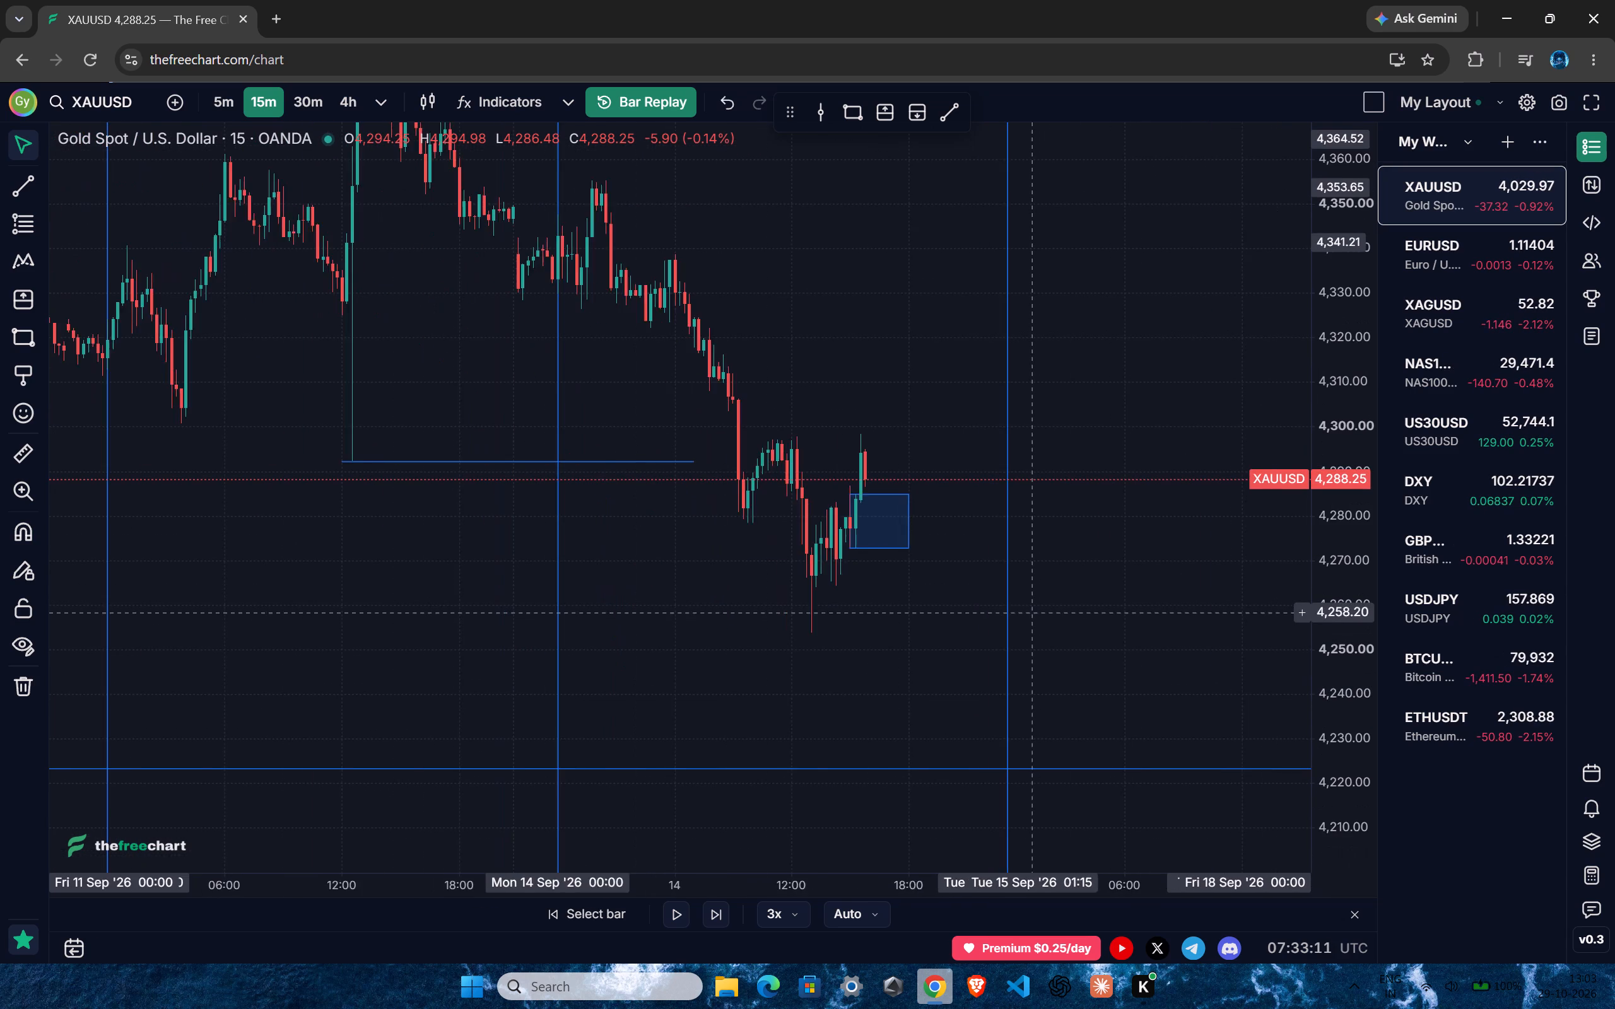
pyautogui.keyDown('ctrl'); pyautogui.scroll(8, 919, 585); pyautogui.keyUp('ctrl')
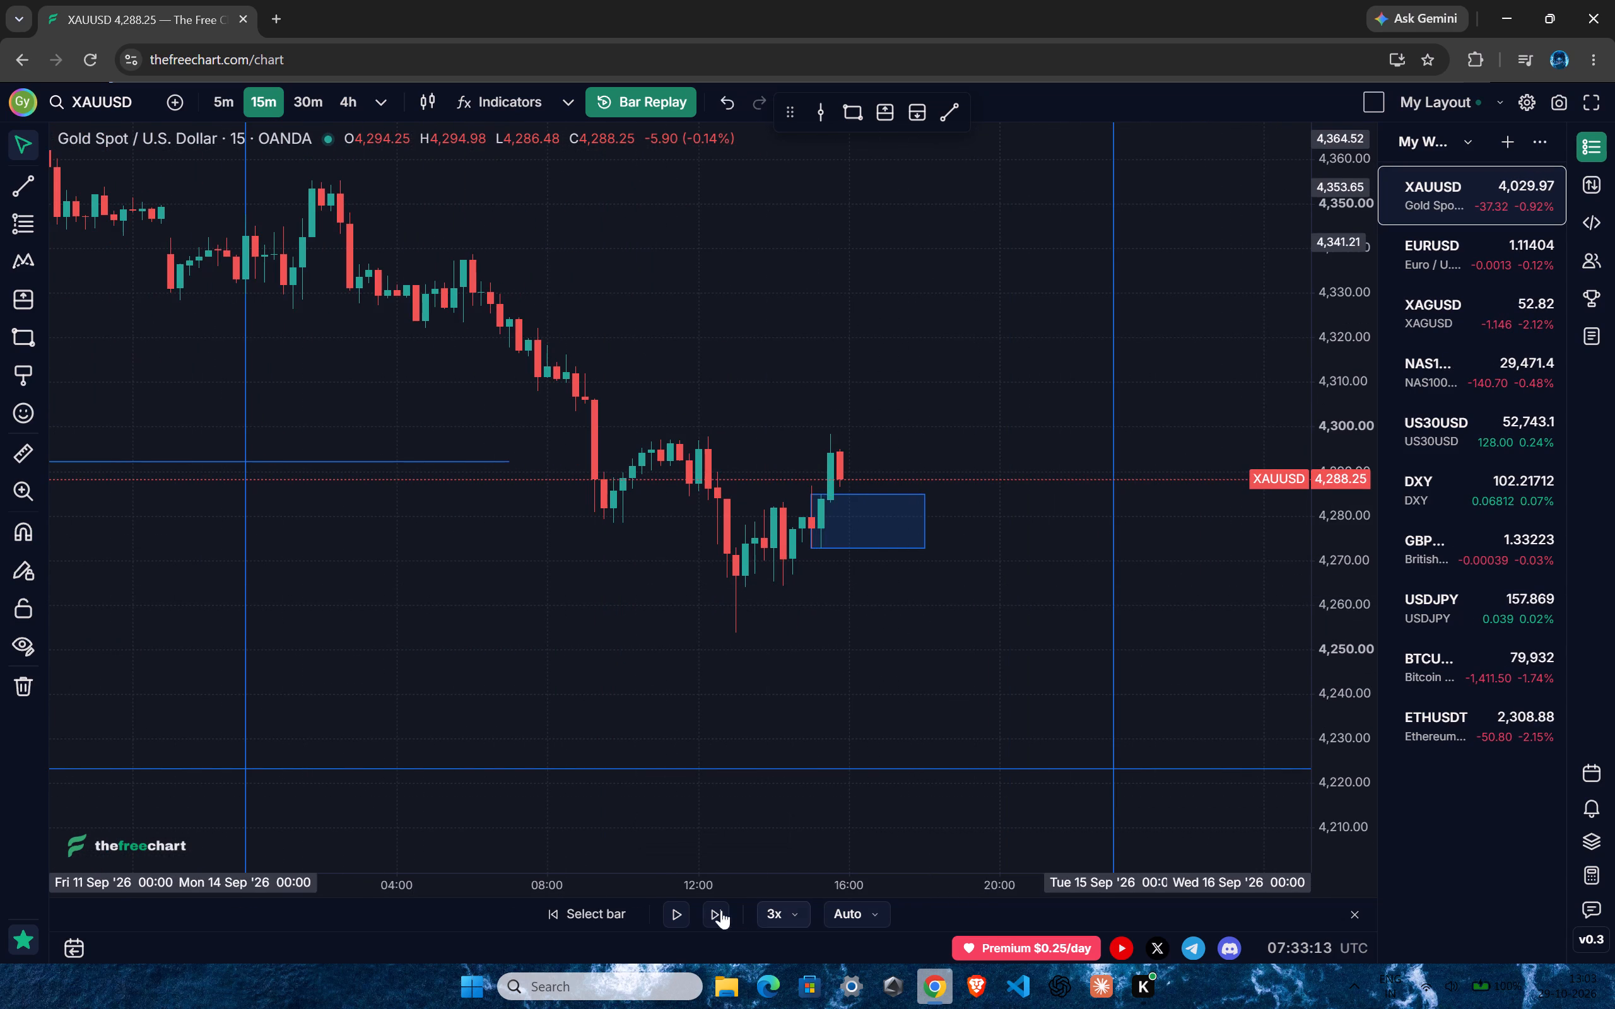
pyautogui.click(681, 910)
pyautogui.click(679, 911)
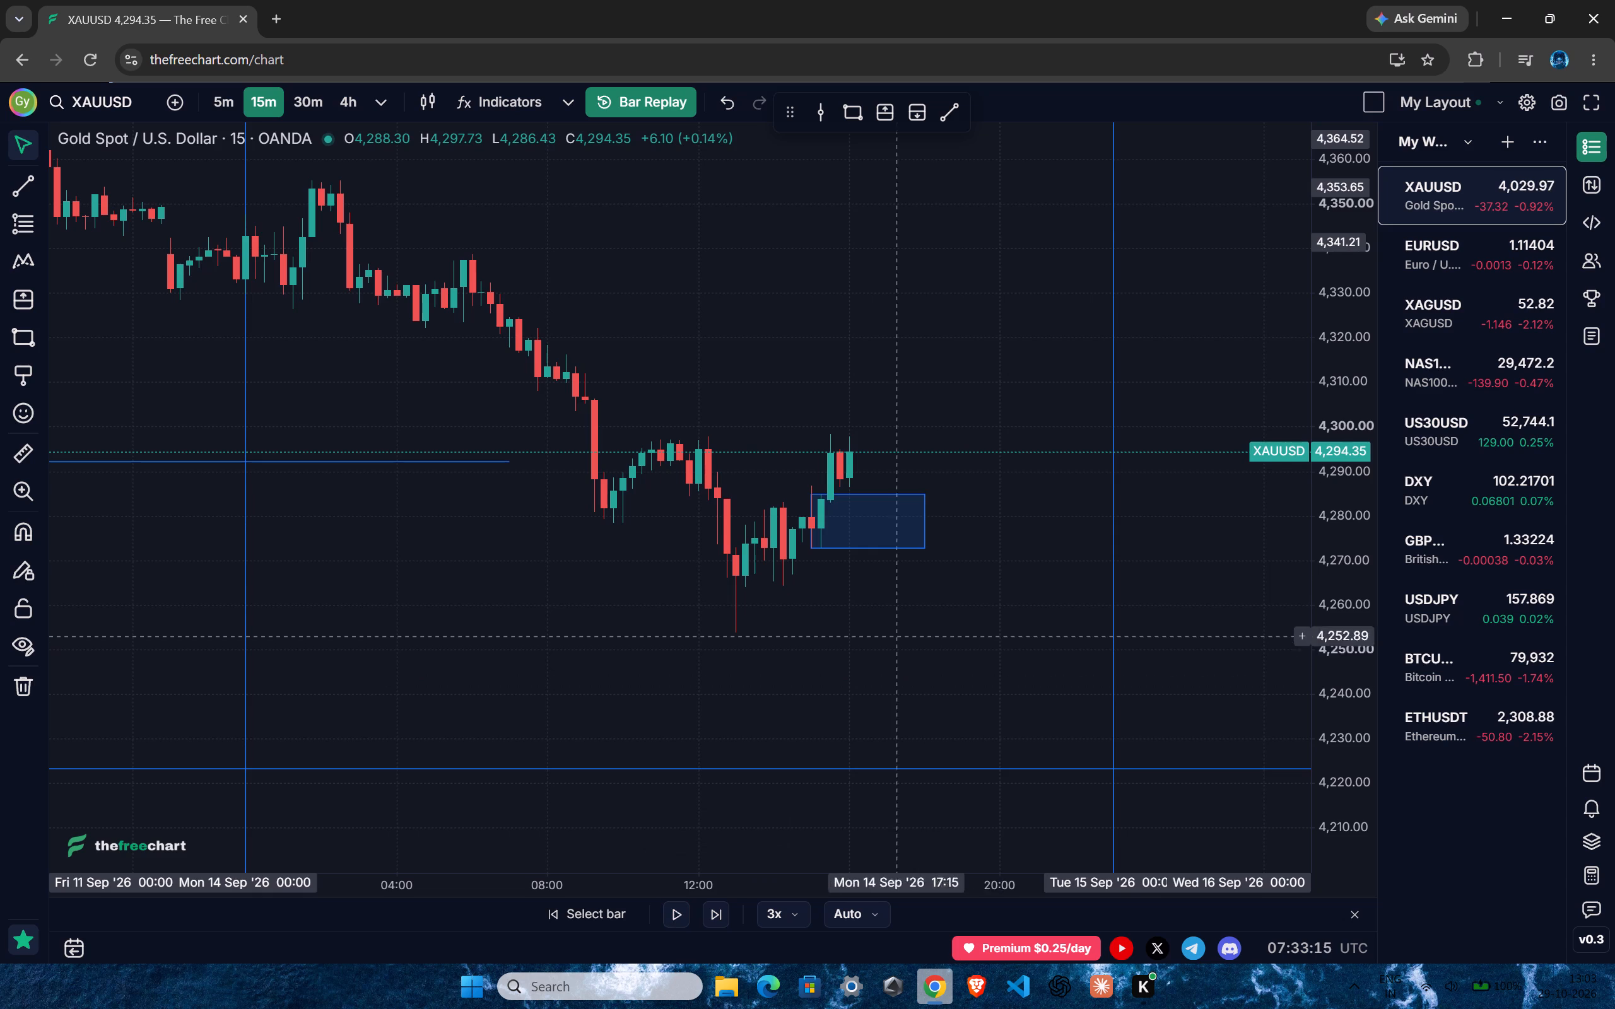
# Switch to the 5-minute interval and play the replay forward to the 16:35 bar on 14 September, pausing there.
pyautogui.keyDown('ctrl'); pyautogui.scroll(6, 779, 661); pyautogui.keyUp('ctrl')
pyautogui.moveTo(1332, 659); pyautogui.dragTo(1346, 572)
pyautogui.press('5')
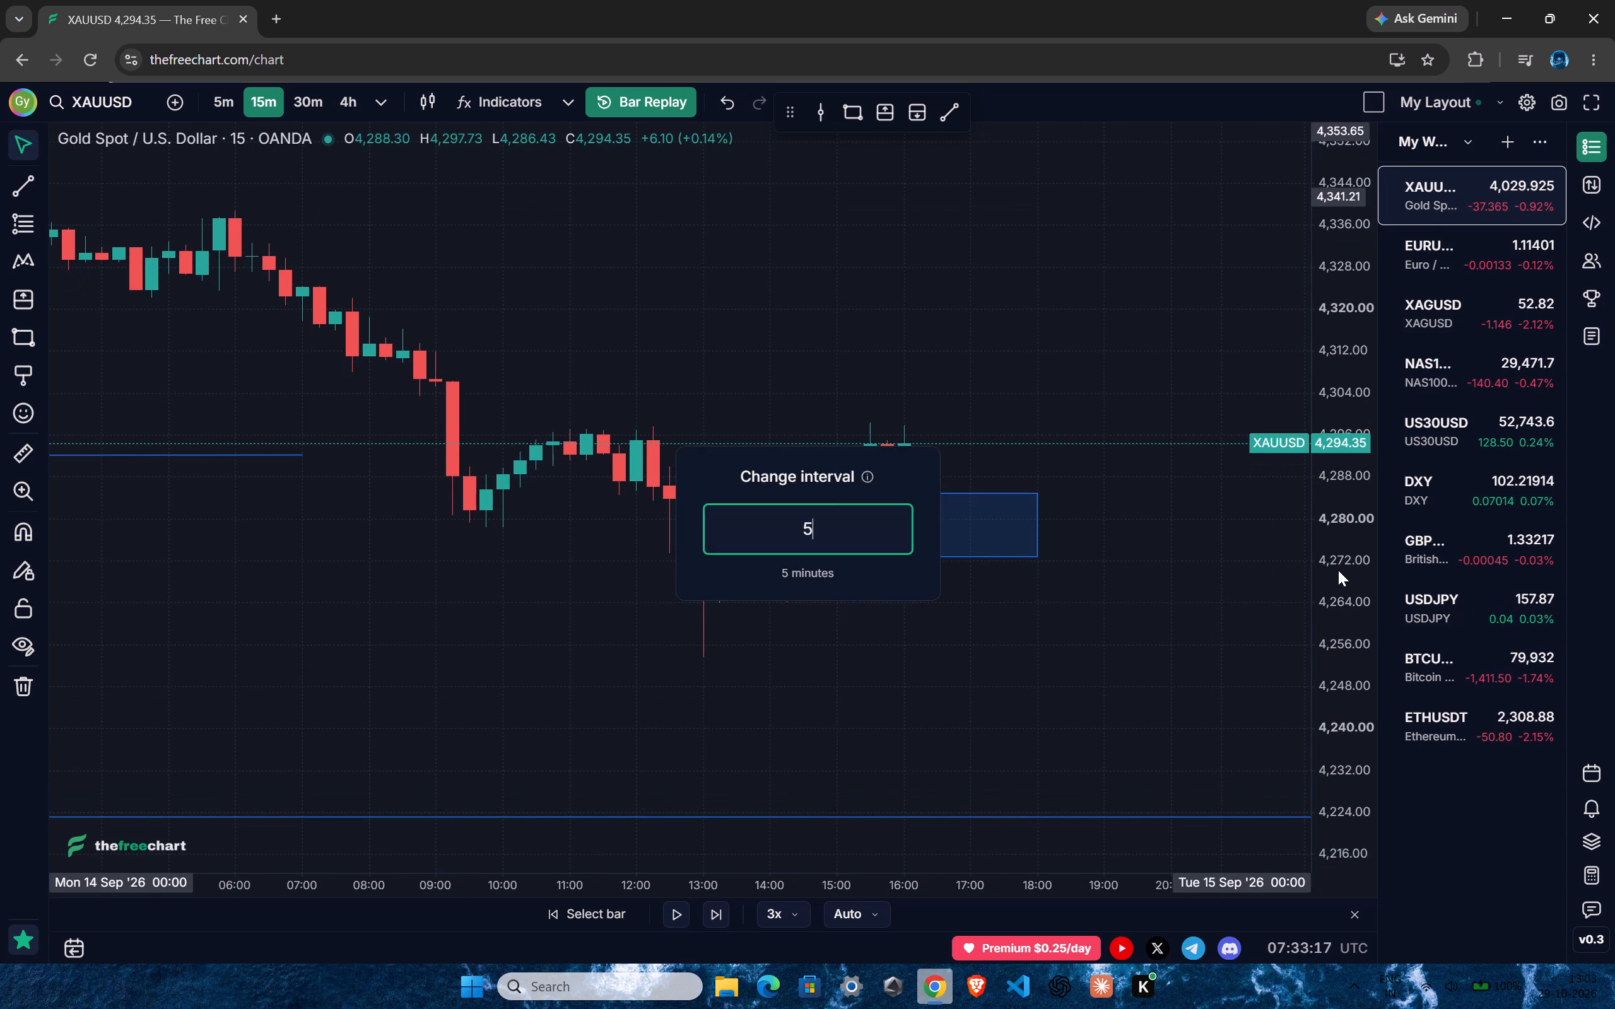
pyautogui.press('Return')
pyautogui.keyDown('ctrl'); pyautogui.scroll(-13, 837, 592); pyautogui.keyUp('ctrl')
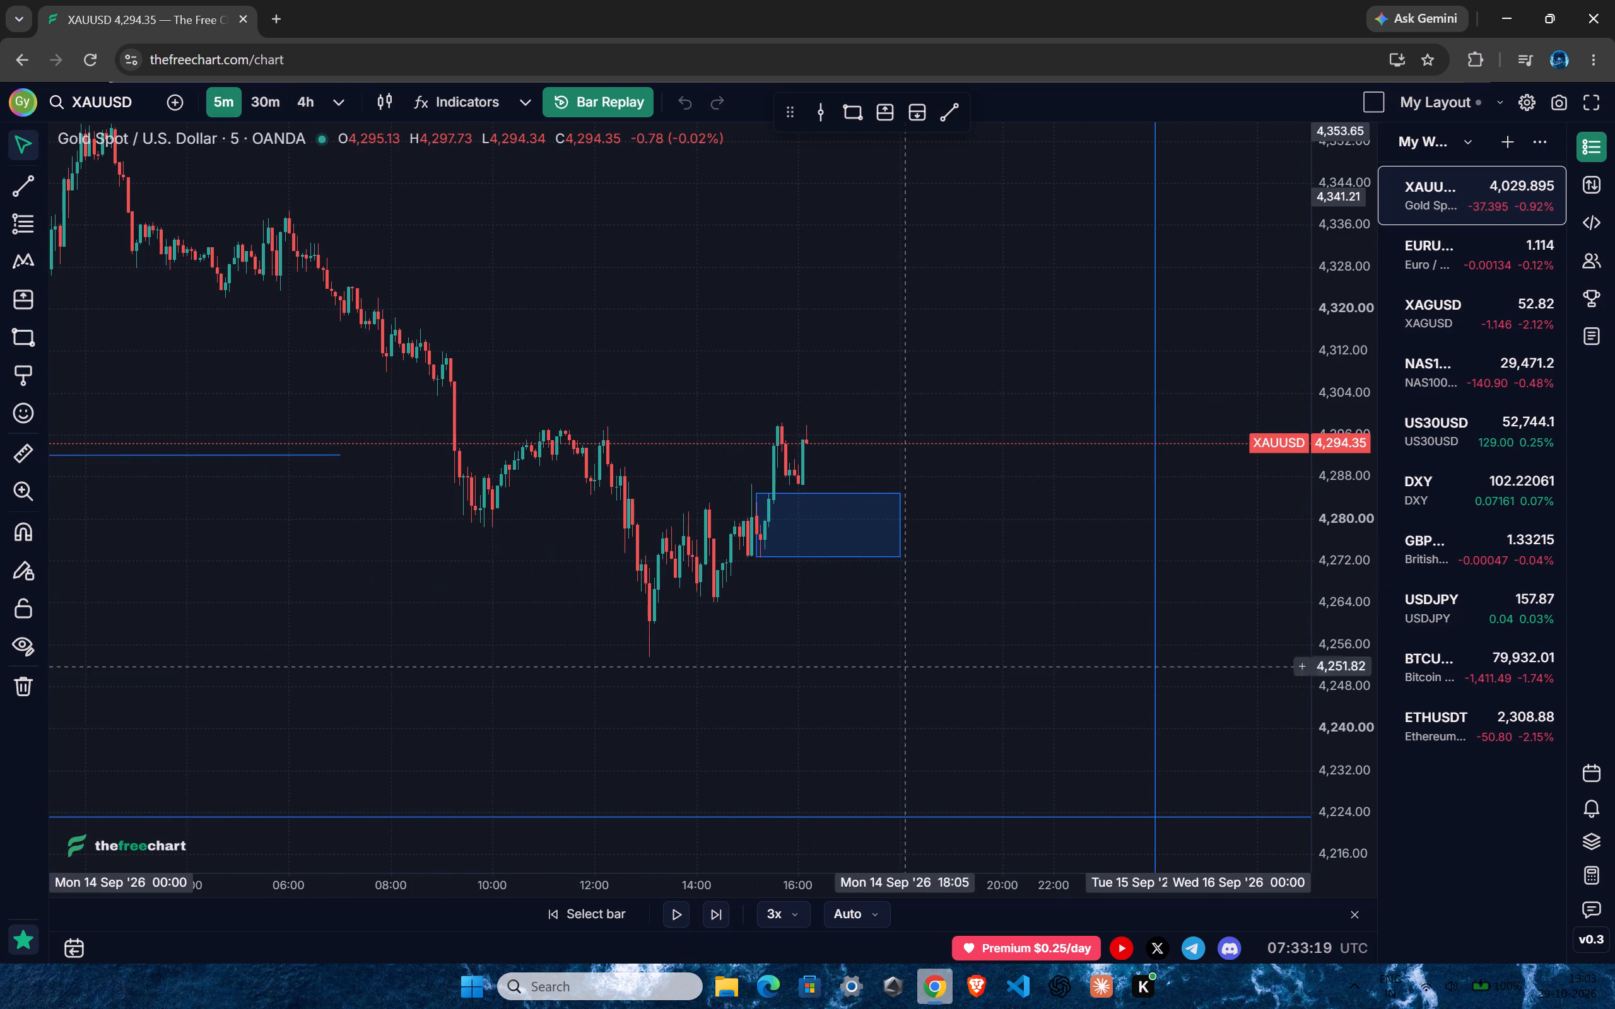
pyautogui.moveTo(1348, 679); pyautogui.dragTo(1373, 450)
pyautogui.keyDown('ctrl'); pyautogui.scroll(3, 761, 580); pyautogui.keyUp('ctrl')
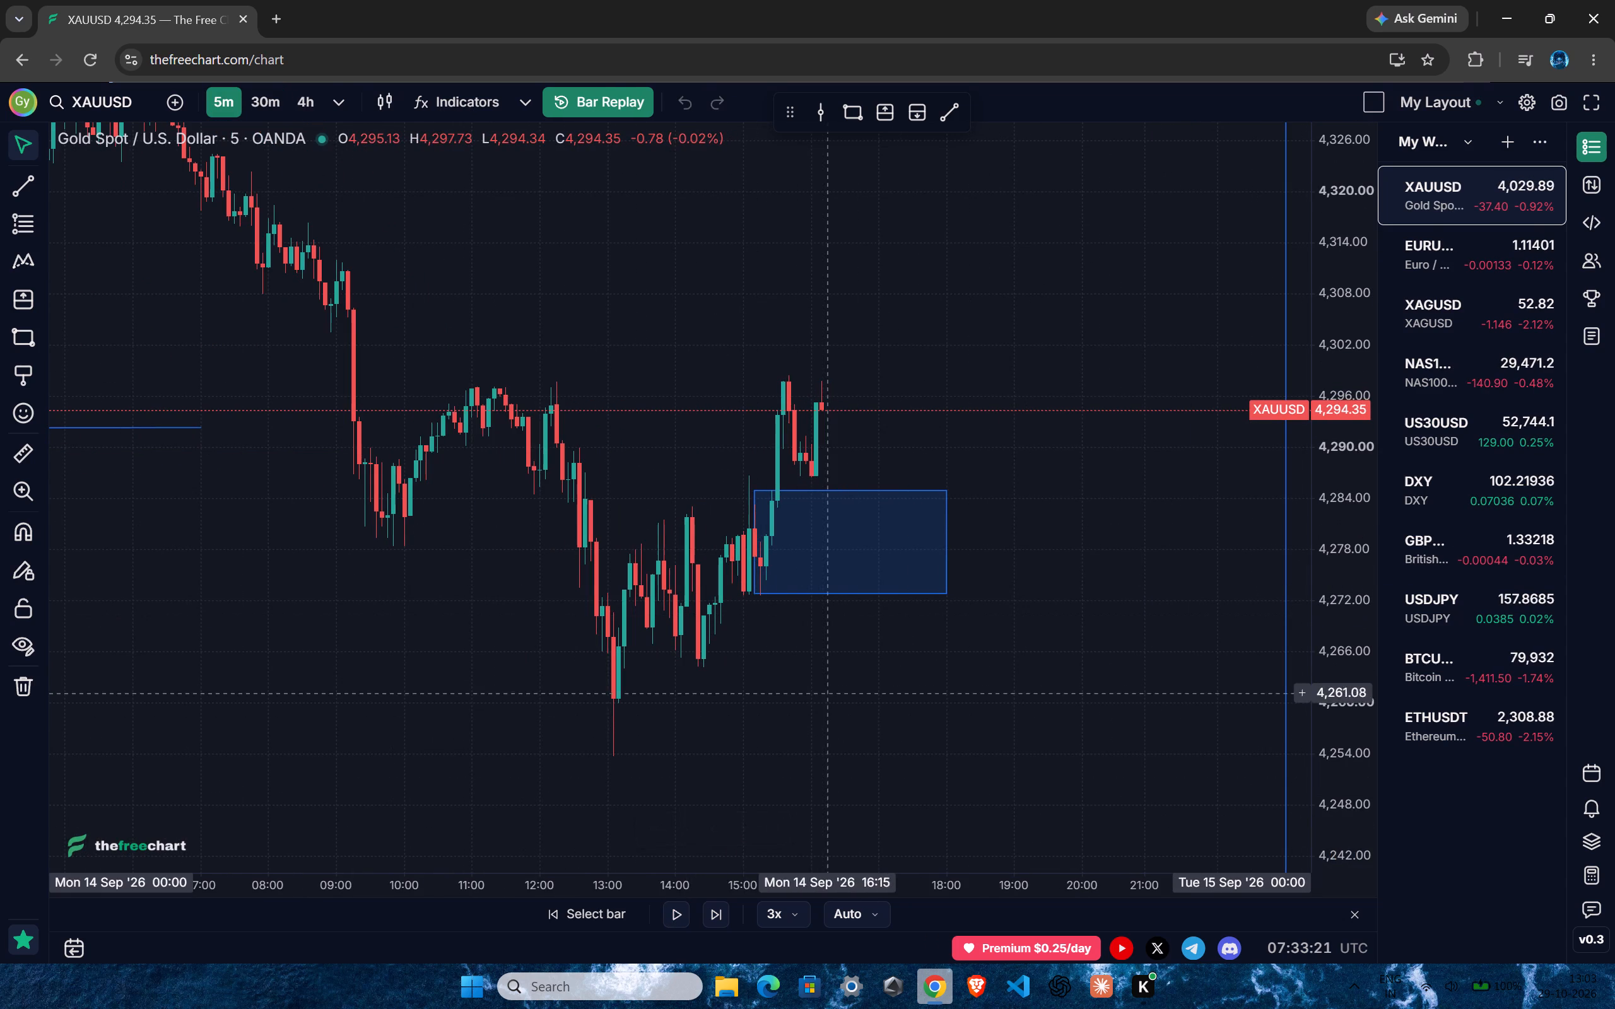
pyautogui.keyDown('ctrl'); pyautogui.scroll(4, 828, 691); pyautogui.keyUp('ctrl')
pyautogui.moveTo(884, 683); pyautogui.dragTo(792, 692)
pyautogui.click(683, 919)
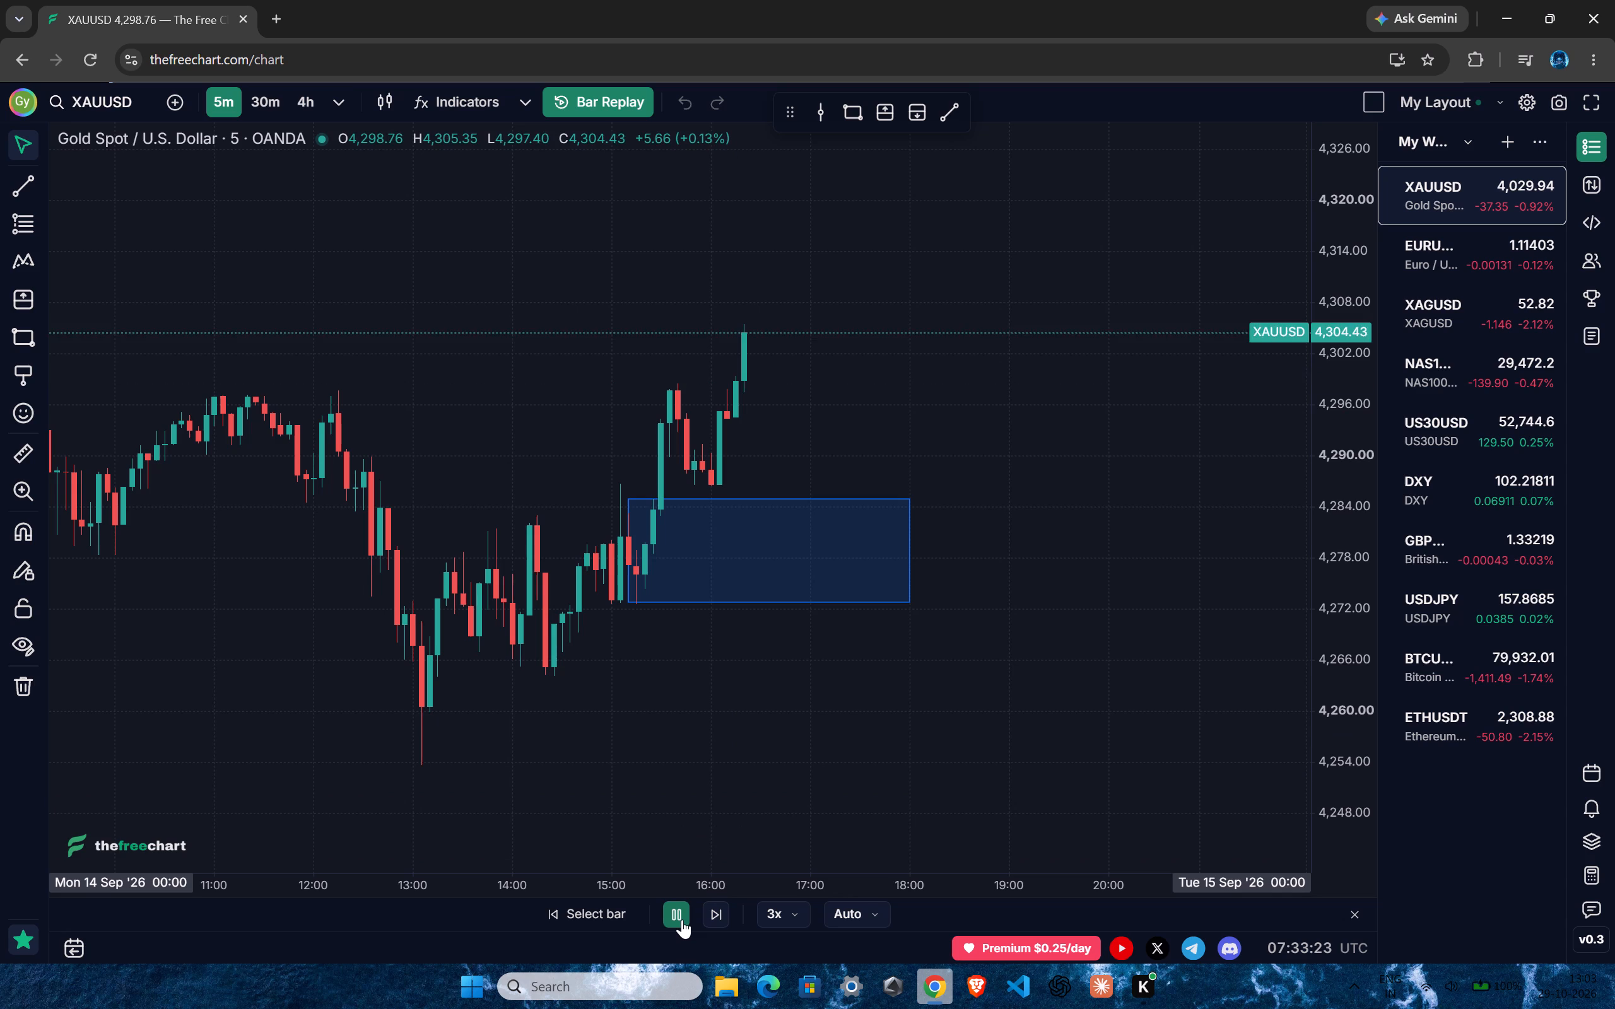
pyautogui.click(682, 919)
pyautogui.moveTo(821, 715); pyautogui.dragTo(787, 763)
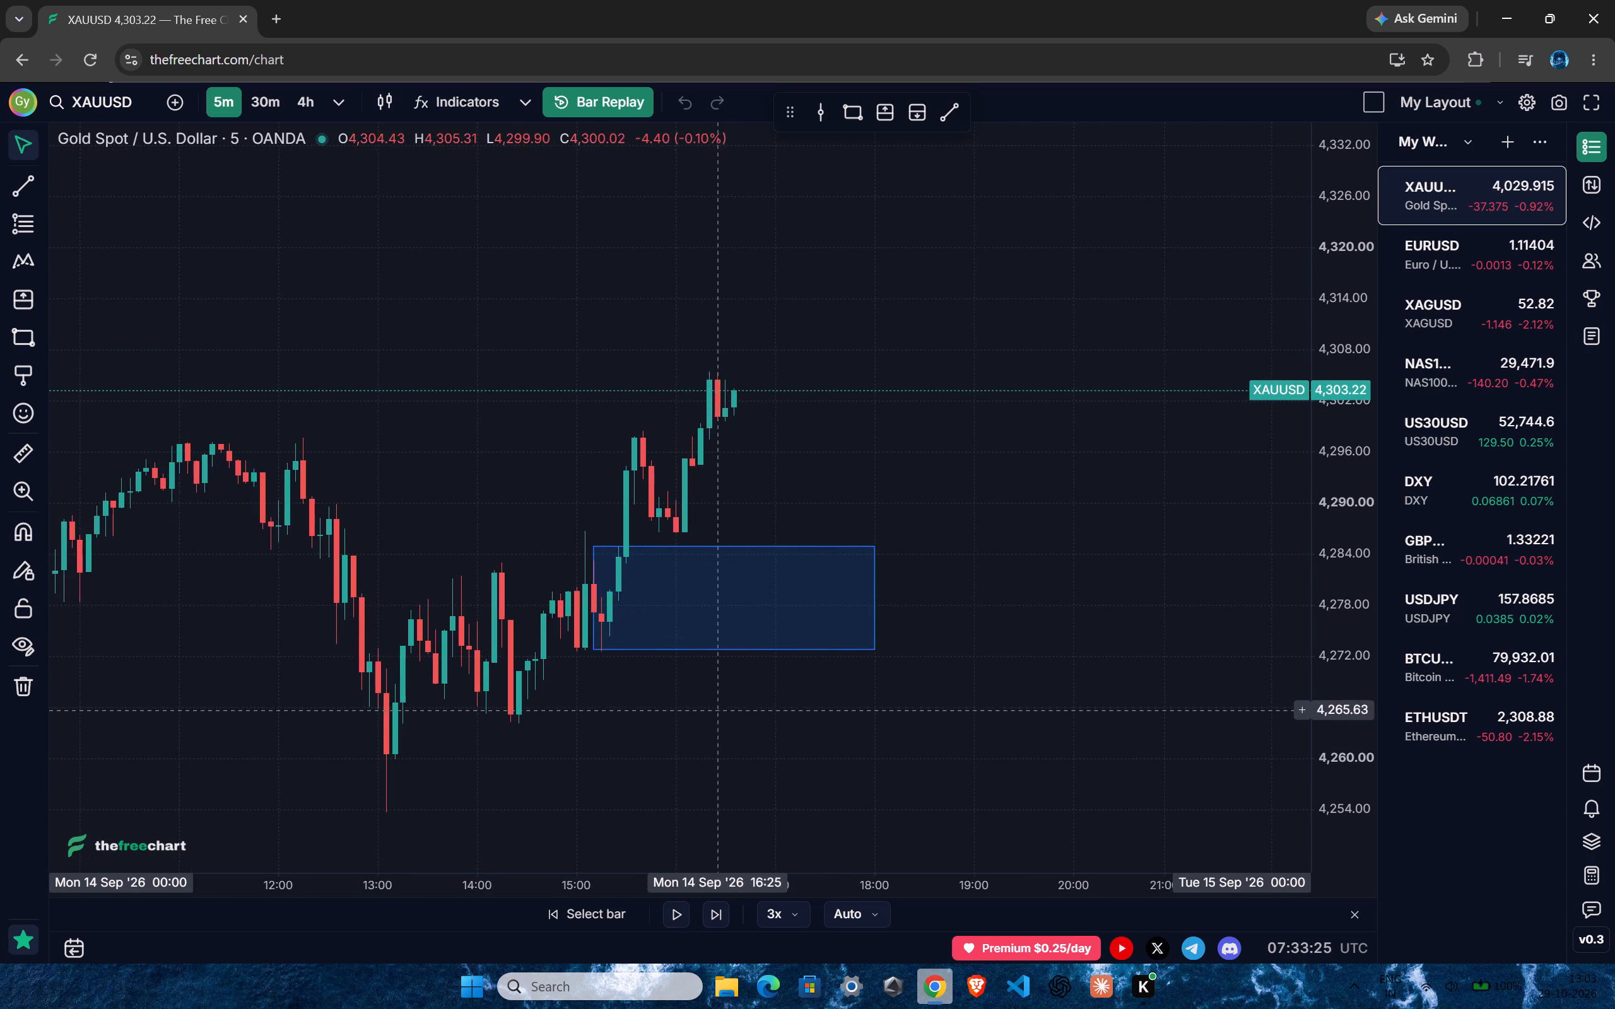
# Place a long position at 16:25 with entry at 4,293.74 and its stop at 4,282.52 inside the rebound zone.
pyautogui.keyDown('ctrl'); pyautogui.scroll(3, 713, 707); pyautogui.keyUp('ctrl')
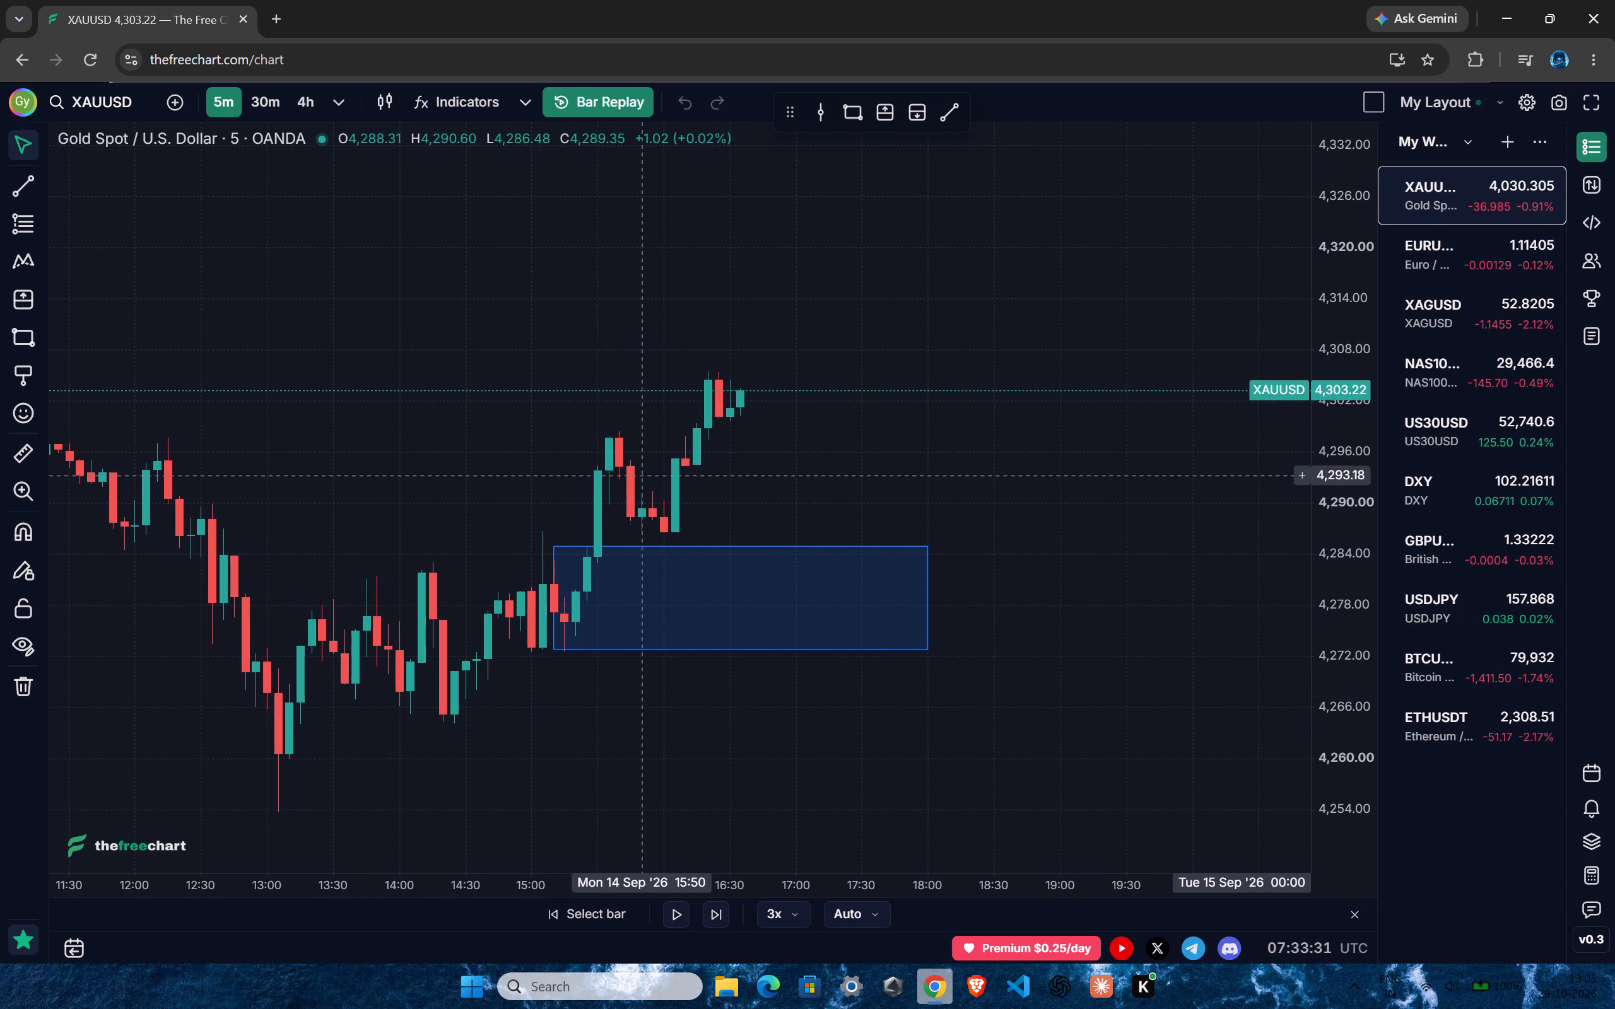
pyautogui.click(886, 111)
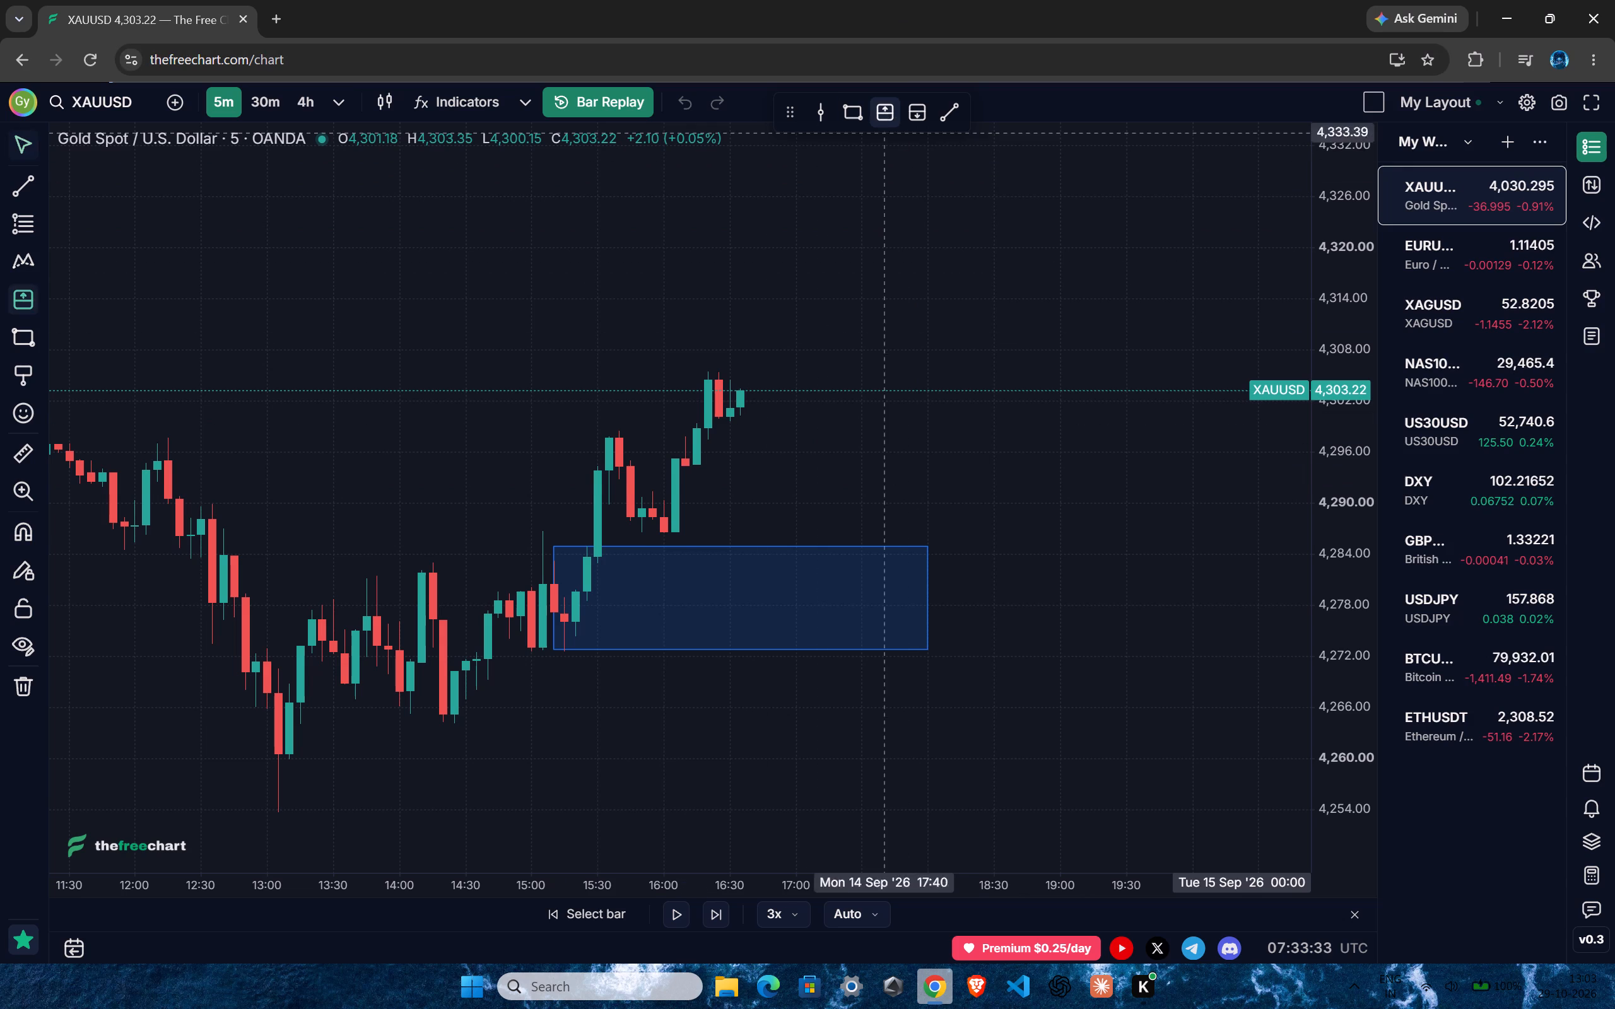
pyautogui.click(721, 470)
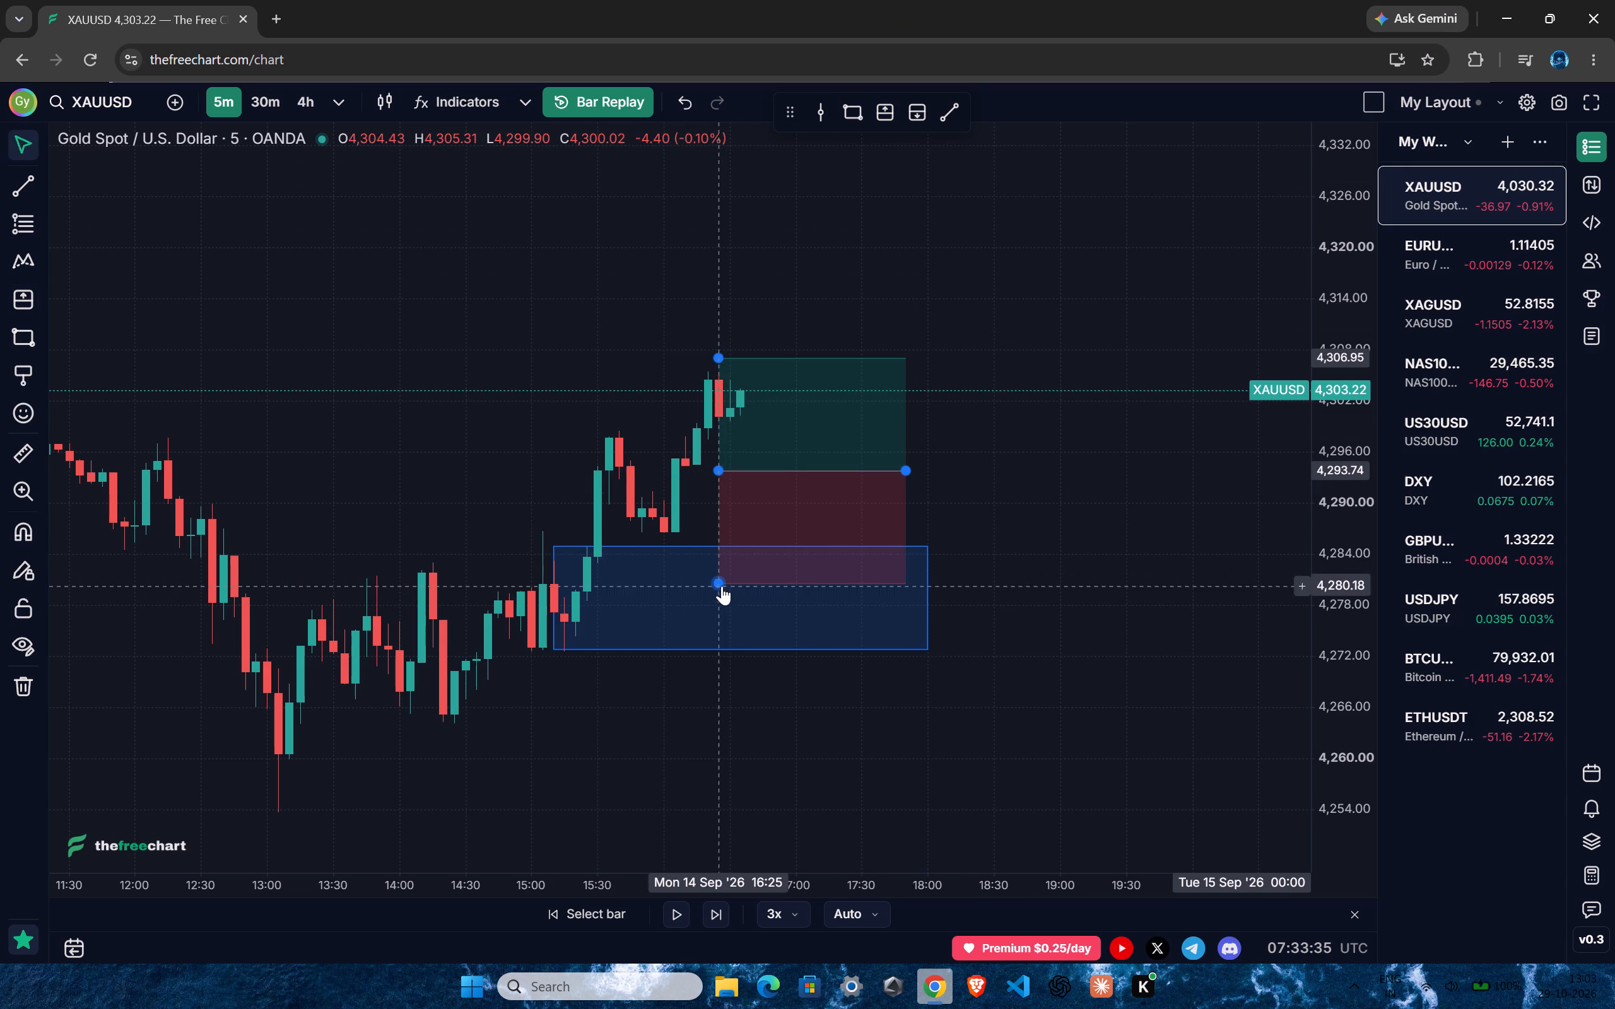
pyautogui.moveTo(718, 583); pyautogui.dragTo(718, 572)
pyautogui.click(718, 576)
pyautogui.moveTo(716, 574); pyautogui.dragTo(715, 566)
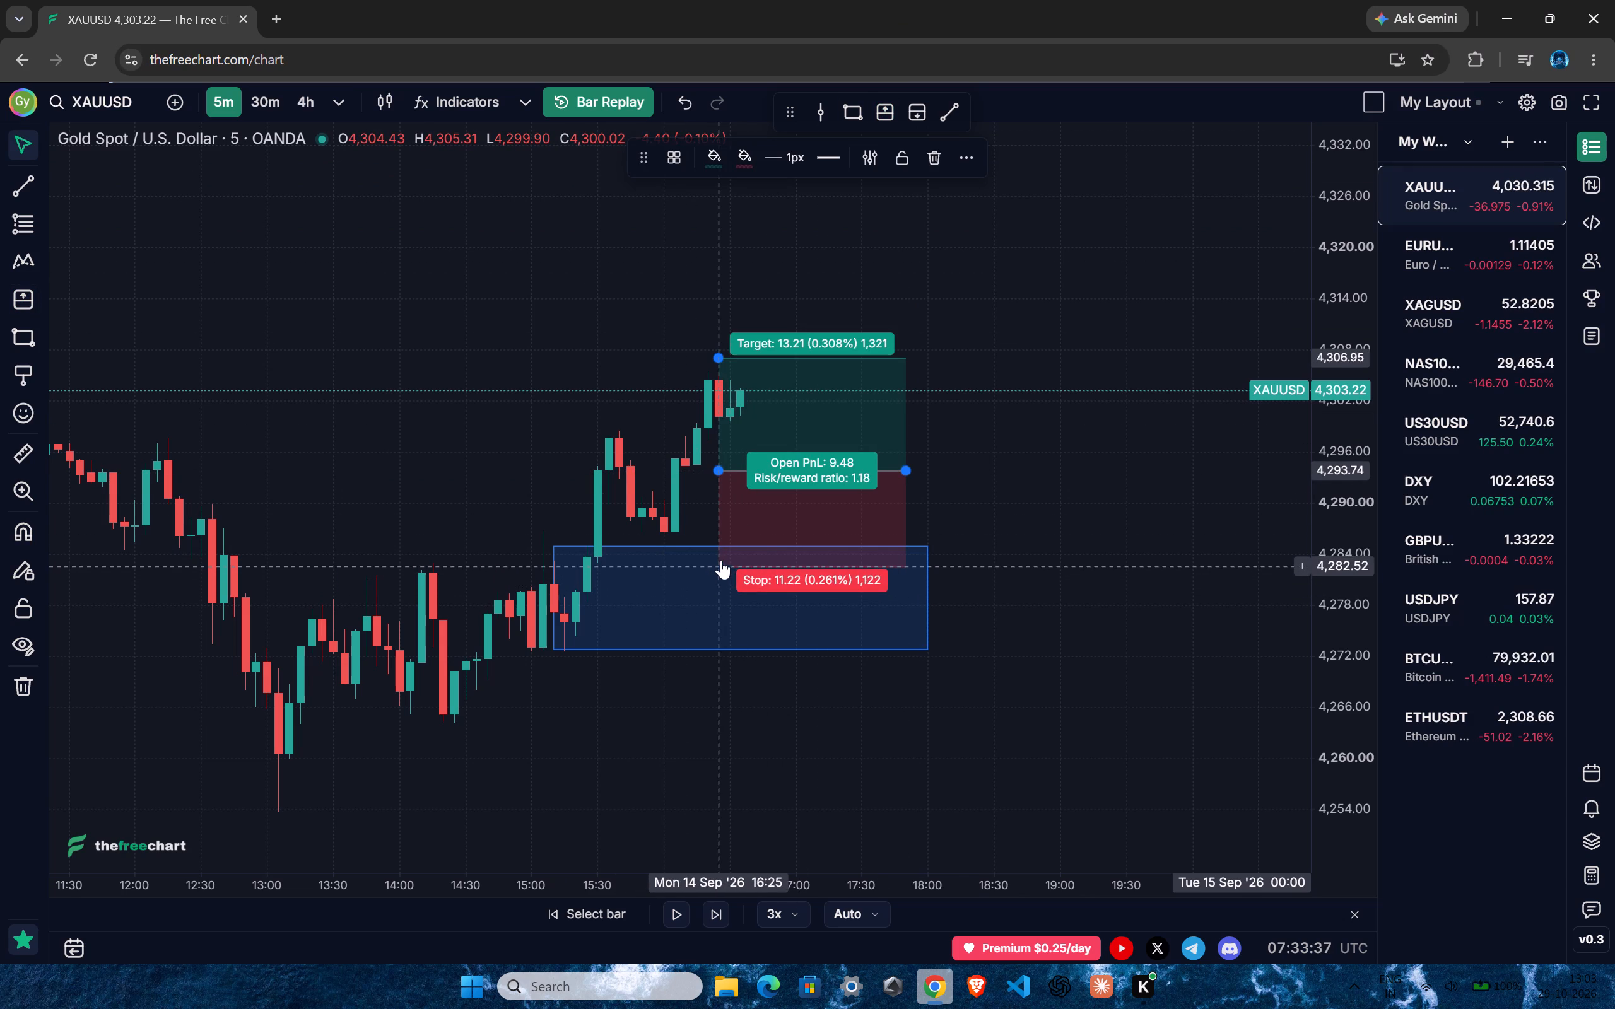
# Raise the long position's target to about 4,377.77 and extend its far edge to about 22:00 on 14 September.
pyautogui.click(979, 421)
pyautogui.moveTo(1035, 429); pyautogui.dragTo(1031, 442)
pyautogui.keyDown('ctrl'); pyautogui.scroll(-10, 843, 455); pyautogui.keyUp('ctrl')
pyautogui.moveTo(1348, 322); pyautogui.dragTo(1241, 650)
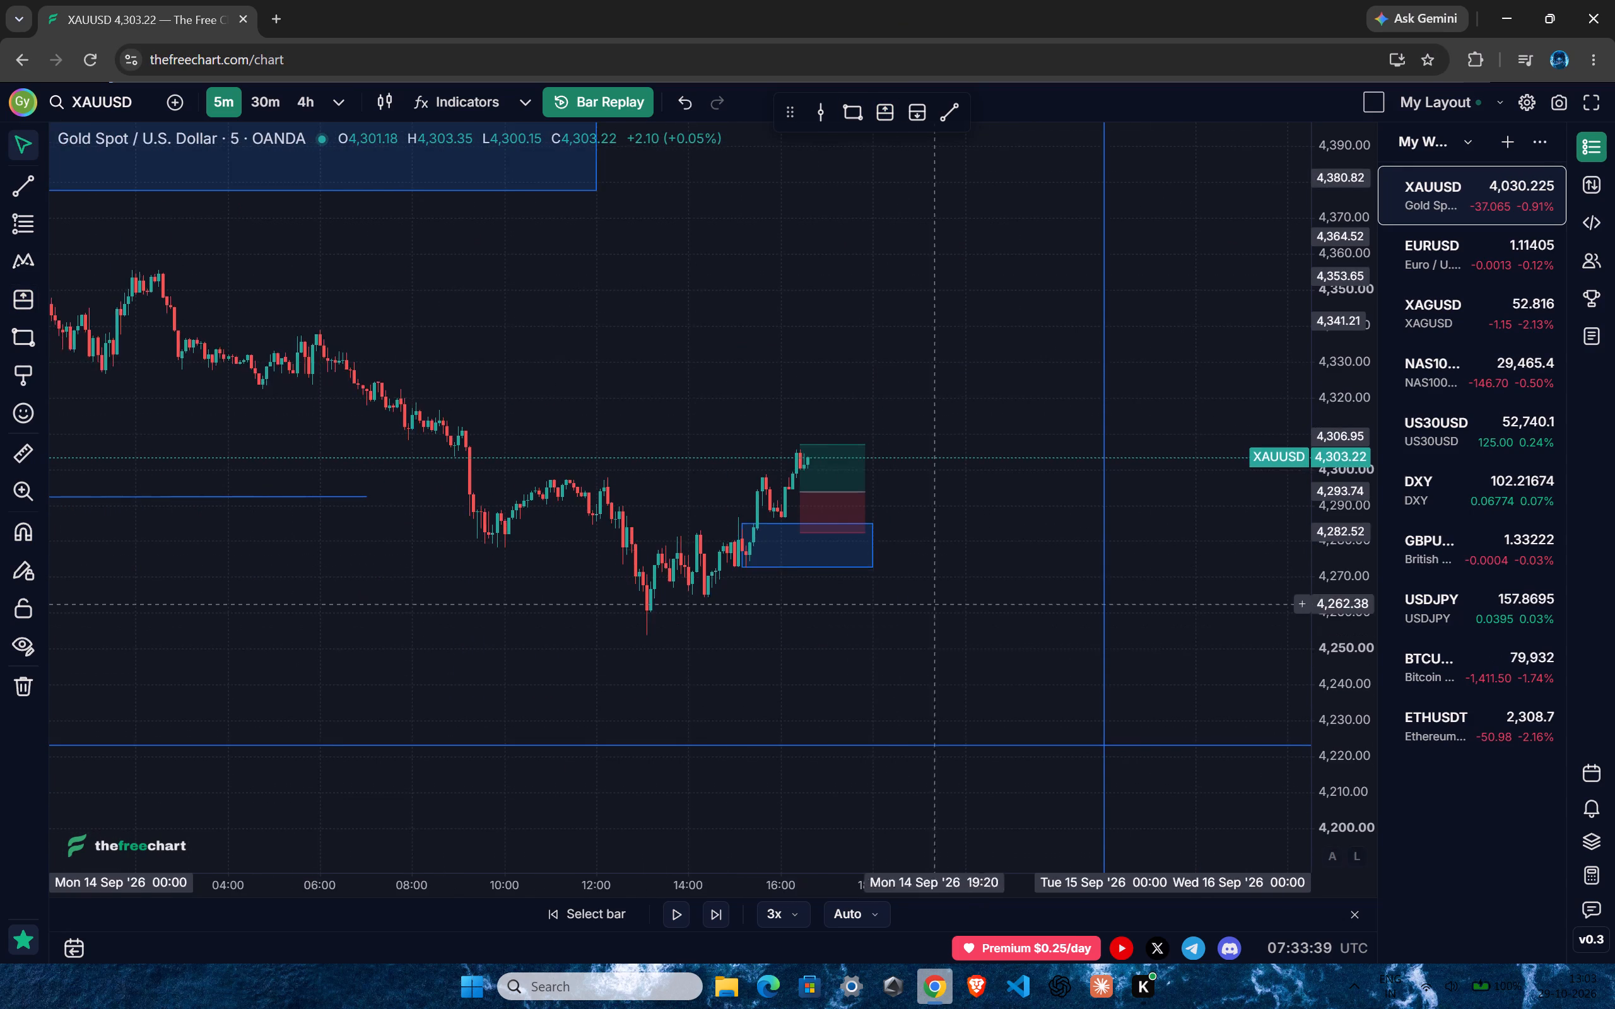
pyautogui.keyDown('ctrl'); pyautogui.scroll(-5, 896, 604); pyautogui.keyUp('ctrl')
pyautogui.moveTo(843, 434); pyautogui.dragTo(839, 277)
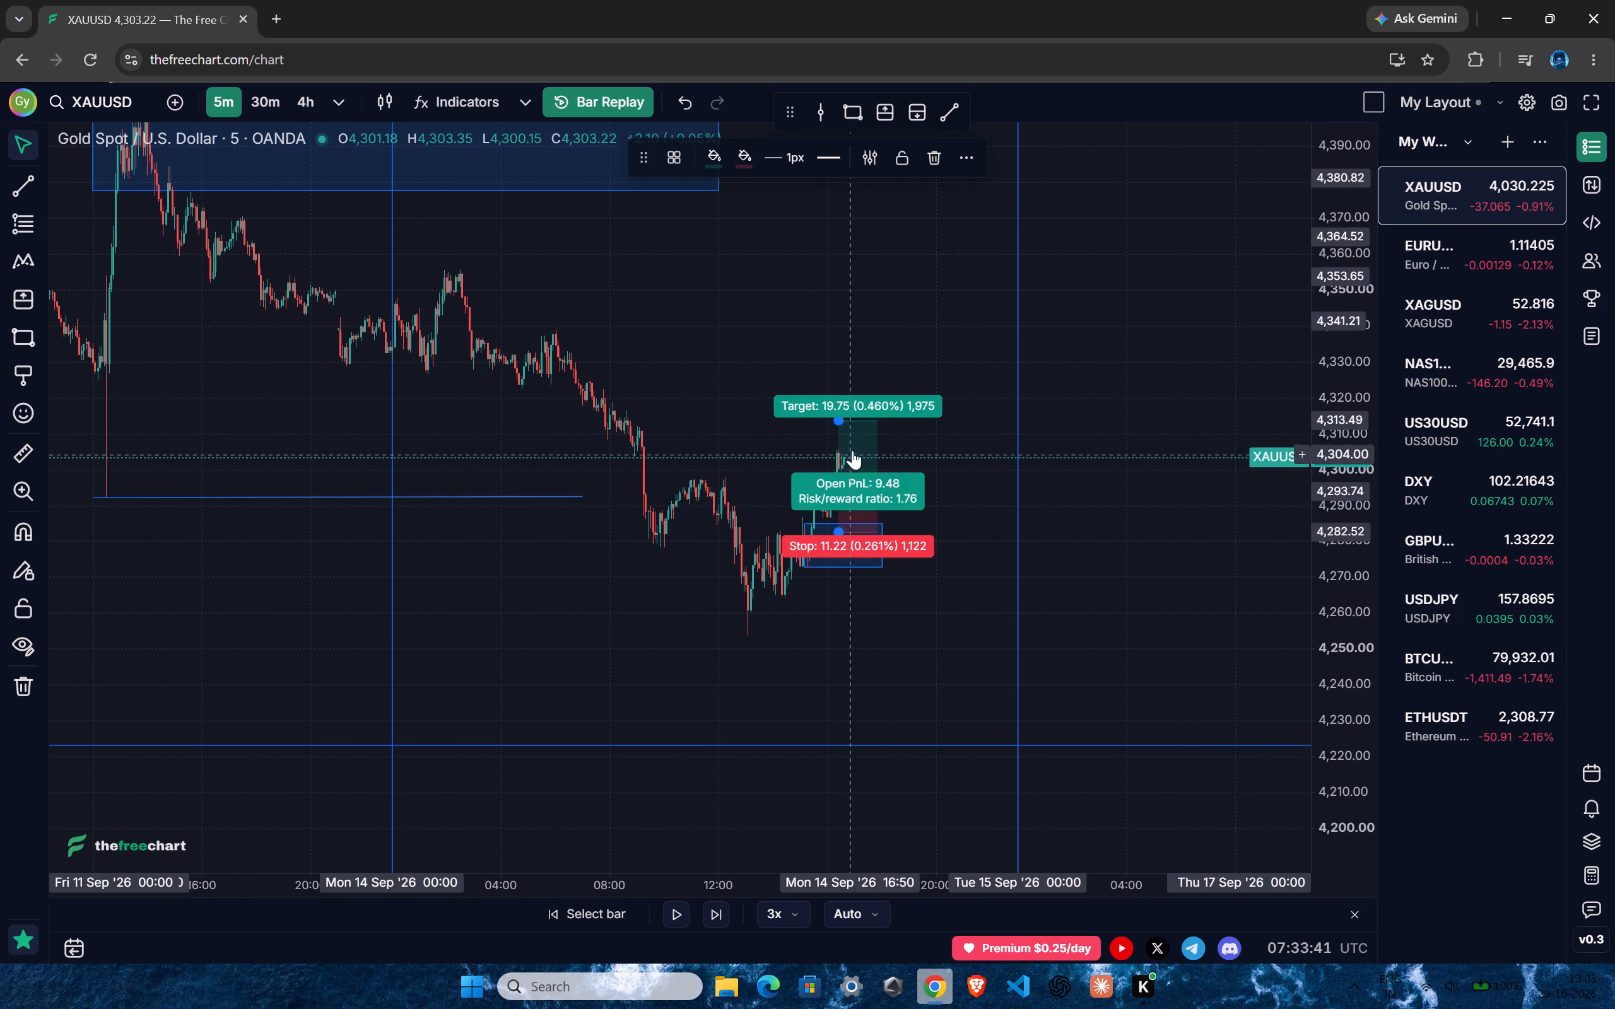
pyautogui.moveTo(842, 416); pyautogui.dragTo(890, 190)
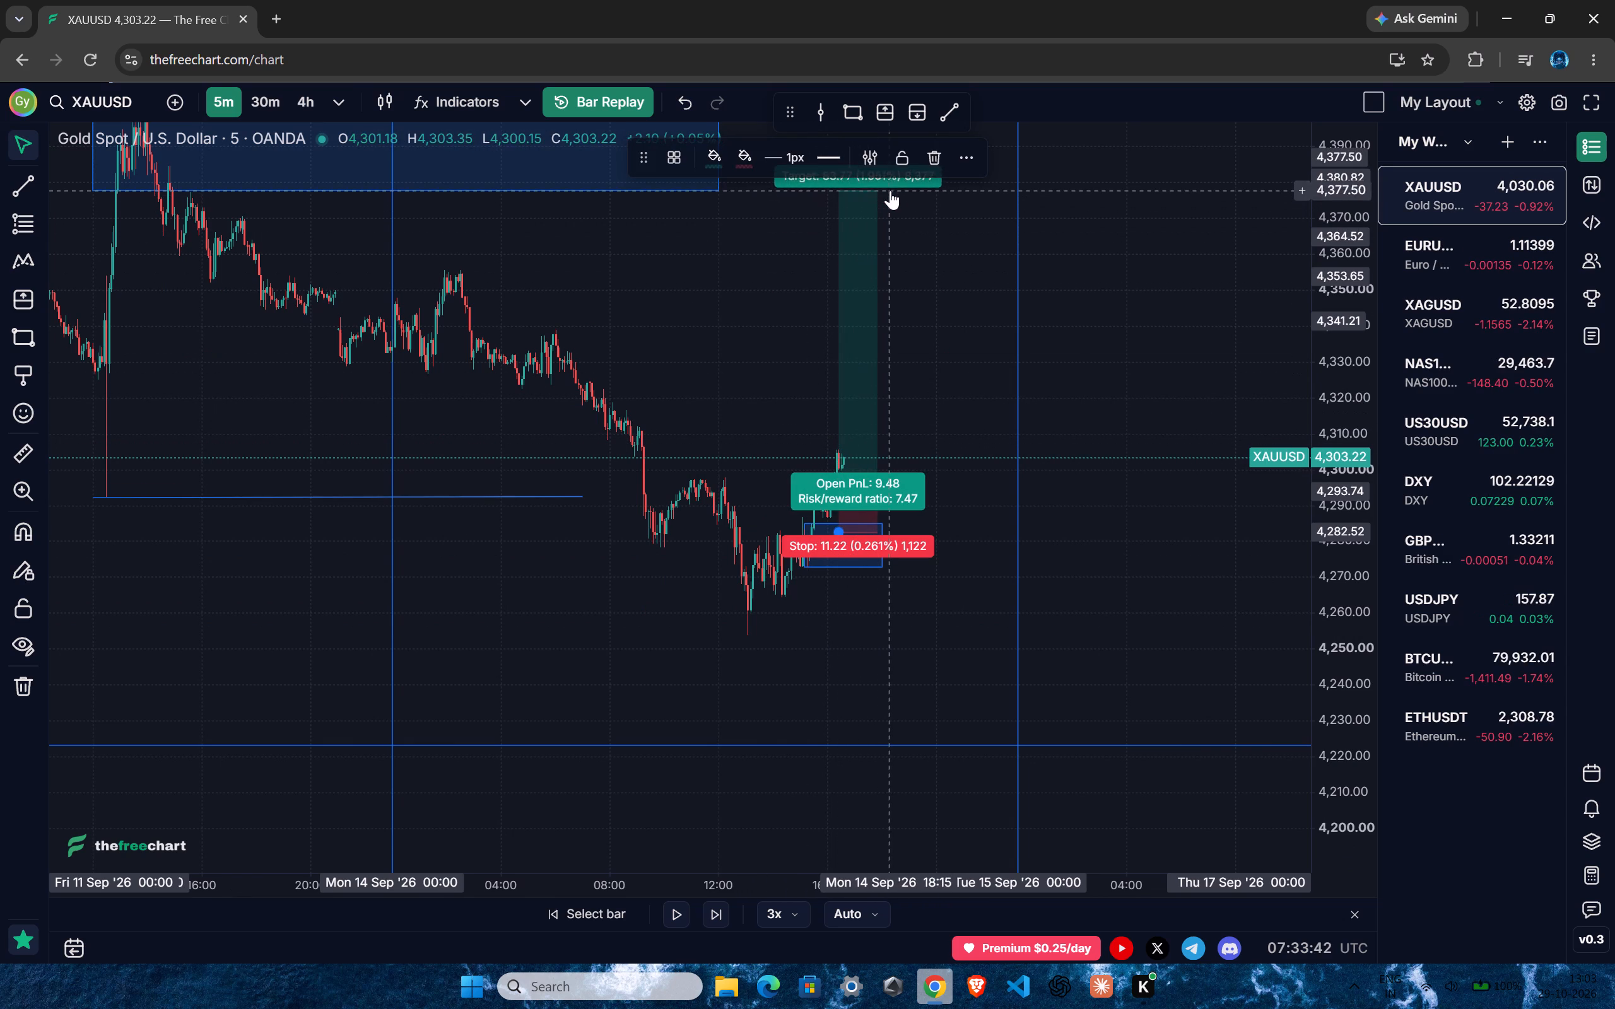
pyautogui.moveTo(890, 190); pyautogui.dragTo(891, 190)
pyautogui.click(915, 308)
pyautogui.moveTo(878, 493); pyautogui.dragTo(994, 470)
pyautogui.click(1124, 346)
# Play the replay forward on the 5-minute interval past the 17:30 bar on 14 September.
pyautogui.moveTo(1103, 457); pyautogui.dragTo(1099, 399)
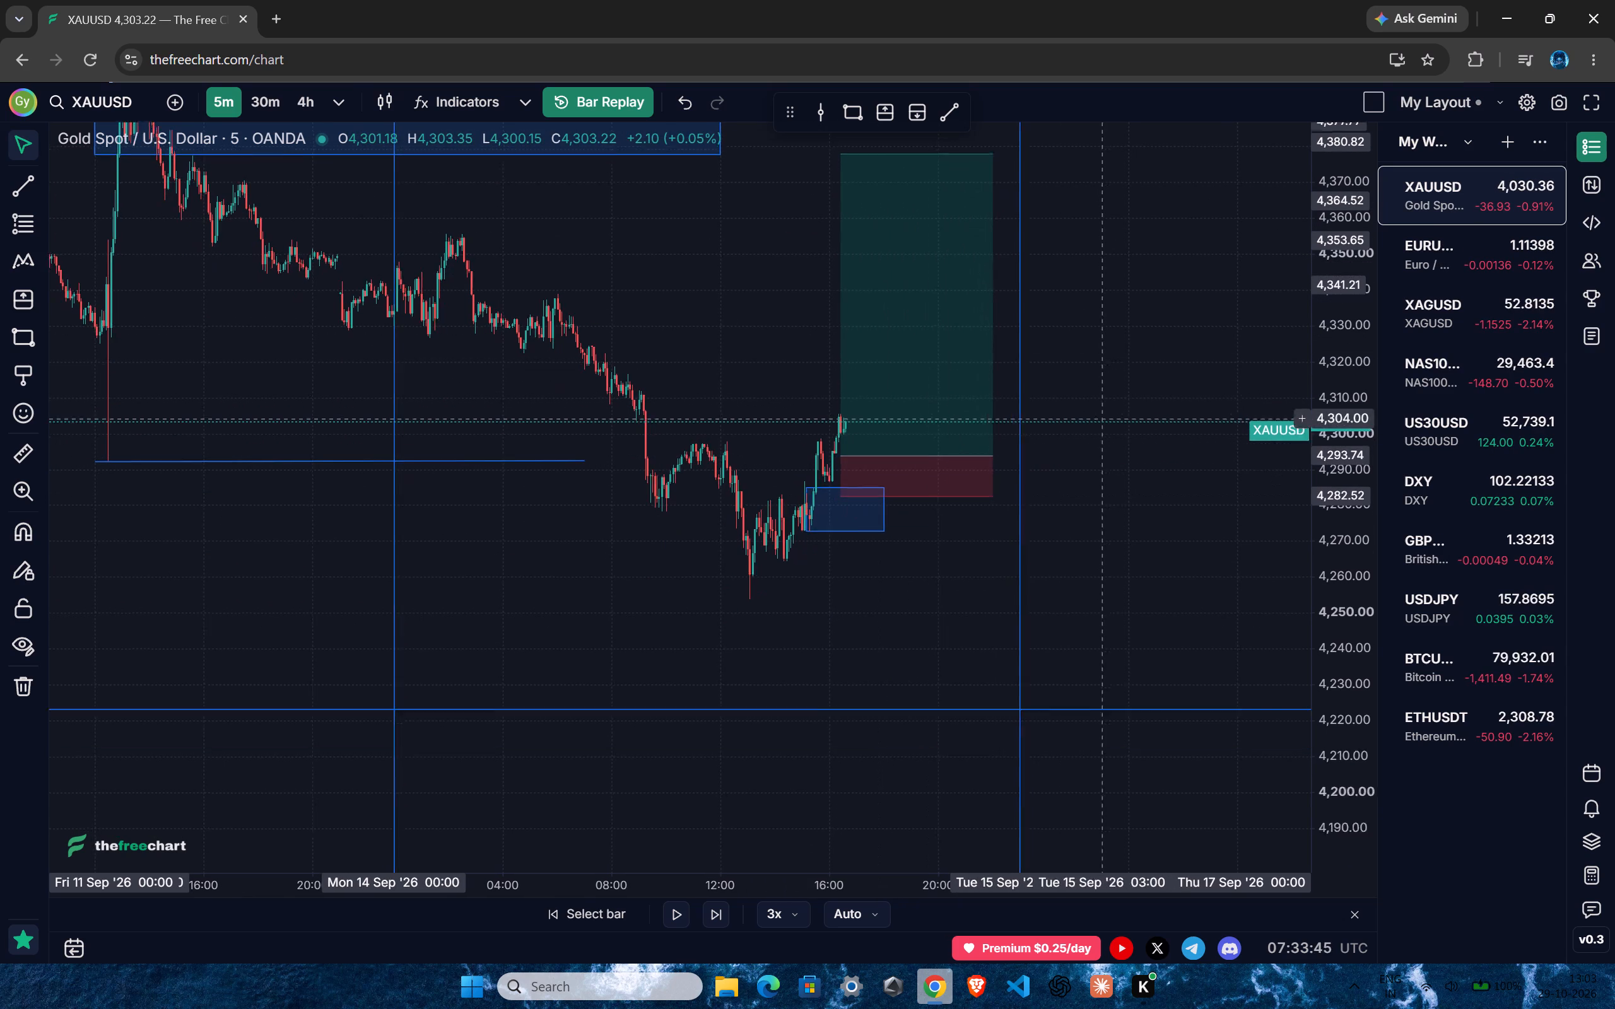
pyautogui.moveTo(1099, 399); pyautogui.dragTo(1097, 395)
pyautogui.scroll(4, 1011, 436)
pyautogui.moveTo(1334, 642); pyautogui.dragTo(1325, 259)
pyautogui.moveTo(1124, 479); pyautogui.dragTo(1093, 615)
pyautogui.keyDown('ctrl'); pyautogui.scroll(3, 939, 615); pyautogui.keyUp('ctrl')
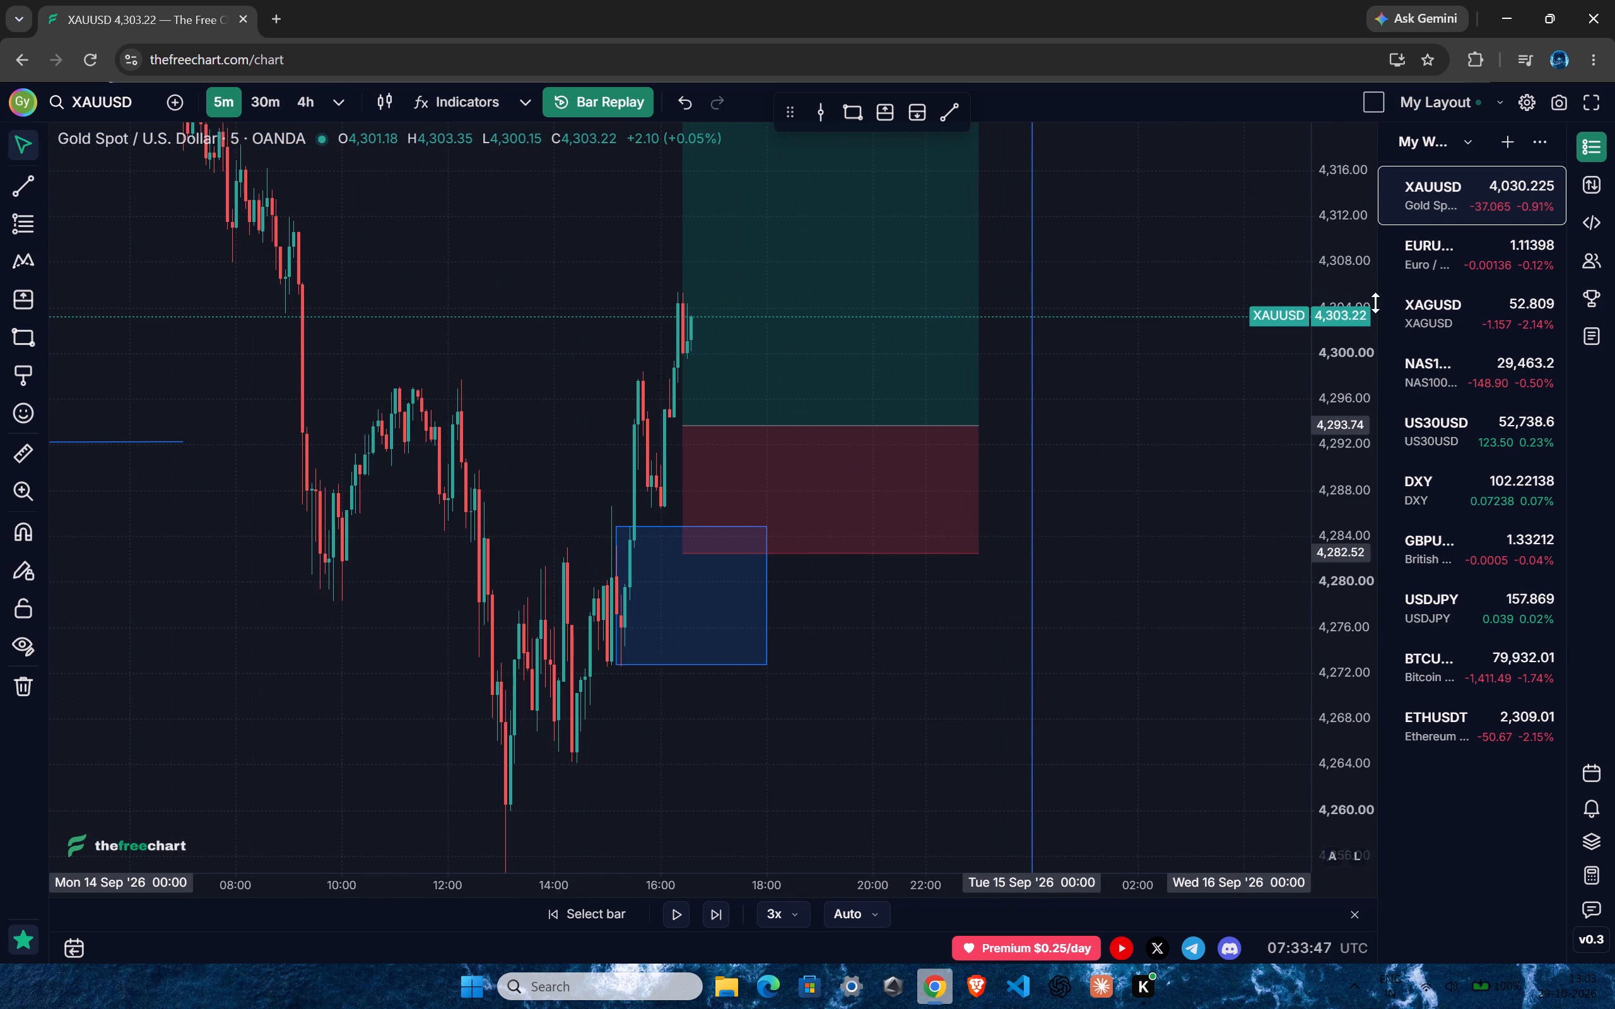
pyautogui.moveTo(1340, 322); pyautogui.dragTo(1350, 546)
pyautogui.moveTo(1099, 427); pyautogui.dragTo(1111, 510)
pyautogui.keyDown('ctrl'); pyautogui.scroll(1, 951, 493); pyautogui.keyUp('ctrl')
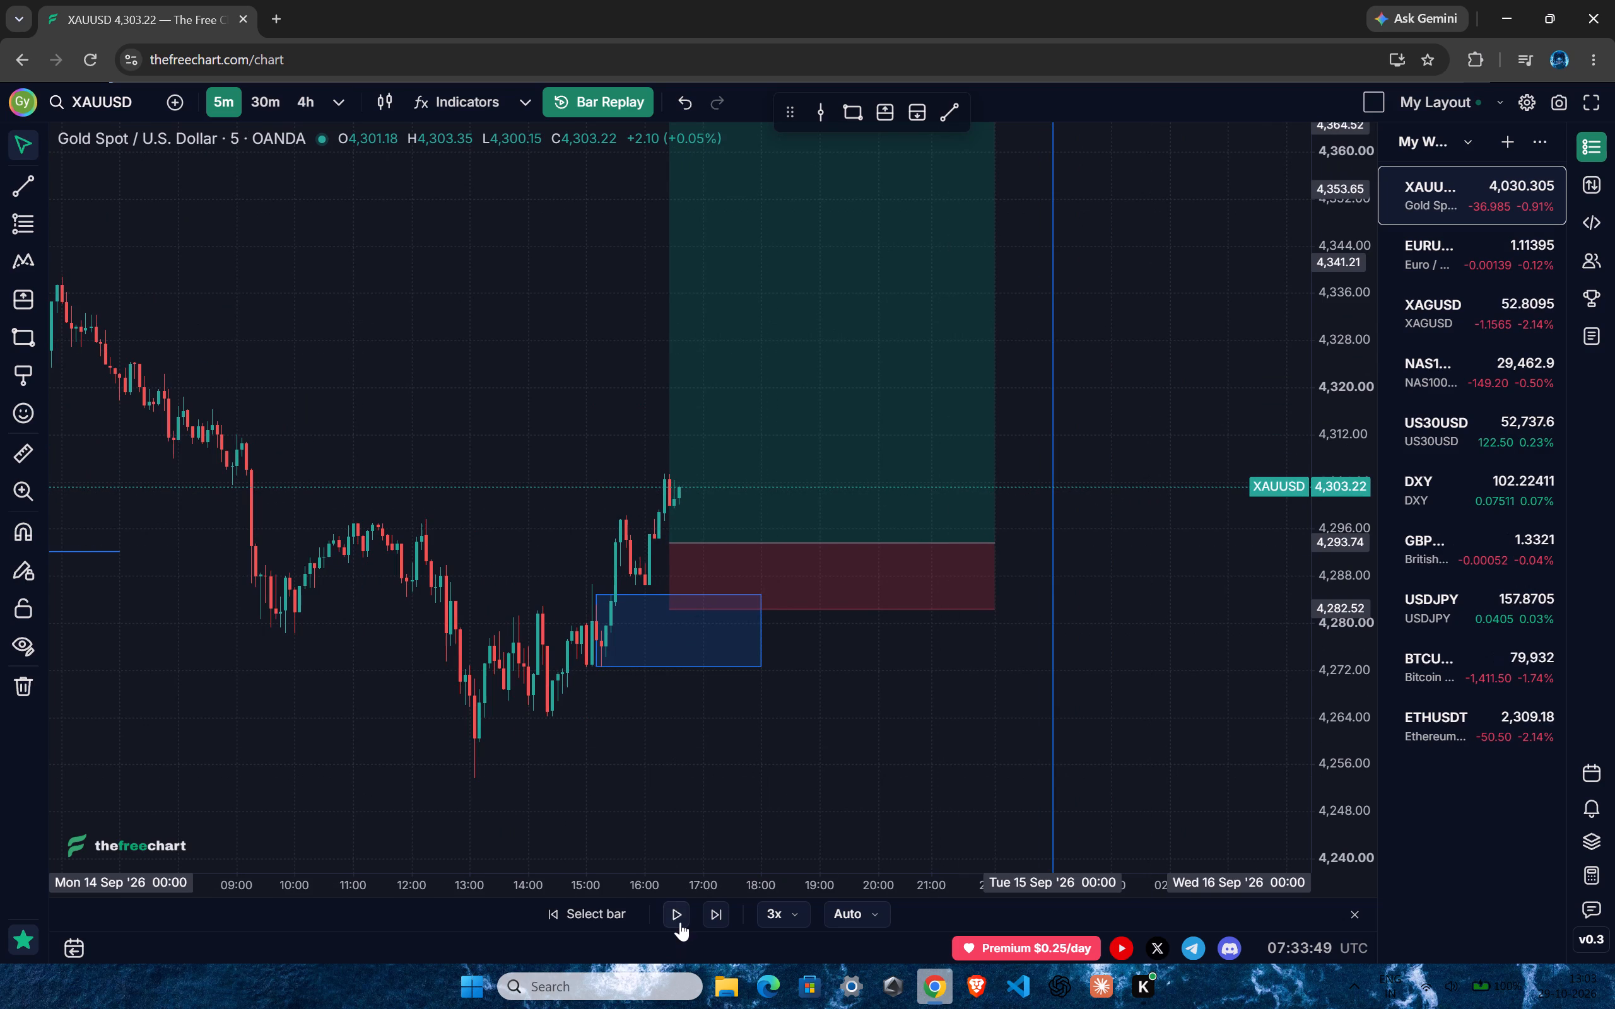
pyautogui.click(680, 922)
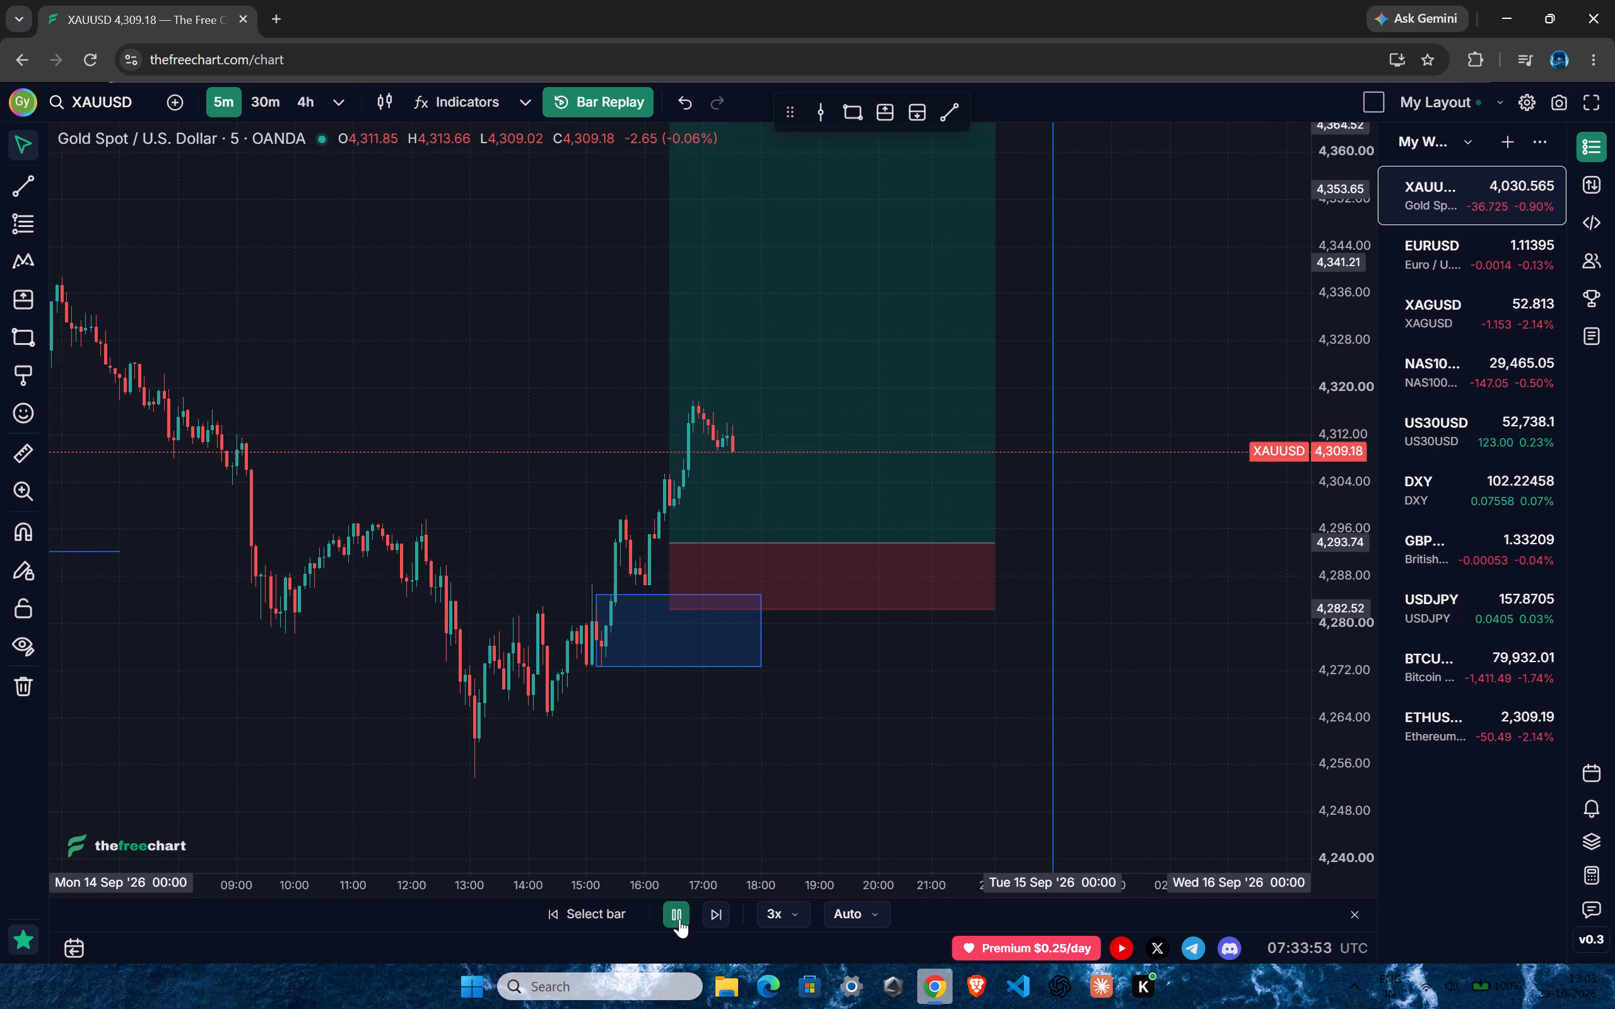
# Switch to the 1-hour interval and play the replay forward to the 19:00 bar on 14 September, pausing there.
pyautogui.write('1h')
pyautogui.press('Return')
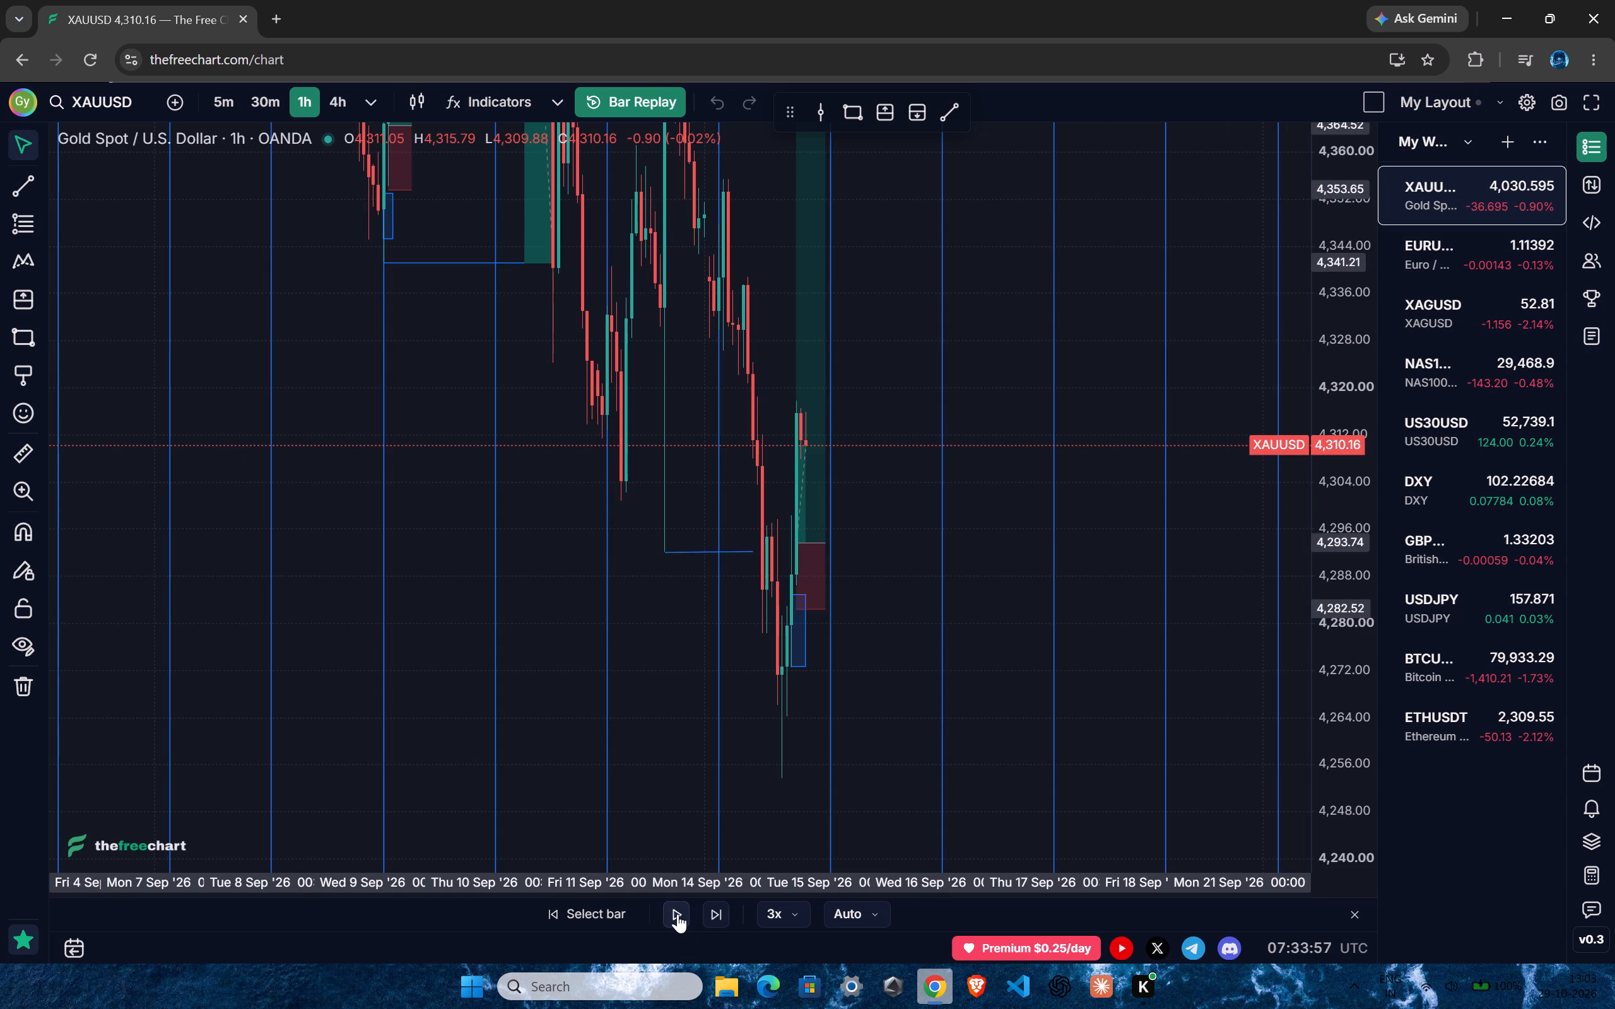
pyautogui.click(676, 913)
pyautogui.click(675, 912)
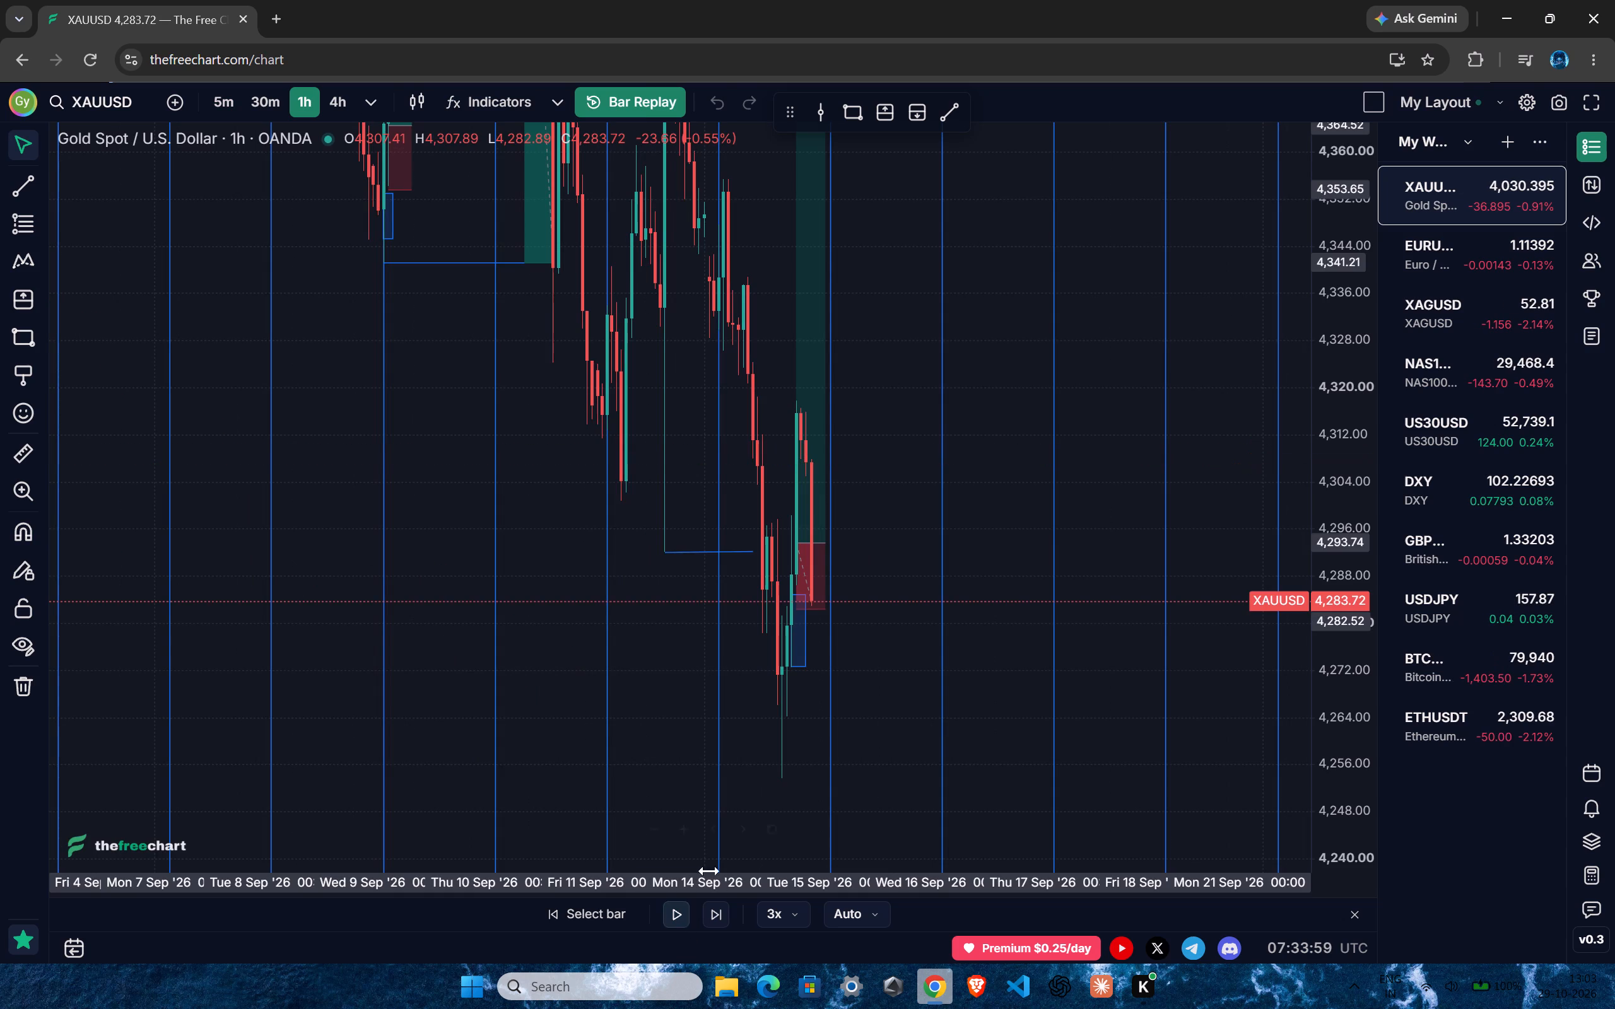
# Play the hourly replay forward to the 00:00 bar on 15 September and pause it.
pyautogui.keyDown('ctrl'); pyautogui.scroll(13, 874, 671); pyautogui.keyUp('ctrl')
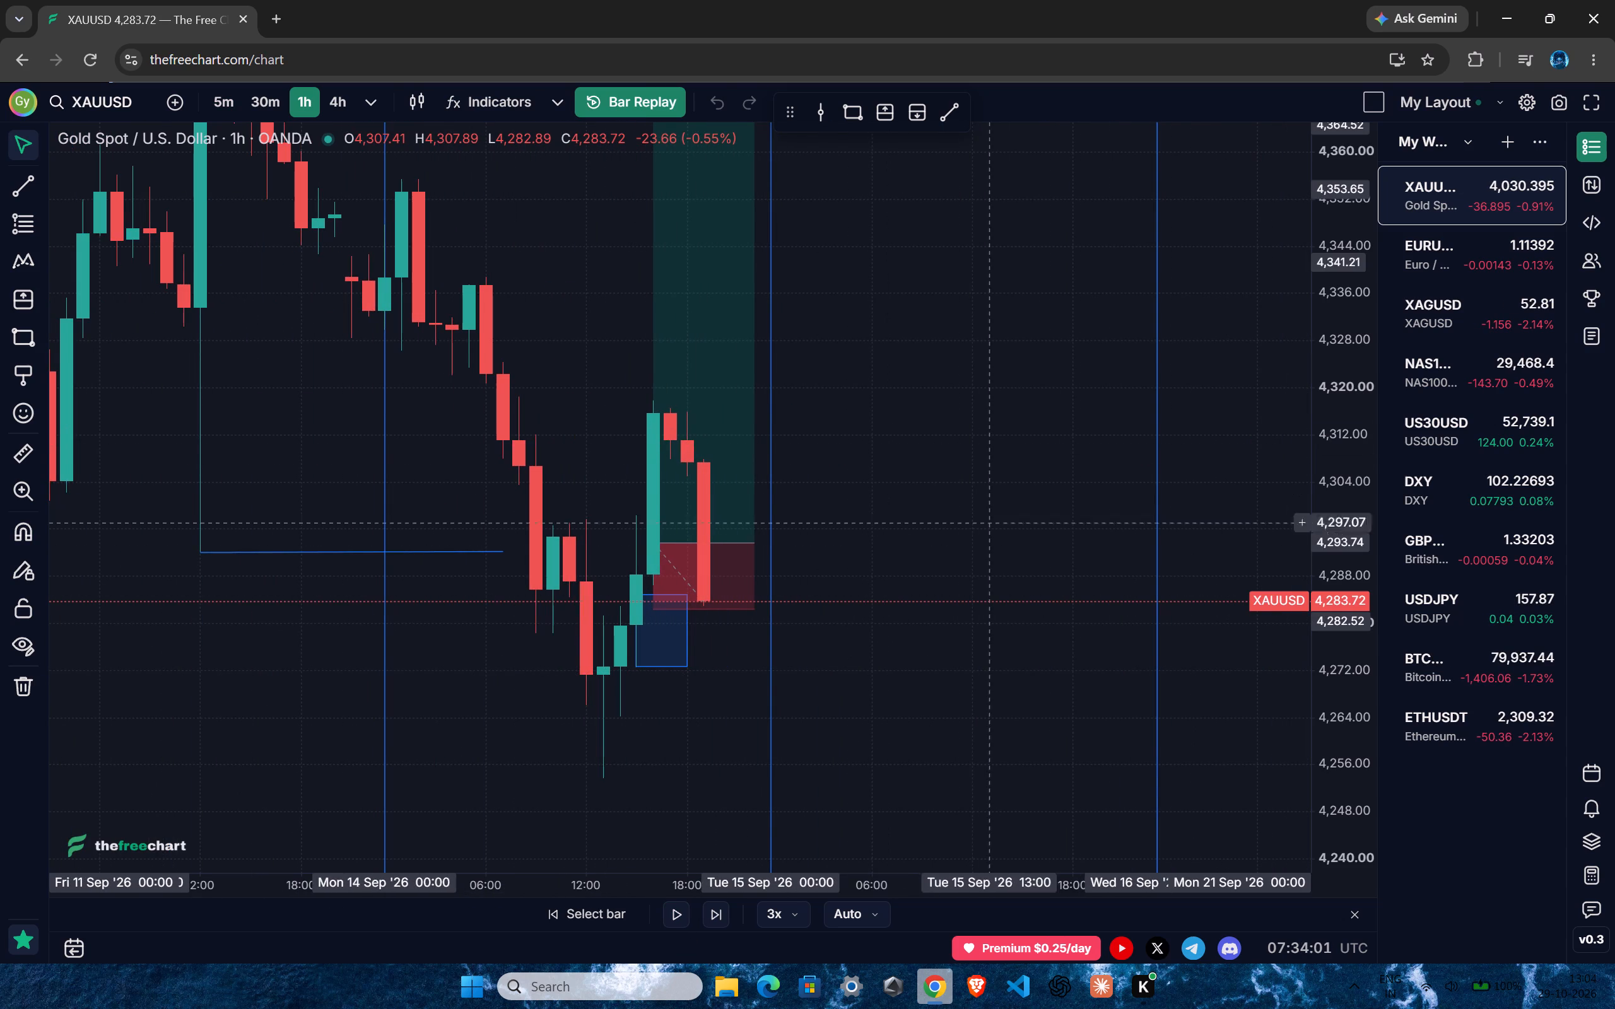
pyautogui.moveTo(944, 712); pyautogui.dragTo(1047, 592)
pyautogui.keyDown('ctrl'); pyautogui.scroll(4, 828, 604); pyautogui.keyUp('ctrl')
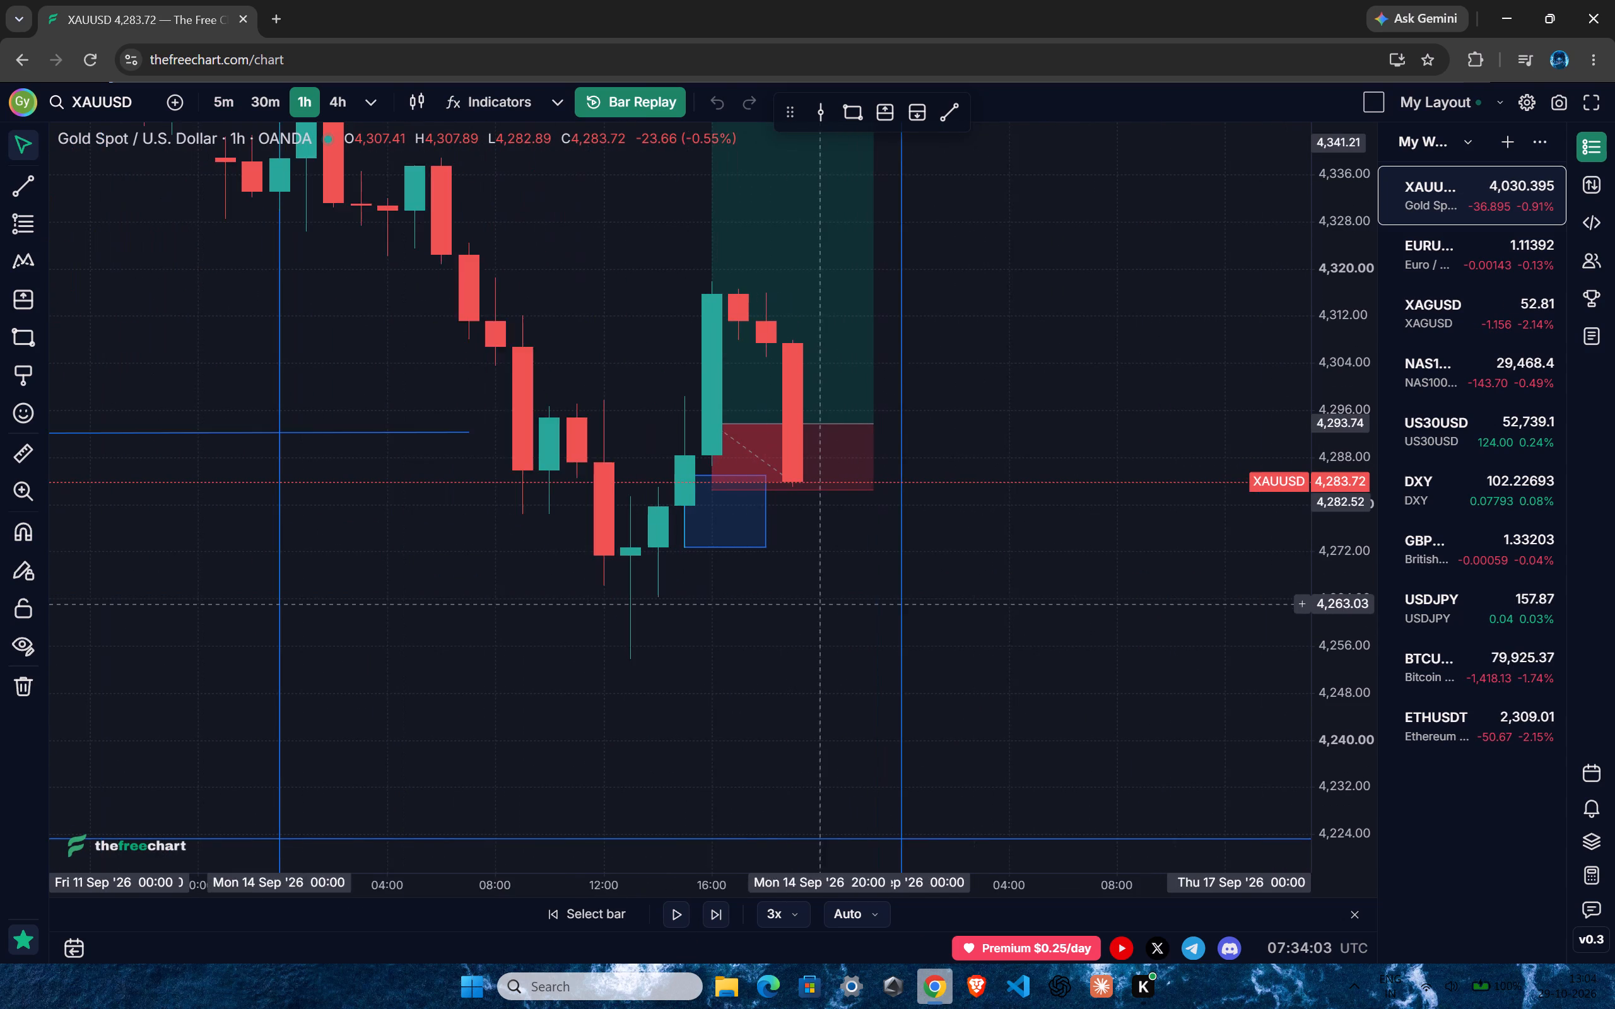
pyautogui.keyDown('ctrl'); pyautogui.scroll(5, 816, 604); pyautogui.keyUp('ctrl')
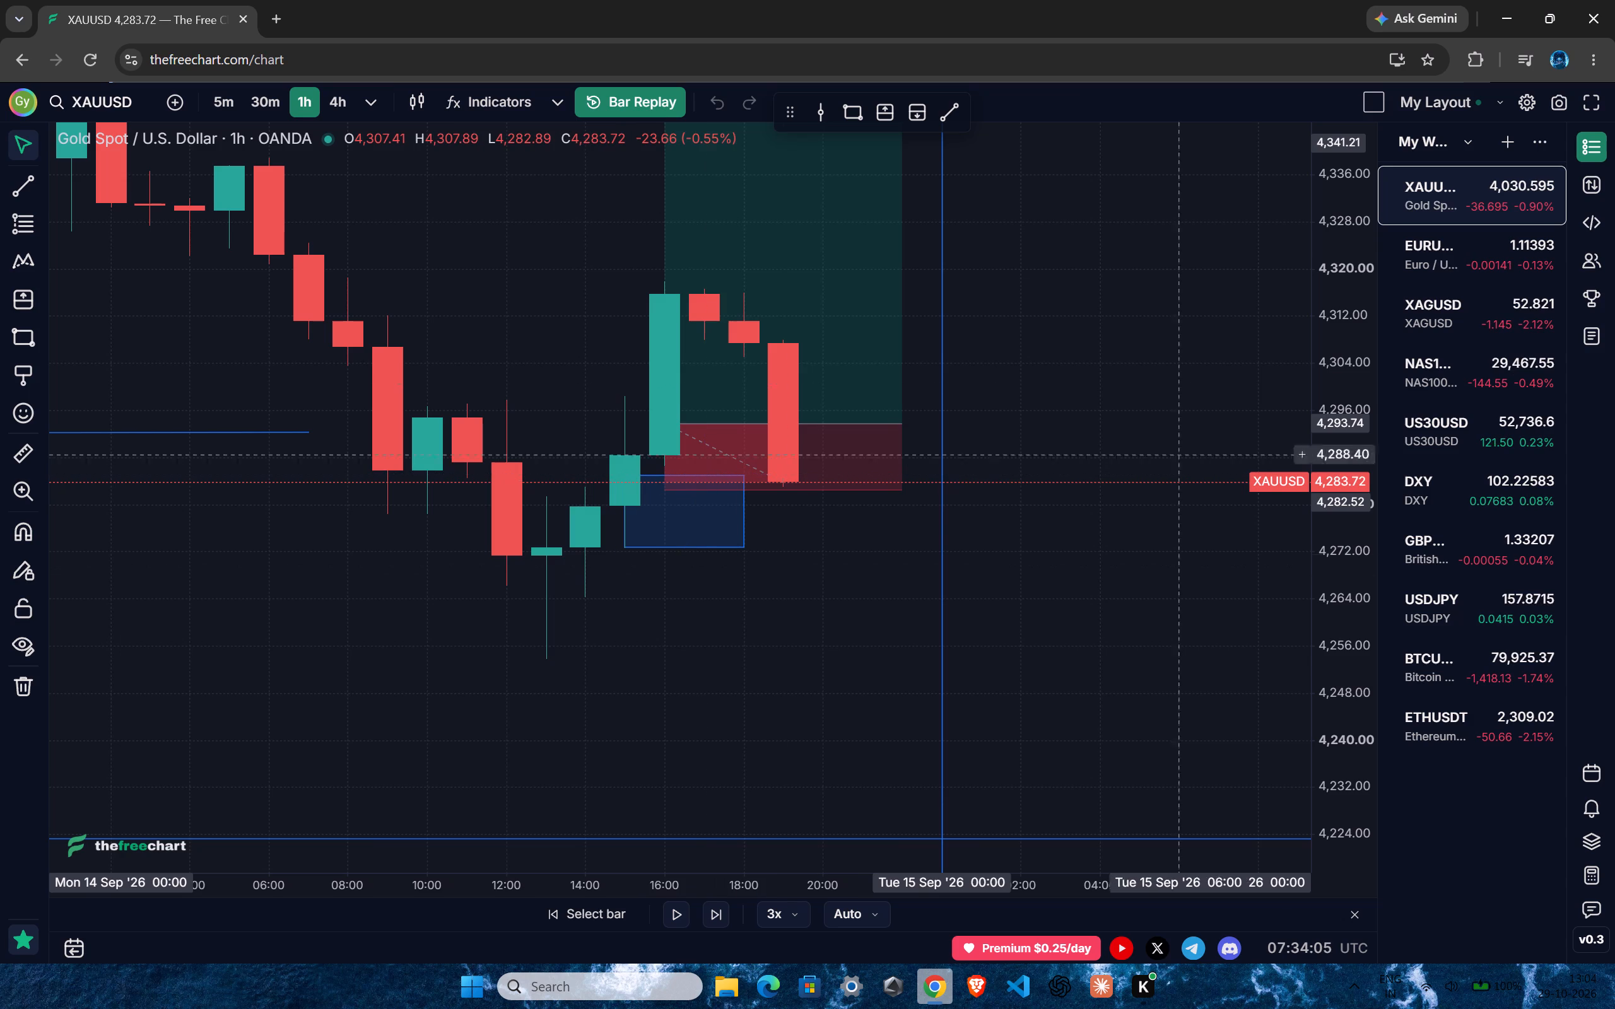
pyautogui.moveTo(1350, 401); pyautogui.dragTo(1264, 671)
pyautogui.keyDown('ctrl'); pyautogui.scroll(-5, 958, 599); pyautogui.keyUp('ctrl')
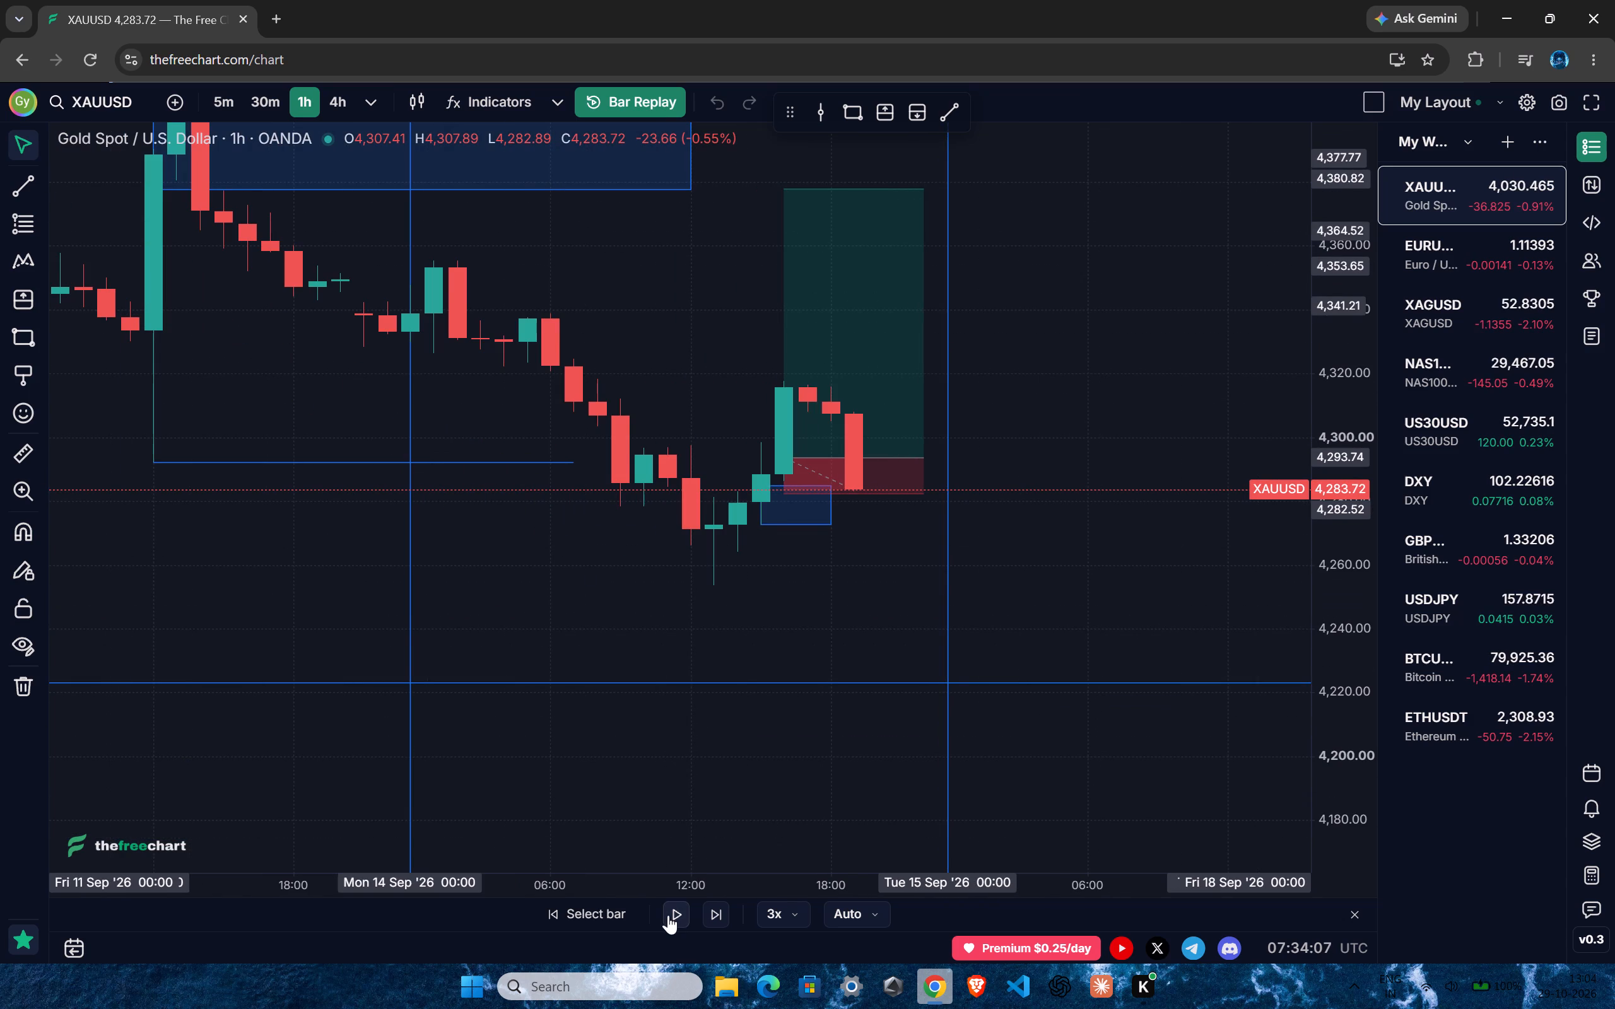
pyautogui.click(671, 915)
pyautogui.click(671, 915)
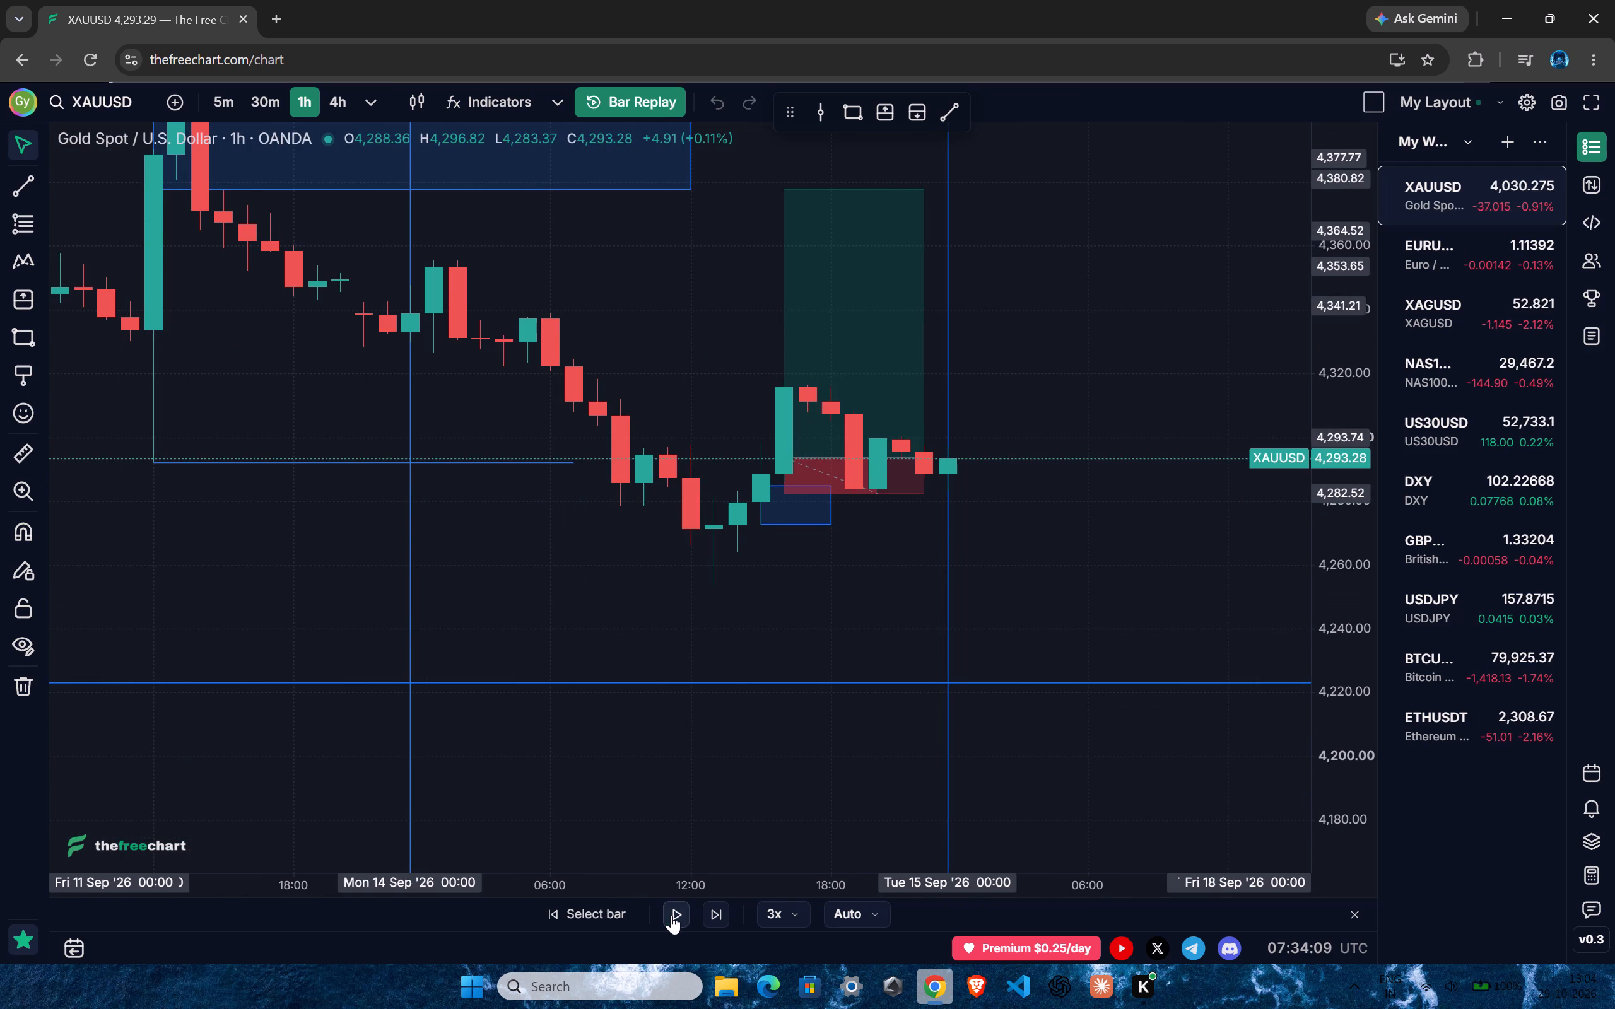
# Delete the long position with entry at 4,293.74 from the 14 September bars.
pyautogui.moveTo(879, 574); pyautogui.dragTo(800, 658)
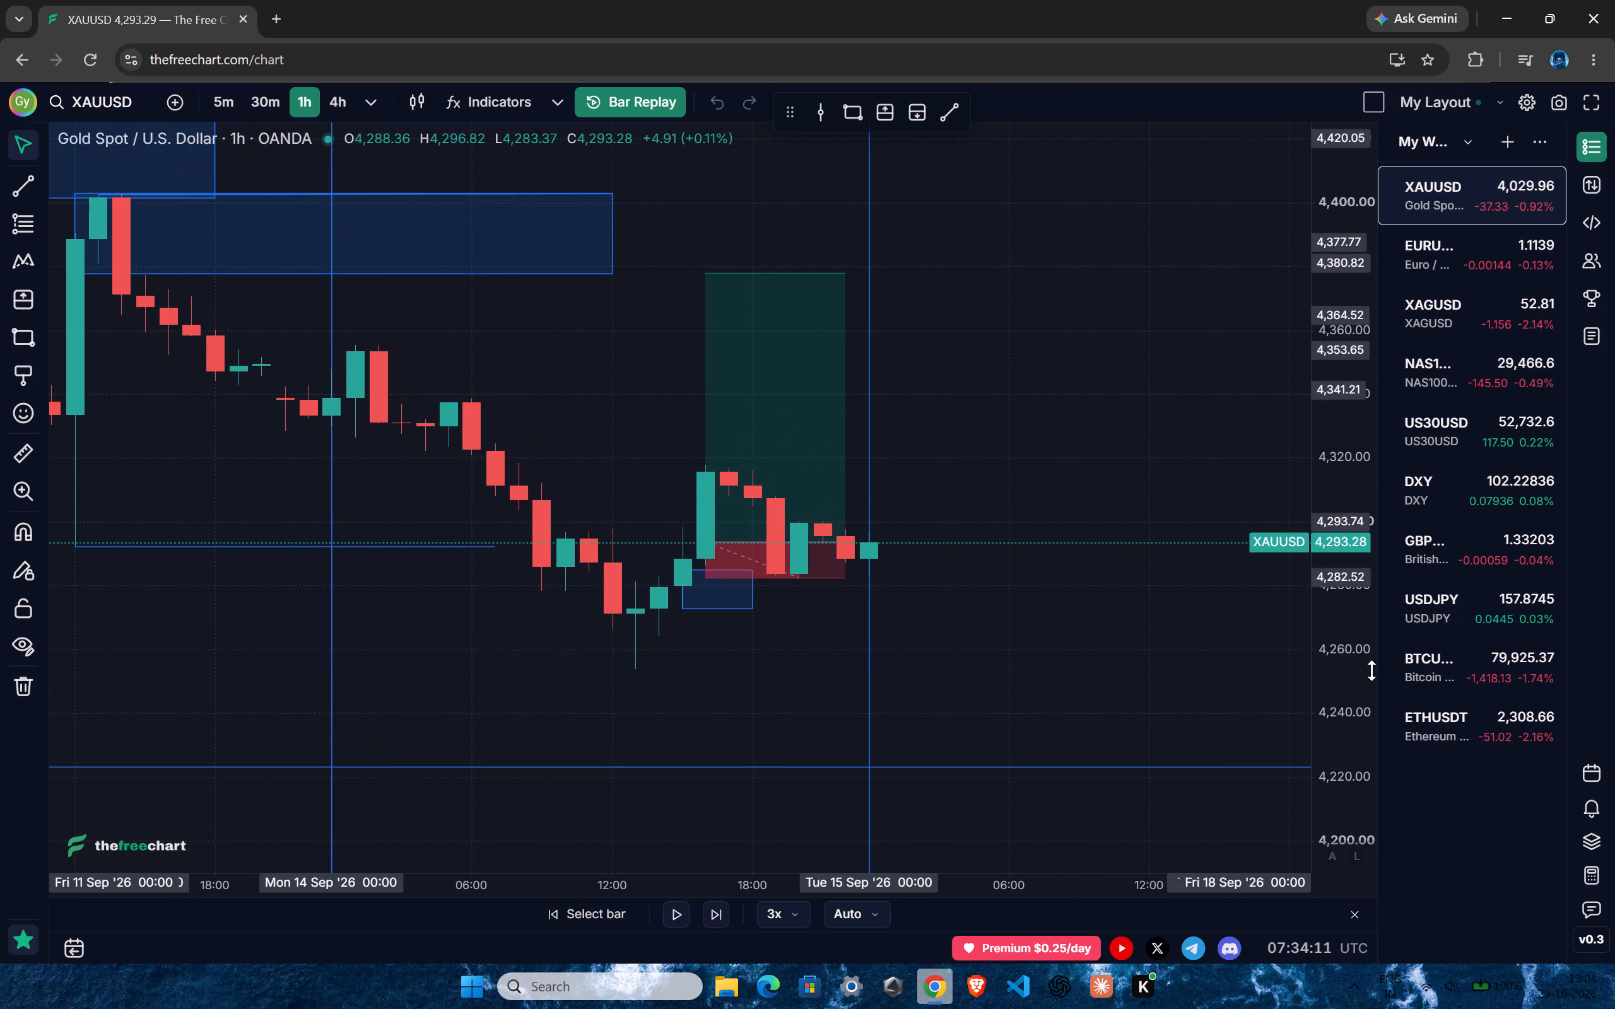
pyautogui.click(825, 538)
pyautogui.click(933, 149)
pyautogui.click(980, 467)
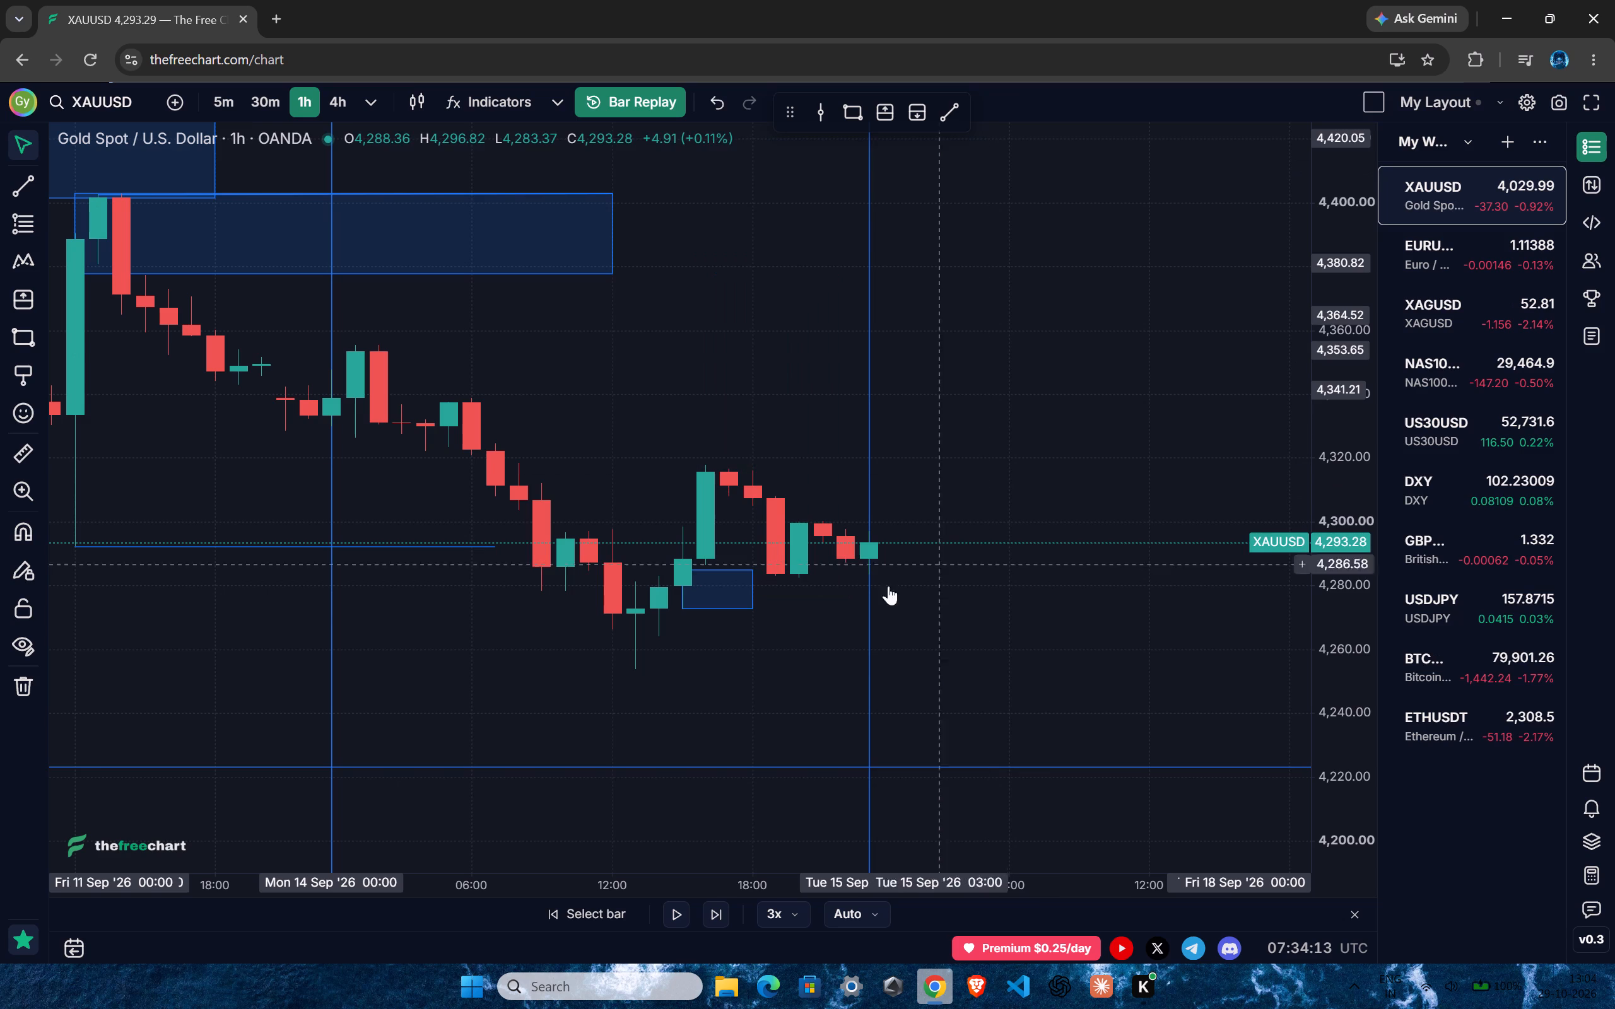
# Delete the small rebound zone below about 4,285 on 14 September.
pyautogui.click(730, 583)
pyautogui.click(734, 569)
pyautogui.click(964, 154)
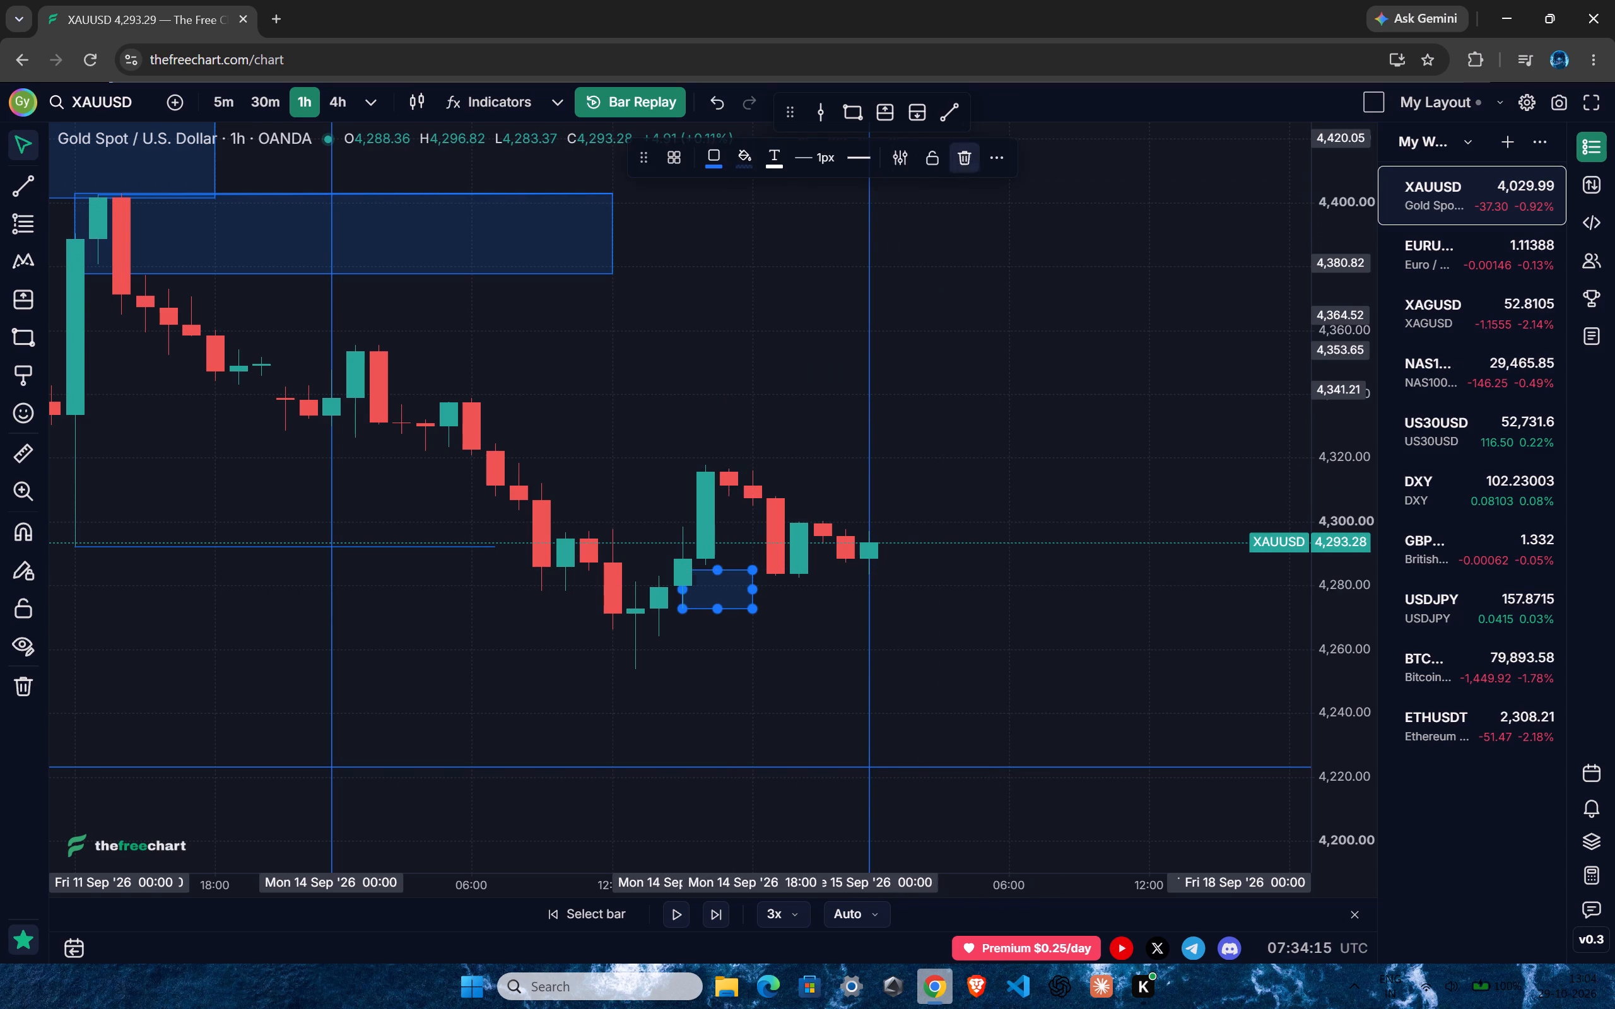
pyautogui.click(999, 400)
# Draw a horizontal trend line at about 4,253.56 from the 13:00 low on 14 September to 07:00 on 15 September.
pyautogui.keyDown('ctrl'); pyautogui.scroll(-13, 922, 464); pyautogui.keyUp('ctrl')
pyautogui.moveTo(1354, 349); pyautogui.dragTo(1317, 643)
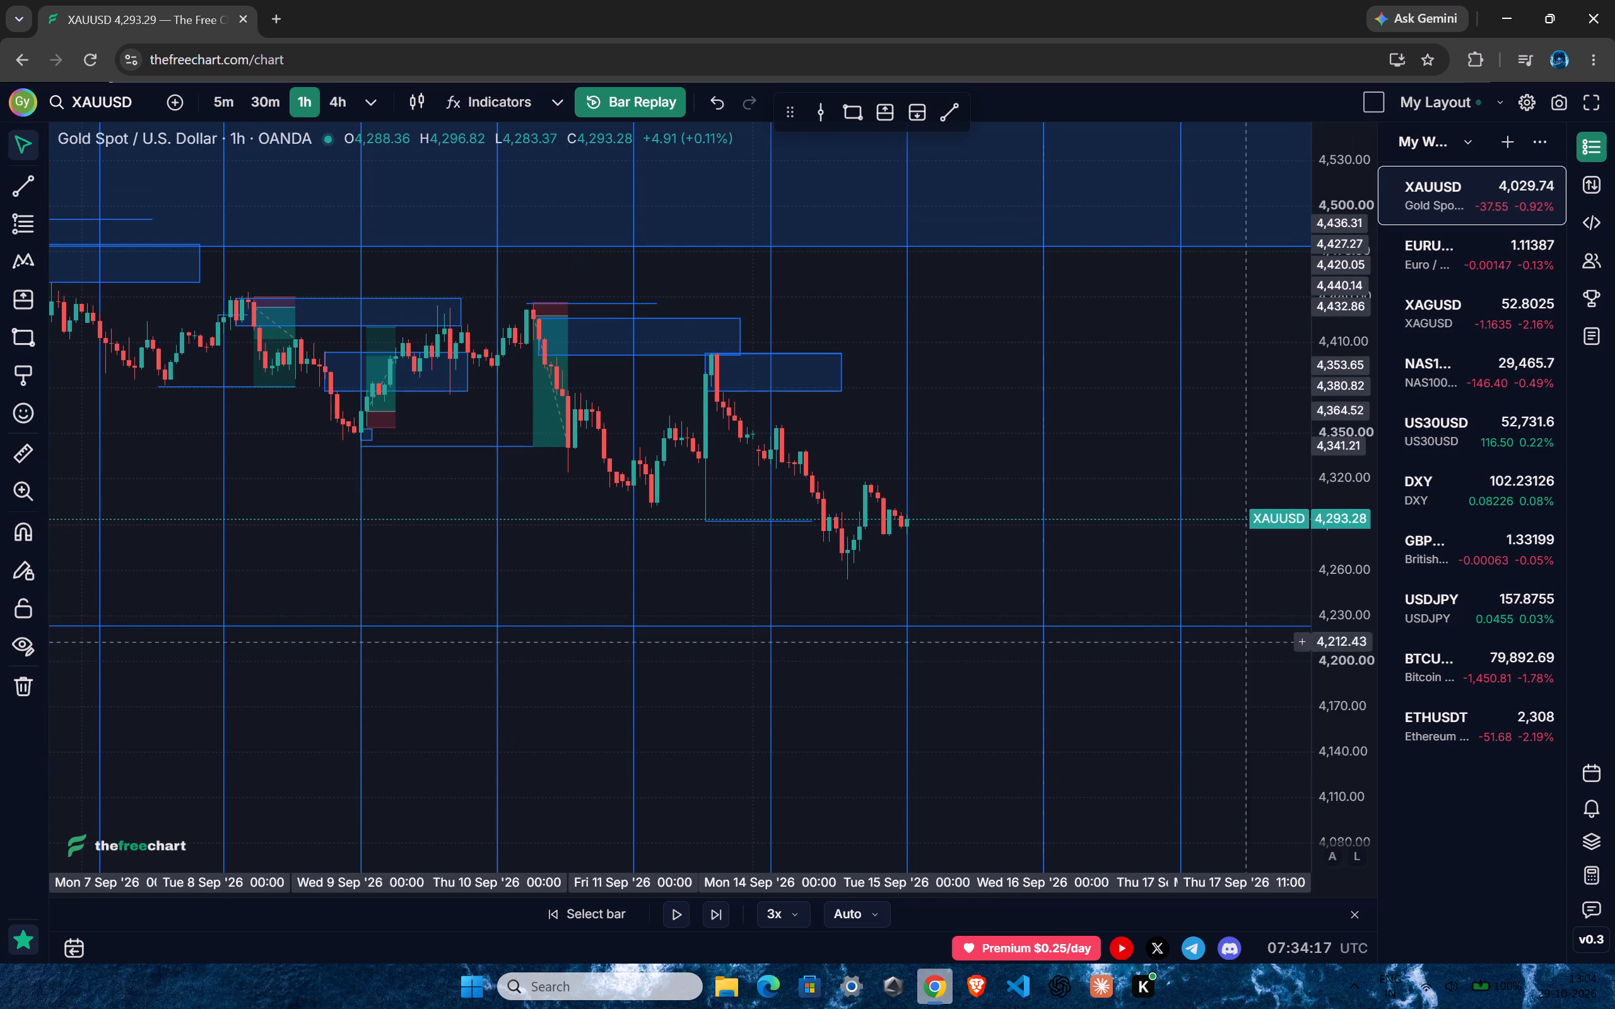
pyautogui.keyDown('ctrl'); pyautogui.scroll(3, 978, 617); pyautogui.keyUp('ctrl')
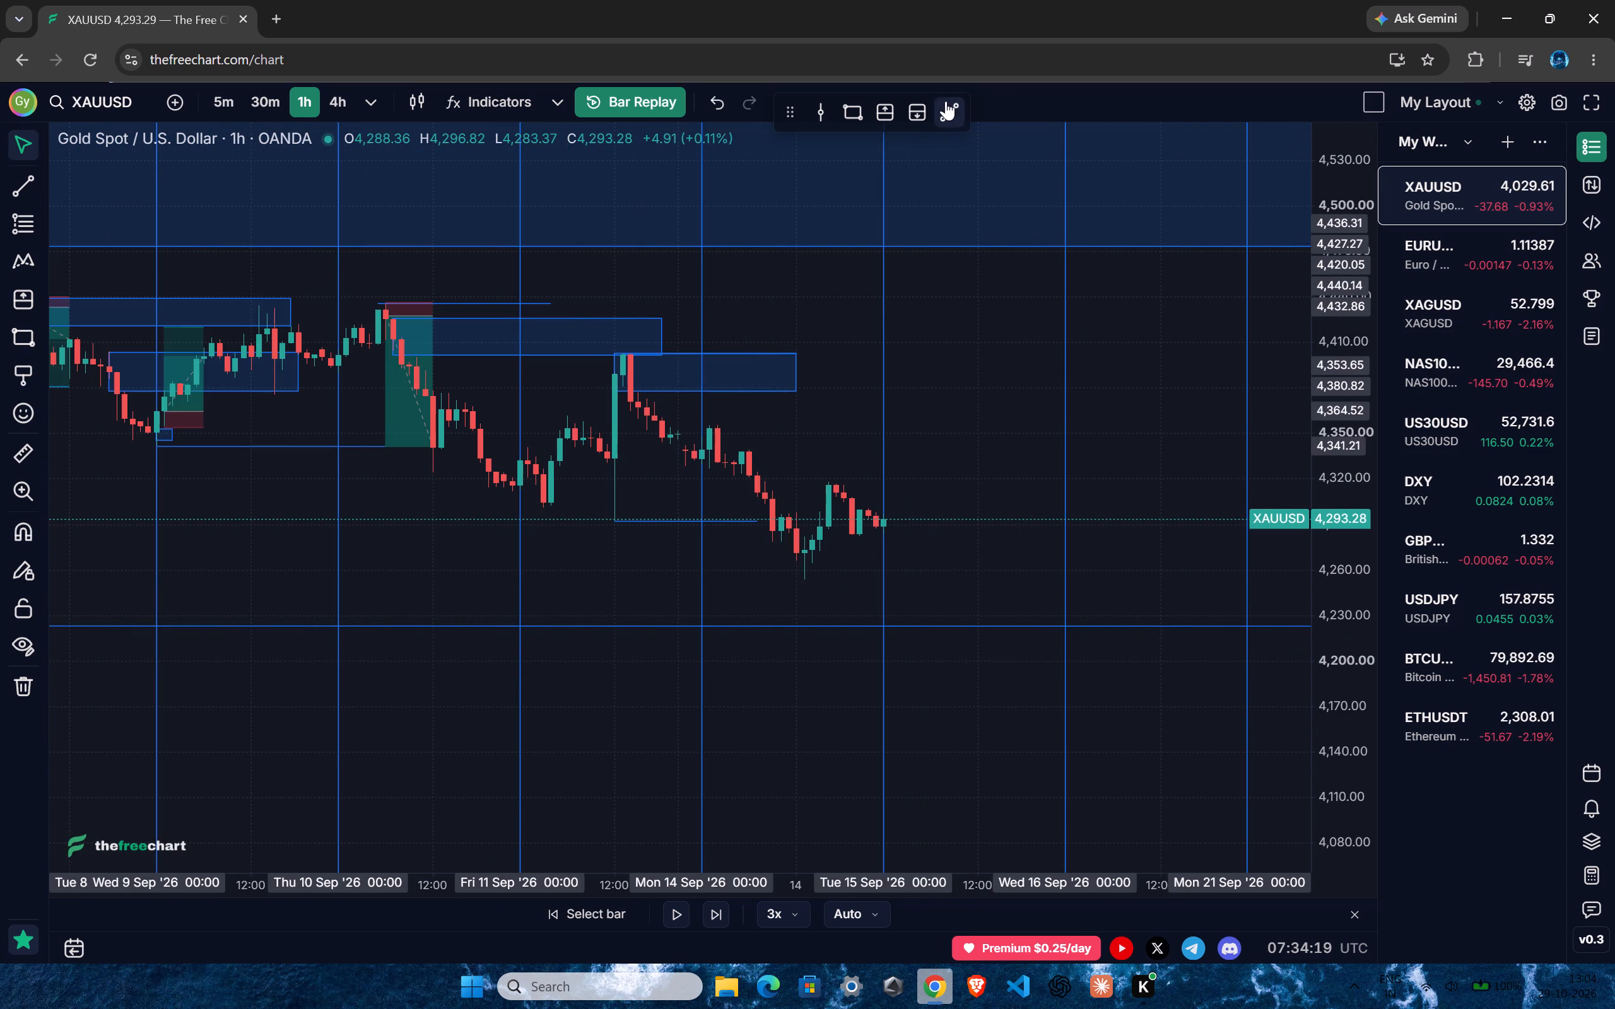
pyautogui.click(946, 102)
pyautogui.keyDown('ctrl'); pyautogui.click(804, 597); pyautogui.keyUp('ctrl')
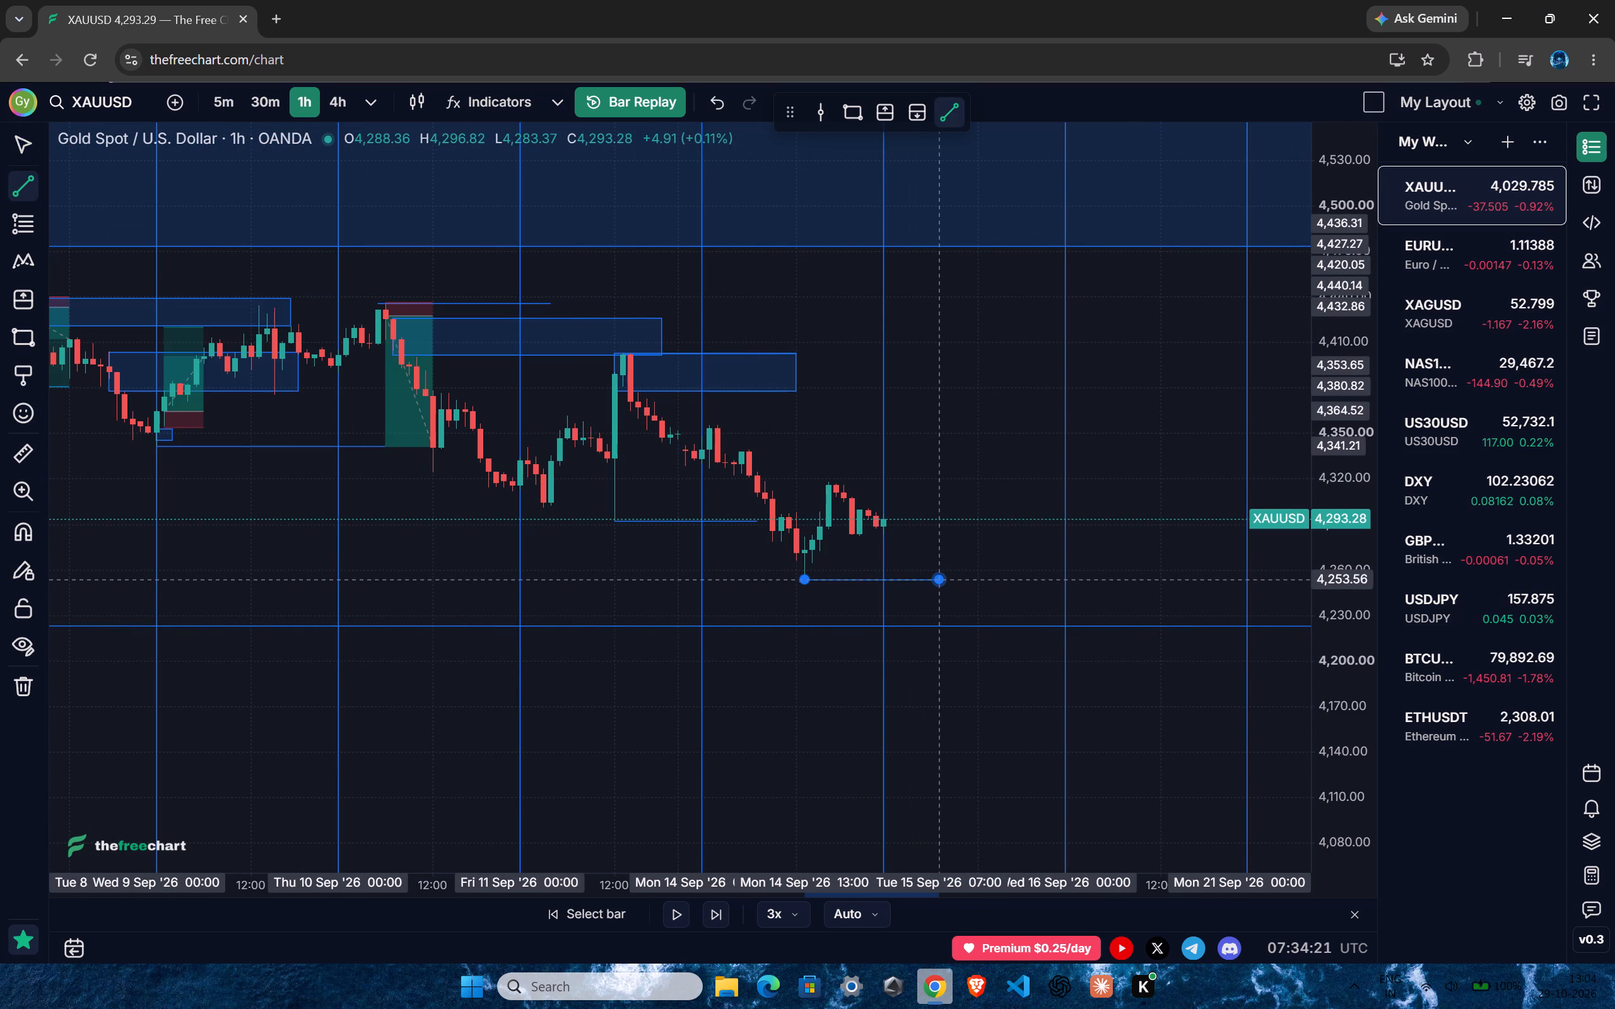
pyautogui.keyDown('shift'); pyautogui.click(939, 580); pyautogui.keyUp('shift')
pyautogui.click(973, 313)
# Draw a horizontal trend line at about 4,355 from the 02:00 high on 14 September to about 11:00 on 15 September.
pyautogui.click(944, 108)
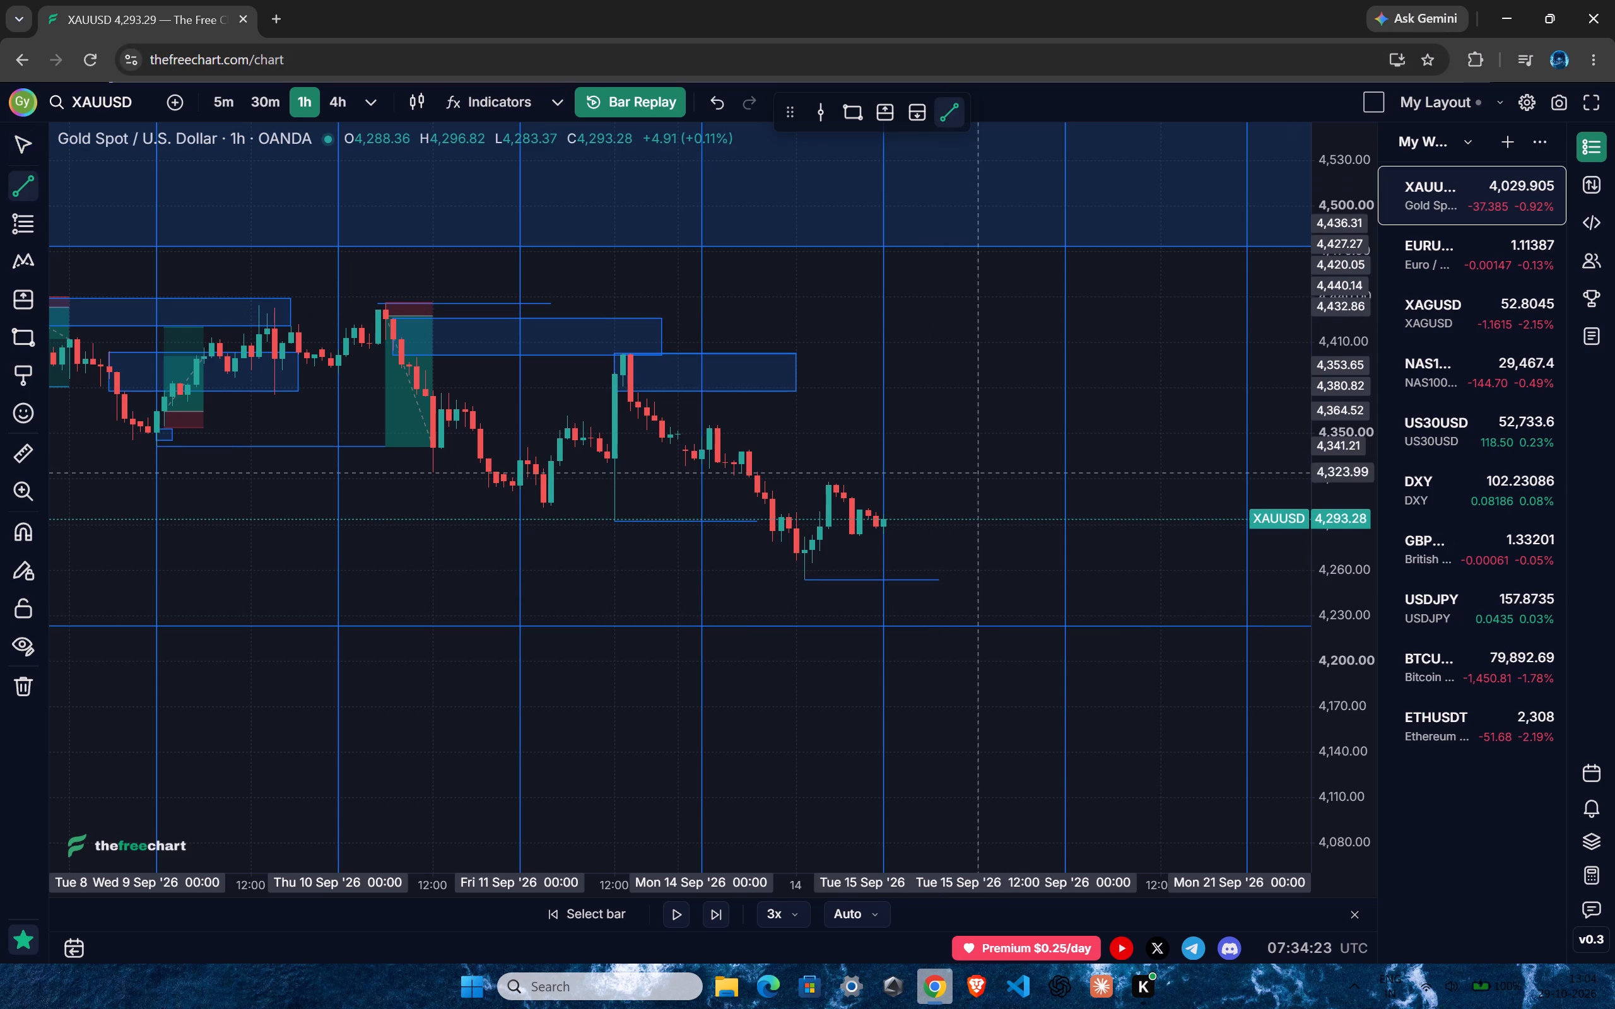
pyautogui.keyDown('ctrl'); pyautogui.click(717, 404); pyautogui.keyUp('ctrl')
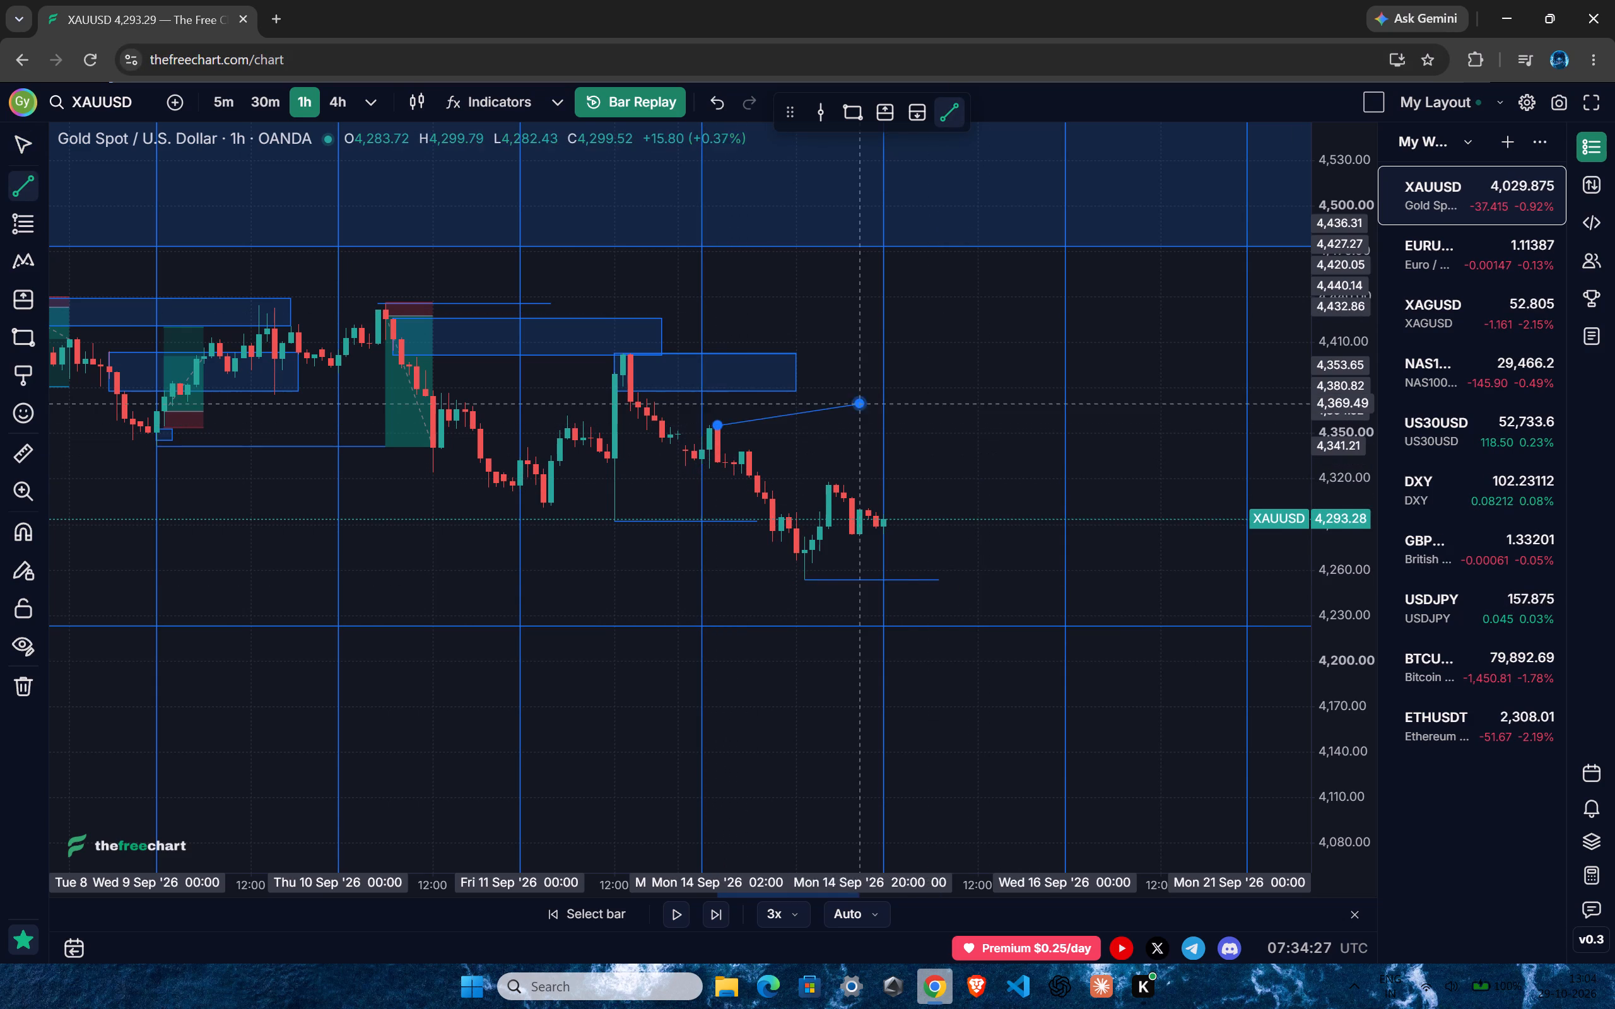
pyautogui.keyDown('shift'); pyautogui.click(966, 408); pyautogui.keyUp('shift')
pyautogui.click(1001, 382)
pyautogui.moveTo(992, 383); pyautogui.dragTo(984, 401)
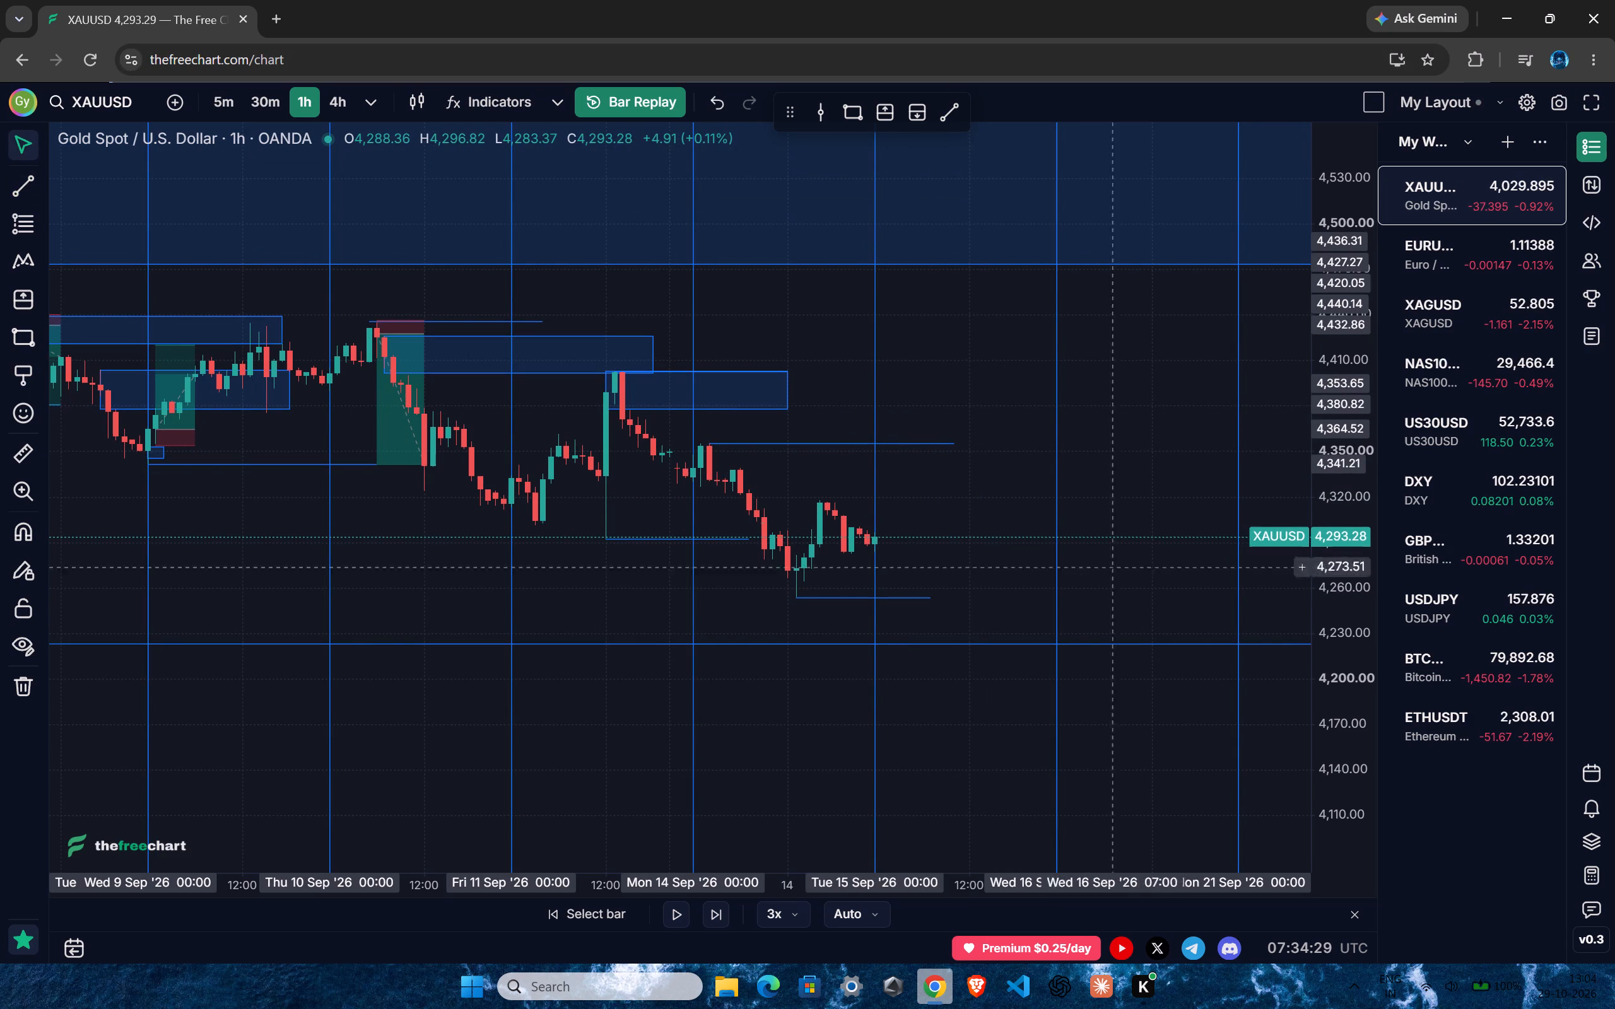
# Delete the supply zone between about 4,378 and 4,402 that starts at the 11 September high.
pyautogui.moveTo(1327, 573); pyautogui.dragTo(1301, 363)
pyautogui.click(766, 345)
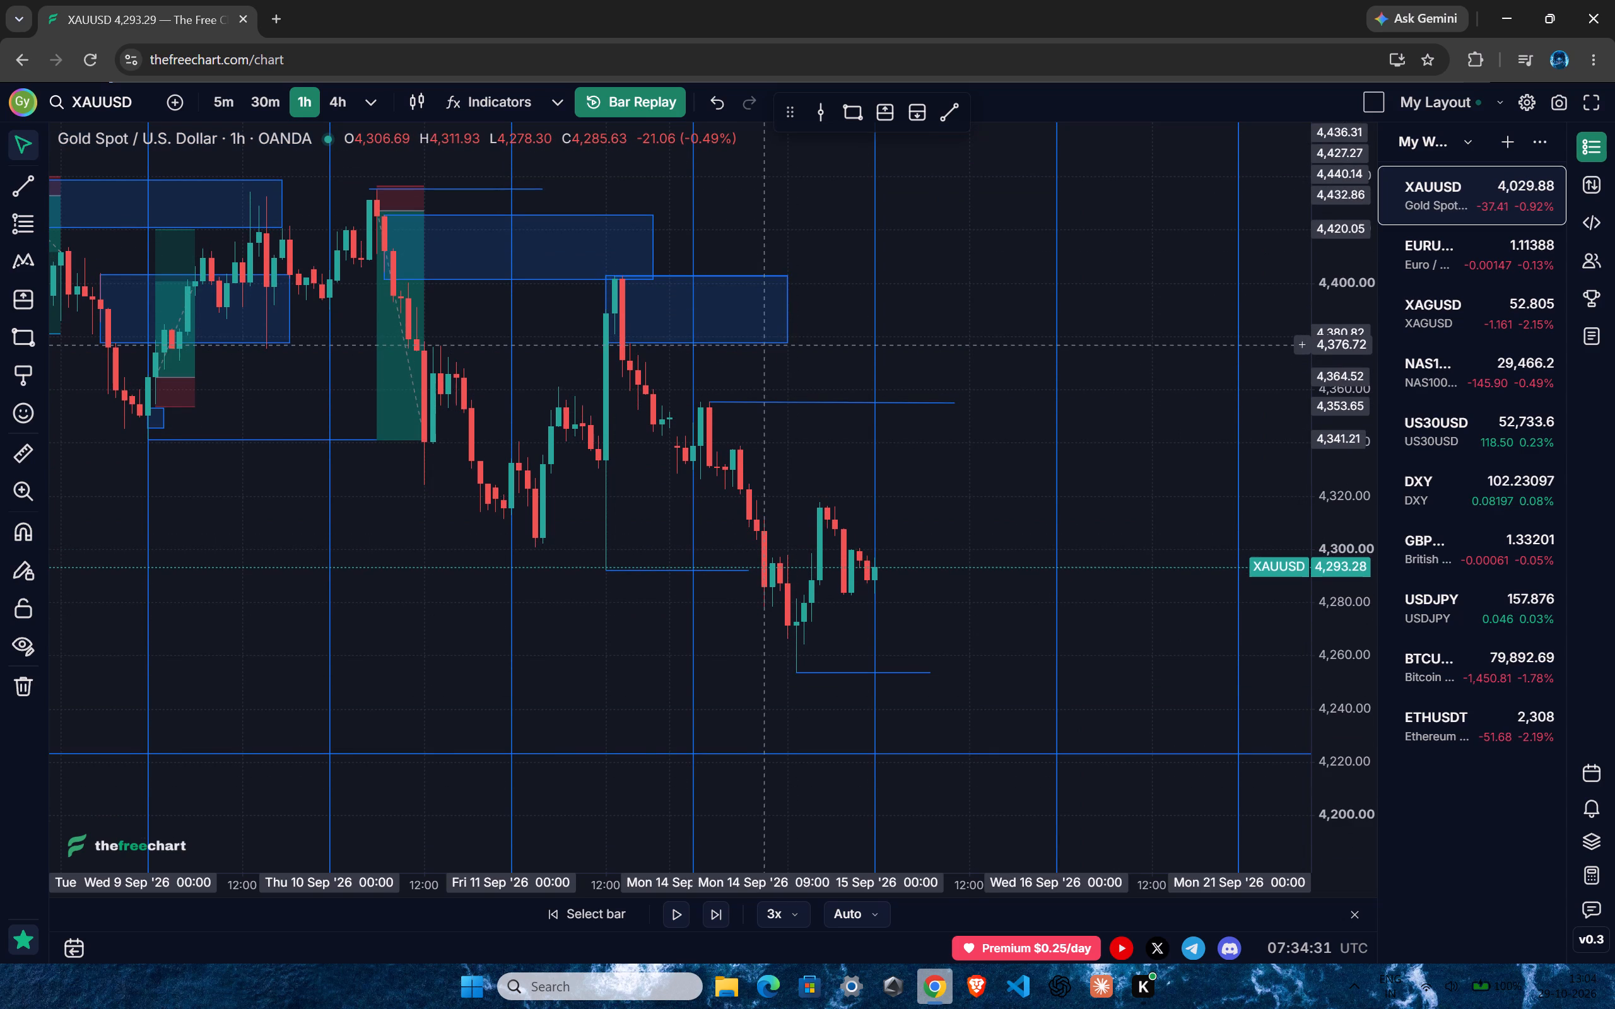
pyautogui.click(768, 345)
pyautogui.click(767, 349)
pyautogui.click(960, 161)
pyautogui.click(1021, 393)
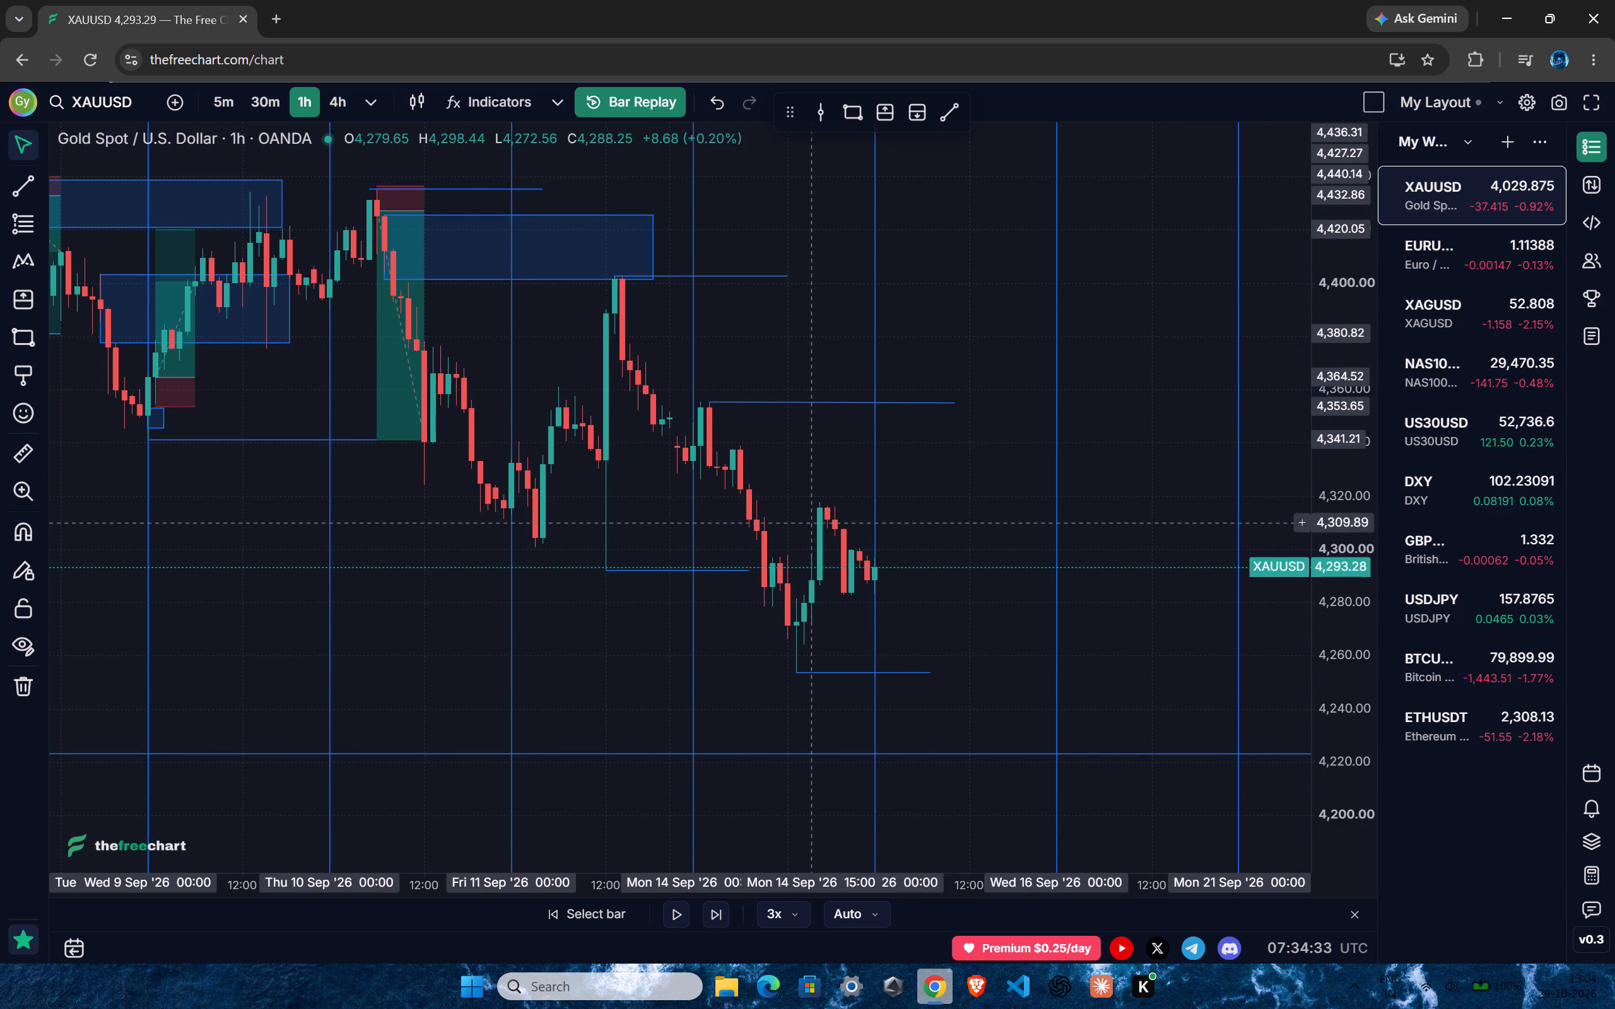
# Draw a rectangle zone from about 4,301 to 4,316, spanning 17:00 on 14 September to about 09:00 on 15 September.
pyautogui.keyDown('ctrl'); pyautogui.scroll(4, 812, 520); pyautogui.keyUp('ctrl')
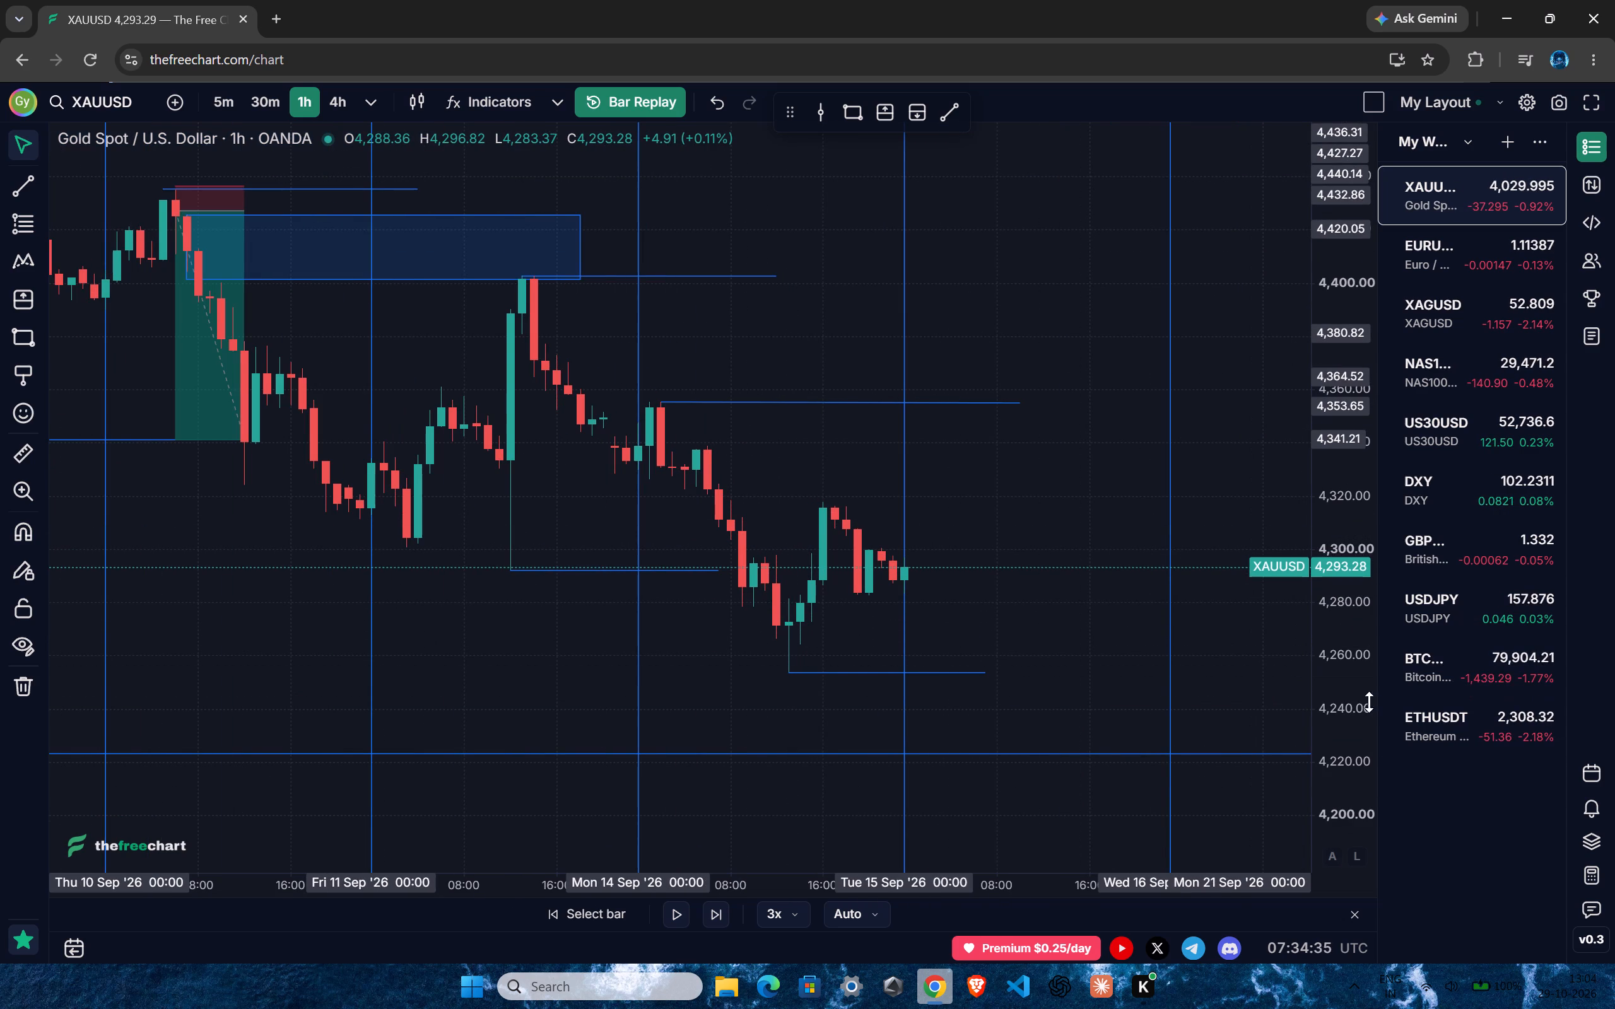
pyautogui.moveTo(1358, 687); pyautogui.dragTo(1342, 428)
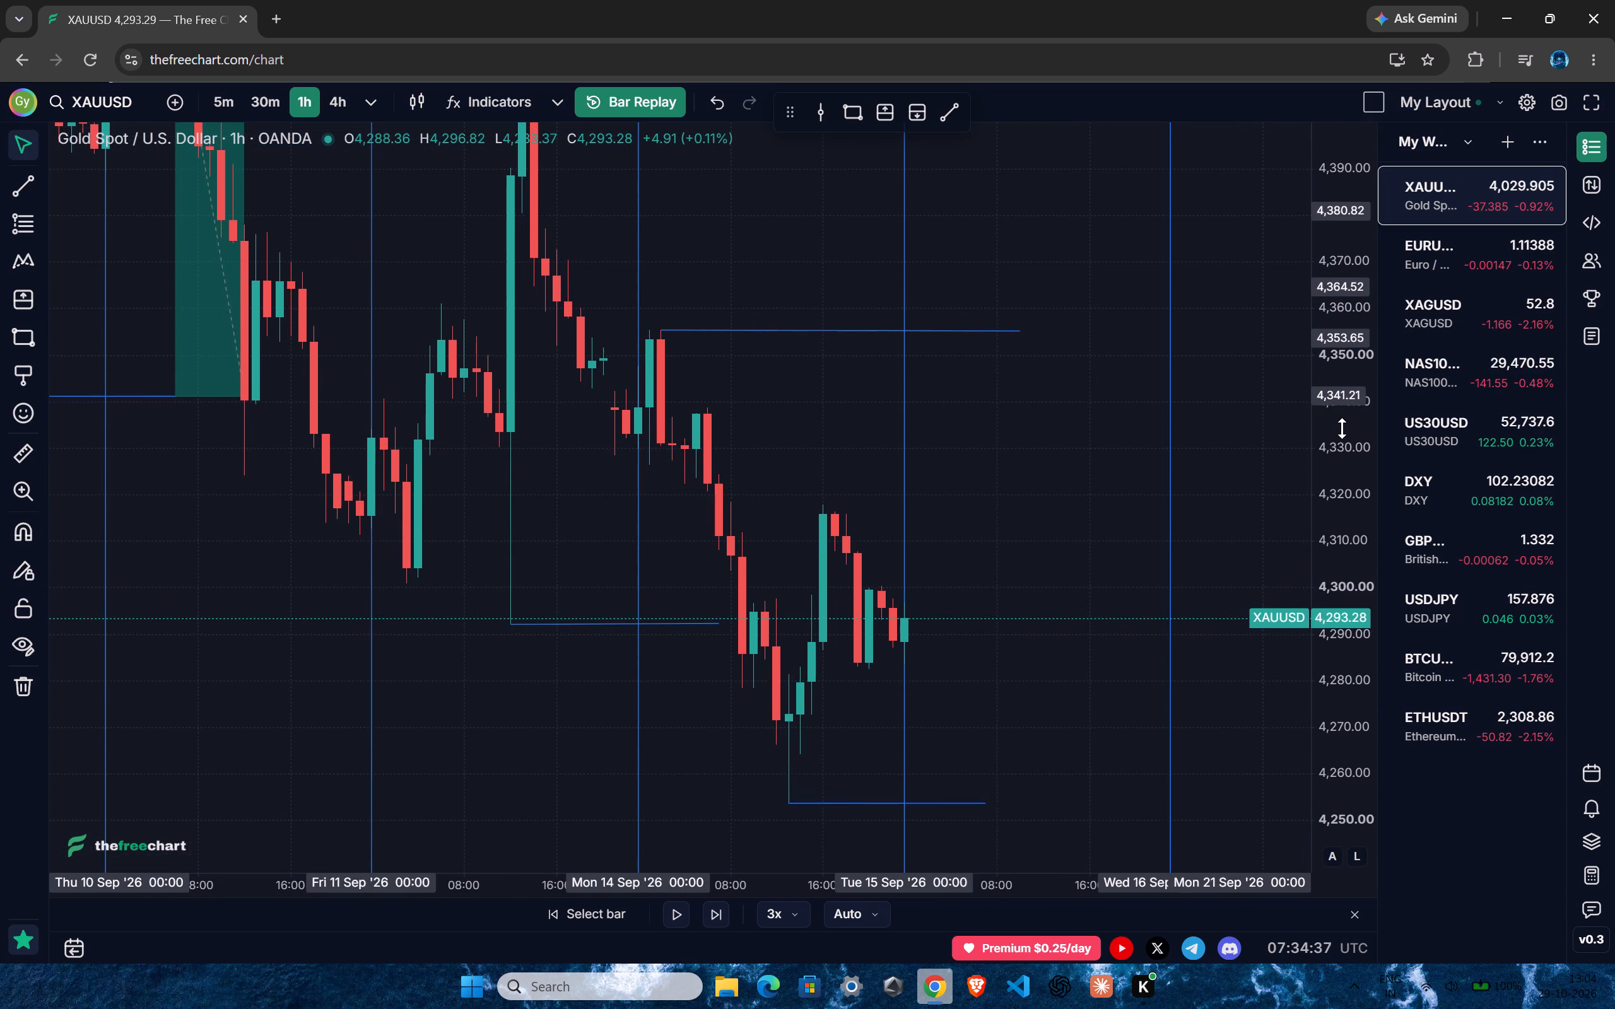
pyautogui.moveTo(1342, 428); pyautogui.dragTo(1345, 415)
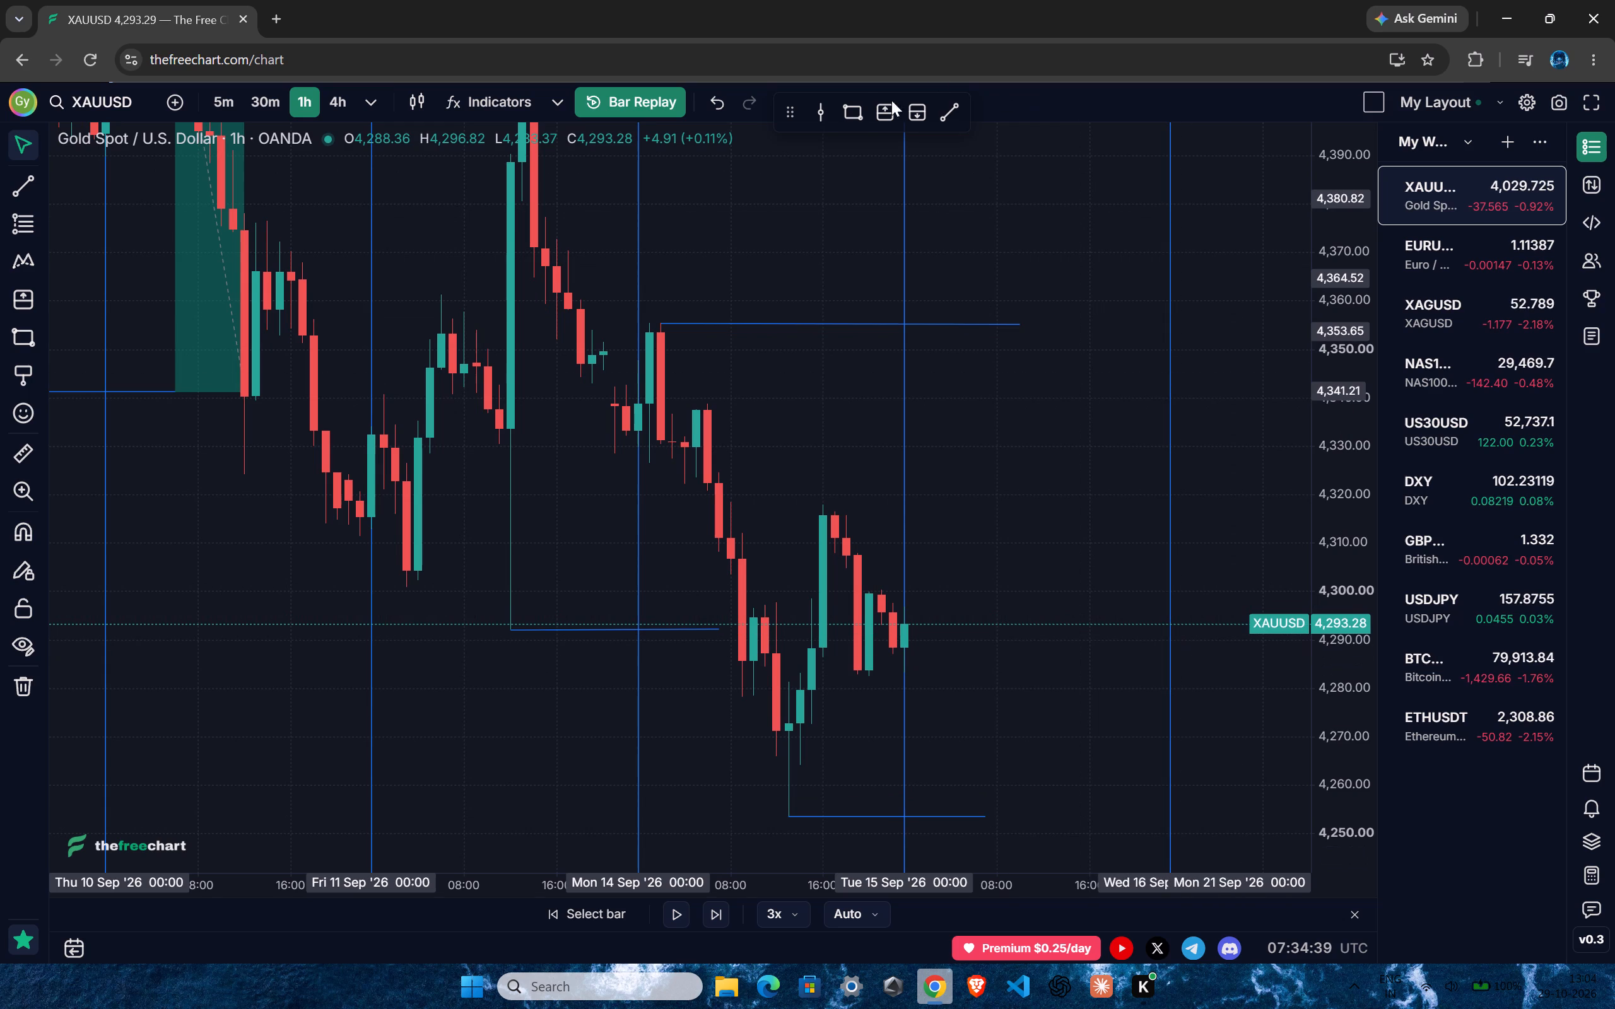
pyautogui.click(852, 114)
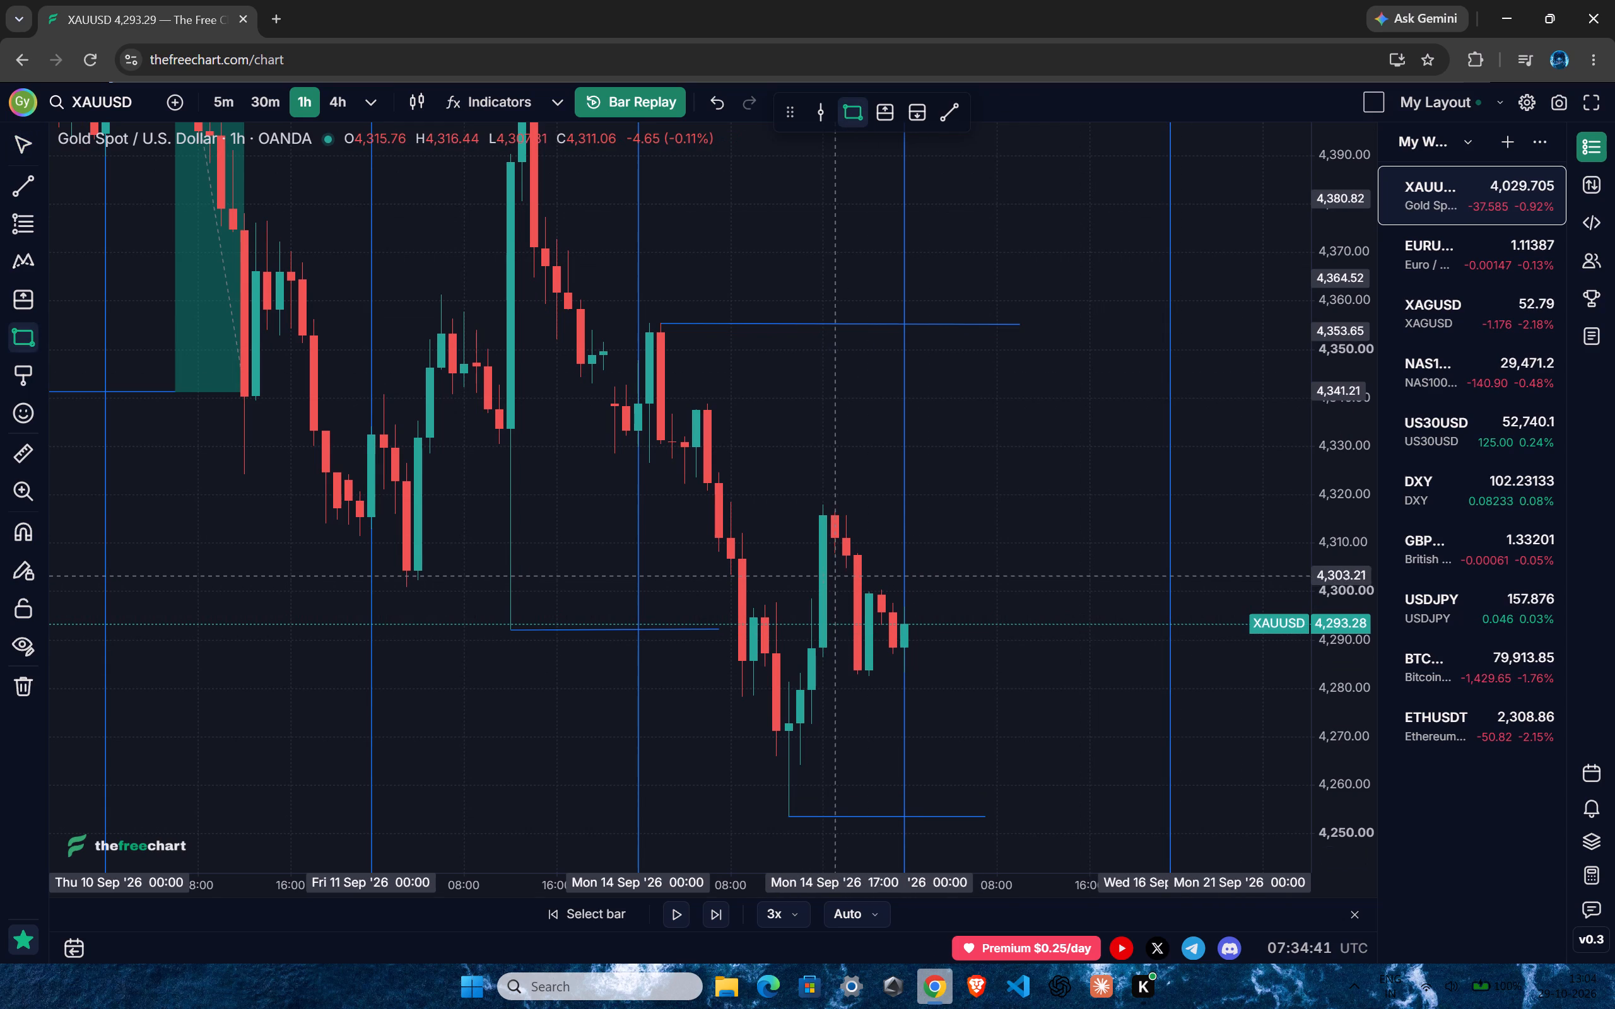
pyautogui.click(831, 587)
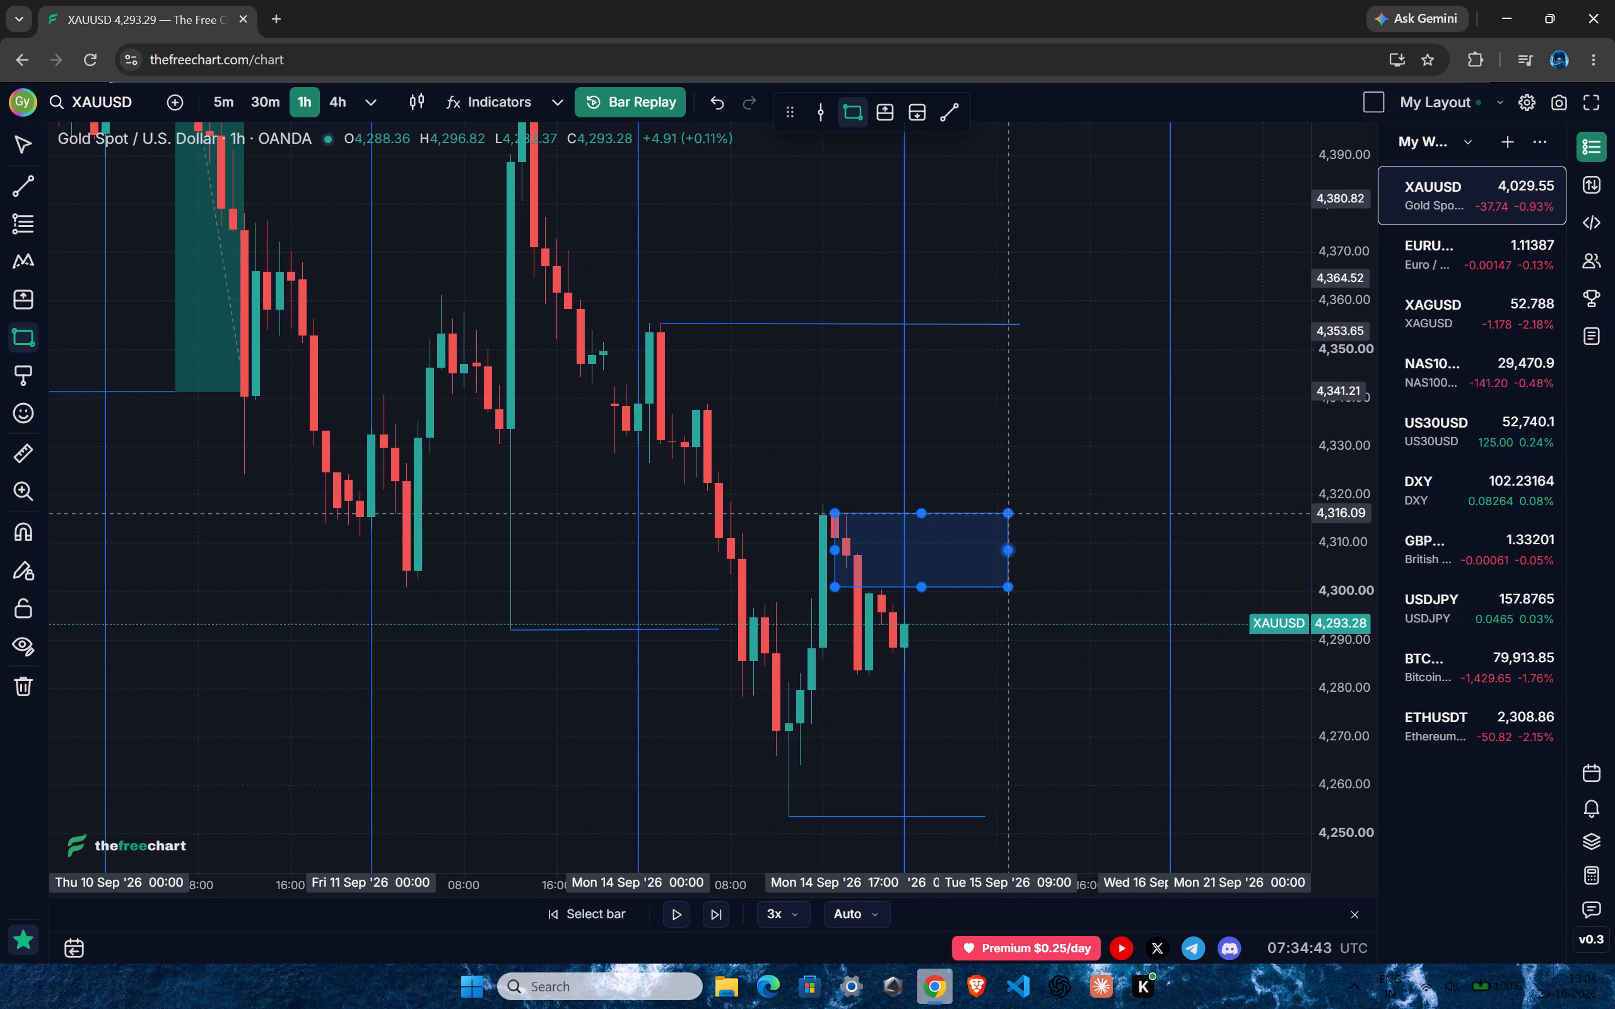
pyautogui.click(1012, 513)
pyautogui.moveTo(992, 383); pyautogui.dragTo(1035, 419)
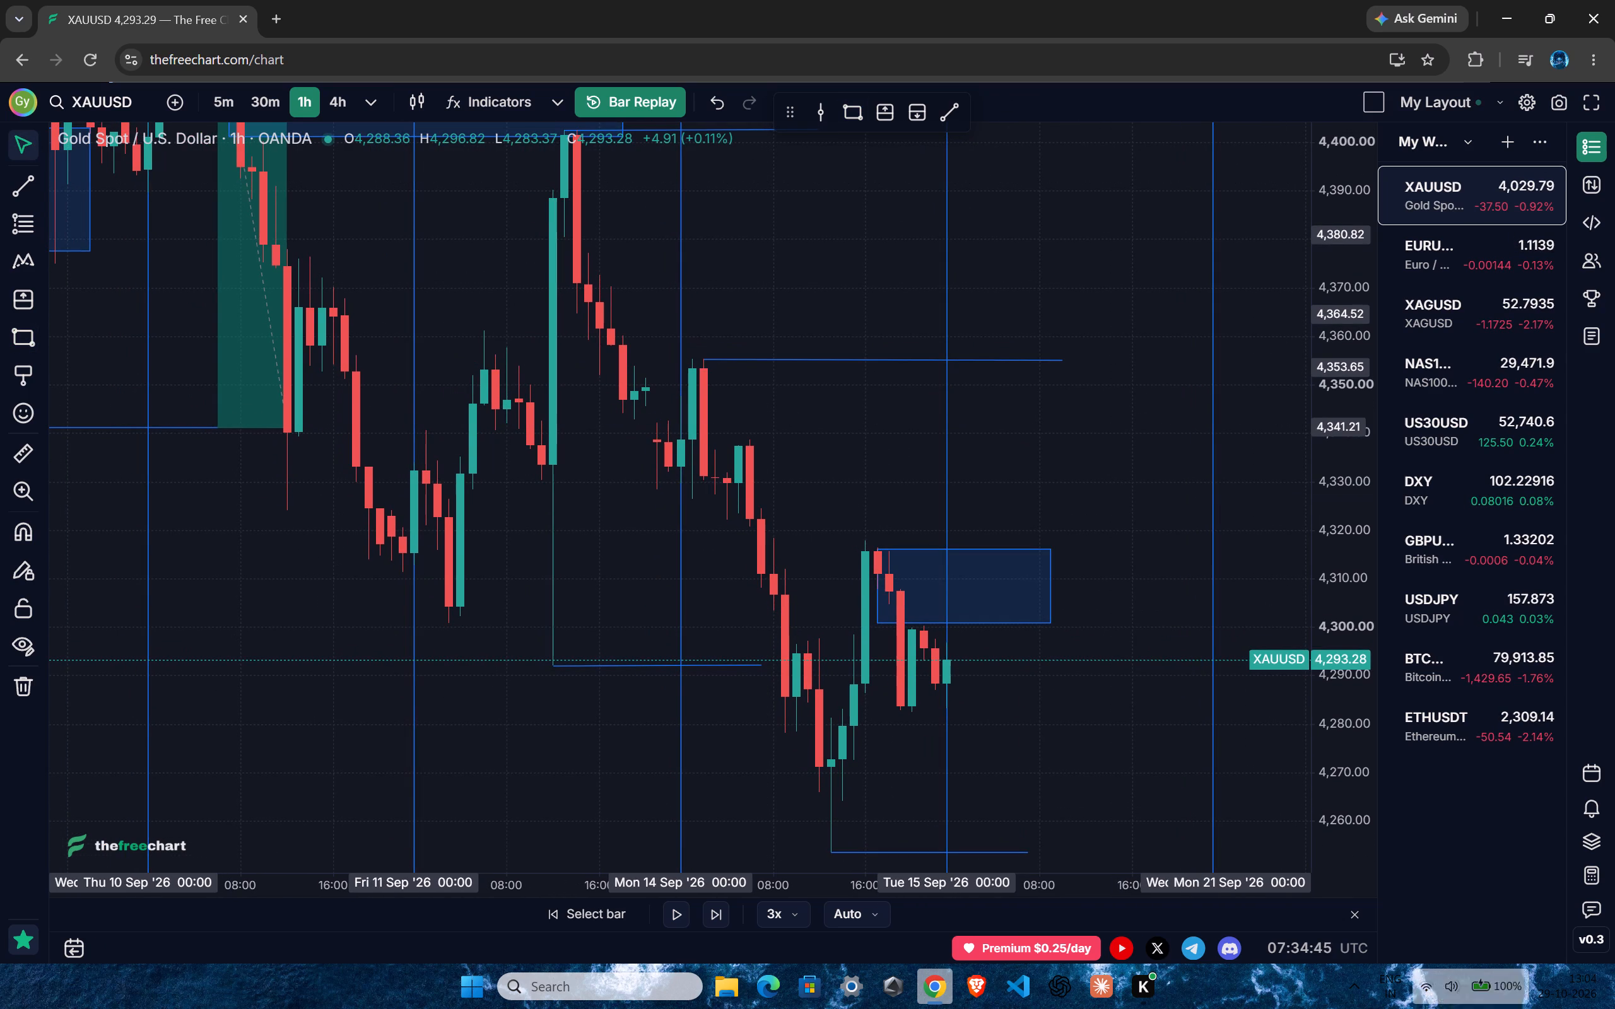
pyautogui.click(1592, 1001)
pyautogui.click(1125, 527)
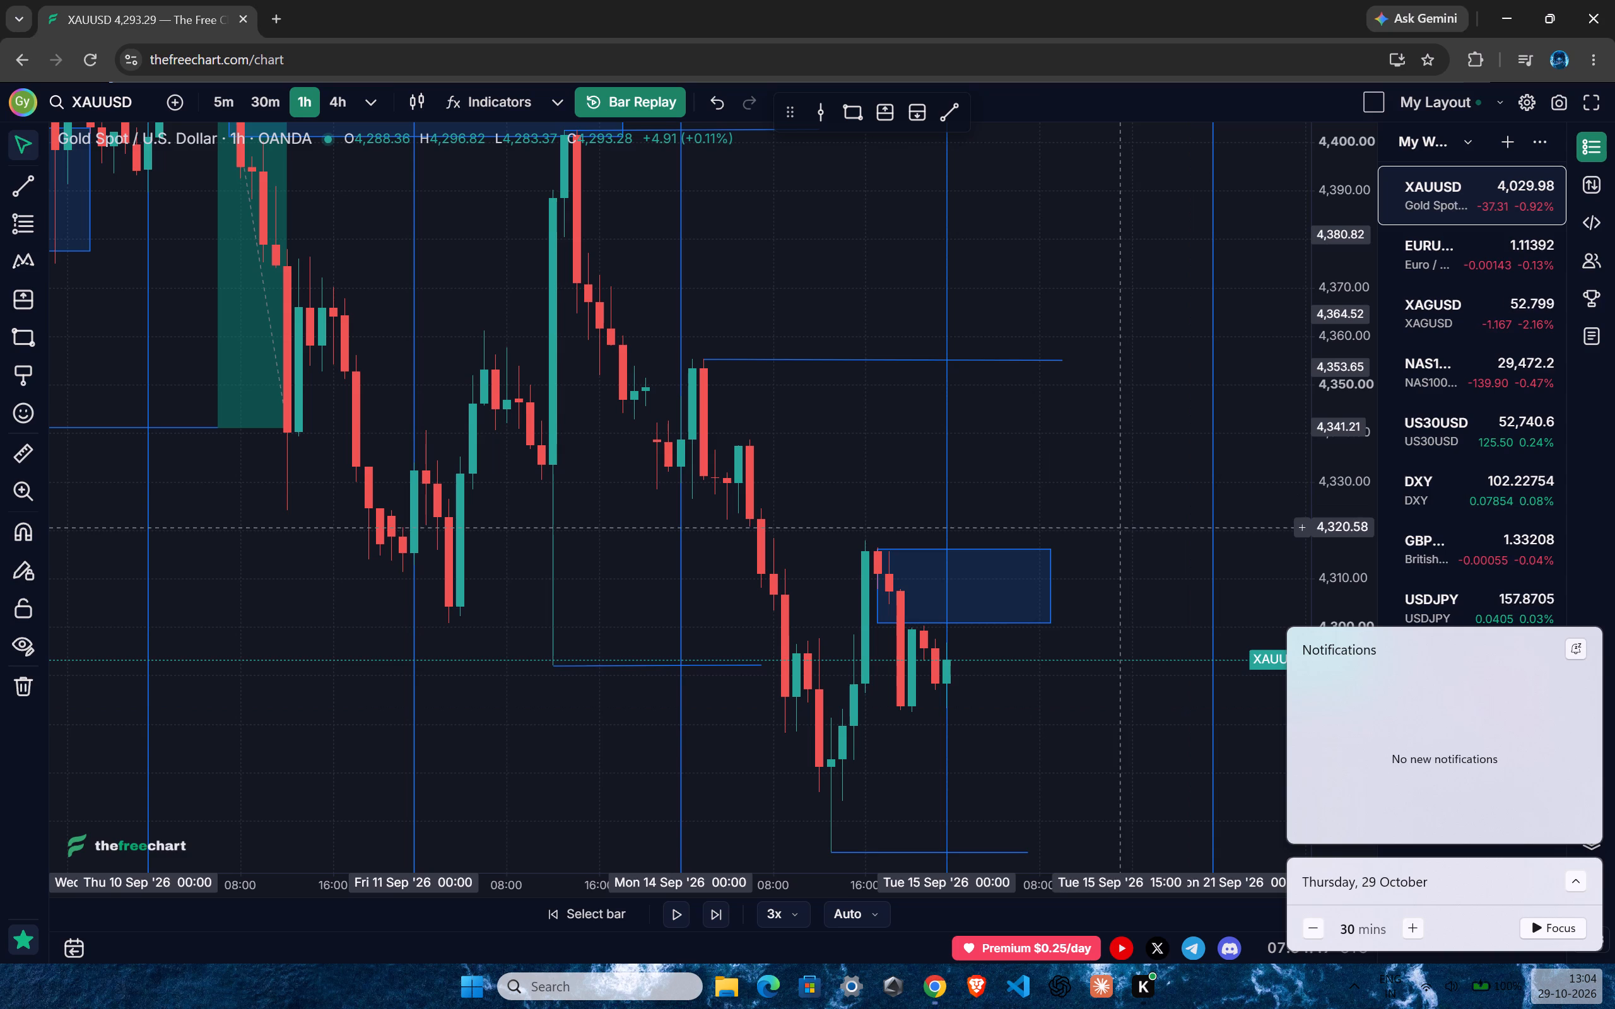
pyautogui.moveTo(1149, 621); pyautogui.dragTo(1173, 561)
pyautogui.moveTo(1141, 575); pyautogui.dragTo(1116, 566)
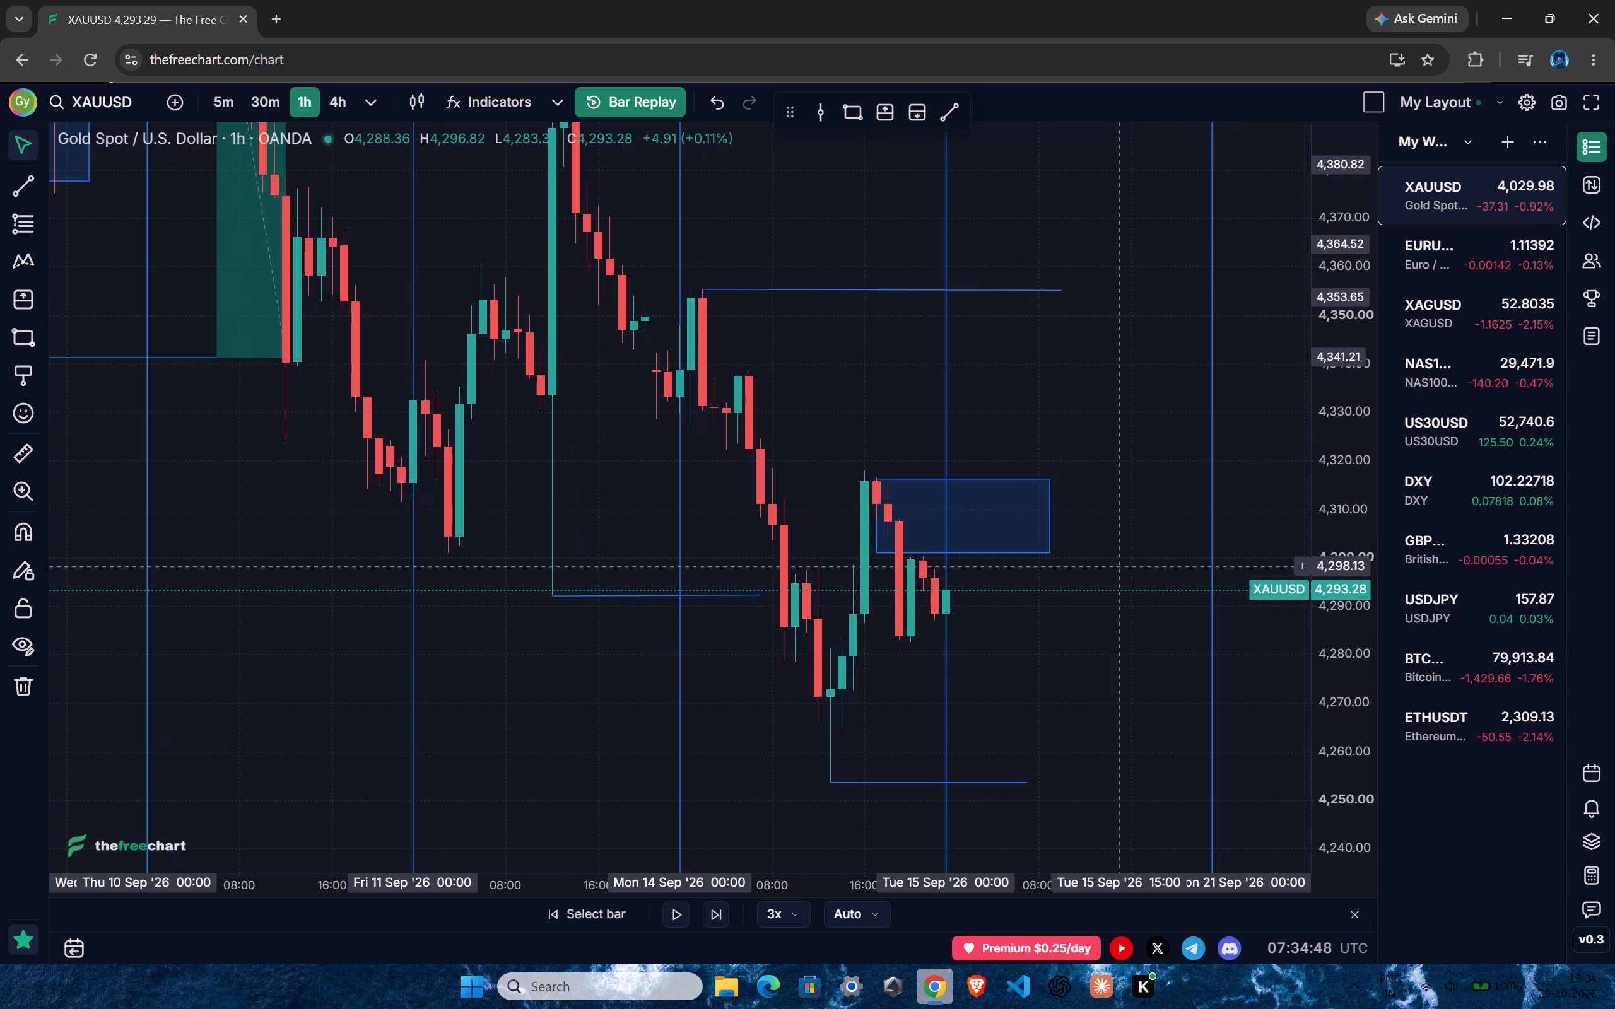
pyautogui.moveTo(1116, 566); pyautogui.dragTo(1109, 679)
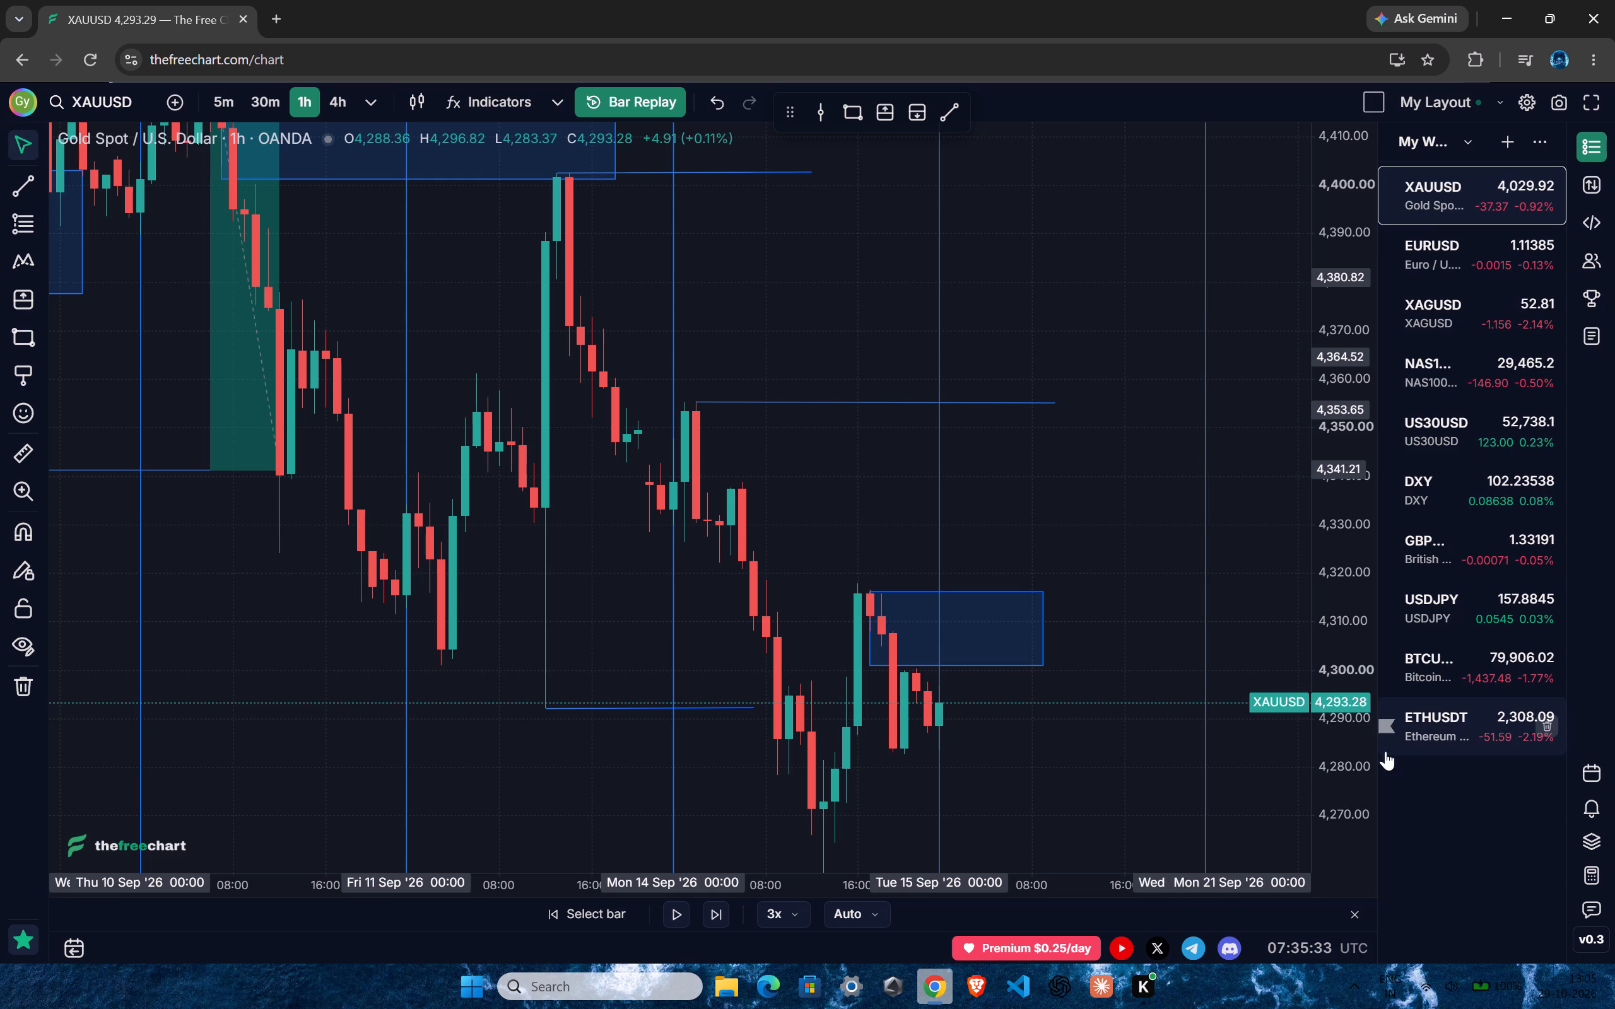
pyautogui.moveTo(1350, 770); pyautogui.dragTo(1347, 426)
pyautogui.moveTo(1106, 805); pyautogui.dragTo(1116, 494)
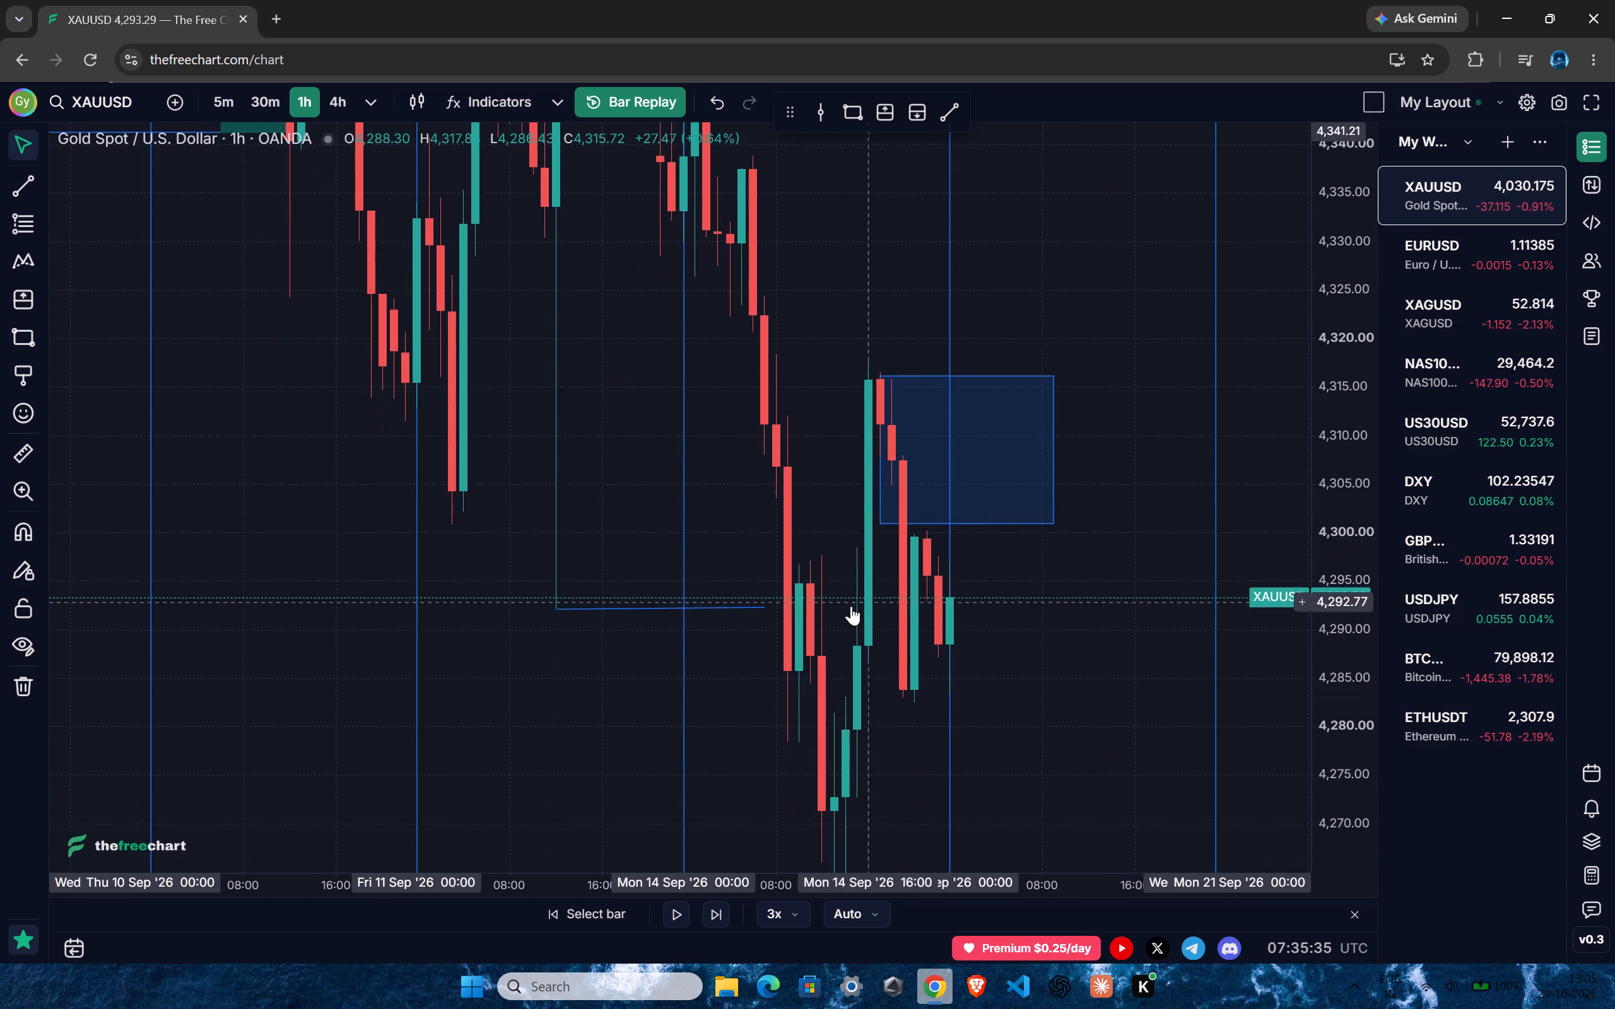
# Lower the bottom edge of the zone starting at 17:00 on 14 September to about 4,300.
pyautogui.keyDown('ctrl'); pyautogui.scroll(9, 848, 607); pyautogui.keyUp('ctrl')
pyautogui.moveTo(1347, 689); pyautogui.dragTo(1351, 327)
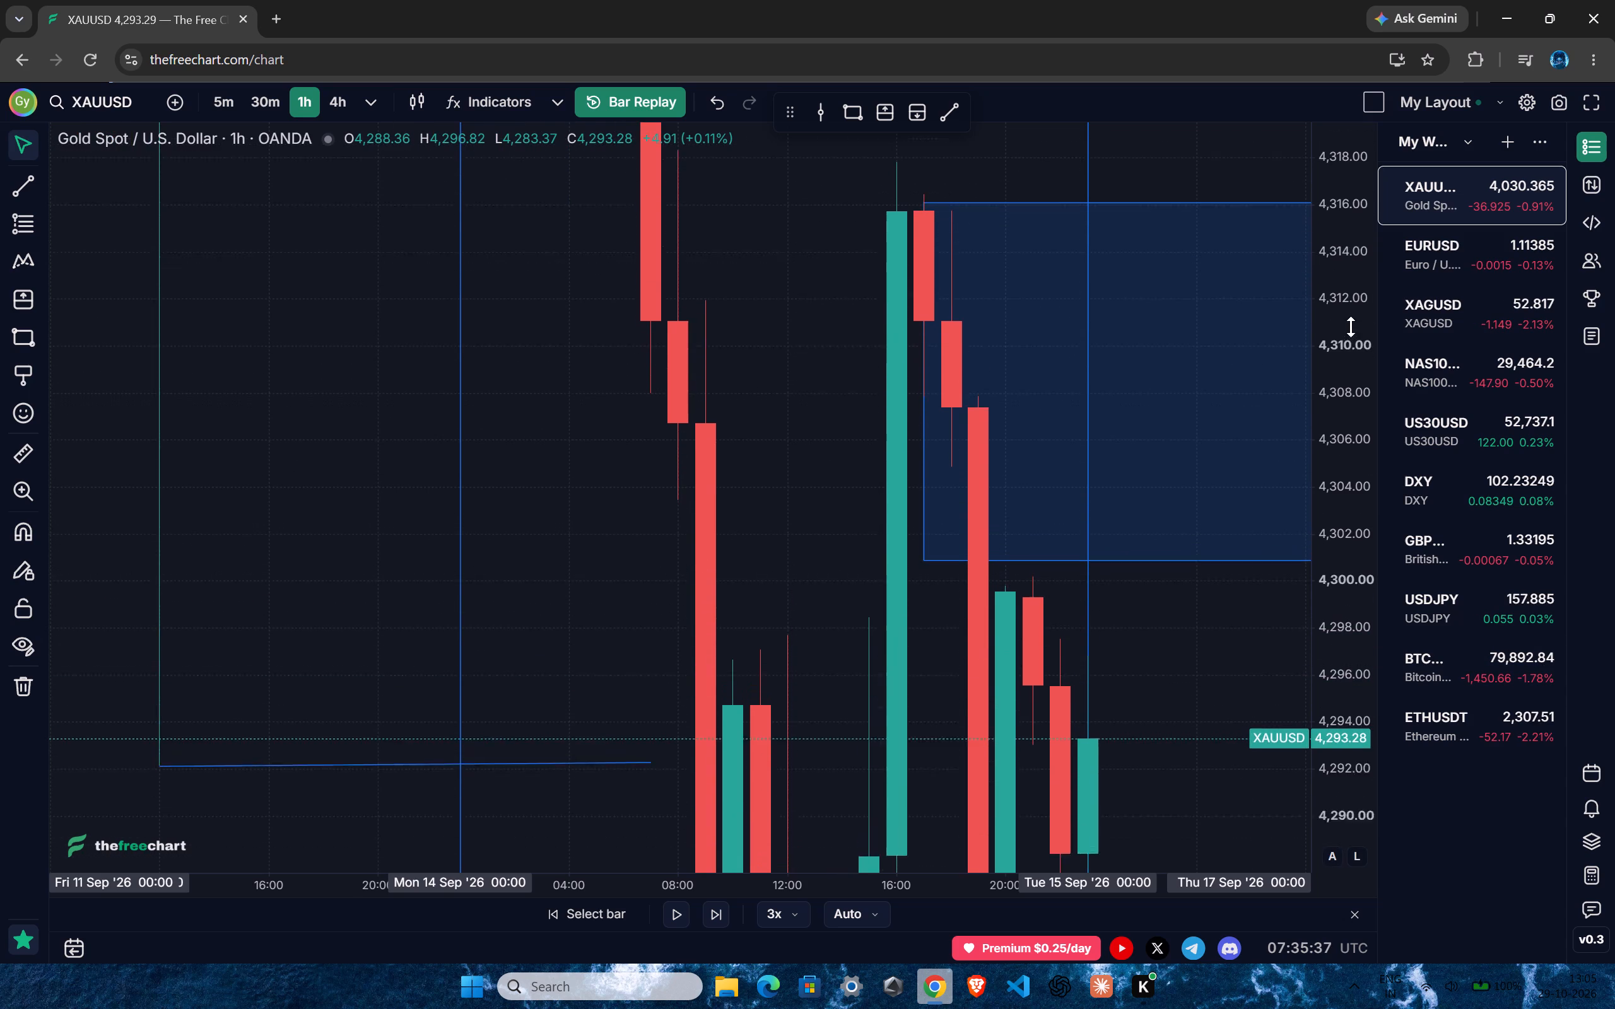
pyautogui.moveTo(1351, 327); pyautogui.dragTo(1351, 320)
pyautogui.moveTo(1127, 564); pyautogui.dragTo(1126, 587)
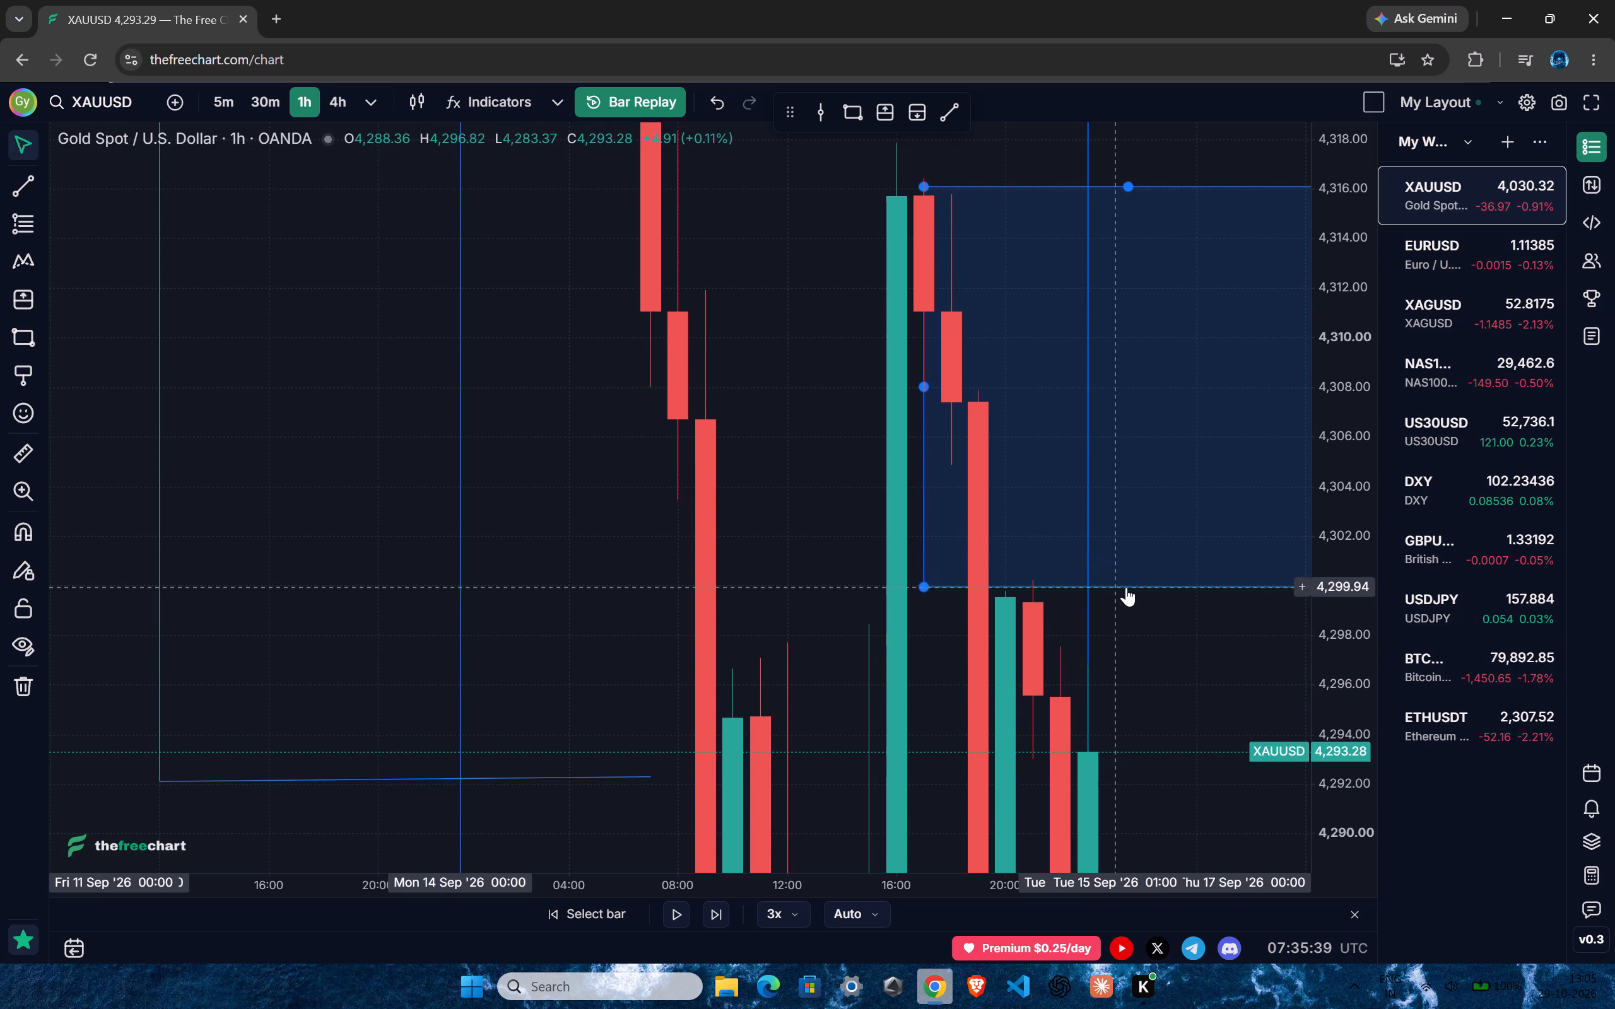
pyautogui.moveTo(1126, 587); pyautogui.dragTo(1126, 588)
pyautogui.moveTo(1163, 643); pyautogui.dragTo(1161, 632)
pyautogui.moveTo(1164, 626); pyautogui.dragTo(1038, 586)
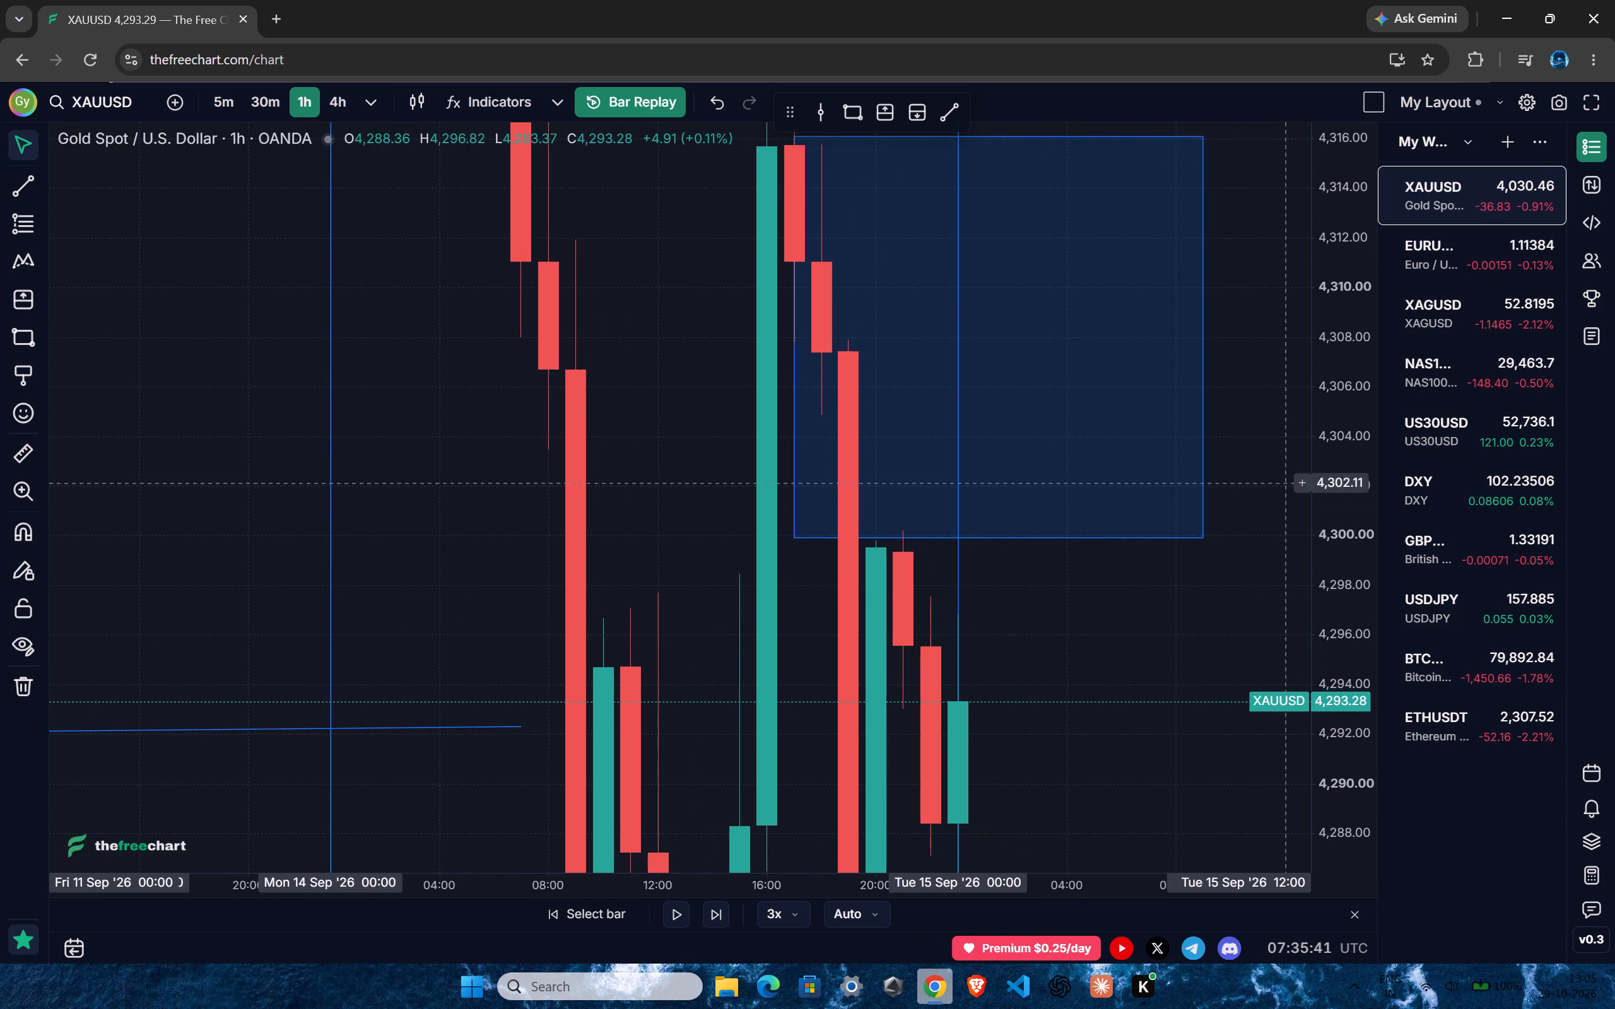
pyautogui.moveTo(1361, 418); pyautogui.dragTo(1357, 749)
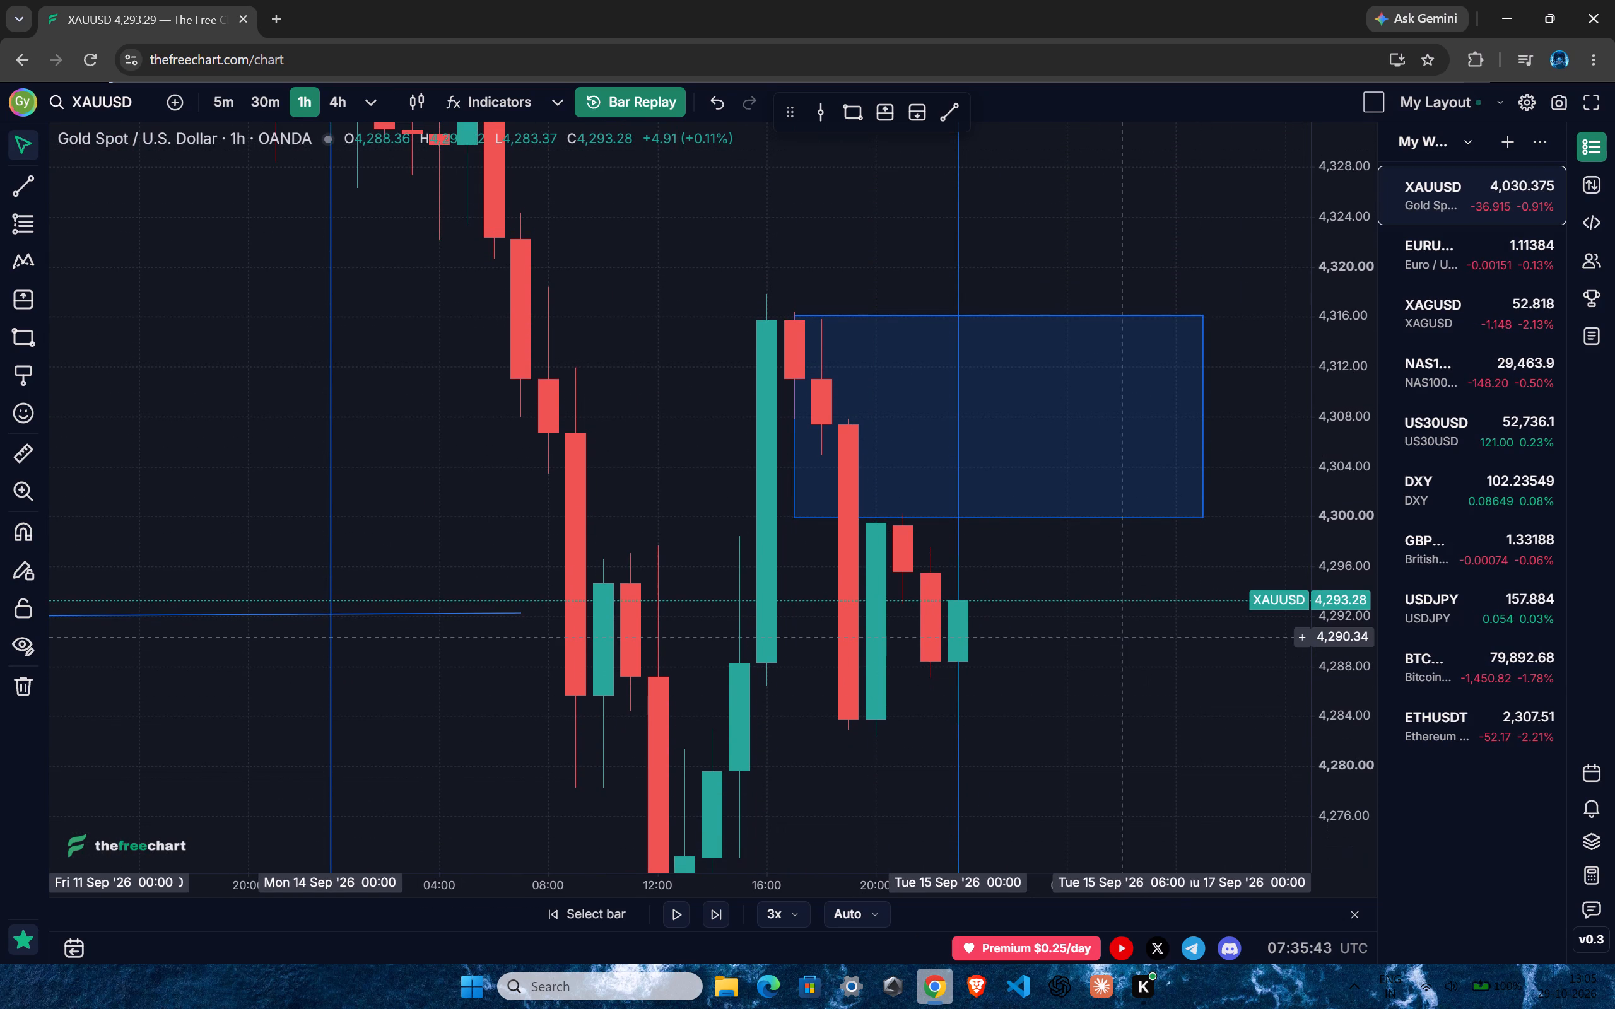
pyautogui.moveTo(1338, 648); pyautogui.dragTo(1332, 294)
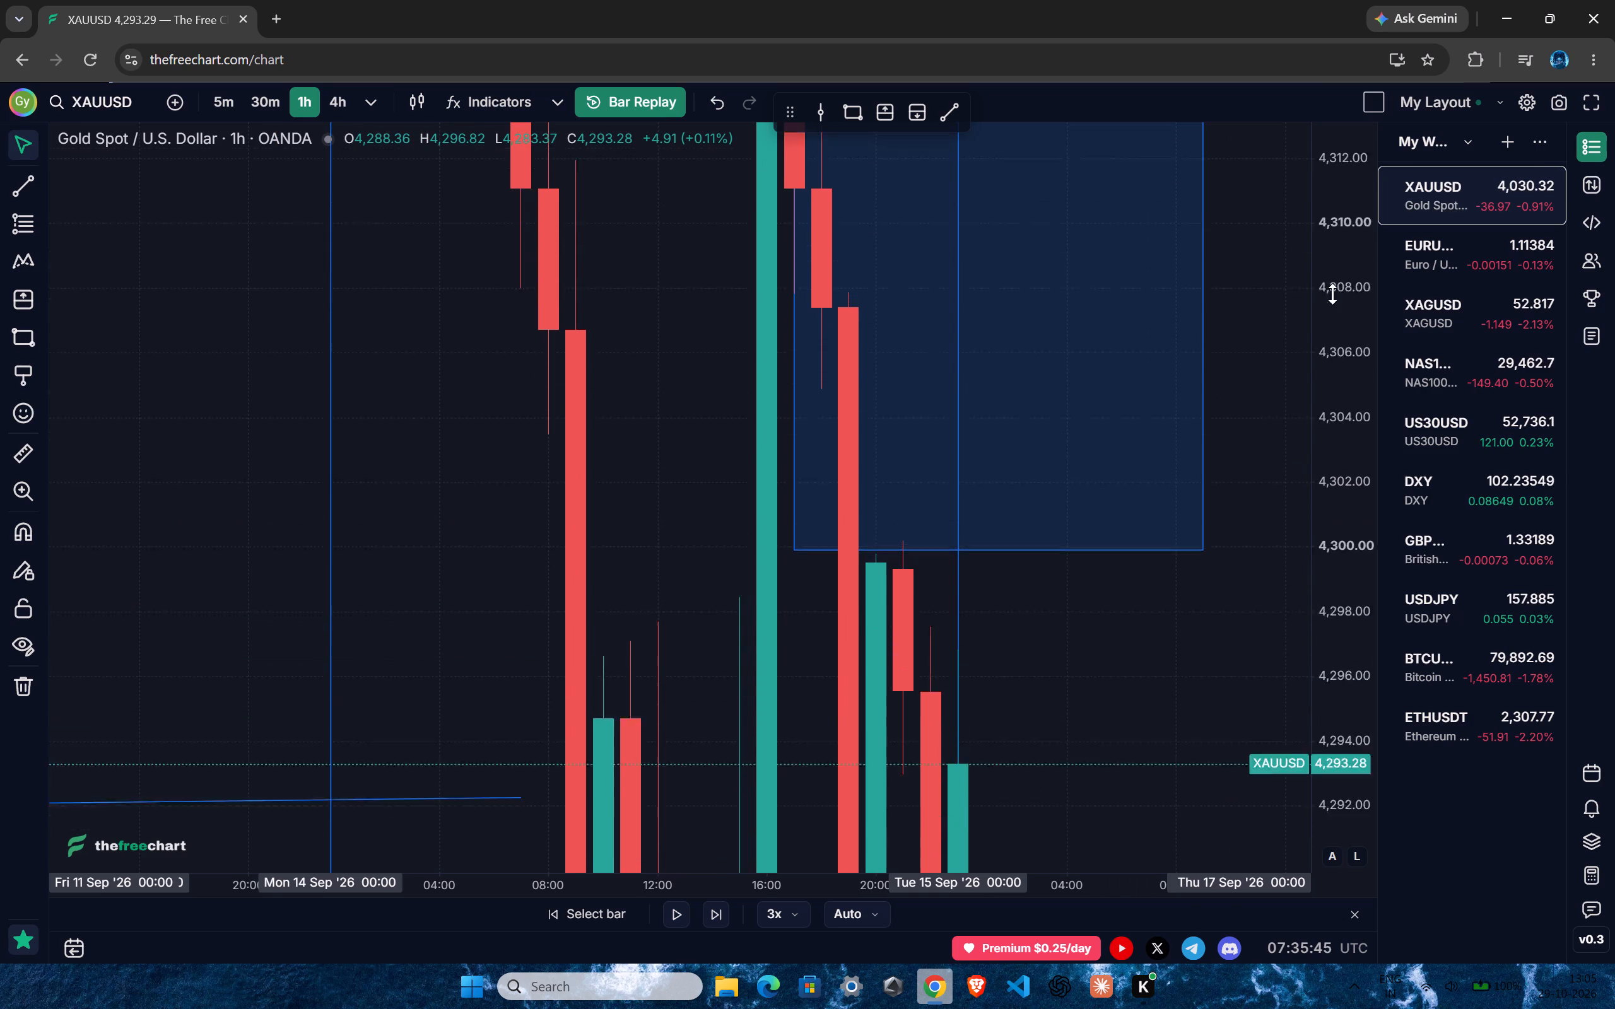
pyautogui.moveTo(1332, 294); pyautogui.dragTo(1348, 656)
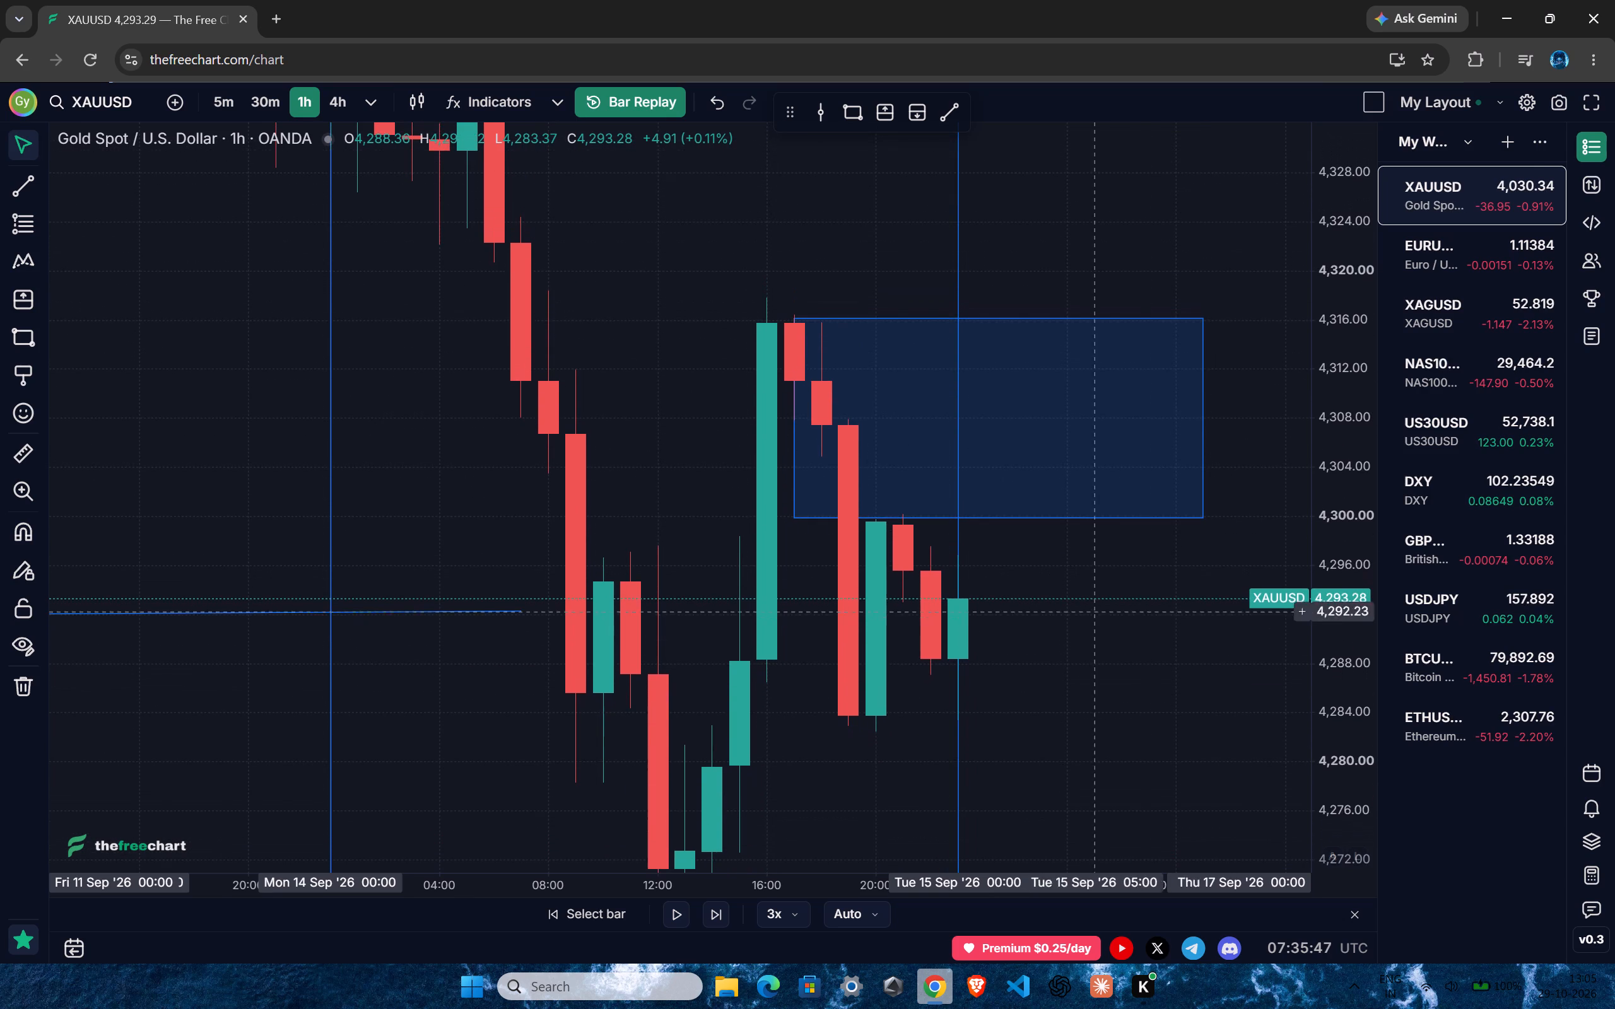
pyautogui.moveTo(1150, 737); pyautogui.dragTo(1077, 717)
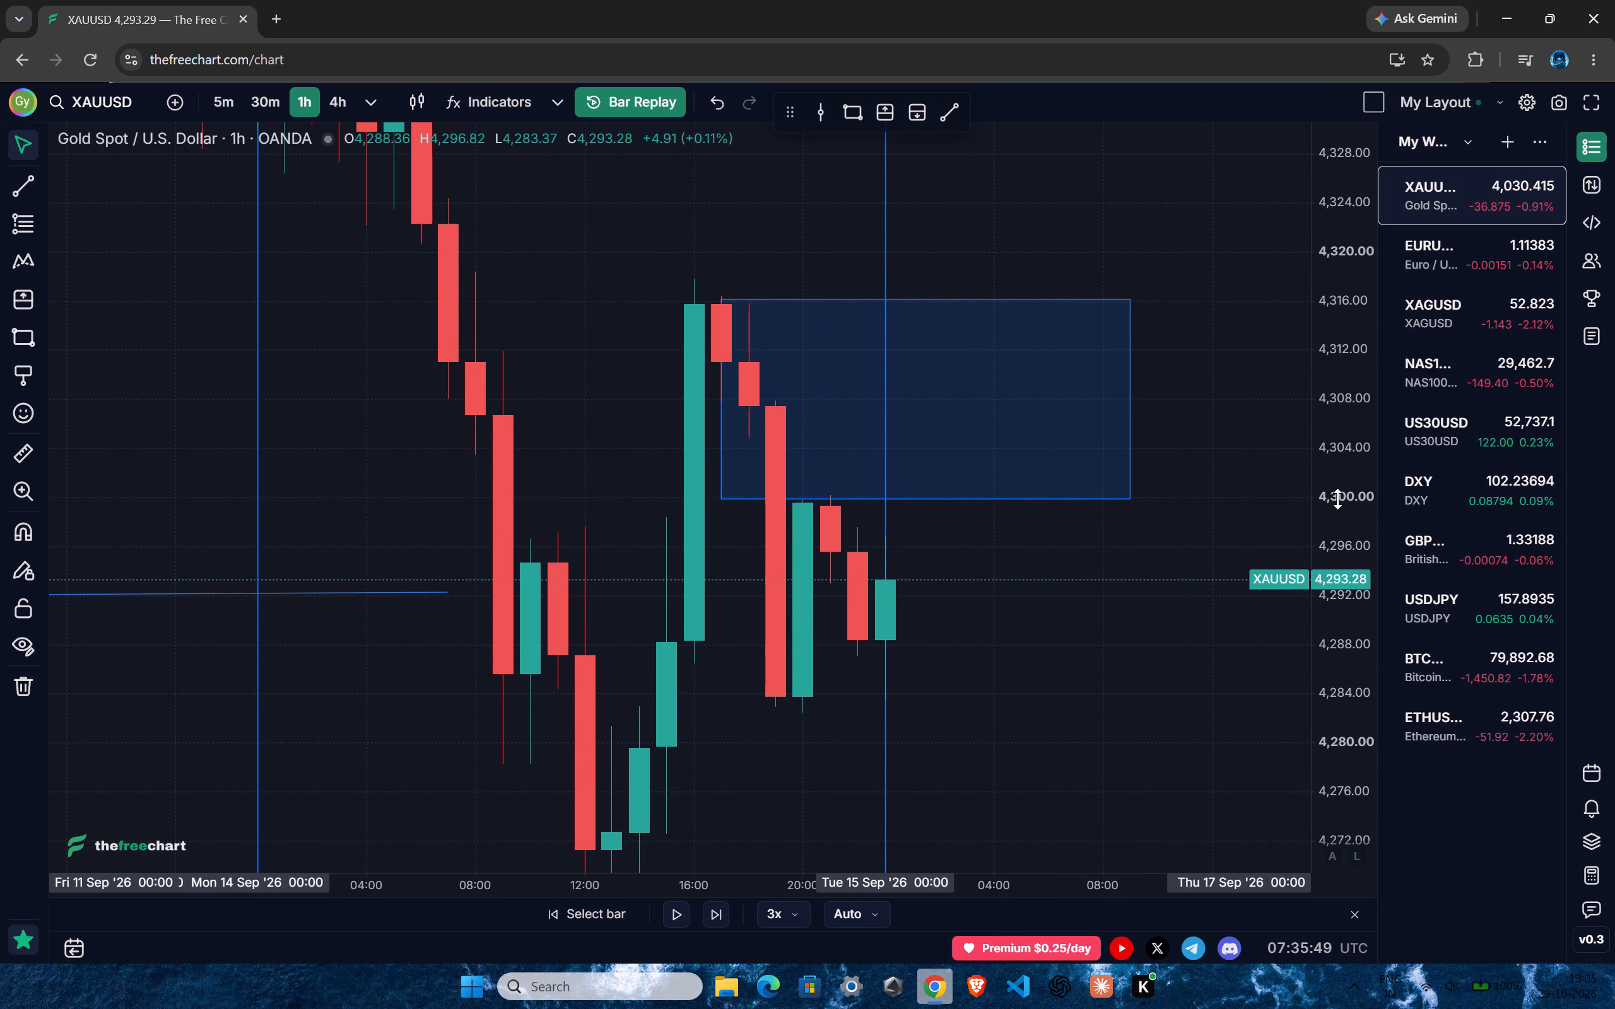
pyautogui.moveTo(1344, 493); pyautogui.dragTo(1321, 807)
pyautogui.moveTo(1088, 636); pyautogui.dragTo(998, 626)
pyautogui.keyDown('ctrl'); pyautogui.scroll(-3, 953, 626); pyautogui.keyUp('ctrl')
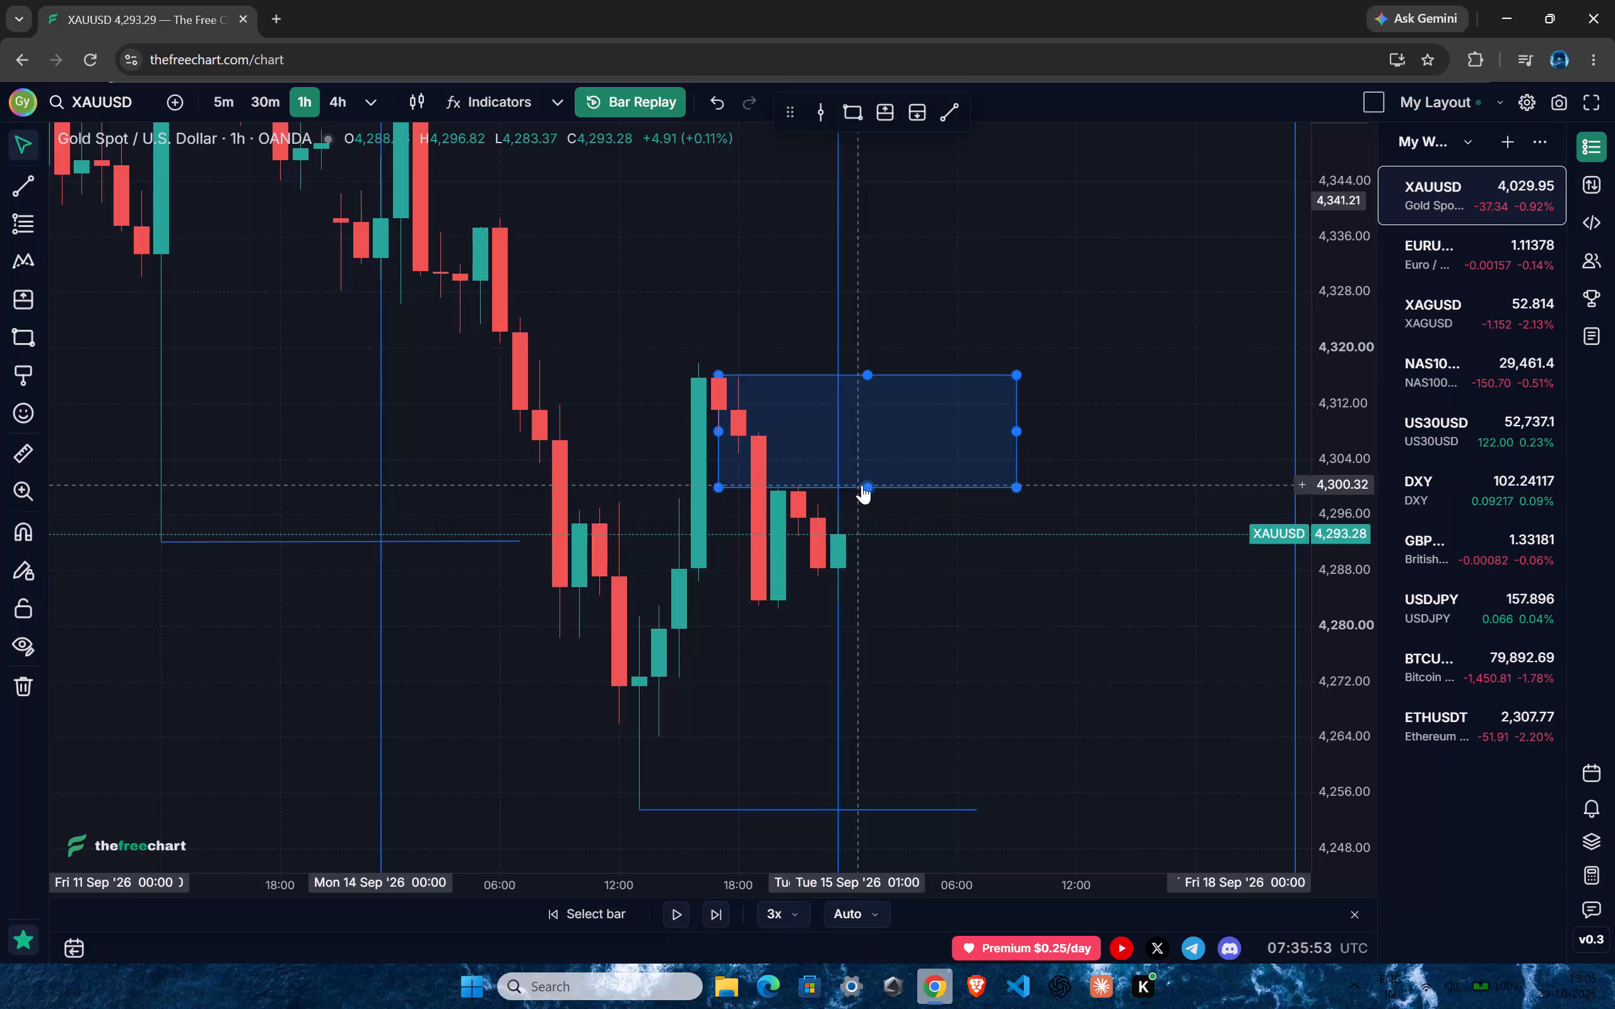
pyautogui.moveTo(866, 482); pyautogui.dragTo(879, 486)
pyautogui.click(973, 692)
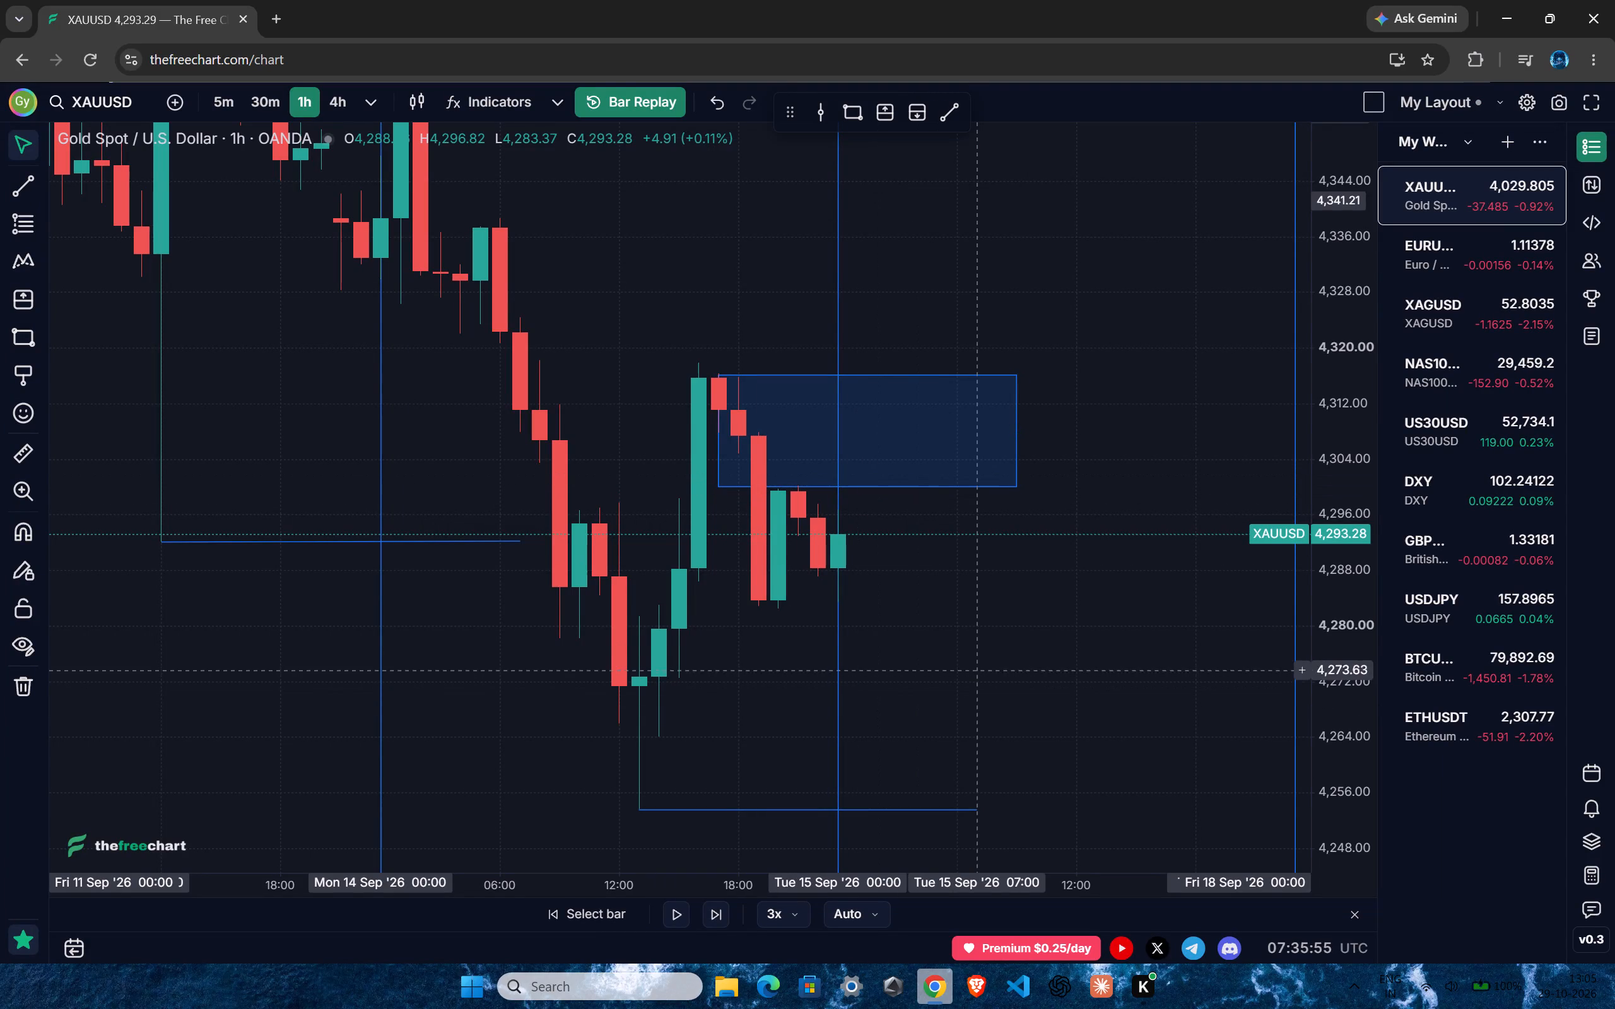
# Replay the 1-hour chart through the 03:00 candle on 15 September.
pyautogui.click(669, 913)
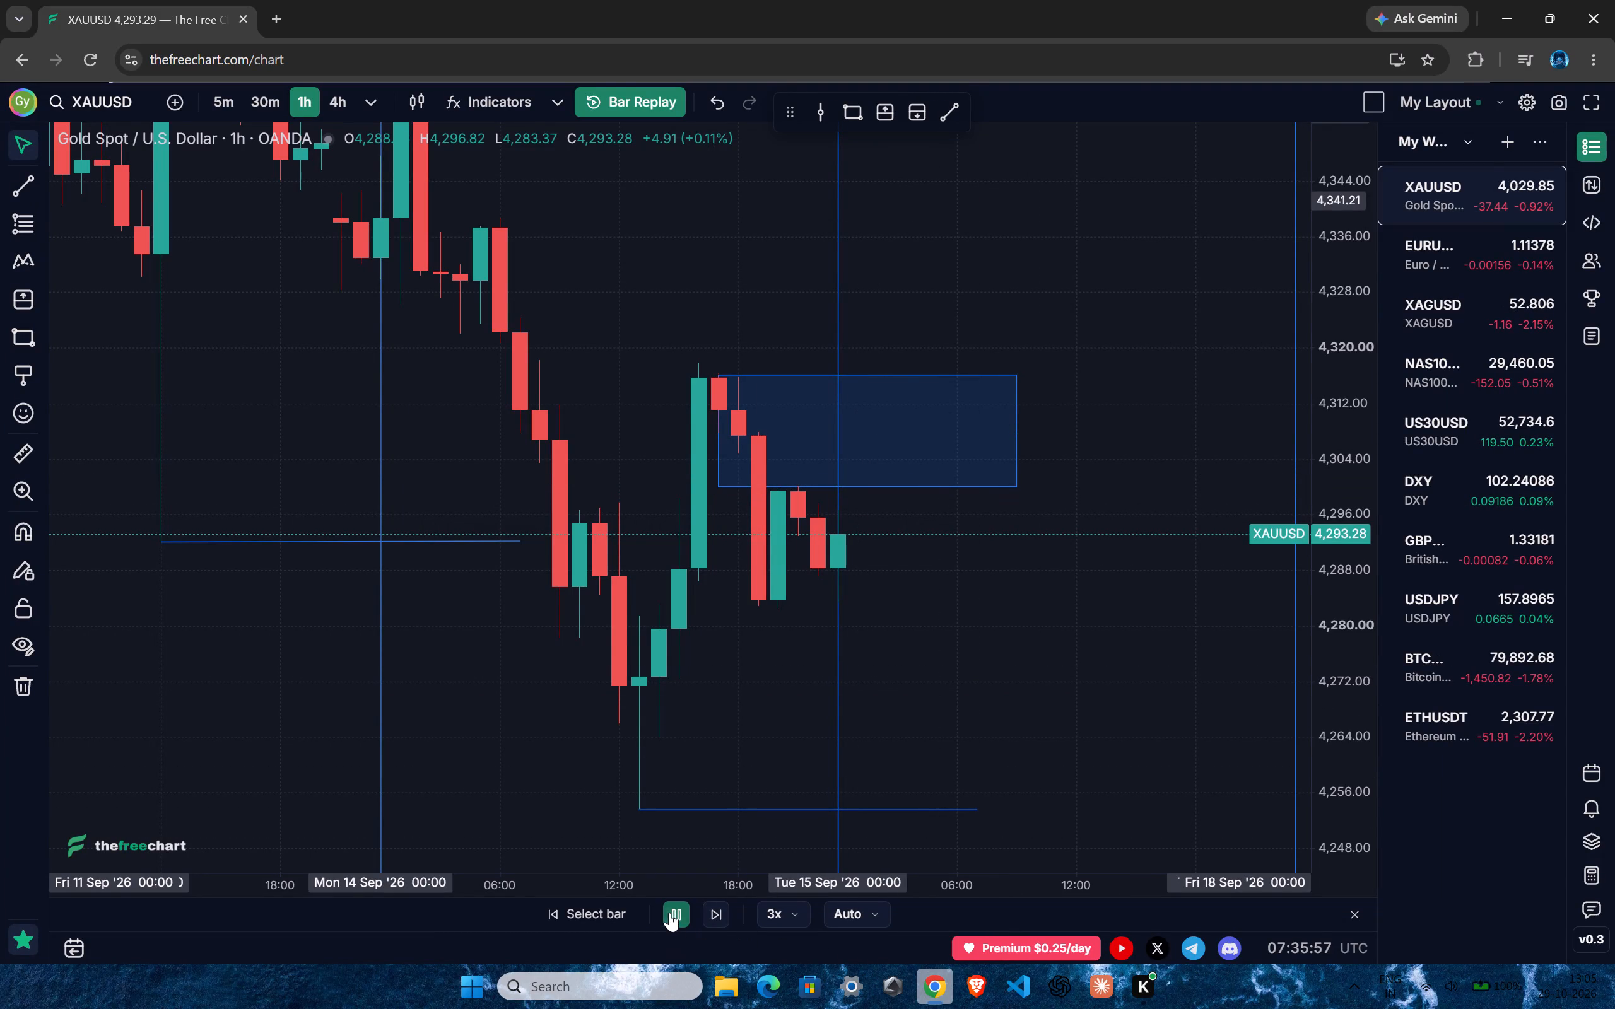
pyautogui.click(672, 913)
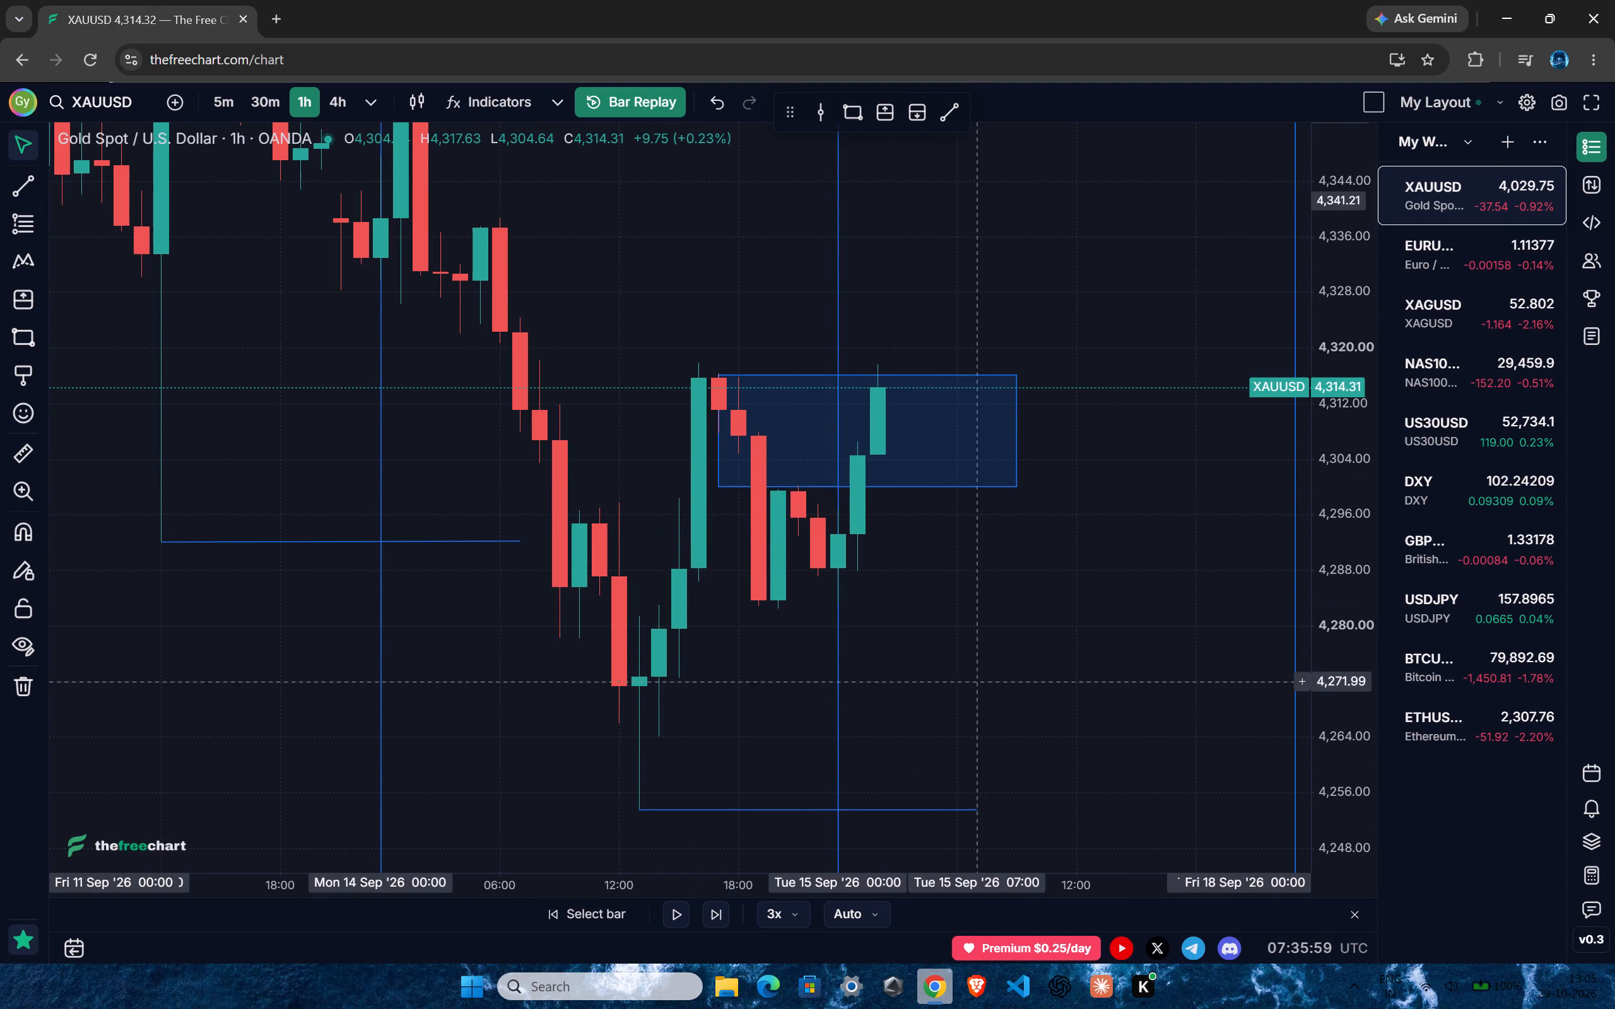
pyautogui.click(684, 918)
pyautogui.click(684, 918)
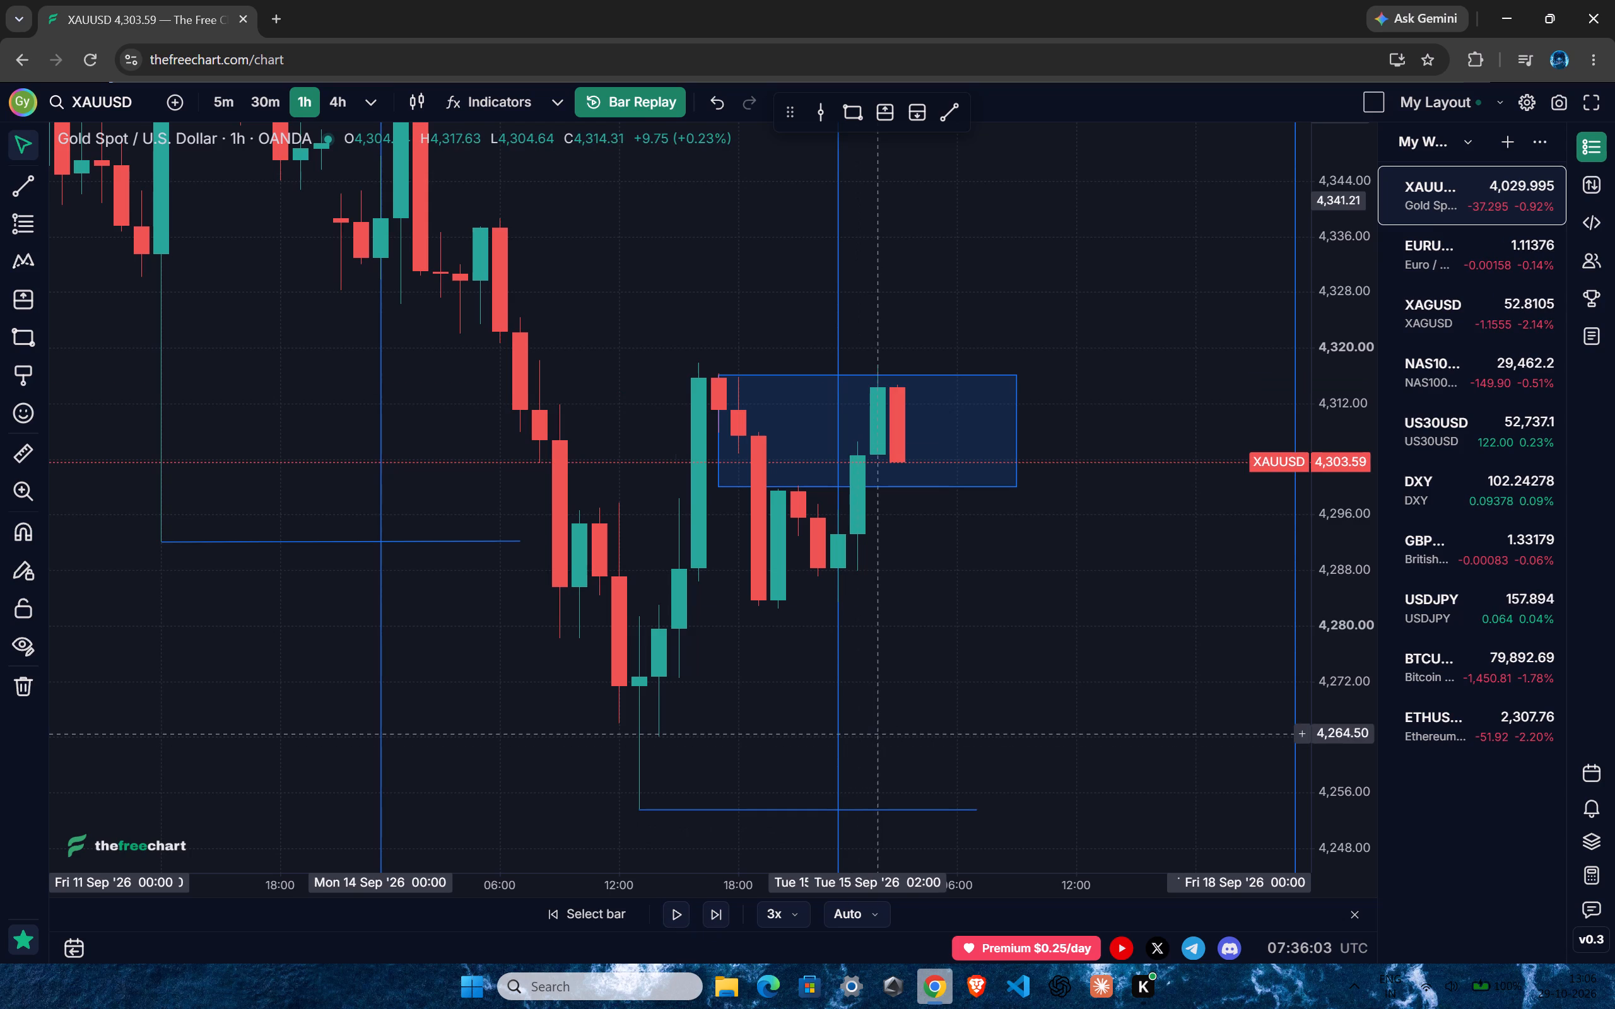
# Switch the chart to the 5-minute interval and replay to about 05:20 on 15 September.
pyautogui.press('5')
pyautogui.press('Return')
pyautogui.keyDown('ctrl'); pyautogui.scroll(-3, 760, 593); pyautogui.keyUp('ctrl')
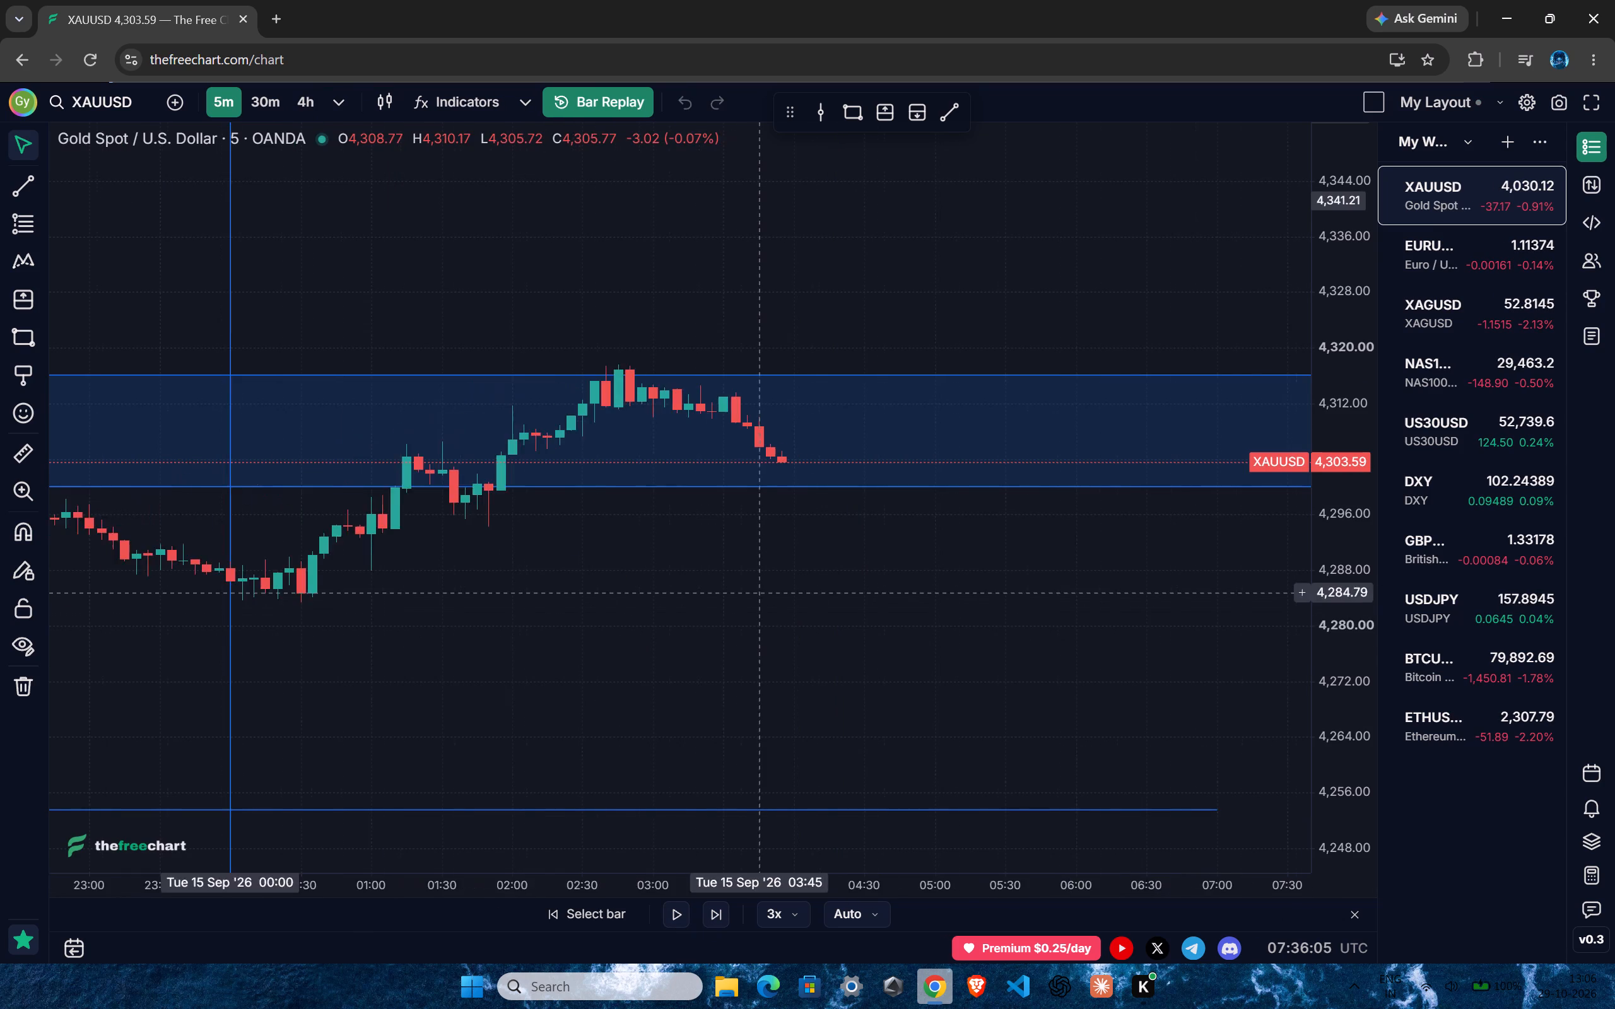
pyautogui.keyDown('ctrl'); pyautogui.scroll(-20, 759, 592); pyautogui.keyUp('ctrl')
pyautogui.keyDown('ctrl'); pyautogui.scroll(-1, 759, 592); pyautogui.keyUp('ctrl')
pyautogui.moveTo(1321, 677); pyautogui.dragTo(1363, 272)
pyautogui.moveTo(909, 554); pyautogui.dragTo(970, 709)
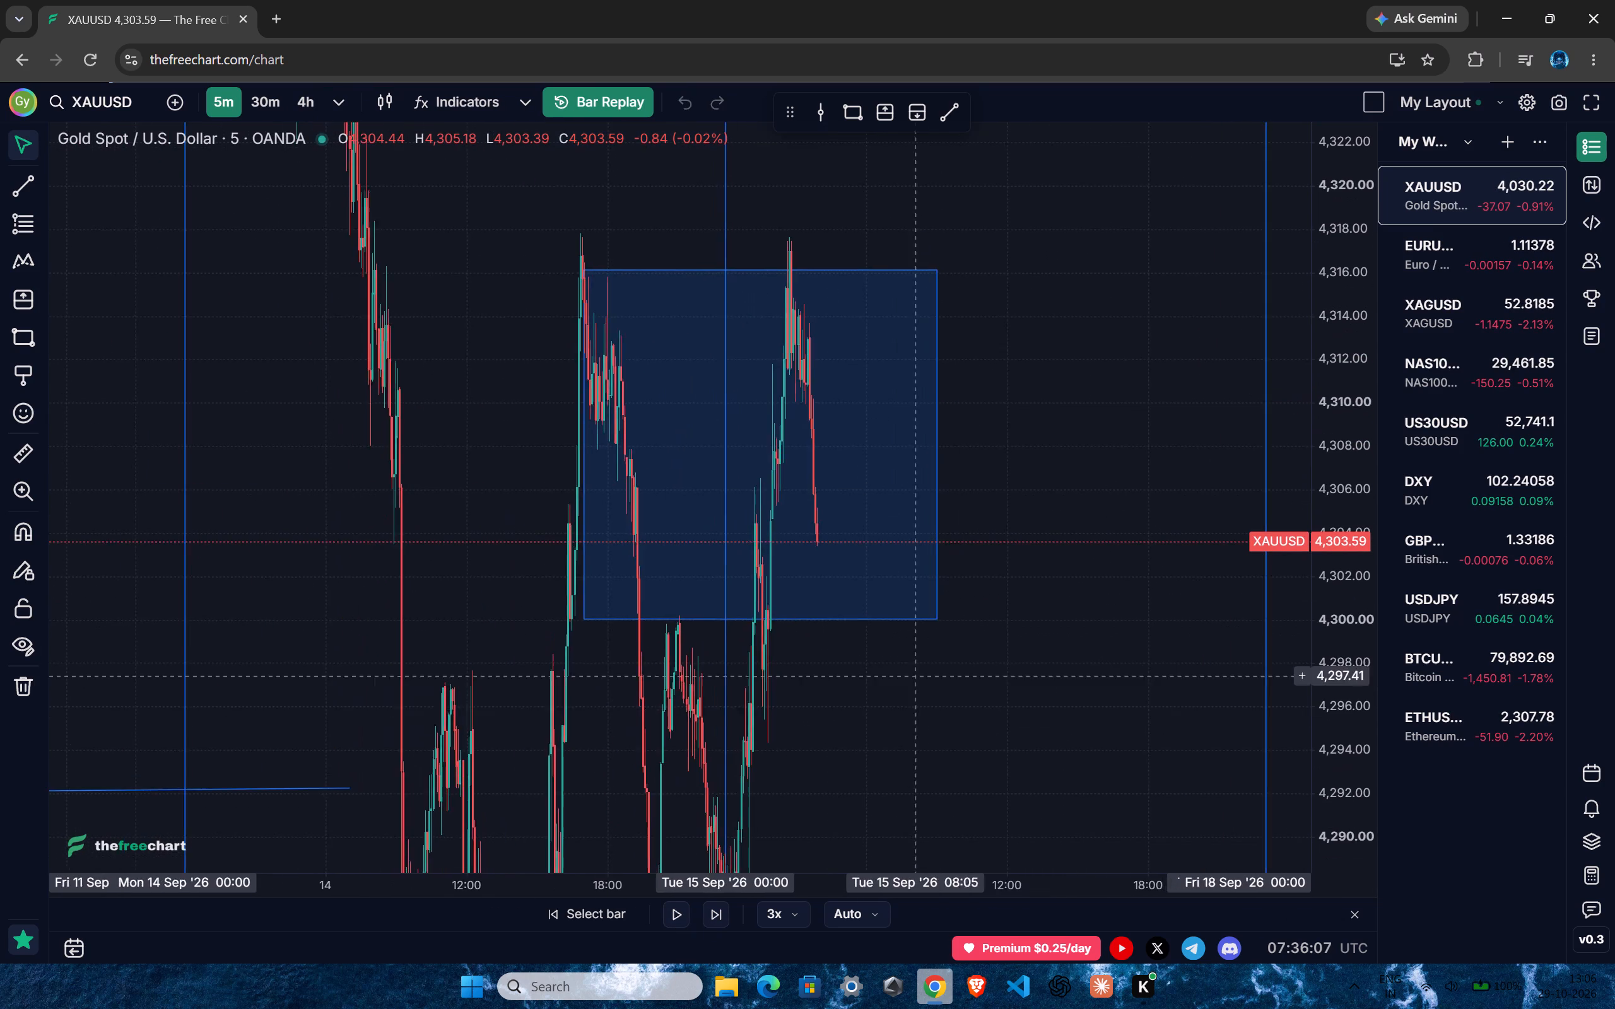
pyautogui.keyDown('ctrl'); pyautogui.scroll(19, 900, 672); pyautogui.keyUp('ctrl')
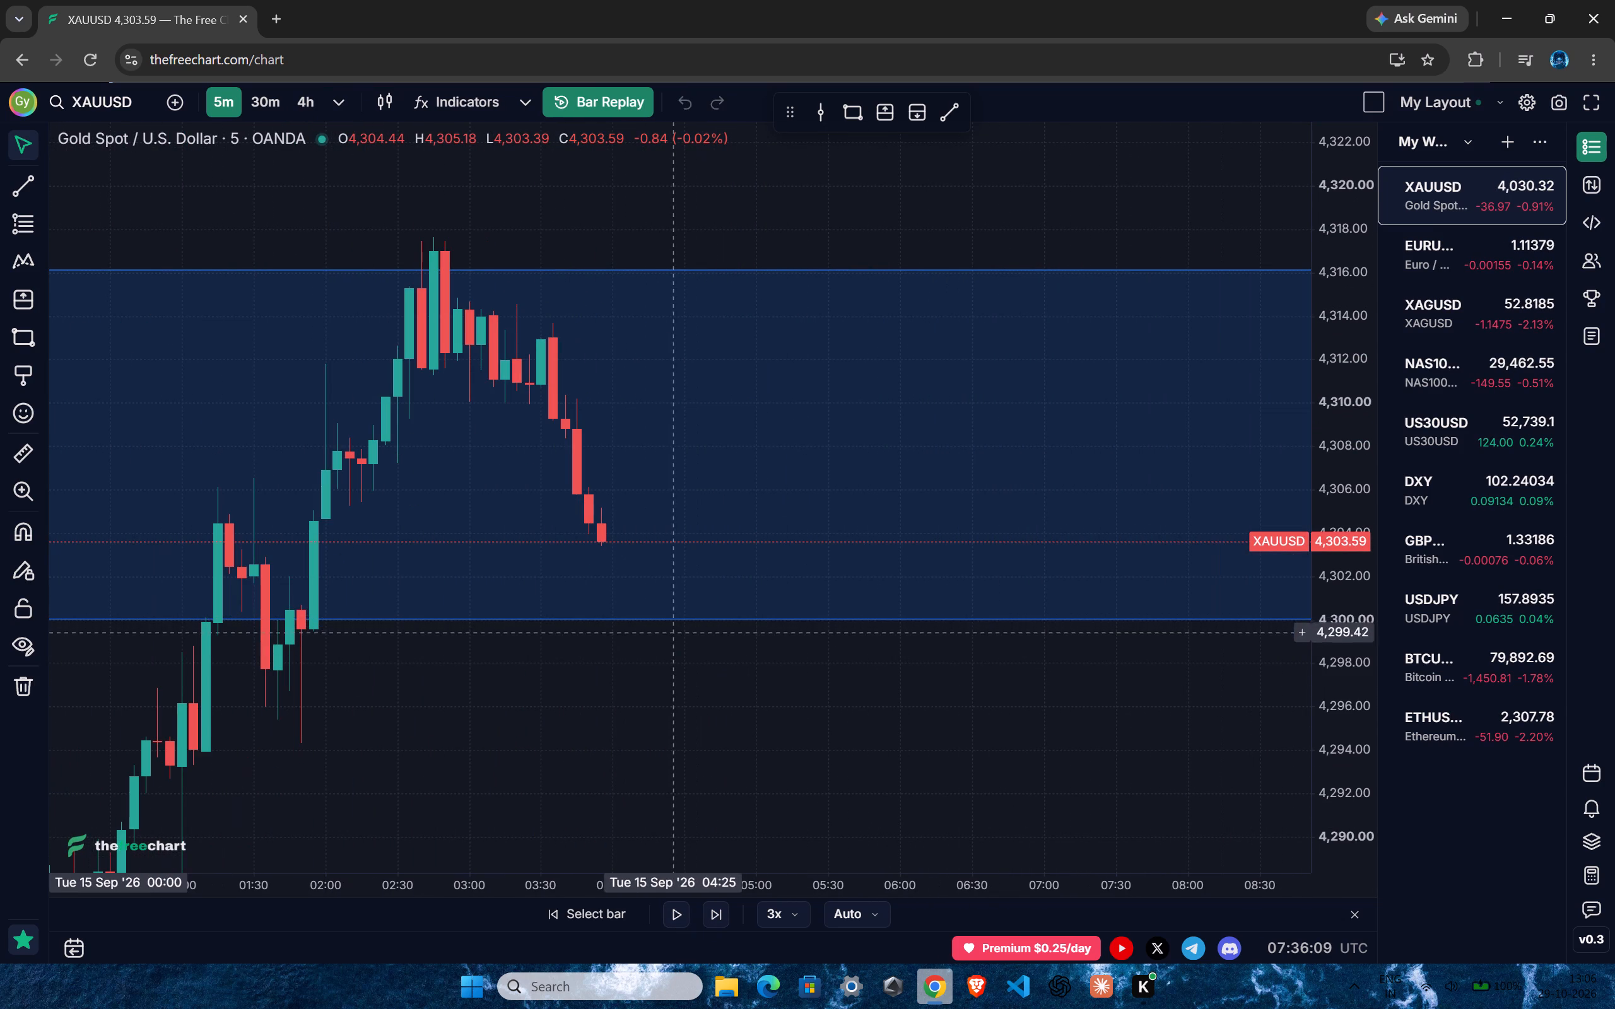
pyautogui.click(670, 919)
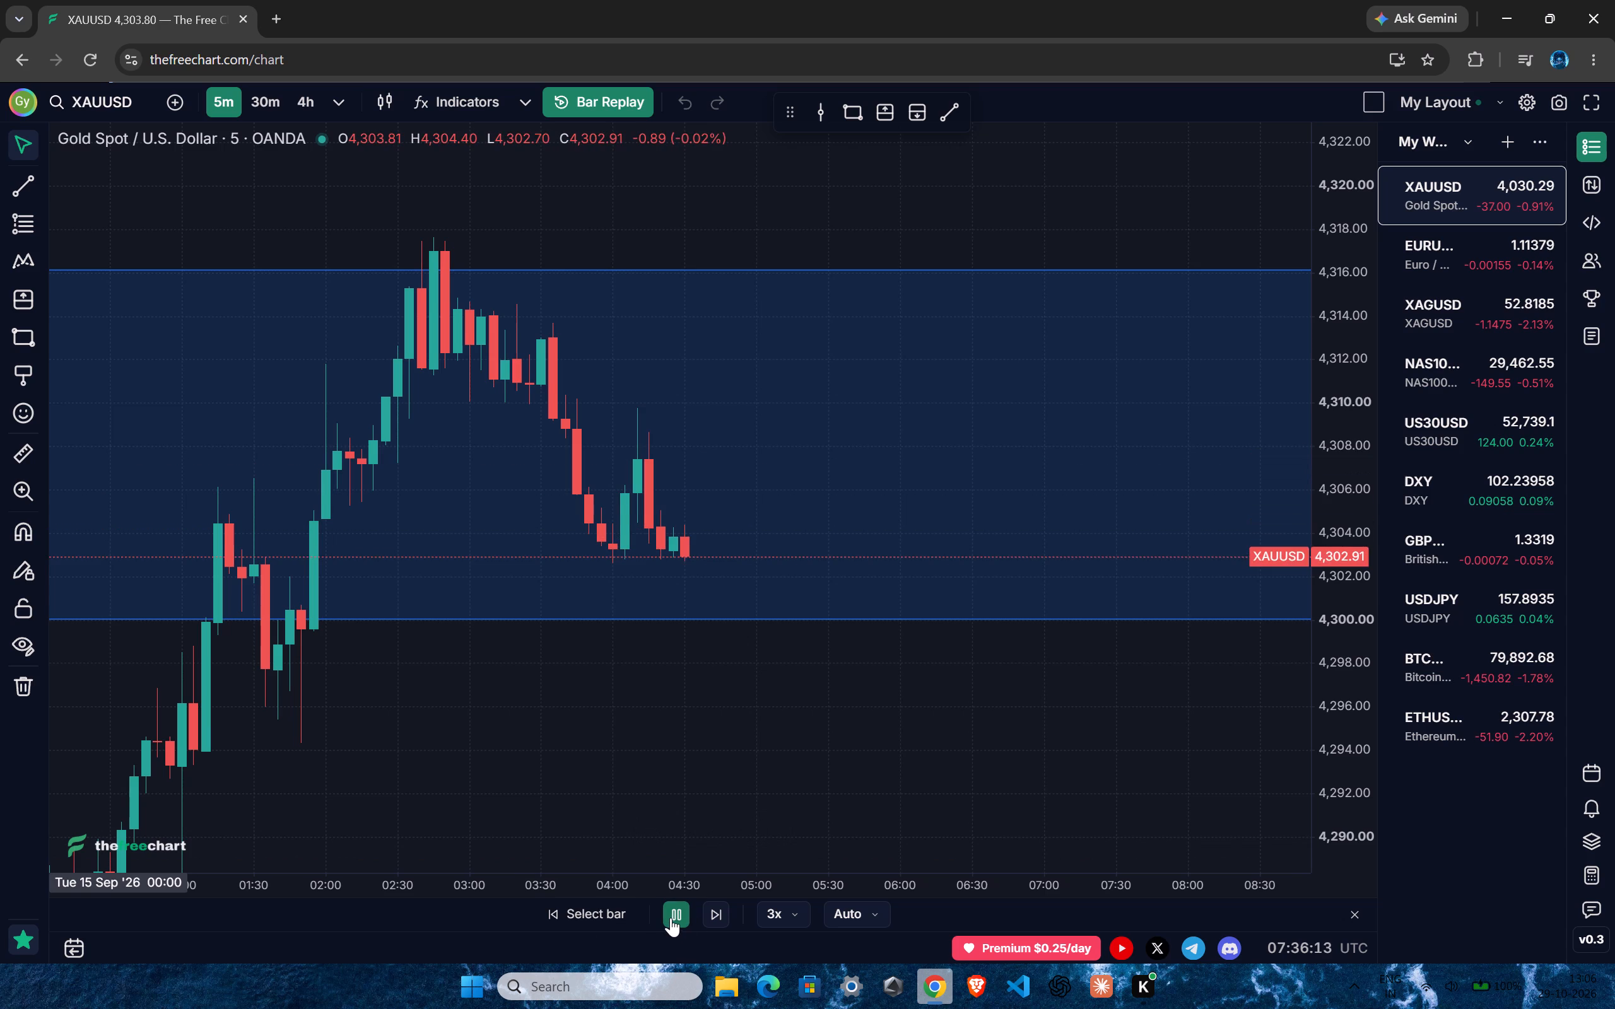
pyautogui.click(671, 918)
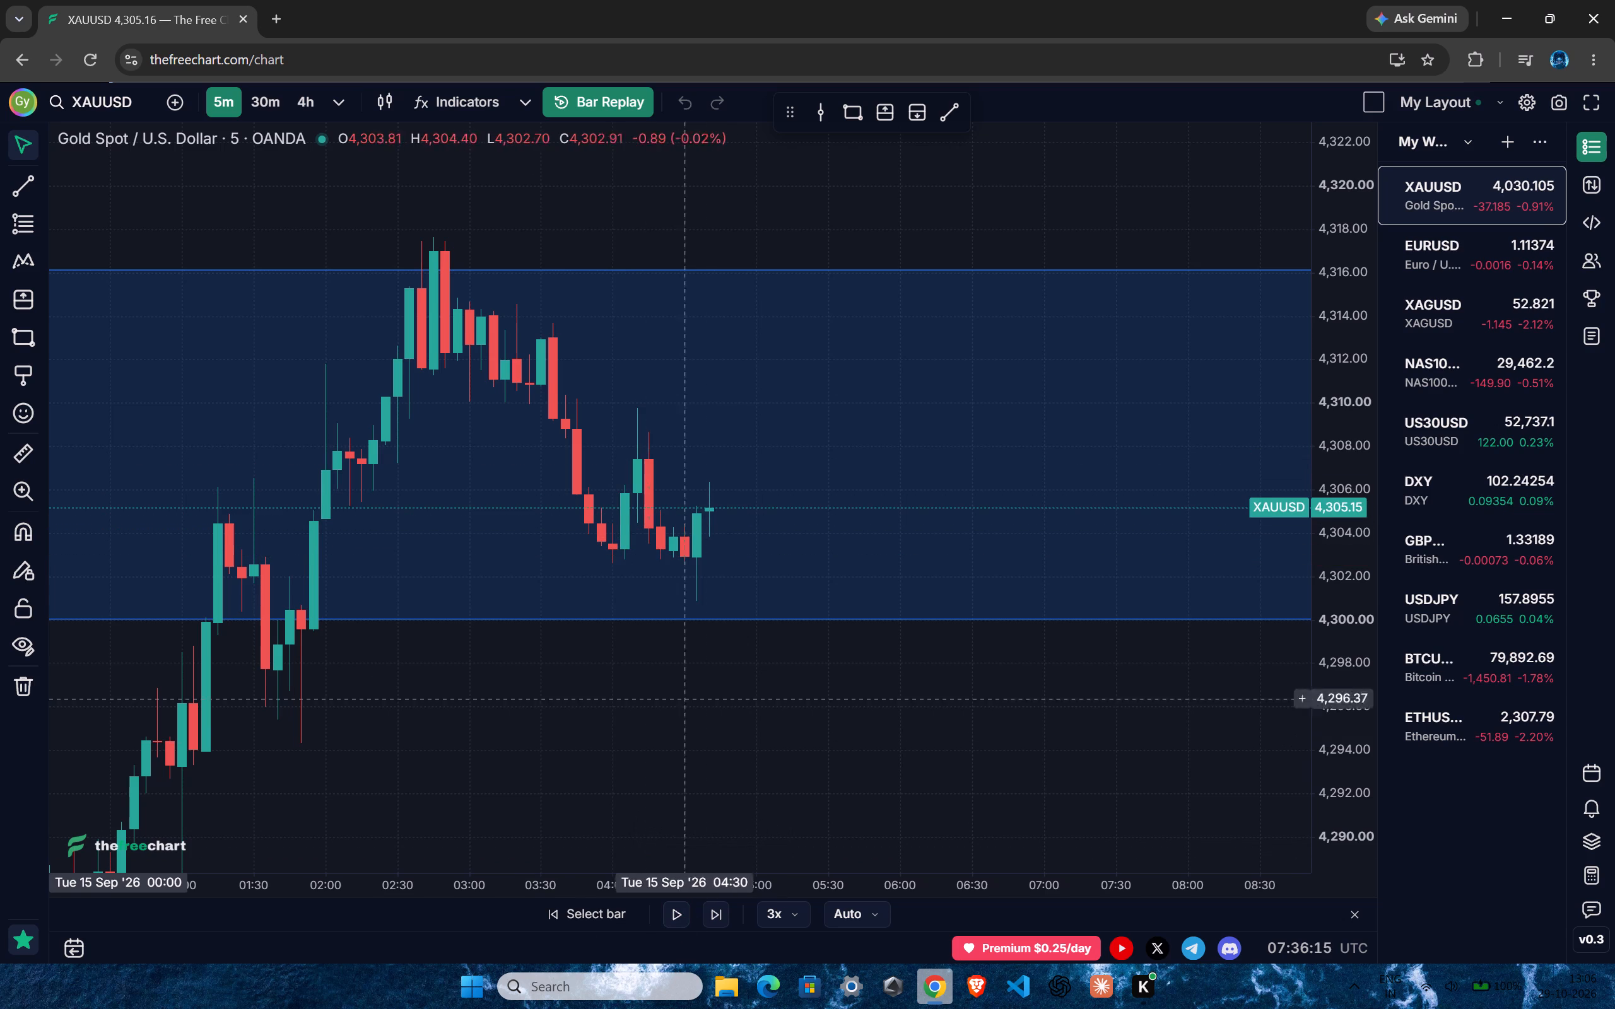
pyautogui.click(672, 916)
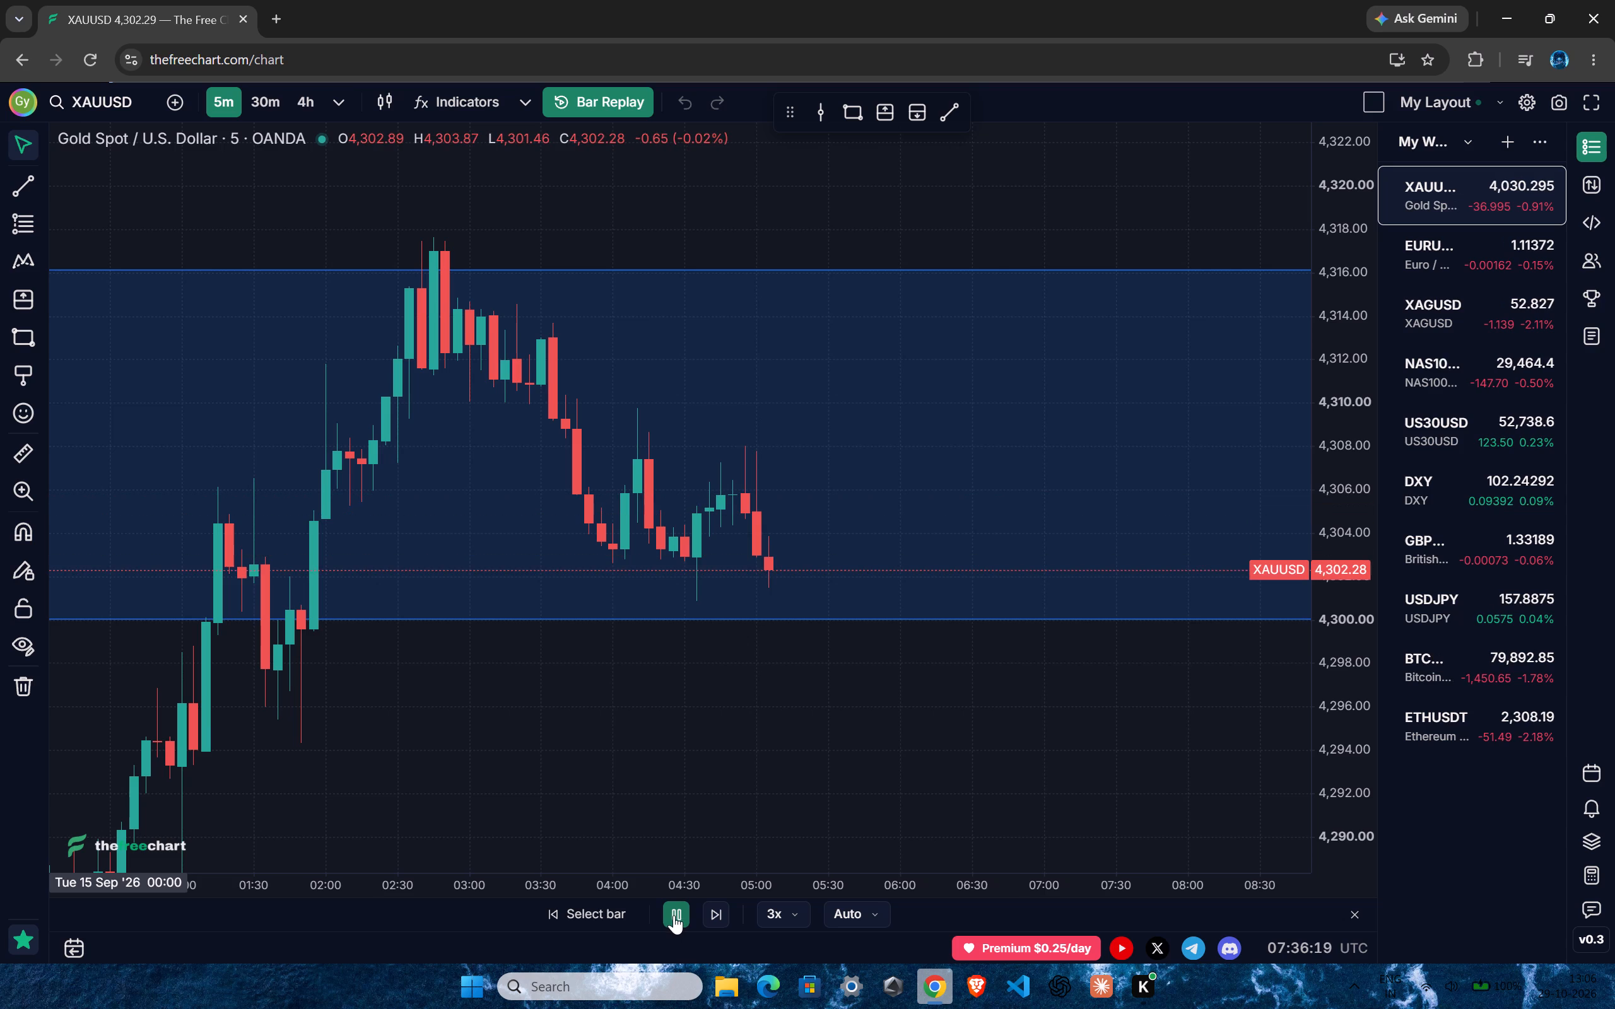
pyautogui.click(674, 915)
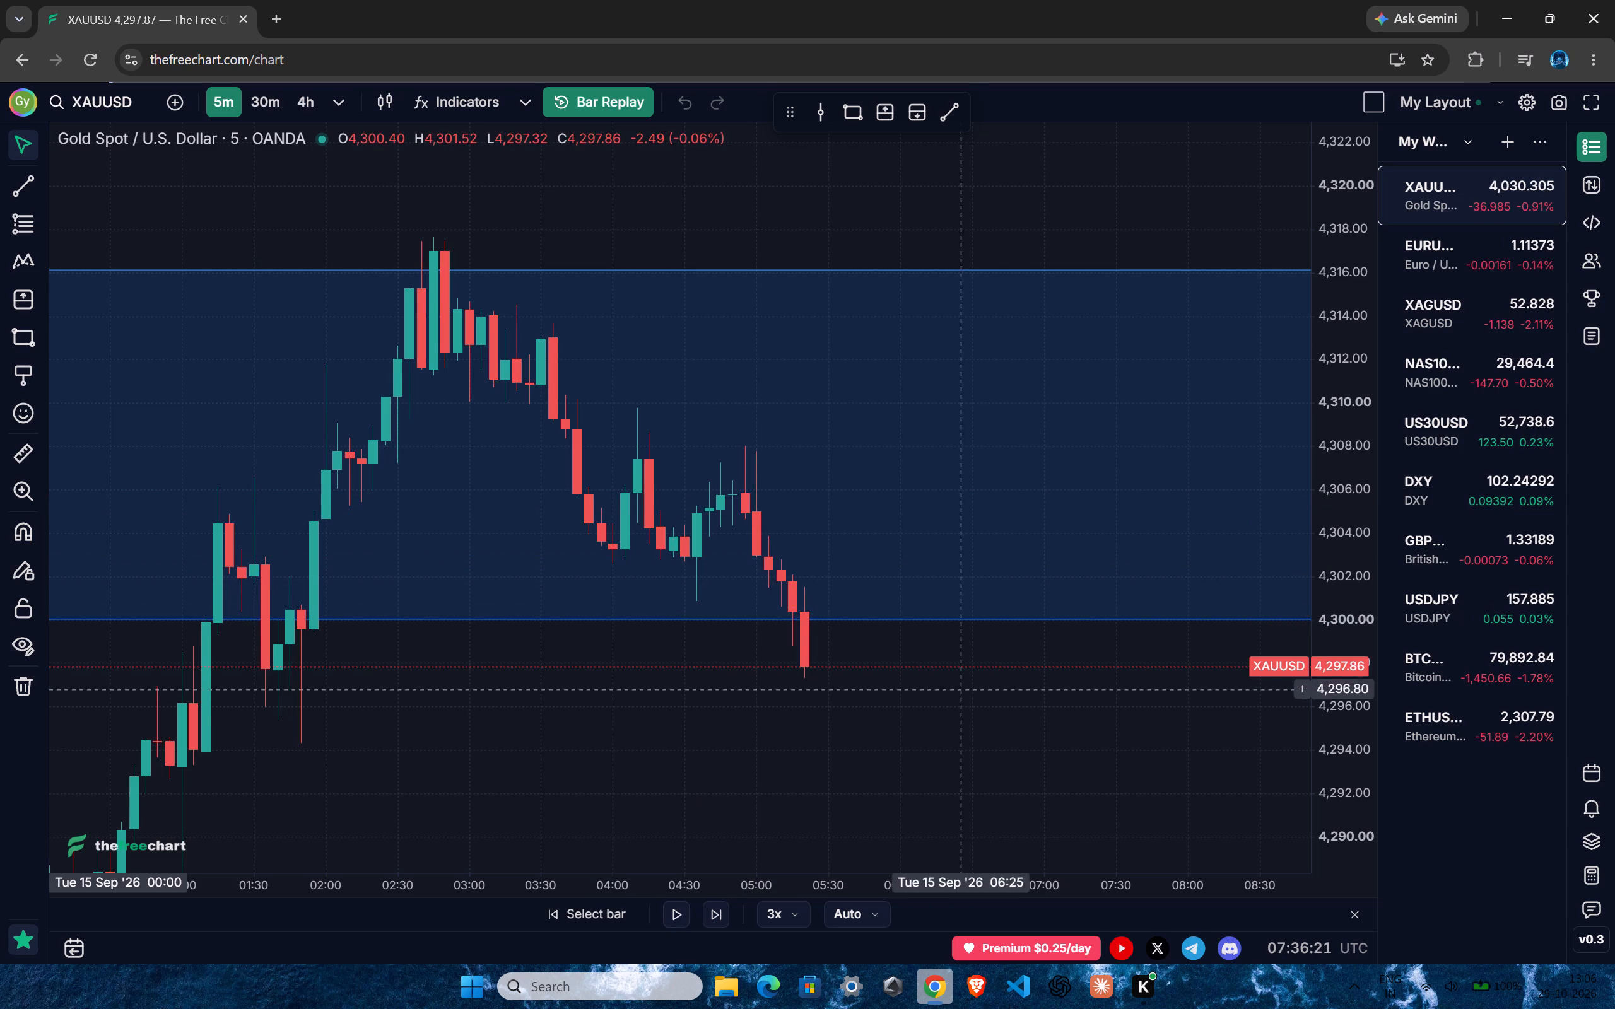
# Place a short position at the 05:20 candle on 15 September with entry at 4,299.79.
pyautogui.moveTo(963, 666); pyautogui.dragTo(920, 641)
pyautogui.moveTo(1371, 445); pyautogui.dragTo(1264, 708)
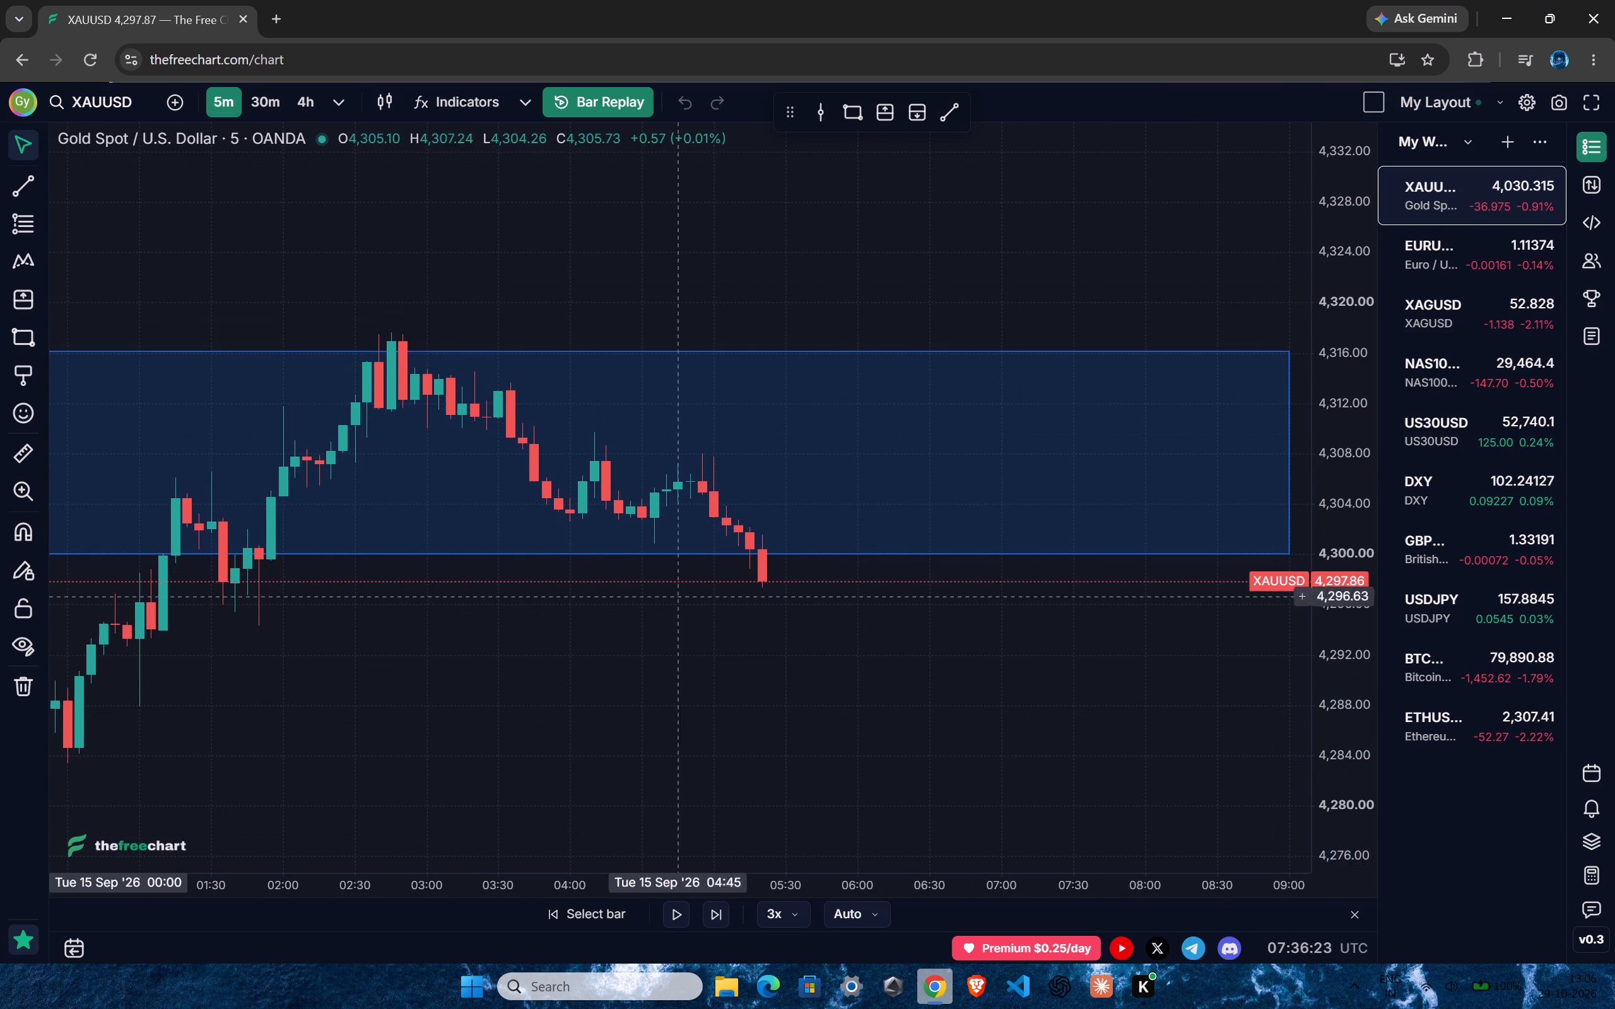
pyautogui.keyDown('ctrl'); pyautogui.scroll(-5, 671, 623); pyautogui.keyUp('ctrl')
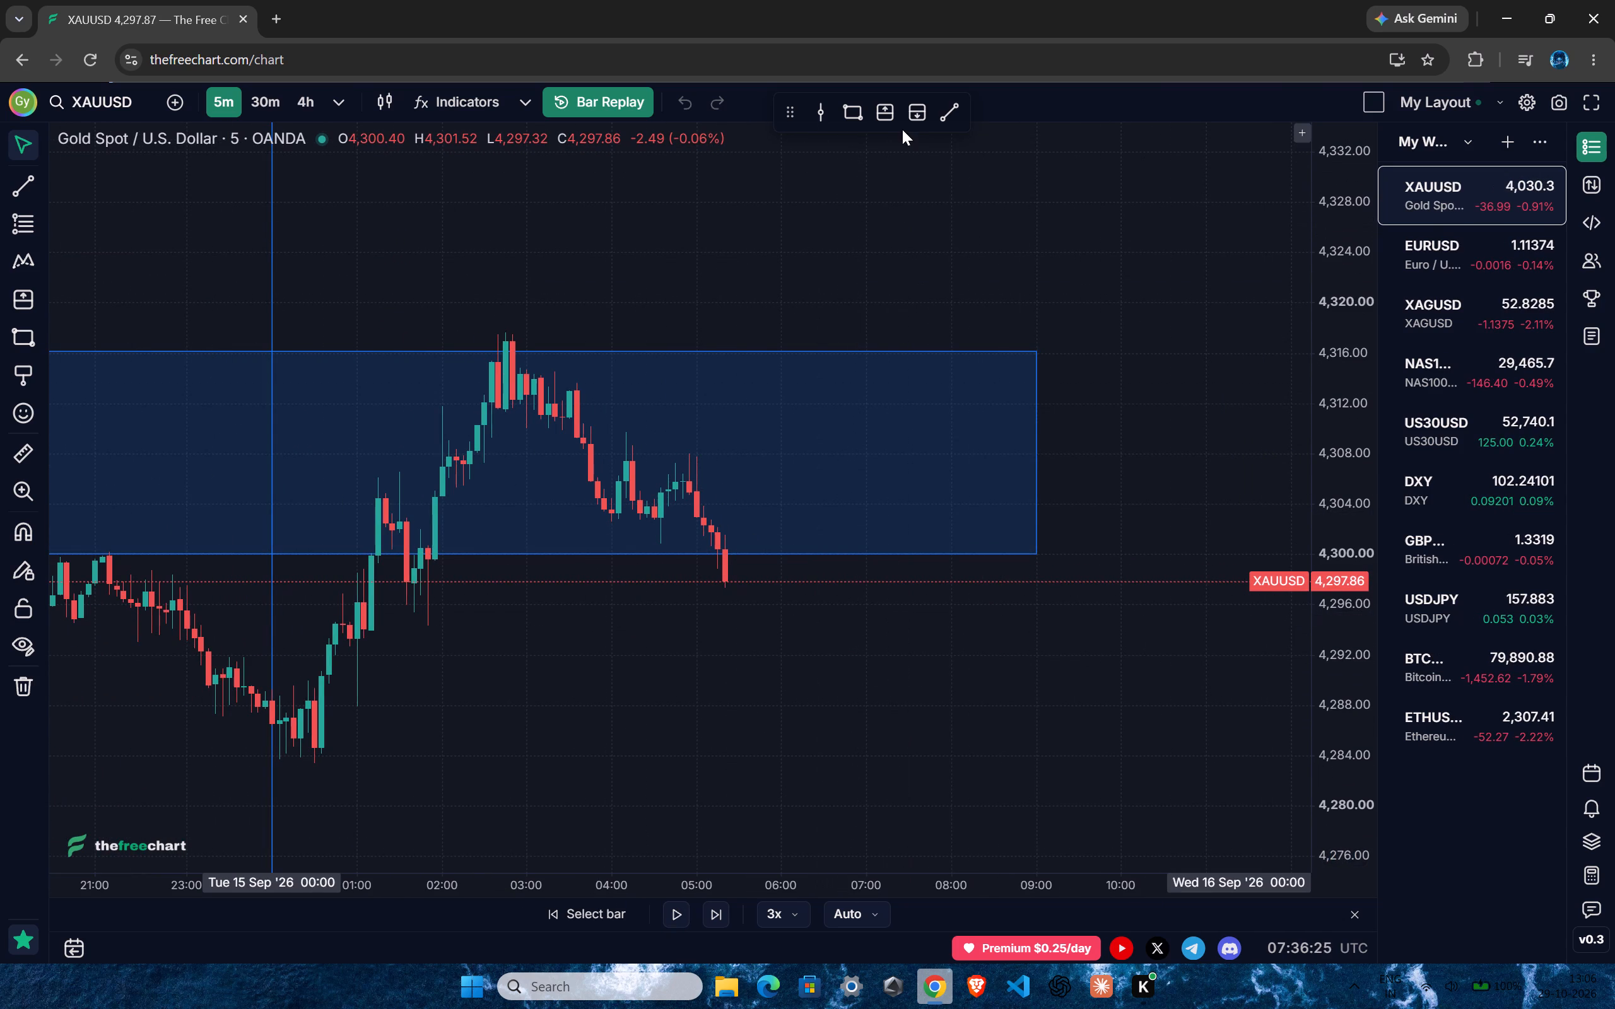
pyautogui.click(914, 113)
pyautogui.click(726, 557)
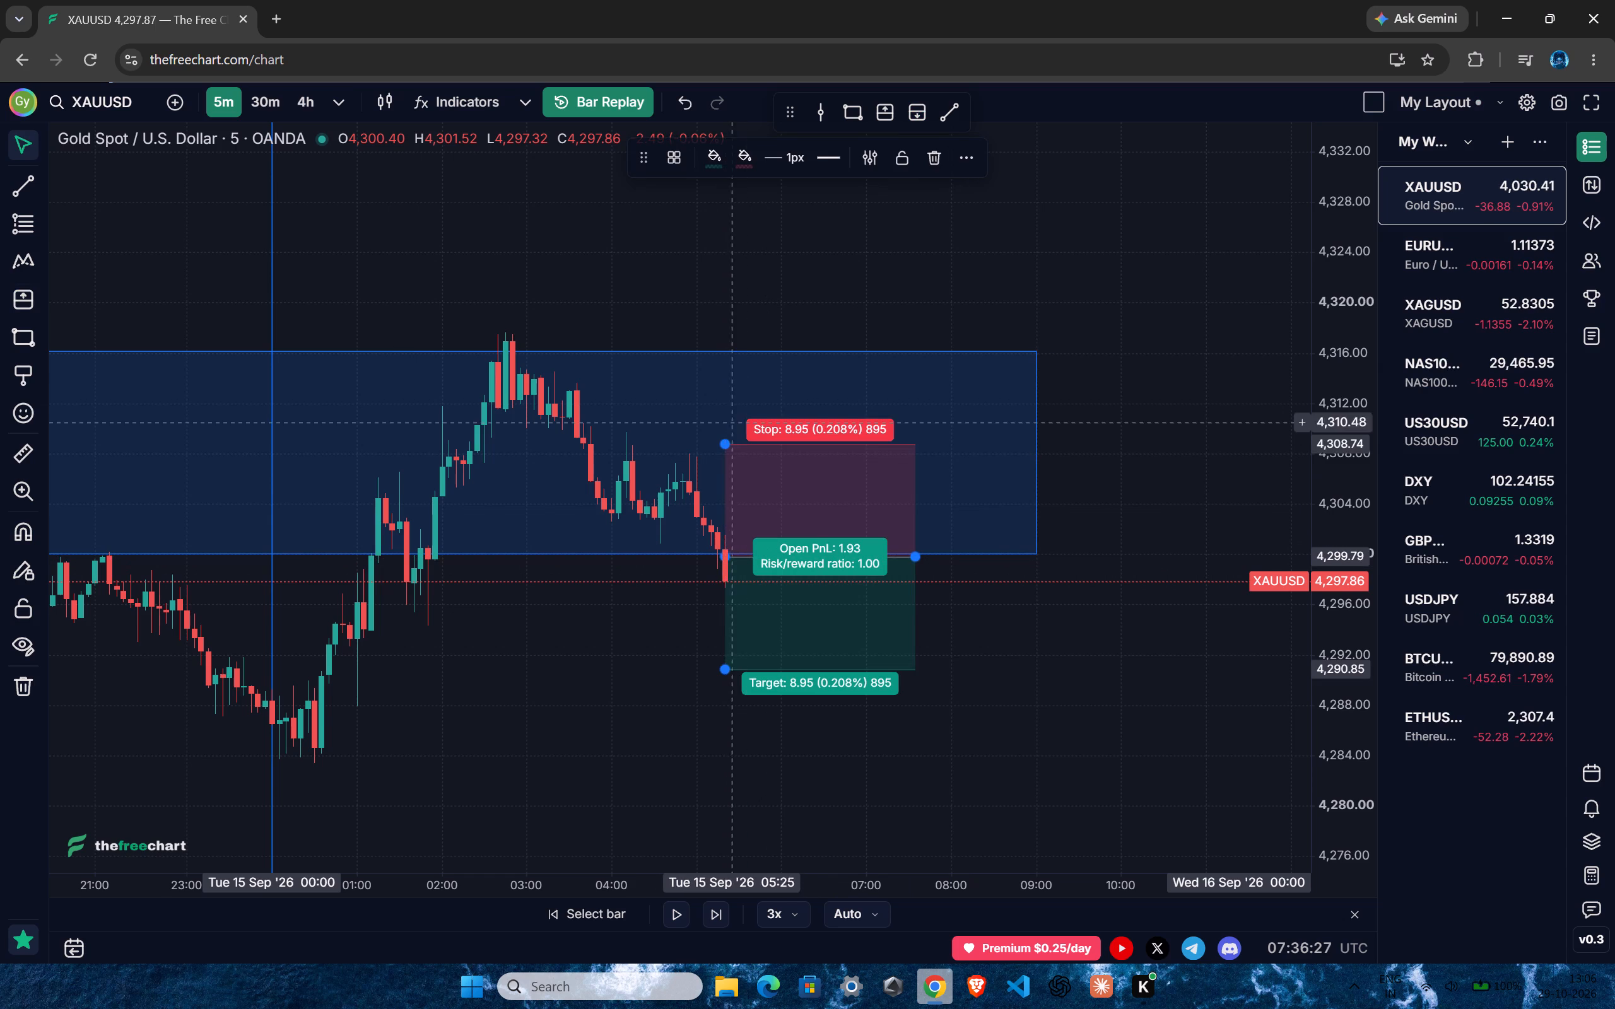
# Shift the blue zone up slightly so its lower edge sits at about 4,300.5, keeping its end near 09:00 on 15 September.
pyautogui.moveTo(1088, 702); pyautogui.dragTo(1026, 476)
pyautogui.moveTo(1339, 424); pyautogui.dragTo(1211, 759)
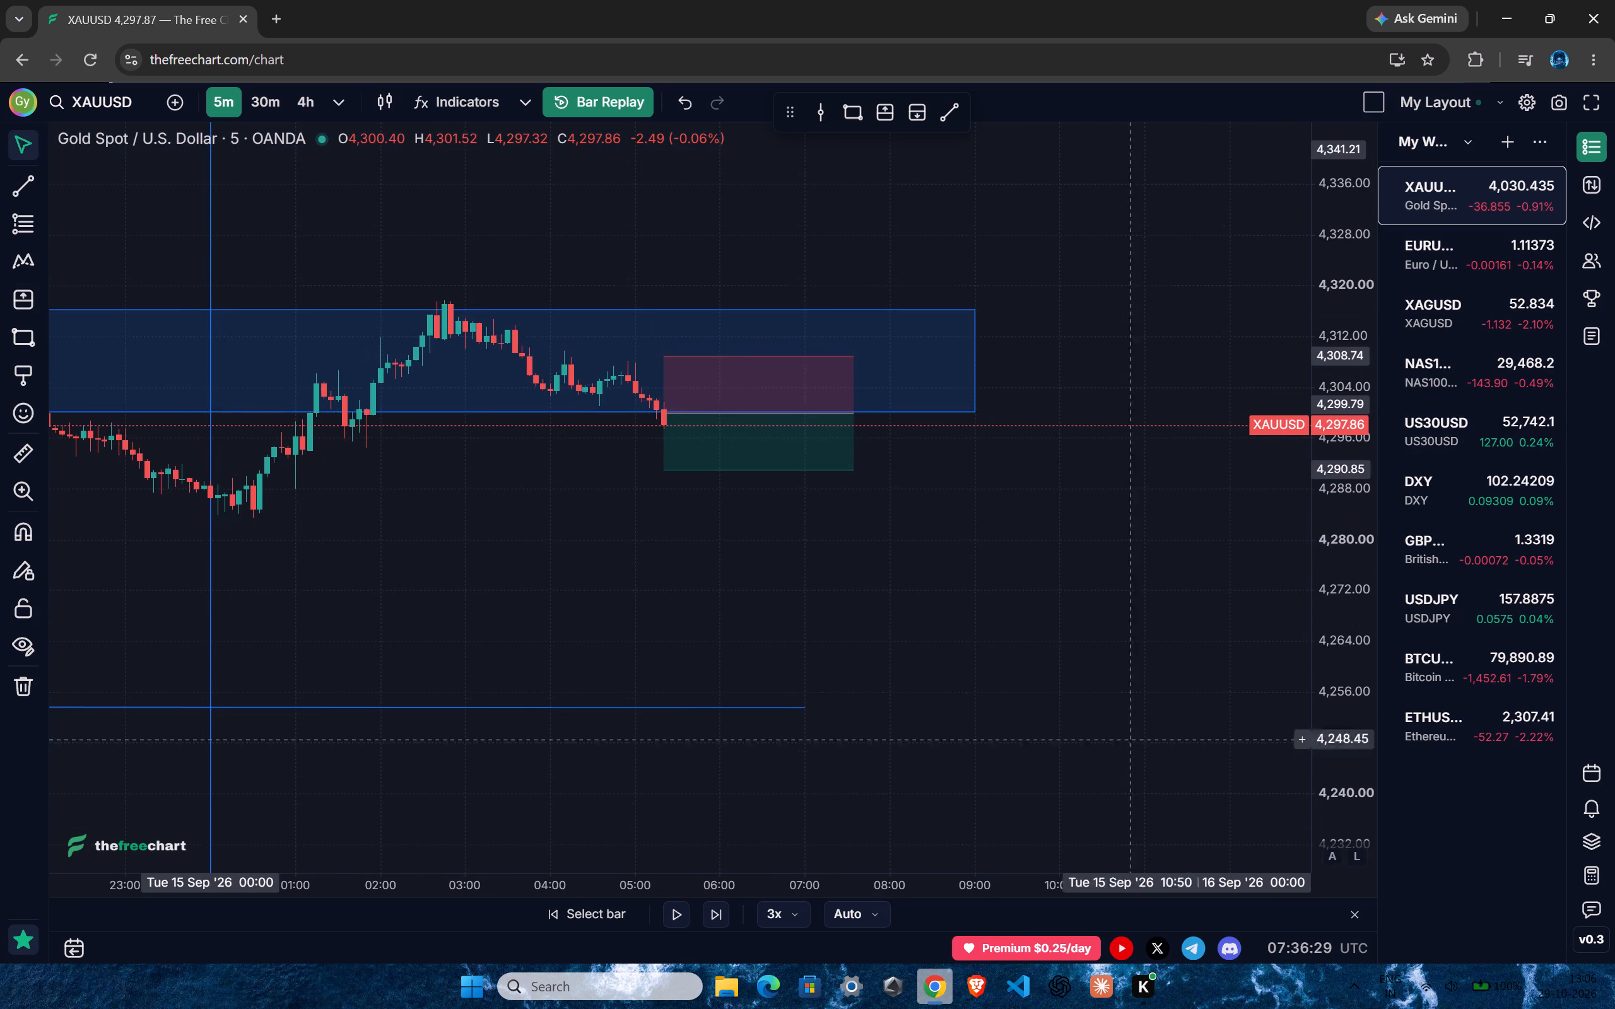
pyautogui.keyDown('ctrl'); pyautogui.scroll(-8, 877, 652); pyautogui.keyUp('ctrl')
pyautogui.keyDown('ctrl'); pyautogui.scroll(10, 774, 558); pyautogui.keyUp('ctrl')
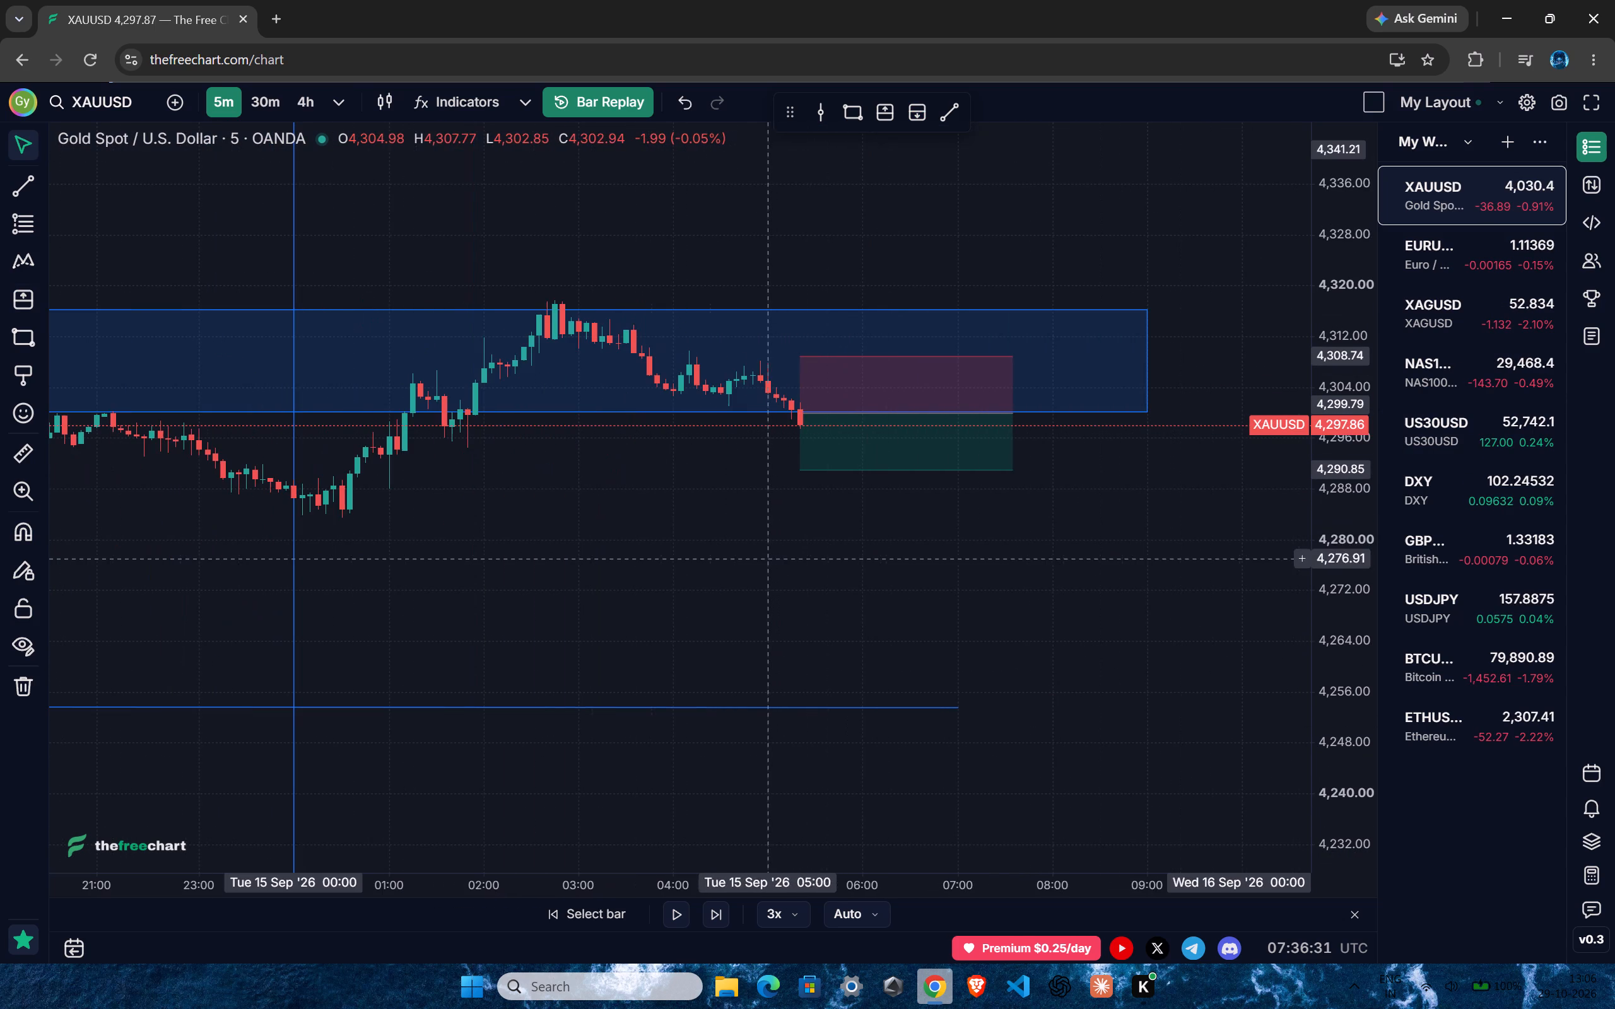
pyautogui.moveTo(1339, 641); pyautogui.dragTo(1267, 202)
pyautogui.moveTo(1095, 460); pyautogui.dragTo(1054, 935)
pyautogui.keyDown('ctrl'); pyautogui.scroll(3, 788, 755); pyautogui.keyUp('ctrl')
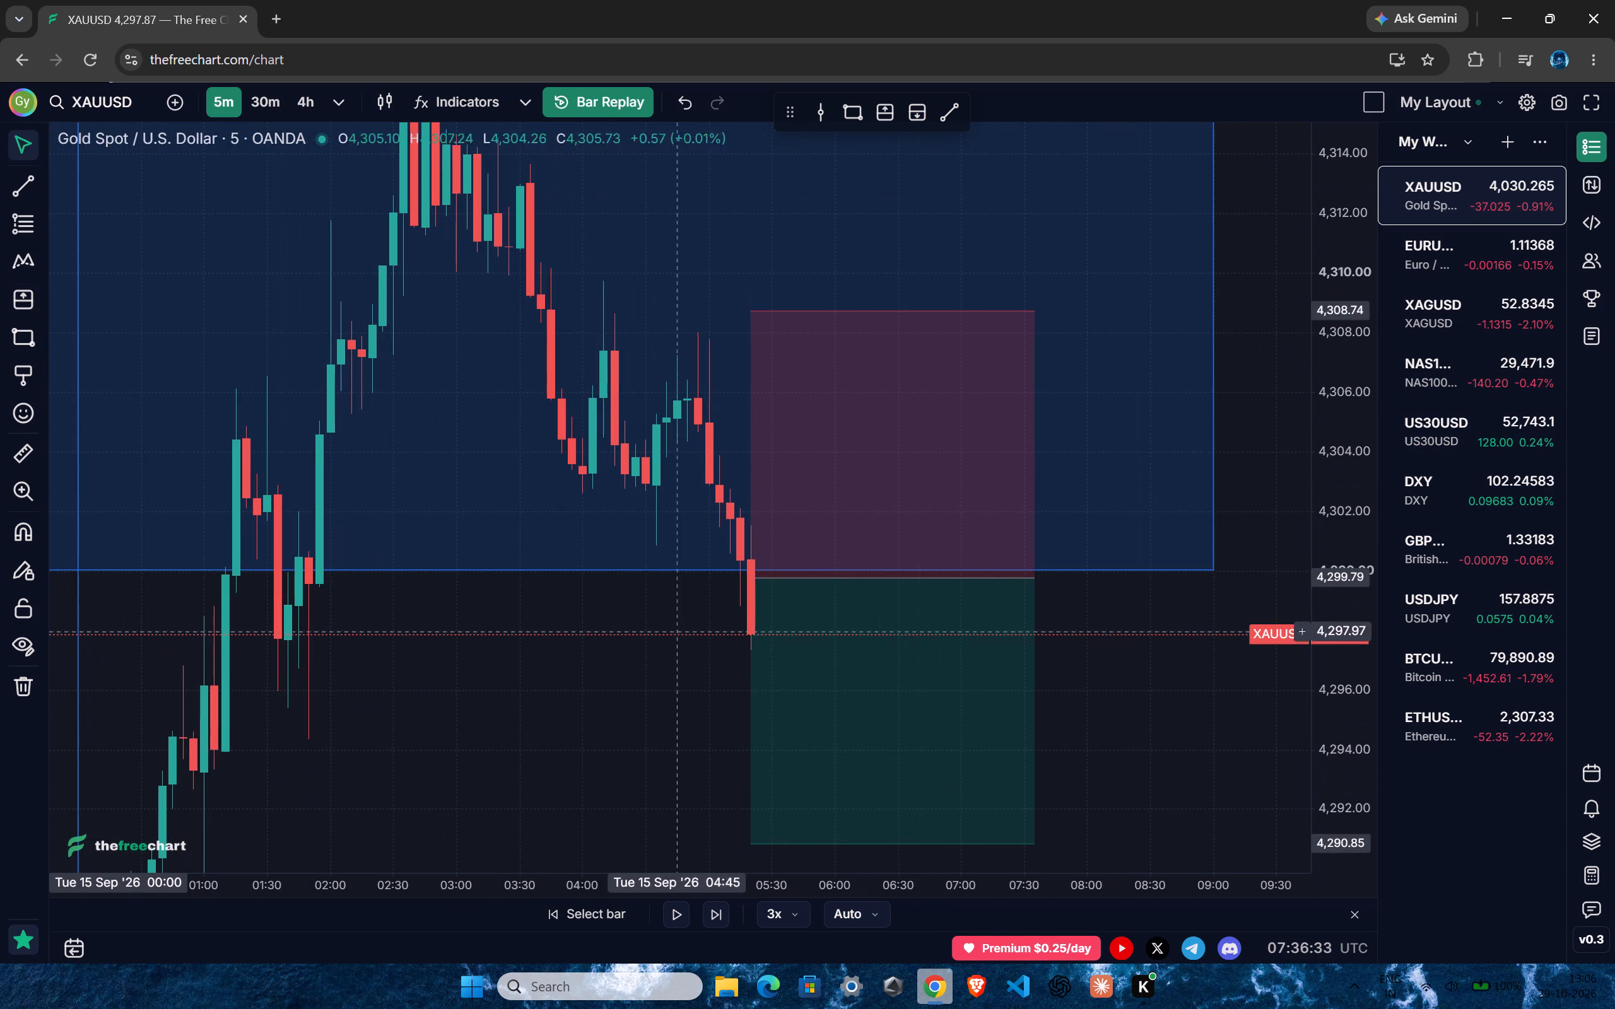
pyautogui.moveTo(823, 574); pyautogui.dragTo(813, 558)
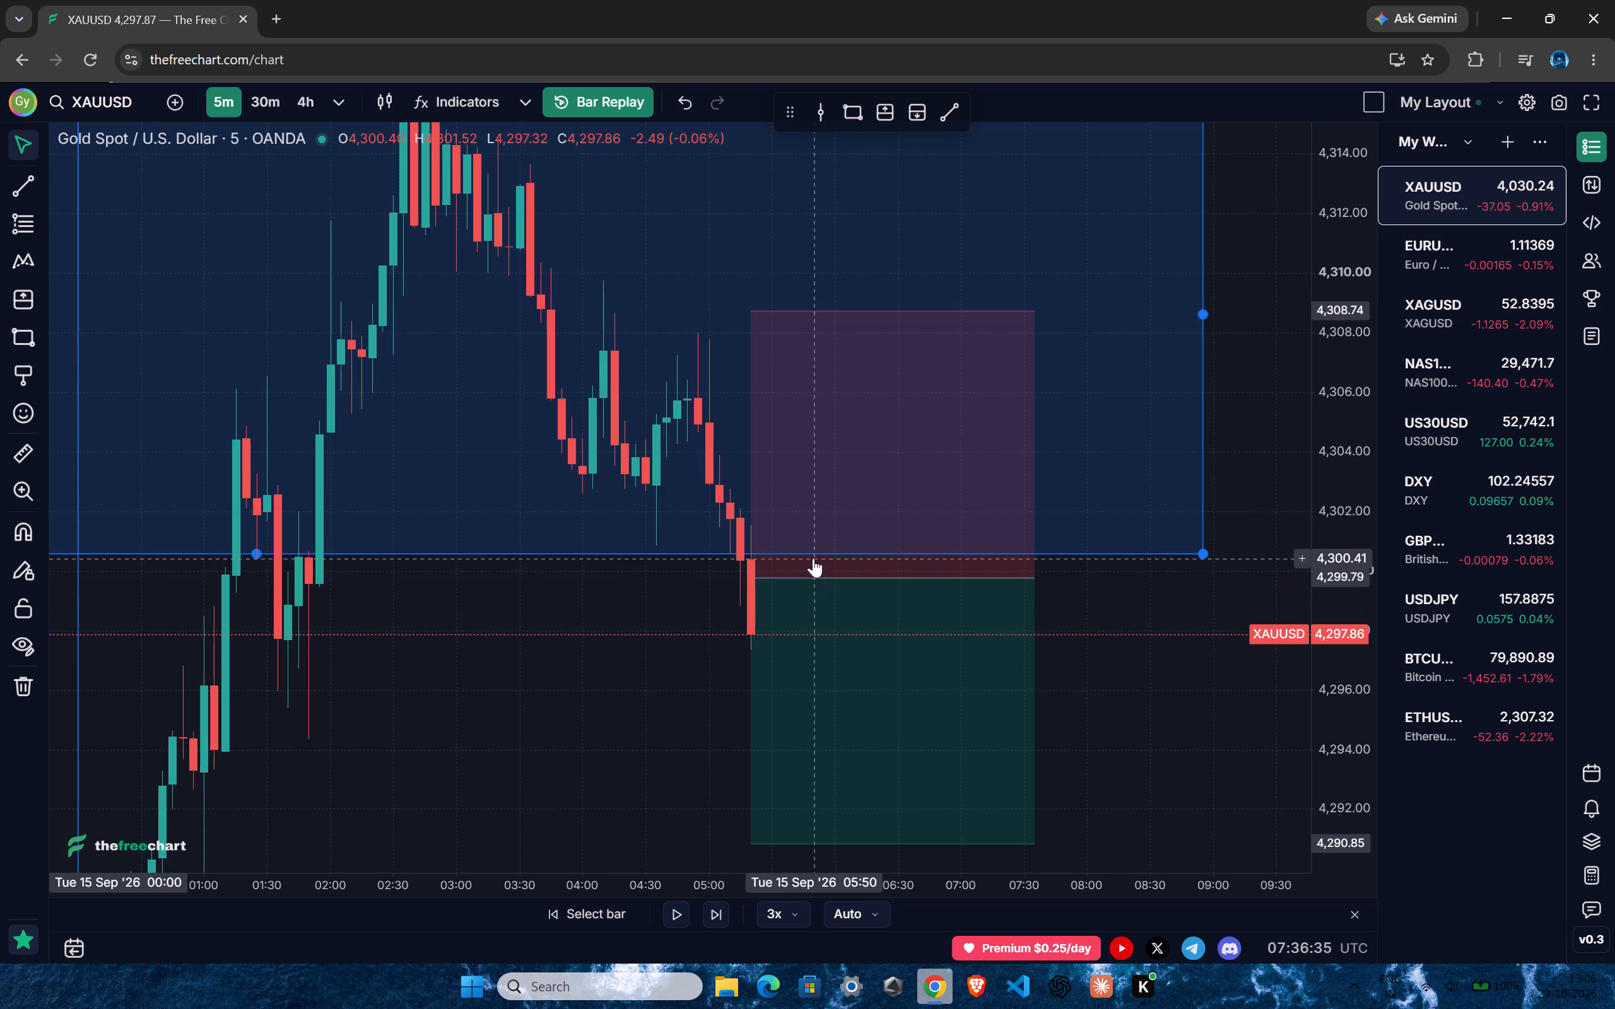
pyautogui.moveTo(813, 558); pyautogui.dragTo(825, 561)
# Move the short position to about 05:10 with its entry at 4,300.40 on the zone's lower edge.
pyautogui.moveTo(907, 573); pyautogui.dragTo(884, 556)
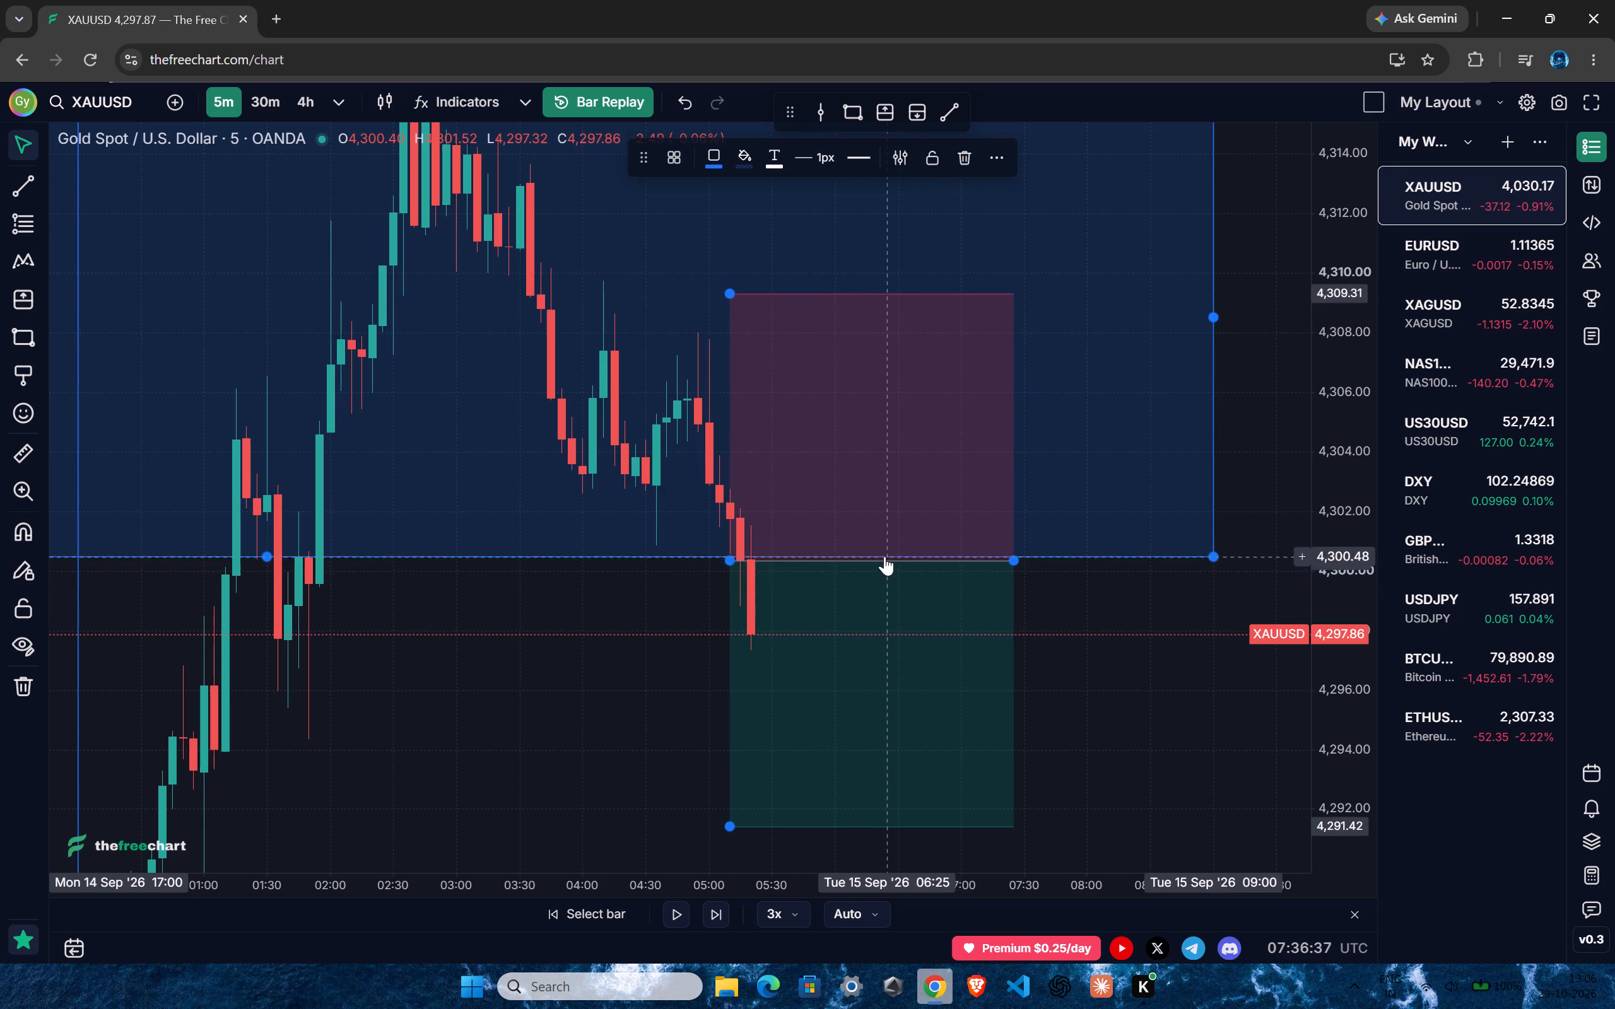
pyautogui.moveTo(884, 556); pyautogui.dragTo(886, 556)
# Extend the short position's target down to 4,252.82, just below the 14 September low line.
pyautogui.moveTo(1337, 399); pyautogui.dragTo(1244, 734)
pyautogui.keyDown('ctrl'); pyautogui.scroll(-8, 1035, 689); pyautogui.keyUp('ctrl')
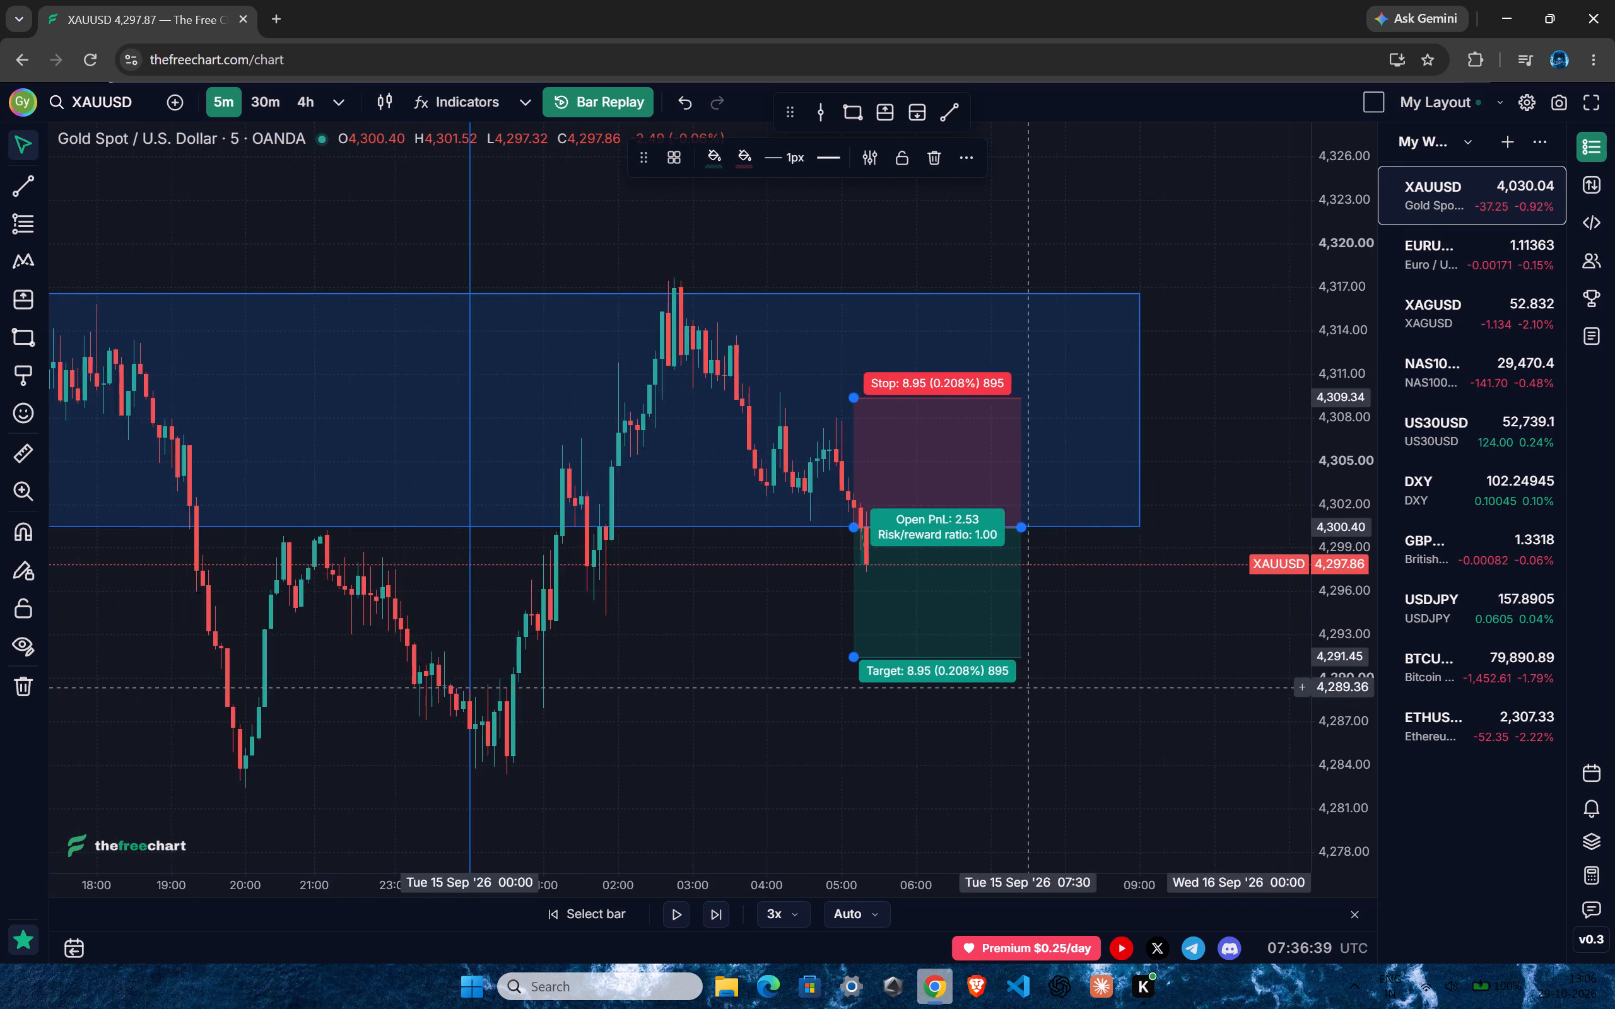
pyautogui.moveTo(1328, 460); pyautogui.dragTo(1302, 798)
pyautogui.moveTo(1165, 755); pyautogui.dragTo(1082, 638)
pyautogui.keyDown('ctrl'); pyautogui.scroll(-8, 1027, 607); pyautogui.keyUp('ctrl')
pyautogui.moveTo(1047, 590); pyautogui.dragTo(1004, 586)
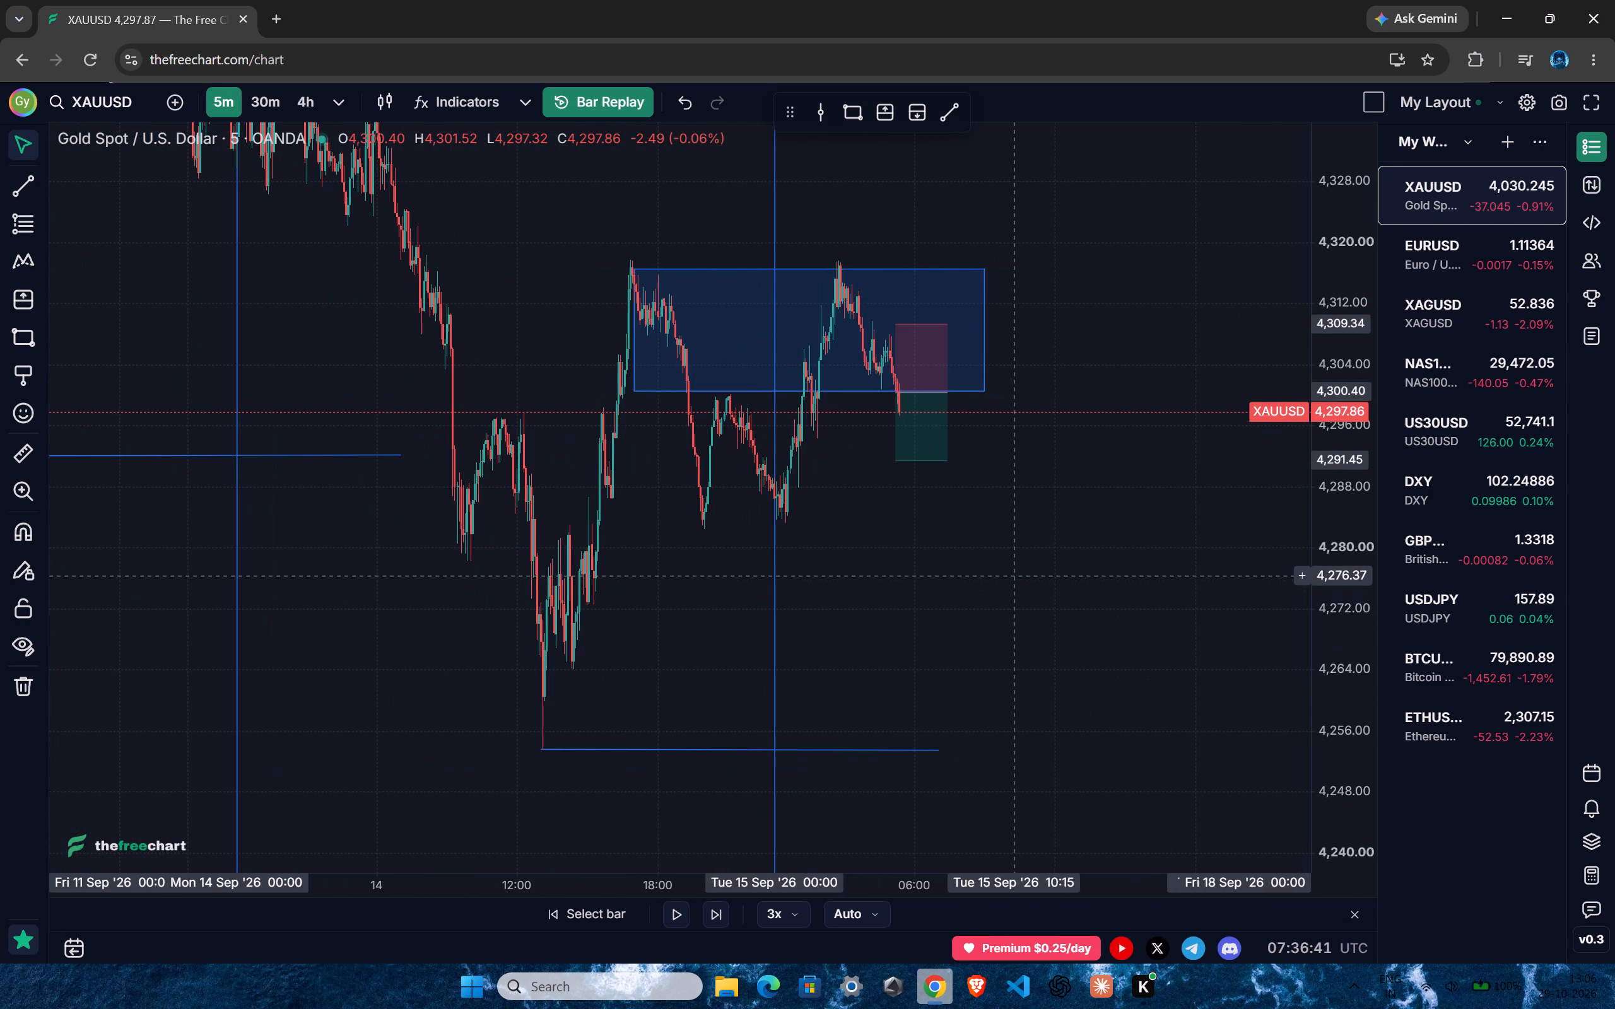
pyautogui.moveTo(896, 457); pyautogui.dragTo(909, 755)
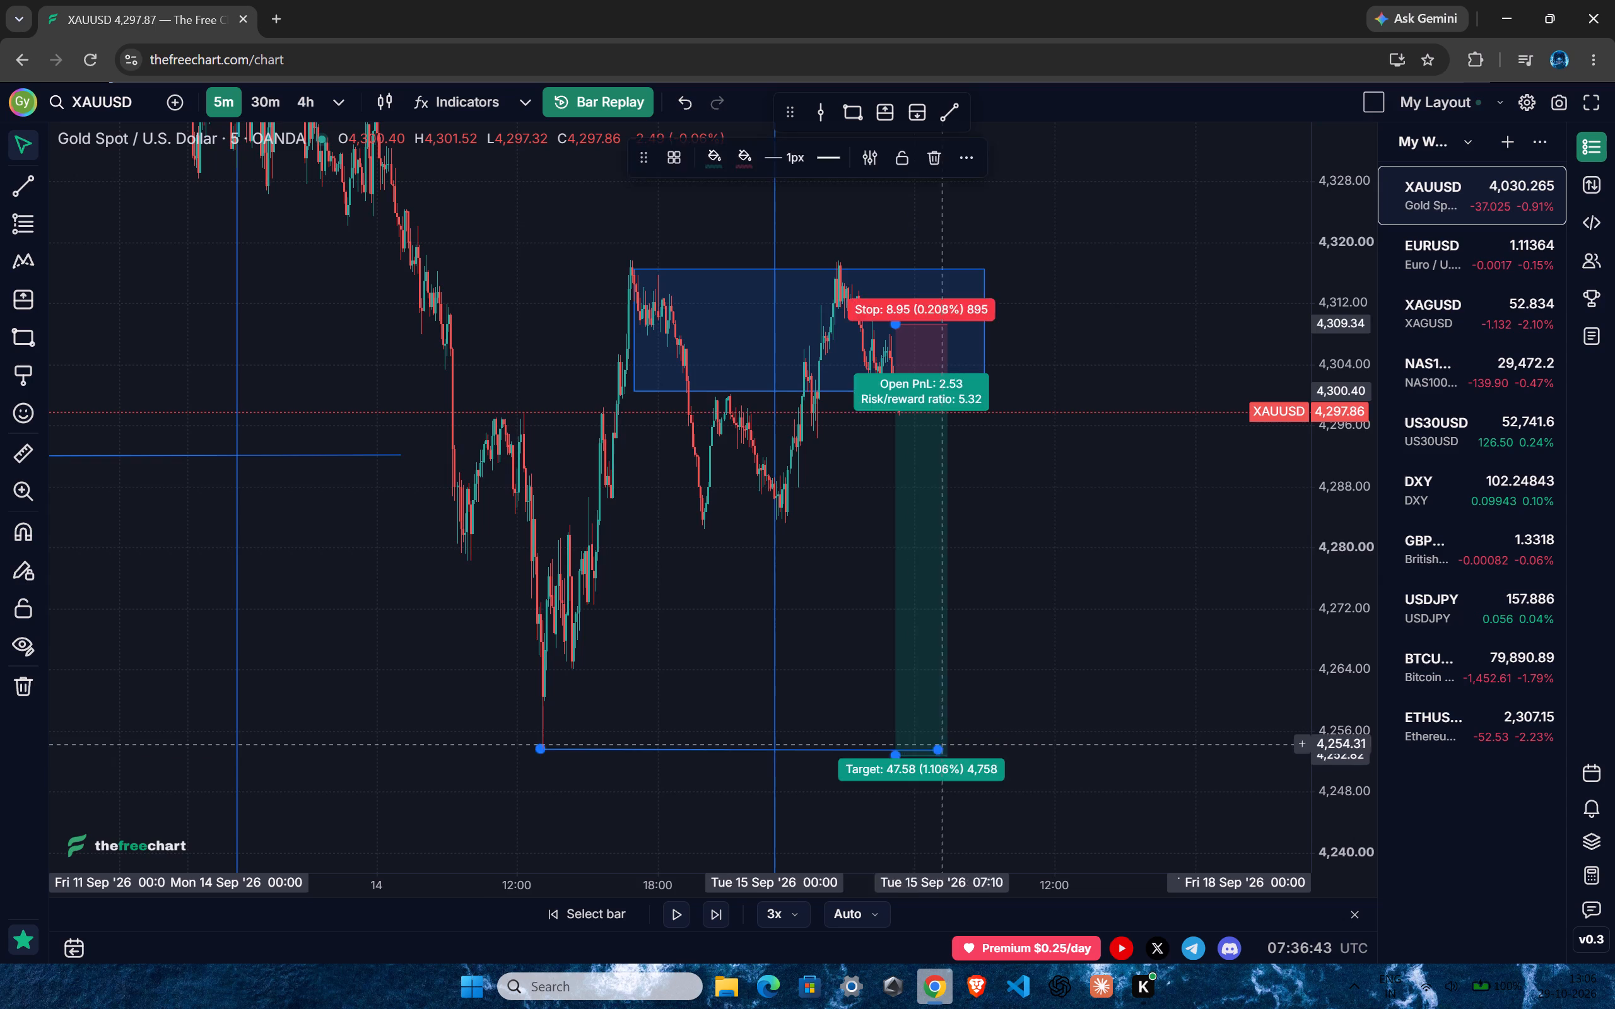
# Widen the short position so it ends at about 11:00 on 15 September.
pyautogui.click(1098, 579)
pyautogui.moveTo(1096, 595); pyautogui.dragTo(1066, 674)
pyautogui.keyDown('ctrl'); pyautogui.scroll(2, 898, 632); pyautogui.keyUp('ctrl')
pyautogui.moveTo(920, 474); pyautogui.dragTo(1026, 467)
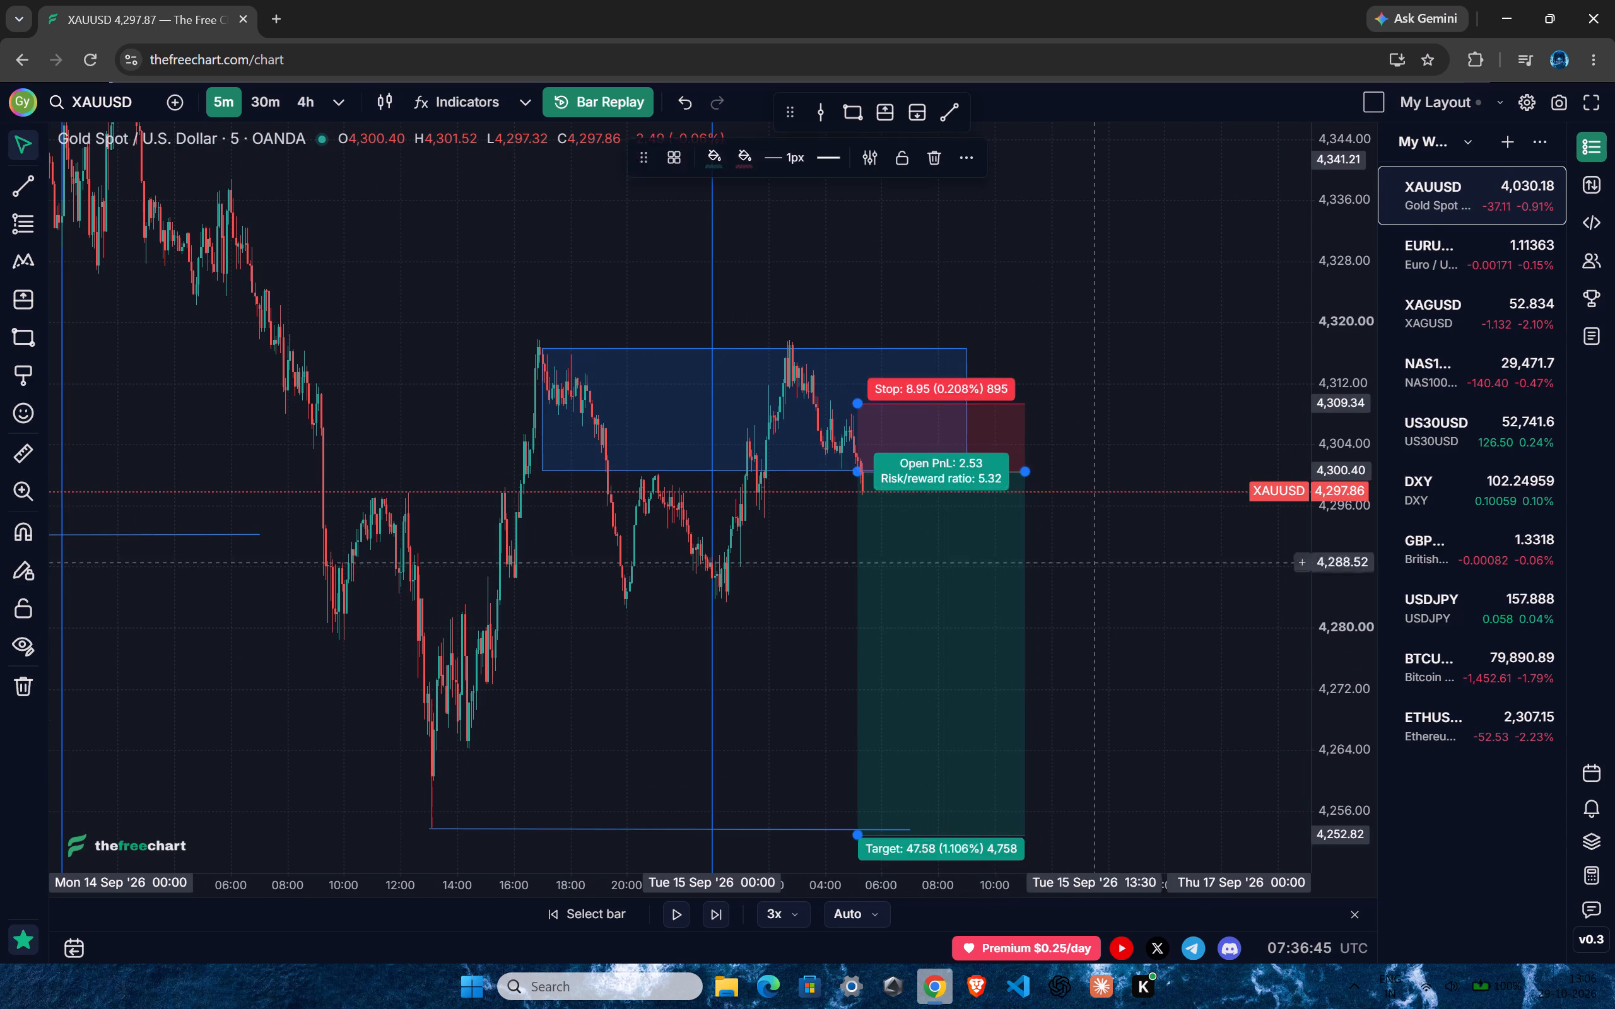
pyautogui.click(1150, 601)
# Replay the 5-minute chart forward to about 06:30 on 15 September.
pyautogui.moveTo(1141, 603); pyautogui.dragTo(1071, 665)
pyautogui.keyDown('ctrl'); pyautogui.scroll(3, 929, 650); pyautogui.keyUp('ctrl')
pyautogui.click(675, 921)
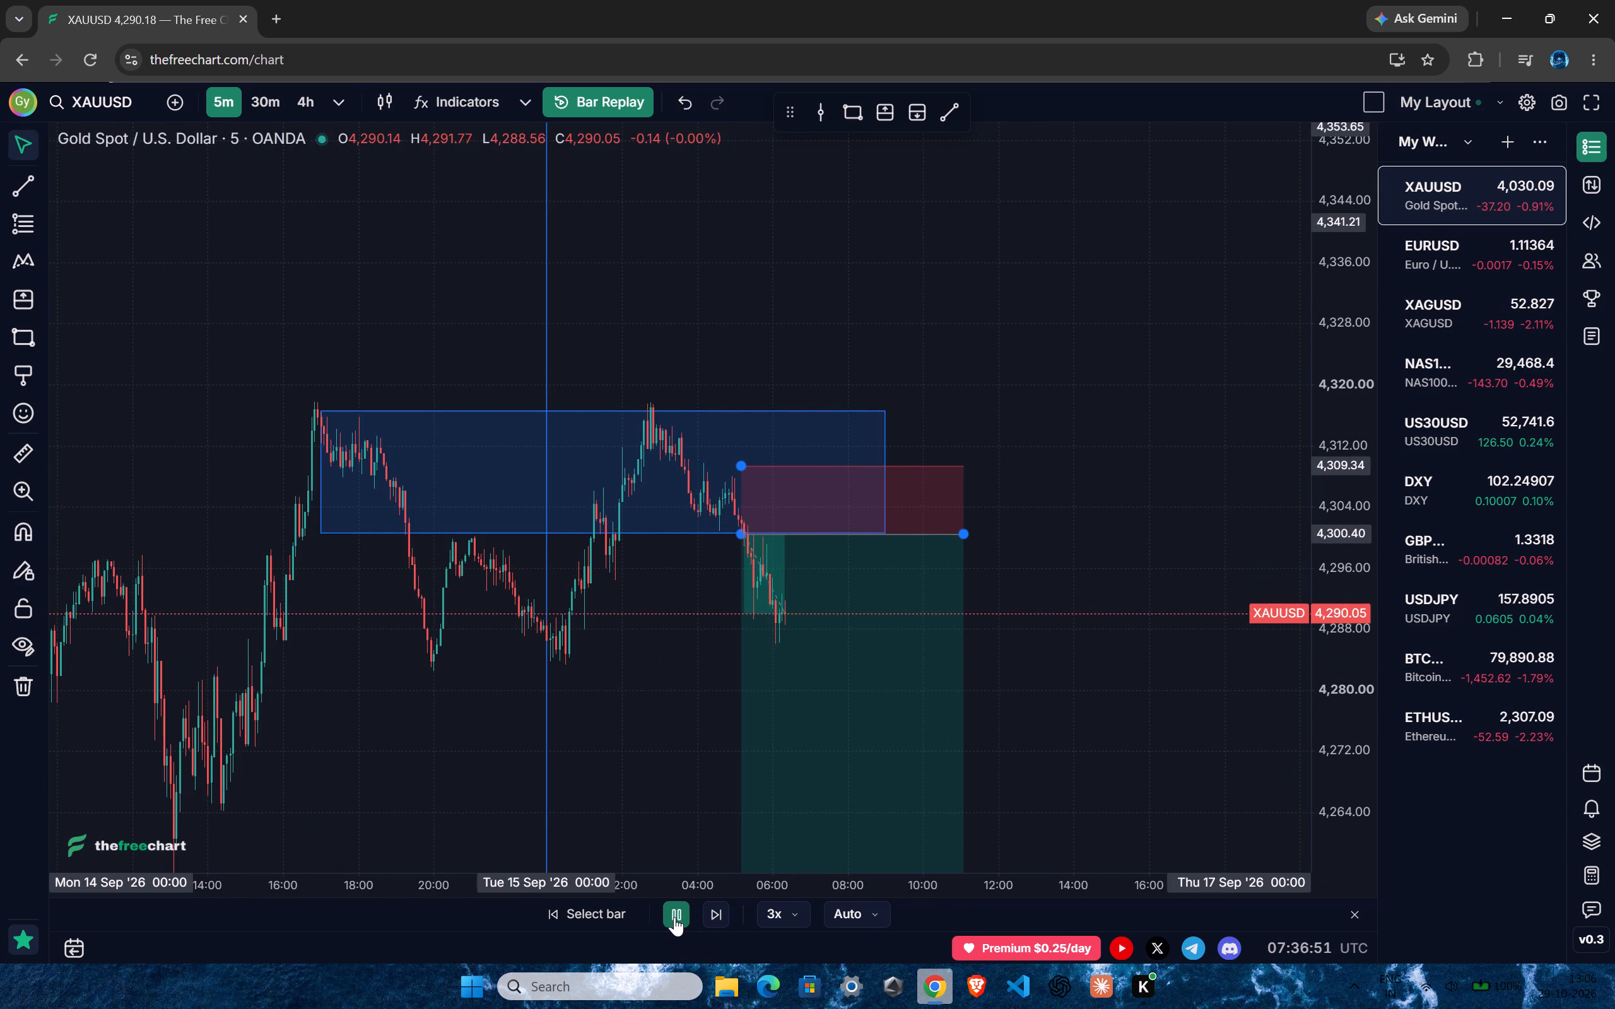
# Switch the chart back to the 1-hour interval.
pyautogui.write('1h')
pyautogui.press('Return')
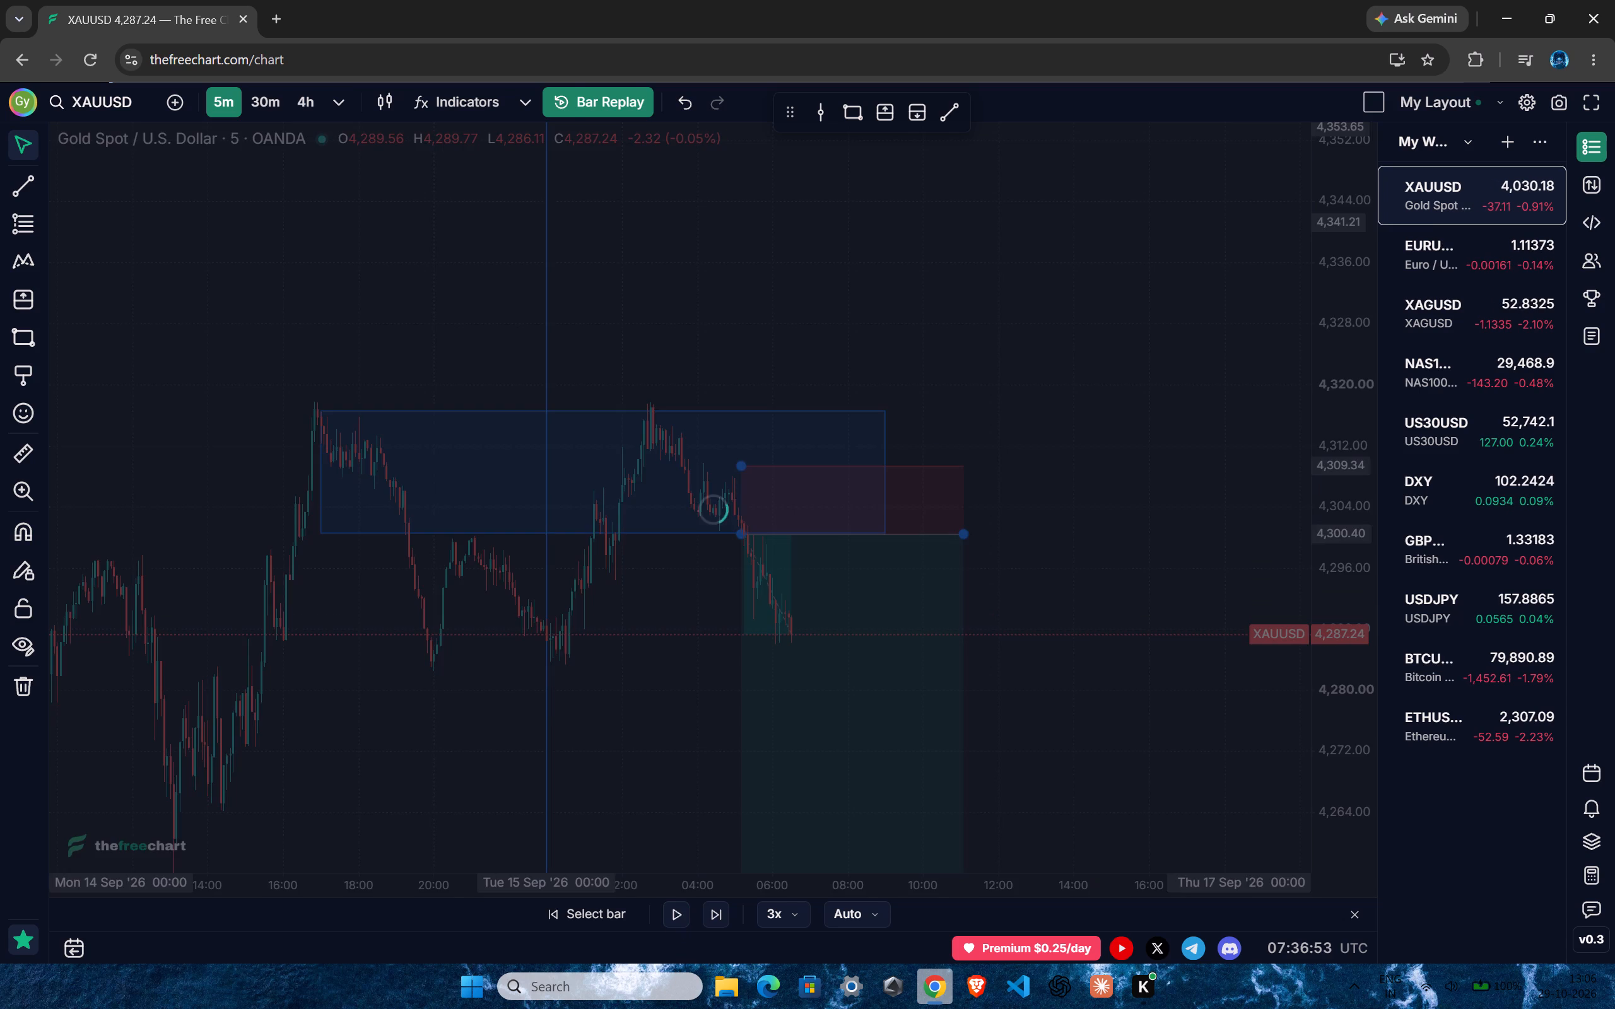
pyautogui.moveTo(1347, 414); pyautogui.dragTo(1361, 540)
pyautogui.keyDown('ctrl'); pyautogui.scroll(4, 1021, 610); pyautogui.keyUp('ctrl')
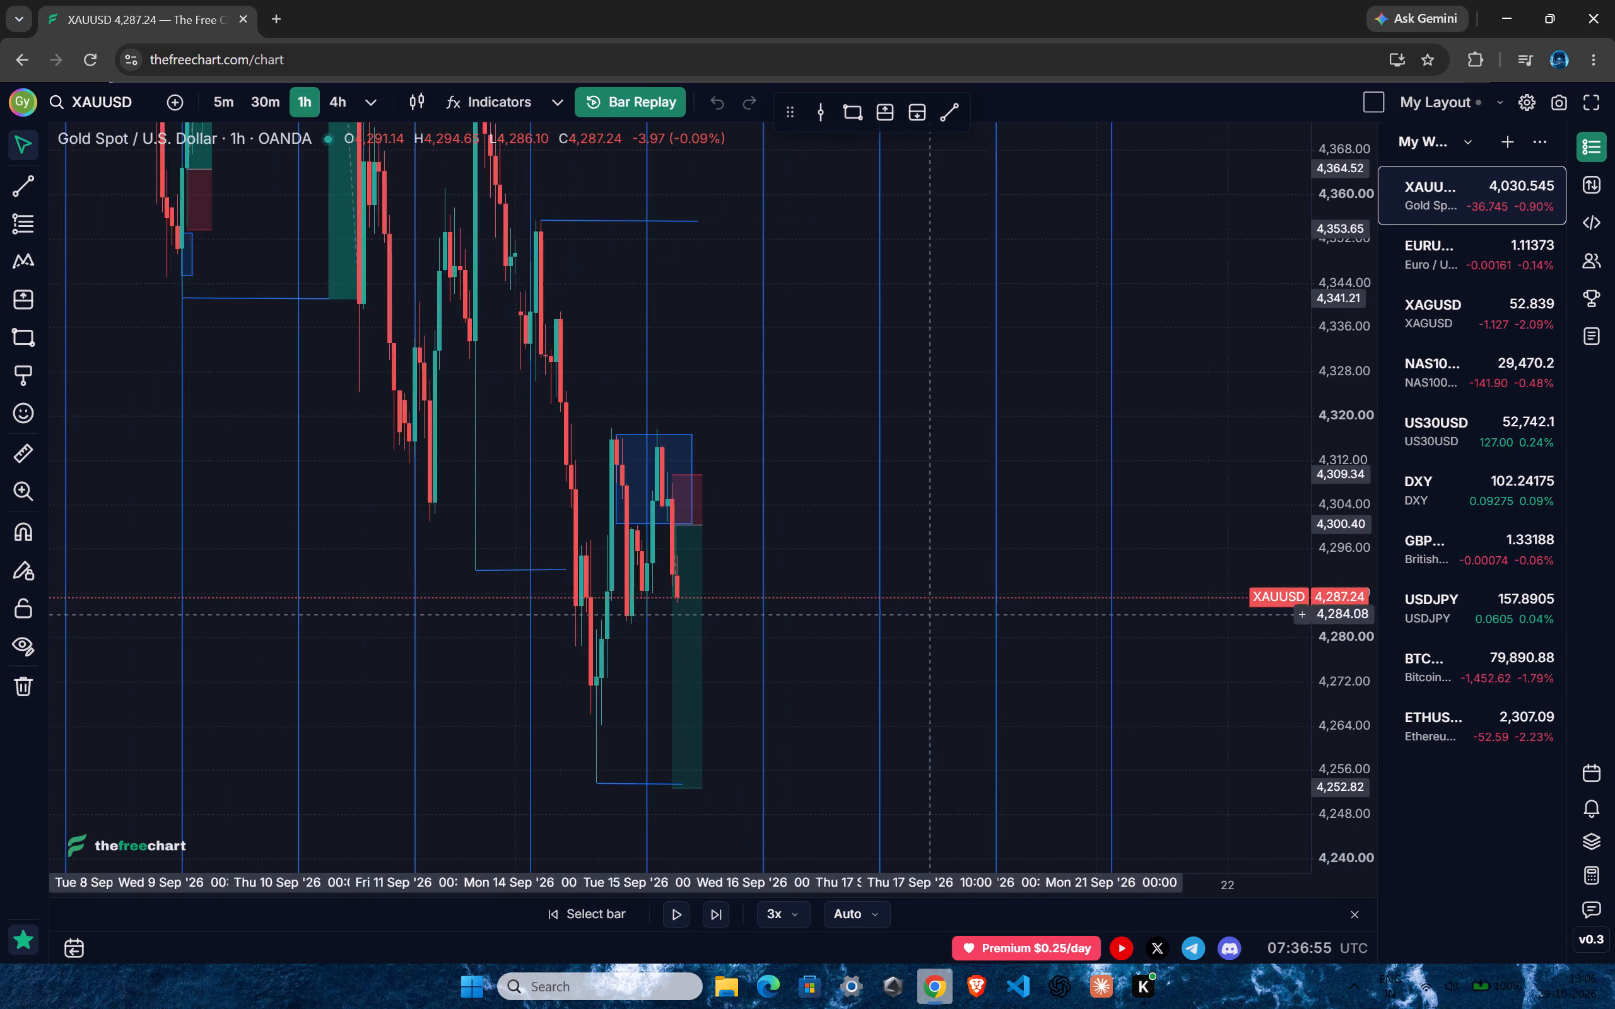
pyautogui.keyDown('ctrl'); pyautogui.scroll(5, 833, 619); pyautogui.keyUp('ctrl')
pyautogui.moveTo(888, 657); pyautogui.dragTo(955, 556)
pyautogui.keyDown('ctrl'); pyautogui.scroll(8, 815, 588); pyautogui.keyUp('ctrl')
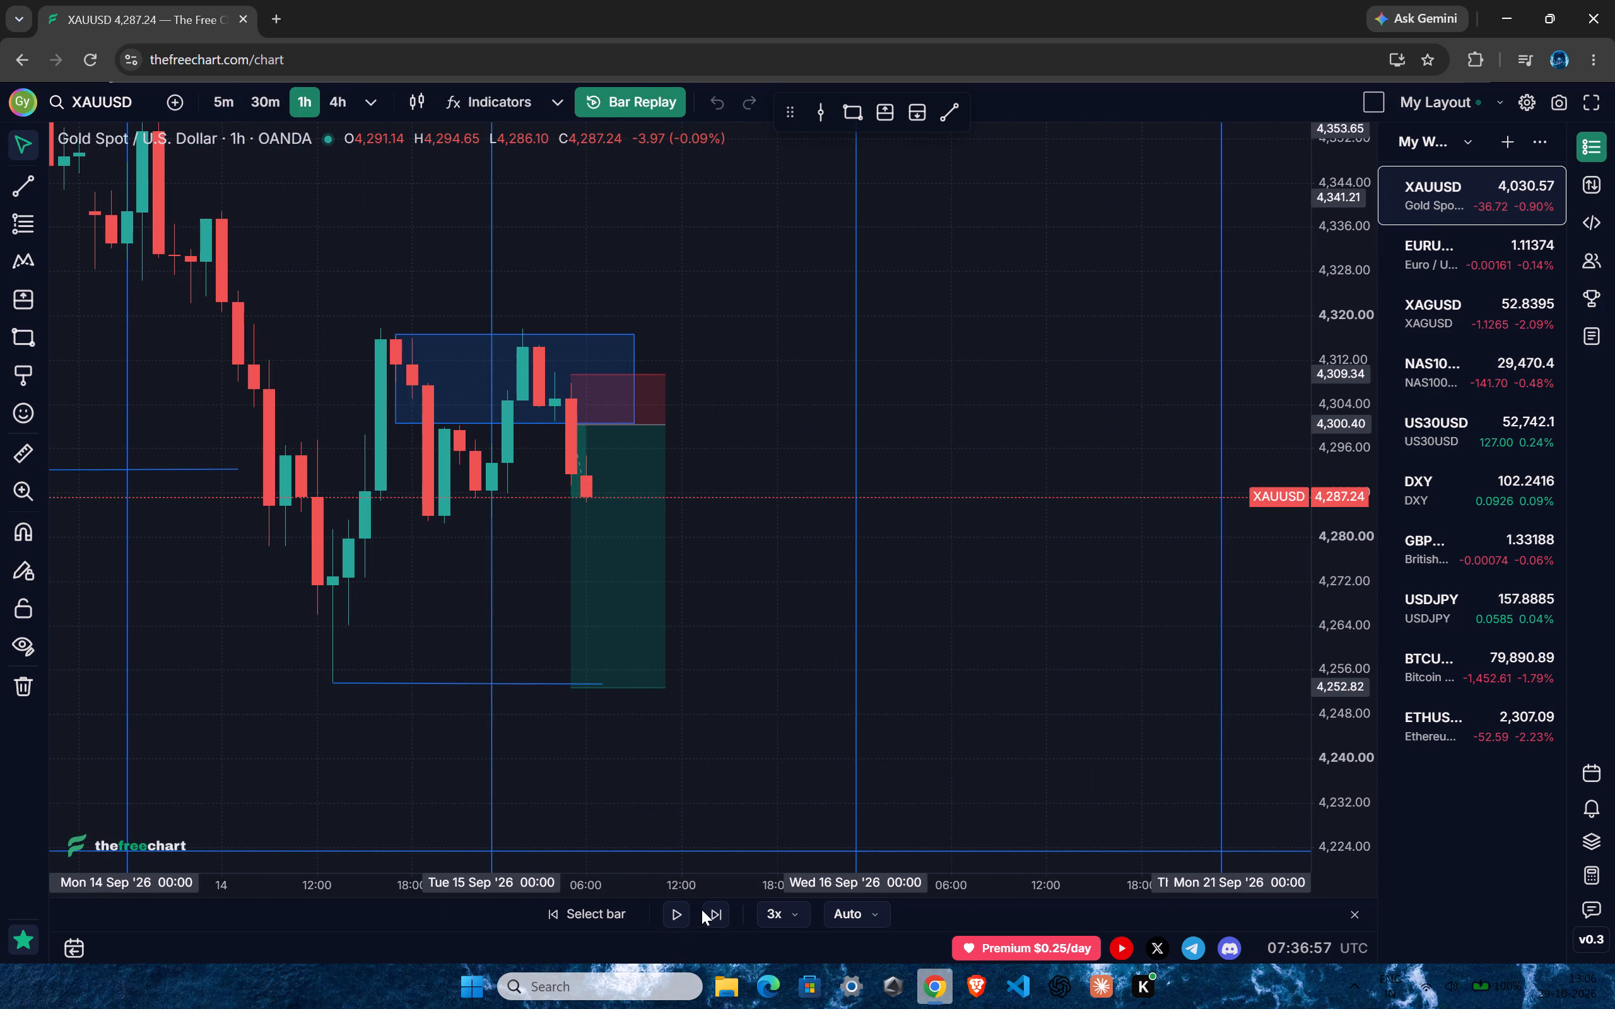
# Replay the 1-hour chart forward to about 13:00 on 15 September.
pyautogui.click(676, 918)
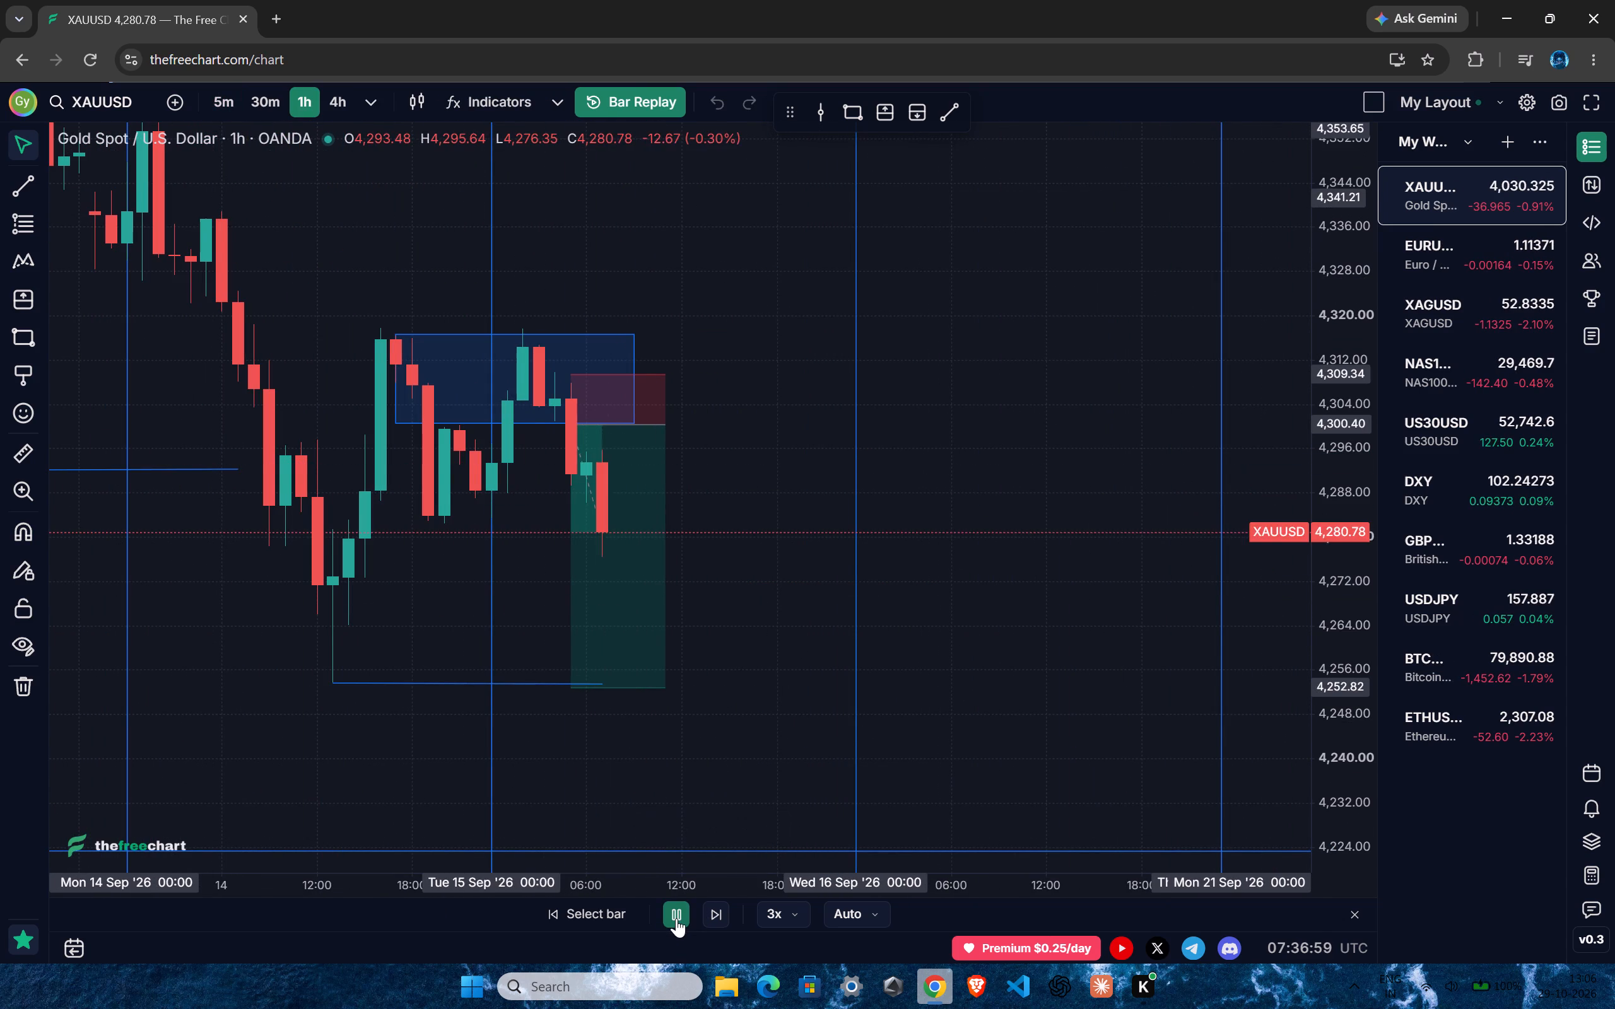
pyautogui.click(676, 918)
pyautogui.click(676, 918)
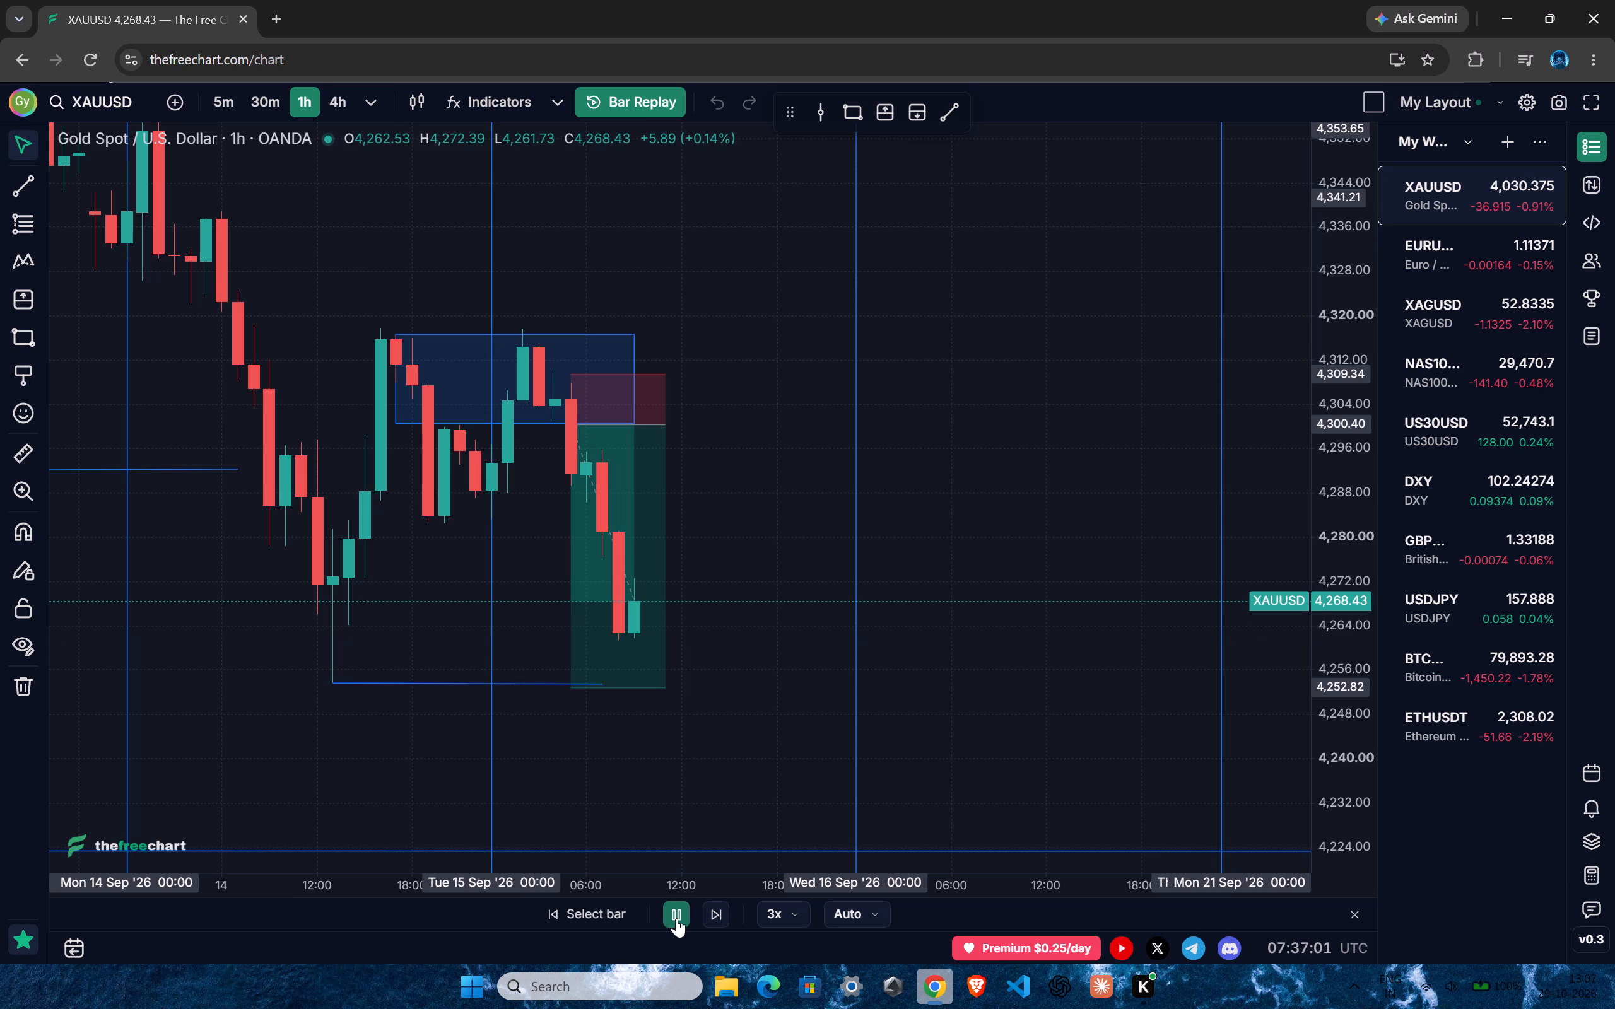
pyautogui.click(676, 919)
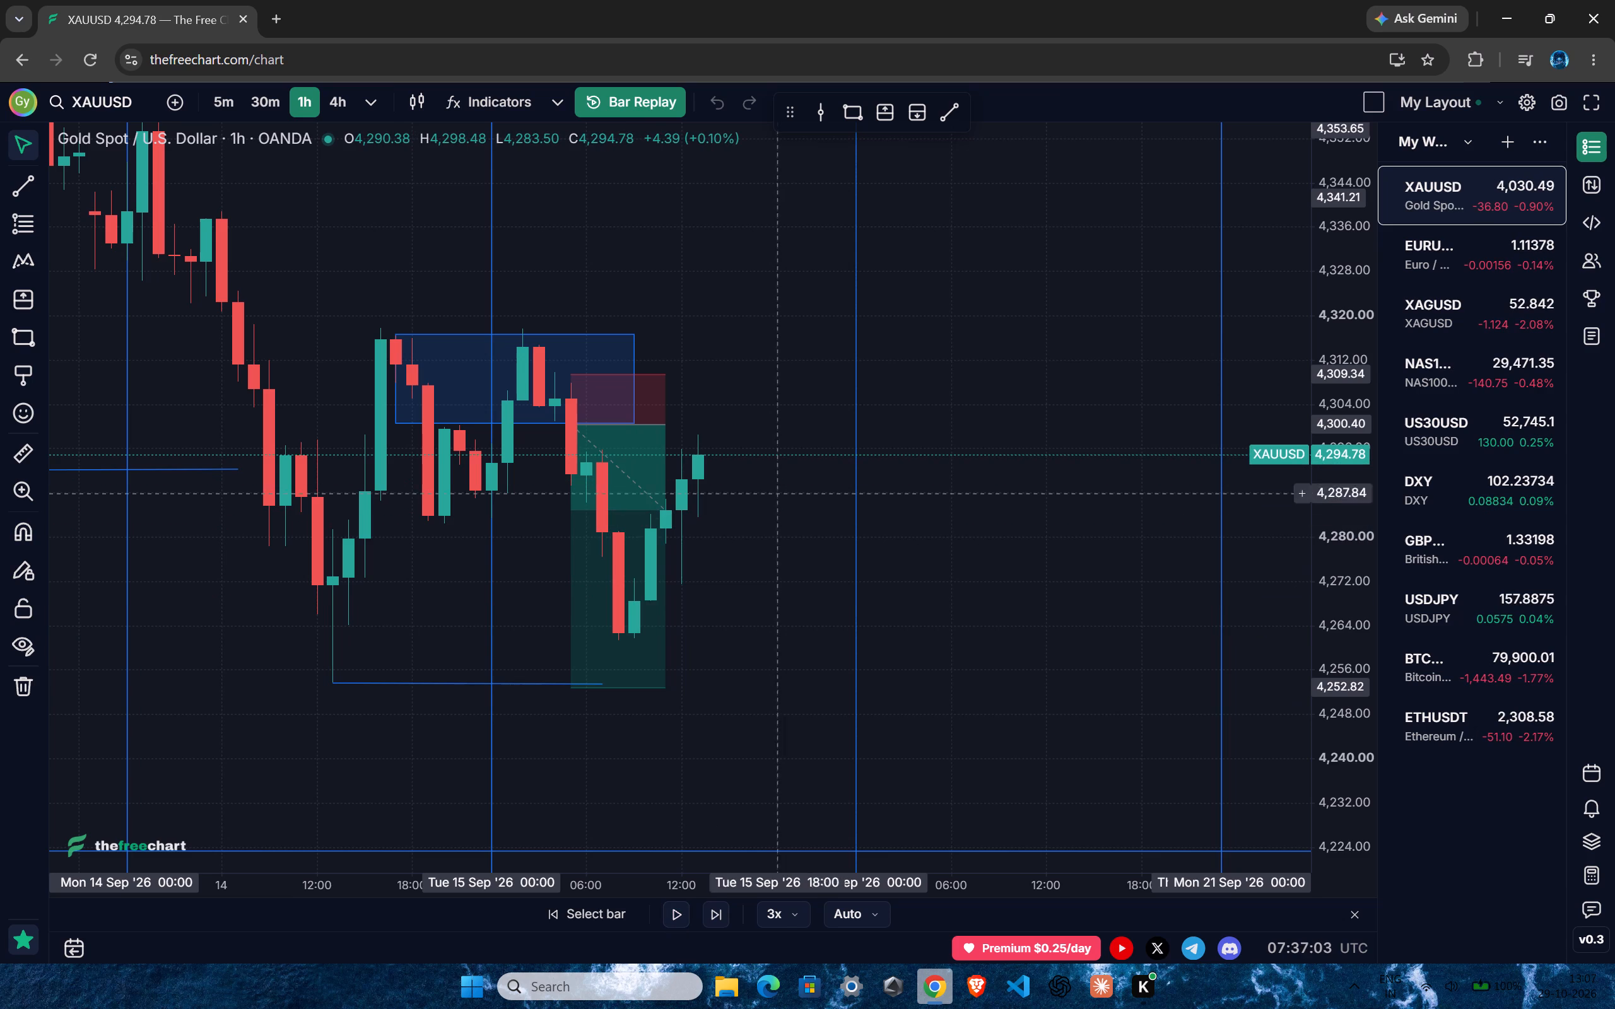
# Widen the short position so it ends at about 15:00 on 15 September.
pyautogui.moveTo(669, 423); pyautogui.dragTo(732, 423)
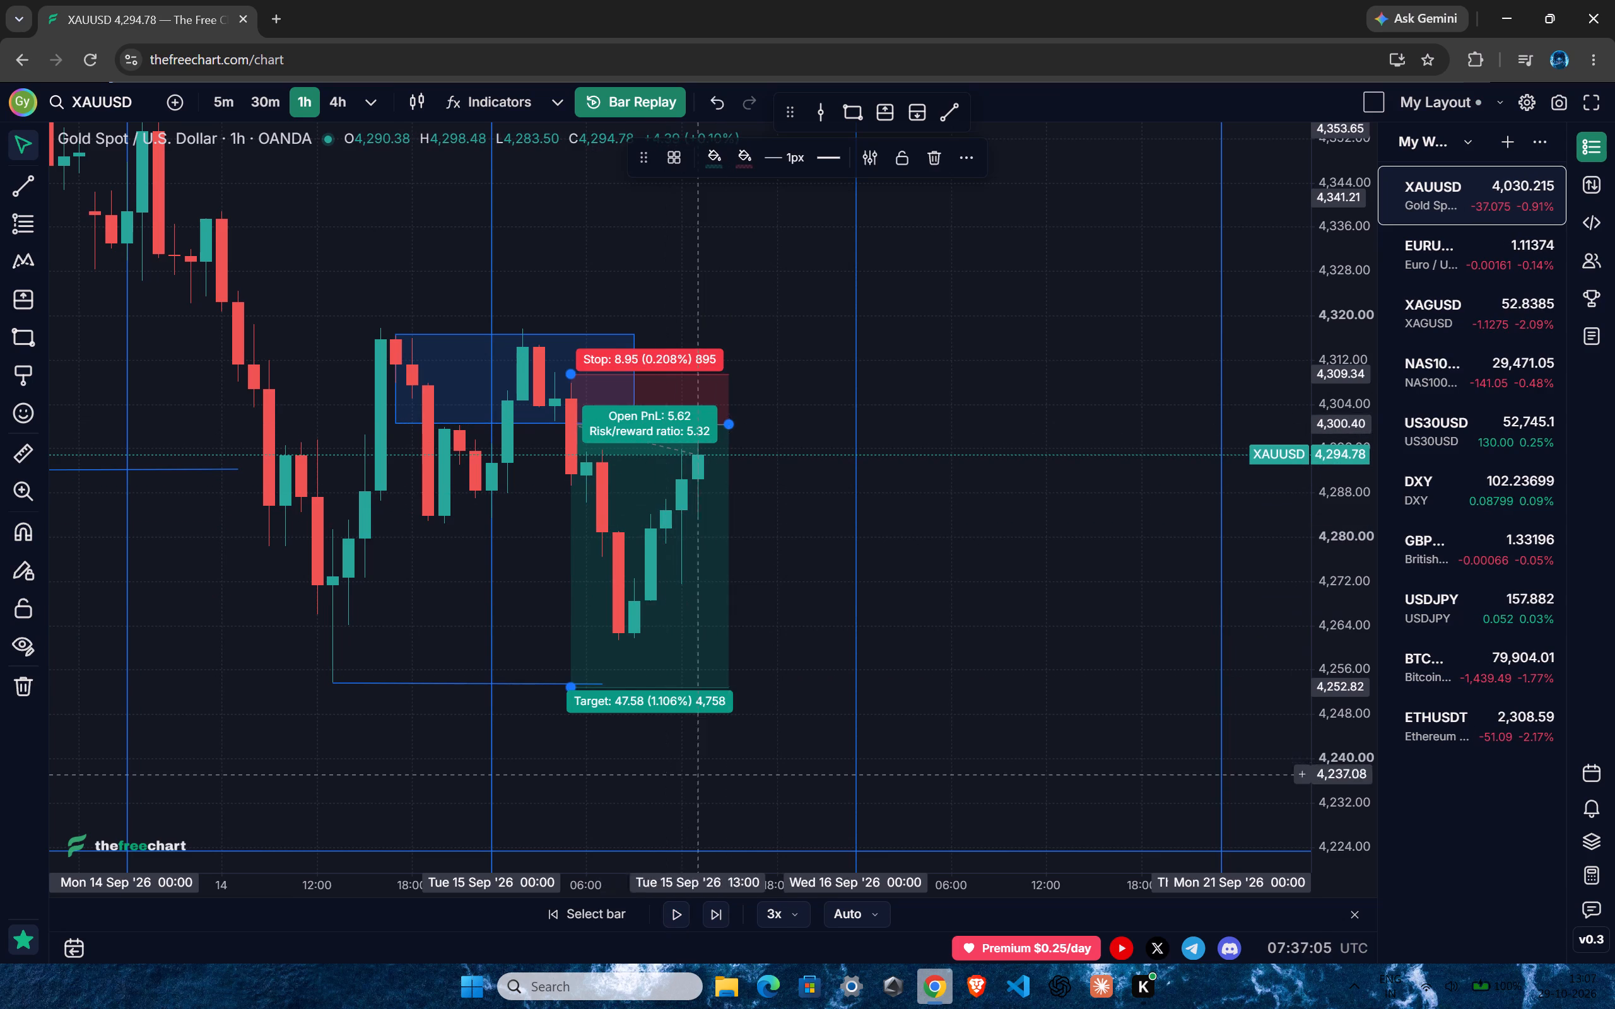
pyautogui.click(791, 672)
# Replay the 1-hour chart forward to about 19:00 on 15 September.
pyautogui.click(671, 913)
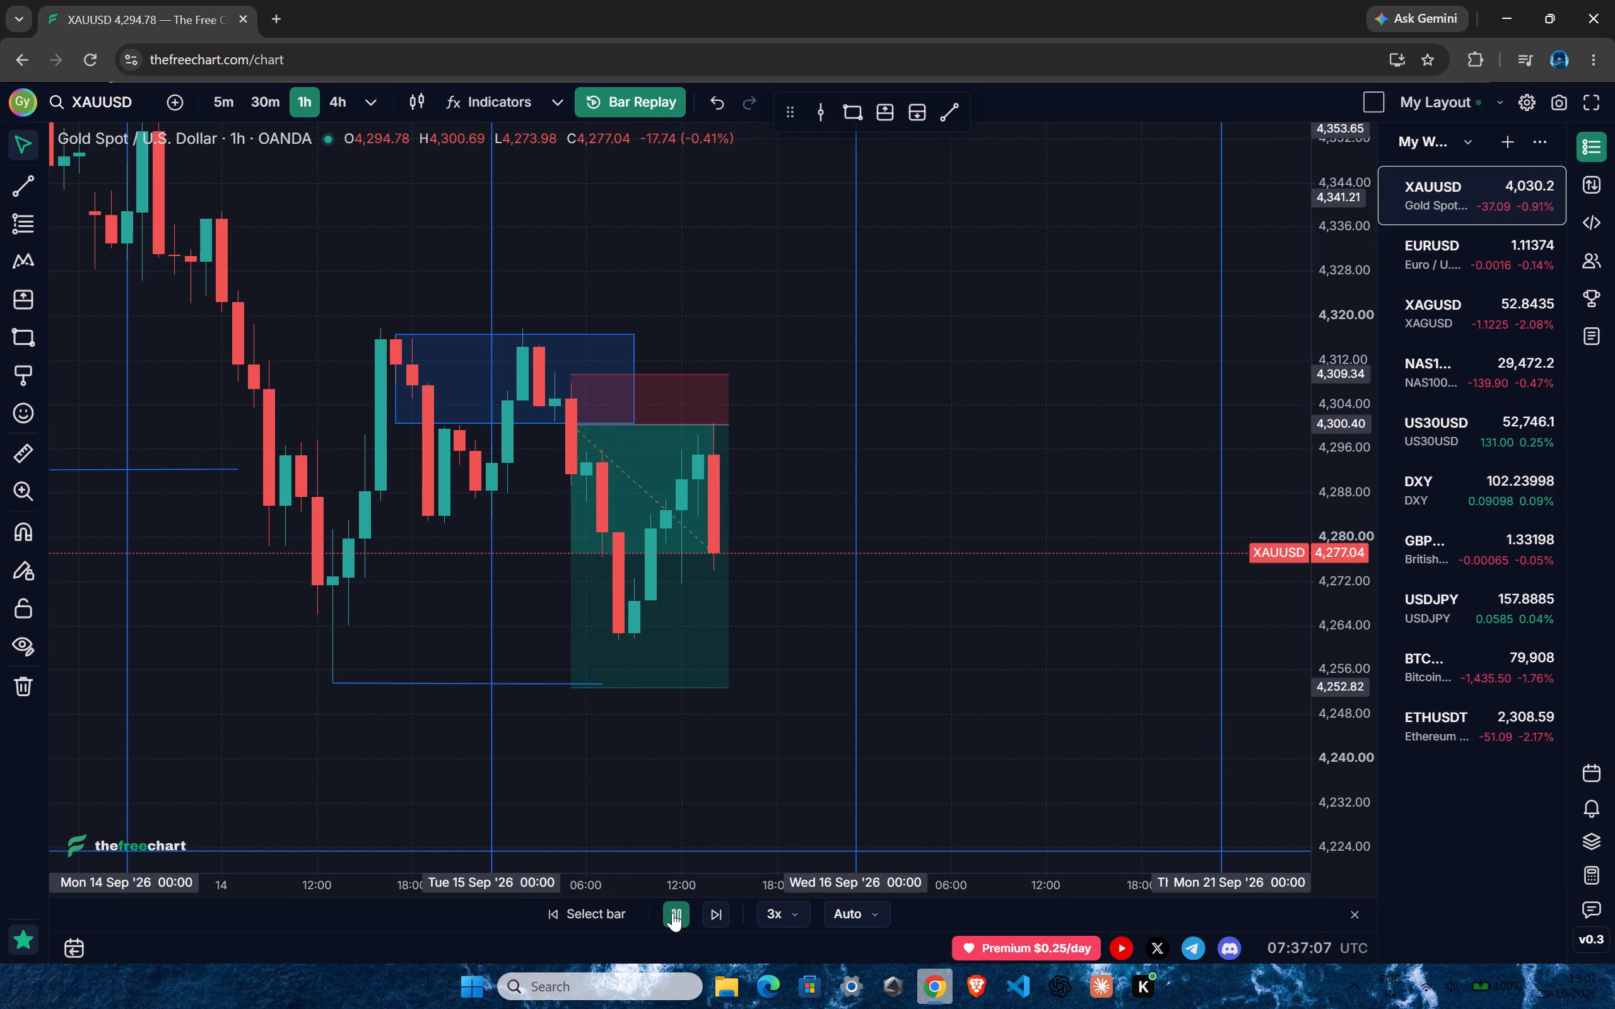
pyautogui.click(673, 912)
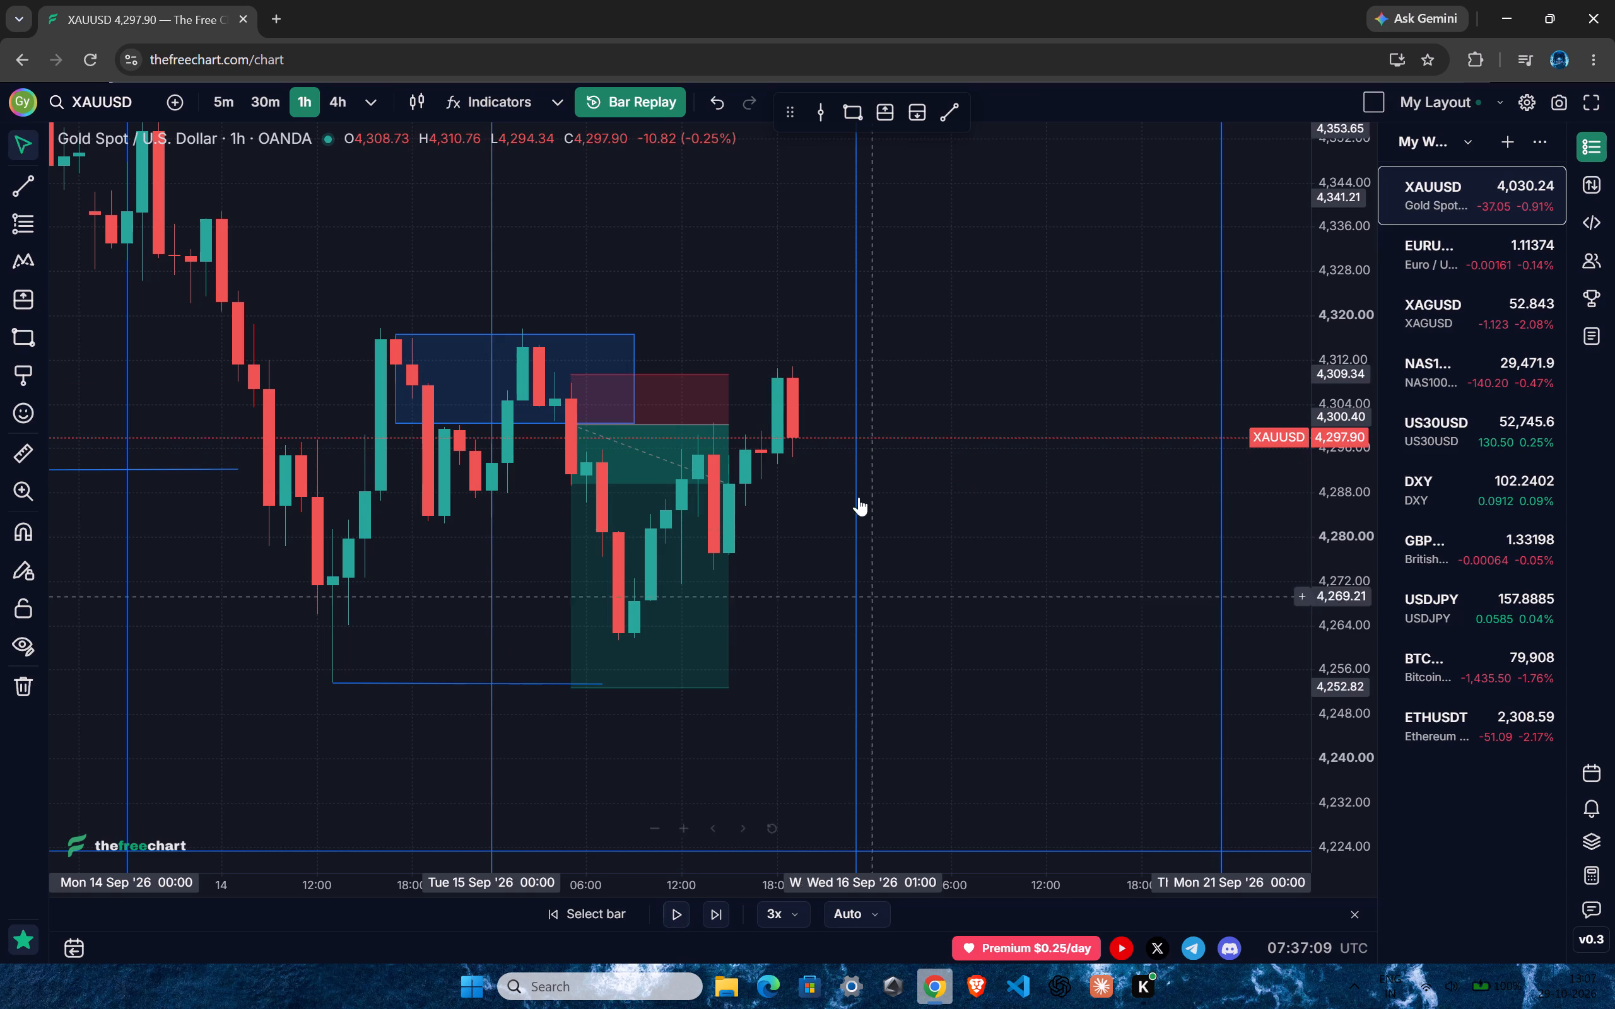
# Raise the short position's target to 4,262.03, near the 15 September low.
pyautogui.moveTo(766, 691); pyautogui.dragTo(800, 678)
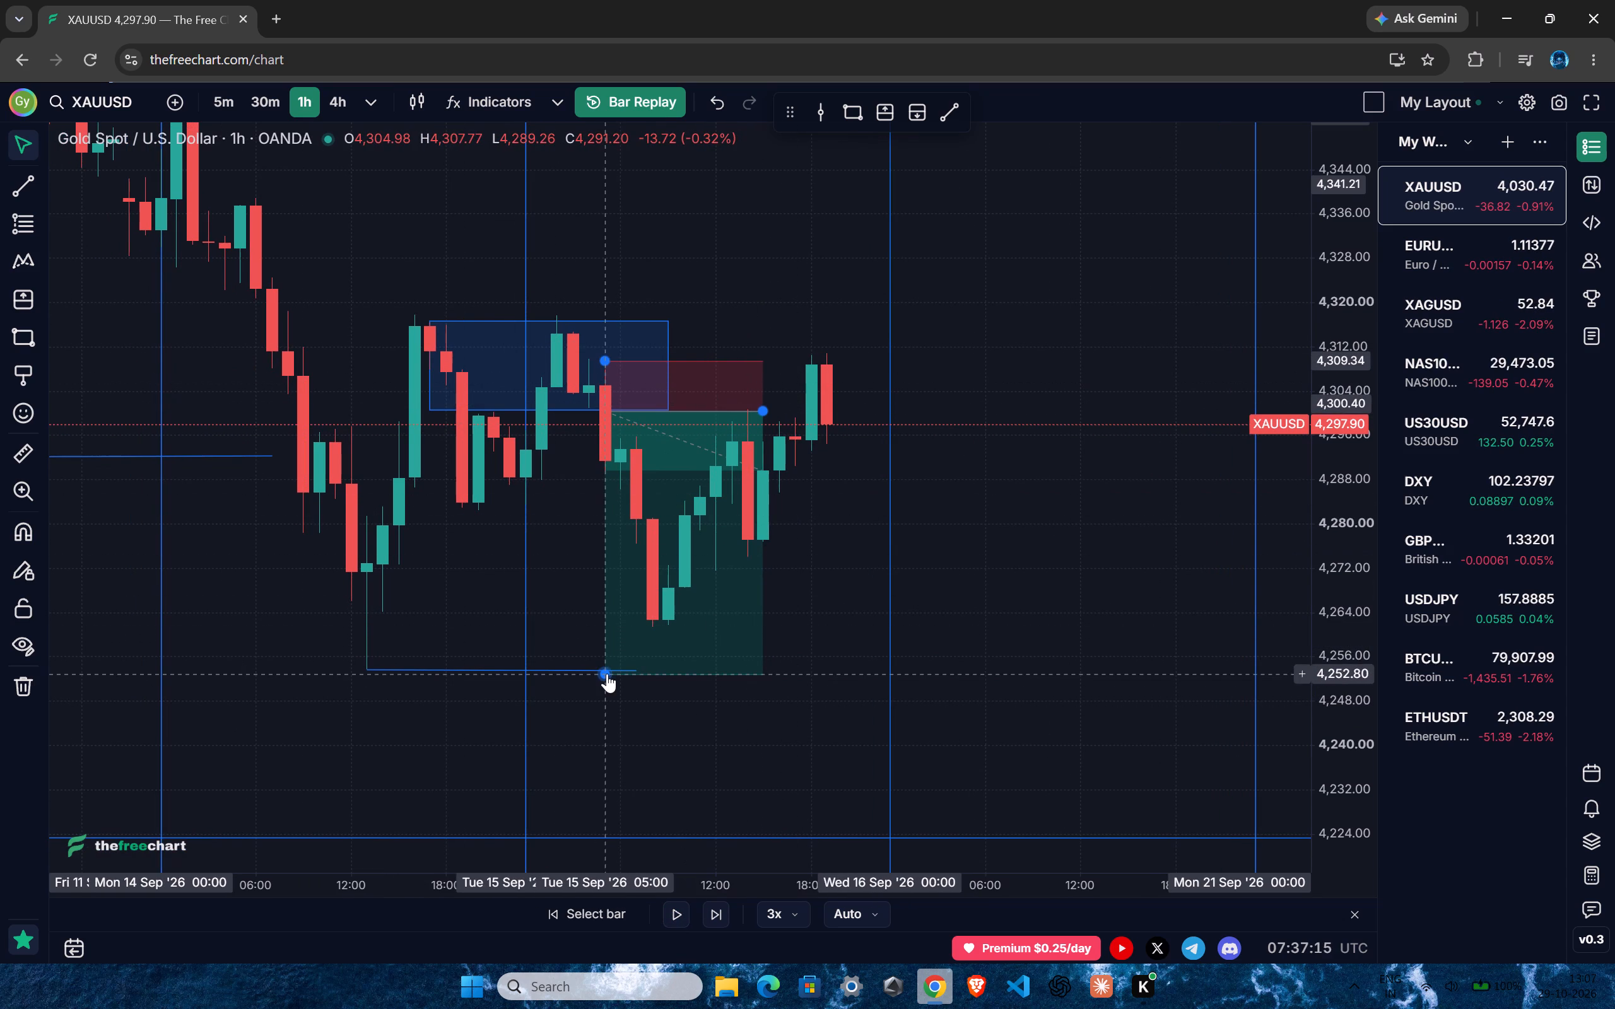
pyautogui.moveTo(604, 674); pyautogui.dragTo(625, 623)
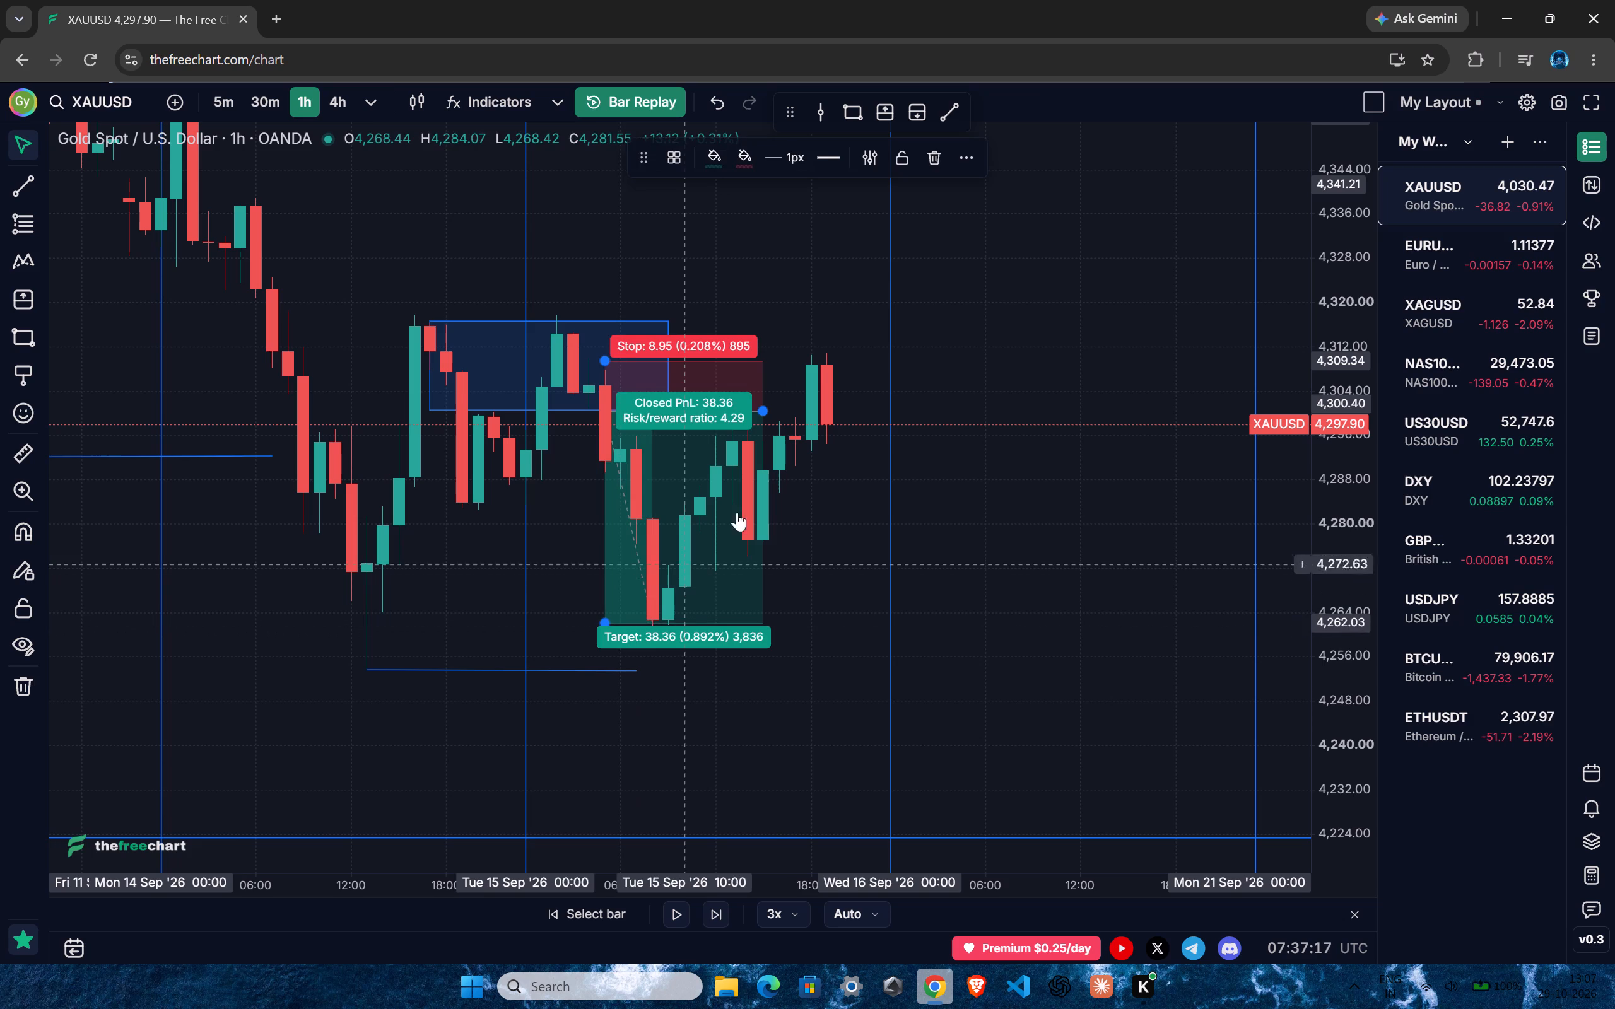
# Delete the short position on 15 September.
pyautogui.click(929, 157)
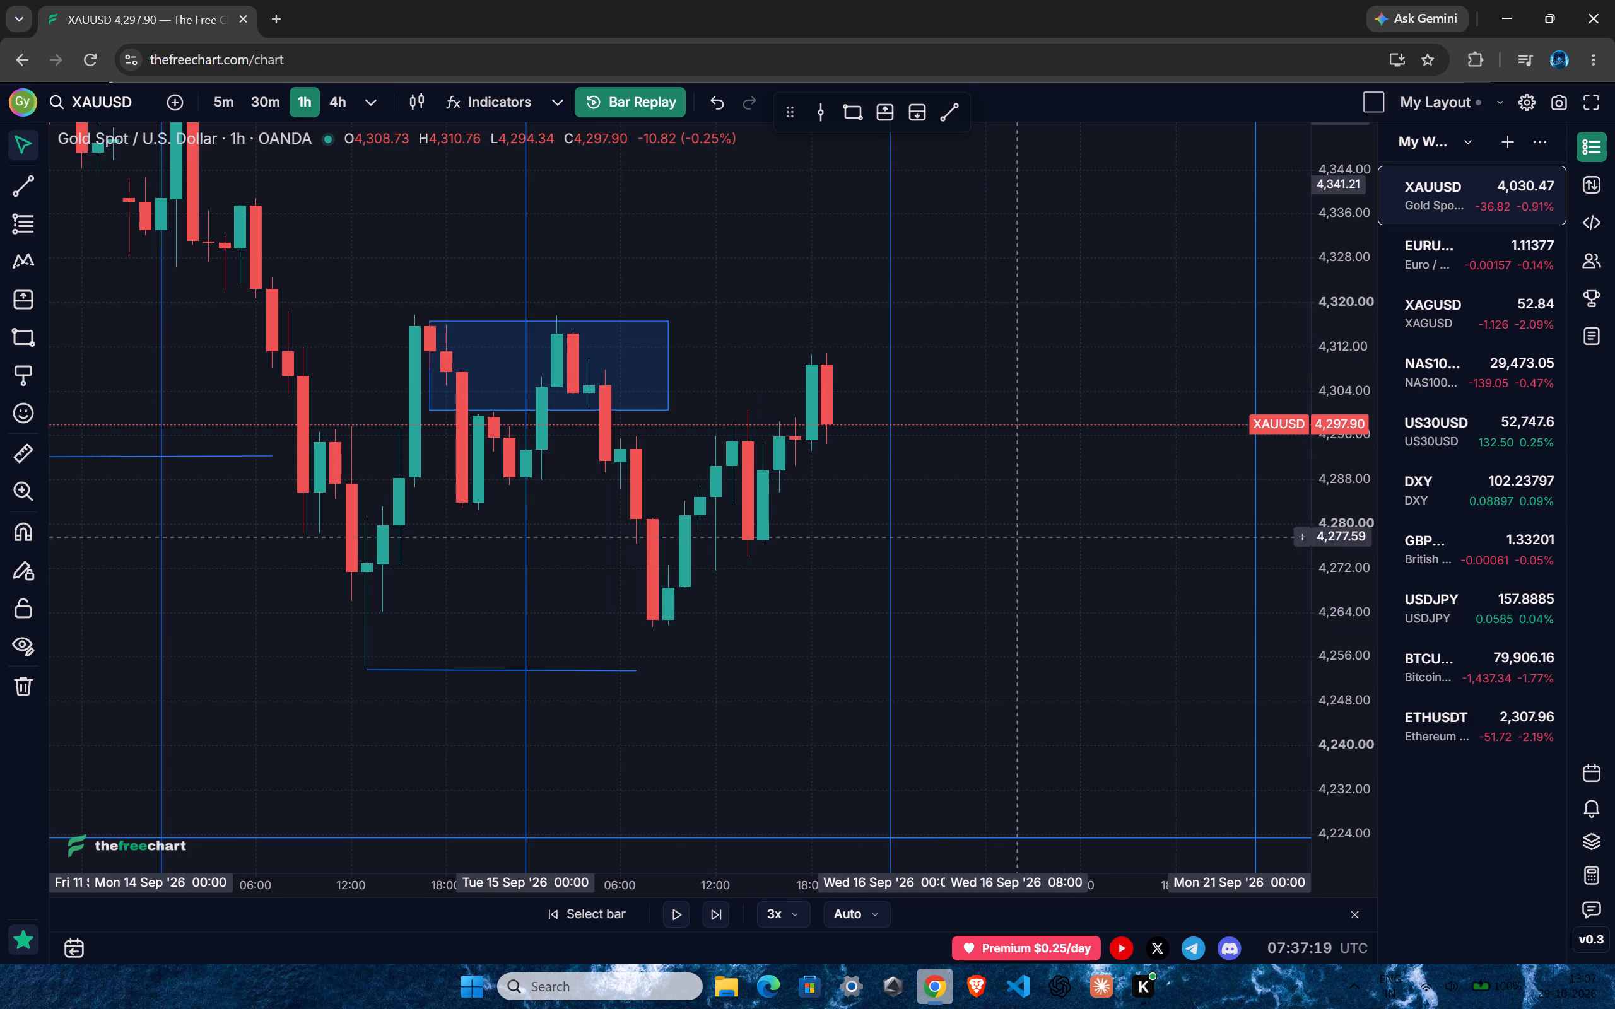
# Replay the 1-hour chart forward to about 03:00 on 16 September.
pyautogui.moveTo(974, 602); pyautogui.dragTo(1018, 556)
pyautogui.moveTo(819, 585); pyautogui.dragTo(802, 638)
pyautogui.keyDown('ctrl'); pyautogui.scroll(-8, 790, 619); pyautogui.keyUp('ctrl')
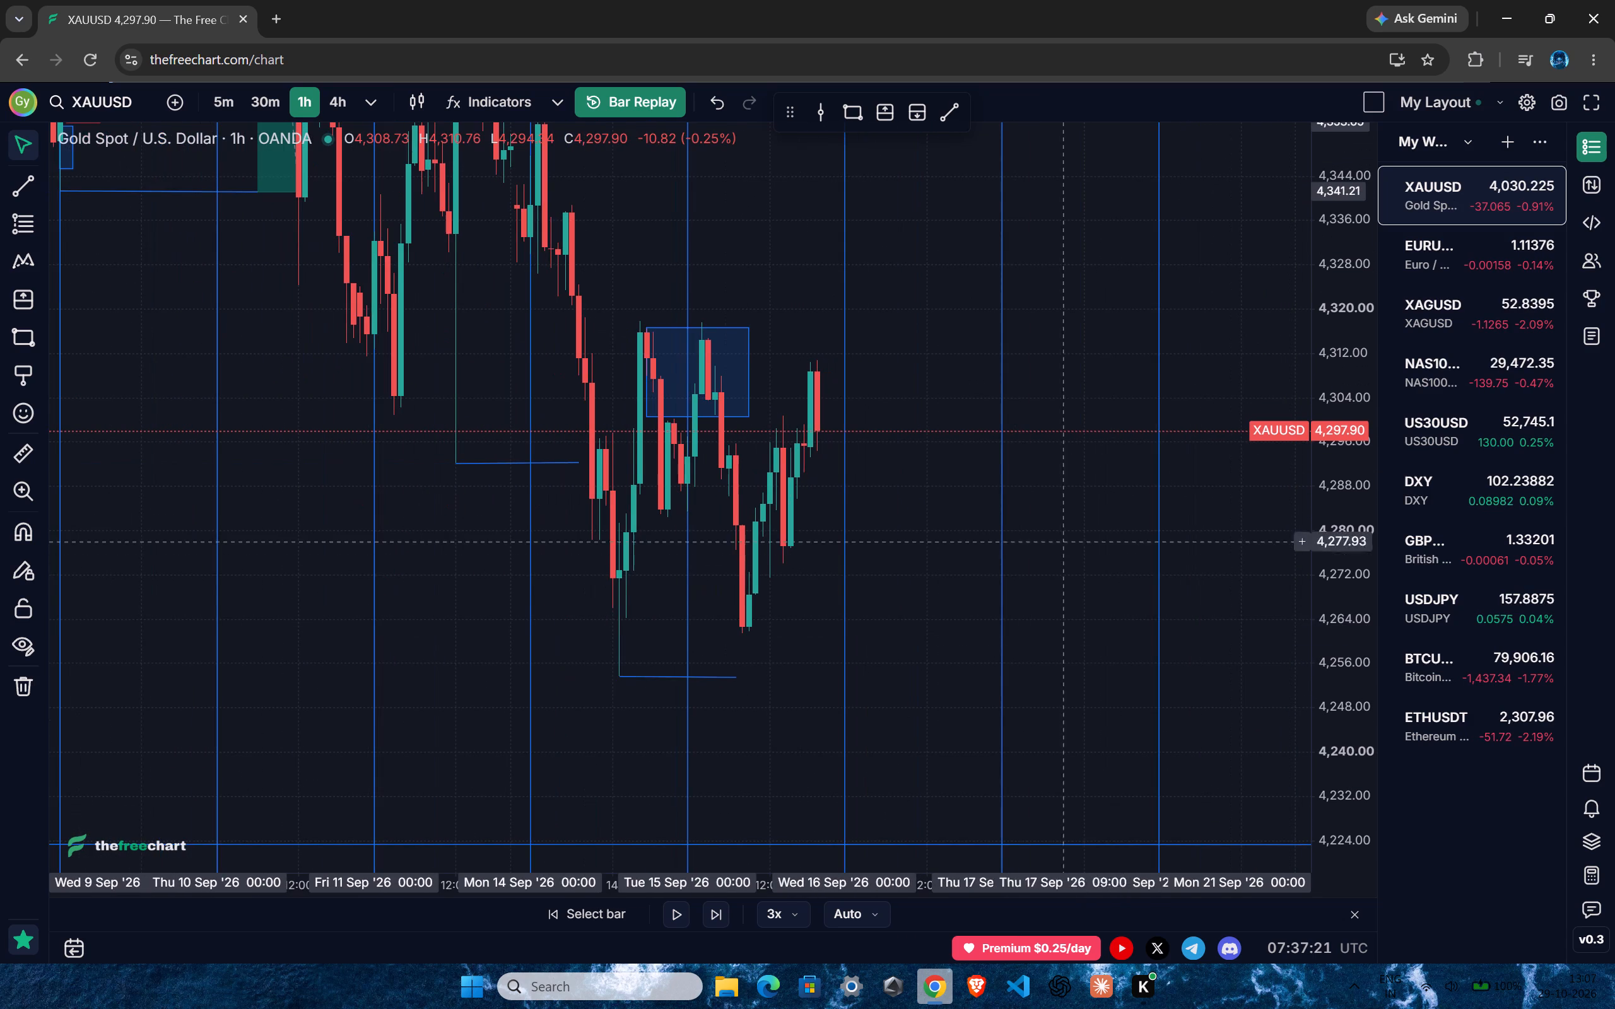
pyautogui.moveTo(1345, 426); pyautogui.dragTo(1346, 650)
pyautogui.moveTo(903, 552); pyautogui.dragTo(922, 751)
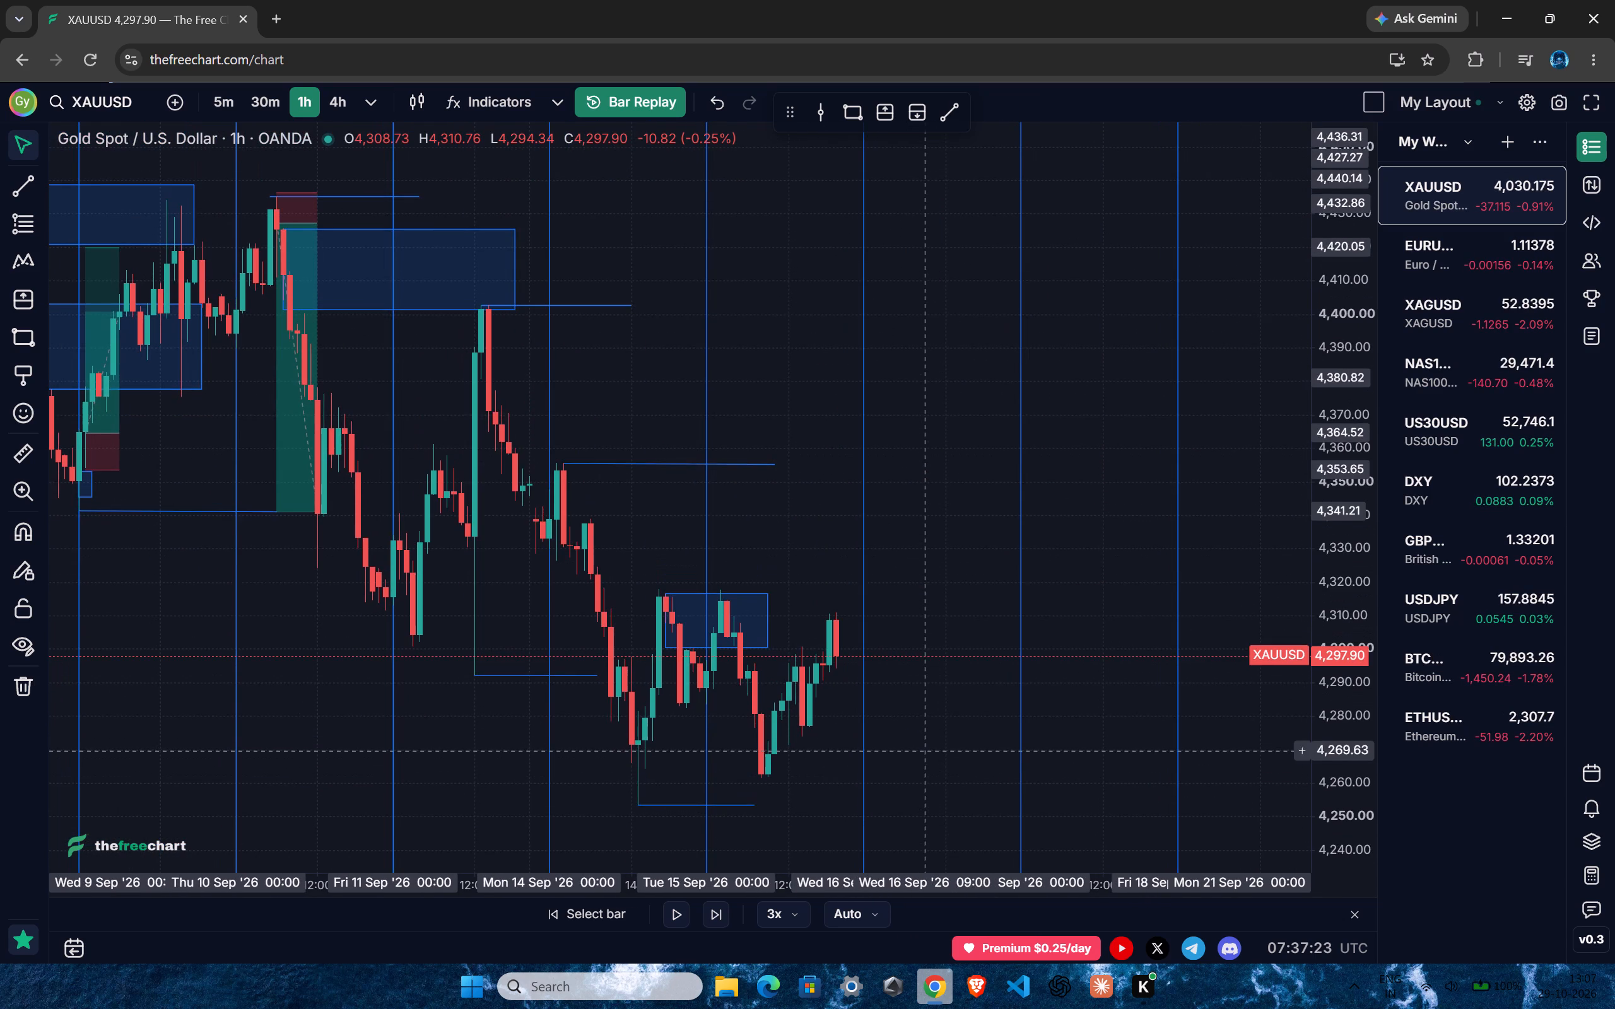
pyautogui.moveTo(922, 751); pyautogui.dragTo(924, 641)
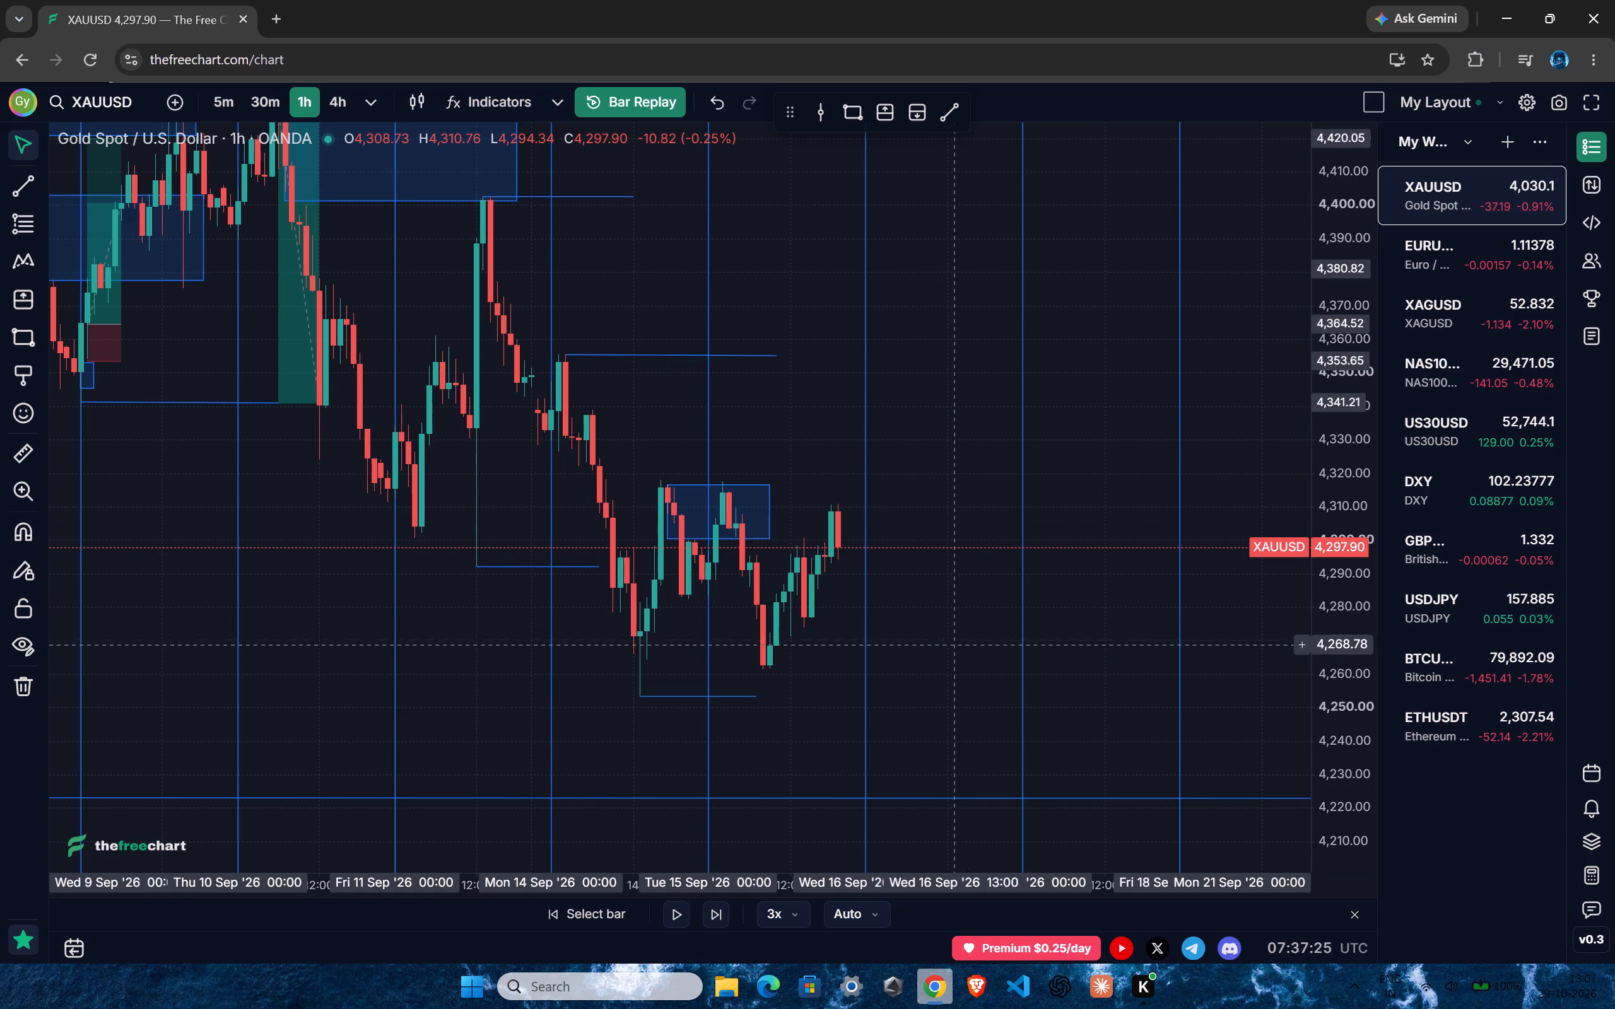
pyautogui.moveTo(972, 664); pyautogui.dragTo(937, 667)
pyautogui.keyDown('ctrl'); pyautogui.scroll(7, 715, 635); pyautogui.keyUp('ctrl')
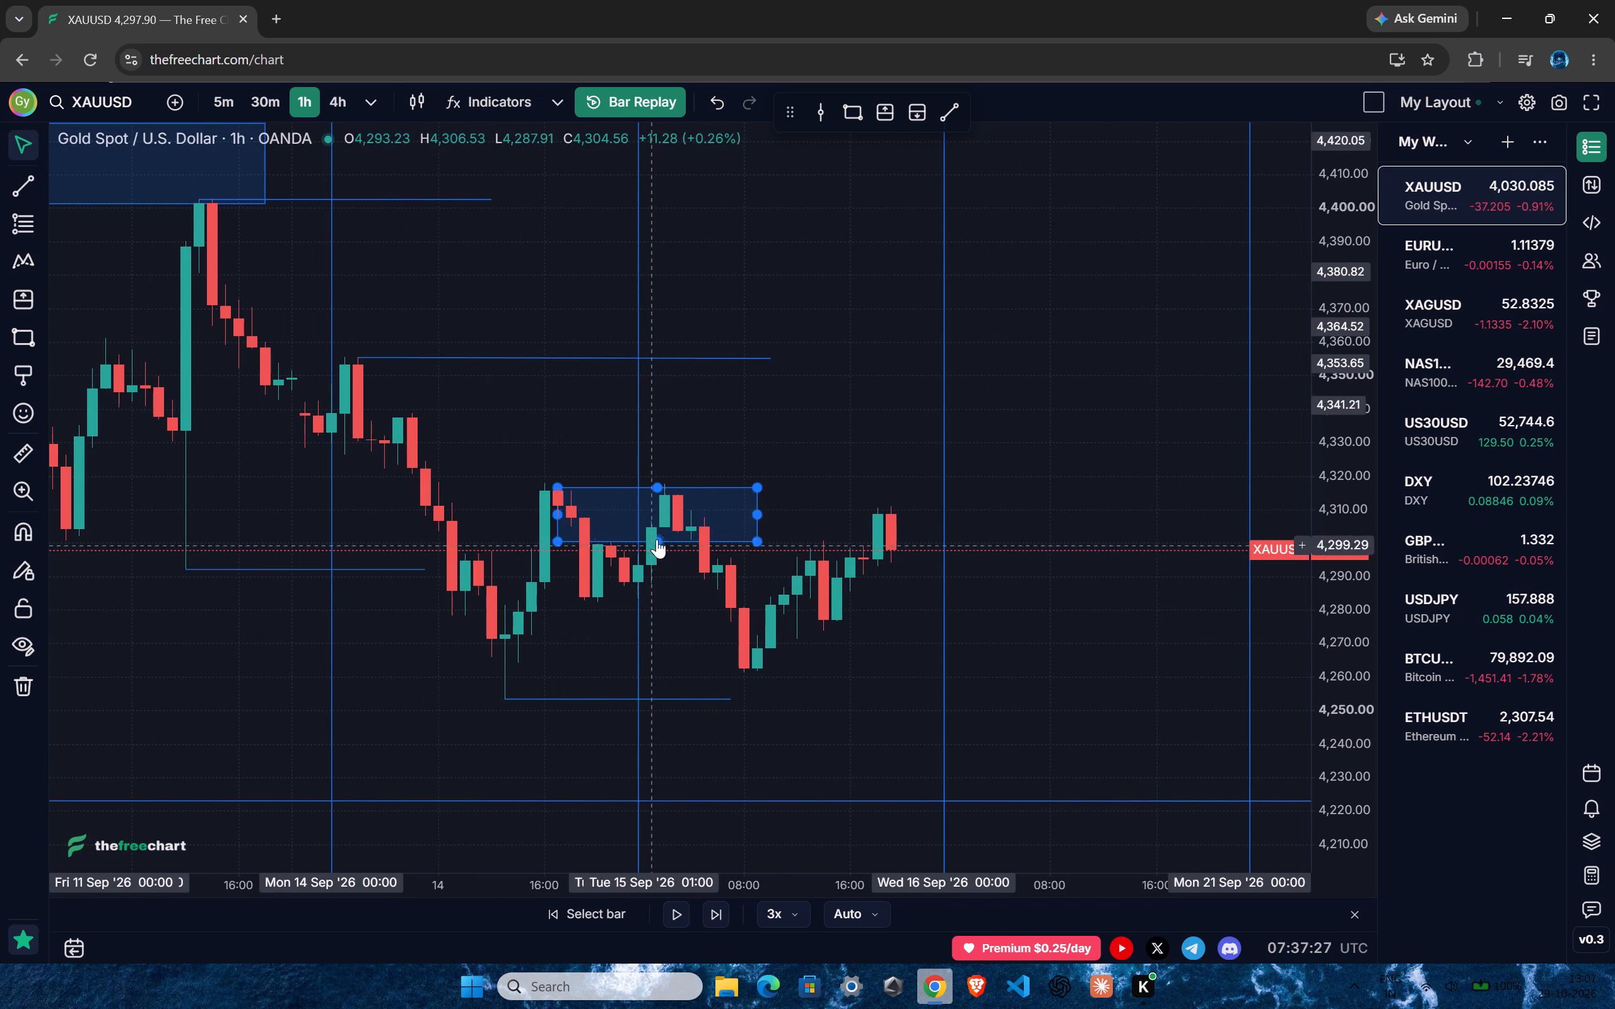
pyautogui.keyDown('ctrl'); pyautogui.scroll(3, 808, 594); pyautogui.keyUp('ctrl')
pyautogui.click(677, 924)
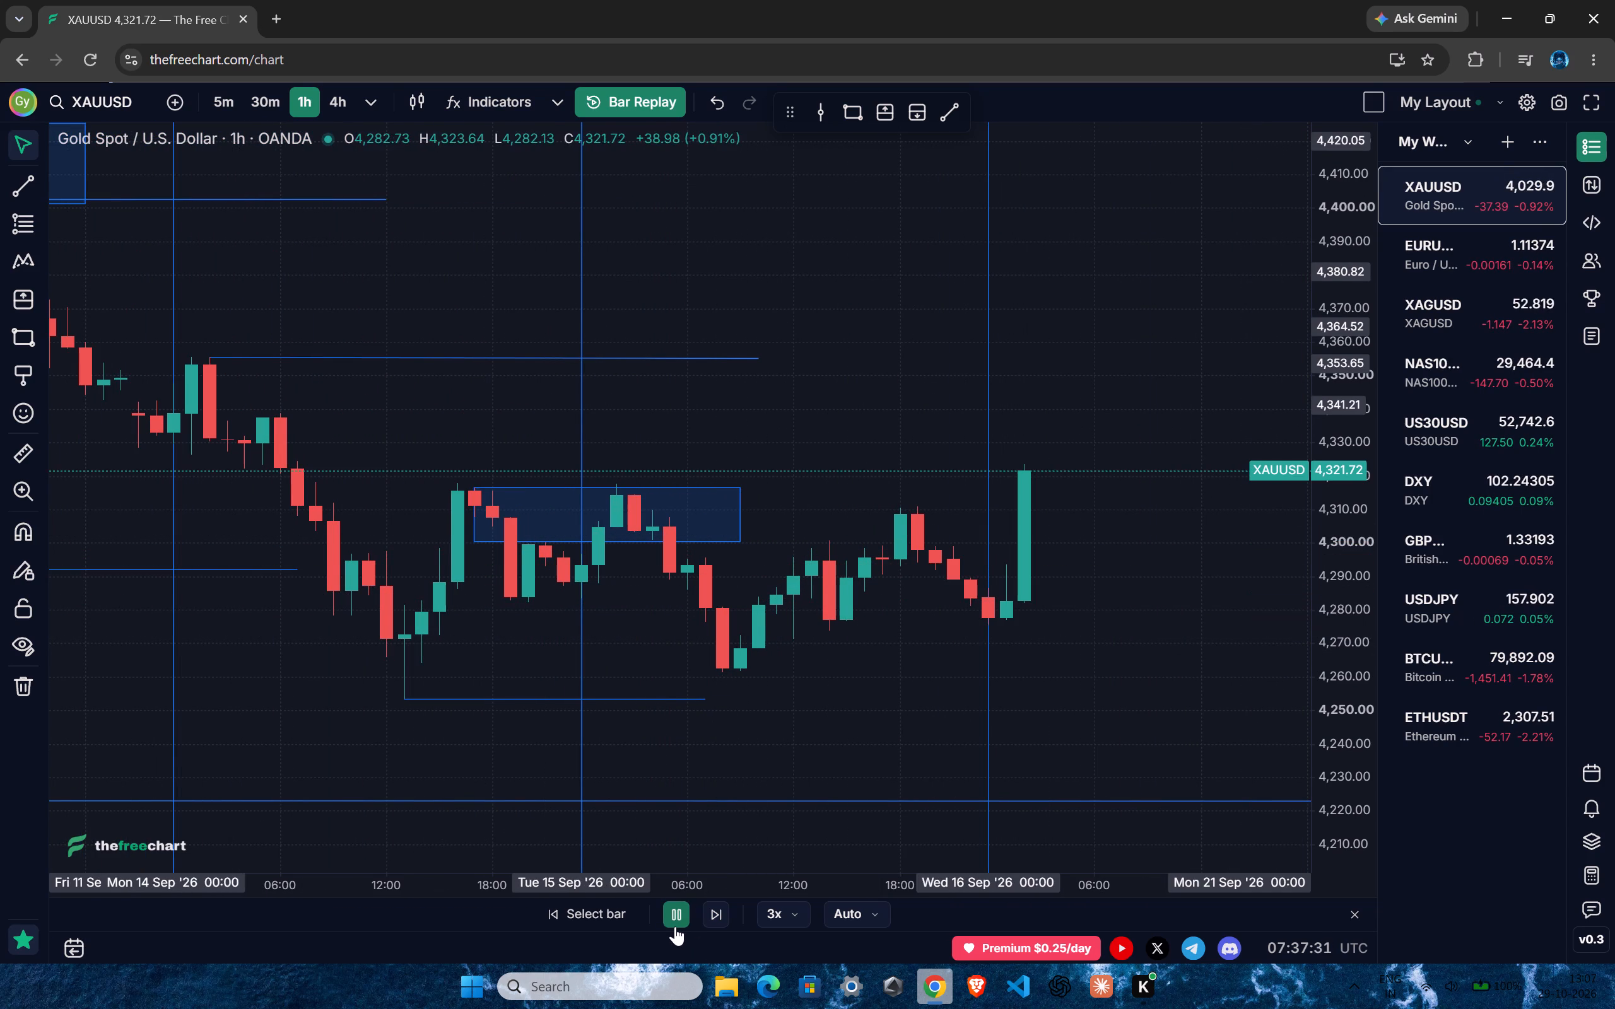
pyautogui.click(675, 926)
# Draw a horizontal trend line at about 4,317.7 from the 02:00 high on 15 September to 07:00 on 16 September.
pyautogui.moveTo(1269, 700); pyautogui.dragTo(1107, 744)
pyautogui.keyDown('ctrl'); pyautogui.scroll(-6, 961, 724); pyautogui.keyUp('ctrl')
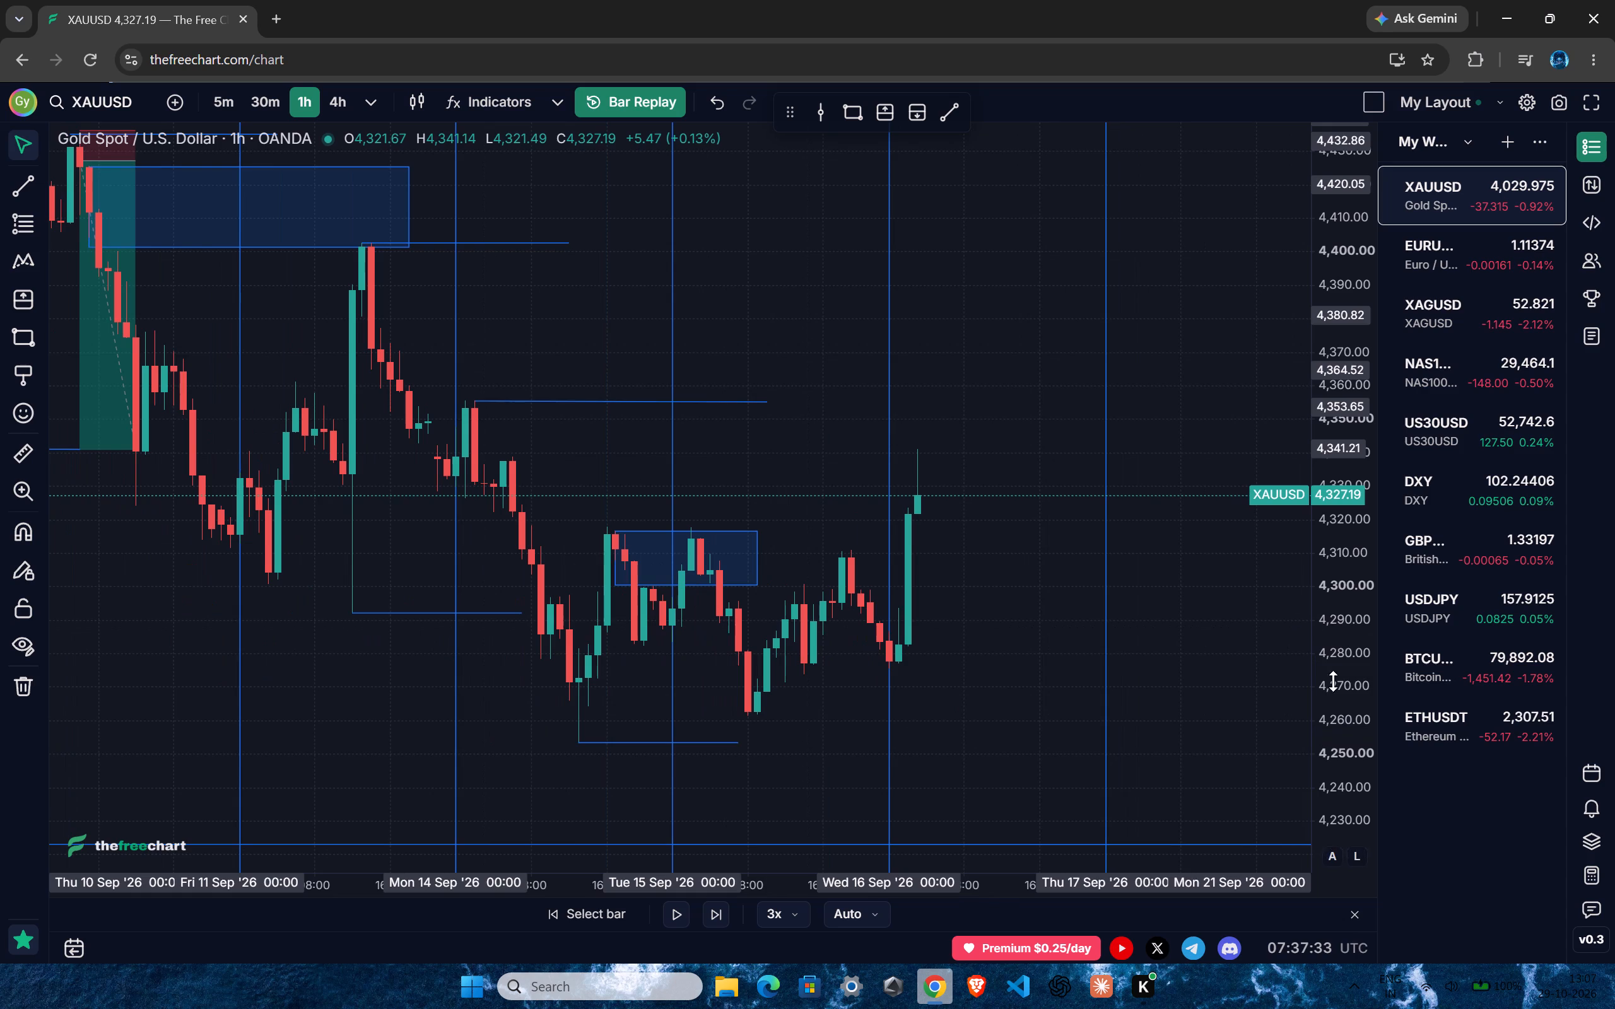
pyautogui.moveTo(1378, 692); pyautogui.dragTo(1342, 504)
pyautogui.moveTo(1037, 709); pyautogui.dragTo(990, 626)
pyautogui.keyDown('ctrl'); pyautogui.scroll(3, 834, 650); pyautogui.keyUp('ctrl')
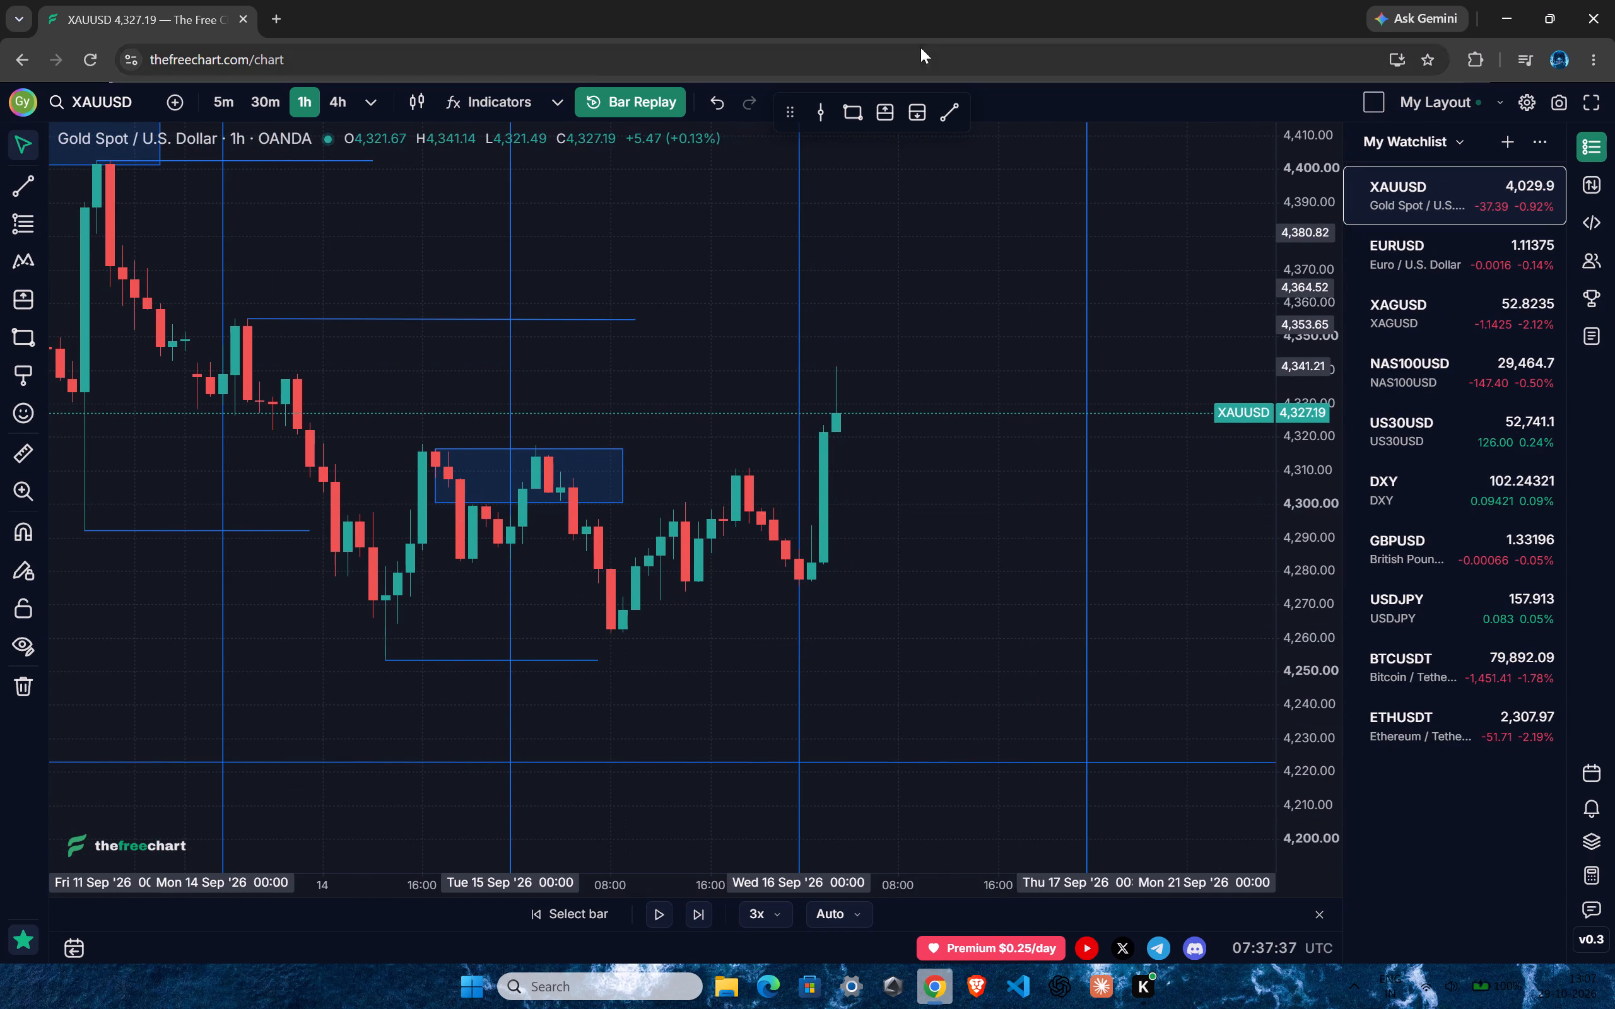
pyautogui.click(947, 111)
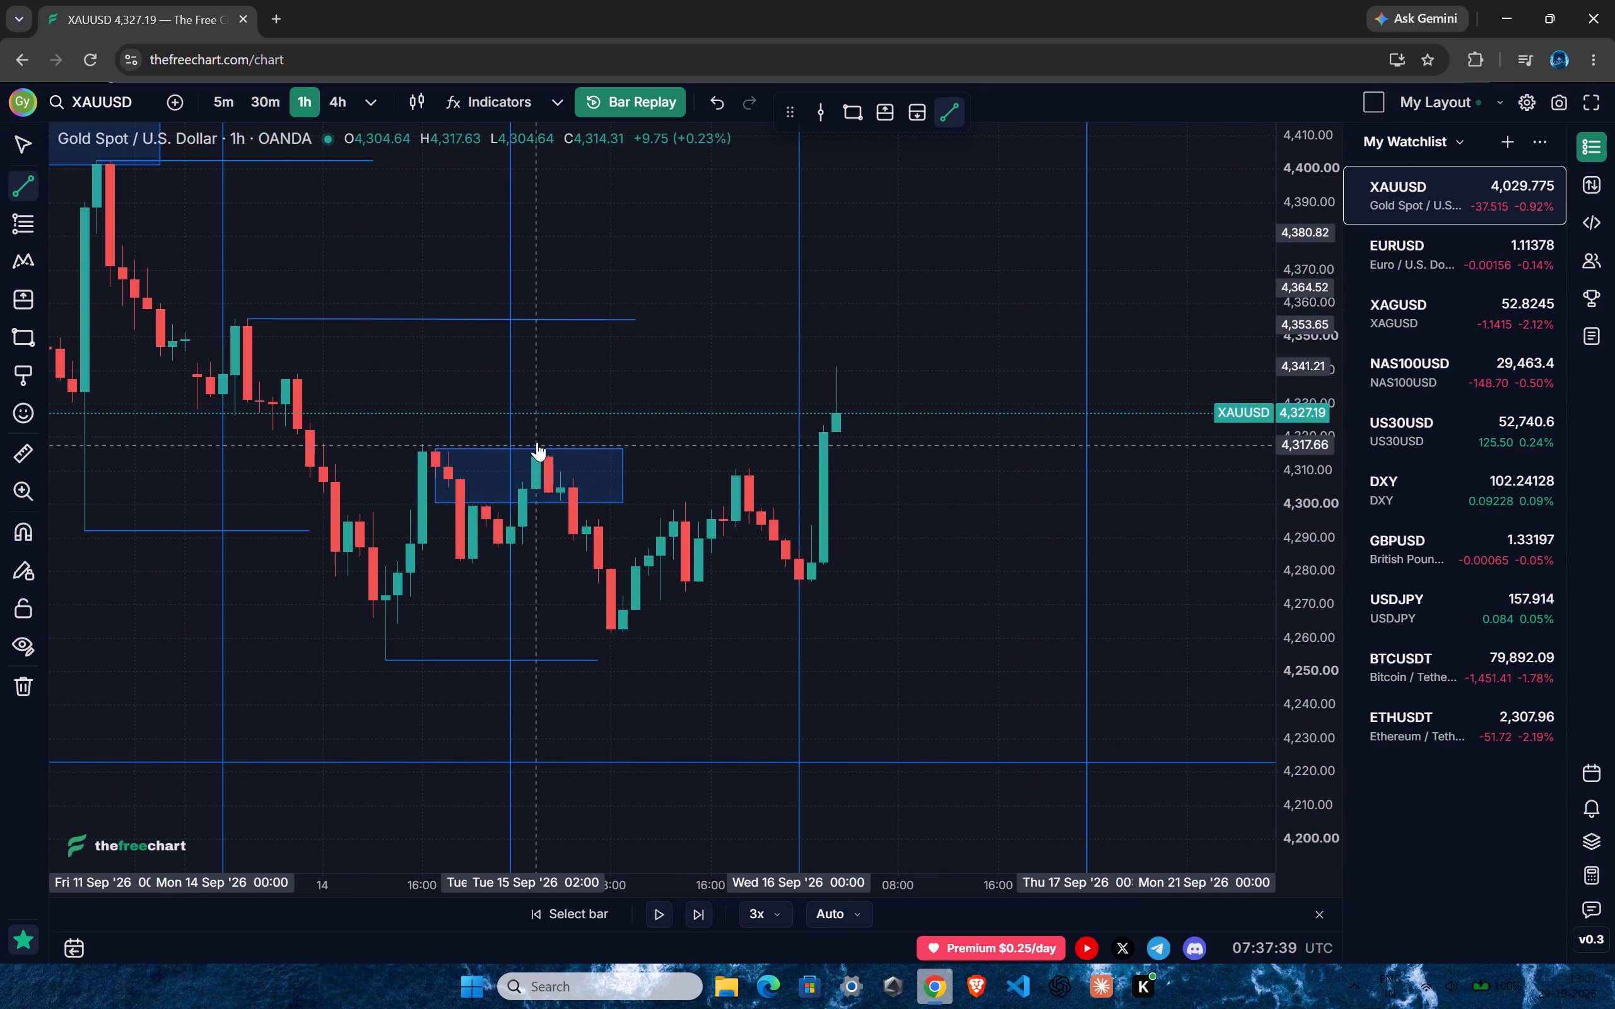
pyautogui.keyDown('ctrl'); pyautogui.click(535, 431); pyautogui.keyUp('ctrl')
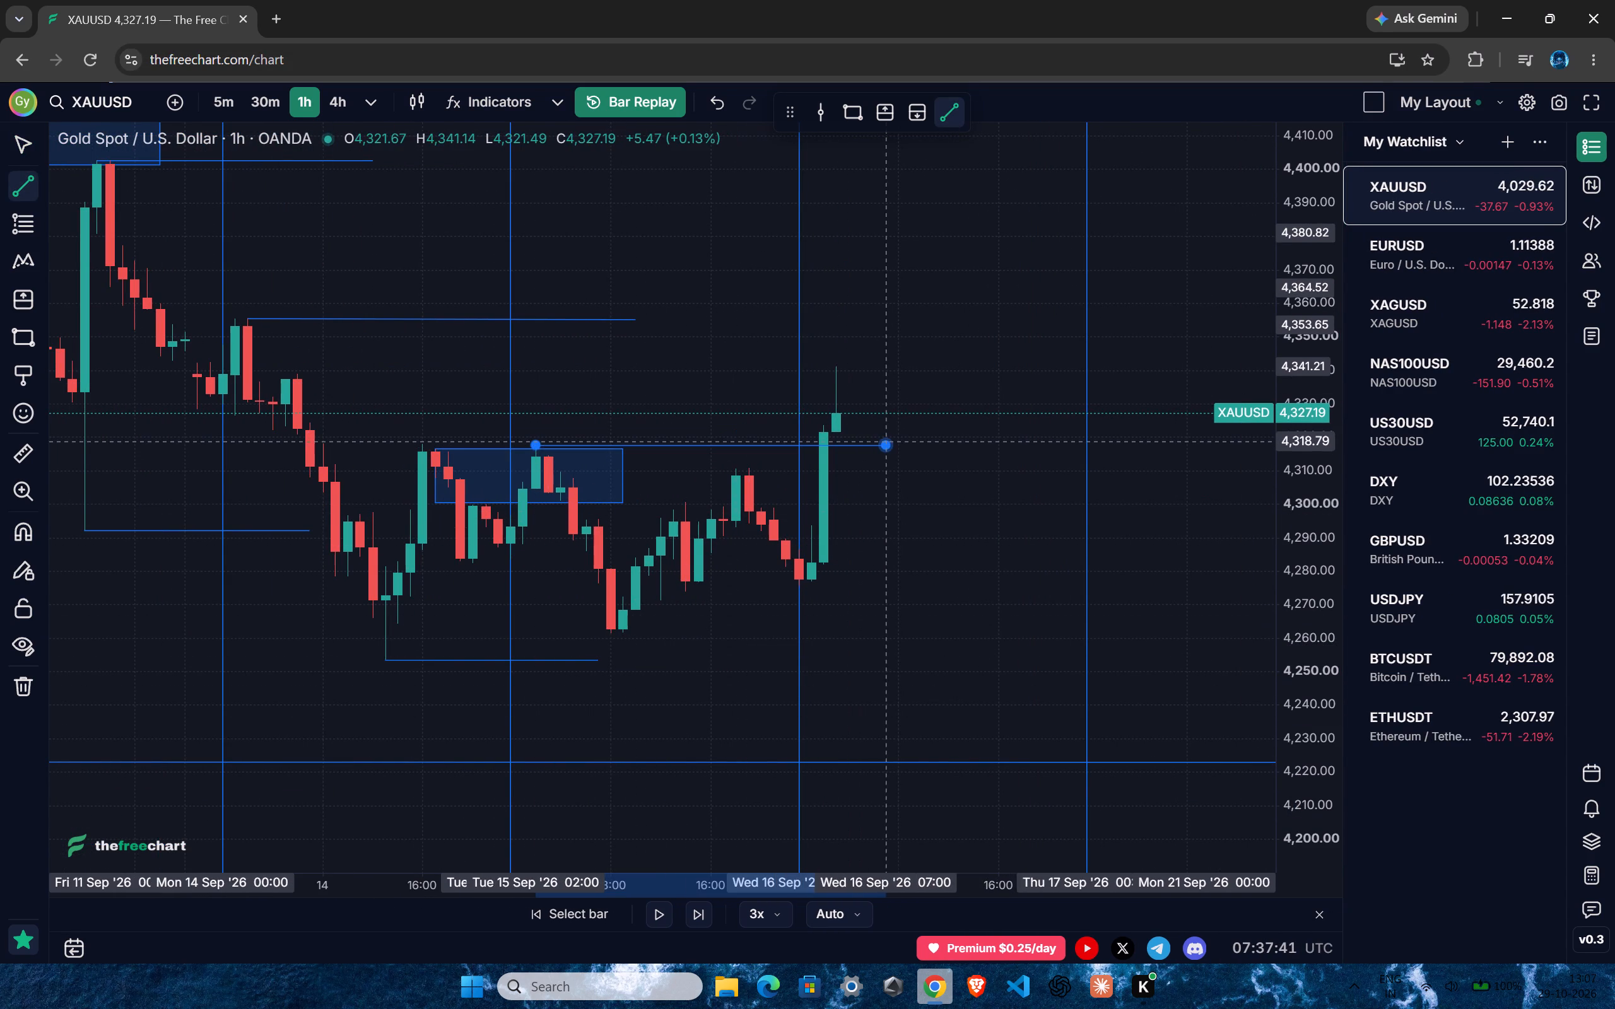
pyautogui.keyDown('shift'); pyautogui.click(888, 441); pyautogui.keyUp('shift')
pyautogui.click(946, 460)
# Delete the trend line marking the 14 September low.
pyautogui.moveTo(939, 586); pyautogui.dragTo(930, 529)
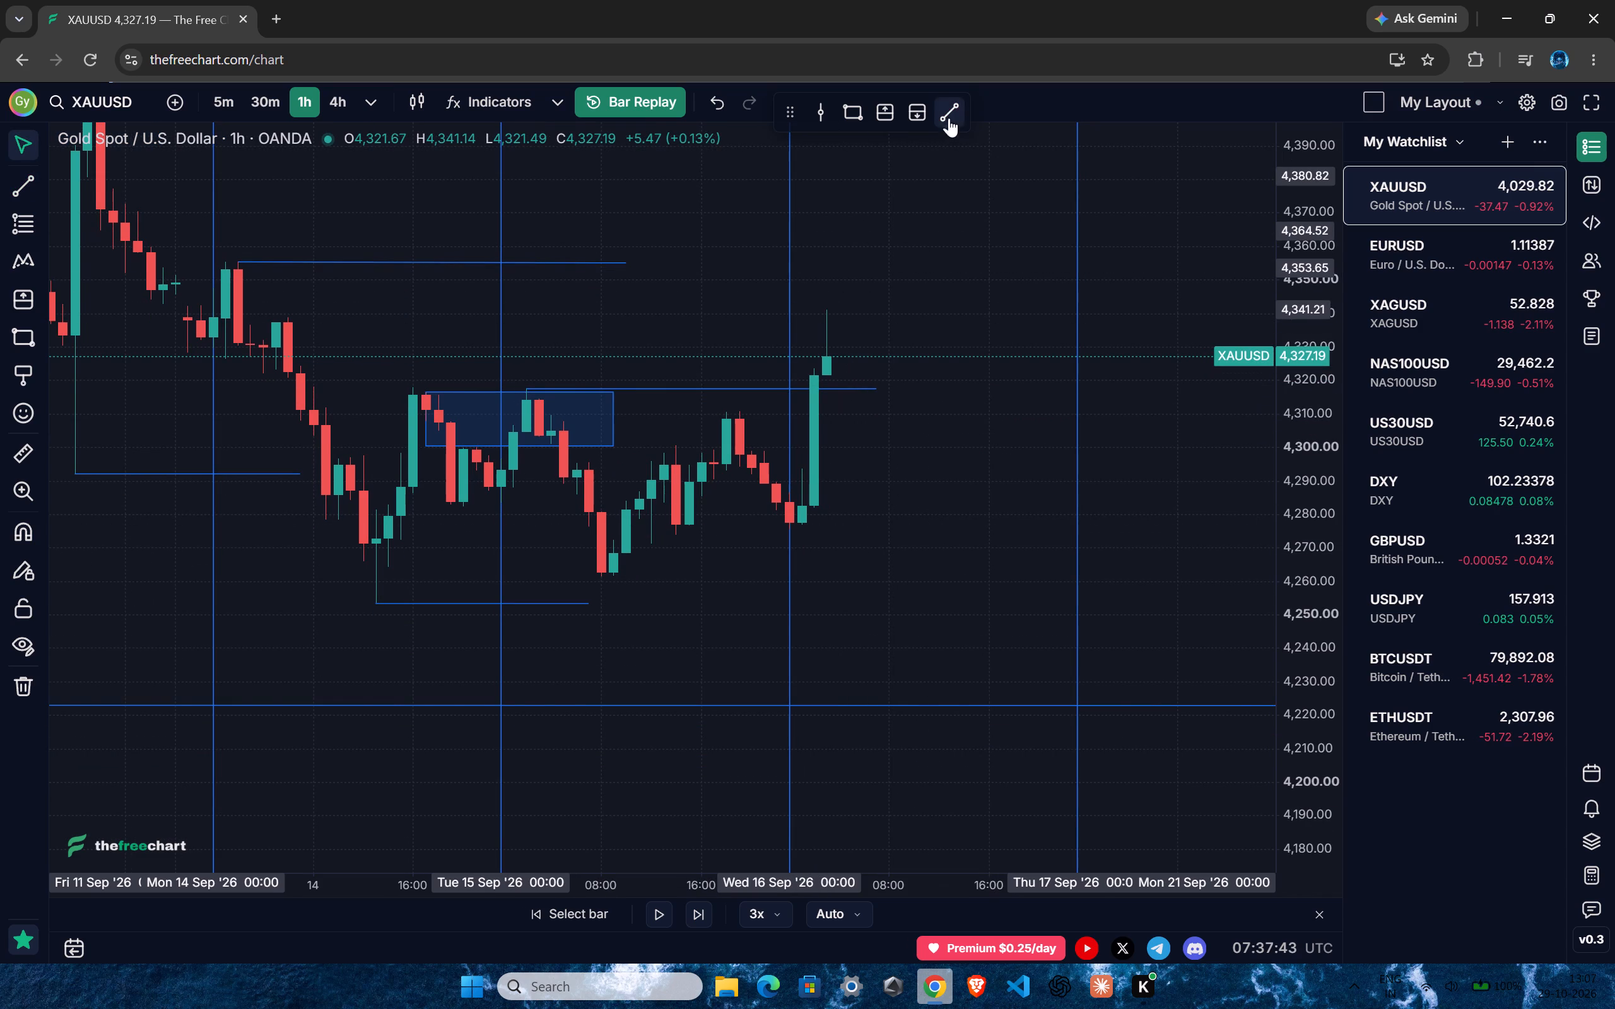
pyautogui.click(567, 606)
pyautogui.click(933, 165)
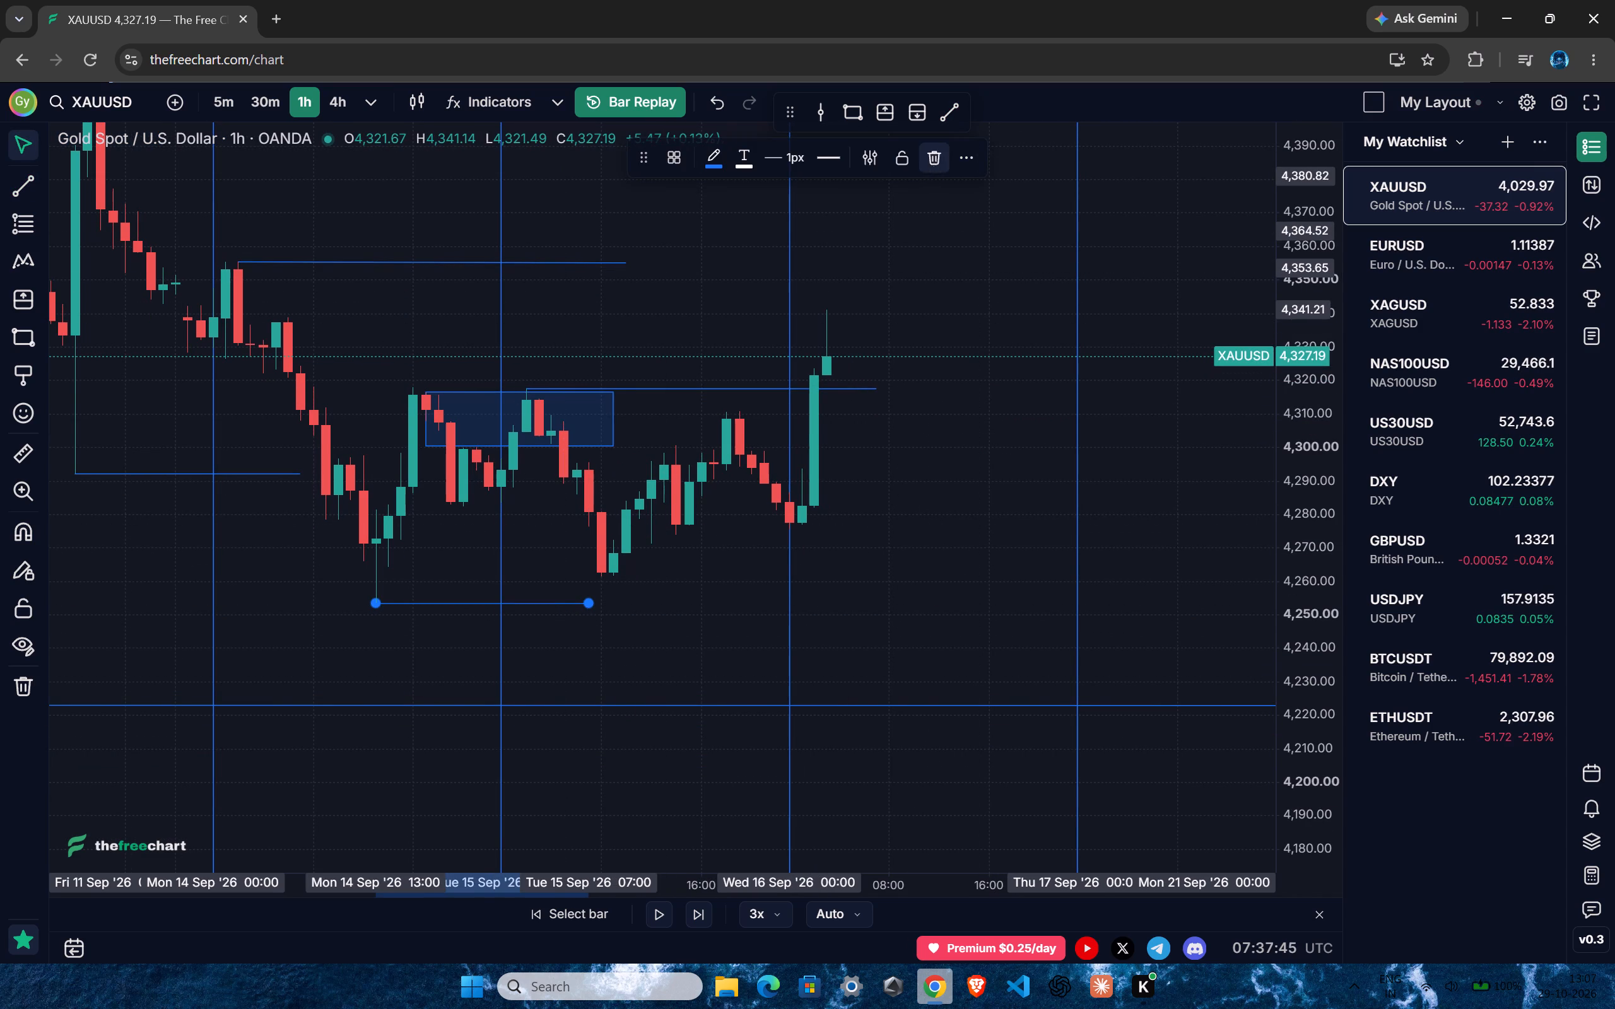
# Draw a horizontal trend line at about 4,261.4 from the 08:00 low on 15 September to about 07:00 on 16 September.
pyautogui.click(955, 94)
pyautogui.click(948, 108)
pyautogui.keyDown('ctrl'); pyautogui.click(597, 593); pyautogui.keyUp('ctrl')
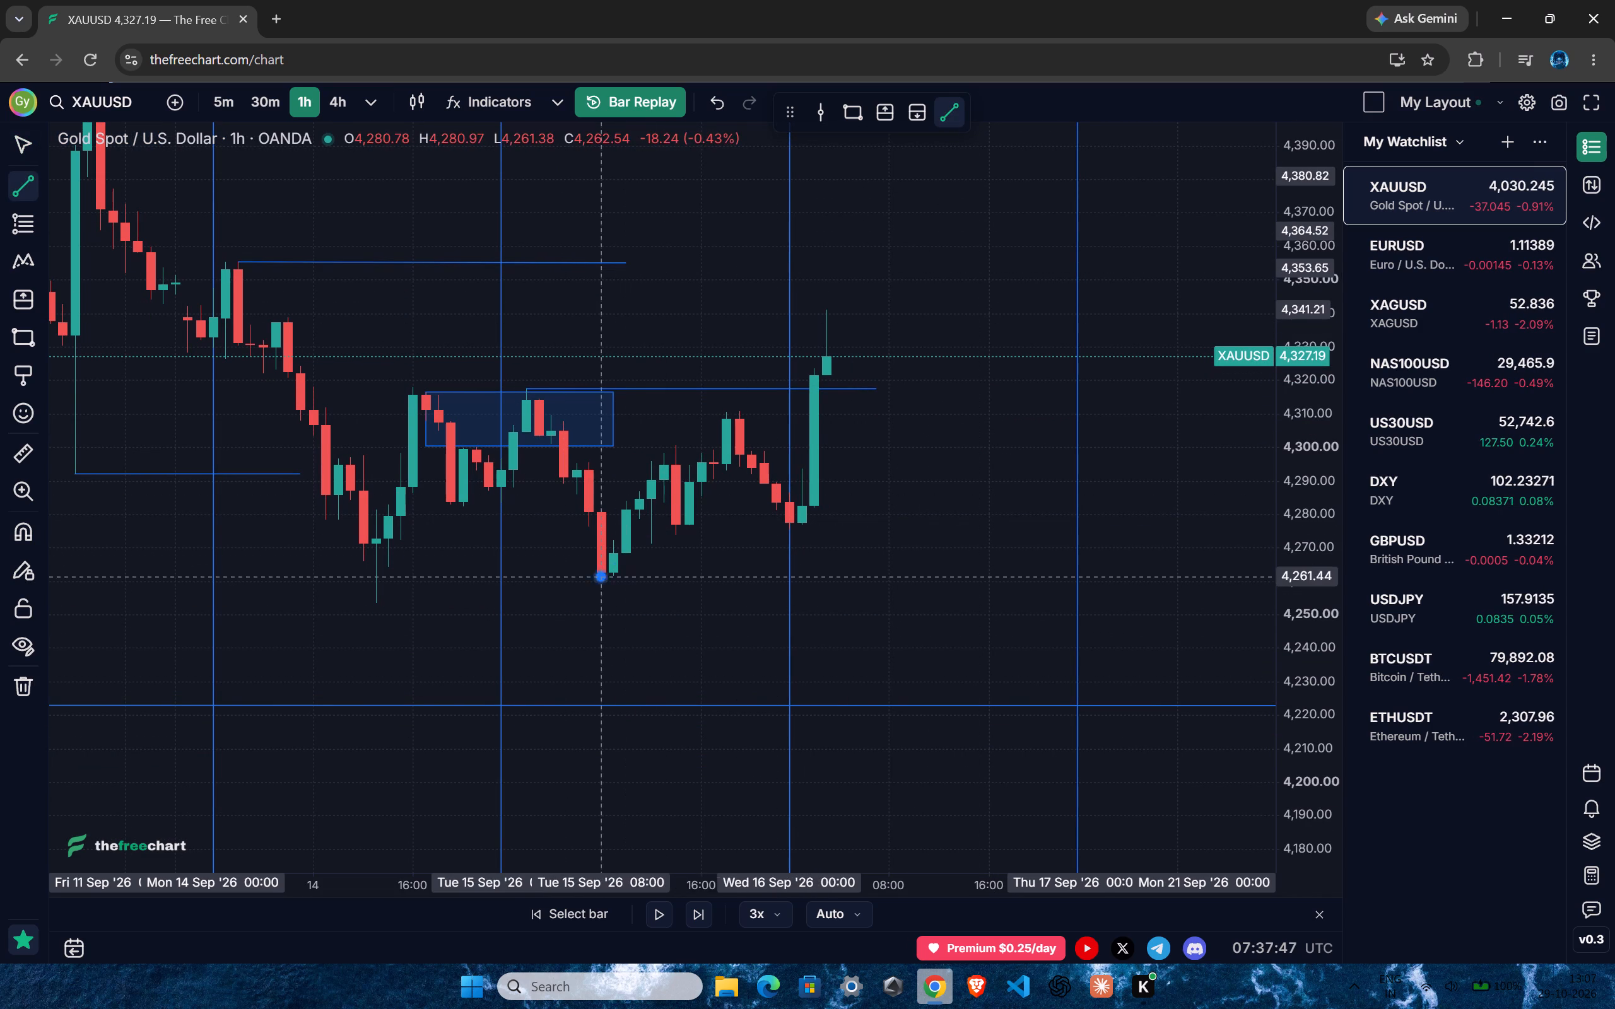
pyautogui.keyDown('shift'); pyautogui.click(876, 589); pyautogui.keyUp('shift')
pyautogui.click(978, 431)
# Switch the chart to the 5-minute interval.
pyautogui.moveTo(932, 444); pyautogui.dragTo(879, 493)
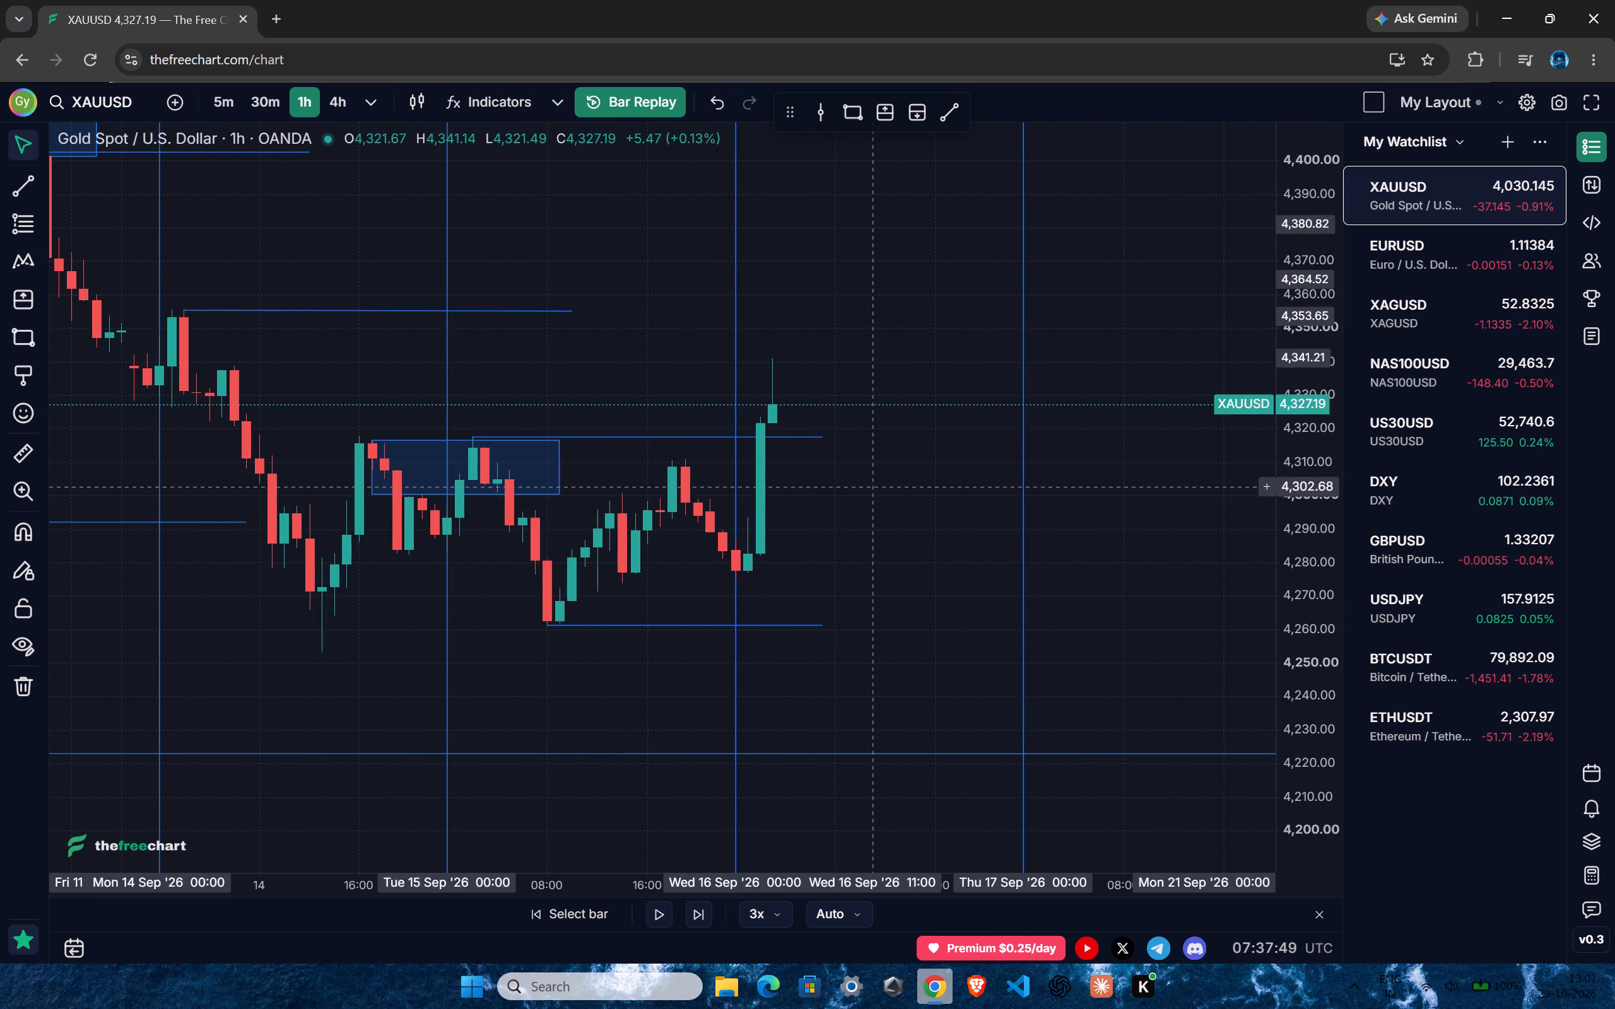
pyautogui.moveTo(873, 520); pyautogui.dragTo(908, 286)
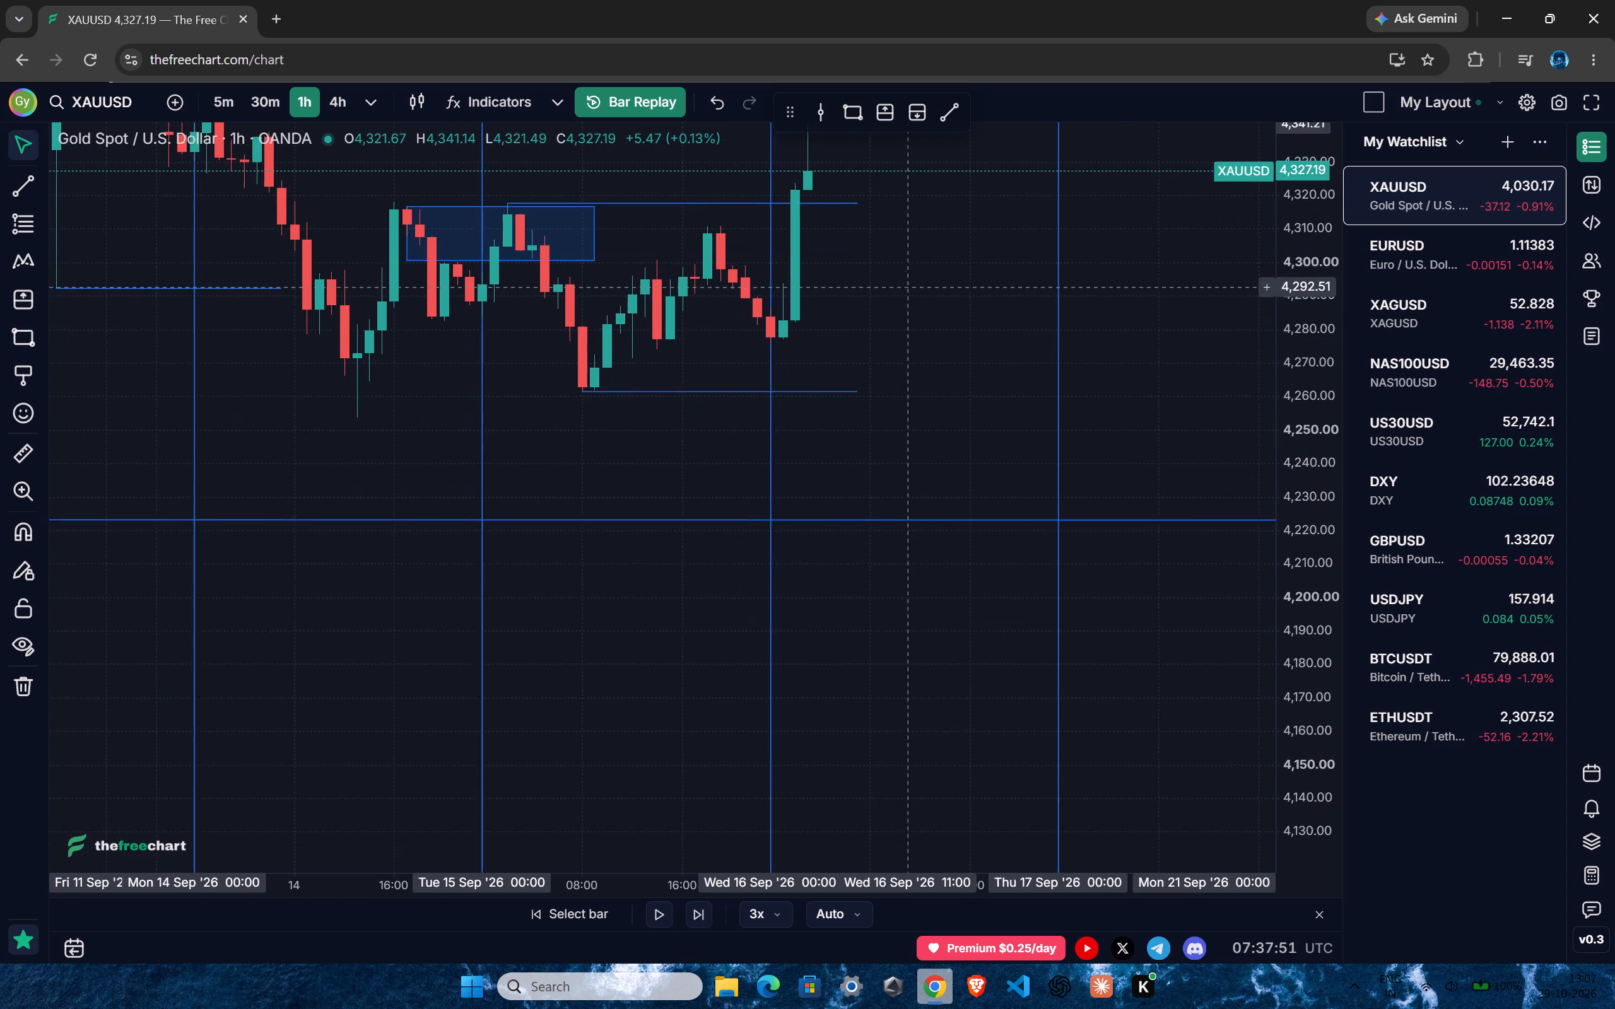
pyautogui.moveTo(908, 286); pyautogui.dragTo(817, 446)
pyautogui.keyDown('ctrl'); pyautogui.scroll(-10, 776, 450); pyautogui.keyUp('ctrl')
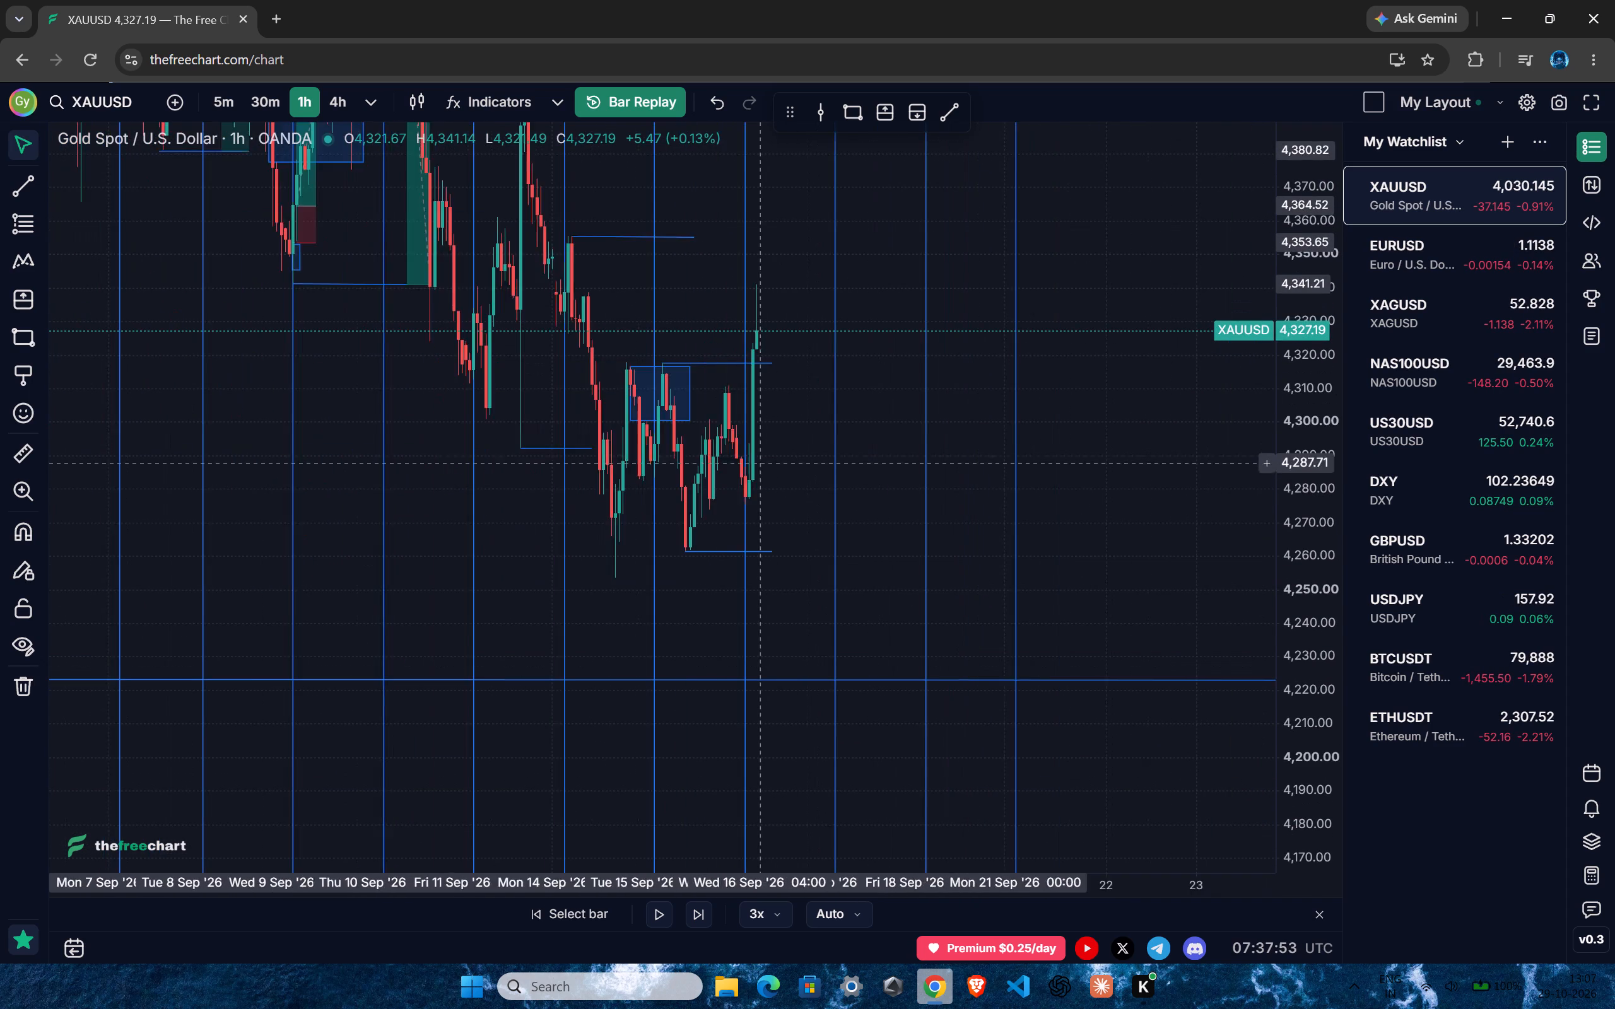
pyautogui.keyDown('ctrl'); pyautogui.scroll(-15, 758, 464); pyautogui.keyUp('ctrl')
pyautogui.keyDown('ctrl'); pyautogui.scroll(20, 696, 525); pyautogui.keyUp('ctrl')
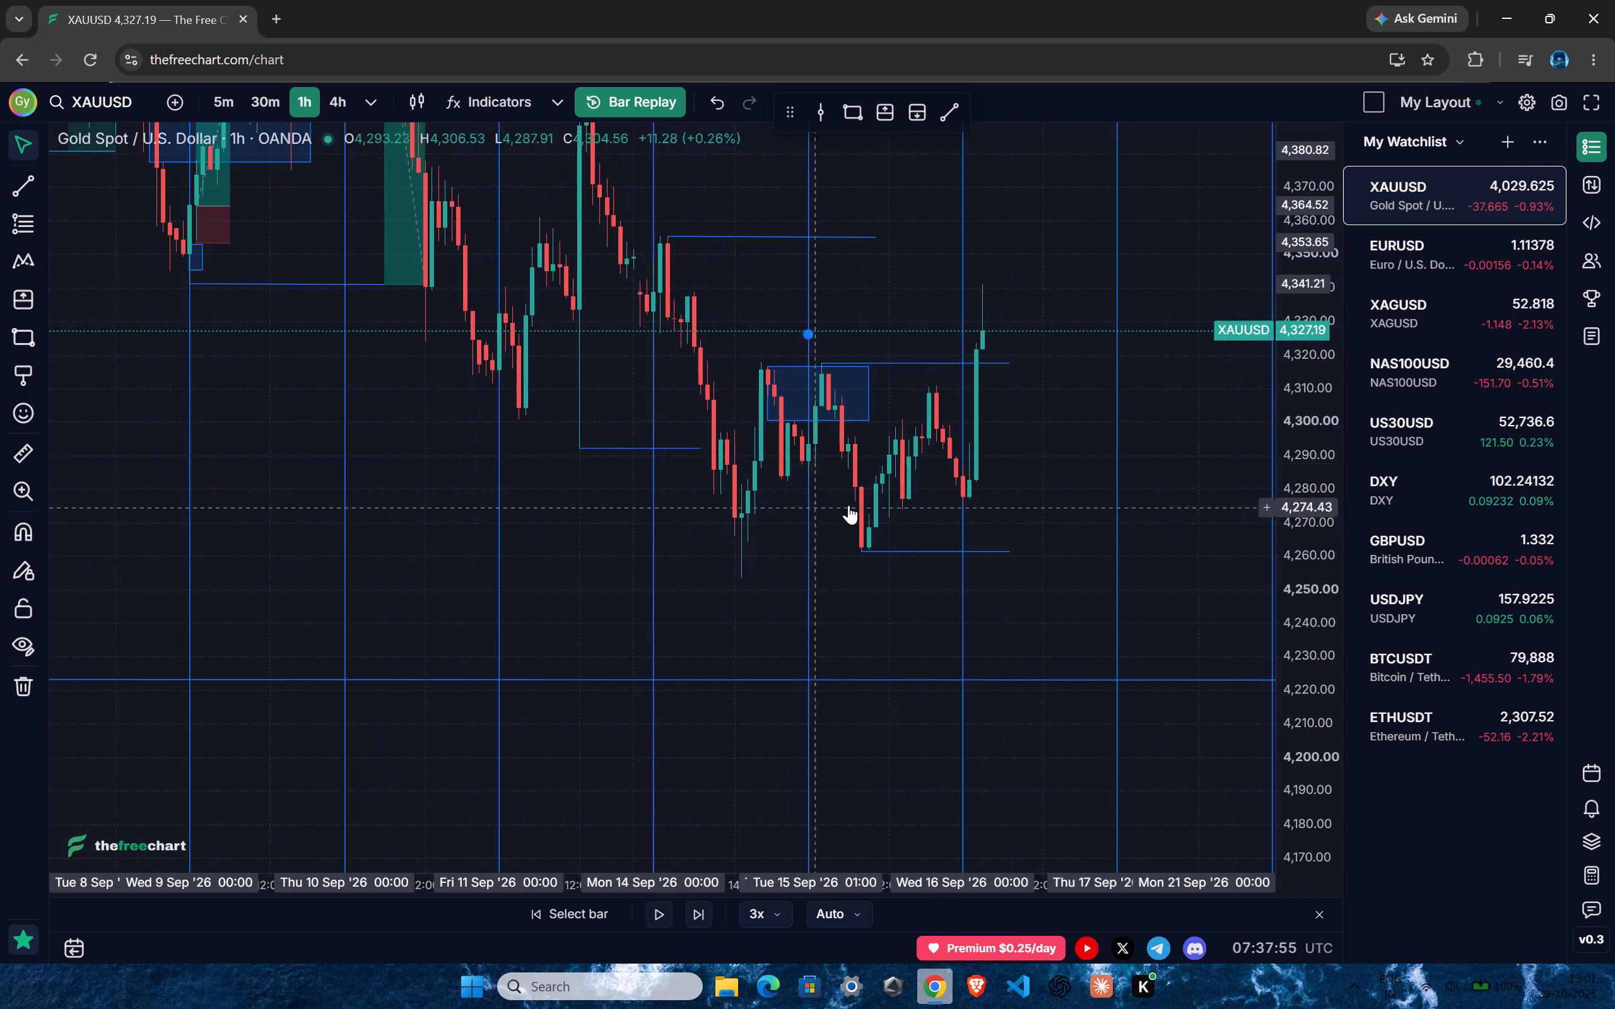
pyautogui.moveTo(1056, 458); pyautogui.dragTo(992, 512)
pyautogui.keyDown('ctrl'); pyautogui.scroll(2, 869, 525); pyautogui.keyUp('ctrl')
pyautogui.press('5')
pyautogui.press('Return')
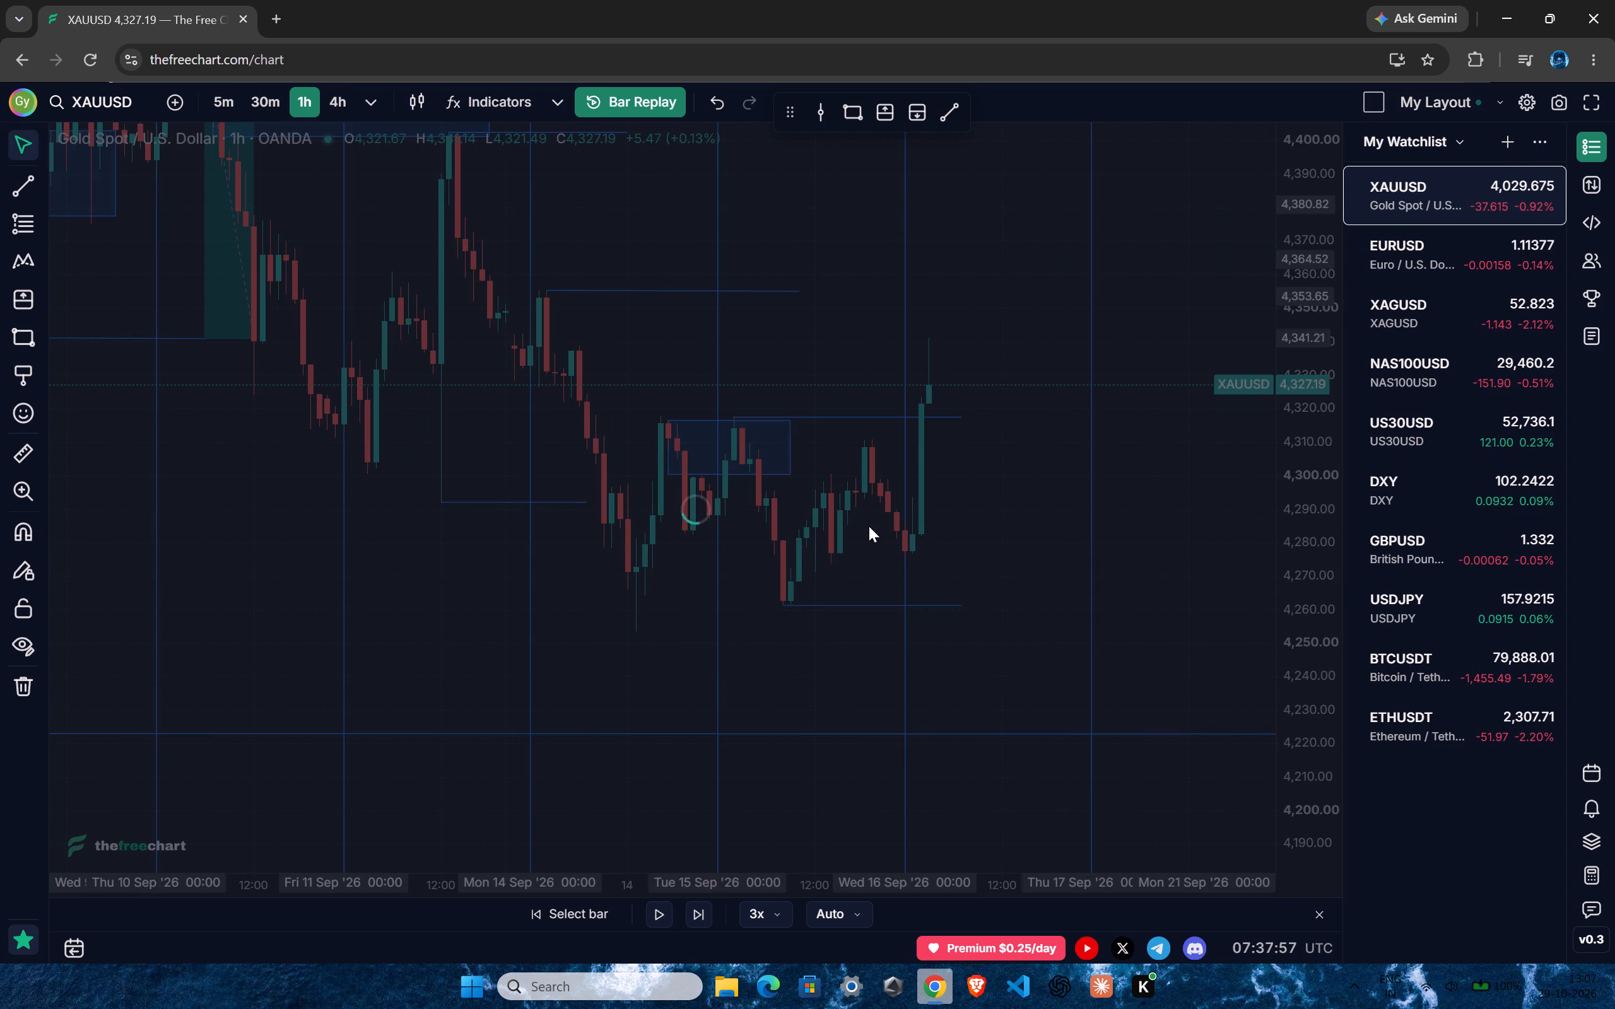
# Replay the 5-minute chart forward to about 04:35 on 16 September.
pyautogui.keyDown('ctrl'); pyautogui.scroll(-5, 871, 512); pyautogui.keyUp('ctrl')
pyautogui.moveTo(1329, 634); pyautogui.dragTo(1327, 263)
pyautogui.moveTo(932, 522); pyautogui.dragTo(946, 679)
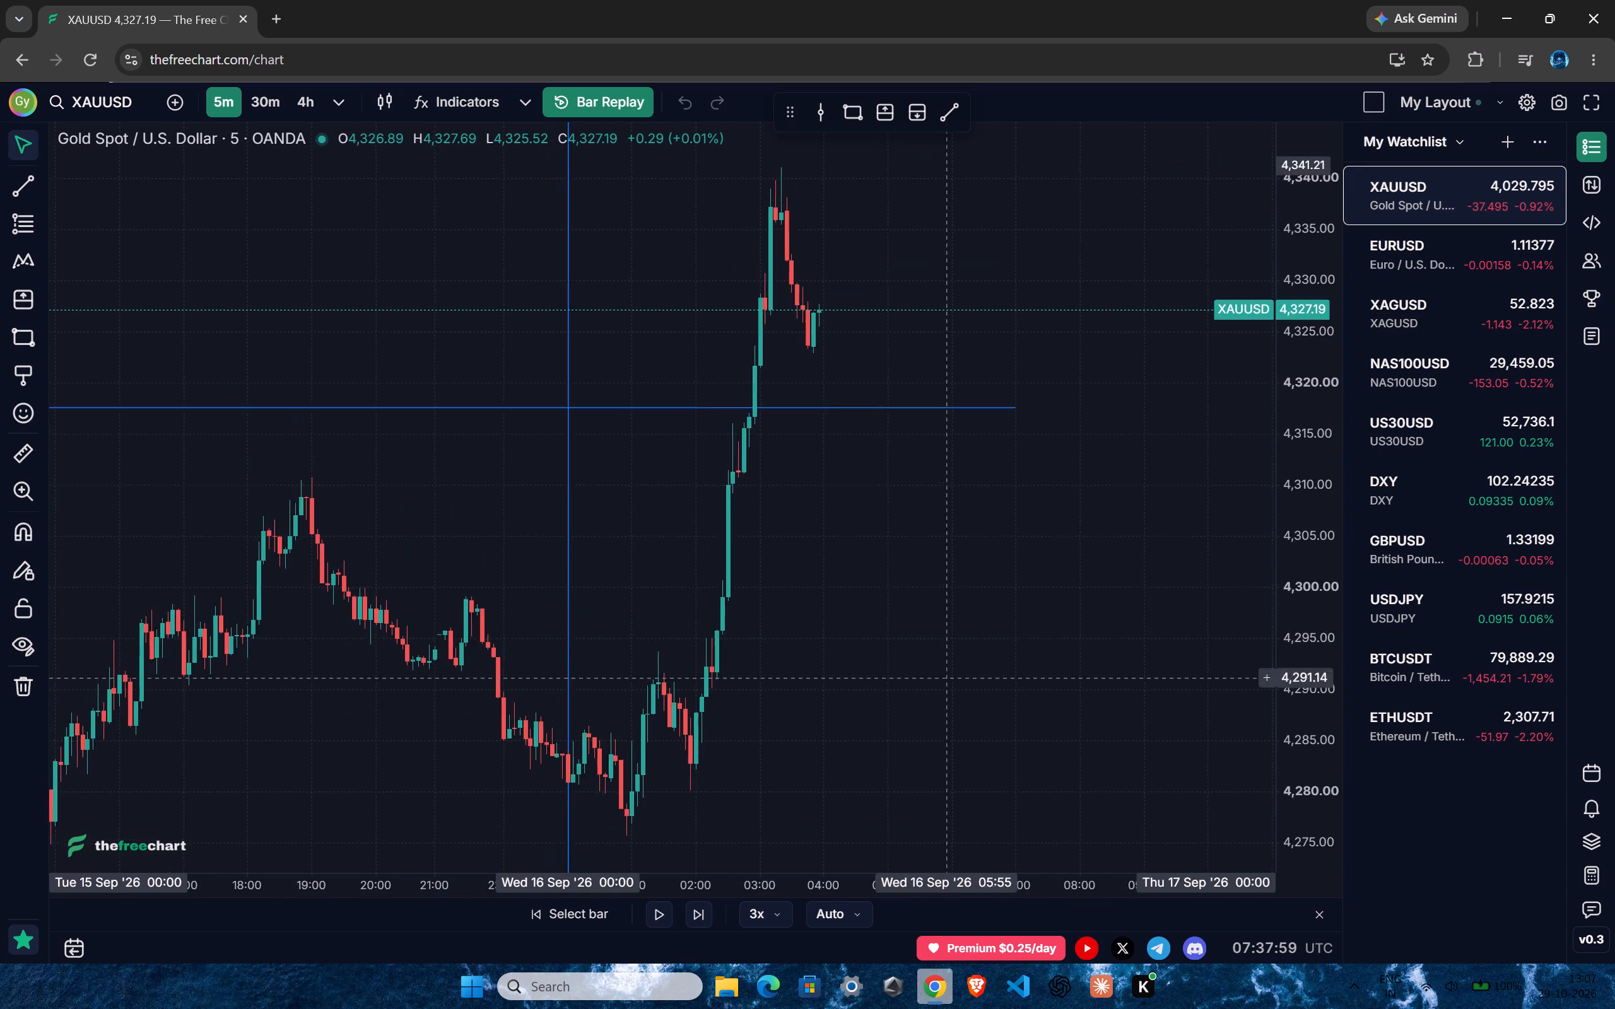
pyautogui.keyDown('ctrl'); pyautogui.scroll(3, 869, 641); pyautogui.keyUp('ctrl')
pyautogui.keyDown('ctrl'); pyautogui.moveTo(900, 524); pyautogui.dragTo(857, 648); pyautogui.keyUp('ctrl')
pyautogui.keyDown('ctrl'); pyautogui.scroll(1, 777, 584); pyautogui.keyUp('ctrl')
pyautogui.moveTo(835, 506); pyautogui.dragTo(821, 618)
pyautogui.keyDown('ctrl'); pyautogui.scroll(4, 794, 611); pyautogui.keyUp('ctrl')
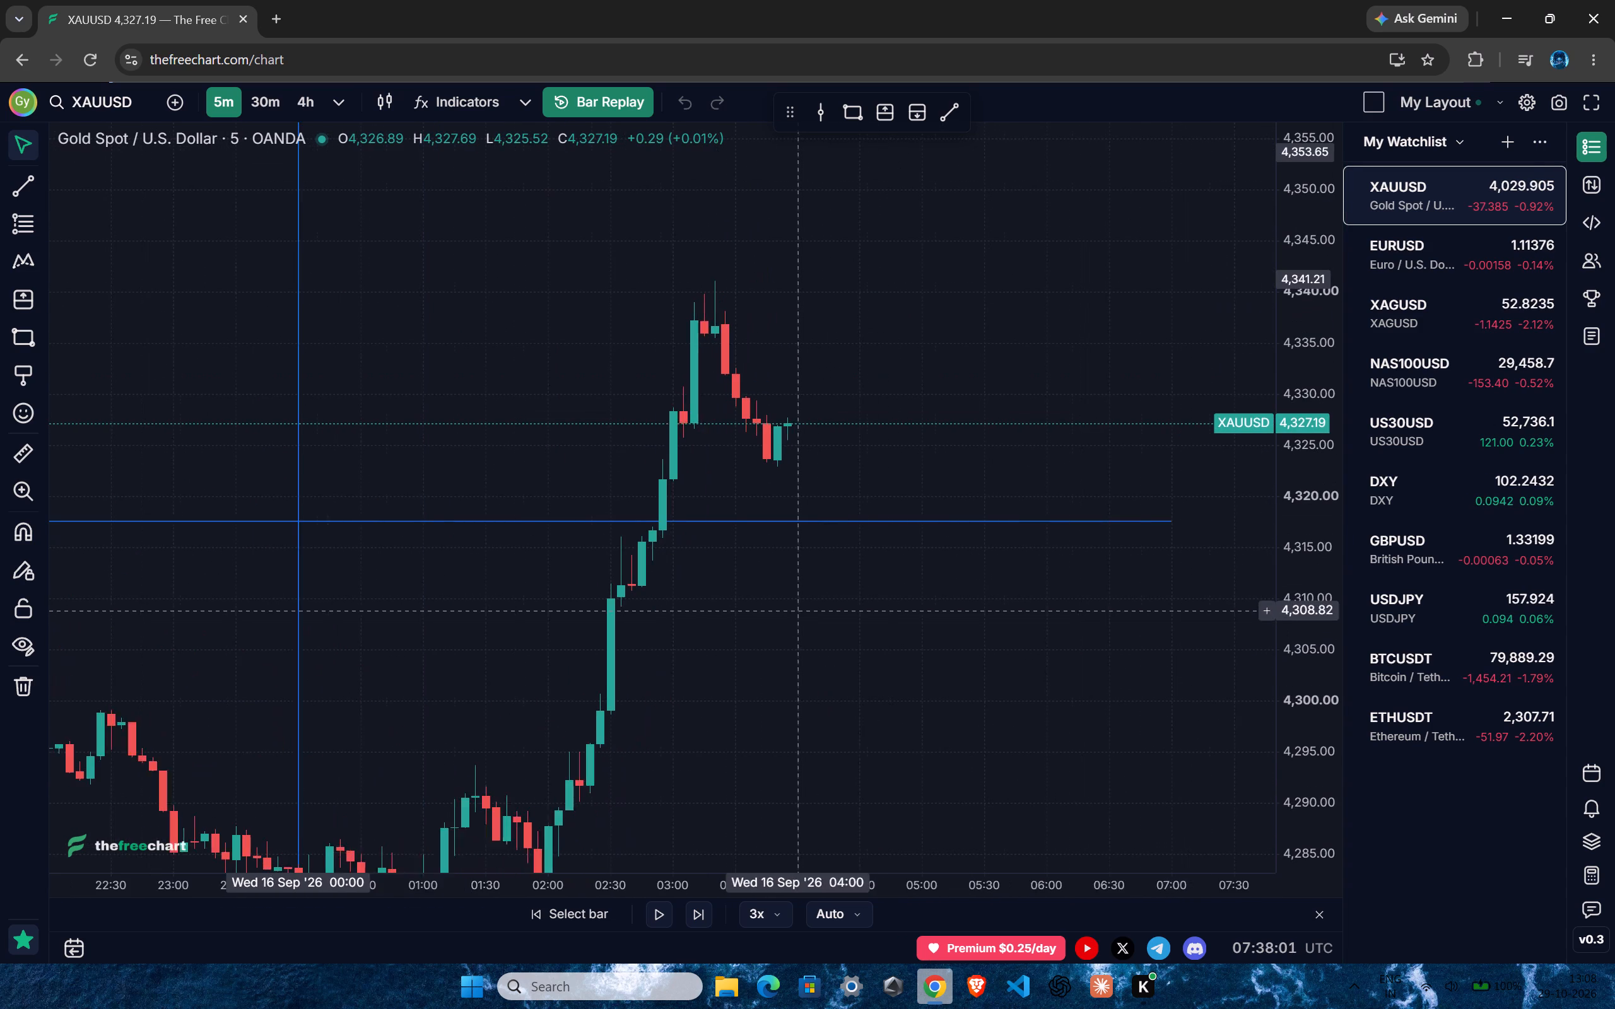
pyautogui.moveTo(1316, 368); pyautogui.dragTo(1326, 450)
pyautogui.moveTo(944, 773); pyautogui.dragTo(882, 704)
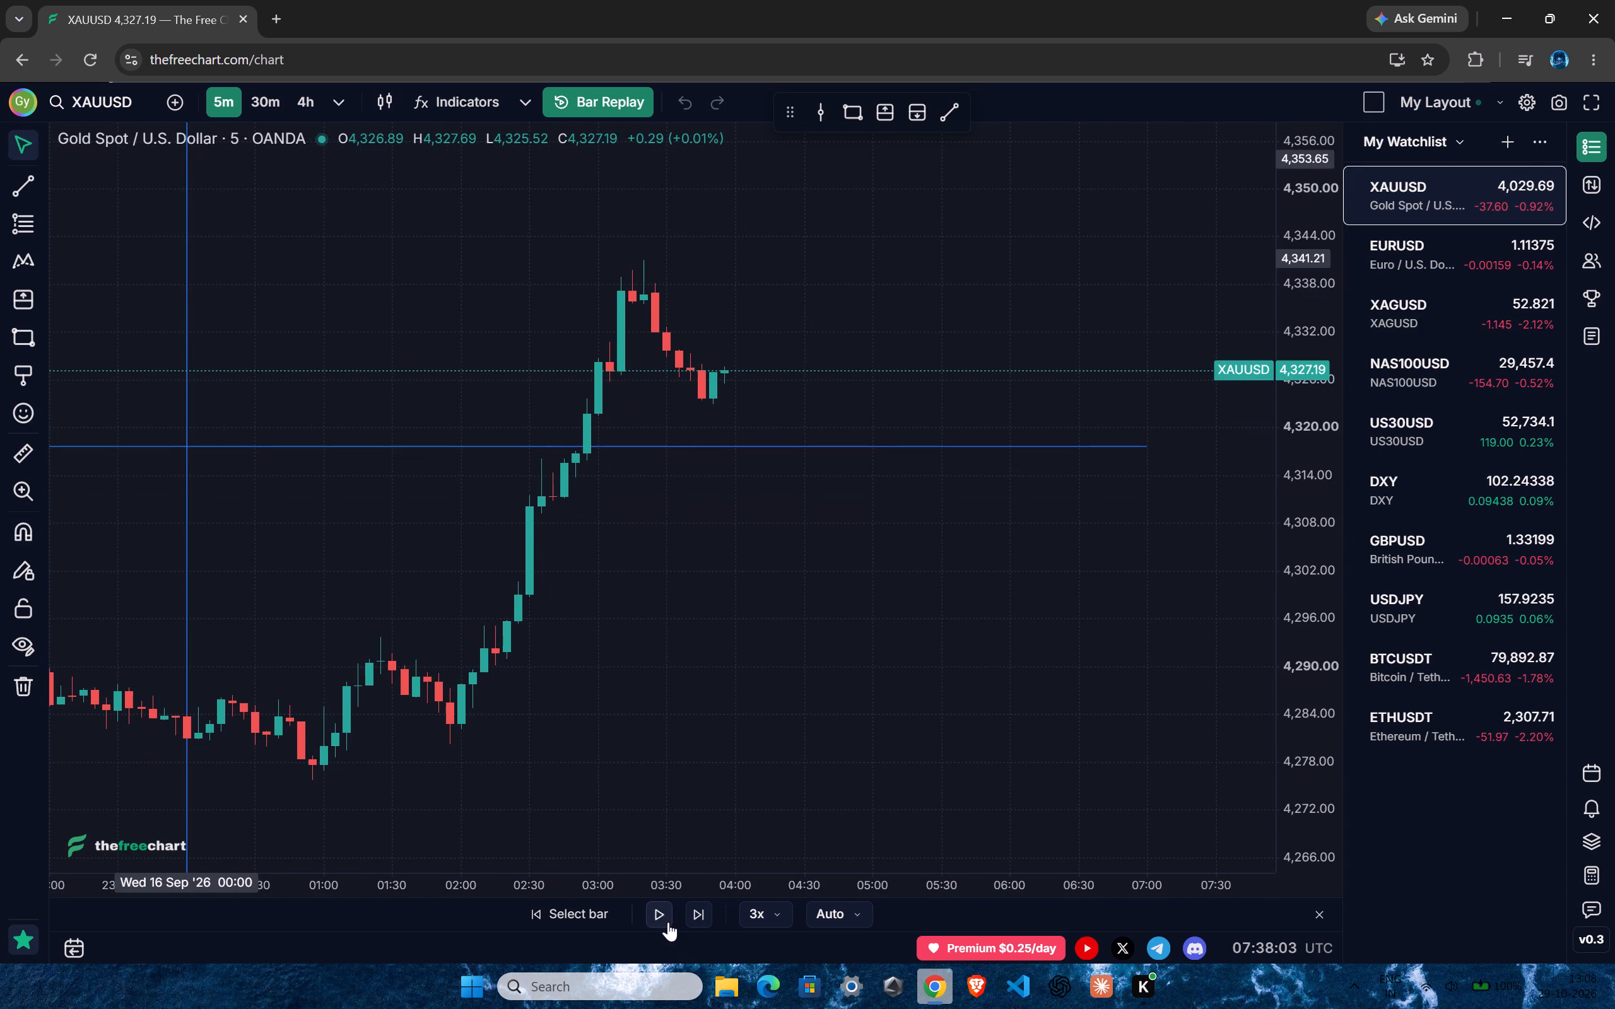
pyautogui.click(662, 918)
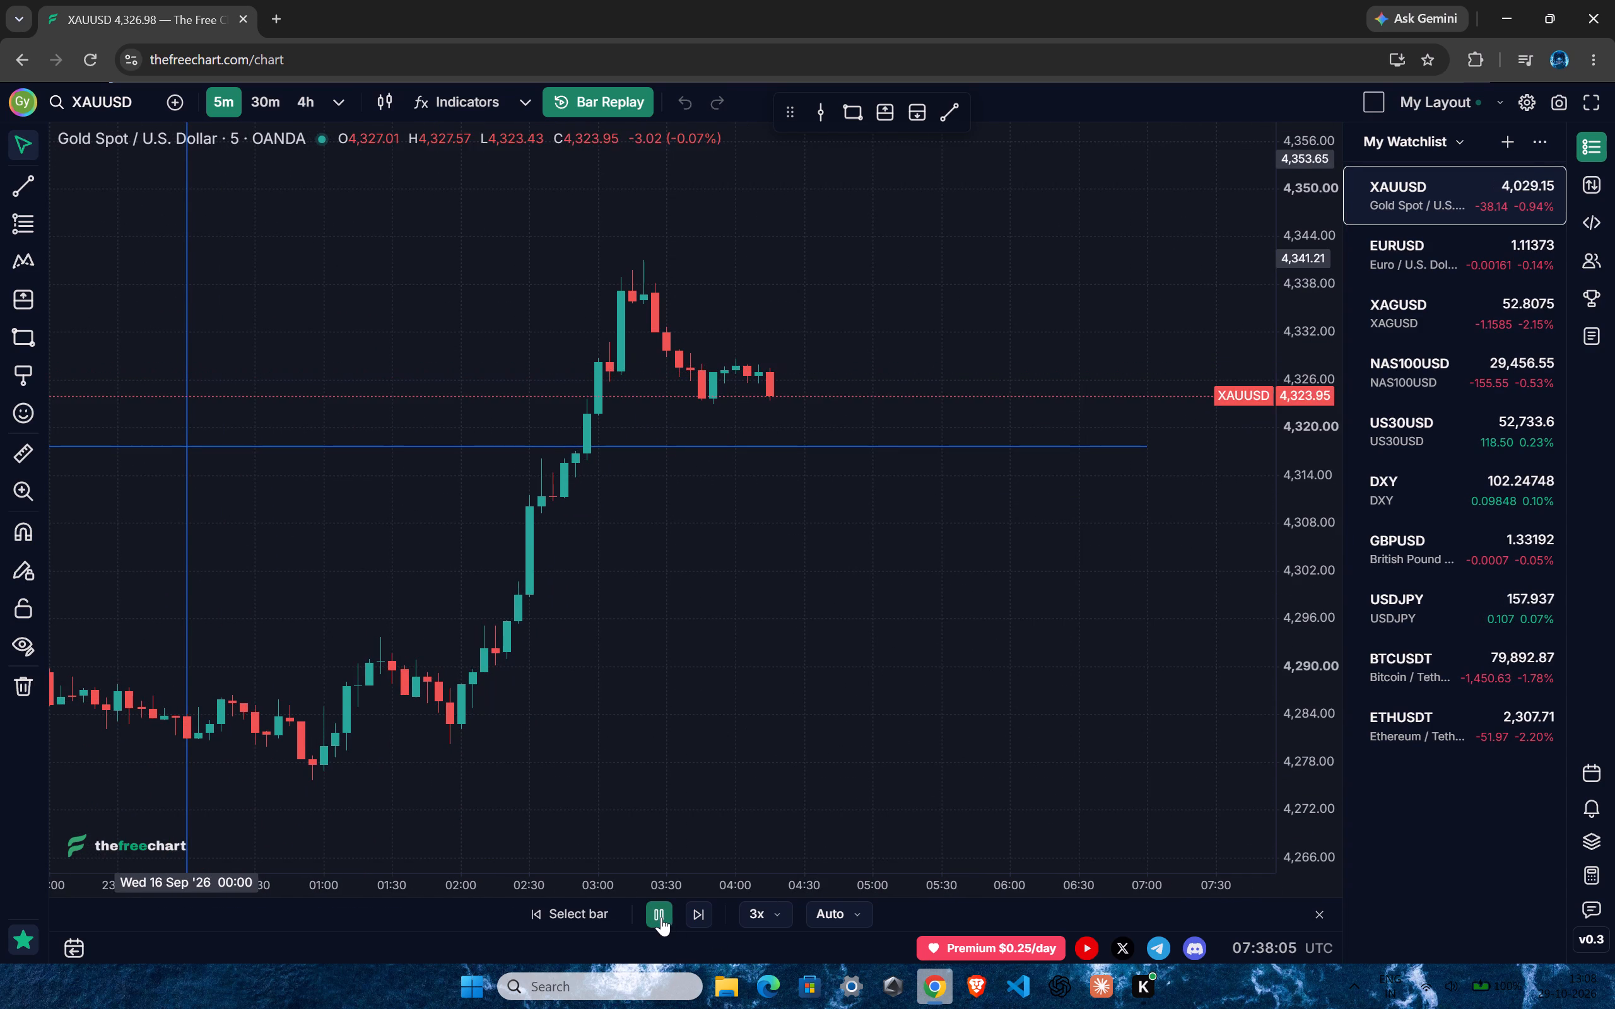
pyautogui.click(661, 917)
# Replay the 5-minute chart forward to about 08:10 on 16 September.
pyautogui.moveTo(824, 684); pyautogui.dragTo(826, 805)
pyautogui.scroll(-4, 782, 788)
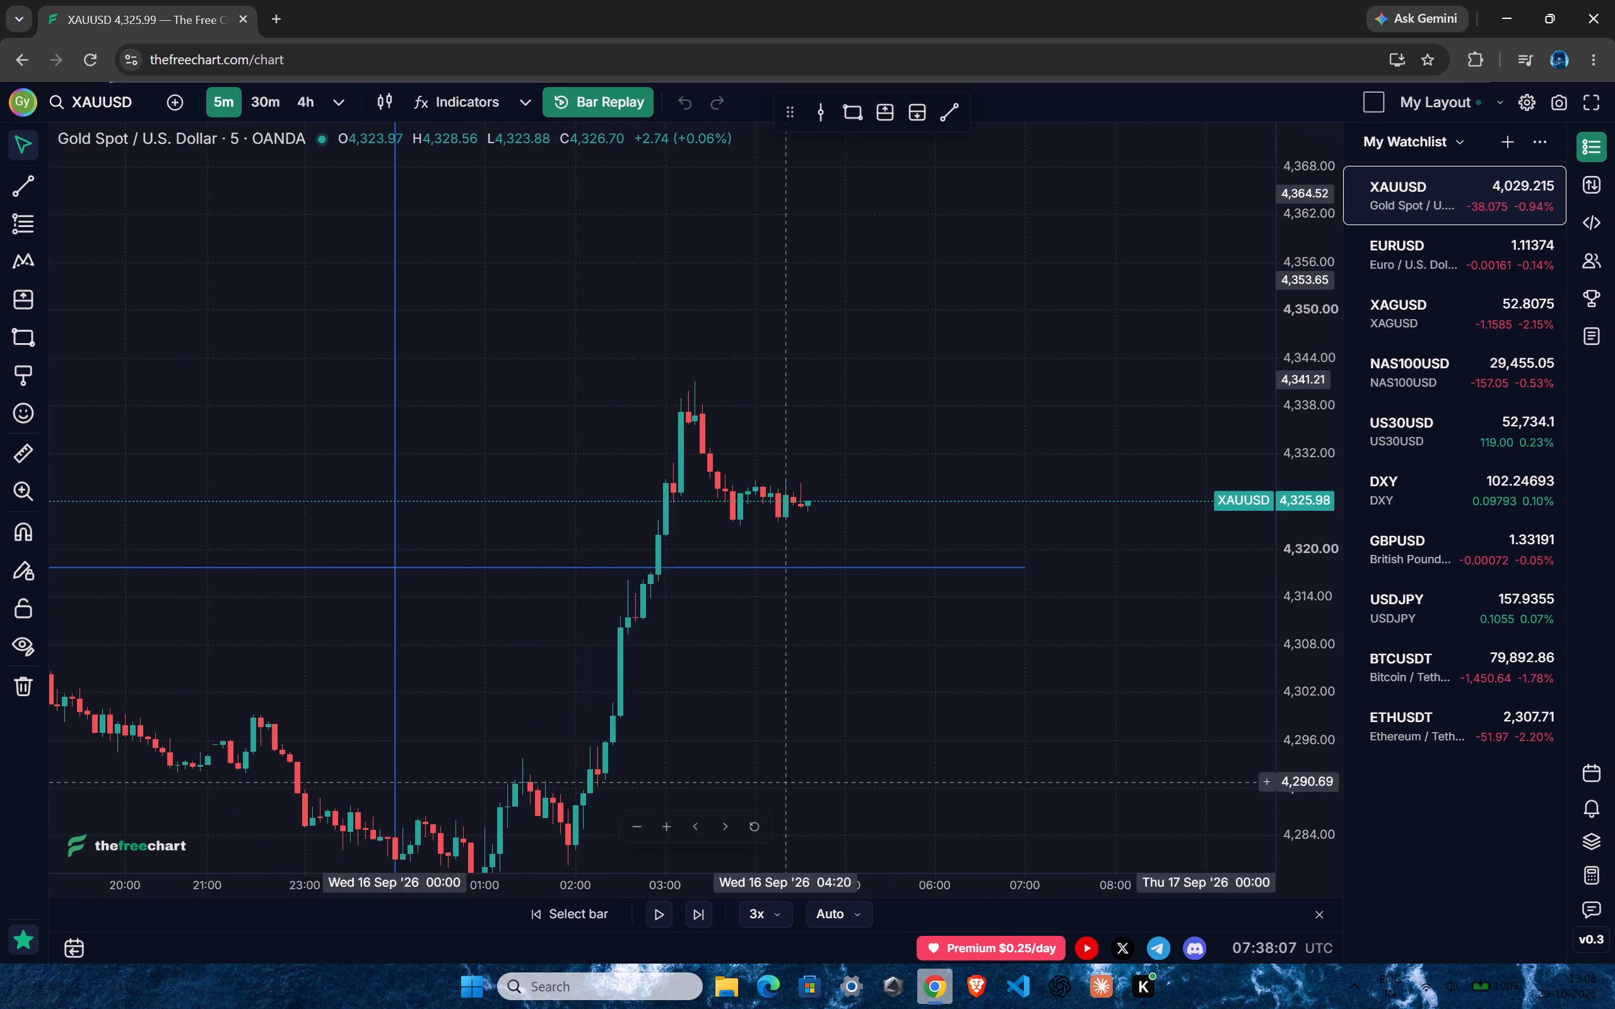
pyautogui.moveTo(1318, 658); pyautogui.dragTo(1325, 373)
pyautogui.moveTo(1111, 405); pyautogui.dragTo(1110, 433)
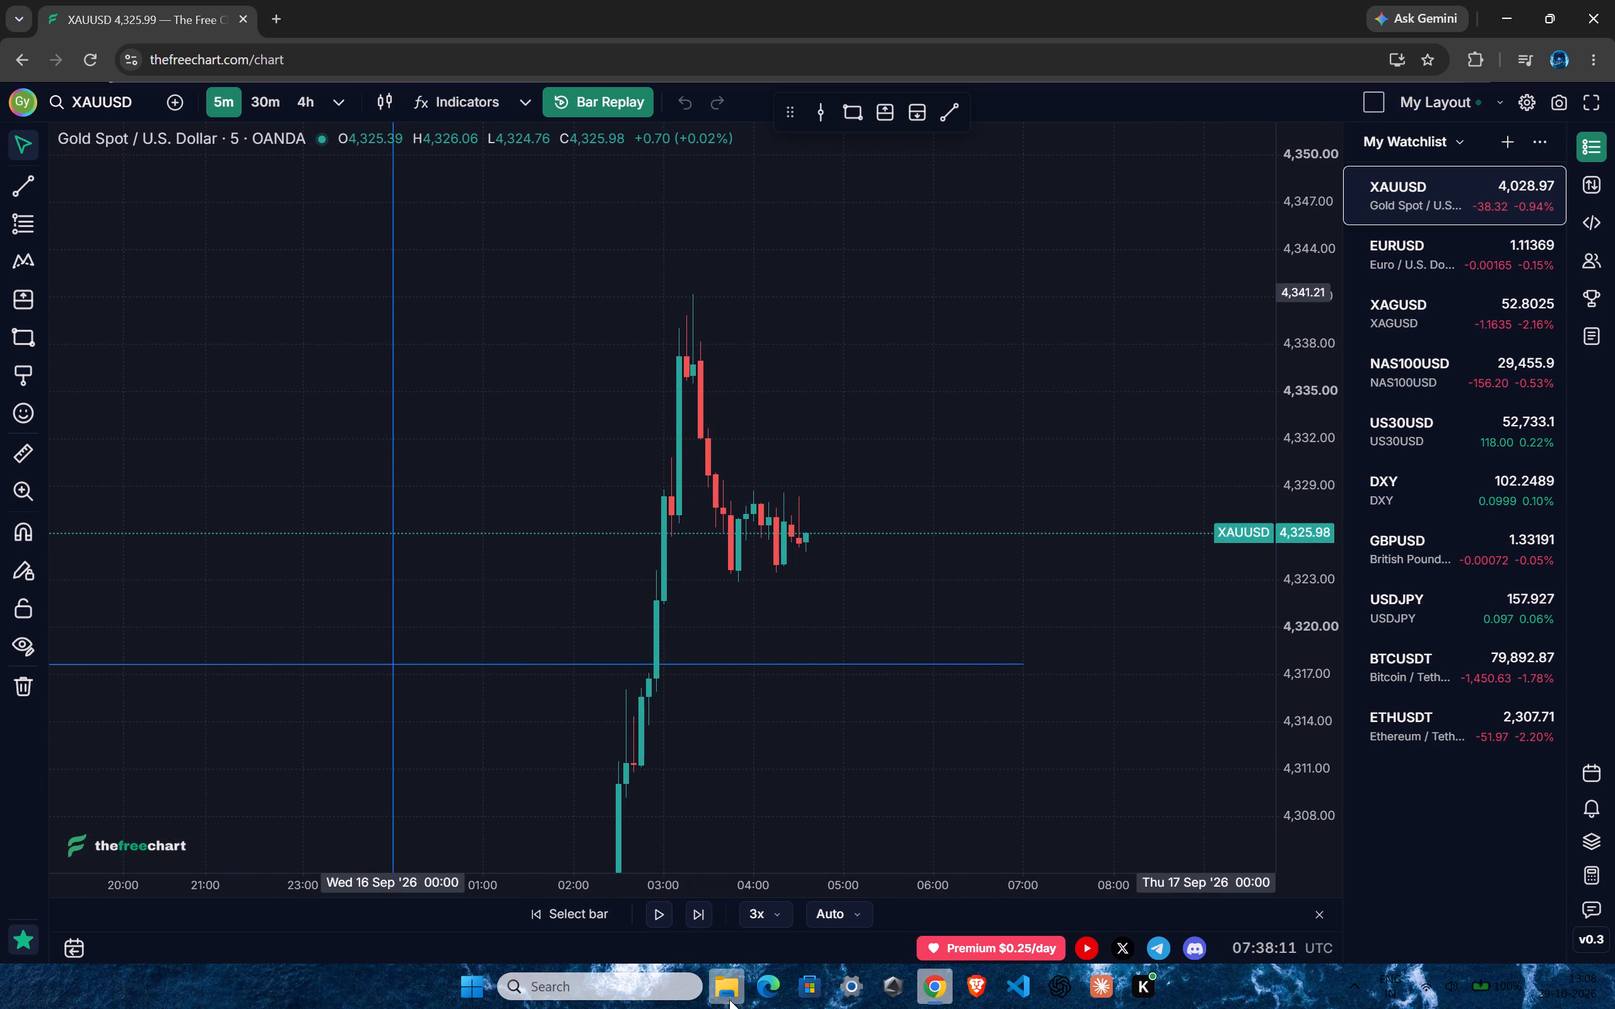
pyautogui.click(664, 921)
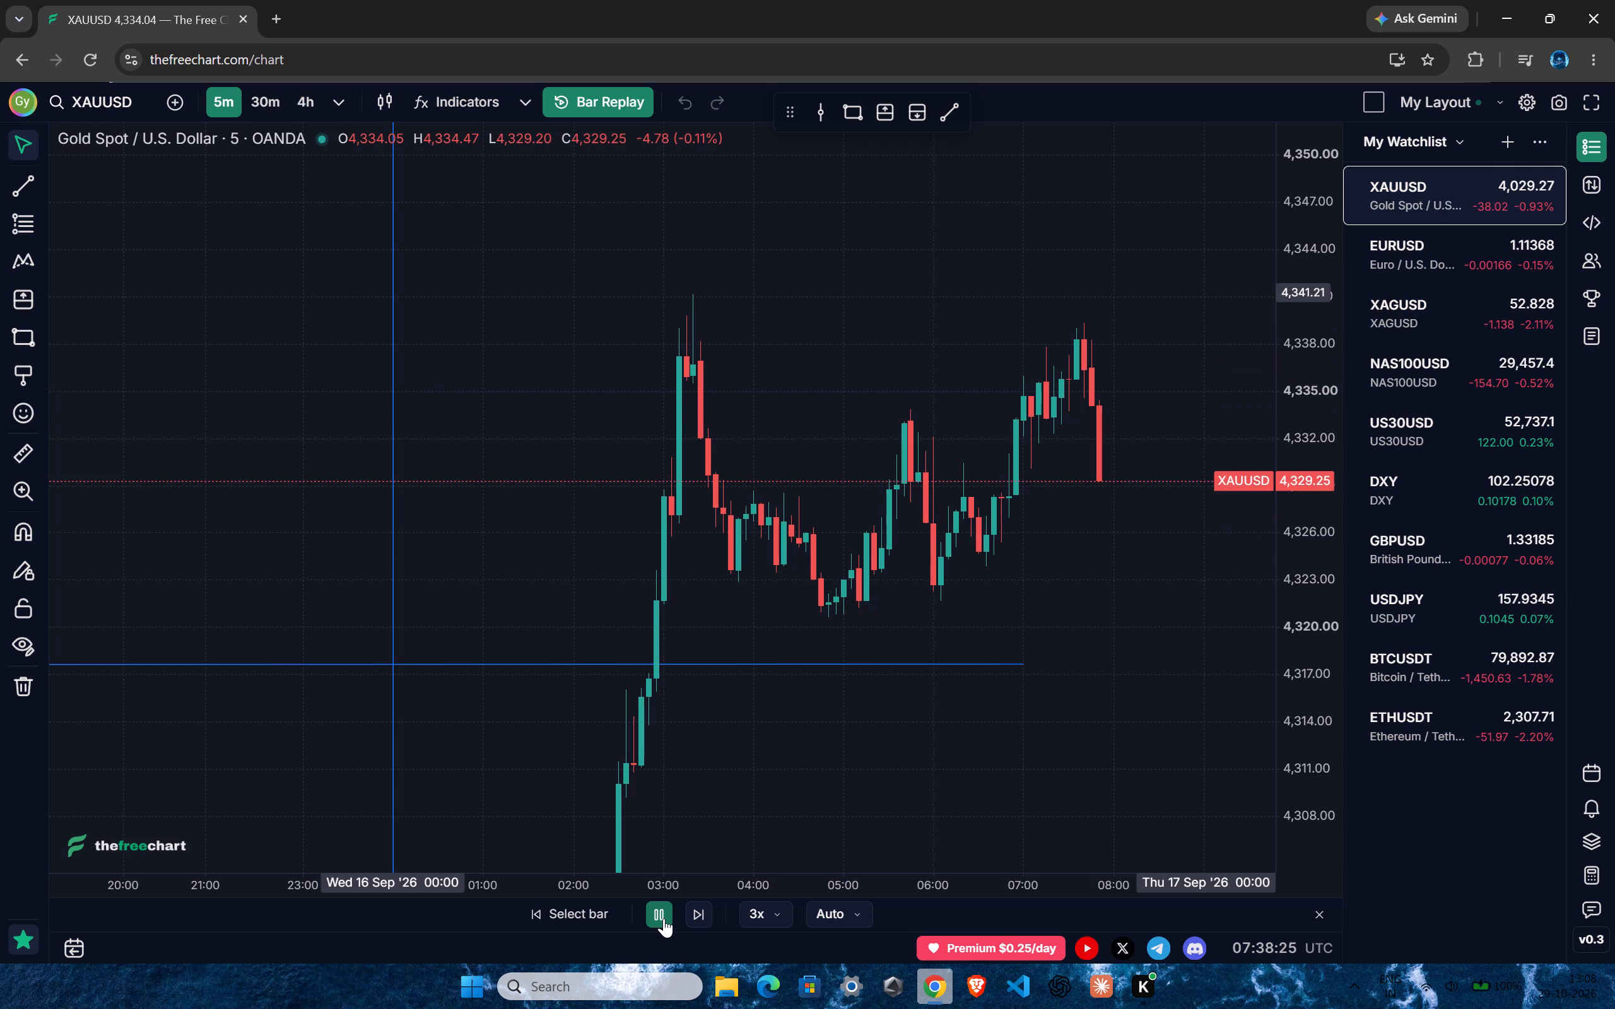
pyautogui.click(664, 918)
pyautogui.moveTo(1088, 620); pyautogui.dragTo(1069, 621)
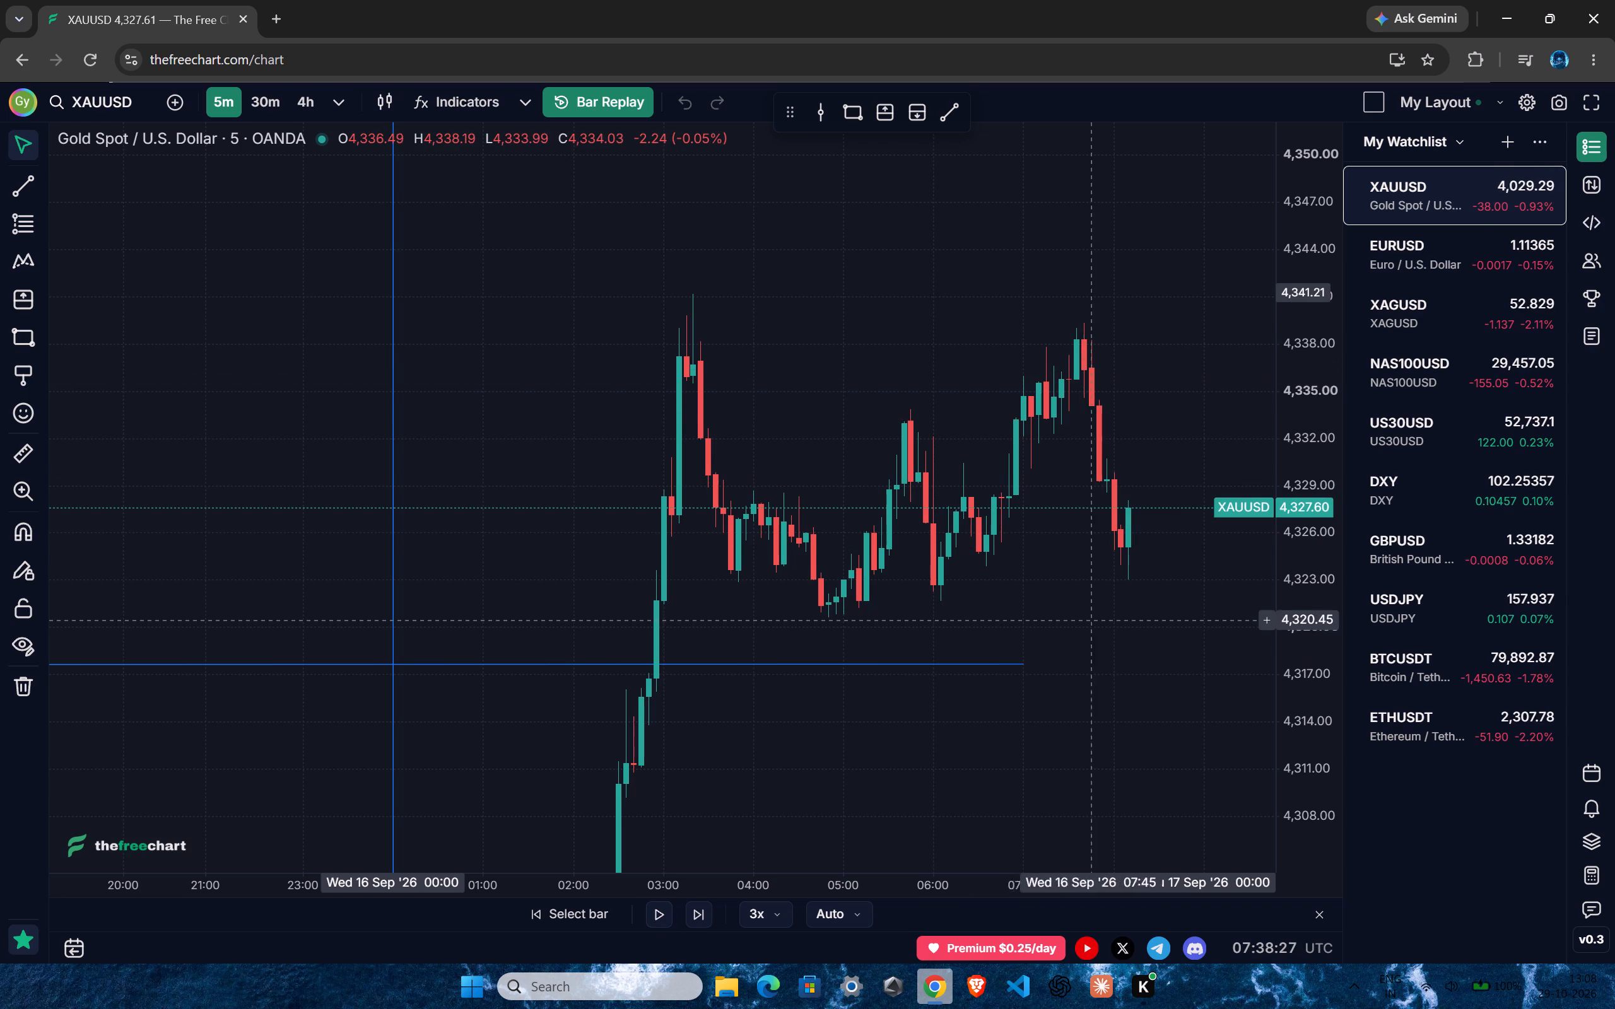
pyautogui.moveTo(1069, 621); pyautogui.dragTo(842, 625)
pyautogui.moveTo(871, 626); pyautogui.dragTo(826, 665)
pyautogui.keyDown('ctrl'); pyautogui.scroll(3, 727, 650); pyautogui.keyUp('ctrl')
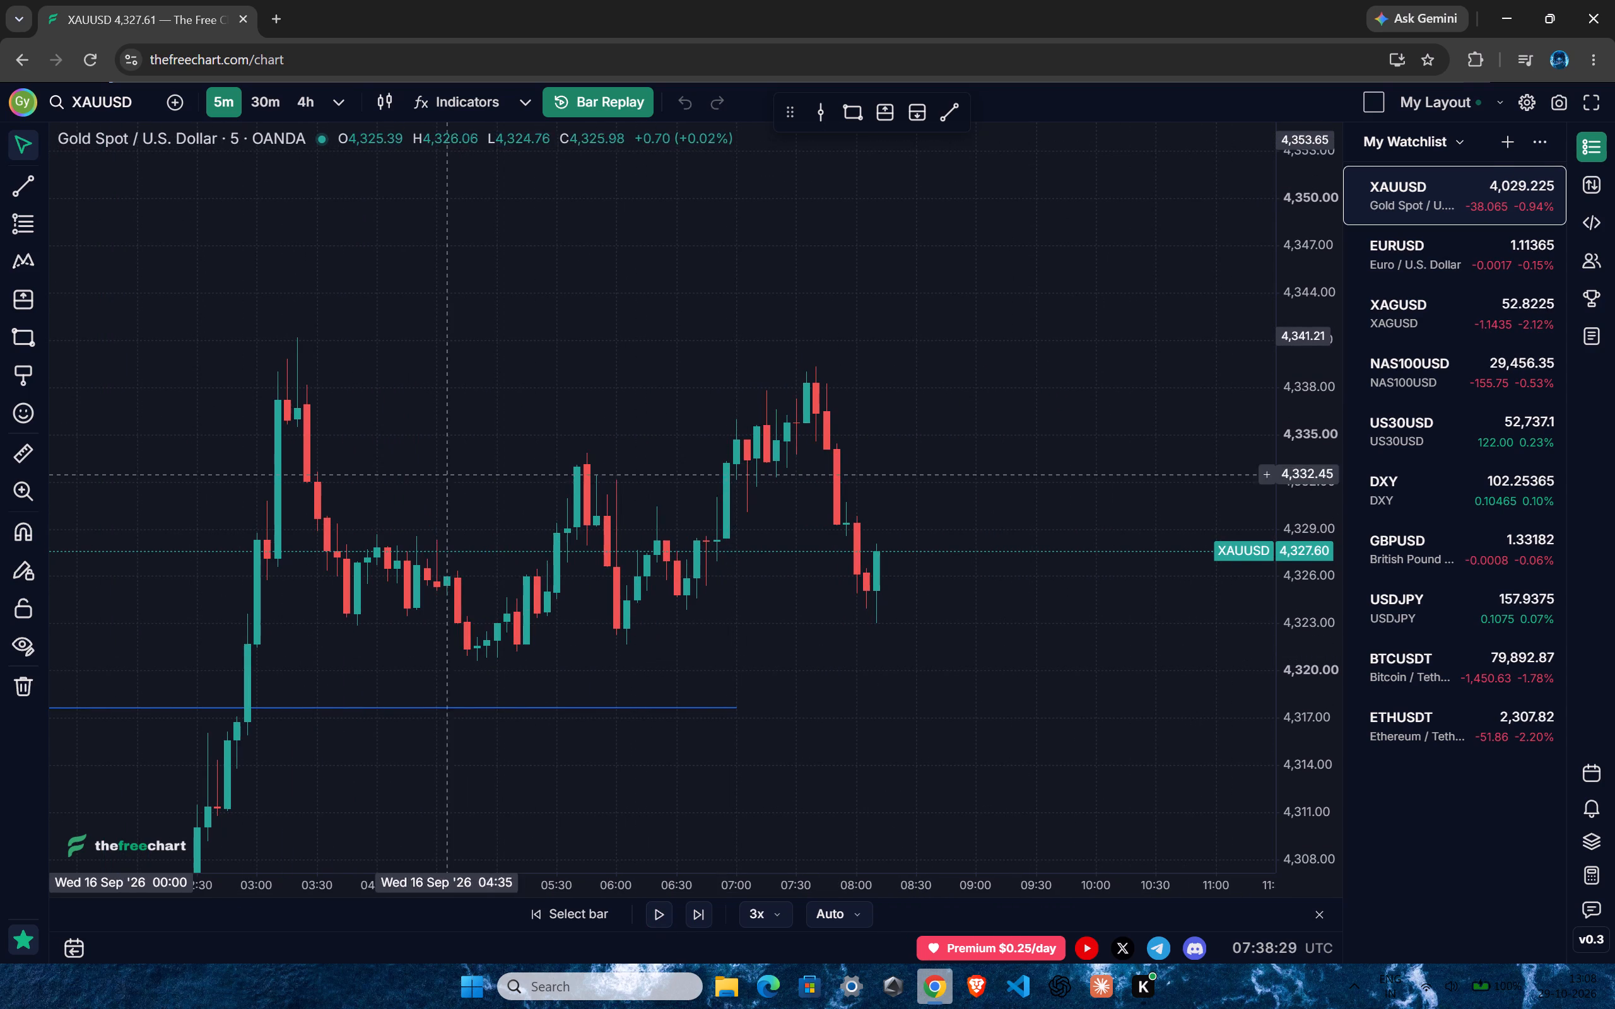
# Replay the 5-minute chart forward to about 08:50 on 16 September.
pyautogui.click(659, 918)
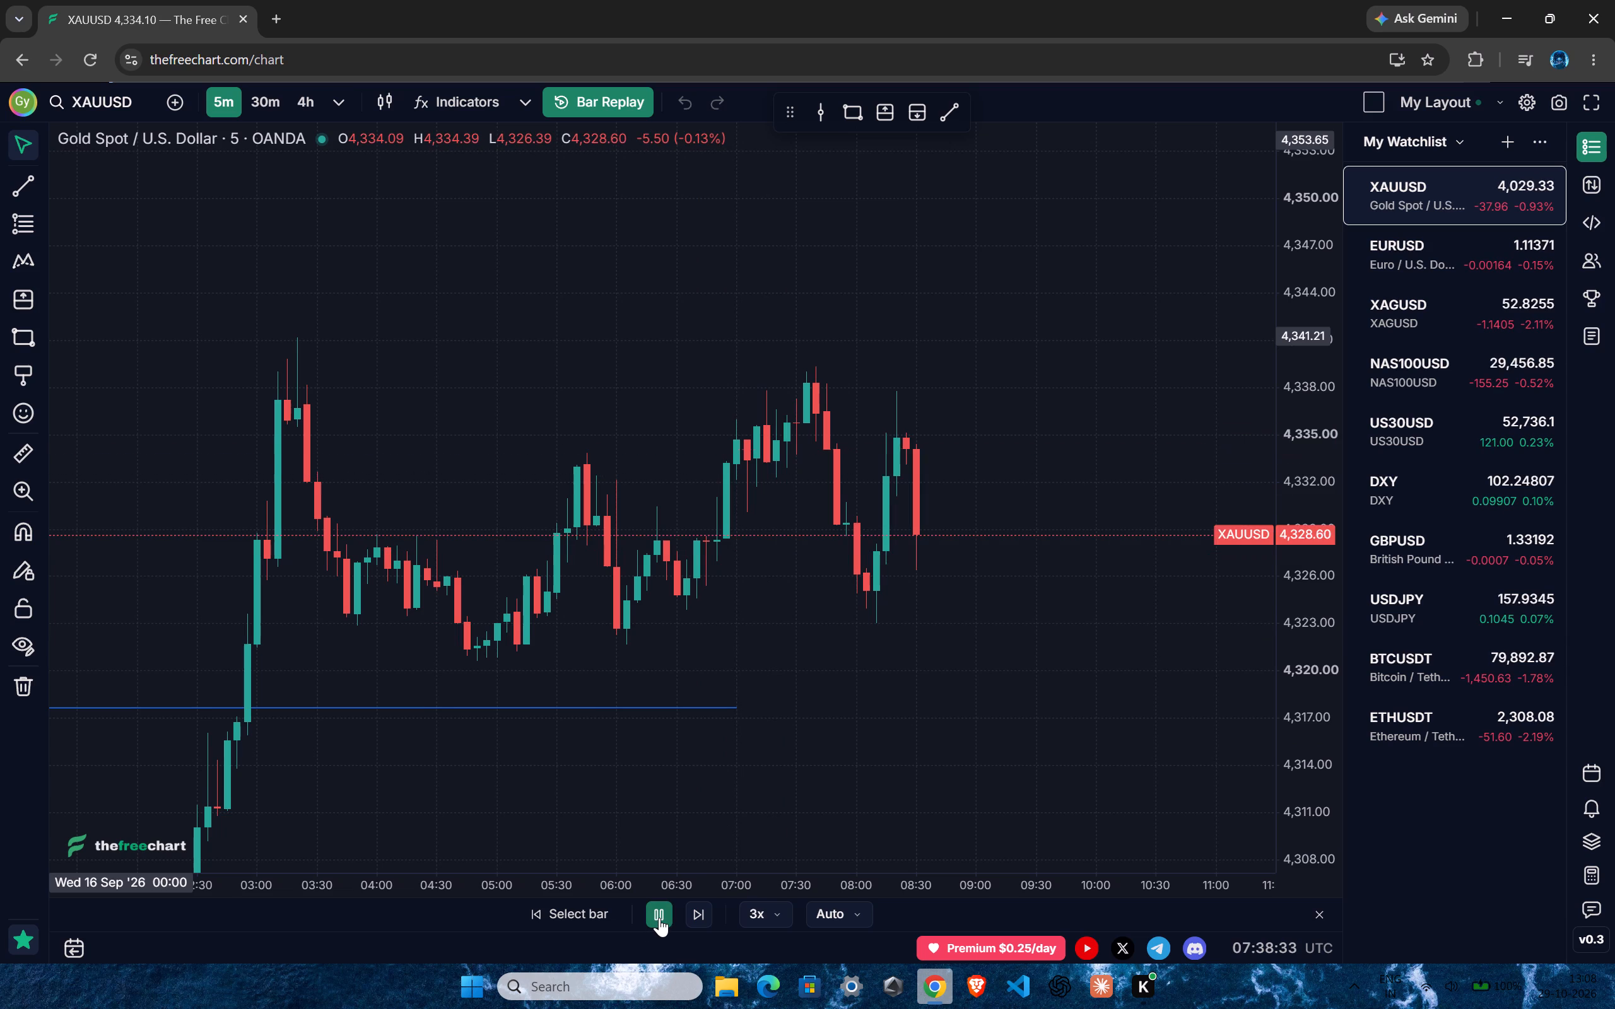
pyautogui.click(659, 918)
pyautogui.click(659, 916)
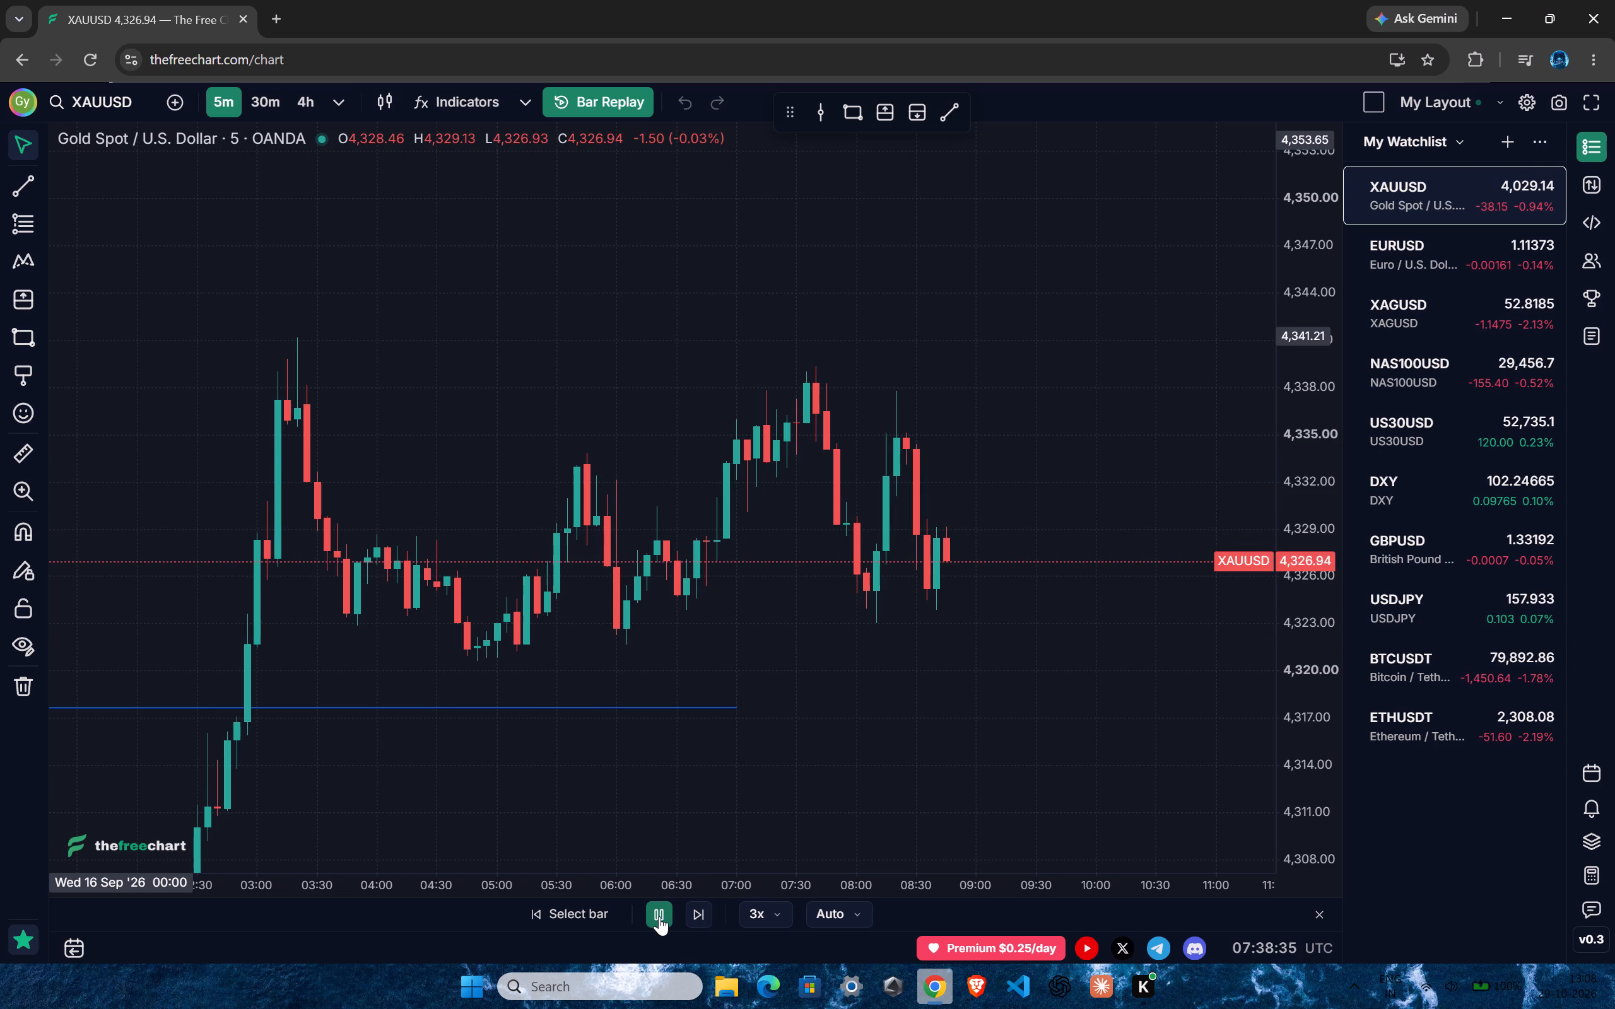
pyautogui.click(659, 916)
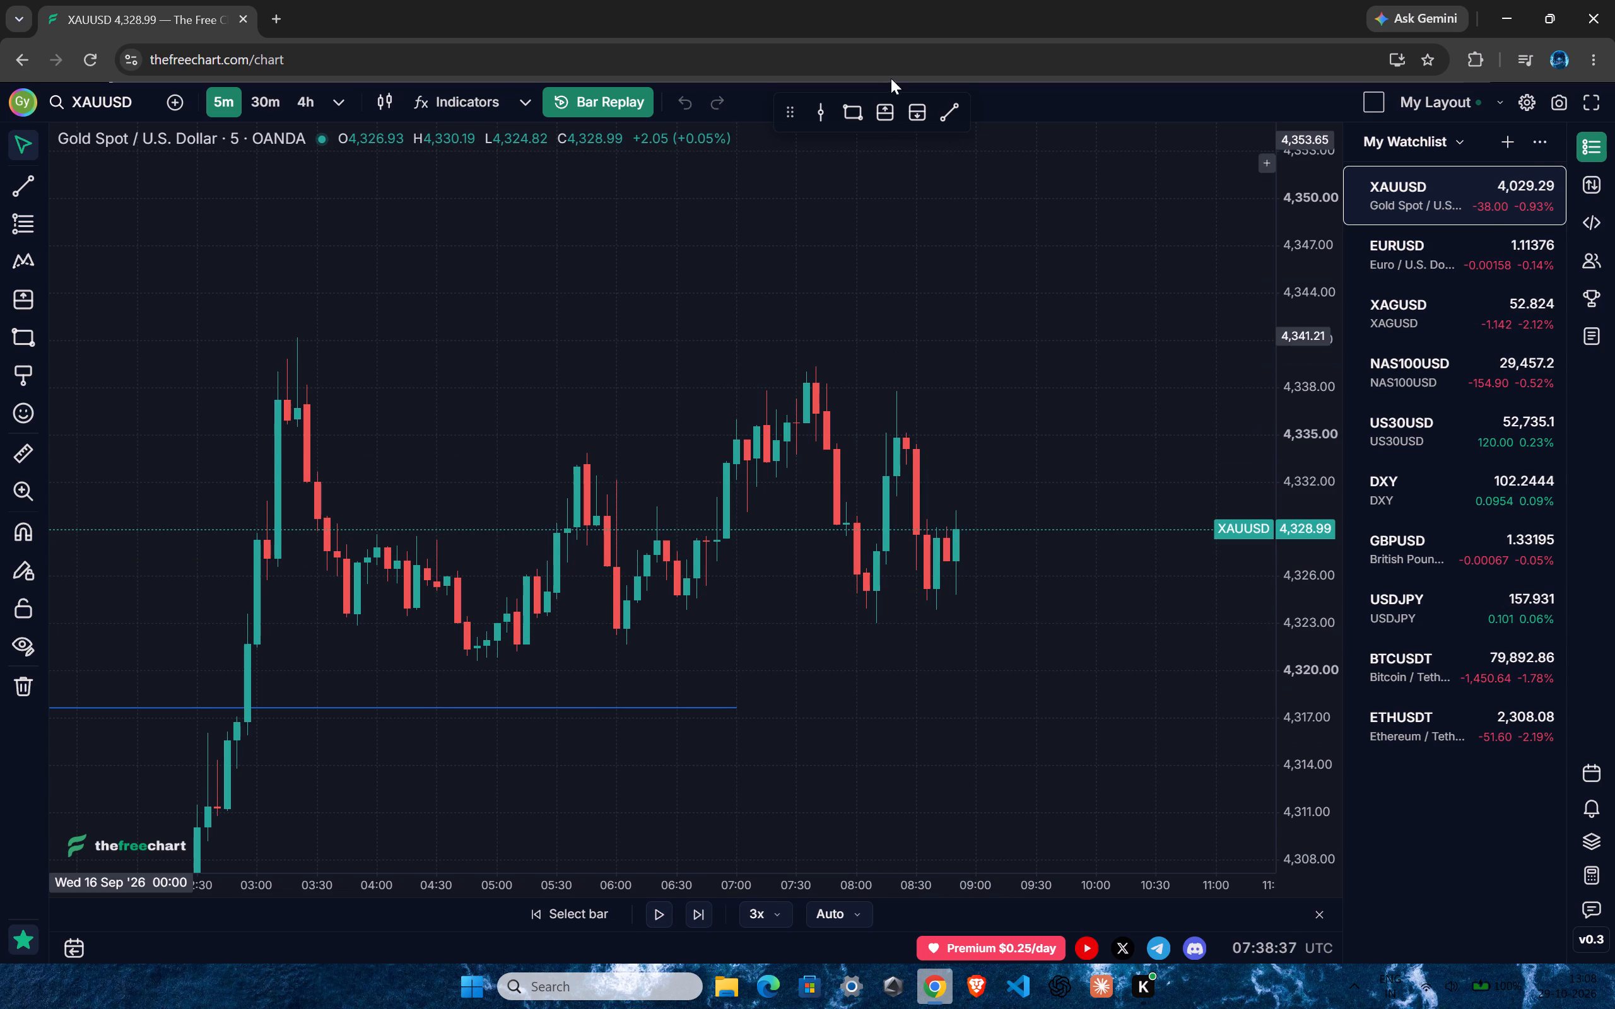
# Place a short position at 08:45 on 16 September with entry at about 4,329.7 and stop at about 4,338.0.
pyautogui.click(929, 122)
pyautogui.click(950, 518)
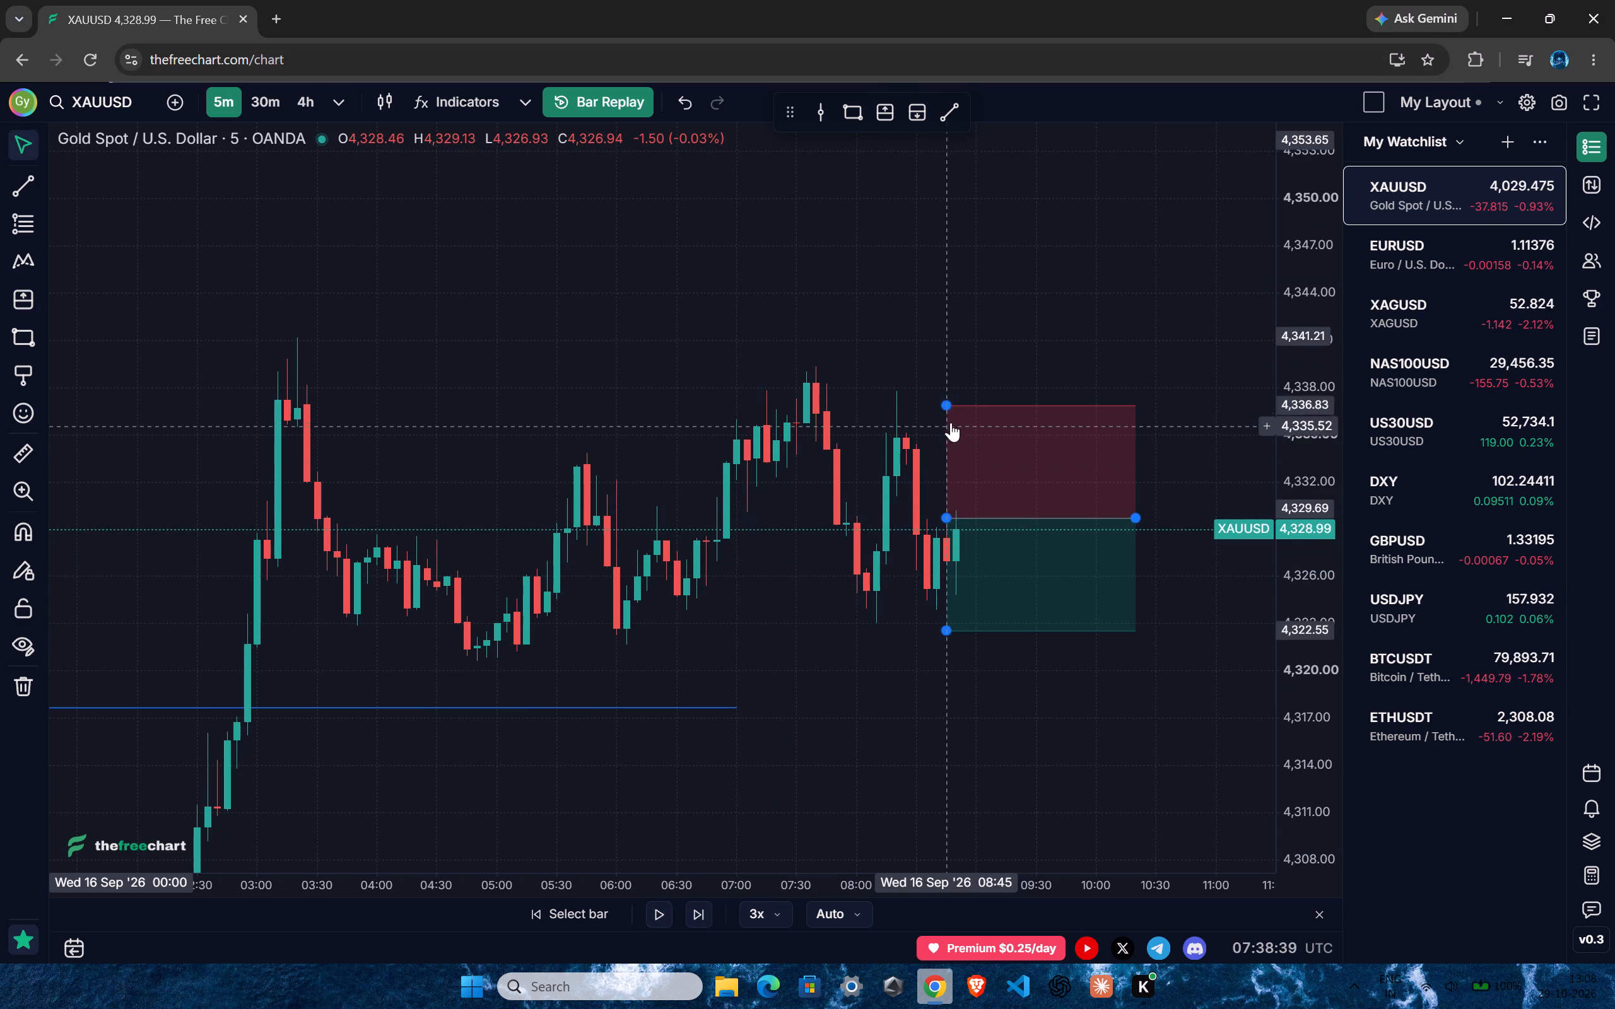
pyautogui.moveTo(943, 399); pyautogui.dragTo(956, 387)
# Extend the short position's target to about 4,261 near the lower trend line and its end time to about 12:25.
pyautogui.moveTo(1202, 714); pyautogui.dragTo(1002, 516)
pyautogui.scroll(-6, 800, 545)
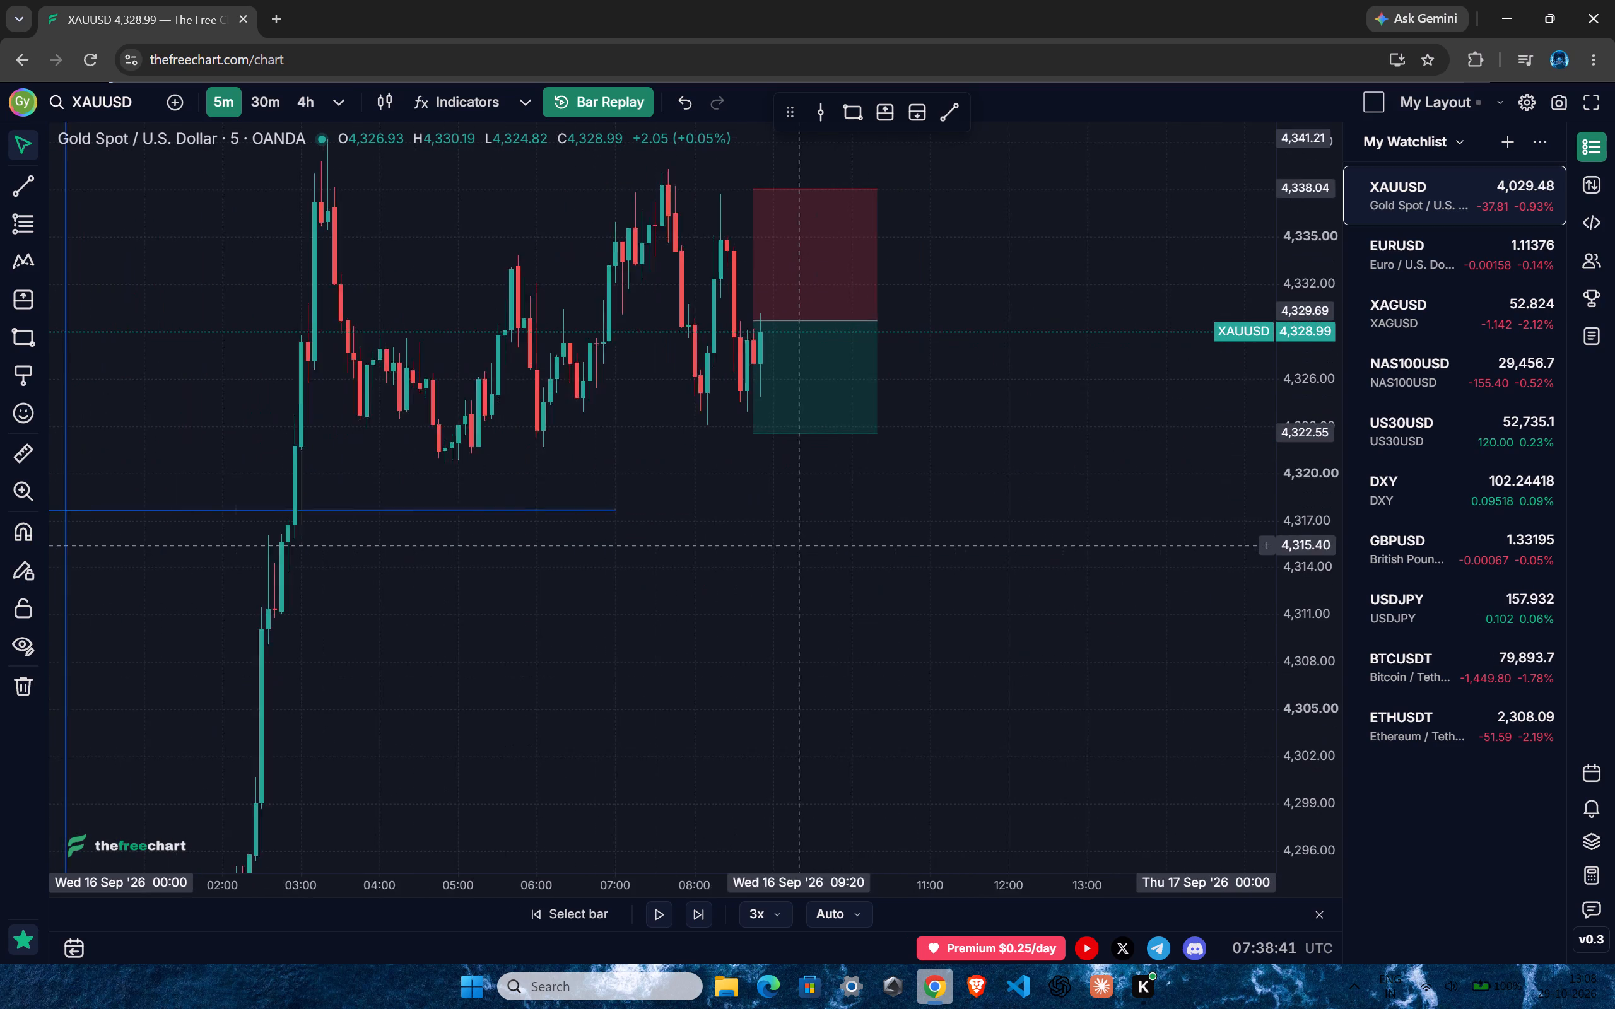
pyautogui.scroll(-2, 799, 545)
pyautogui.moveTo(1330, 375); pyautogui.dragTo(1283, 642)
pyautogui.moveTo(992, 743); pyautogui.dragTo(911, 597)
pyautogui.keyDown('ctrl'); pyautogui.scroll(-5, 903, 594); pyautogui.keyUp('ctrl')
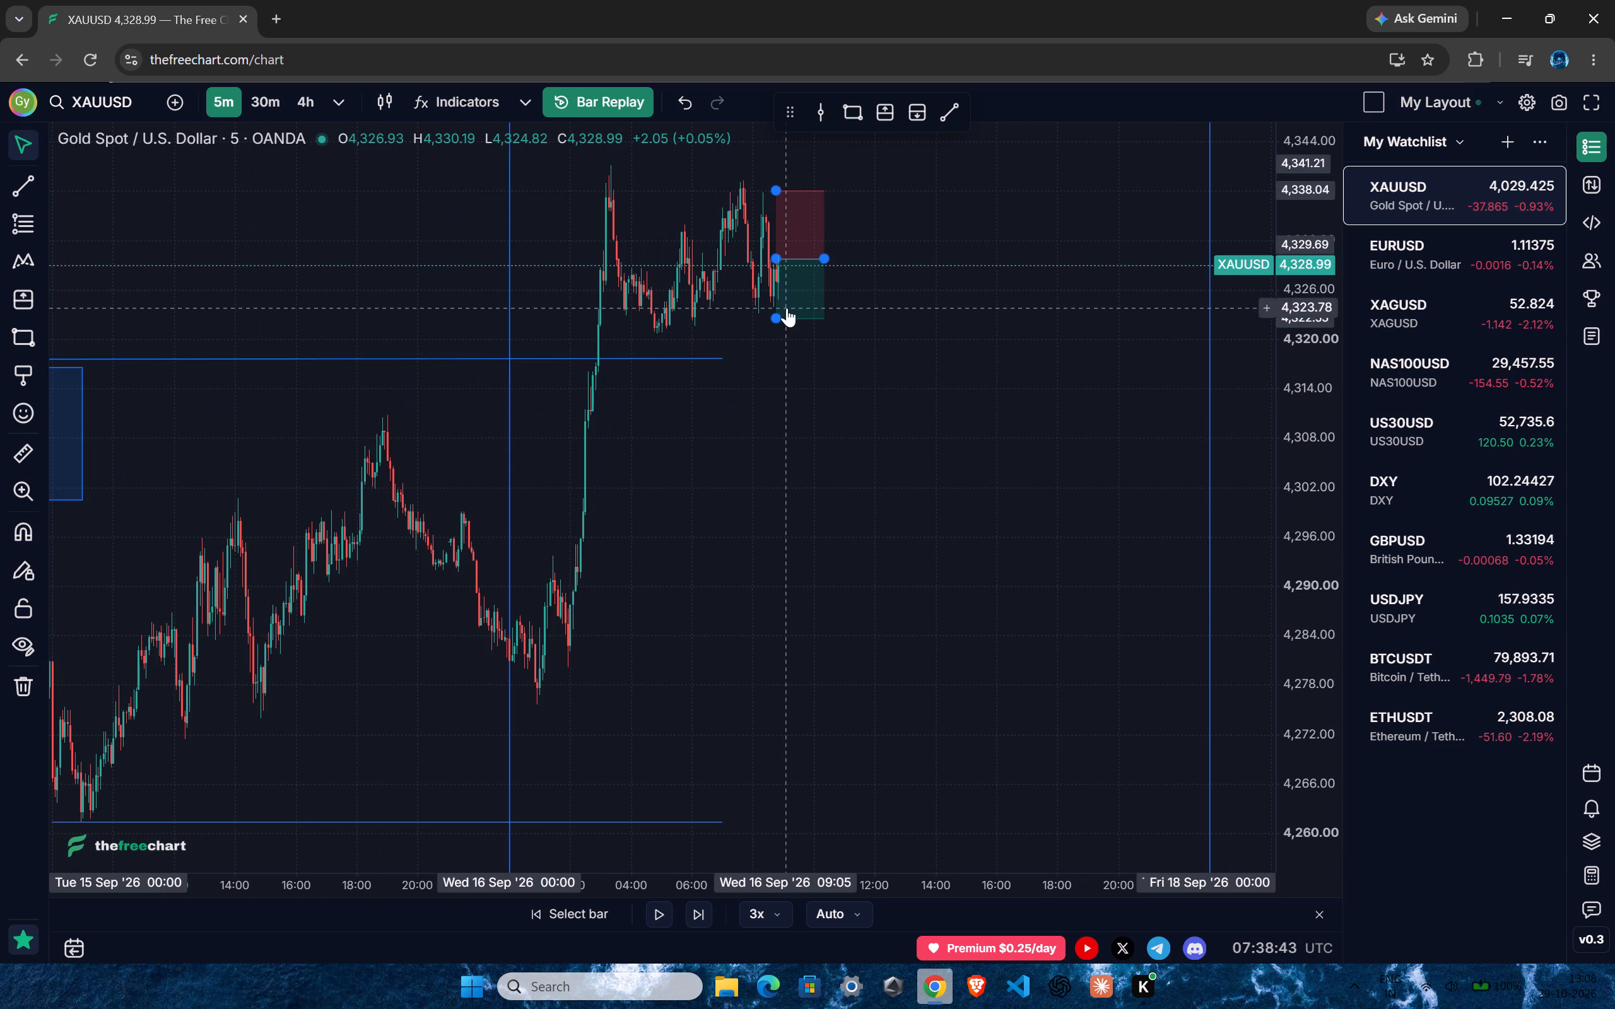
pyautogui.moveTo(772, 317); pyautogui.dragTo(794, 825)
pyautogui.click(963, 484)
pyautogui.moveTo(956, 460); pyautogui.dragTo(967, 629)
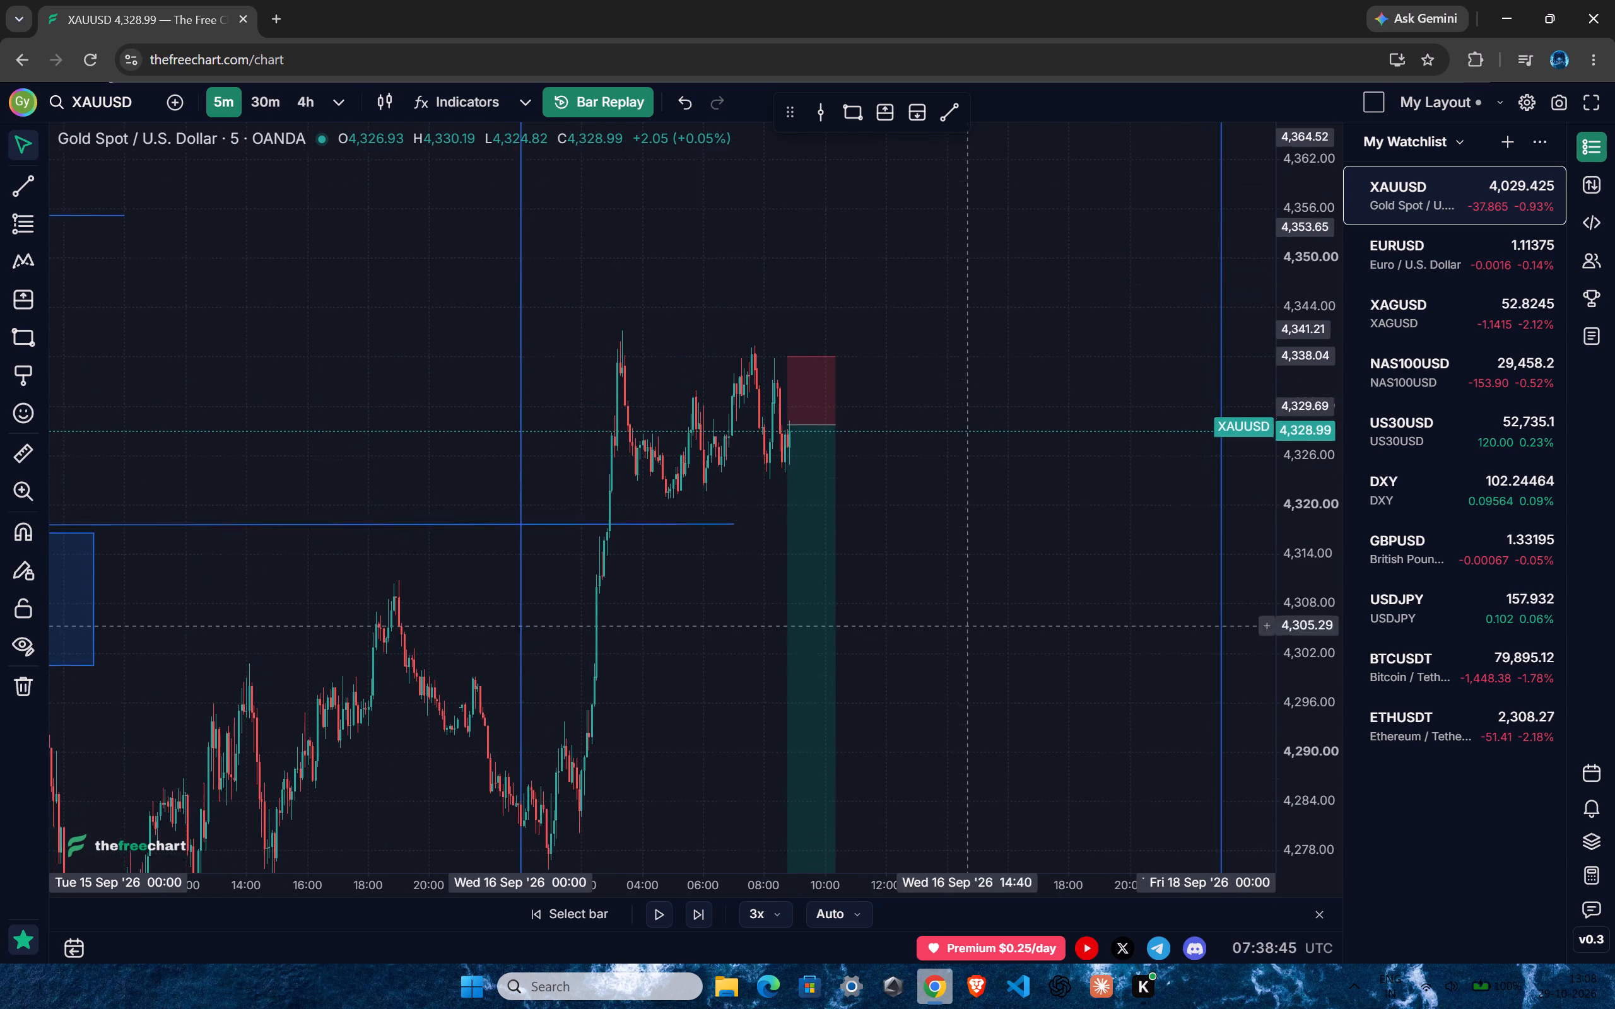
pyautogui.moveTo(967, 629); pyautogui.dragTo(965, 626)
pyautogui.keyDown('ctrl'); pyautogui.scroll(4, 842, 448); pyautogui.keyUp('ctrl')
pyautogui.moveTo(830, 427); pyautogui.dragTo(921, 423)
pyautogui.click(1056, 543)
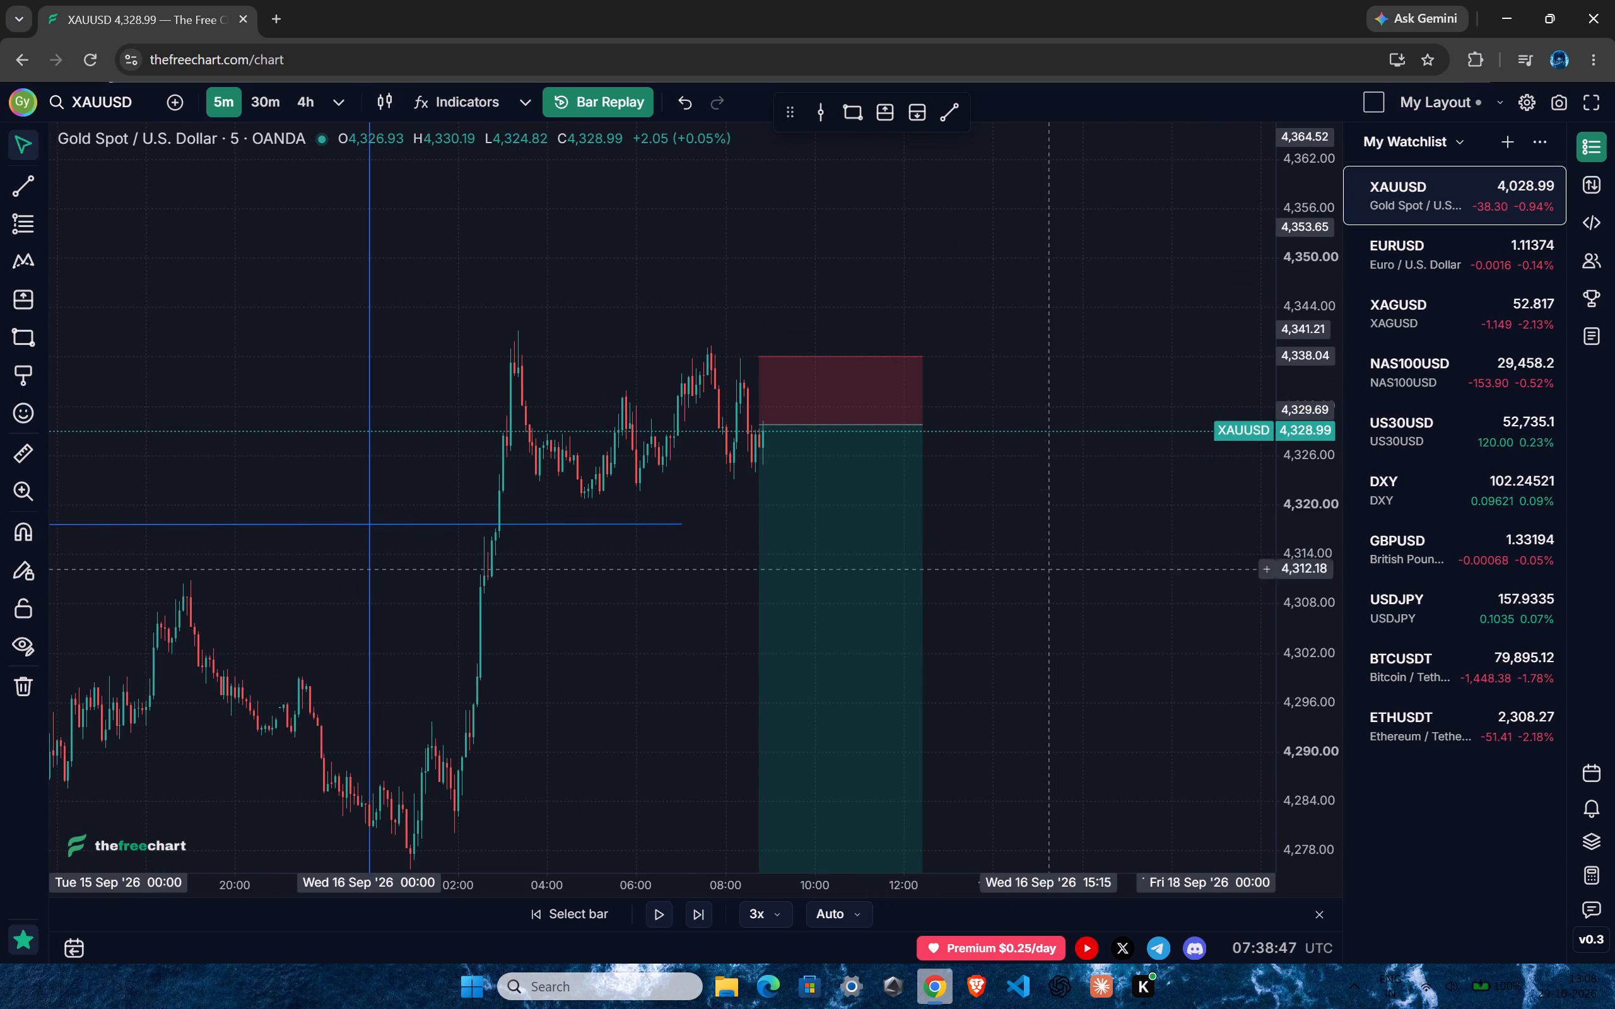
# Replay the 5-minute chart forward to about 10:00 on 16 September.
pyautogui.click(666, 918)
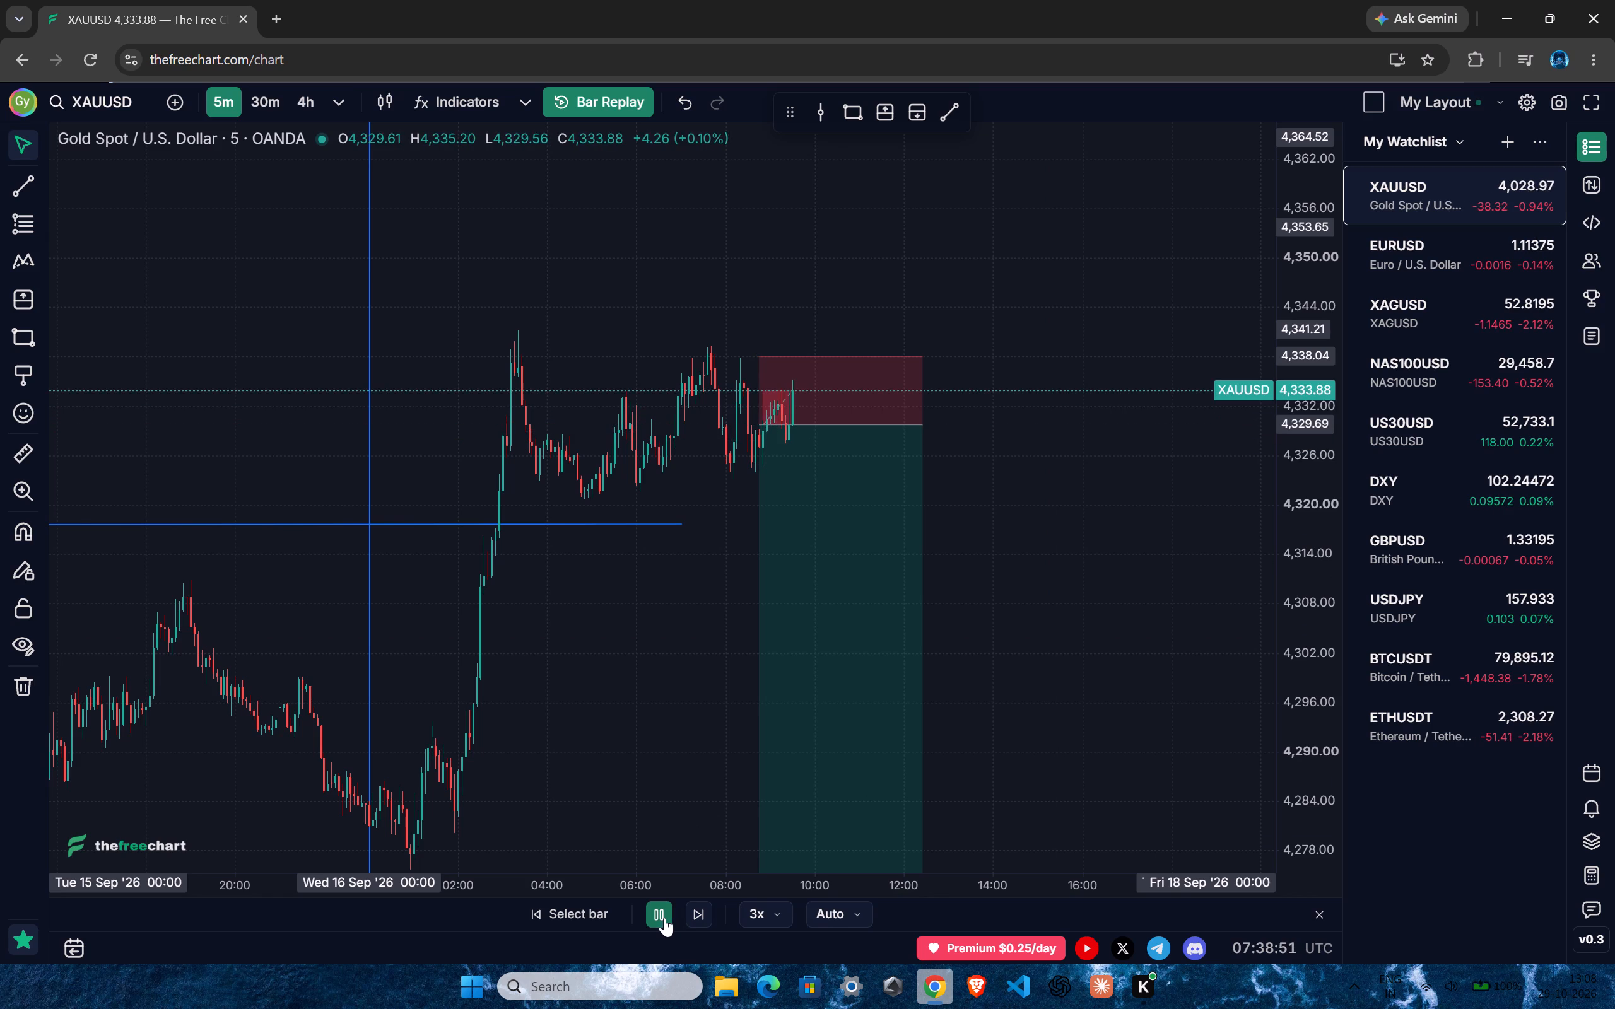
pyautogui.click(664, 917)
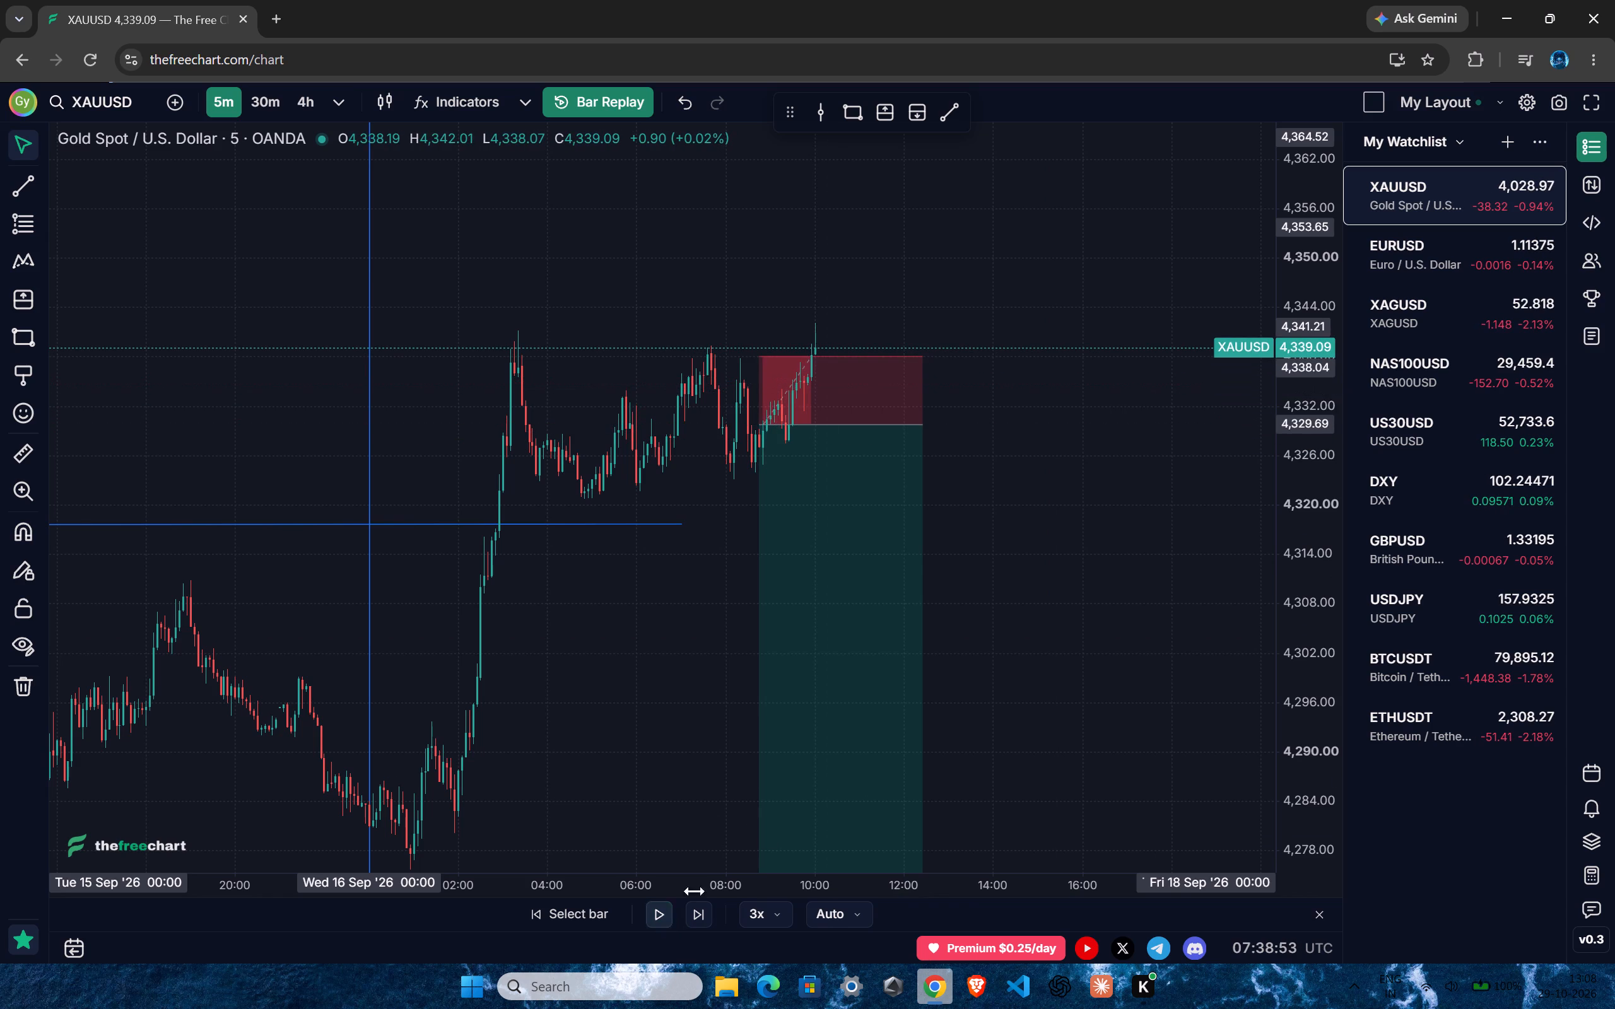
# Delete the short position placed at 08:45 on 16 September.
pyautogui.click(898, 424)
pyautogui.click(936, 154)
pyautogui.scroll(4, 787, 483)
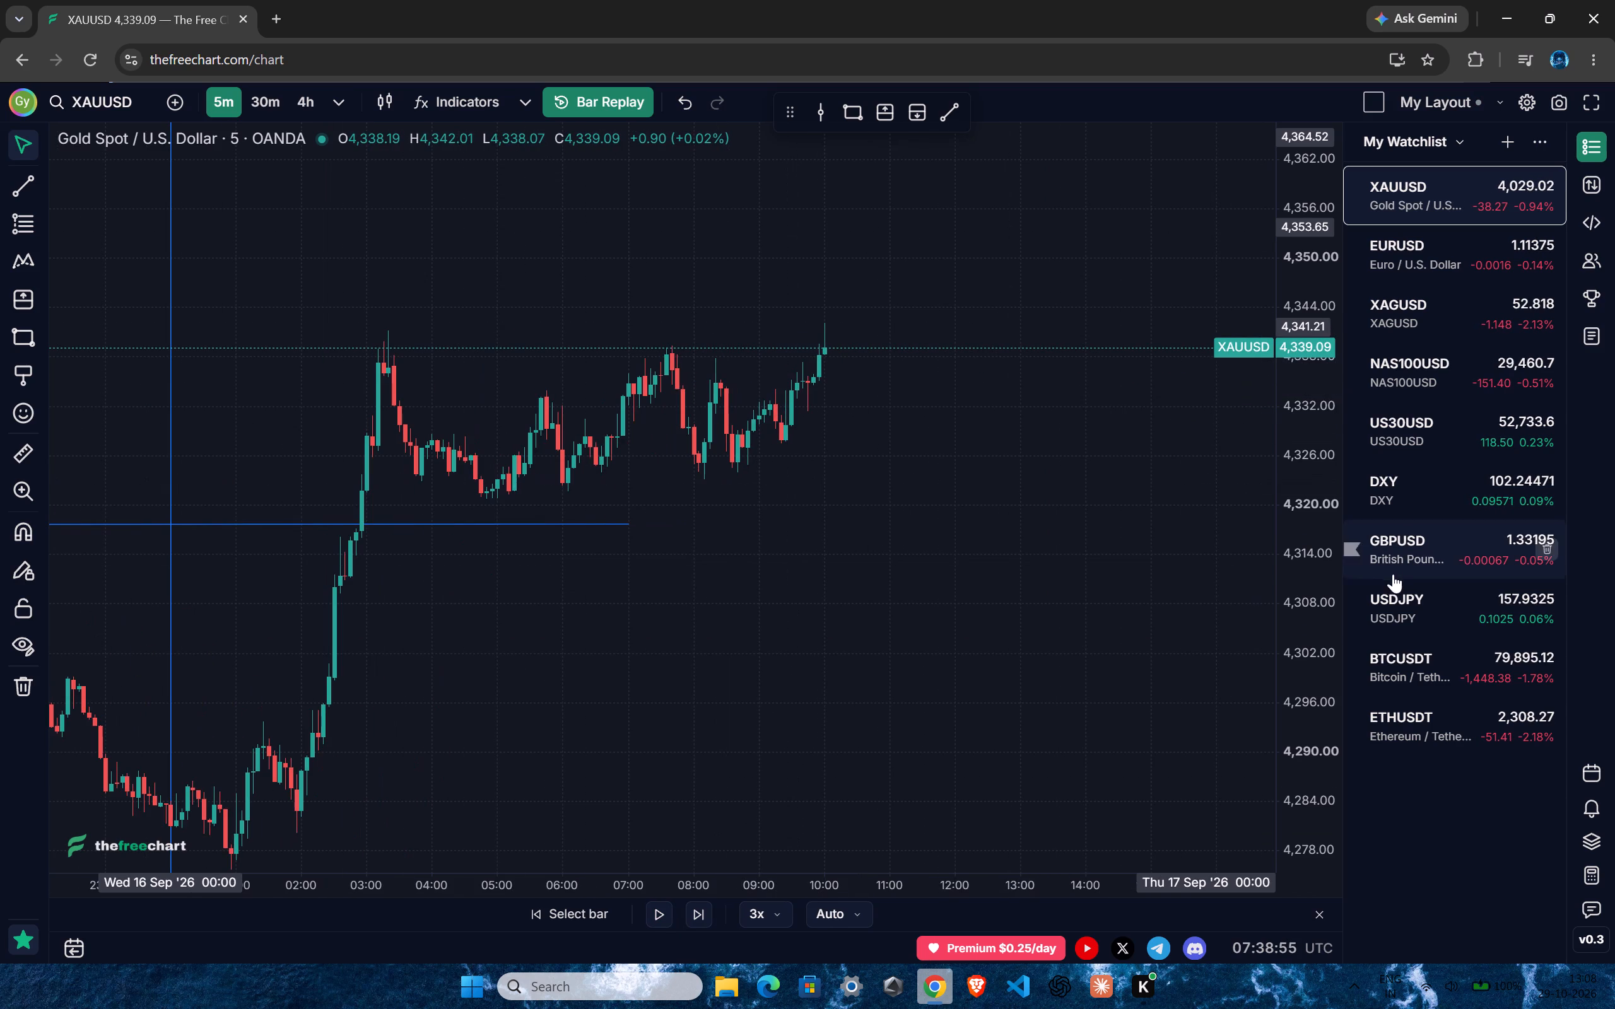
# Replay the 5-minute chart forward to about 10:20 on 16 September.
pyautogui.moveTo(1333, 582); pyautogui.dragTo(1297, 403)
pyautogui.moveTo(952, 498); pyautogui.dragTo(983, 588)
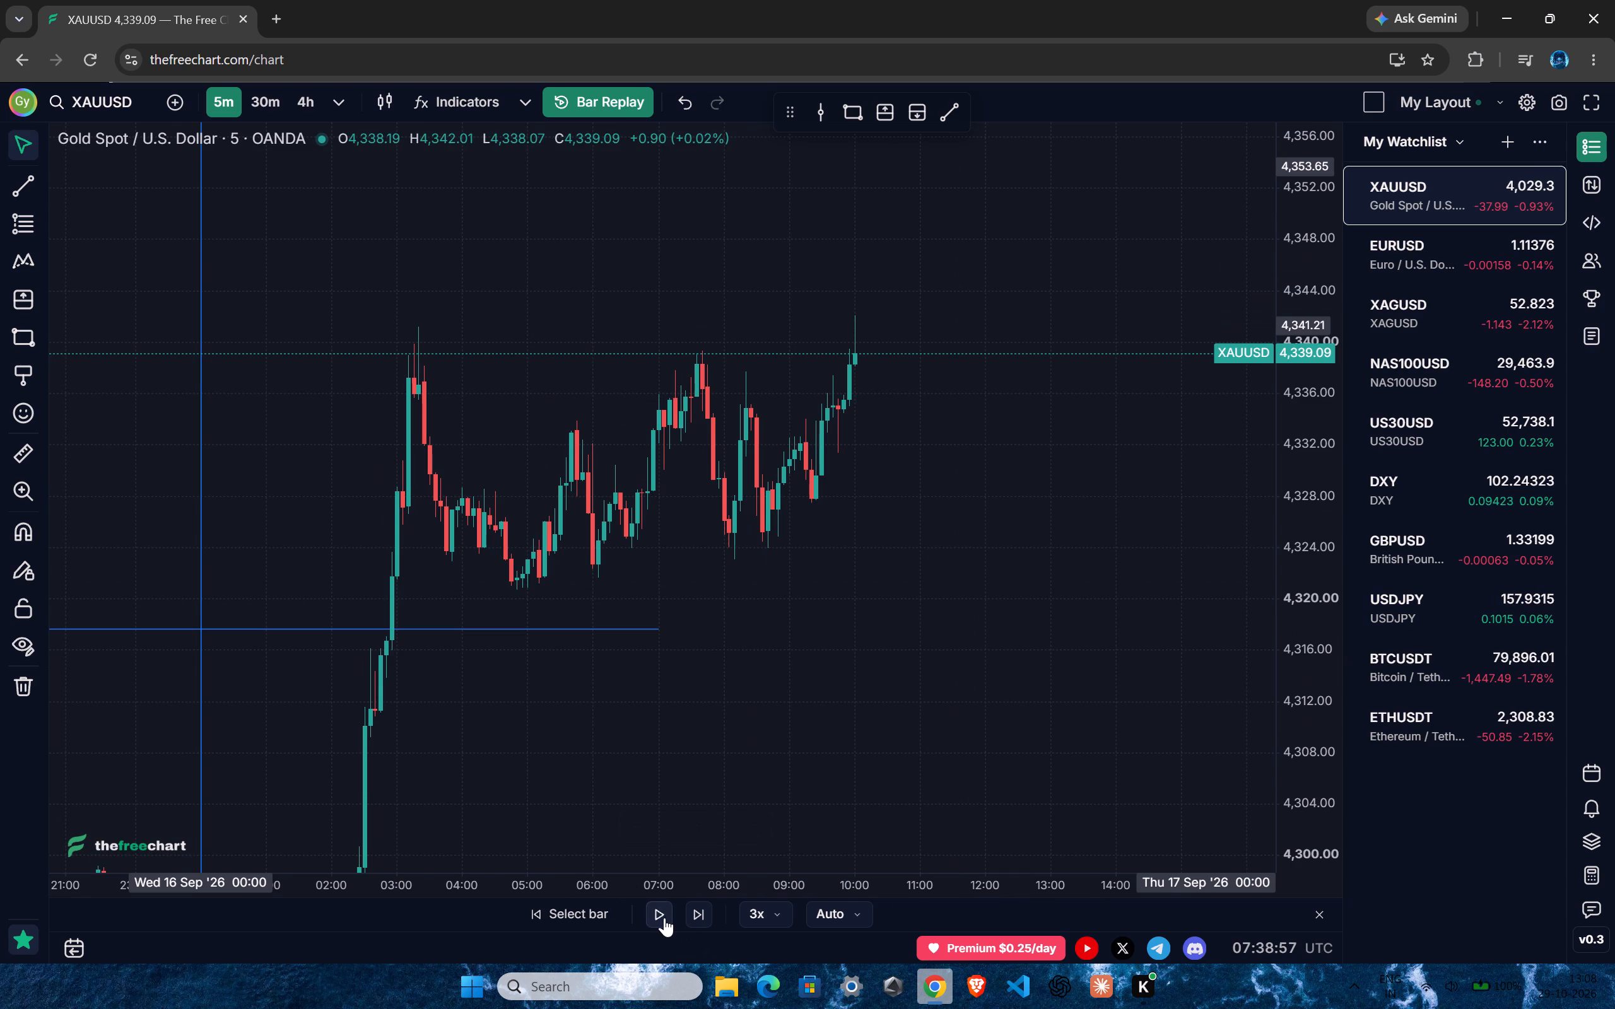
pyautogui.click(664, 917)
pyautogui.click(664, 916)
pyautogui.click(1011, 667)
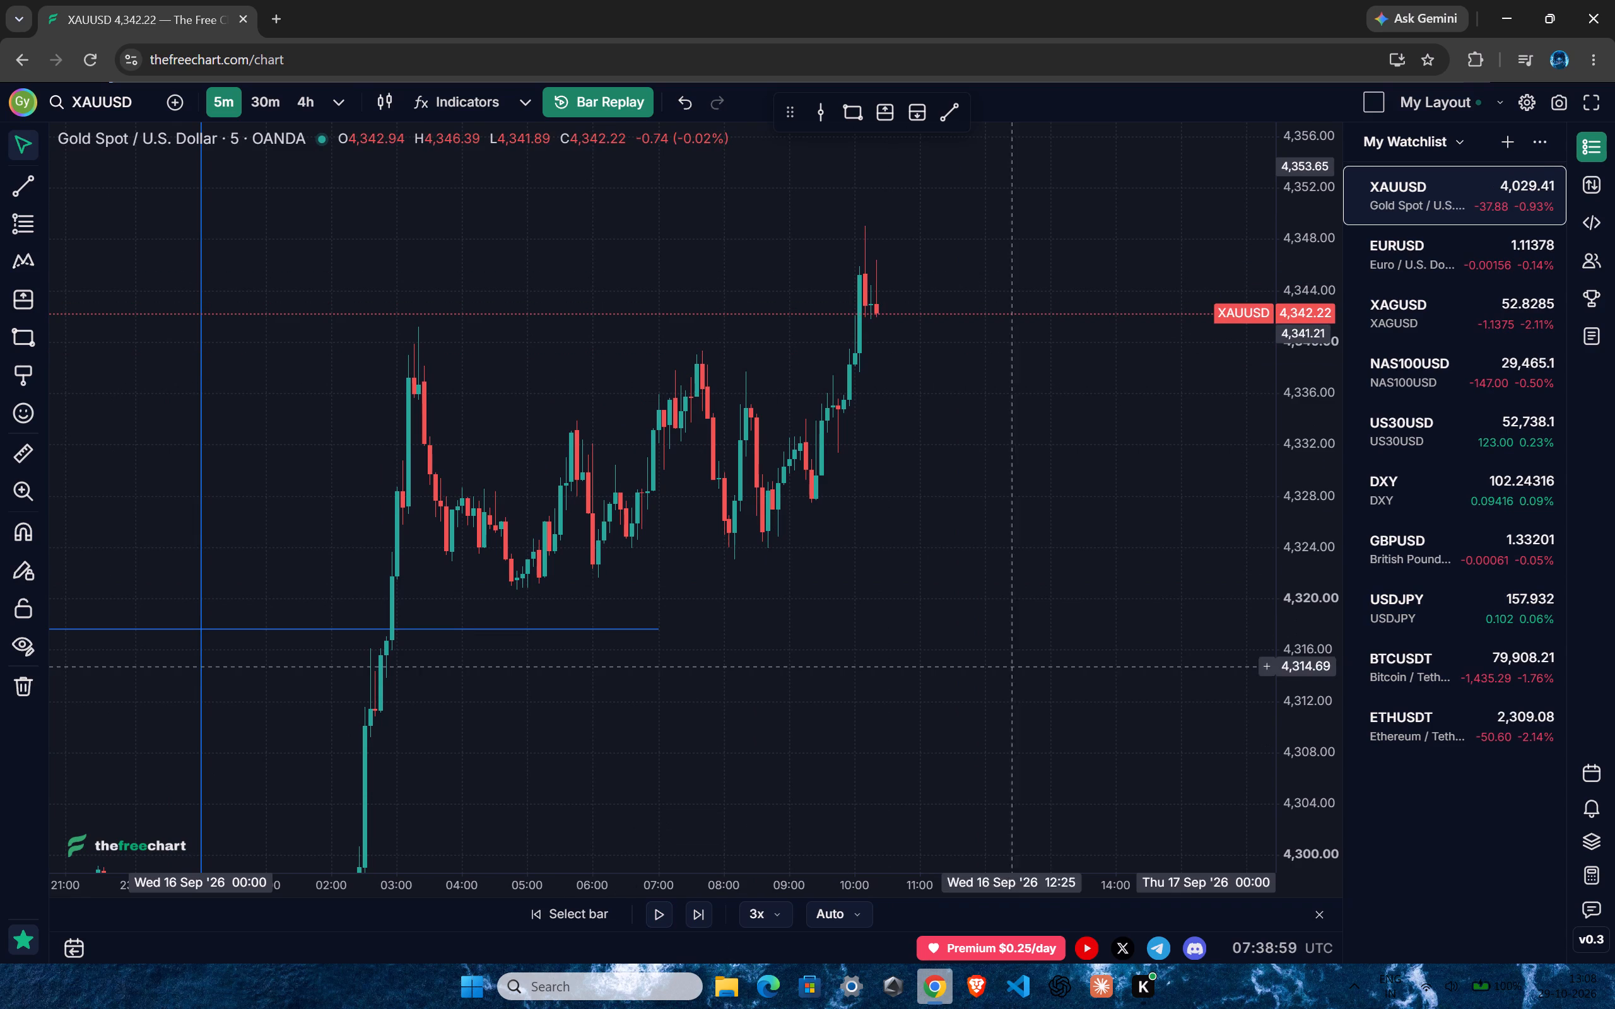
pyautogui.moveTo(871, 621); pyautogui.dragTo(852, 670)
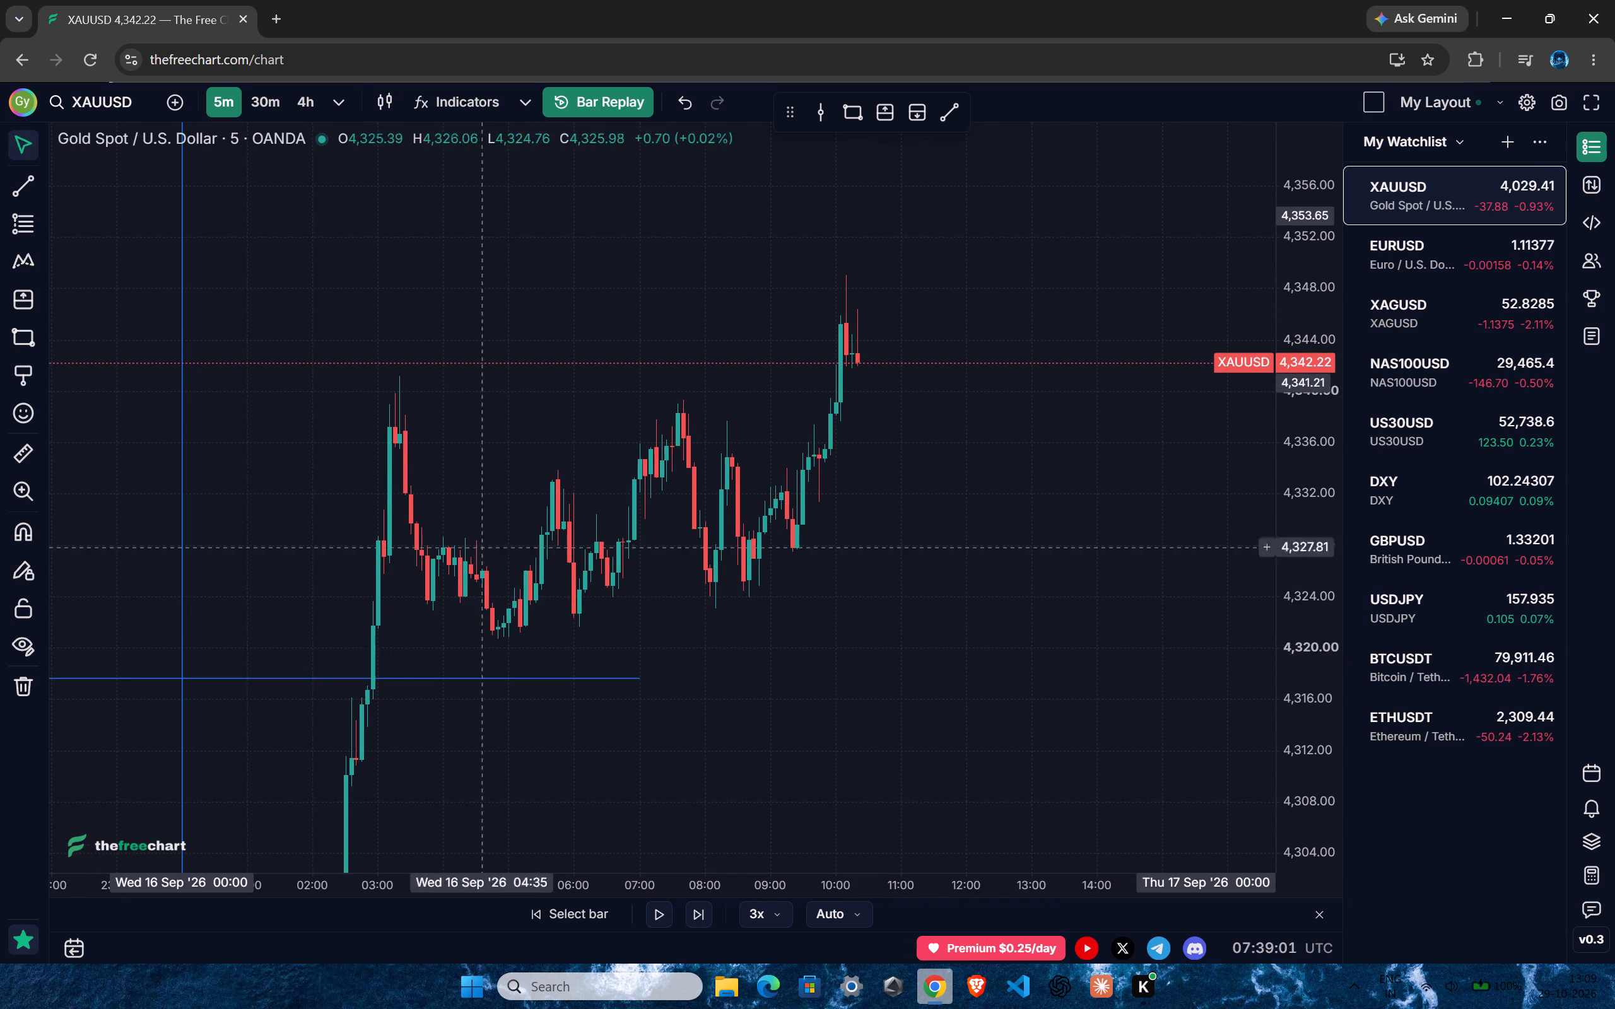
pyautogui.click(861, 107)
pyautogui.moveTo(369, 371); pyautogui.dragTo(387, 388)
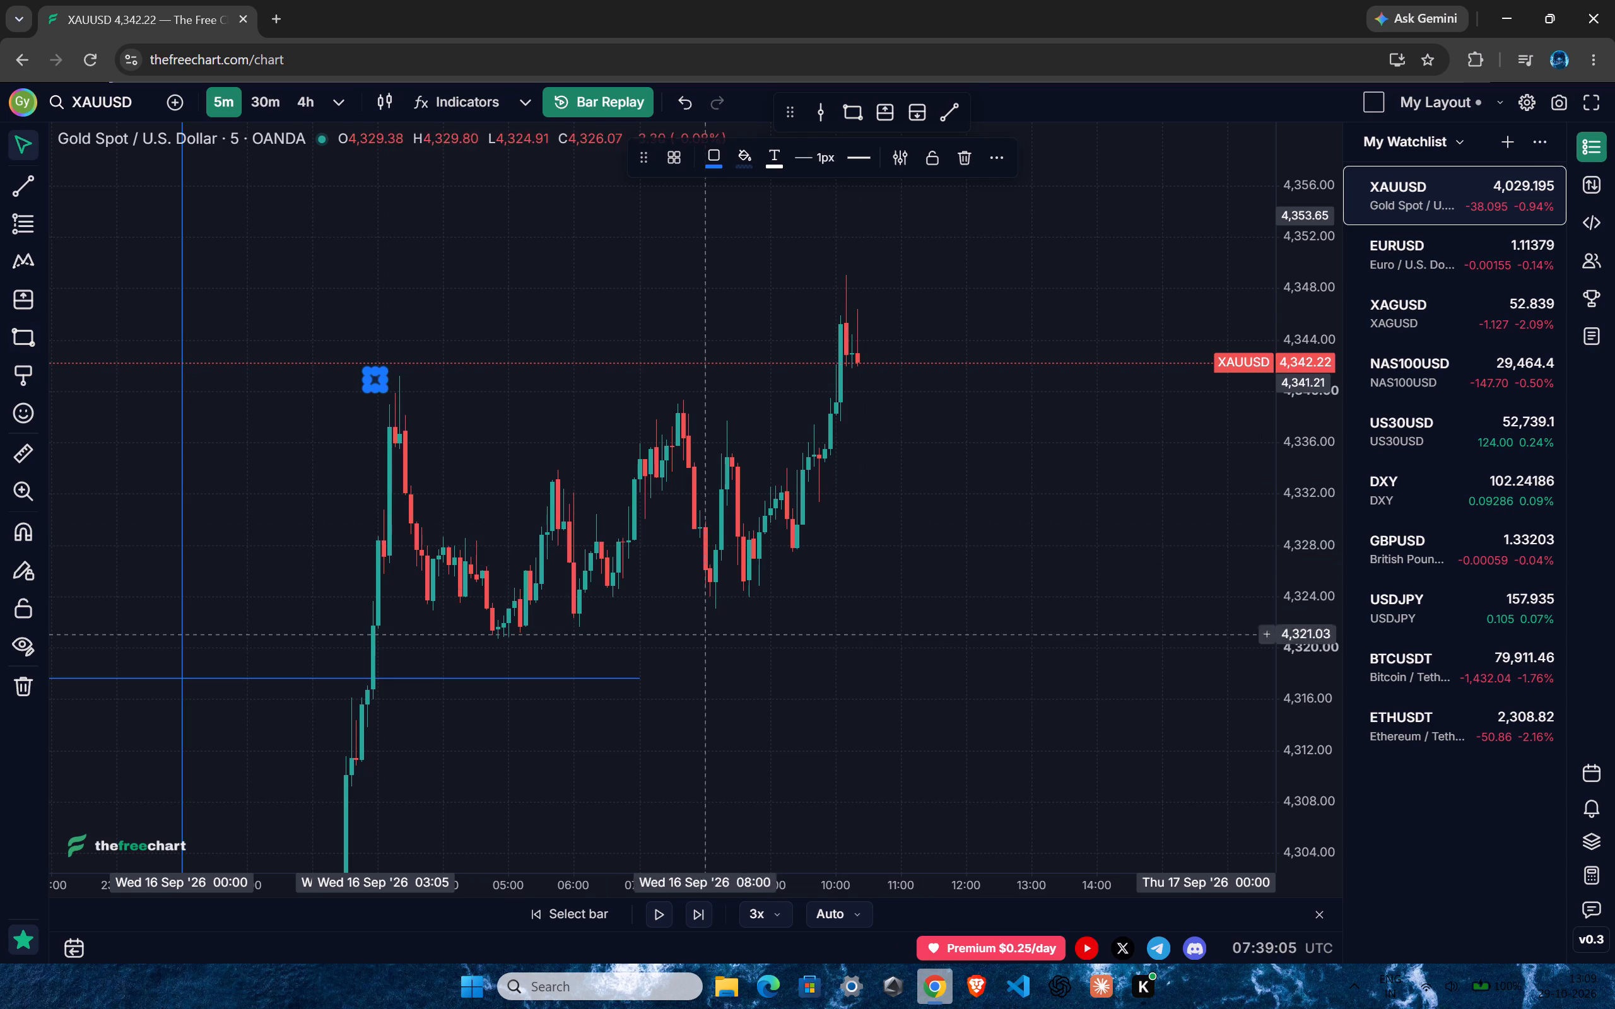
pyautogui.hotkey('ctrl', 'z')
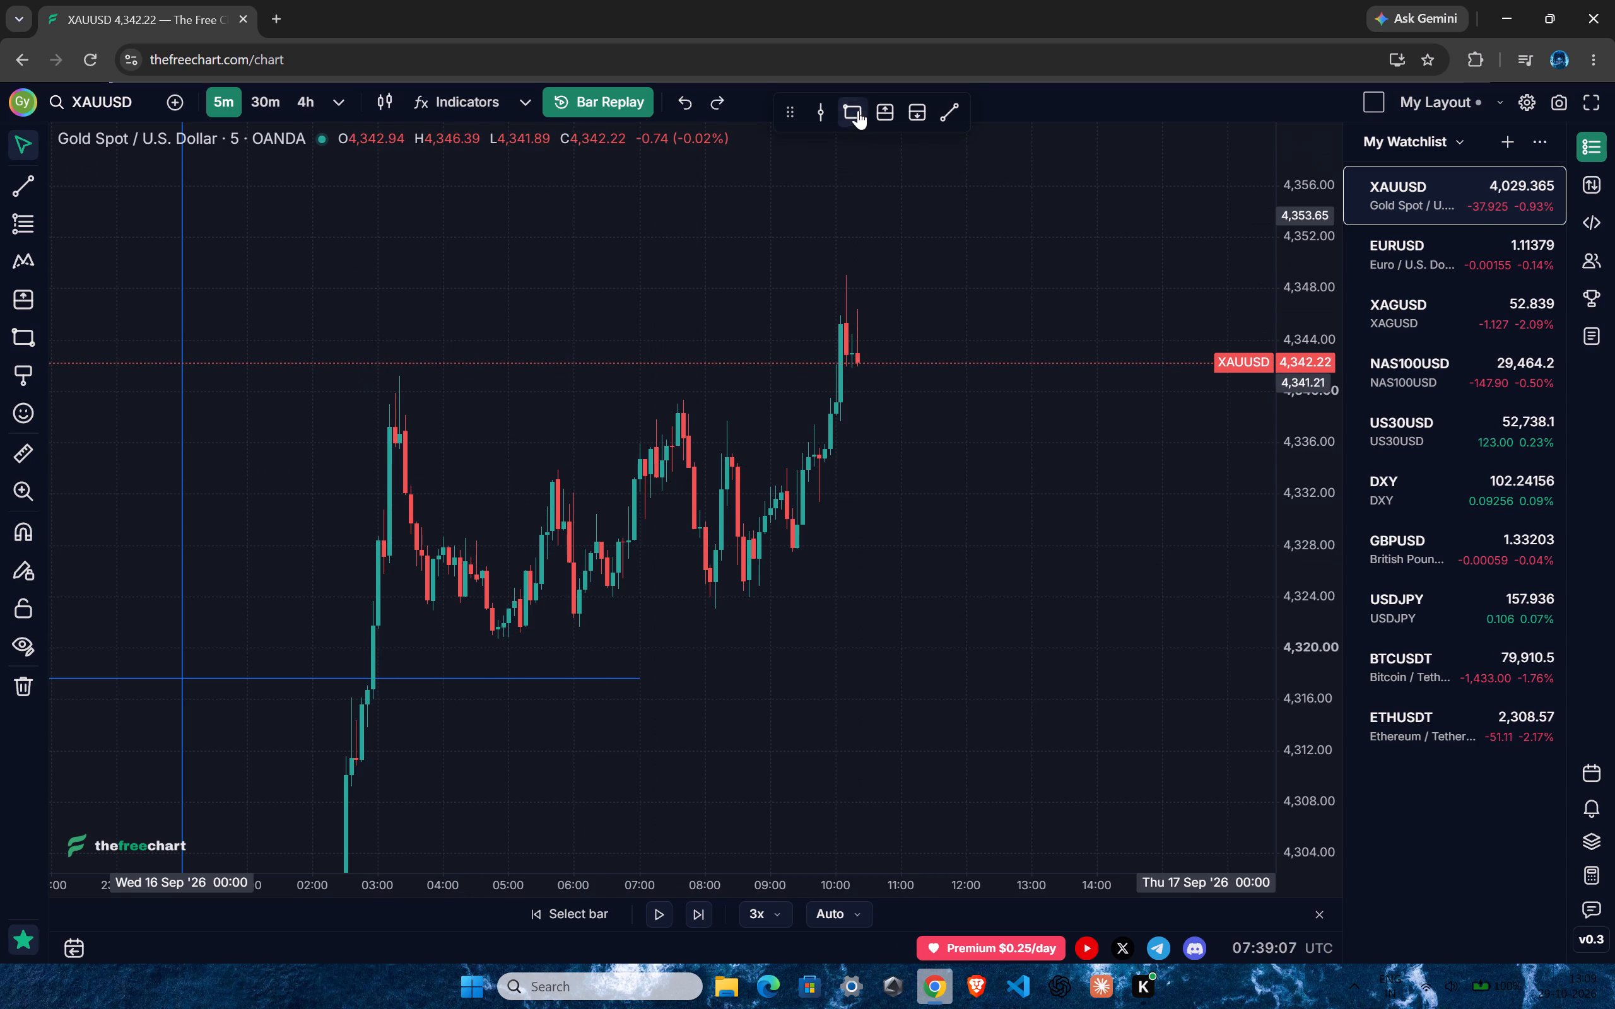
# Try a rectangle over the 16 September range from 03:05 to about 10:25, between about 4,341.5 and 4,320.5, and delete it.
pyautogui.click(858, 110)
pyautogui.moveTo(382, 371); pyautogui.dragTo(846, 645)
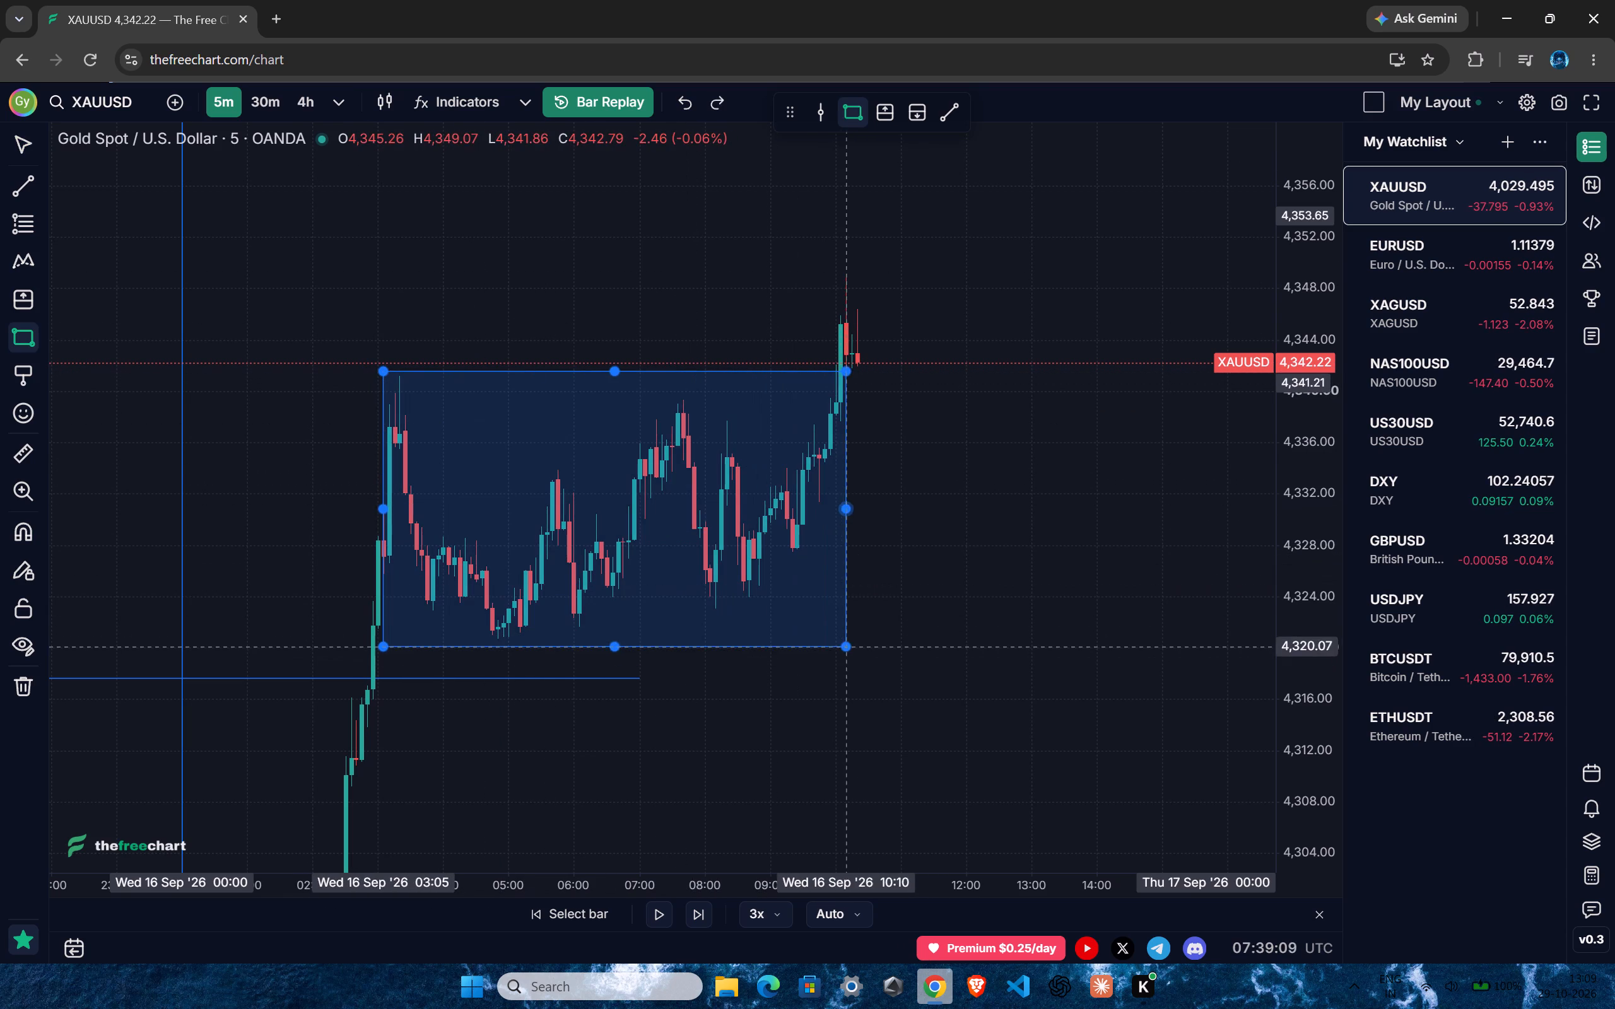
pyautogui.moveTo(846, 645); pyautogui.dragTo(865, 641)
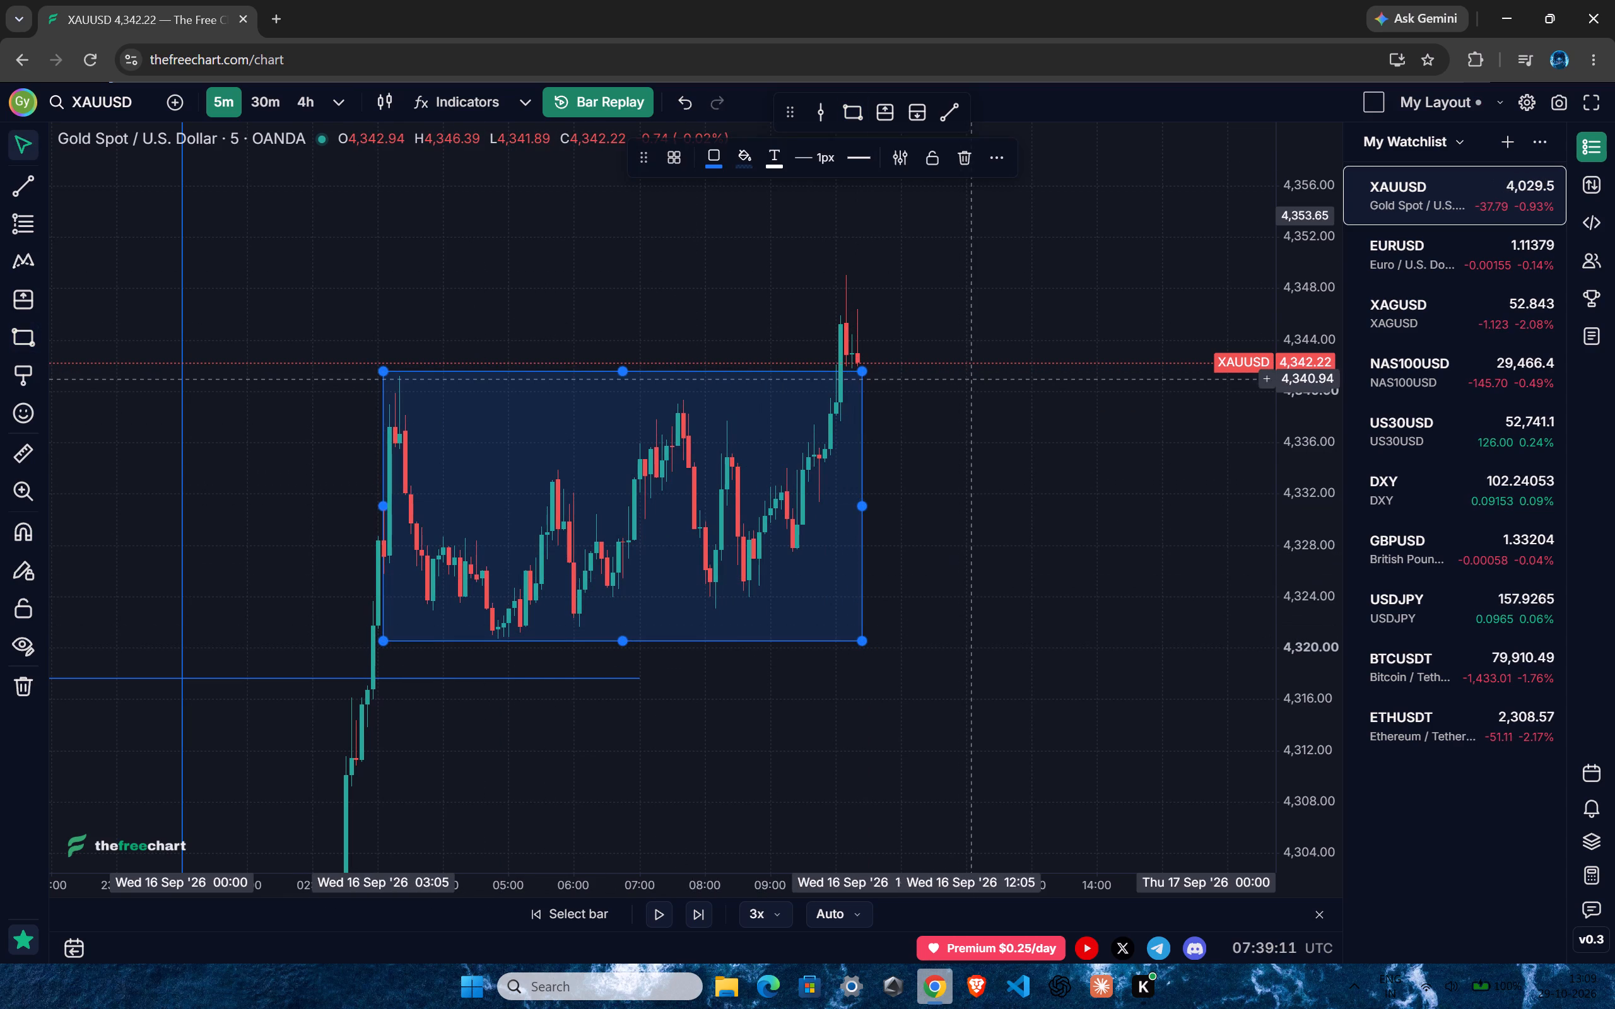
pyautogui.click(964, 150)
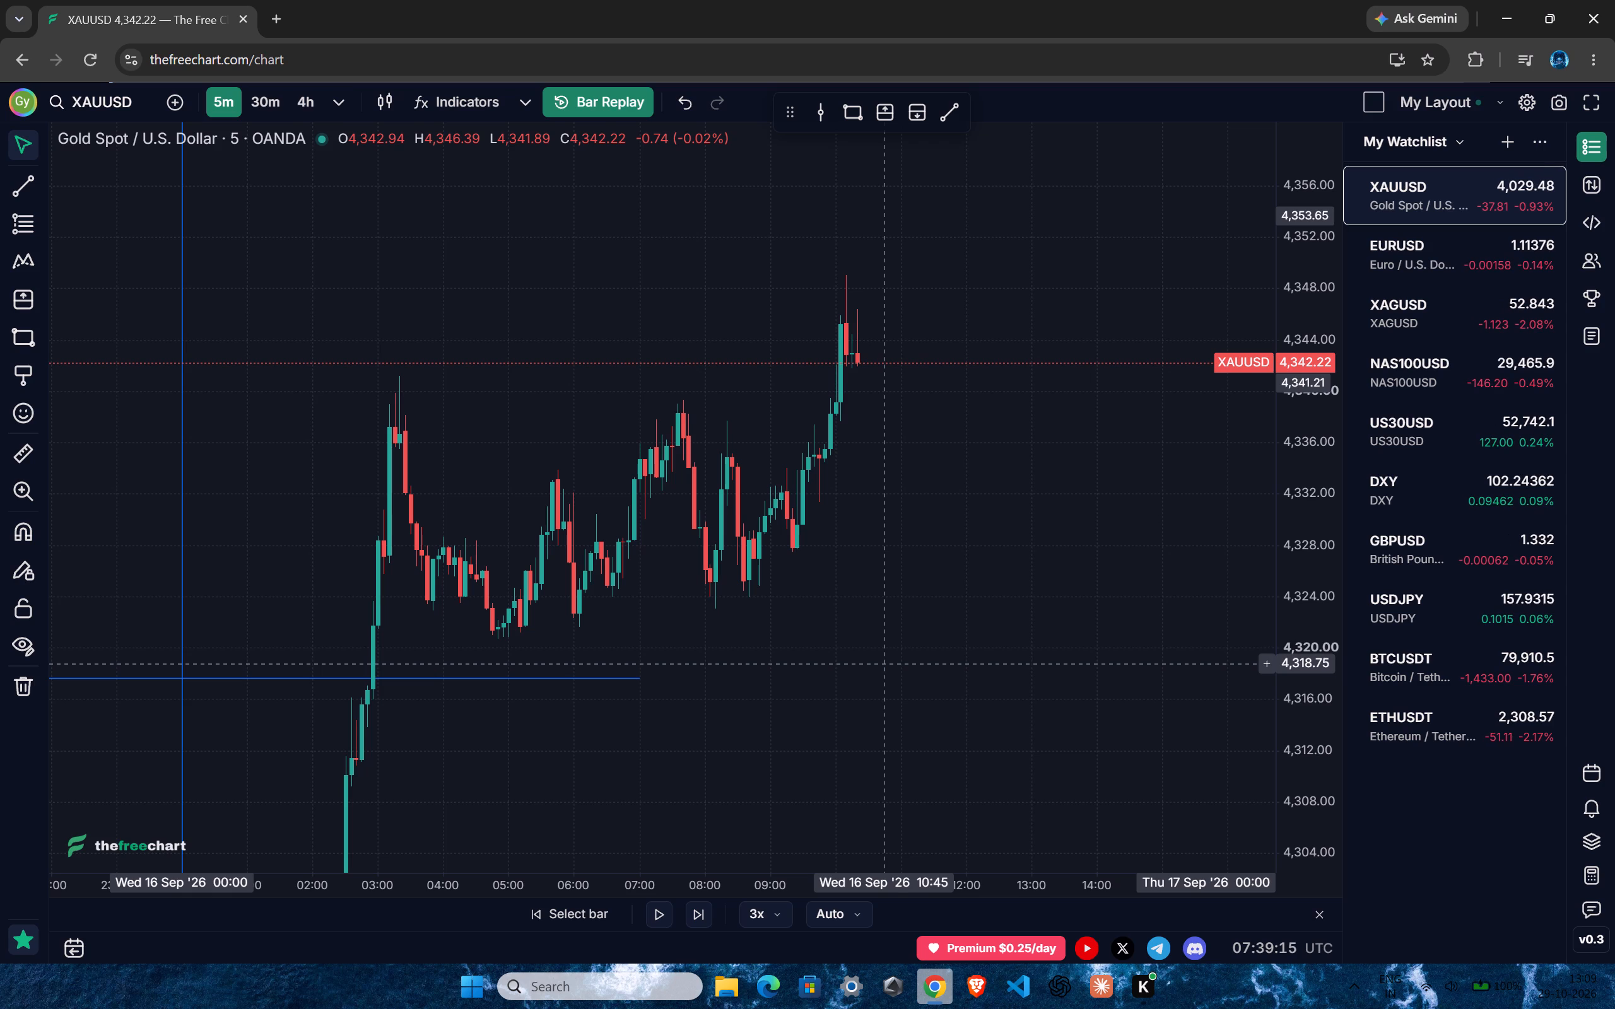
# Switch the chart to the 1-hour interval.
pyautogui.write('1h')
pyautogui.press('Return')
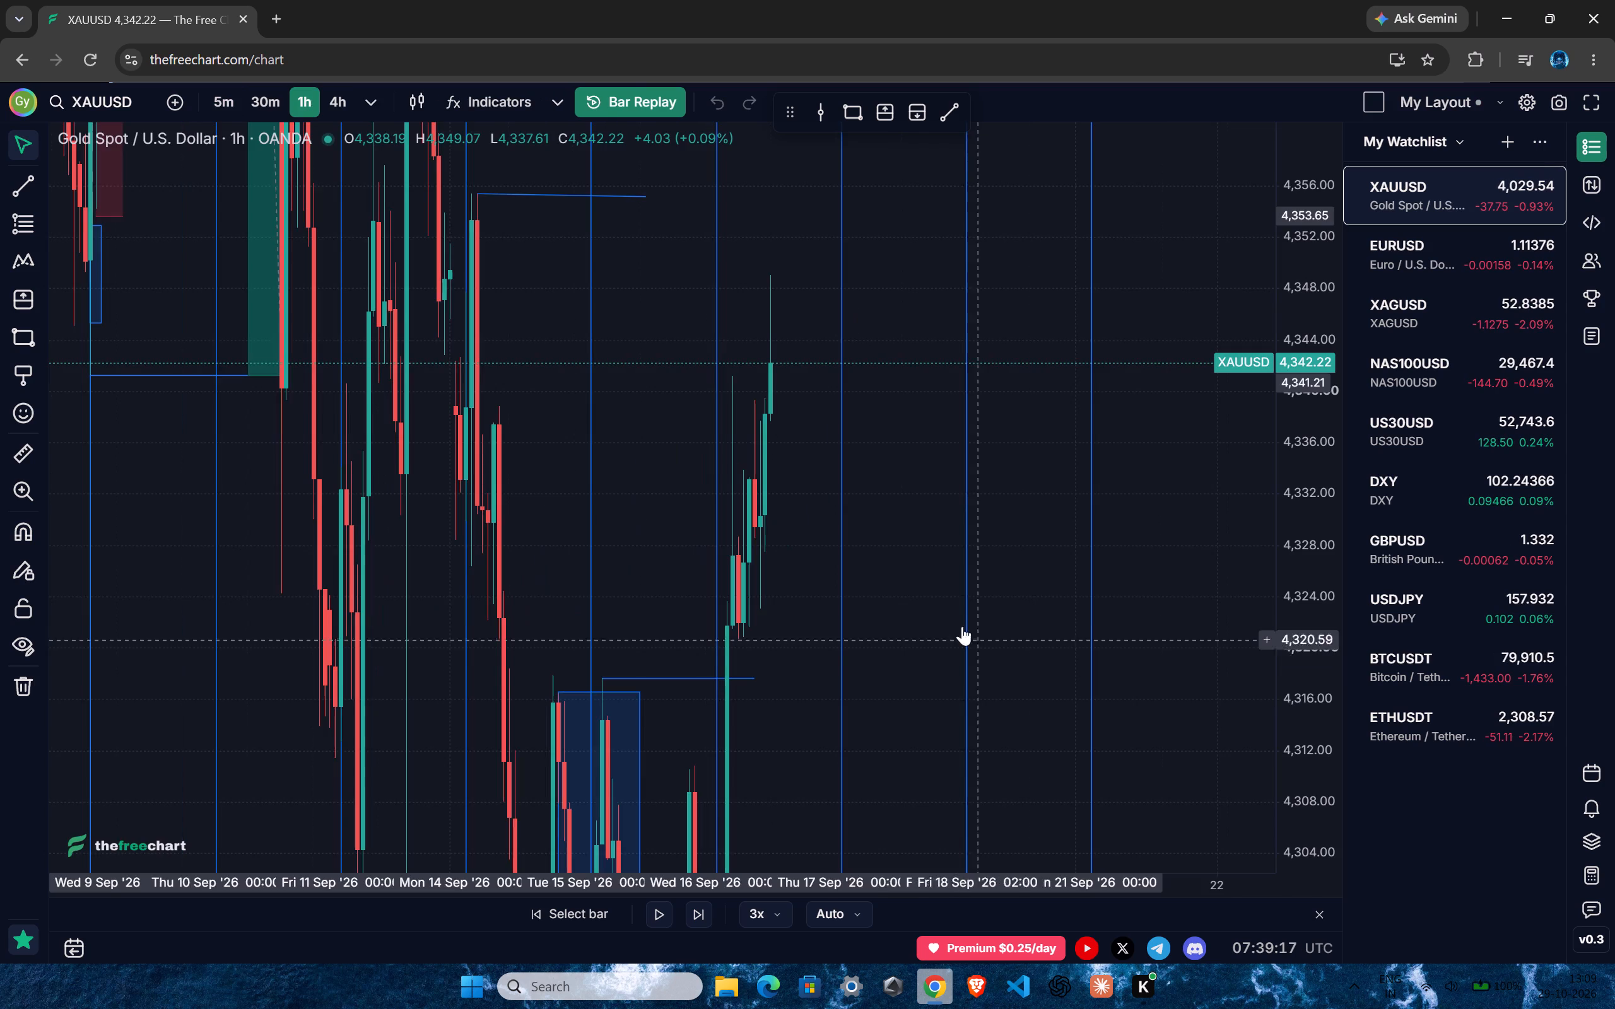
# Examine the 1-hour price action of 11 to 16 September against the drawn levels and zones.
pyautogui.keyDown('ctrl'); pyautogui.scroll(4, 893, 619); pyautogui.keyUp('ctrl')
pyautogui.moveTo(1310, 424); pyautogui.dragTo(1212, 818)
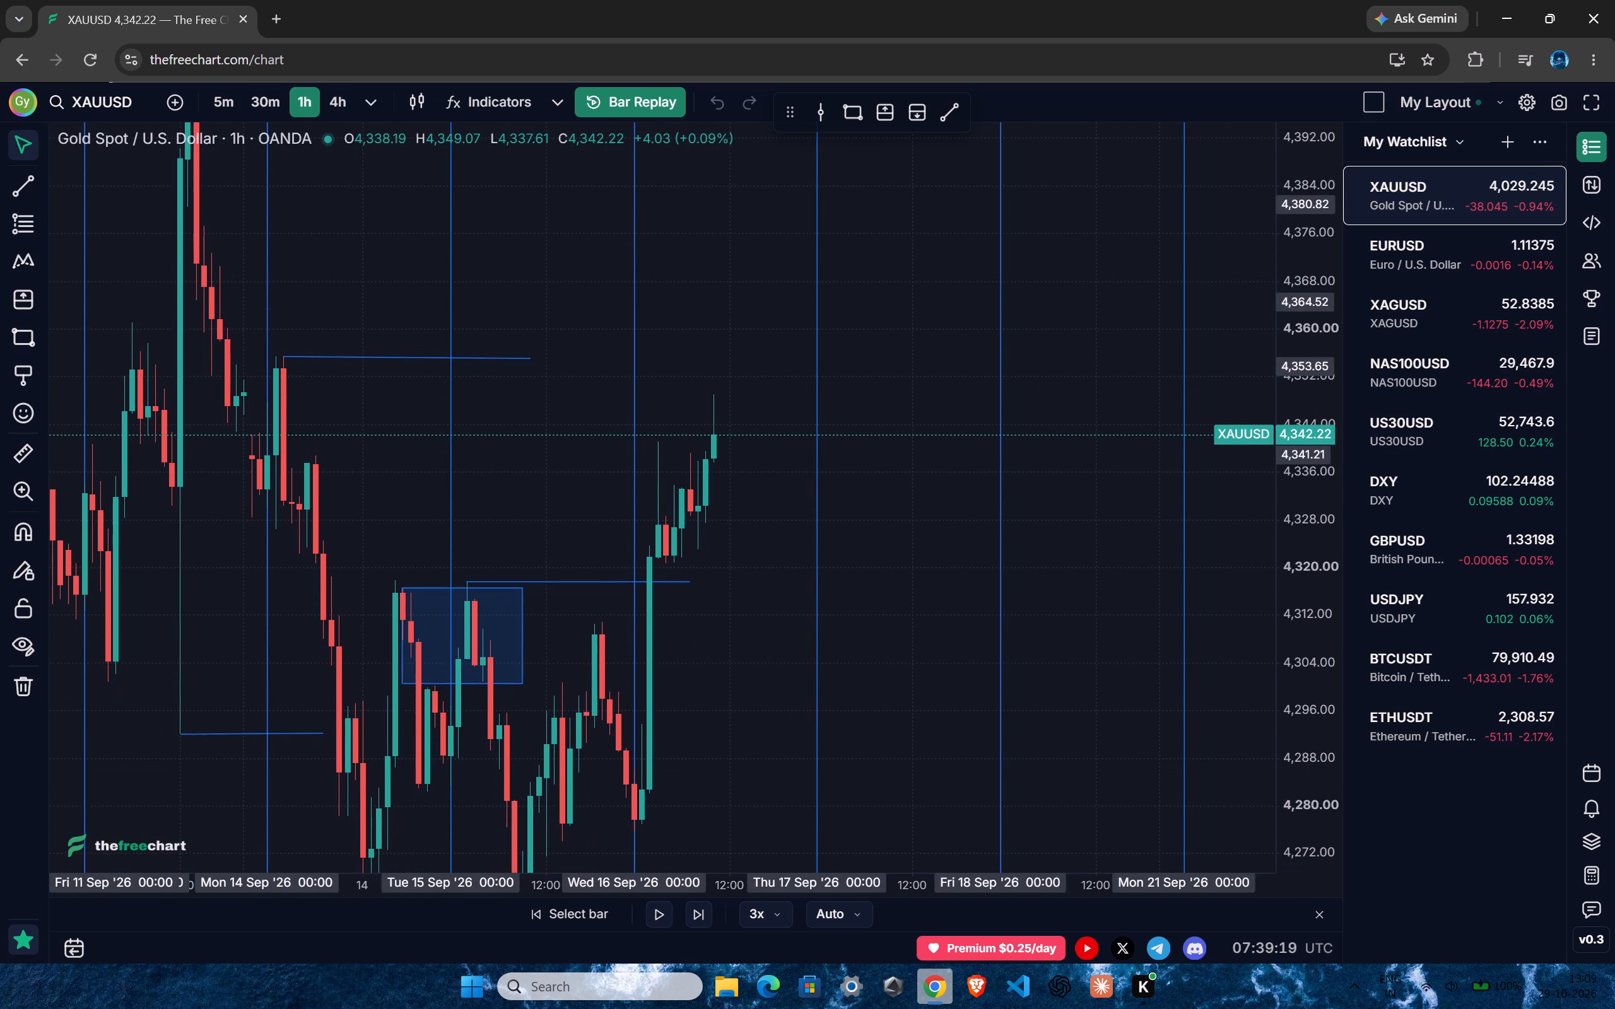
pyautogui.keyDown('ctrl'); pyautogui.scroll(4, 757, 661); pyautogui.keyUp('ctrl')
pyautogui.moveTo(724, 752); pyautogui.dragTo(820, 685)
pyautogui.keyDown('ctrl'); pyautogui.scroll(4, 805, 678); pyautogui.keyUp('ctrl')
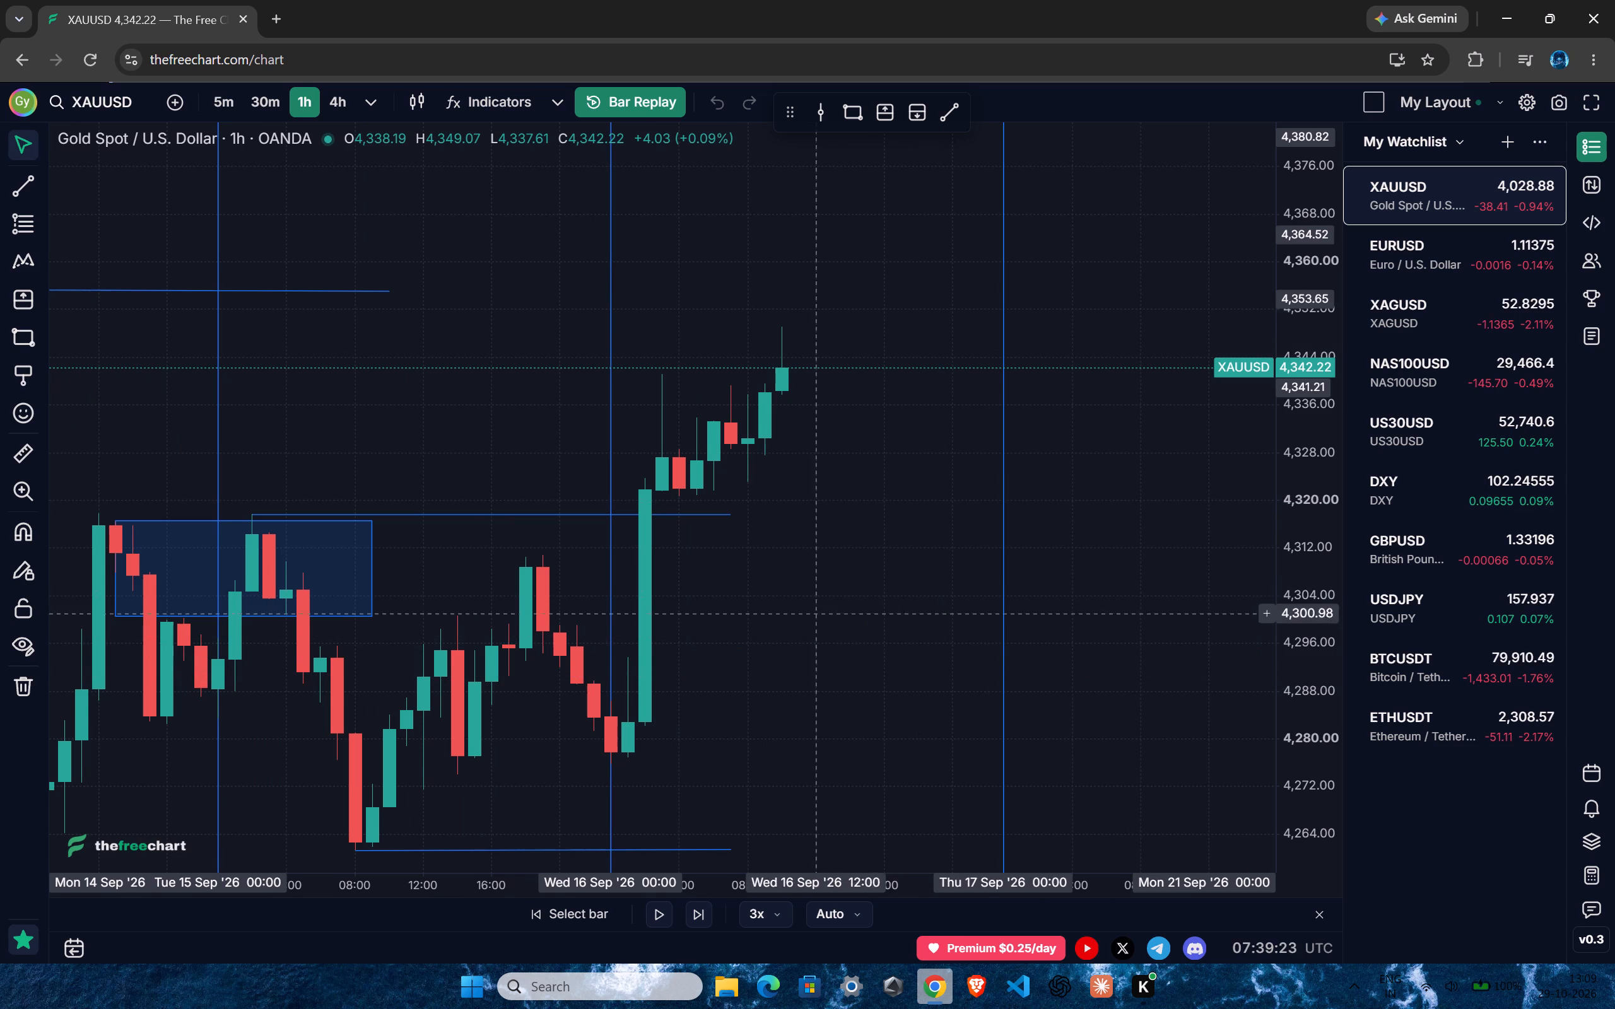
pyautogui.keyDown('ctrl'); pyautogui.scroll(-4, 753, 582); pyautogui.keyUp('ctrl')
pyautogui.moveTo(812, 555); pyautogui.dragTo(760, 624)
pyautogui.keyDown('ctrl'); pyautogui.scroll(3, 733, 602); pyautogui.keyUp('ctrl')
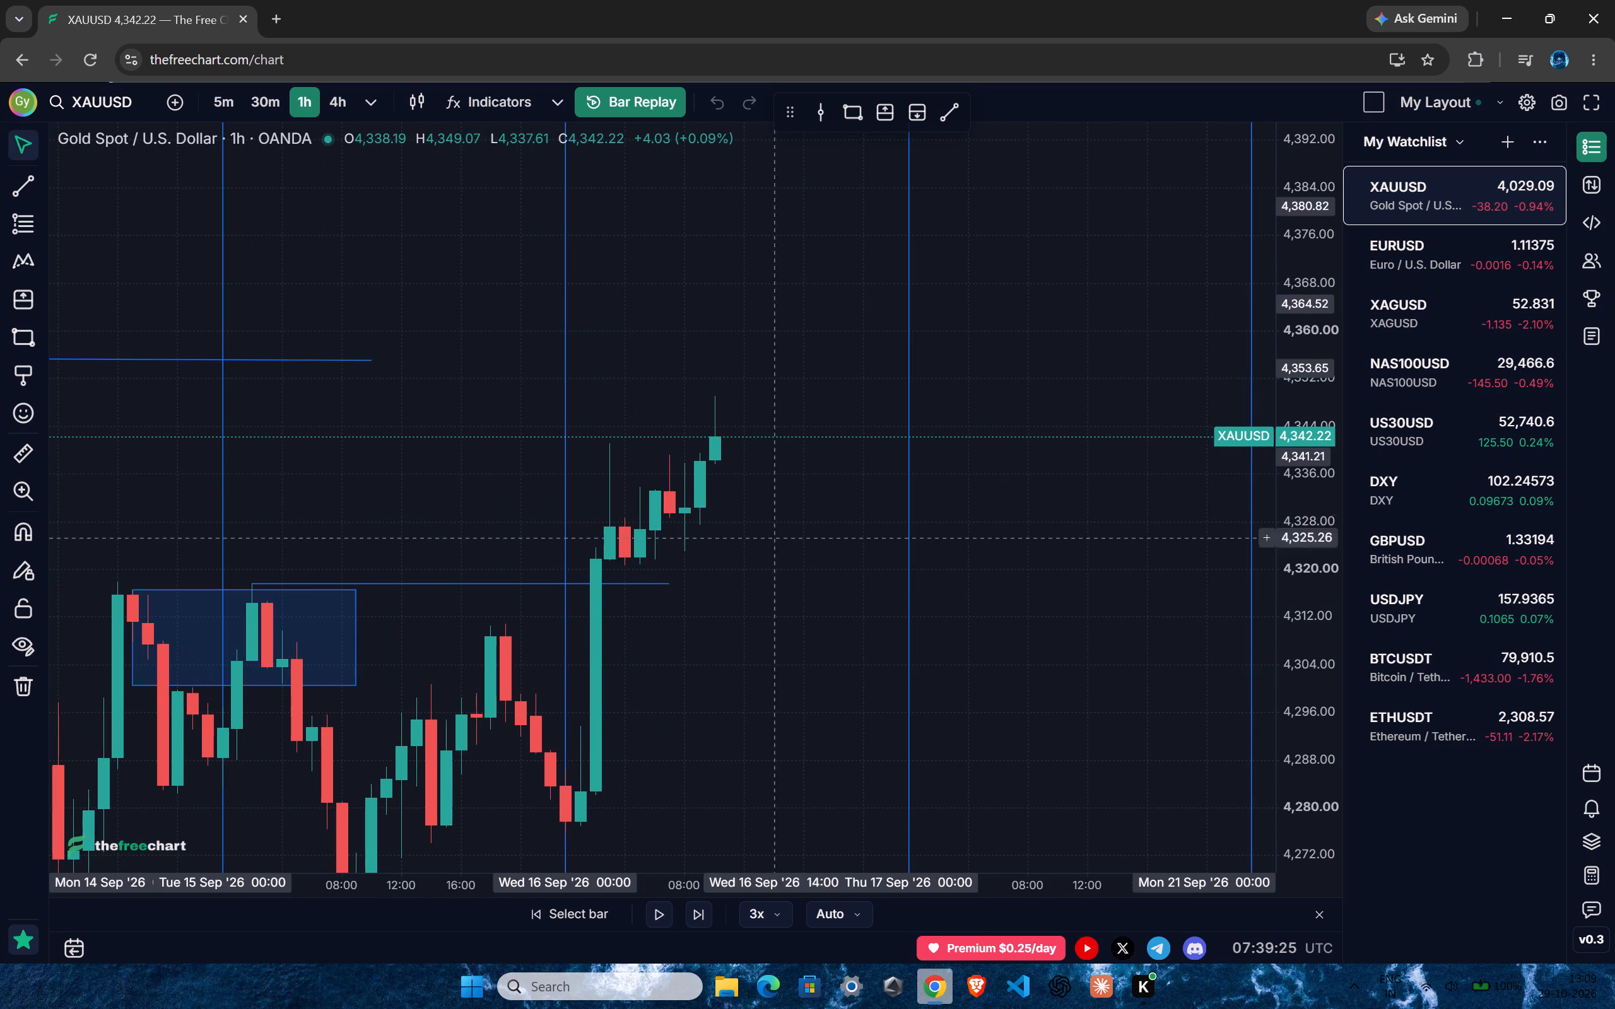
pyautogui.moveTo(1307, 651); pyautogui.dragTo(1277, 360)
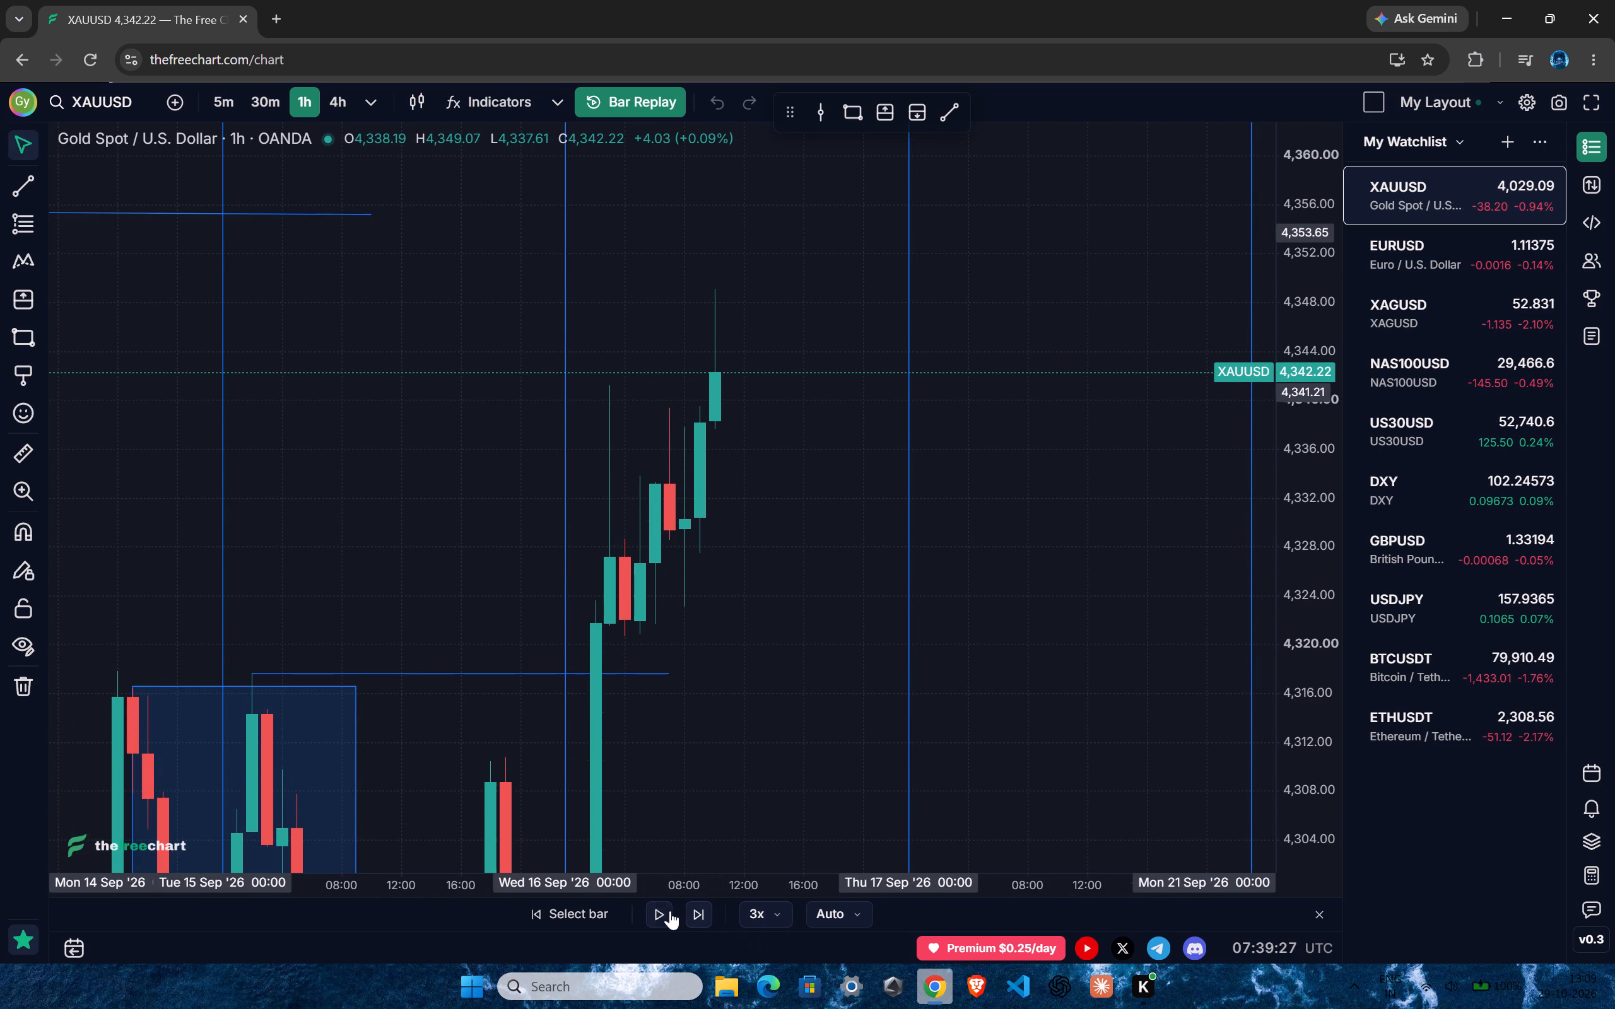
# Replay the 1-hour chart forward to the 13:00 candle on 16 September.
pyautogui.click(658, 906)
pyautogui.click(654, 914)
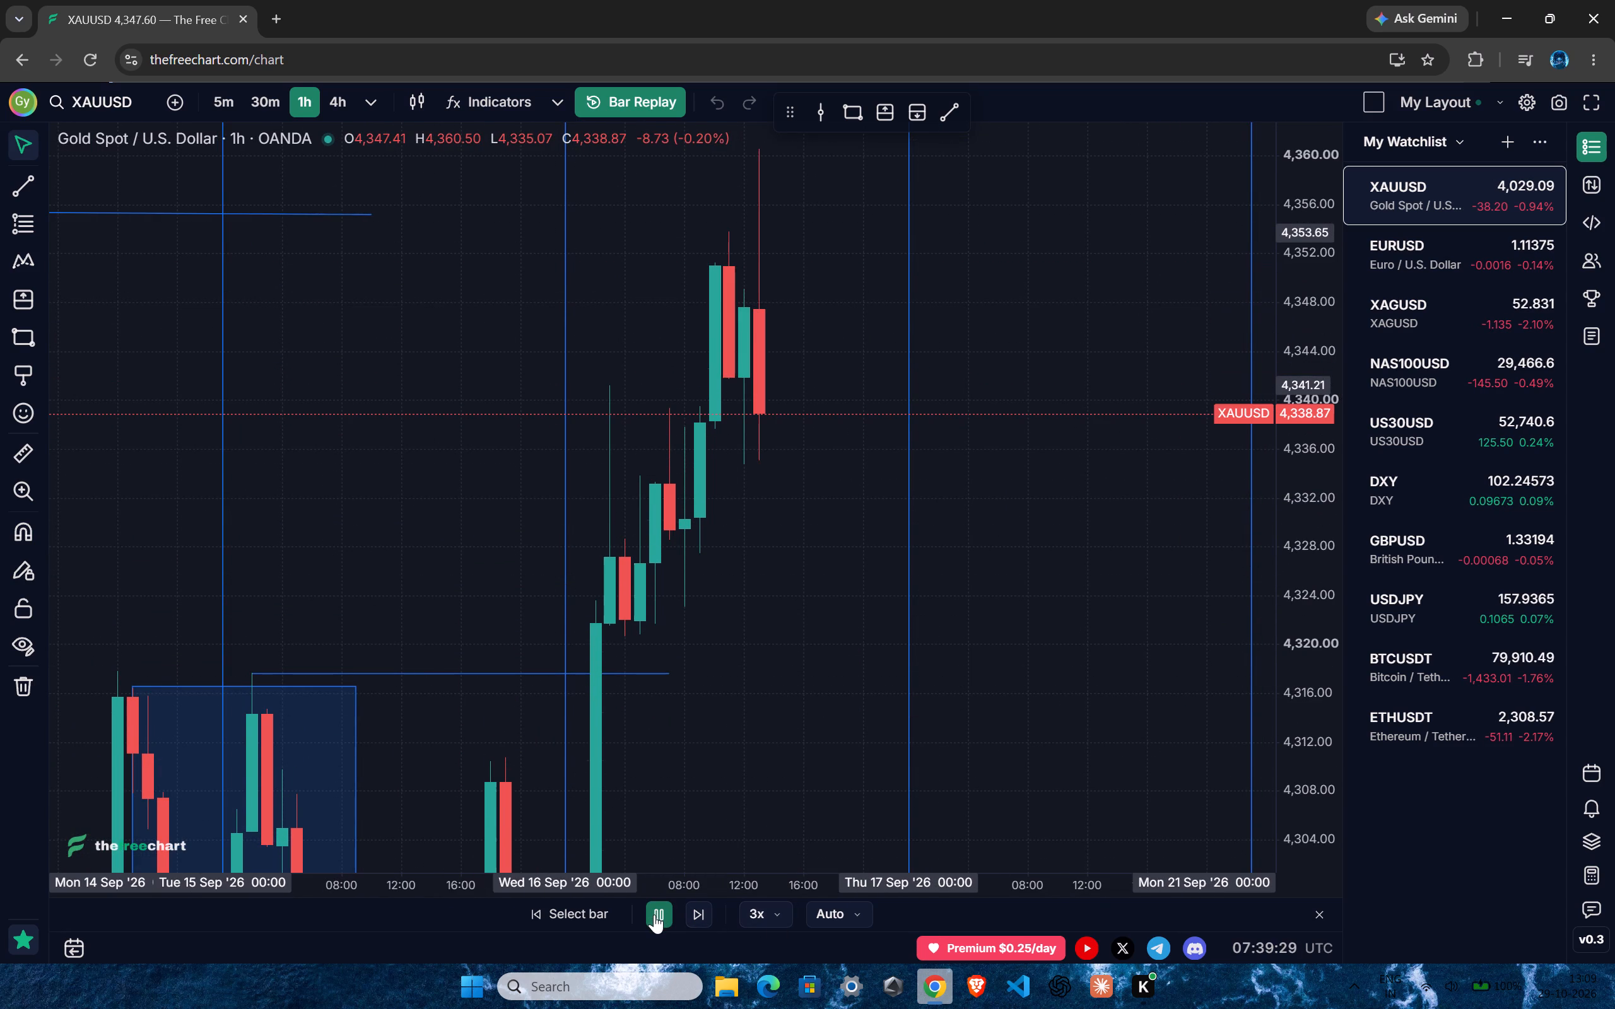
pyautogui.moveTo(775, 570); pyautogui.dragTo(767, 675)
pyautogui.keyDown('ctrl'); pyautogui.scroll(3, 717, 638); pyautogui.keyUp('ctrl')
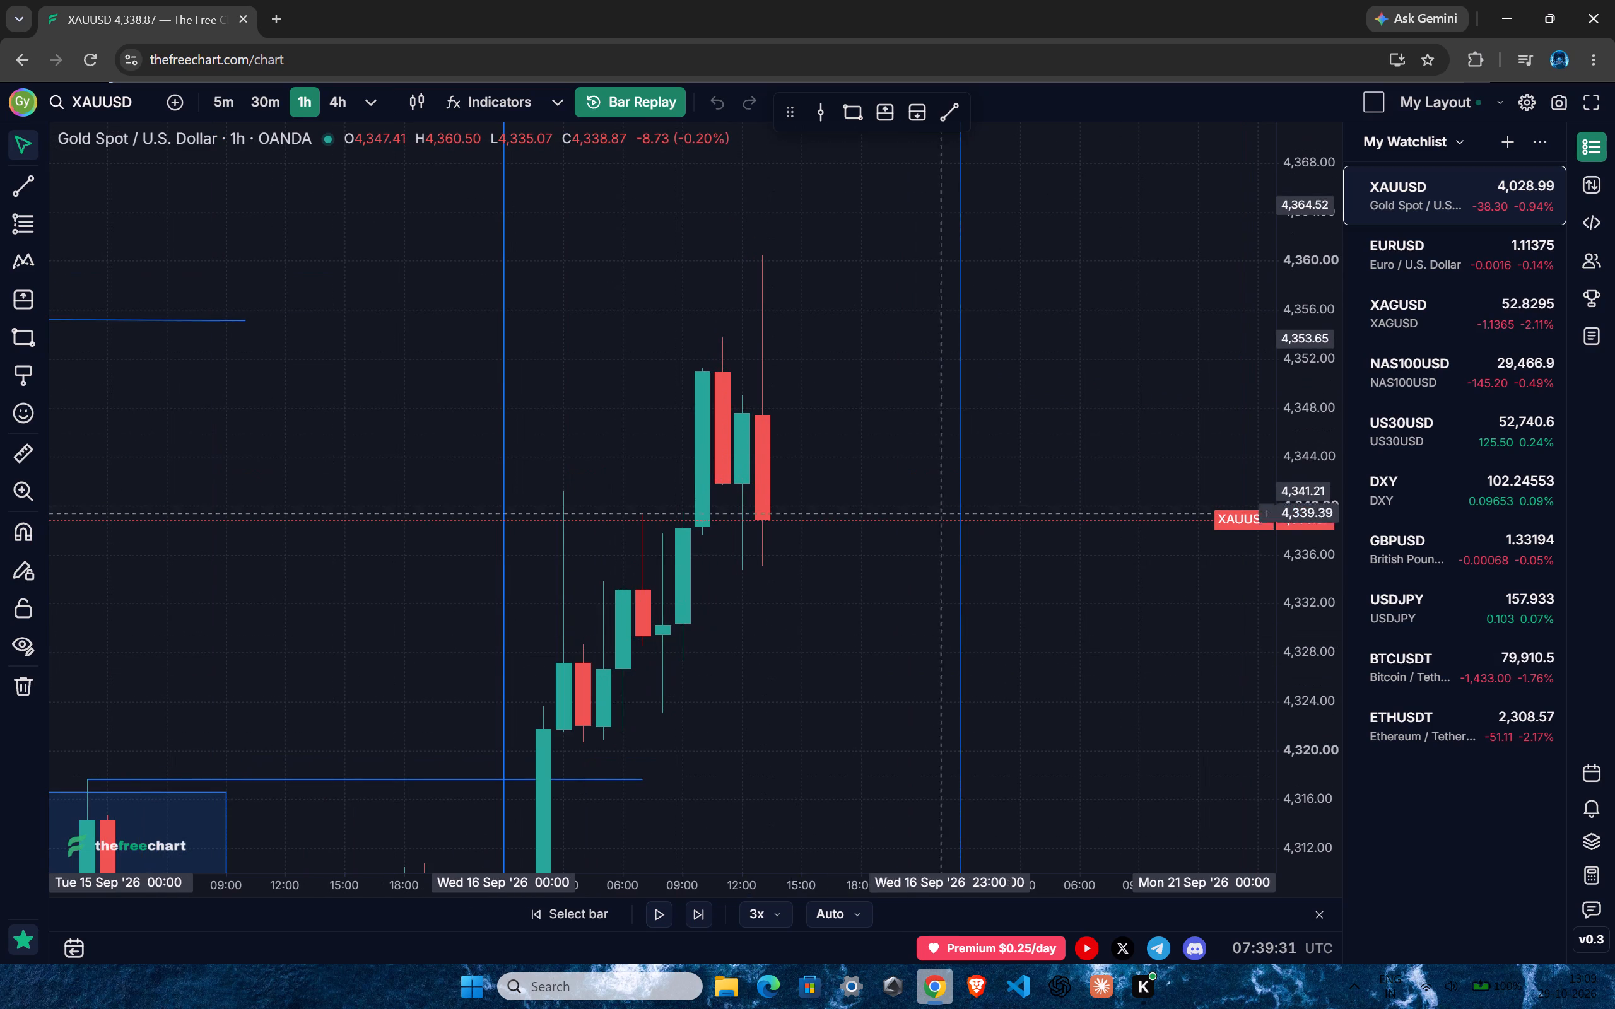
# Move the replay point back to the 11:00 candle on 16 September.
pyautogui.click(576, 907)
pyautogui.click(727, 641)
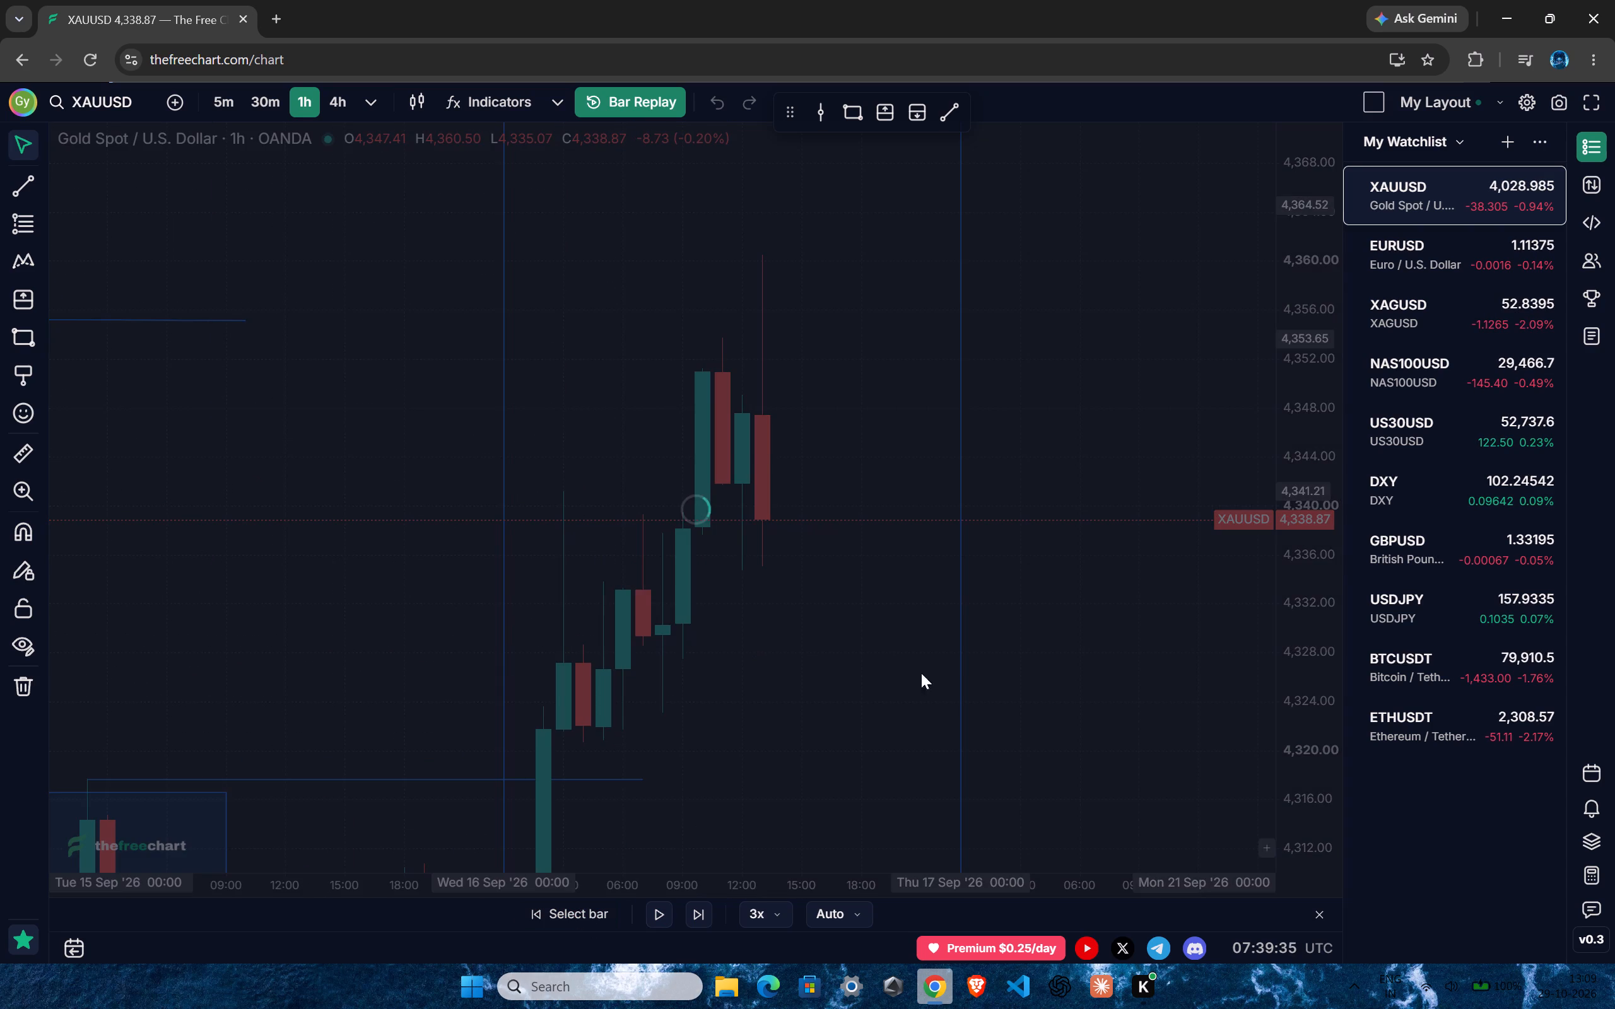
# Draw a rectangle zone from 08:00 to 18:00 on 16 September between about 4,339.7 and 4,327.5.
pyautogui.click(841, 103)
pyautogui.click(661, 510)
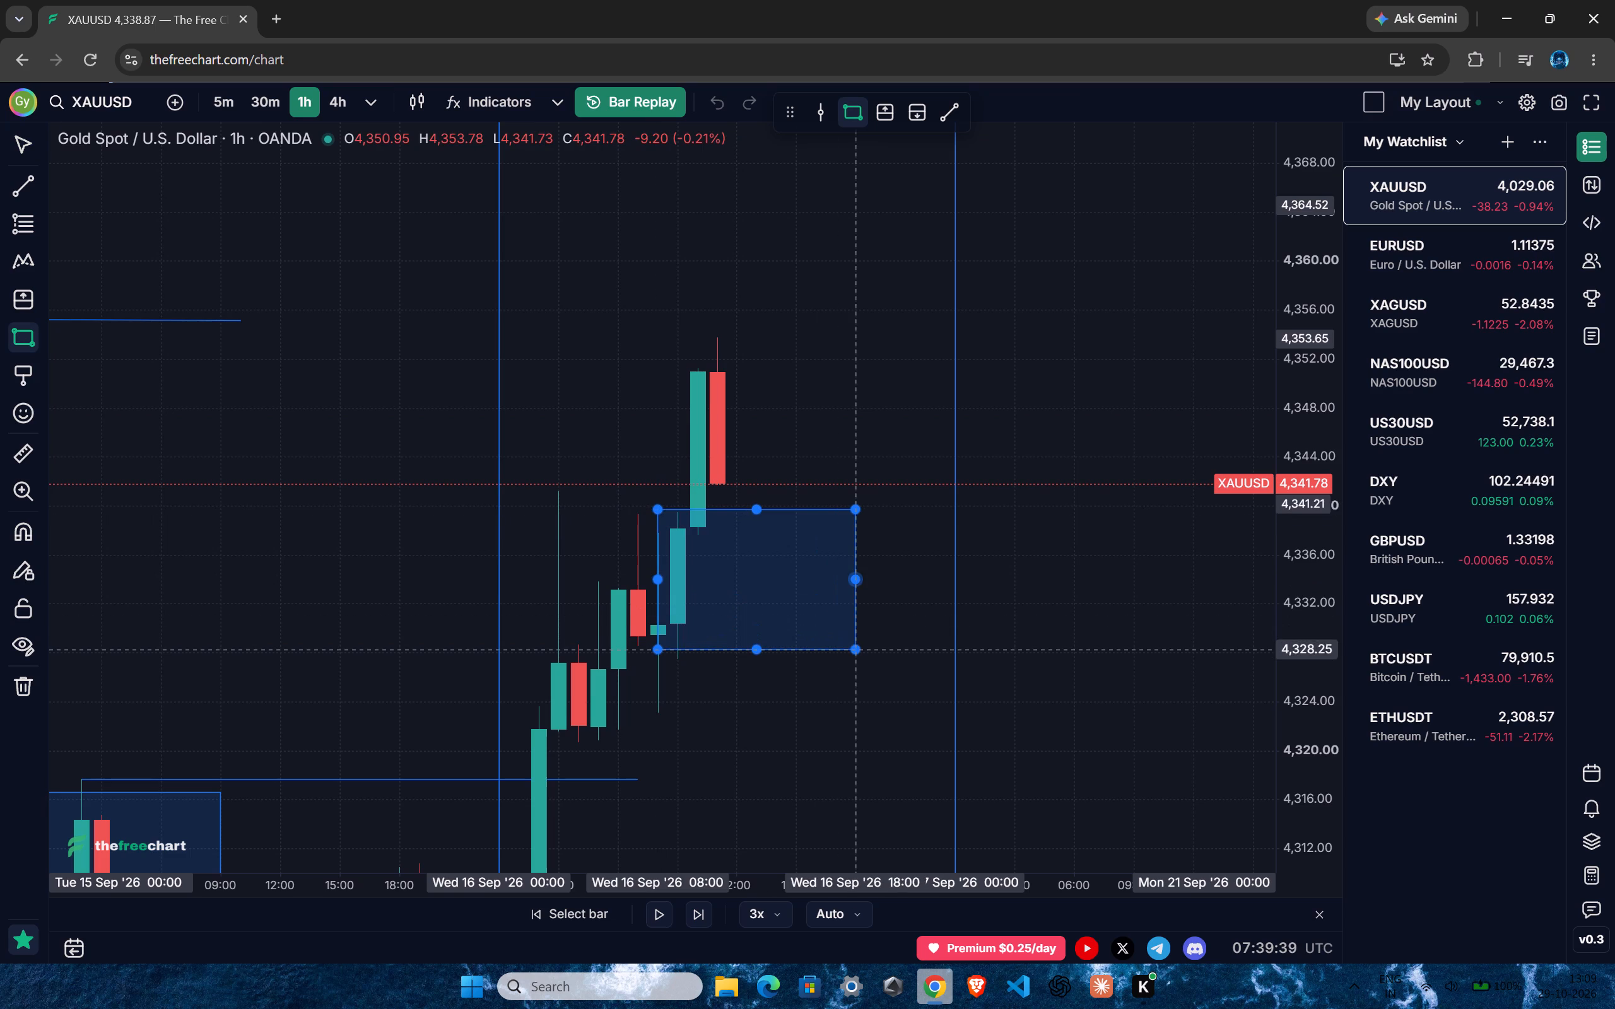
pyautogui.click(860, 658)
# Switch the chart to the 5-minute interval.
pyautogui.press('5')
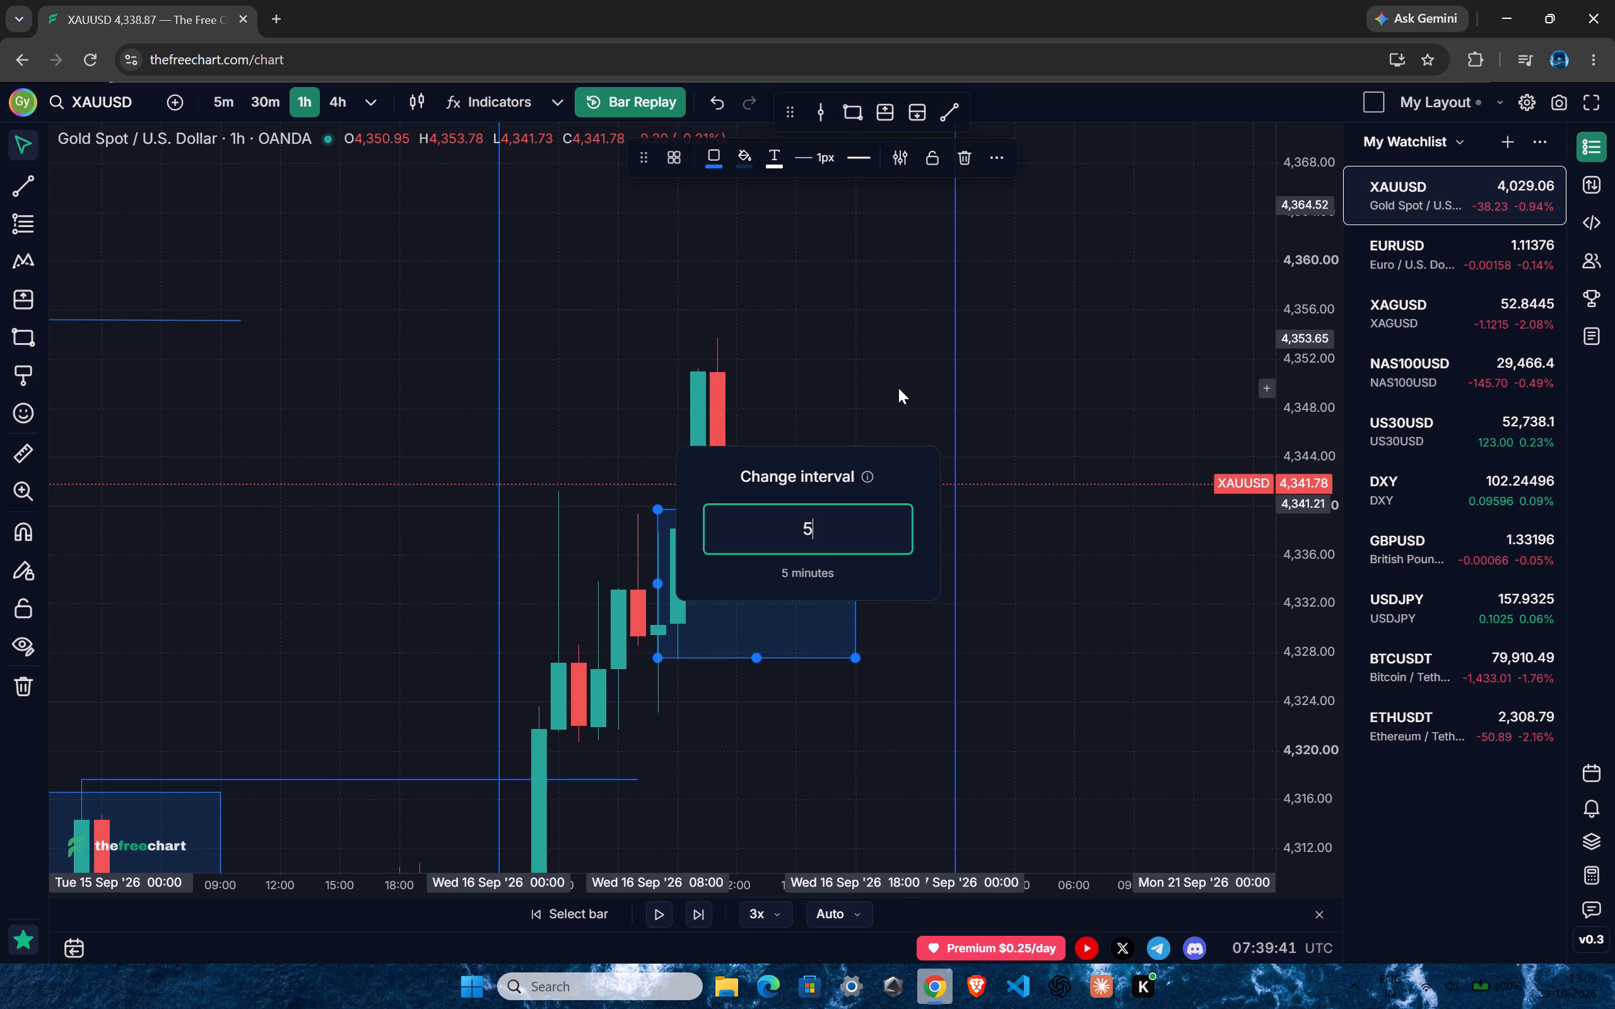
pyautogui.press('Return')
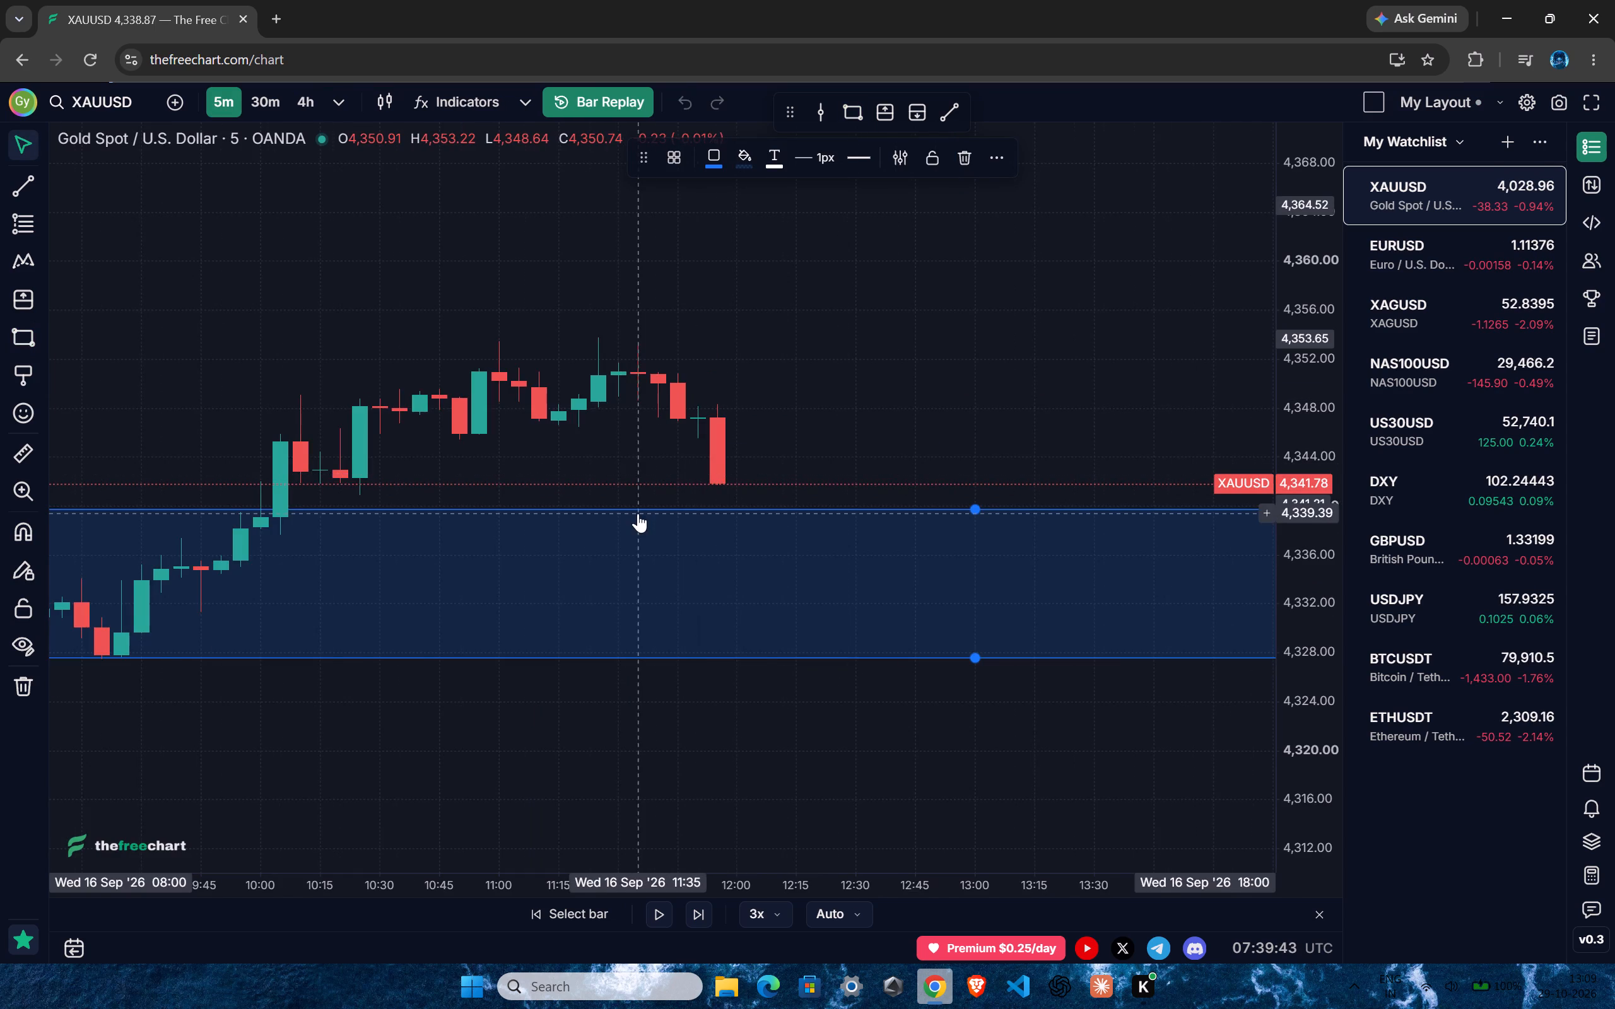
# Replay the 5-minute chart forward to about 12:35 on 16 September.
pyautogui.keyDown('ctrl'); pyautogui.scroll(-10, 638, 513); pyautogui.keyUp('ctrl')
pyautogui.click(659, 914)
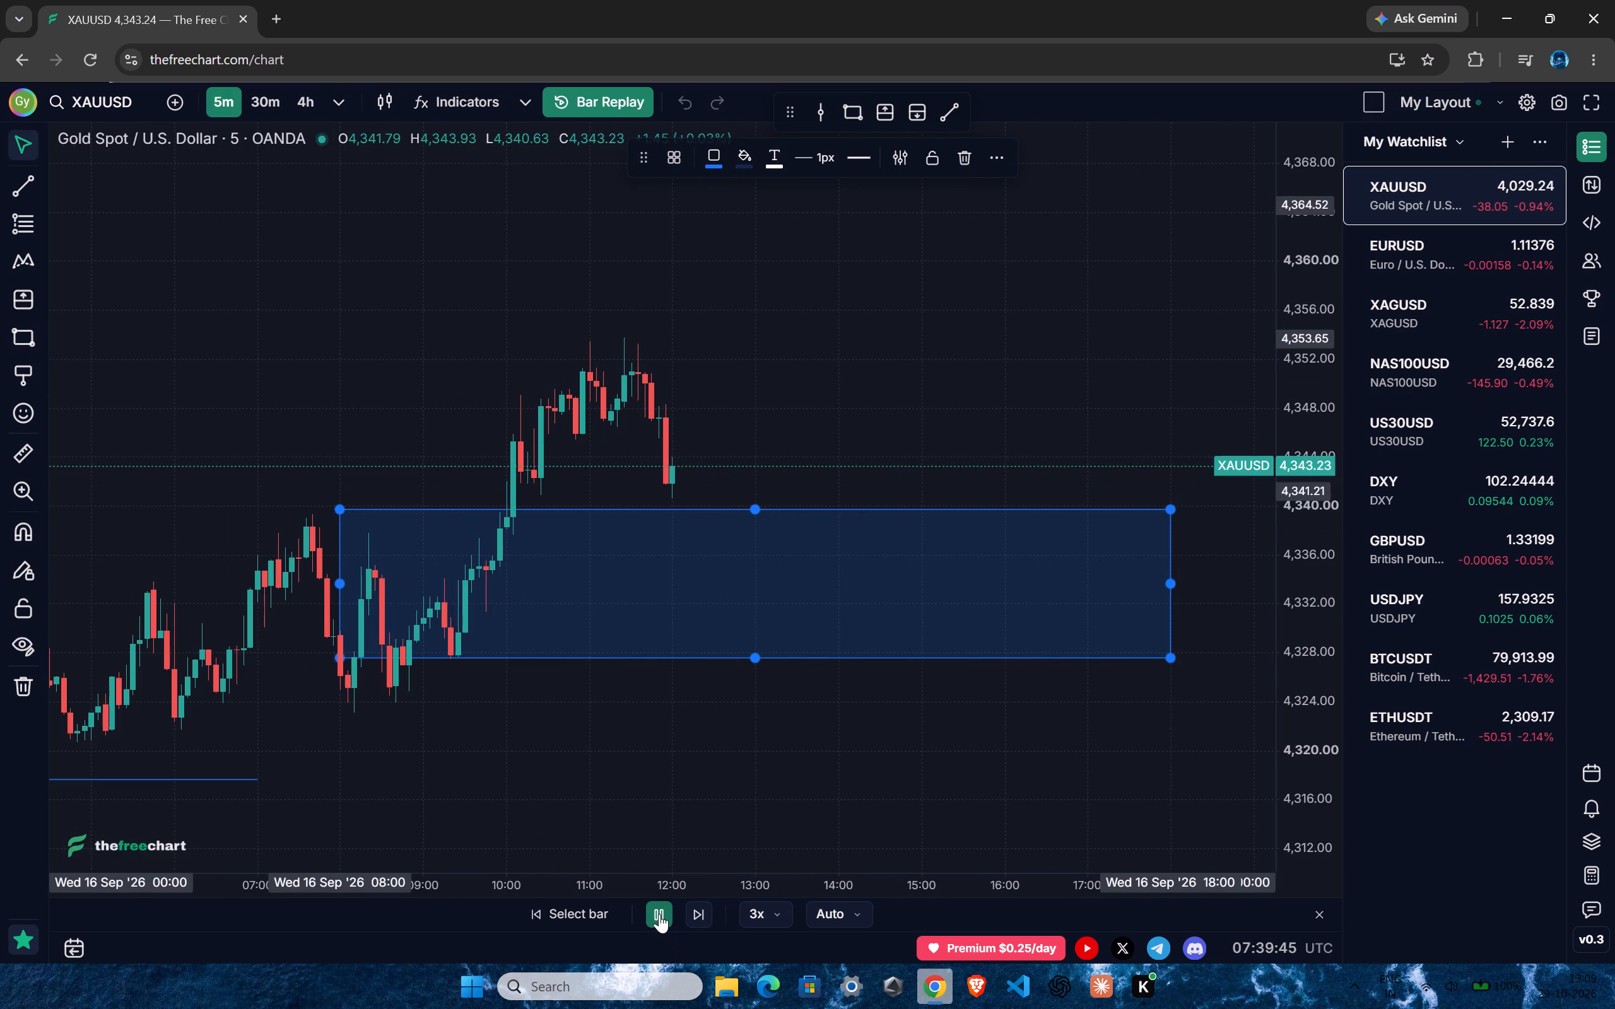
pyautogui.click(659, 913)
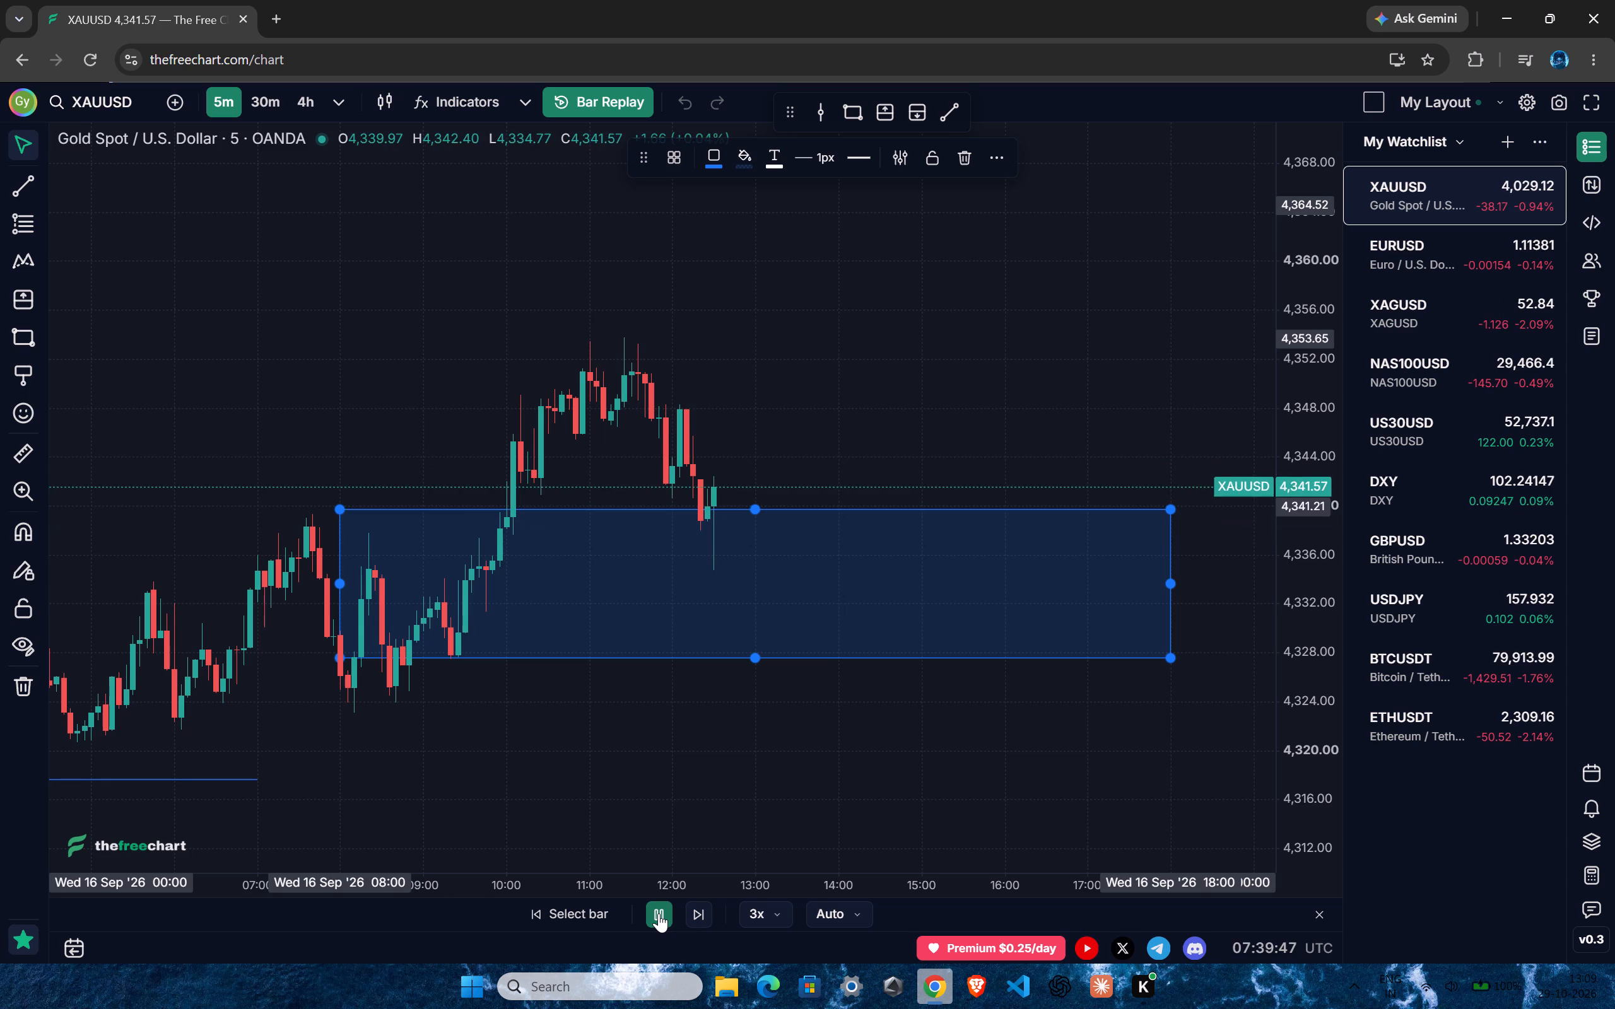
# Draw a smaller rectangle zone from 09:45 to about 12:55 on 16 September between about 4,337.5 and 4,334.4.
pyautogui.moveTo(1317, 745); pyautogui.dragTo(1294, 459)
pyautogui.moveTo(952, 435); pyautogui.dragTo(1072, 404)
pyautogui.keyDown('ctrl'); pyautogui.scroll(3, 727, 529); pyautogui.keyUp('ctrl')
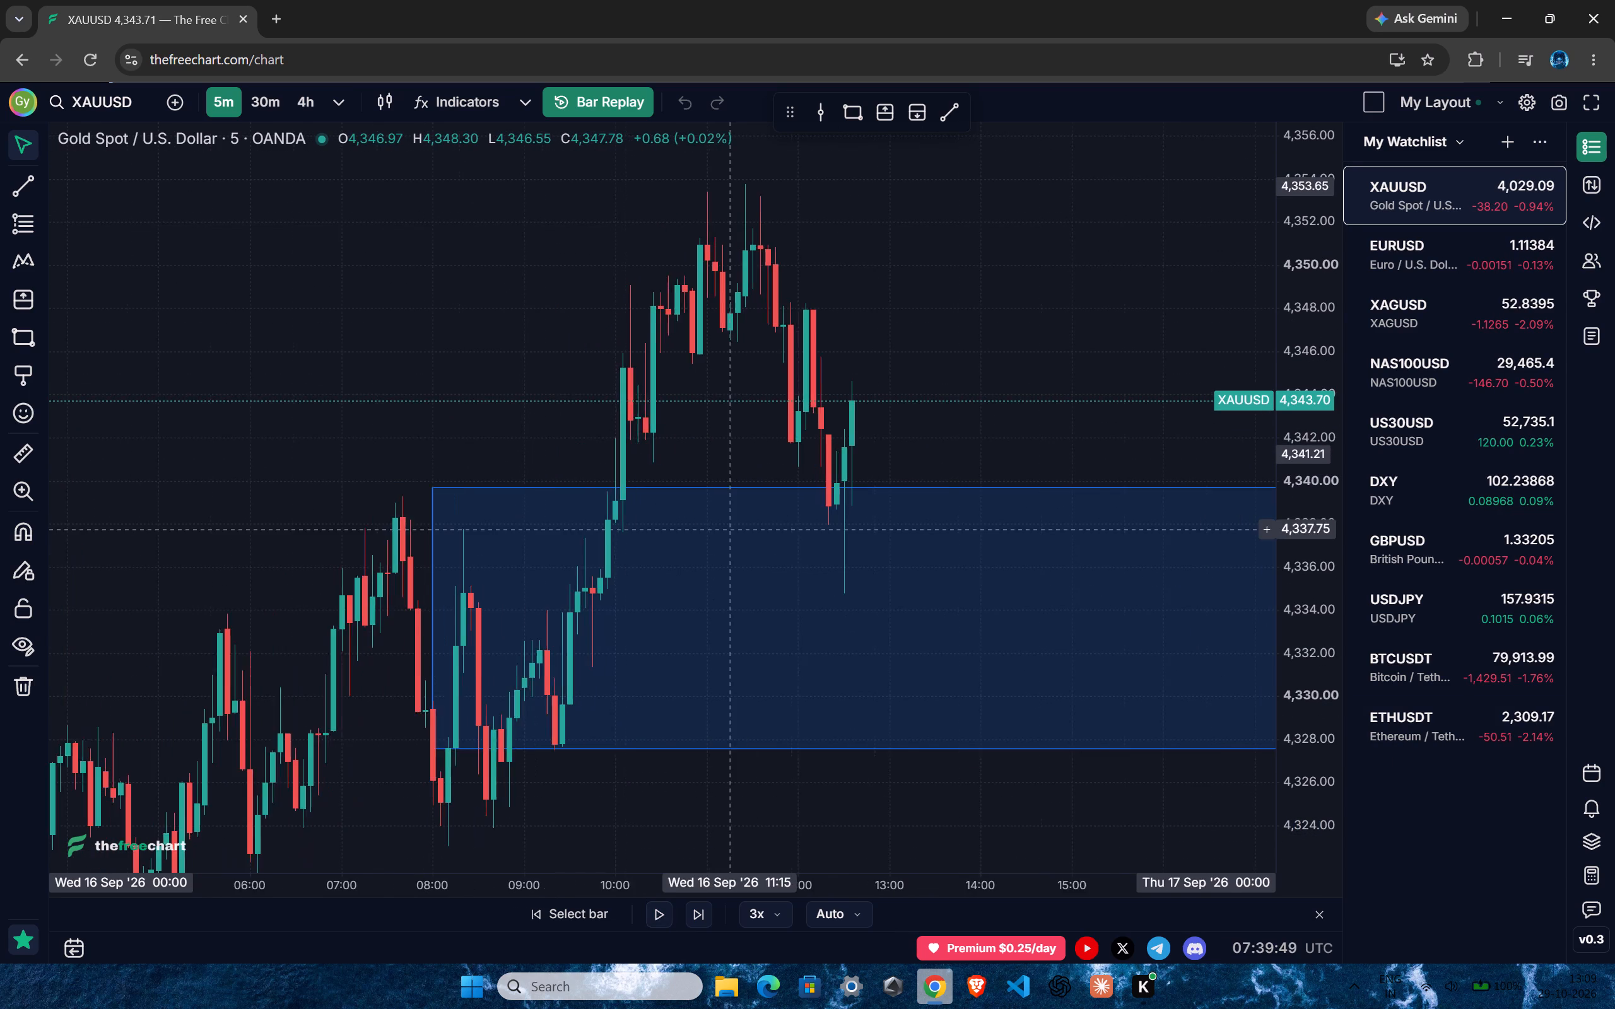
pyautogui.keyDown('ctrl'); pyautogui.scroll(4, 727, 529); pyautogui.keyUp('ctrl')
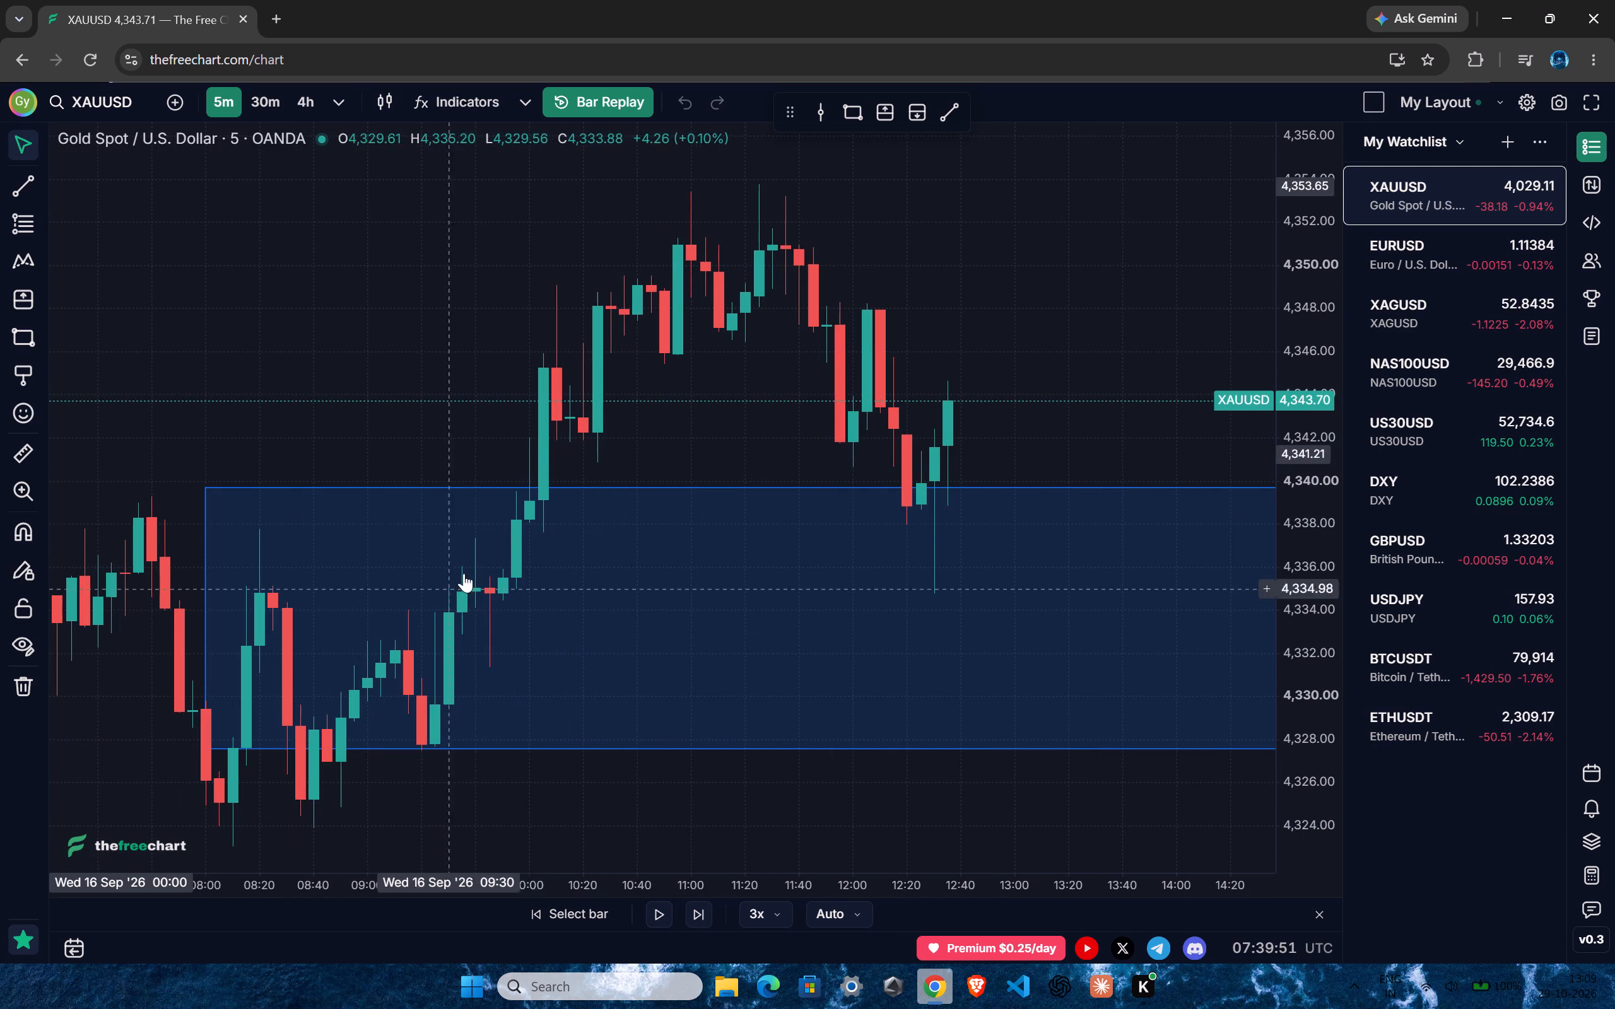
pyautogui.click(854, 112)
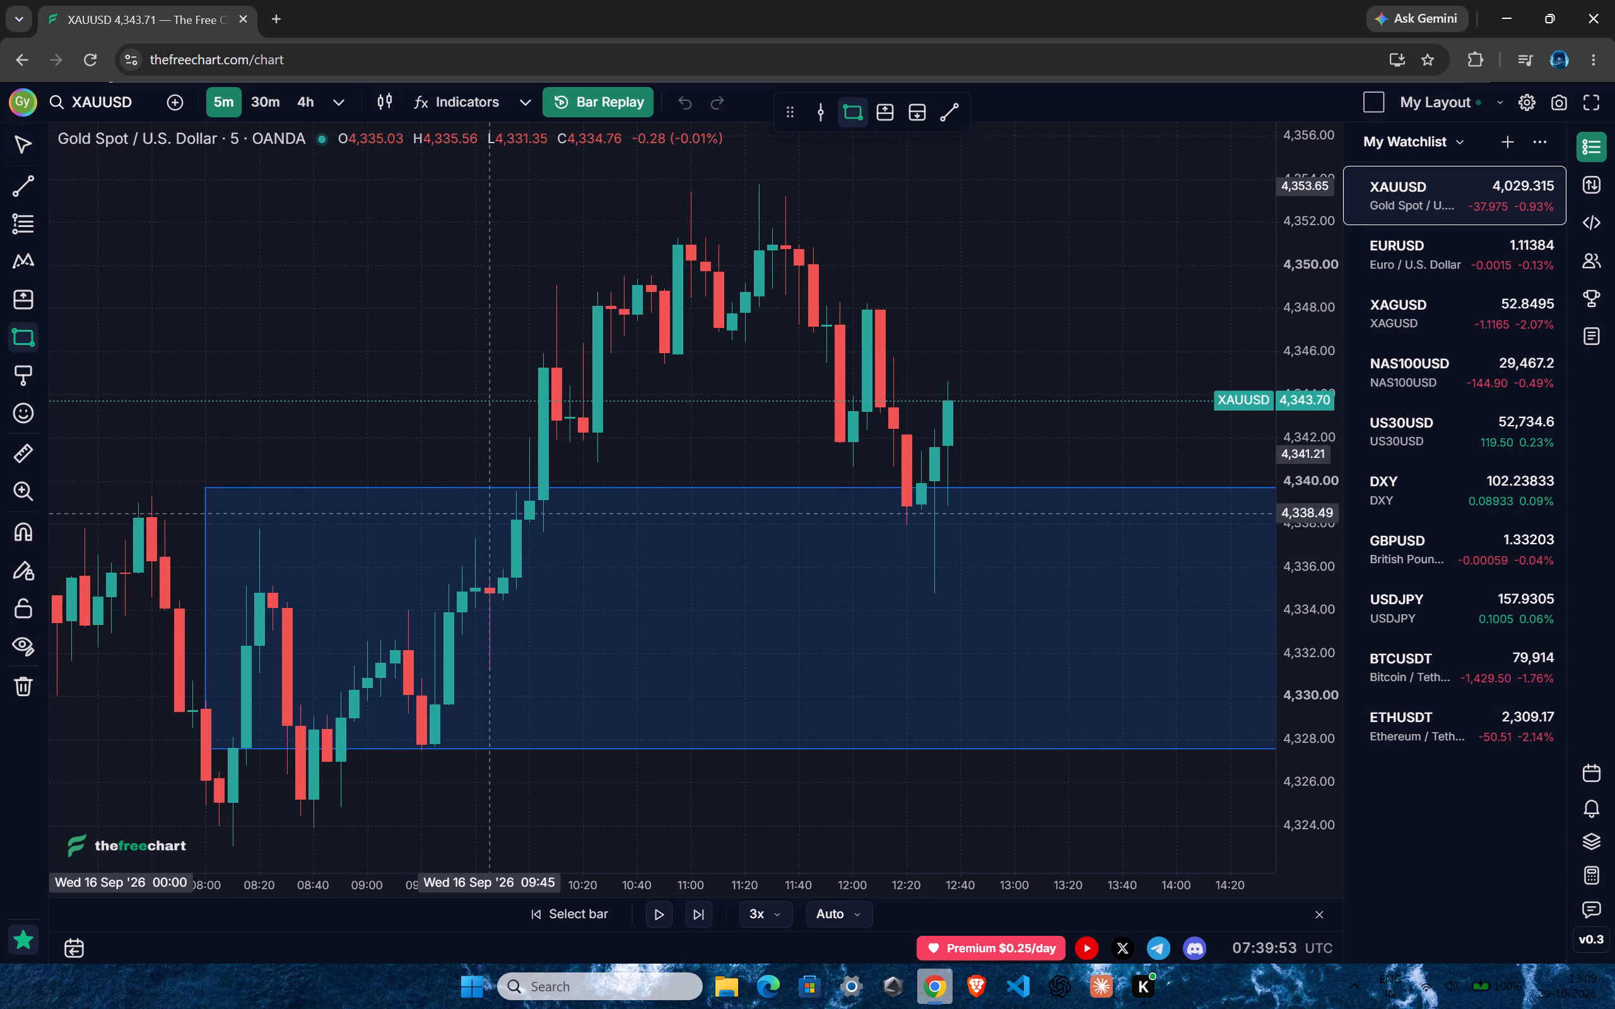
pyautogui.click(491, 534)
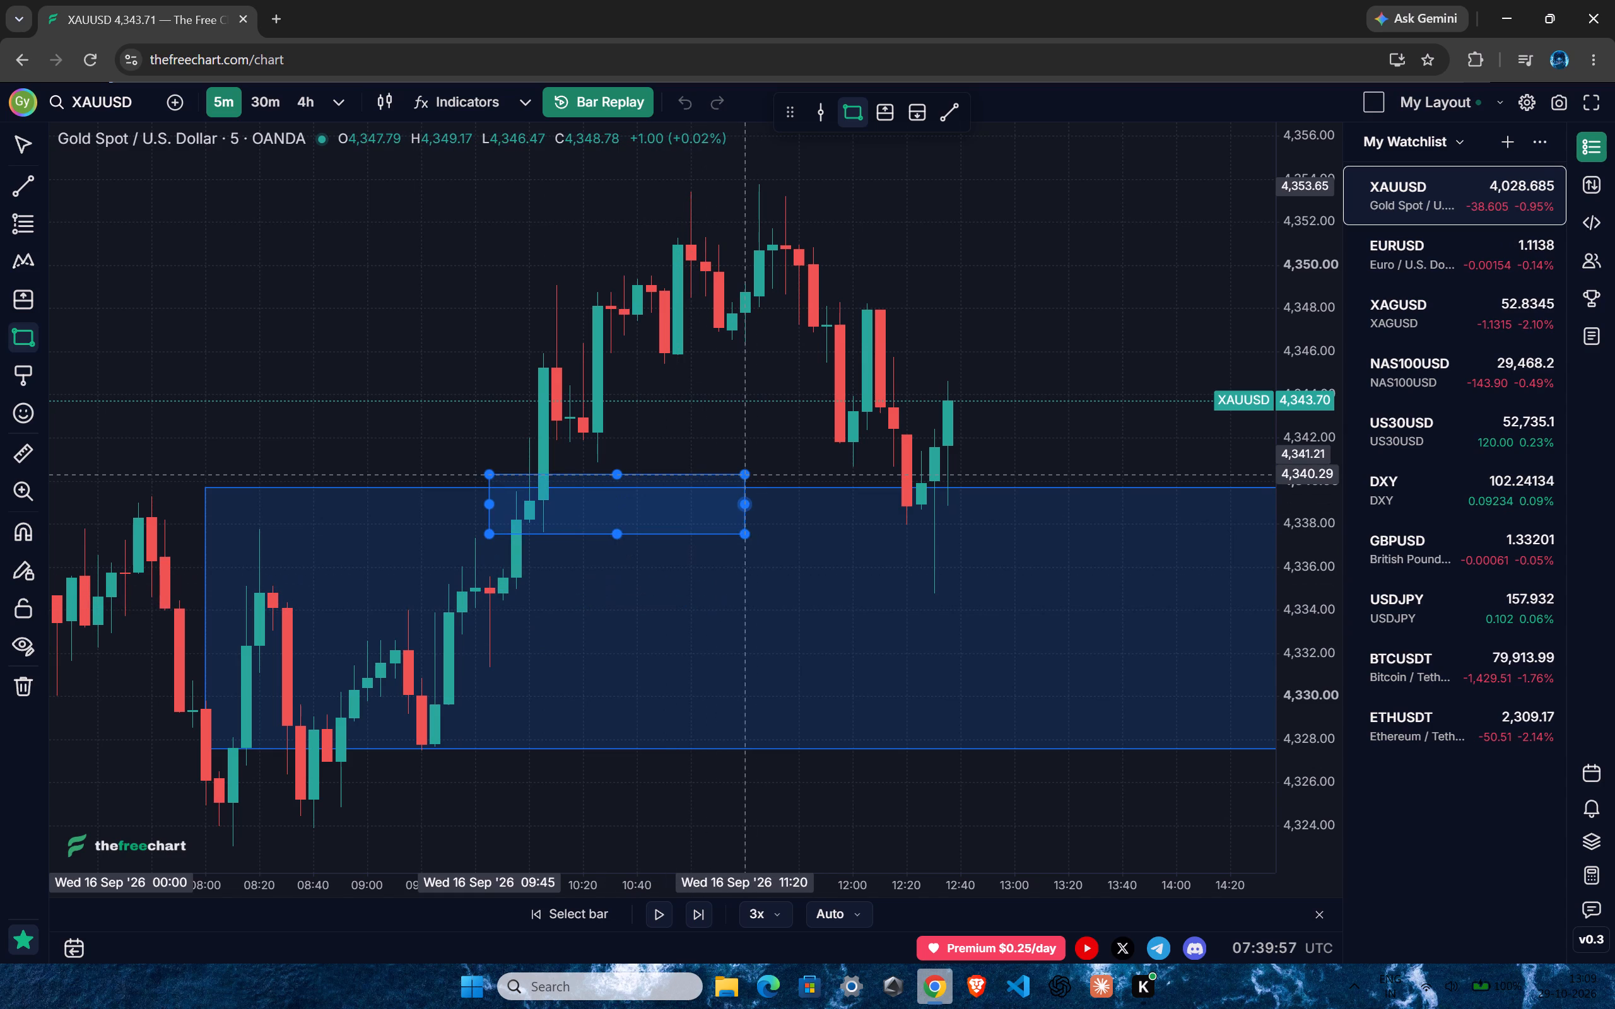
pyautogui.click(744, 601)
pyautogui.moveTo(747, 568); pyautogui.dragTo(747, 566)
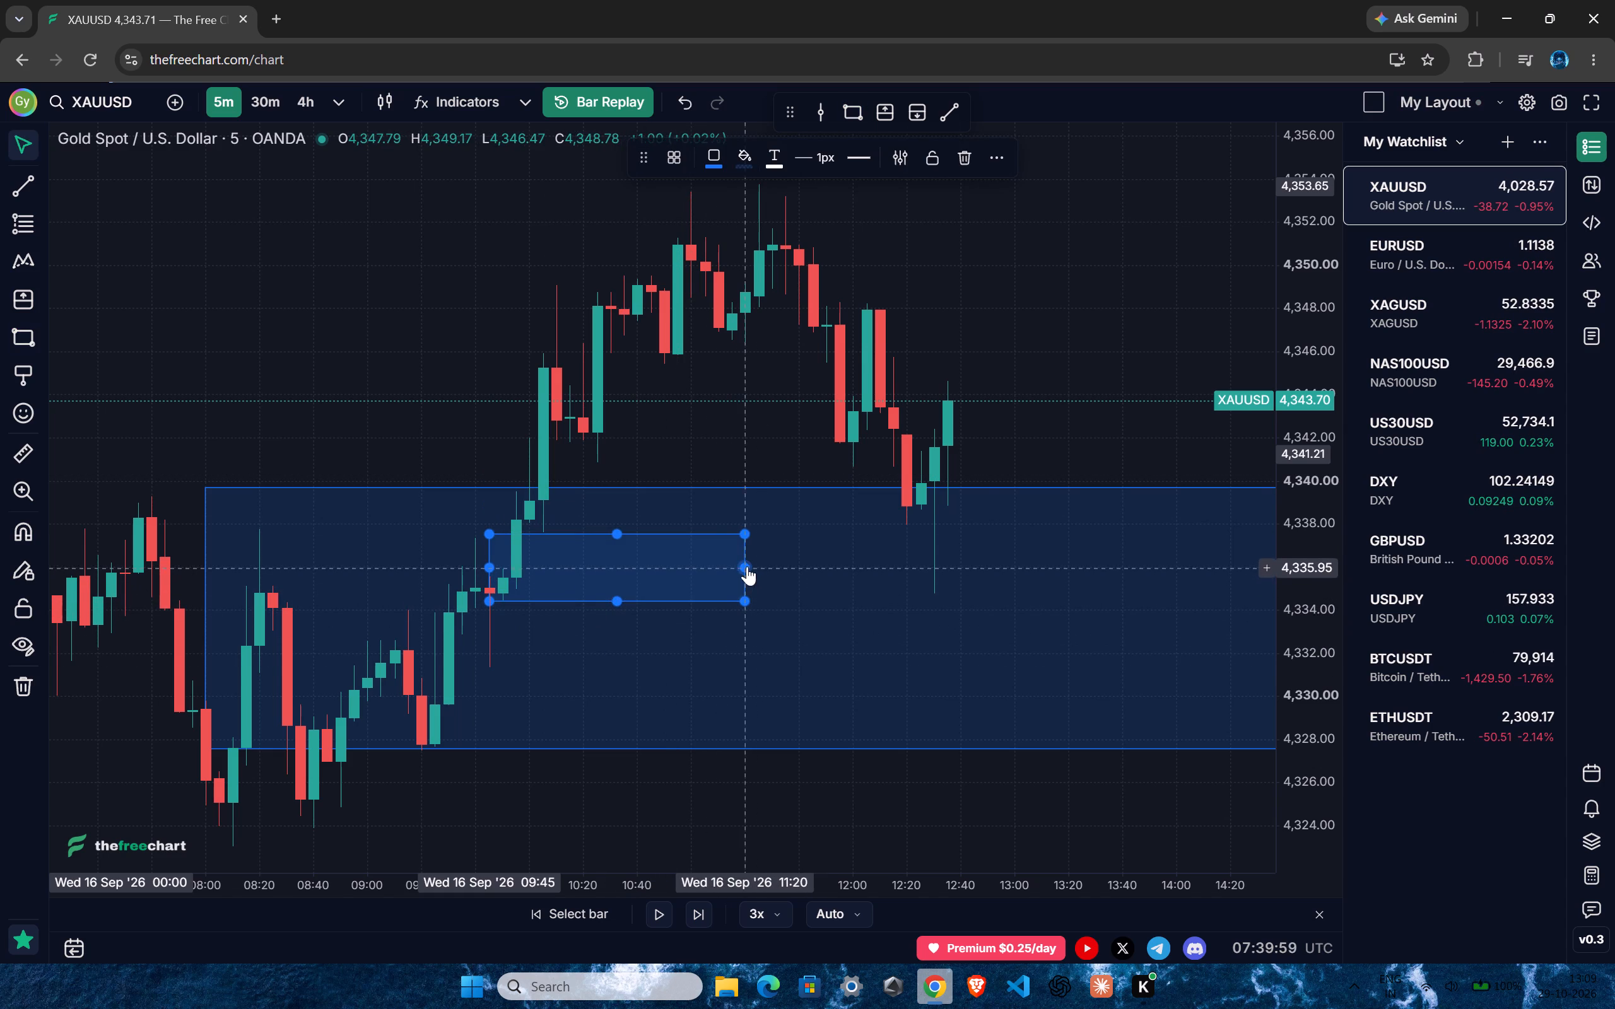
pyautogui.moveTo(747, 566); pyautogui.dragTo(999, 561)
pyautogui.click(1062, 452)
# Replay the 5-minute chart forward to the 13:20 candle on 16 September.
pyautogui.moveTo(1060, 452); pyautogui.dragTo(951, 476)
pyautogui.moveTo(961, 486); pyautogui.dragTo(897, 485)
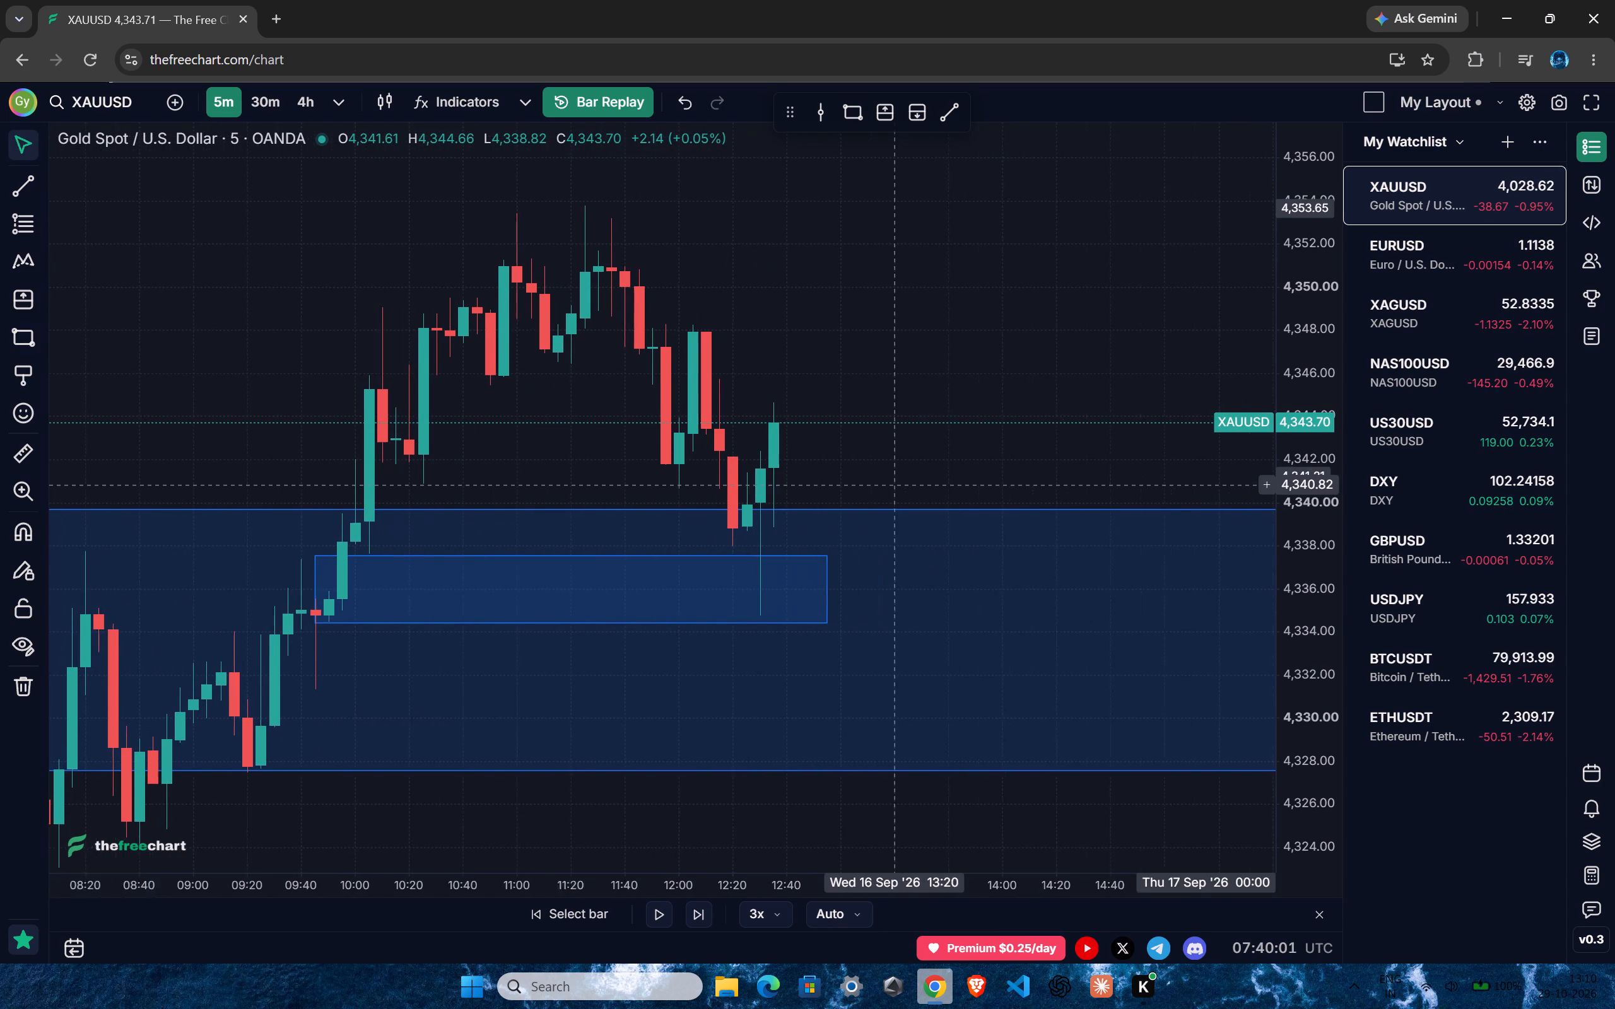
pyautogui.moveTo(897, 485); pyautogui.dragTo(862, 566)
pyautogui.keyDown('ctrl'); pyautogui.scroll(3, 760, 556); pyautogui.keyUp('ctrl')
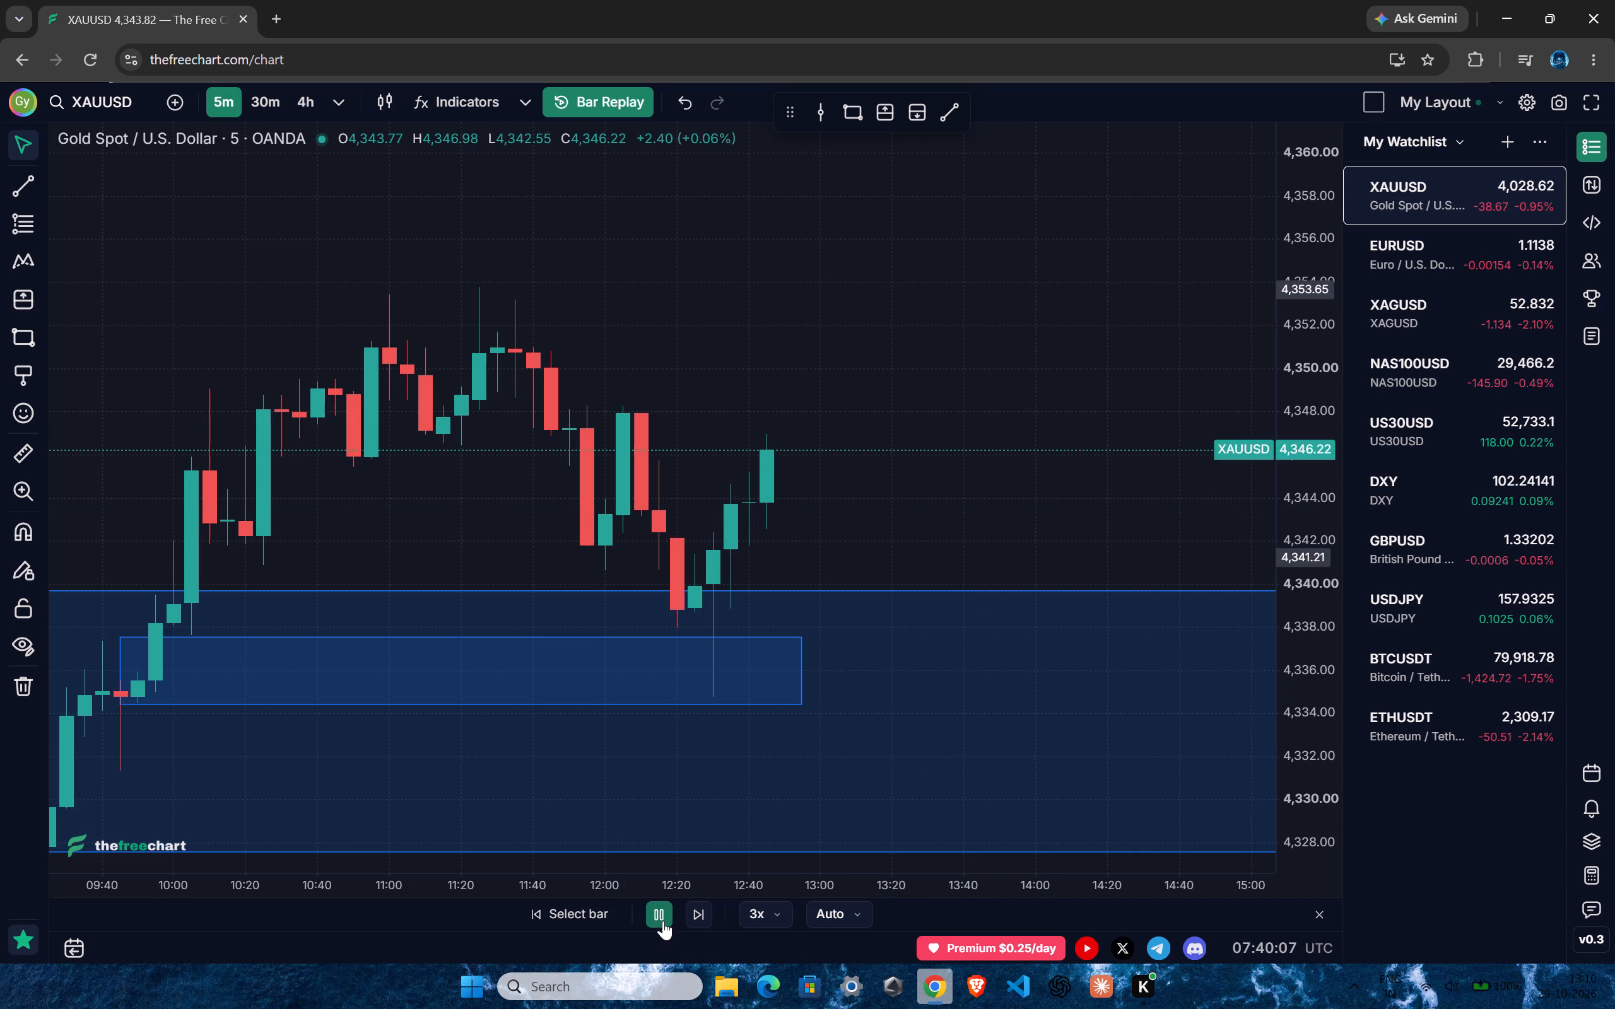
pyautogui.click(663, 921)
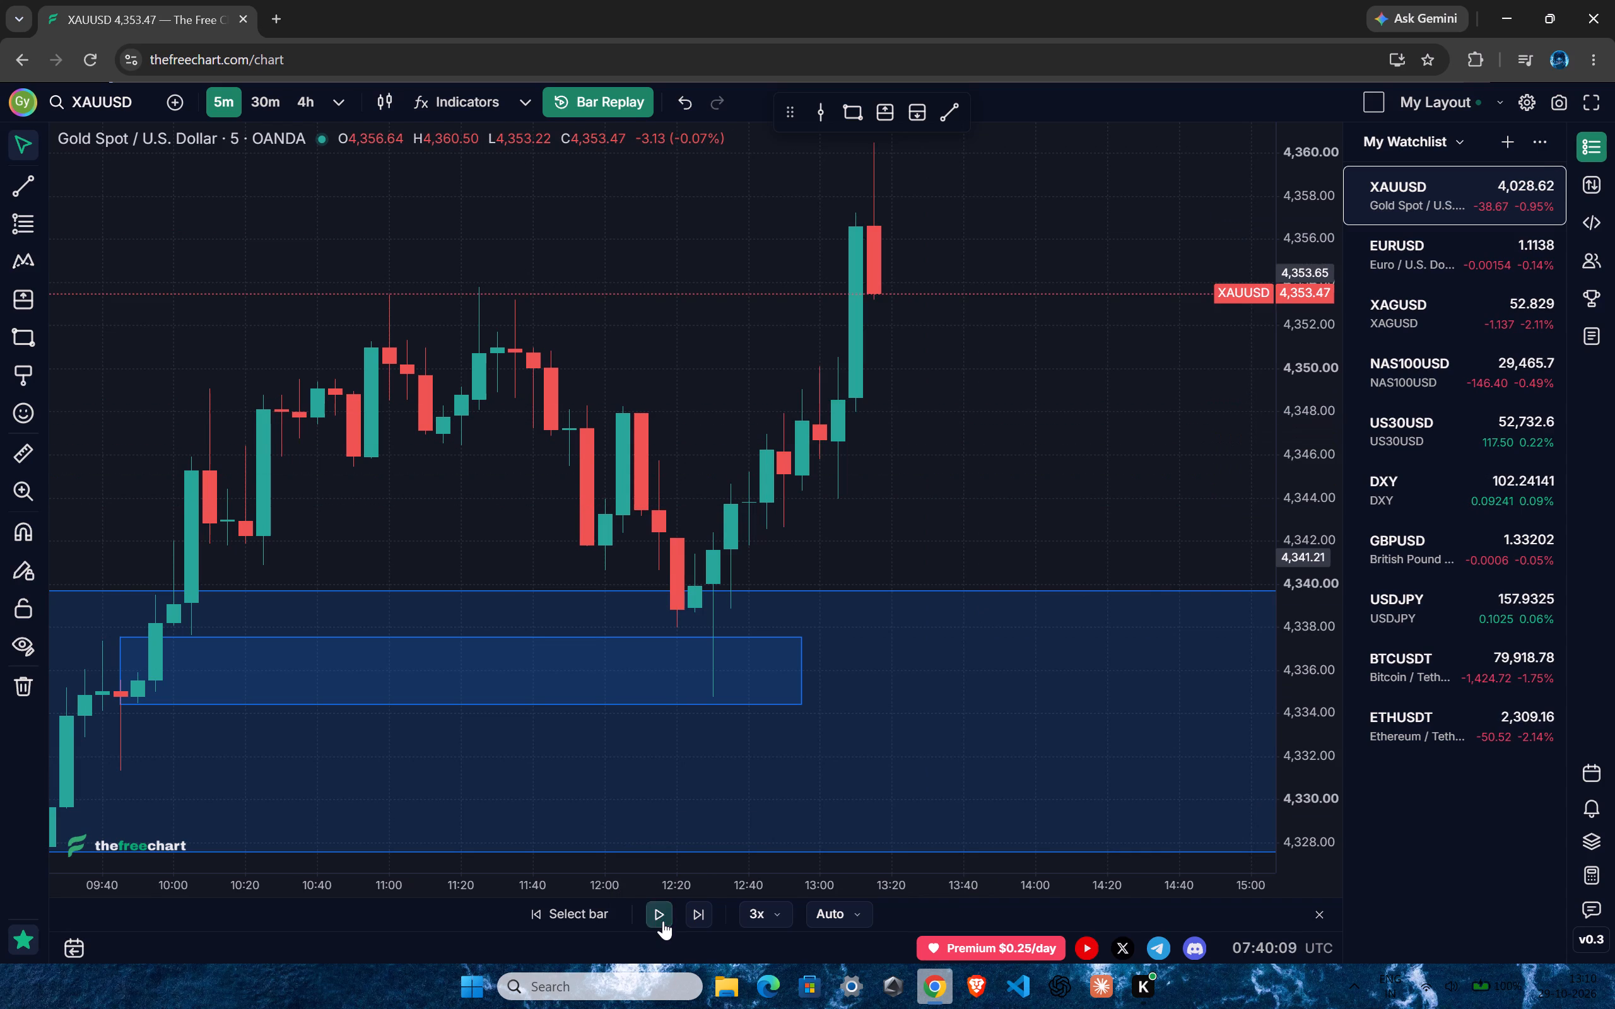
pyautogui.moveTo(1098, 455); pyautogui.dragTo(1008, 552)
pyautogui.moveTo(1311, 460); pyautogui.dragTo(1231, 769)
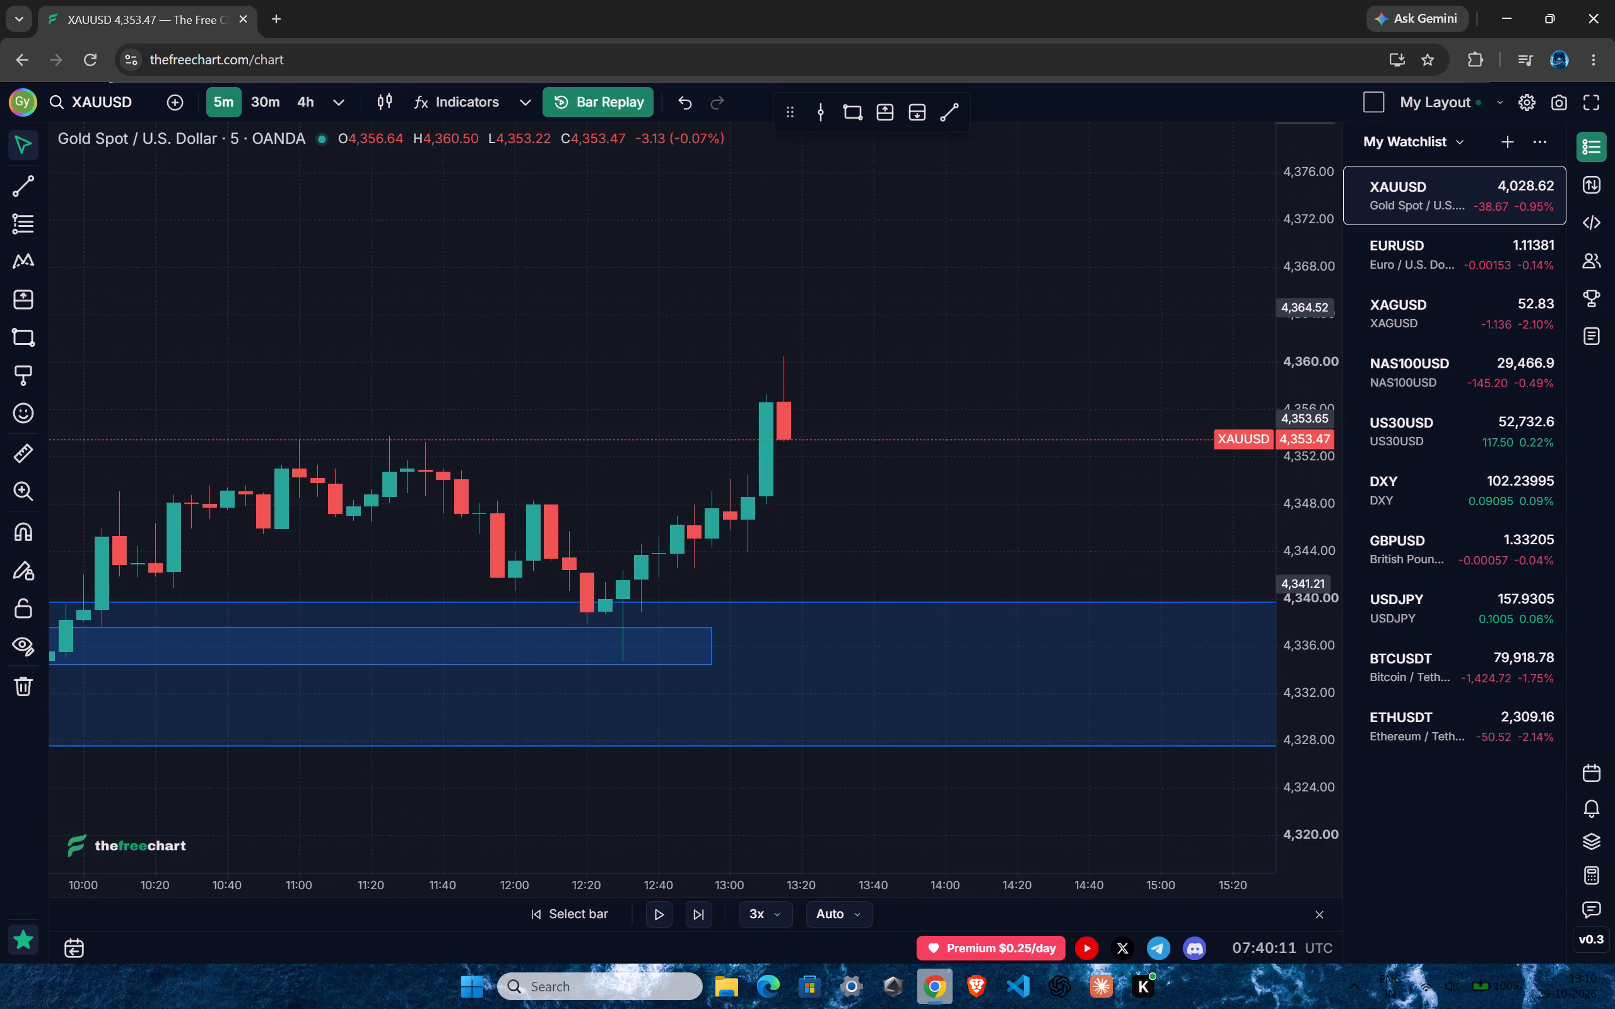
pyautogui.moveTo(1231, 769); pyautogui.dragTo(1233, 769)
pyautogui.keyDown('ctrl'); pyautogui.scroll(-4, 764, 606); pyautogui.keyUp('ctrl')
pyautogui.moveTo(905, 519); pyautogui.dragTo(889, 542)
pyautogui.keyDown('ctrl'); pyautogui.scroll(5, 727, 580); pyautogui.keyUp('ctrl')
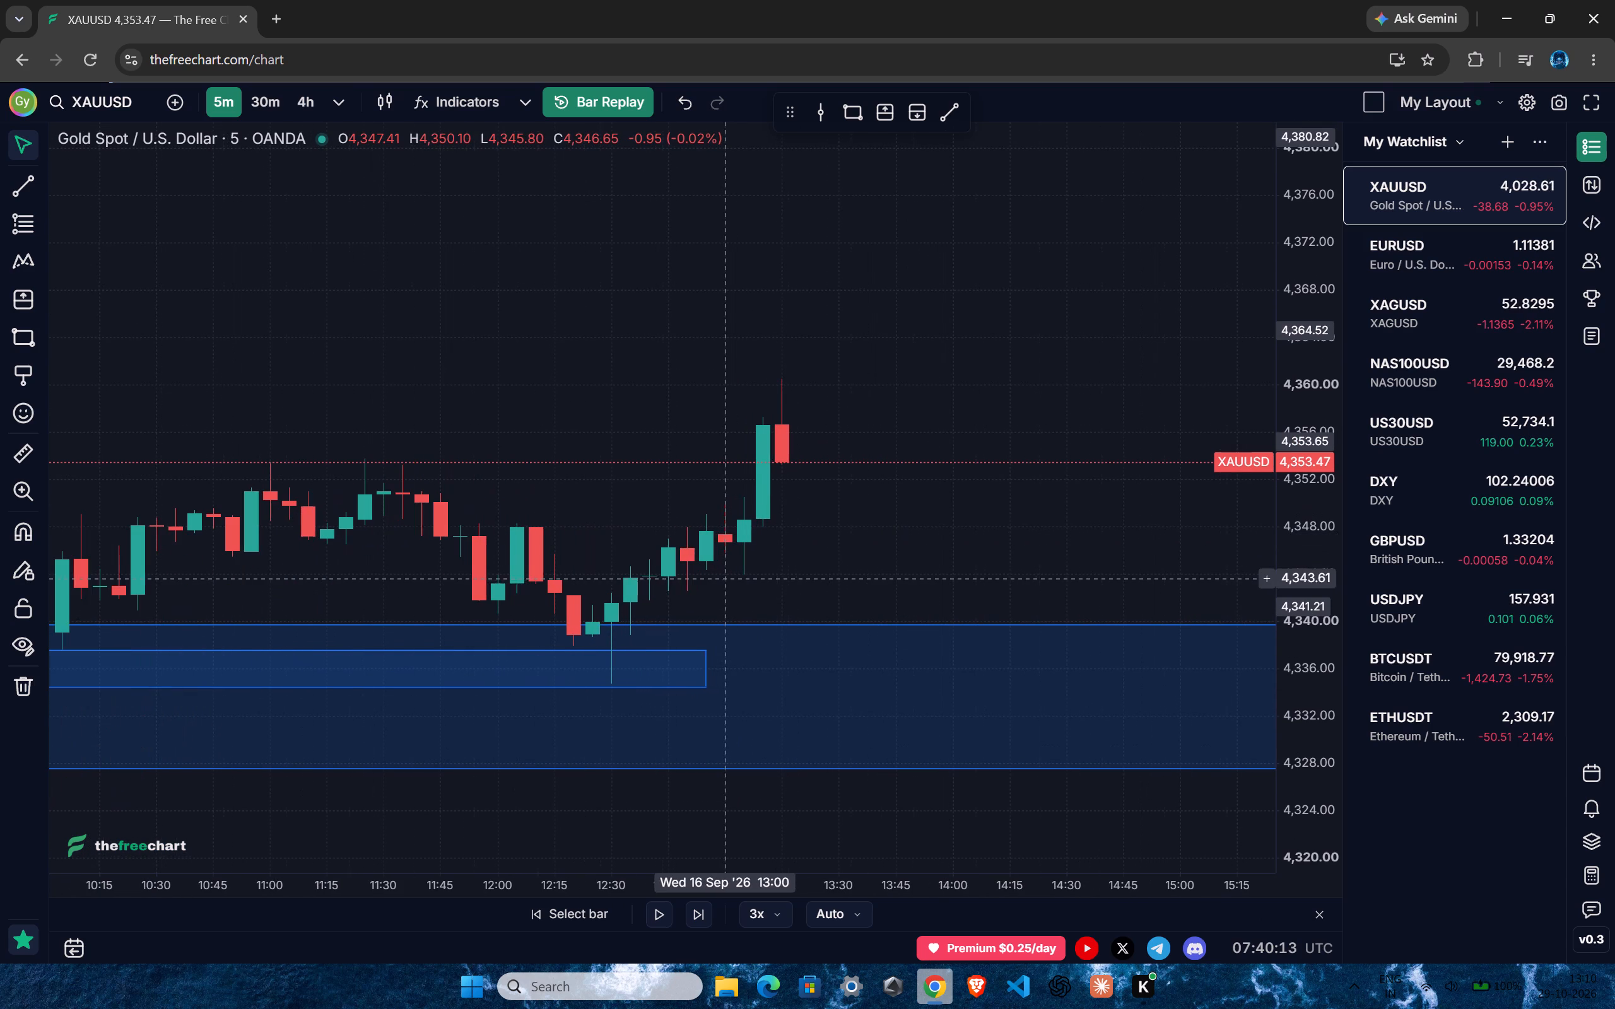
pyautogui.click(660, 914)
pyautogui.click(660, 915)
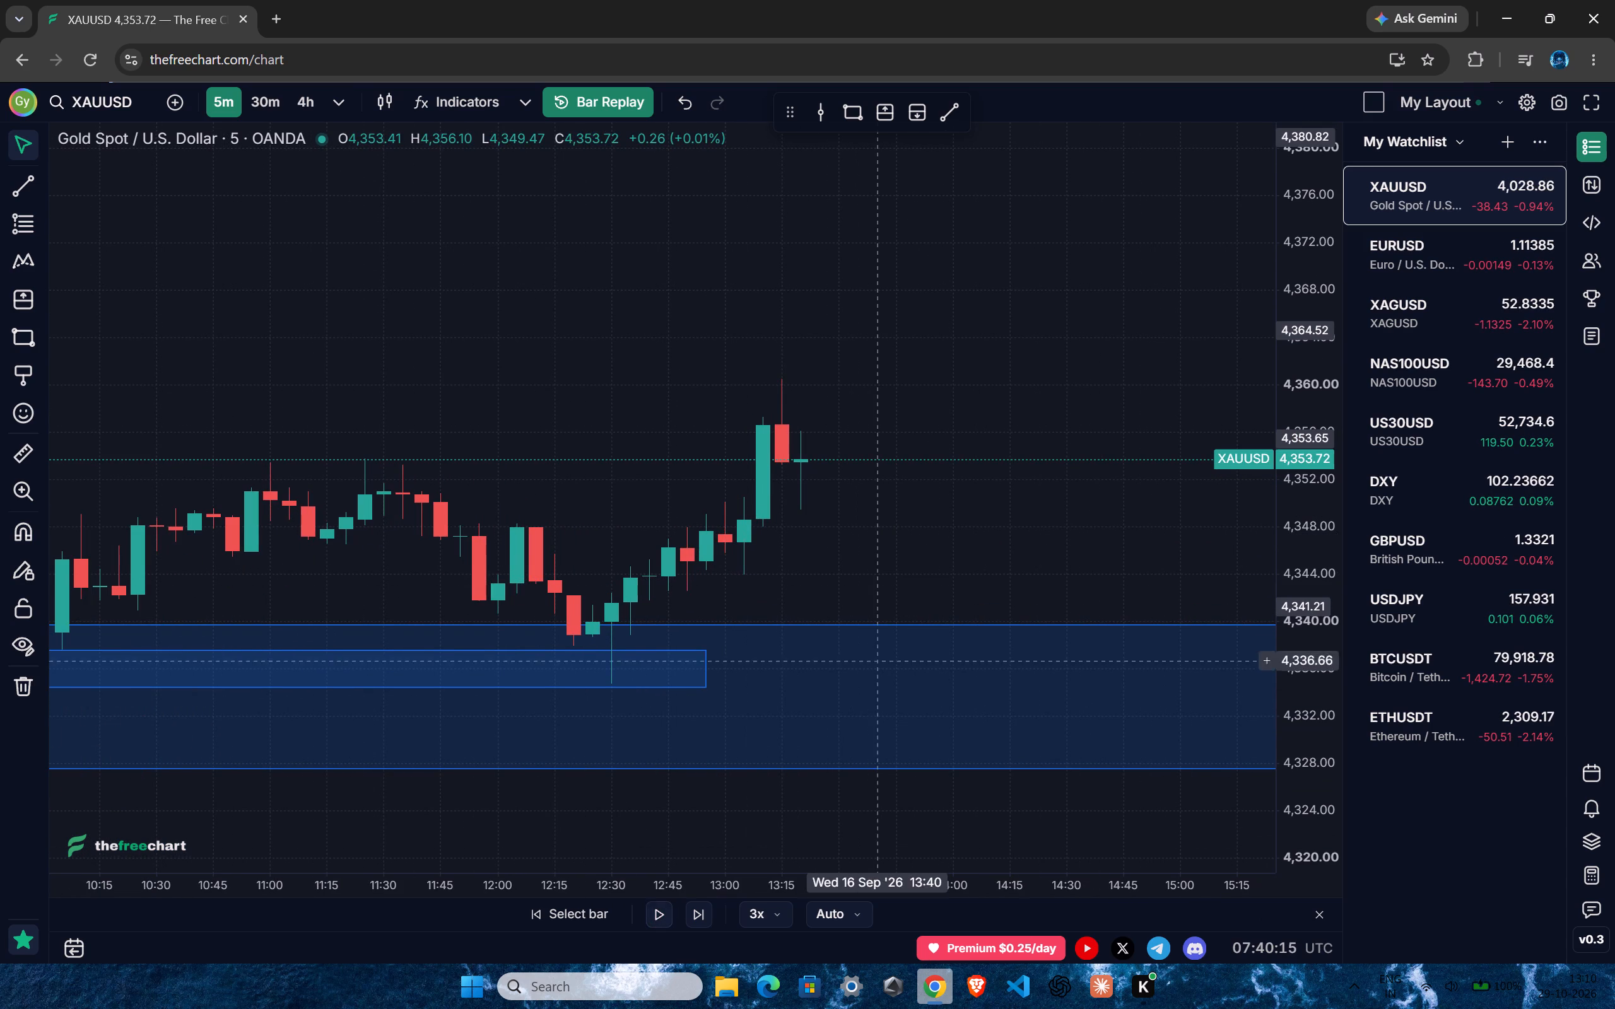
# Place a long position at 13:20 on 16 September with entry 4,349.69, stop 4,343.46 and target 4,378.87.
pyautogui.click(893, 108)
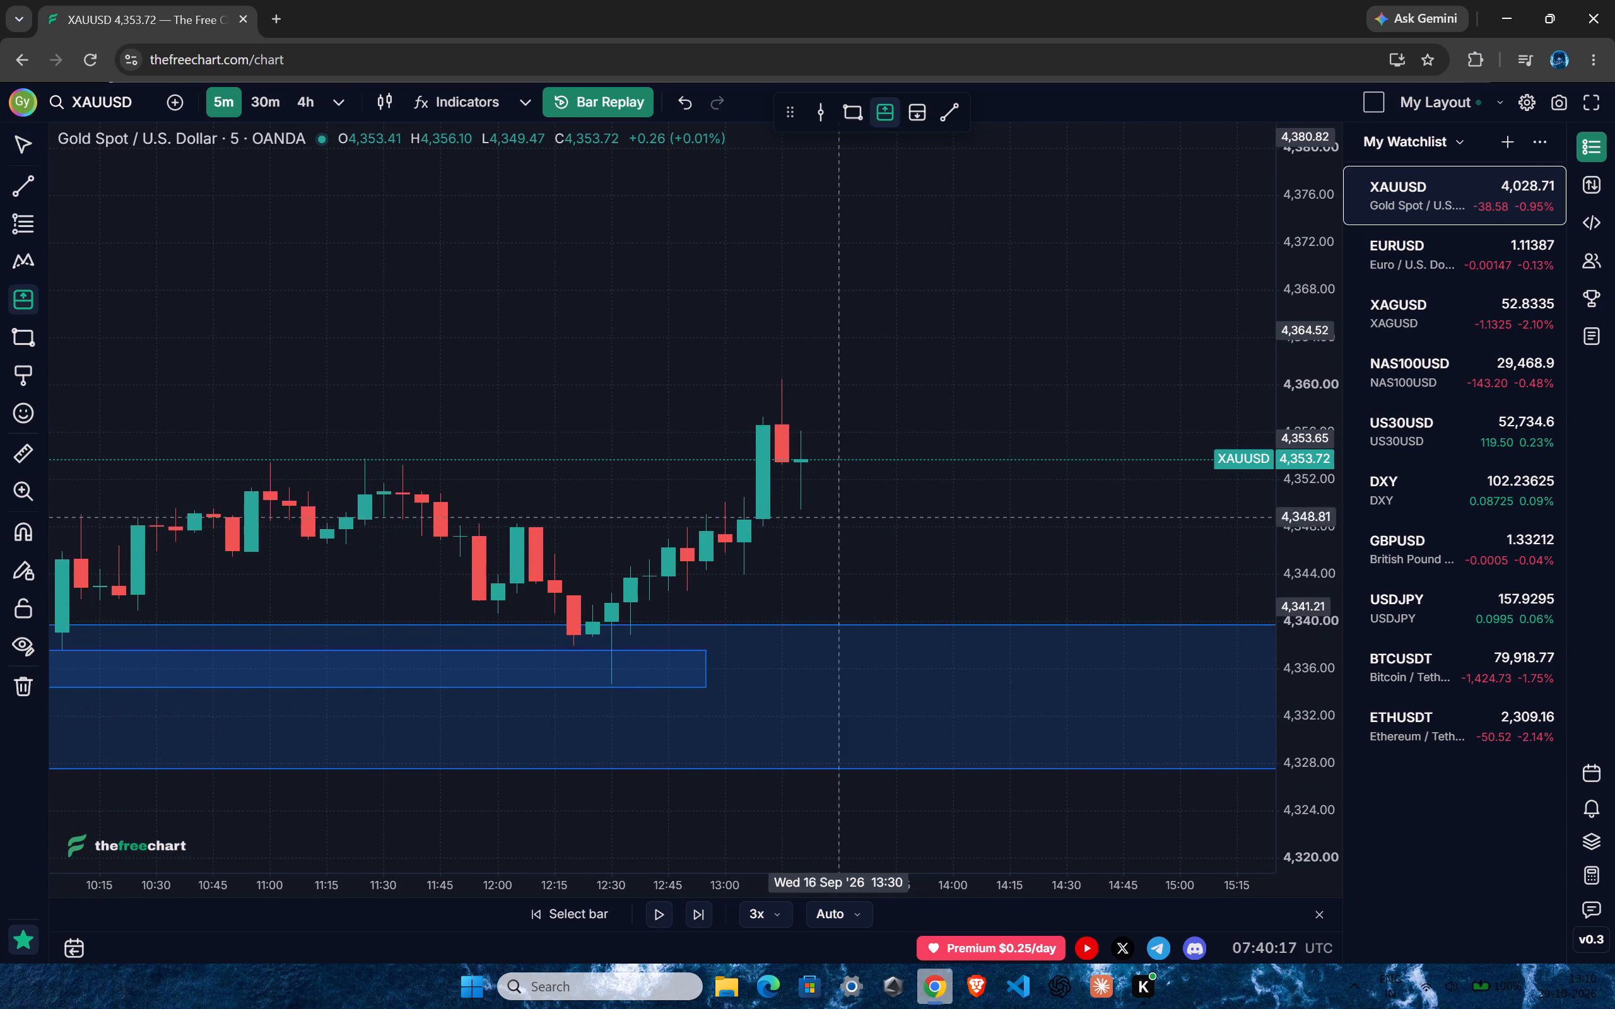
pyautogui.click(801, 506)
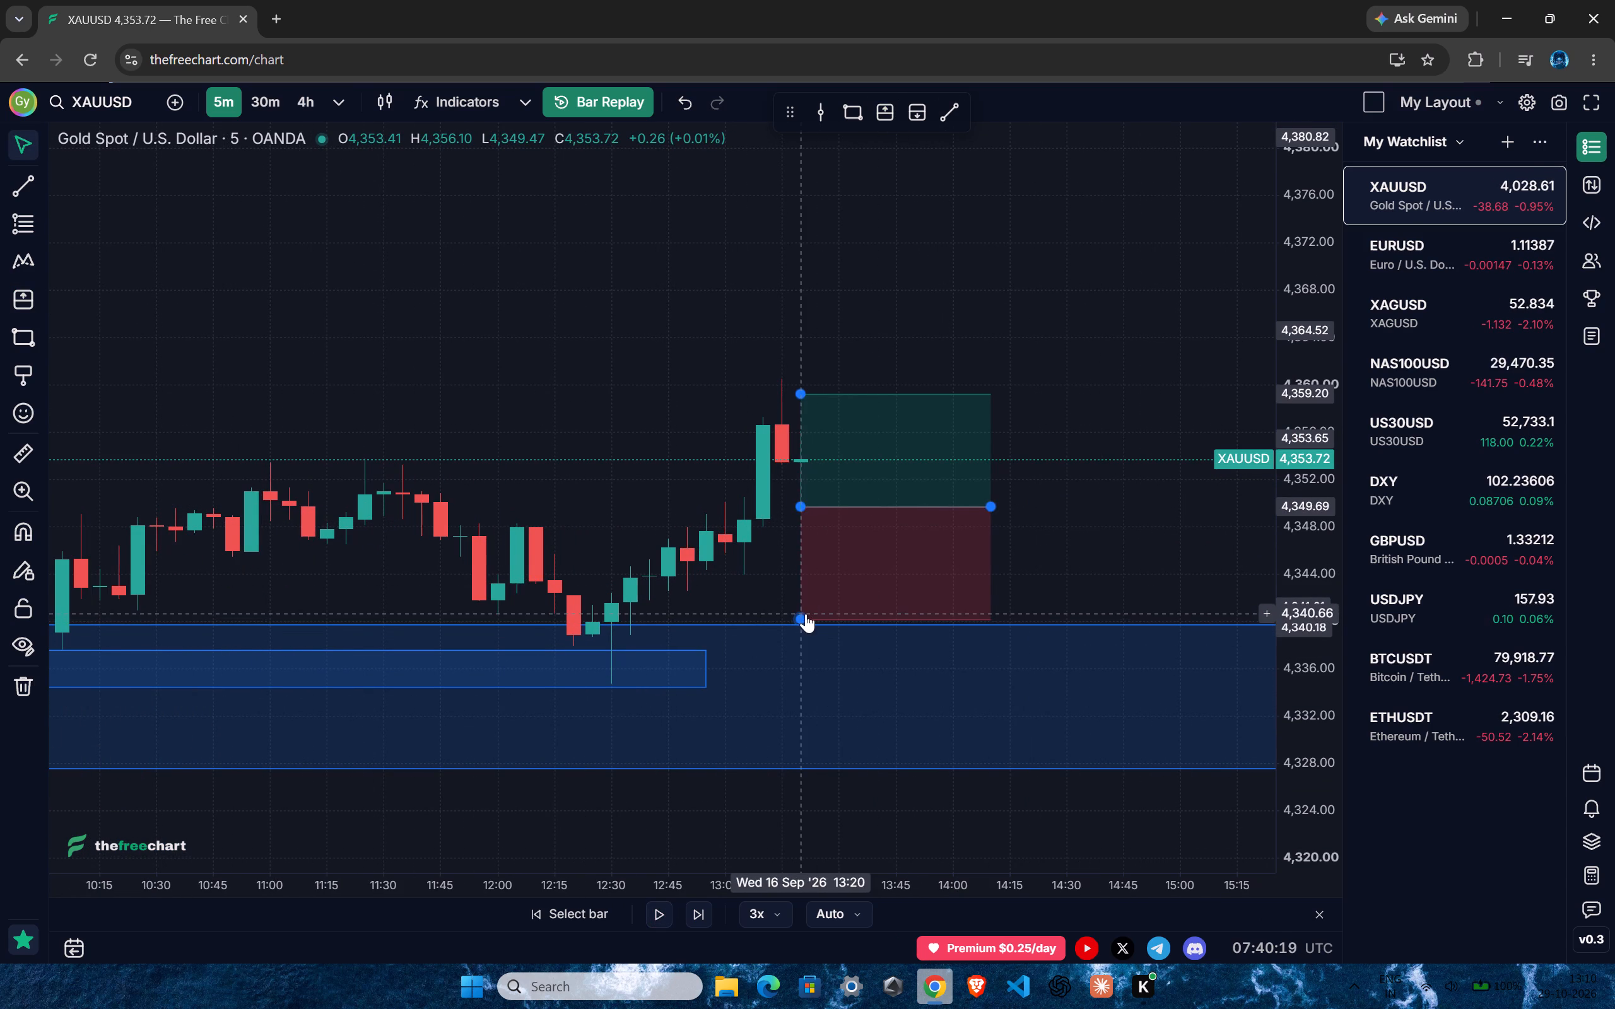
pyautogui.moveTo(802, 614); pyautogui.dragTo(799, 580)
pyautogui.moveTo(1144, 548); pyautogui.dragTo(876, 472)
pyautogui.keyDown('ctrl'); pyautogui.scroll(-2, 708, 448); pyautogui.keyUp('ctrl')
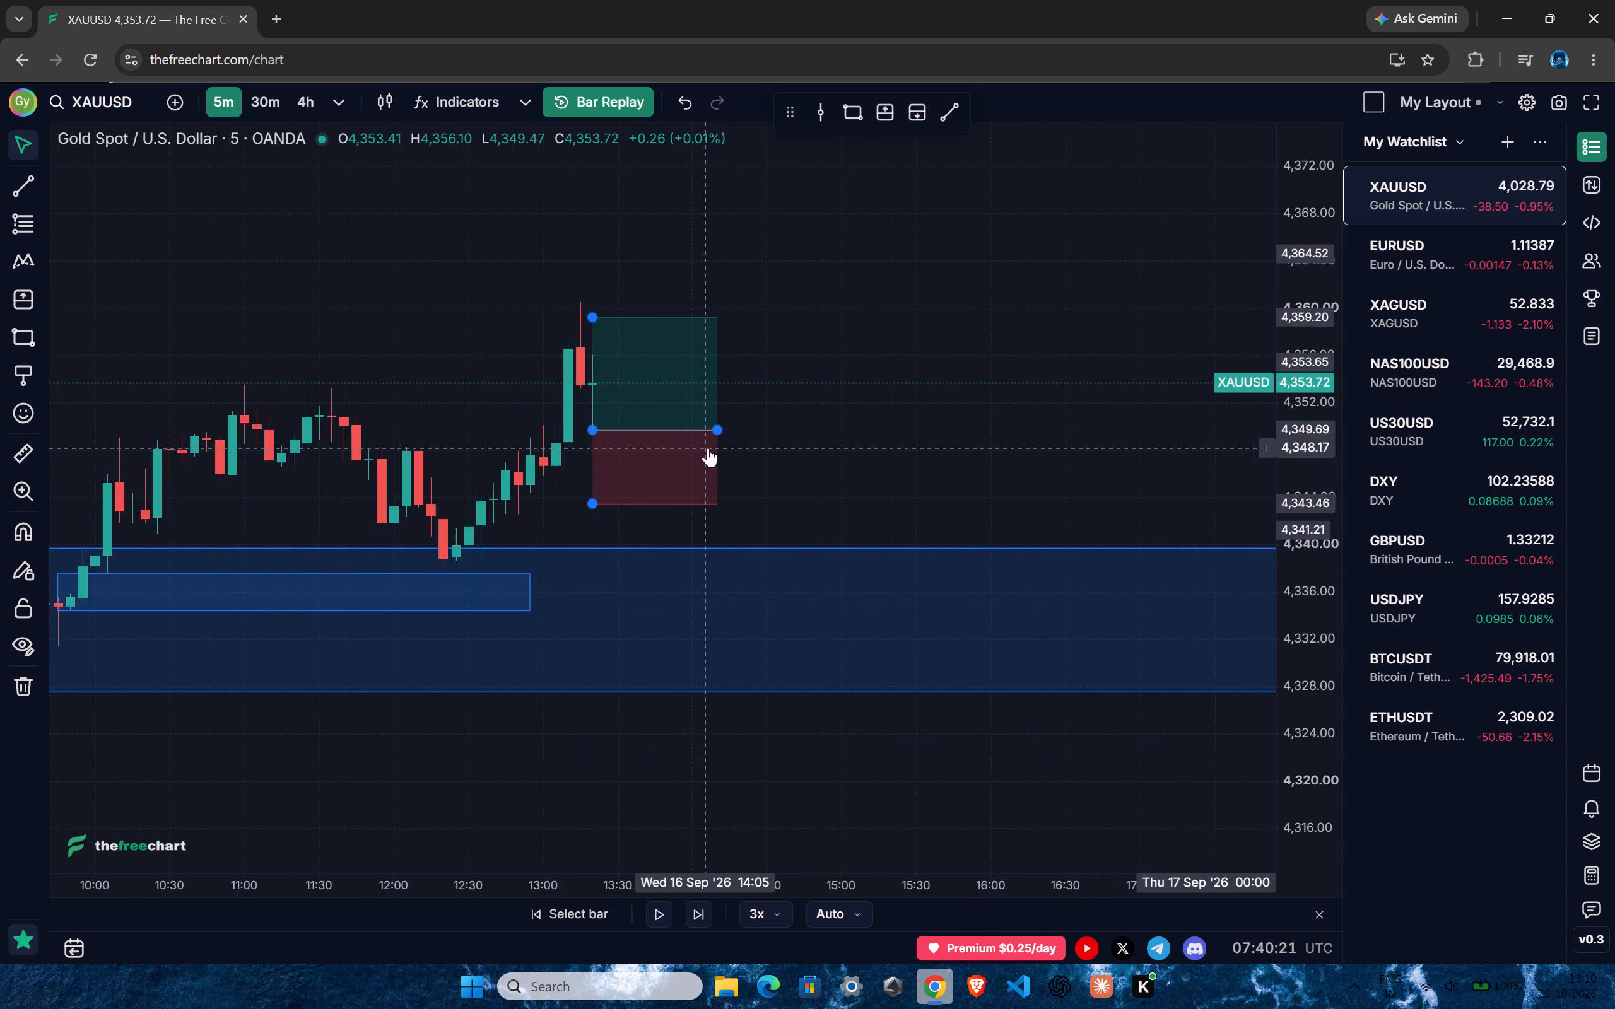
pyautogui.keyDown('ctrl'); pyautogui.scroll(-18, 708, 448); pyautogui.keyUp('ctrl')
pyautogui.moveTo(840, 421); pyautogui.dragTo(895, 550)
pyautogui.moveTo(1294, 371); pyautogui.dragTo(1256, 574)
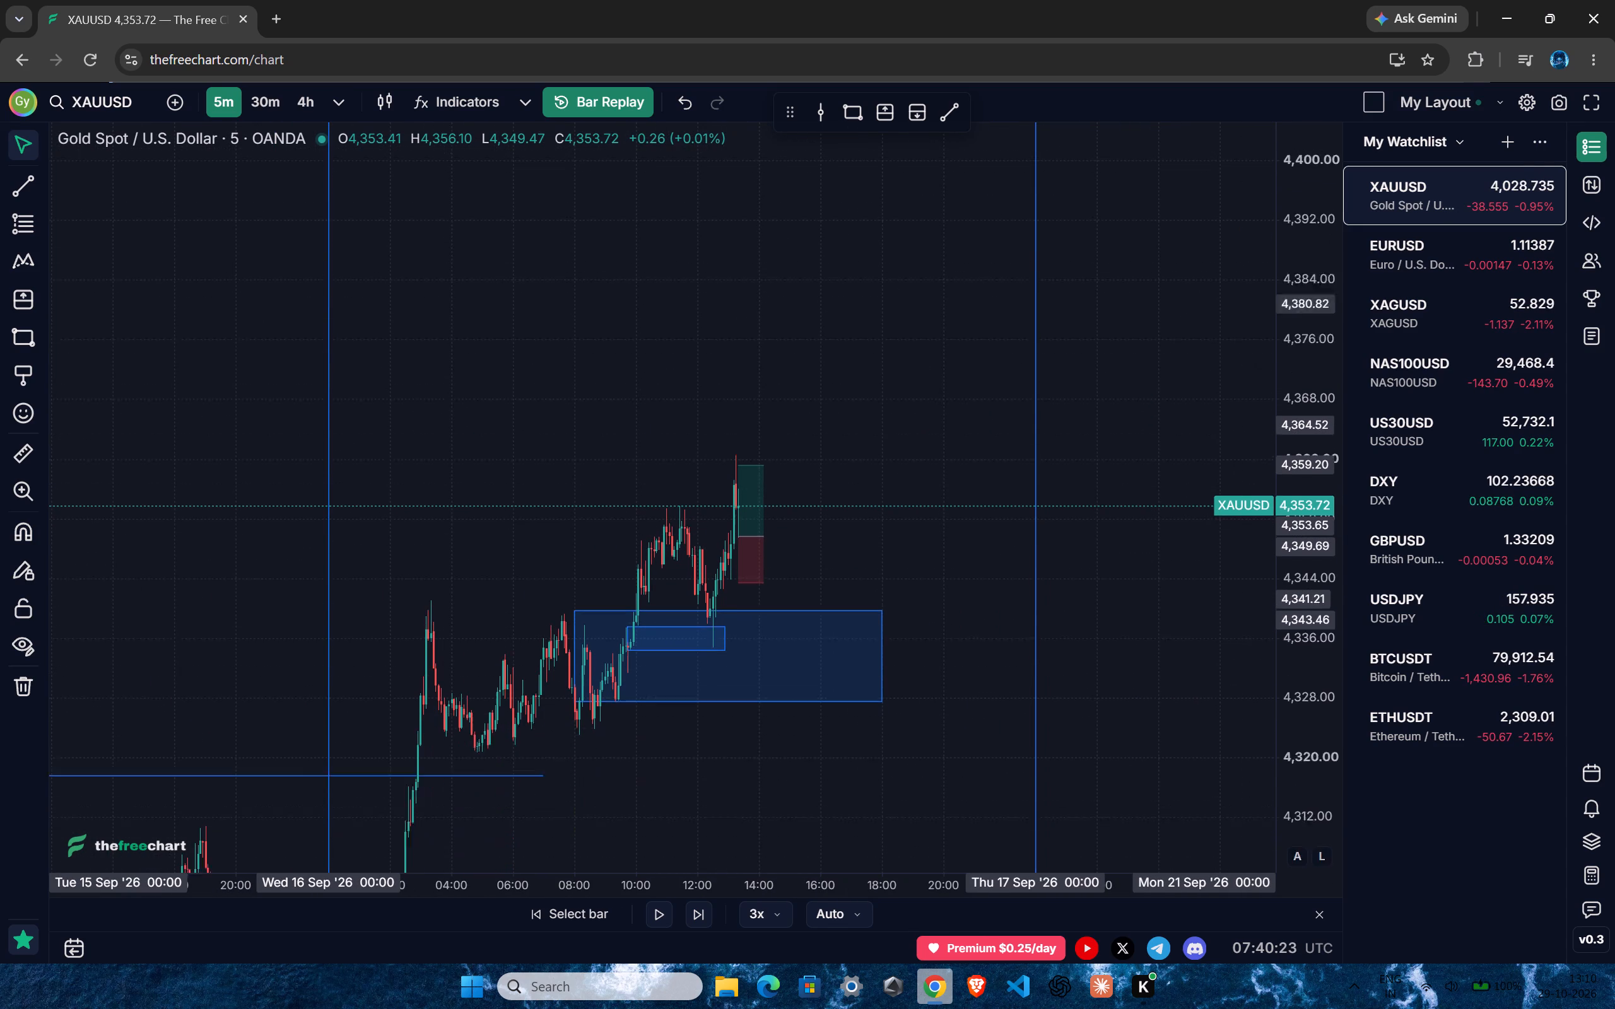
pyautogui.moveTo(1256, 574); pyautogui.dragTo(1247, 607)
pyautogui.moveTo(739, 466); pyautogui.dragTo(840, 341)
pyautogui.click(872, 343)
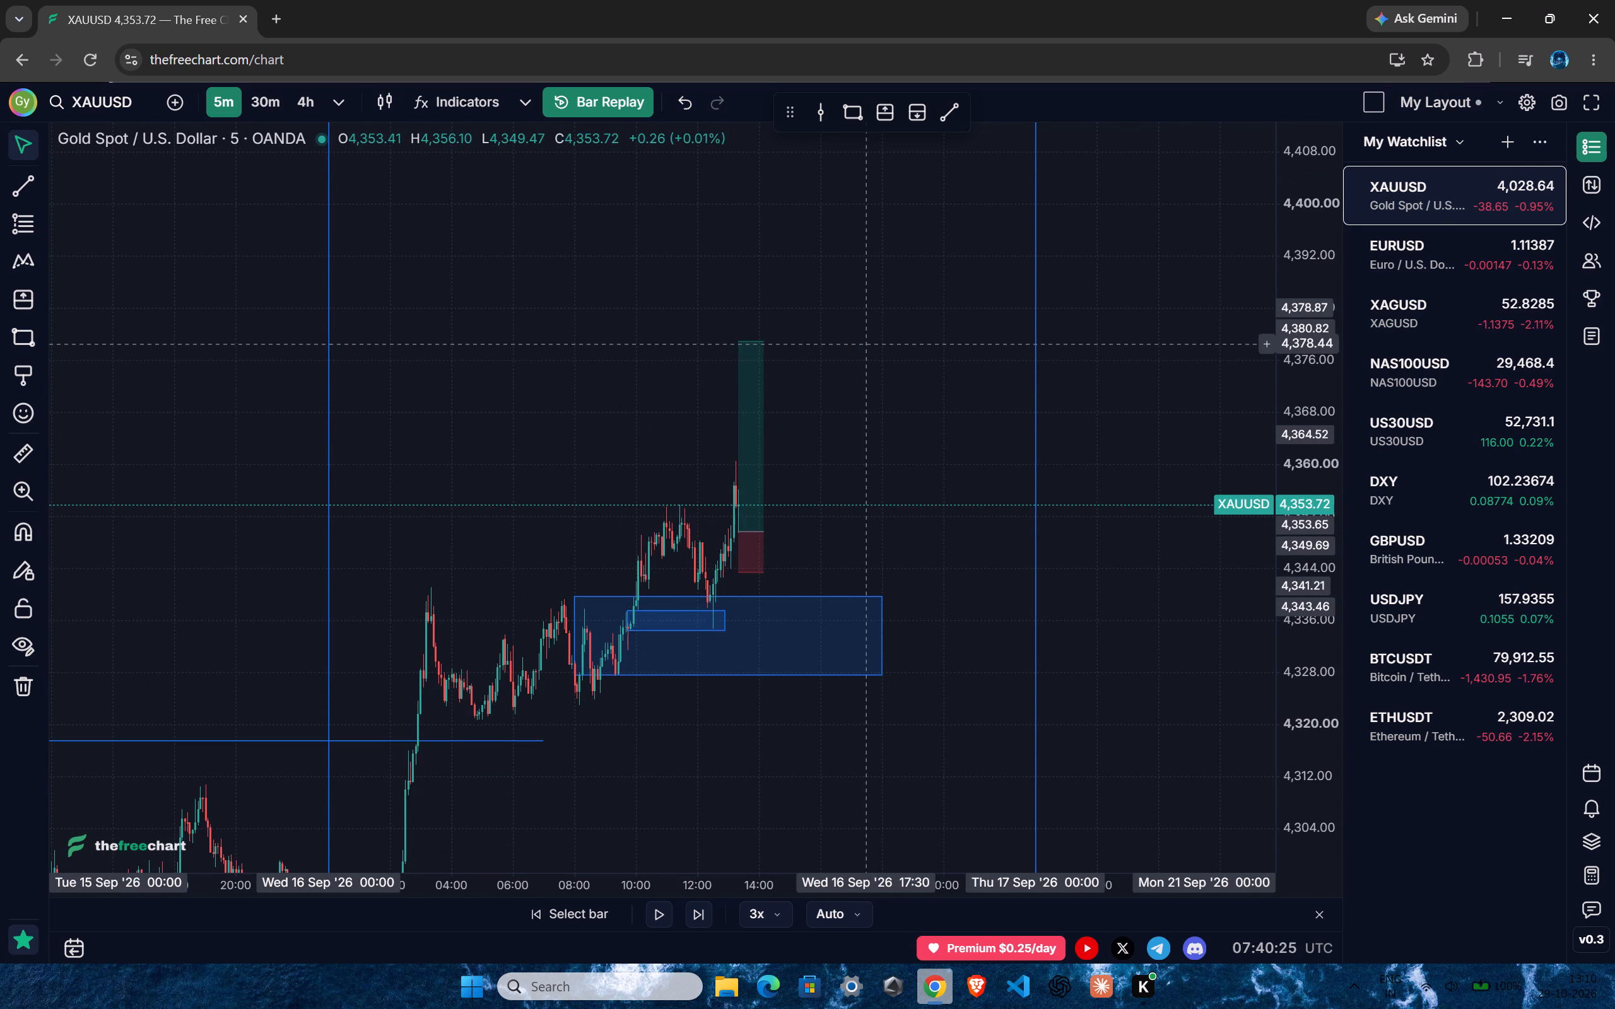
# Switch the chart to the 1-hour interval.
pyautogui.write('1d')
pyautogui.press('BackSpace')
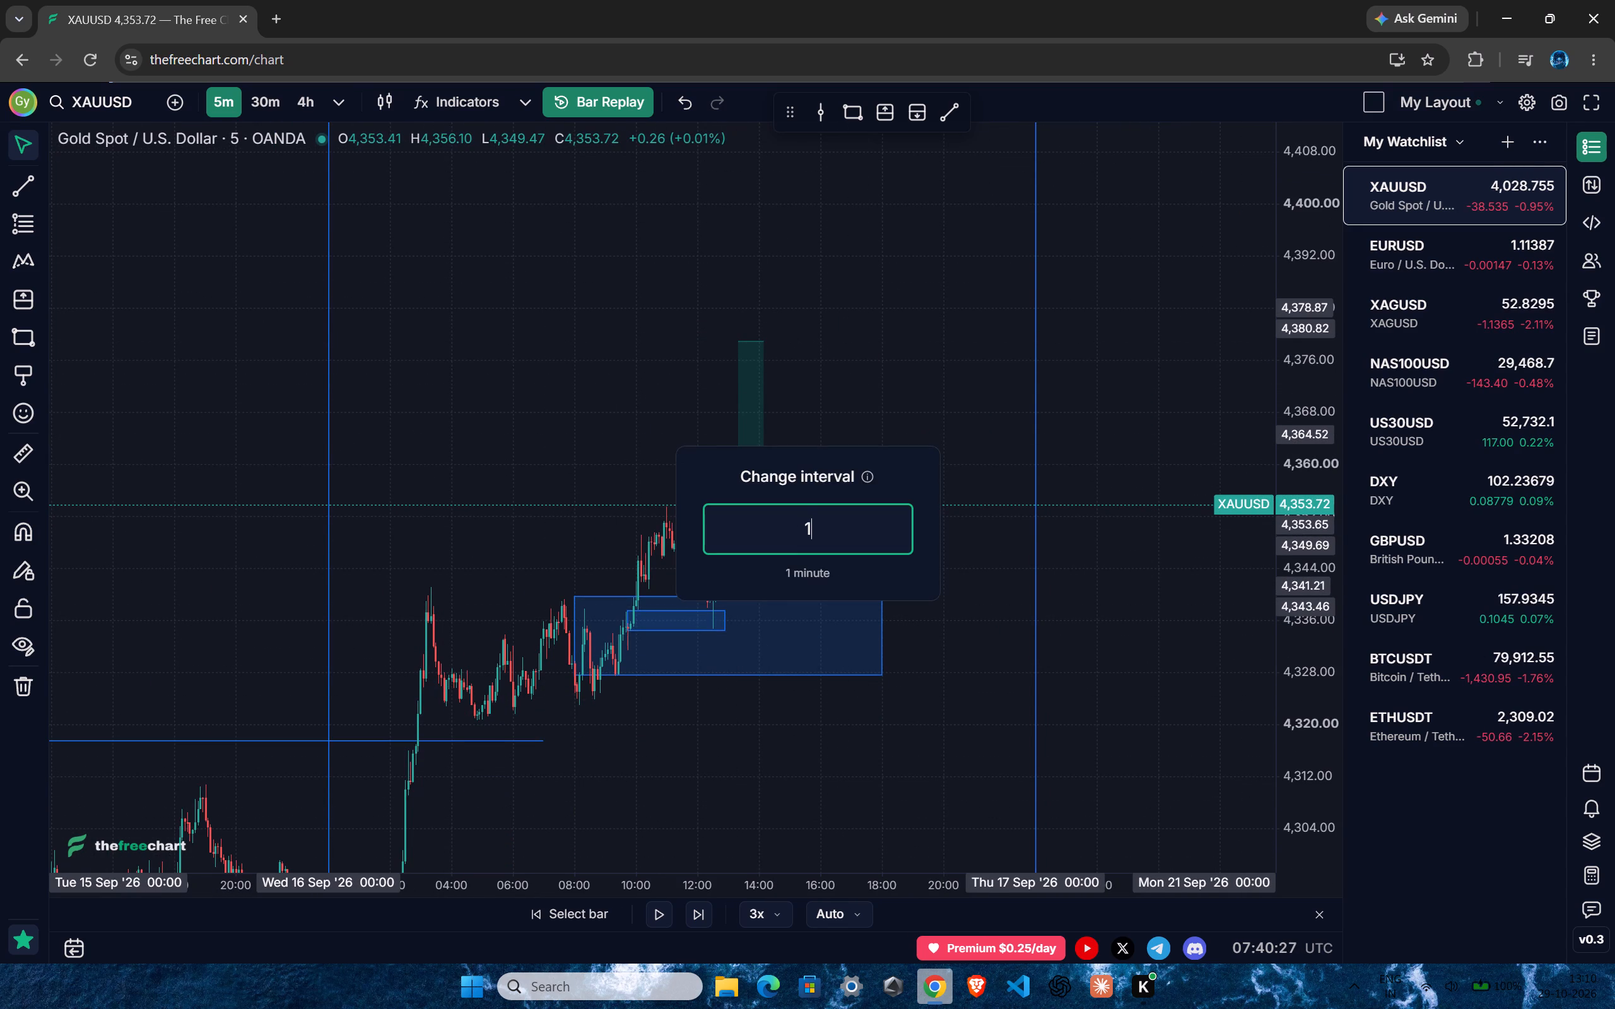
pyautogui.press('h')
pyautogui.press('Return')
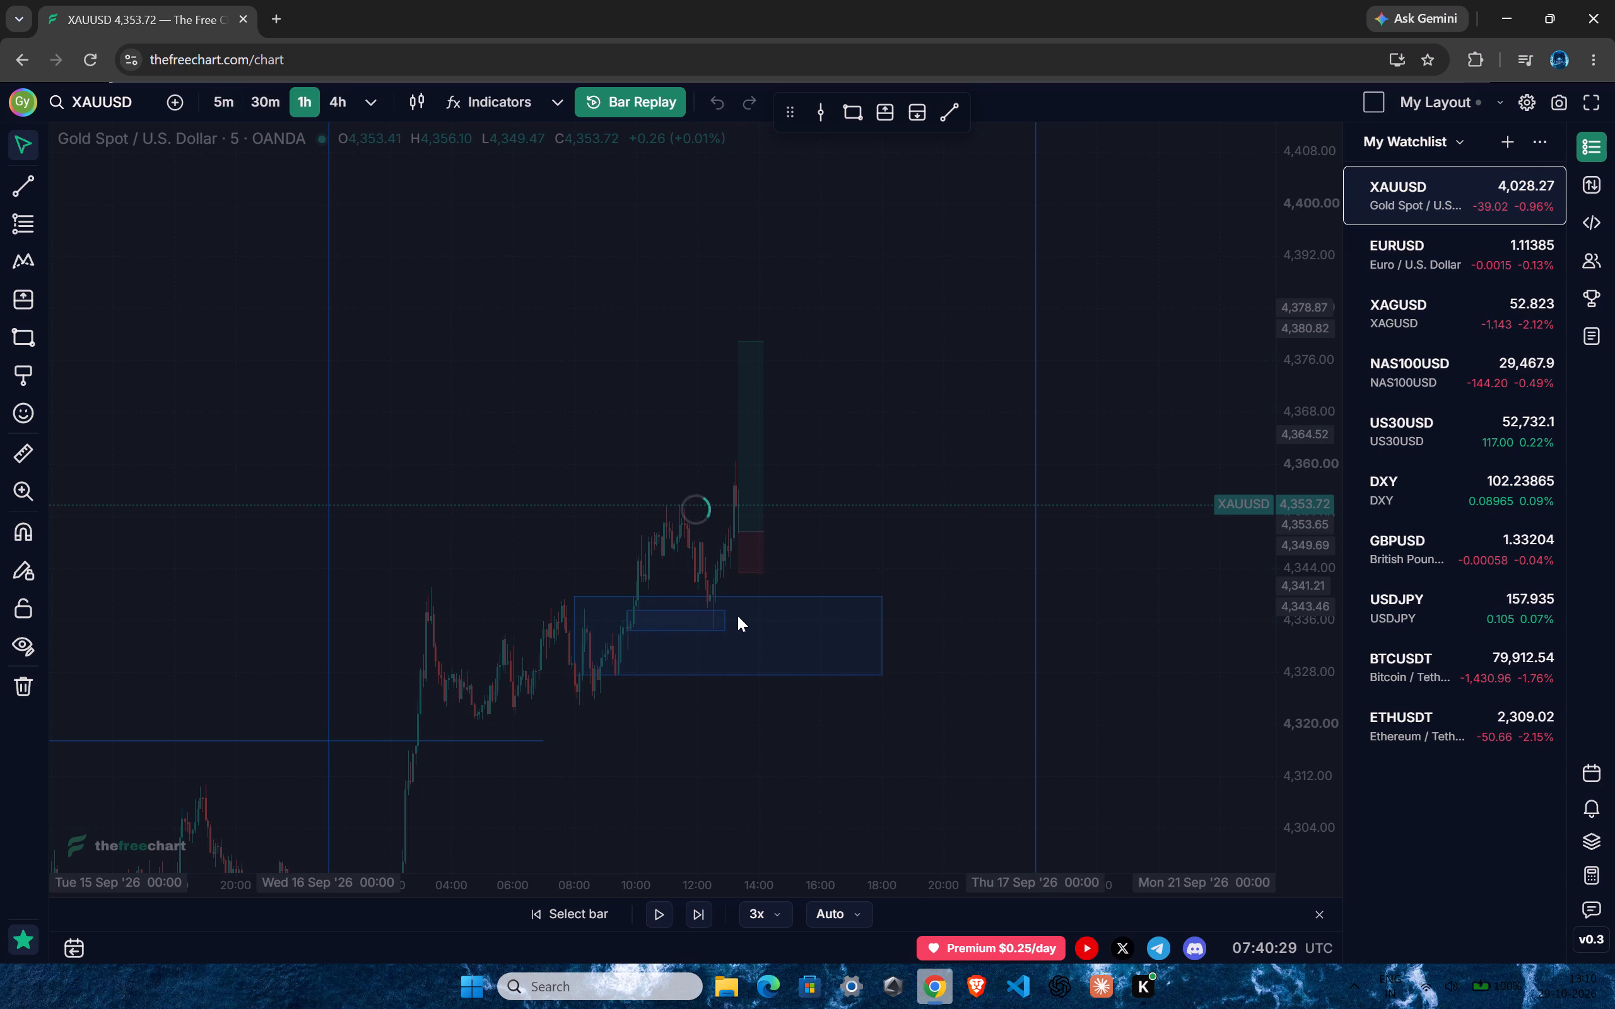
# Draw a rectangle zone from 10:00 on 11 September to 13:00 on 16 September between about 4,402.3 and 4,377.
pyautogui.keyDown('ctrl'); pyautogui.scroll(15, 740, 650); pyautogui.keyUp('ctrl')
pyautogui.moveTo(931, 595); pyautogui.dragTo(1118, 523)
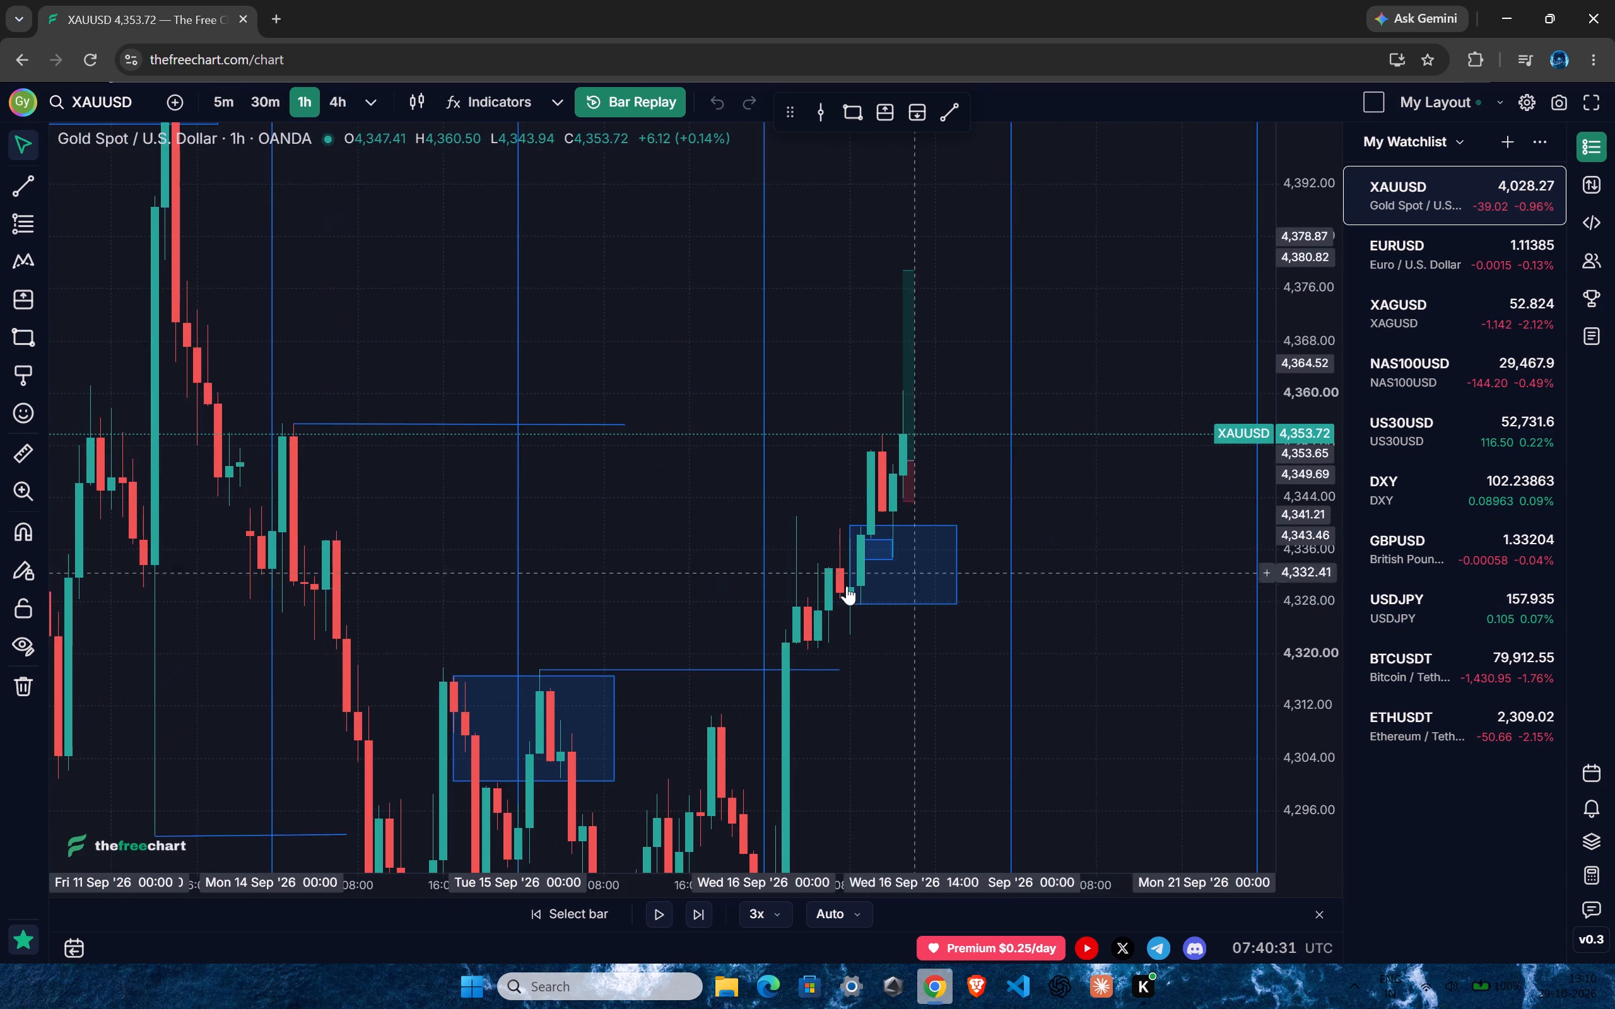
pyautogui.keyDown('ctrl'); pyautogui.scroll(-3, 804, 590); pyautogui.keyUp('ctrl')
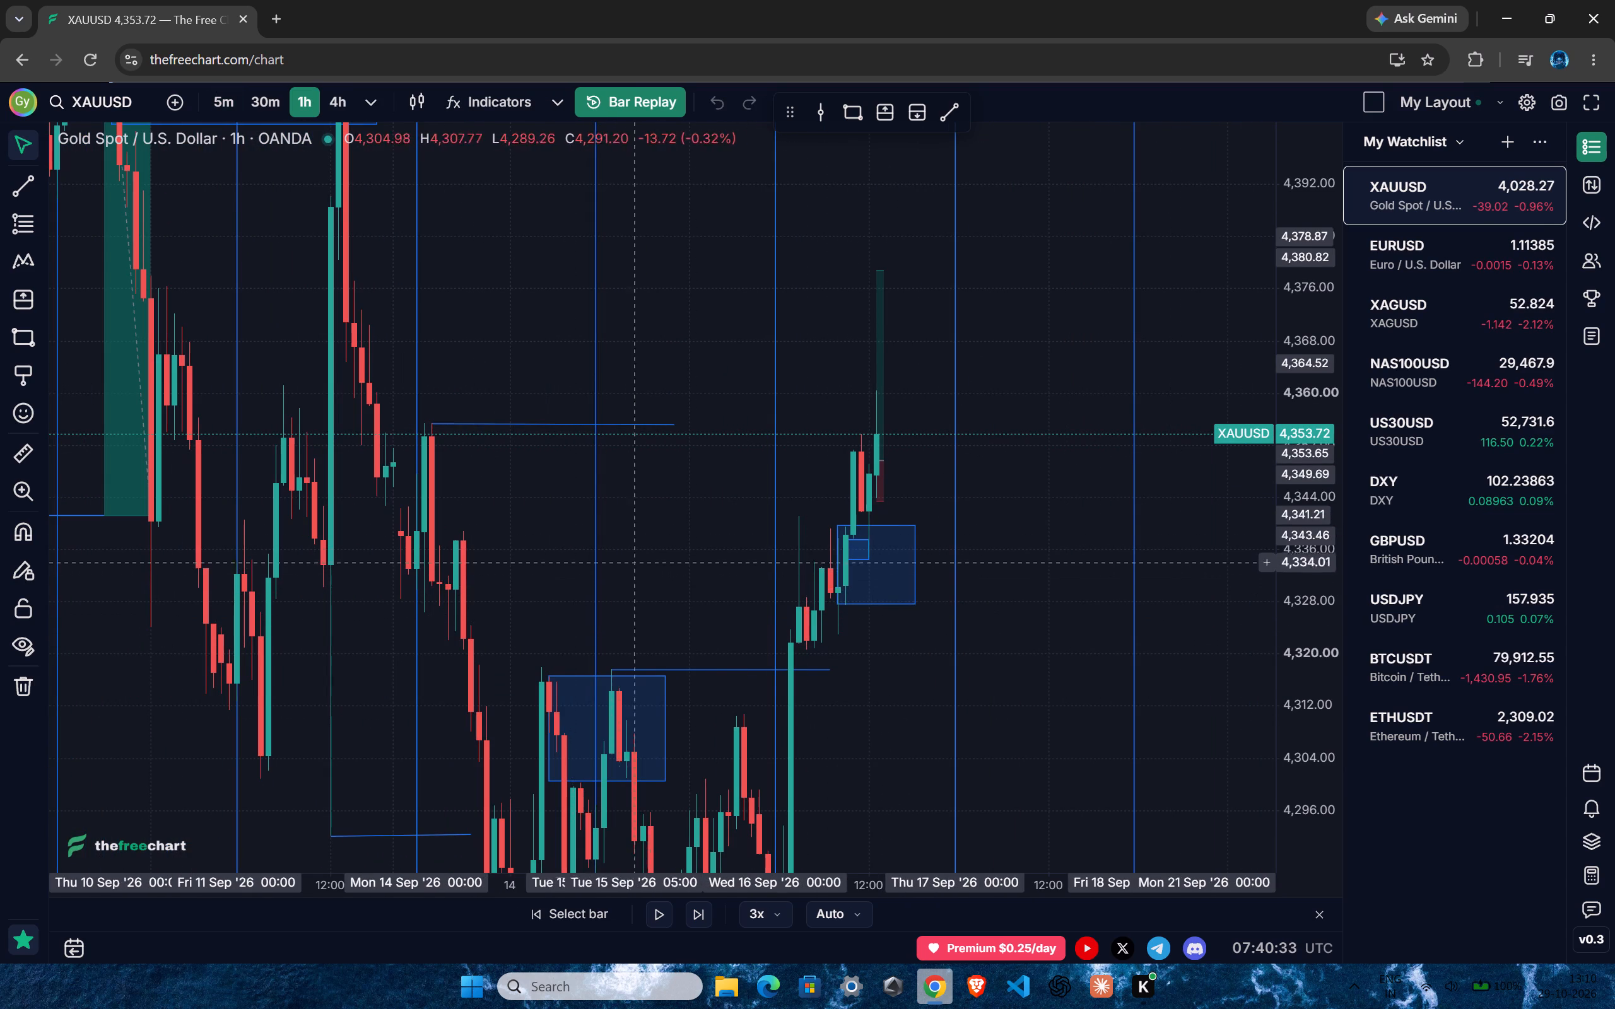
pyautogui.moveTo(688, 501); pyautogui.dragTo(807, 679)
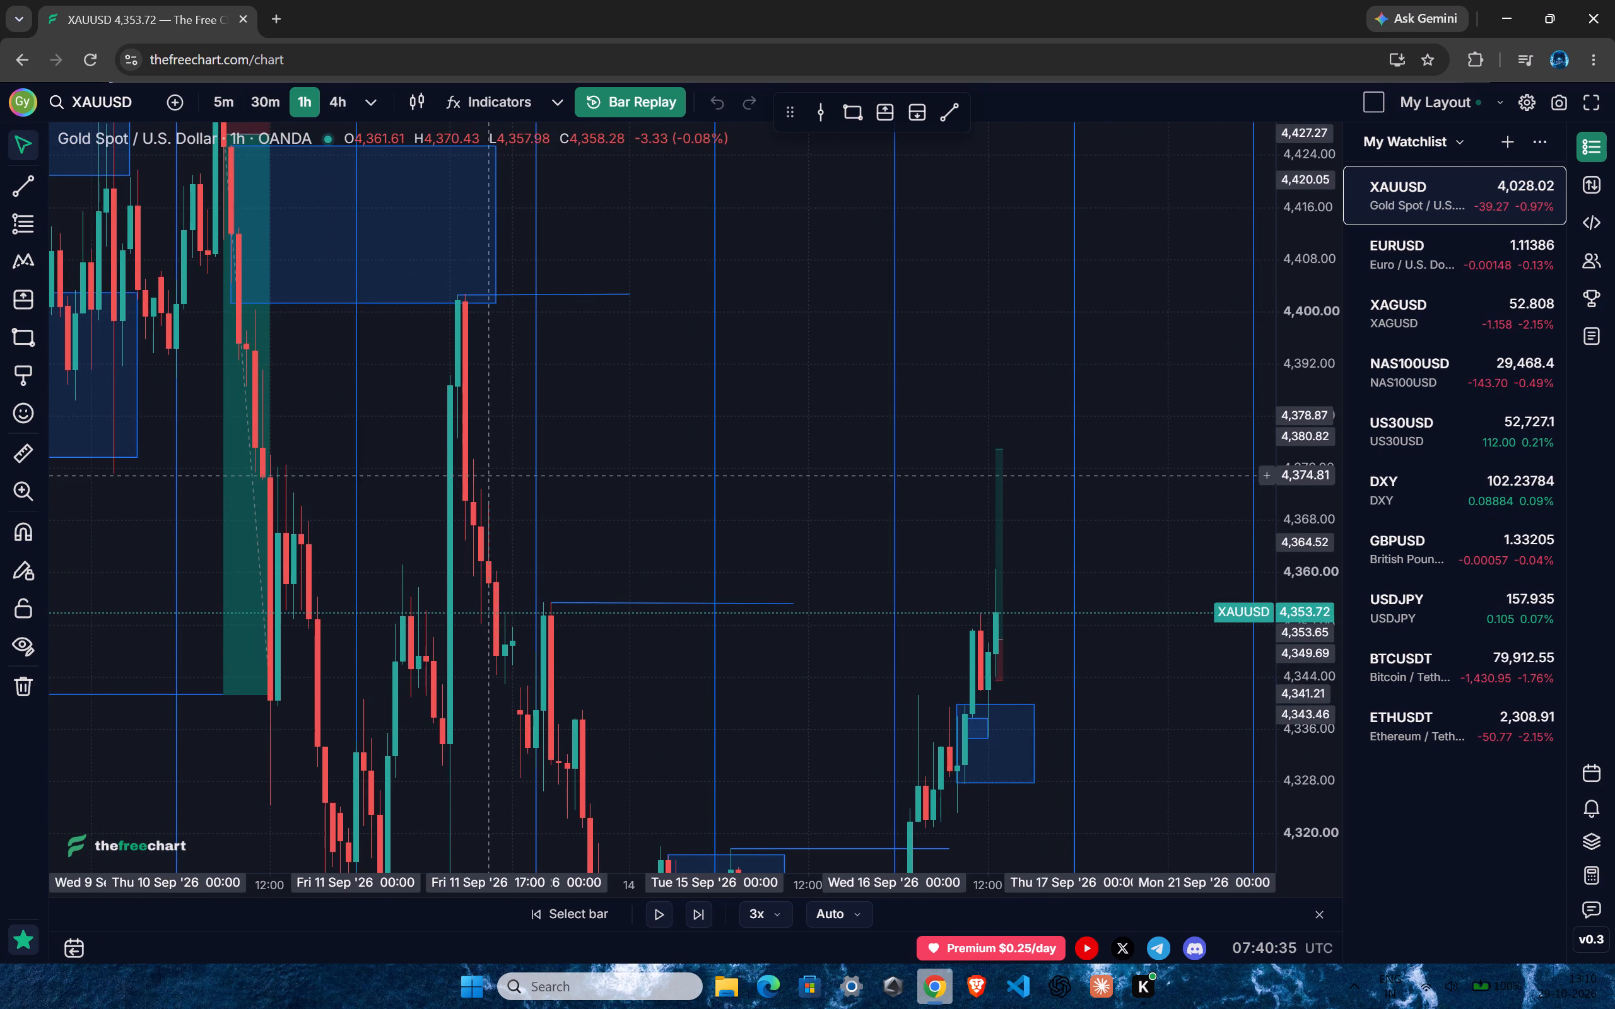
pyautogui.keyDown('ctrl'); pyautogui.scroll(4, 491, 476); pyautogui.keyUp('ctrl')
pyautogui.moveTo(1308, 335); pyautogui.dragTo(1310, 335)
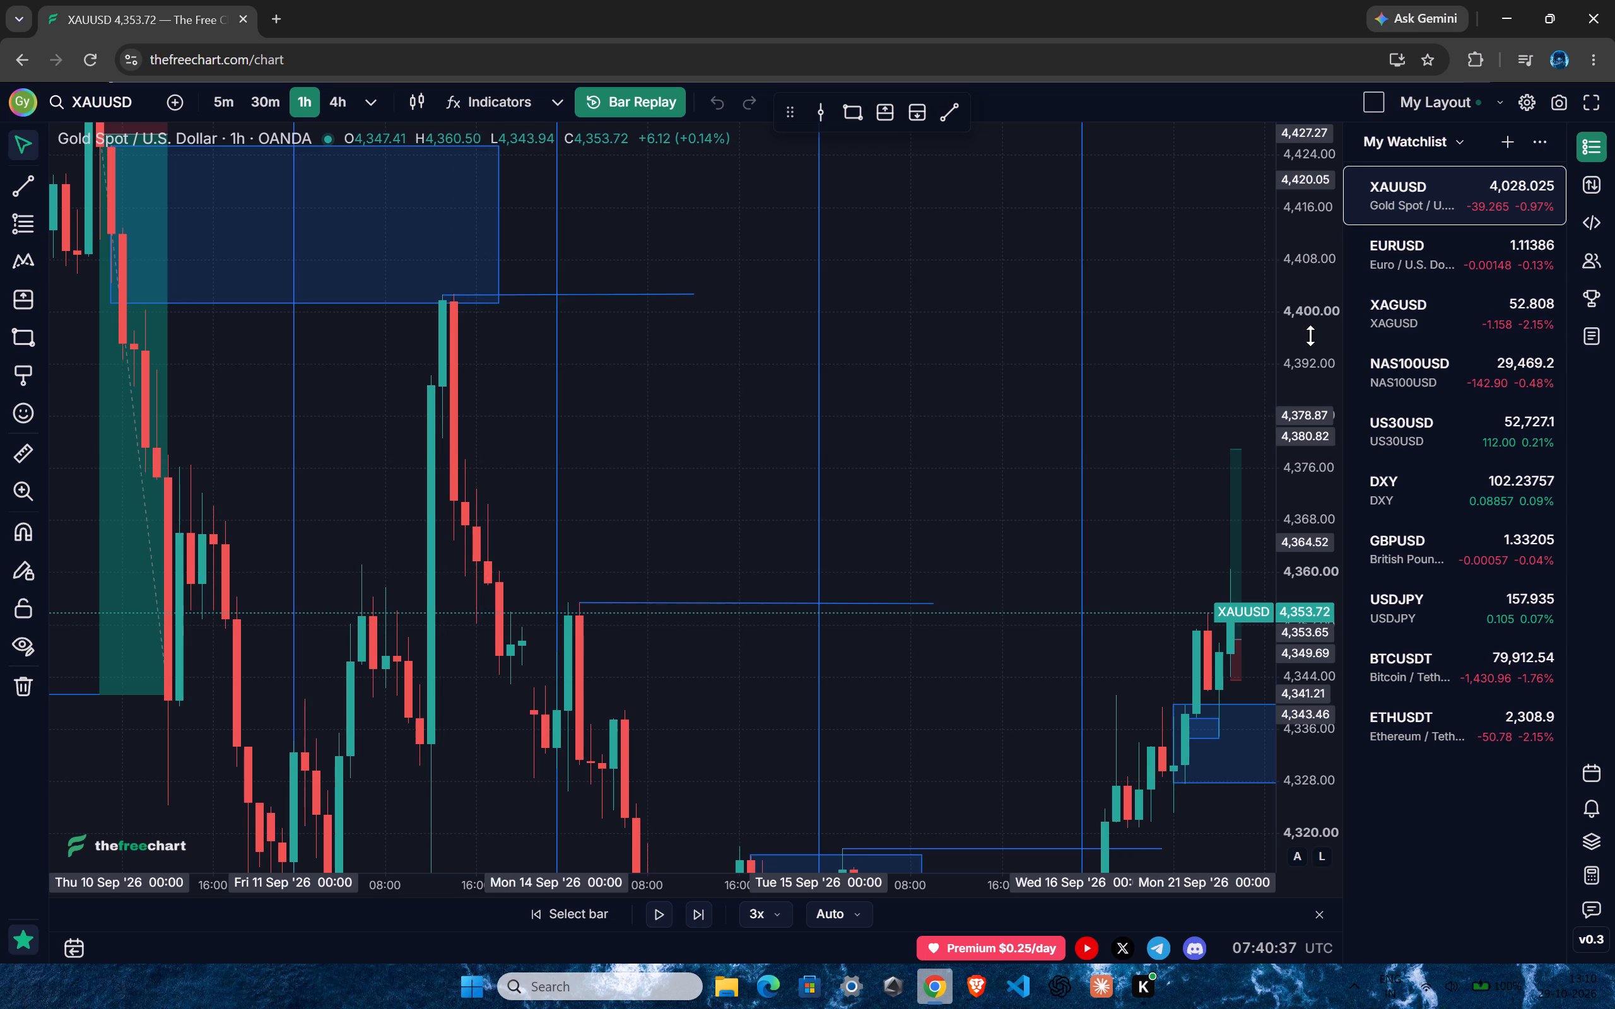
pyautogui.moveTo(1310, 335); pyautogui.dragTo(1262, 646)
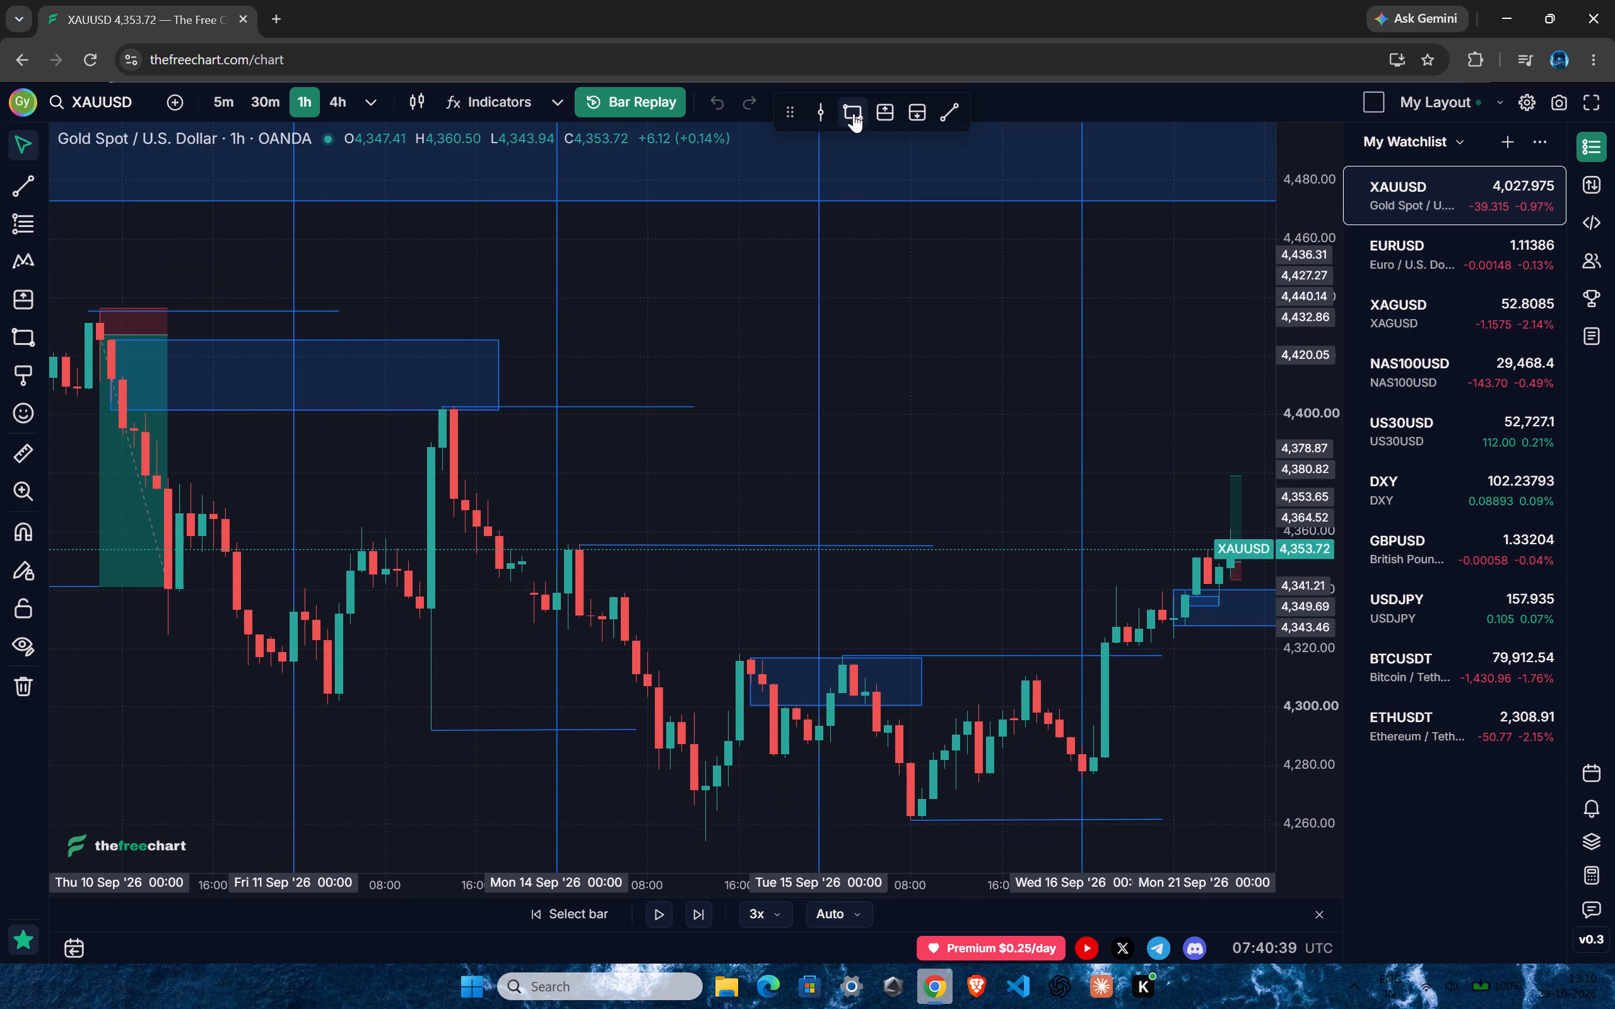
pyautogui.click(851, 112)
pyautogui.click(409, 481)
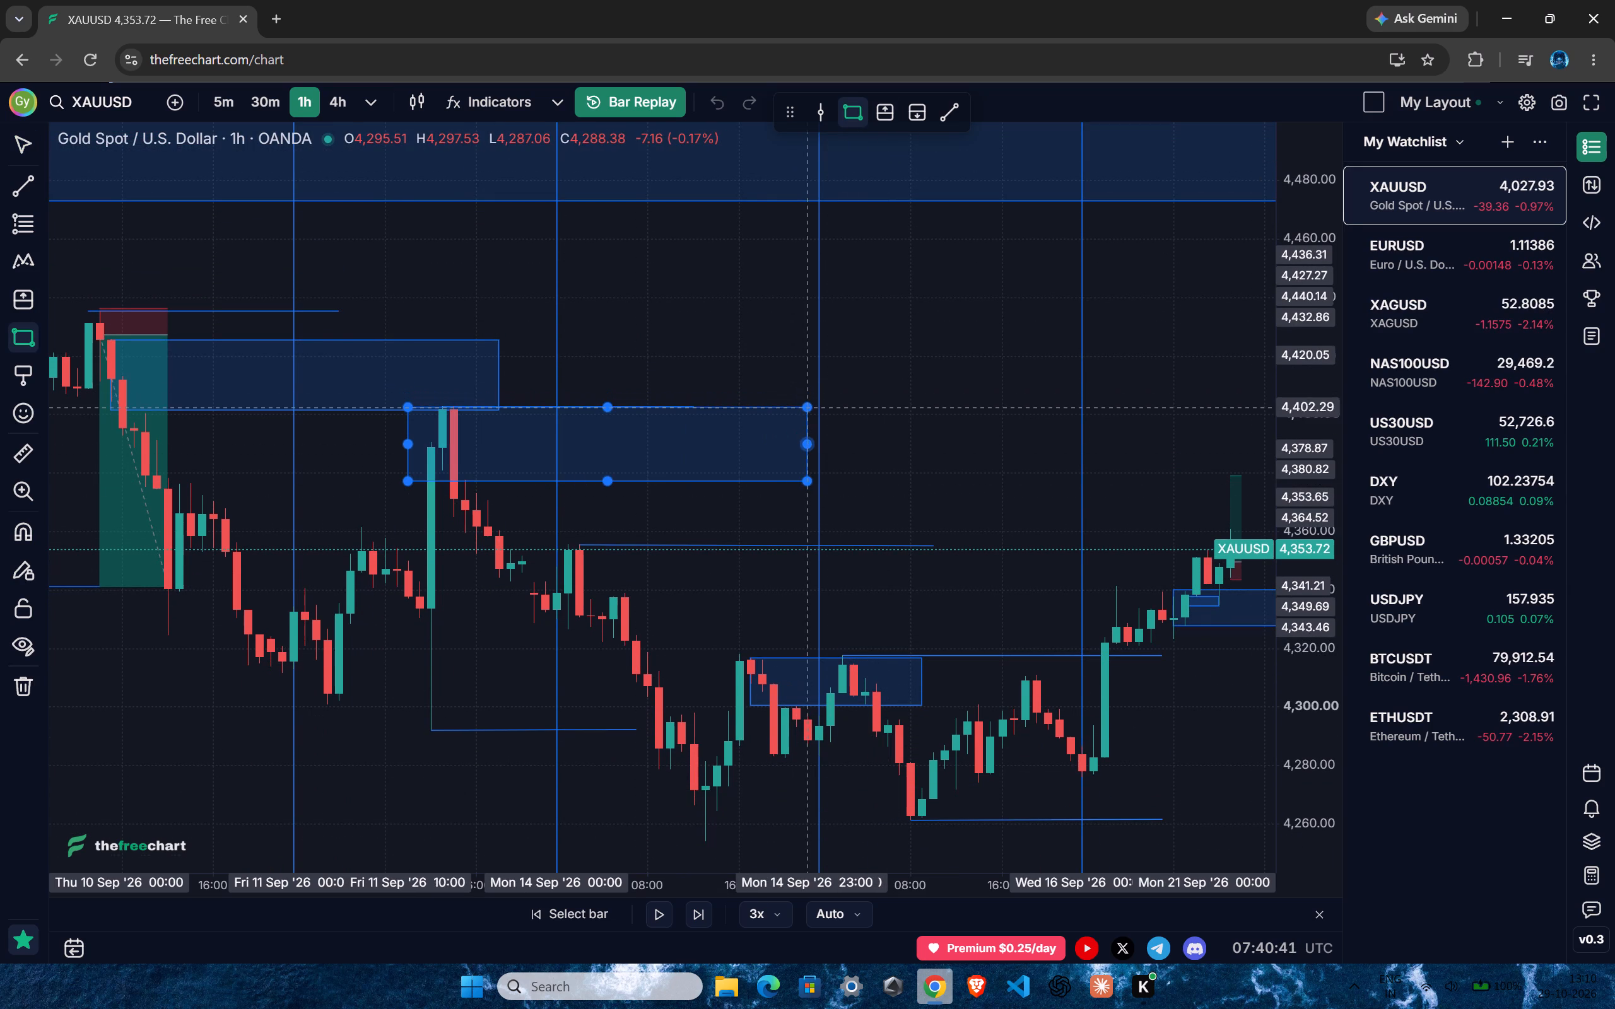
pyautogui.click(813, 407)
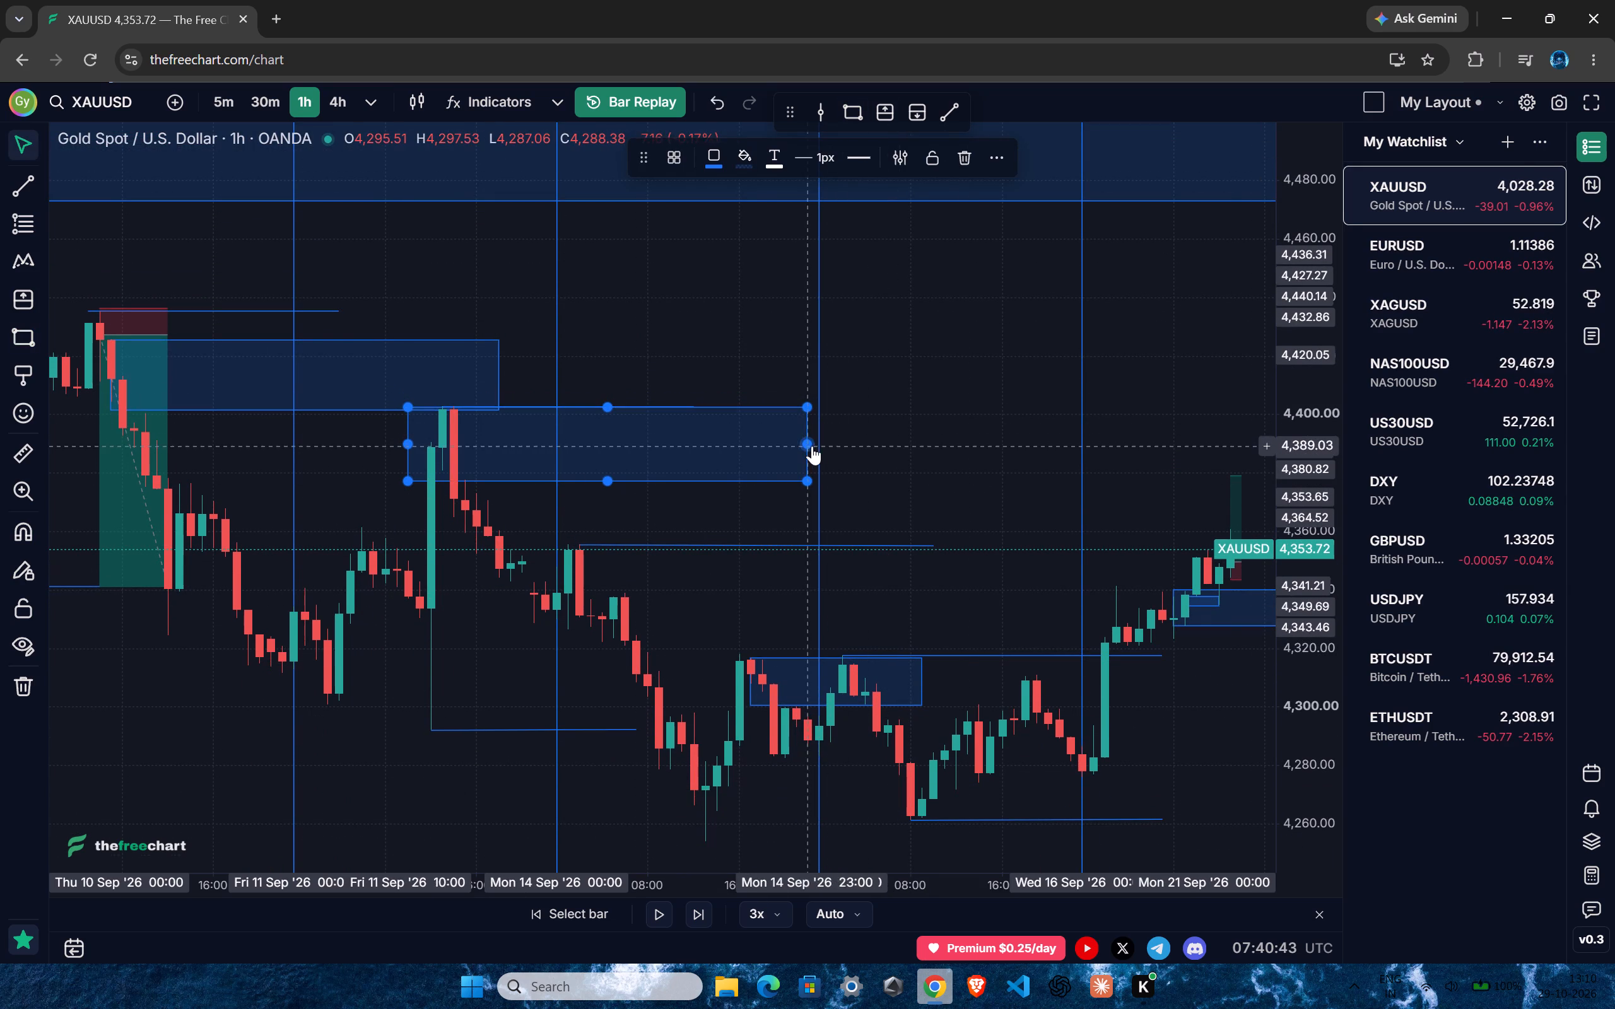
pyautogui.moveTo(811, 446); pyautogui.dragTo(1228, 432)
pyautogui.moveTo(1166, 530); pyautogui.dragTo(954, 544)
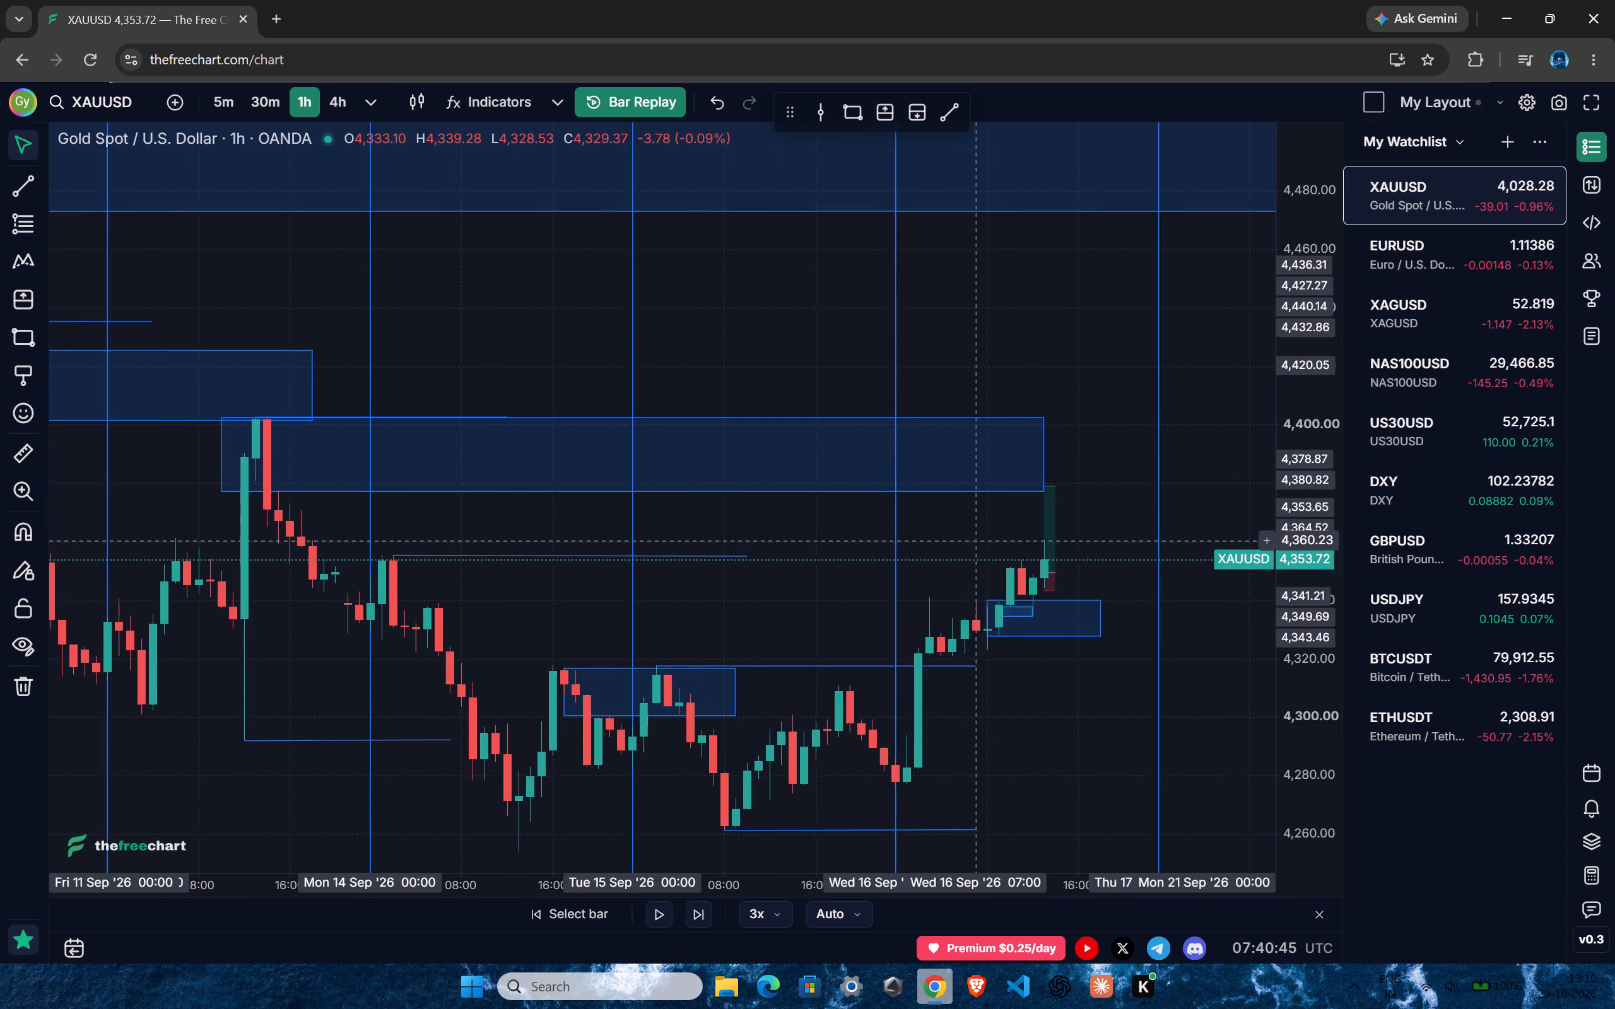
pyautogui.moveTo(954, 544); pyautogui.dragTo(867, 571)
pyautogui.click(901, 499)
pyautogui.click(917, 449)
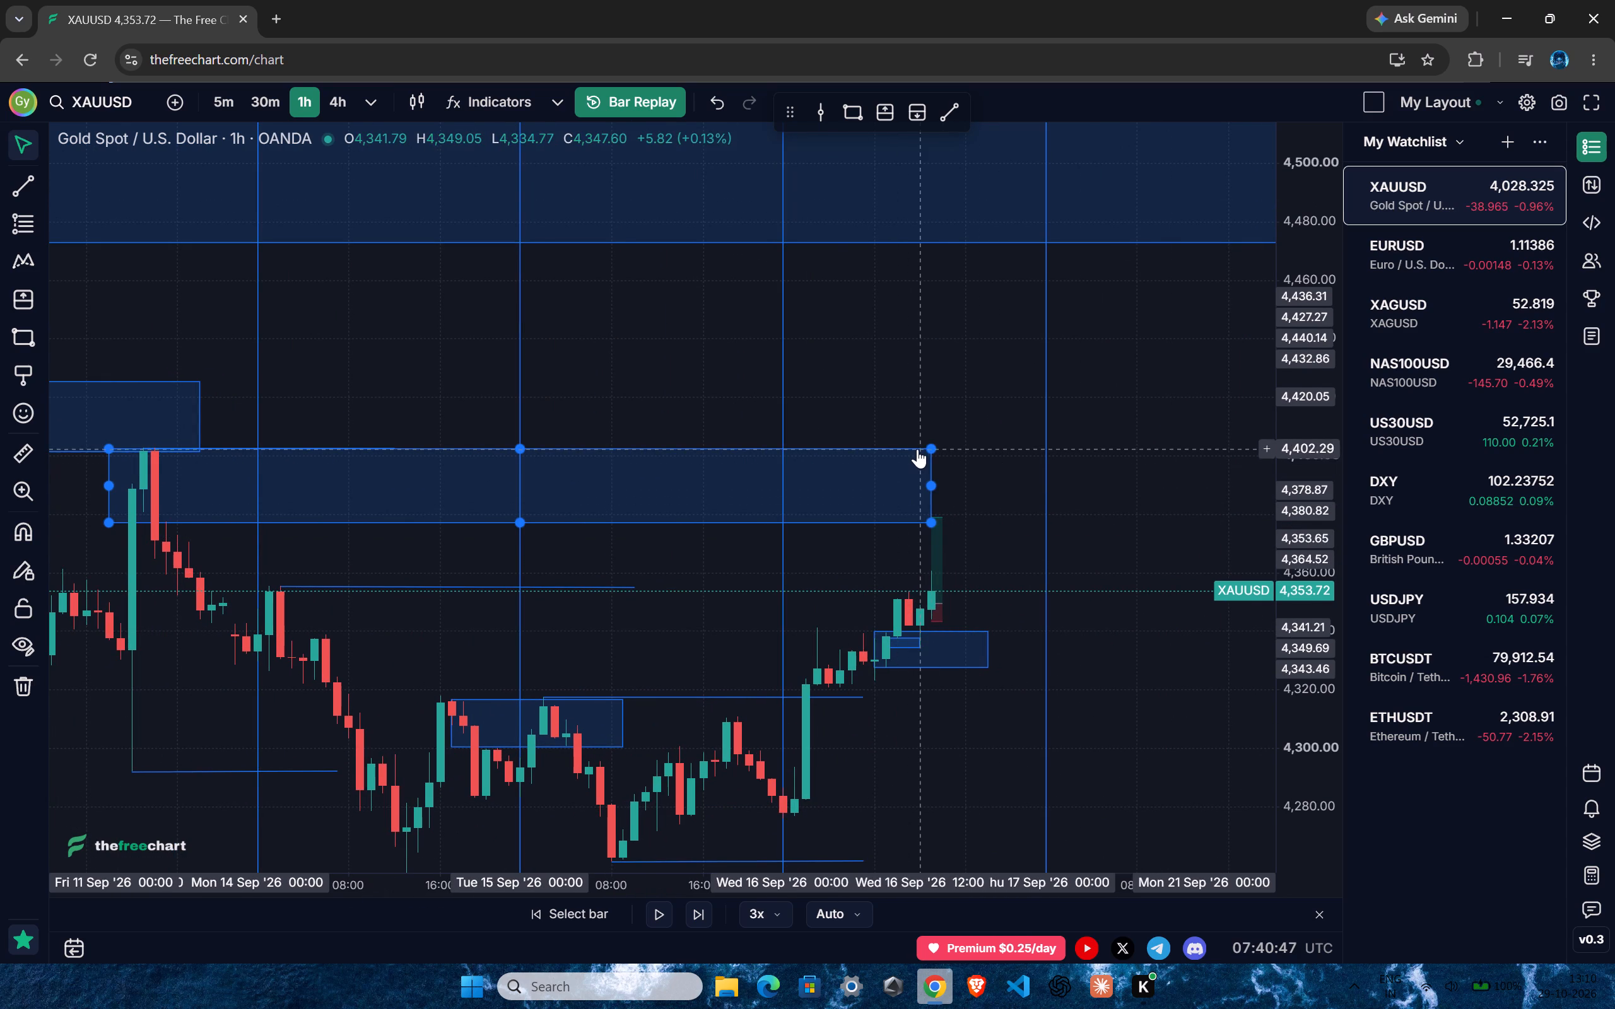
pyautogui.click(1054, 435)
# Set the long position's target to 4,377.32, at the lower edge of the new supply zone.
pyautogui.keyDown('ctrl'); pyautogui.scroll(4, 1139, 571); pyautogui.keyUp('ctrl')
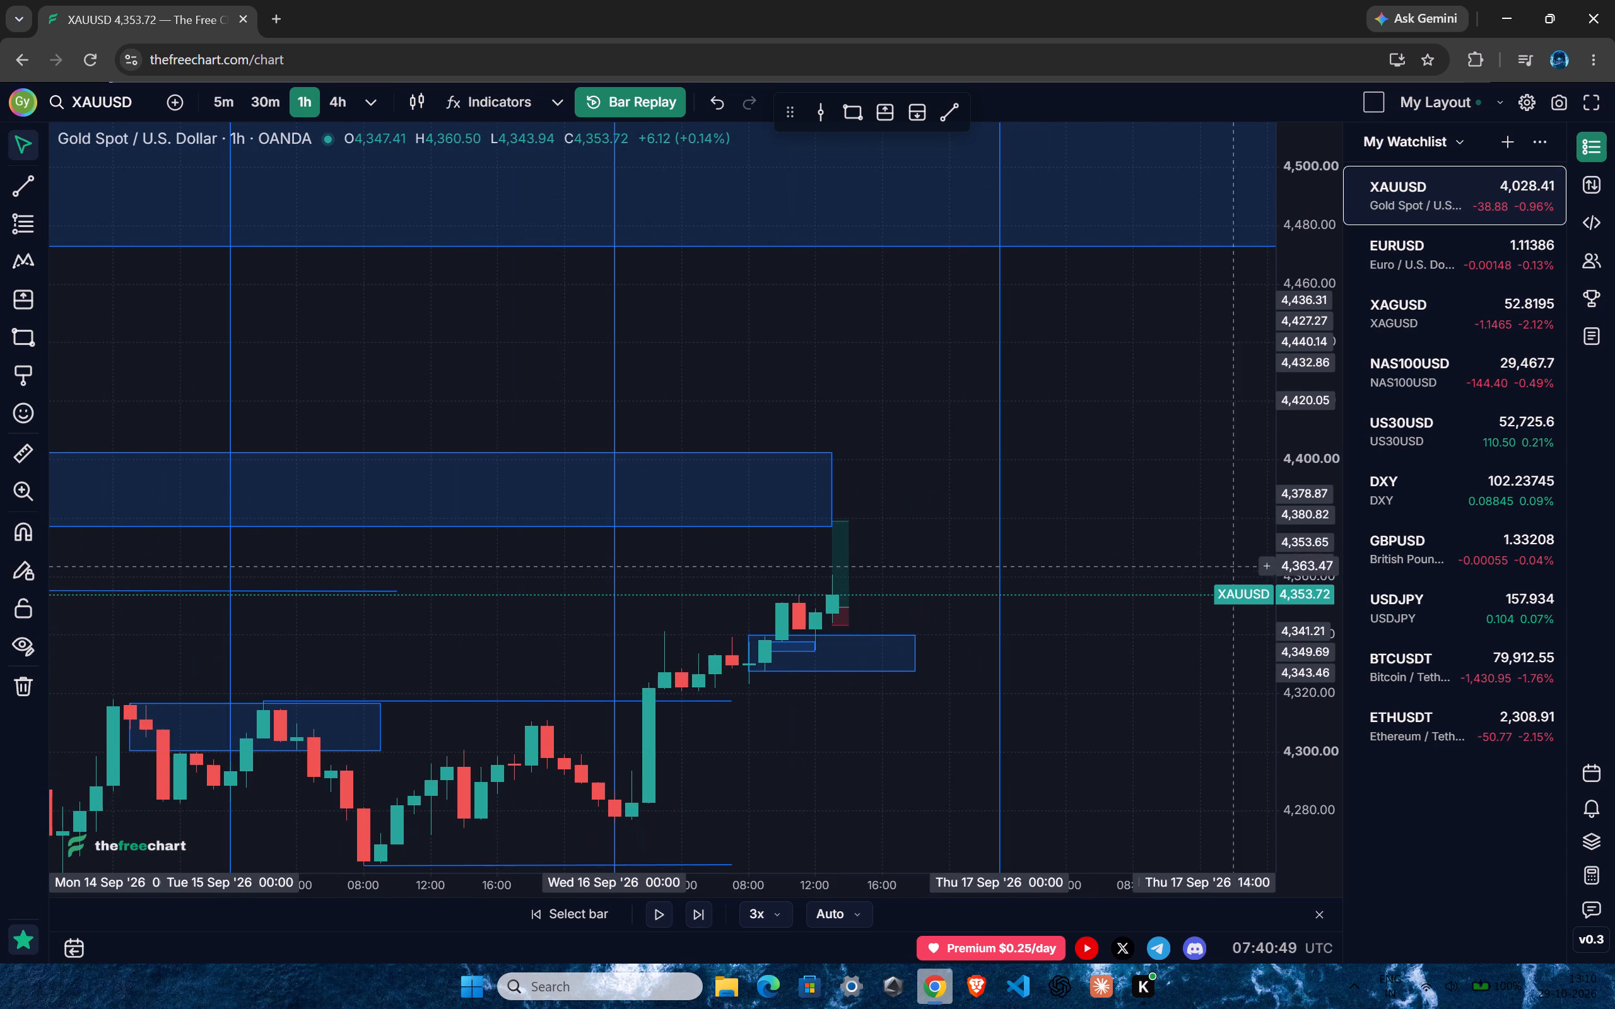
pyautogui.moveTo(1330, 650); pyautogui.dragTo(1262, 172)
pyautogui.moveTo(894, 683); pyautogui.dragTo(917, 573)
pyautogui.keyDown('ctrl'); pyautogui.scroll(2, 816, 559); pyautogui.keyUp('ctrl')
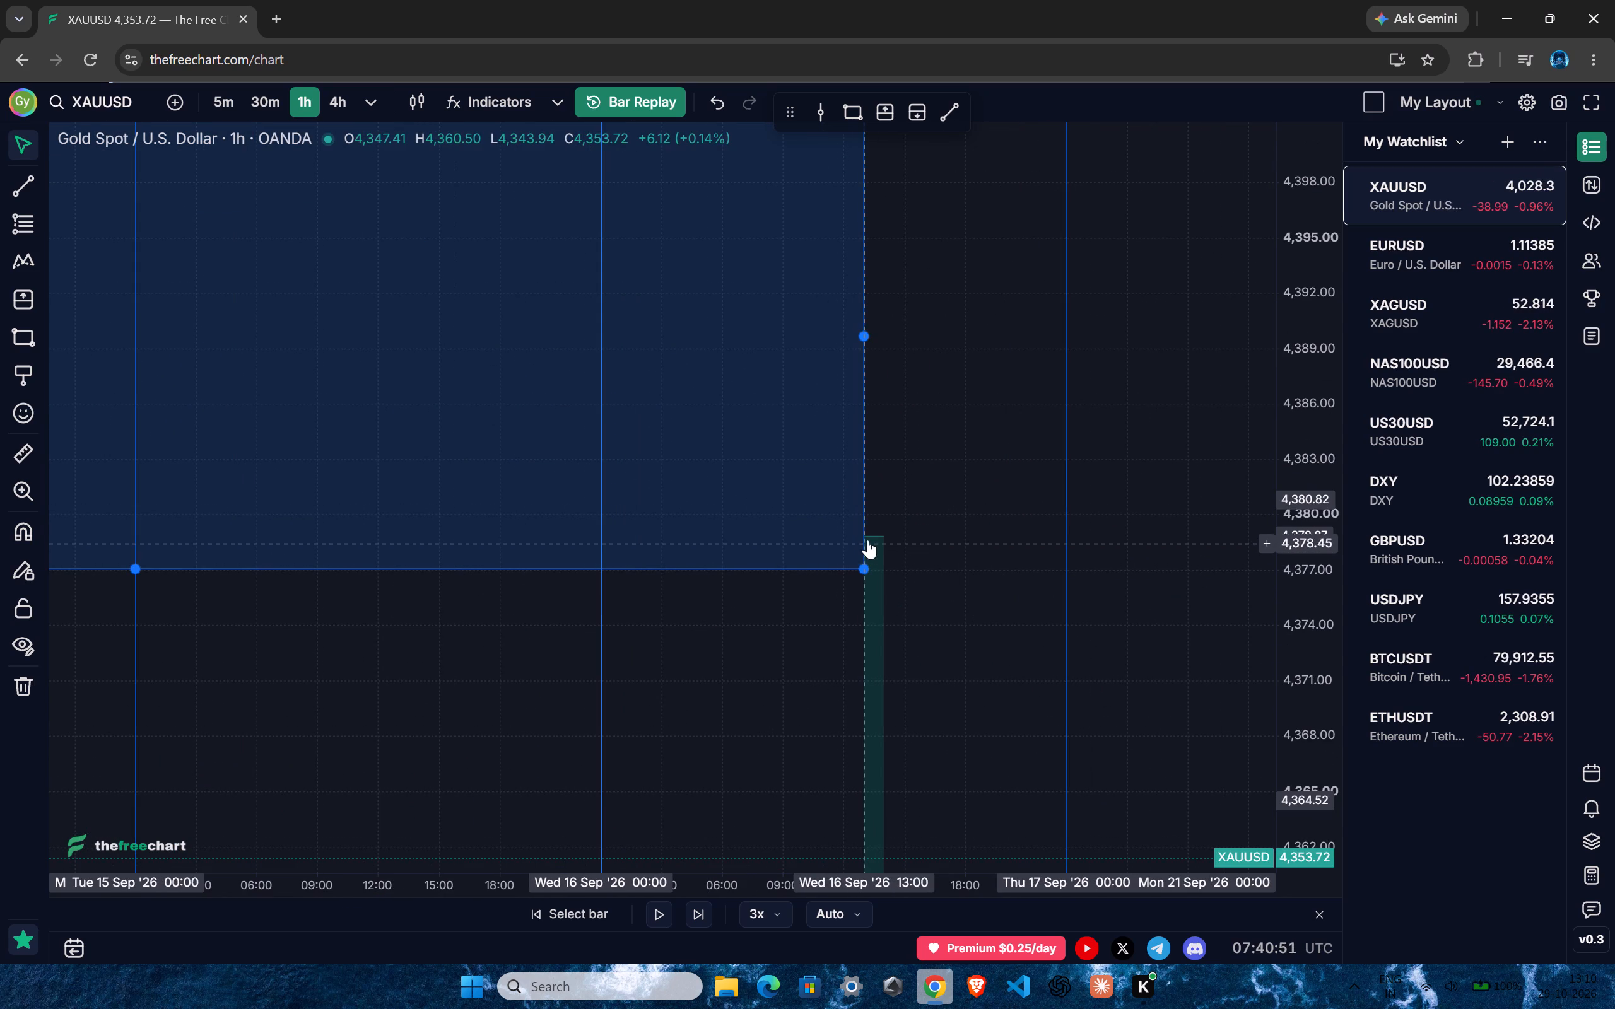
pyautogui.moveTo(872, 537); pyautogui.dragTo(874, 564)
pyautogui.moveTo(934, 554); pyautogui.dragTo(915, 436)
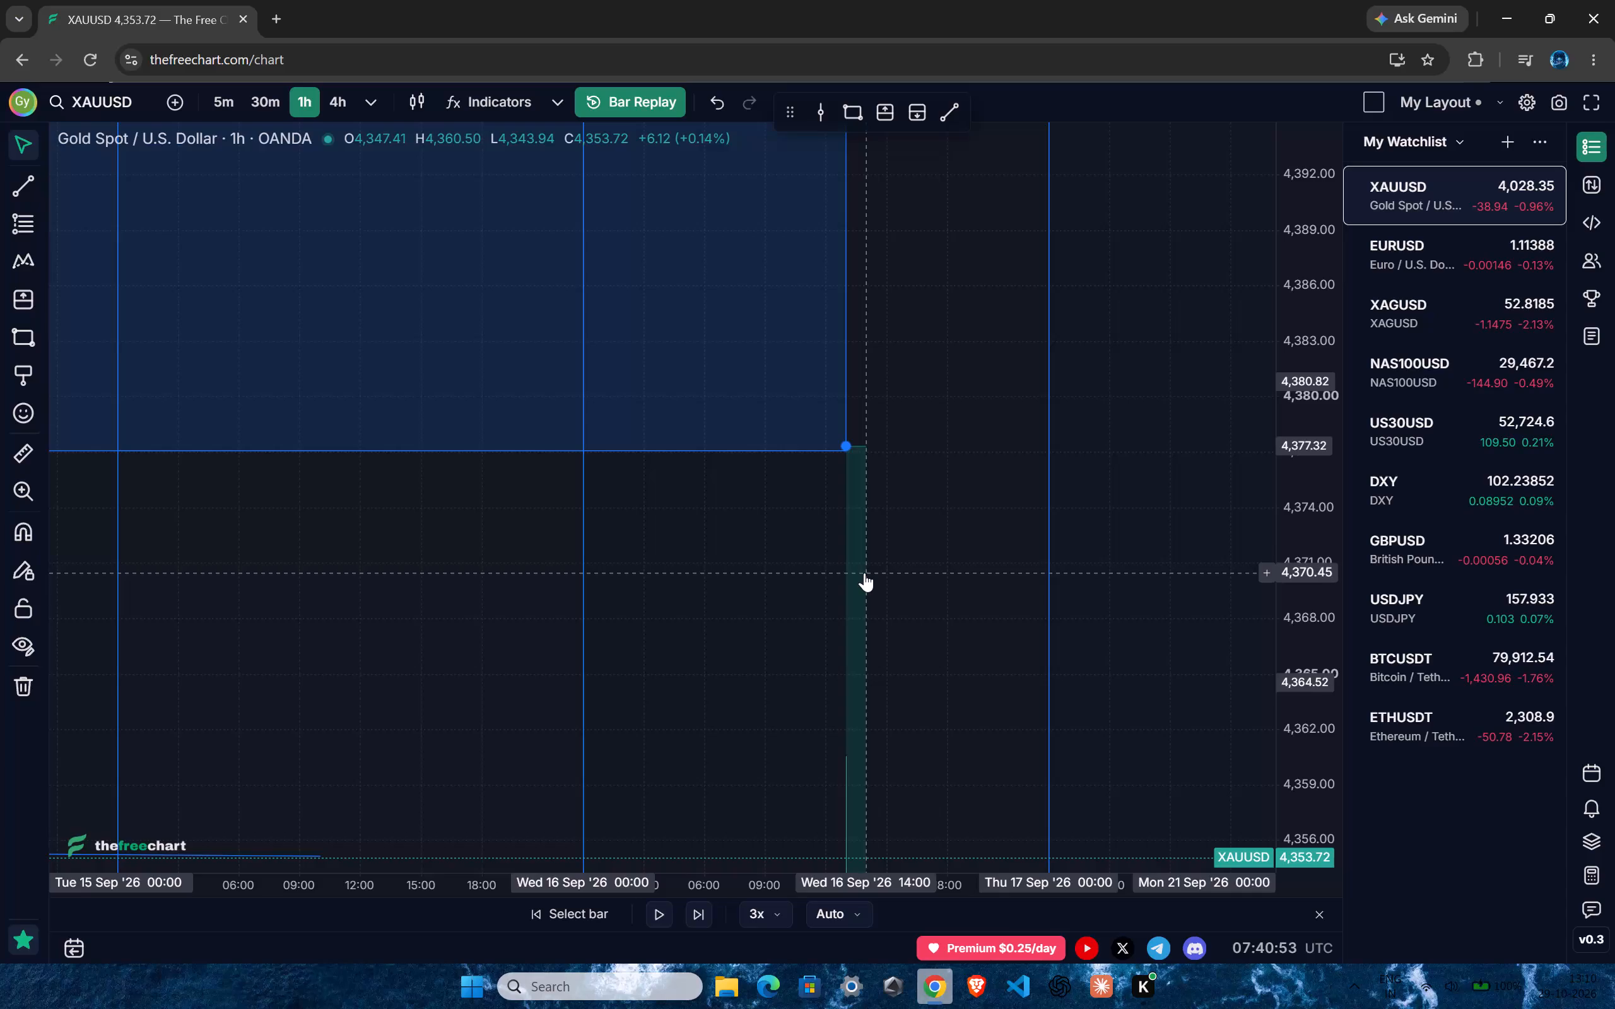
pyautogui.click(866, 573)
pyautogui.moveTo(1325, 408); pyautogui.dragTo(1322, 814)
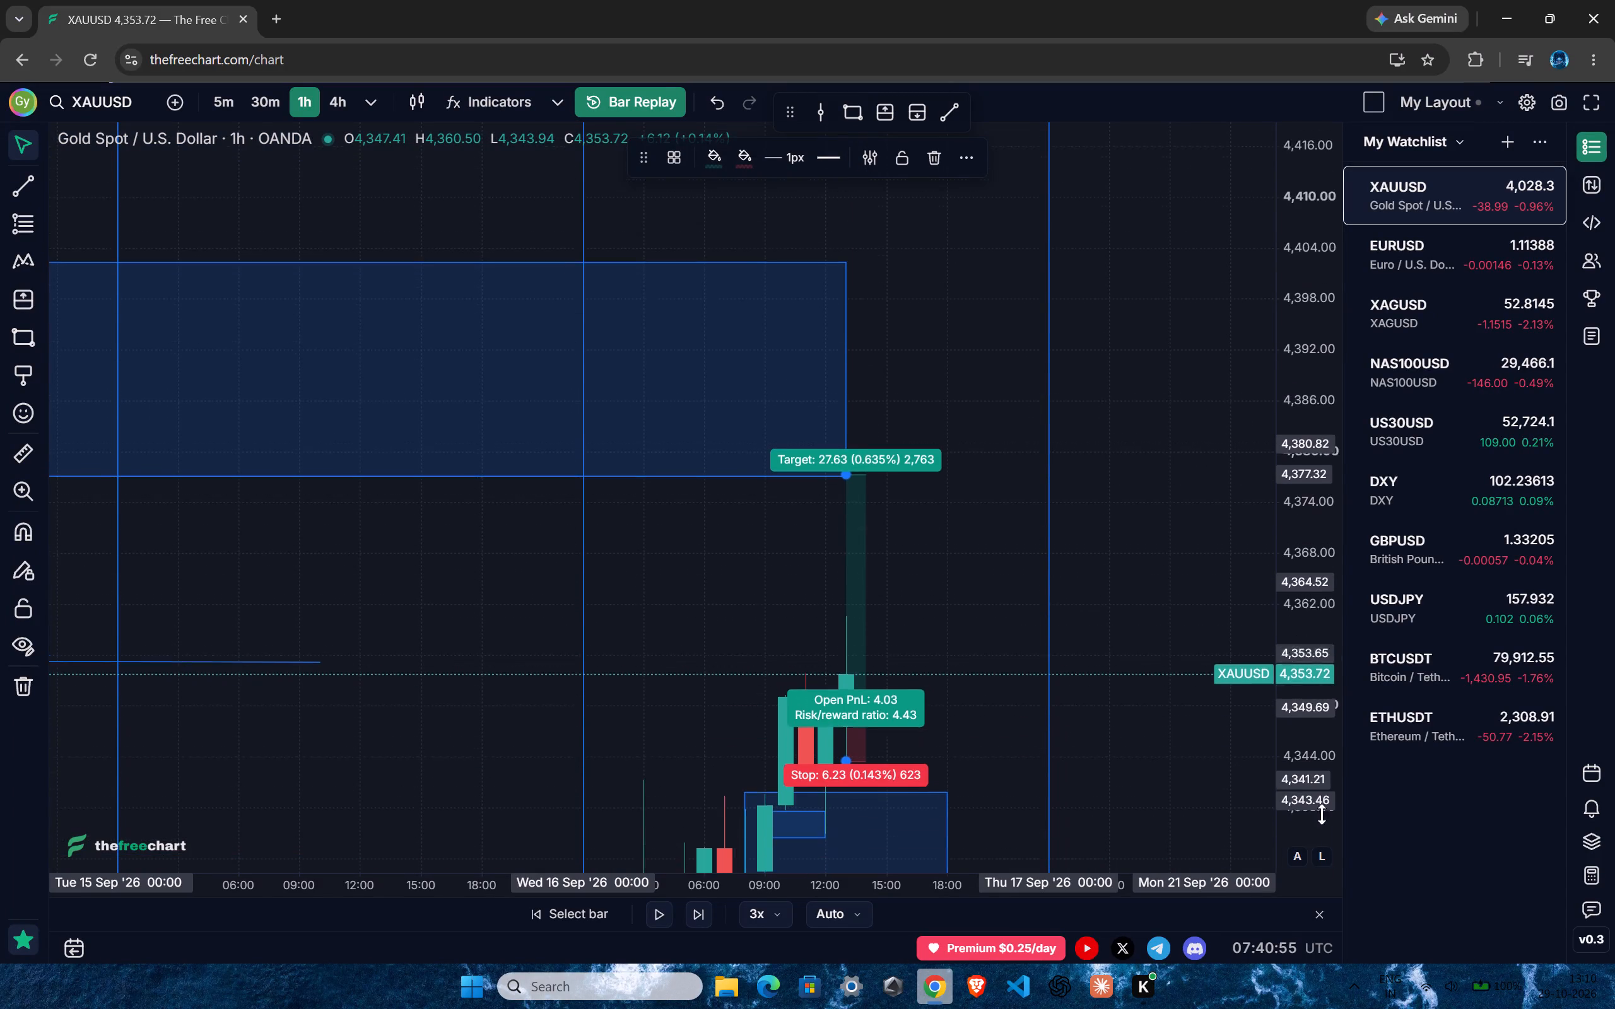
pyautogui.moveTo(1322, 814); pyautogui.dragTo(1318, 887)
pyautogui.moveTo(915, 394); pyautogui.dragTo(930, 327)
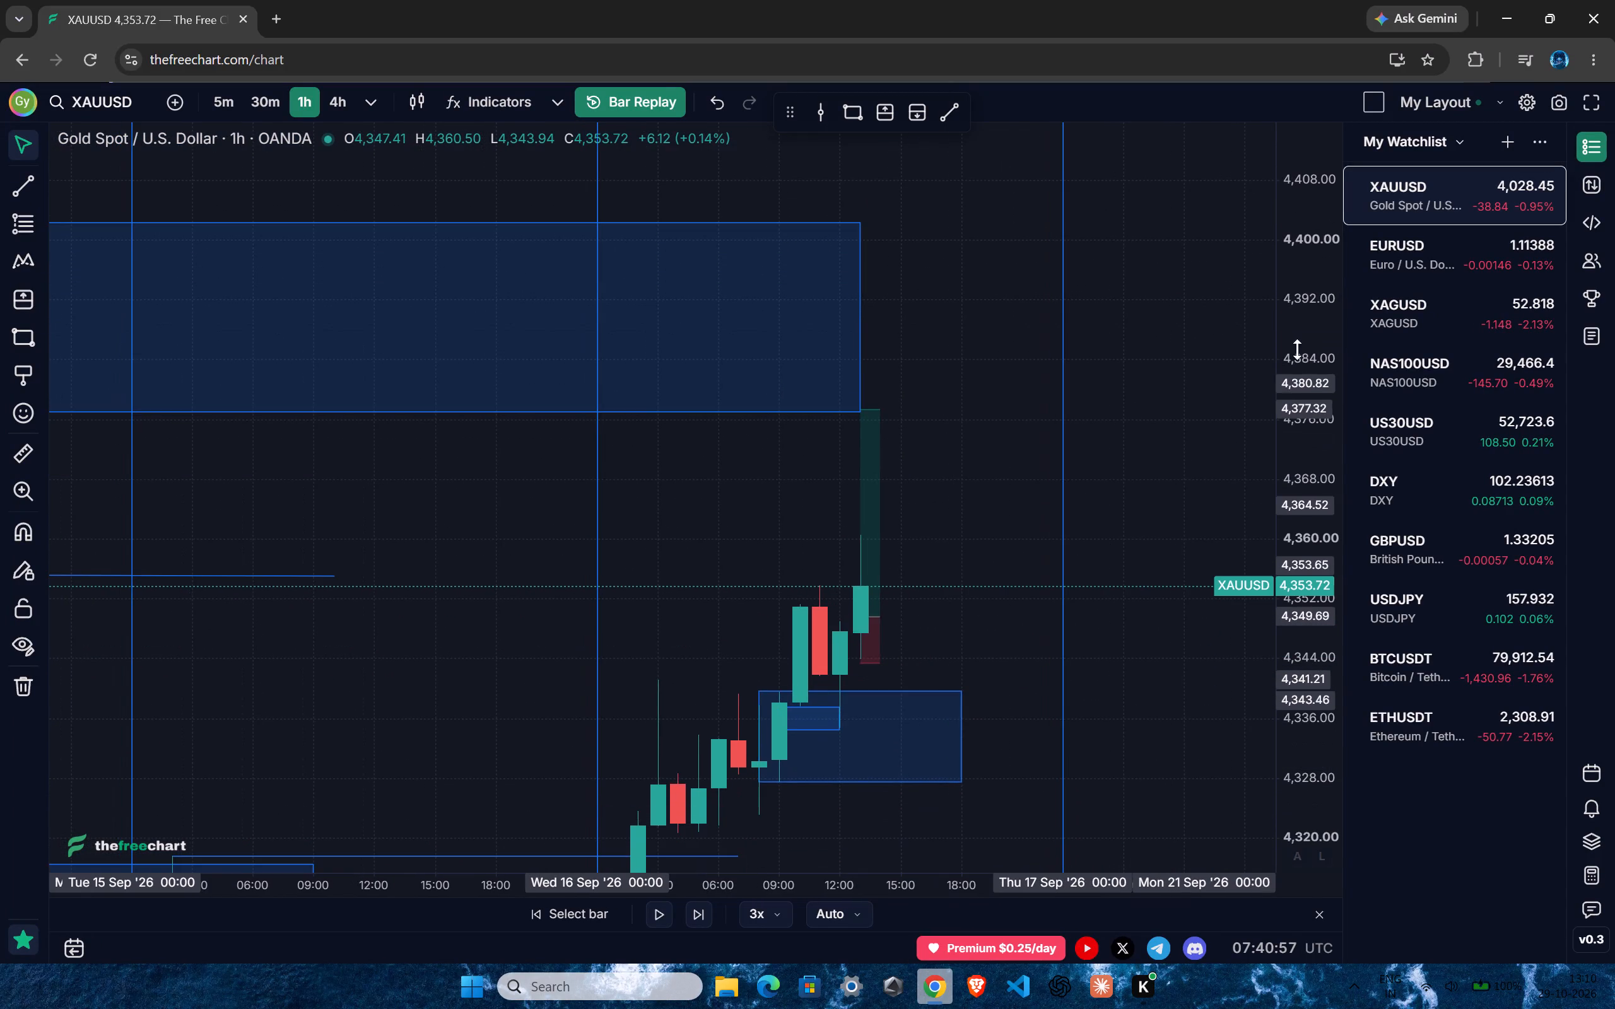
# Switch the chart back to the 5-minute interval with the long position in view.
pyautogui.moveTo(1291, 345); pyautogui.dragTo(1294, 474)
pyautogui.keyDown('ctrl'); pyautogui.scroll(4, 1060, 481); pyautogui.keyUp('ctrl')
pyautogui.press('5')
pyautogui.press('Return')
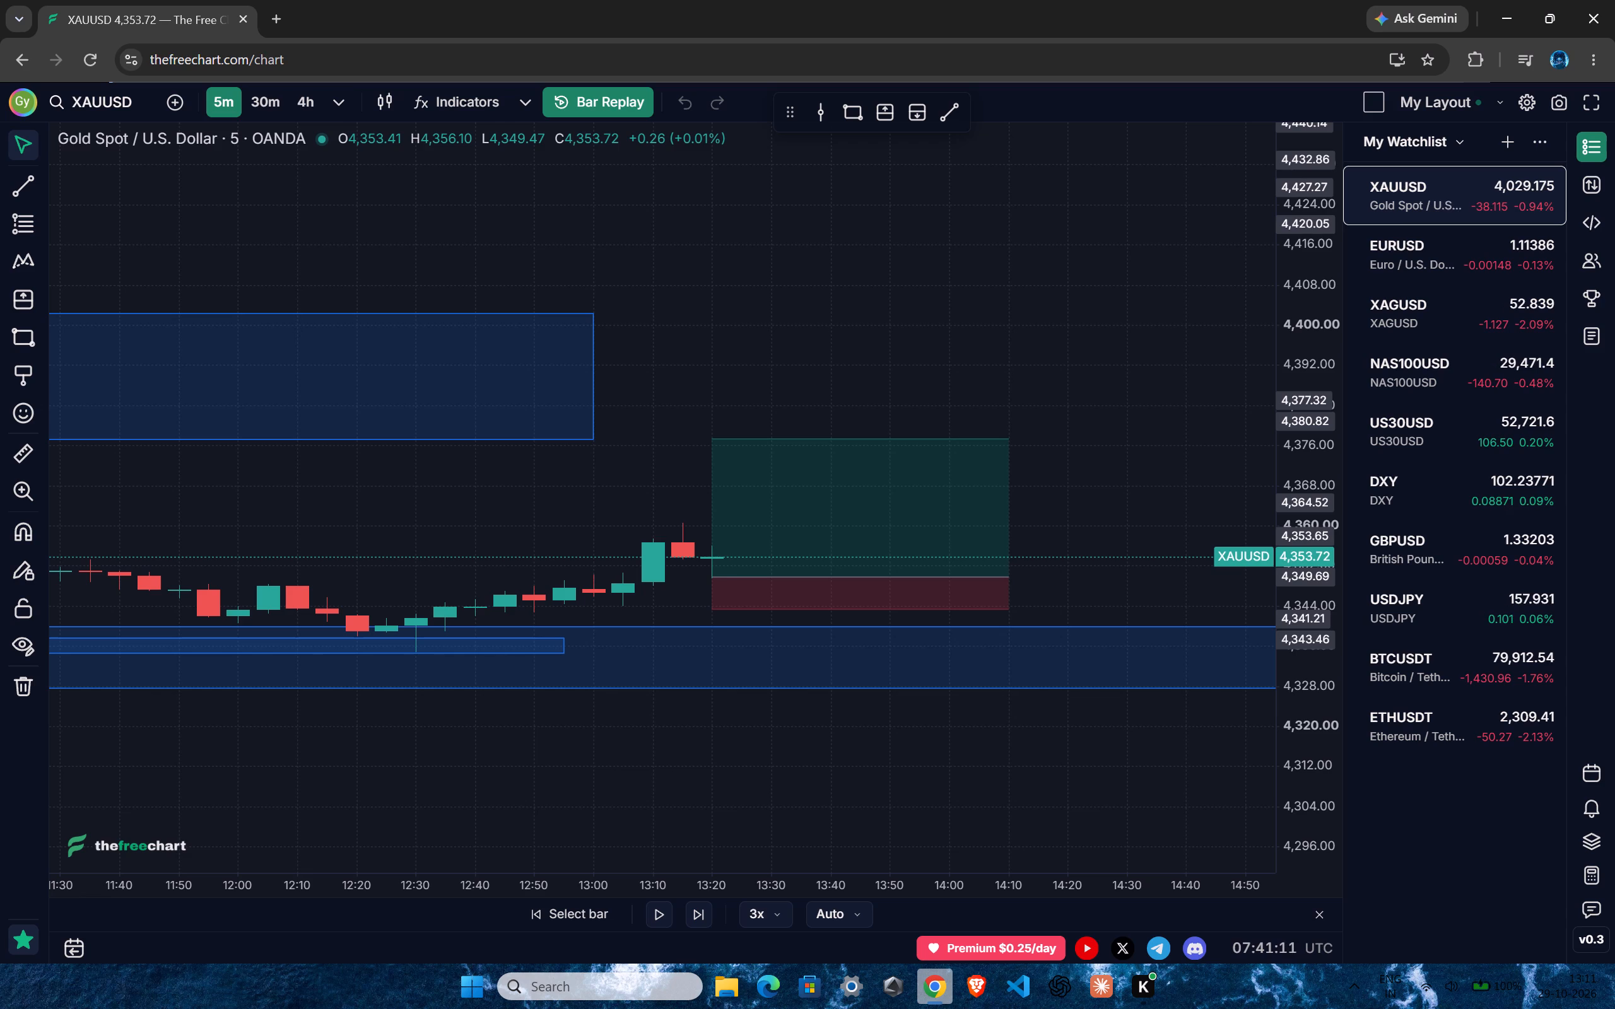
pyautogui.keyDown('ctrl'); pyautogui.scroll(-8, 831, 586); pyautogui.keyUp('ctrl')
pyautogui.moveTo(1317, 743); pyautogui.dragTo(1326, 480)
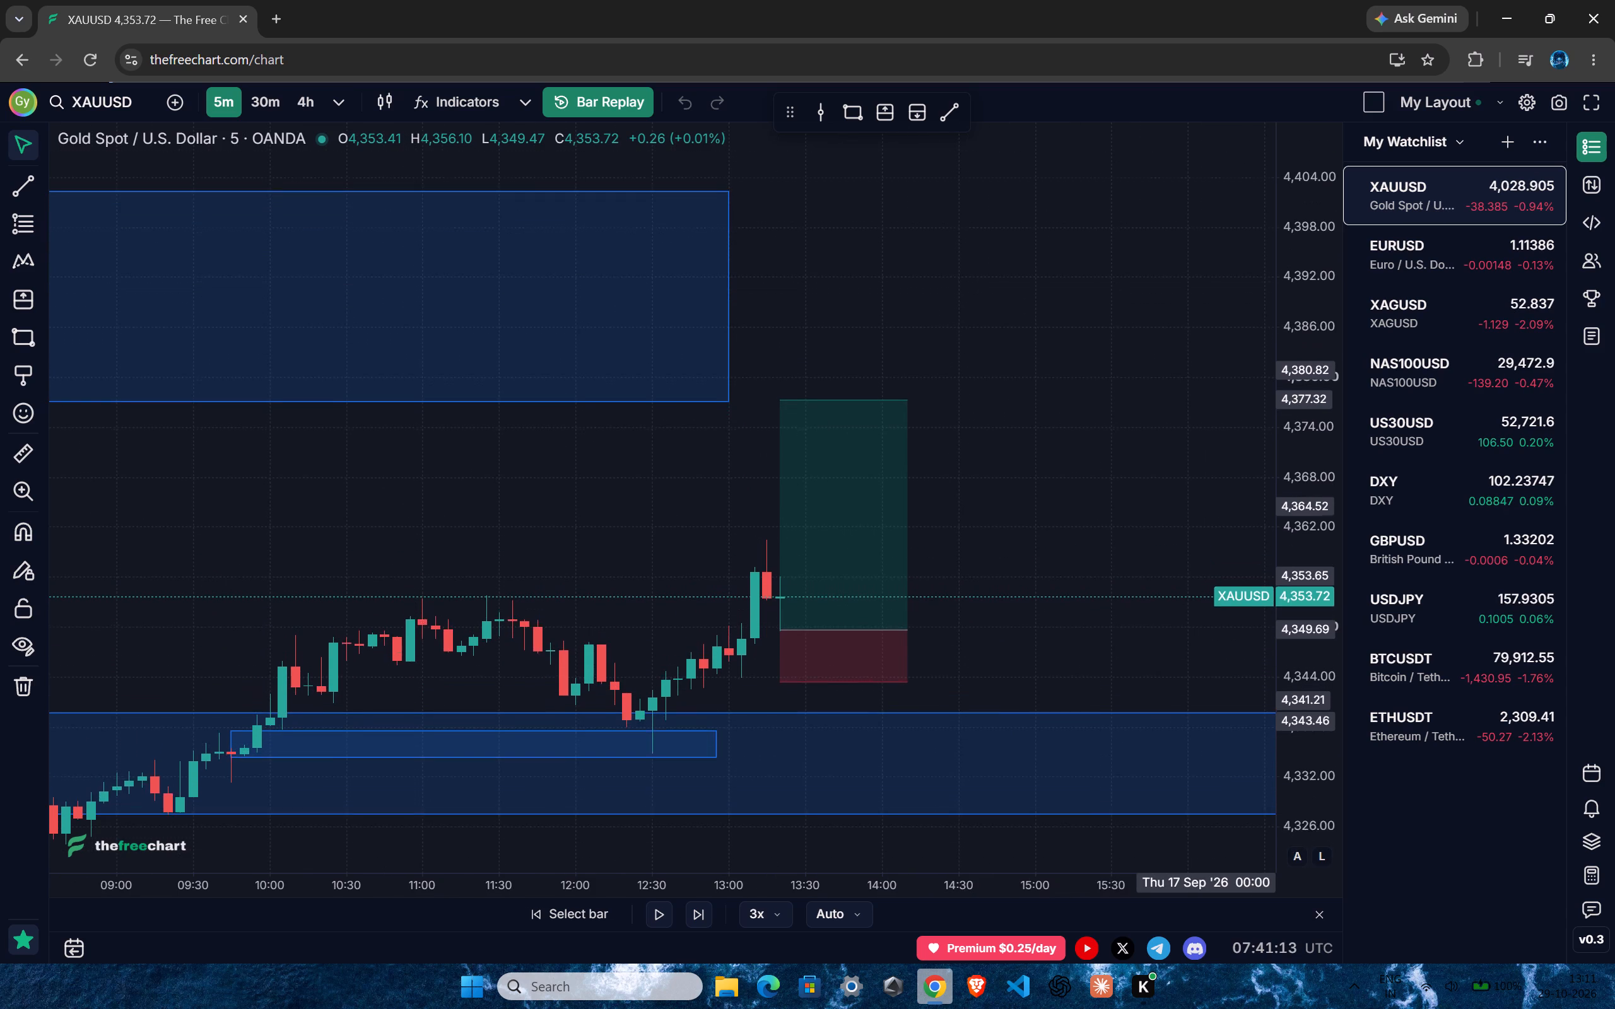
pyautogui.moveTo(1102, 621); pyautogui.dragTo(1107, 566)
pyautogui.keyDown('ctrl'); pyautogui.scroll(1, 1007, 568); pyautogui.keyUp('ctrl')
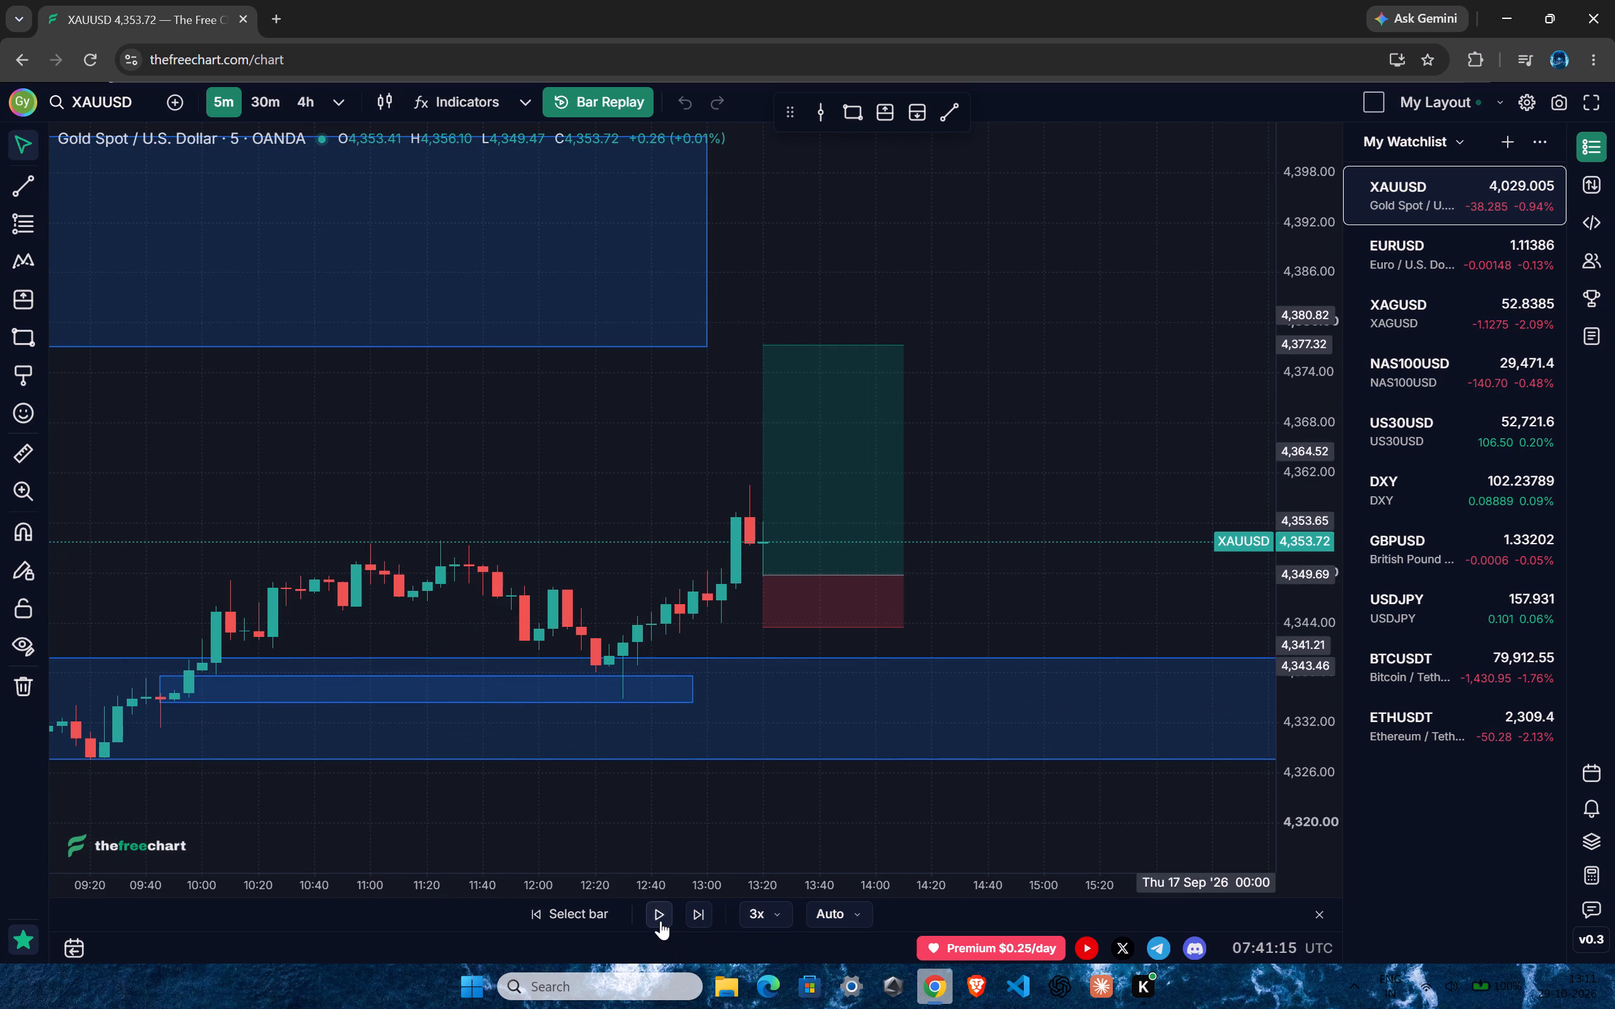
# Play the replay forward to about 13:40 on 16 September.
pyautogui.click(661, 919)
pyautogui.click(661, 918)
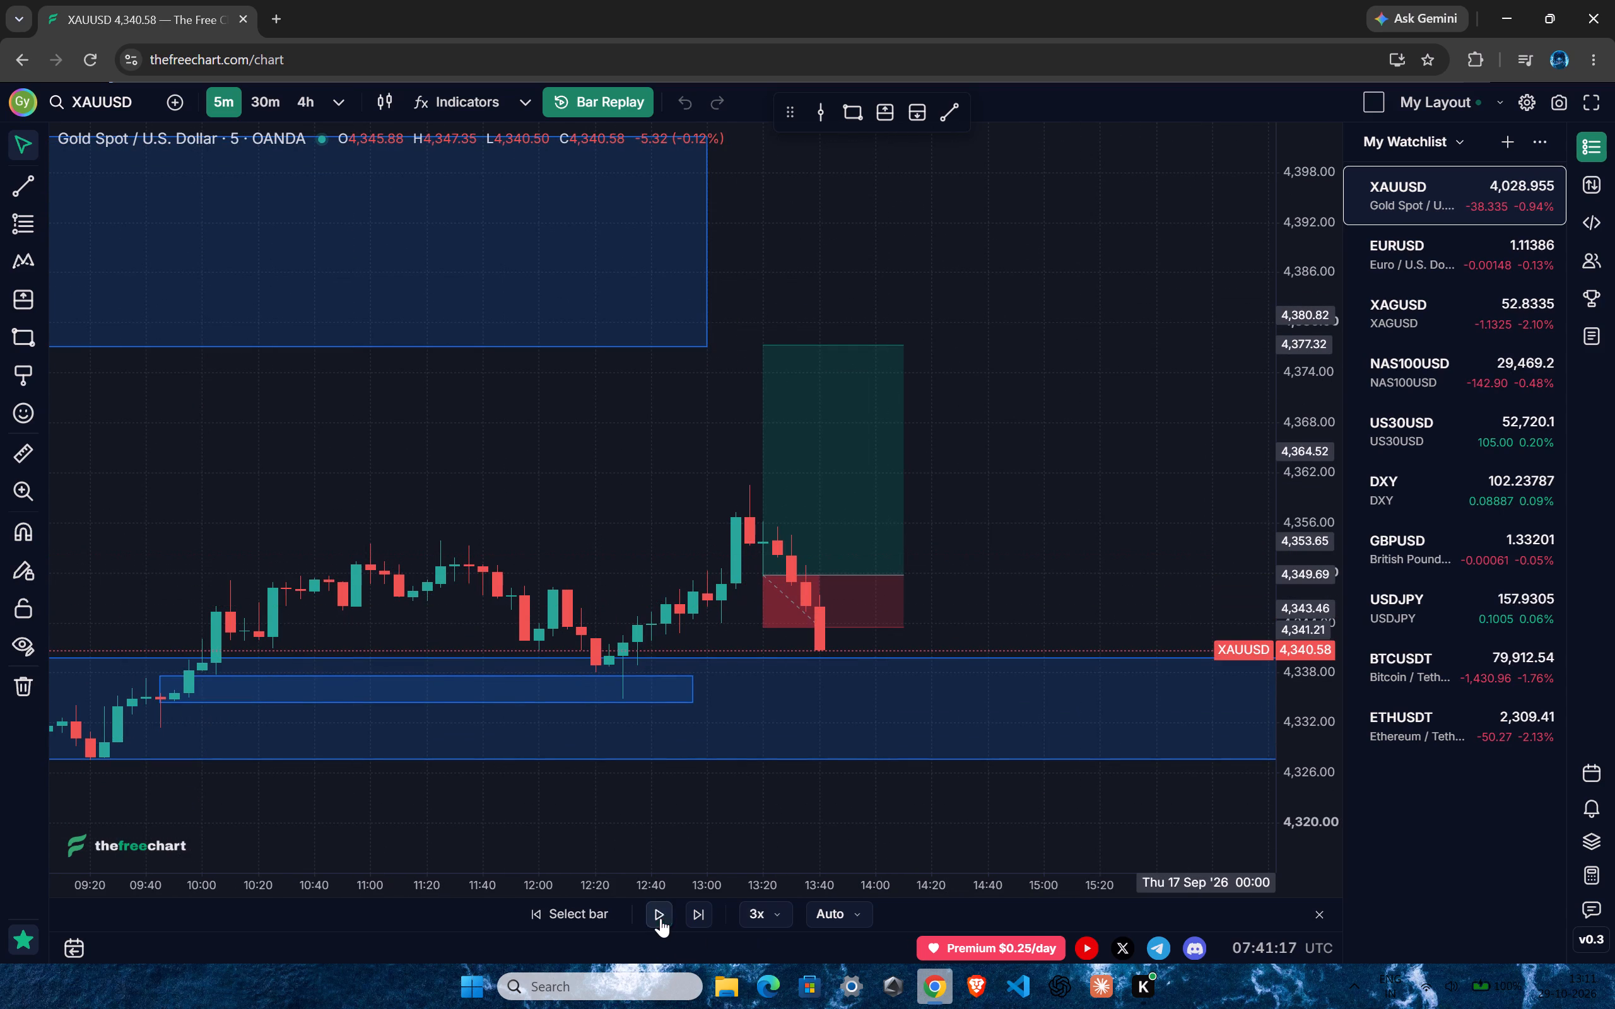
# Delete the long position with the 4,377.32 target.
pyautogui.click(826, 572)
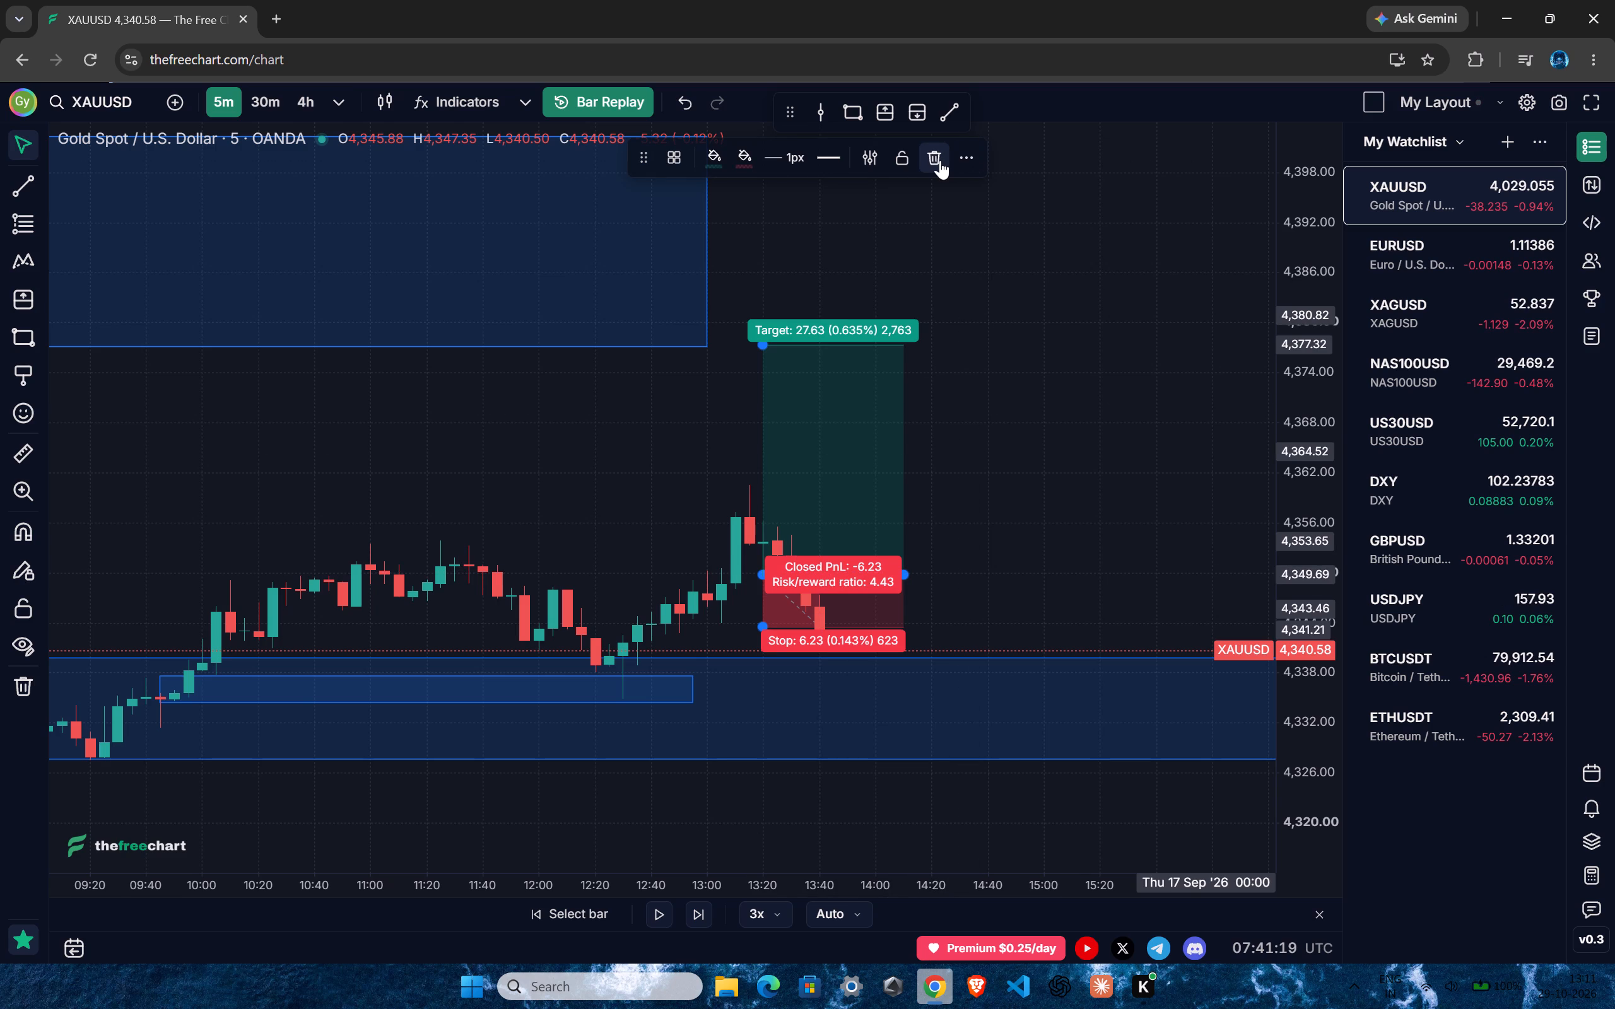
pyautogui.click(939, 158)
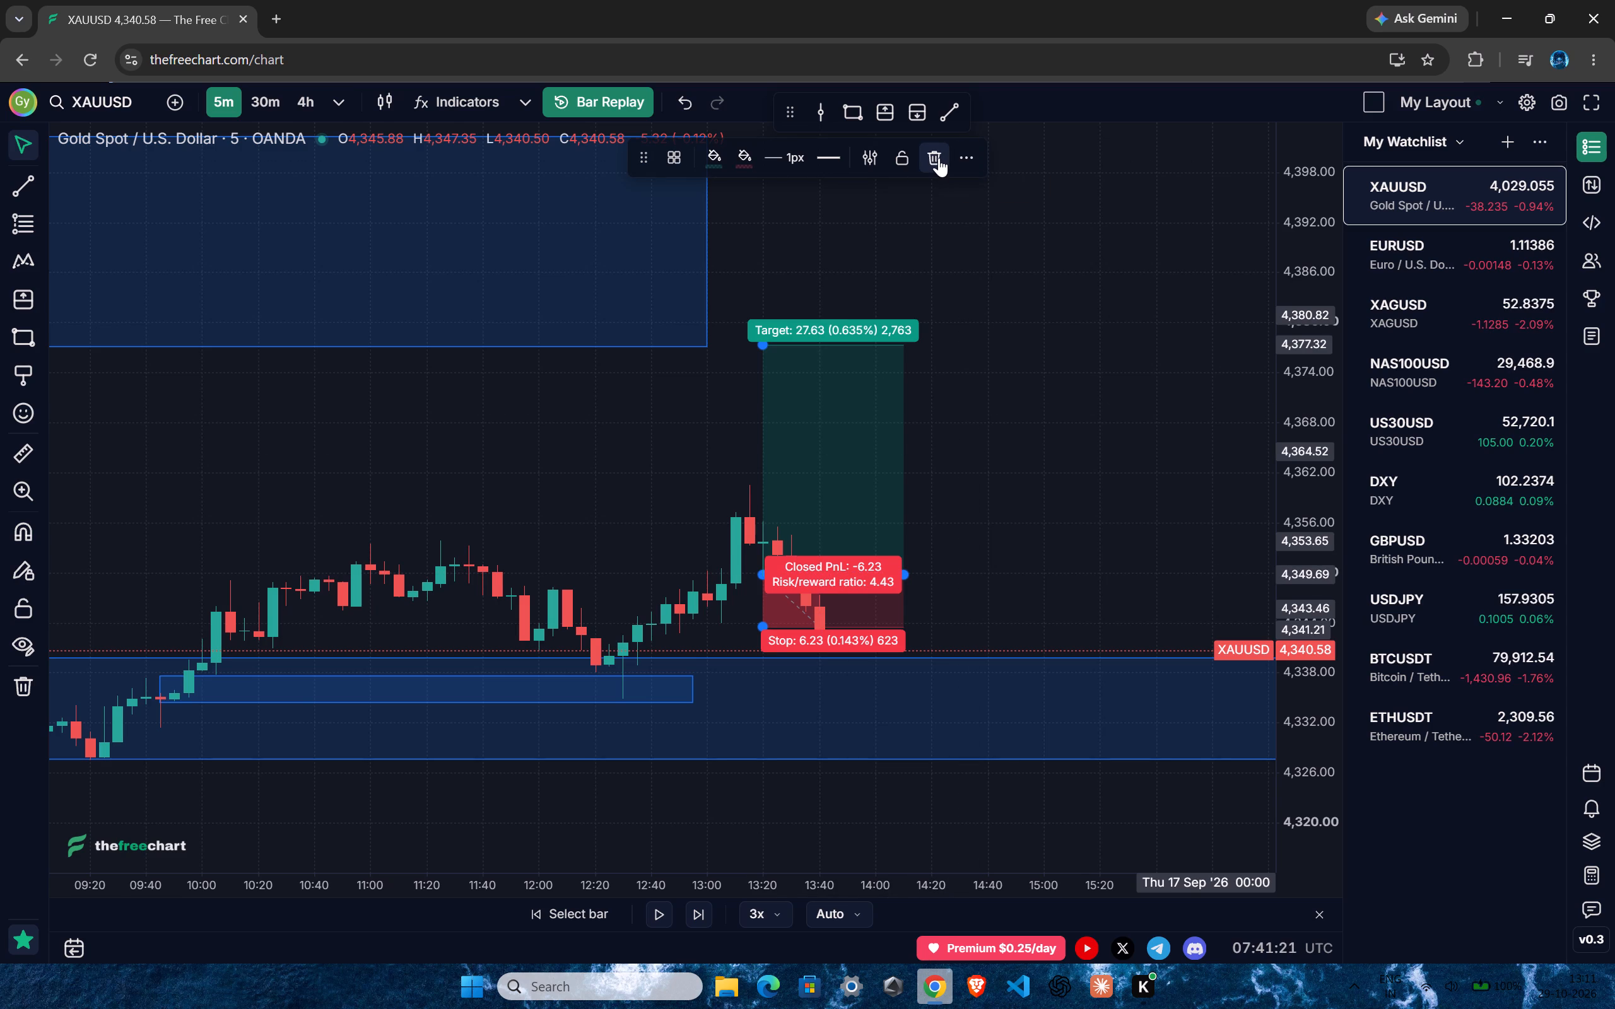
# Switch the chart to the 1-hour interval.
pyautogui.keyDown('ctrl'); pyautogui.scroll(-3, 732, 700); pyautogui.keyUp('ctrl')
pyautogui.moveTo(1314, 732); pyautogui.dragTo(1312, 731)
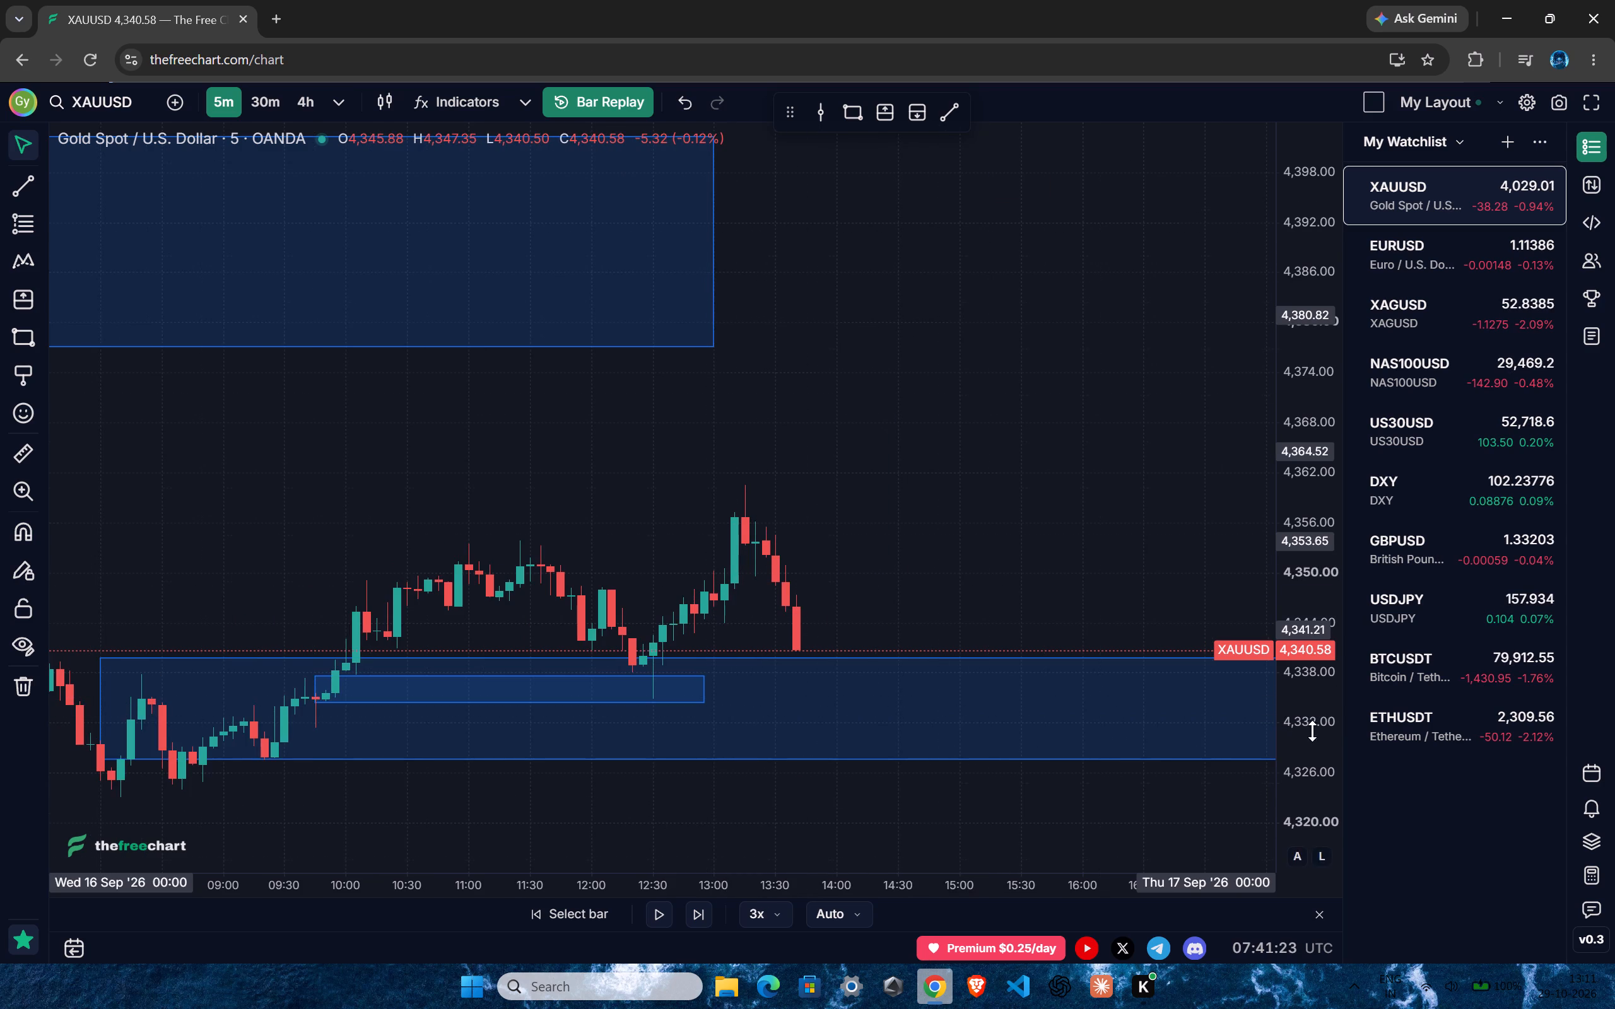
pyautogui.moveTo(1312, 731); pyautogui.dragTo(1272, 401)
pyautogui.moveTo(950, 593); pyautogui.dragTo(951, 491)
pyautogui.write('1h')
pyautogui.press('Return')
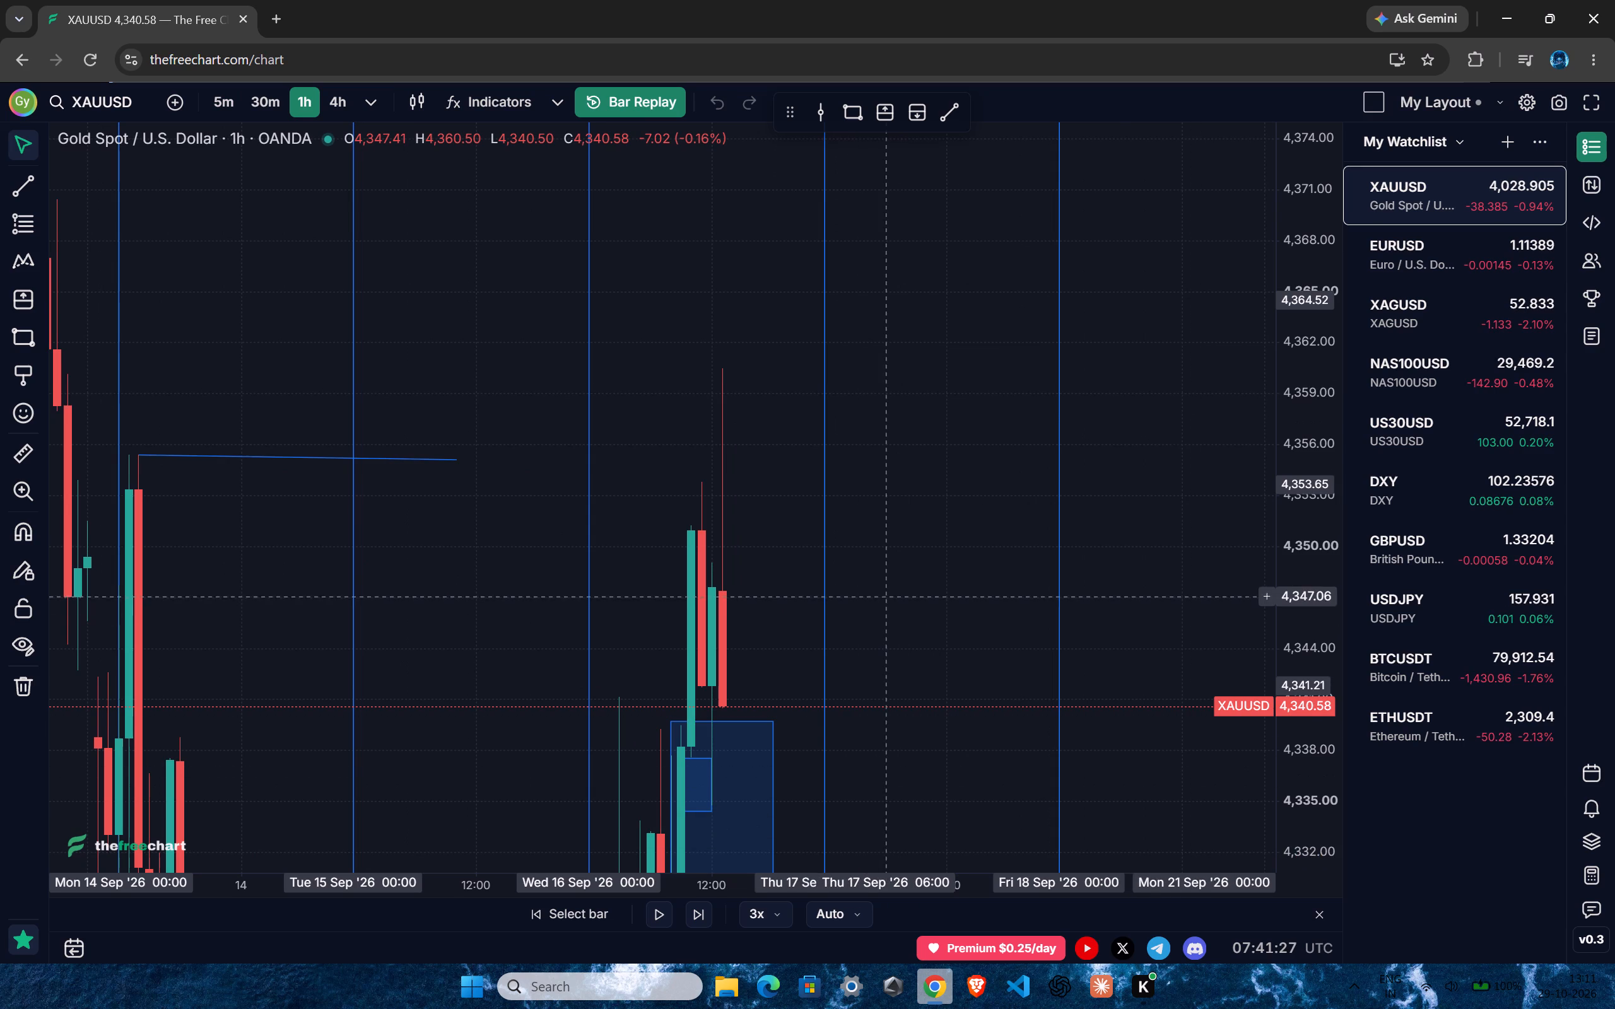
# Play the replay forward to the 16:00 candle on 16 September.
pyautogui.keyDown('ctrl'); pyautogui.scroll(6, 880, 598); pyautogui.keyUp('ctrl')
pyautogui.moveTo(867, 760); pyautogui.dragTo(1084, 574)
pyautogui.keyDown('ctrl'); pyautogui.scroll(7, 864, 626); pyautogui.keyUp('ctrl')
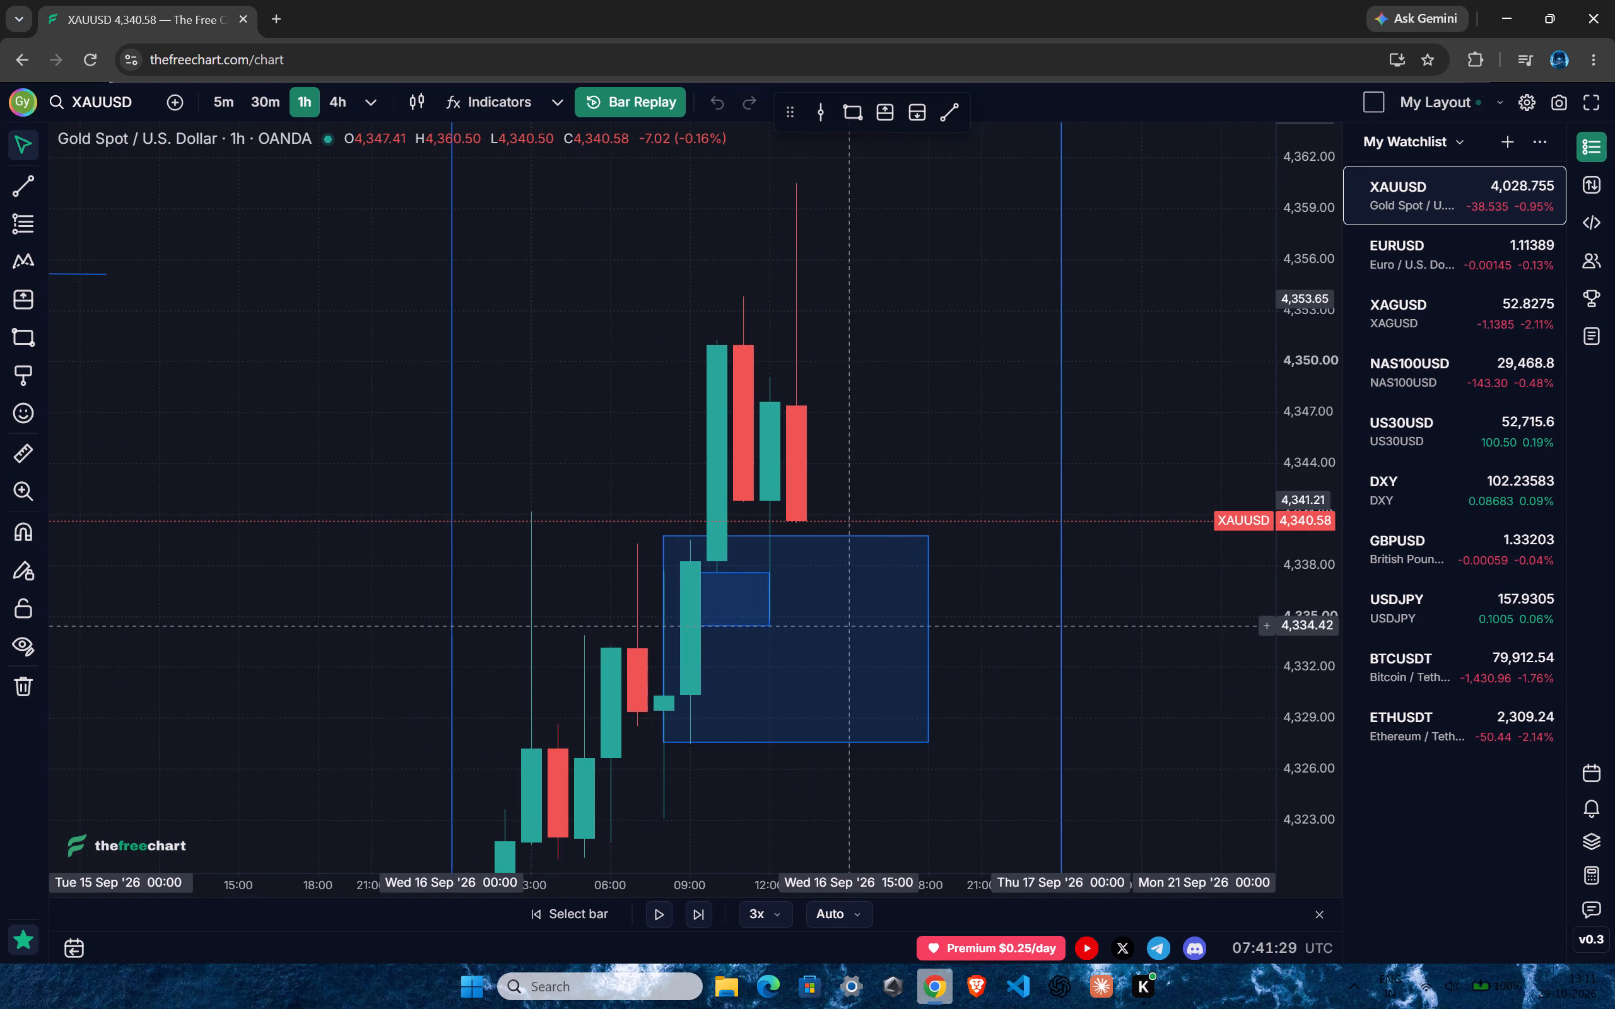
pyautogui.click(651, 911)
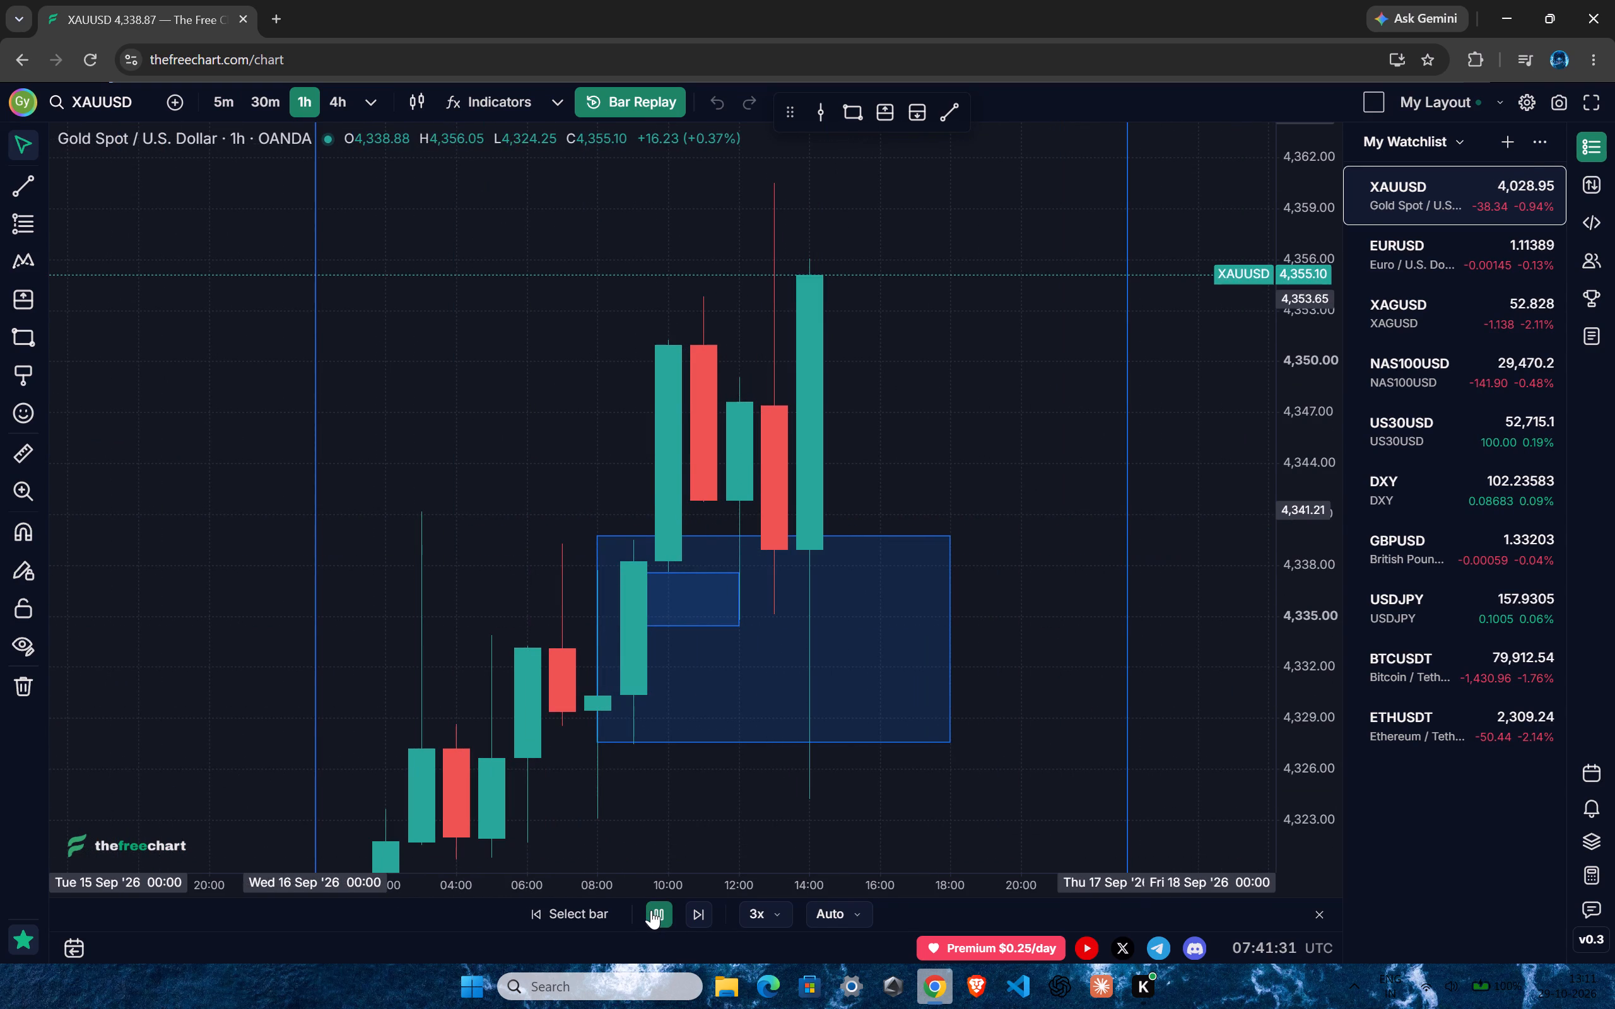
pyautogui.click(651, 910)
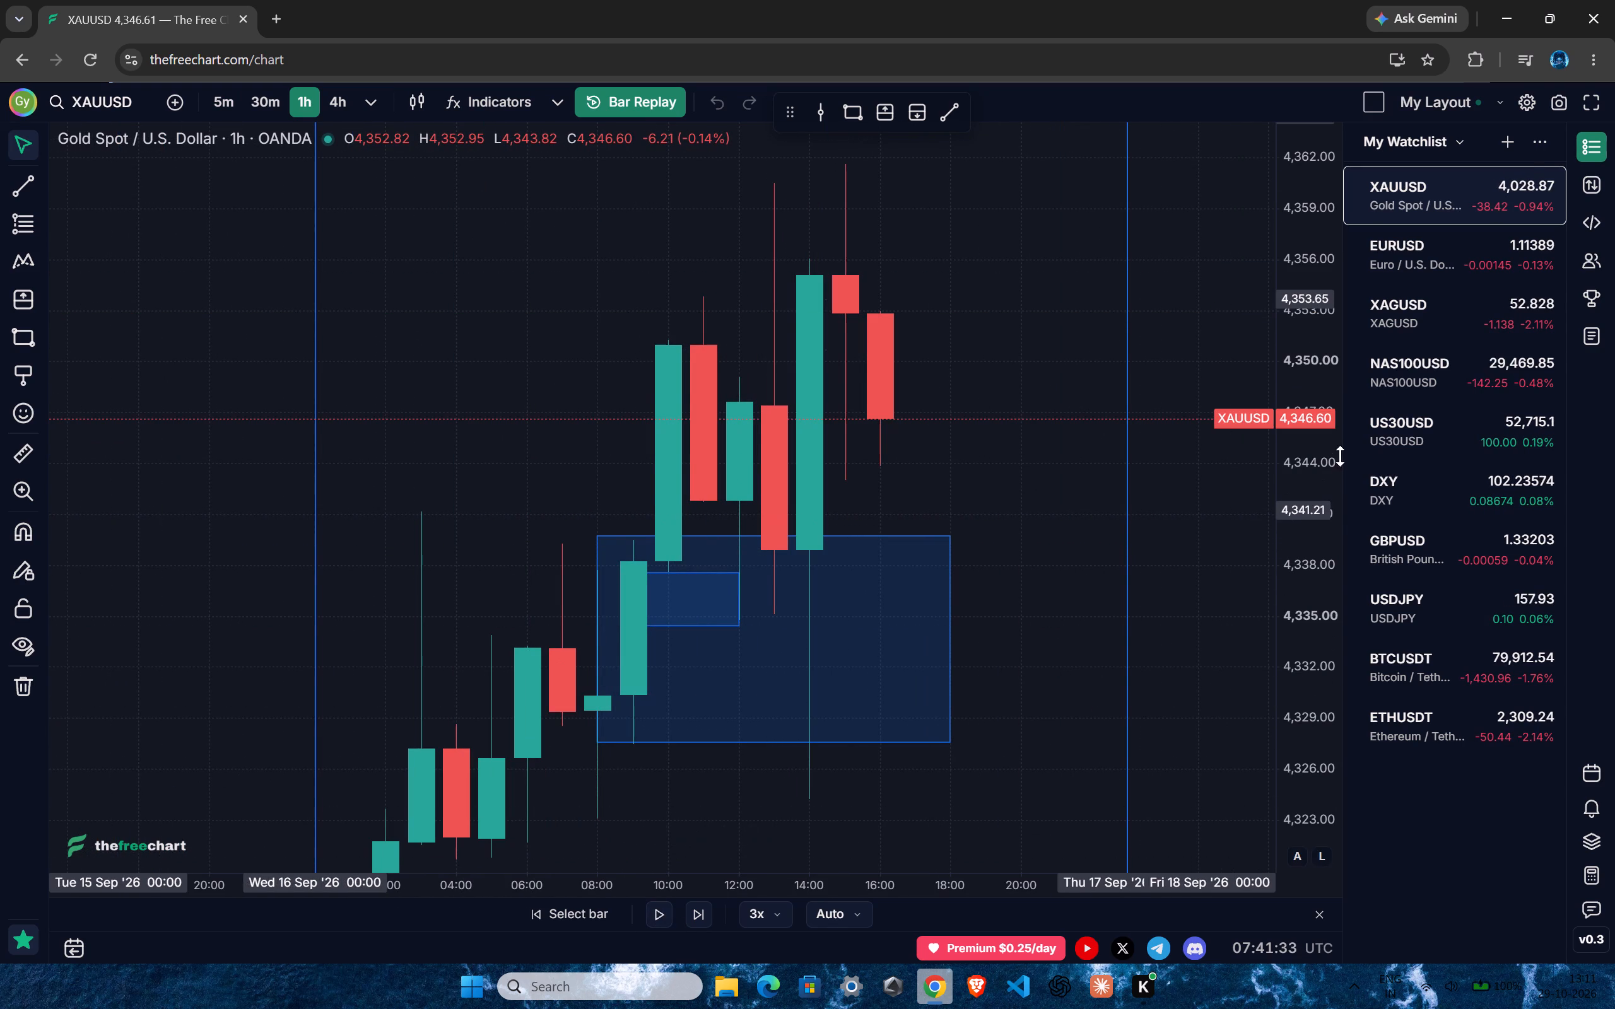
# Play the replay forward to the 19:00 candle on 16 September.
pyautogui.moveTo(1317, 444); pyautogui.dragTo(1284, 842)
pyautogui.keyDown('ctrl'); pyautogui.scroll(-4, 937, 678); pyautogui.keyUp('ctrl')
pyautogui.moveTo(919, 684); pyautogui.dragTo(869, 707)
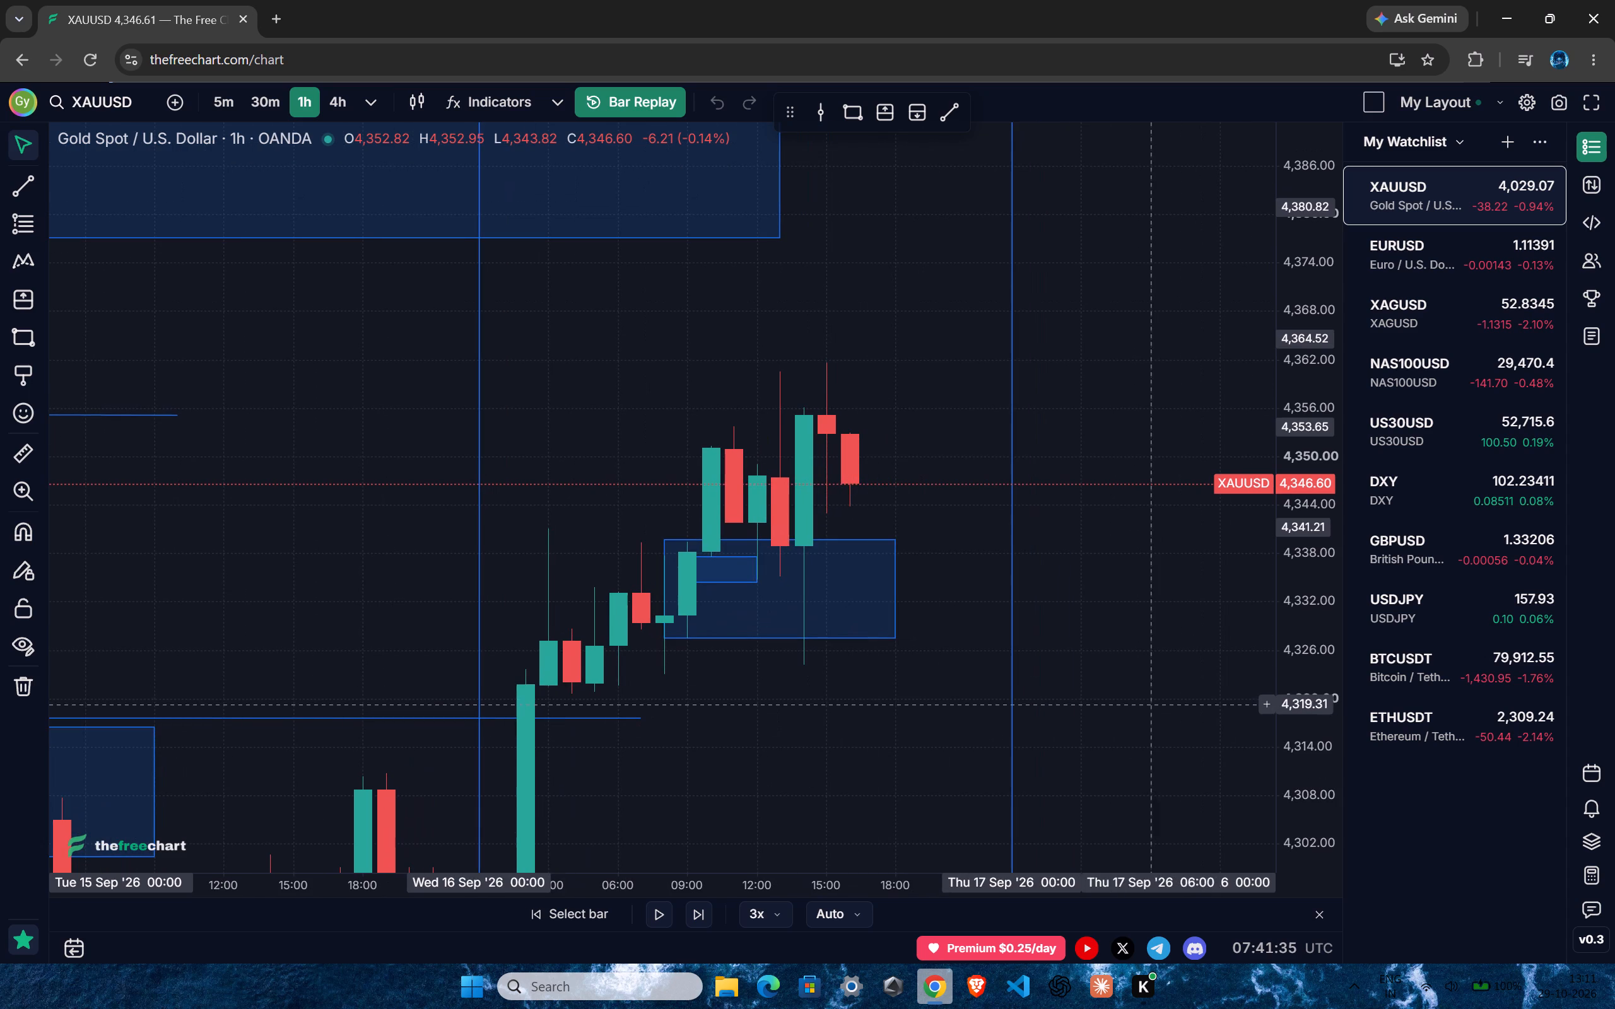
pyautogui.moveTo(1308, 586); pyautogui.dragTo(1288, 776)
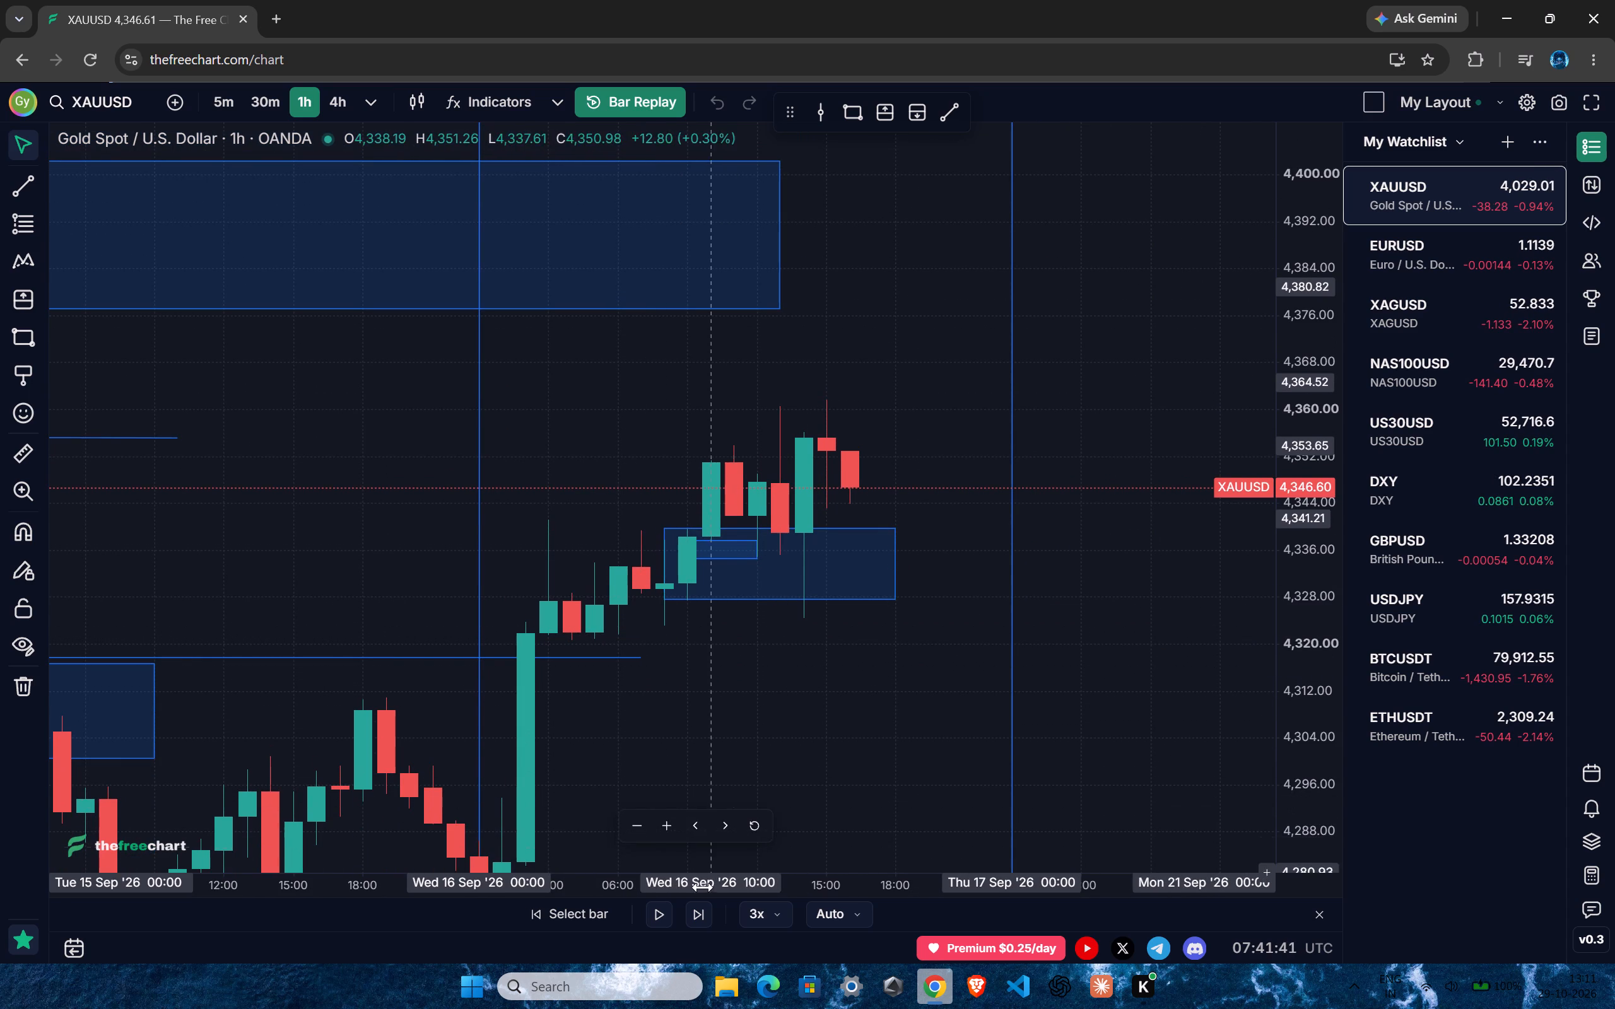
pyautogui.click(666, 914)
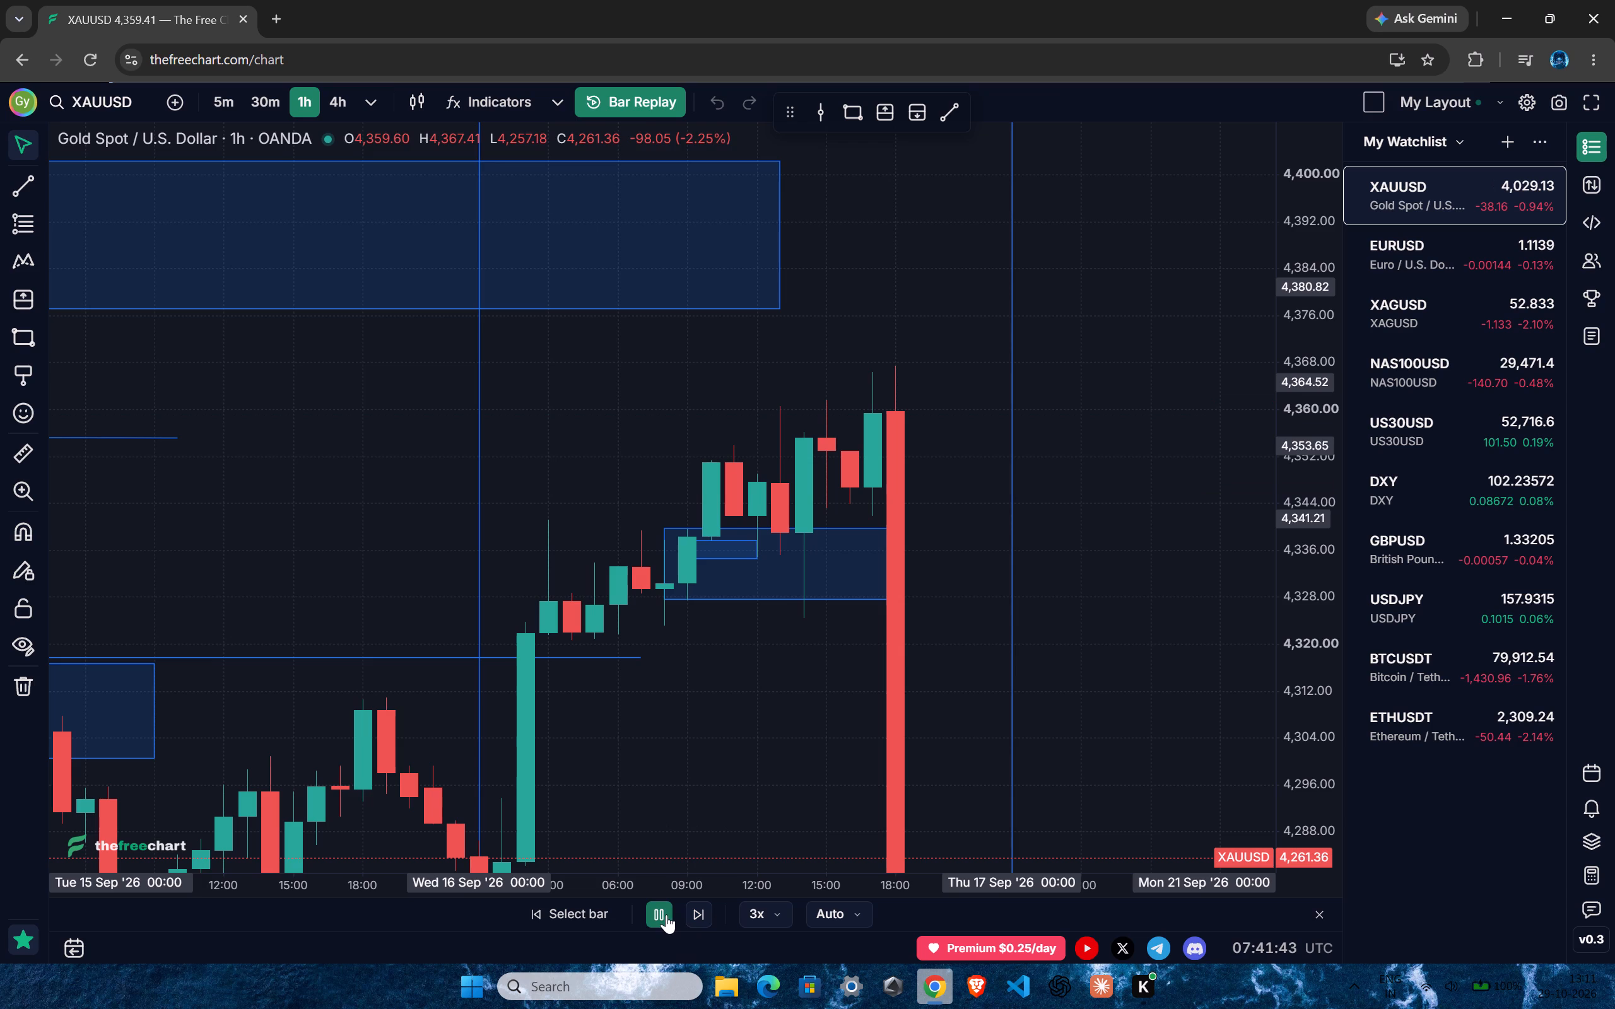
pyautogui.click(666, 914)
# Delete the two nested zones on 16 September together with the two level lines extending from 15 September.
pyautogui.moveTo(1299, 414); pyautogui.dragTo(1274, 786)
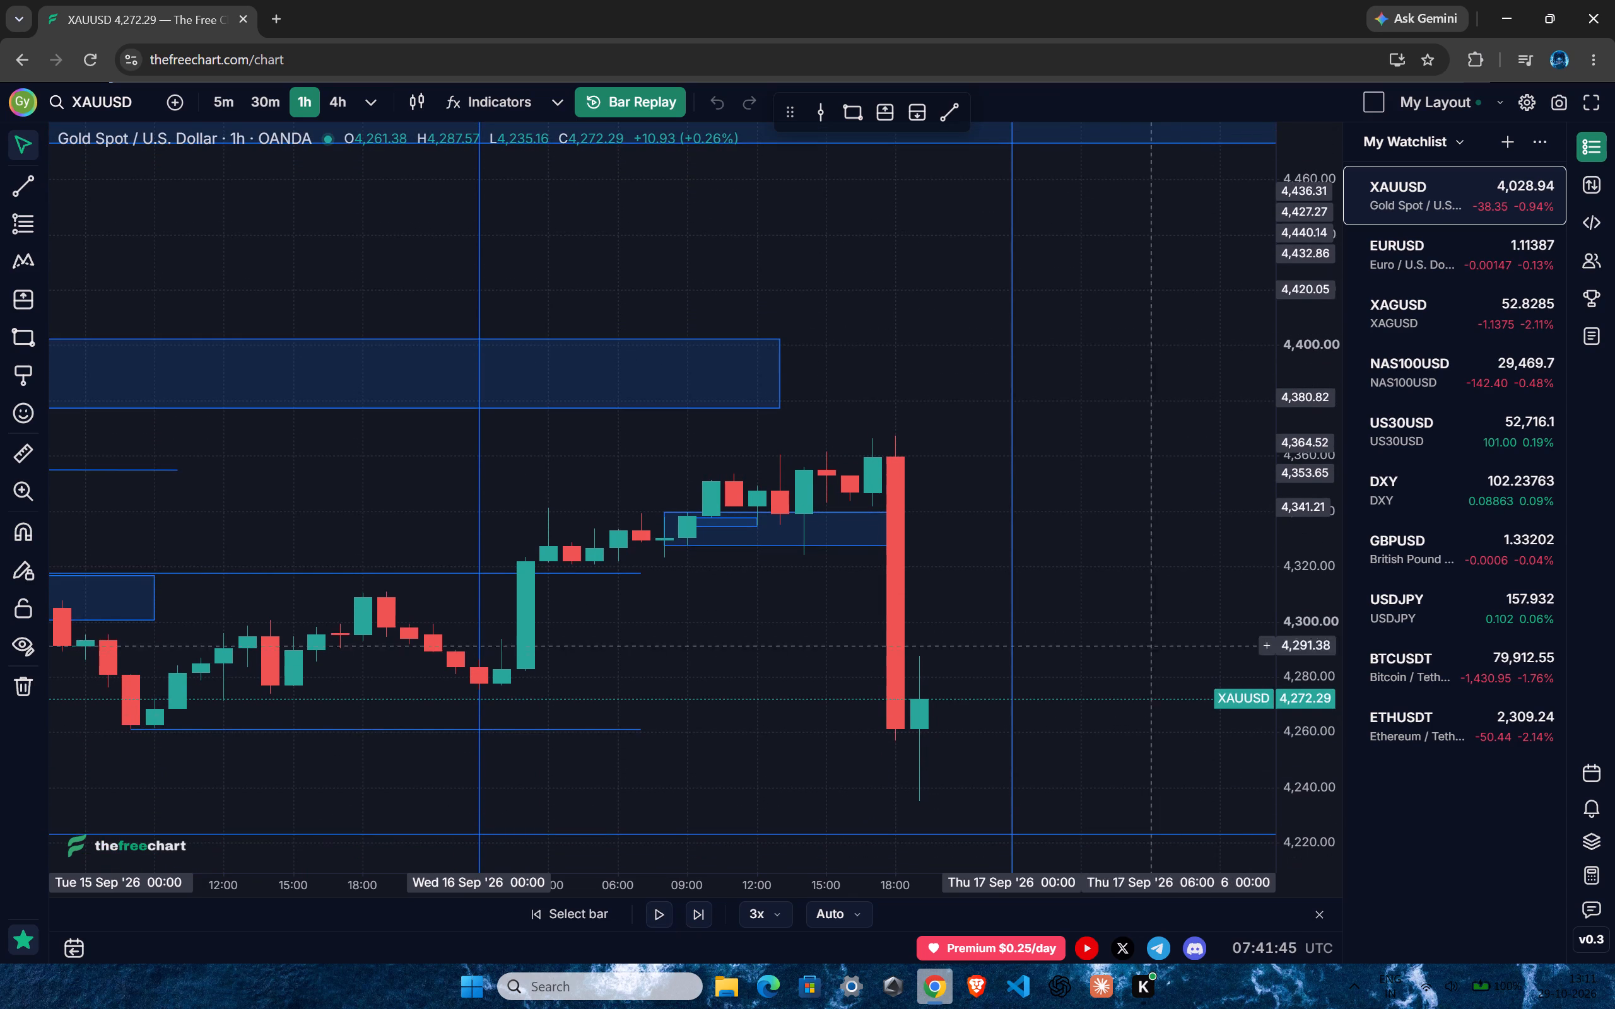
pyautogui.moveTo(1125, 574); pyautogui.dragTo(1062, 416)
pyautogui.keyDown('ctrl'); pyautogui.scroll(-5, 830, 491); pyautogui.keyUp('ctrl')
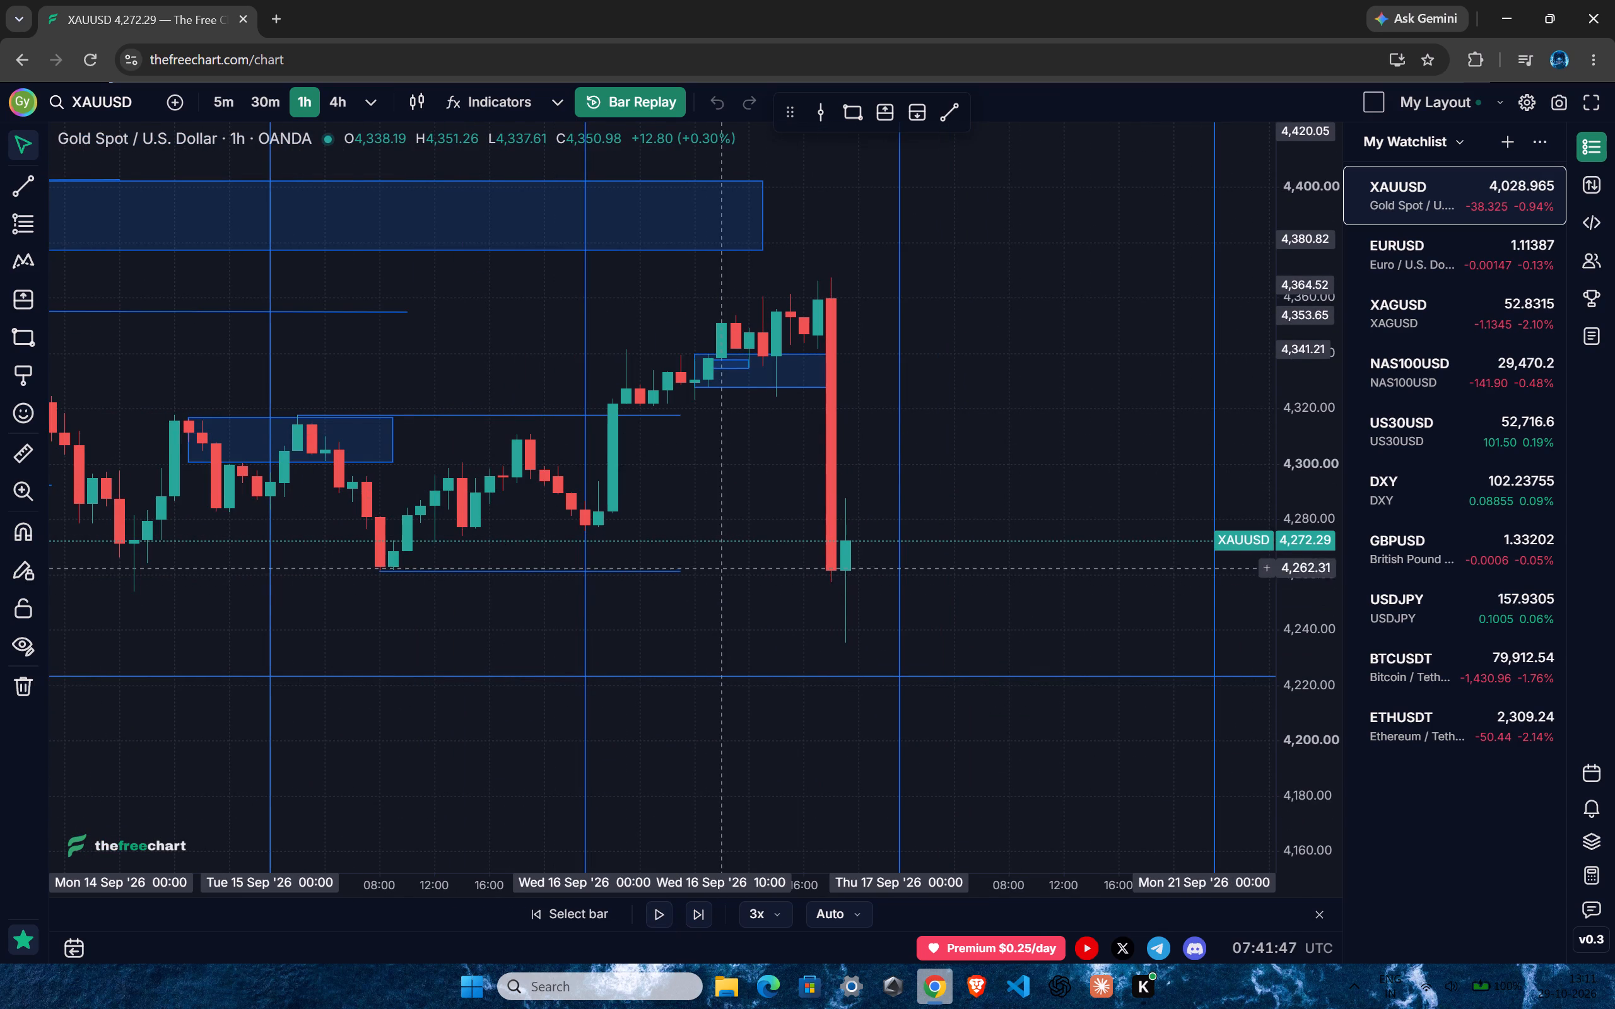
pyautogui.keyDown('ctrl'); pyautogui.moveTo(635, 612); pyautogui.dragTo(830, 286); pyautogui.keyUp('ctrl')
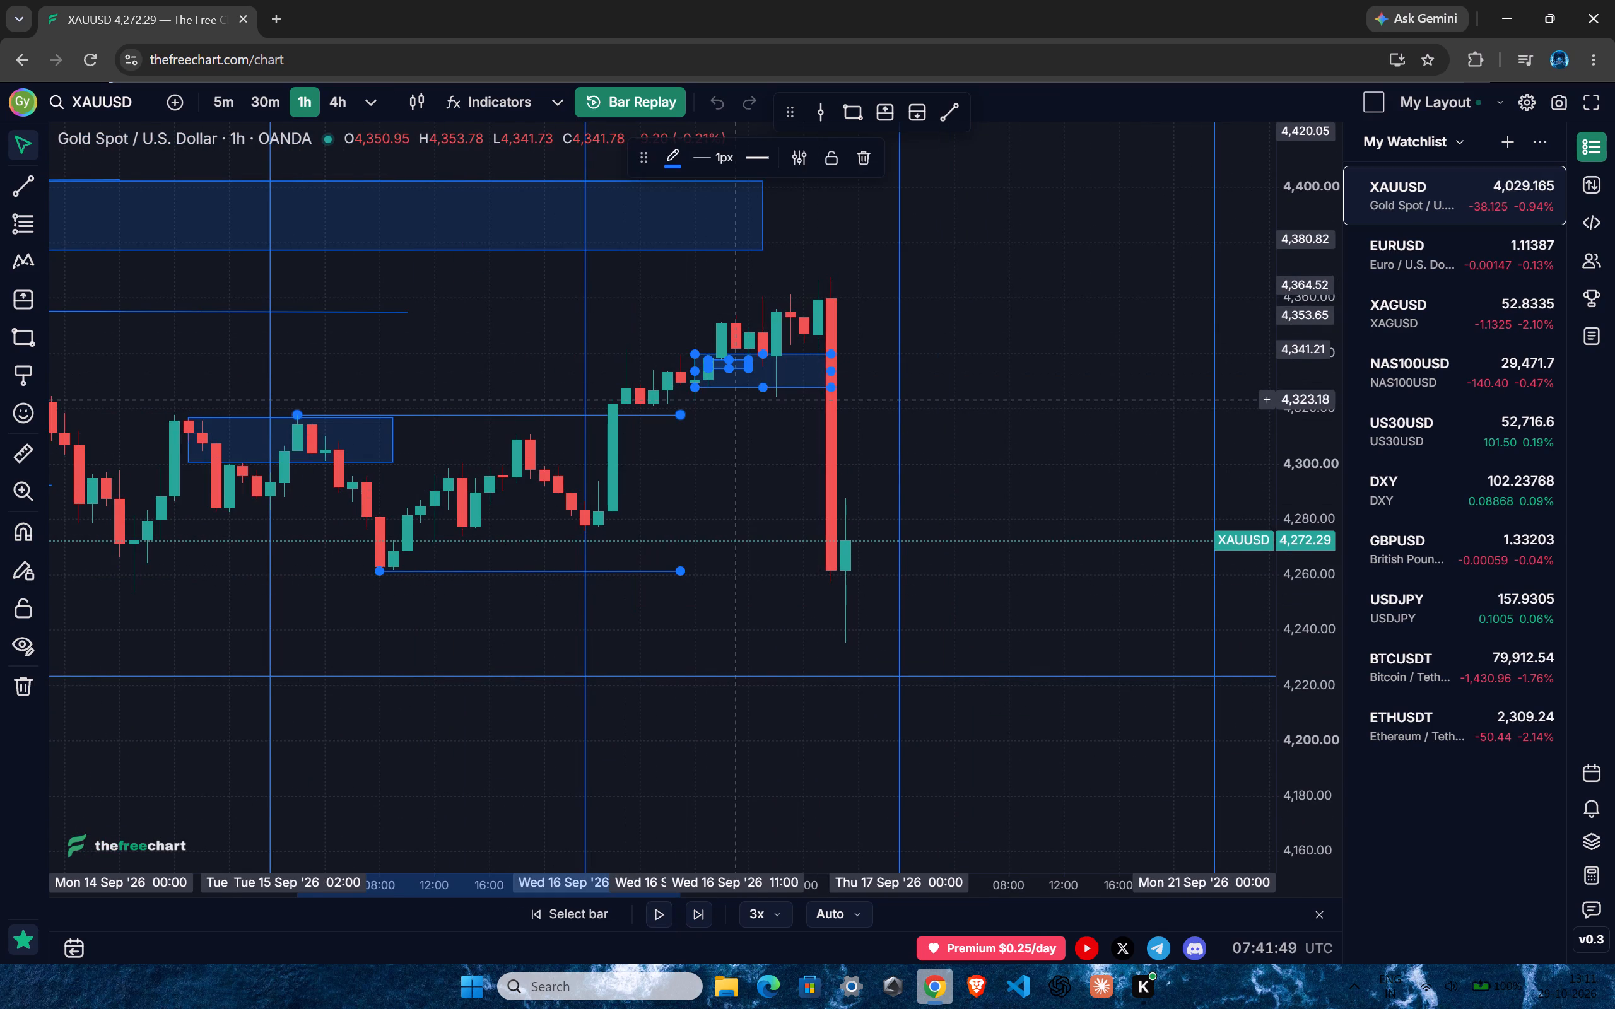
pyautogui.press('BackSpace')
# Examine the 1-hour price action and remaining zones from 7 September up to the latest drop on 16 September.
pyautogui.moveTo(1290, 341); pyautogui.dragTo(1266, 713)
pyautogui.keyDown('ctrl'); pyautogui.scroll(-10, 1102, 689); pyautogui.keyUp('ctrl')
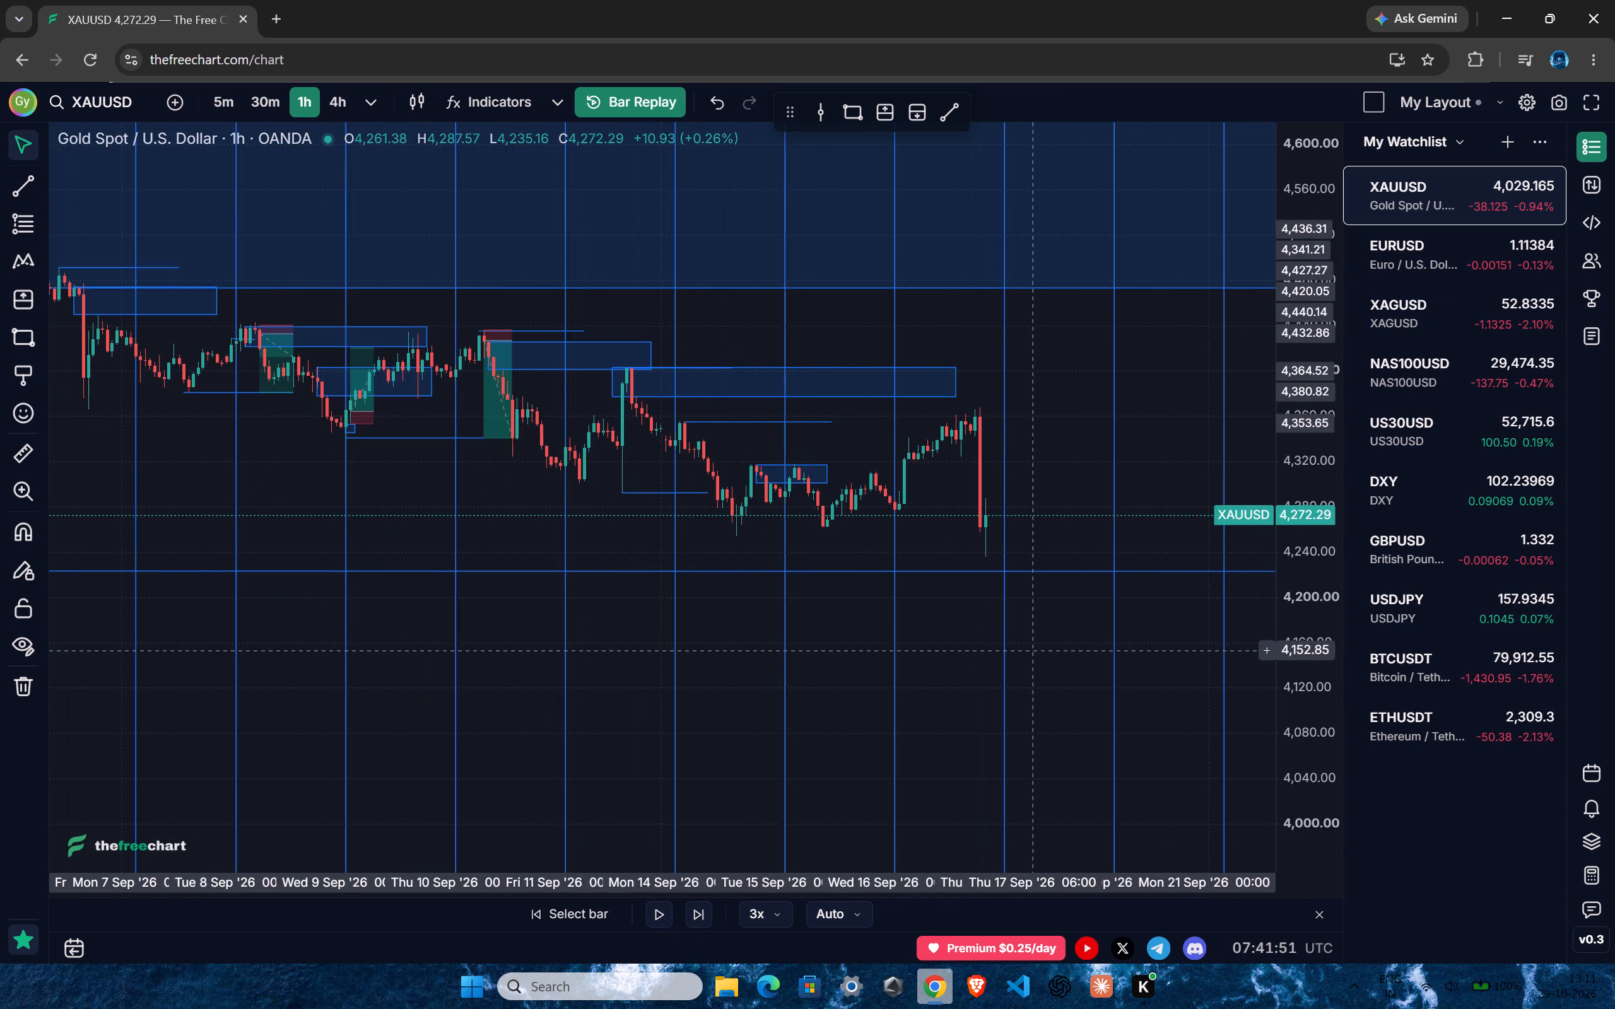
pyautogui.moveTo(1030, 632); pyautogui.dragTo(919, 644)
pyautogui.keyDown('ctrl'); pyautogui.scroll(3, 866, 627); pyautogui.keyUp('ctrl')
pyautogui.moveTo(857, 651); pyautogui.dragTo(642, 288)
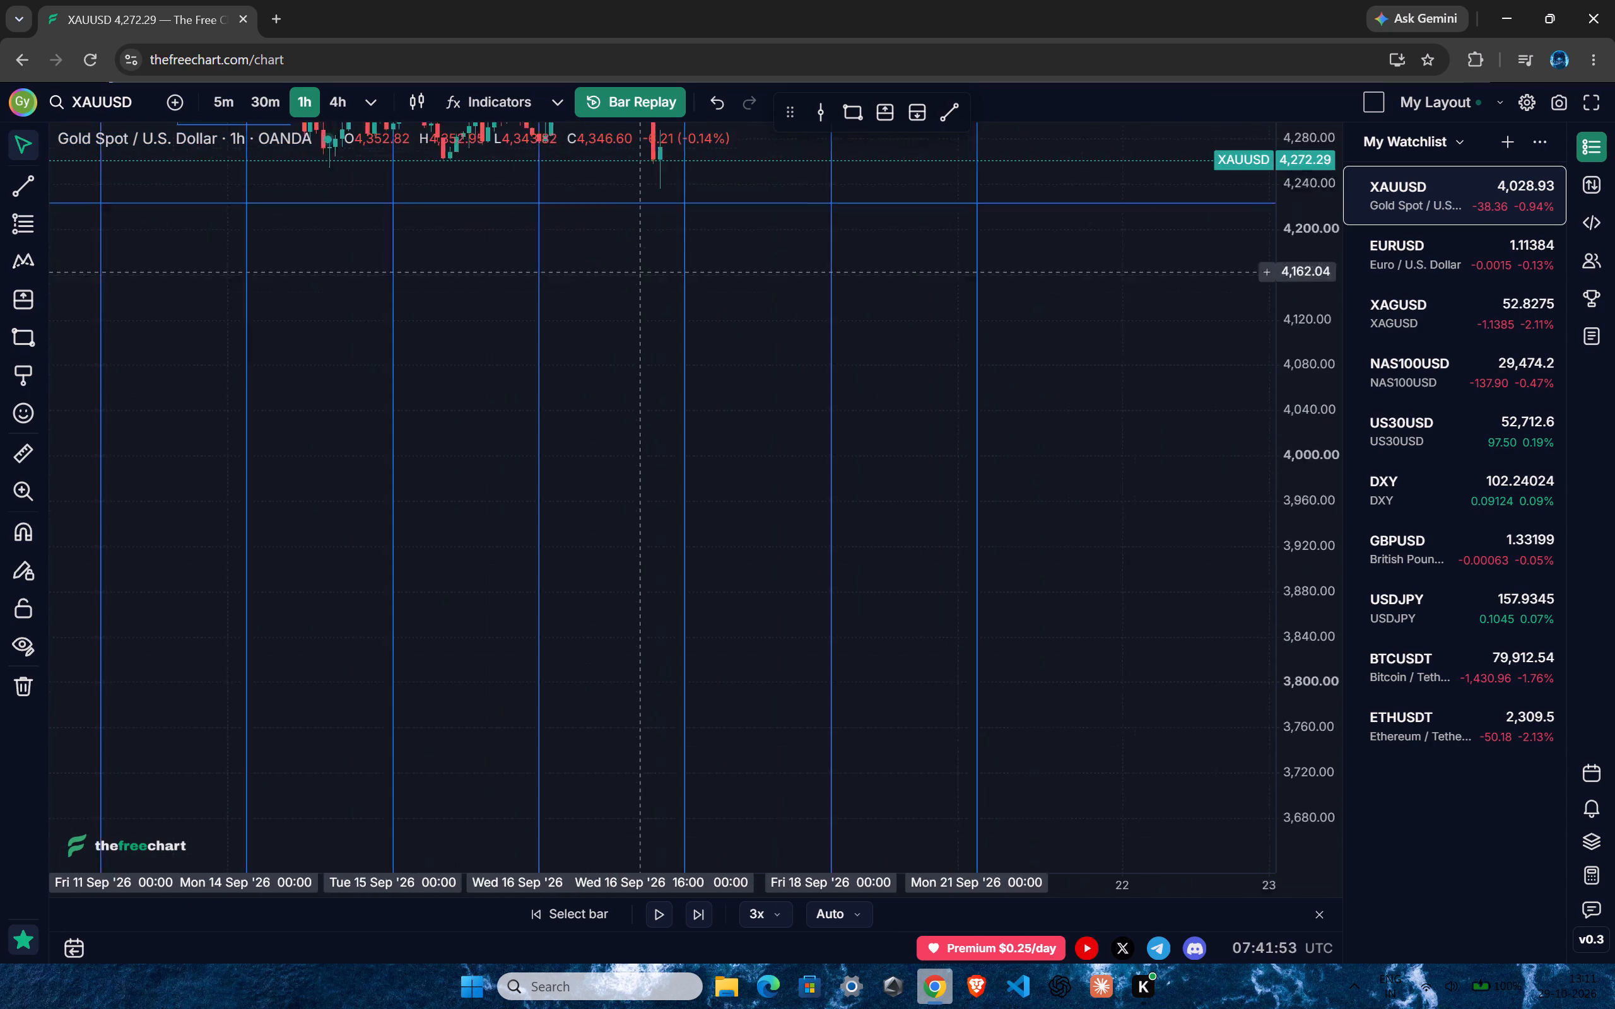
pyautogui.moveTo(642, 288); pyautogui.dragTo(623, 458)
pyautogui.keyDown('ctrl'); pyautogui.scroll(-16, 621, 460); pyautogui.keyUp('ctrl')
pyautogui.moveTo(905, 511); pyautogui.dragTo(1045, 721)
pyautogui.keyDown('ctrl'); pyautogui.scroll(10, 861, 650); pyautogui.keyUp('ctrl')
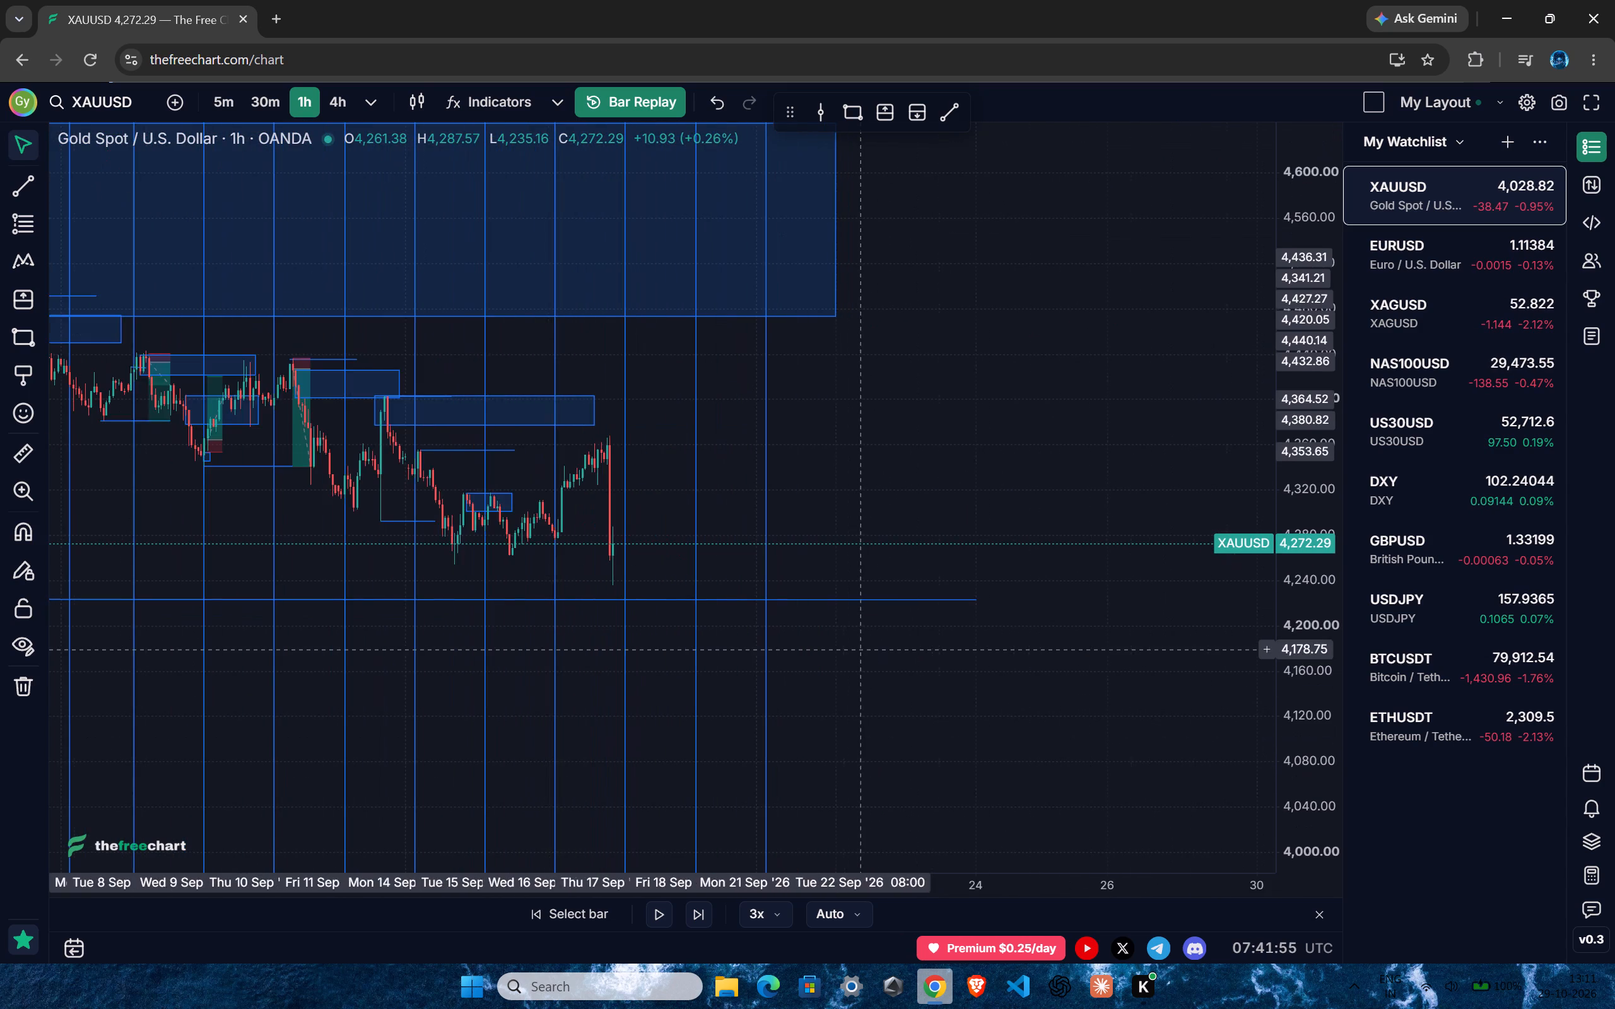
pyautogui.moveTo(983, 511); pyautogui.dragTo(1076, 463)
pyautogui.keyDown('ctrl'); pyautogui.scroll(2, 1000, 507); pyautogui.keyUp('ctrl')
pyautogui.moveTo(1325, 696); pyautogui.dragTo(1302, 522)
pyautogui.moveTo(1064, 486); pyautogui.dragTo(1119, 545)
pyautogui.keyDown('ctrl'); pyautogui.scroll(3, 966, 569); pyautogui.keyUp('ctrl')
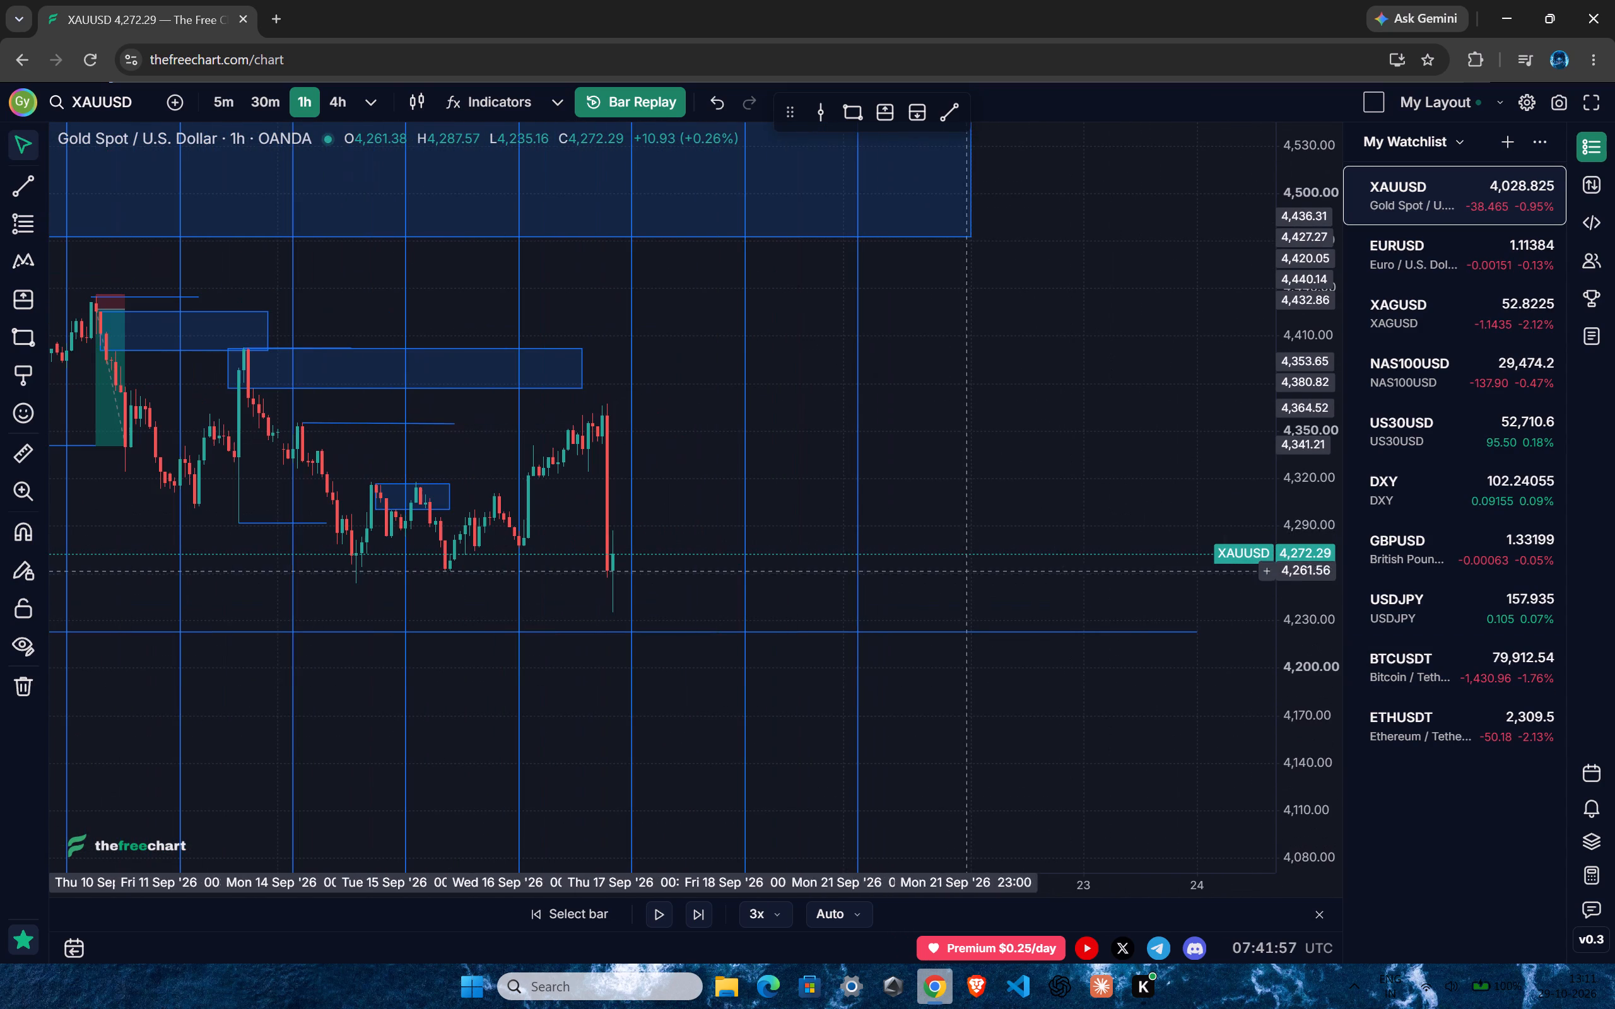
# Play the replay forward to the 02:00 candle on 17 September, with the drop from 18:00 on 16 September in view.
pyautogui.click(660, 923)
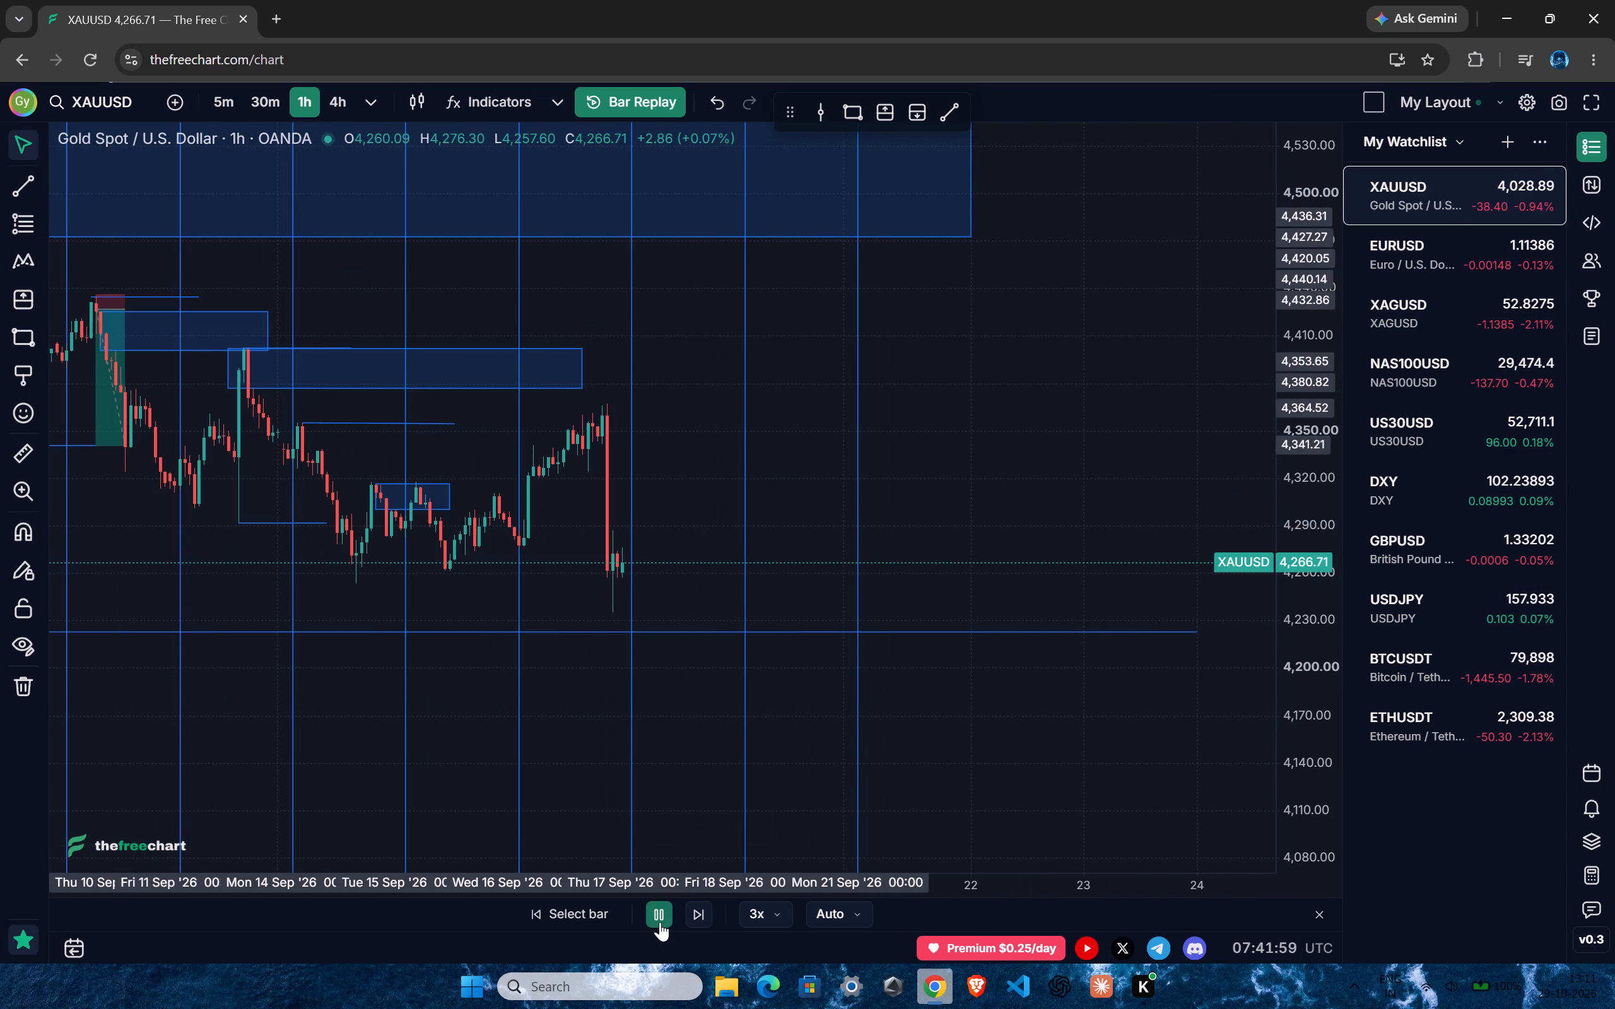
pyautogui.click(660, 922)
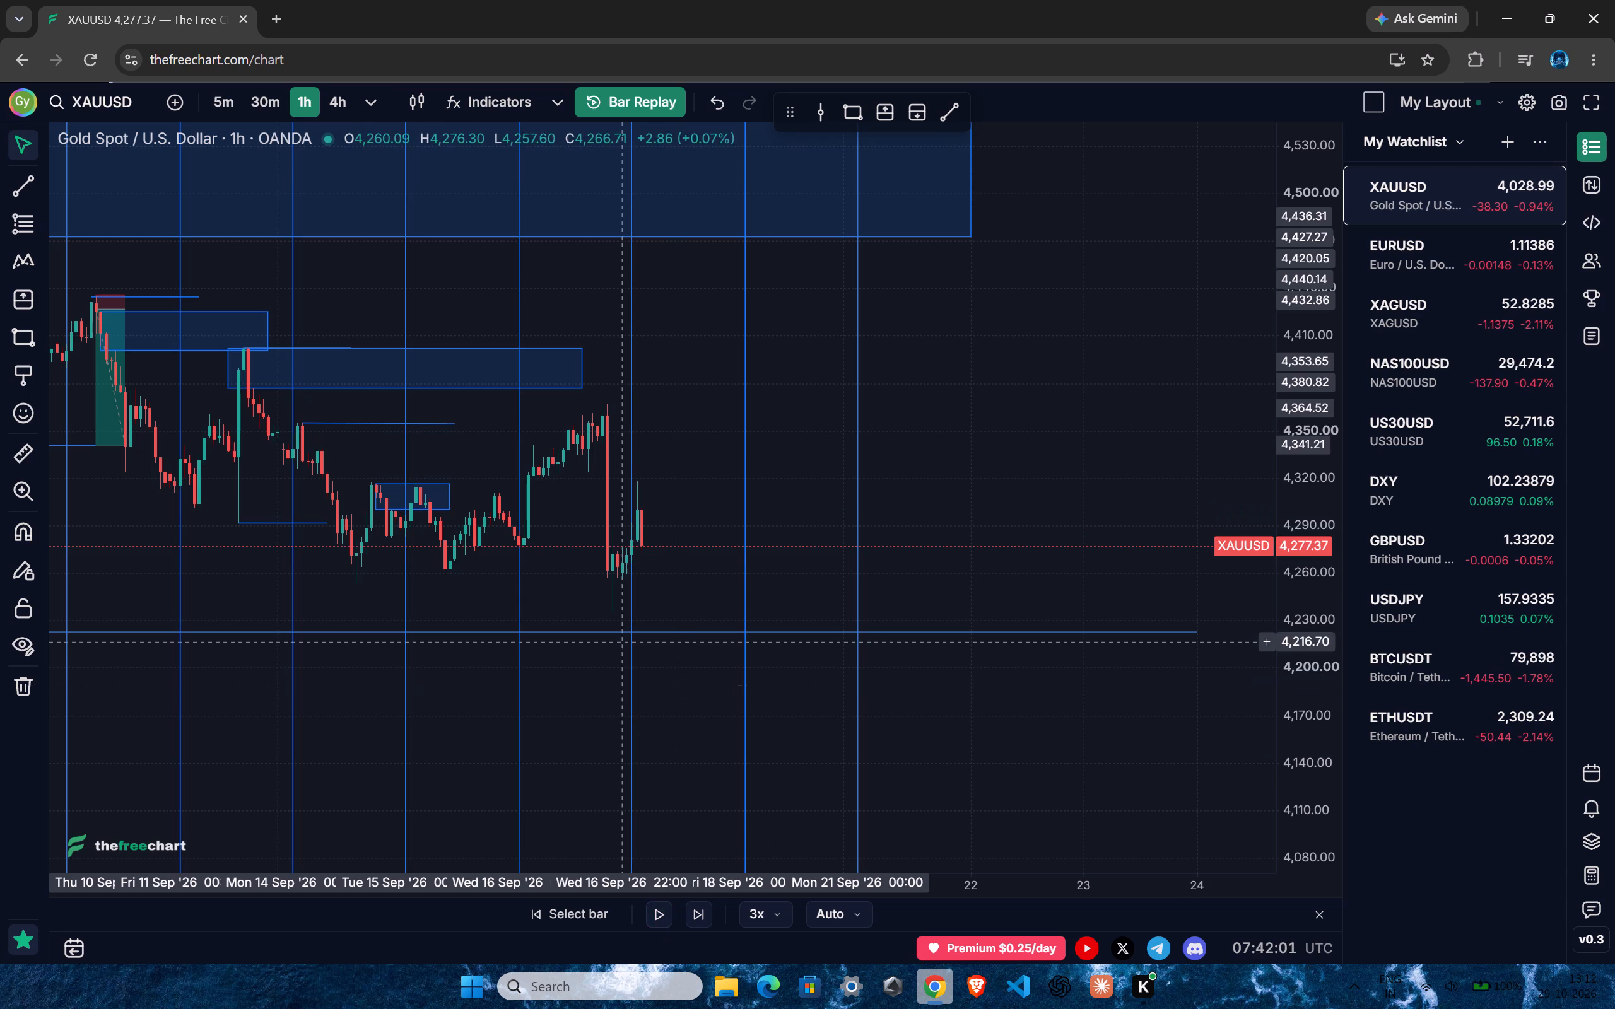
pyautogui.keyDown('ctrl'); pyautogui.scroll(9, 622, 641); pyautogui.keyUp('ctrl')
pyautogui.moveTo(714, 565); pyautogui.dragTo(787, 593)
pyautogui.keyDown('ctrl'); pyautogui.scroll(2, 739, 608); pyautogui.keyUp('ctrl')
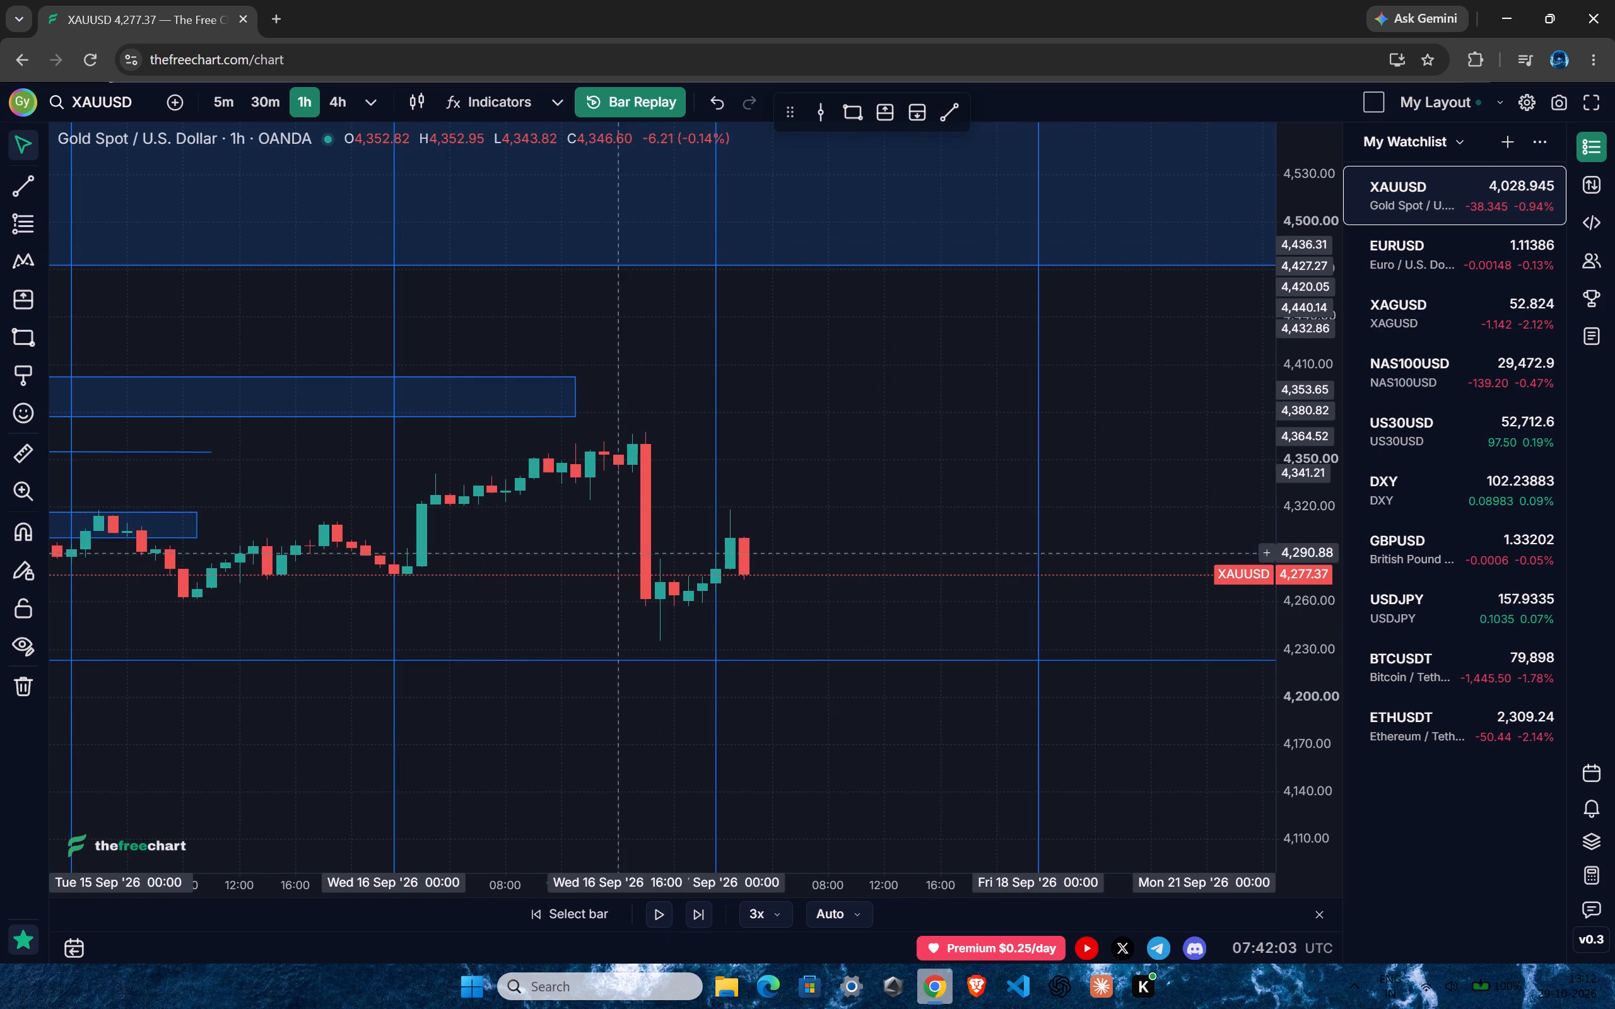
pyautogui.keyDown('ctrl'); pyautogui.scroll(-4, 611, 543); pyautogui.keyUp('ctrl')
pyautogui.moveTo(1293, 692); pyautogui.dragTo(1255, 348)
pyautogui.keyDown('ctrl'); pyautogui.scroll(3, 657, 544); pyautogui.keyUp('ctrl')
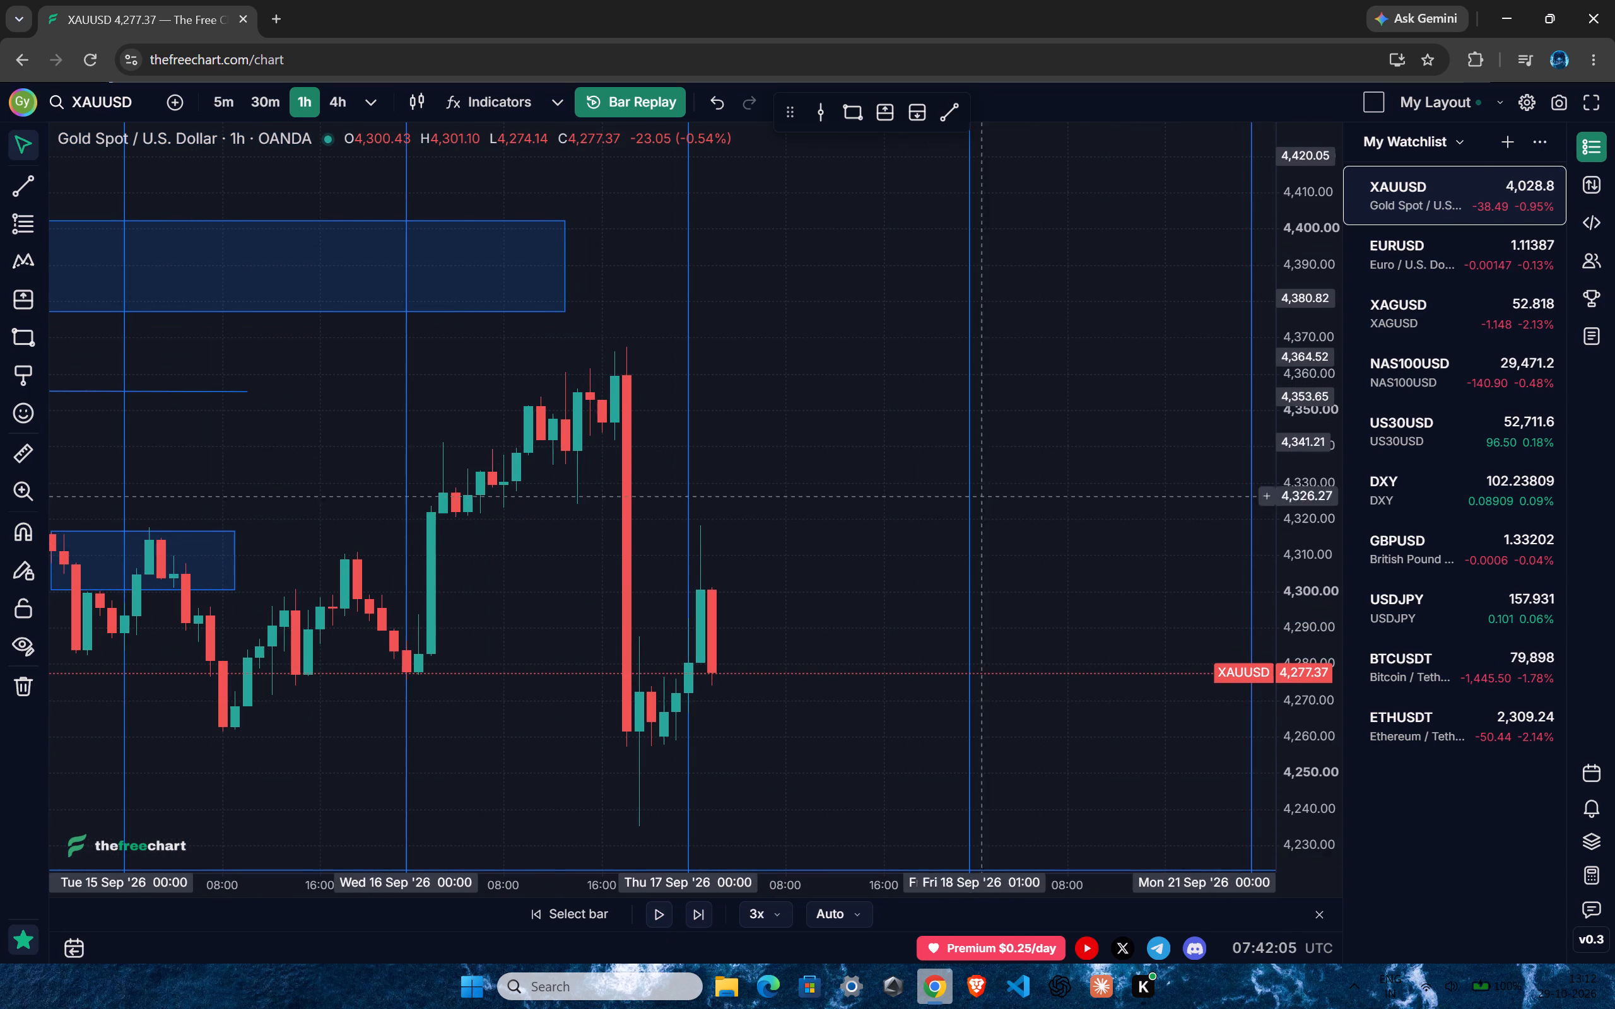
pyautogui.moveTo(1297, 417); pyautogui.dragTo(1297, 555)
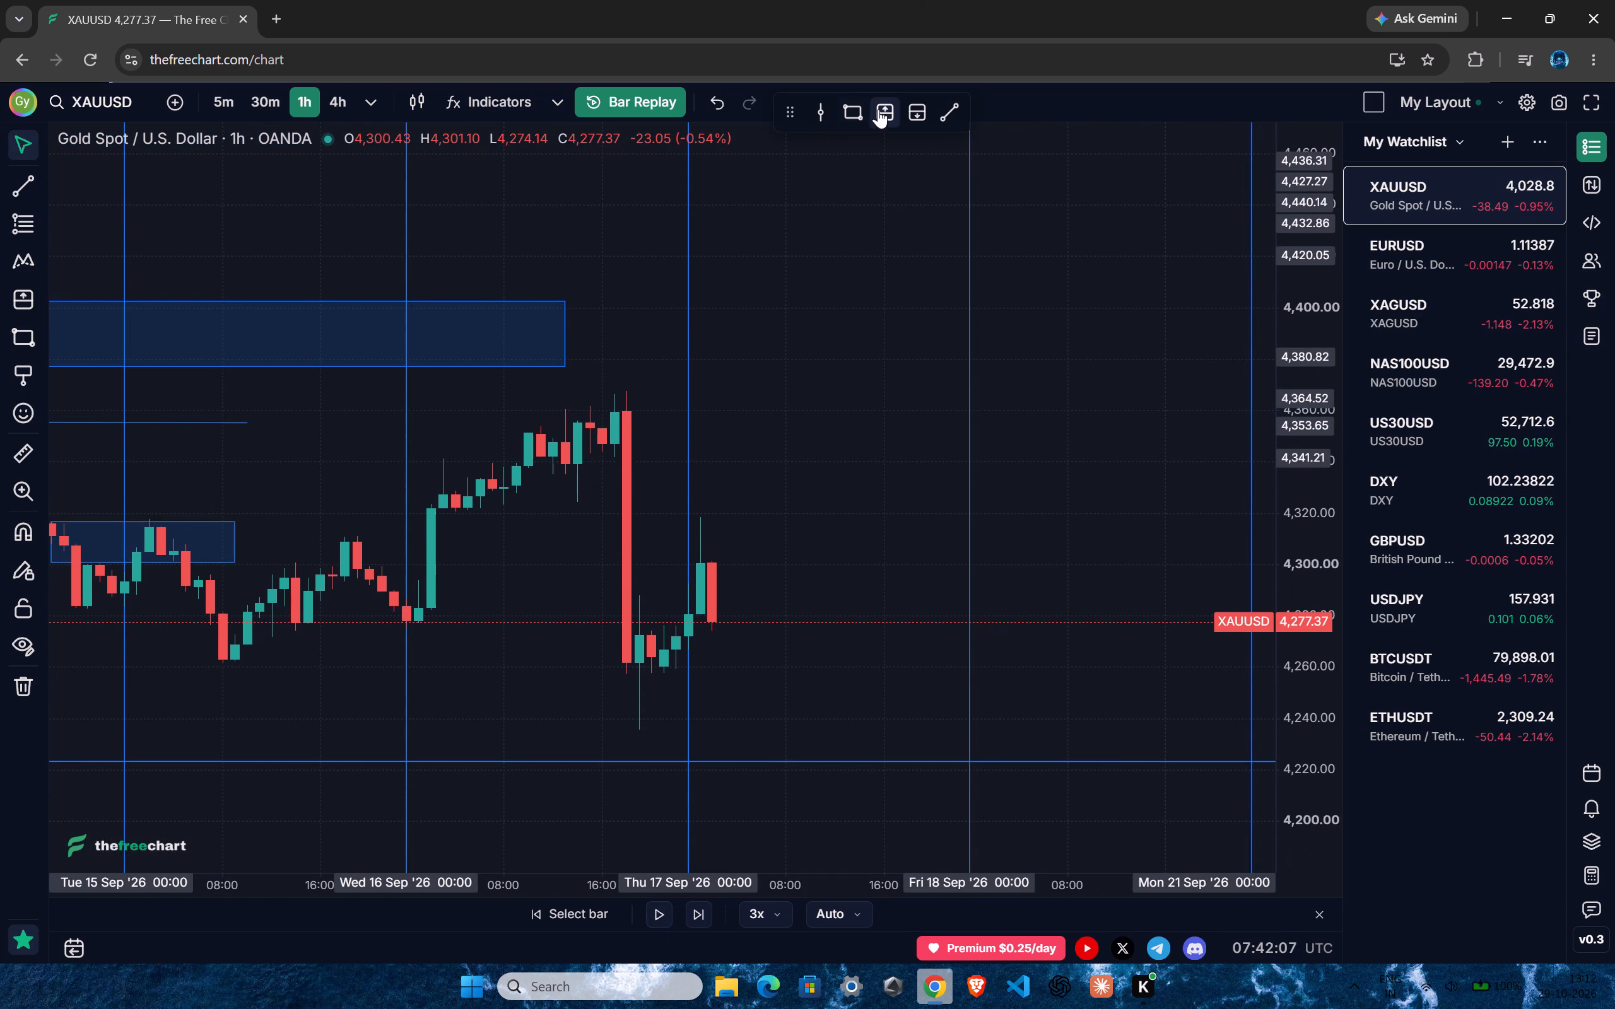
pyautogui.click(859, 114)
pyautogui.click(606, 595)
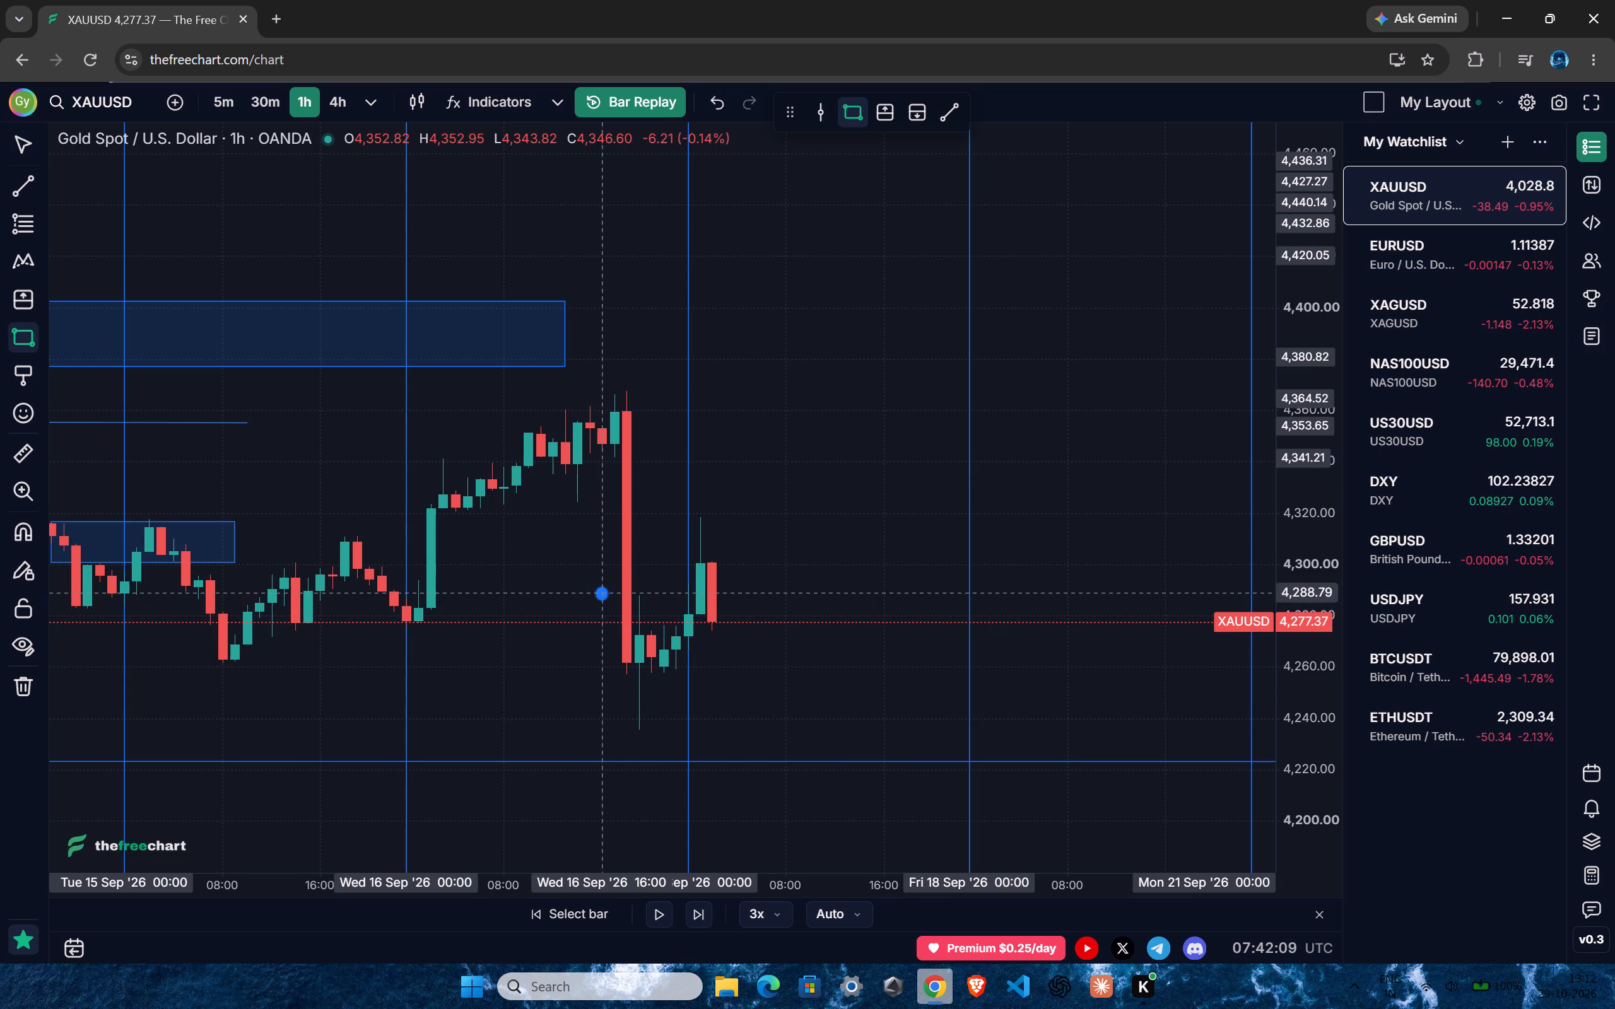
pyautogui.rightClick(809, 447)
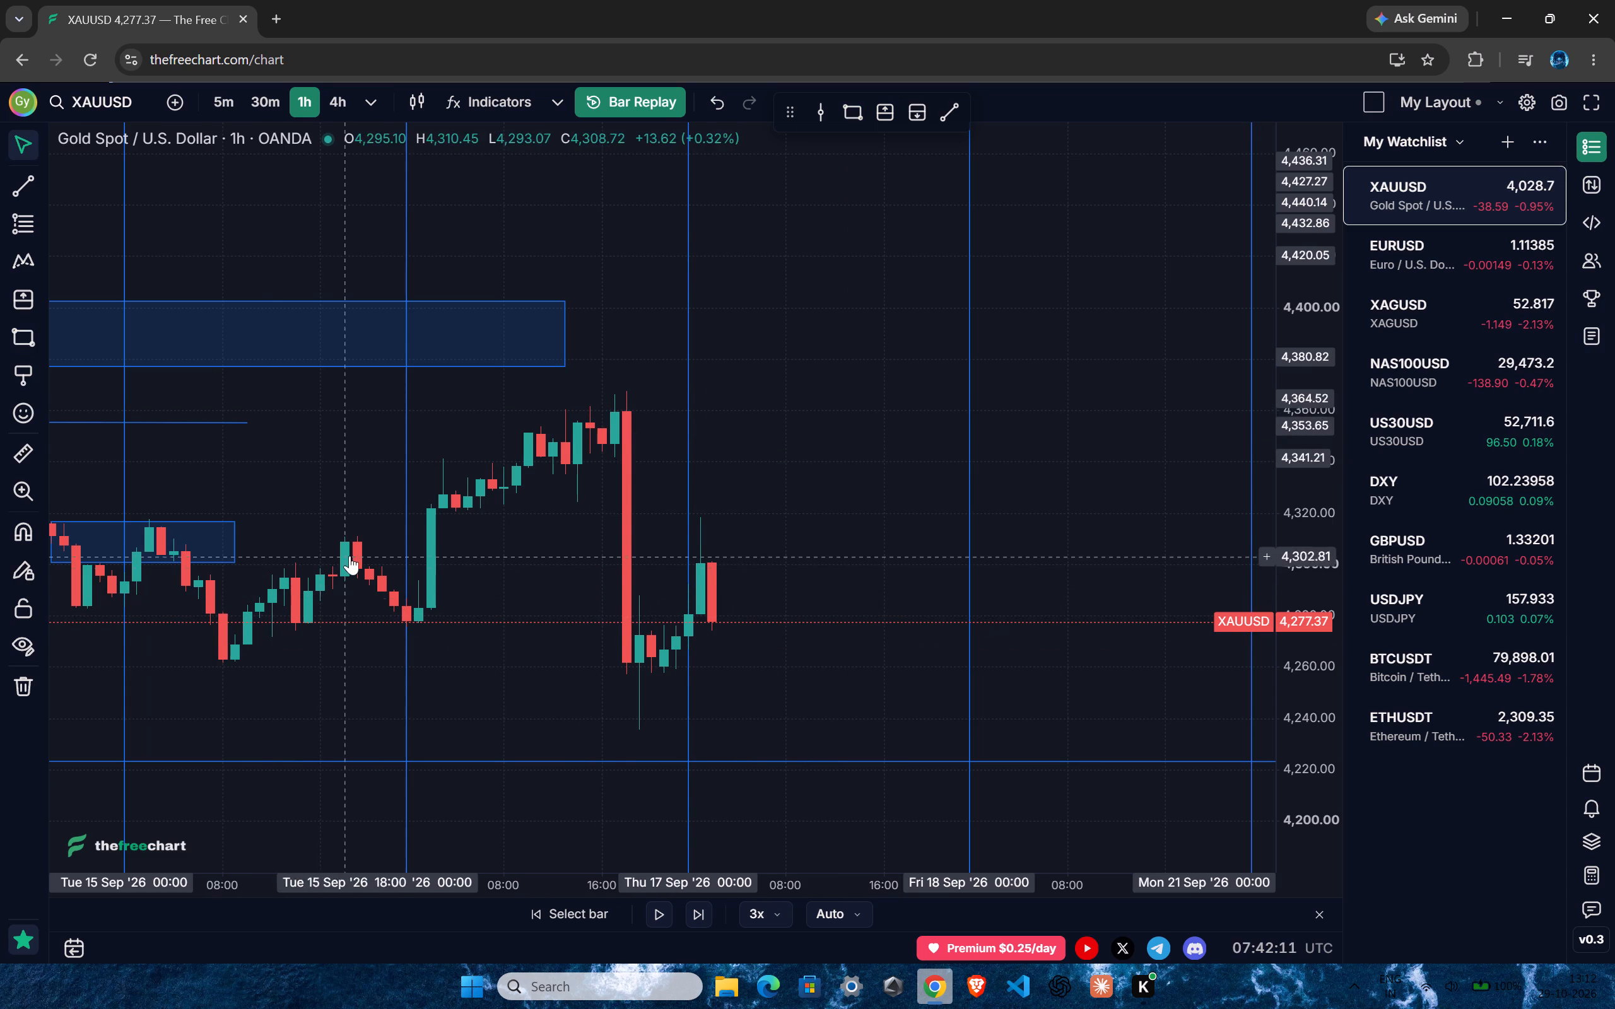
# Draw a rectangle zone from 12:00 on 16 September to about 19:00 on 17 September between about 4,366 and 4,324.
pyautogui.click(864, 114)
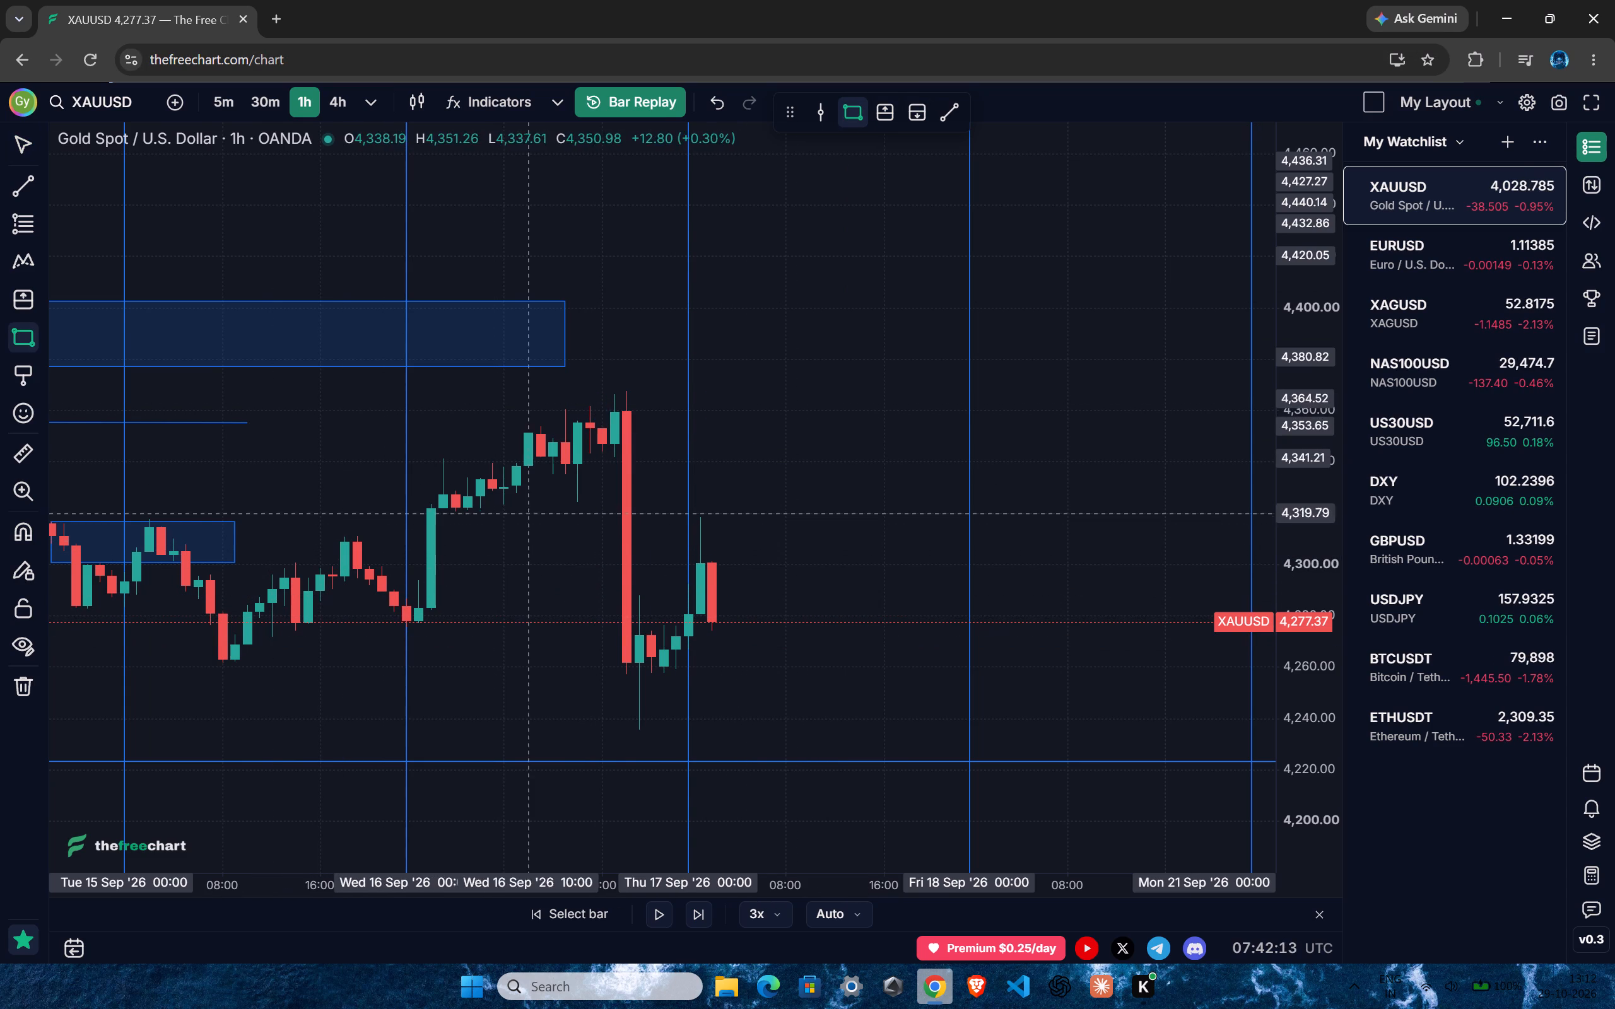
pyautogui.click(549, 502)
pyautogui.click(905, 394)
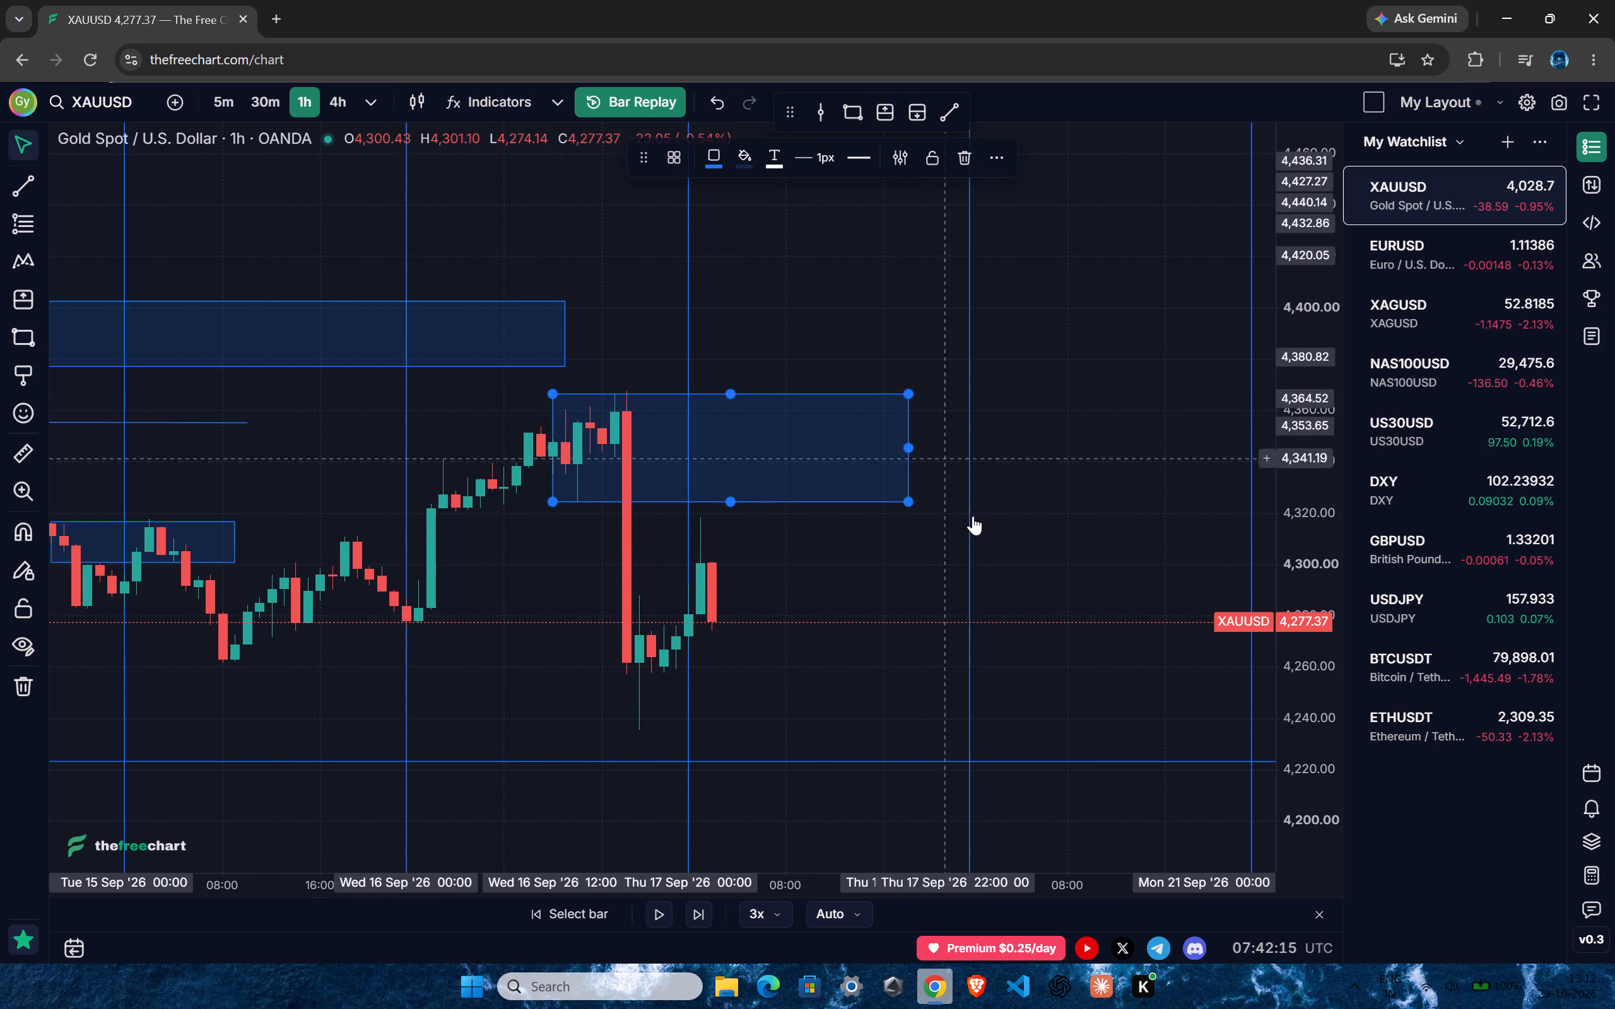
pyautogui.click(817, 569)
# Switch the chart to the 5-minute interval.
pyautogui.press('5')
pyautogui.press('Return')
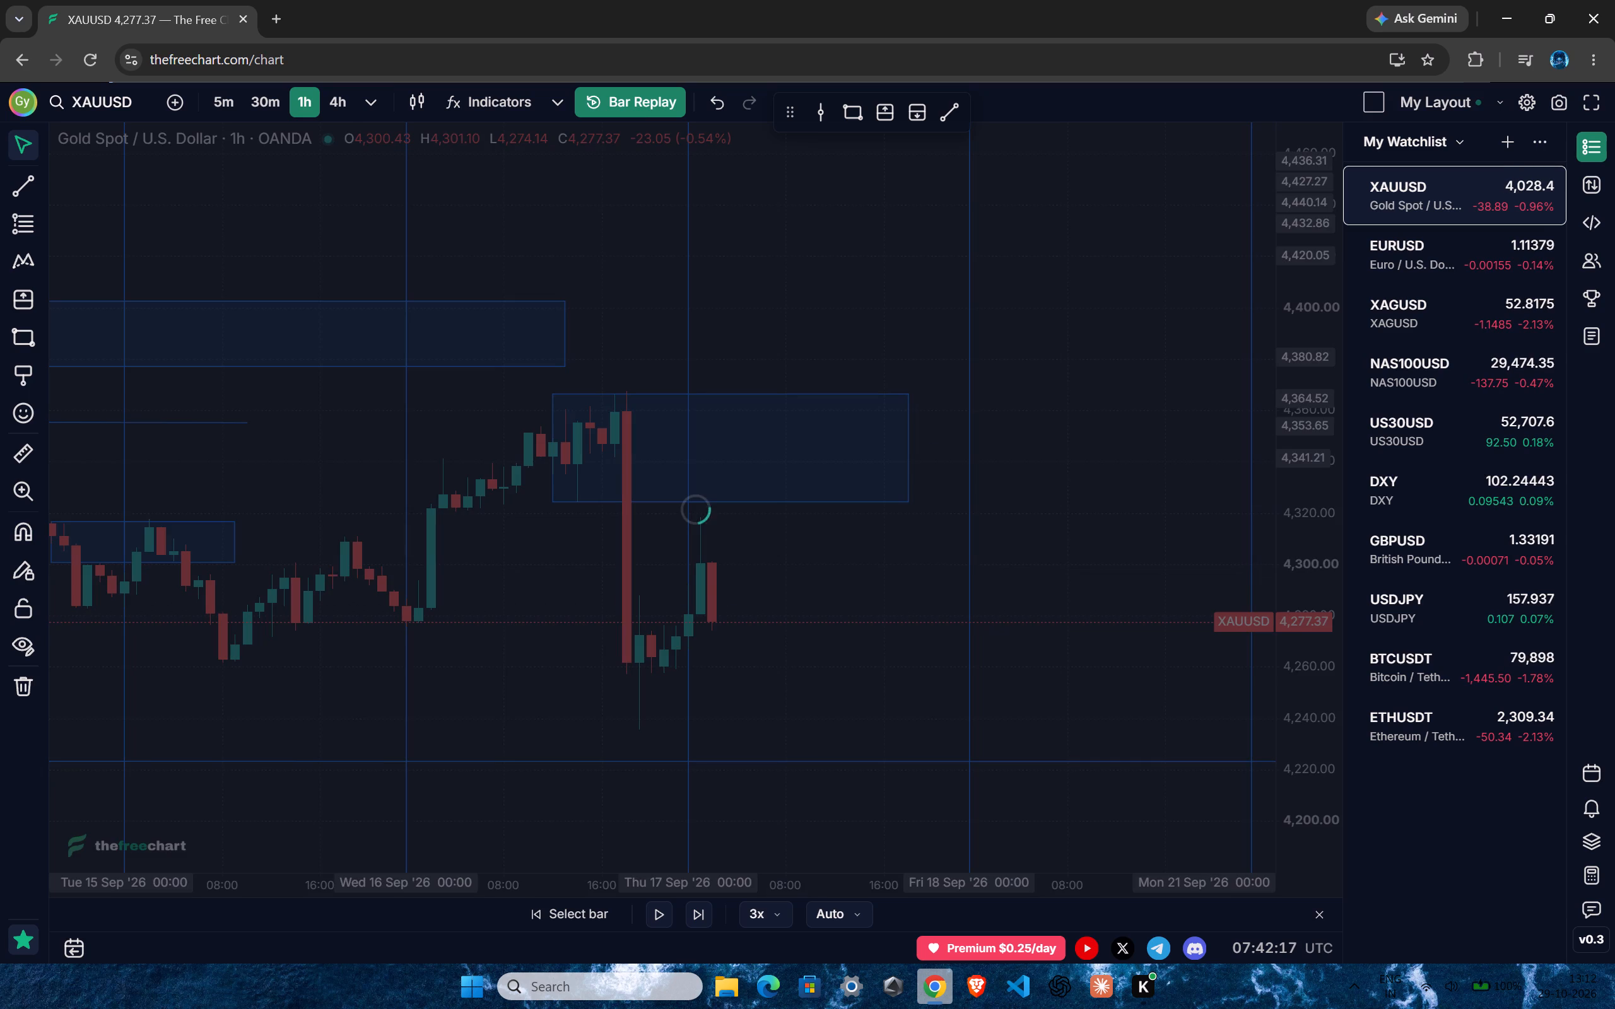
pyautogui.keyDown('ctrl'); pyautogui.scroll(-7, 651, 612); pyautogui.keyUp('ctrl')
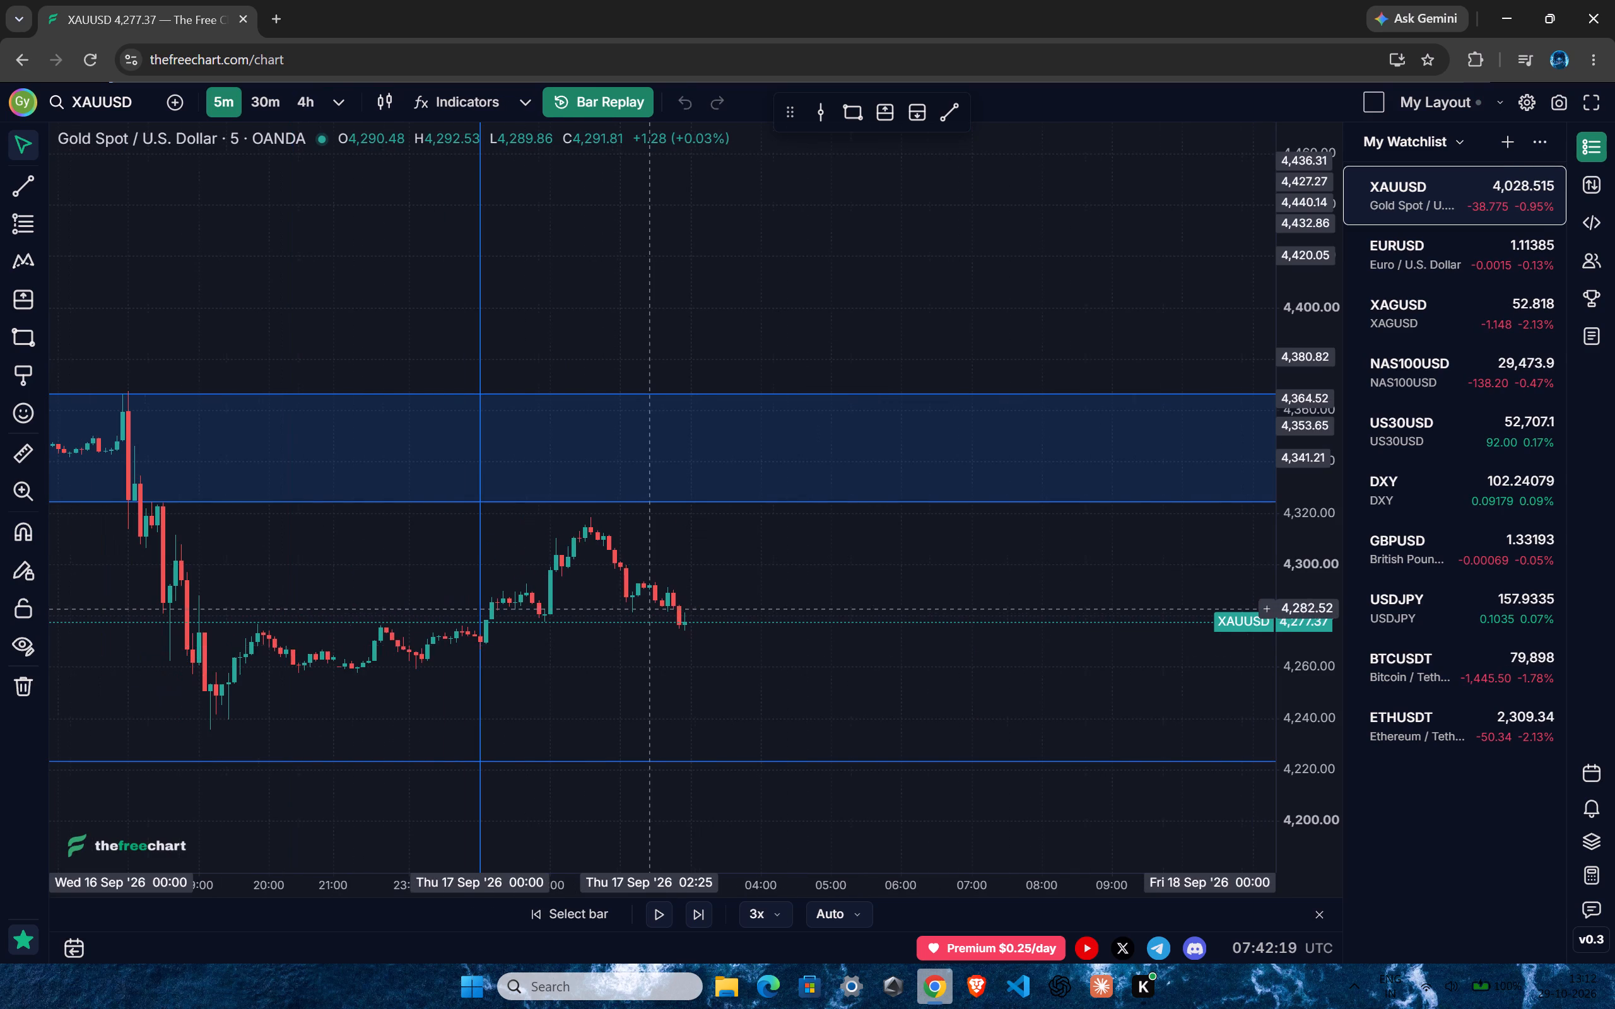
# Play the replay forward to about 08:10 on 17 September, raising the replay speed to 5x.
pyautogui.click(661, 919)
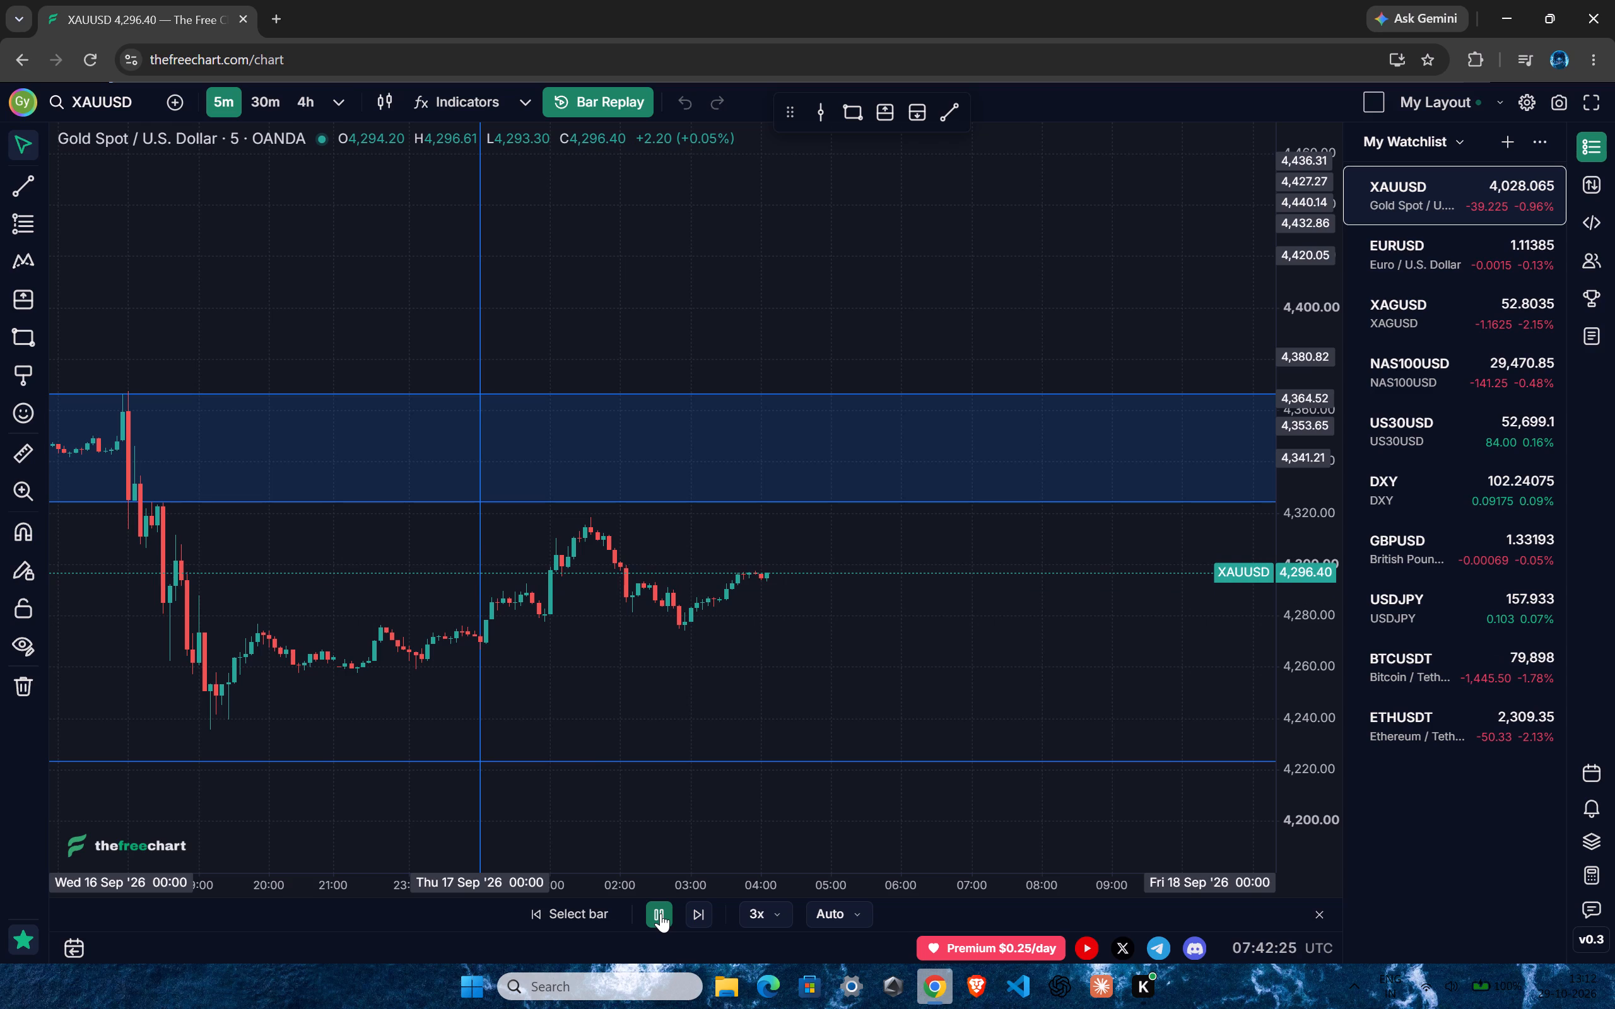
pyautogui.click(779, 912)
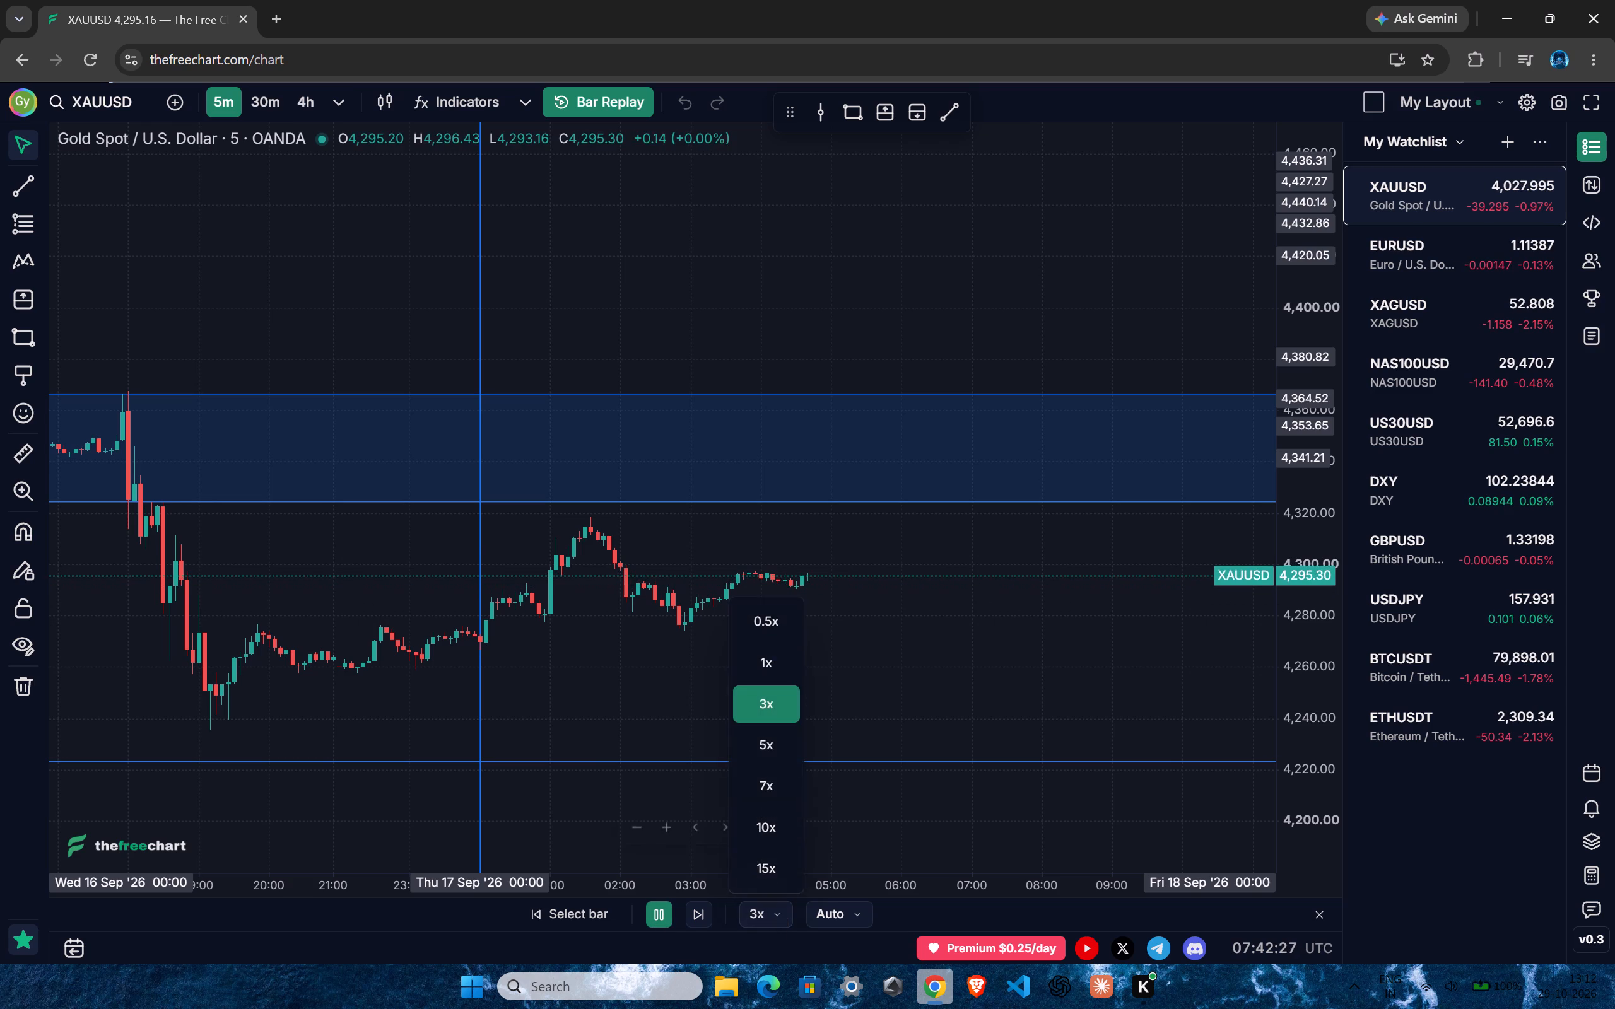
pyautogui.click(775, 738)
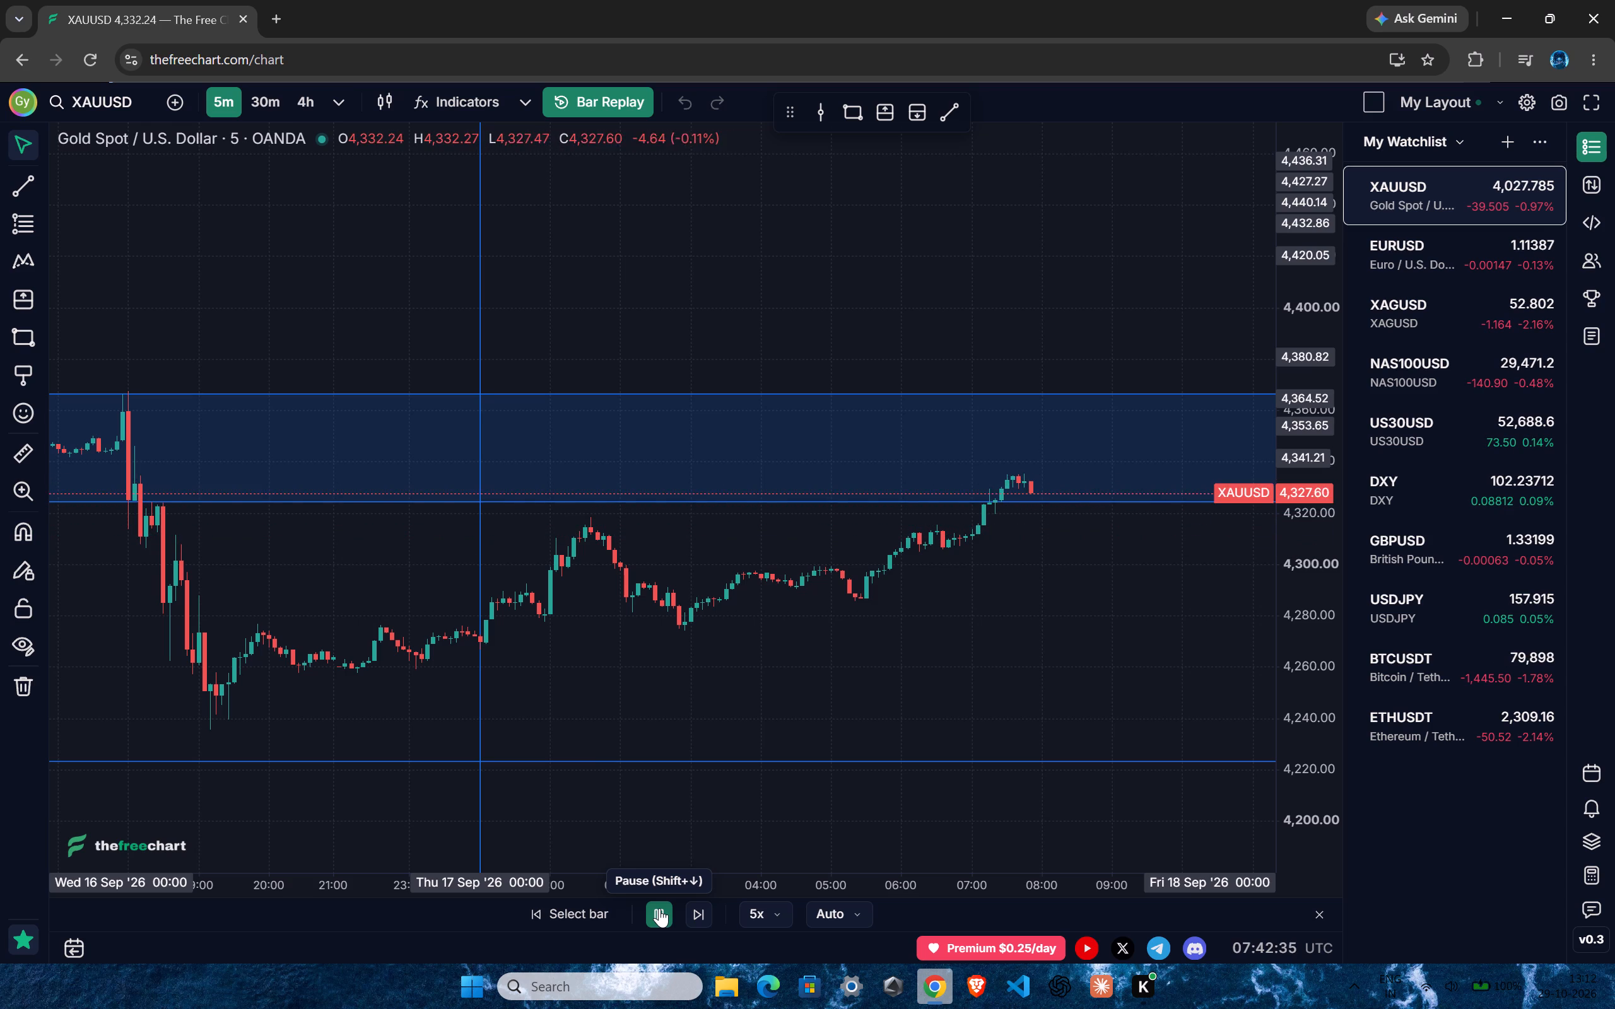
pyautogui.click(659, 908)
# Draw a rectangle zone from 18:05 on 16 September to about 01:10 on 17 September between about 4,346 and 4,325.
pyautogui.moveTo(924, 648); pyautogui.dragTo(878, 633)
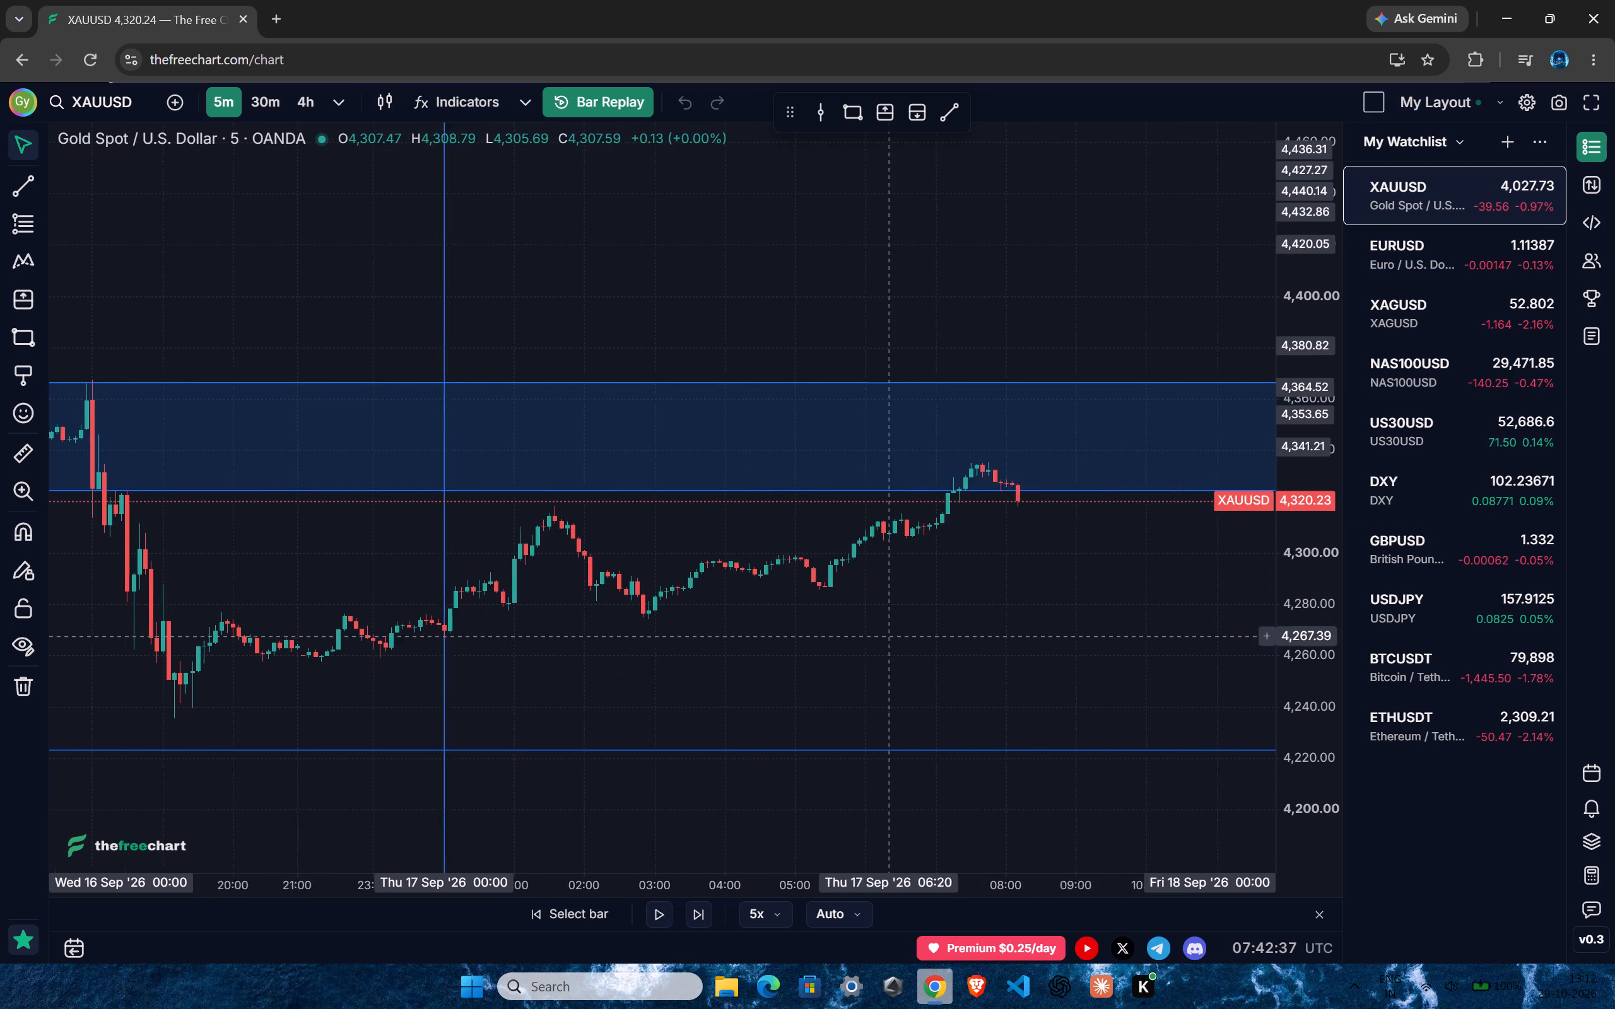
pyautogui.moveTo(878, 633); pyautogui.dragTo(787, 628)
pyautogui.keyDown('ctrl'); pyautogui.scroll(-4, 767, 628); pyautogui.keyUp('ctrl')
pyautogui.moveTo(821, 646); pyautogui.dragTo(1289, 672)
pyautogui.keyDown('ctrl'); pyautogui.scroll(2, 997, 663); pyautogui.keyUp('ctrl')
pyautogui.moveTo(1325, 721); pyautogui.dragTo(1320, 448)
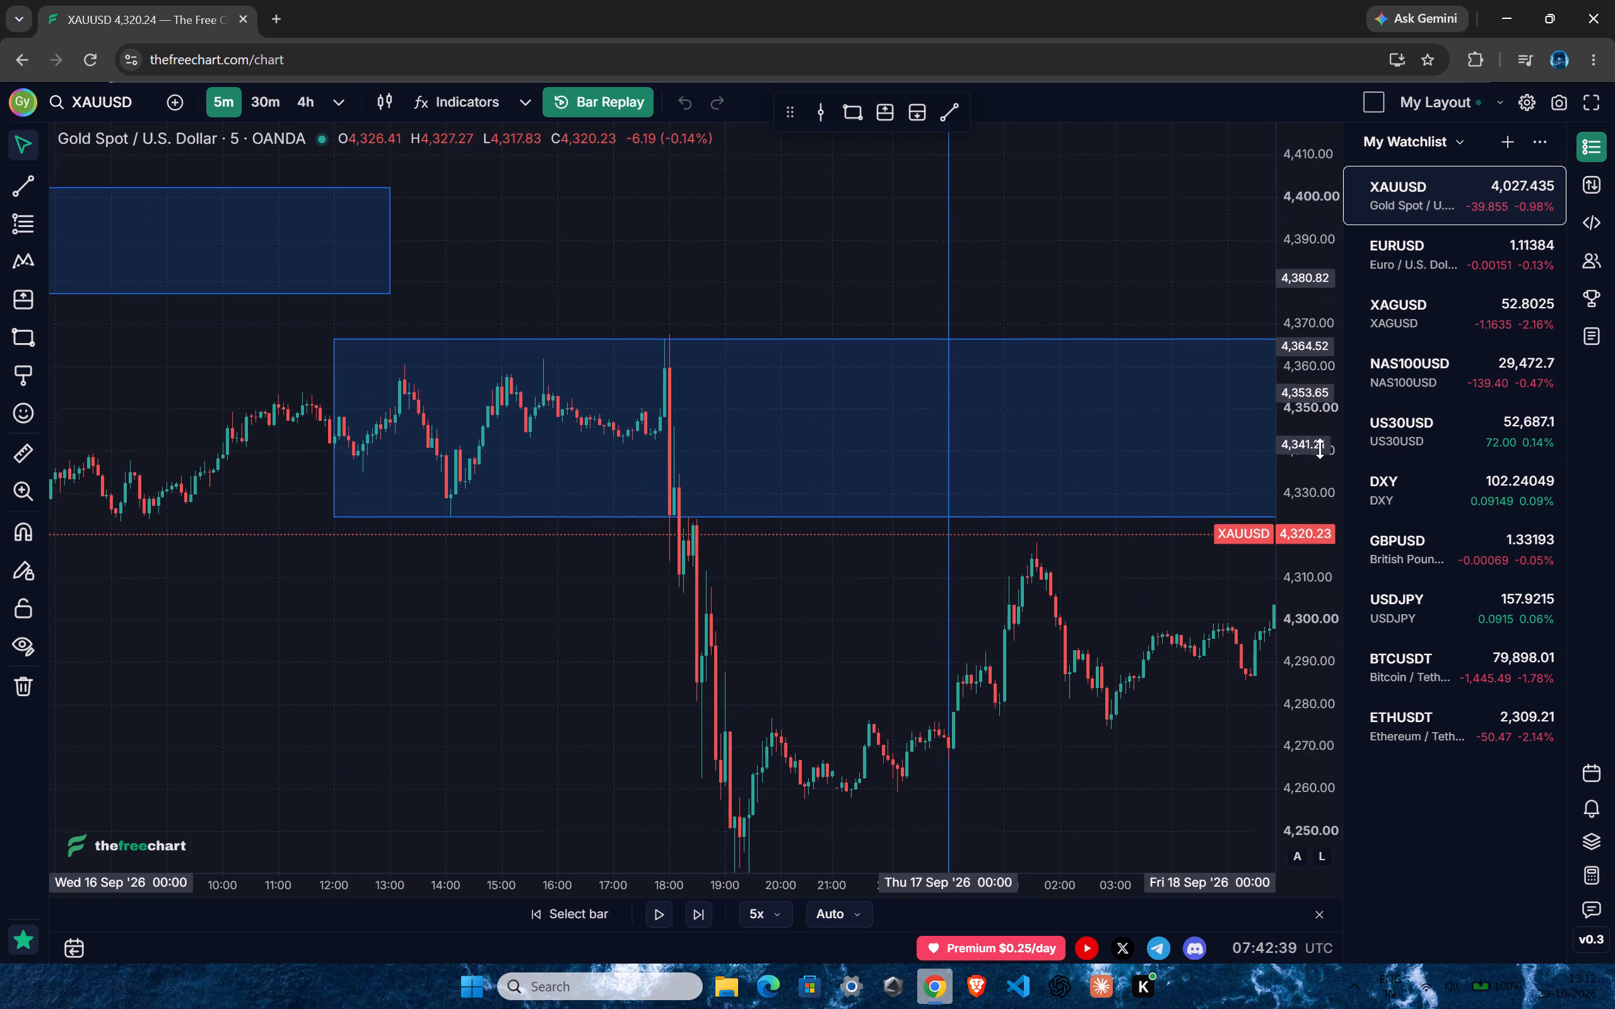
pyautogui.moveTo(1320, 448); pyautogui.dragTo(1320, 434)
pyautogui.keyDown('ctrl'); pyautogui.scroll(7, 828, 544); pyautogui.keyUp('ctrl')
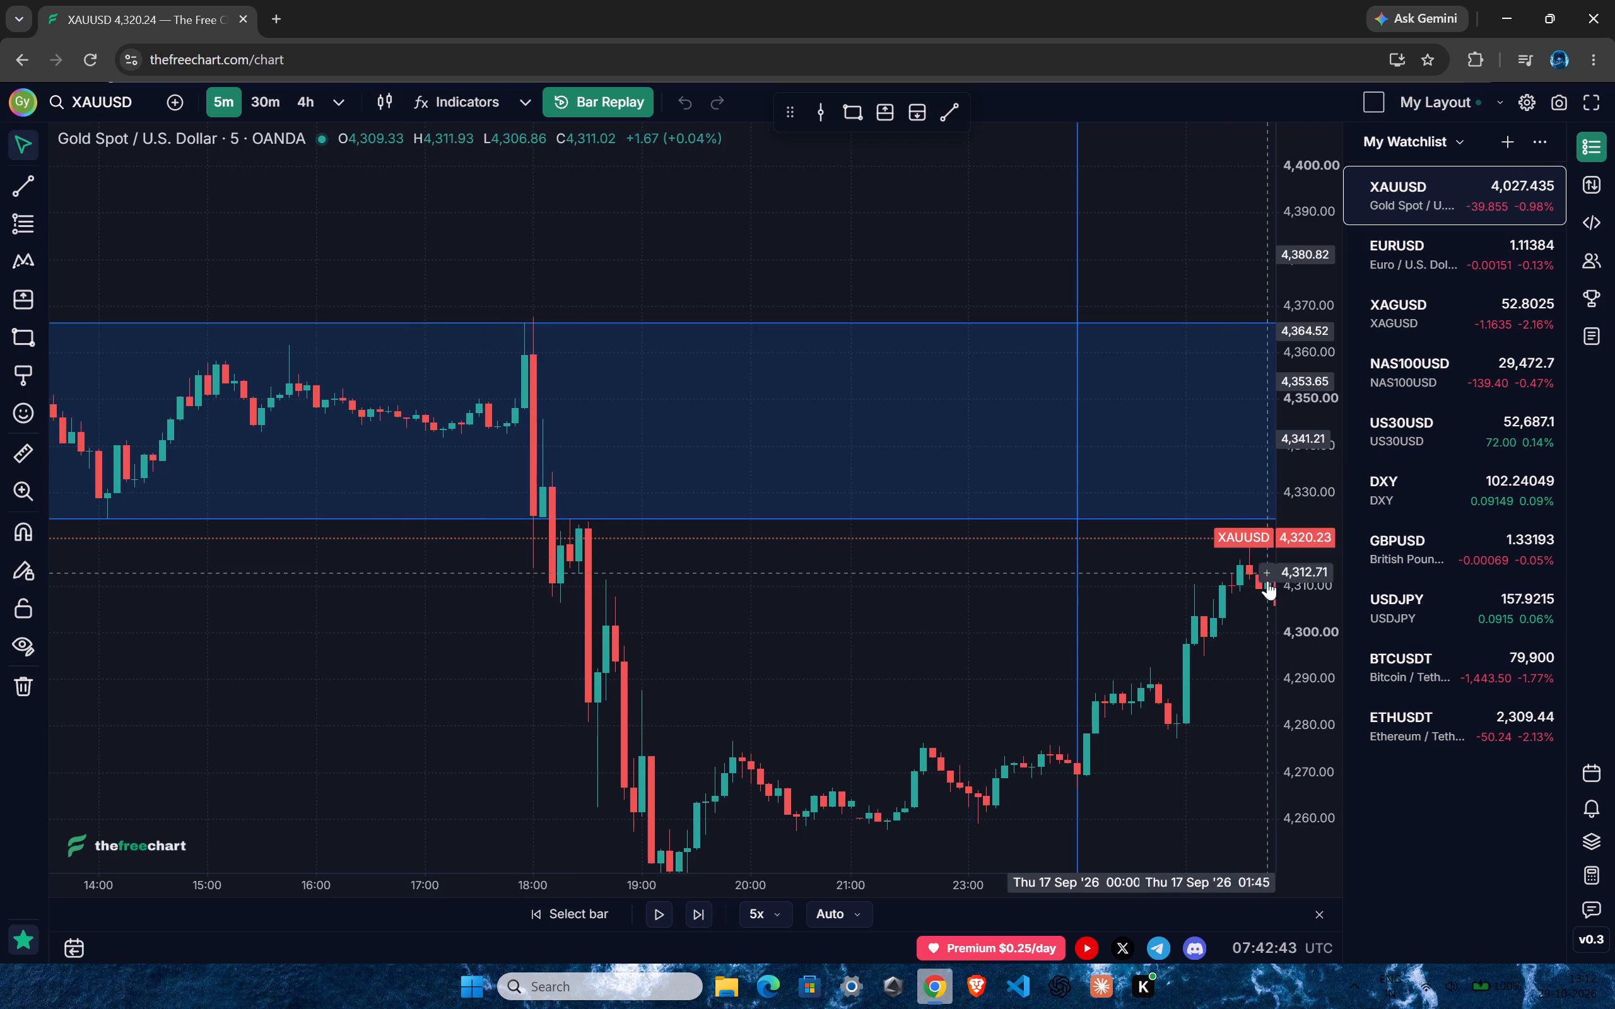
pyautogui.moveTo(1299, 634); pyautogui.dragTo(1305, 233)
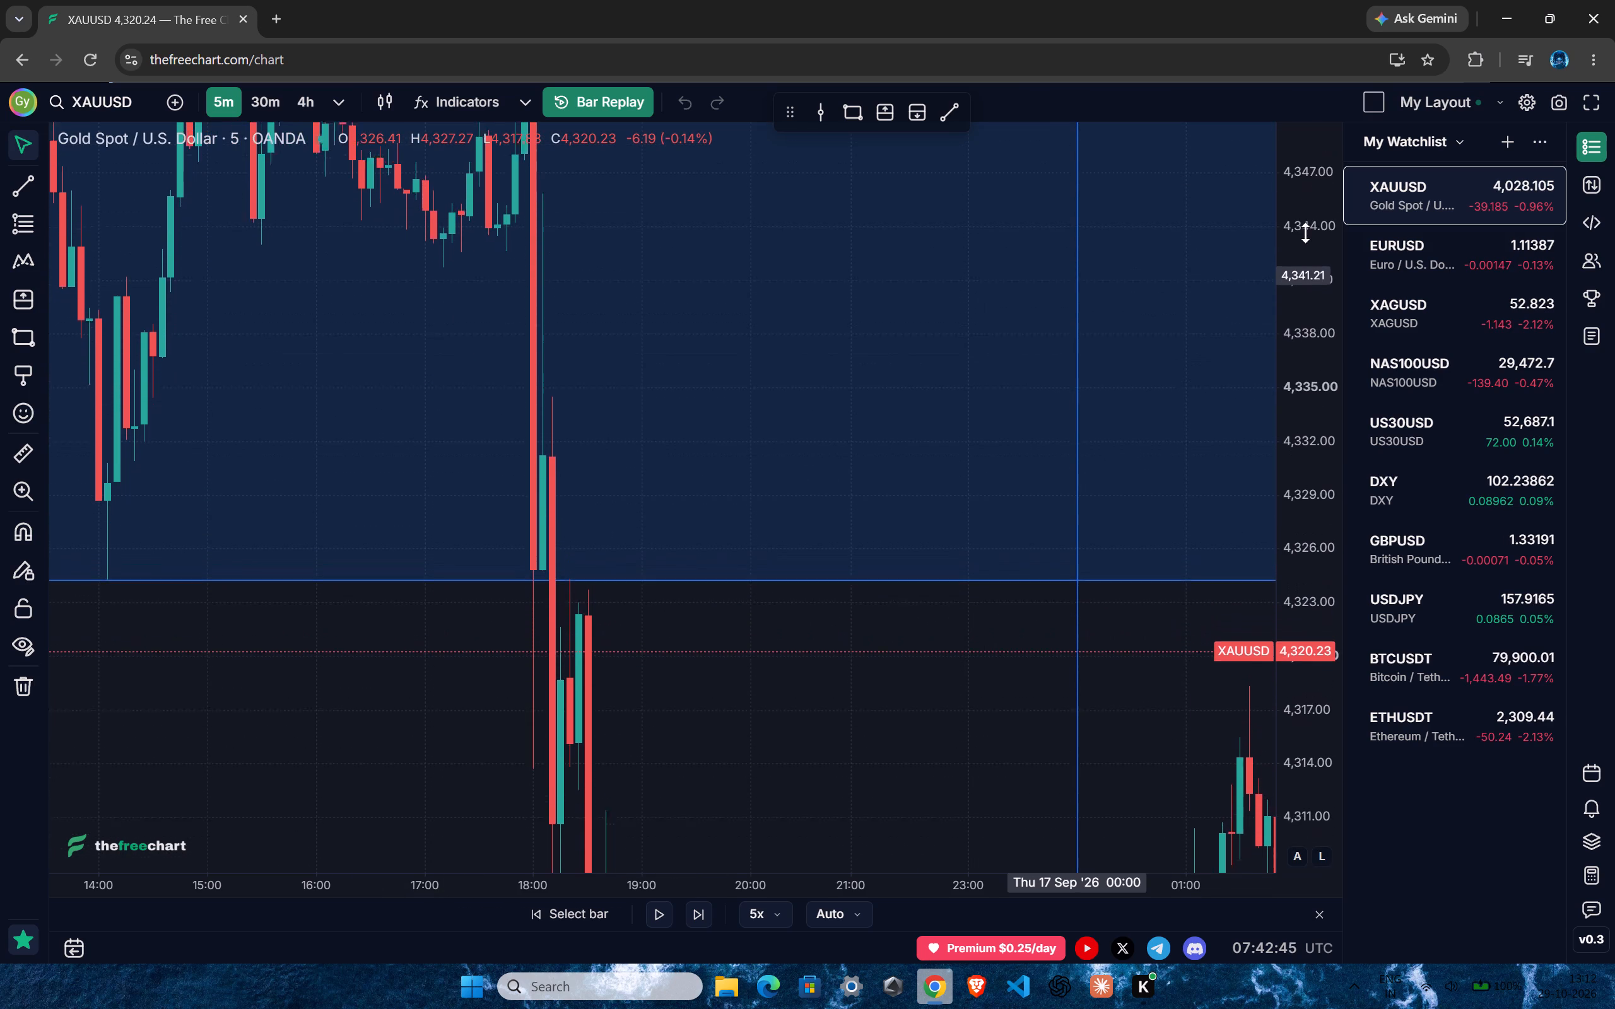
pyautogui.moveTo(1305, 233); pyautogui.dragTo(1283, 492)
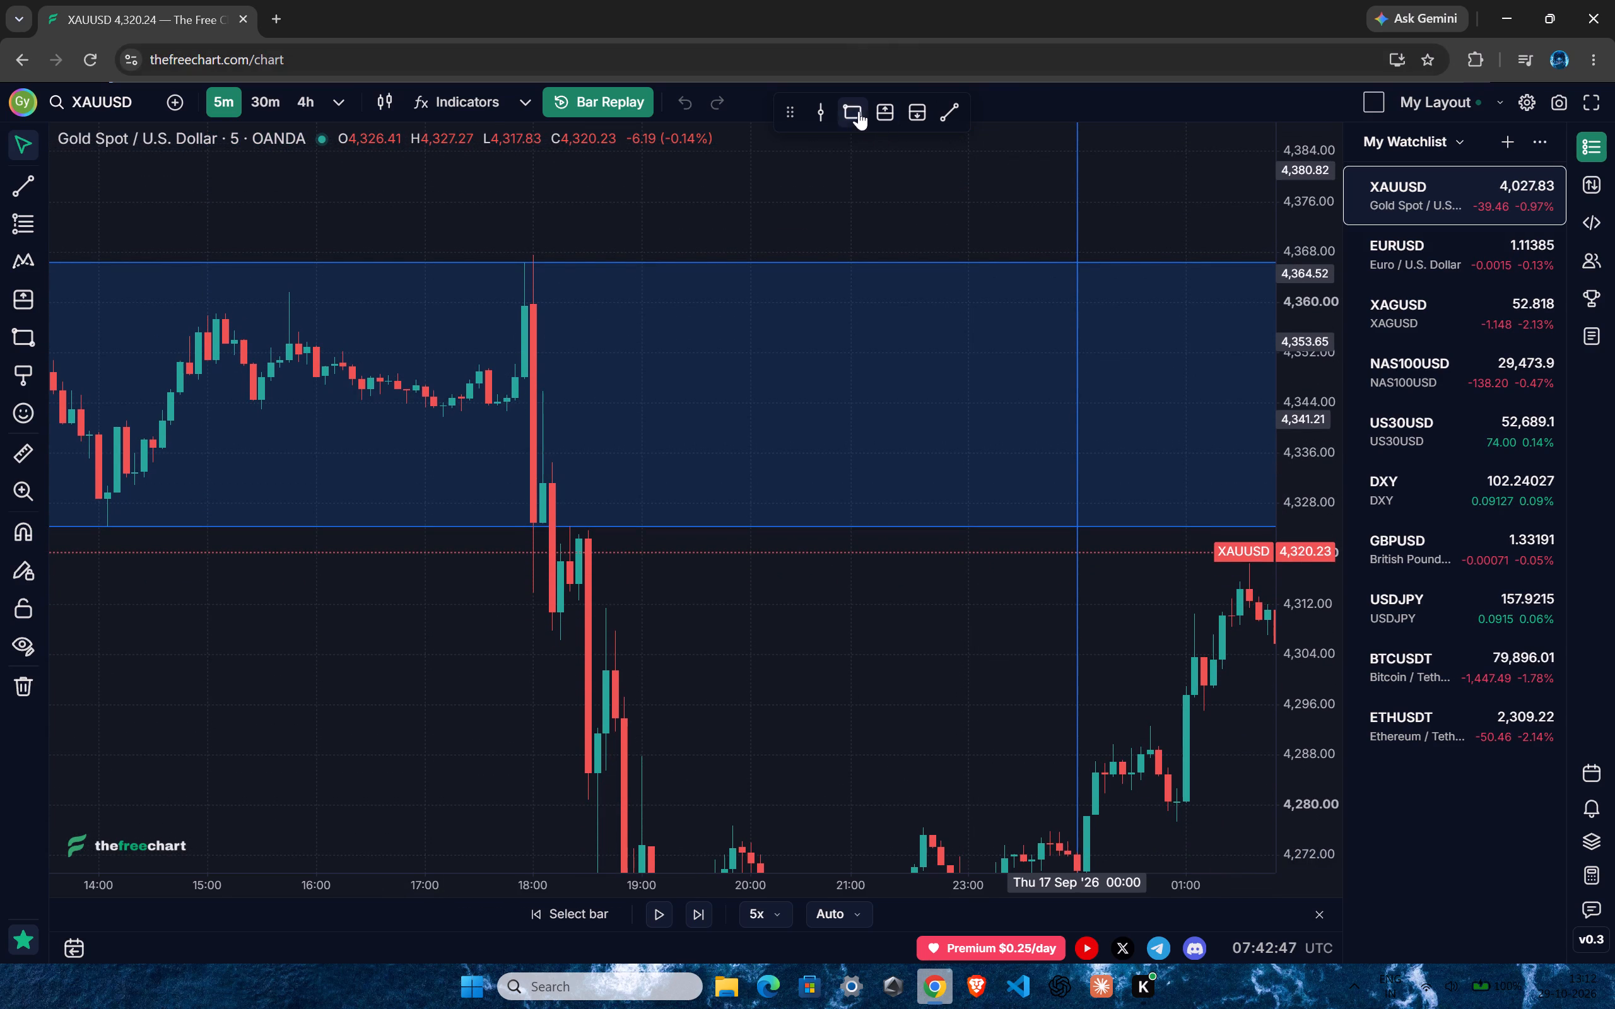
pyautogui.click(849, 105)
pyautogui.click(539, 388)
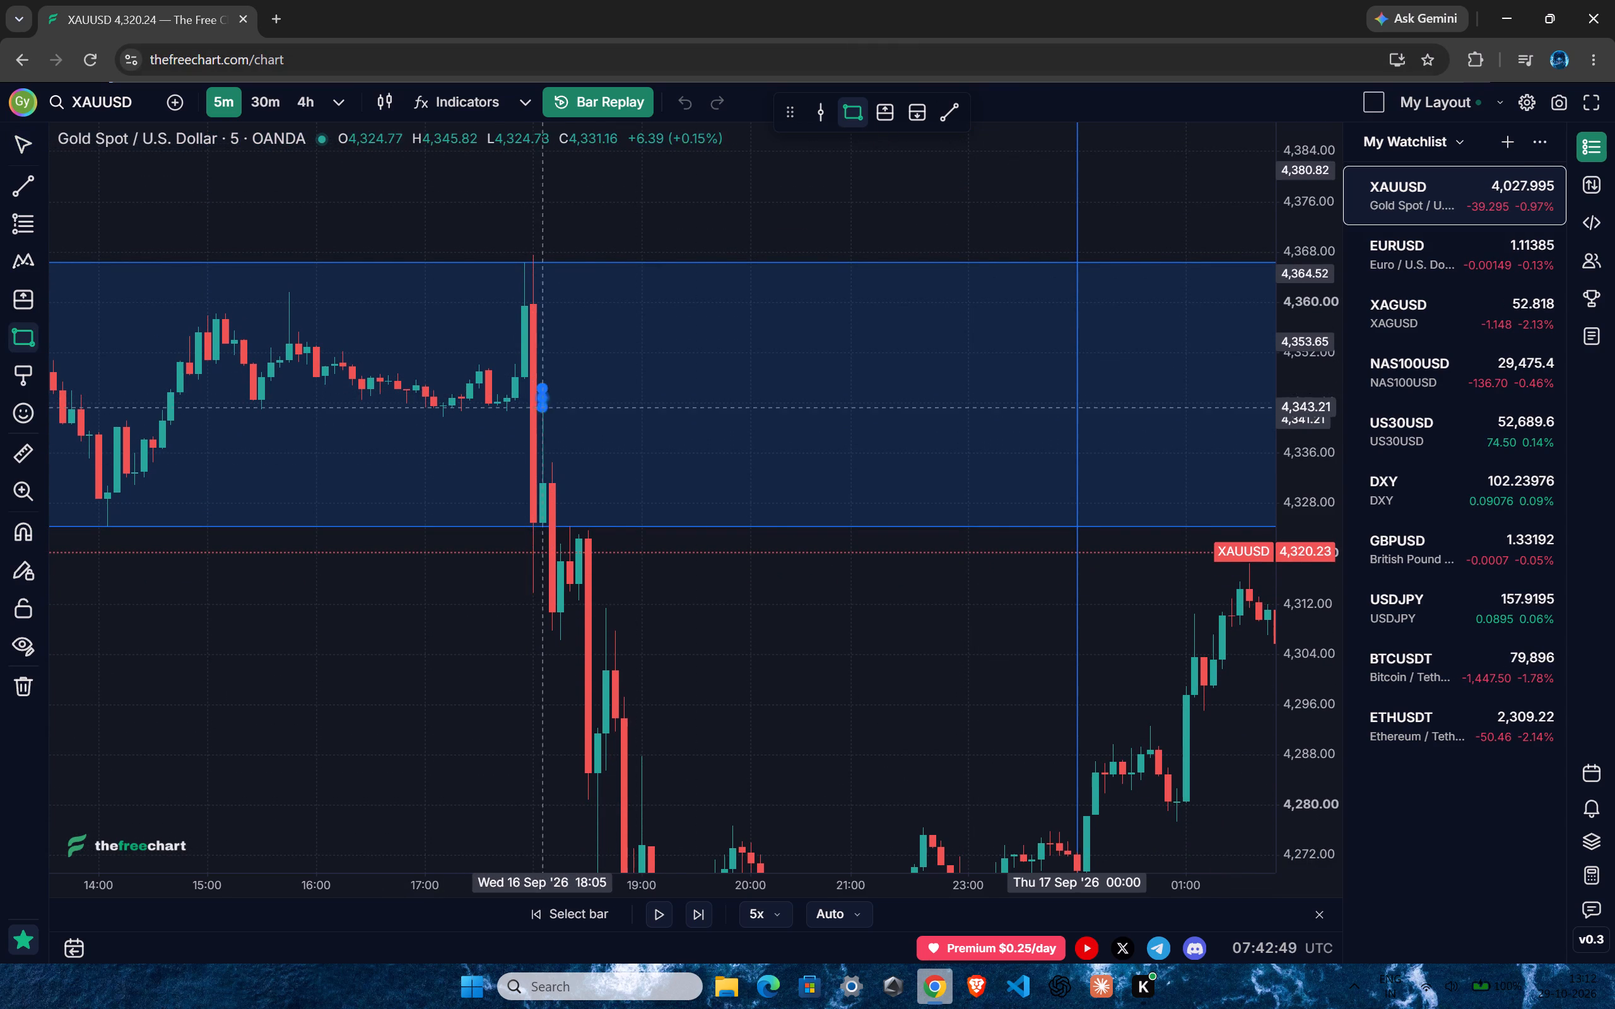
pyautogui.click(623, 523)
pyautogui.moveTo(622, 453); pyautogui.dragTo(1206, 454)
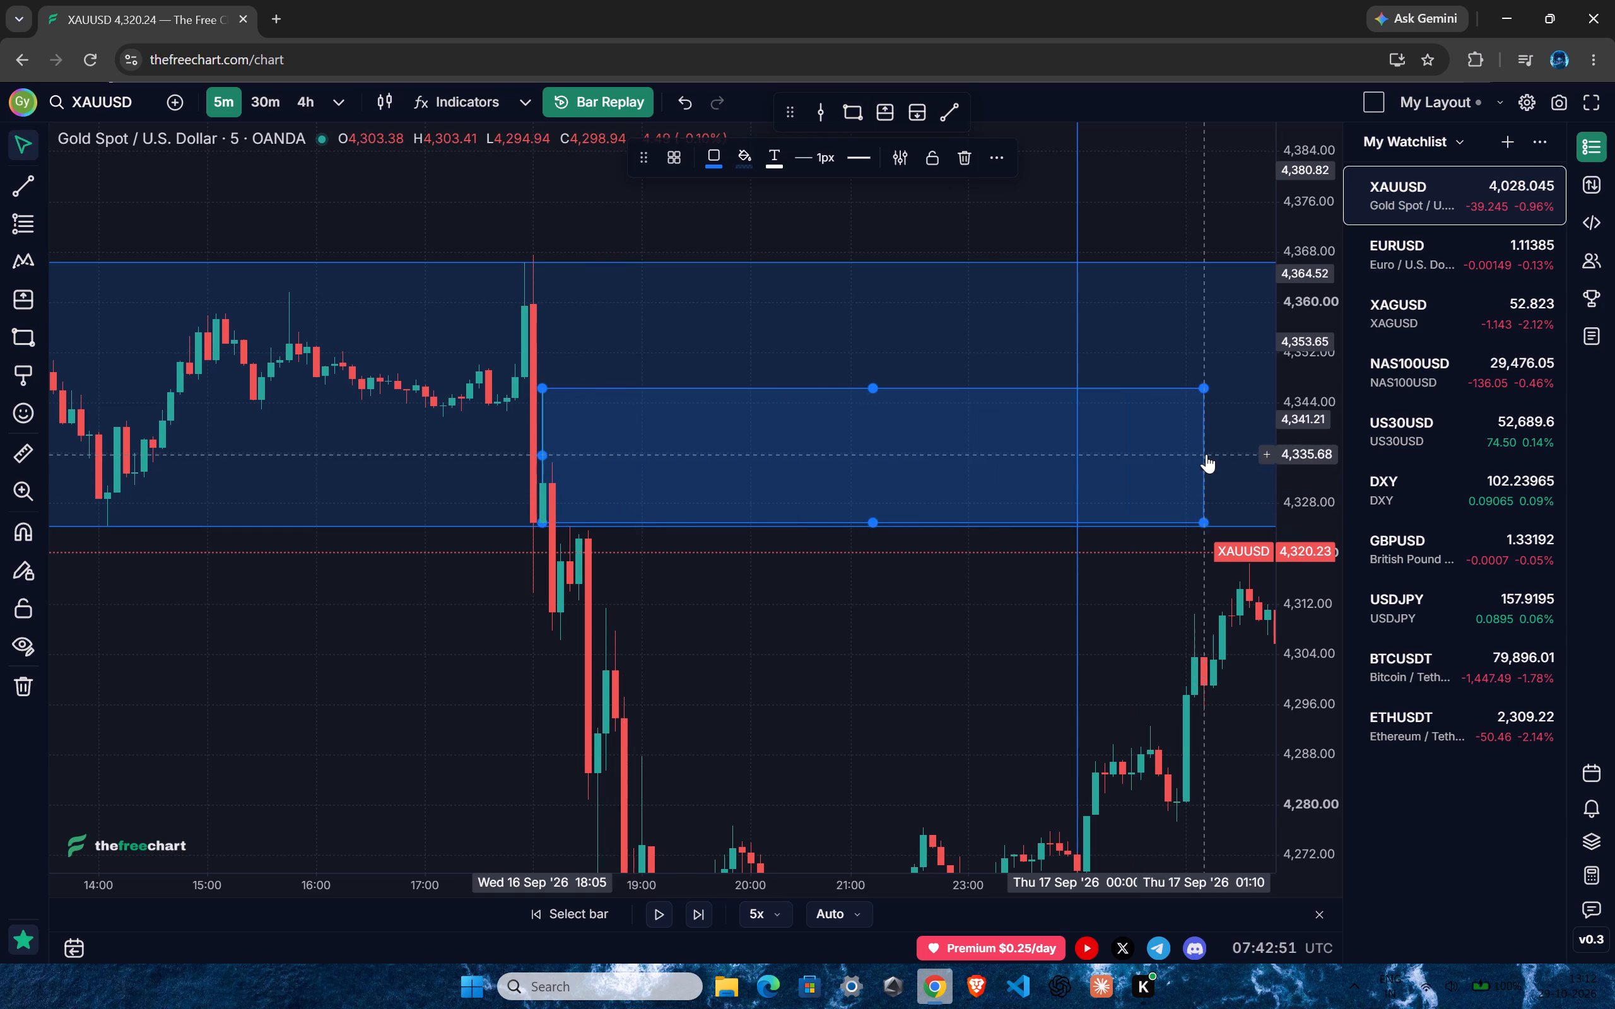
pyautogui.moveTo(1206, 454); pyautogui.dragTo(1203, 460)
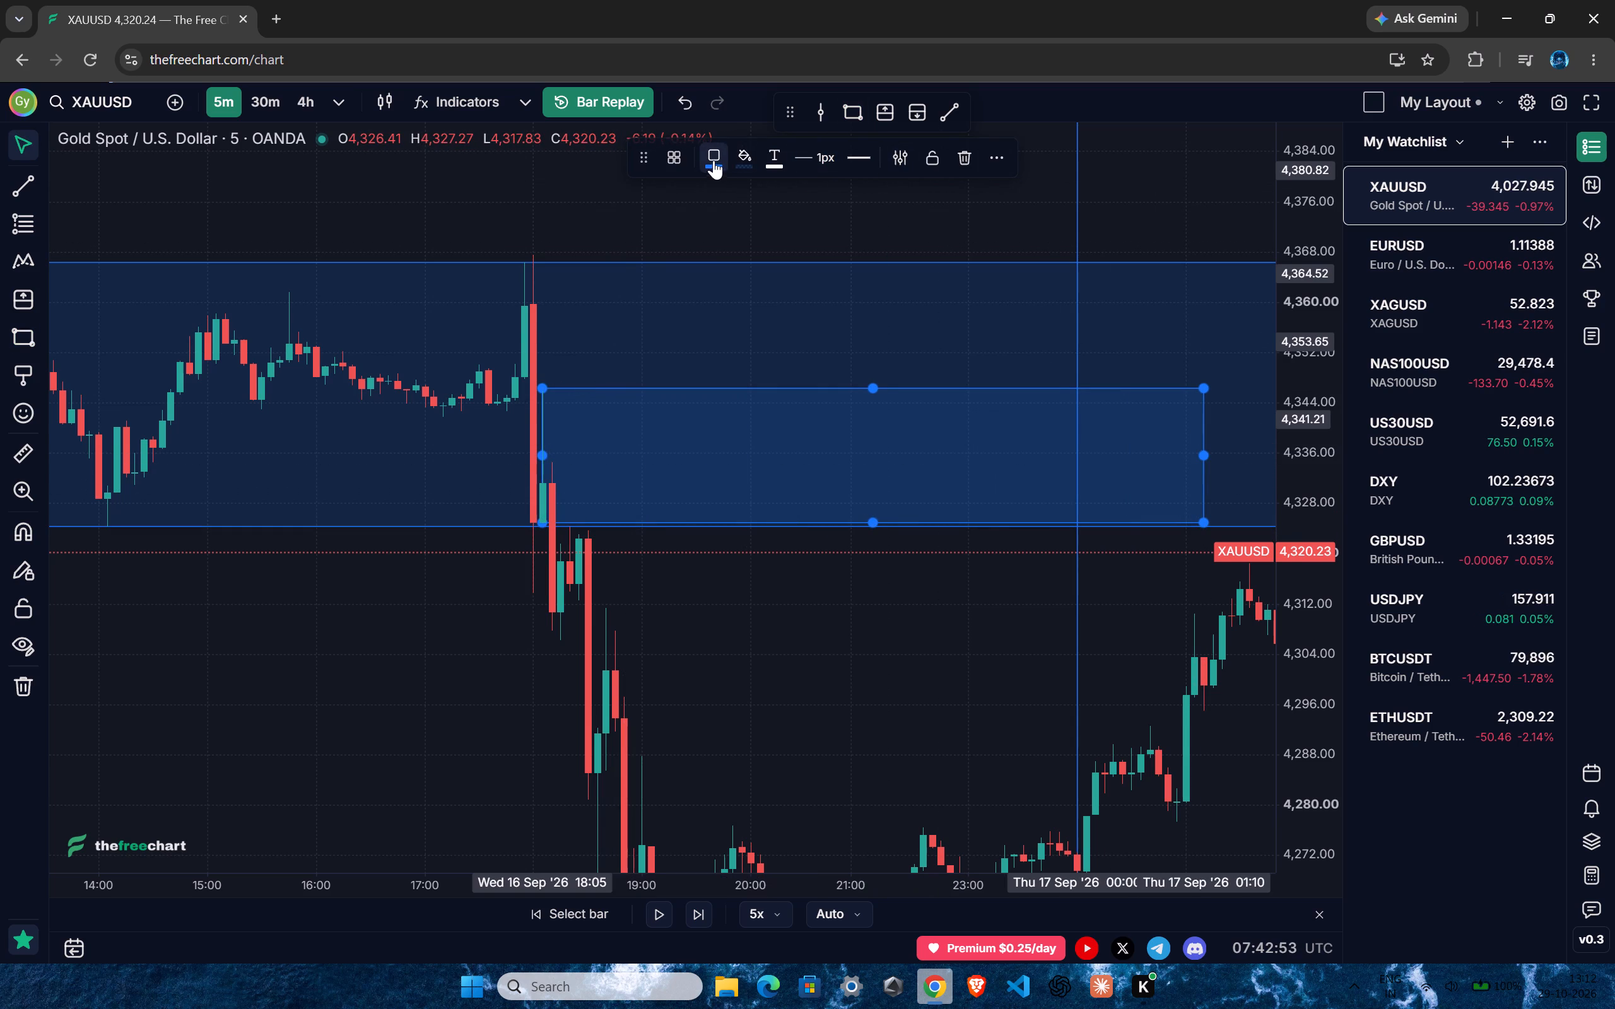
pyautogui.click(664, 203)
# Draw a second rectangle zone above it from 17:50 to about 21:00 on 16 September between about 4,347 and 4,366.
pyautogui.click(855, 113)
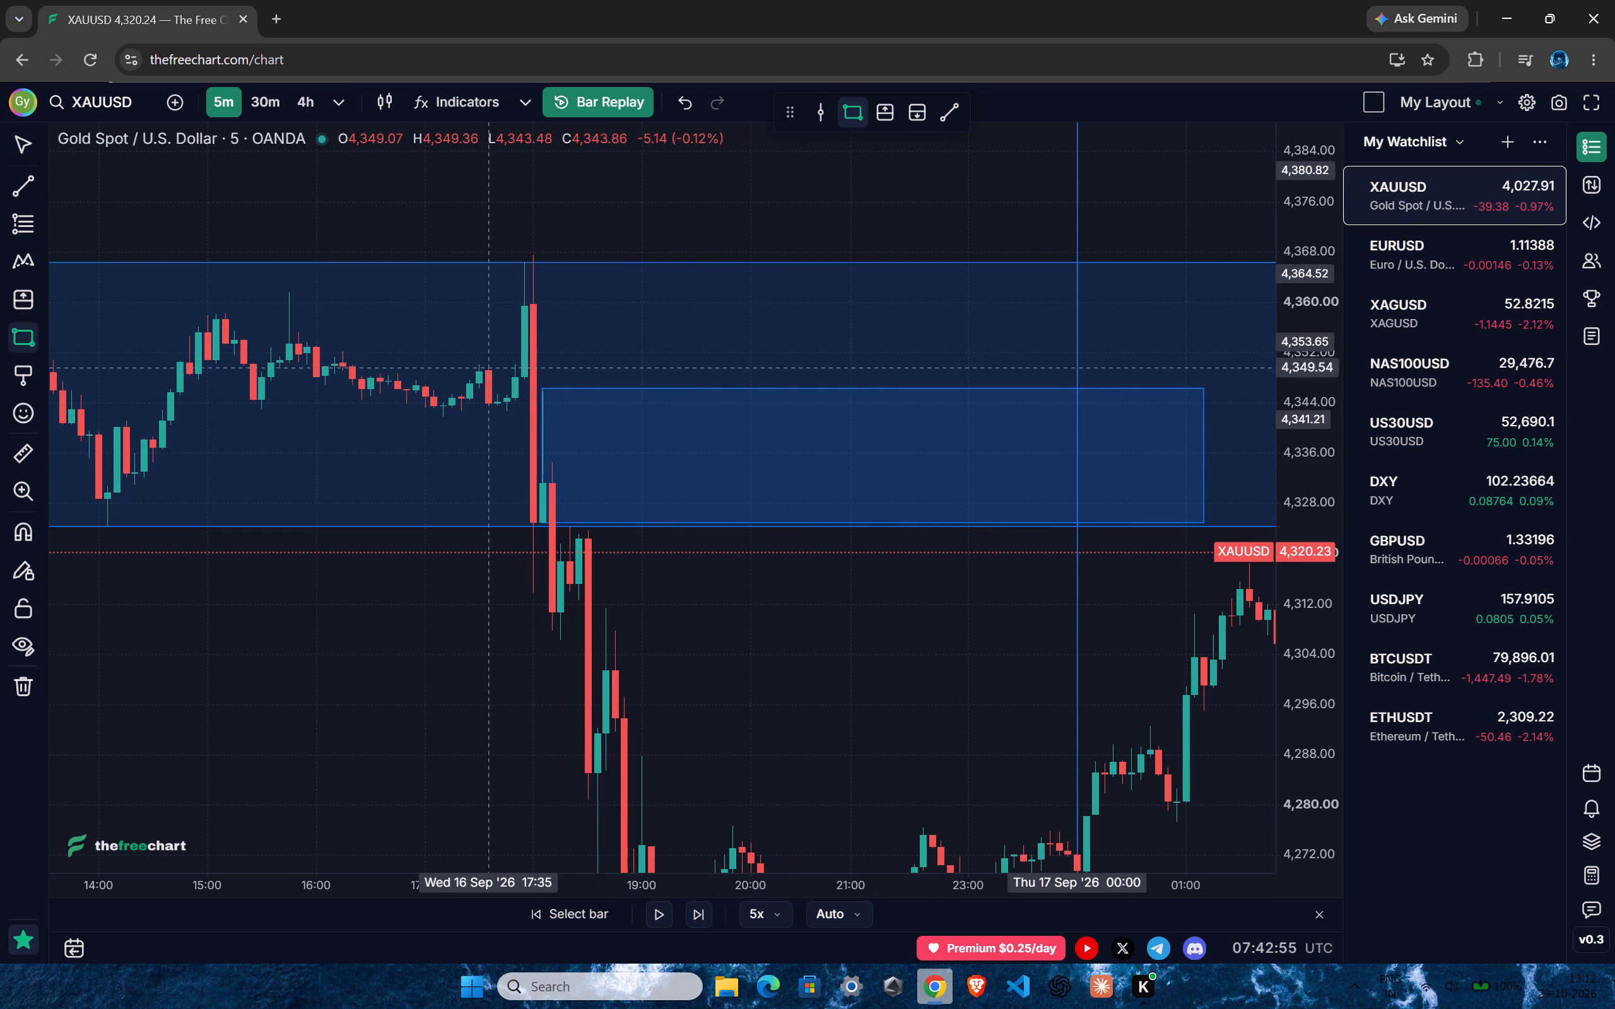
pyautogui.click(520, 385)
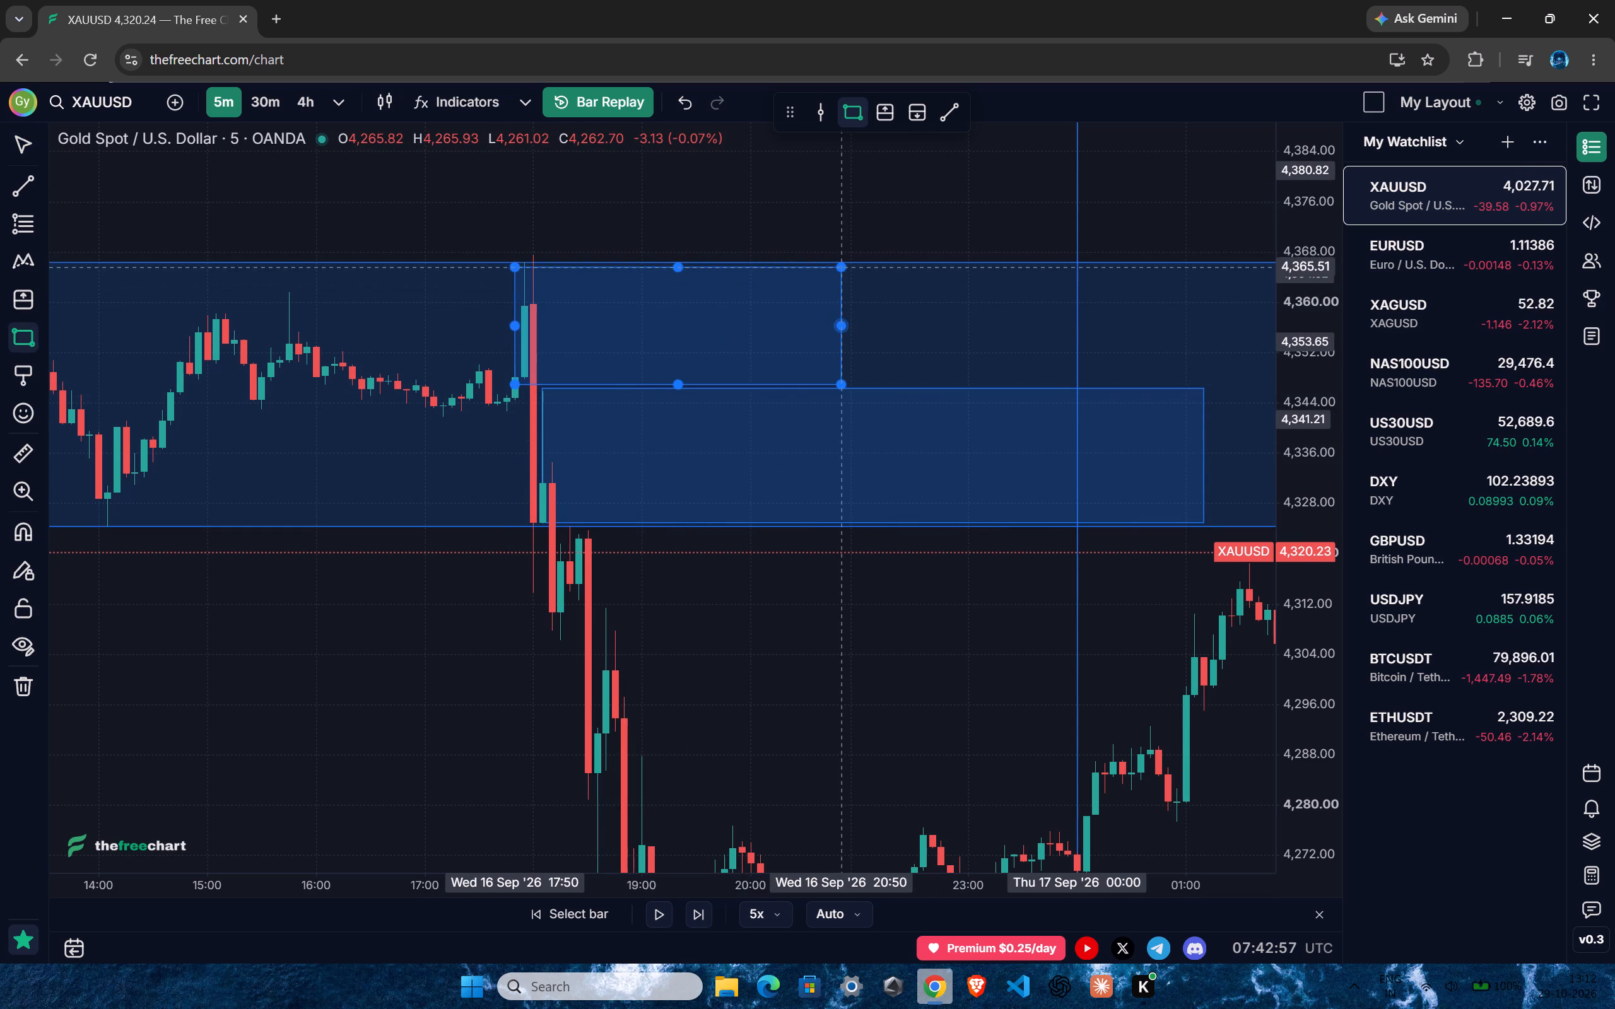
pyautogui.click(846, 261)
pyautogui.moveTo(953, 192); pyautogui.dragTo(784, 201)
# Extend the lower inner zone to about 08:15 and the upper inner zone to about 09:25 on 17 September.
pyautogui.moveTo(1295, 329); pyautogui.dragTo(1173, 622)
pyautogui.scroll(-5, 983, 557)
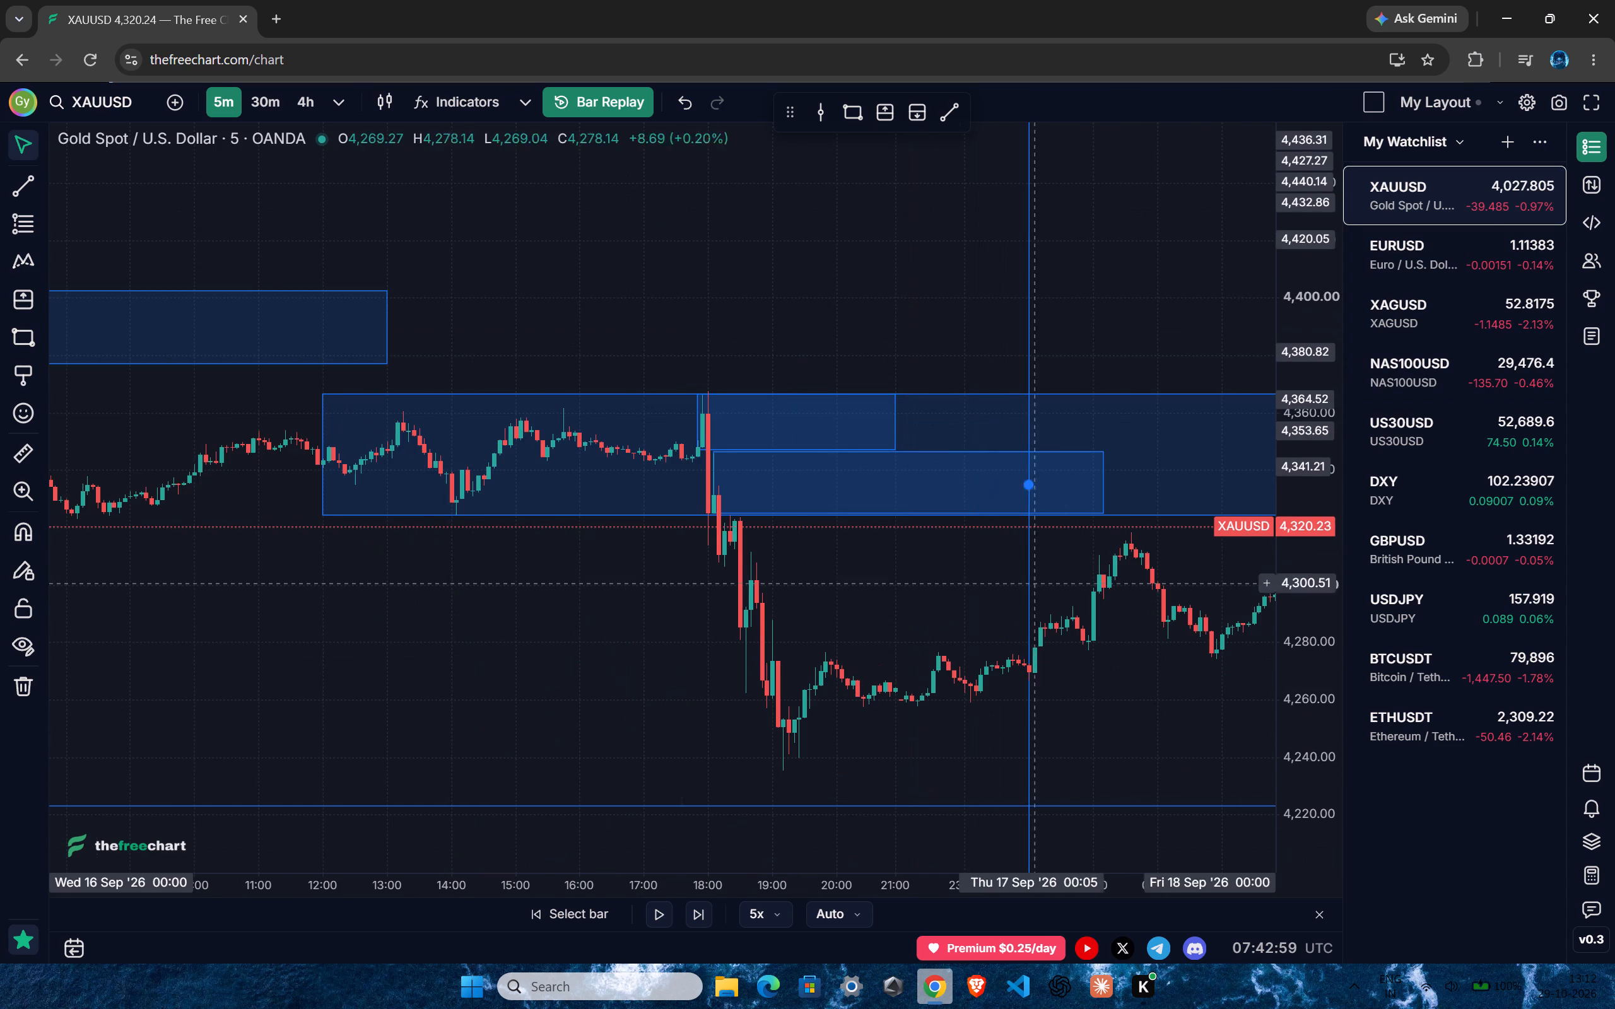
pyautogui.moveTo(1171, 721); pyautogui.dragTo(789, 757)
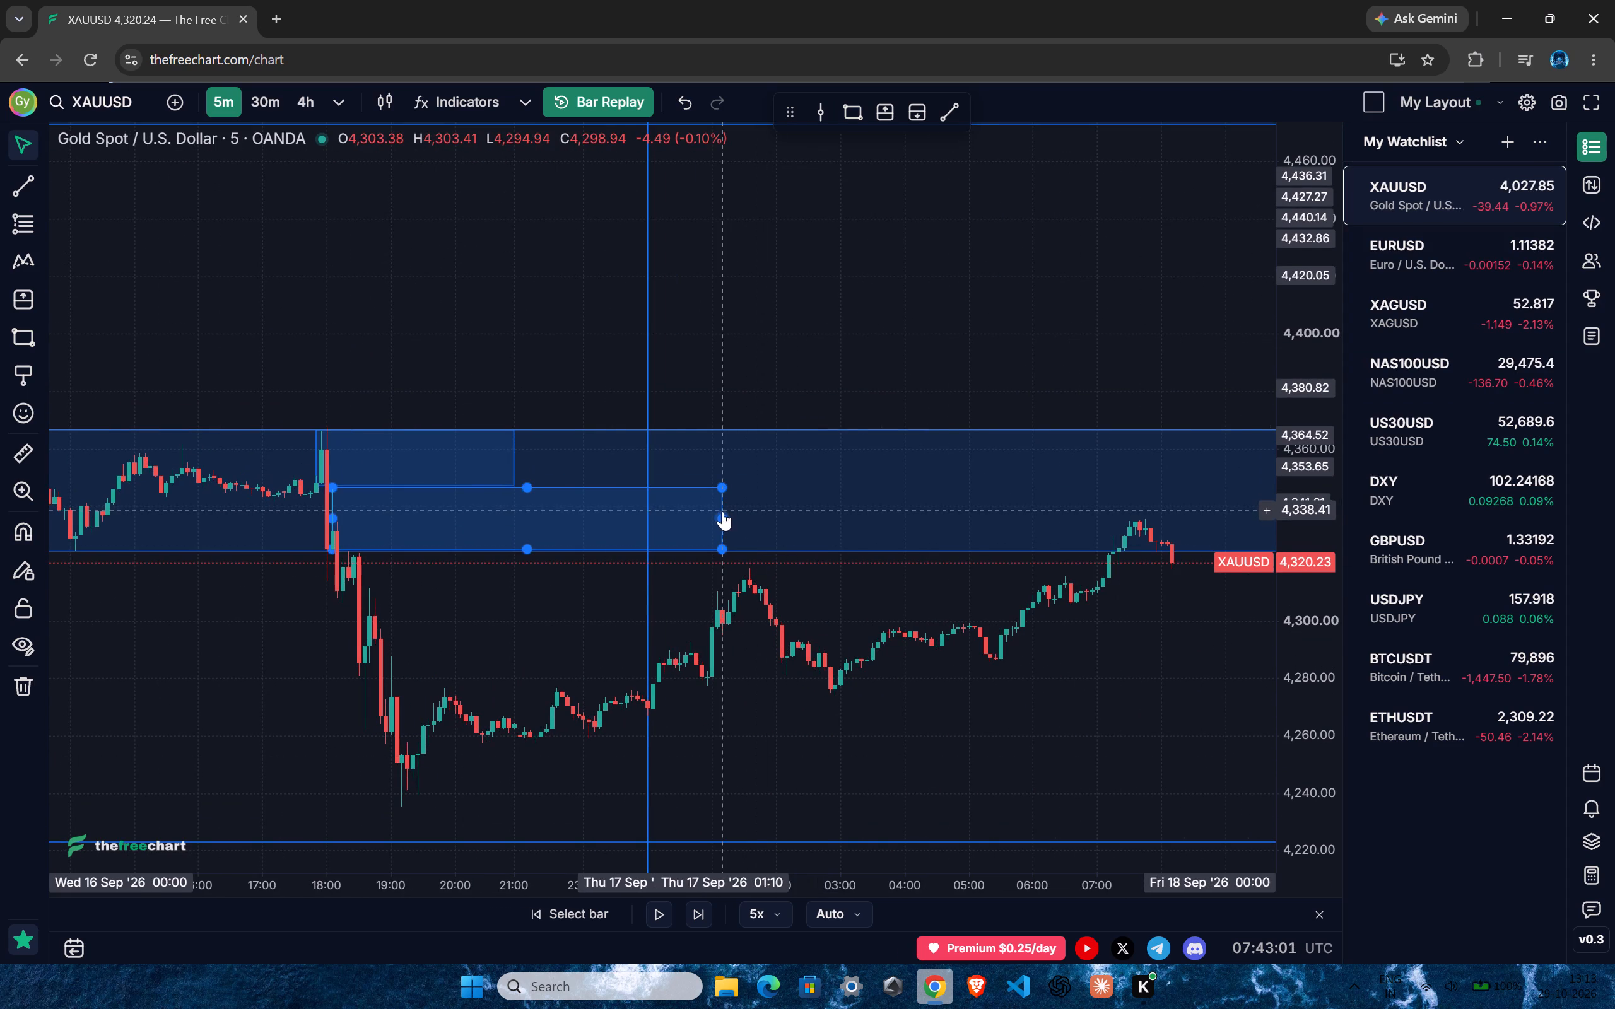
pyautogui.moveTo(723, 511); pyautogui.dragTo(1176, 520)
pyautogui.moveTo(517, 457); pyautogui.dragTo(1284, 470)
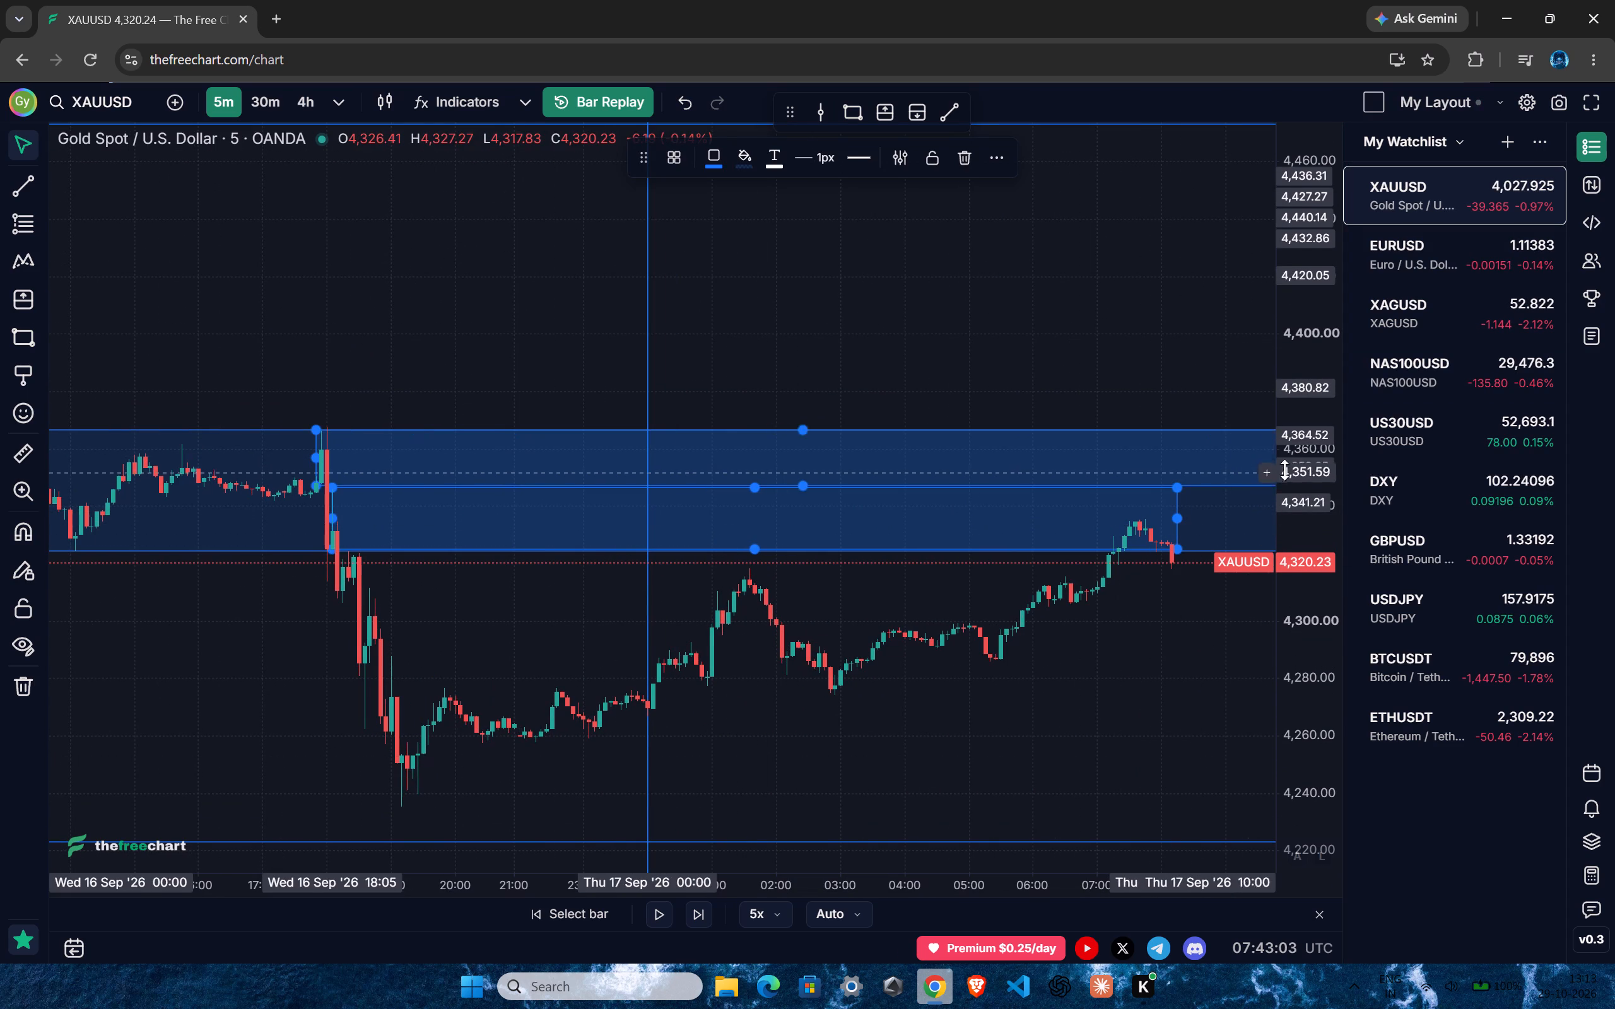
pyautogui.moveTo(1284, 470); pyautogui.dragTo(1252, 469)
# Play the replay forward to about 08:35 on 17 September, with the latest candles under the zones in close view.
pyautogui.moveTo(1110, 694); pyautogui.dragTo(814, 655)
pyautogui.keyDown('ctrl'); pyautogui.scroll(3, 929, 636); pyautogui.keyUp('ctrl')
pyautogui.moveTo(1327, 704); pyautogui.dragTo(1299, 330)
pyautogui.keyDown('ctrl'); pyautogui.scroll(4, 997, 697); pyautogui.keyUp('ctrl')
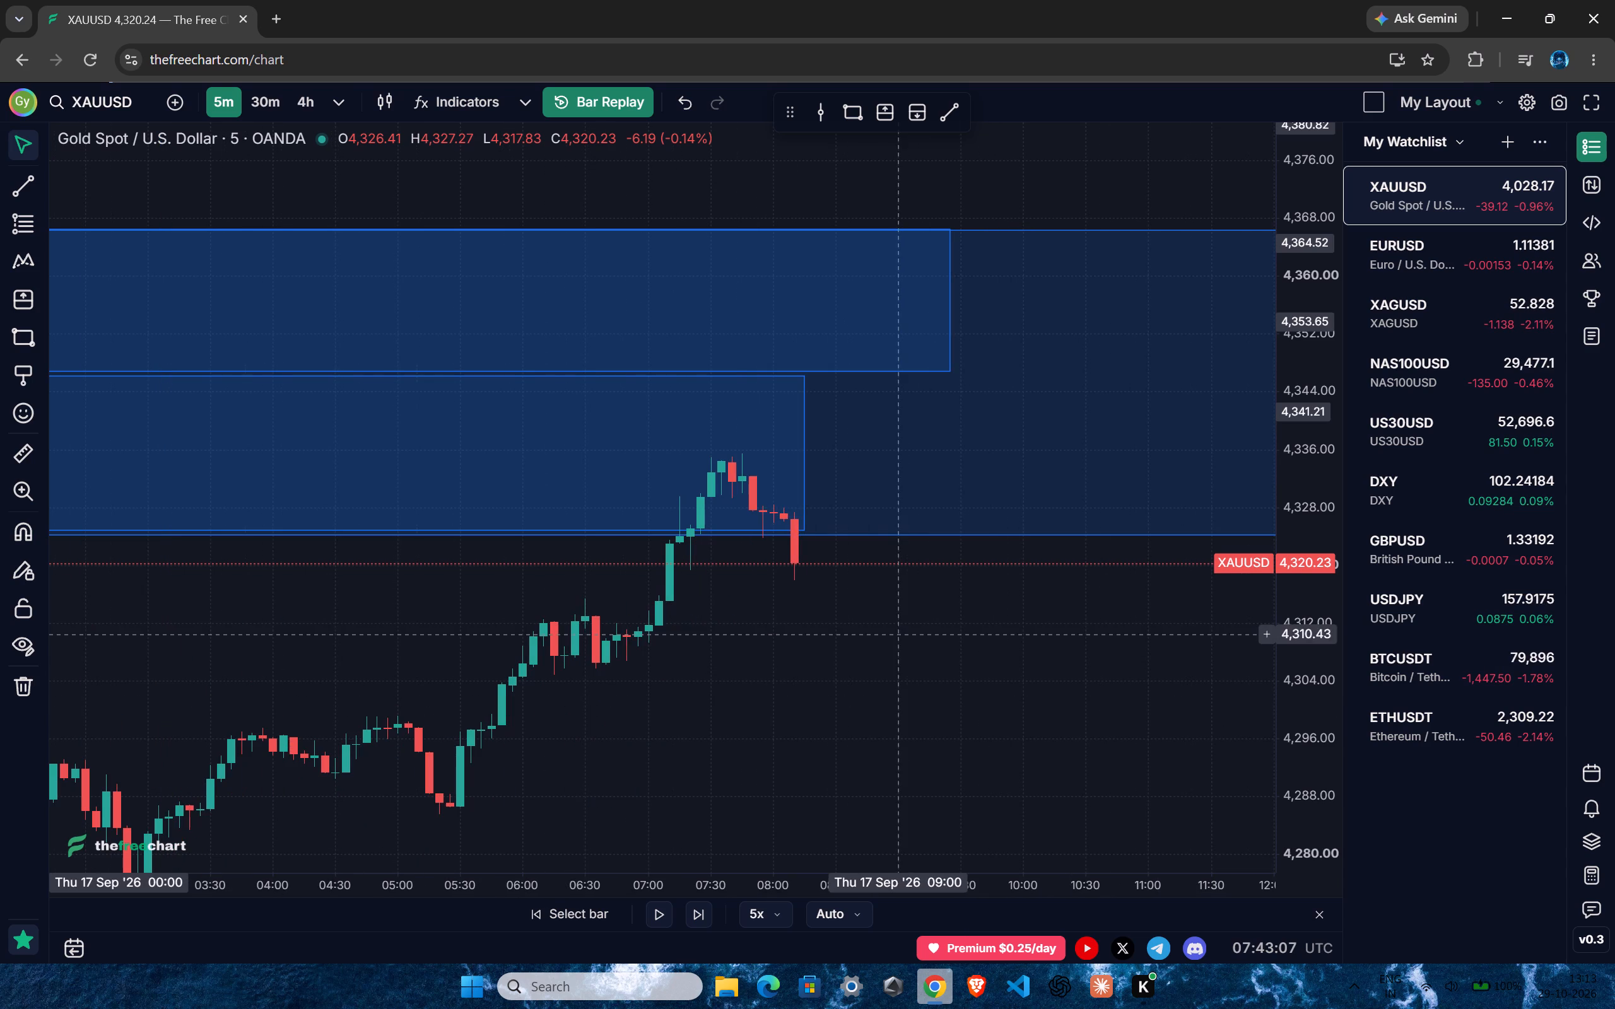
pyautogui.keyDown('ctrl'); pyautogui.scroll(3, 678, 663); pyautogui.keyUp('ctrl')
pyautogui.moveTo(1303, 720); pyautogui.dragTo(1228, 386)
pyautogui.moveTo(1033, 704); pyautogui.dragTo(939, 689)
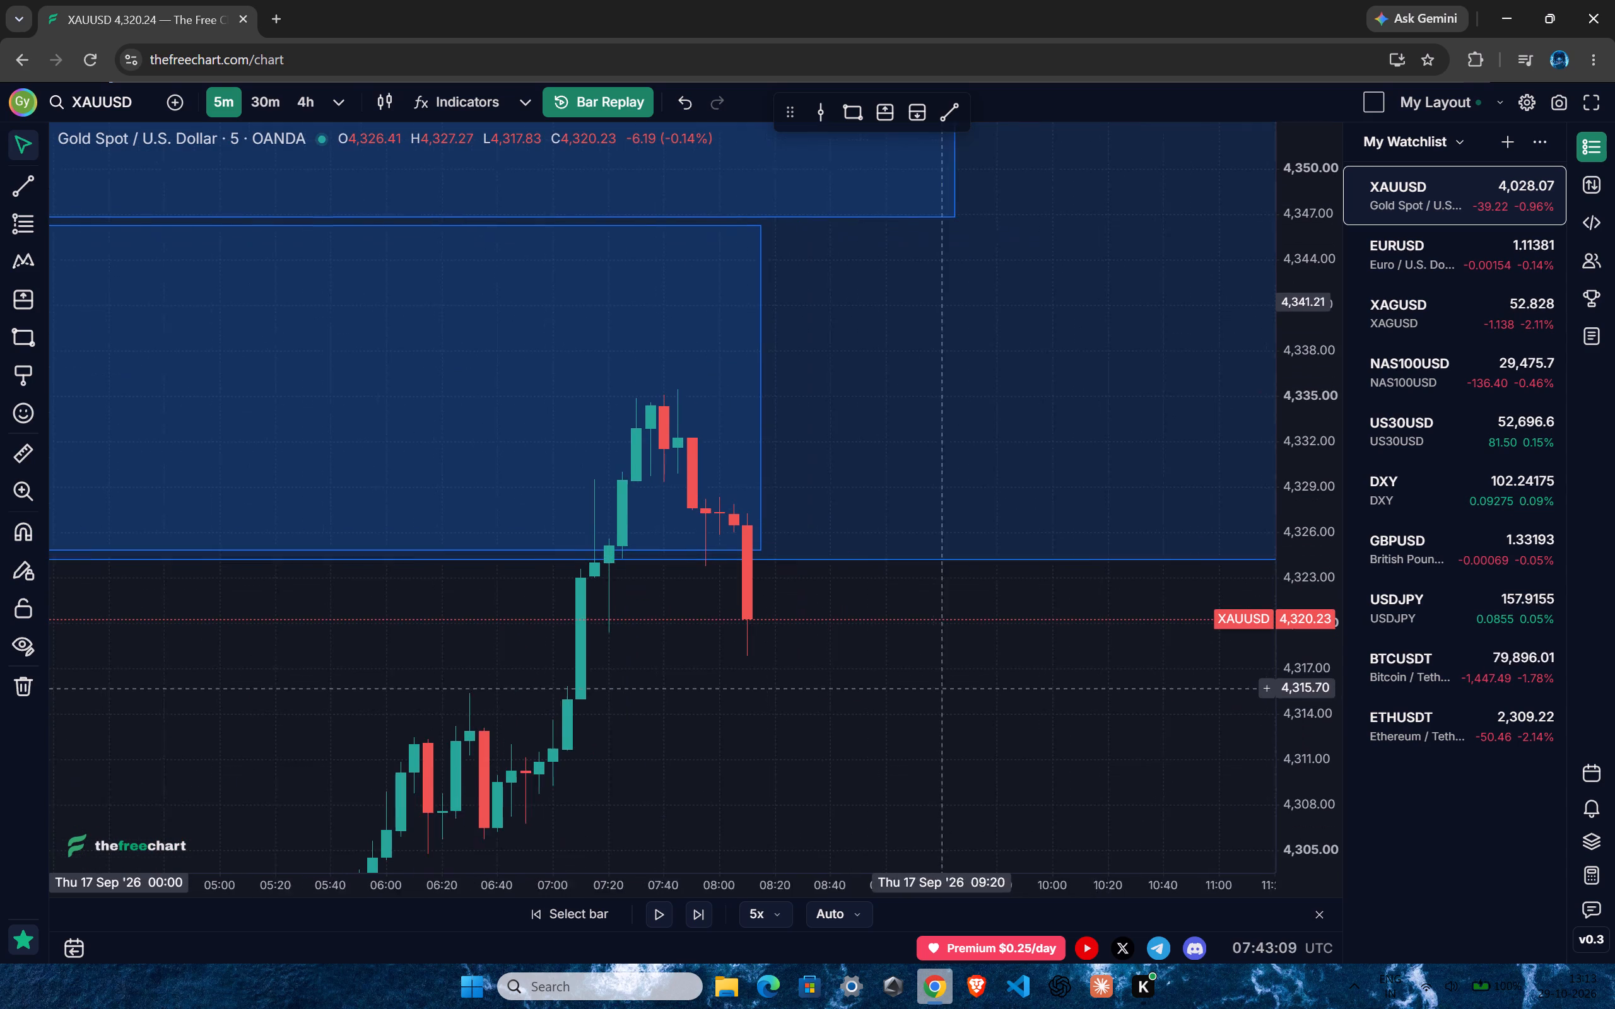
pyautogui.keyDown('ctrl'); pyautogui.scroll(1, 817, 700); pyautogui.keyUp('ctrl')
pyautogui.moveTo(1301, 519); pyautogui.dragTo(1301, 648)
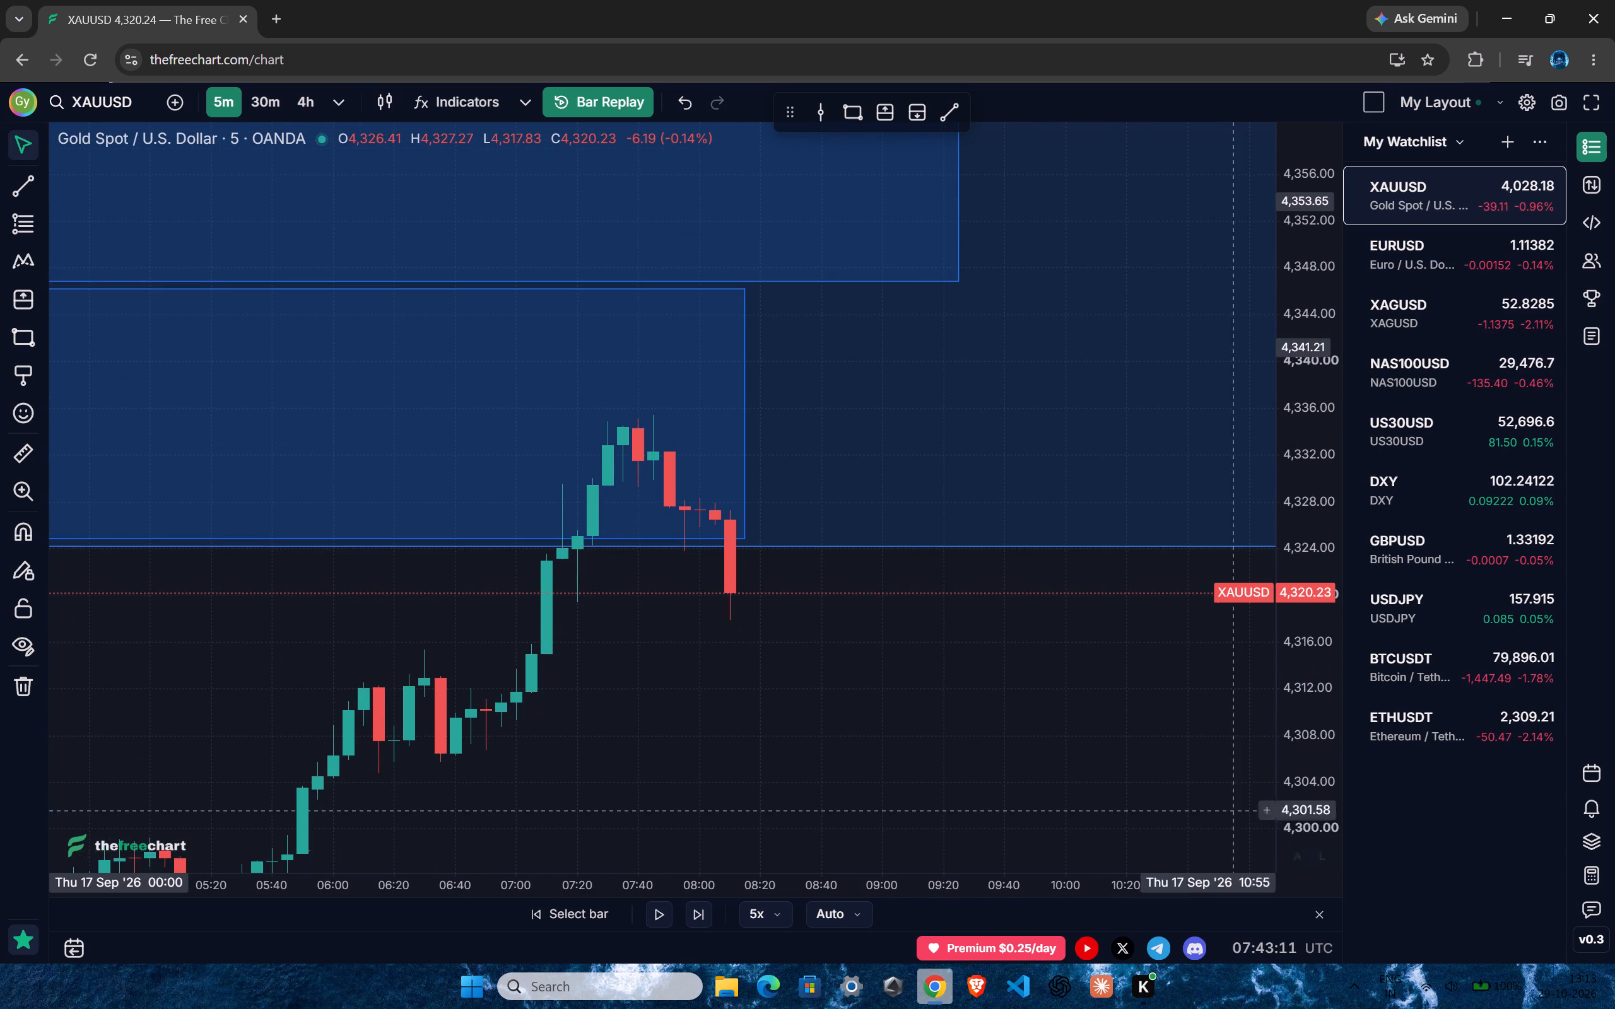
pyautogui.click(658, 919)
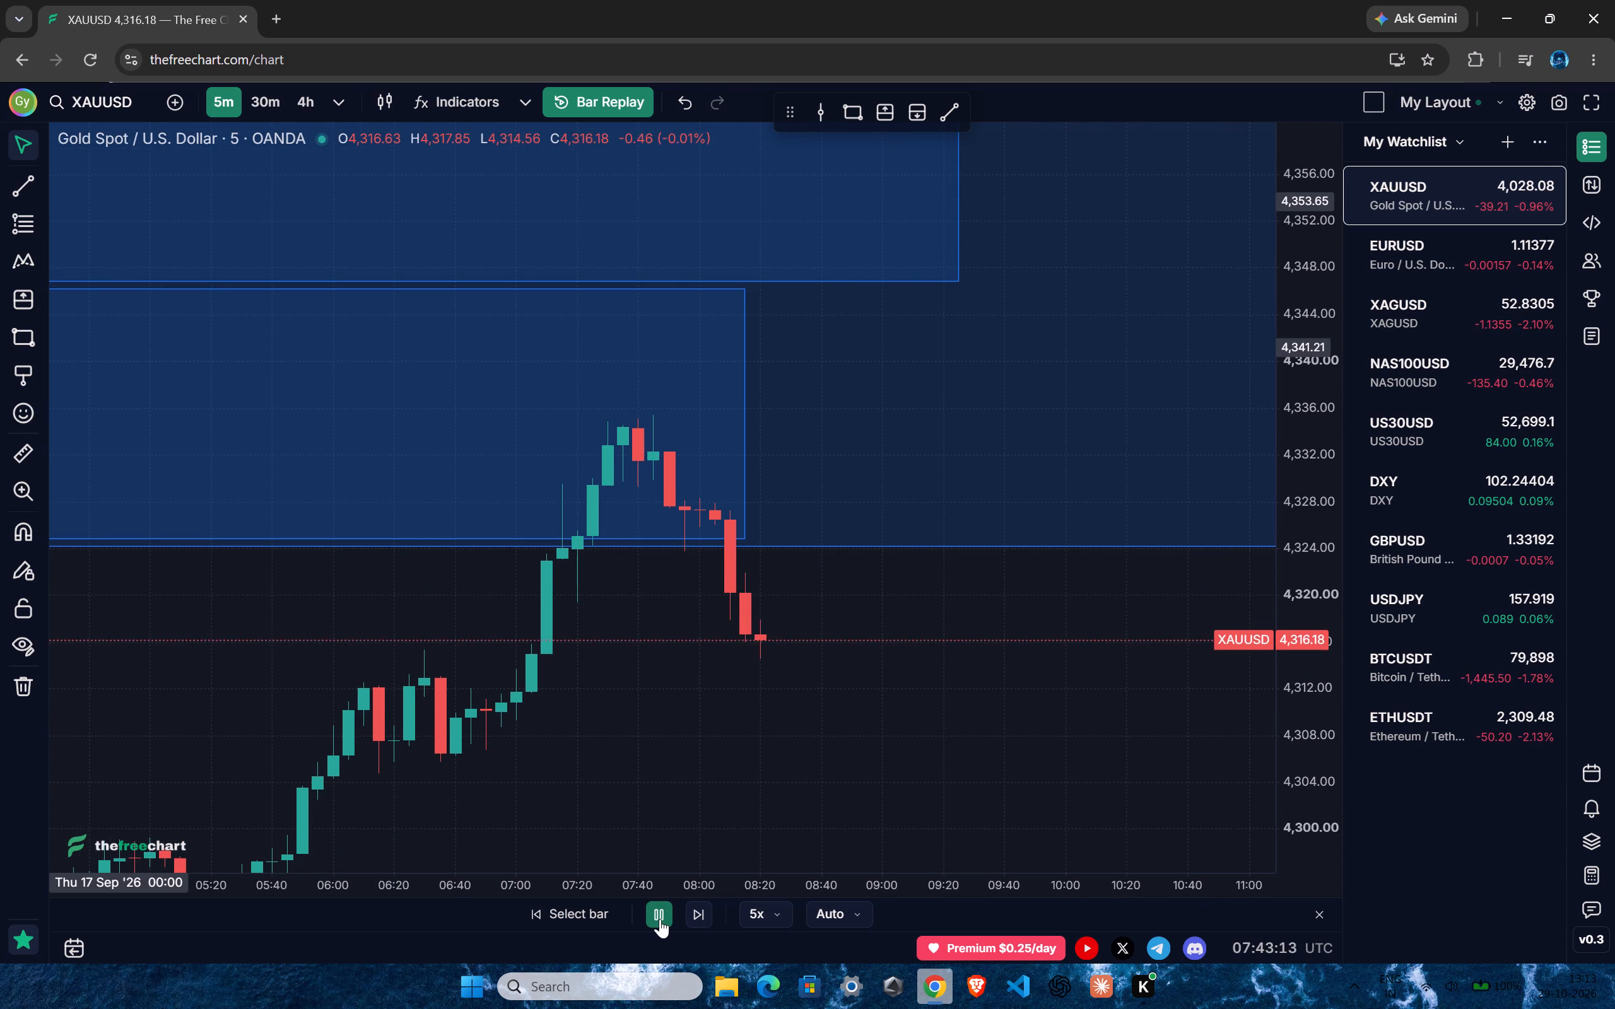
pyautogui.click(660, 919)
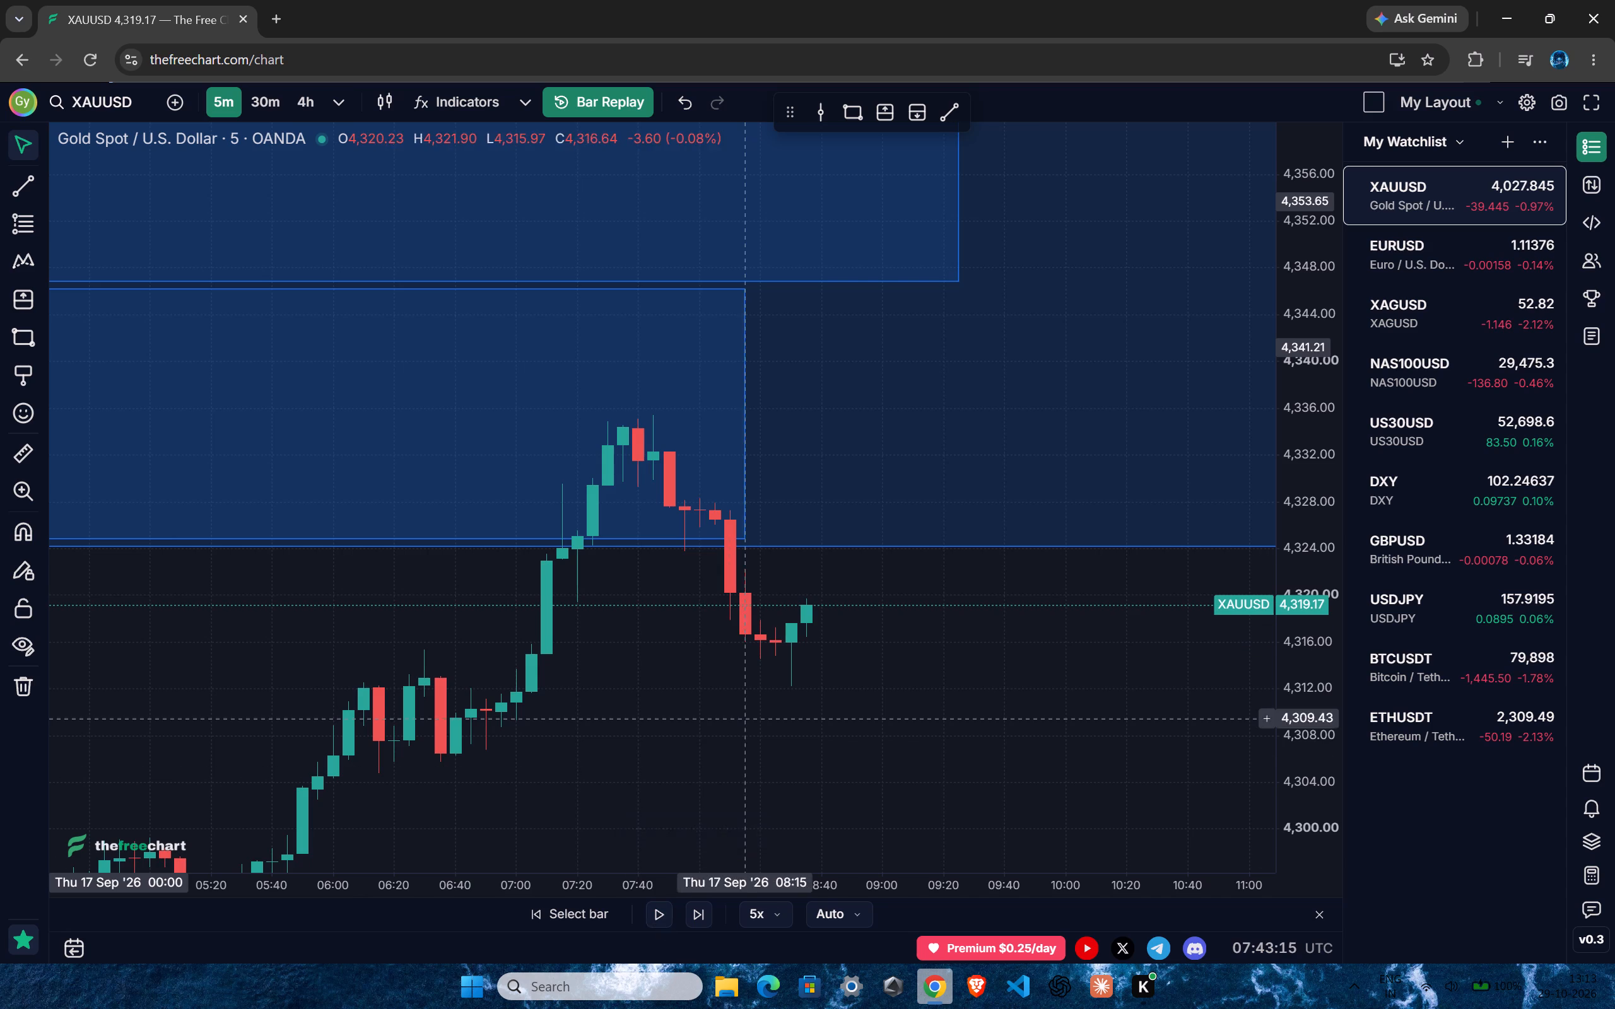
# Switch the chart to the 15-minute interval.
pyautogui.moveTo(736, 716); pyautogui.dragTo(816, 700)
pyautogui.keyDown('ctrl'); pyautogui.scroll(-5, 674, 696); pyautogui.keyUp('ctrl')
pyautogui.moveTo(1305, 481); pyautogui.dragTo(1298, 627)
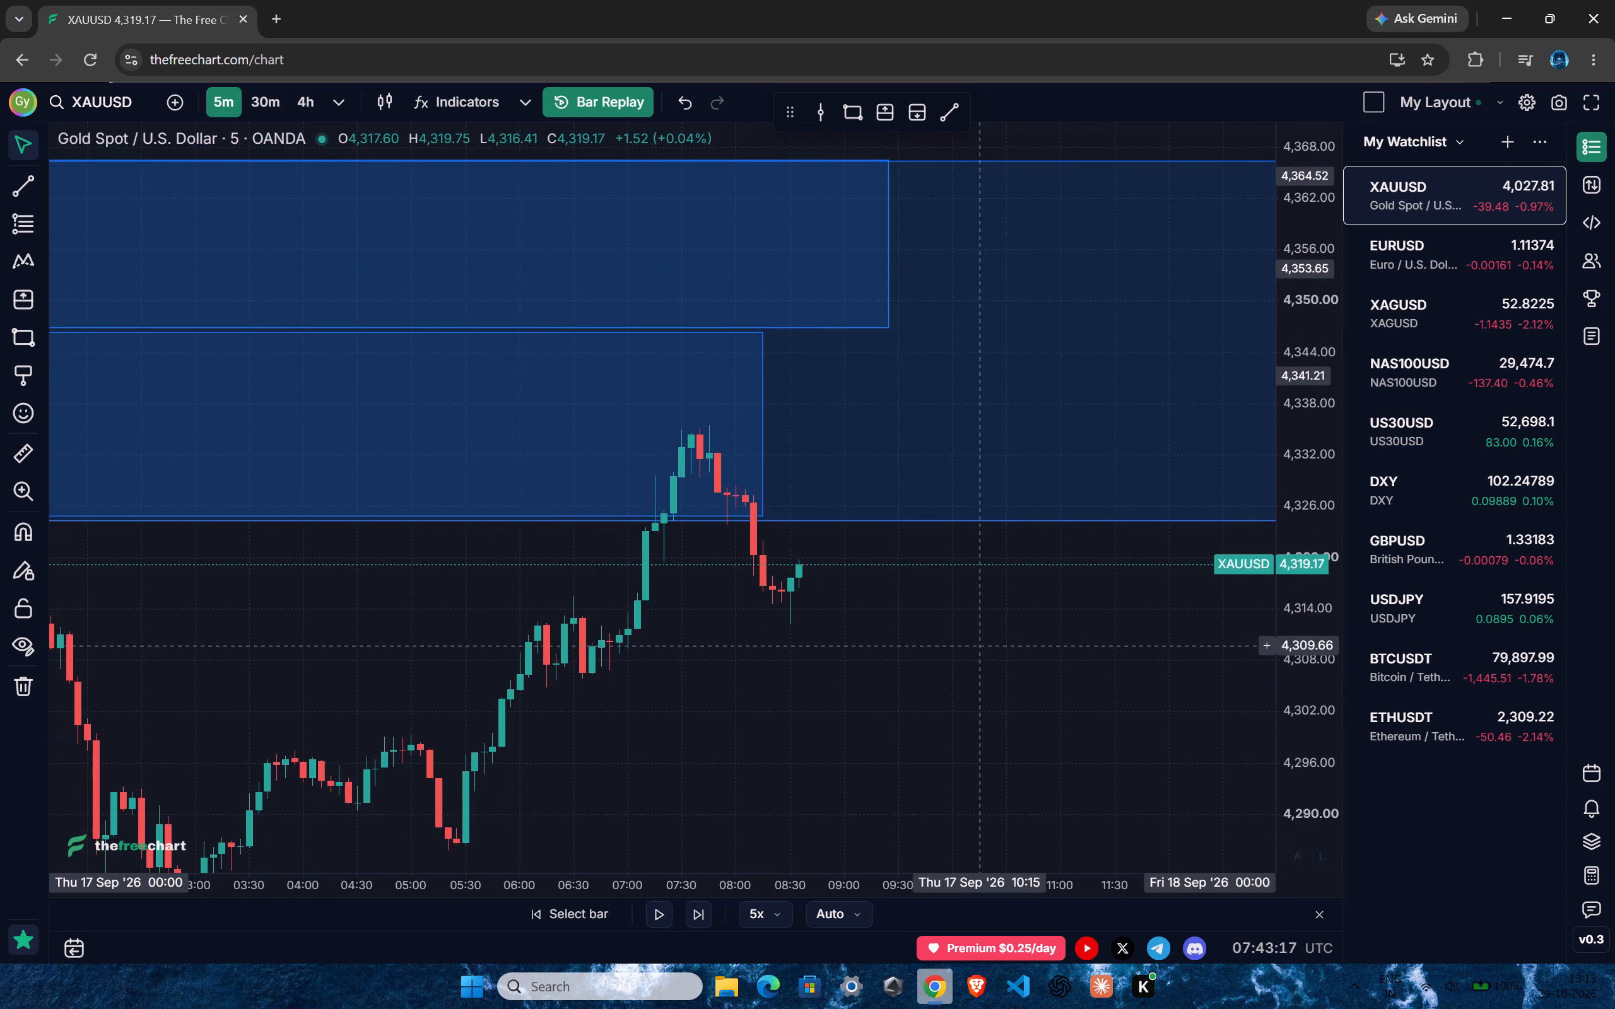
pyautogui.keyDown('ctrl'); pyautogui.scroll(2, 975, 646); pyautogui.keyUp('ctrl')
pyautogui.press('1')
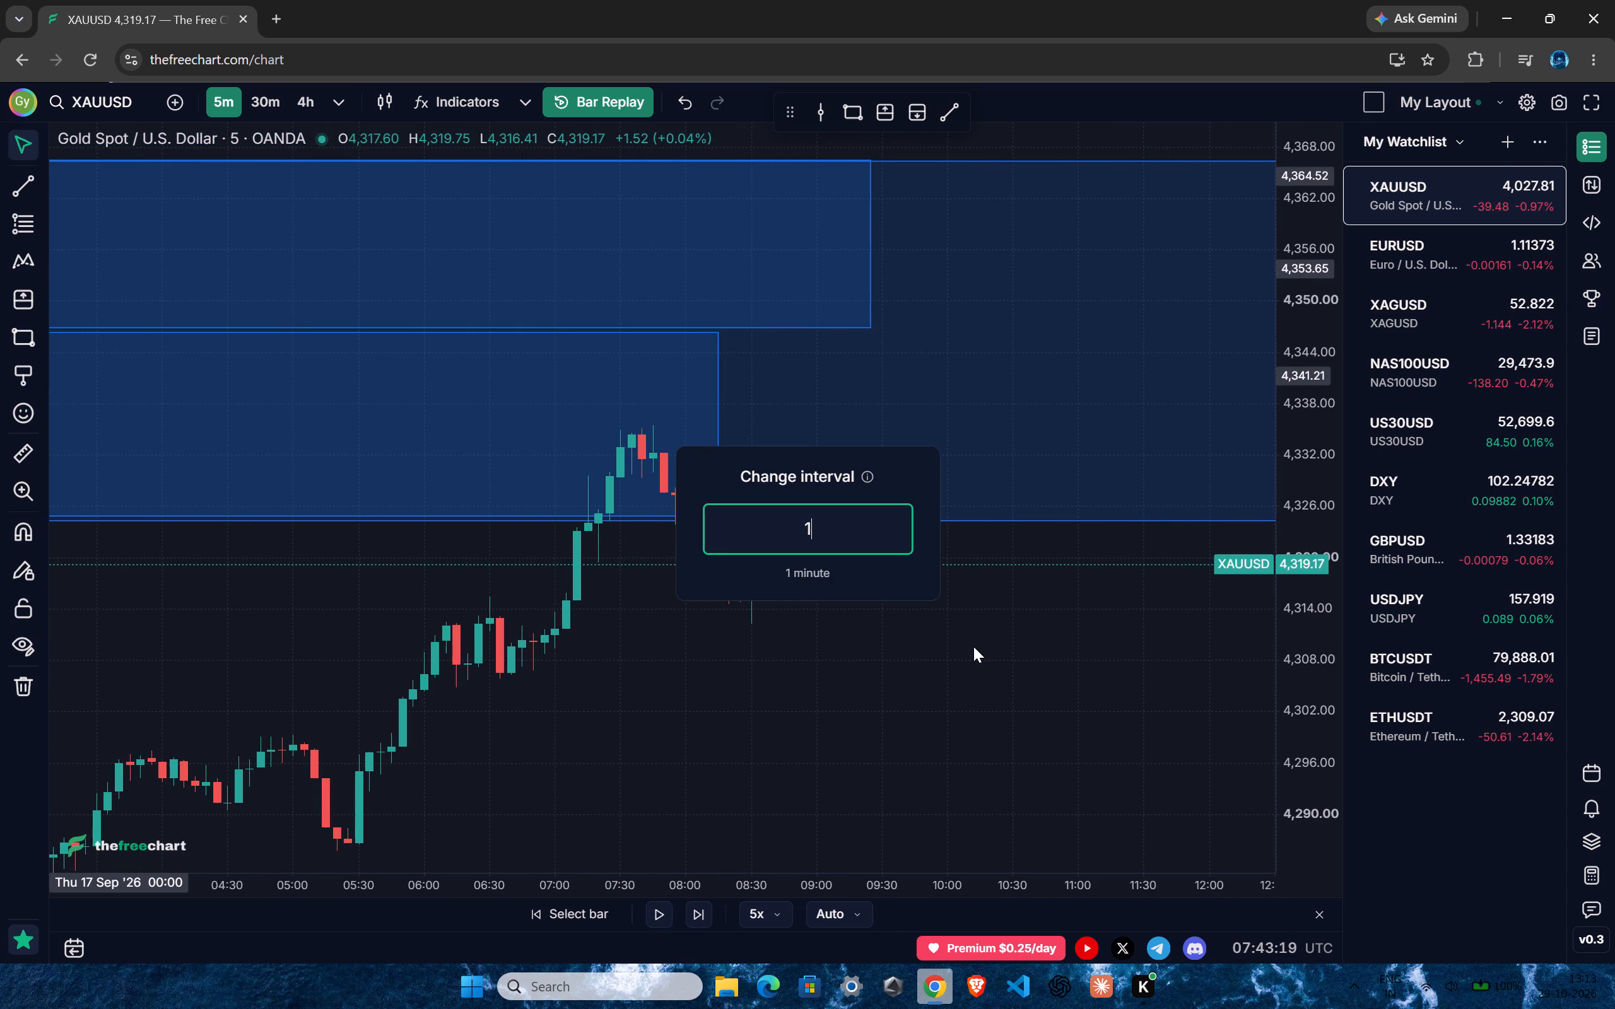
pyautogui.press('5')
pyautogui.press('Return')
# Play the replay forward to the 10:00 candle on 17 September.
pyautogui.keyDown('ctrl'); pyautogui.scroll(4, 762, 668); pyautogui.keyUp('ctrl')
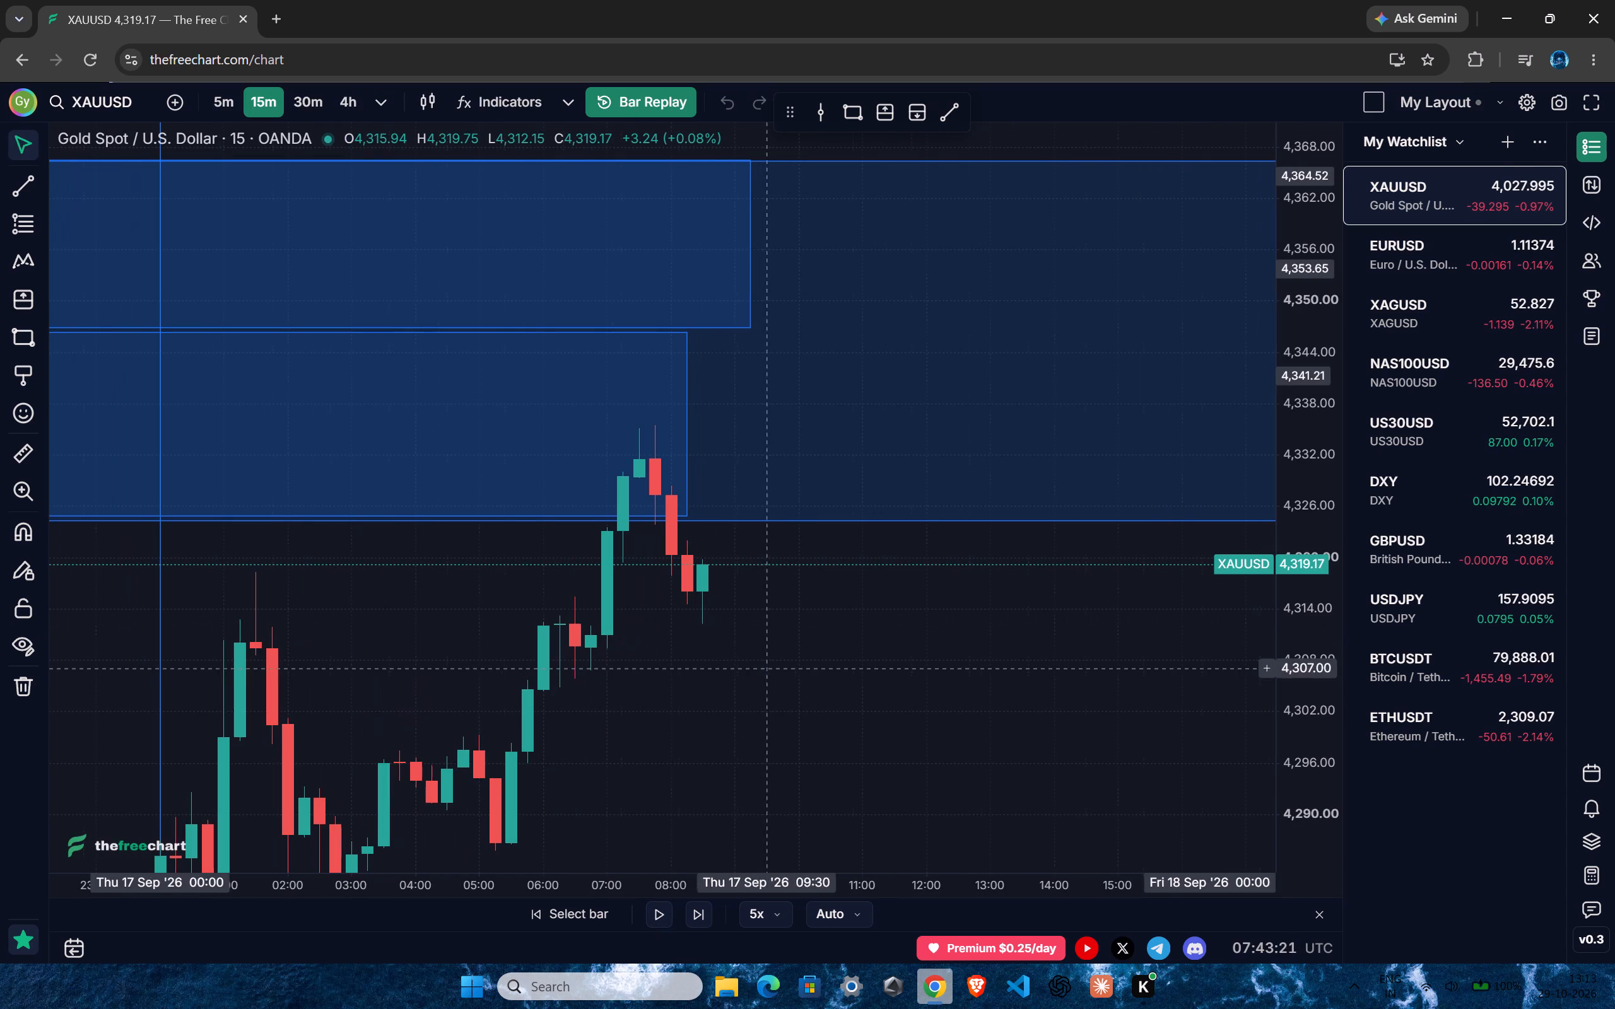
pyautogui.click(668, 913)
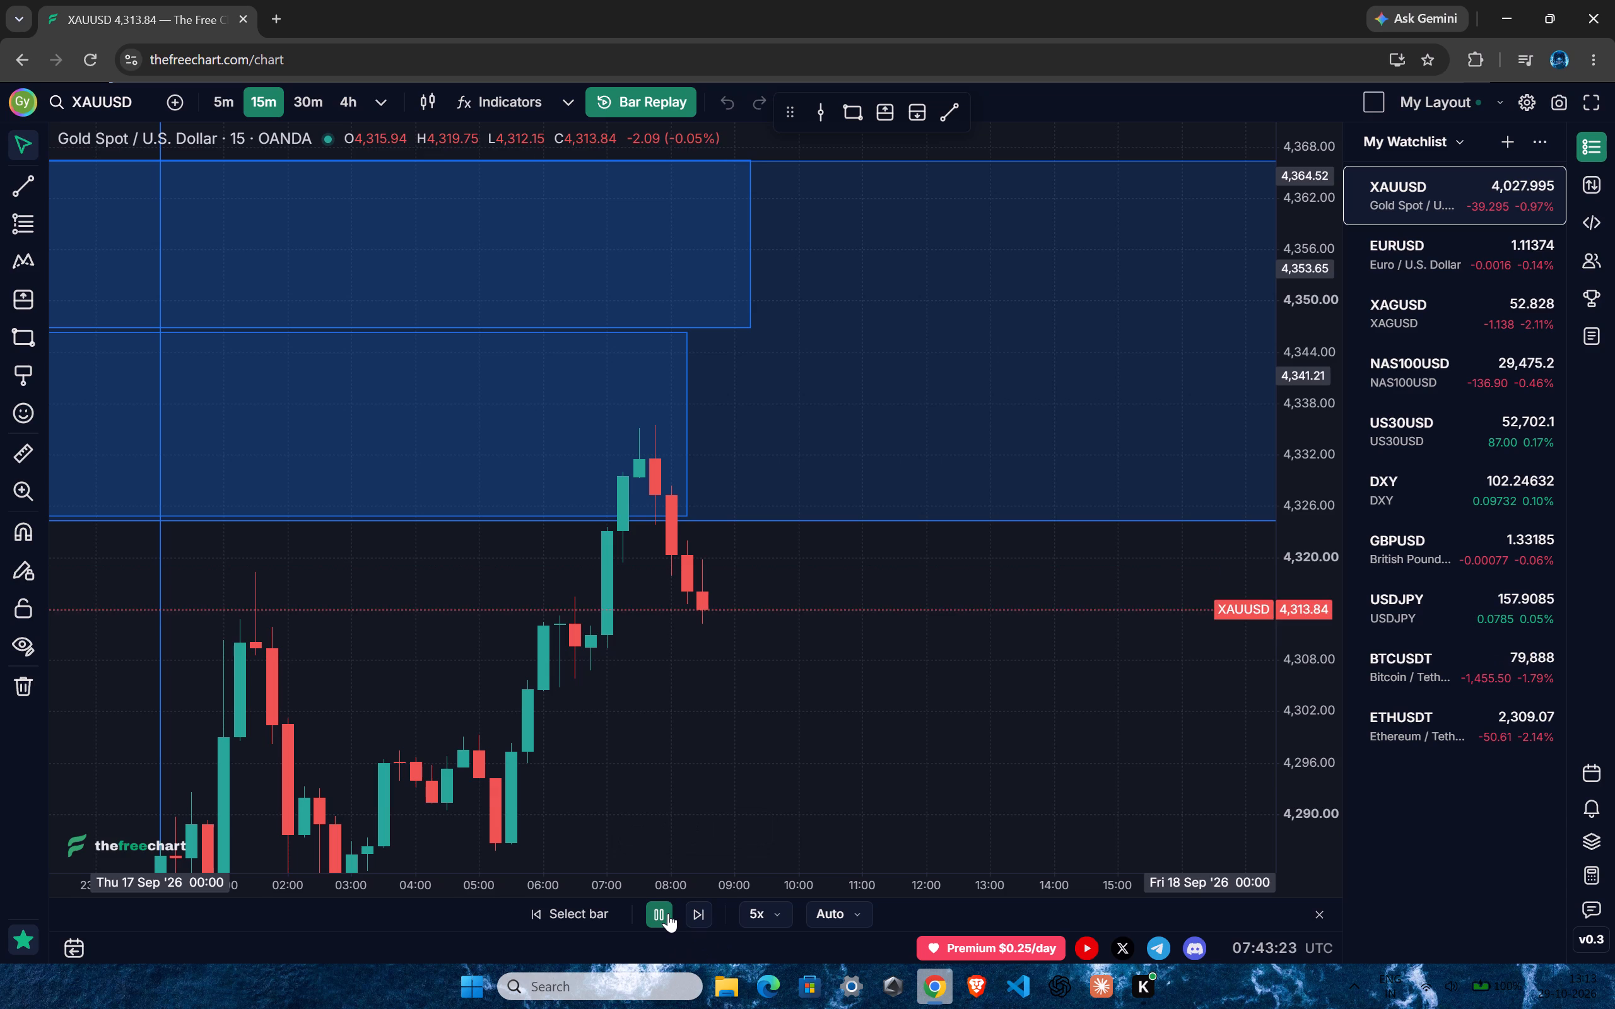
pyautogui.click(667, 912)
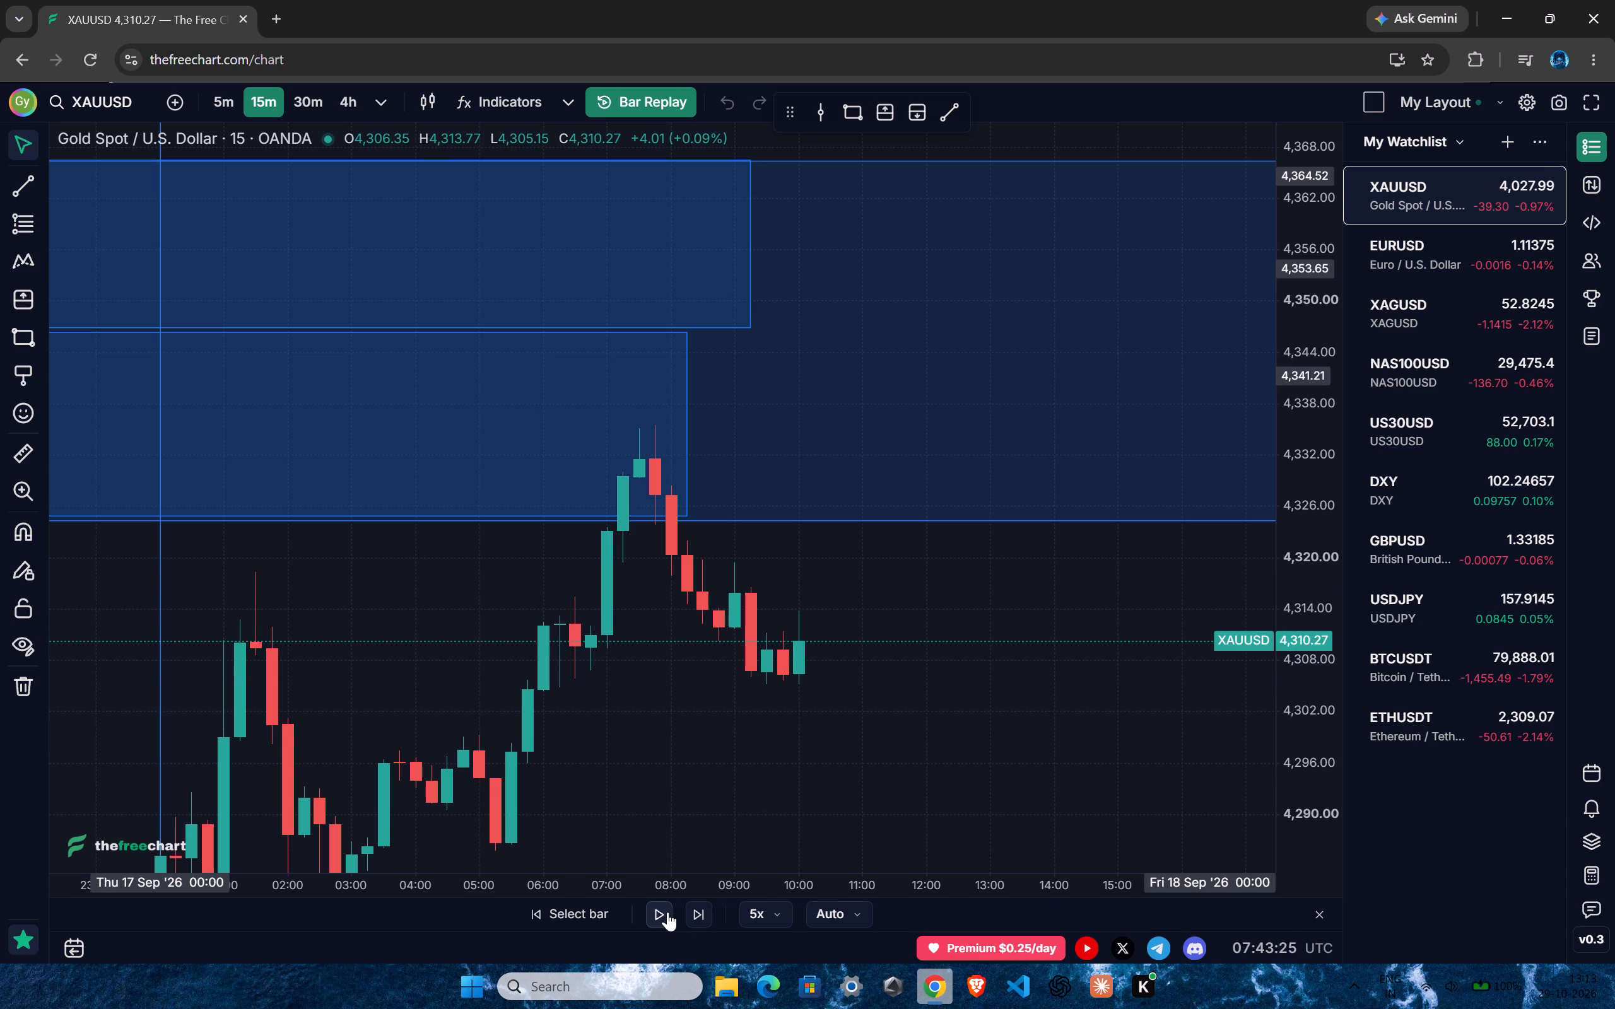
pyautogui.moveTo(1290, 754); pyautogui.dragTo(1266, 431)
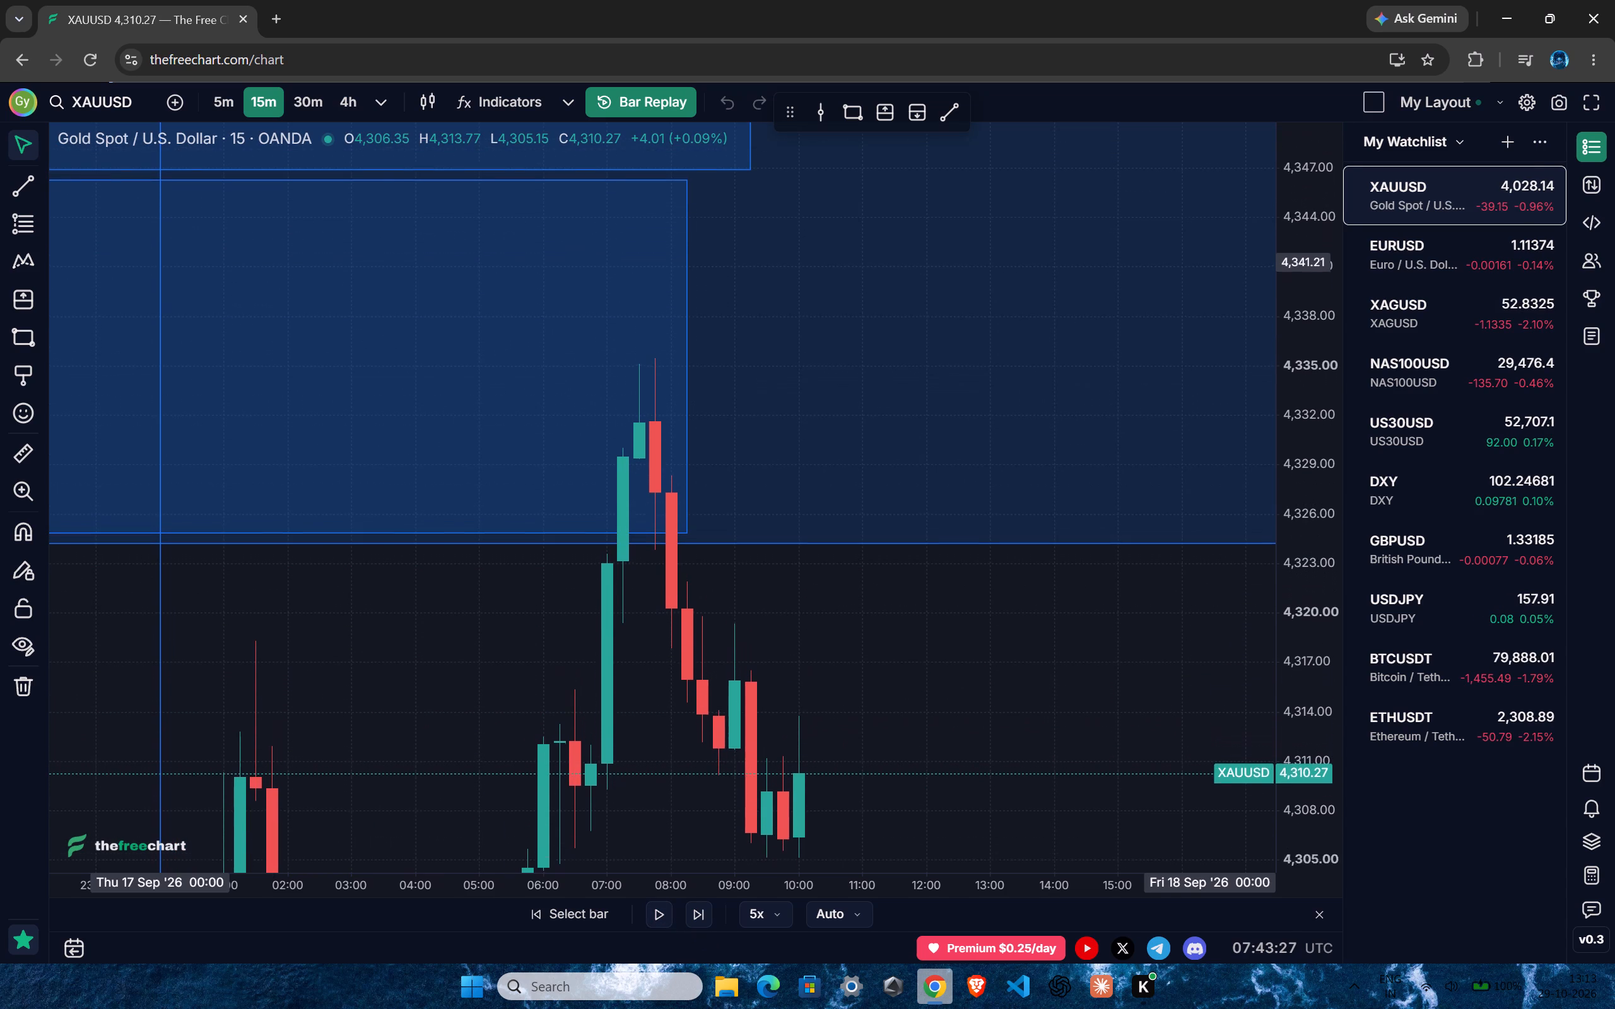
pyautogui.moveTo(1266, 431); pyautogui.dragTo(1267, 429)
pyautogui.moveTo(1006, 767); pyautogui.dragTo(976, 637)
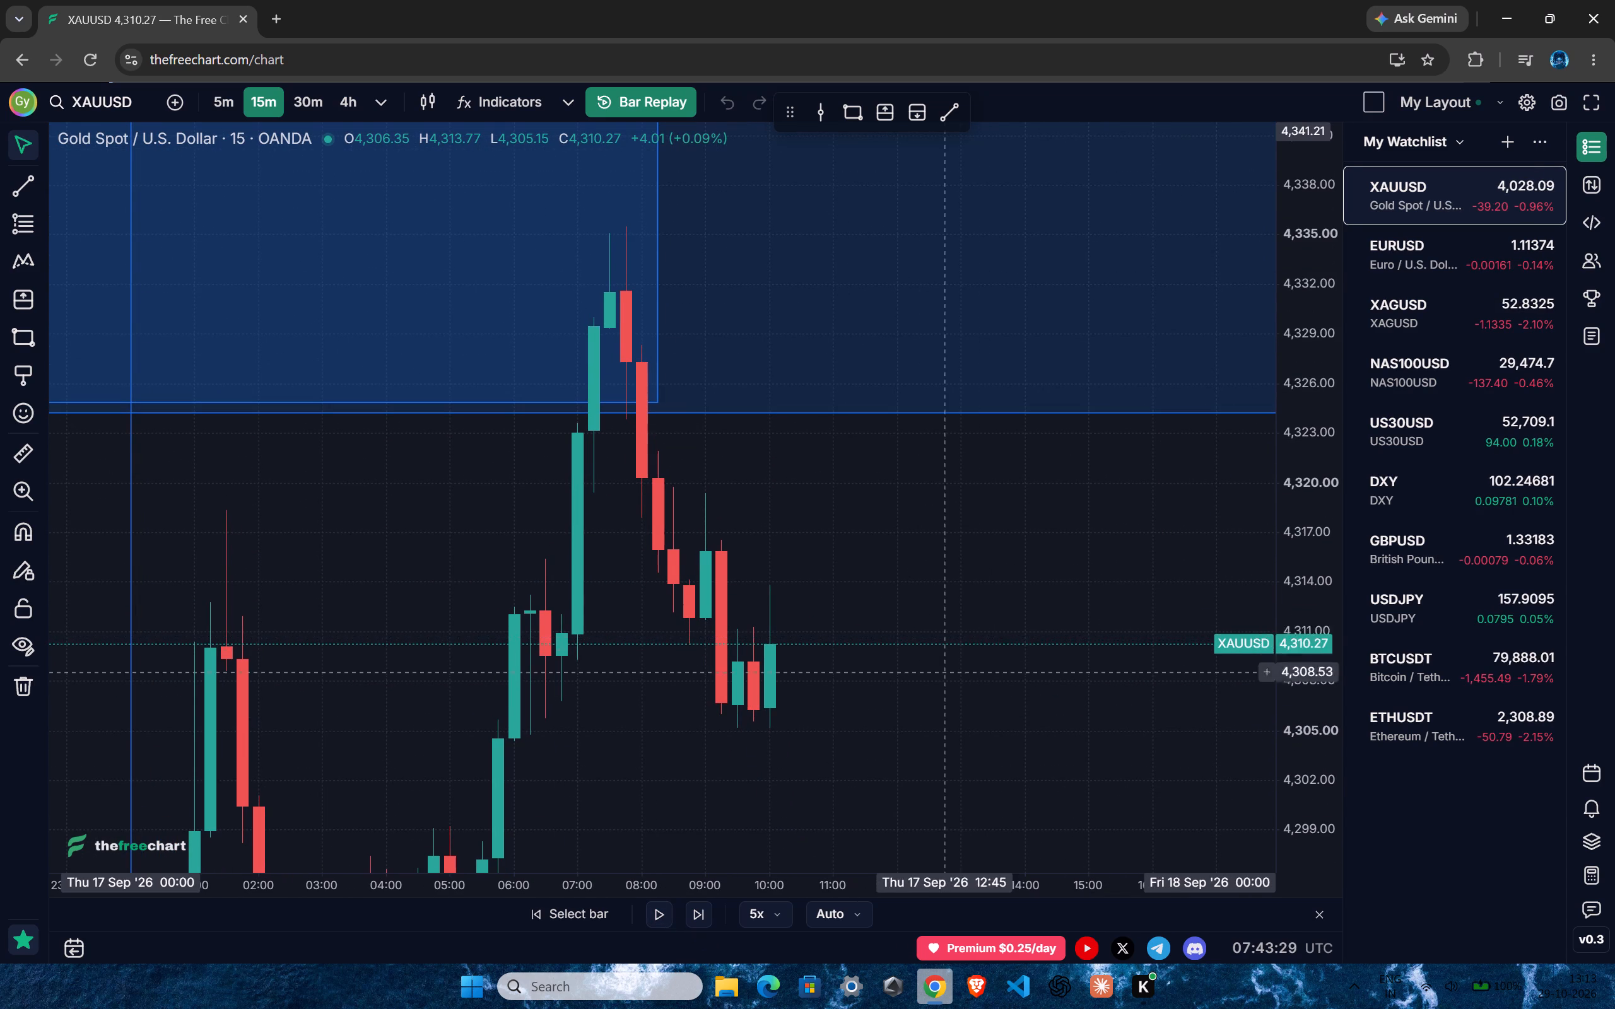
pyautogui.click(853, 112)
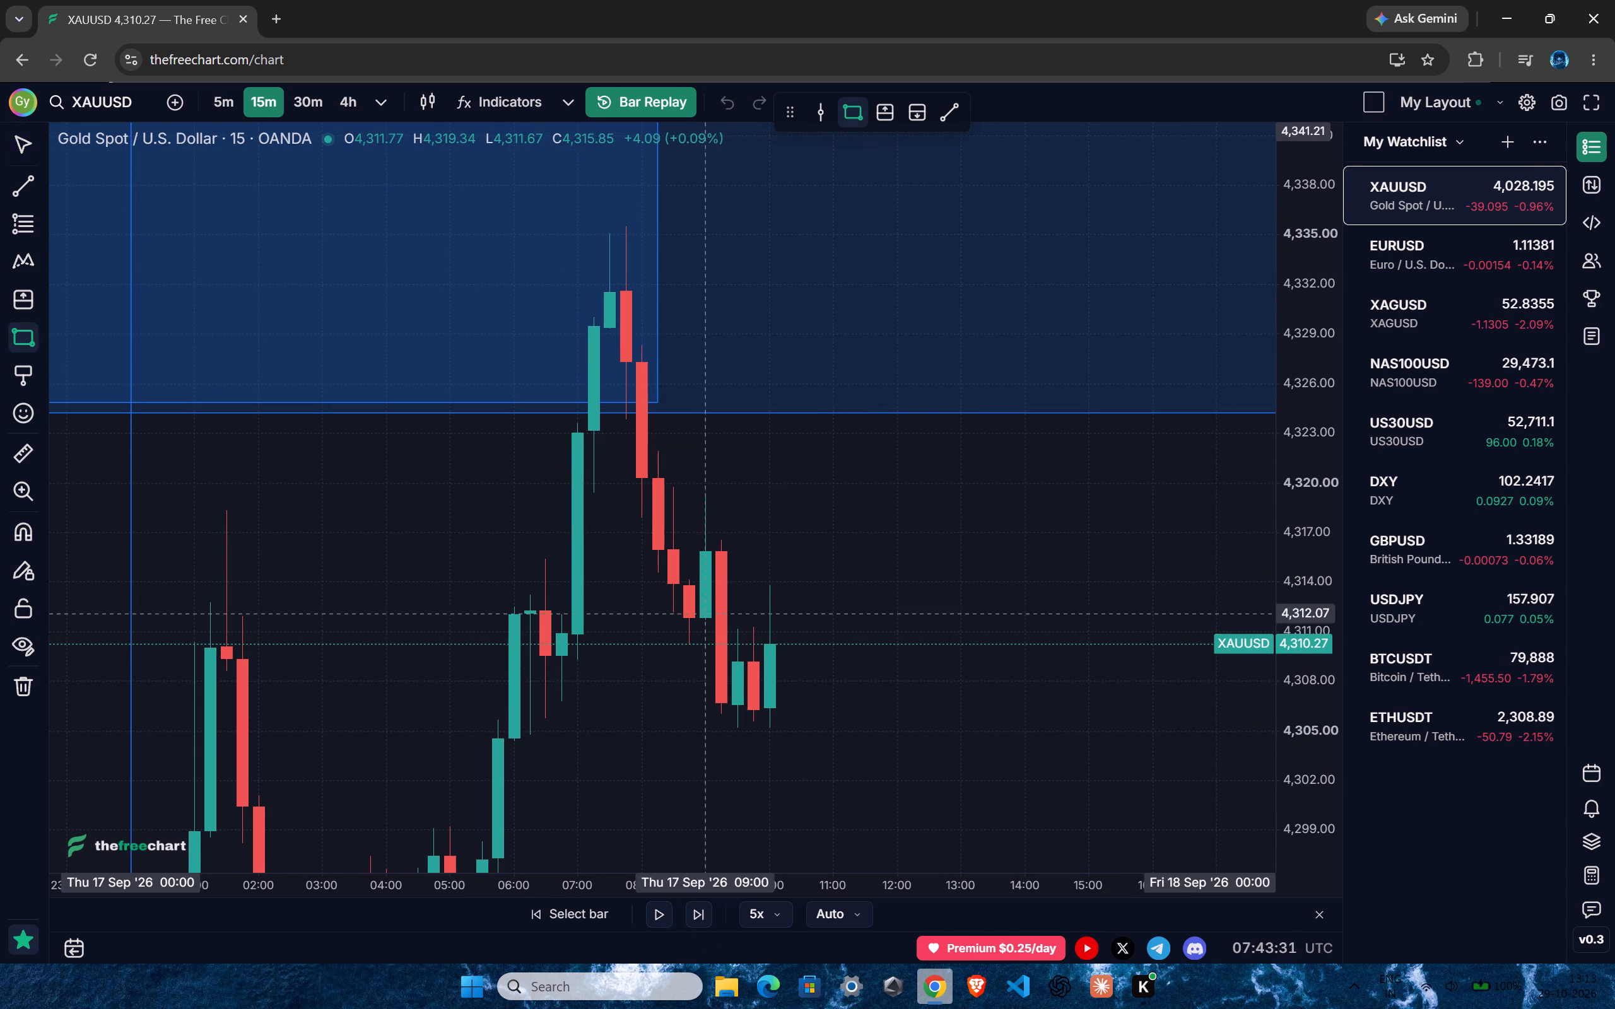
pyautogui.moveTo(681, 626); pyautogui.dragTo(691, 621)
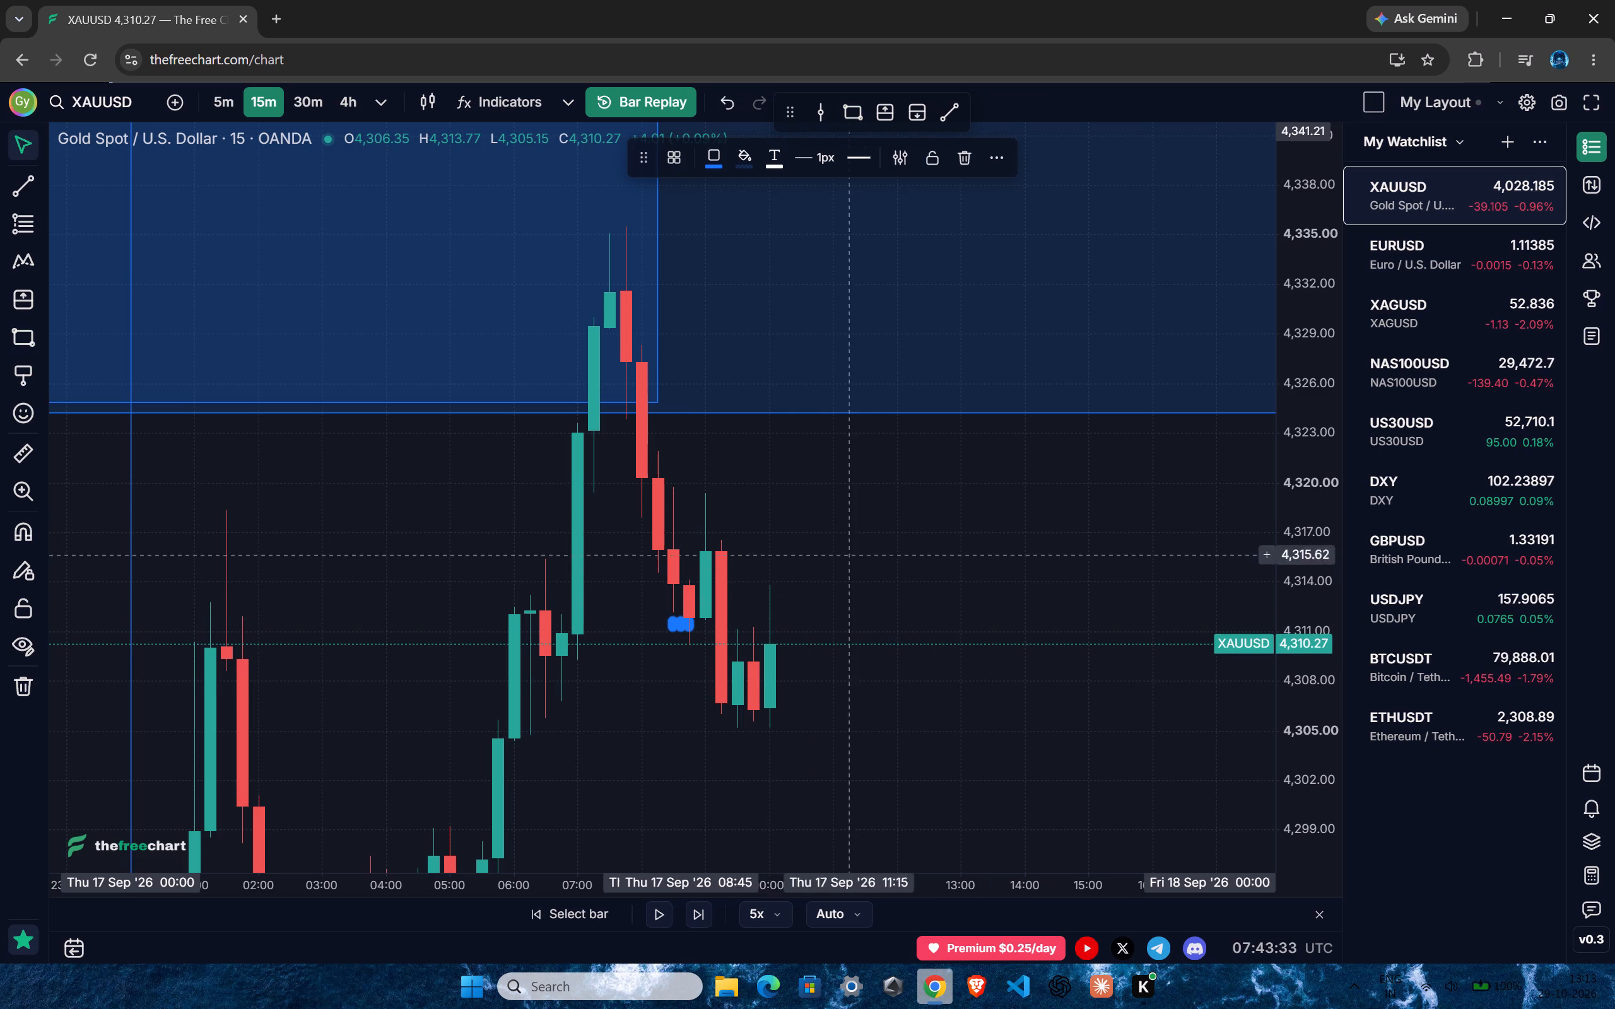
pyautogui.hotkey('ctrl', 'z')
# Draw a rectangle zone from 08:45 to about 12:45 on 17 September between about 4,311 and 4,319.
pyautogui.click(859, 115)
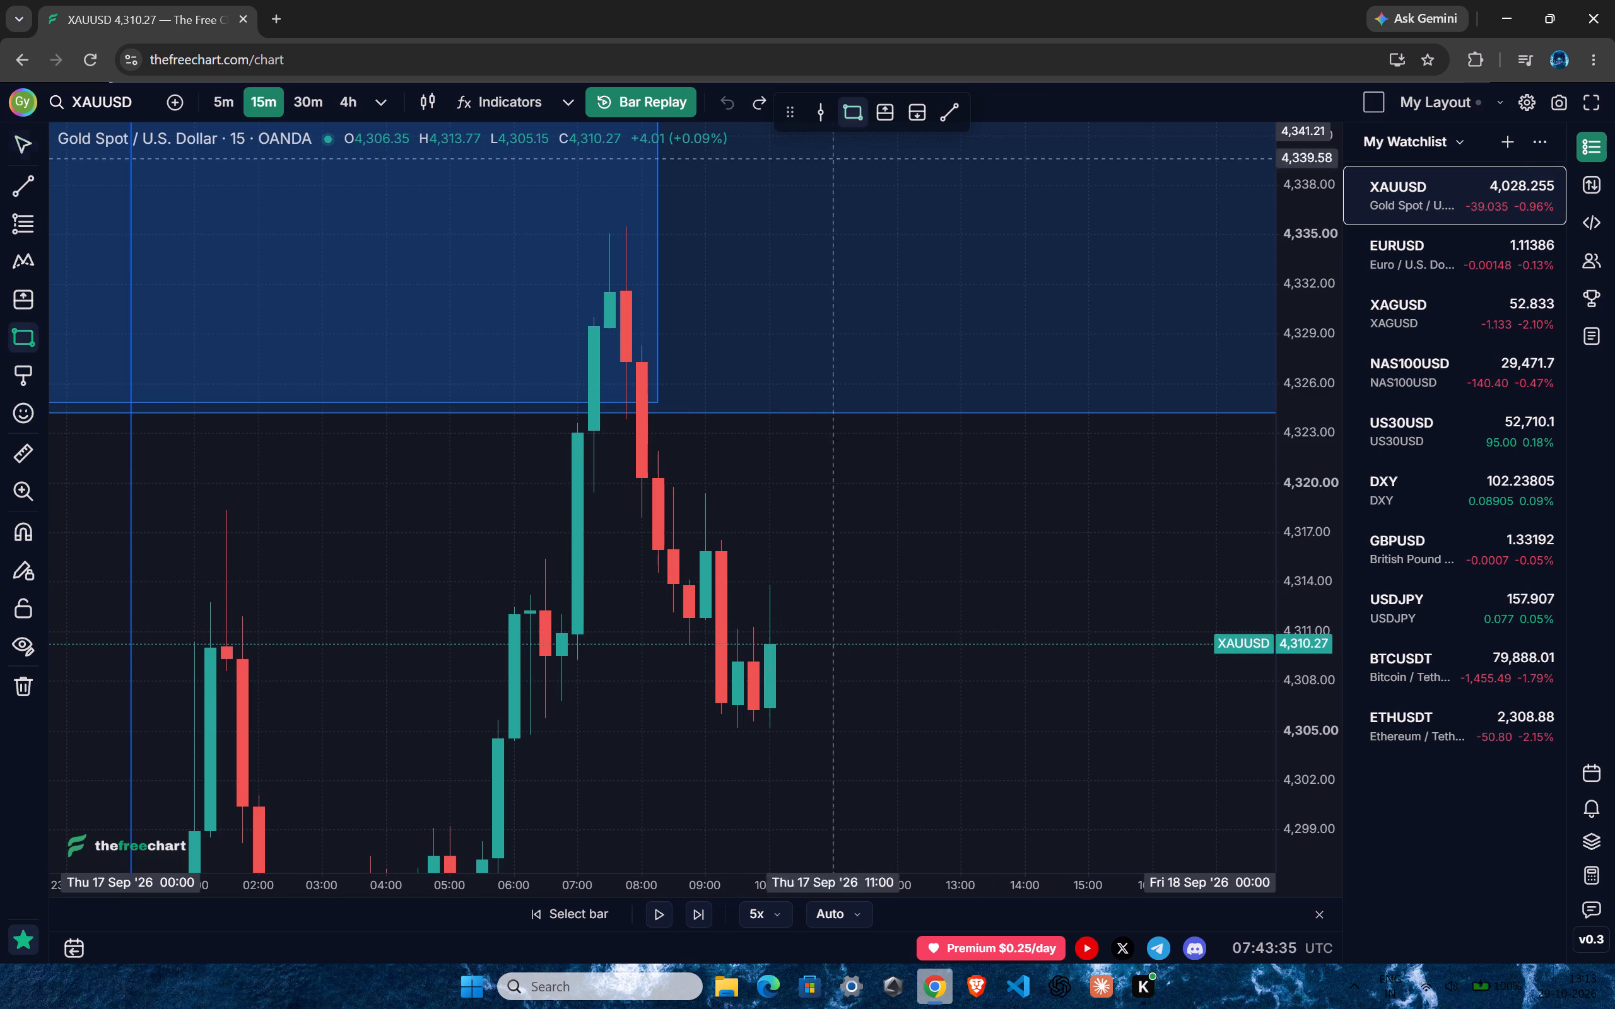
pyautogui.click(688, 626)
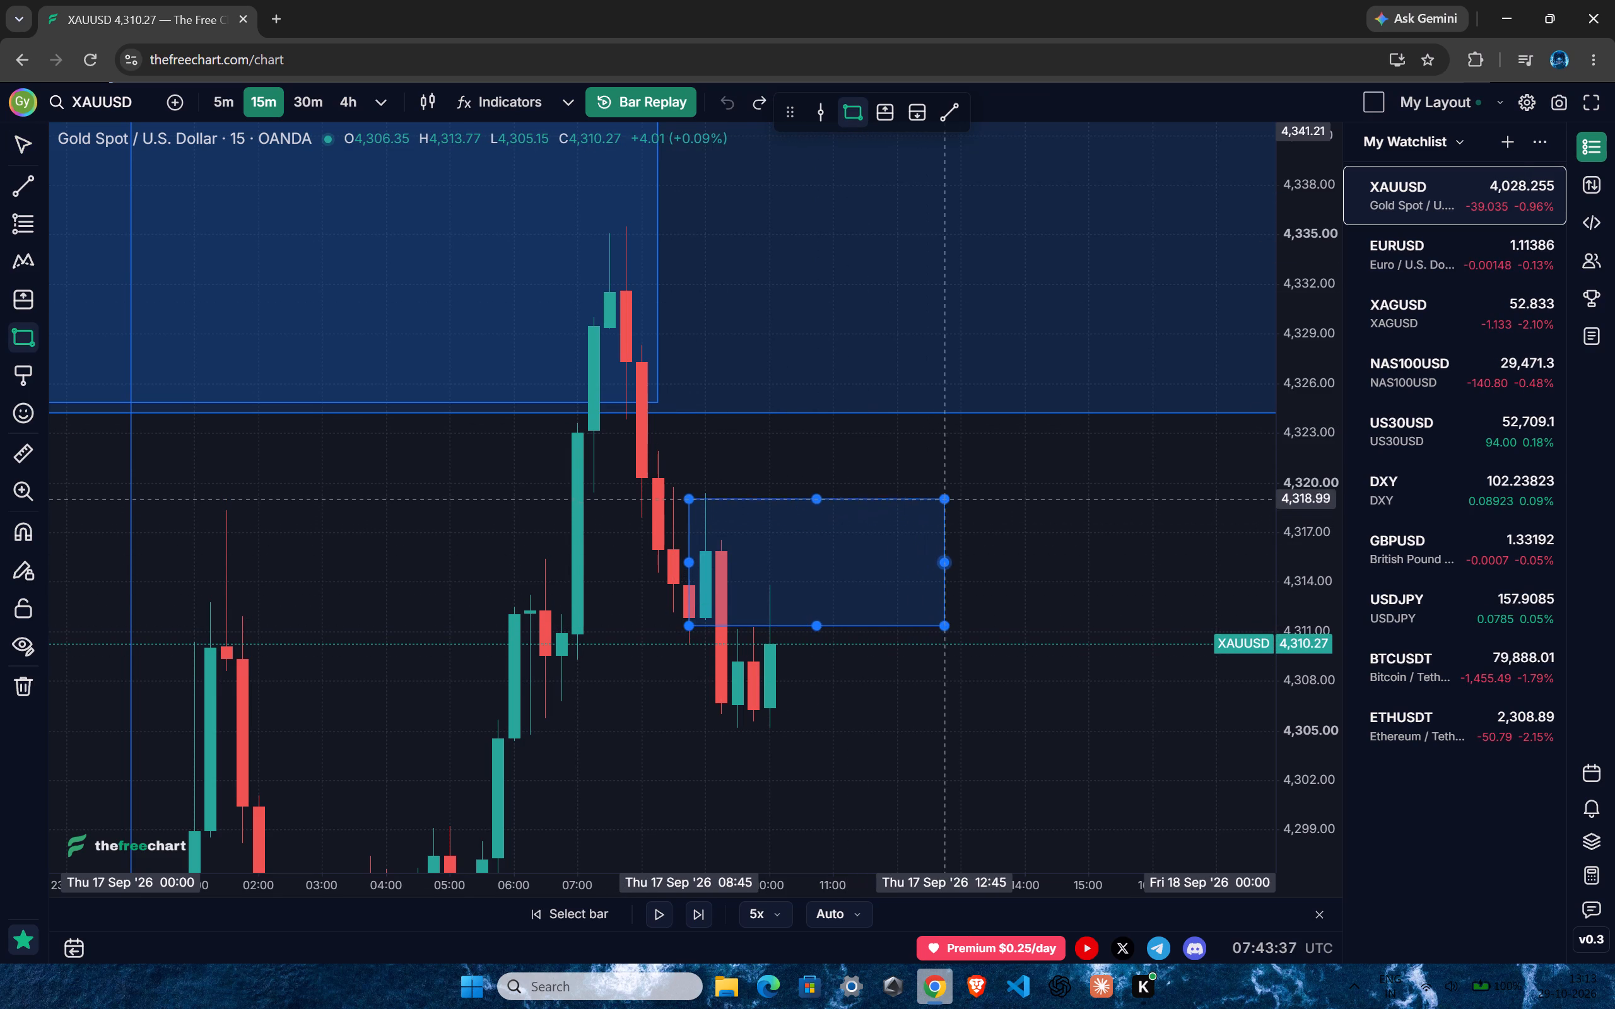
pyautogui.click(951, 496)
pyautogui.click(1073, 563)
# Switch the chart to the 5-minute interval.
pyautogui.press('5')
pyautogui.press('Return')
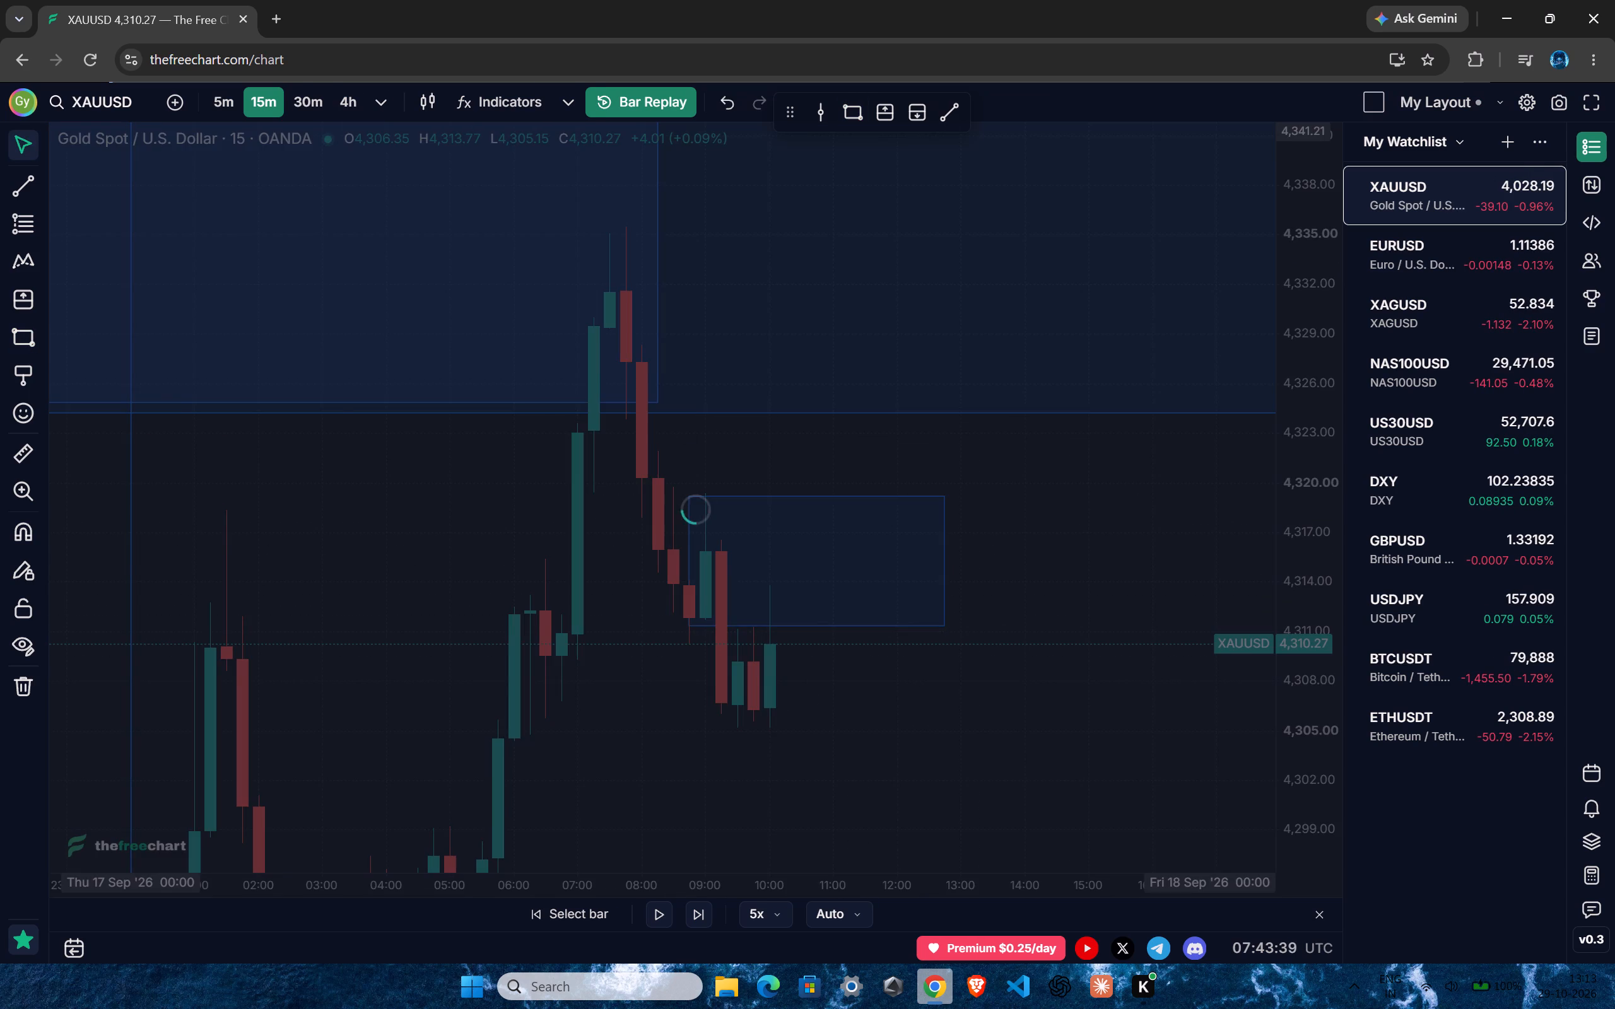
# Play the replay forward to about 10:55 on 17 September.
pyautogui.click(665, 918)
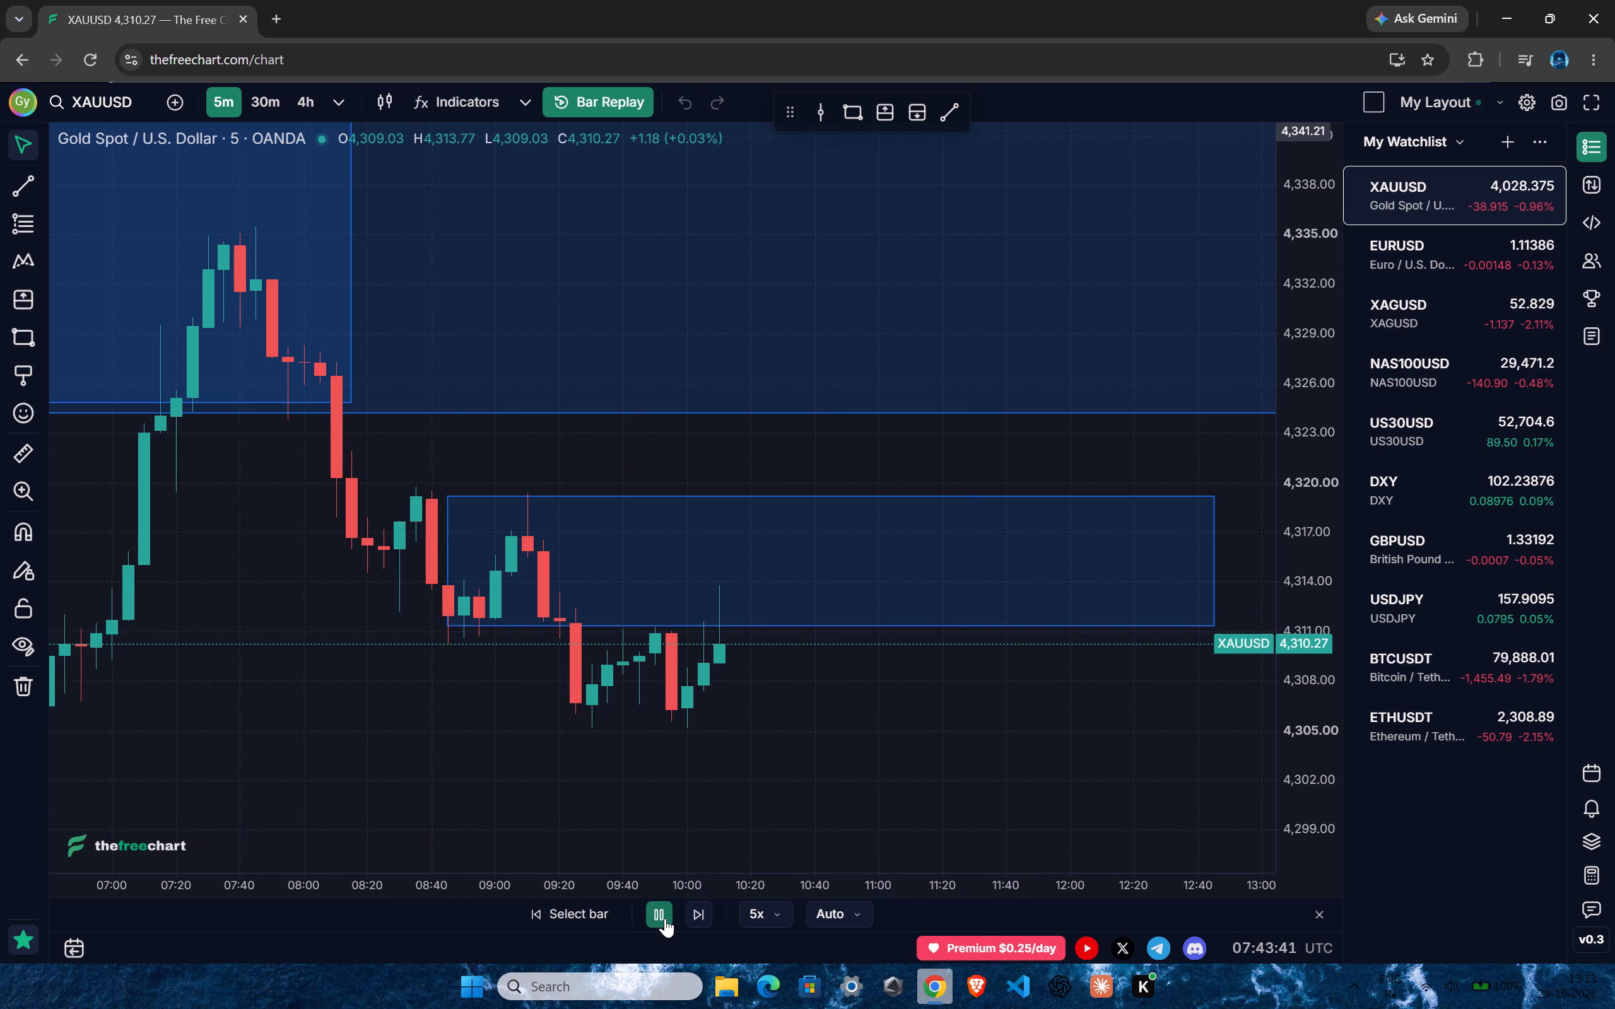
pyautogui.click(666, 917)
pyautogui.click(666, 917)
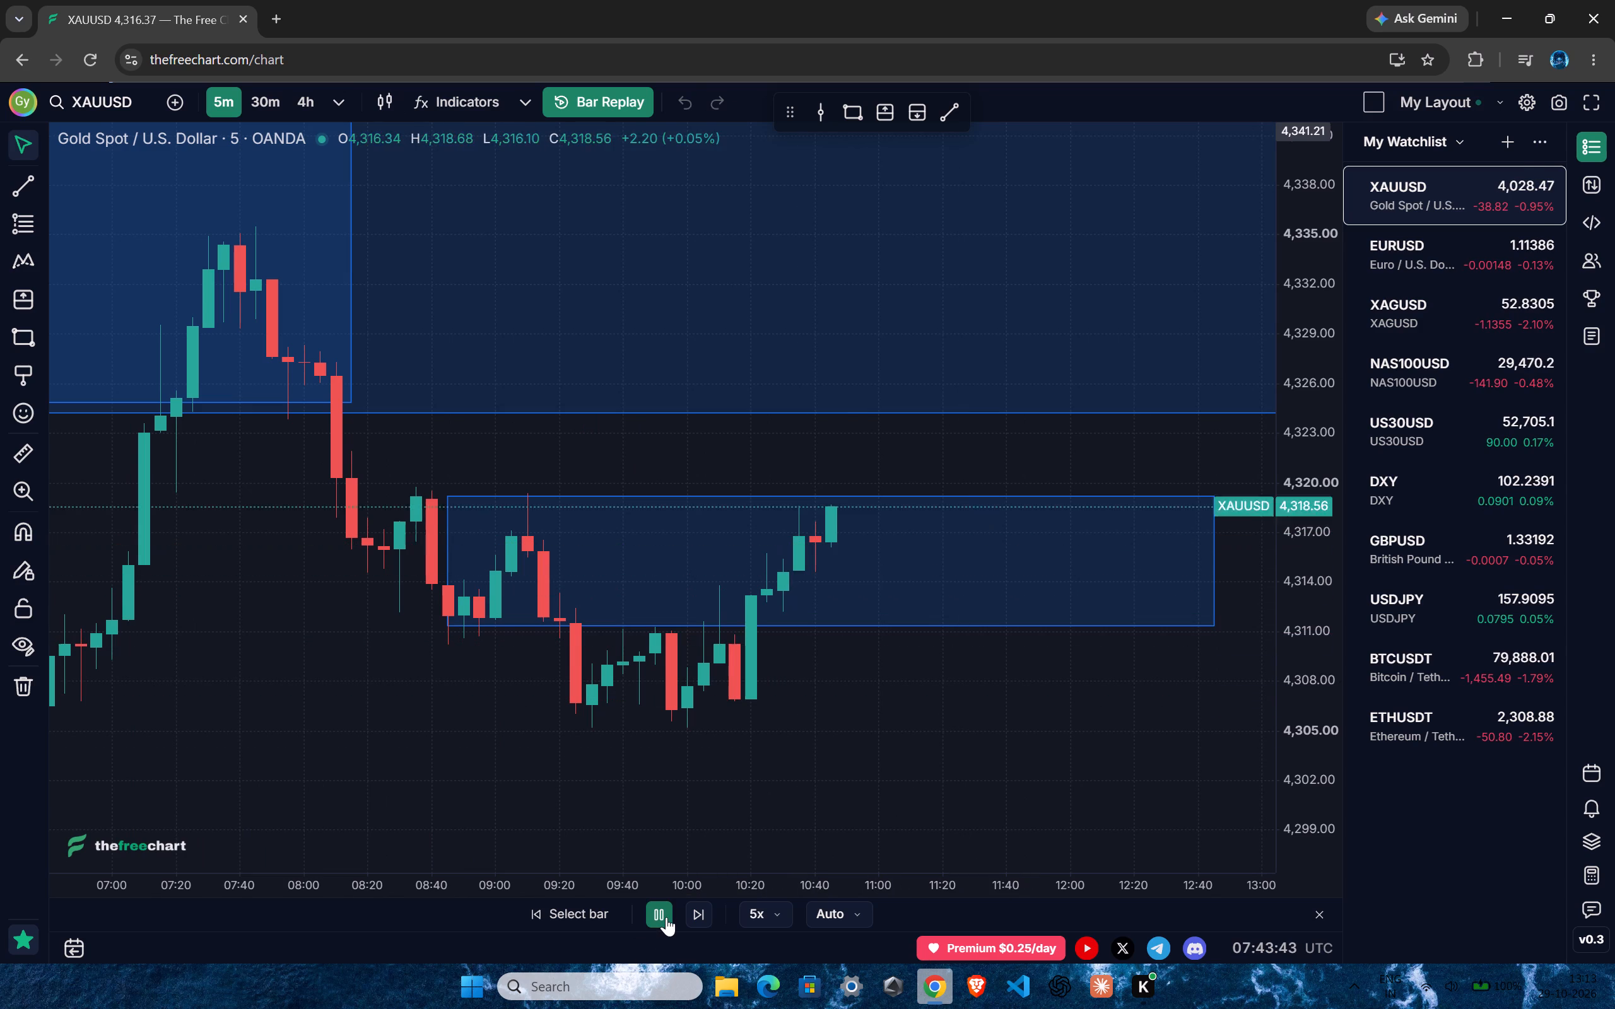
pyautogui.click(666, 917)
# Switch the chart to the 15-minute interval, with the newest zone and the latest rise in view.
pyautogui.moveTo(863, 764); pyautogui.dragTo(859, 808)
pyautogui.keyDown('ctrl'); pyautogui.scroll(-8, 843, 791); pyautogui.keyUp('ctrl')
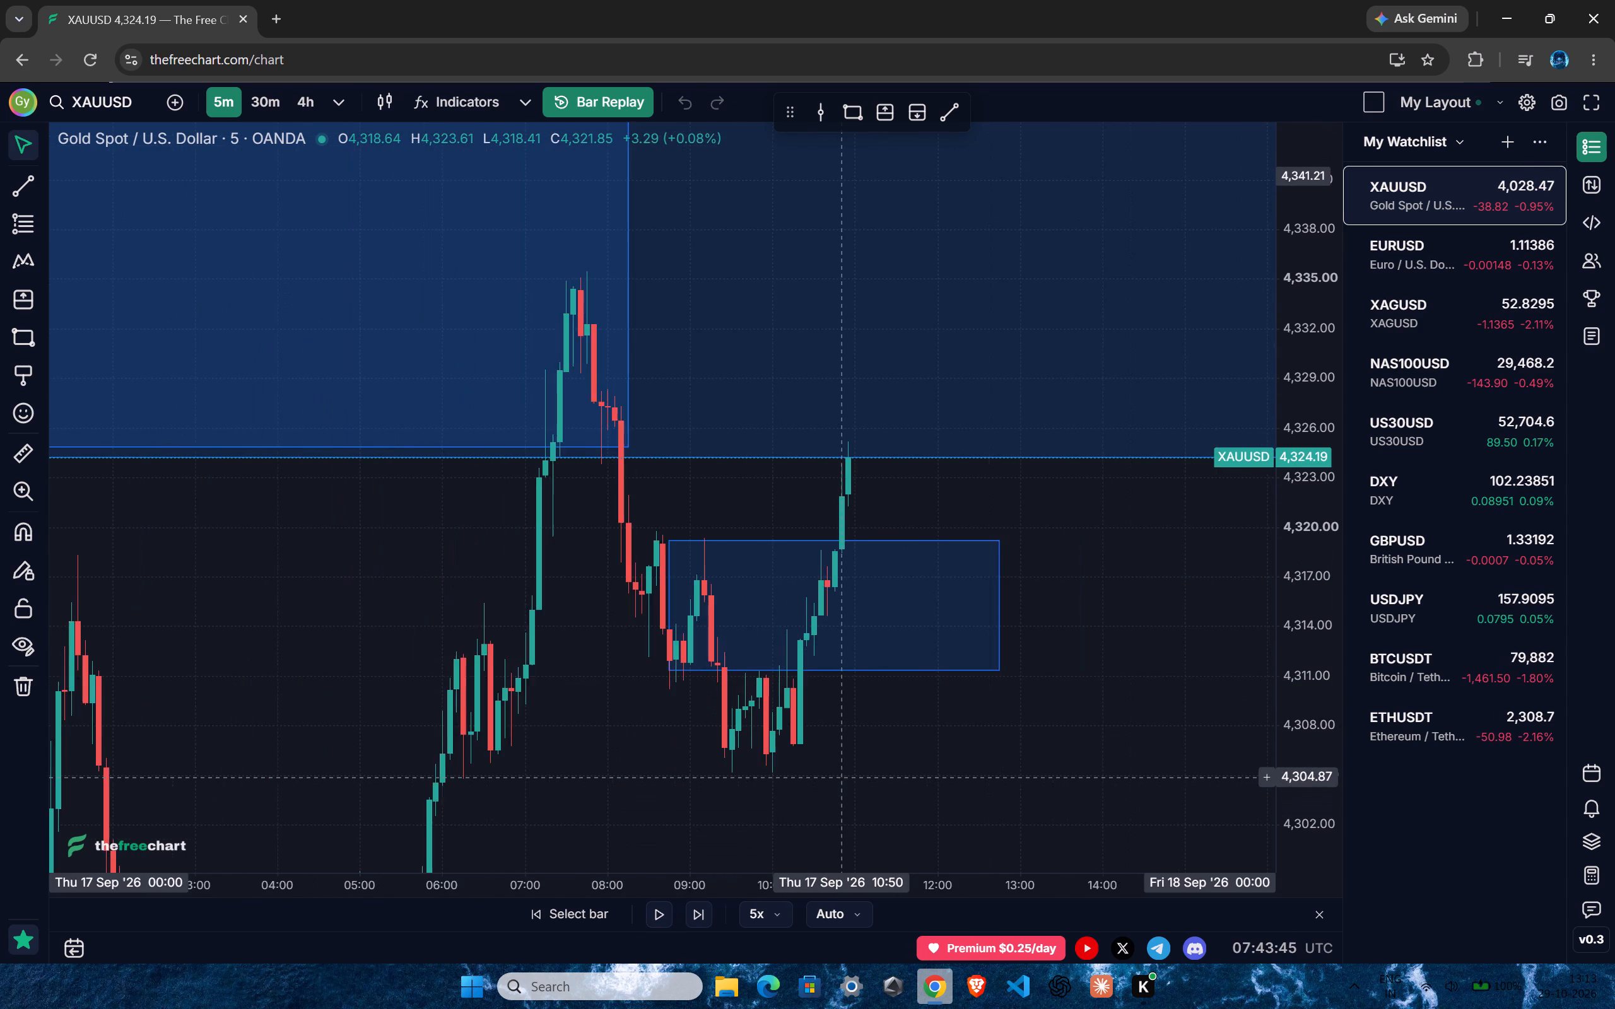
pyautogui.keyDown('ctrl'); pyautogui.scroll(-3, 838, 776); pyautogui.keyUp('ctrl')
pyautogui.write('15')
pyautogui.press('Return')
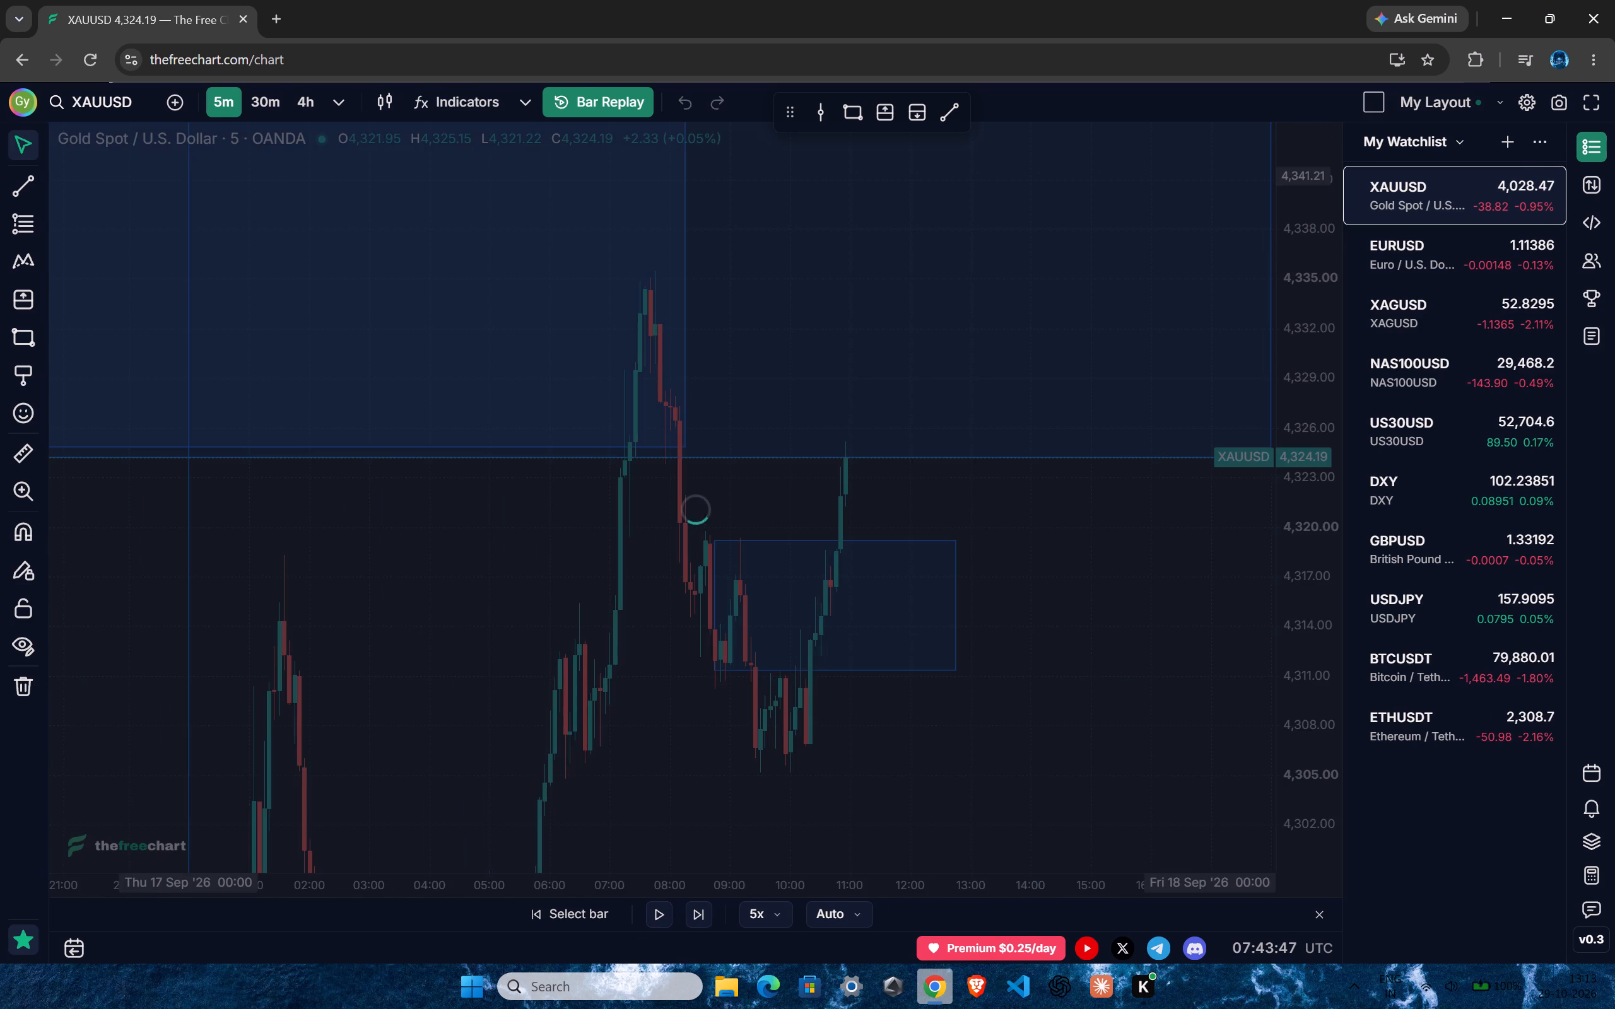
# Delete the rectangle zone between 08:45 and 12:45 on 17 September.
pyautogui.click(770, 646)
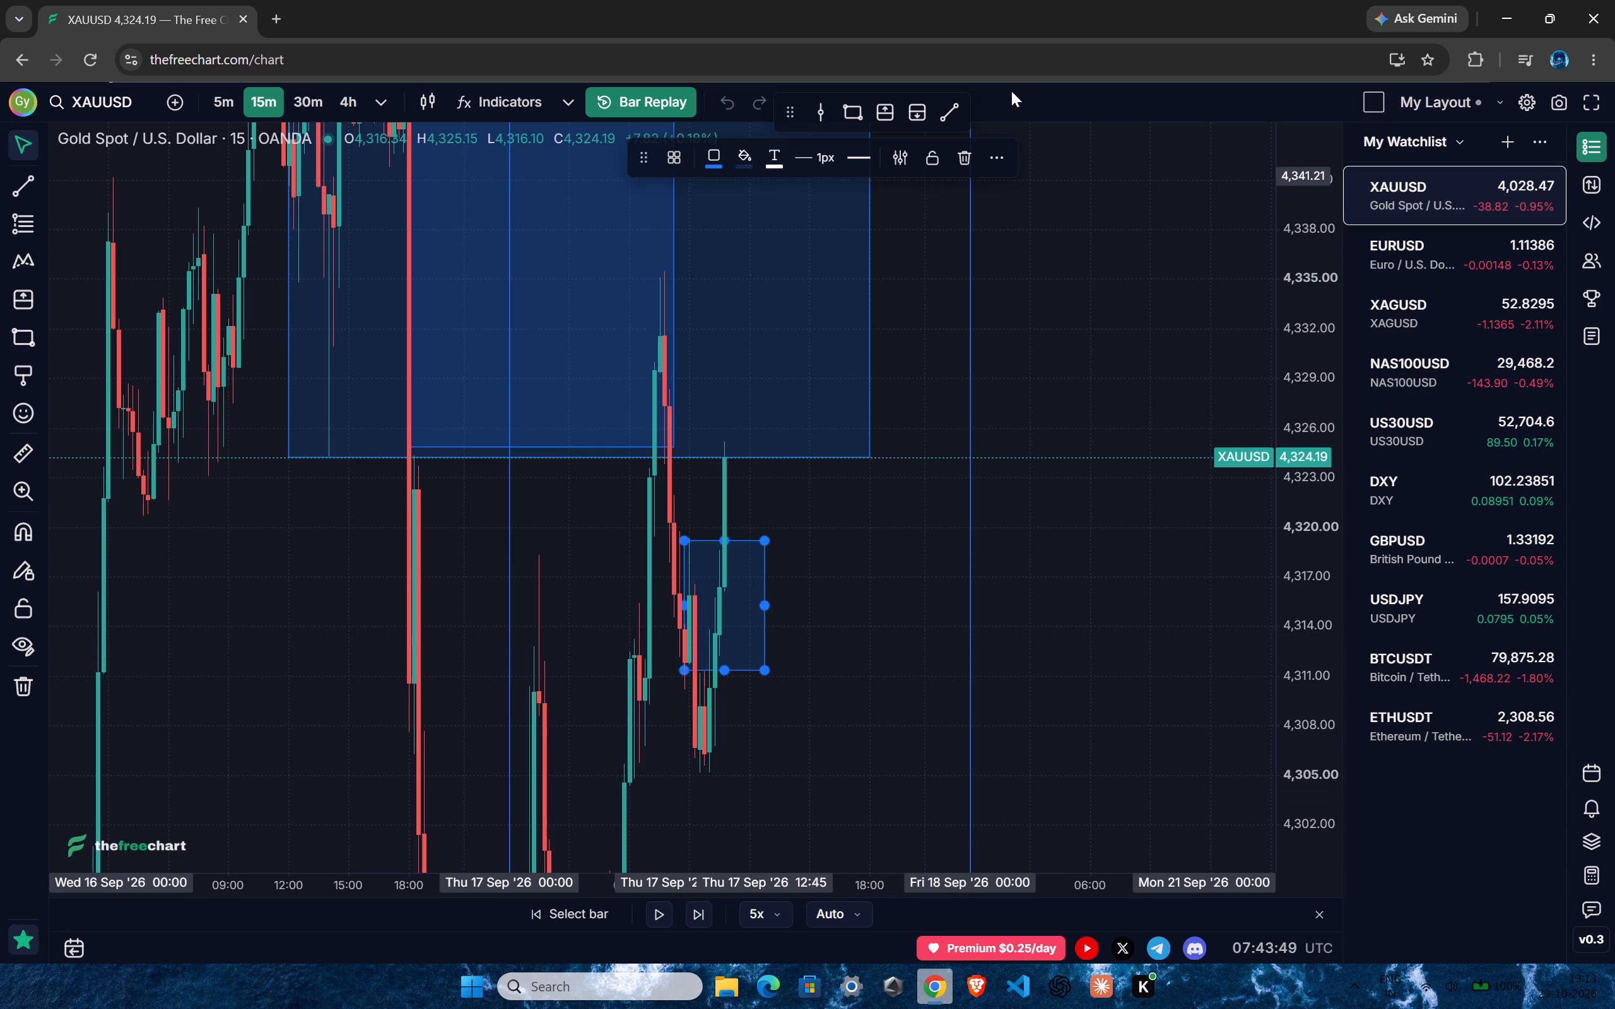
pyautogui.click(965, 158)
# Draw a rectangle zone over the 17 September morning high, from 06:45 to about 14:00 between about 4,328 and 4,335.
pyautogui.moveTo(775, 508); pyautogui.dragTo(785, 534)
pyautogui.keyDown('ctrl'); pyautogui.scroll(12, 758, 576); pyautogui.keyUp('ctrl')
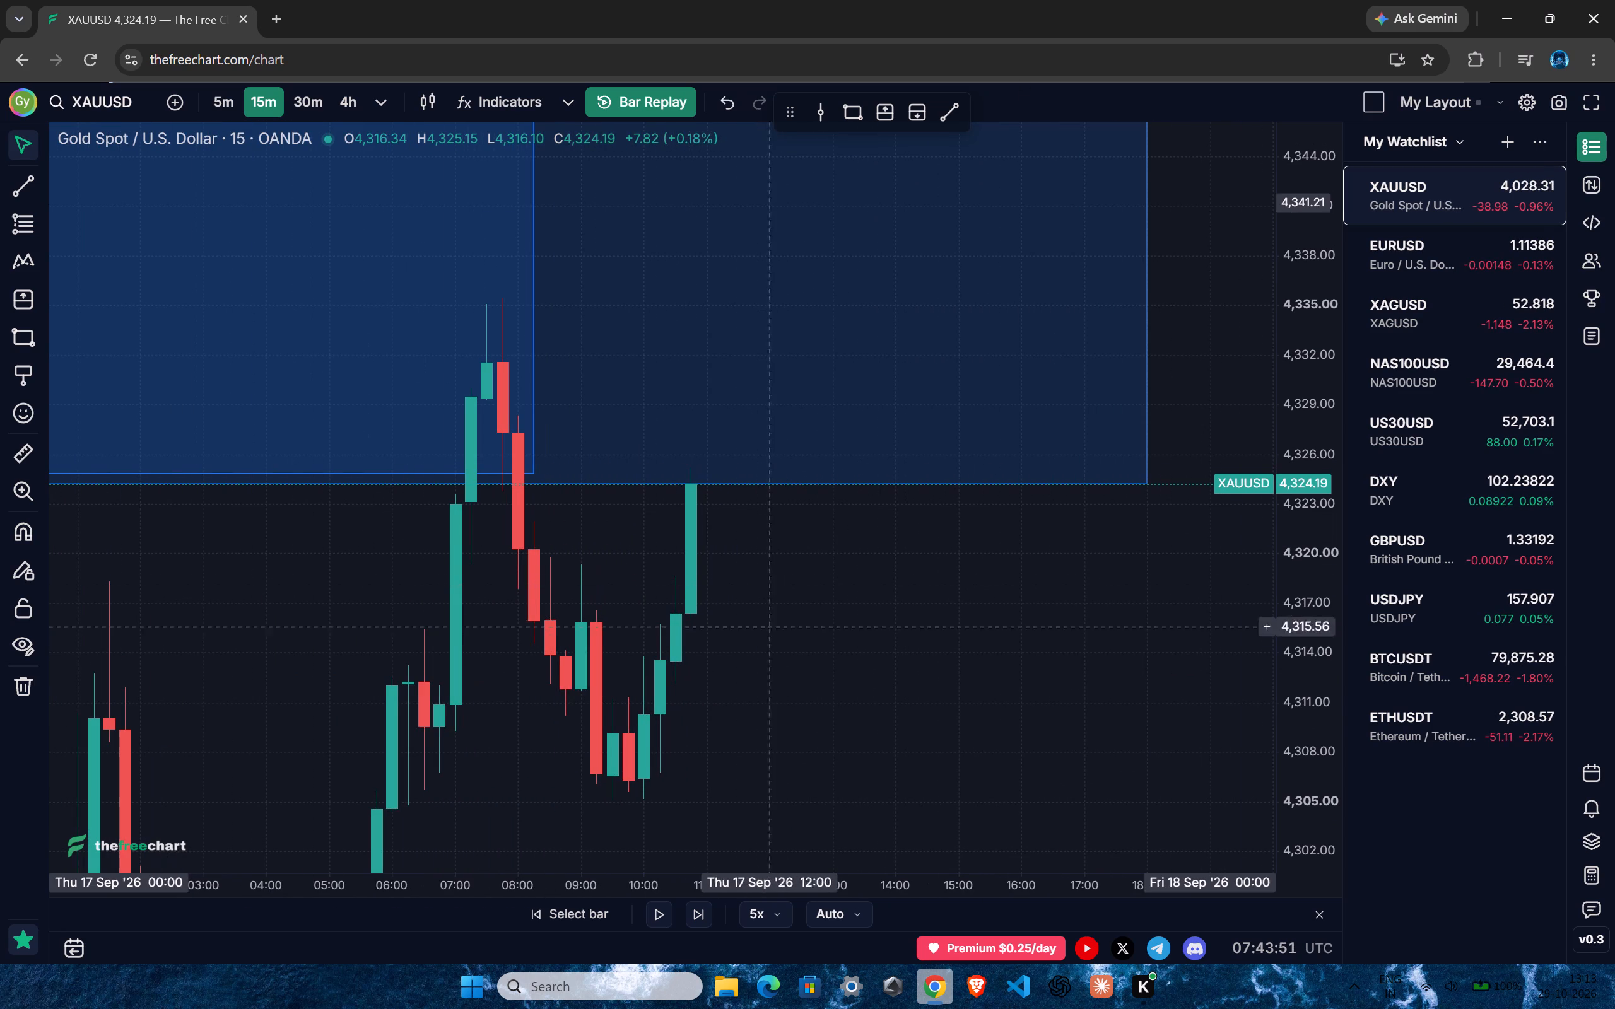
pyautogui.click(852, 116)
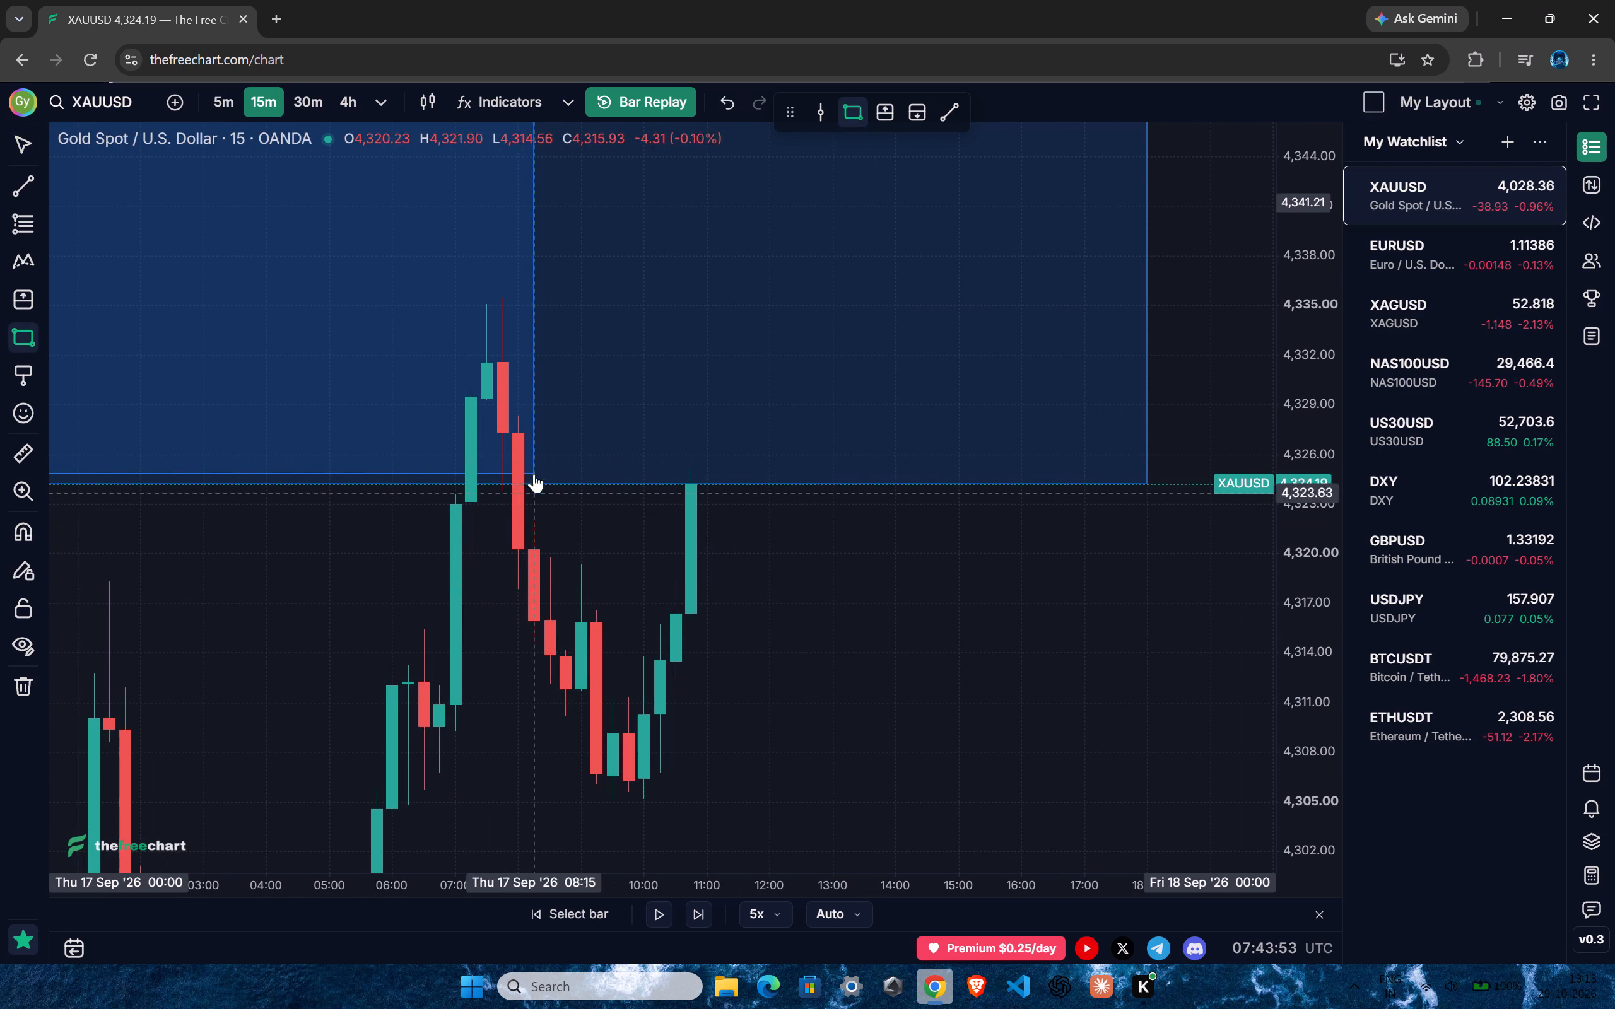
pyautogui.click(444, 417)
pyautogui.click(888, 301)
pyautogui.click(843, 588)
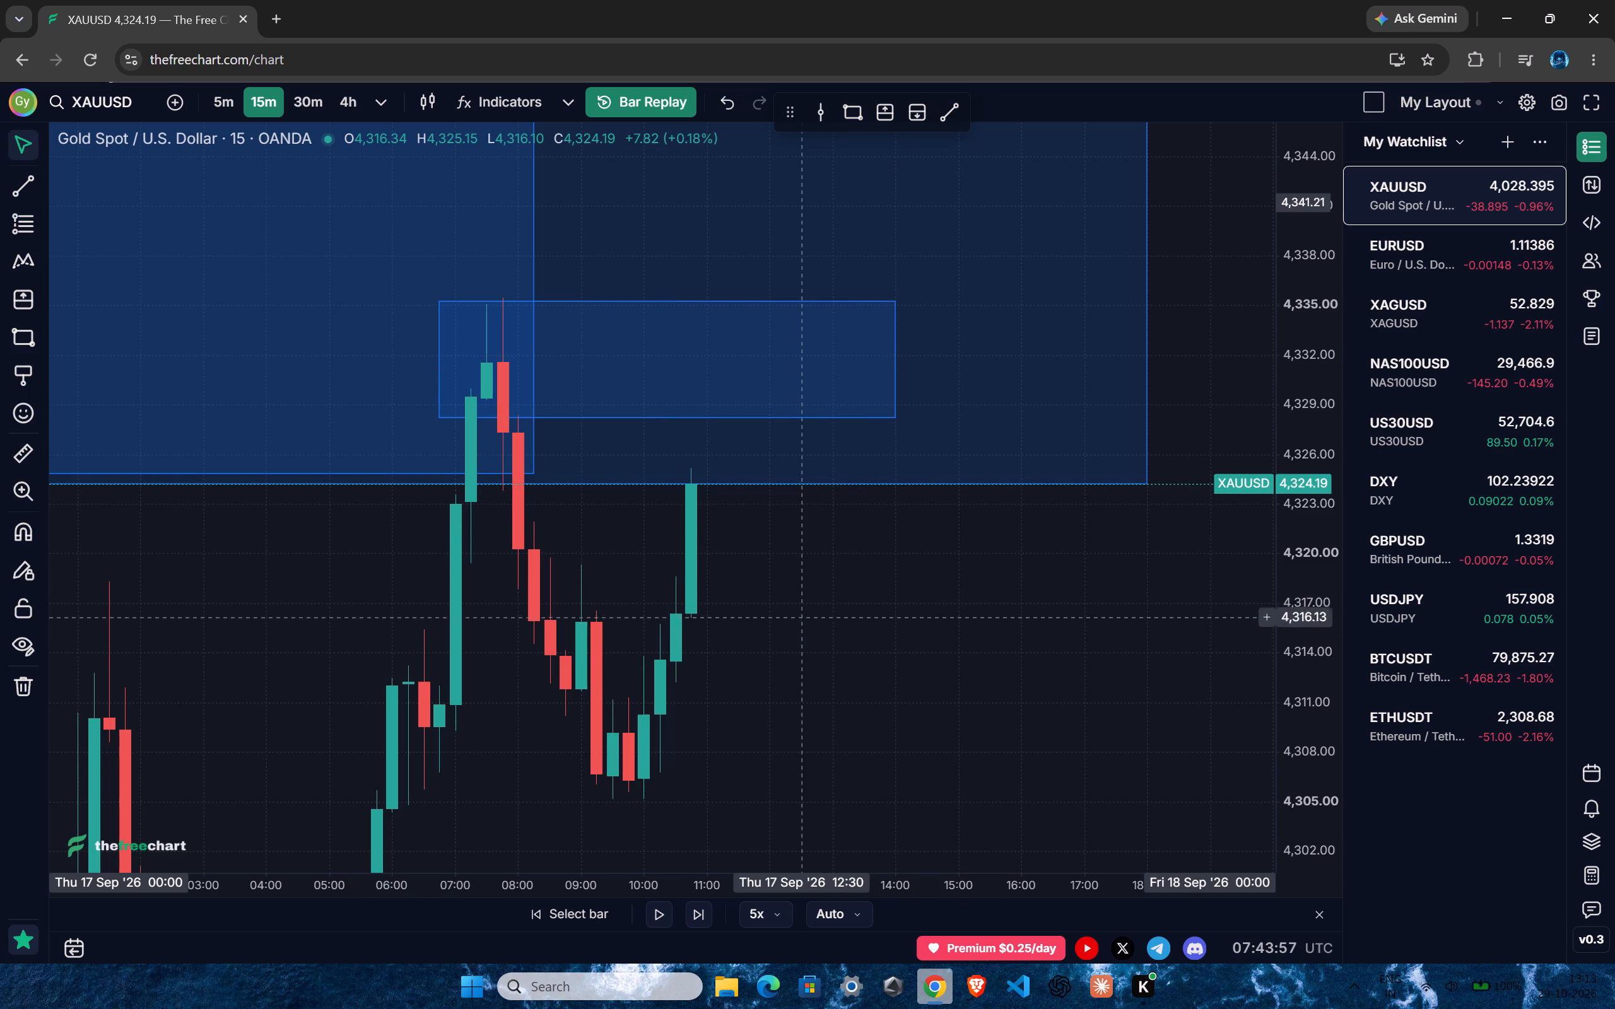
# Switch the chart to the 5-minute interval.
pyautogui.press('5')
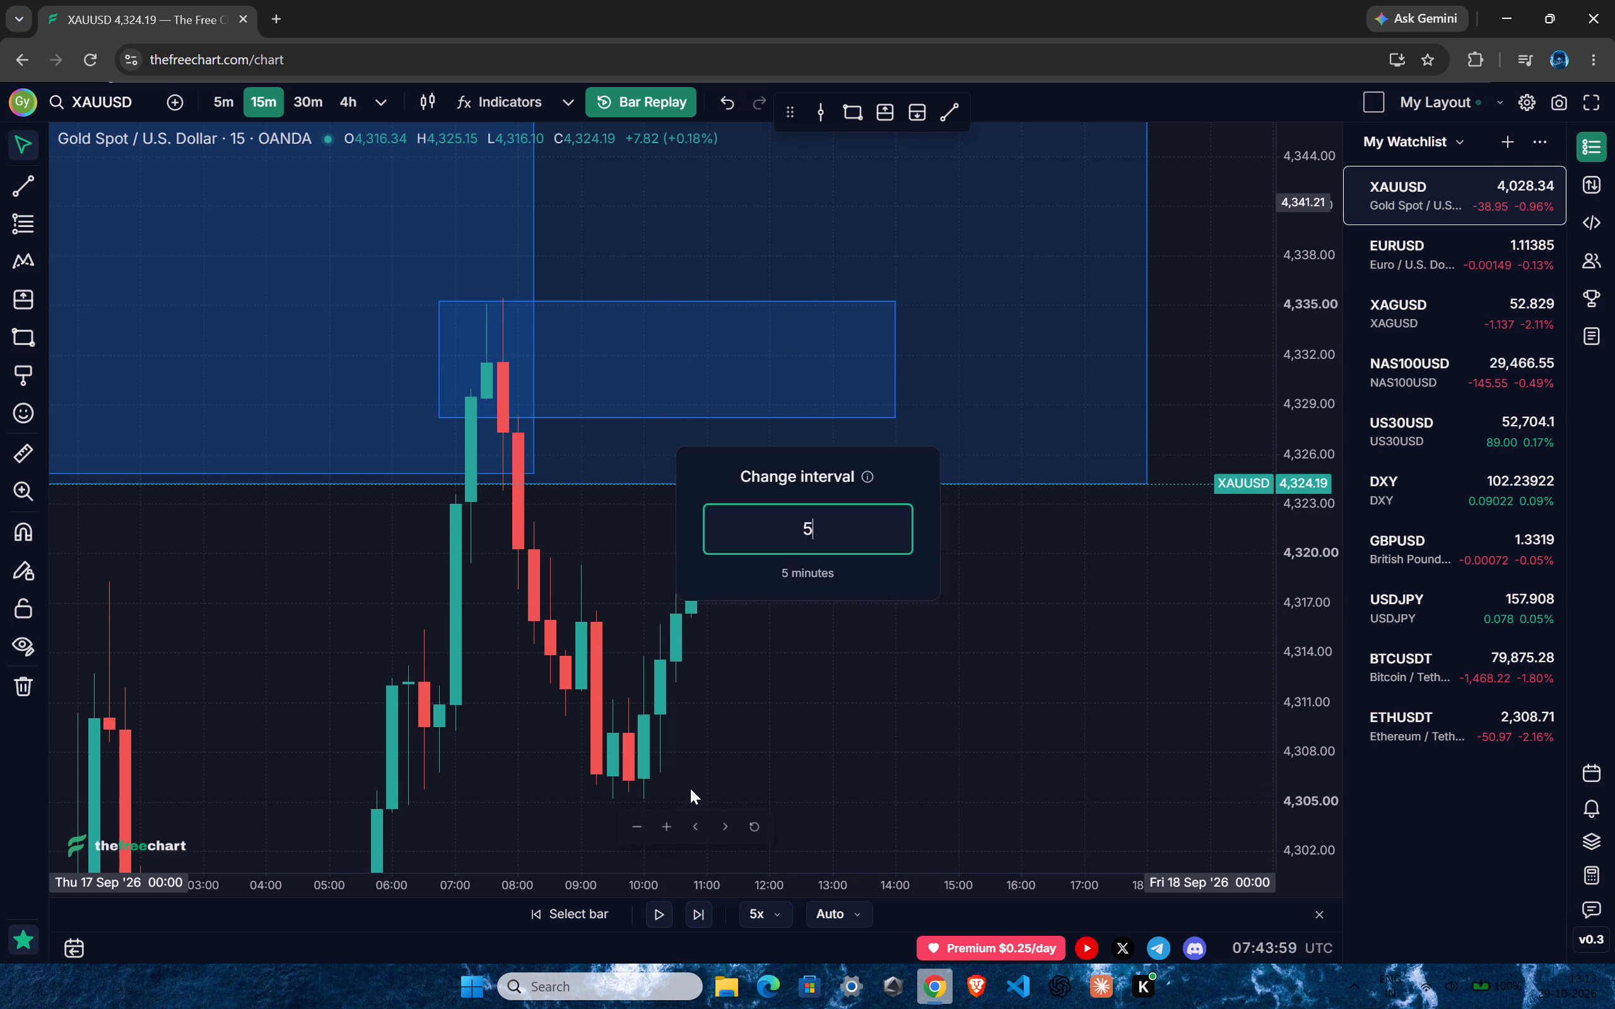
pyautogui.press('Return')
# Play the replay forward in short bursts to about 12:00 on 17 September.
pyautogui.click(656, 916)
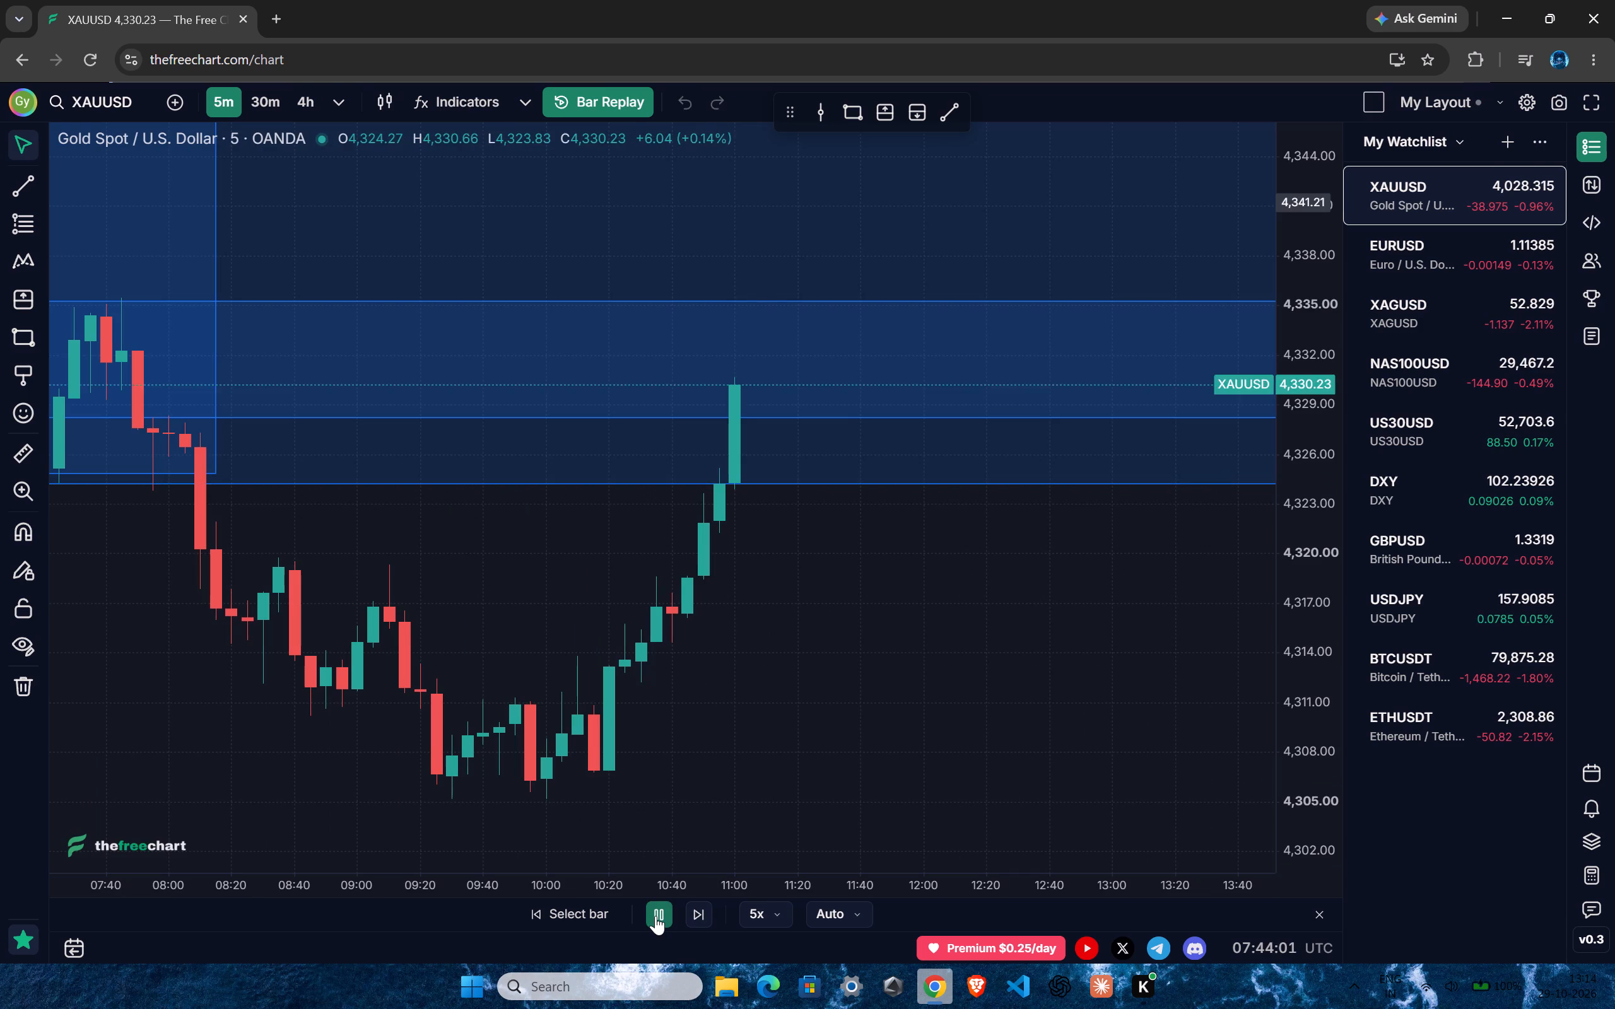
pyautogui.click(655, 916)
pyautogui.click(655, 916)
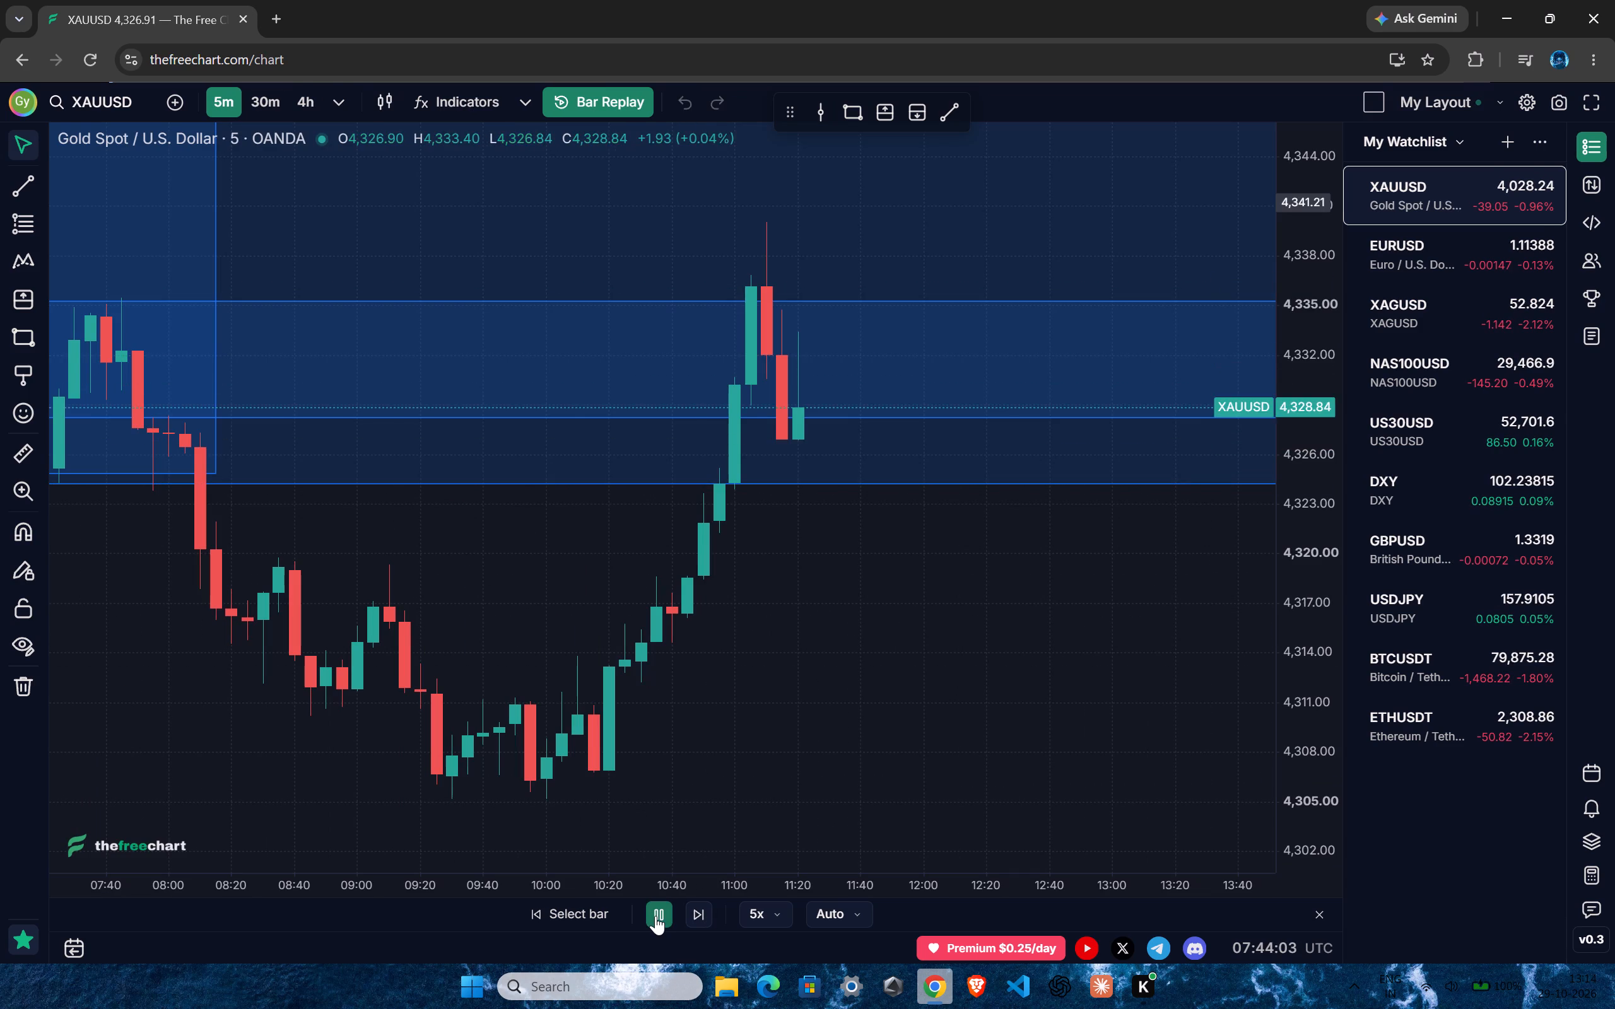
pyautogui.click(655, 916)
pyautogui.click(656, 916)
pyautogui.click(656, 916)
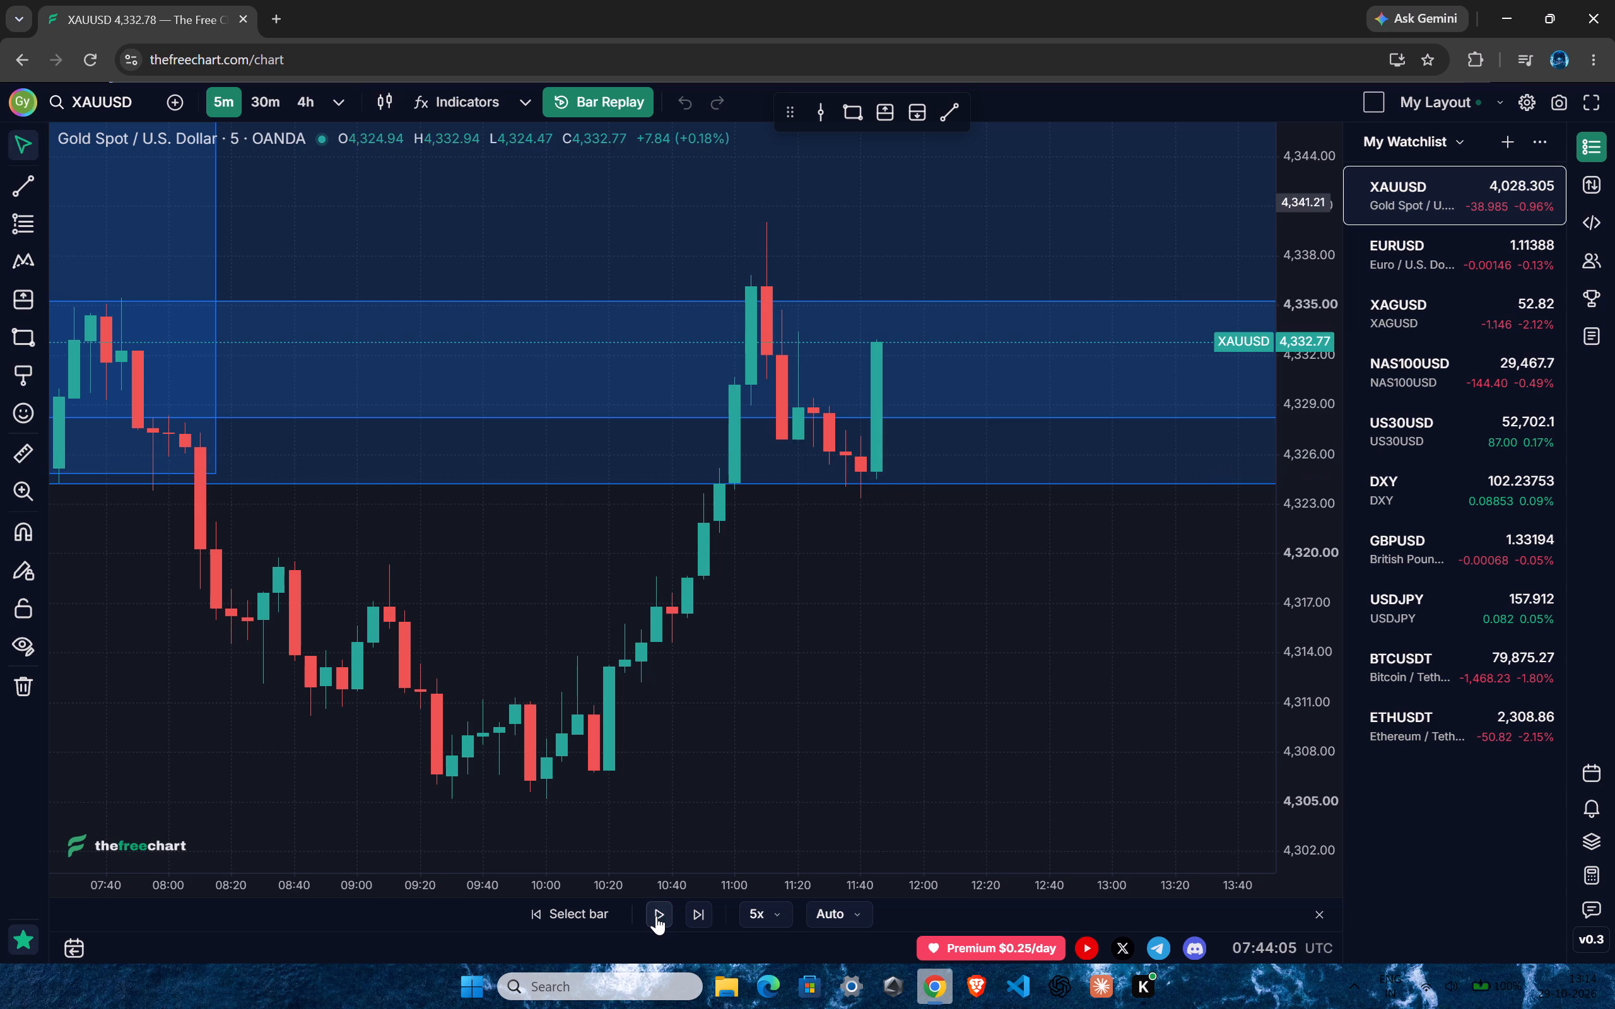
pyautogui.click(656, 916)
pyautogui.click(656, 916)
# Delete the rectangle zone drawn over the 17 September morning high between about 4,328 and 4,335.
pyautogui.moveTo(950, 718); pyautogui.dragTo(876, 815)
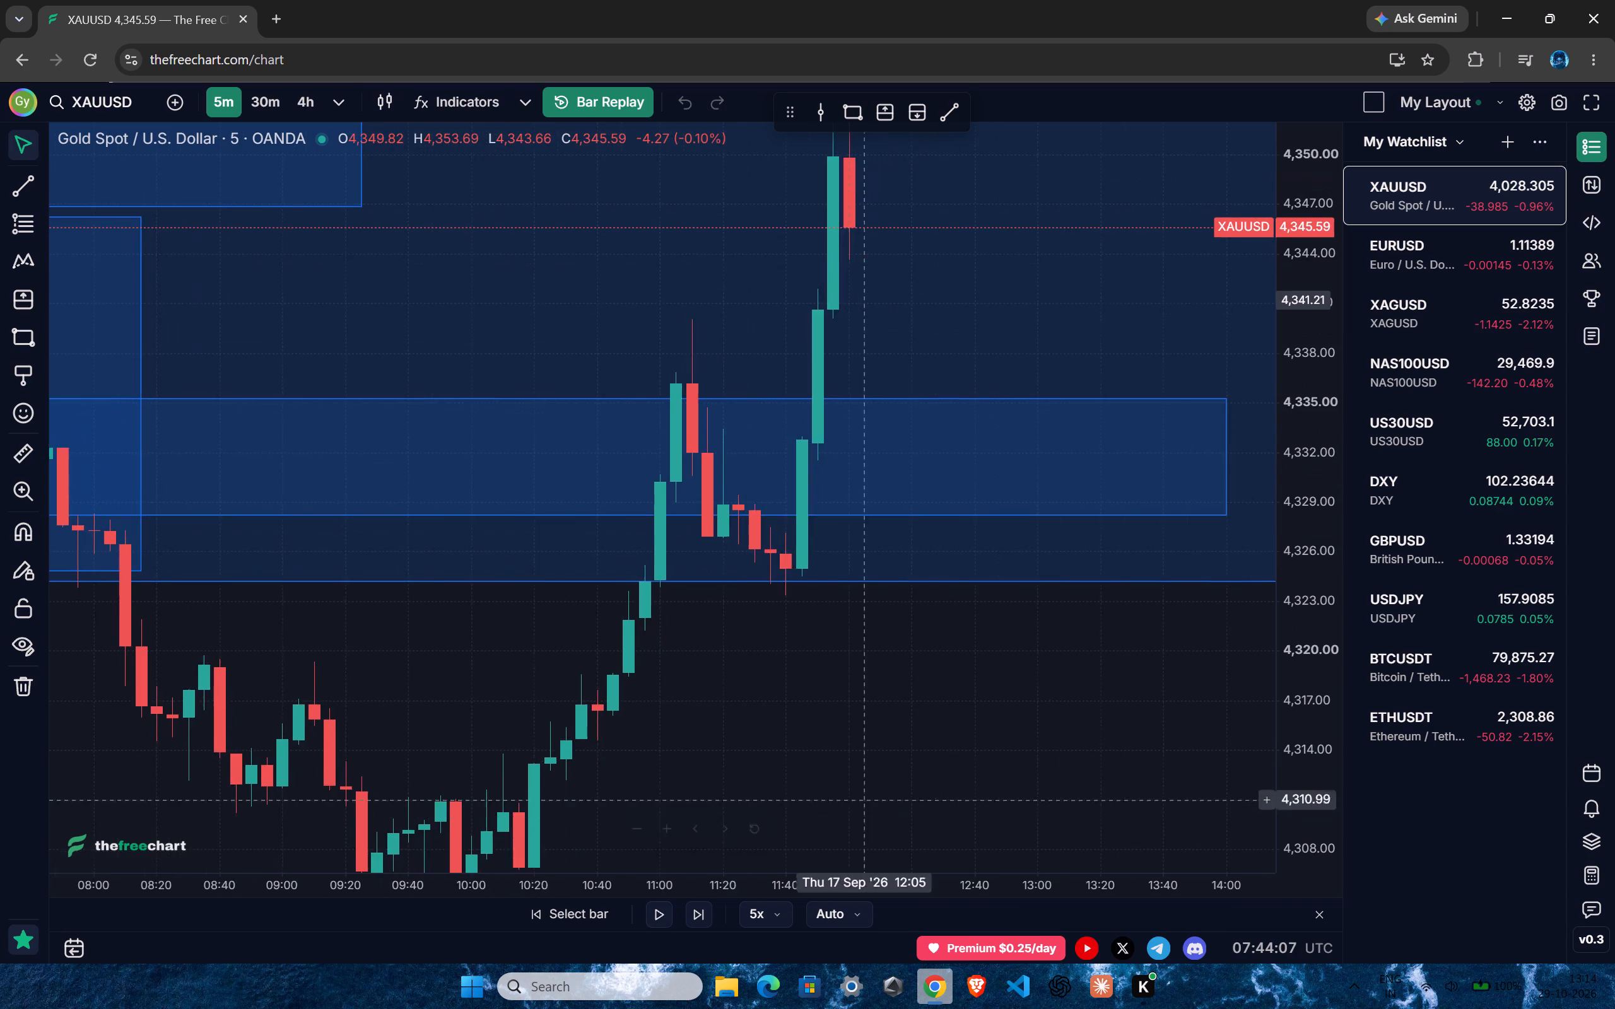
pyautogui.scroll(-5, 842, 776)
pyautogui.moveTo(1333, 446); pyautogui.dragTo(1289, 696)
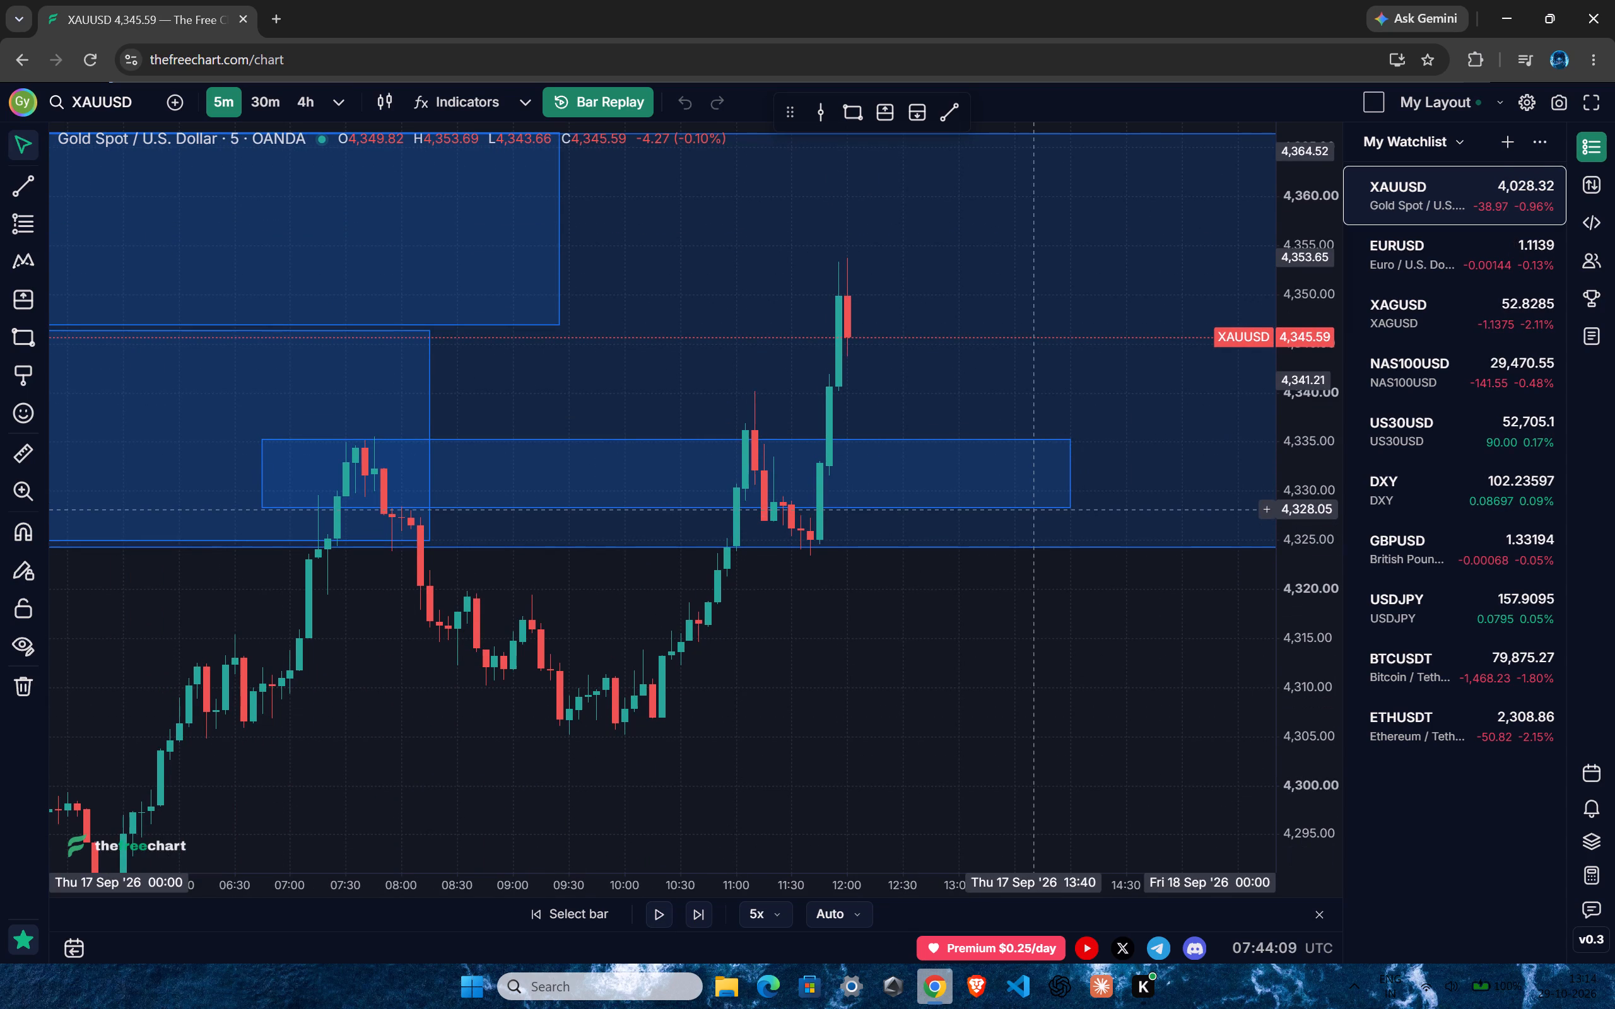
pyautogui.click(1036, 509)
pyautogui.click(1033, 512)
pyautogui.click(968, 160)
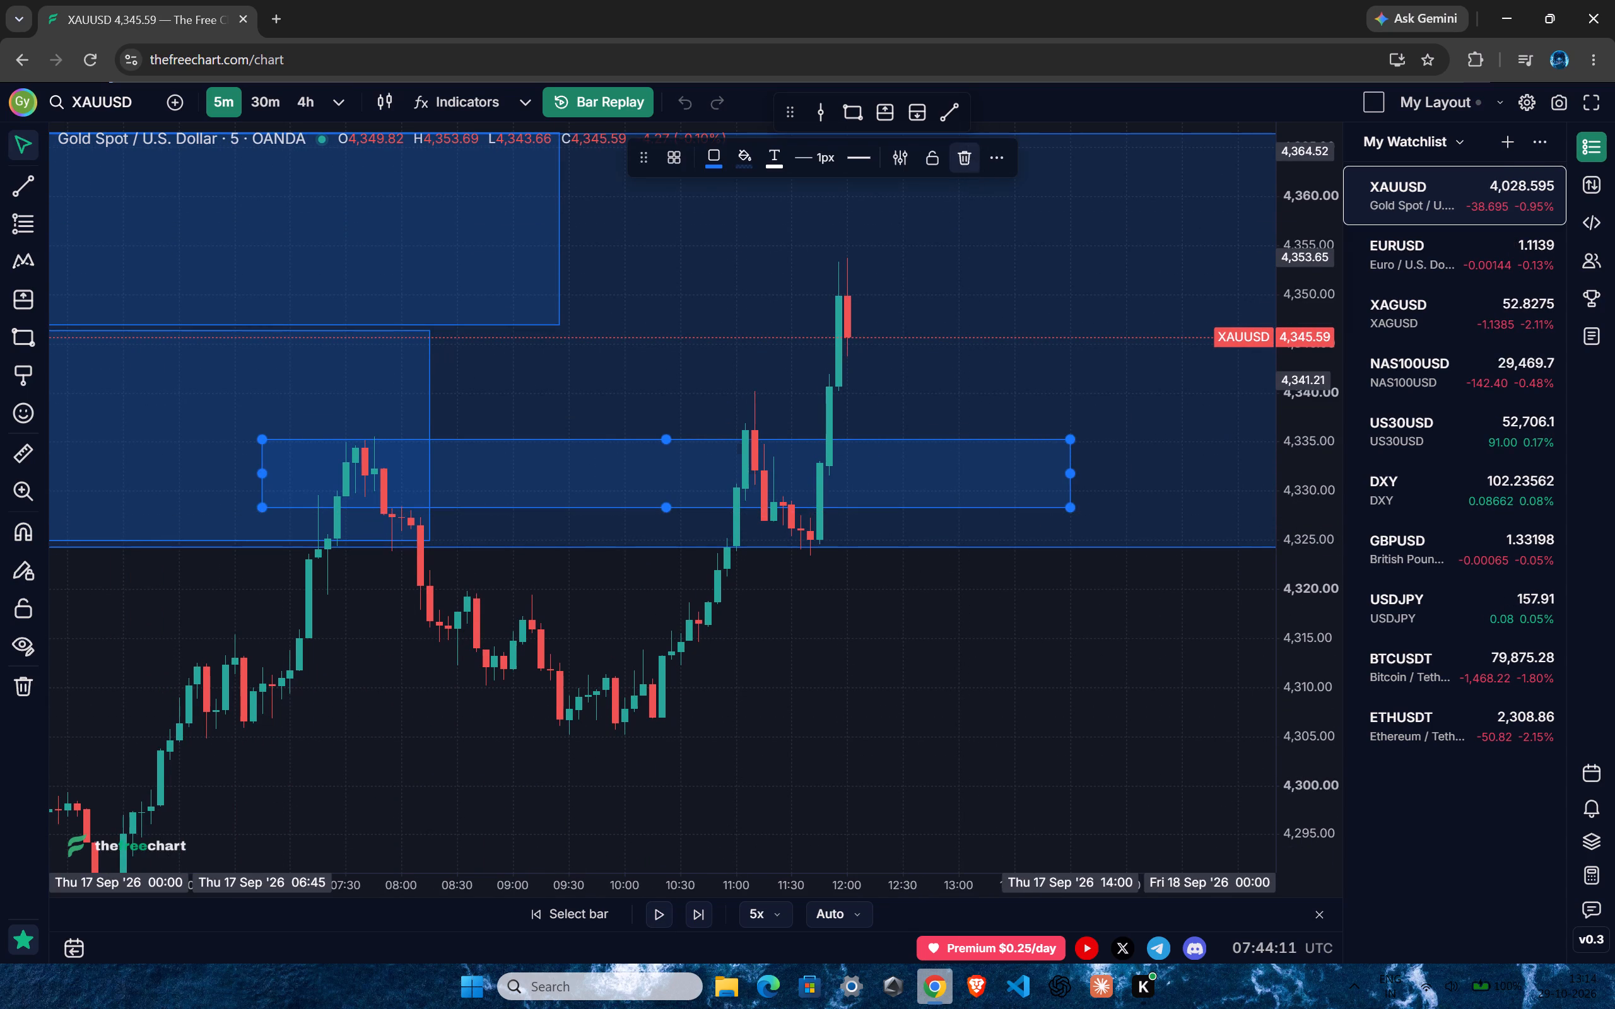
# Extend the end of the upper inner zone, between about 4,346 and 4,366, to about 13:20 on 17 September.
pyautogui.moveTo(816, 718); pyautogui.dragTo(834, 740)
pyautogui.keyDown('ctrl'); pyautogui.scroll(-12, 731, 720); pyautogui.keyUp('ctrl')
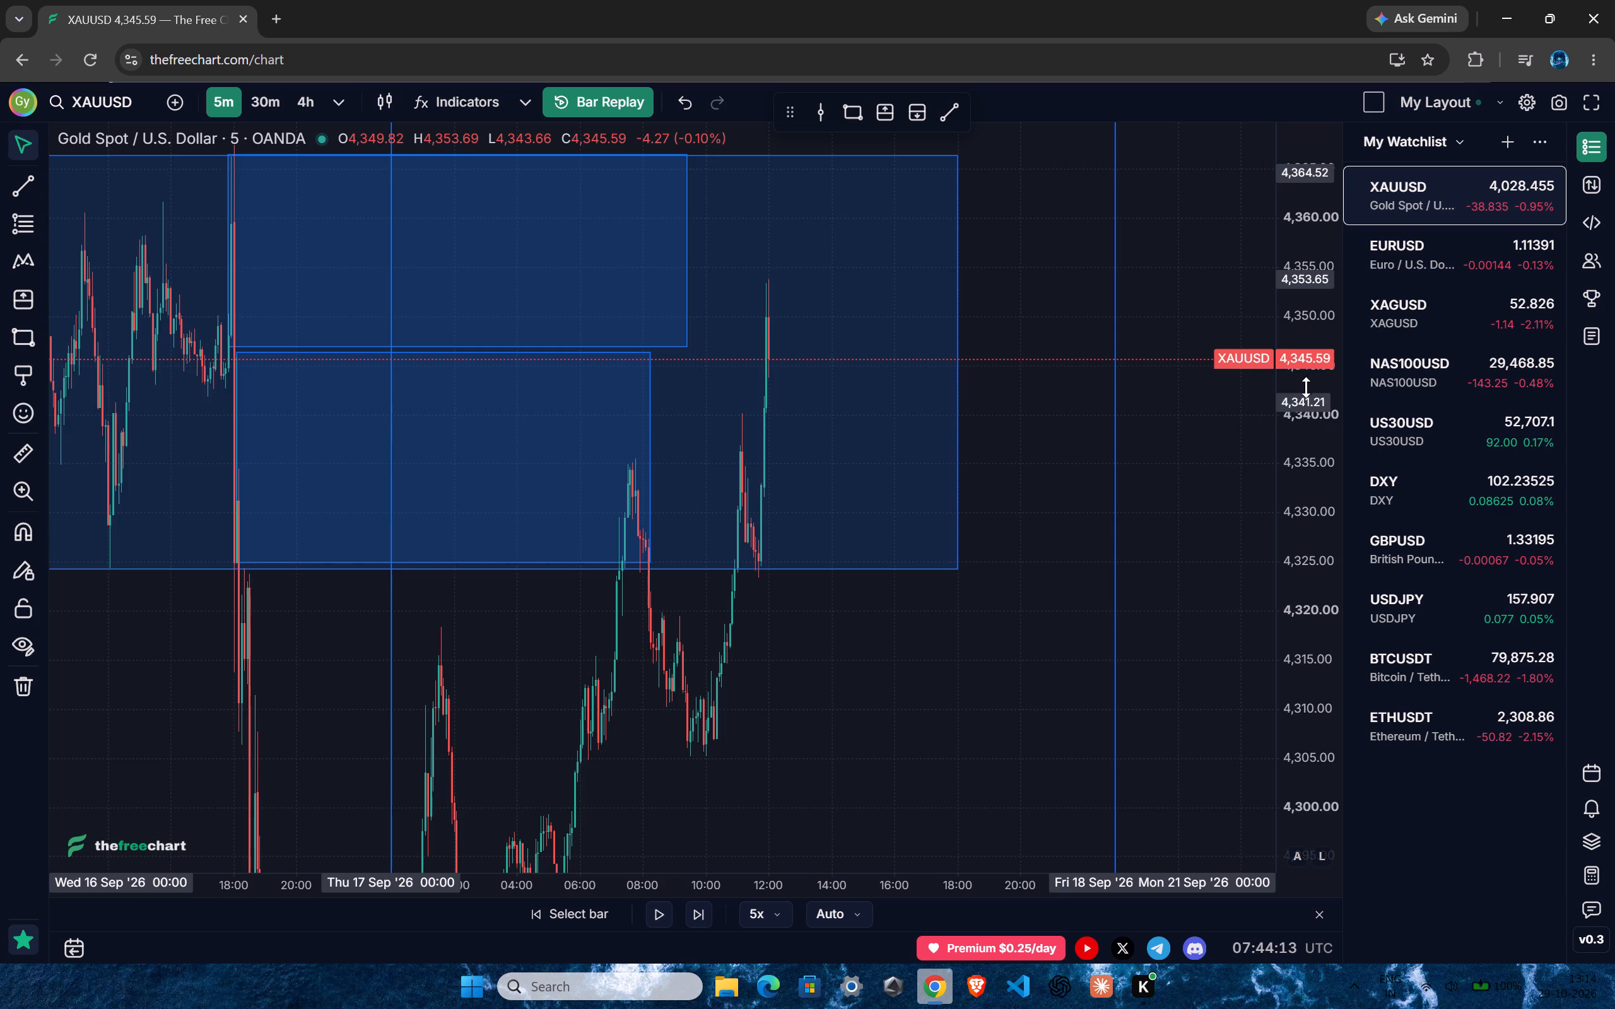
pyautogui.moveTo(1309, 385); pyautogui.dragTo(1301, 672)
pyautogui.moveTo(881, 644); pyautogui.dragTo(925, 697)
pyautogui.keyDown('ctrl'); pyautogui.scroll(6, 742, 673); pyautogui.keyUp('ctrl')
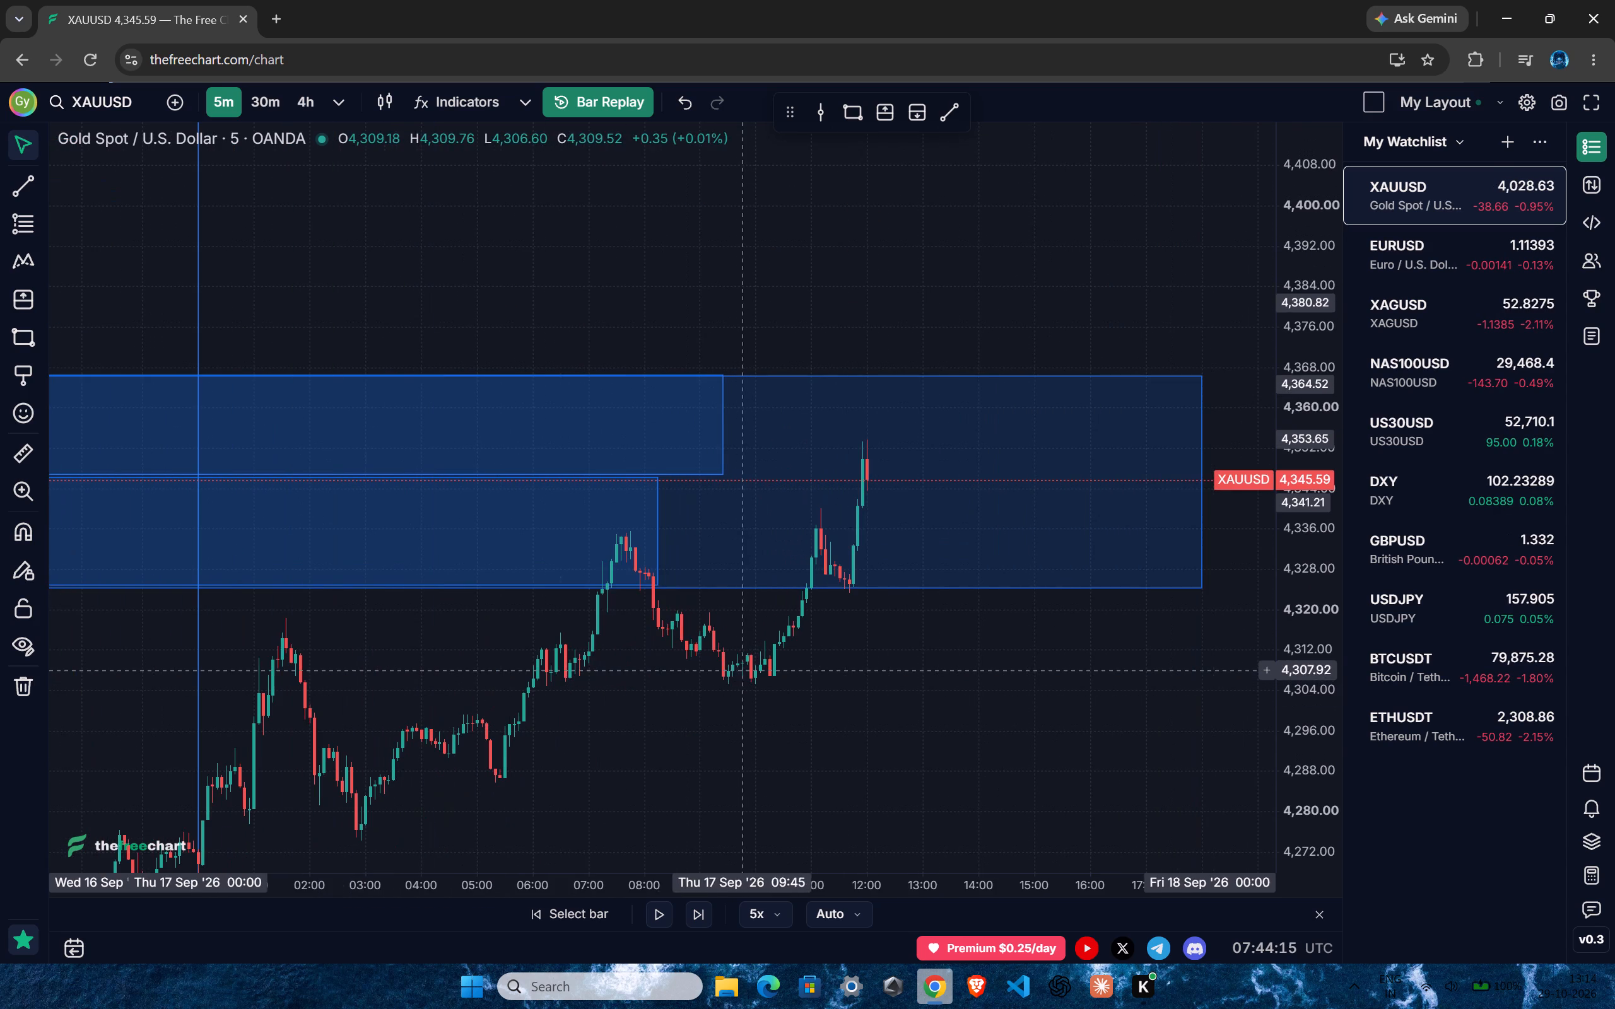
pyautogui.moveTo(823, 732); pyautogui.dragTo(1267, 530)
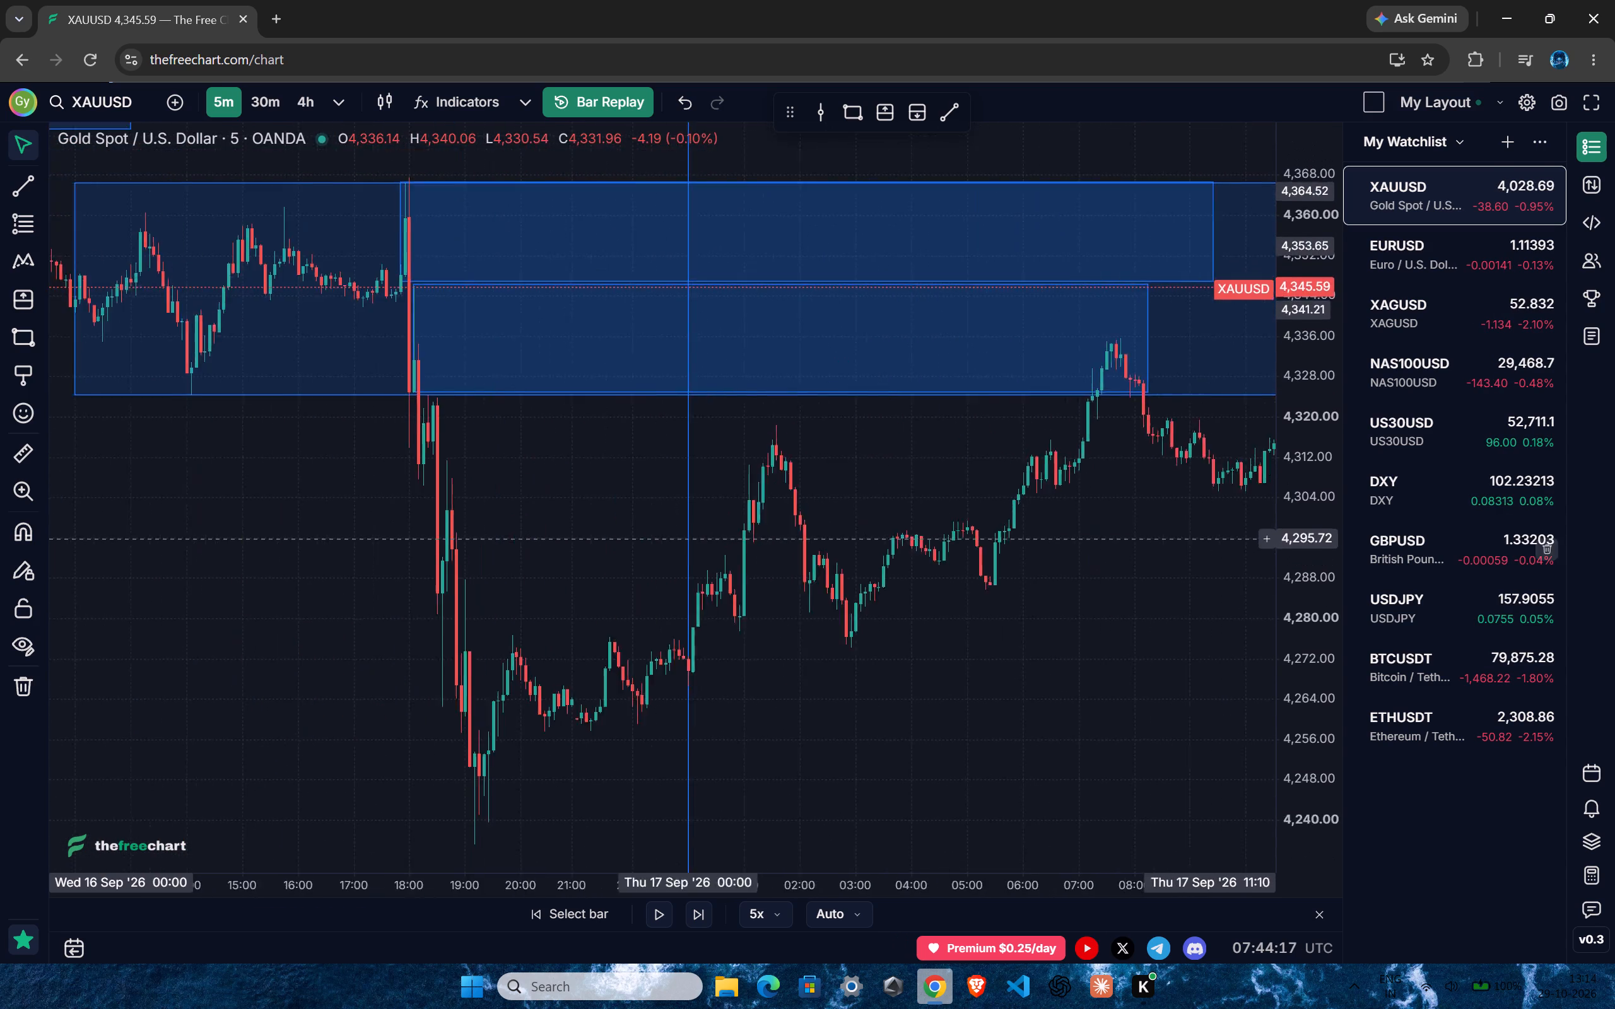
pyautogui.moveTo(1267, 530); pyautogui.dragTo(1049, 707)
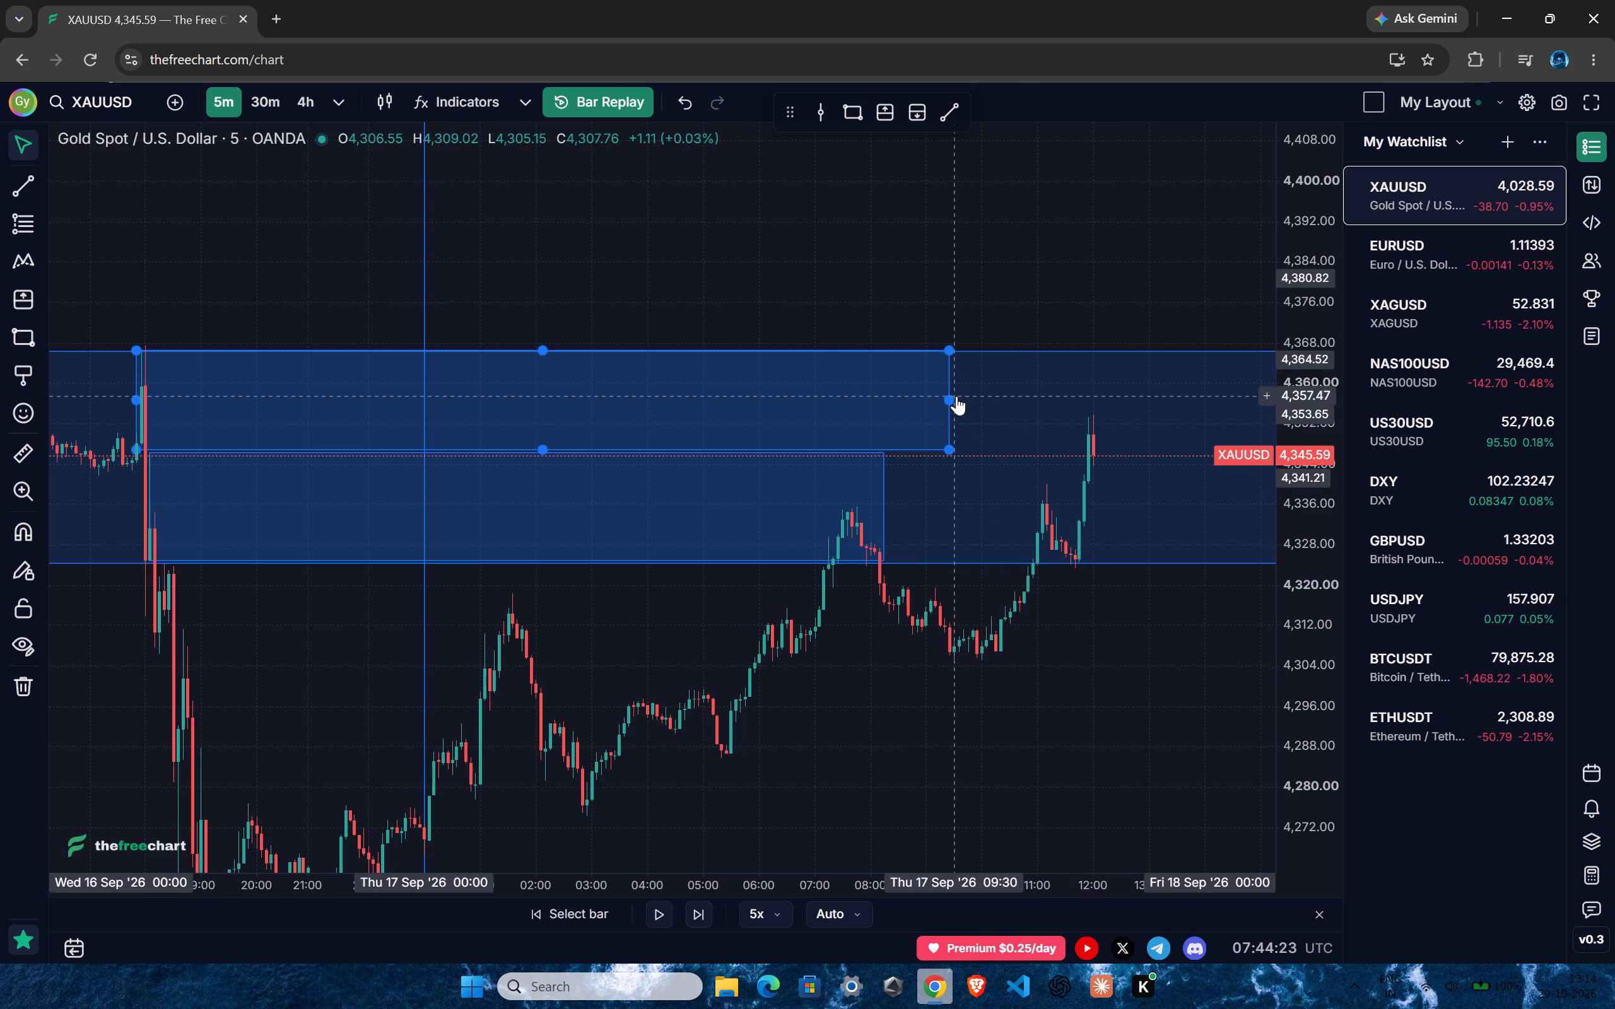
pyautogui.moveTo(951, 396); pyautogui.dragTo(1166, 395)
# Play the replay forward to about 12:35 on 17 September.
pyautogui.moveTo(1129, 706); pyautogui.dragTo(939, 754)
pyautogui.scroll(7, 932, 738)
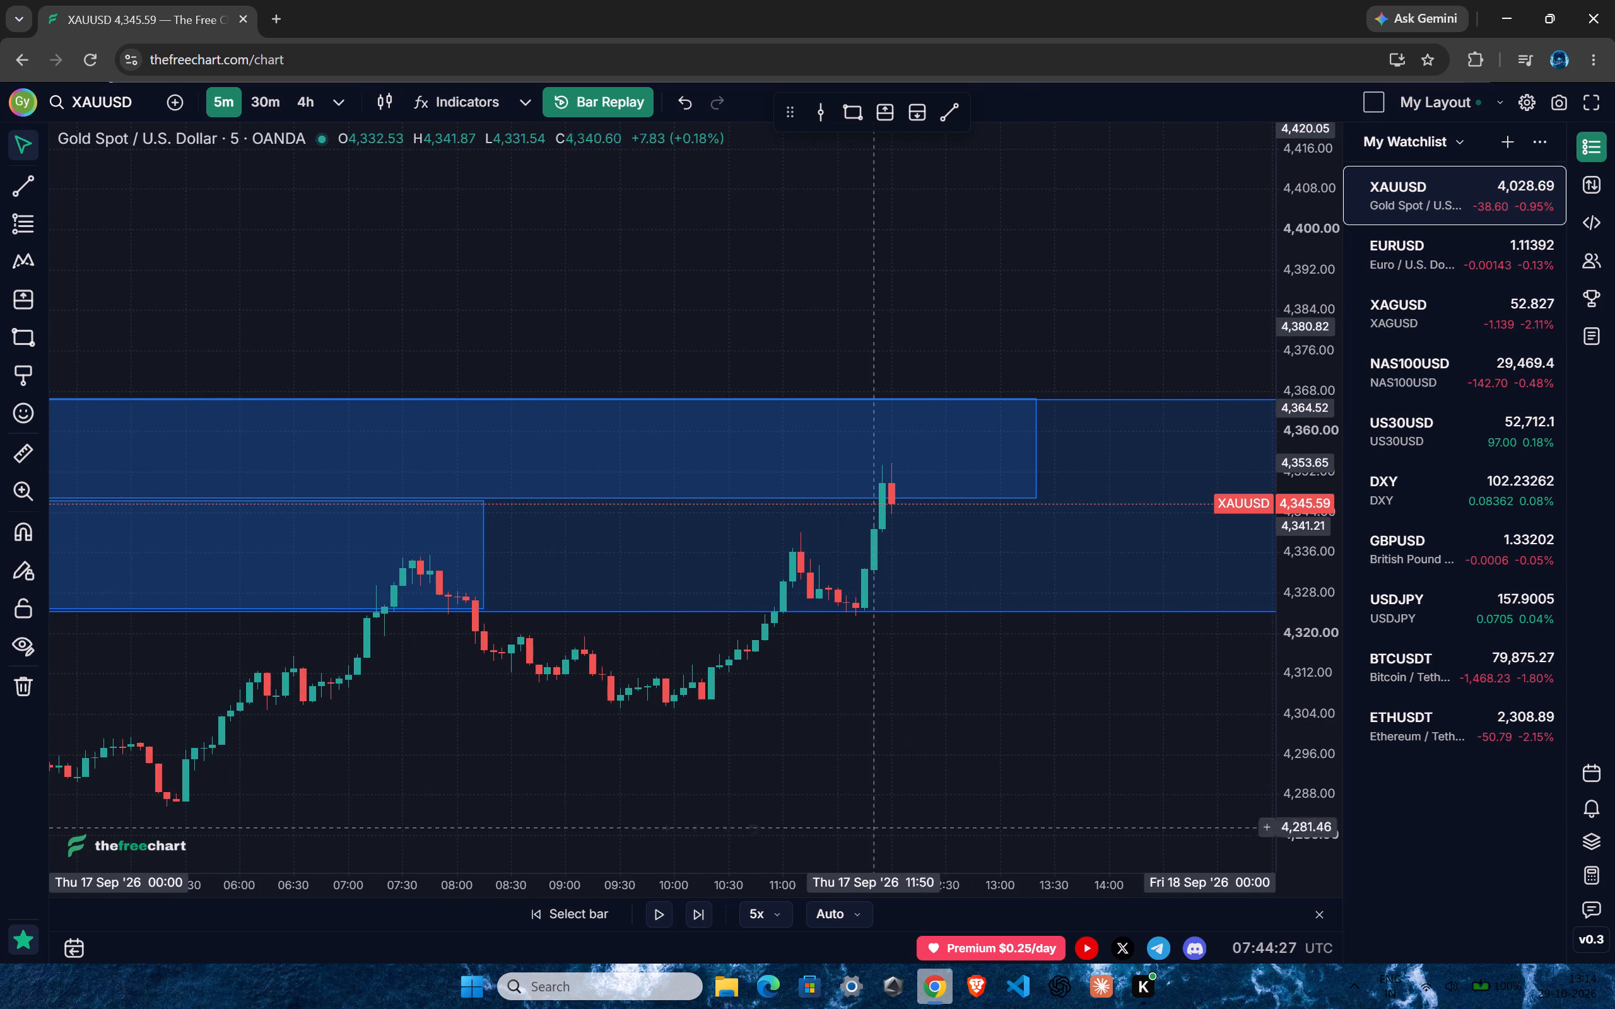
pyautogui.click(660, 916)
pyautogui.click(658, 918)
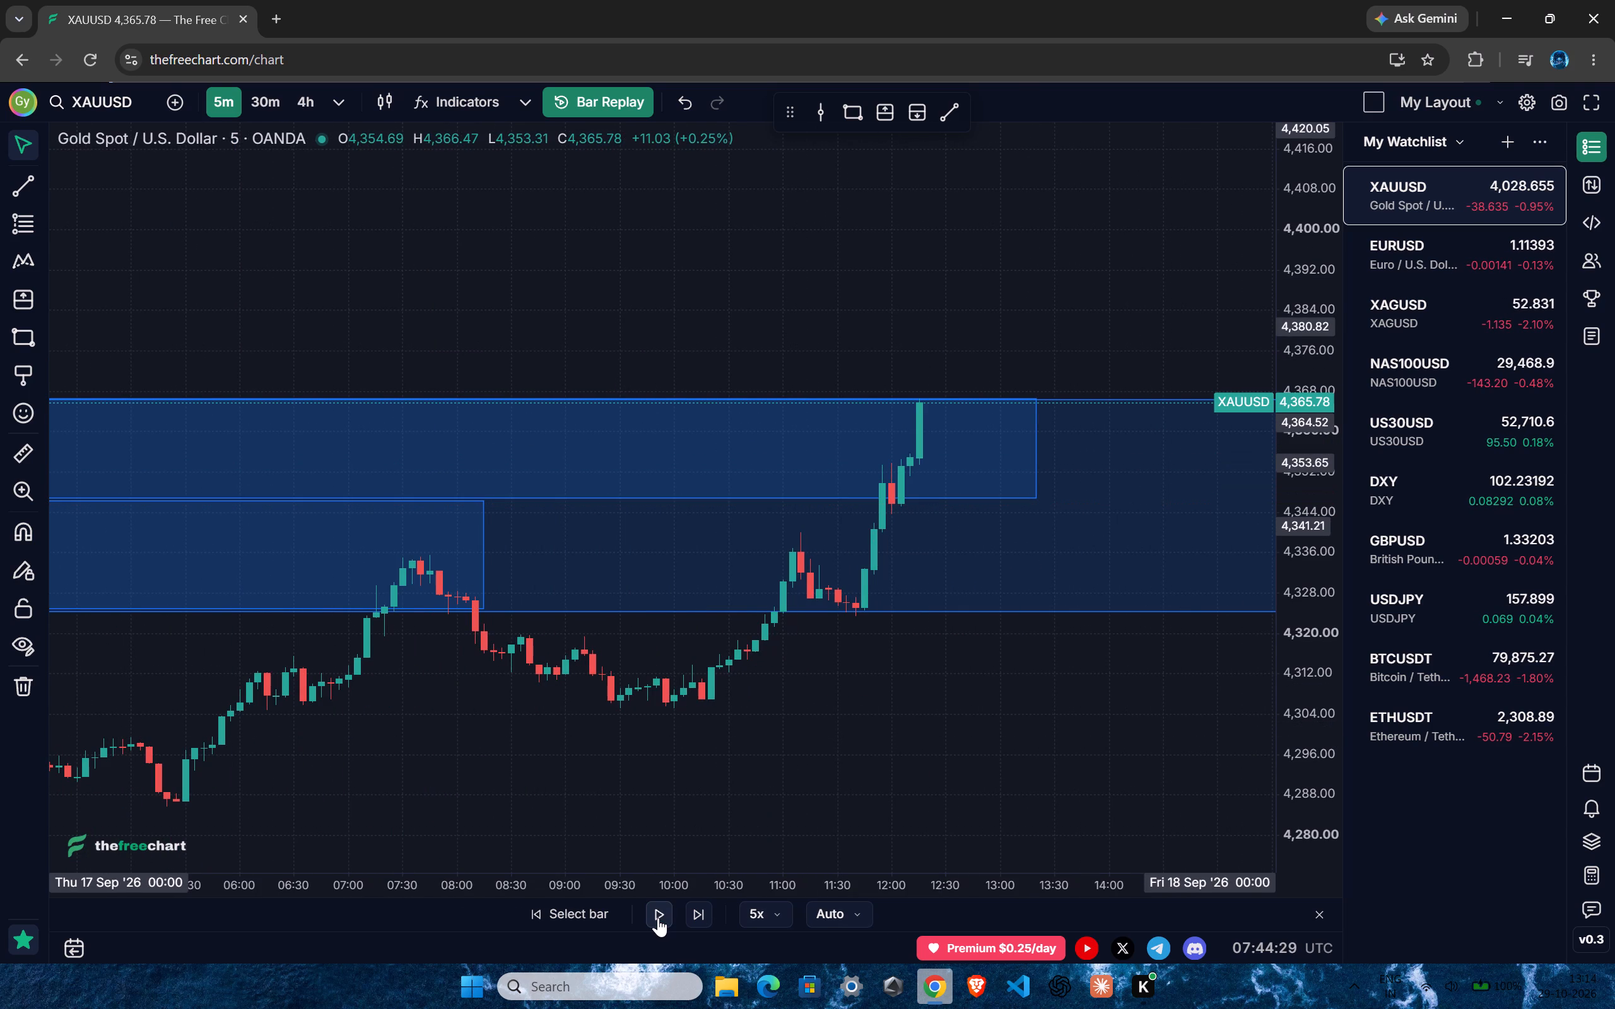
pyautogui.click(658, 918)
pyautogui.click(658, 918)
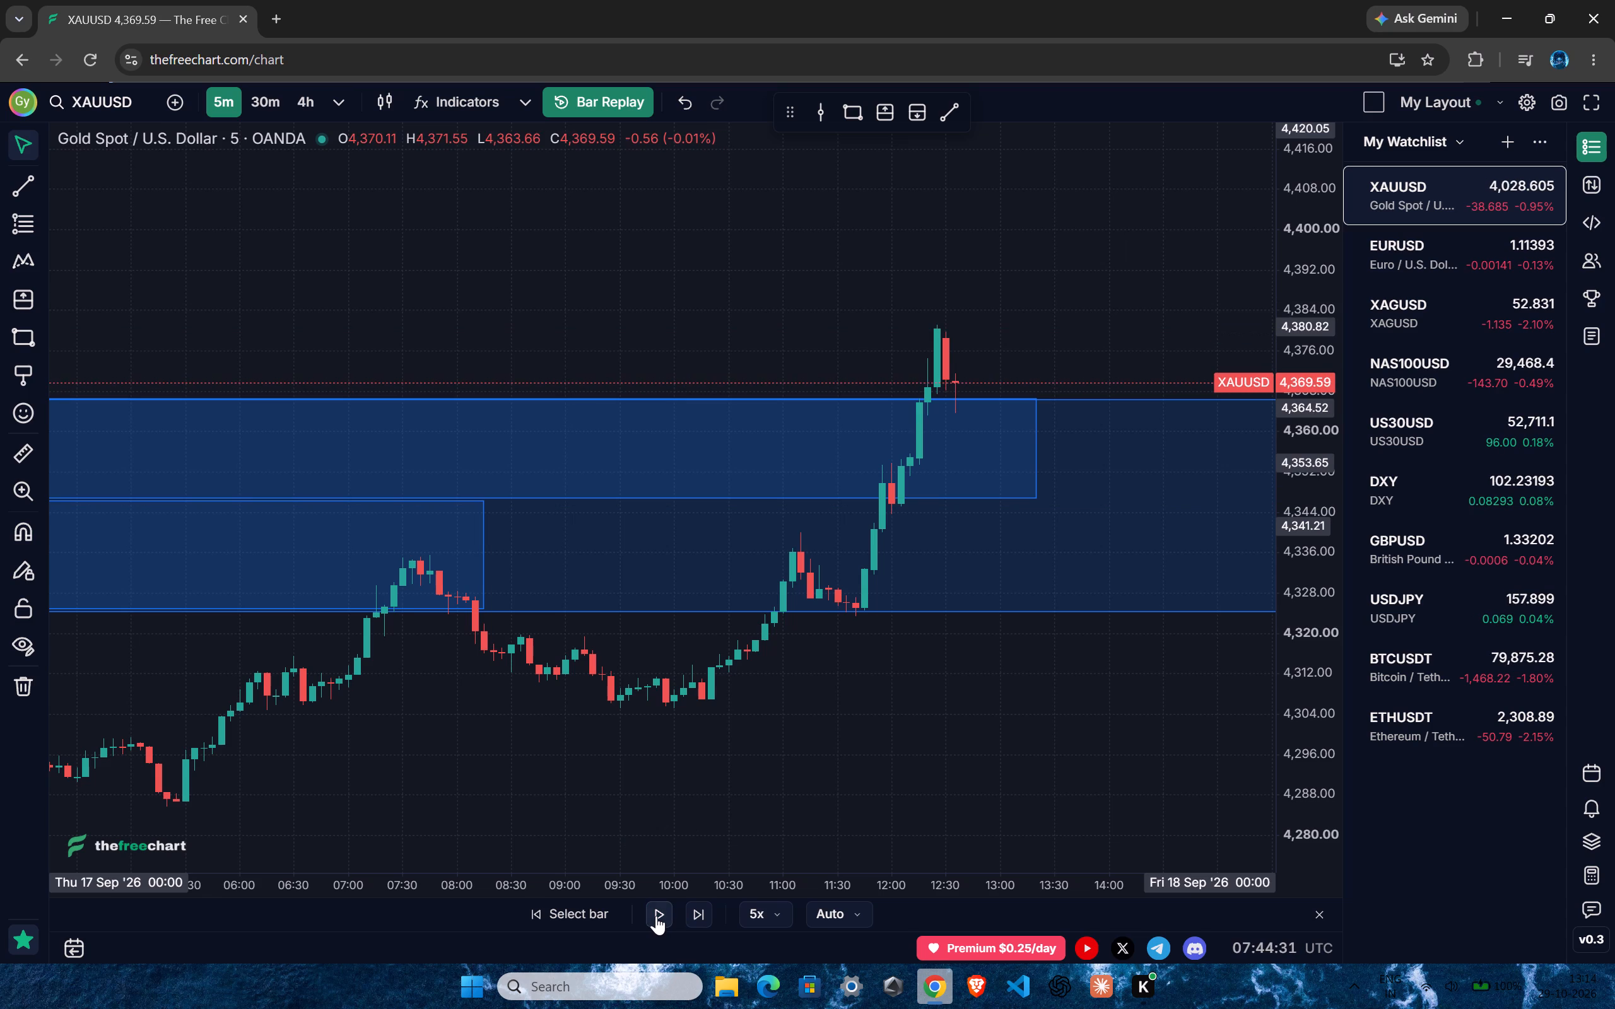
# Switch the chart to the 1-hour interval.
pyautogui.press('1')
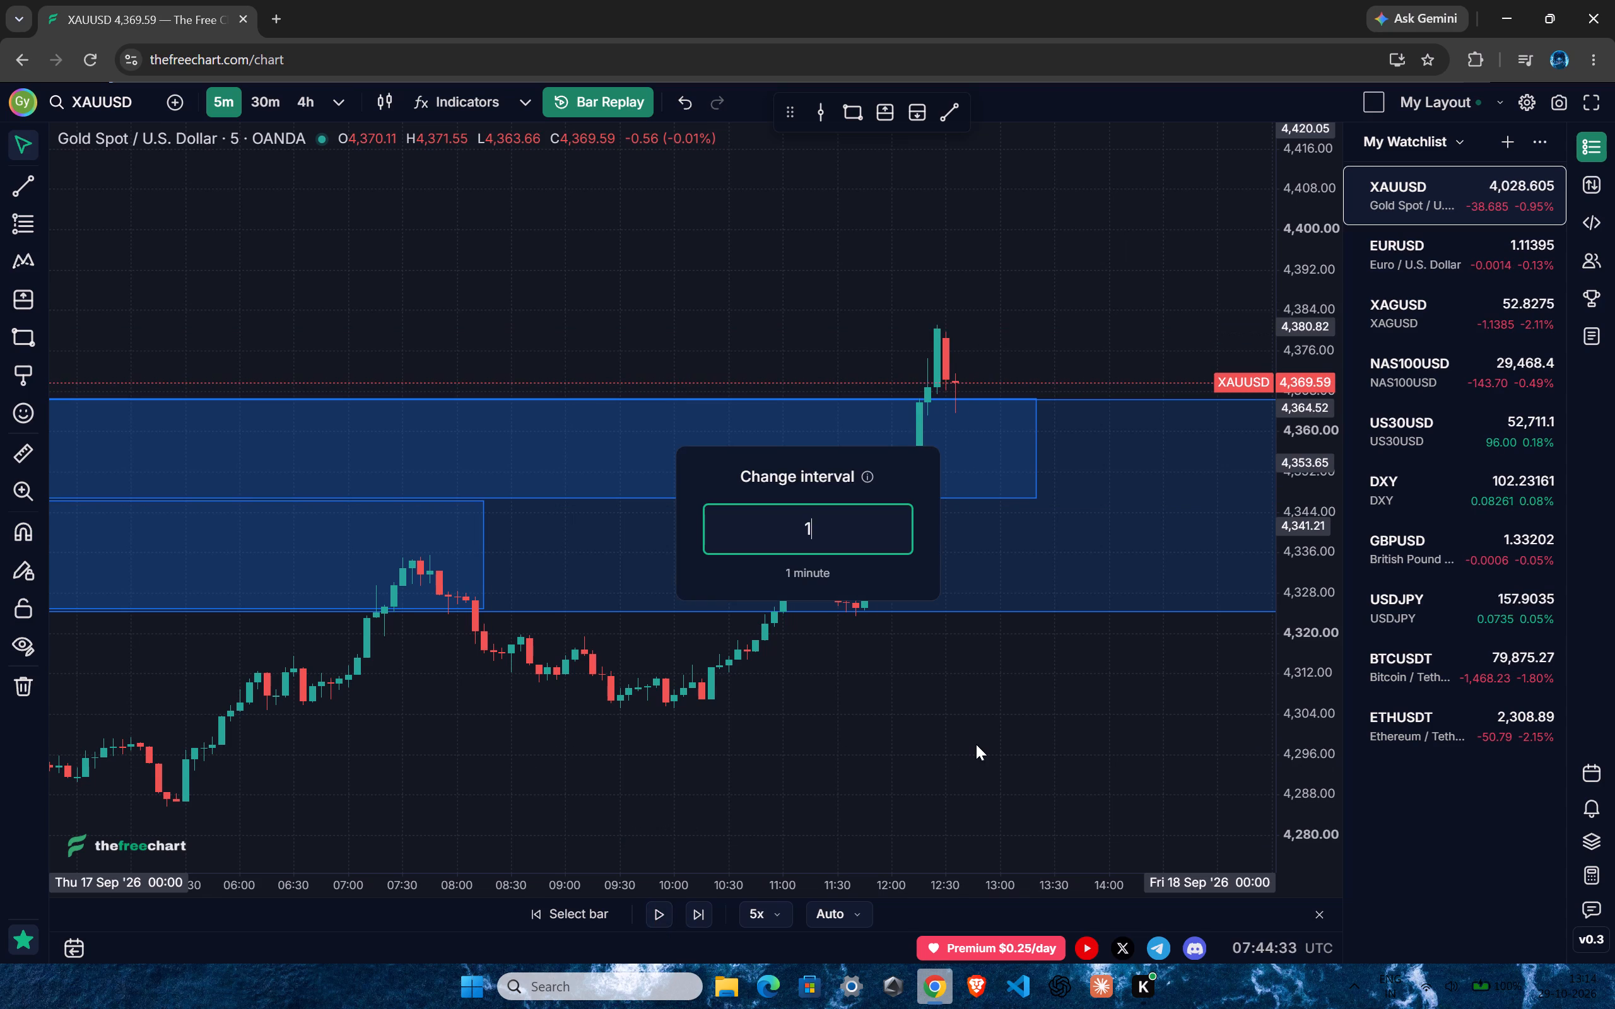
pyautogui.press('h')
pyautogui.press('Return')
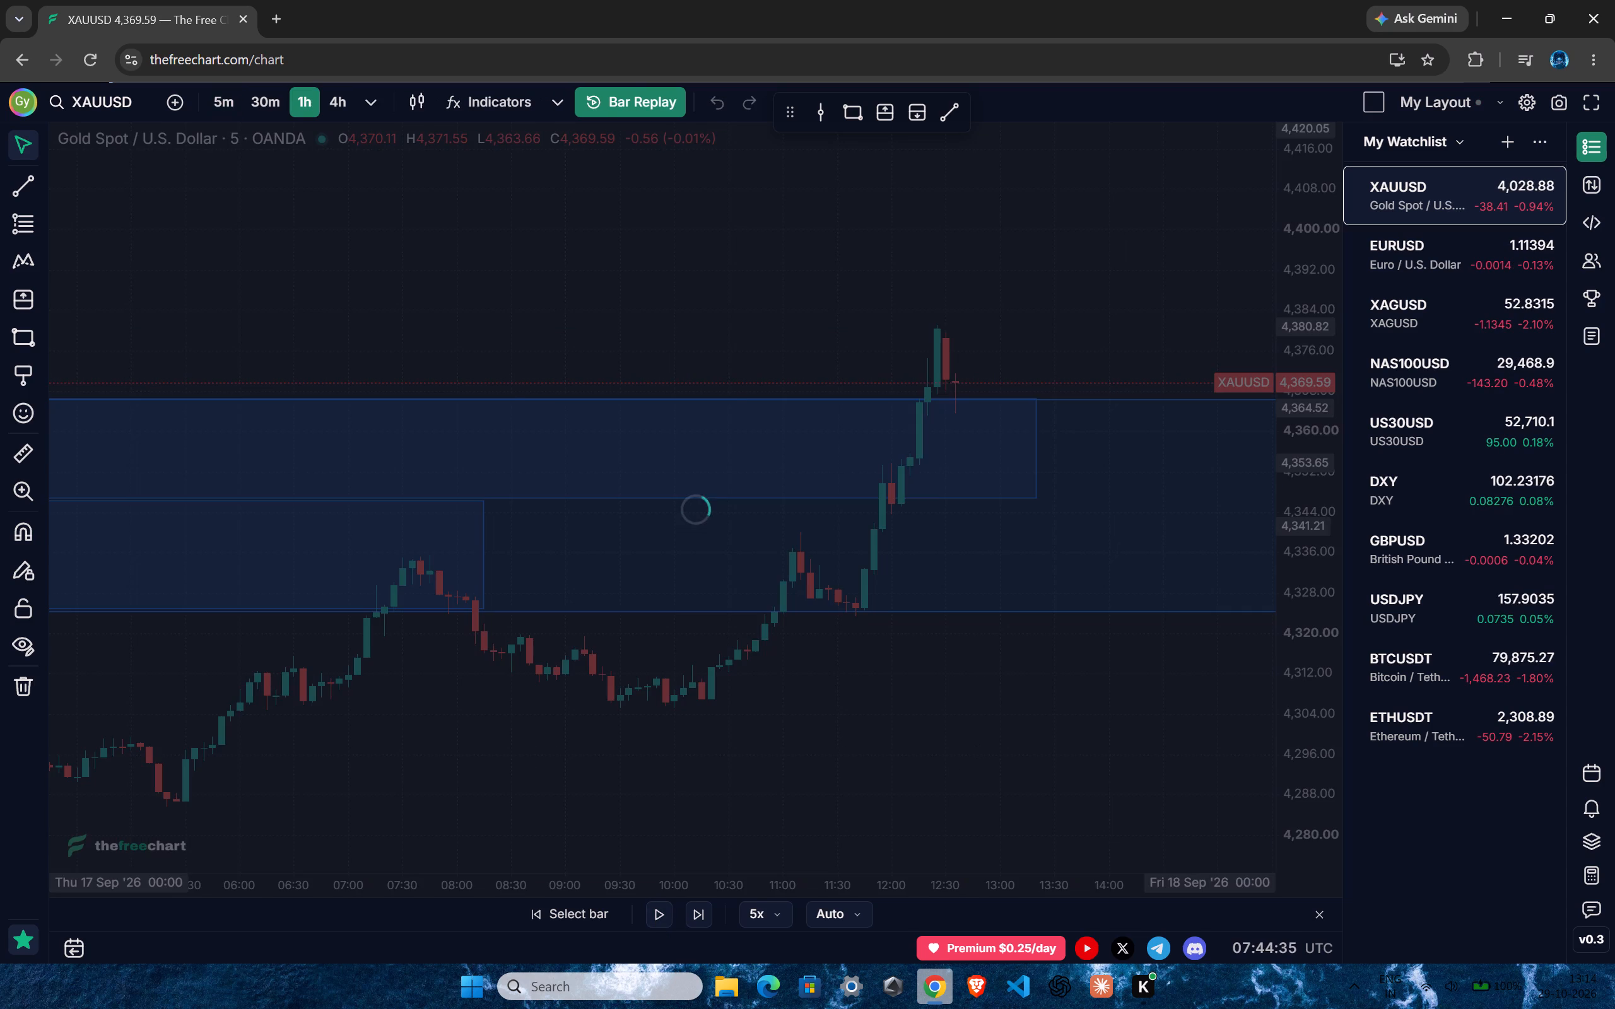
# Play the replay forward to about 21:00 on 17 September.
pyautogui.keyDown('ctrl'); pyautogui.scroll(6, 693, 503); pyautogui.keyUp('ctrl')
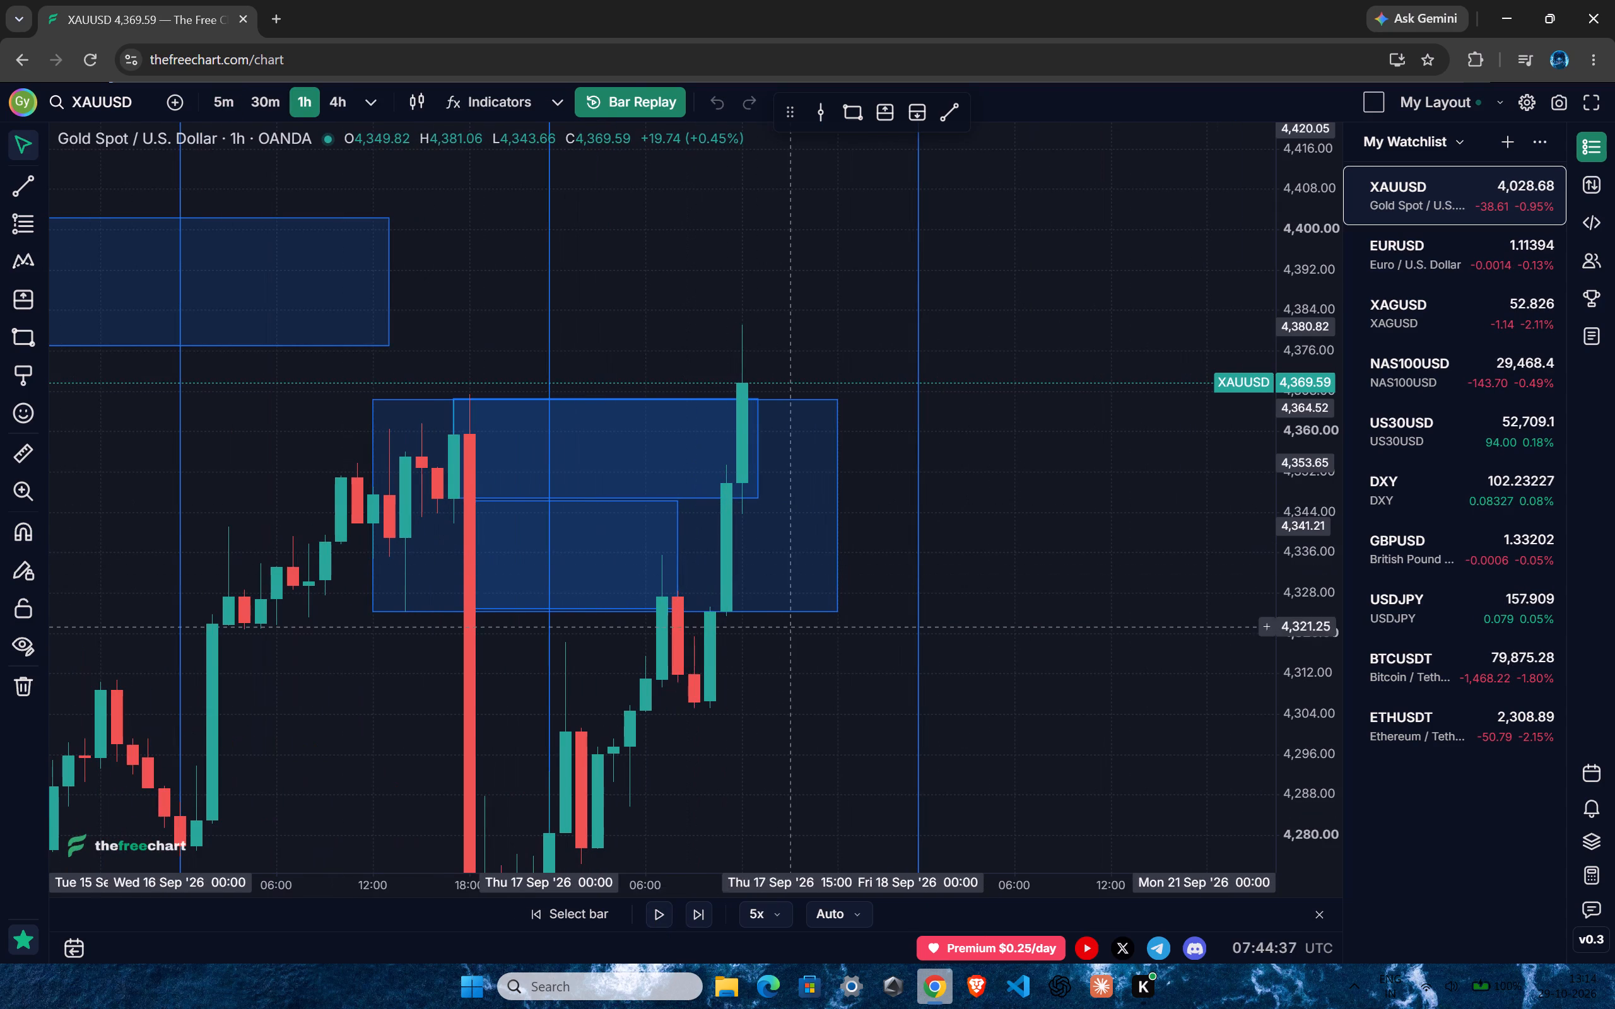
pyautogui.click(662, 918)
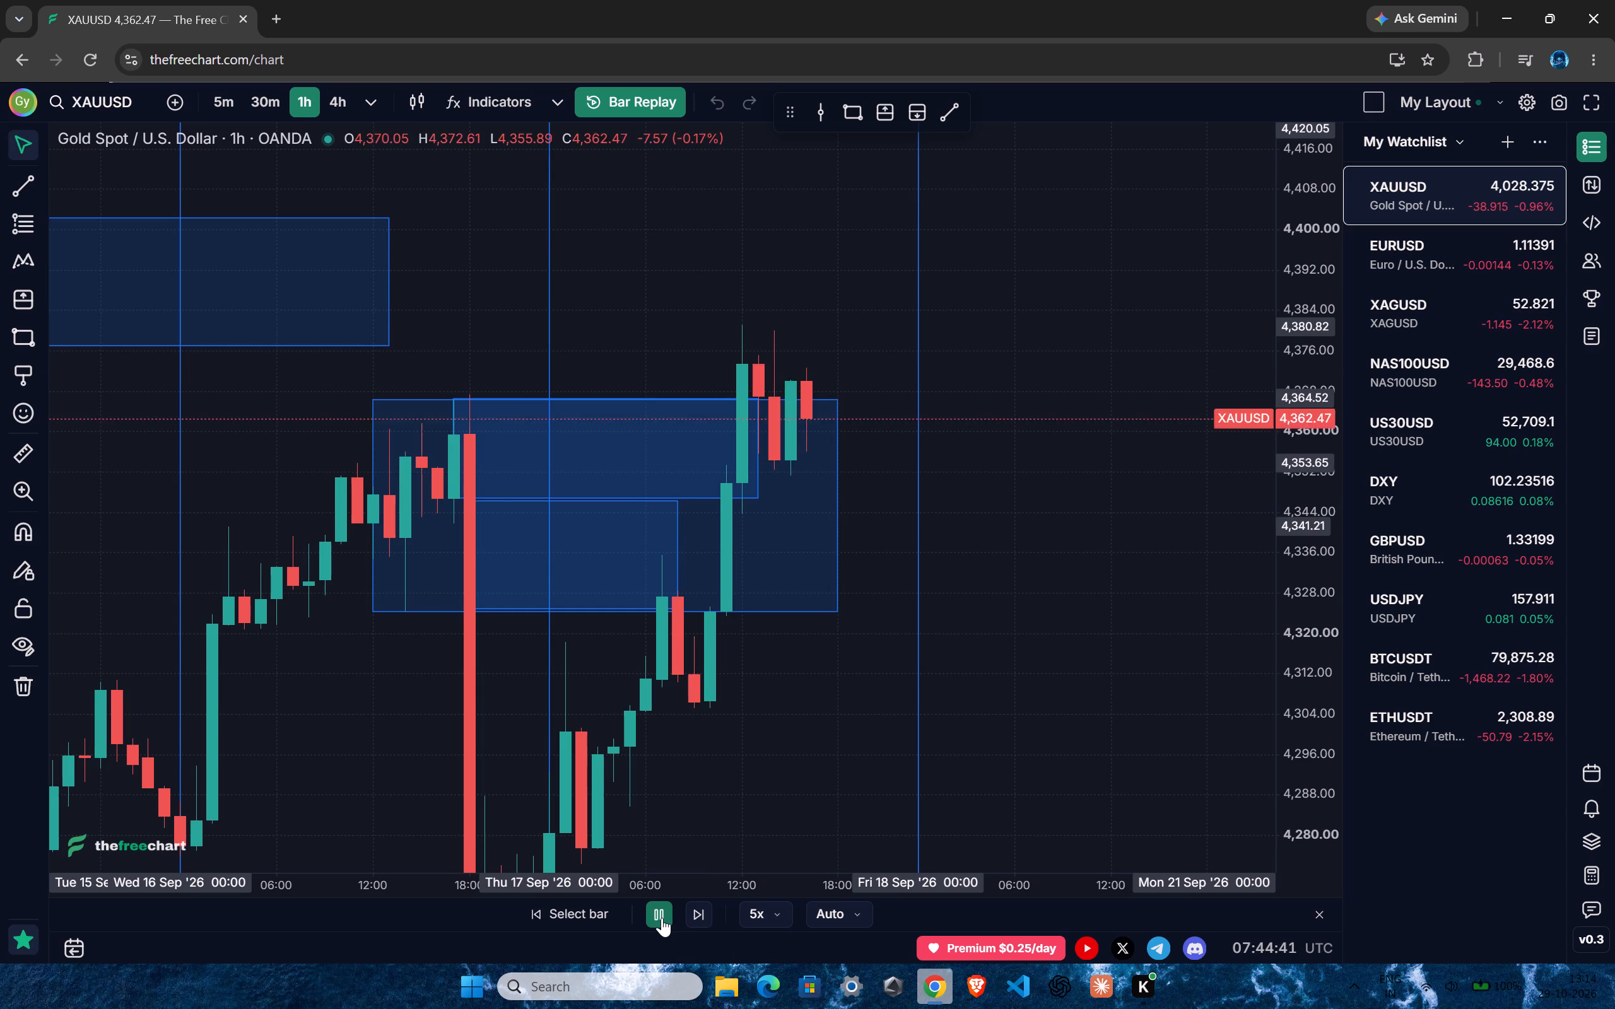
pyautogui.click(662, 918)
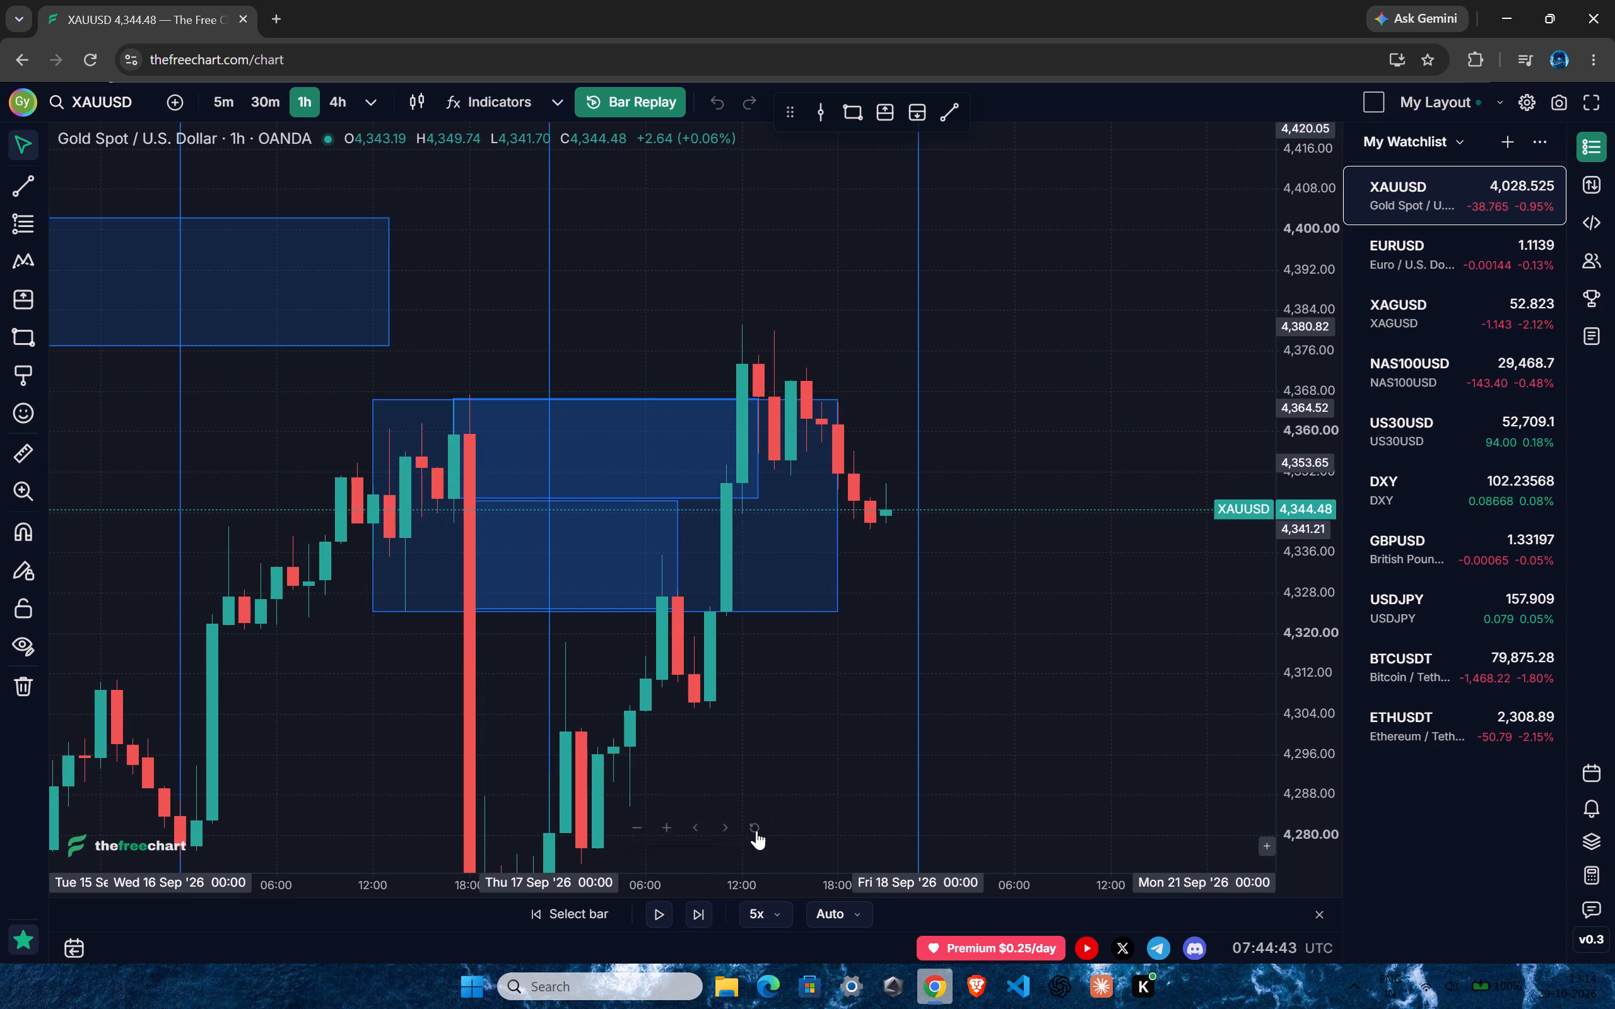
# Delete the three overlapping zones between 16 September 12:00 and 17 September 18:00 together.
pyautogui.moveTo(789, 756); pyautogui.dragTo(896, 721)
pyautogui.keyDown('ctrl'); pyautogui.scroll(-4, 805, 713); pyautogui.keyUp('ctrl')
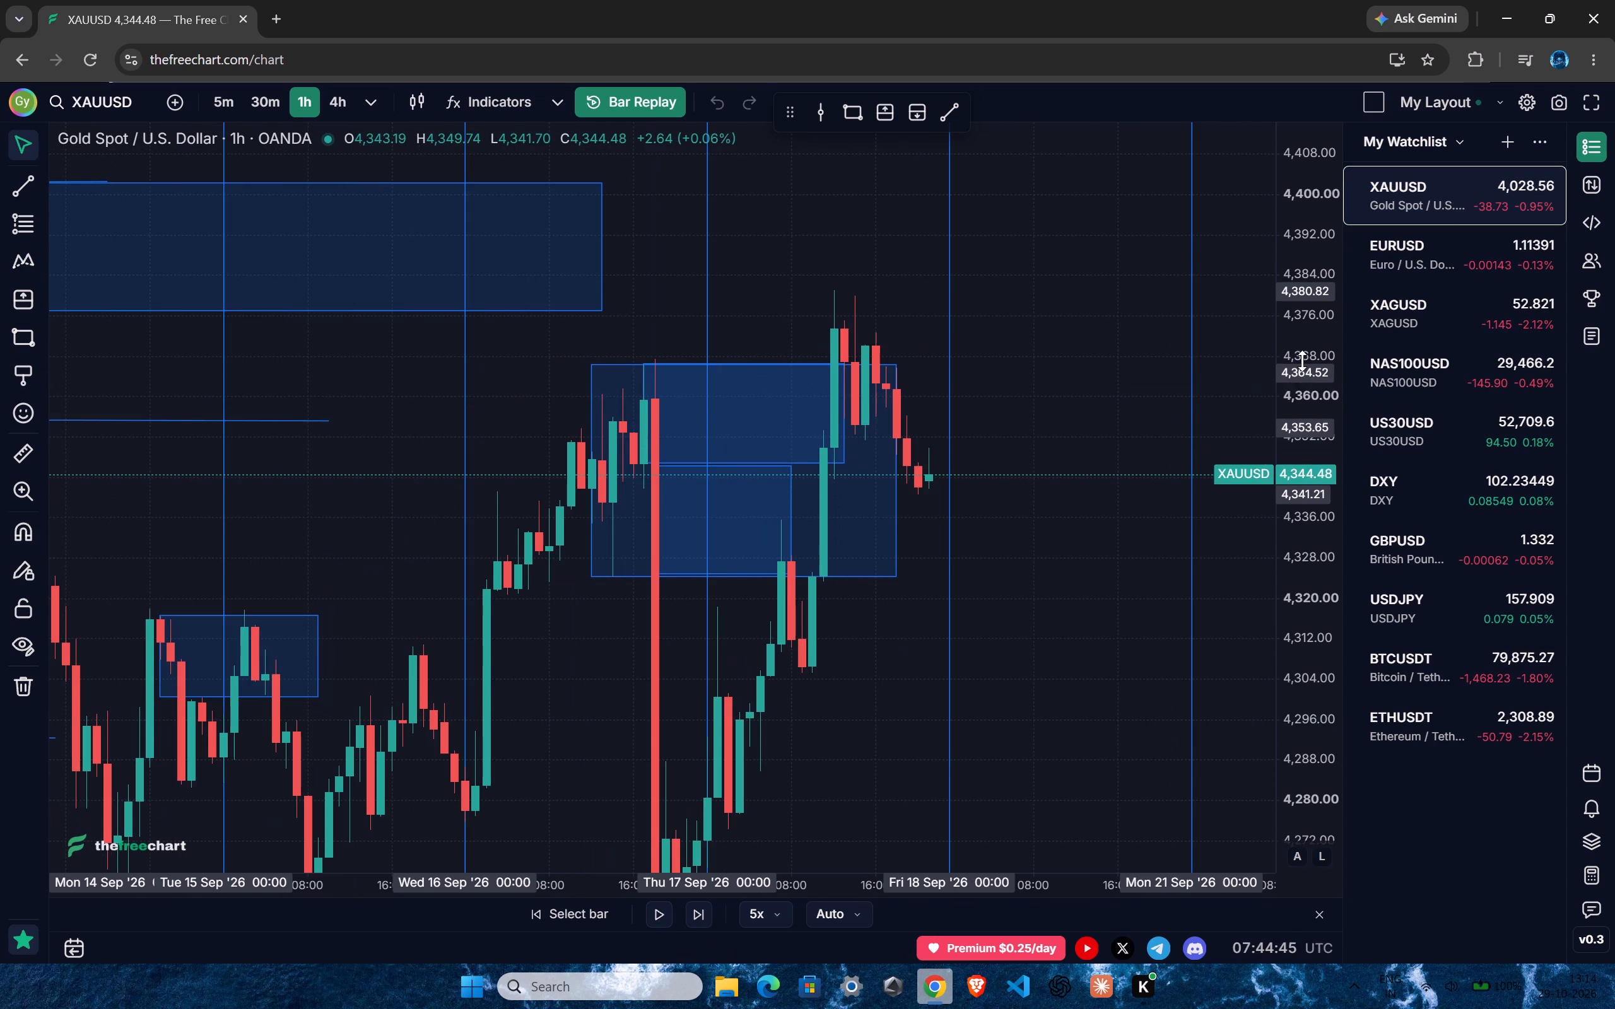
pyautogui.moveTo(1305, 357); pyautogui.dragTo(1295, 713)
pyautogui.keyDown('ctrl'); pyautogui.moveTo(866, 571); pyautogui.dragTo(786, 416); pyautogui.keyUp('ctrl')
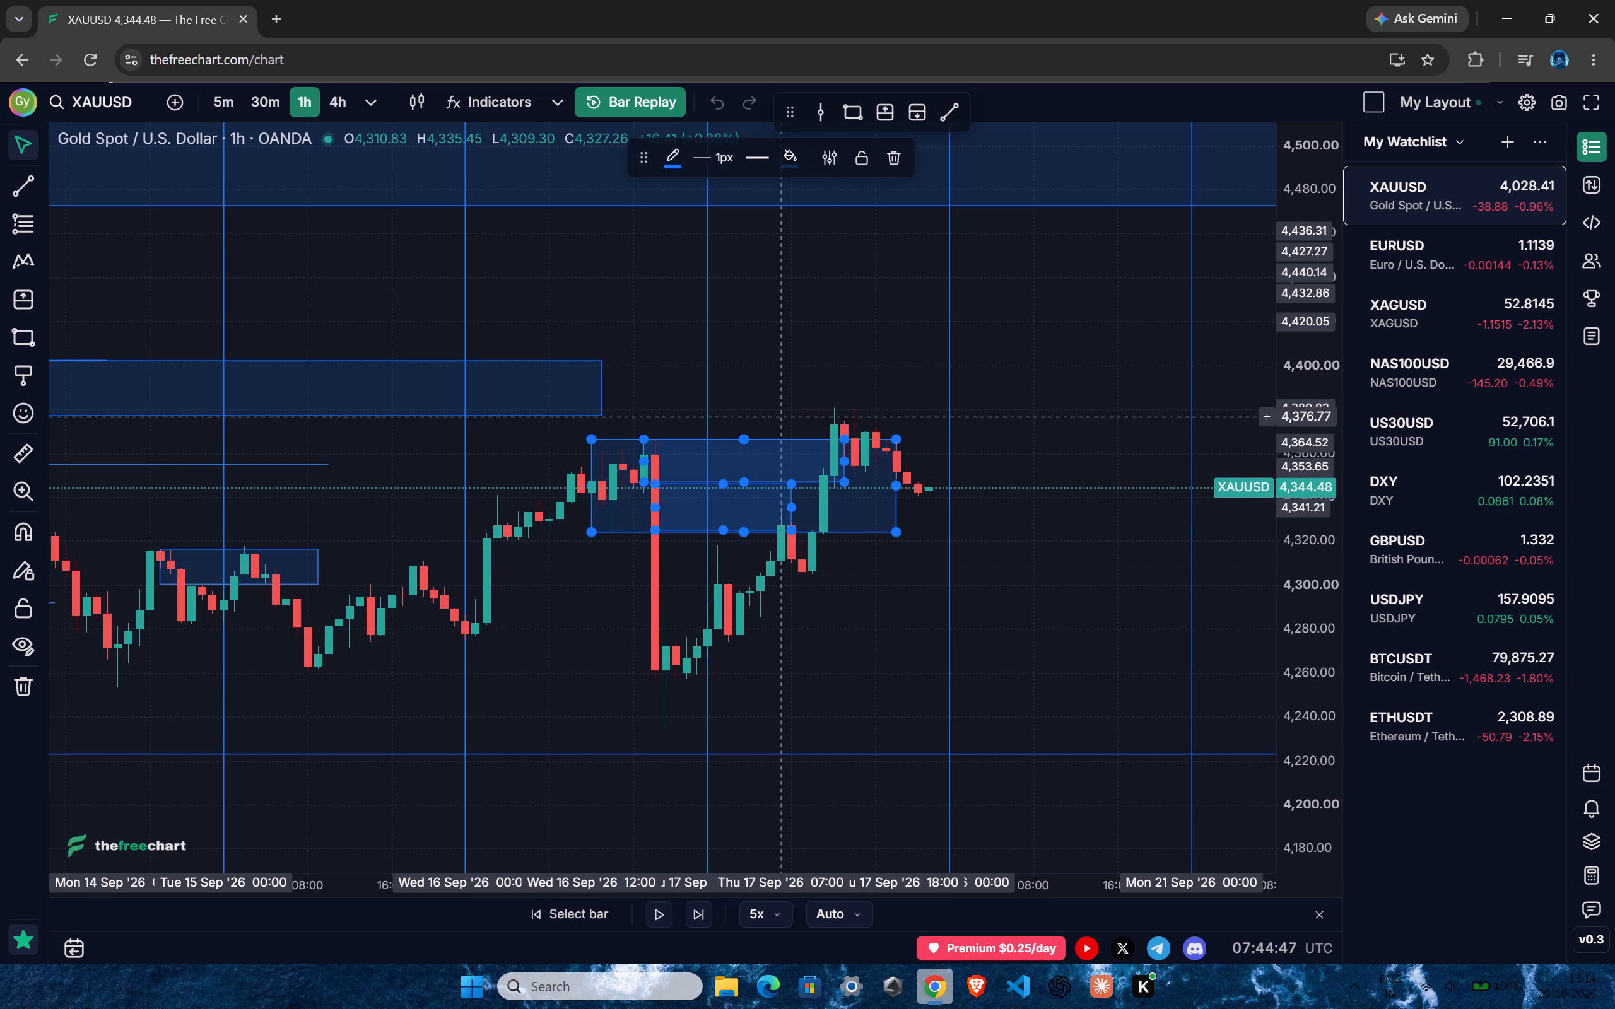
pyautogui.press('BackSpace')
# Draw a level line at about 4,367 from the 18:00 high on 16 September to about 16:00 on 17 September.
pyautogui.keyDown('ctrl'); pyautogui.scroll(-4, 825, 637); pyautogui.keyUp('ctrl')
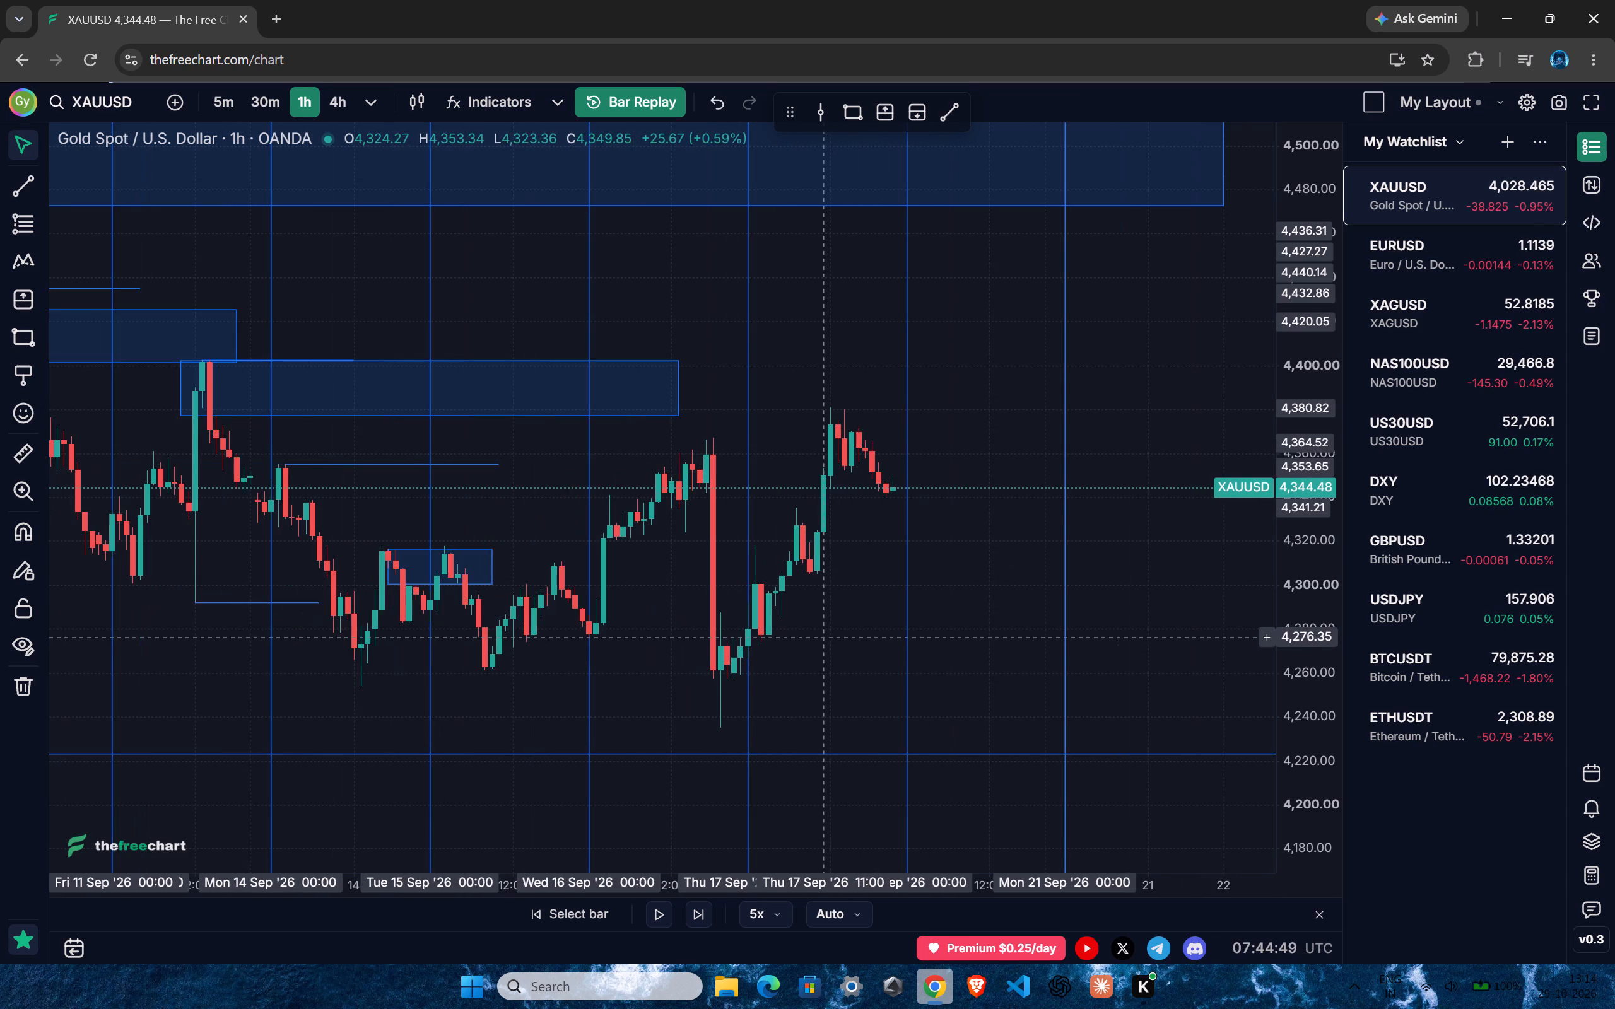
pyautogui.moveTo(838, 628); pyautogui.dragTo(878, 634)
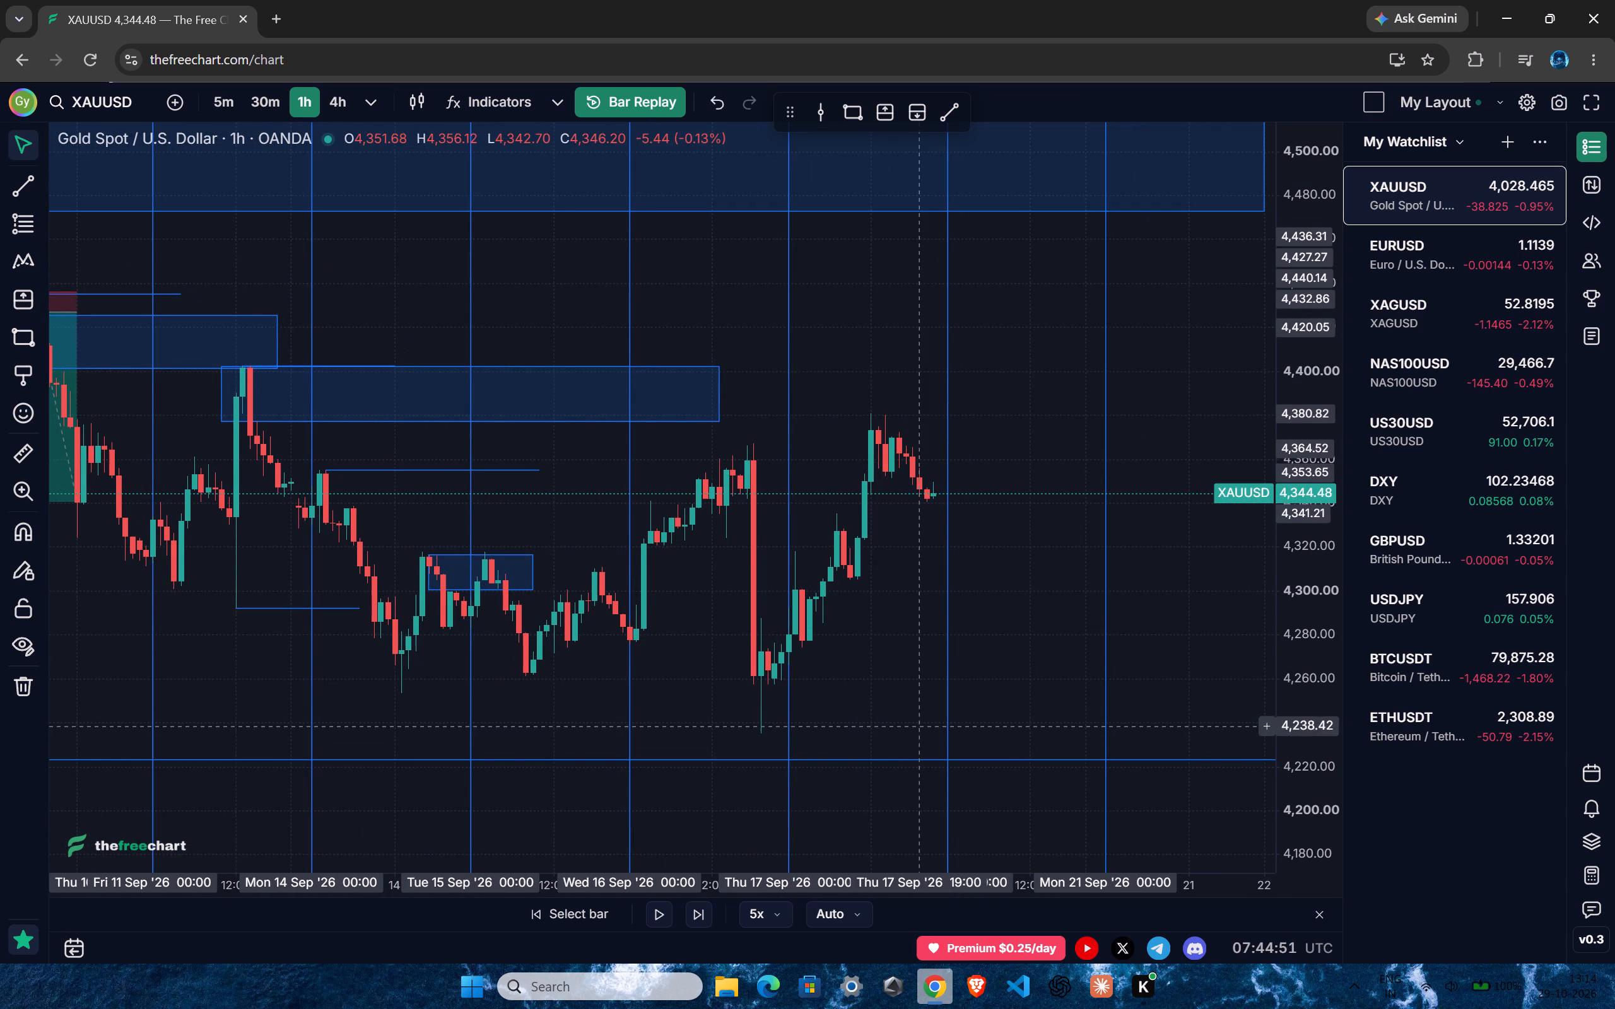
pyautogui.moveTo(925, 687); pyautogui.dragTo(907, 694)
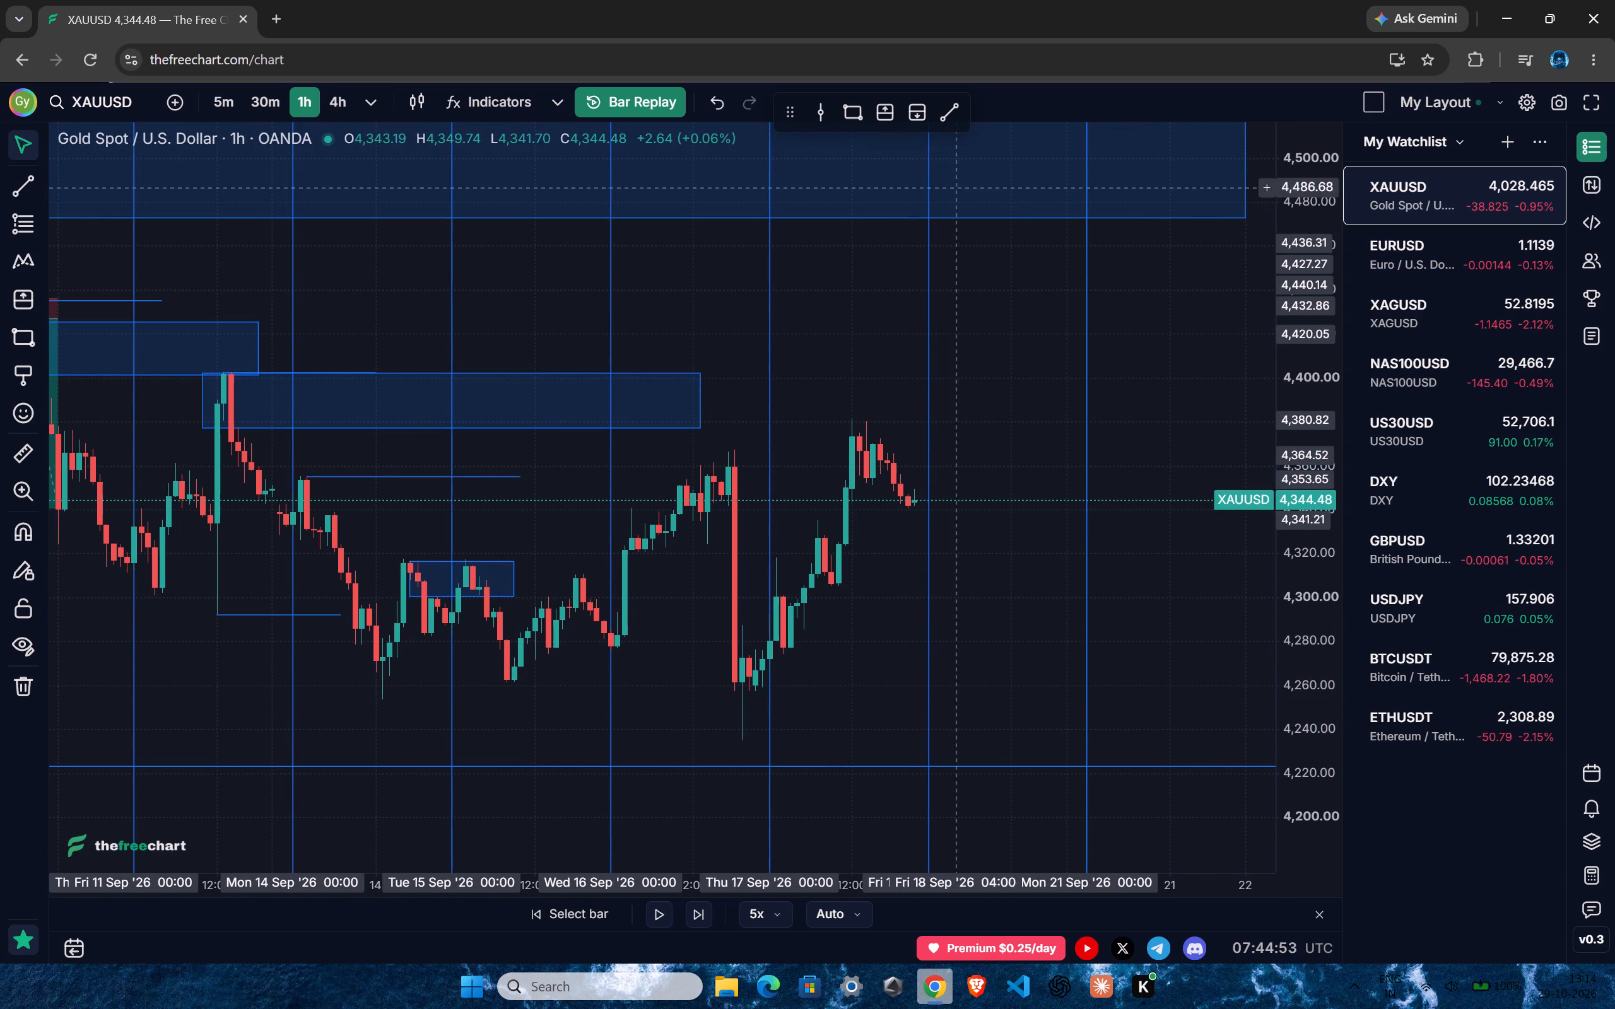
pyautogui.click(950, 109)
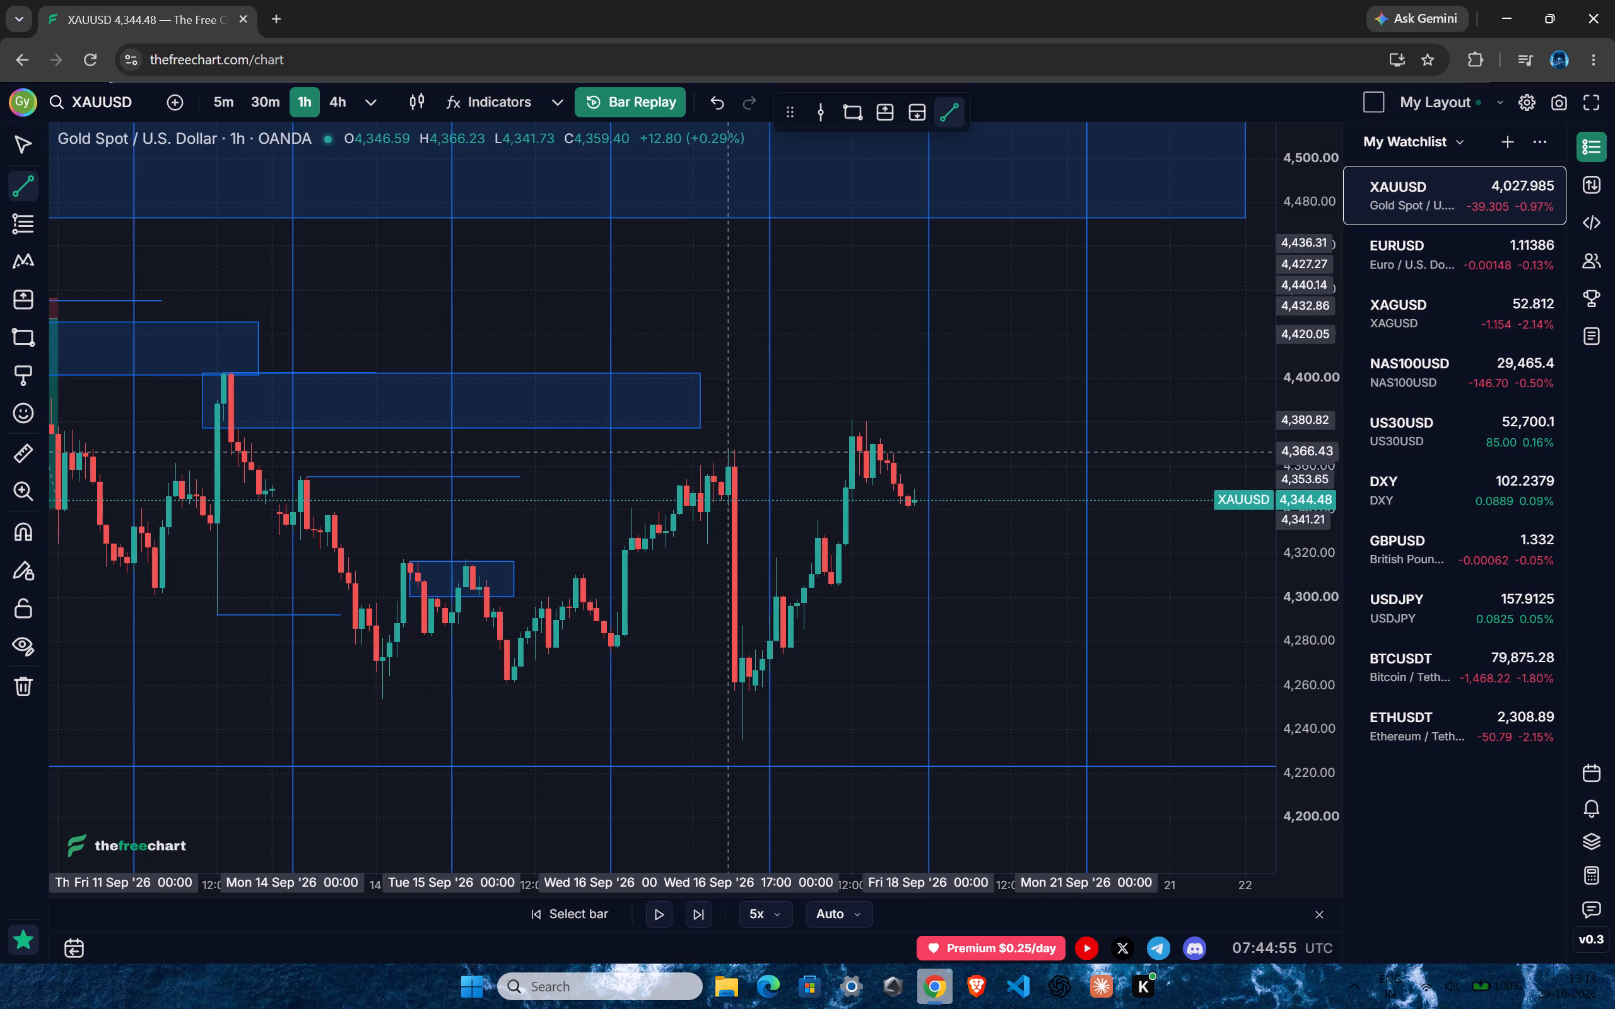
pyautogui.keyDown('ctrl'); pyautogui.click(737, 435); pyautogui.keyUp('ctrl')
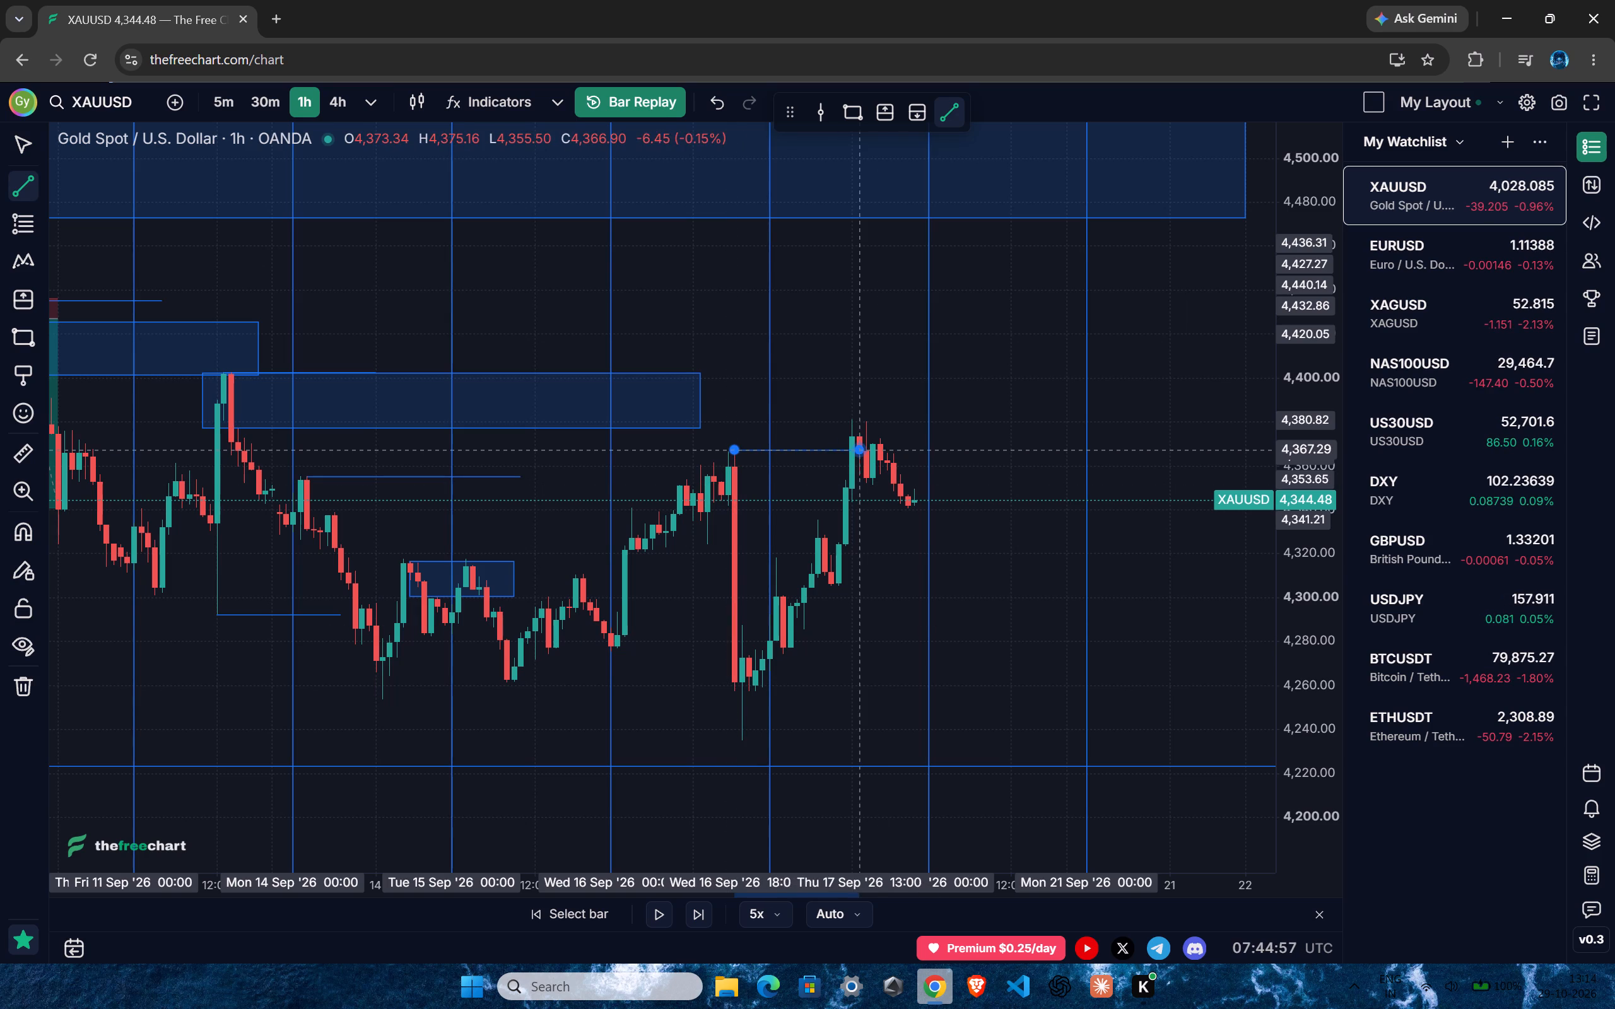
pyautogui.keyDown('shift'); pyautogui.click(878, 446); pyautogui.keyUp('shift')
pyautogui.click(970, 388)
# Switch the chart to the 5-minute interval.
pyautogui.moveTo(983, 429); pyautogui.dragTo(975, 430)
pyautogui.press('5')
pyautogui.press('Return')
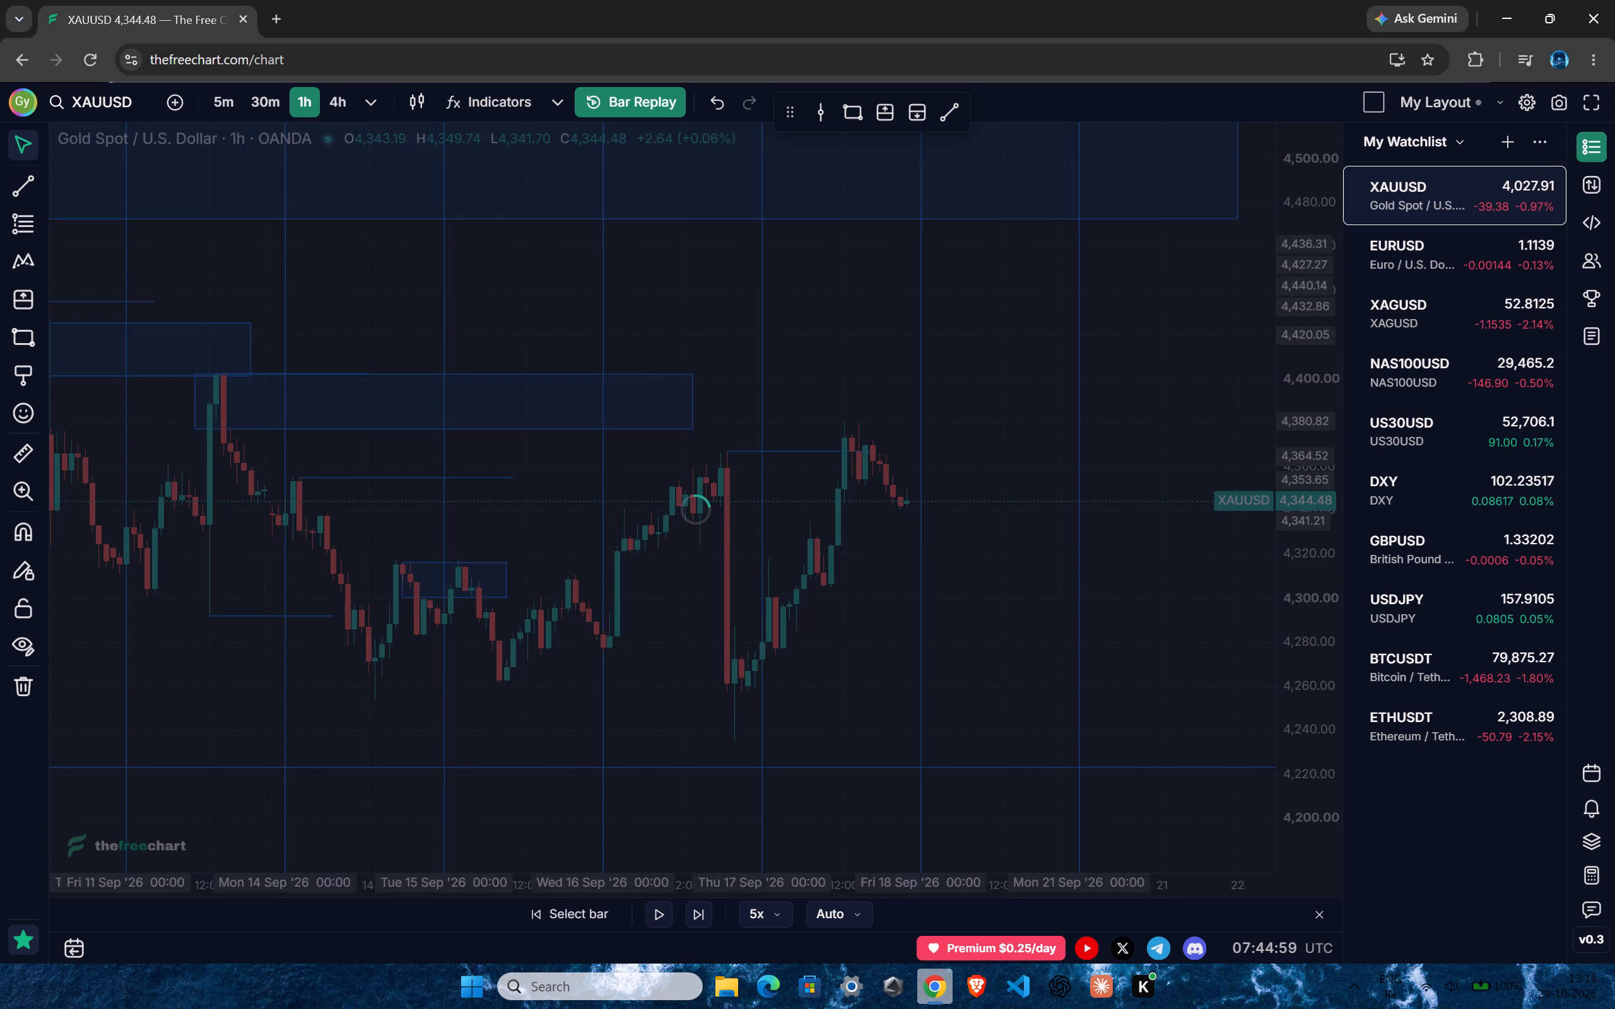
# Examine the 17 September rally and the pullback from the level line near 4,367 at different scales.
pyautogui.keyDown('ctrl'); pyautogui.scroll(-17, 614, 577); pyautogui.keyUp('ctrl')
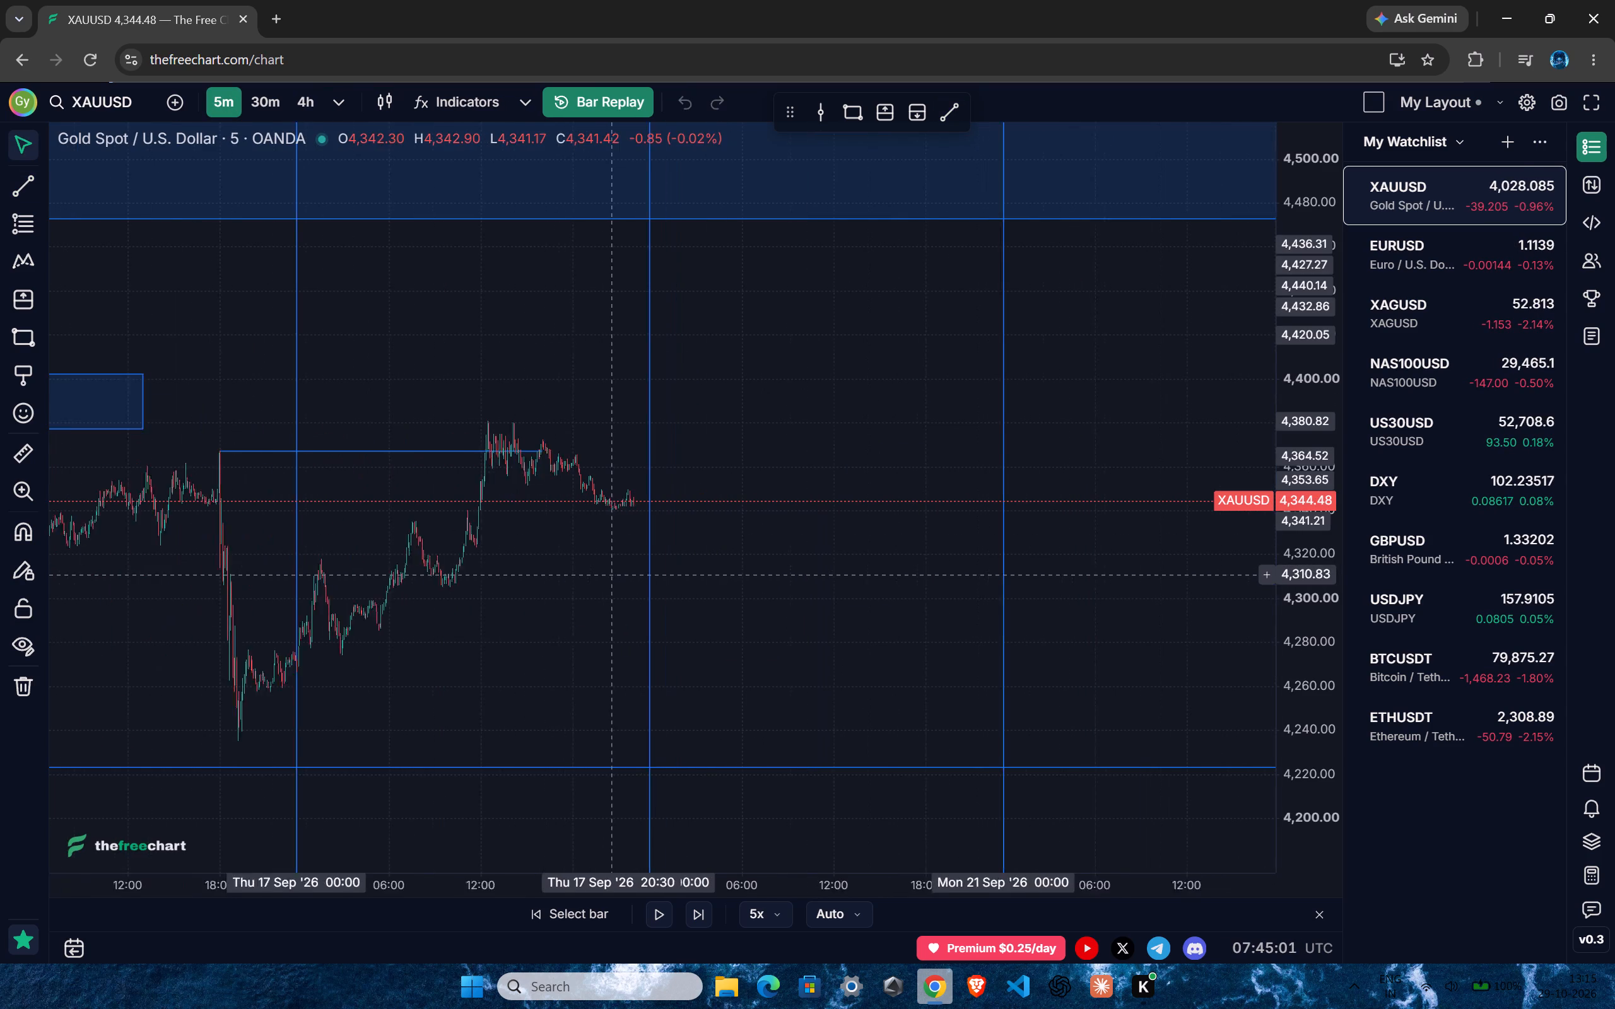
pyautogui.keyDown('ctrl'); pyautogui.scroll(-4, 611, 574); pyautogui.keyUp('ctrl')
pyautogui.moveTo(1300, 662); pyautogui.dragTo(1320, 266)
pyautogui.moveTo(851, 583); pyautogui.dragTo(924, 634)
pyautogui.keyDown('ctrl'); pyautogui.scroll(8, 650, 646); pyautogui.keyUp('ctrl')
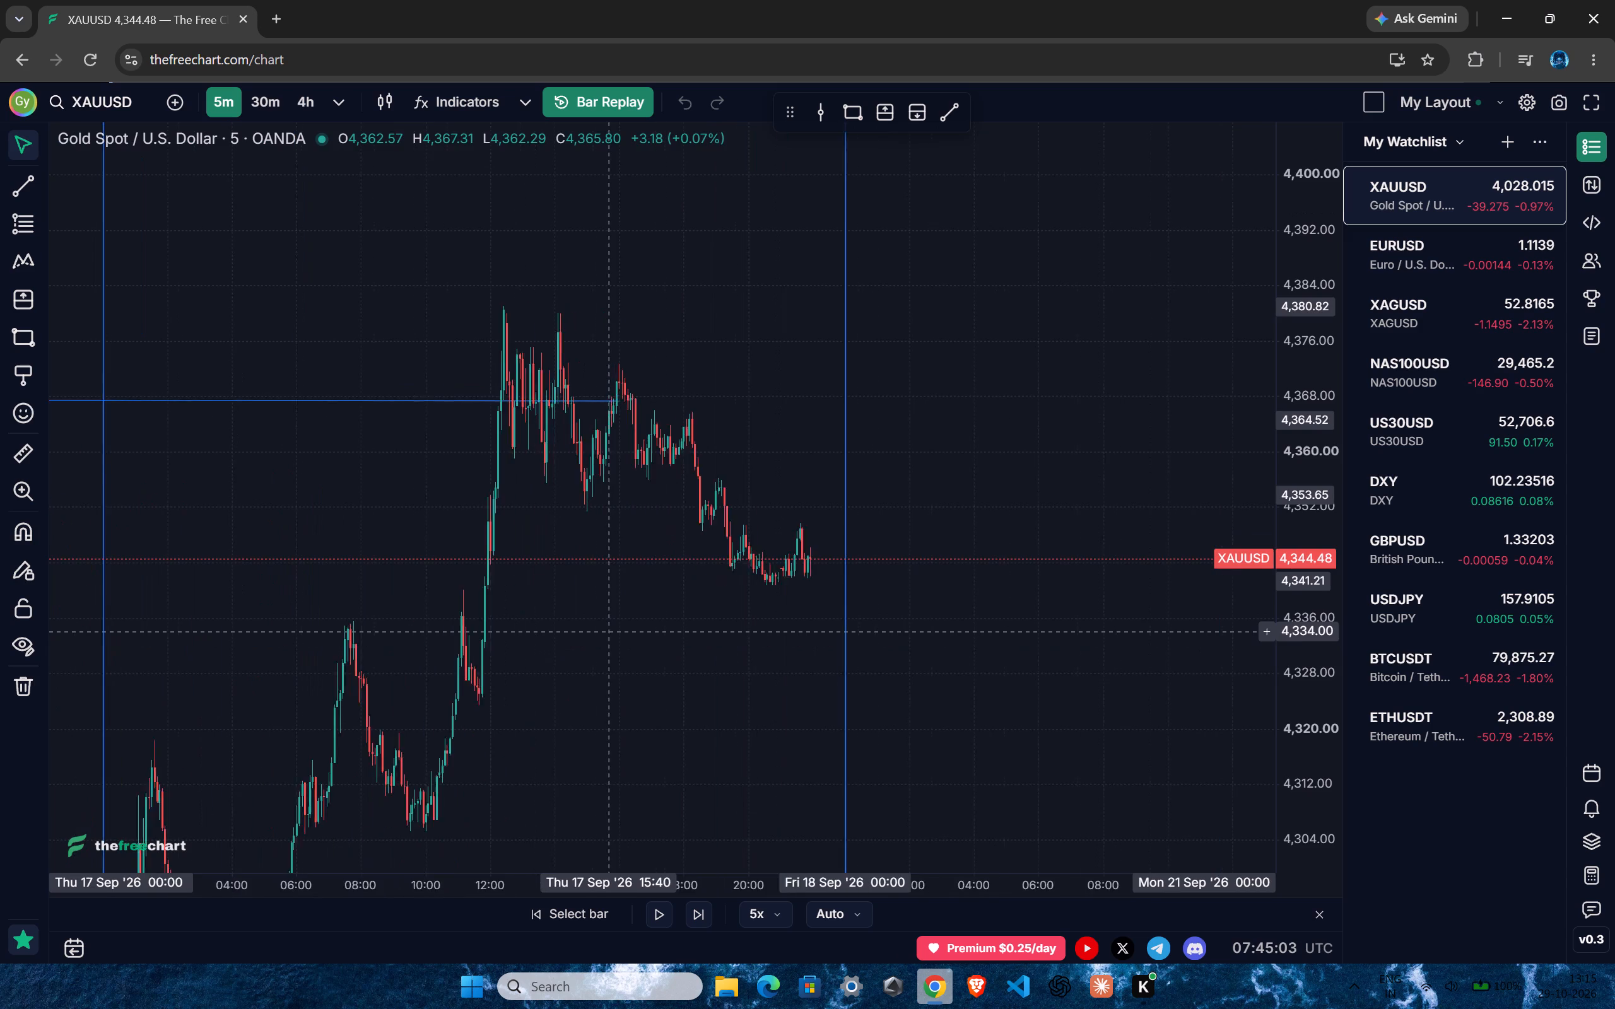
pyautogui.keyDown('ctrl'); pyautogui.scroll(4, 607, 631); pyautogui.keyUp('ctrl')
pyautogui.moveTo(598, 671); pyautogui.dragTo(709, 752)
pyautogui.keyDown('ctrl'); pyautogui.scroll(7, 639, 712); pyautogui.keyUp('ctrl')
pyautogui.moveTo(943, 762); pyautogui.dragTo(779, 730)
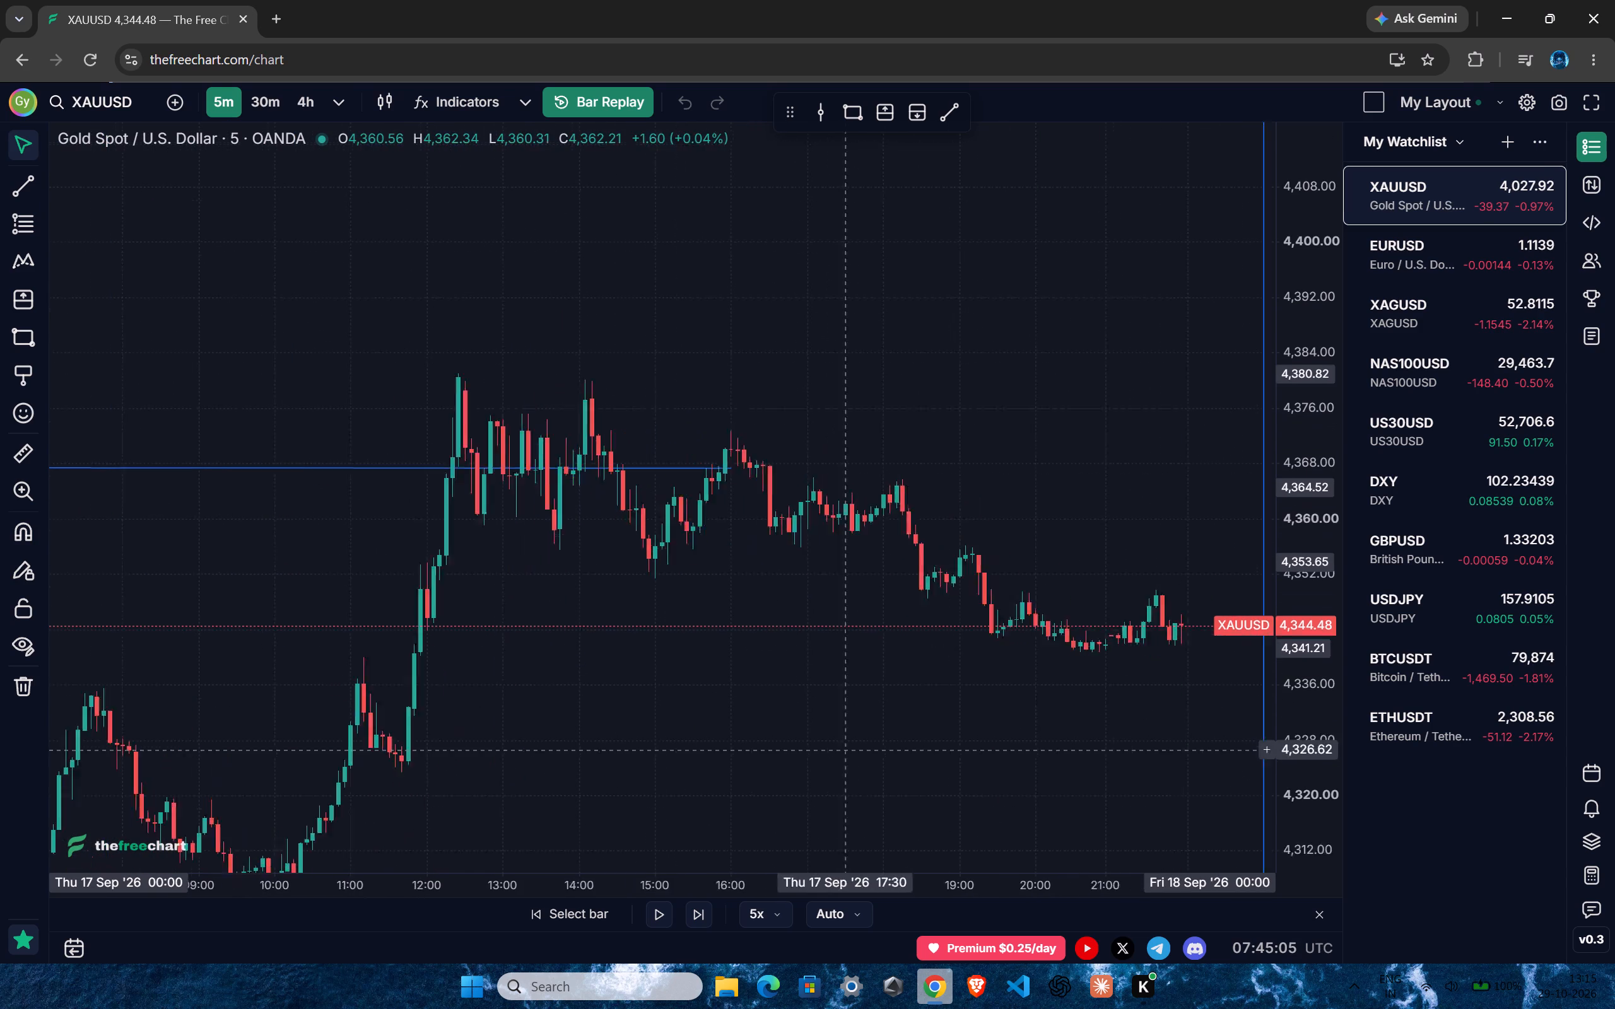
pyautogui.moveTo(779, 730); pyautogui.dragTo(638, 667)
pyautogui.keyDown('ctrl'); pyautogui.scroll(-8, 620, 652); pyautogui.keyUp('ctrl')
pyautogui.moveTo(1314, 677); pyautogui.dragTo(1310, 486)
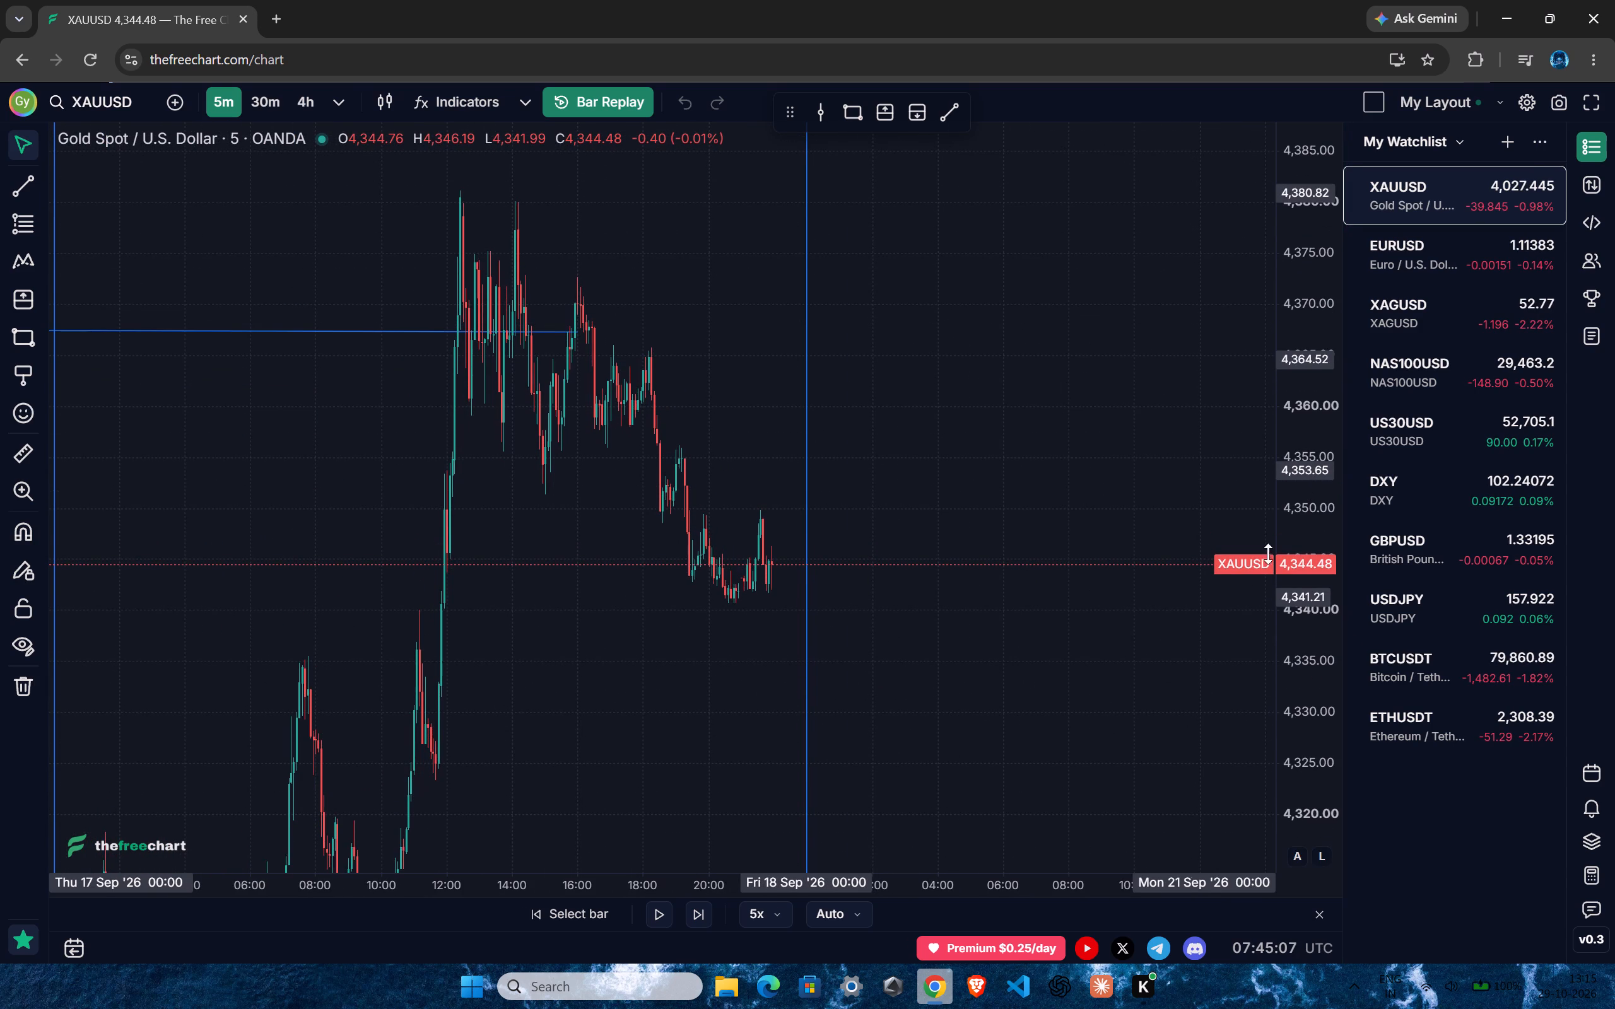
# Switch the chart to the 15-minute interval.
pyautogui.keyDown('ctrl'); pyautogui.scroll(3, 732, 507); pyautogui.keyUp('ctrl')
pyautogui.write('15')
pyautogui.press('Return')
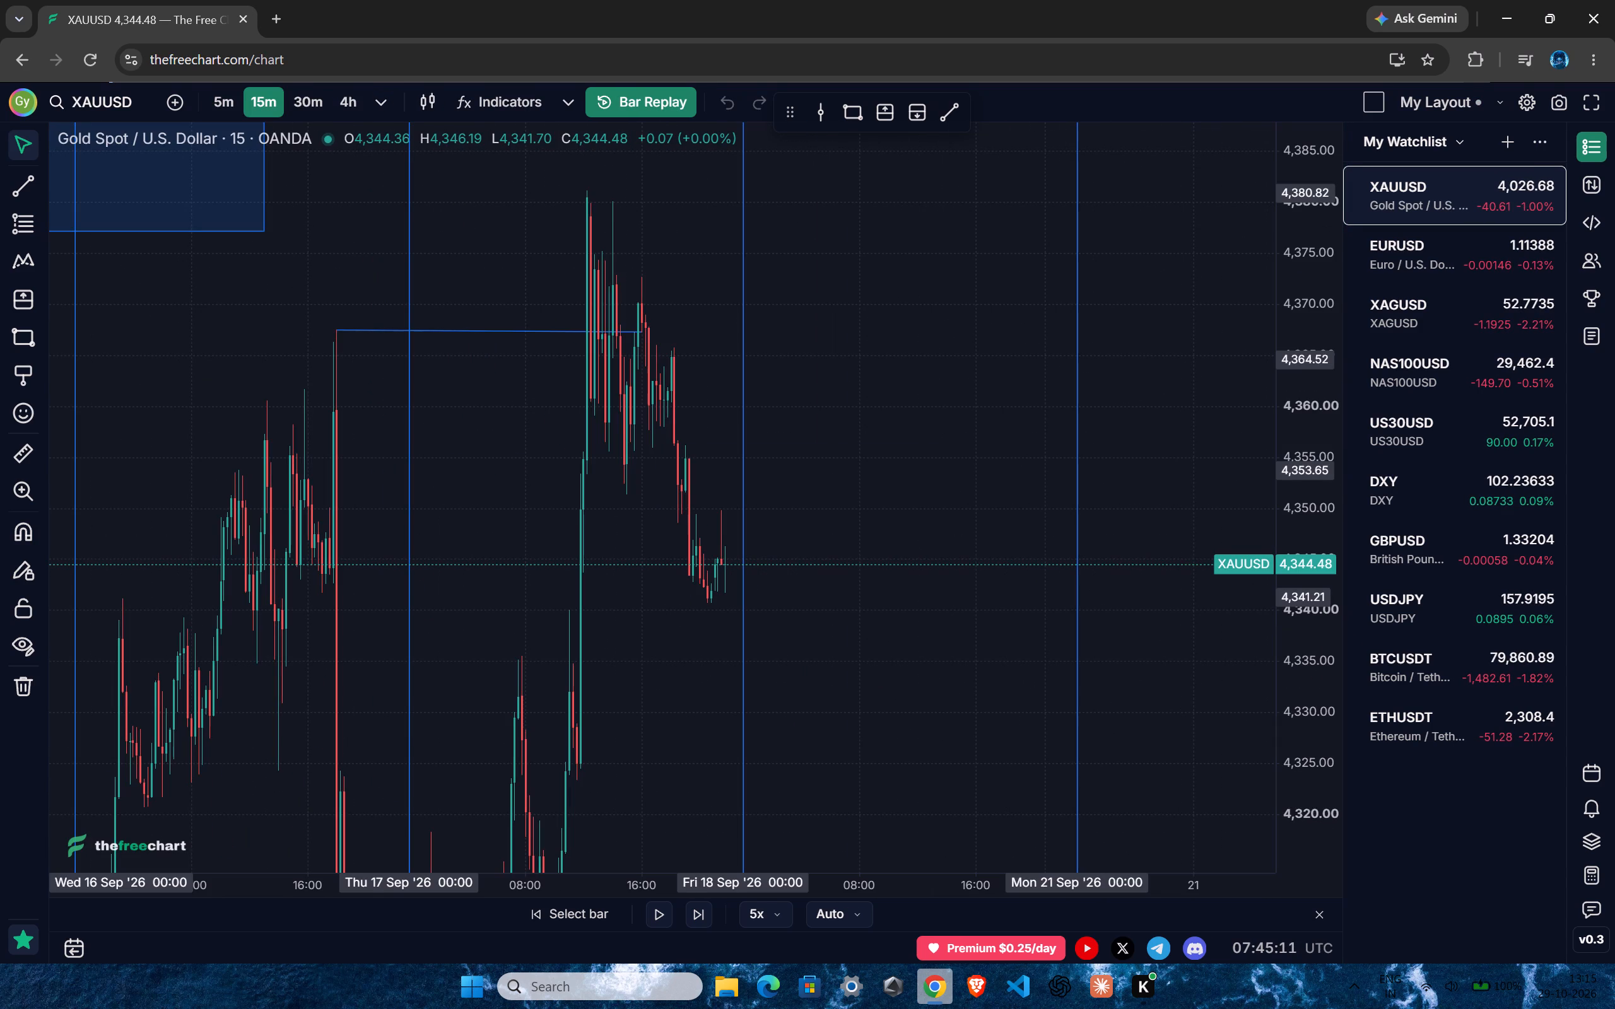
# Play the replay forward to about 00:45 on 18 September, then pause it.
pyautogui.keyDown('ctrl'); pyautogui.scroll(10, 727, 506); pyautogui.keyUp('ctrl')
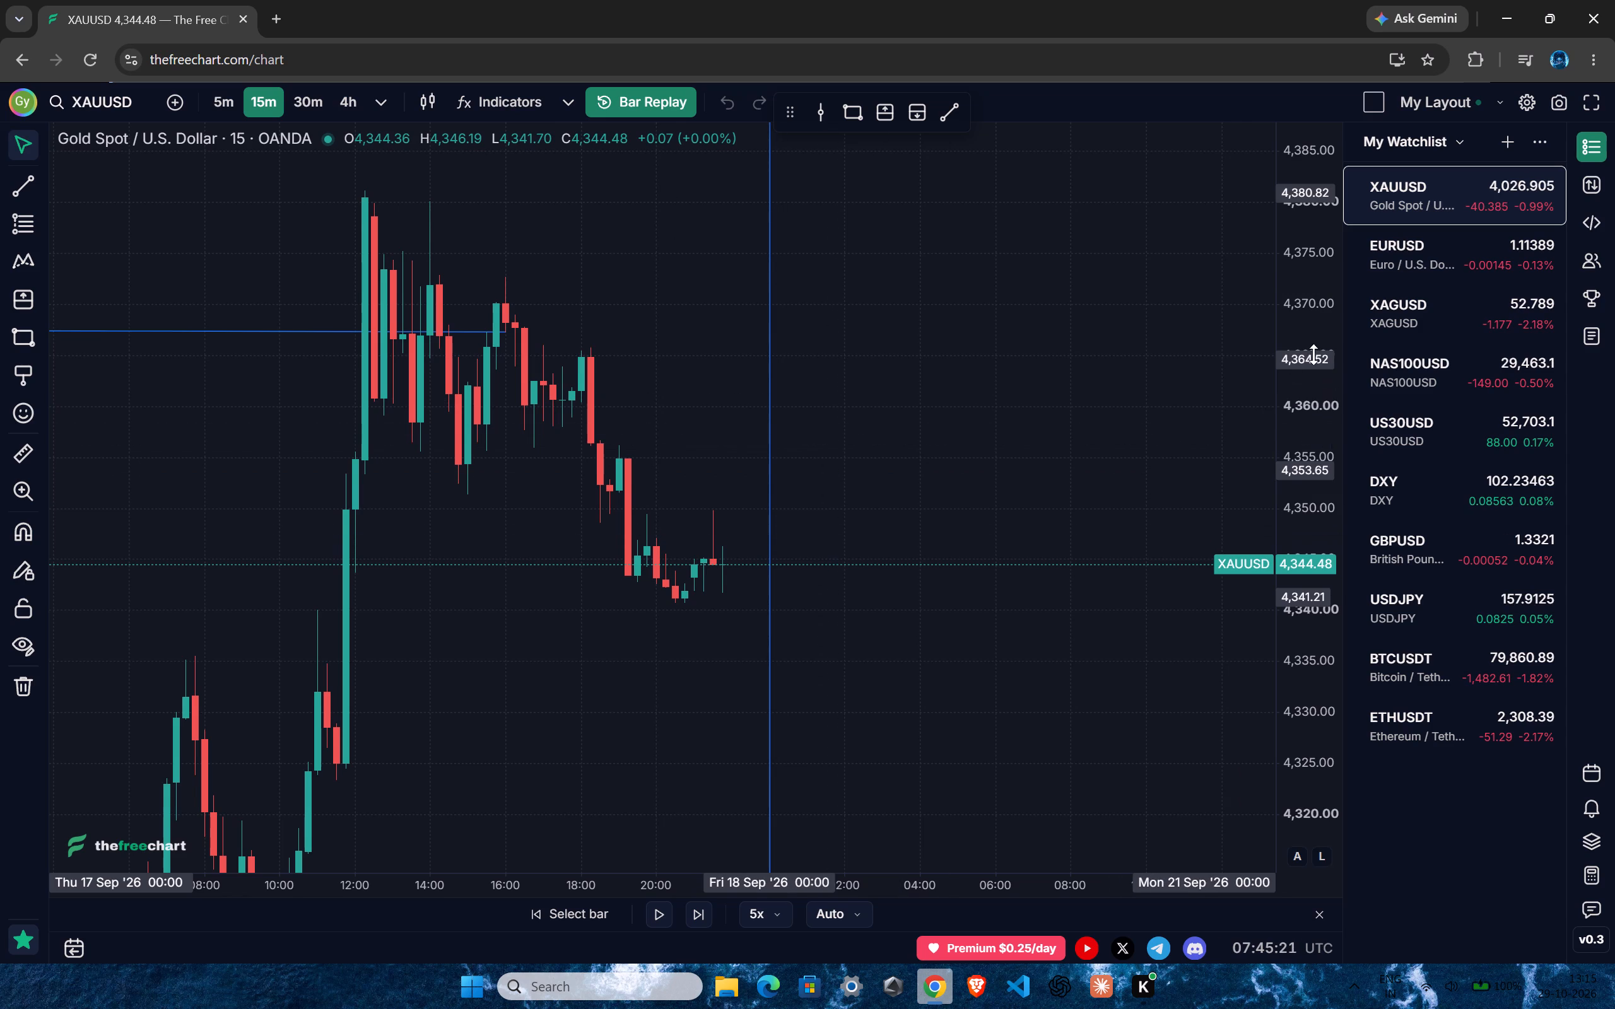
pyautogui.moveTo(1312, 353); pyautogui.dragTo(1322, 639)
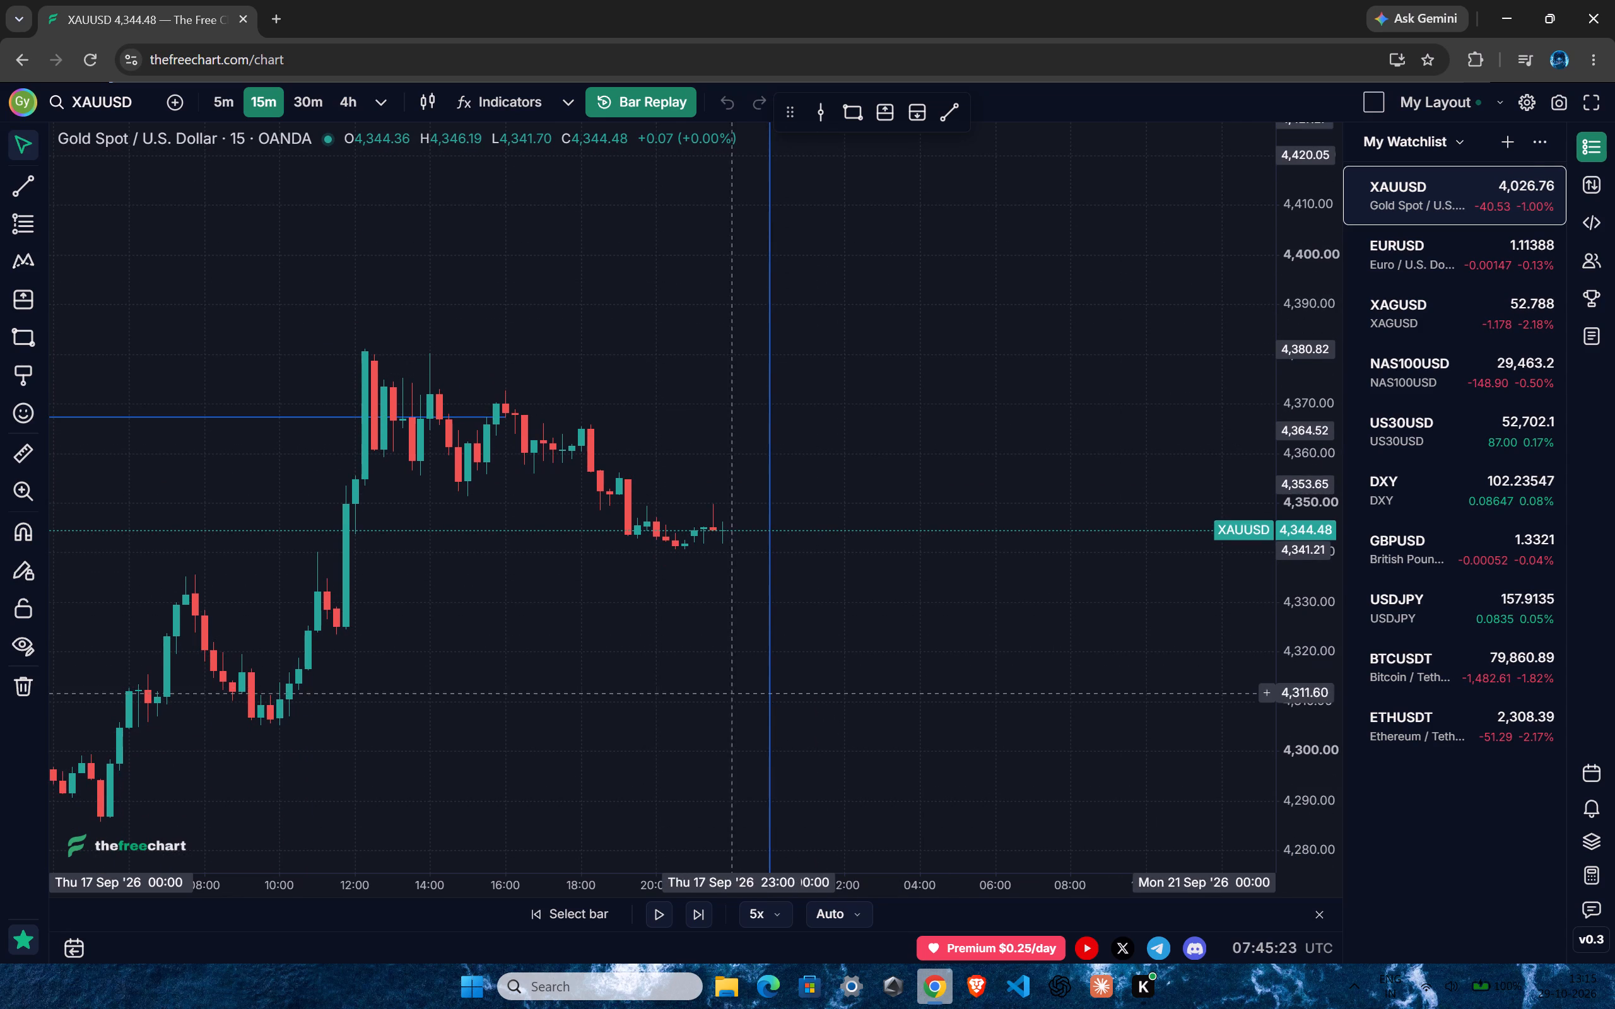
pyautogui.click(650, 916)
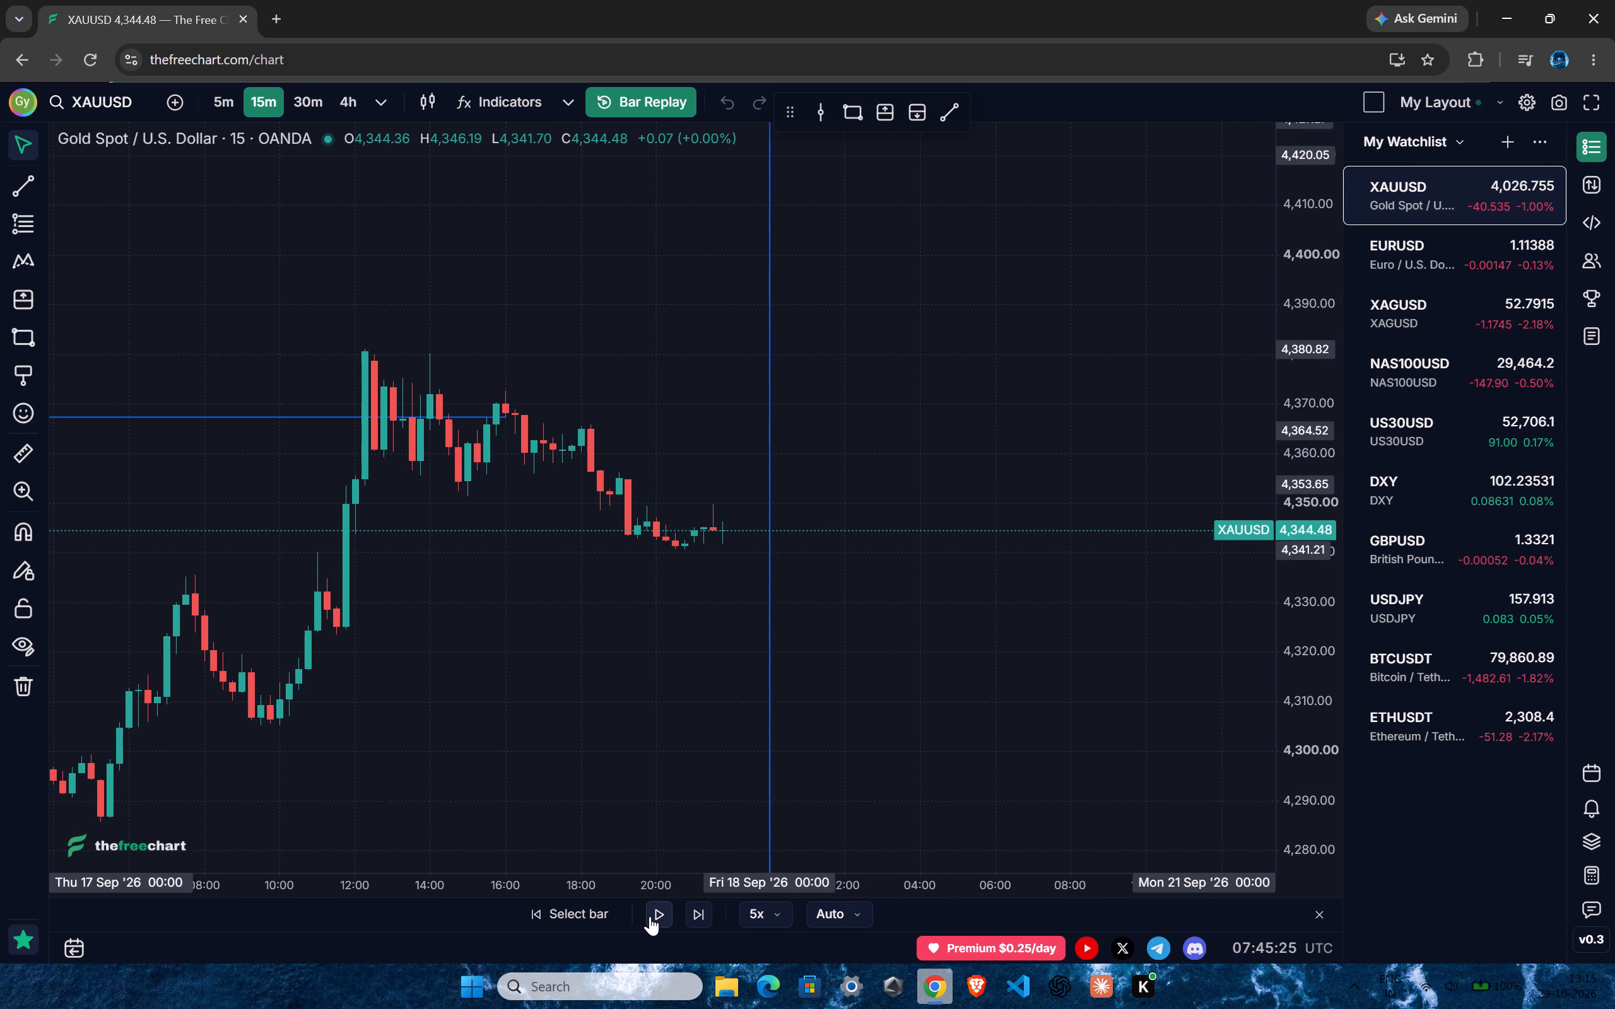
pyautogui.click(650, 916)
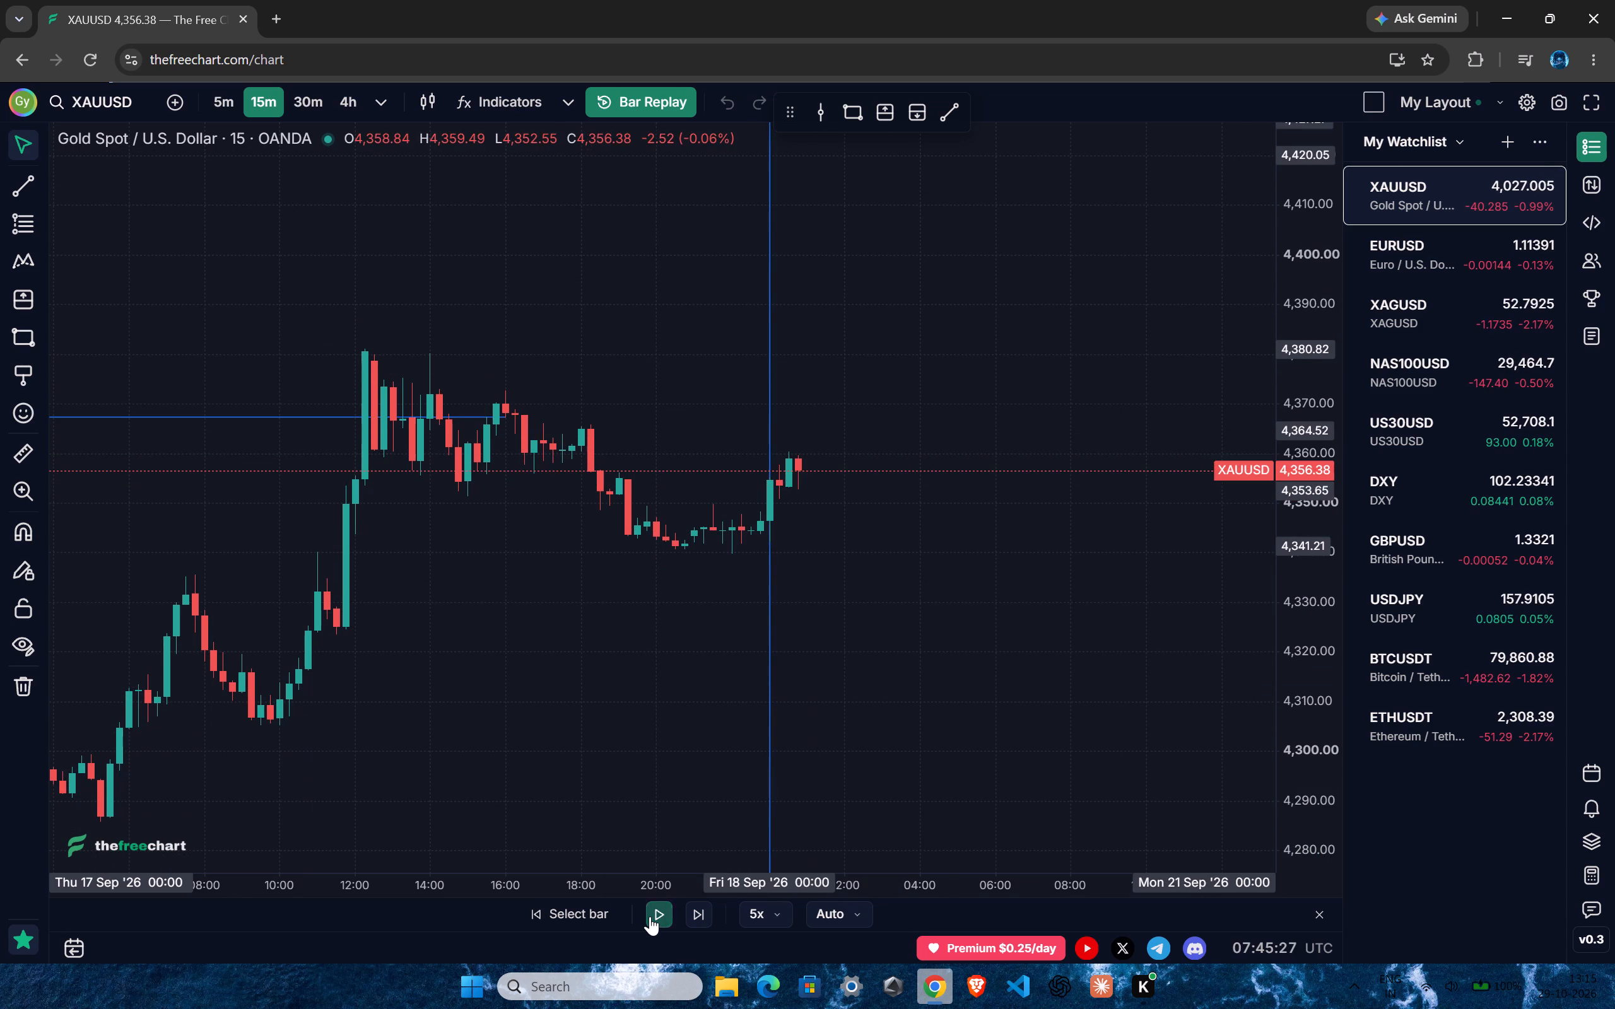
# Draw a rectangle zone from 17:30 on 17 September to 06:00 on 18 September, between about 4,360 and 4,365.
pyautogui.moveTo(1307, 678); pyautogui.dragTo(1283, 334)
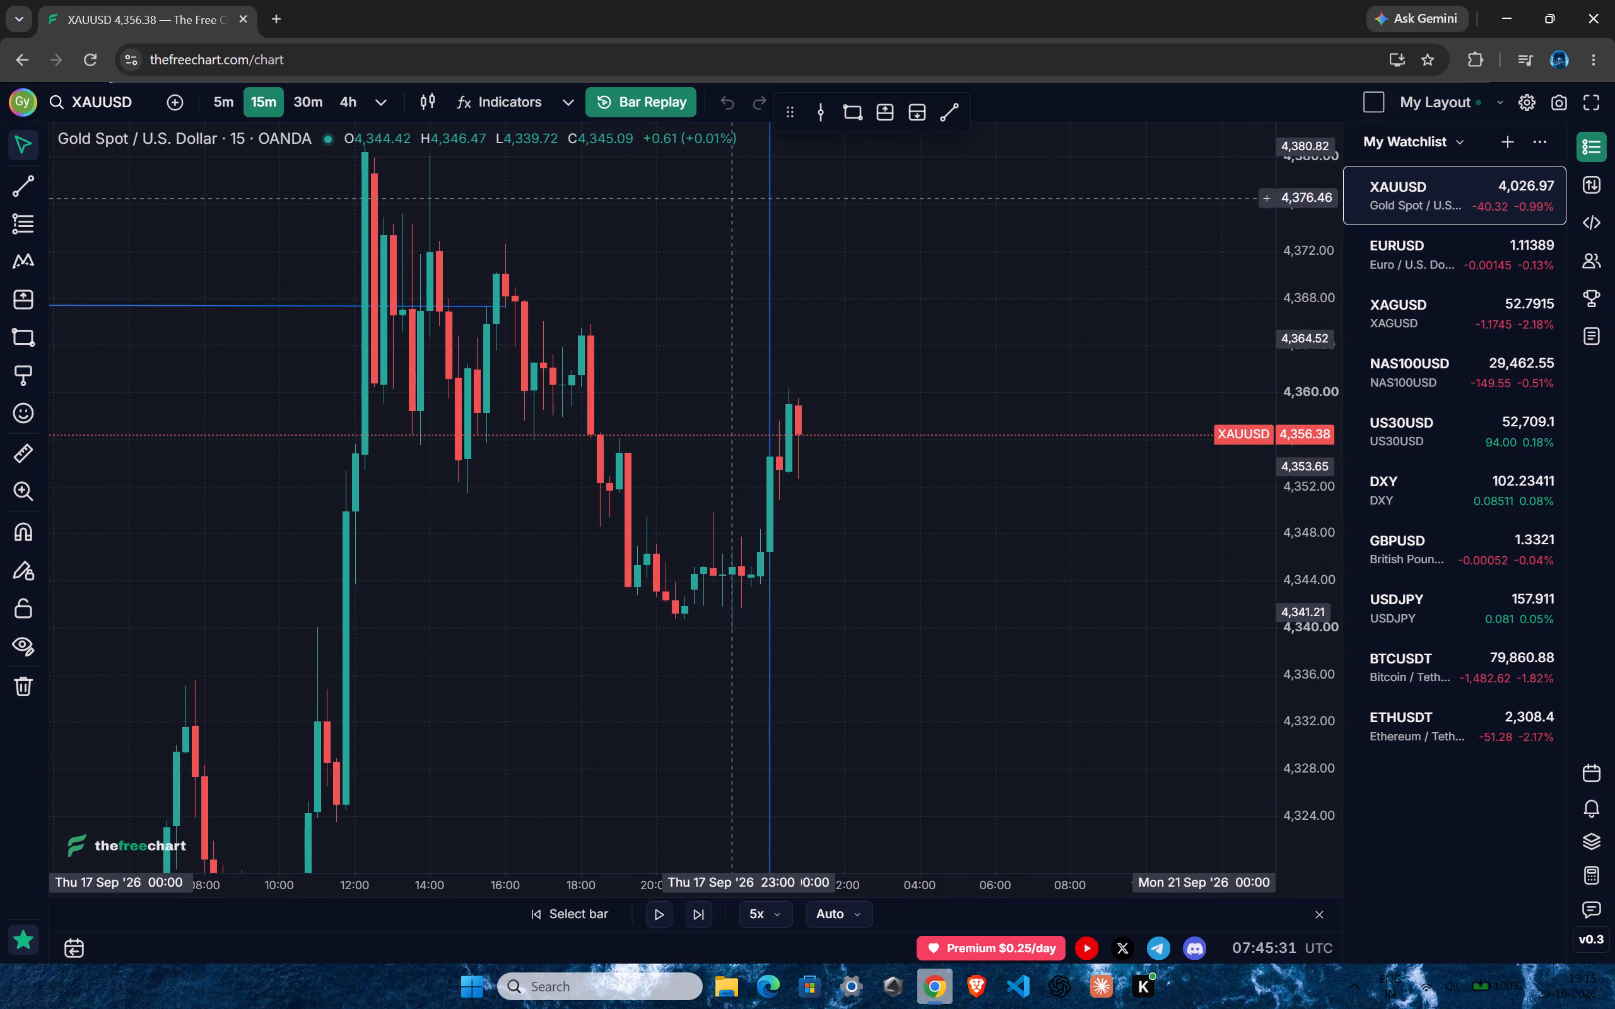
pyautogui.click(848, 116)
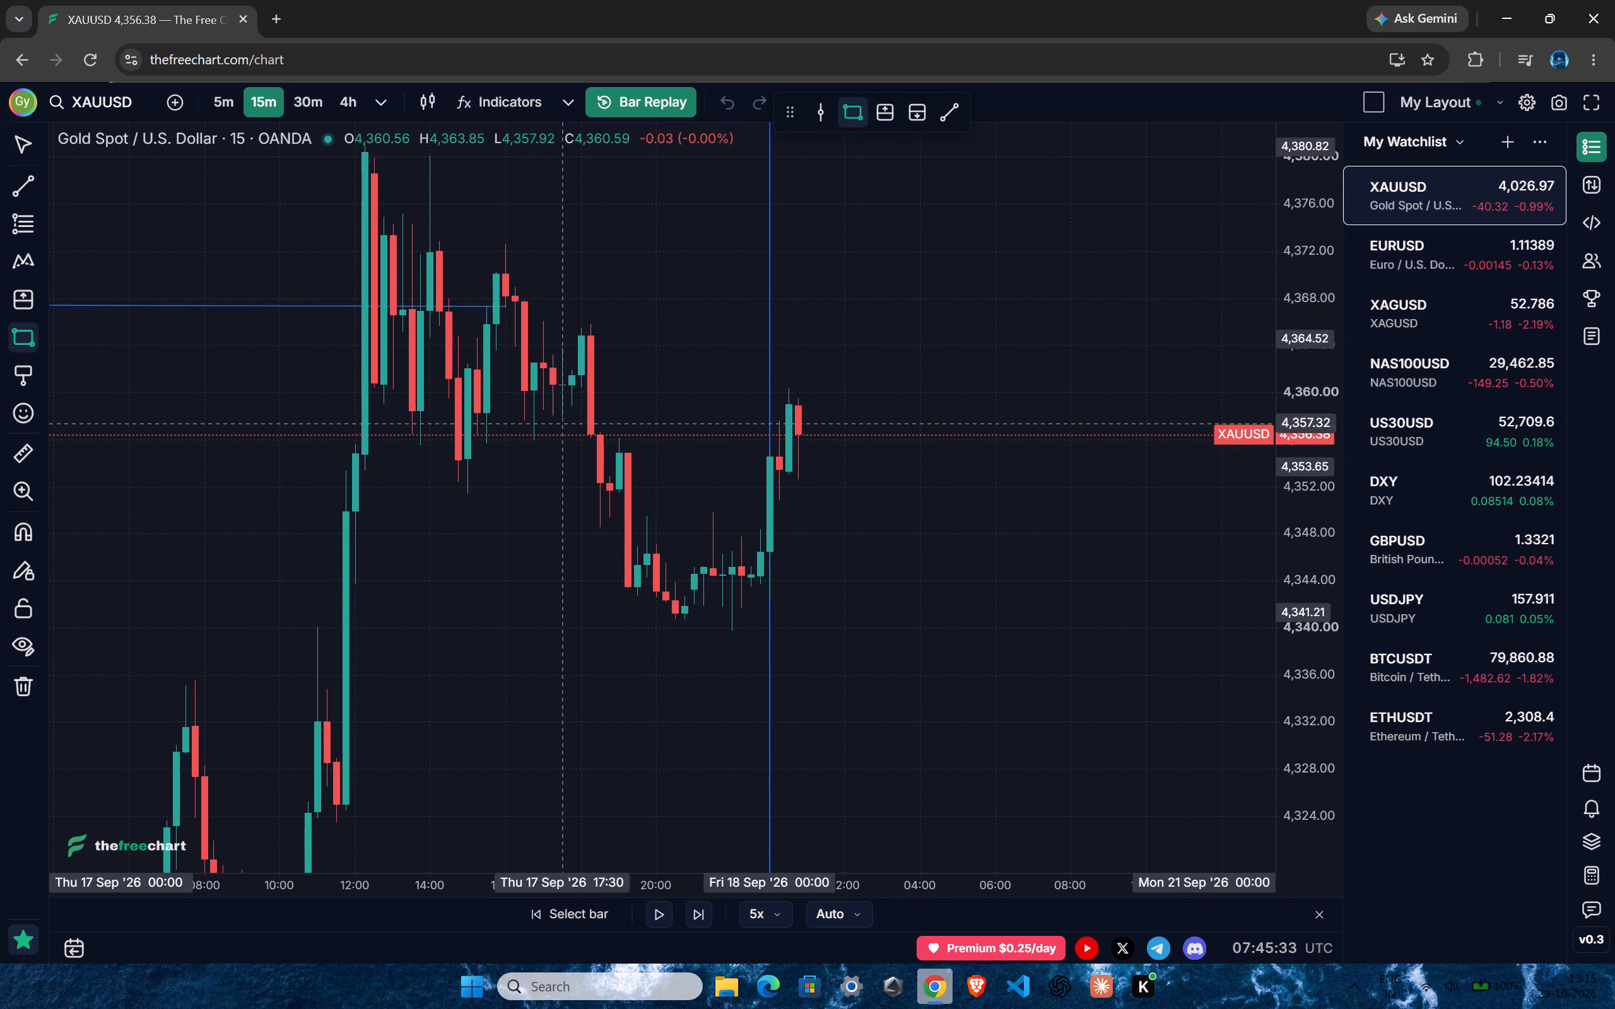
pyautogui.click(562, 392)
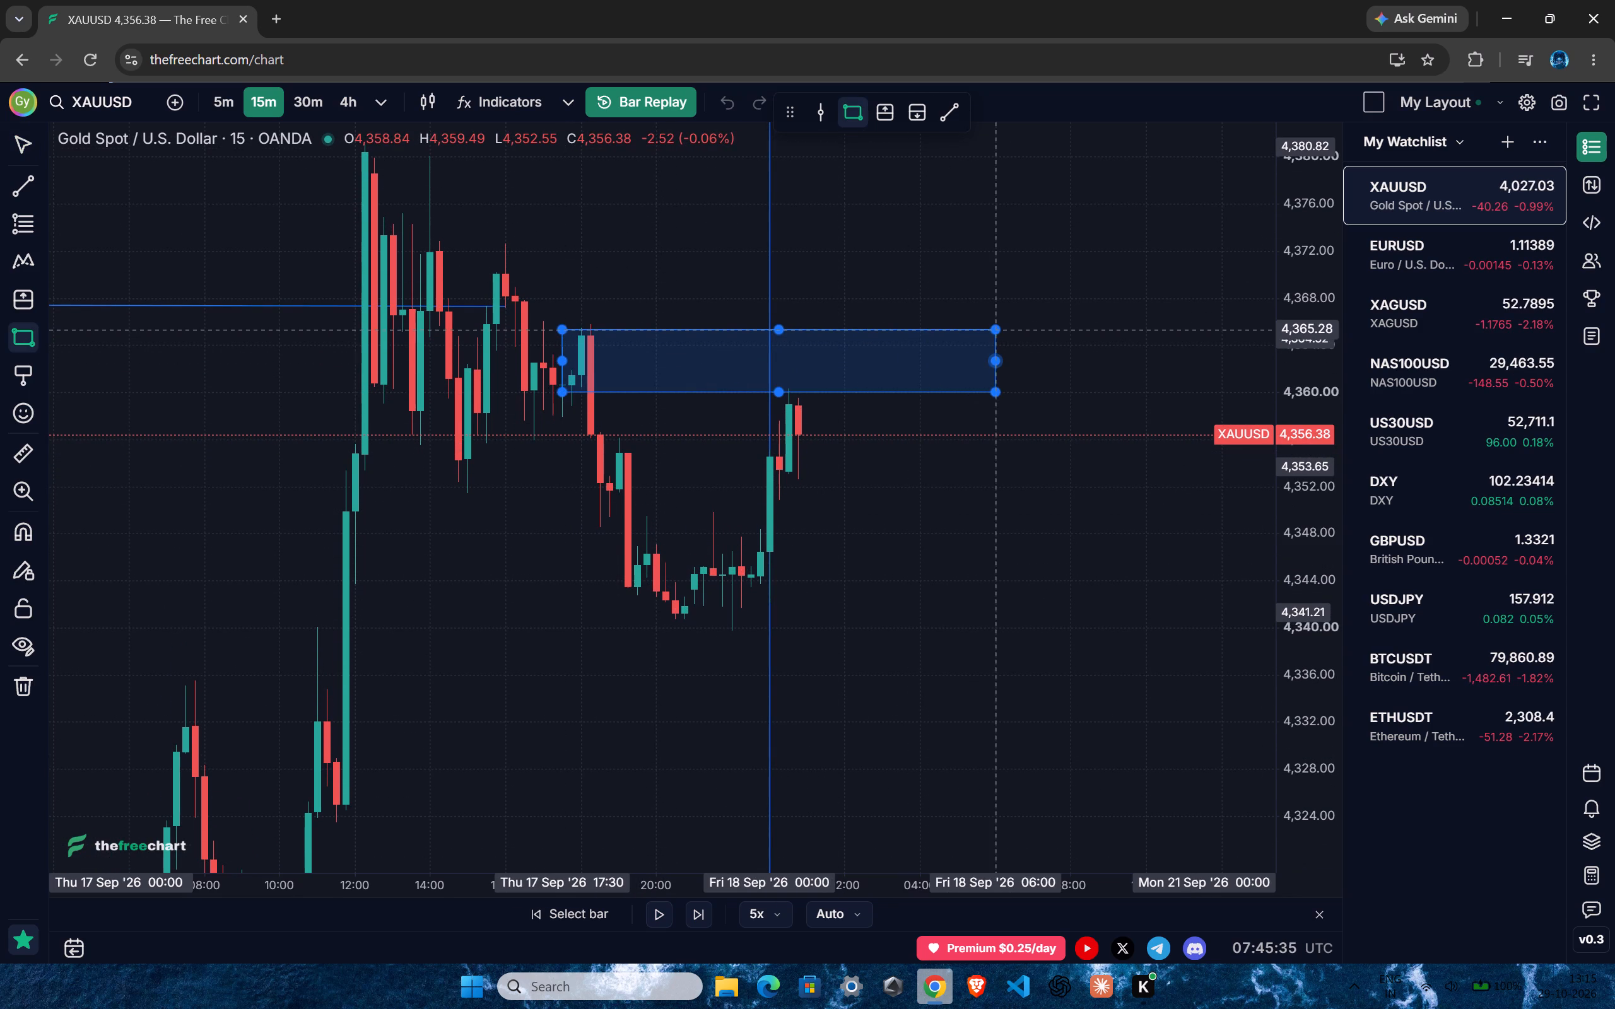
pyautogui.click(993, 329)
pyautogui.click(970, 597)
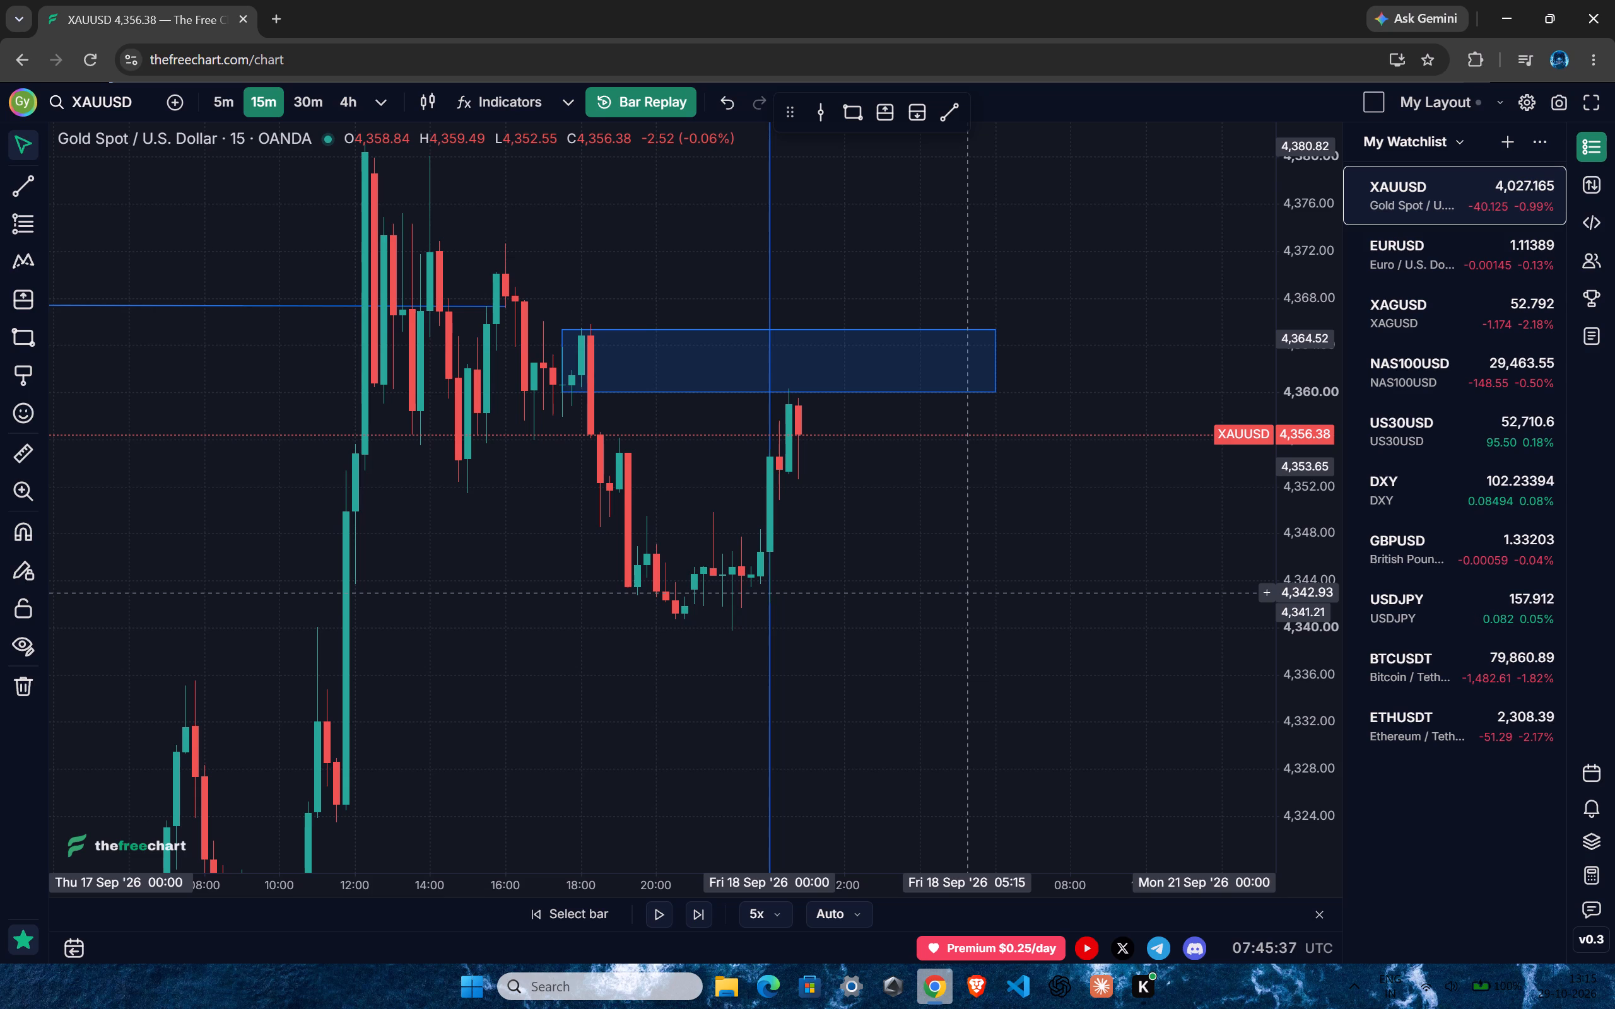
# On the 1-hour interval, lower the bottom edge of the zone starting at 17:30 on 17 September to about 4,357.7.
pyautogui.write('1h')
pyautogui.press('Return')
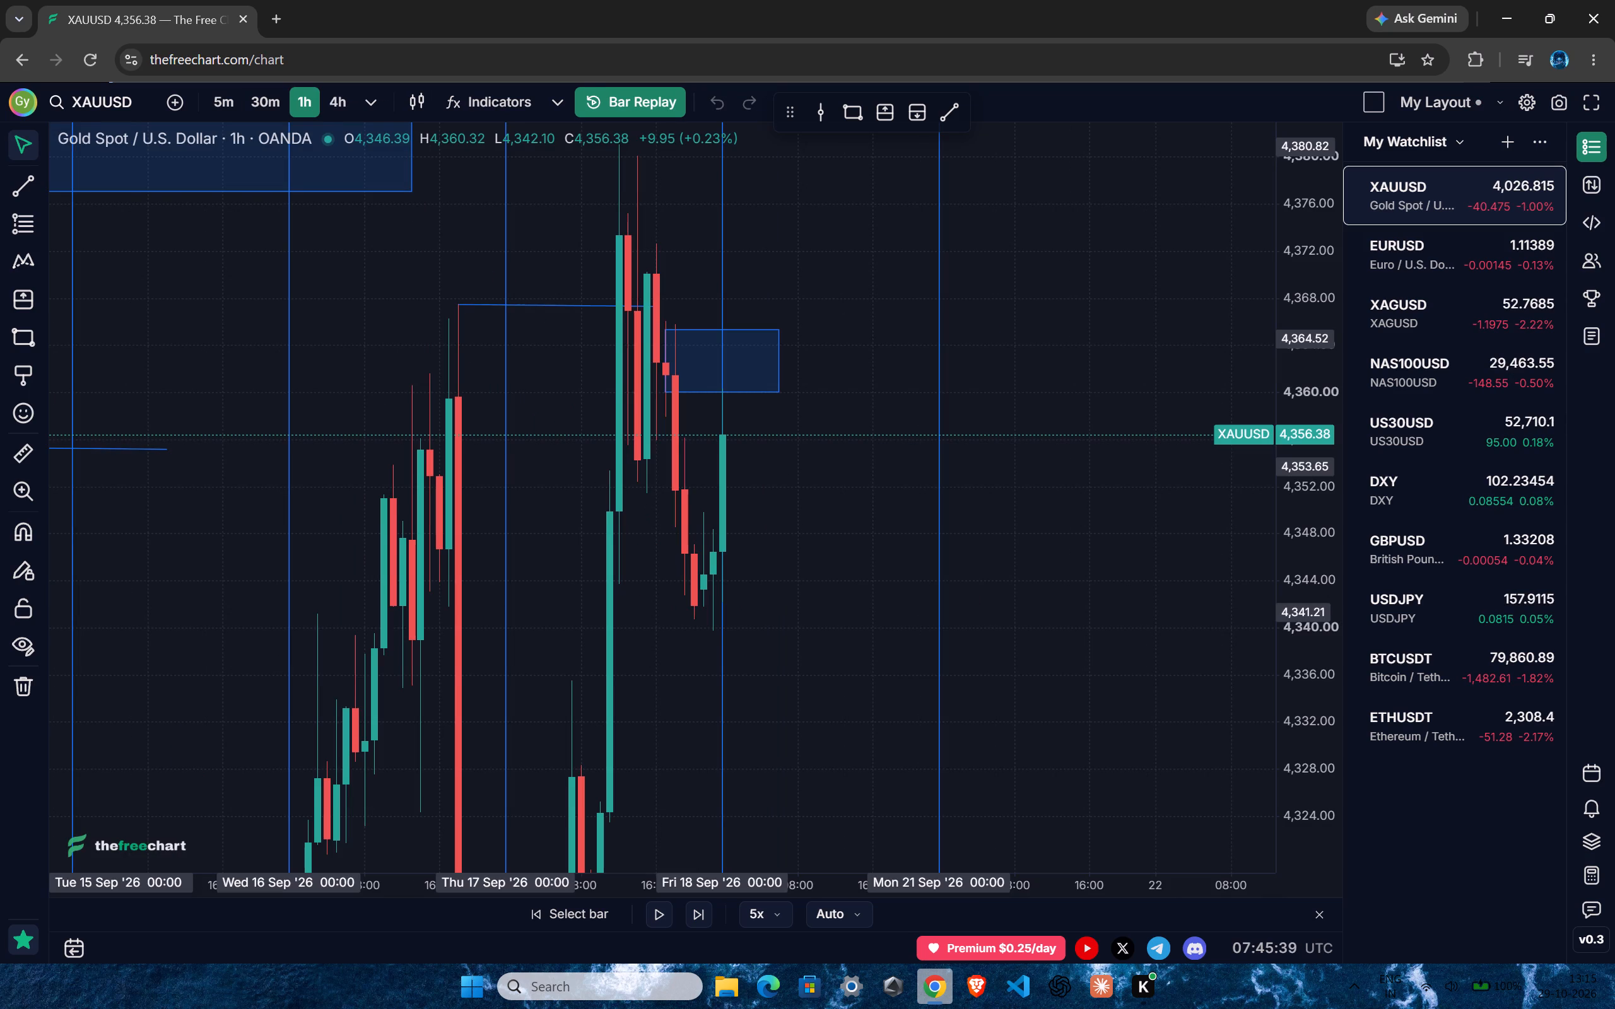
pyautogui.keyDown('ctrl'); pyautogui.scroll(5, 676, 503); pyautogui.keyUp('ctrl')
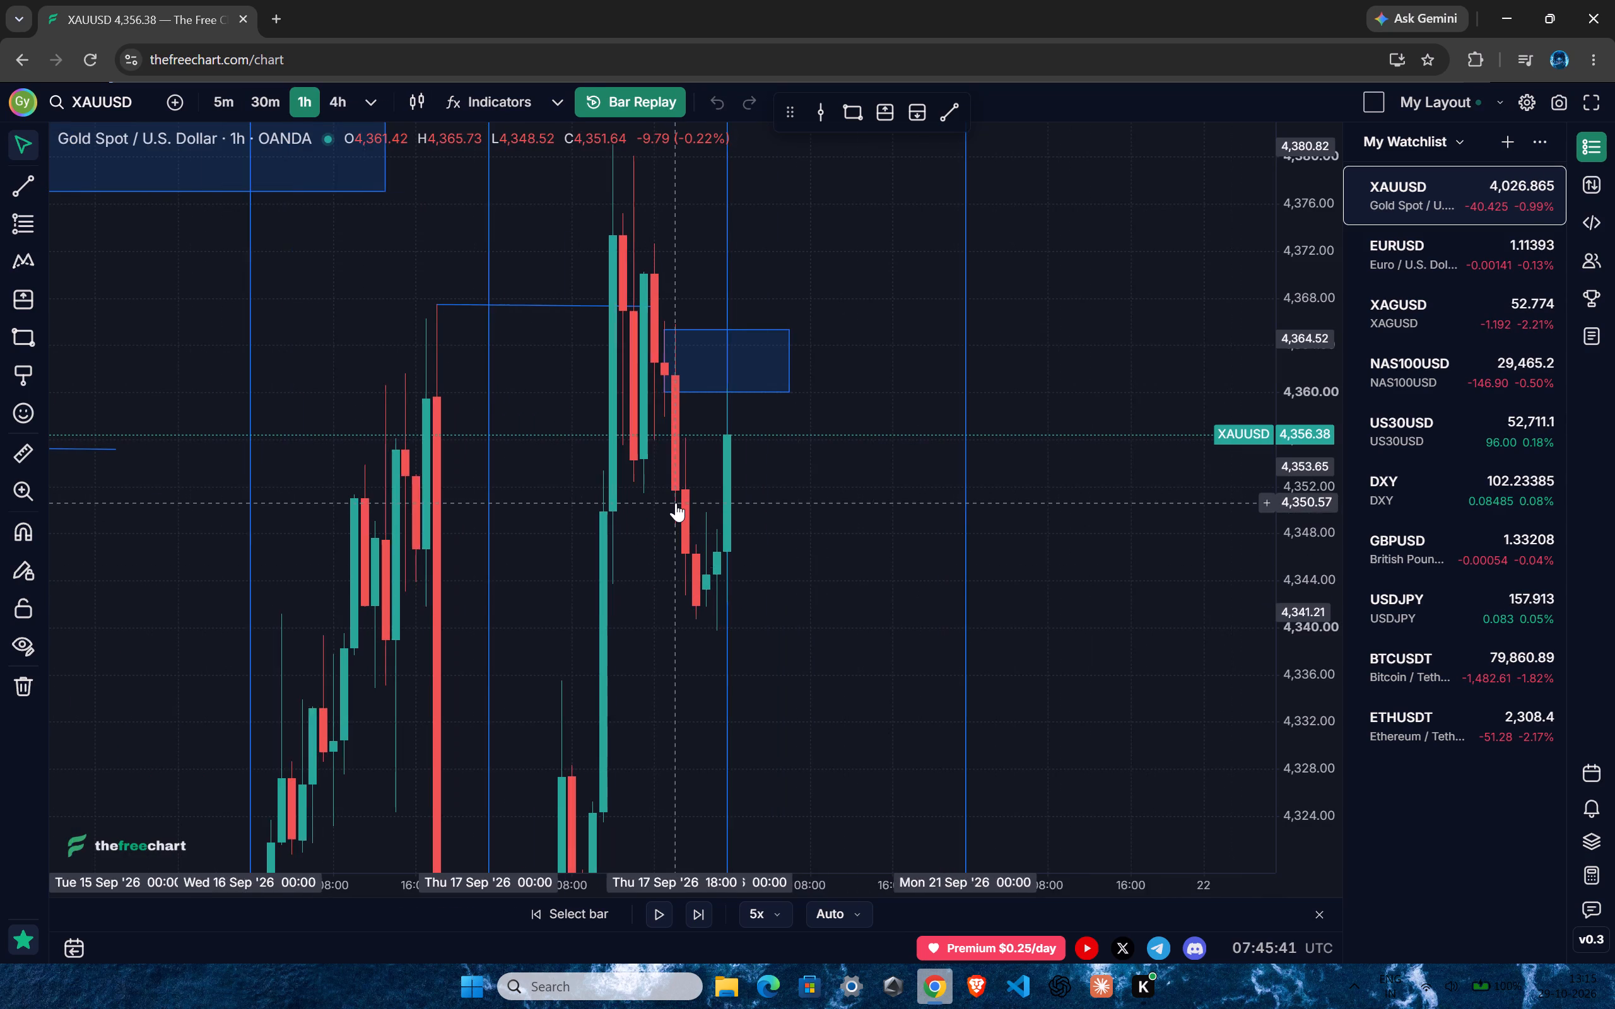
pyautogui.keyDown('ctrl'); pyautogui.scroll(6, 676, 503); pyautogui.keyUp('ctrl')
pyautogui.moveTo(806, 392); pyautogui.dragTo(802, 418)
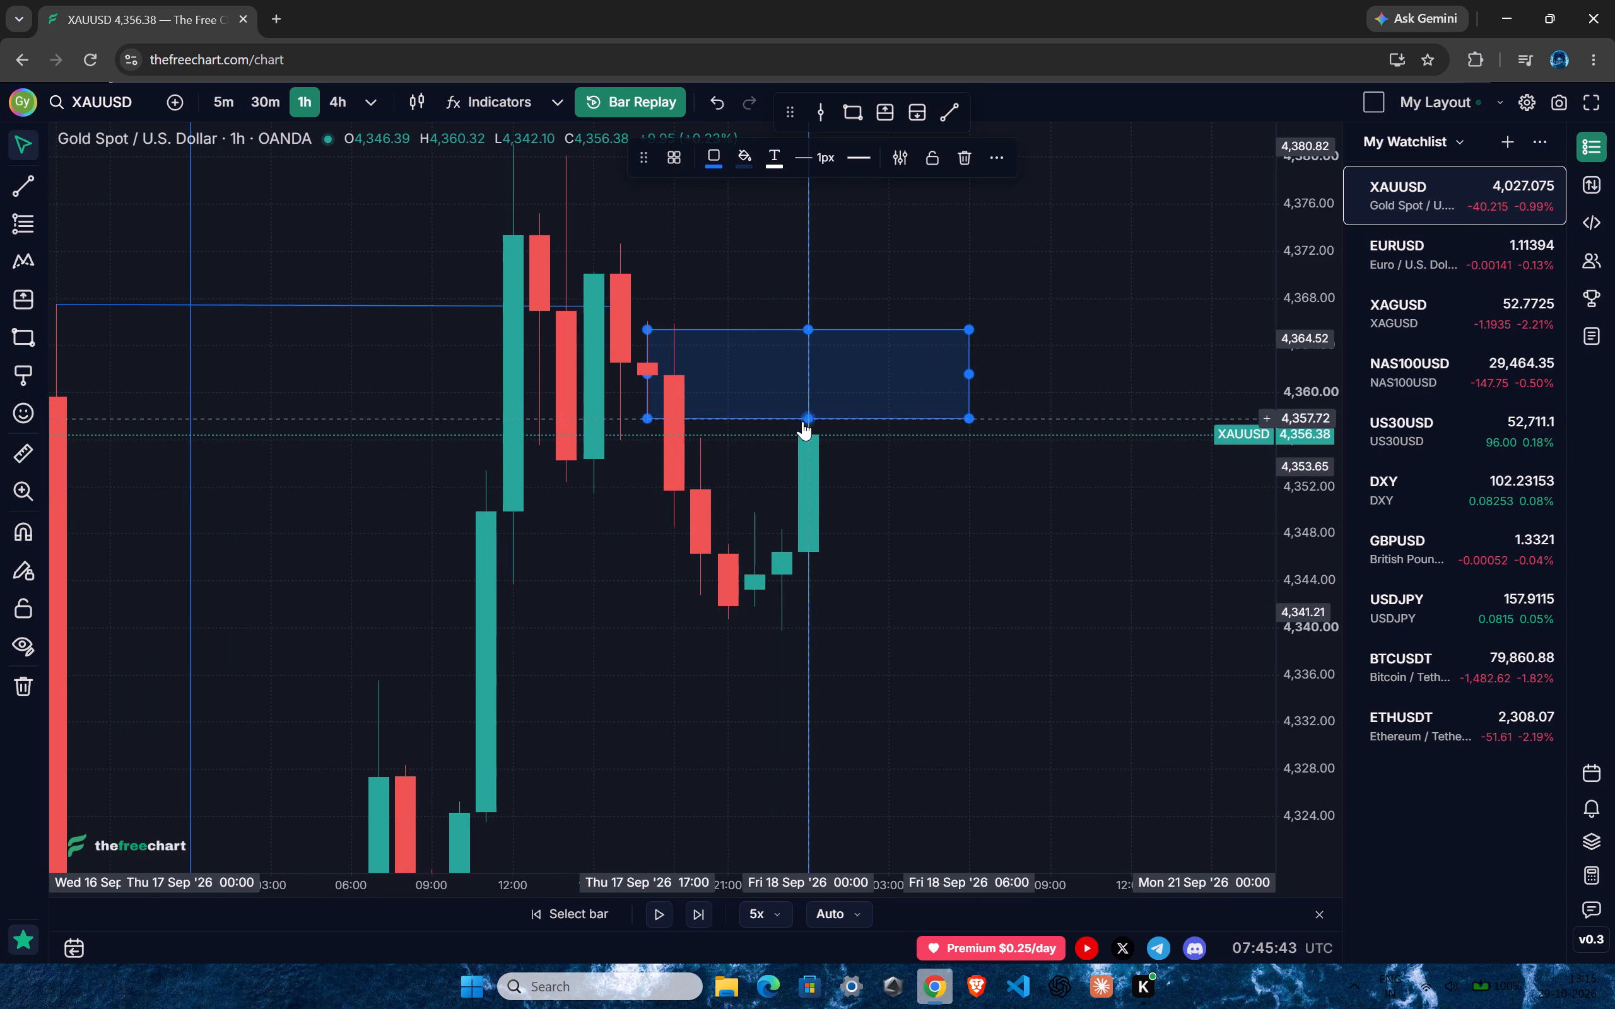
pyautogui.click(1004, 600)
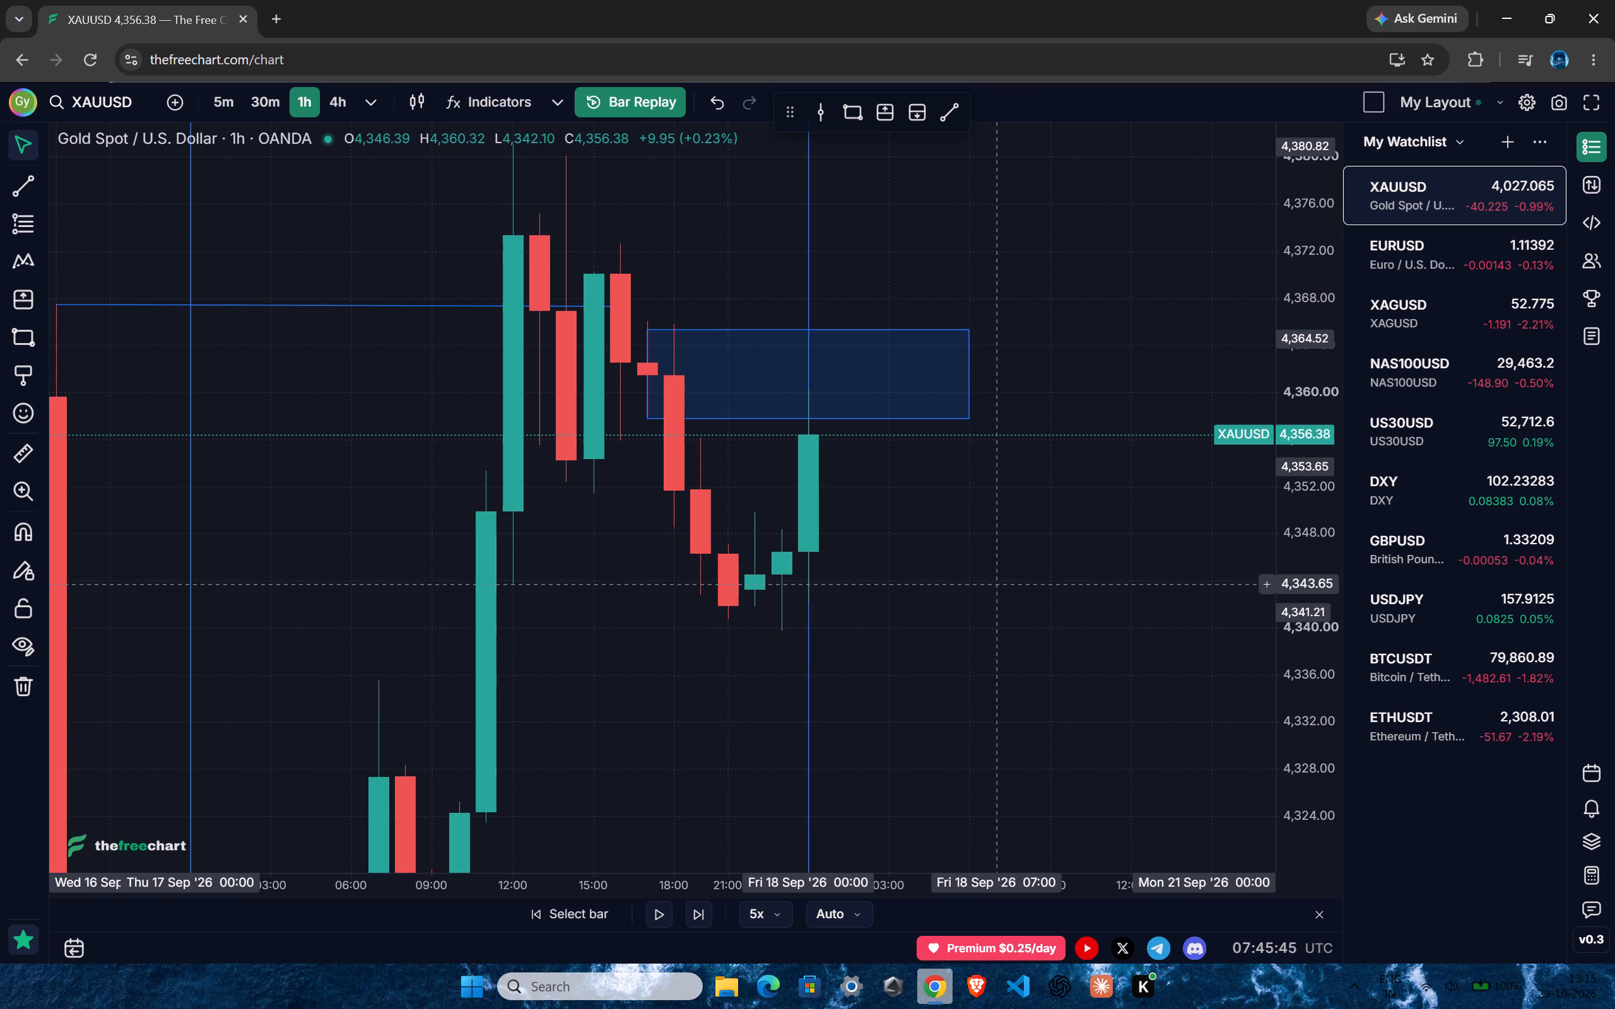
# Place a short position at 00:00 on 18 September with entry about 4,358, stop about 4,366.5 and target about 4,224.
pyautogui.moveTo(1300, 301); pyautogui.dragTo(1244, 600)
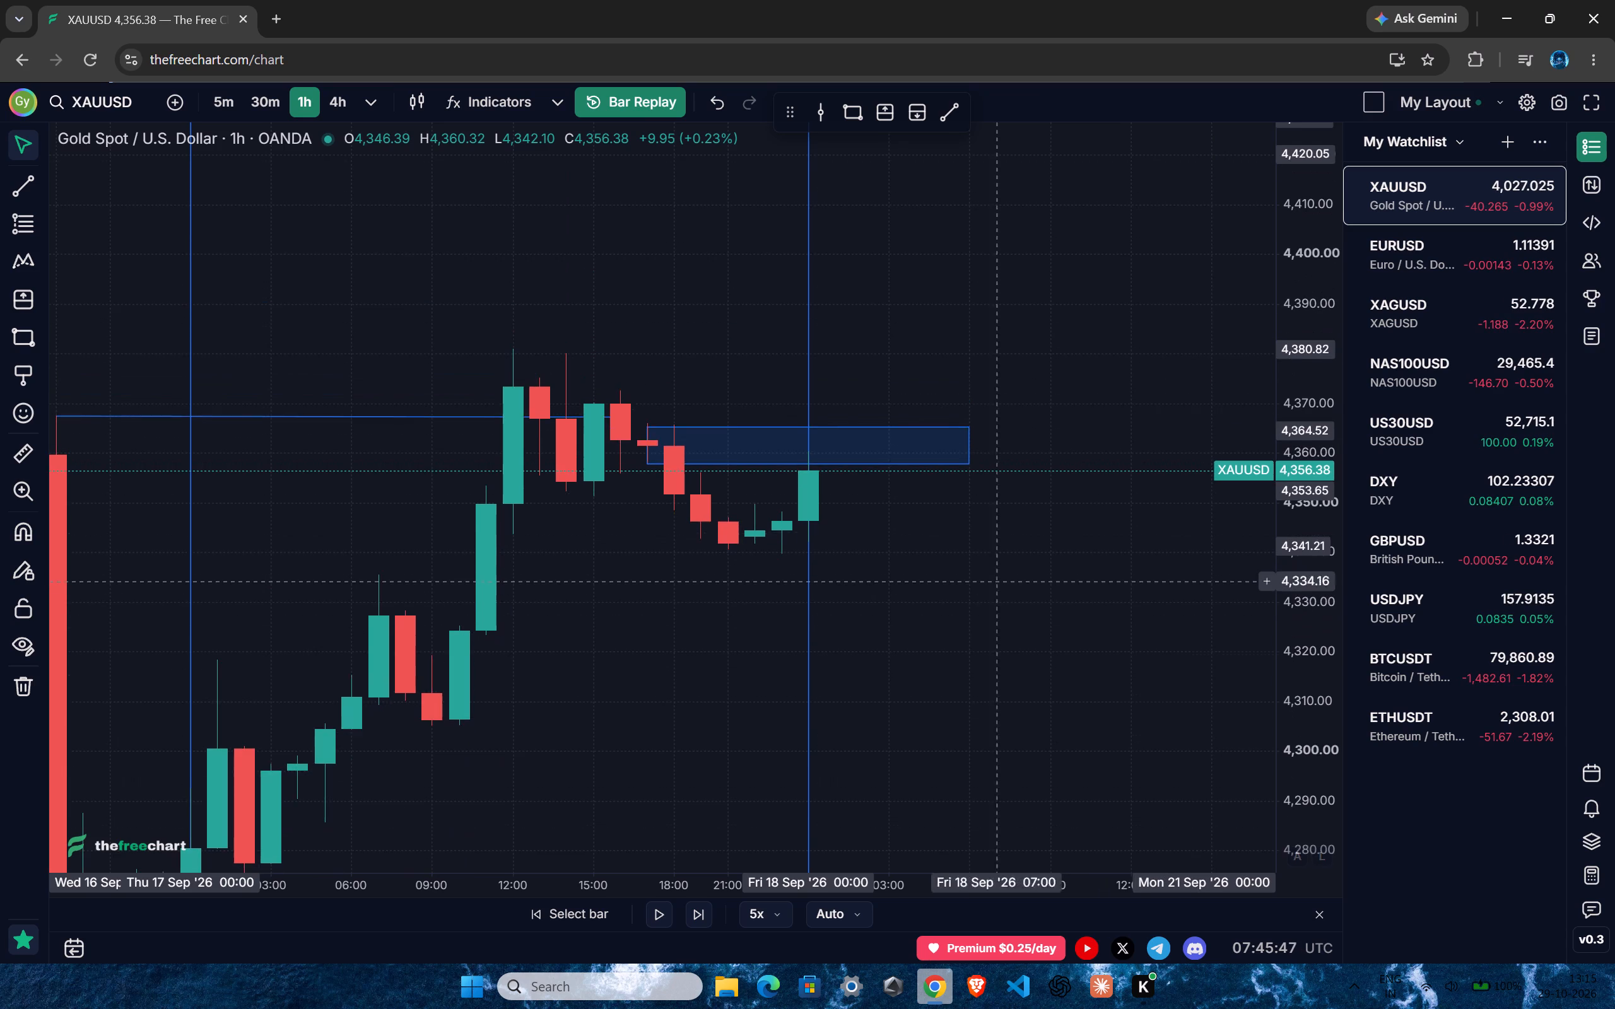
pyautogui.keyDown('ctrl'); pyautogui.scroll(-10, 941, 584); pyautogui.keyUp('ctrl')
pyautogui.moveTo(954, 592); pyautogui.dragTo(859, 619)
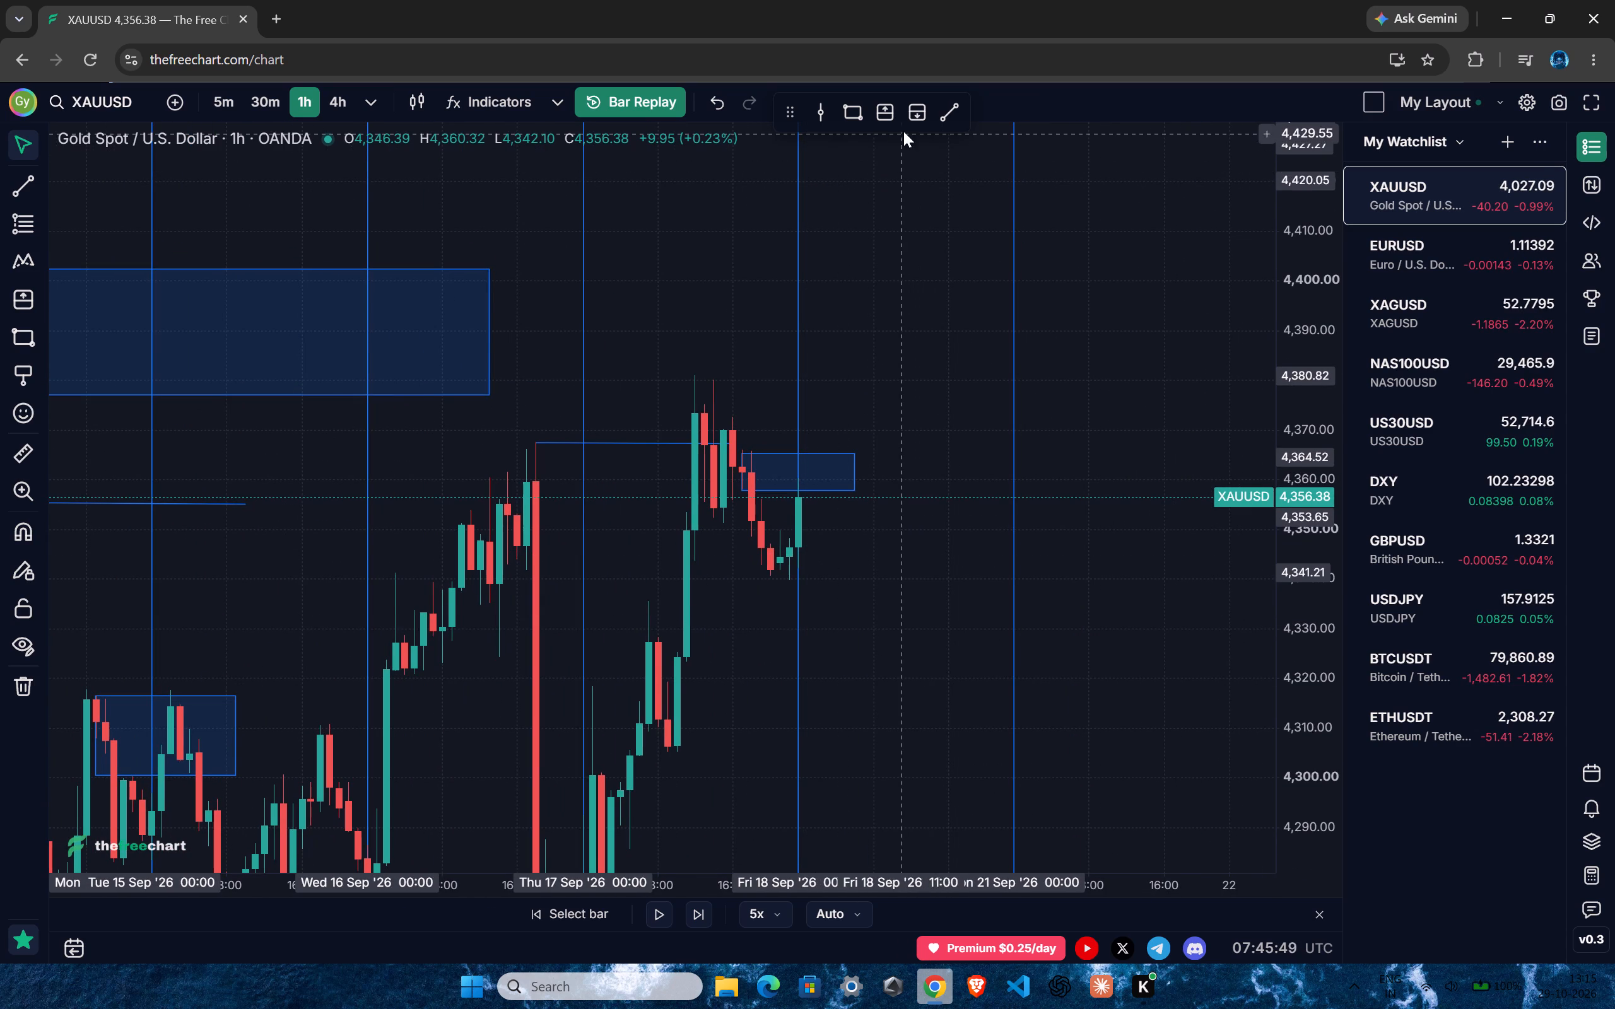
pyautogui.click(920, 112)
pyautogui.click(797, 489)
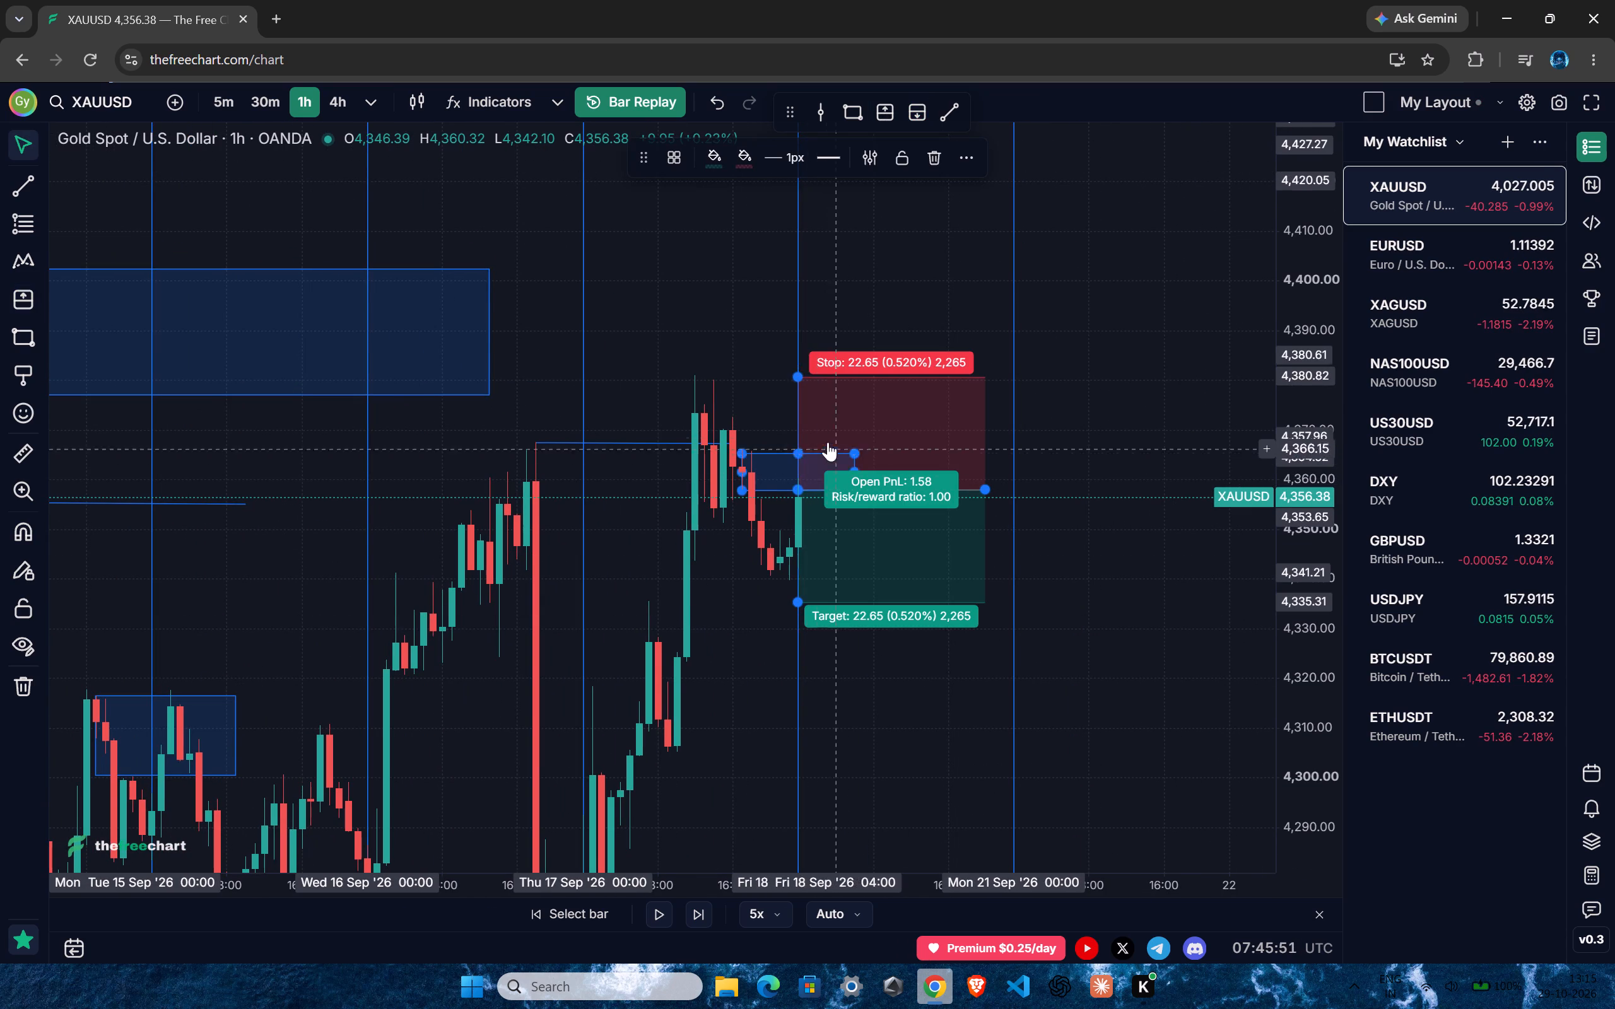
pyautogui.moveTo(804, 376); pyautogui.dragTo(807, 447)
pyautogui.moveTo(899, 713); pyautogui.dragTo(839, 342)
pyautogui.keyDown('ctrl'); pyautogui.scroll(-7, 822, 337); pyautogui.keyUp('ctrl')
pyautogui.moveTo(1301, 336); pyautogui.dragTo(1241, 817)
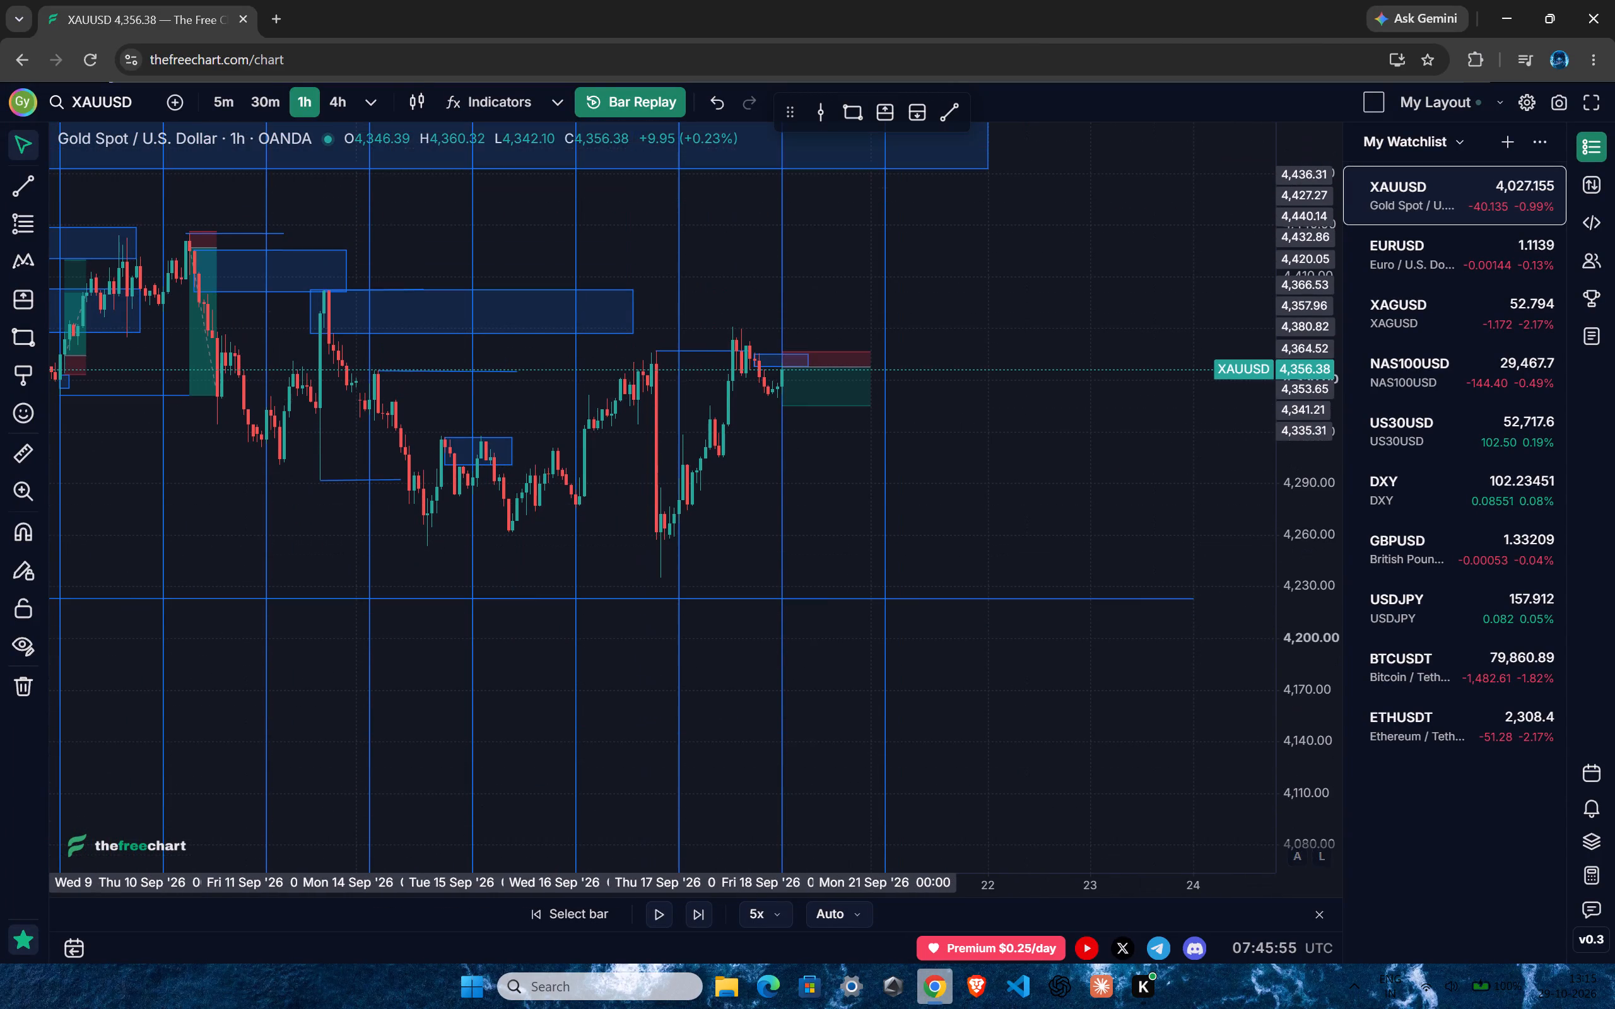
pyautogui.moveTo(1241, 817); pyautogui.dragTo(1233, 814)
pyautogui.moveTo(782, 405); pyautogui.dragTo(817, 597)
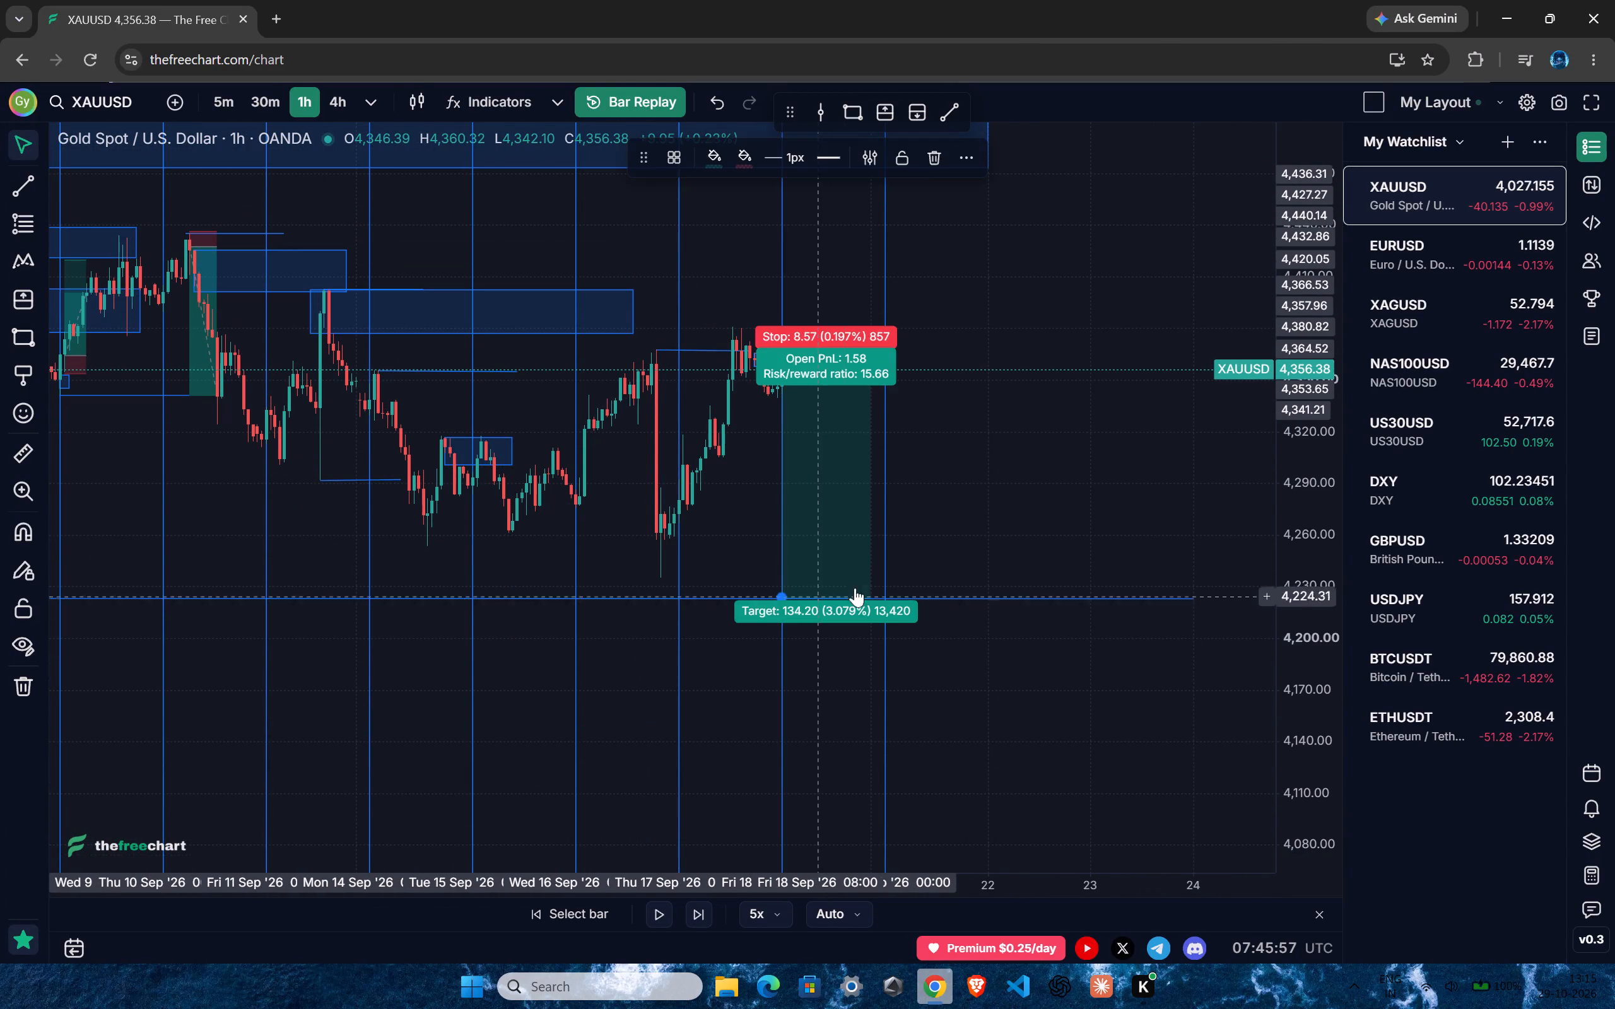
# Play the replay forward on the 1-hour interval to about 07:00 on 18 September, then pause it.
pyautogui.moveTo(1018, 469); pyautogui.dragTo(1015, 565)
pyautogui.keyDown('ctrl'); pyautogui.scroll(4, 856, 542); pyautogui.keyUp('ctrl')
pyautogui.moveTo(1311, 675); pyautogui.dragTo(1307, 0)
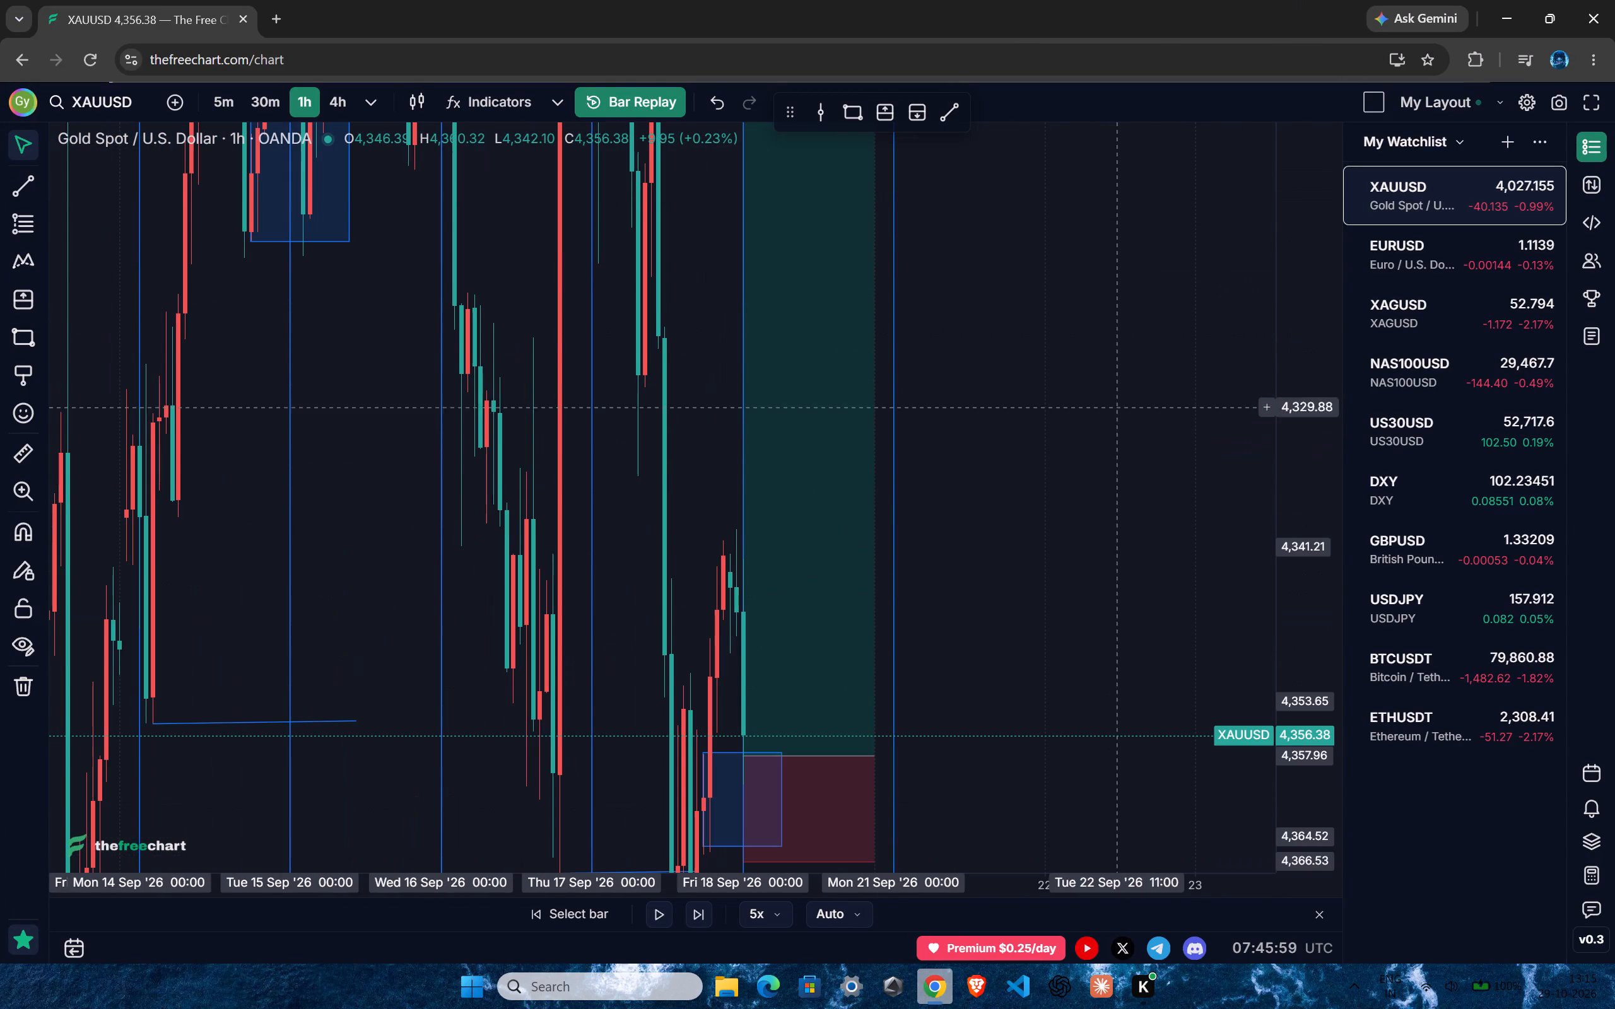
pyautogui.moveTo(1305, 224); pyautogui.dragTo(1313, 558)
pyautogui.moveTo(1302, 625); pyautogui.dragTo(1418, 0)
pyautogui.moveTo(1295, 313); pyautogui.dragTo(1261, 761)
pyautogui.keyDown('ctrl'); pyautogui.scroll(4, 875, 498); pyautogui.keyUp('ctrl')
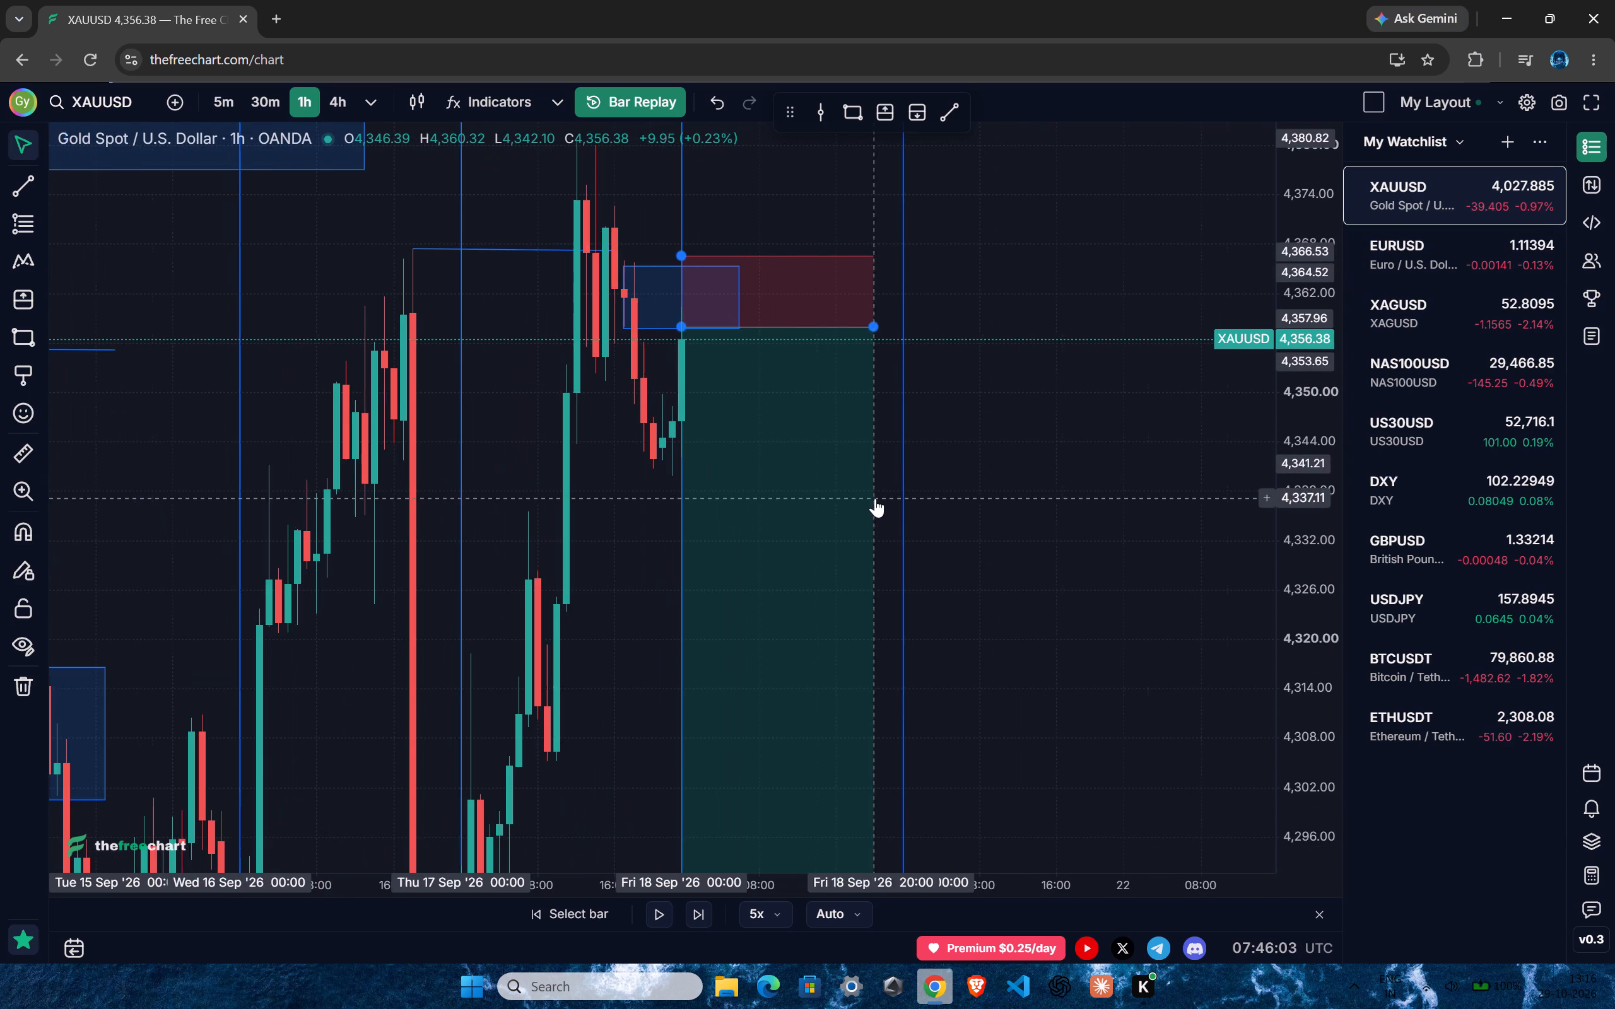
pyautogui.moveTo(1295, 368); pyautogui.dragTo(1271, 571)
pyautogui.keyDown('ctrl'); pyautogui.scroll(3, 1089, 526); pyautogui.keyUp('ctrl')
pyautogui.click(654, 918)
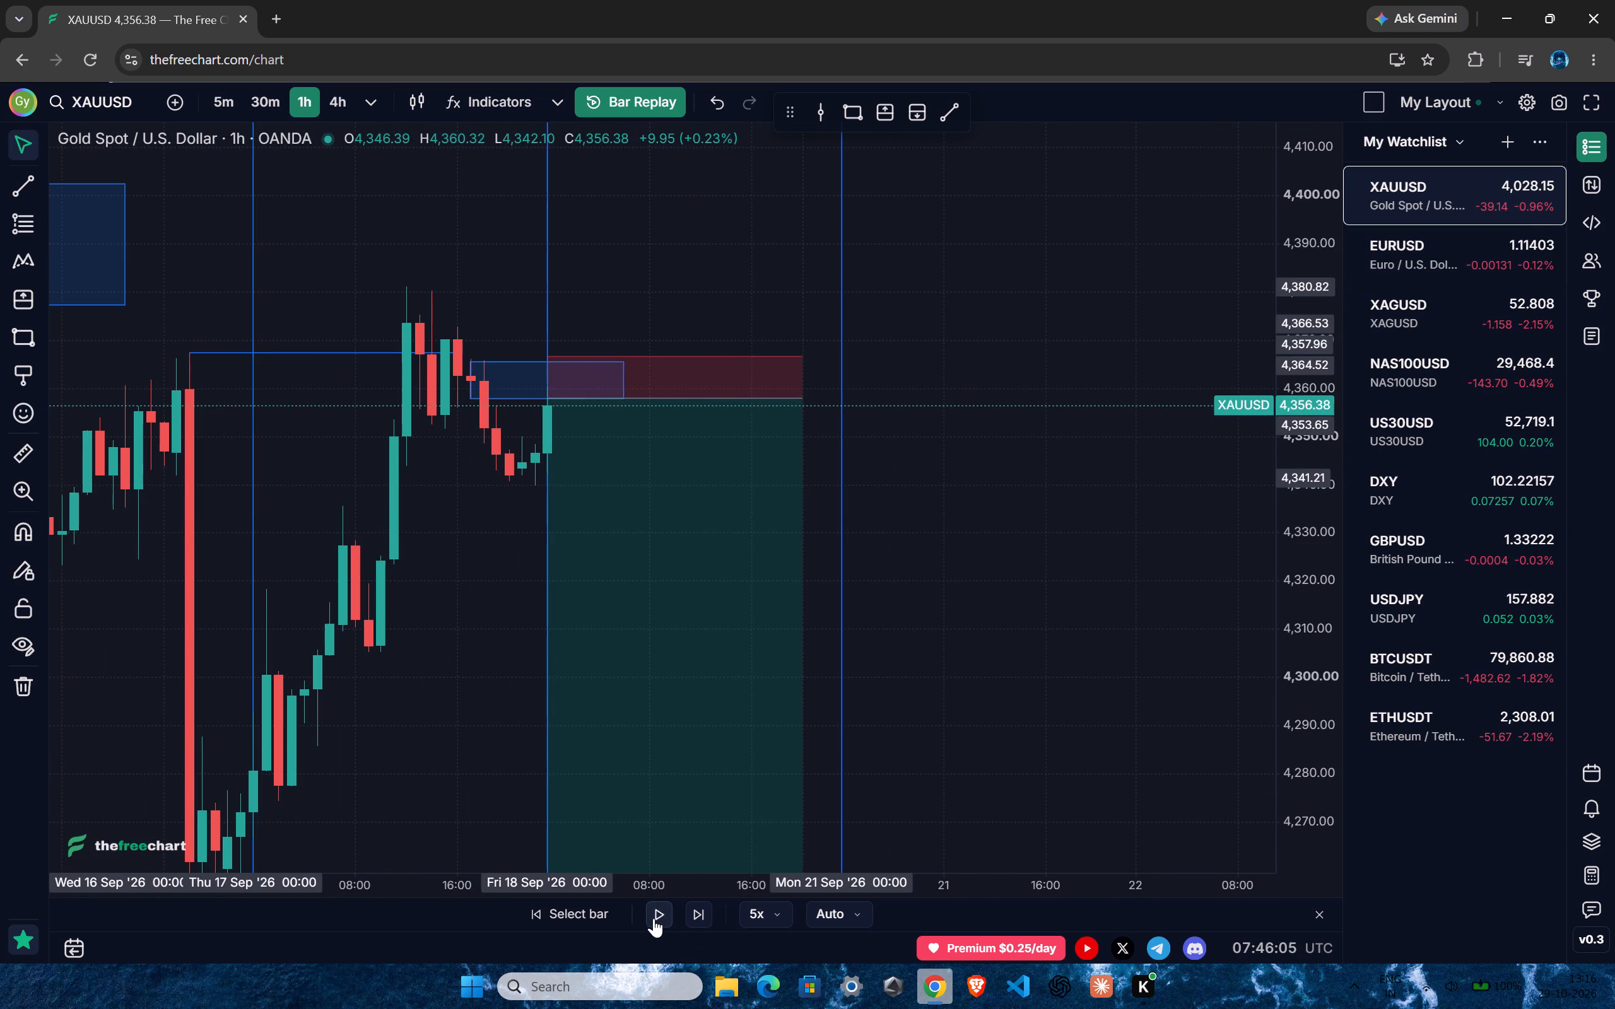
pyautogui.click(654, 918)
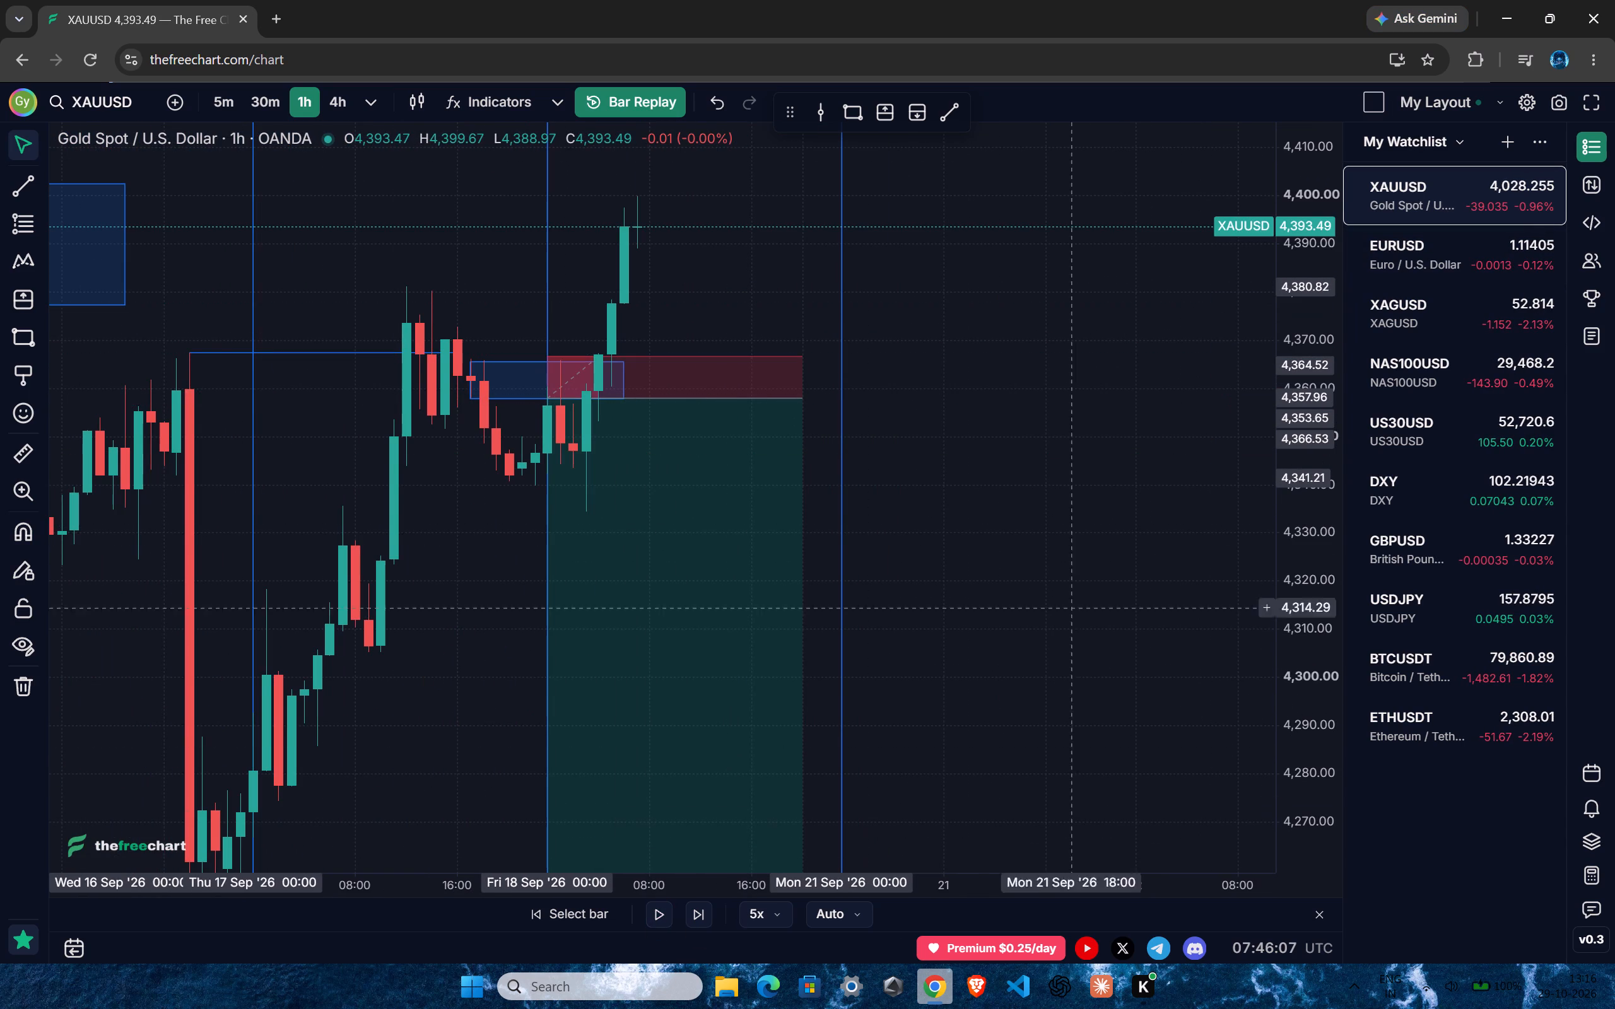
# Switch to the 5-minute interval and examine the 18 September price action around the zone and short position.
pyautogui.moveTo(1314, 390); pyautogui.dragTo(1298, 506)
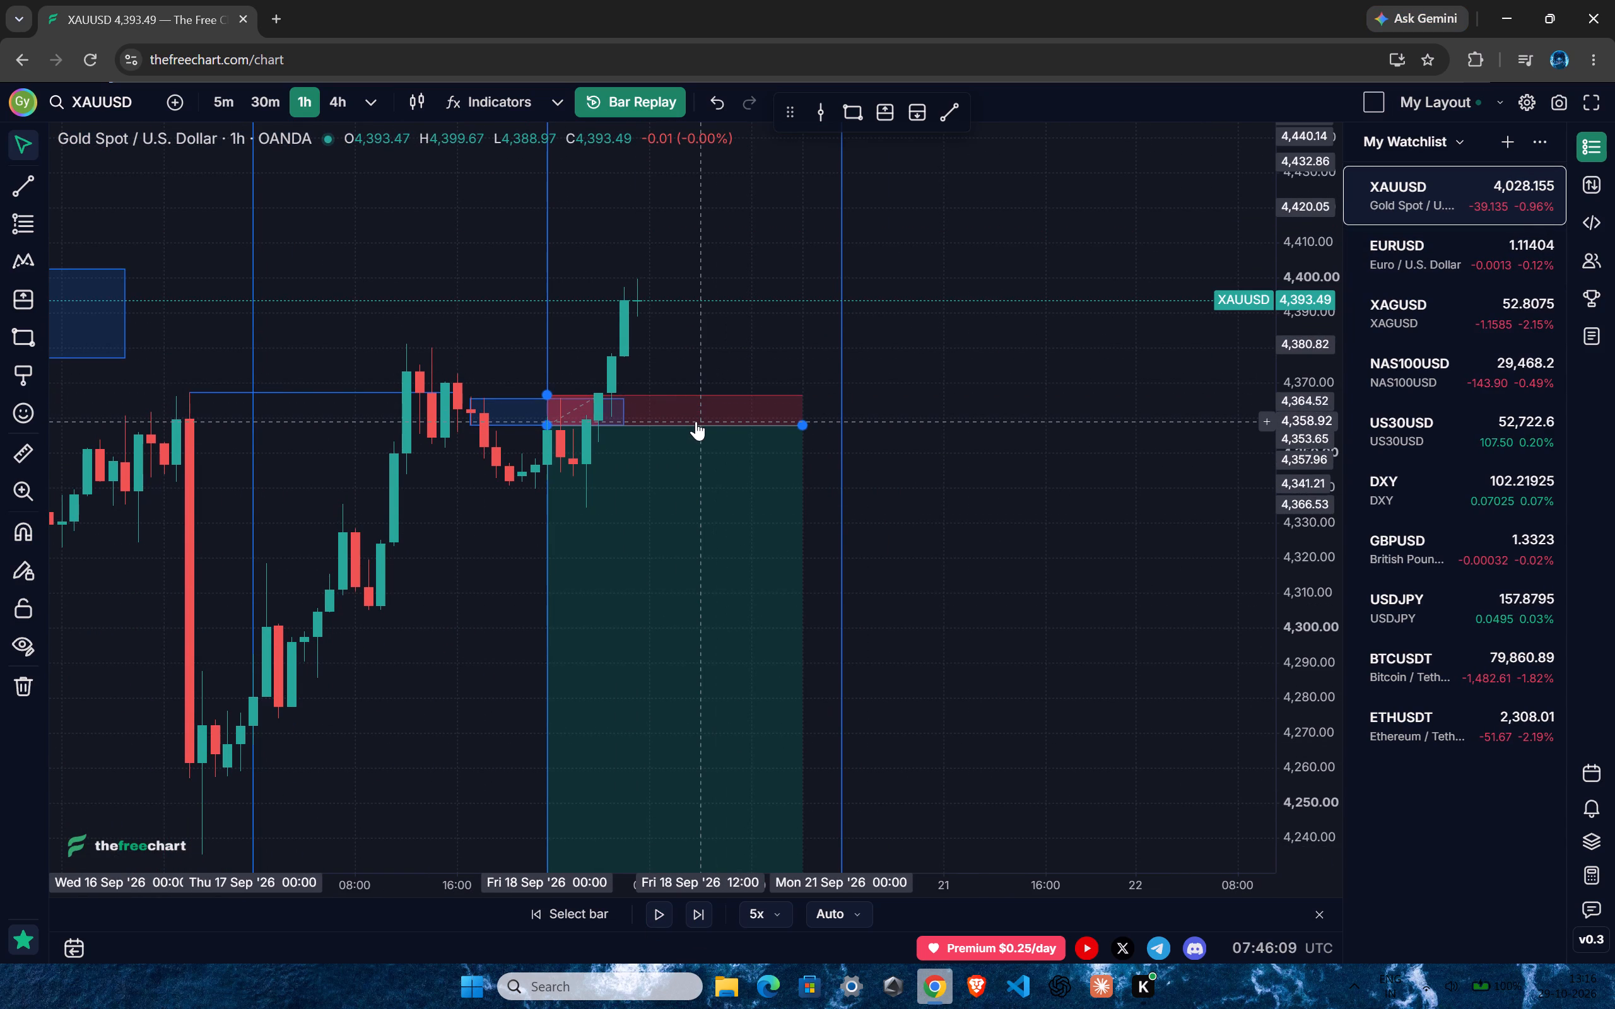
pyautogui.press('5')
pyautogui.press('Return')
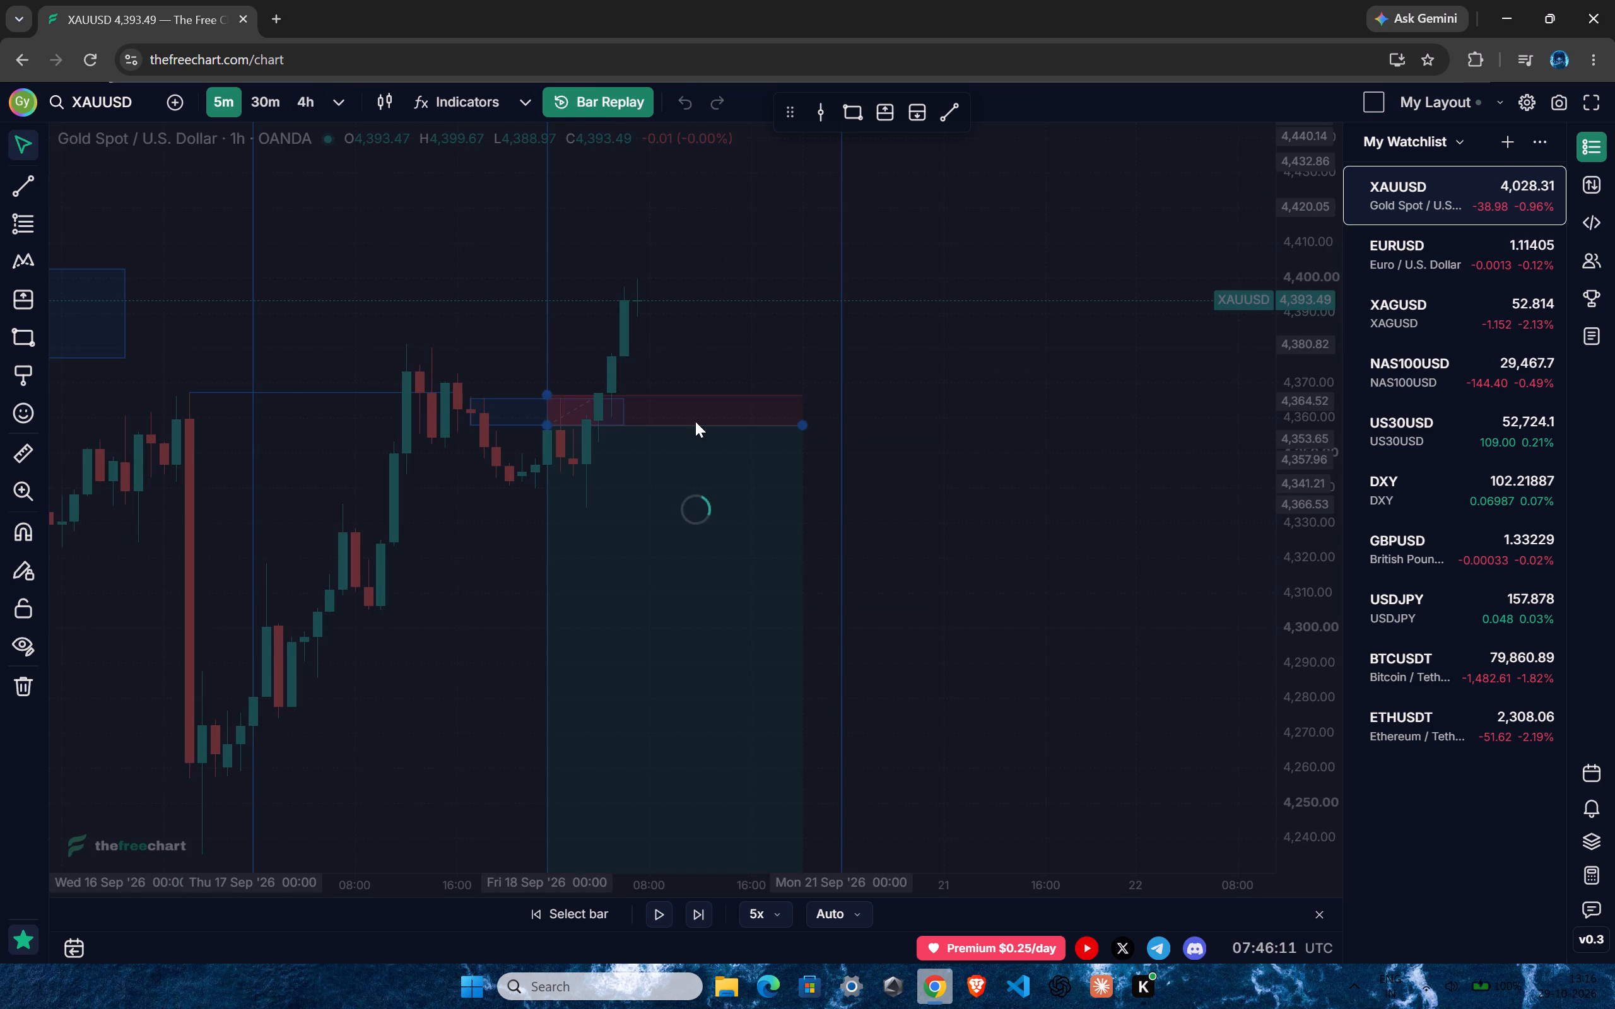
pyautogui.keyDown('ctrl'); pyautogui.scroll(-14, 553, 498); pyautogui.keyUp('ctrl')
pyautogui.moveTo(1308, 621); pyautogui.dragTo(1296, 472)
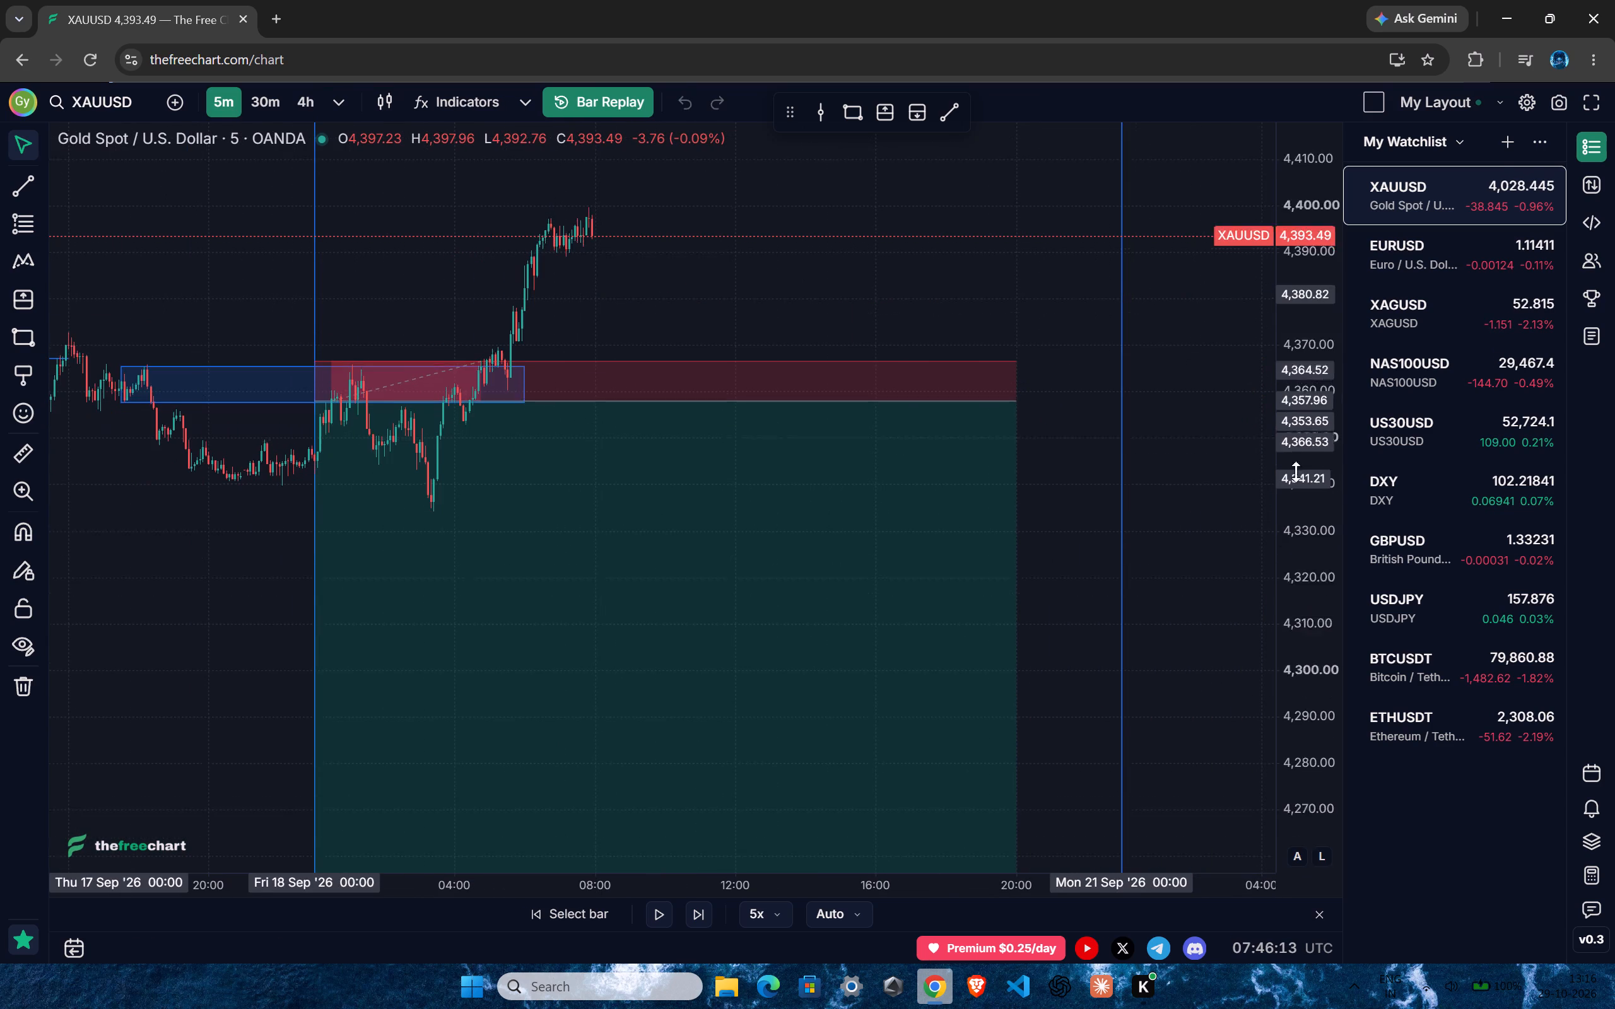
pyautogui.moveTo(1296, 472); pyautogui.dragTo(1248, 345)
pyautogui.moveTo(929, 238); pyautogui.dragTo(1192, 351)
pyautogui.keyDown('ctrl'); pyautogui.scroll(7, 539, 530); pyautogui.keyUp('ctrl')
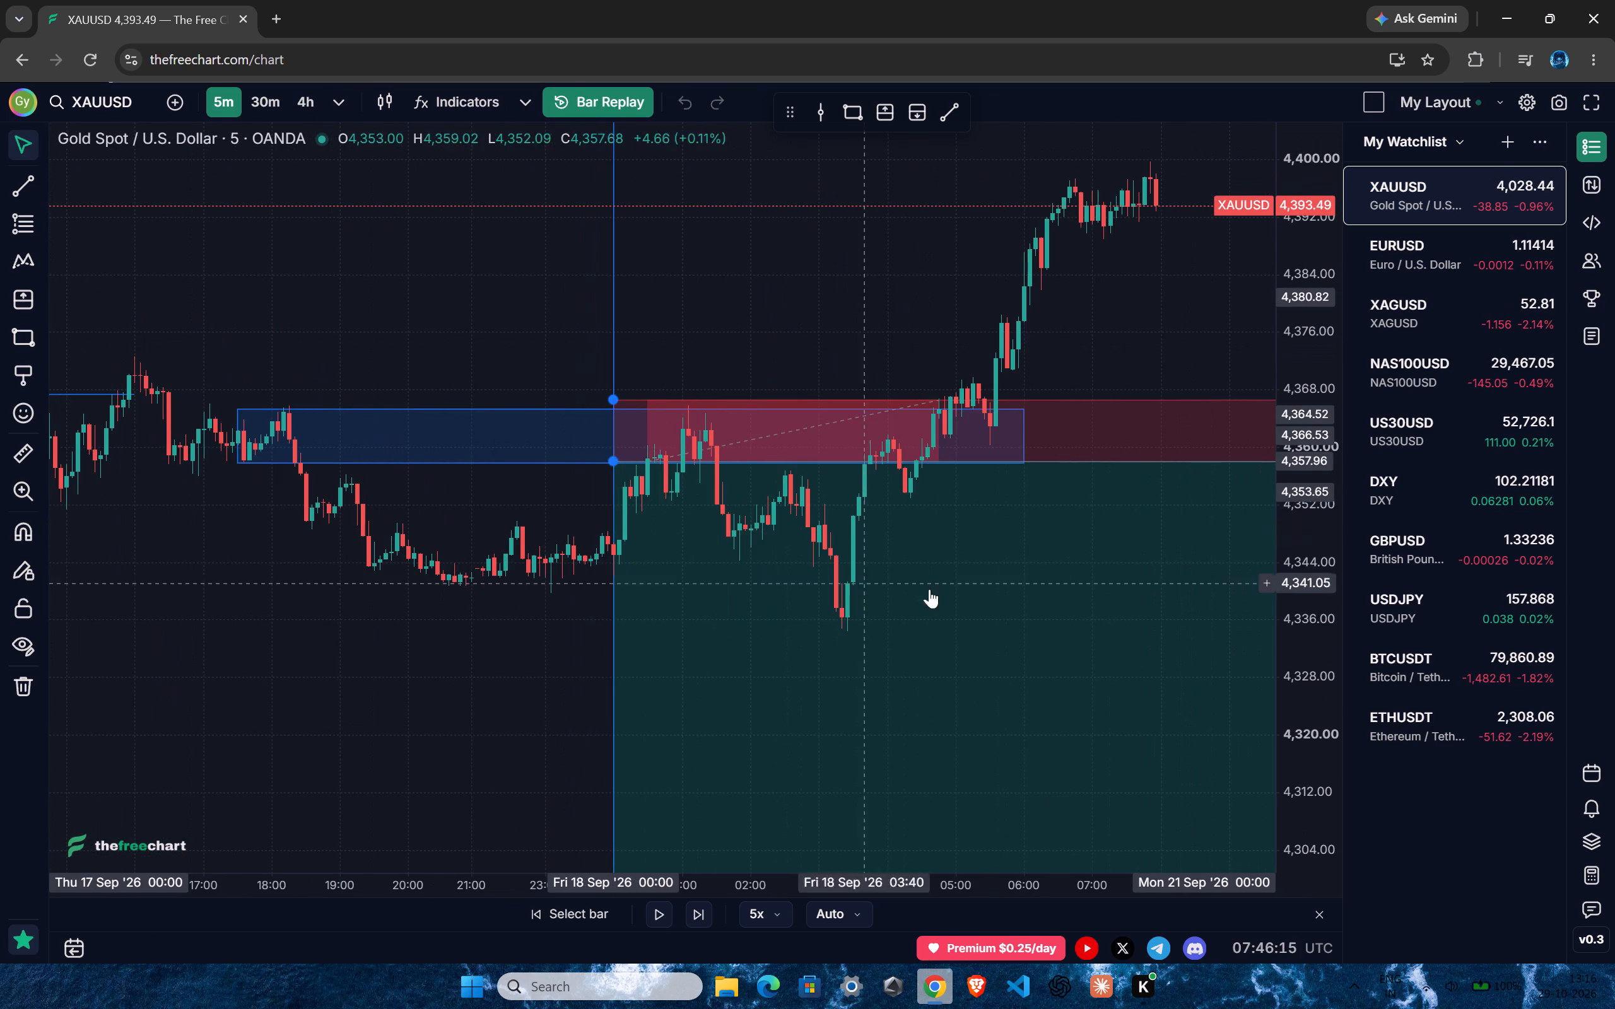
pyautogui.moveTo(1305, 605); pyautogui.dragTo(1278, 422)
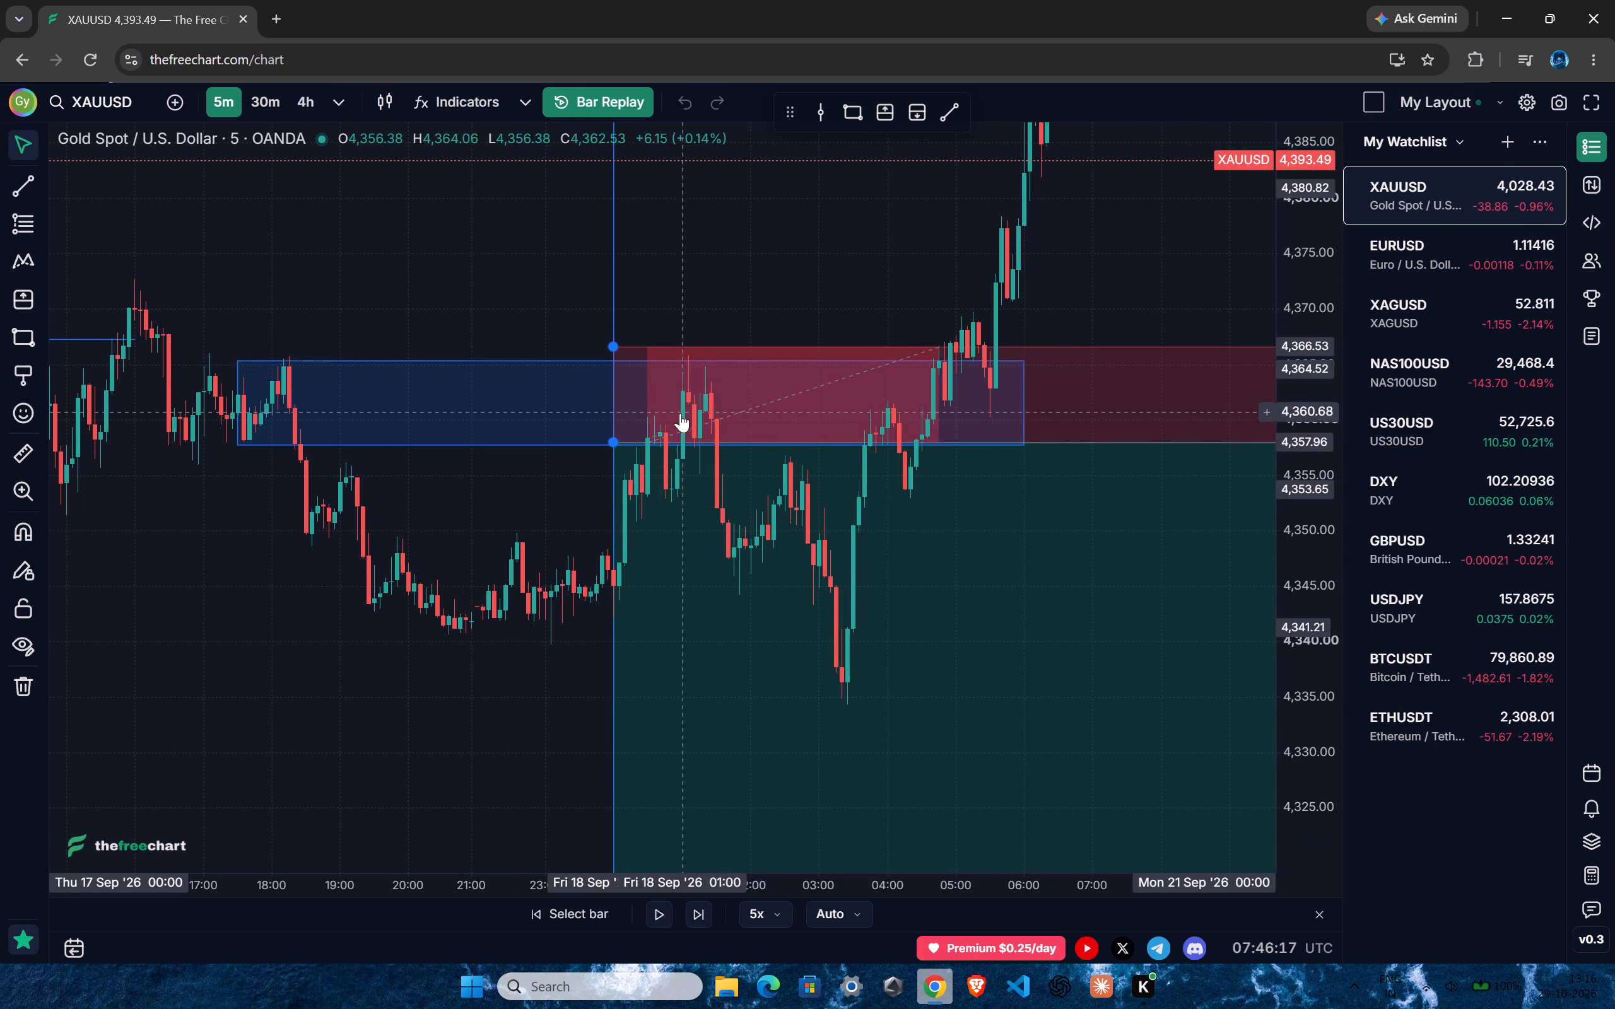
pyautogui.keyDown('ctrl'); pyautogui.scroll(4, 671, 415); pyautogui.keyUp('ctrl')
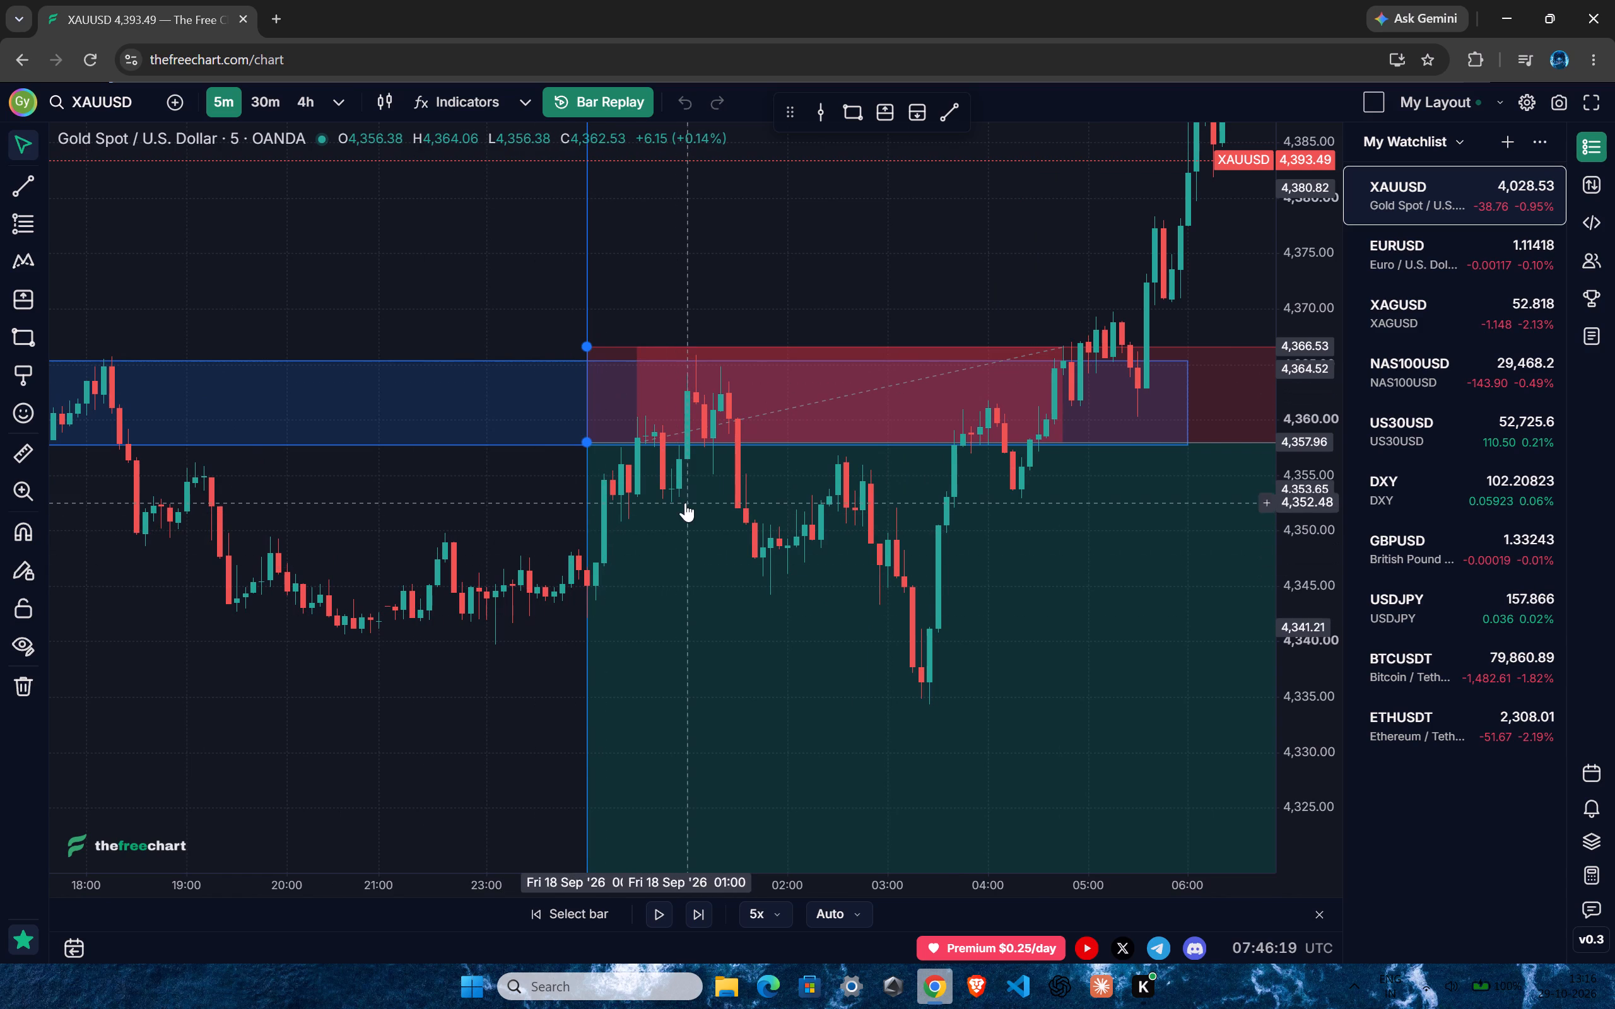
# Switch to the 15-minute interval and examine the 17–18 September price action around the zone and short position.
pyautogui.write('15')
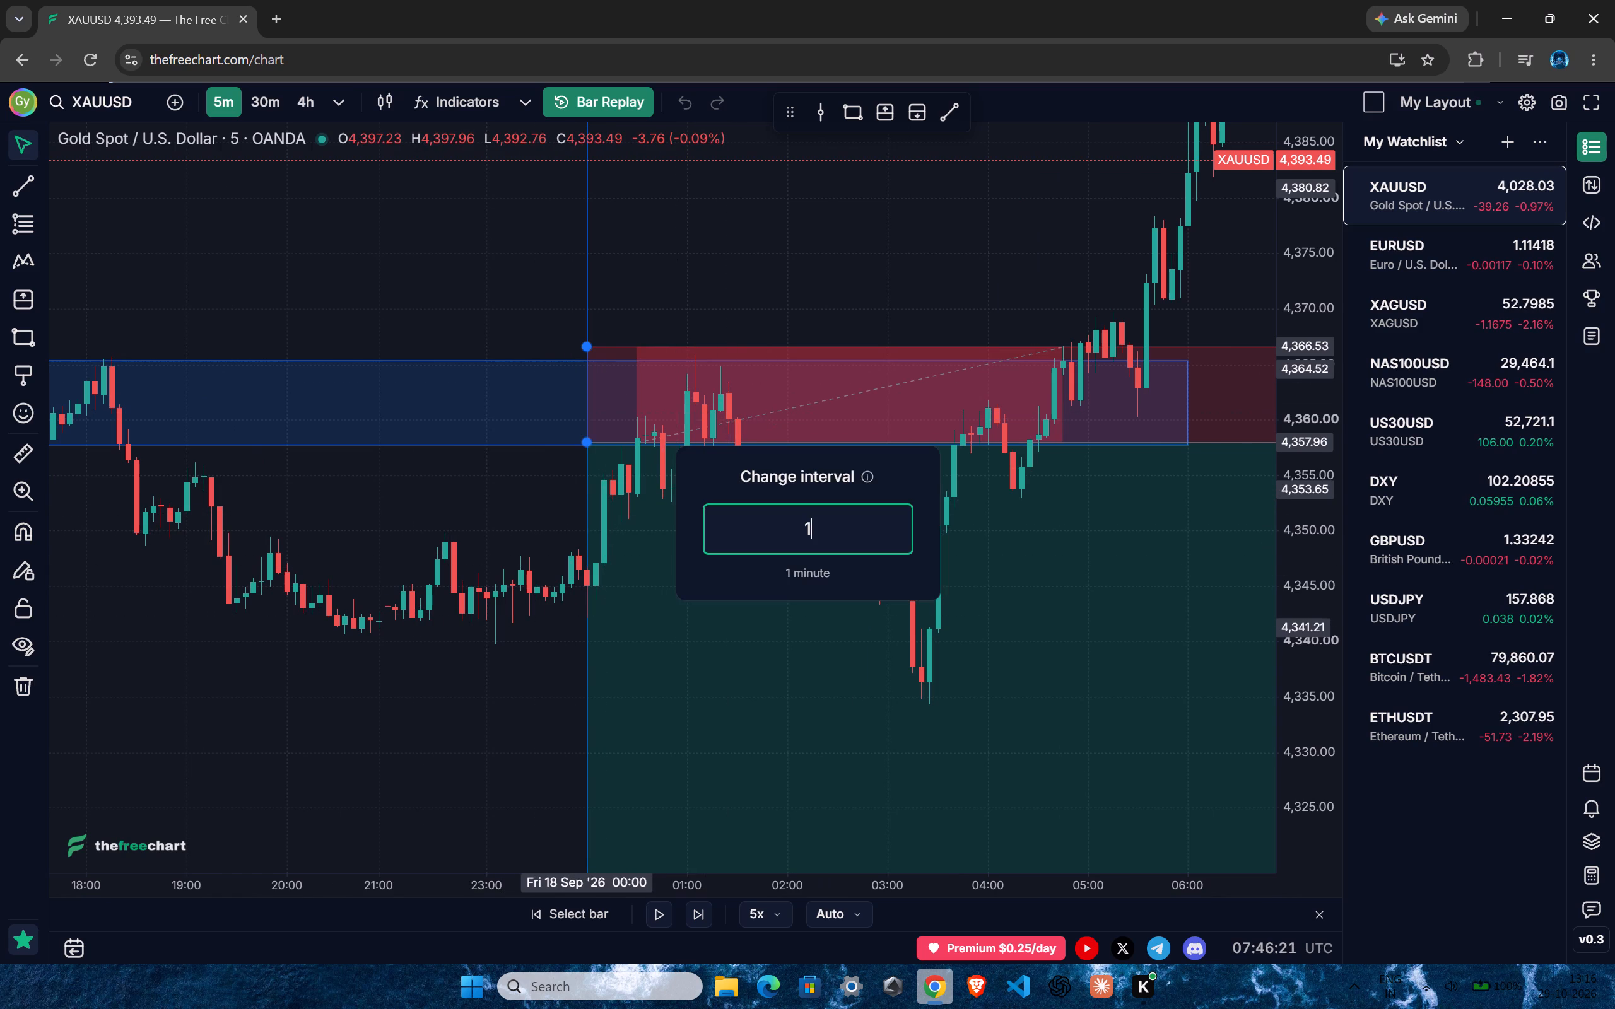
pyautogui.press('Return')
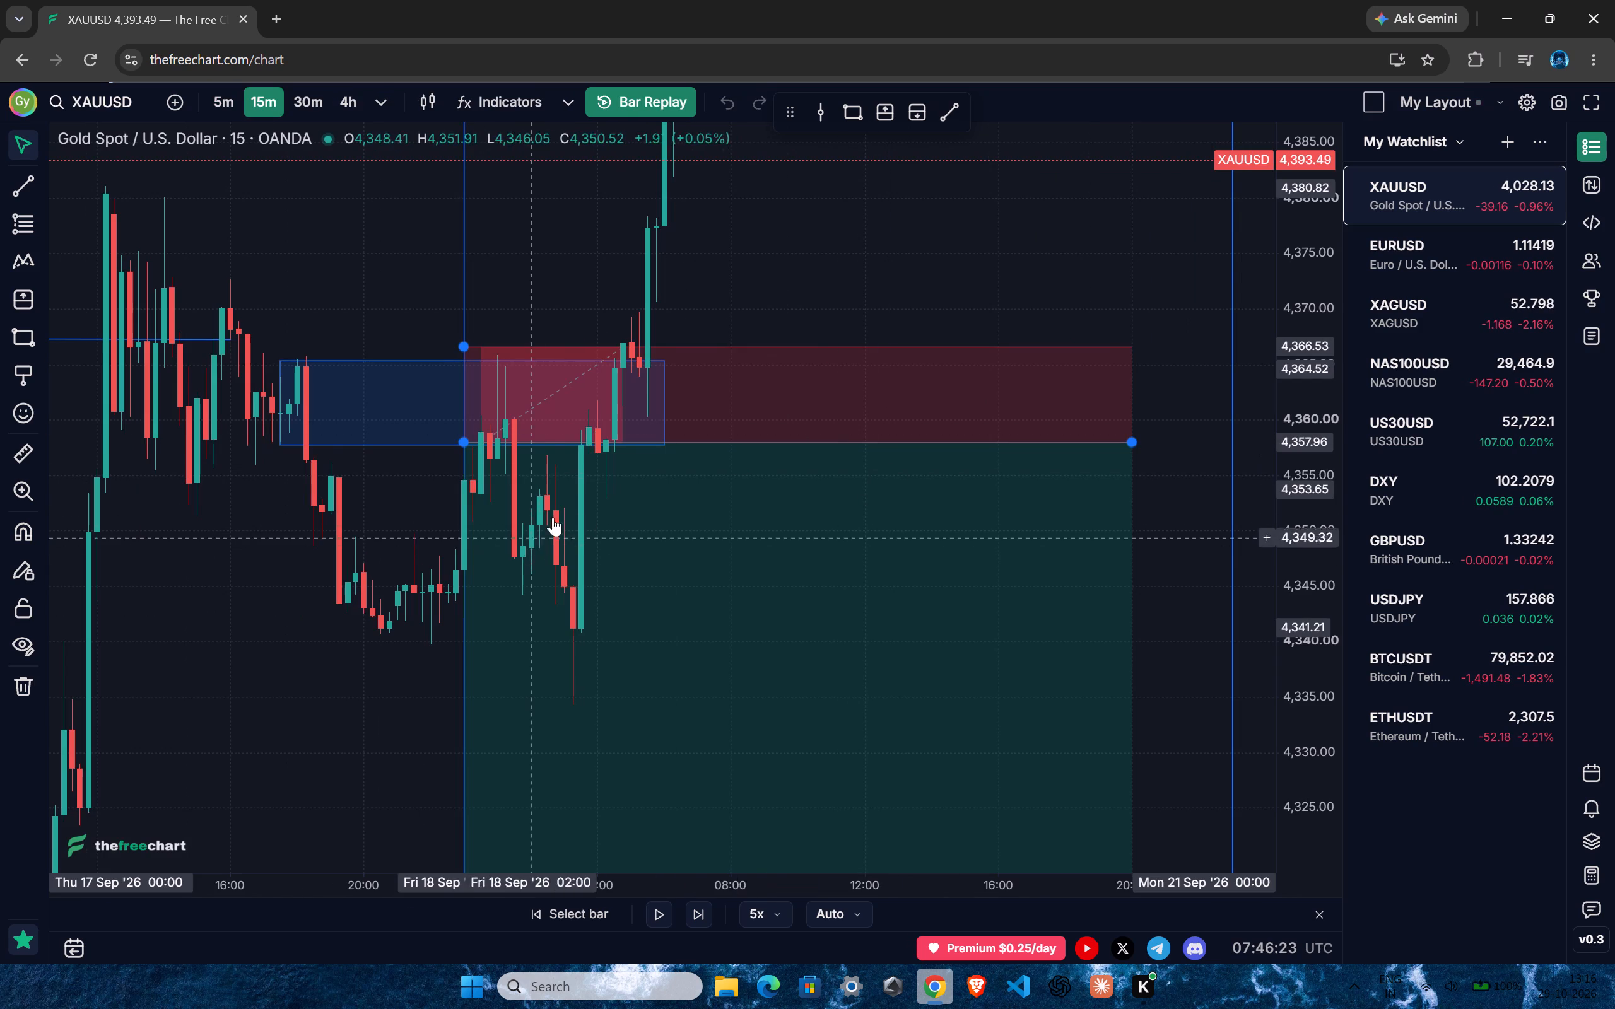
pyautogui.keyDown('ctrl'); pyautogui.scroll(4, 497, 522); pyautogui.keyUp('ctrl')
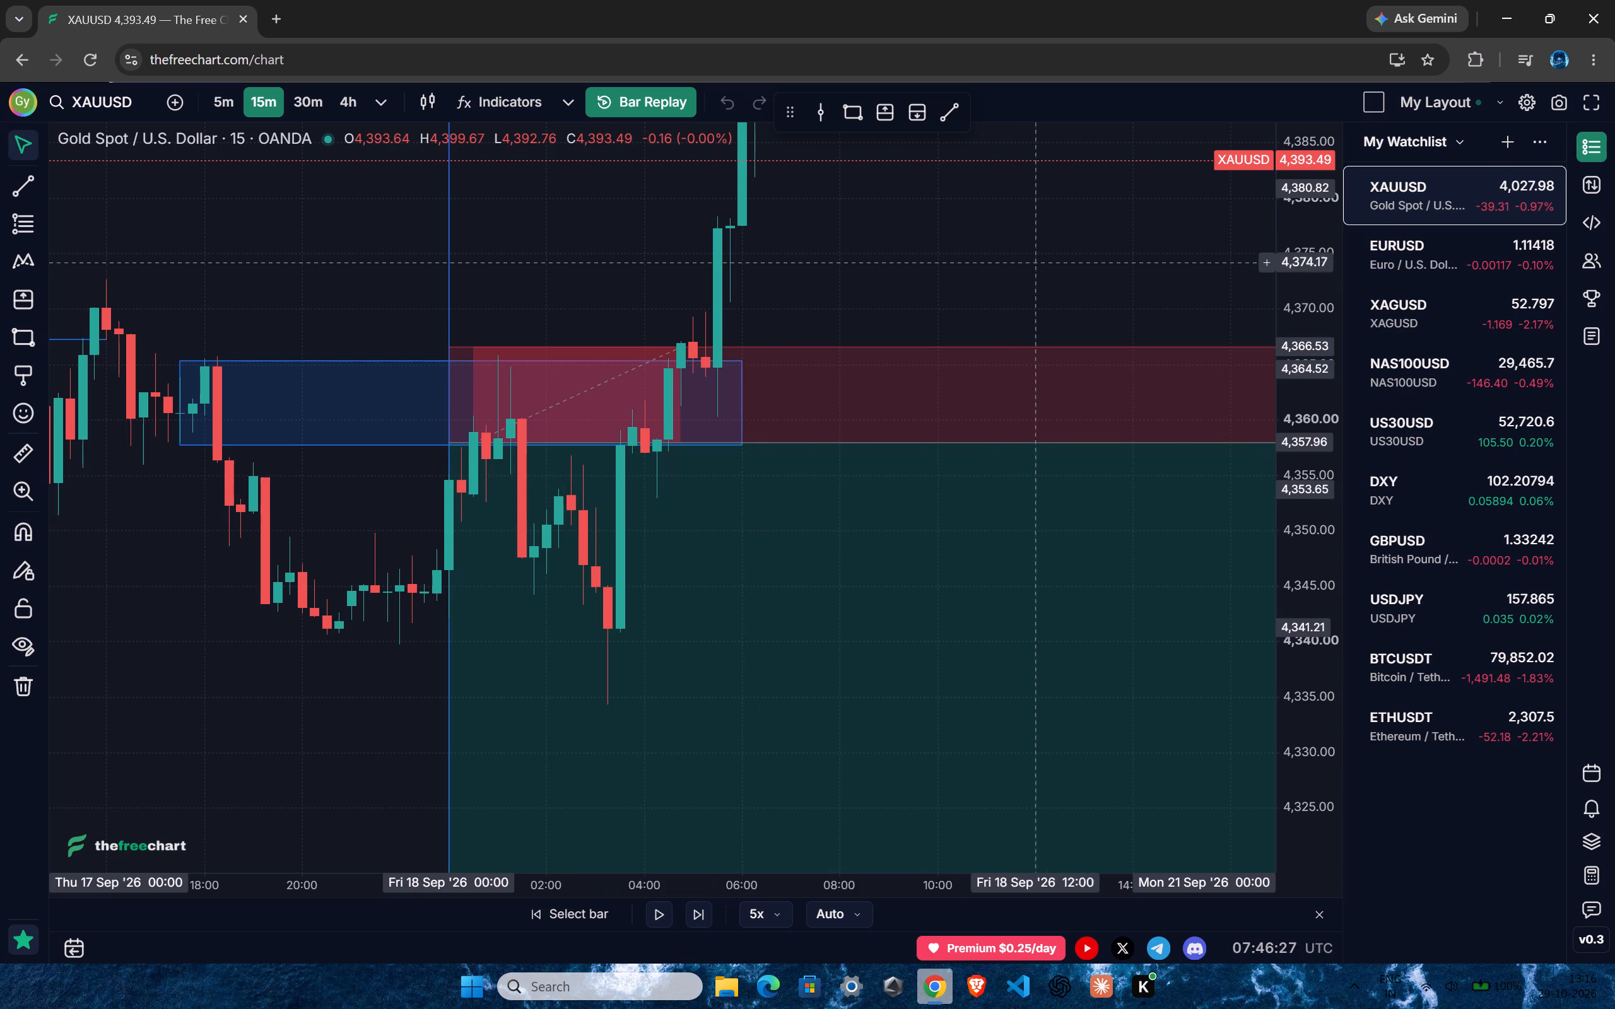
pyautogui.moveTo(1043, 252); pyautogui.dragTo(984, 242)
pyautogui.keyDown('ctrl'); pyautogui.scroll(-7, 958, 313); pyautogui.keyUp('ctrl')
pyautogui.moveTo(1301, 342); pyautogui.dragTo(1297, 537)
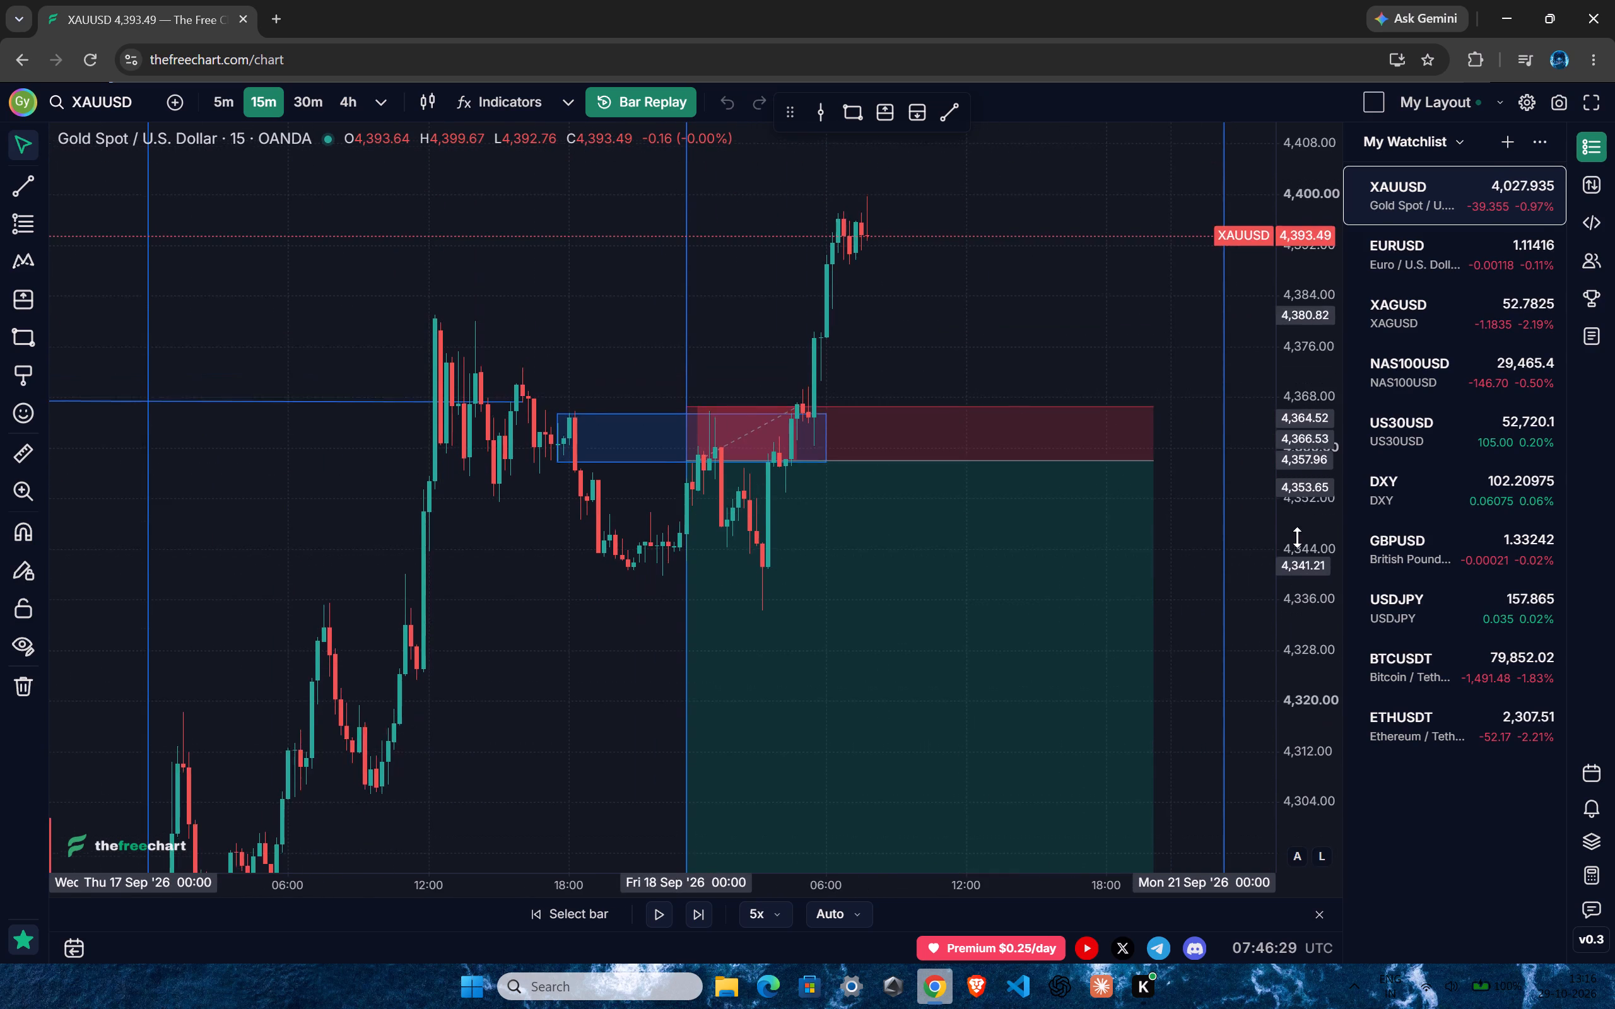
pyautogui.moveTo(1297, 537); pyautogui.dragTo(1325, 679)
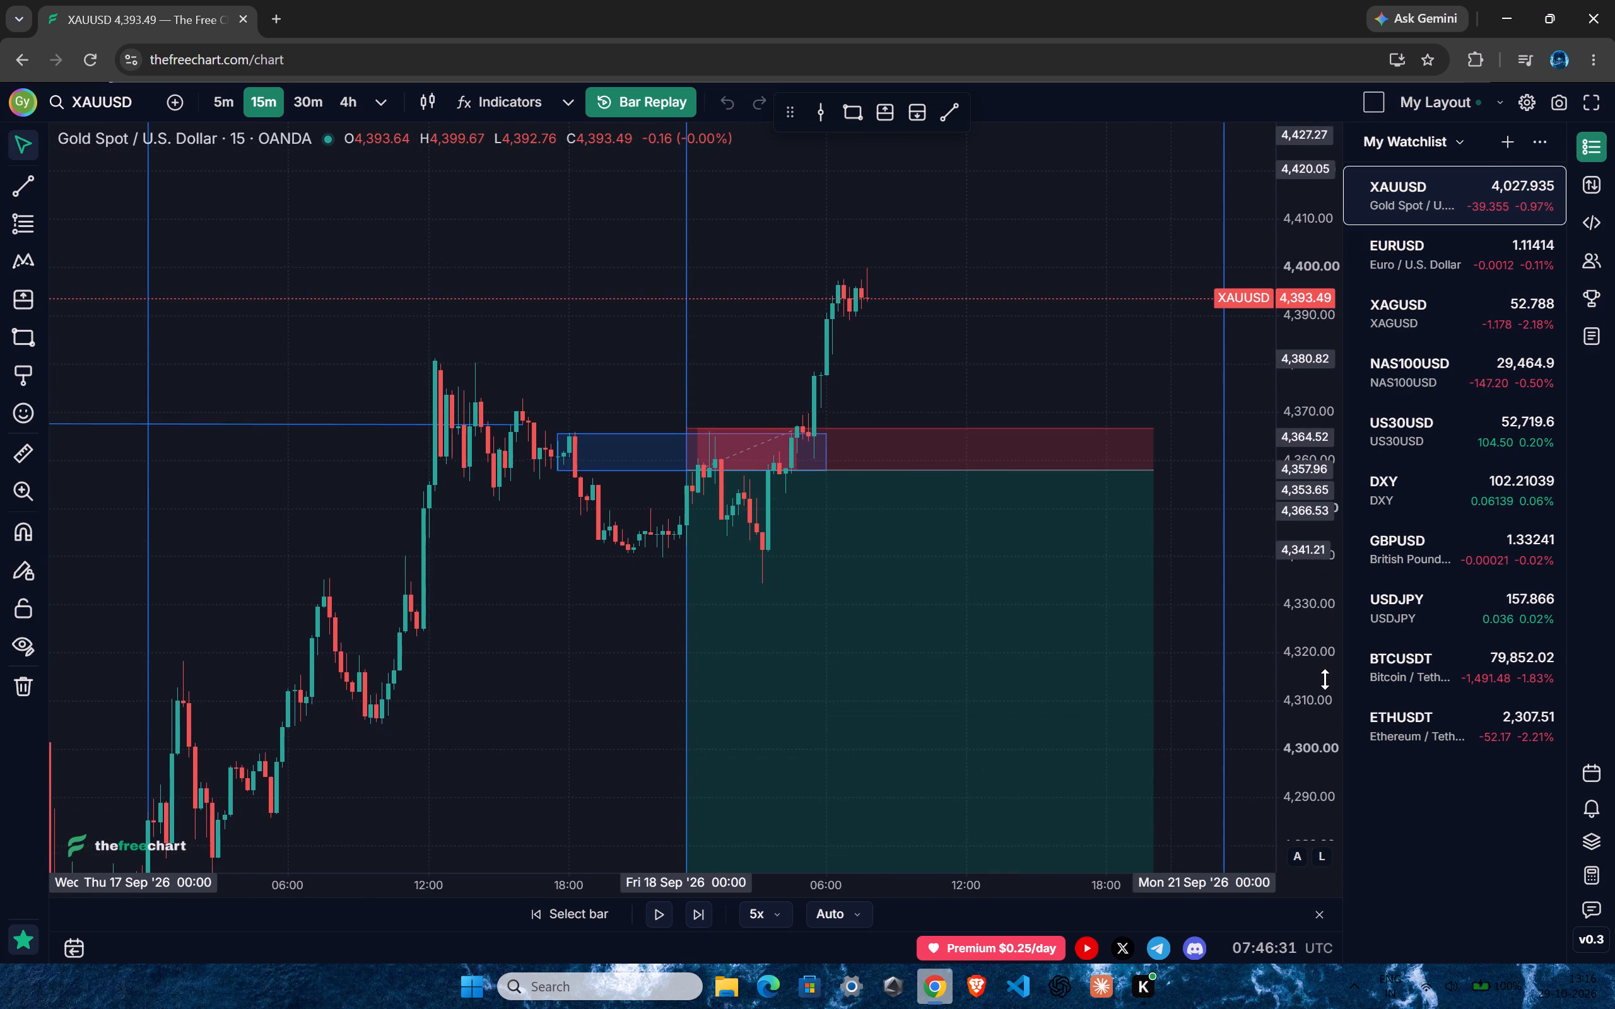
pyautogui.moveTo(1325, 679); pyautogui.dragTo(1318, 681)
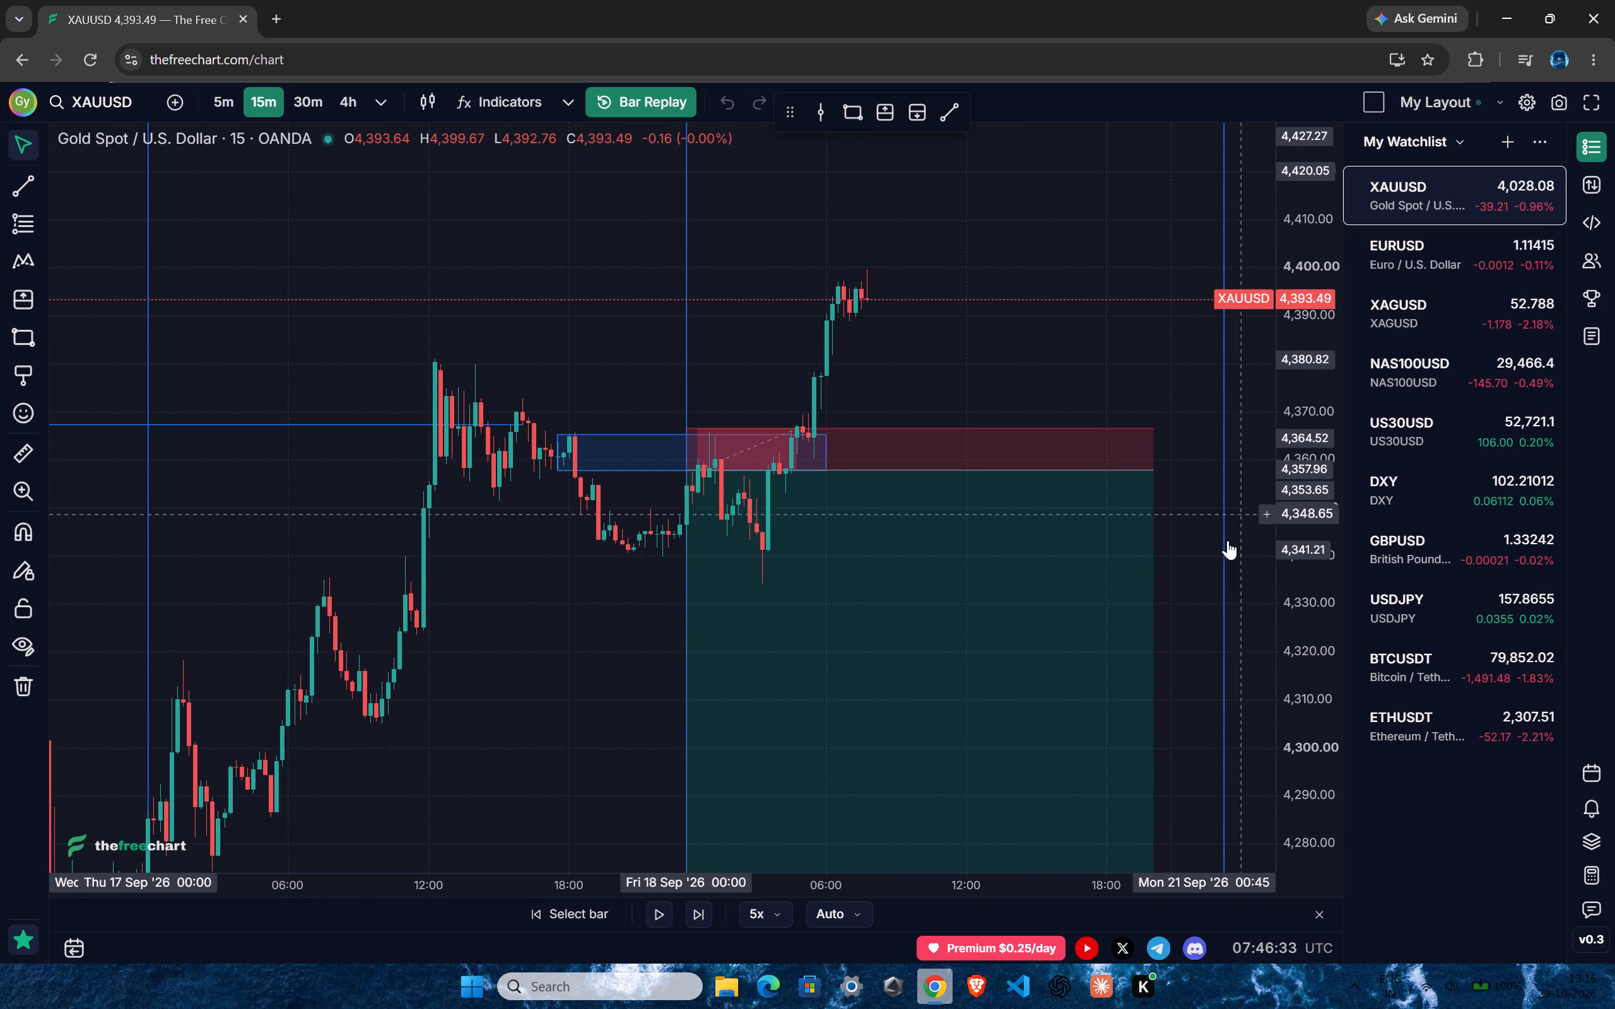